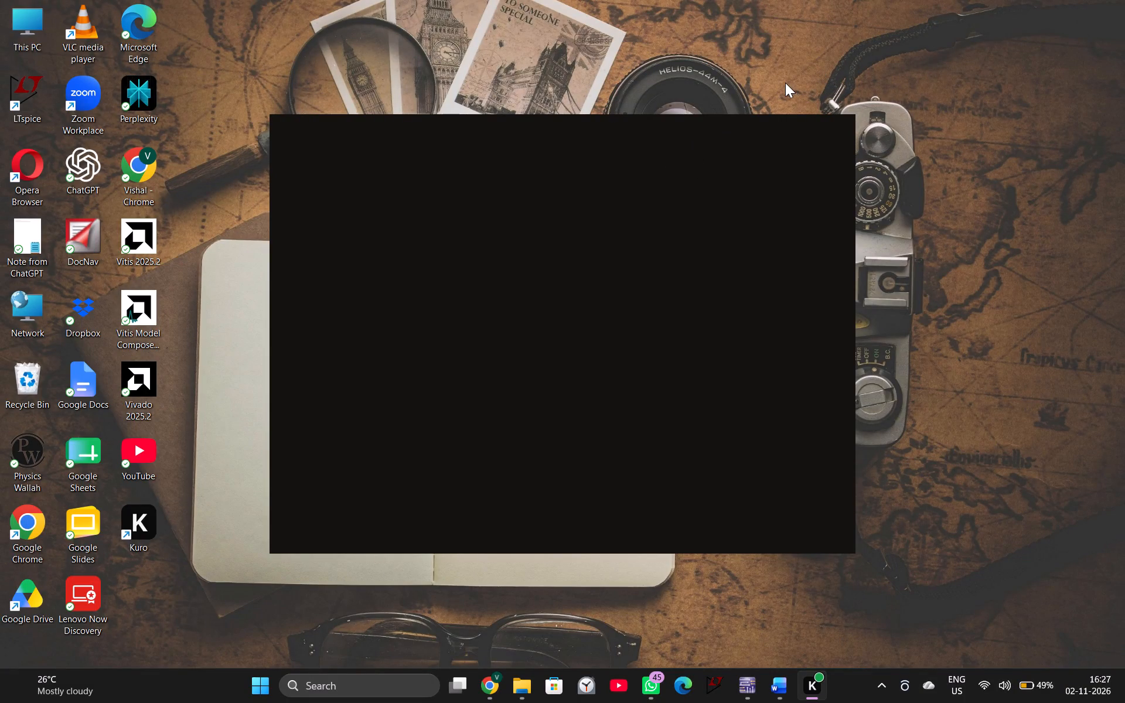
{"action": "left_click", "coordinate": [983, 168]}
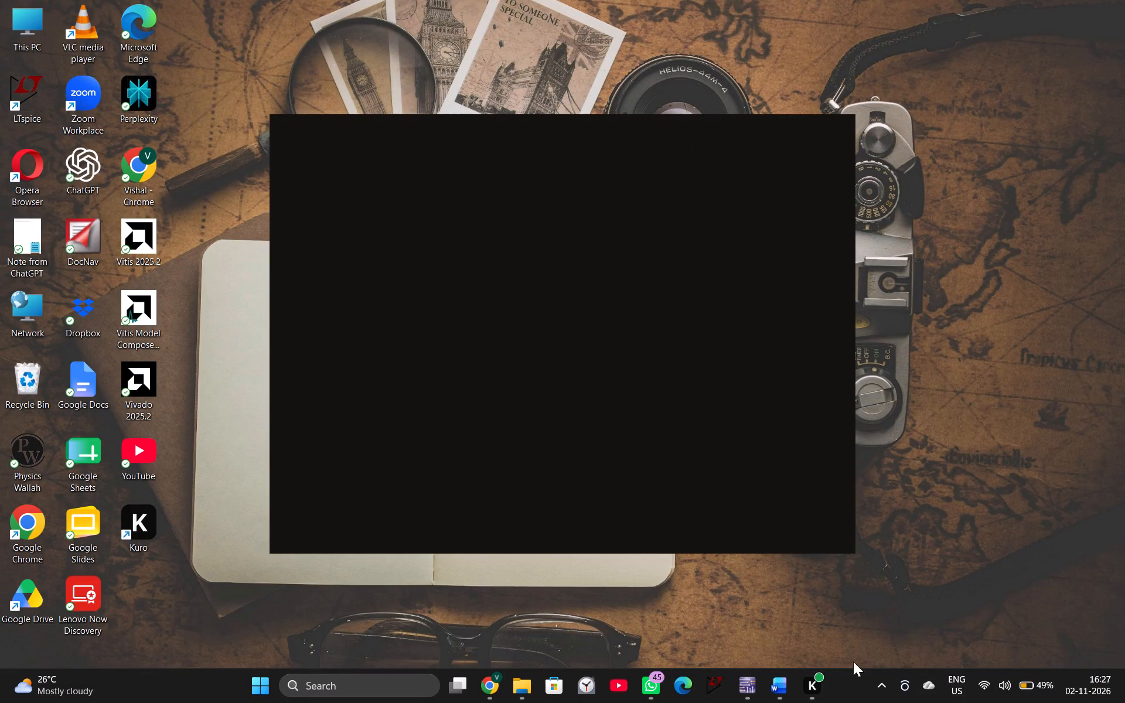
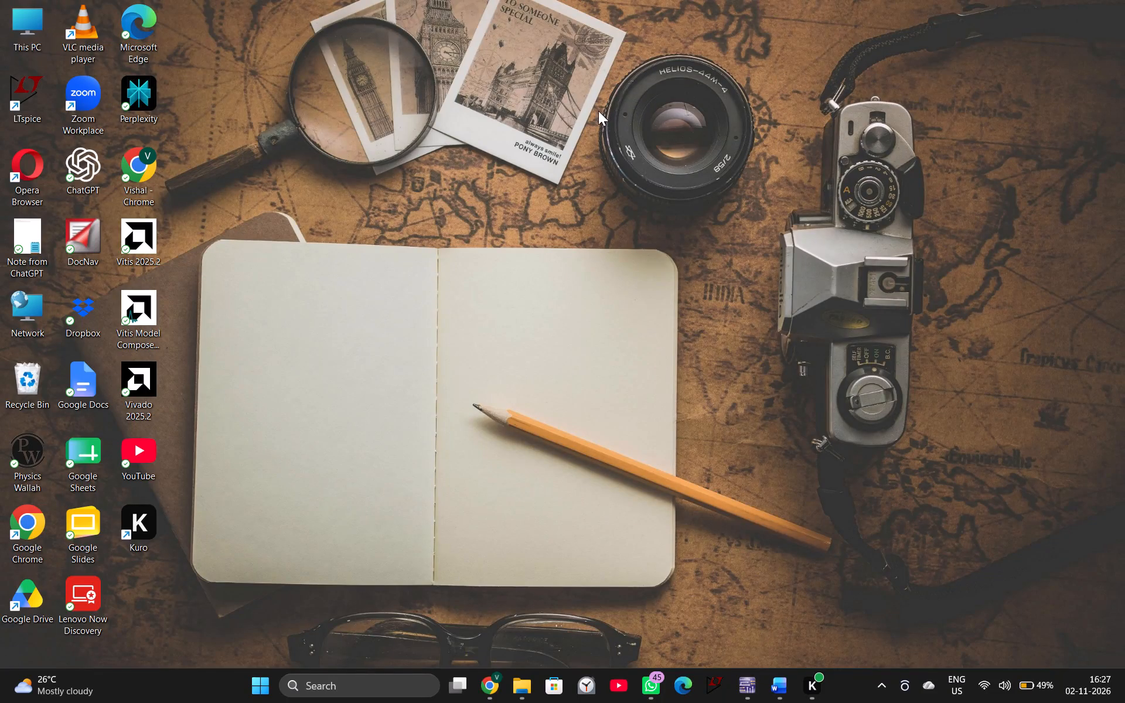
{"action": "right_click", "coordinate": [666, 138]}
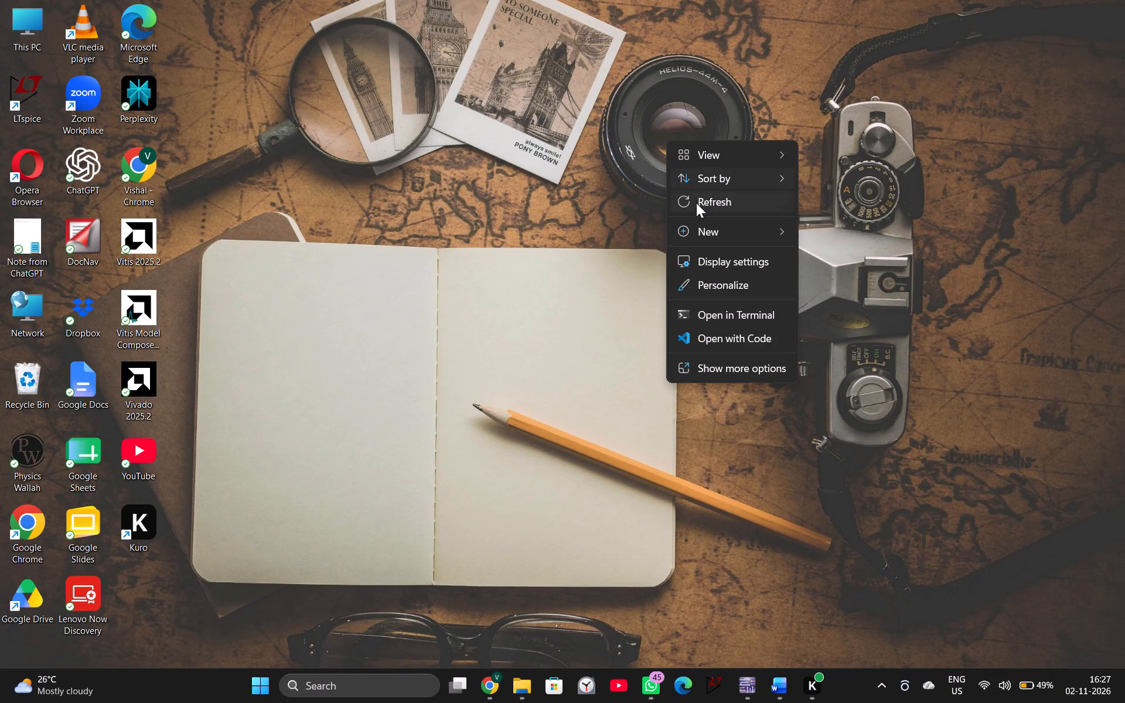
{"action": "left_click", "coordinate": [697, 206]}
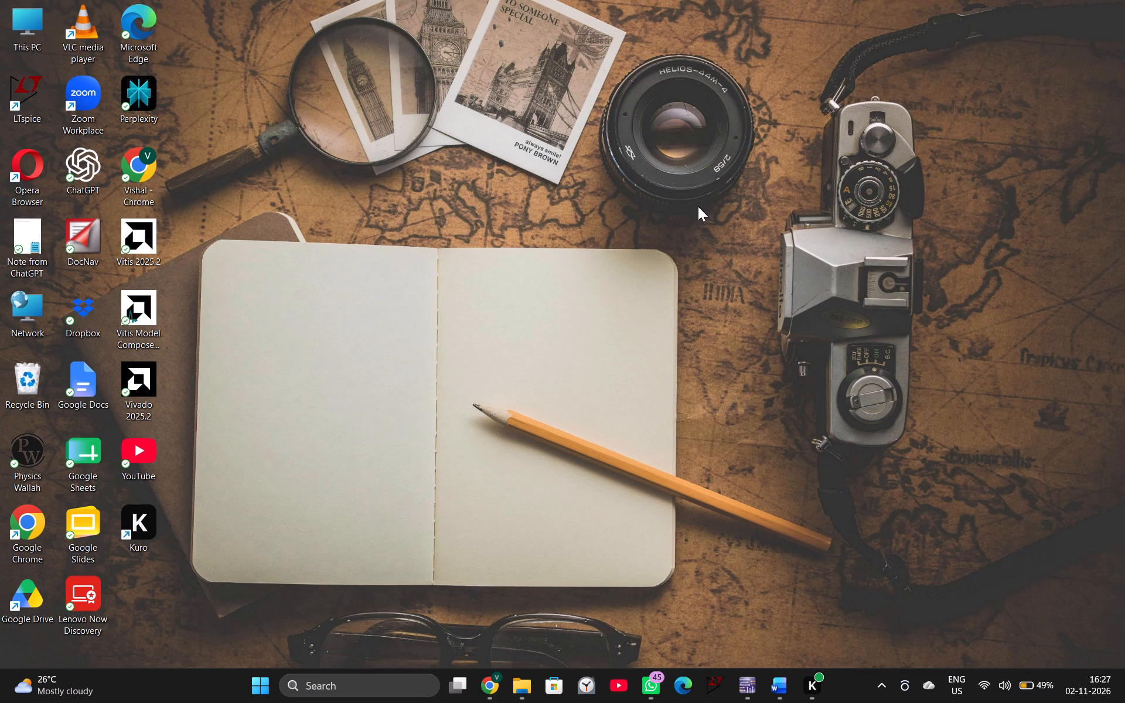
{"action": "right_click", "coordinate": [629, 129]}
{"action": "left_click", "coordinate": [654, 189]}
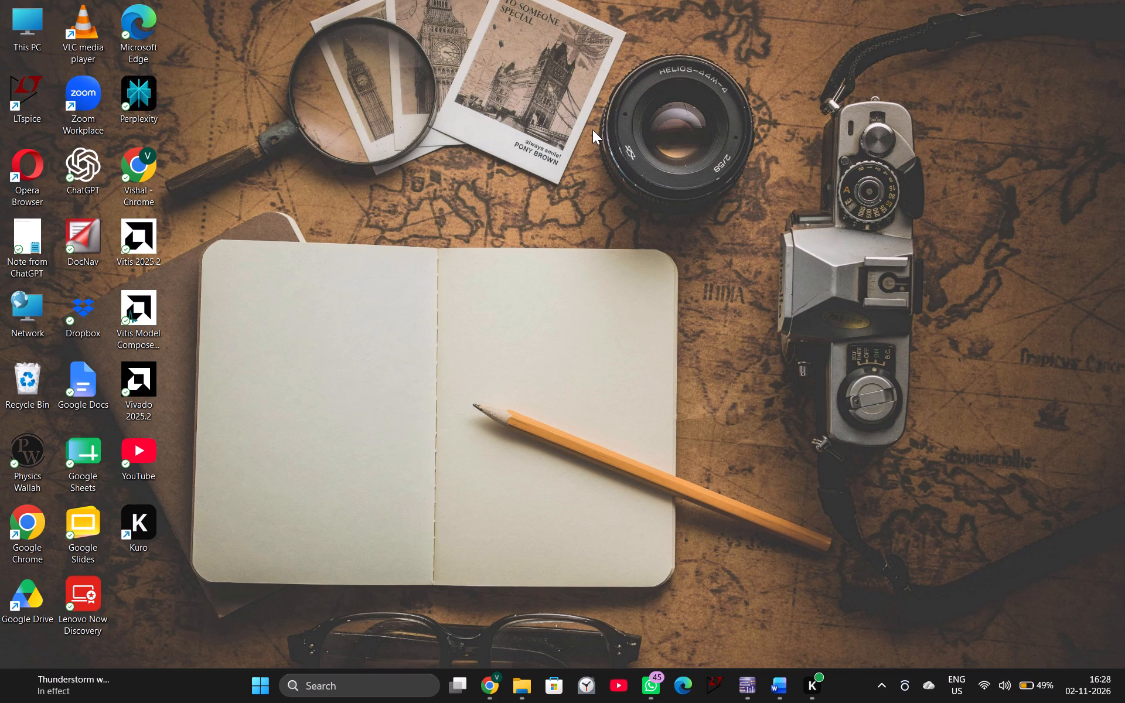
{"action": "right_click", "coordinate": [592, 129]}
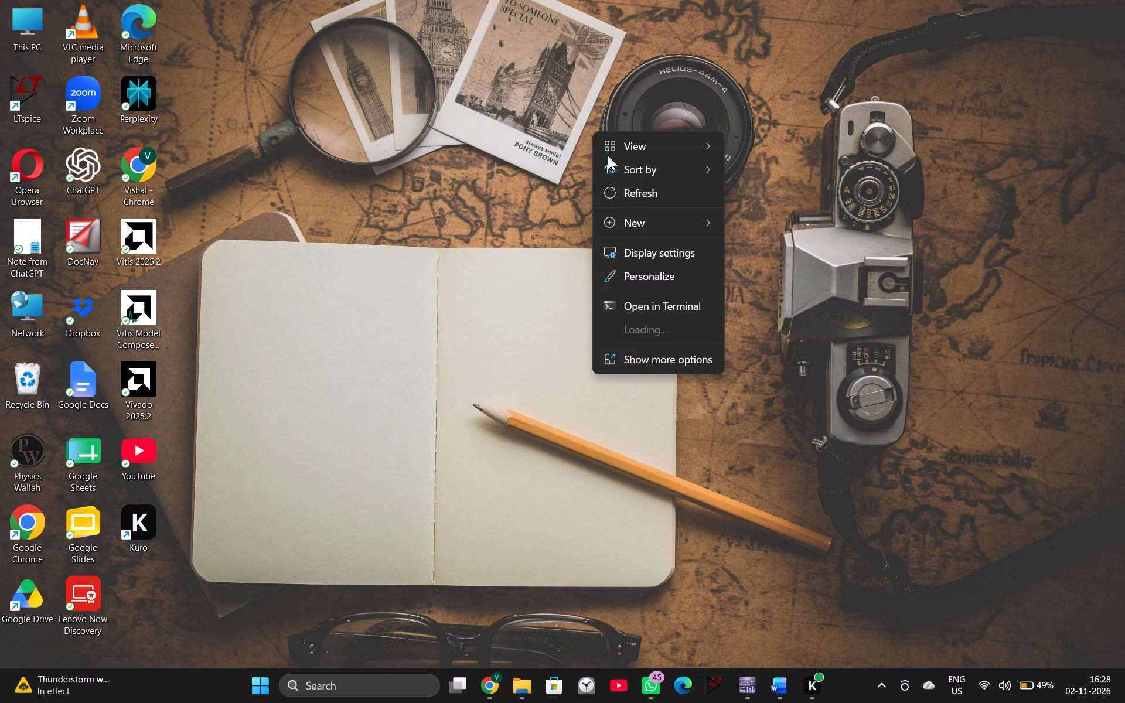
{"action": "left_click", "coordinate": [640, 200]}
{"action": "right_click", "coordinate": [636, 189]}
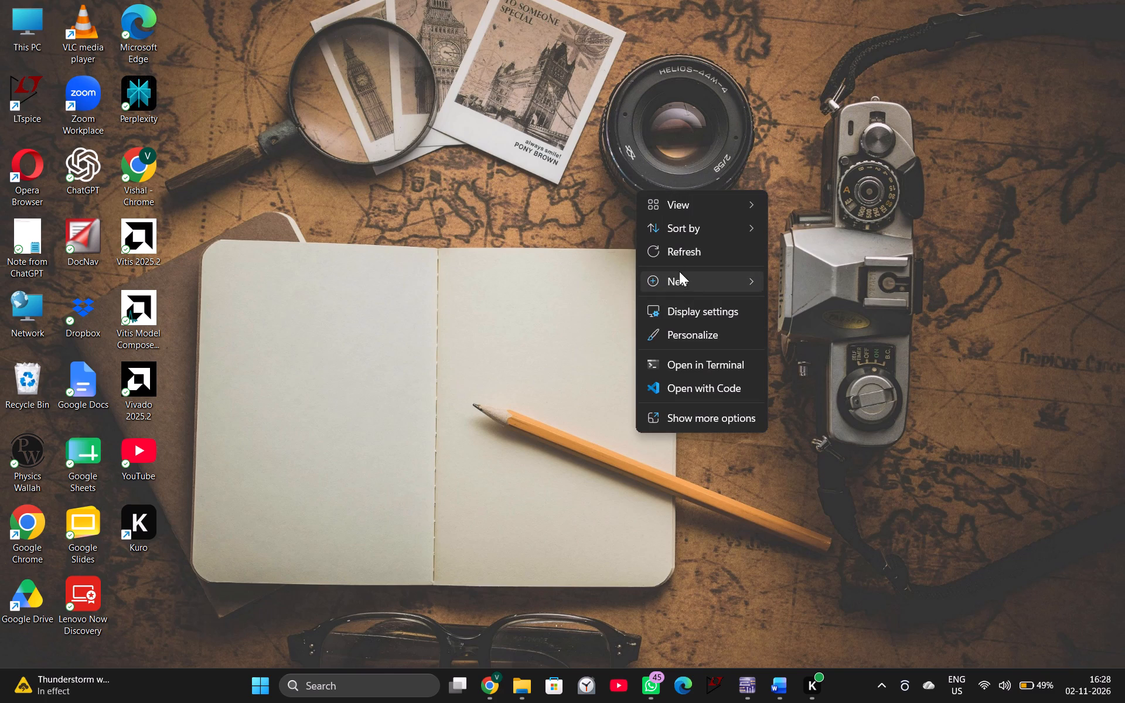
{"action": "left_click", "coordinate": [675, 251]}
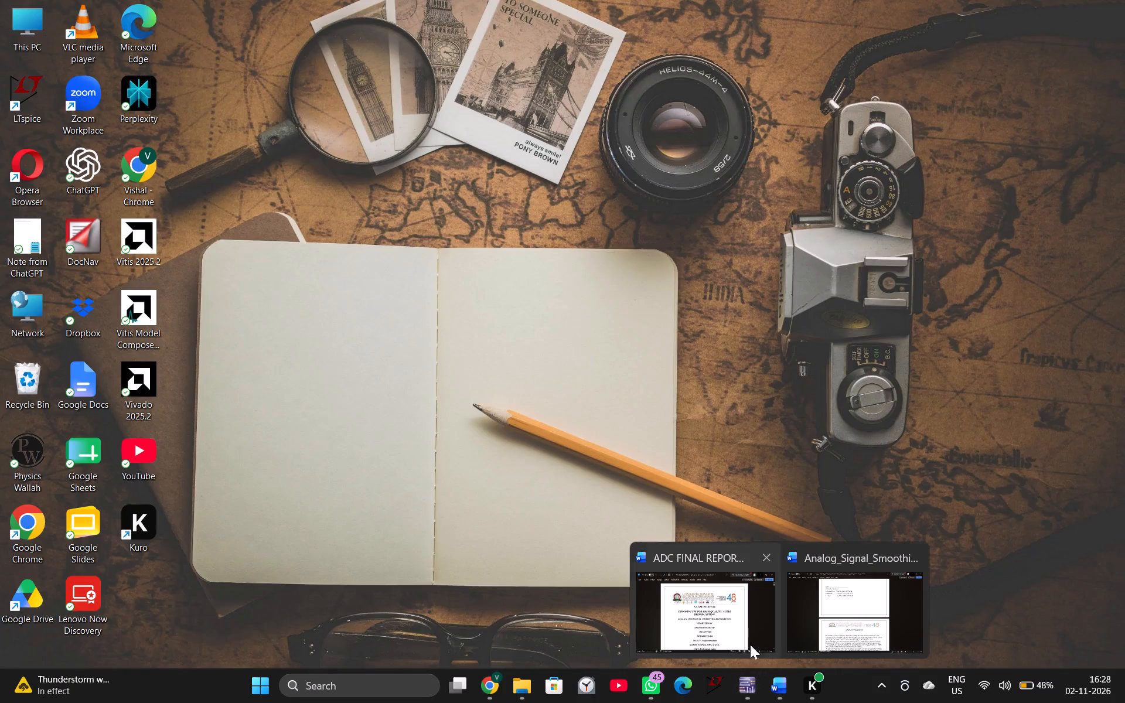
Switch to the Analog_Signal_Smoothing_Averaging_LDIC_Group_Report_Final document in Word and look over its cover, certificate and declaration pages.
{"action": "left_click", "coordinate": [882, 607]}
{"action": "scroll", "coordinate": [559, 336], "scroll_direction": "up", "scroll_amount": 13}
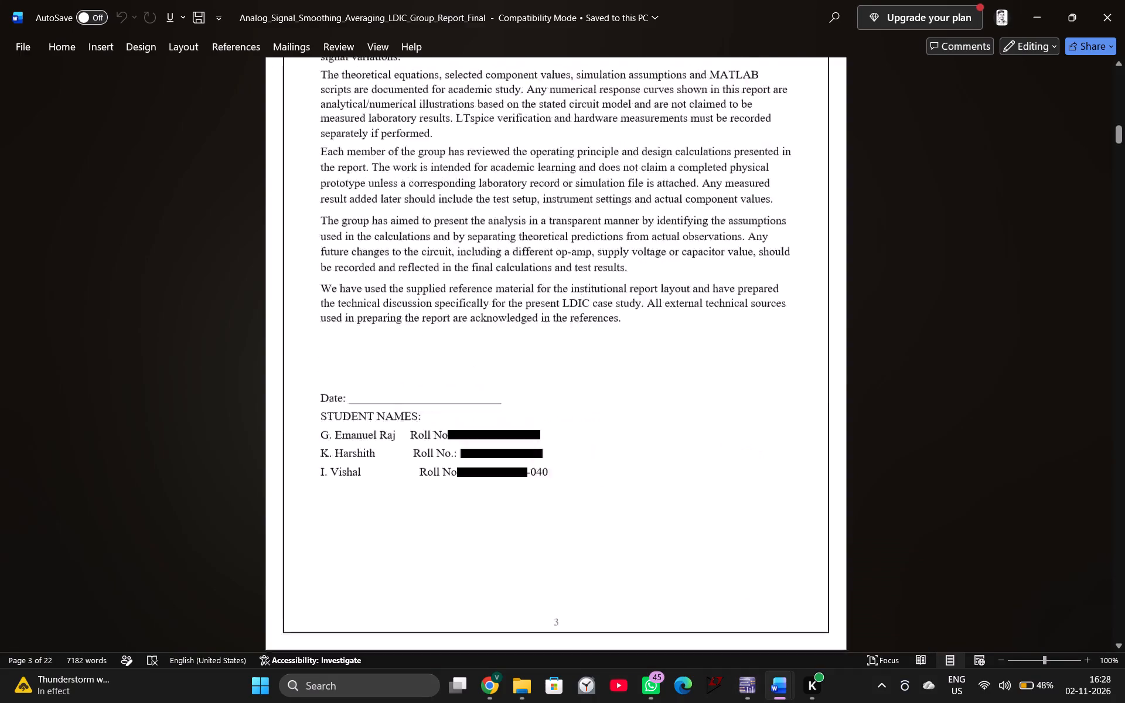
{"action": "scroll", "coordinate": [559, 334], "scroll_direction": "up", "scroll_amount": 20}
{"action": "scroll", "coordinate": [559, 334], "scroll_direction": "up", "scroll_amount": 20}
{"action": "scroll", "coordinate": [559, 334], "scroll_direction": "up", "scroll_amount": 14}
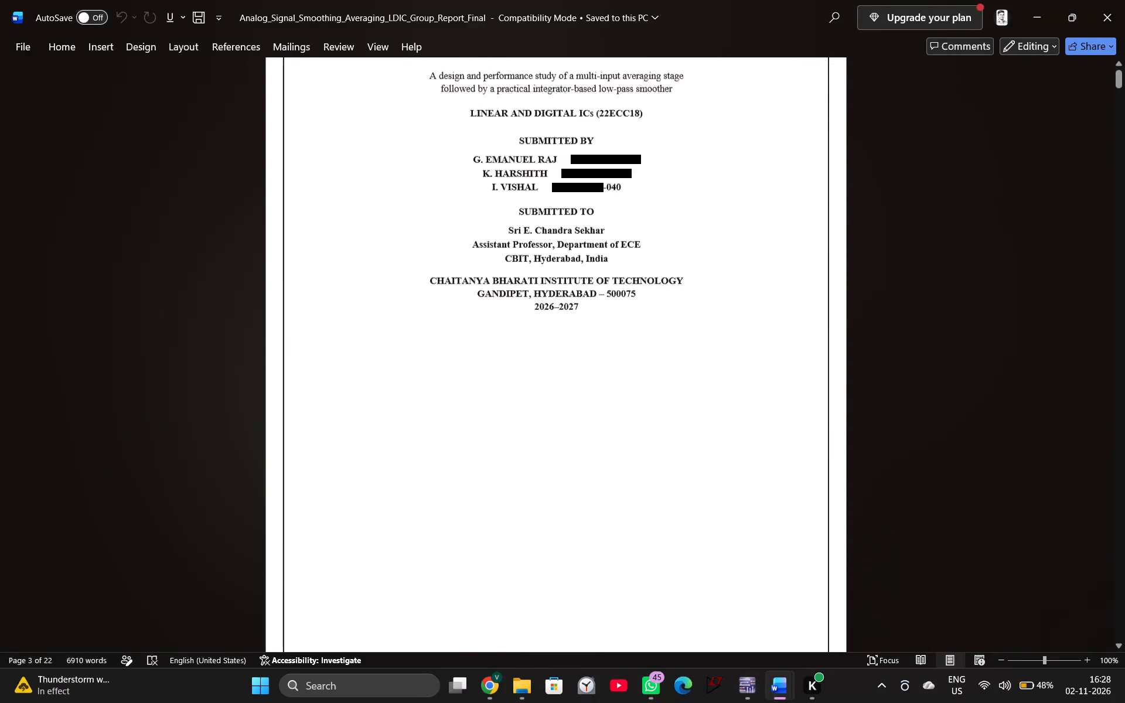
{"action": "scroll", "coordinate": [565, 332], "scroll_direction": "up", "scroll_amount": 13}
{"action": "scroll", "coordinate": [565, 330], "scroll_direction": "down", "scroll_amount": 17}
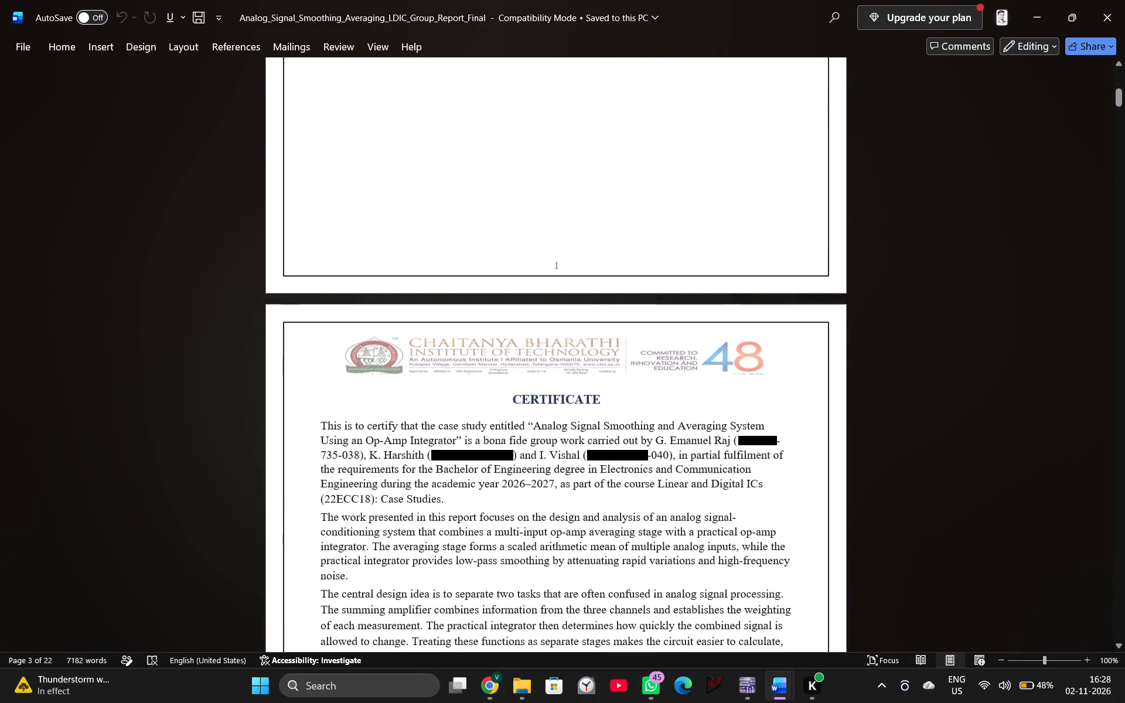
Switch to the final design in Multisim and capture a screenshot of the complete three-op-amp schematic including its oscilloscopes.
{"action": "left_click", "coordinate": [749, 627]}
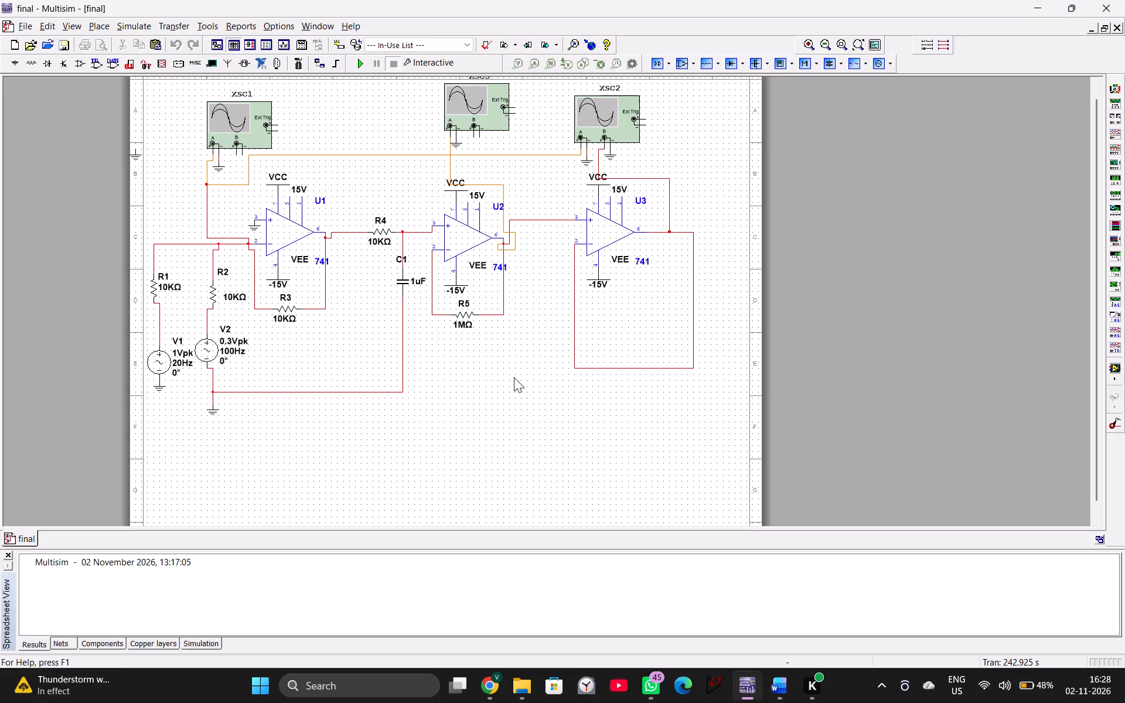
{"action": "scroll", "coordinate": [499, 388], "scroll_direction": "up", "scroll_amount": 2}
{"action": "scroll", "coordinate": [589, 350], "scroll_direction": "down", "scroll_amount": 7}
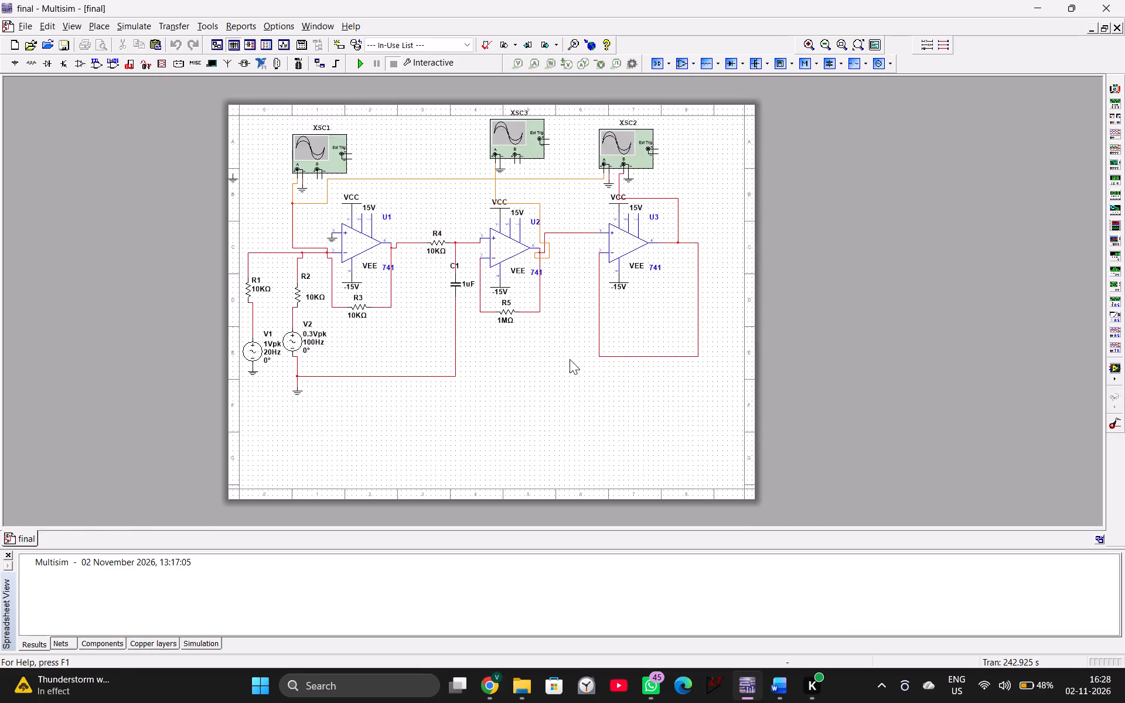
{"action": "scroll", "coordinate": [565, 345], "scroll_direction": "up", "scroll_amount": 2}
{"action": "scroll", "coordinate": [564, 345], "scroll_direction": "down", "scroll_amount": 1}
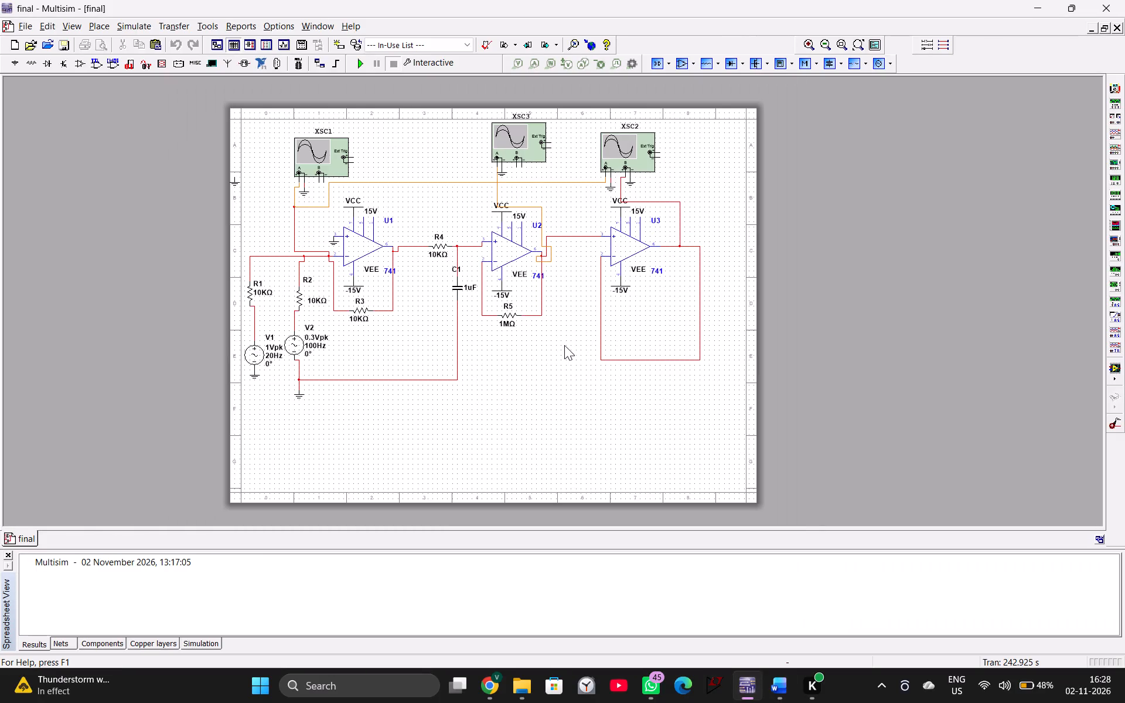
{"action": "key", "text": "shift+super+s"}
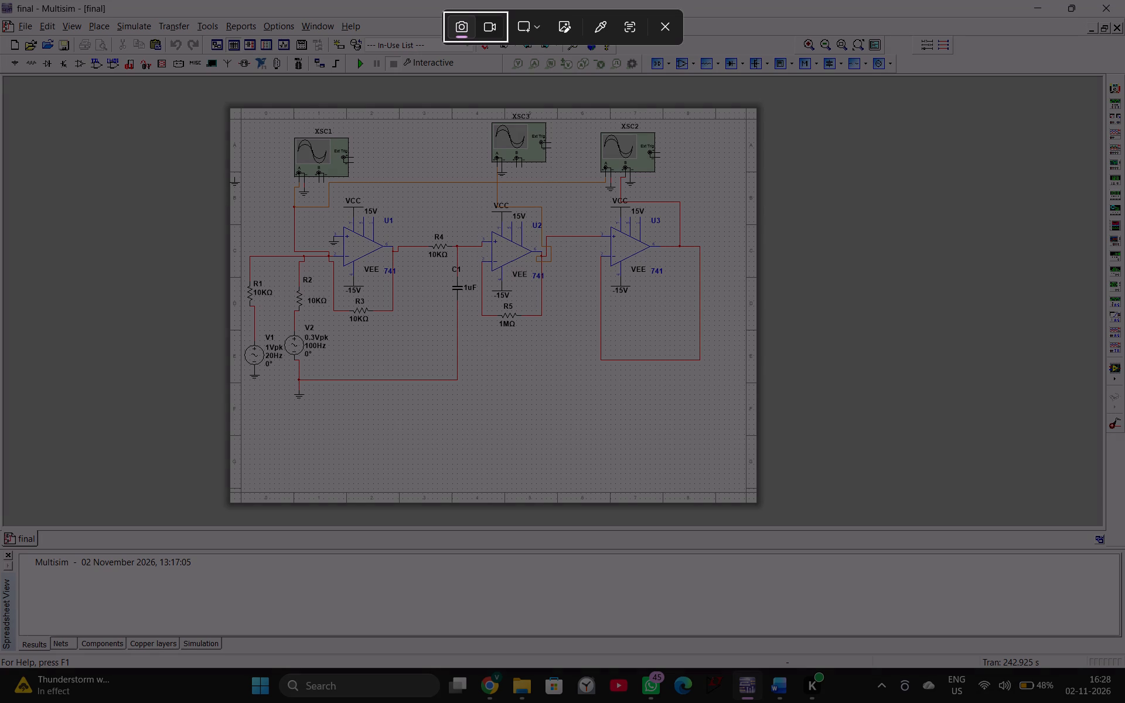
{"action": "left_click_drag", "start_coordinate": [233, 108], "coordinate": [510, 205]}
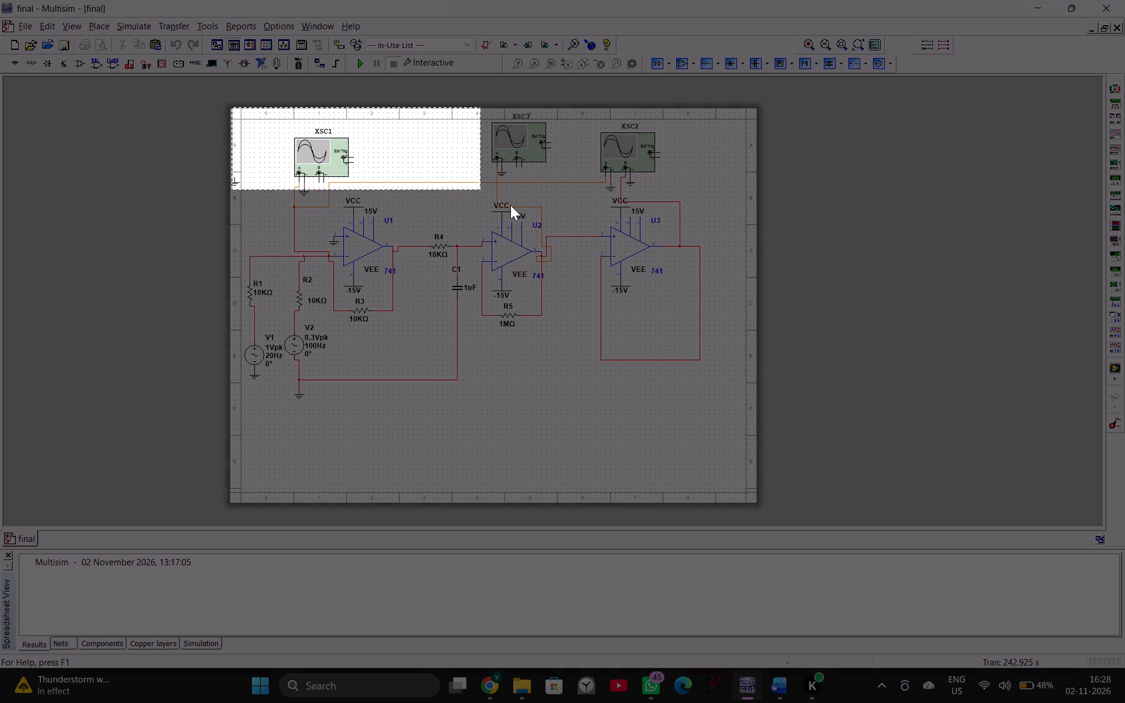
{"action": "left_click_drag", "start_coordinate": [510, 205], "coordinate": [714, 399]}
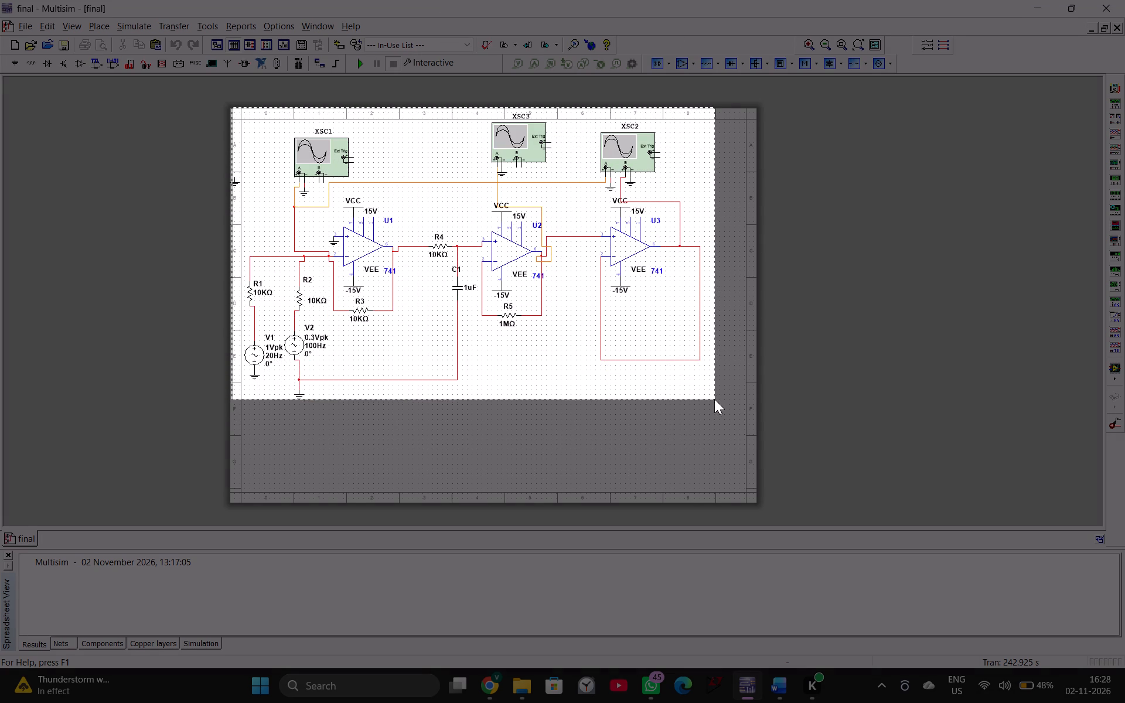
{"action": "left_click_drag", "start_coordinate": [714, 399], "coordinate": [724, 412]}
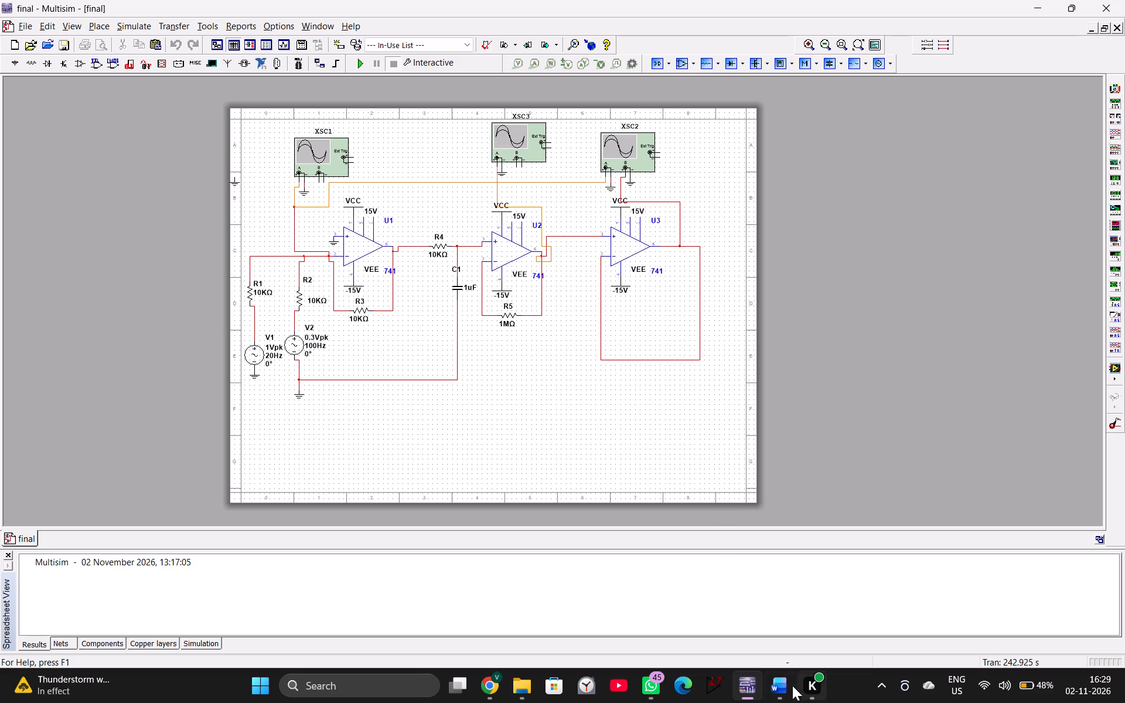
Return to the Word report and review its front matter from the certificate through the abstract to the table of contents.
{"action": "left_click", "coordinate": [729, 626]}
{"action": "left_click", "coordinate": [744, 687]}
{"action": "scroll", "coordinate": [578, 453], "scroll_direction": "up", "scroll_amount": 7}
{"action": "scroll", "coordinate": [578, 453], "scroll_direction": "down", "scroll_amount": 20}
{"action": "scroll", "coordinate": [578, 453], "scroll_direction": "down", "scroll_amount": 11}
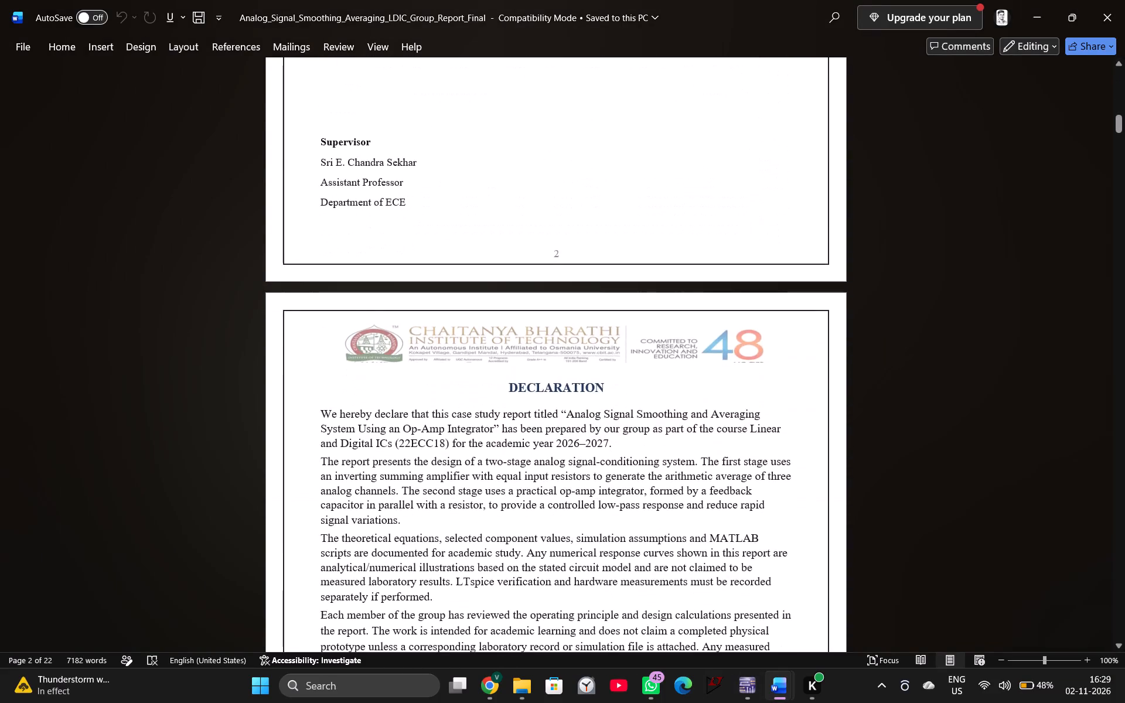
{"action": "scroll", "coordinate": [578, 459], "scroll_direction": "down", "scroll_amount": 20}
{"action": "scroll", "coordinate": [580, 462], "scroll_direction": "down", "scroll_amount": 7}
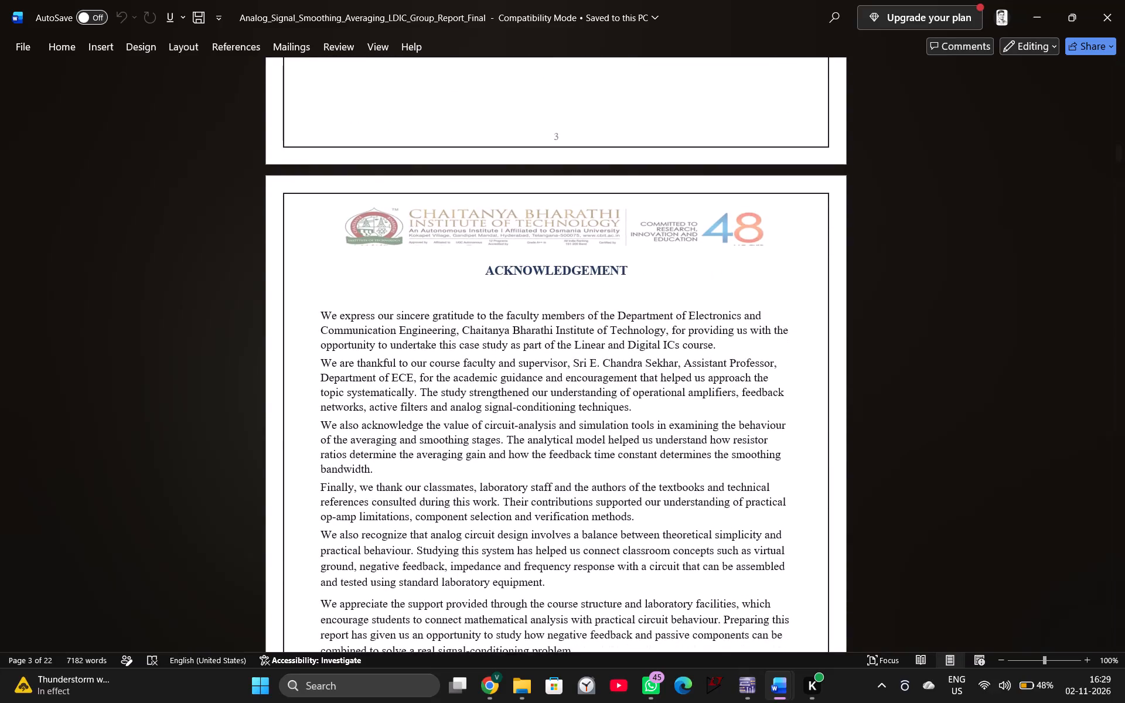
{"action": "scroll", "coordinate": [578, 416], "scroll_direction": "down", "scroll_amount": 5}
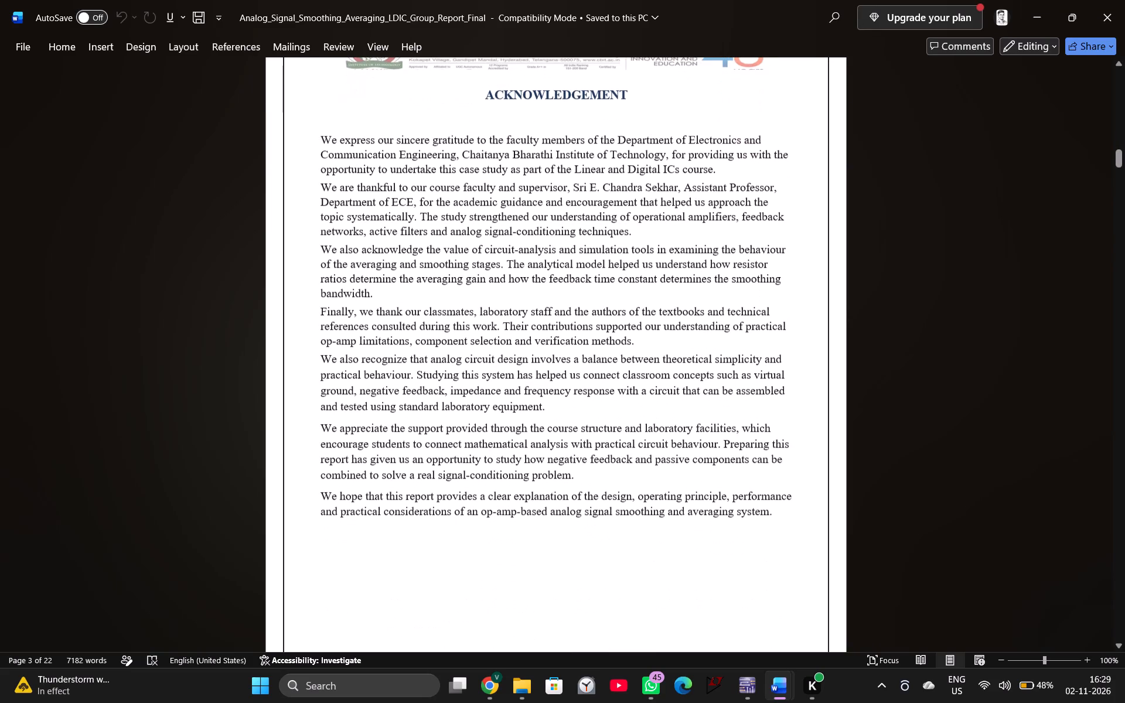
{"action": "scroll", "coordinate": [575, 434], "scroll_direction": "down", "scroll_amount": 10}
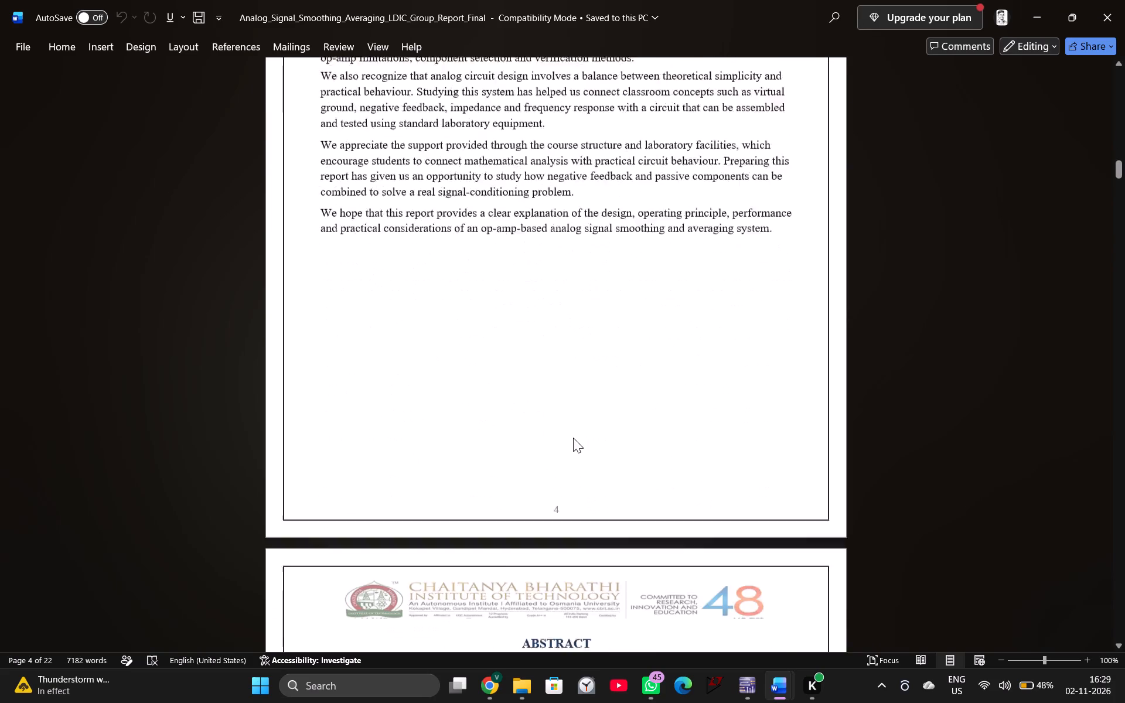
{"action": "scroll", "coordinate": [573, 438], "scroll_direction": "down", "scroll_amount": 15}
{"action": "scroll", "coordinate": [544, 466], "scroll_direction": "down", "scroll_amount": 7}
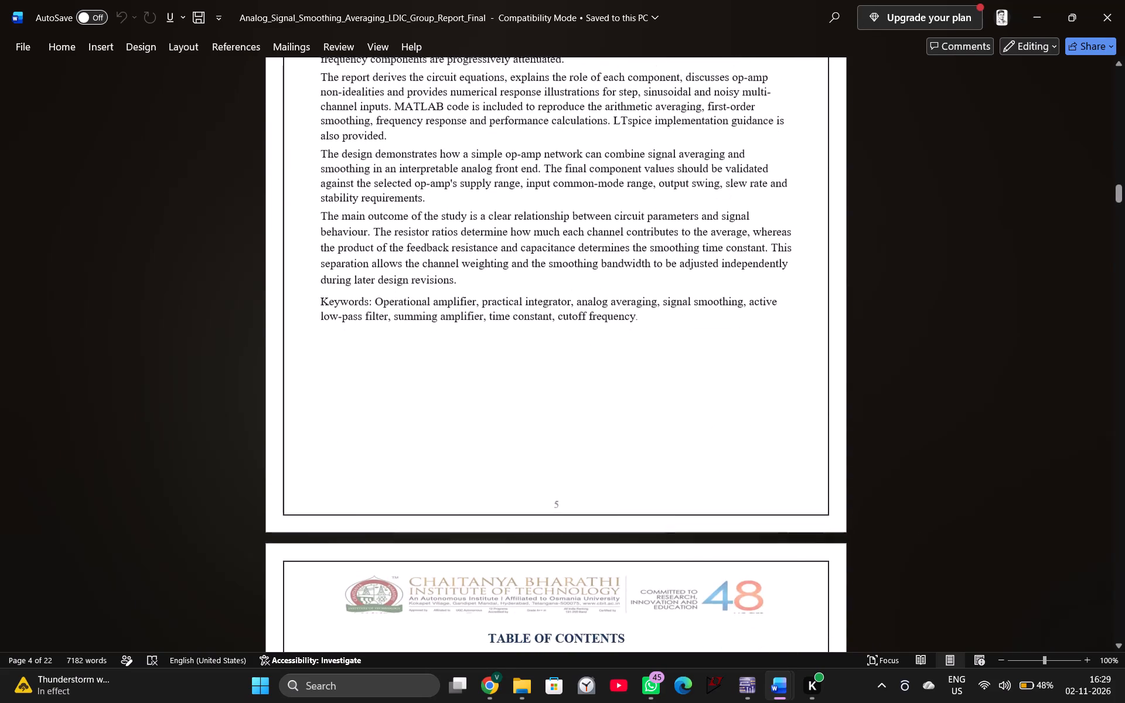
{"action": "scroll", "coordinate": [544, 468], "scroll_direction": "up", "scroll_amount": 7}
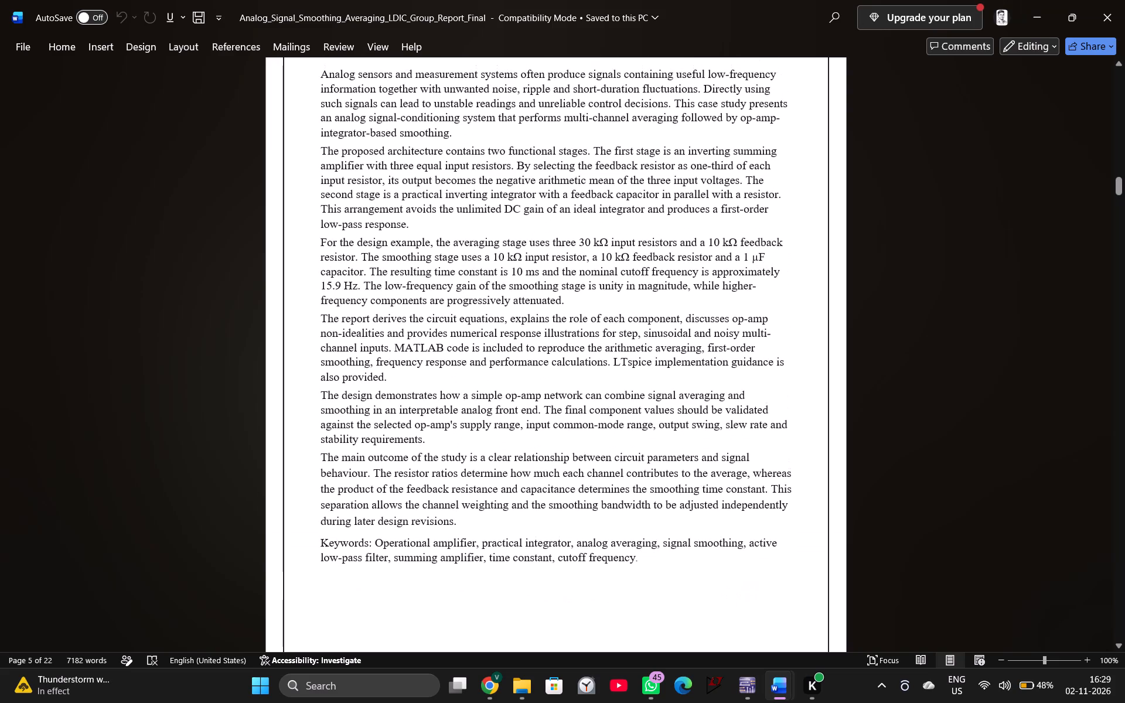
{"action": "scroll", "coordinate": [529, 472], "scroll_direction": "down", "scroll_amount": 16}
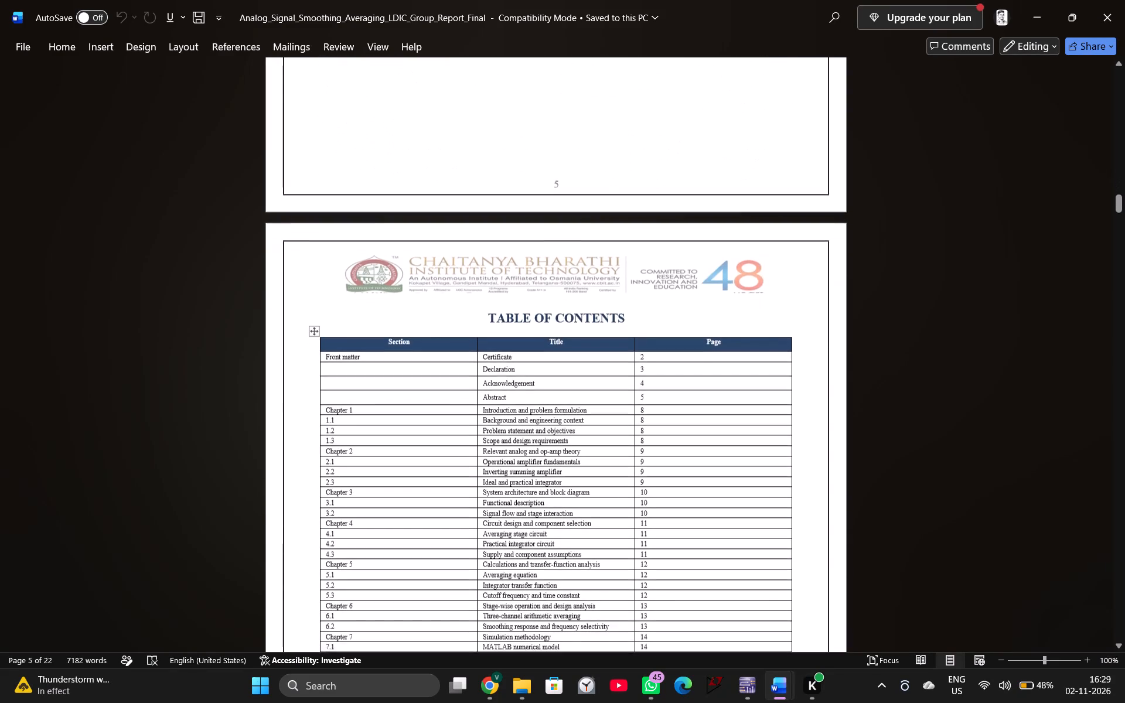
{"action": "scroll", "coordinate": [529, 472], "scroll_direction": "down", "scroll_amount": 8}
{"action": "scroll", "coordinate": [561, 428], "scroll_direction": "up", "scroll_amount": 3}
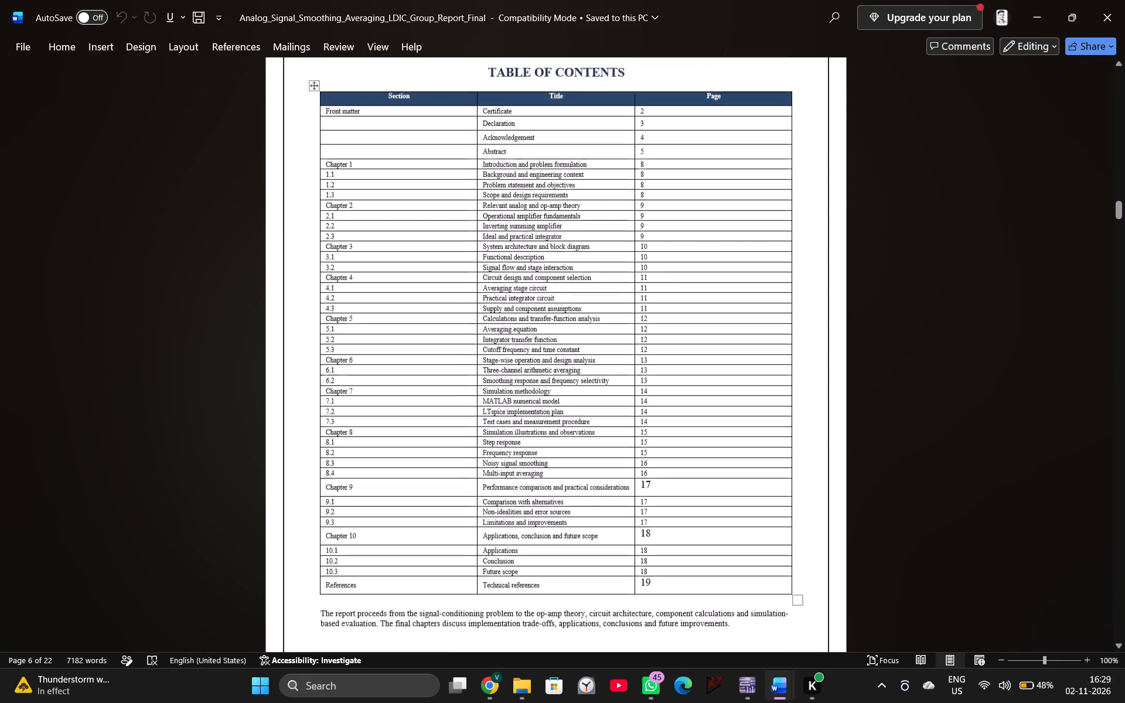
Look back through the report's abstract, declaration and certificate to the cover page, checking the layout.
{"action": "scroll", "coordinate": [581, 268], "scroll_direction": "up", "scroll_amount": 20}
{"action": "scroll", "coordinate": [581, 268], "scroll_direction": "up", "scroll_amount": 12}
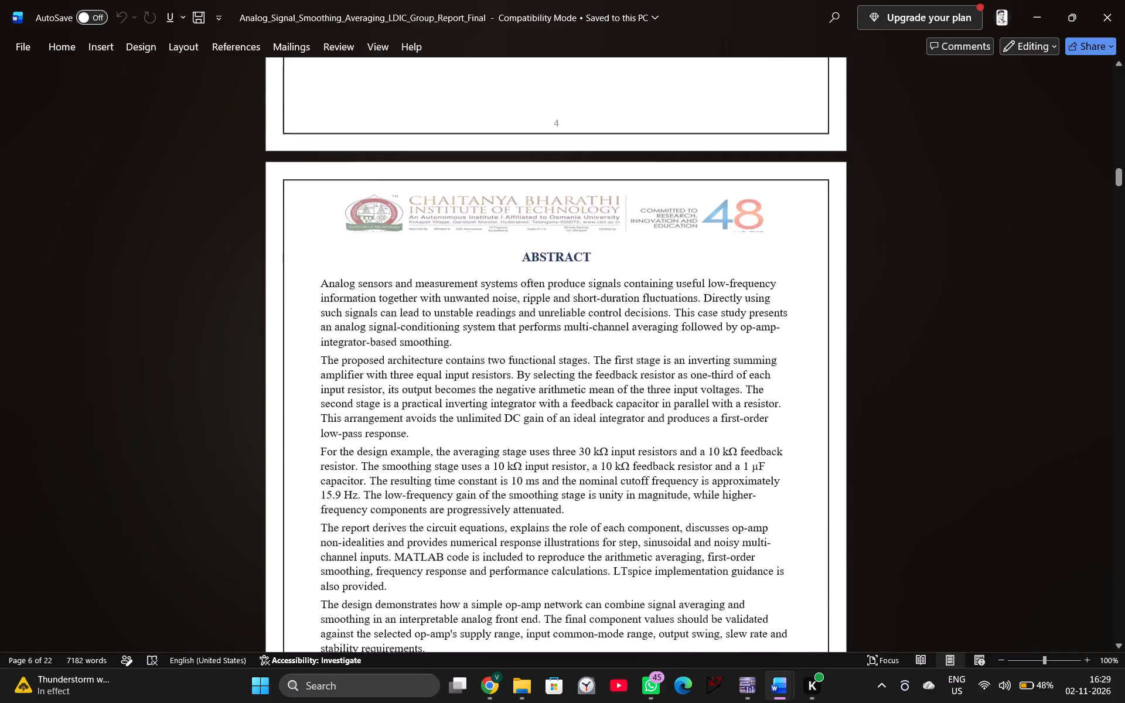
{"action": "scroll", "coordinate": [566, 270], "scroll_direction": "up", "scroll_amount": 20}
{"action": "scroll", "coordinate": [566, 270], "scroll_direction": "up", "scroll_amount": 2}
{"action": "scroll", "coordinate": [566, 269], "scroll_direction": "up", "scroll_amount": 20}
{"action": "scroll", "coordinate": [566, 269], "scroll_direction": "up", "scroll_amount": 1}
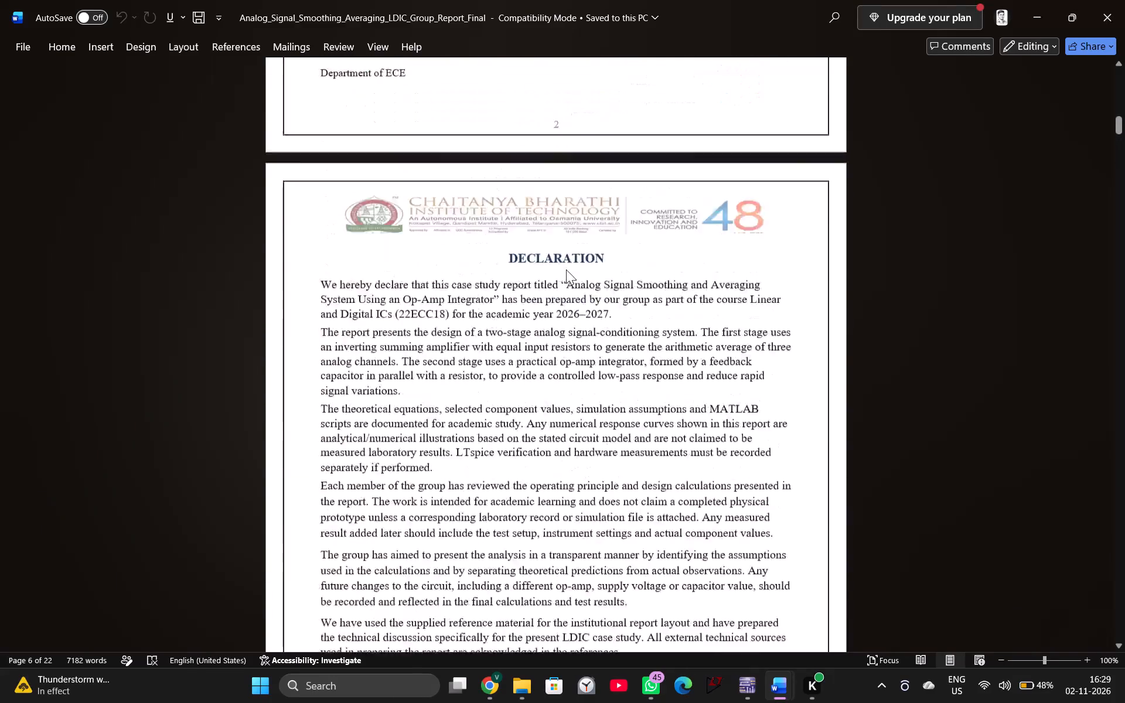
{"action": "scroll", "coordinate": [566, 269], "scroll_direction": "up", "scroll_amount": 20}
{"action": "scroll", "coordinate": [566, 269], "scroll_direction": "up", "scroll_amount": 5}
{"action": "scroll", "coordinate": [566, 269], "scroll_direction": "up", "scroll_amount": 16}
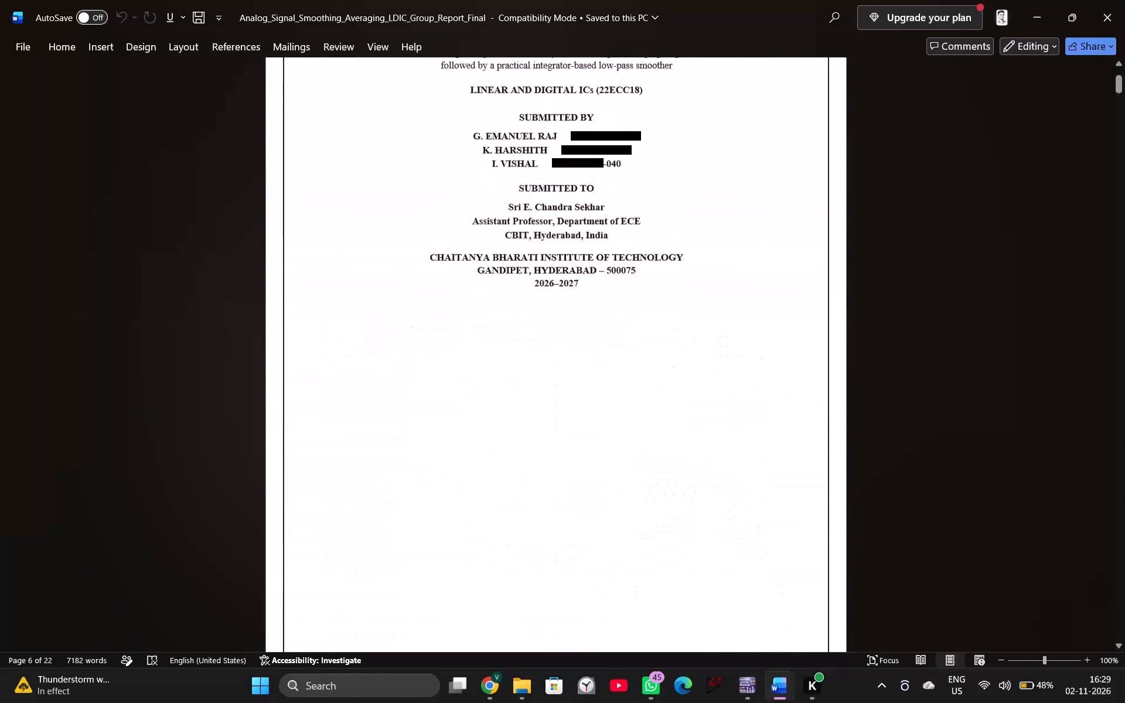
{"action": "scroll", "coordinate": [566, 269], "scroll_direction": "up", "scroll_amount": 12}
{"action": "scroll", "coordinate": [566, 269], "scroll_direction": "down", "scroll_amount": 20}
{"action": "scroll", "coordinate": [566, 269], "scroll_direction": "down", "scroll_amount": 6}
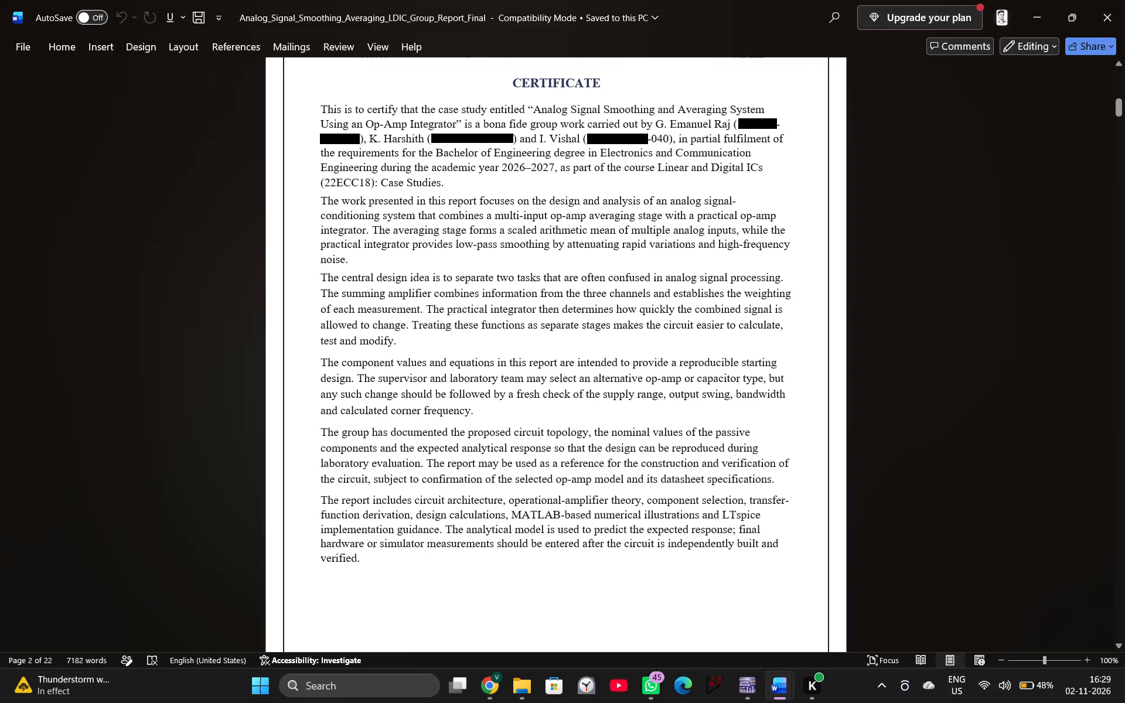
{"action": "scroll", "coordinate": [547, 278], "scroll_direction": "up", "scroll_amount": 7}
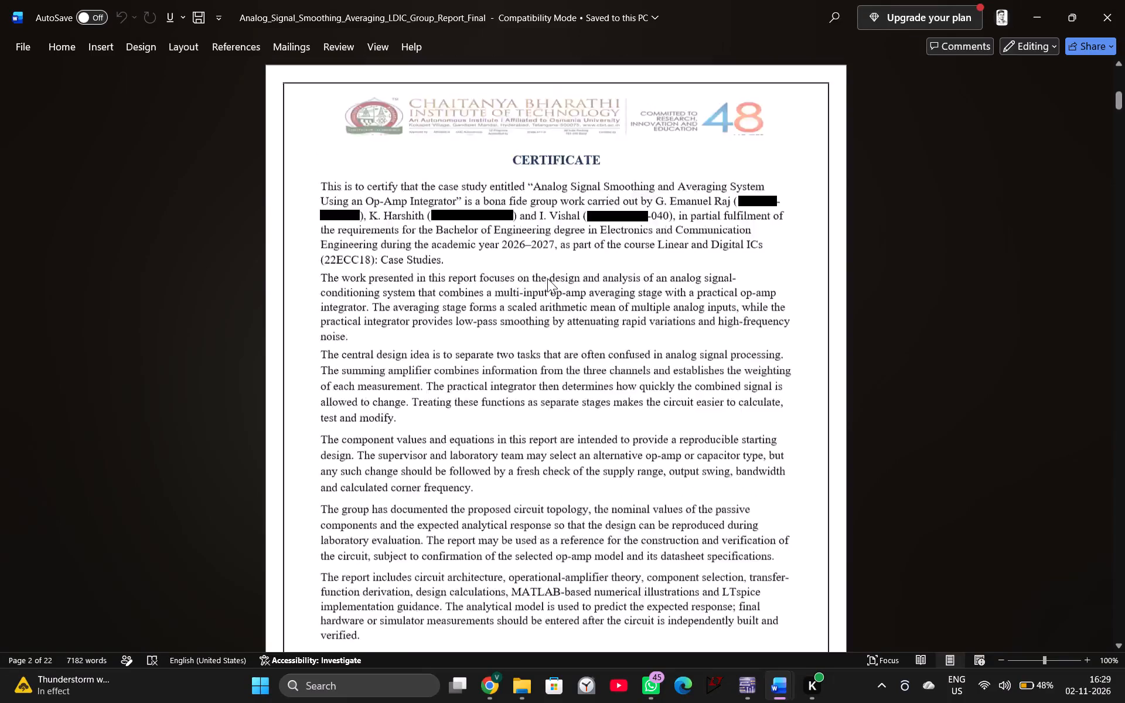
{"action": "scroll", "coordinate": [547, 278], "scroll_direction": "up", "scroll_amount": 20}
{"action": "scroll", "coordinate": [547, 278], "scroll_direction": "up", "scroll_amount": 1}
{"action": "scroll", "coordinate": [547, 278], "scroll_direction": "down", "scroll_amount": 6}
{"action": "scroll", "coordinate": [547, 278], "scroll_direction": "up", "scroll_amount": 12}
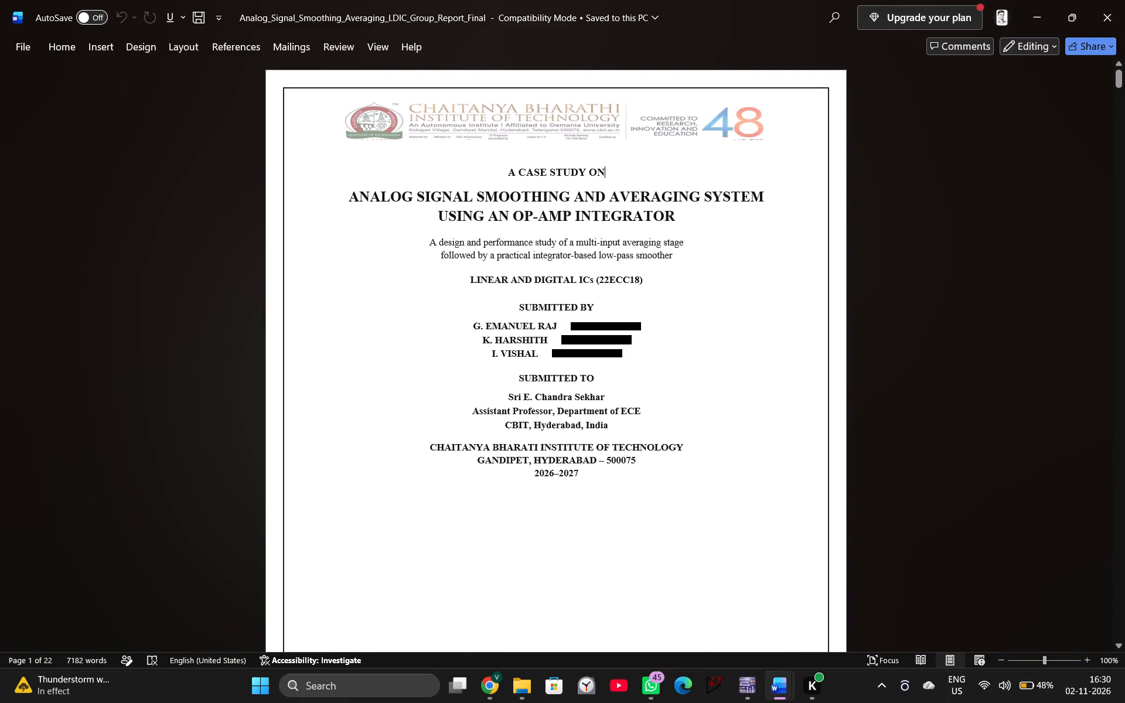
Set the line spacing of all the cover page text, from "A CASE STUDY ON" through "2026–2027", to 2.0.
{"action": "left_click_drag", "start_coordinate": [509, 168], "coordinate": [632, 509]}
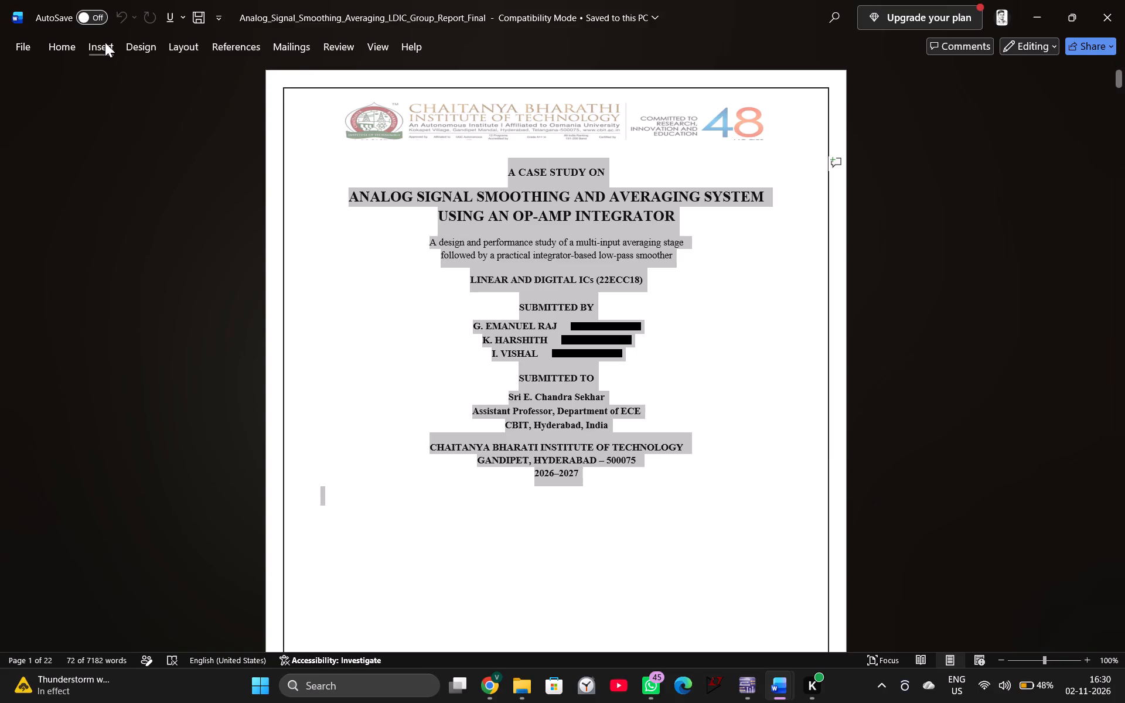
{"action": "left_click", "coordinate": [66, 42]}
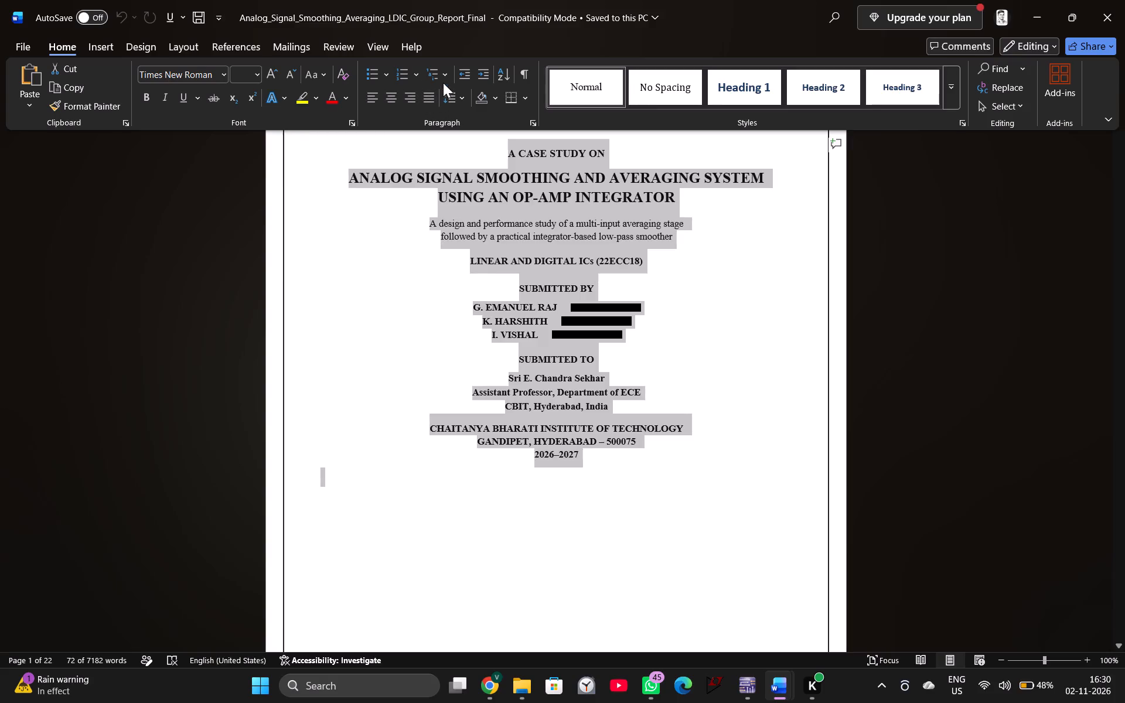
{"action": "left_click", "coordinate": [461, 97]}
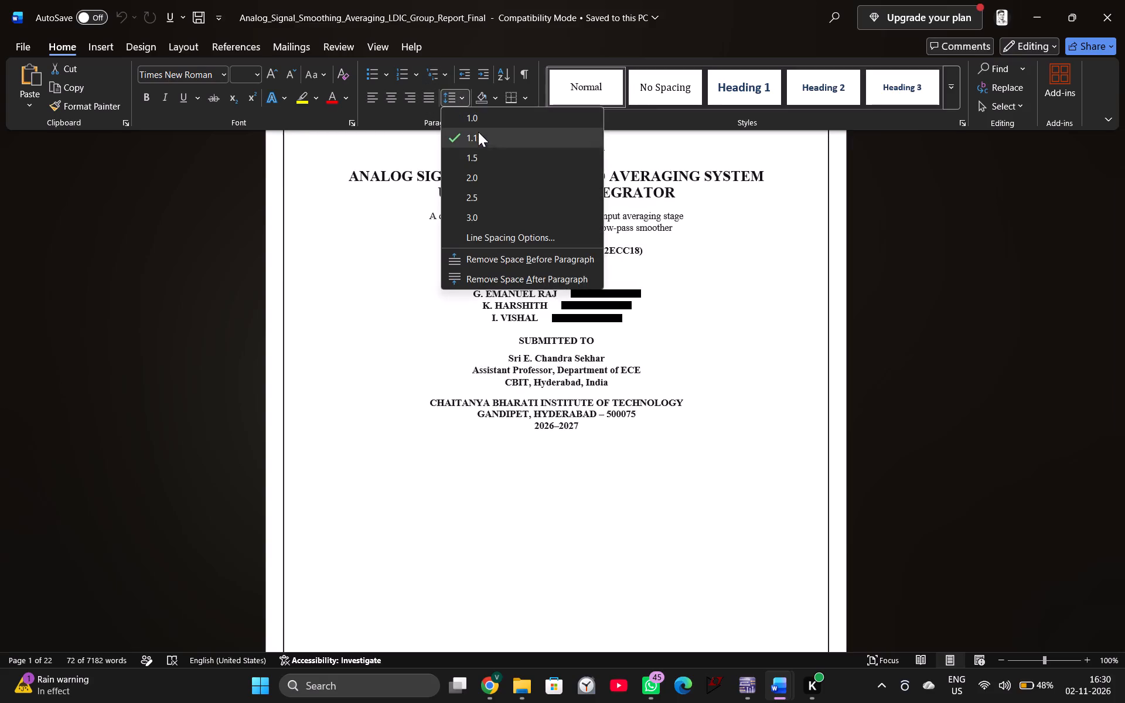
{"action": "left_click", "coordinate": [483, 175]}
{"action": "left_click", "coordinate": [741, 340]}
{"action": "scroll", "coordinate": [718, 337], "scroll_direction": "up", "scroll_amount": 3}
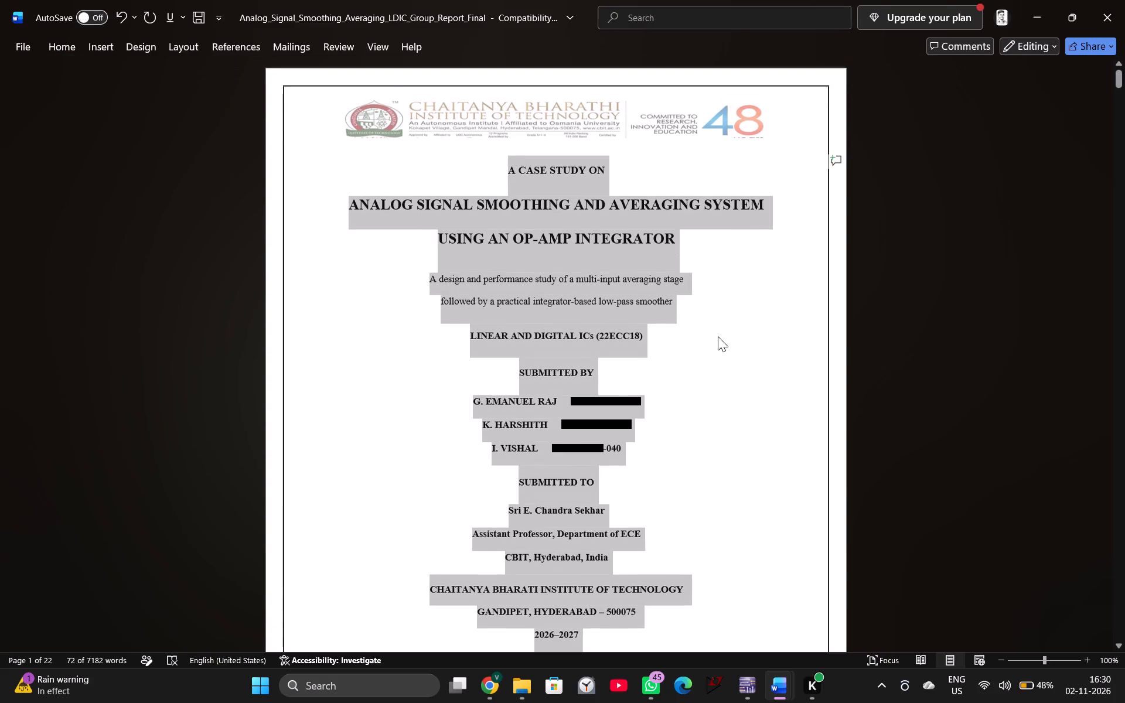
{"action": "left_click", "coordinate": [745, 372]}
{"action": "scroll", "coordinate": [668, 402], "scroll_direction": "down", "scroll_amount": 5}
{"action": "scroll", "coordinate": [669, 404], "scroll_direction": "up", "scroll_amount": 9}
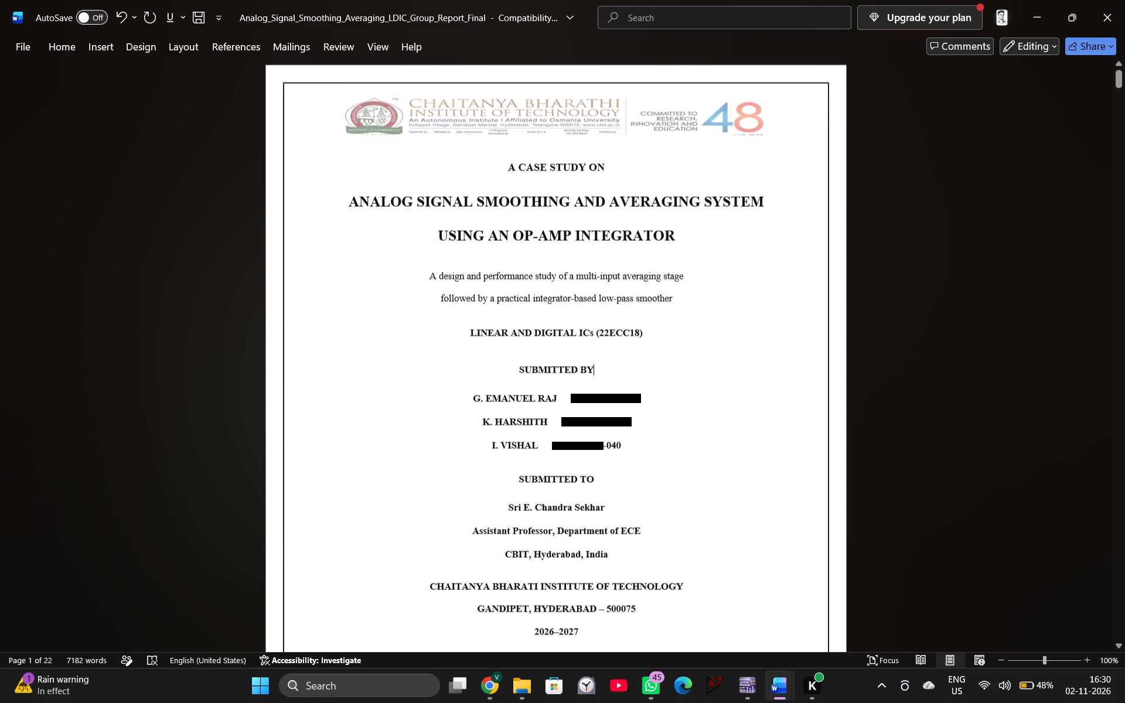
Enlarge the institute banner picture in the page header, making it about twice as tall and slightly wider.
{"action": "left_click", "coordinate": [667, 145]}
{"action": "double_click", "coordinate": [660, 128]}
{"action": "right_click", "coordinate": [657, 129]}
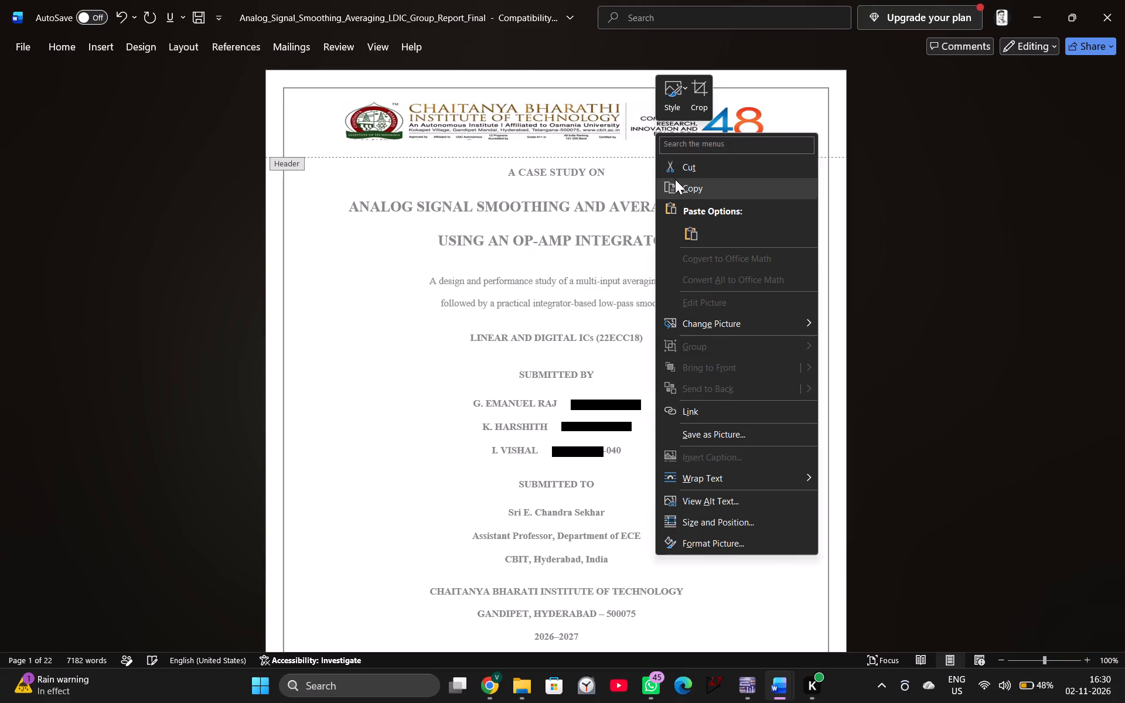
{"action": "left_click", "coordinate": [534, 155]}
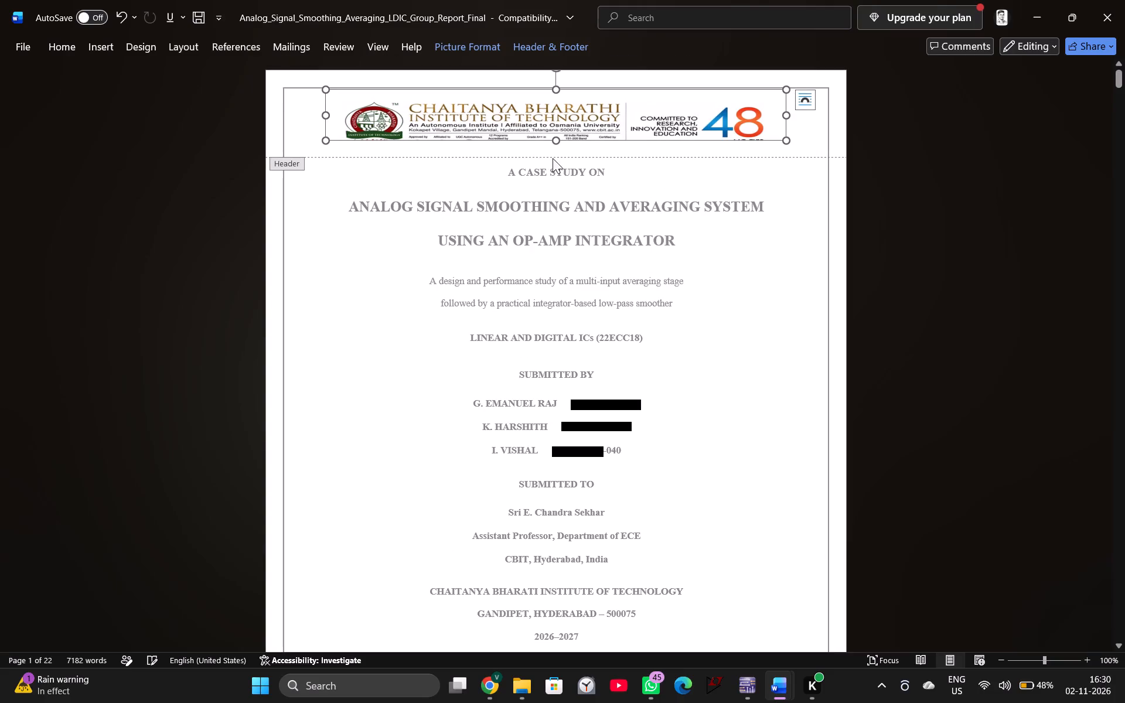
{"action": "left_click_drag", "start_coordinate": [556, 139], "coordinate": [557, 157]}
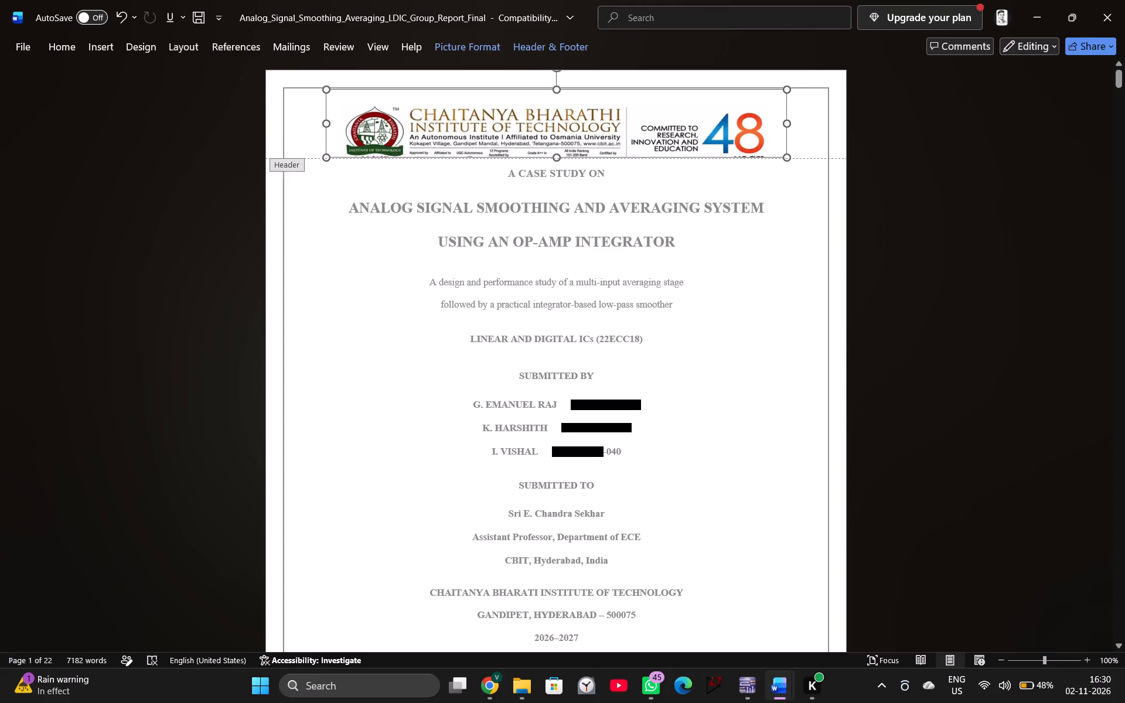
{"action": "left_click_drag", "start_coordinate": [557, 157], "coordinate": [556, 178]}
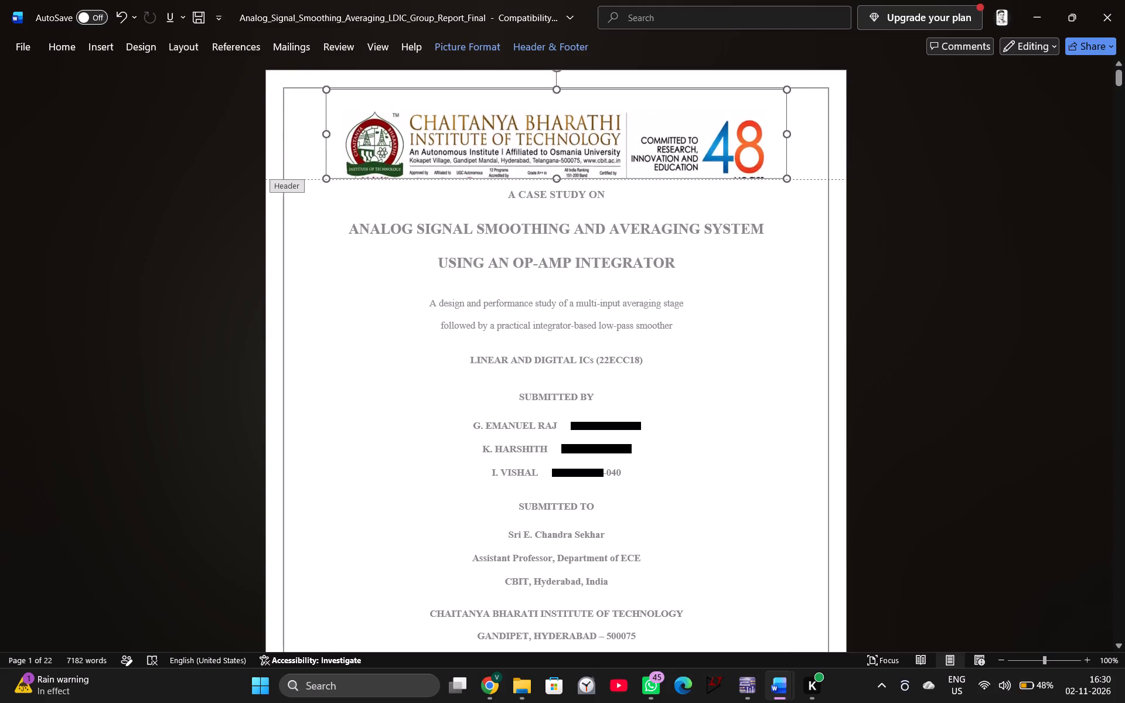
{"action": "left_click_drag", "start_coordinate": [556, 178], "coordinate": [556, 183]}
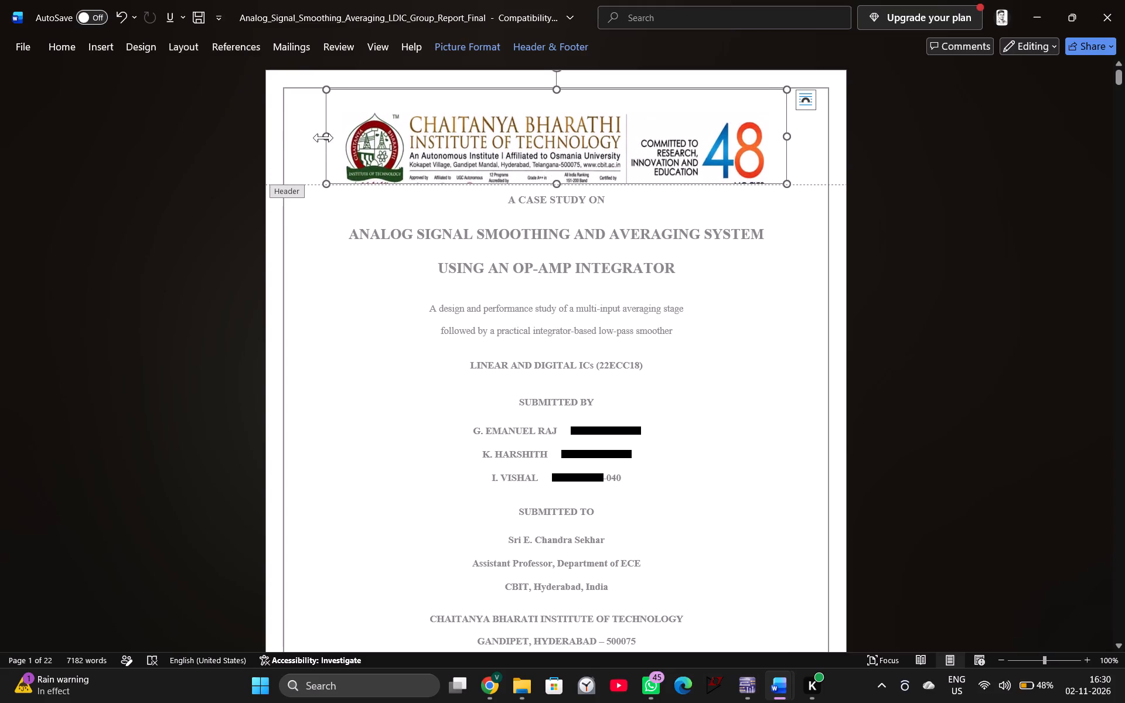
{"action": "left_click_drag", "start_coordinate": [323, 138], "coordinate": [296, 136]}
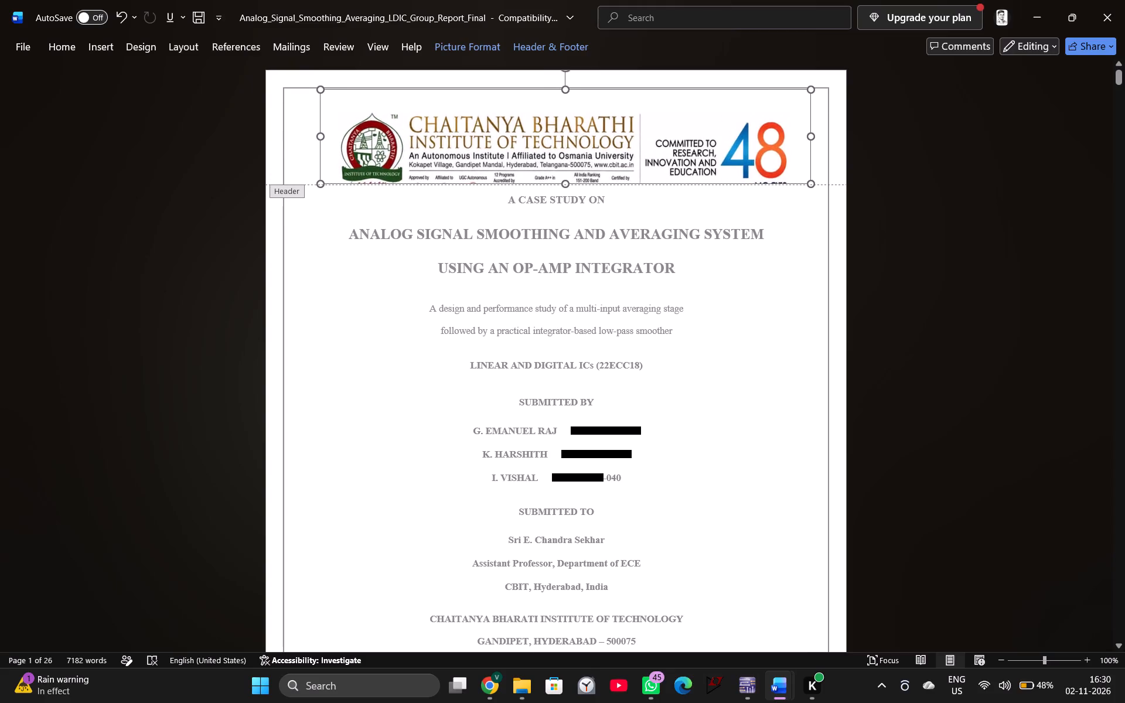
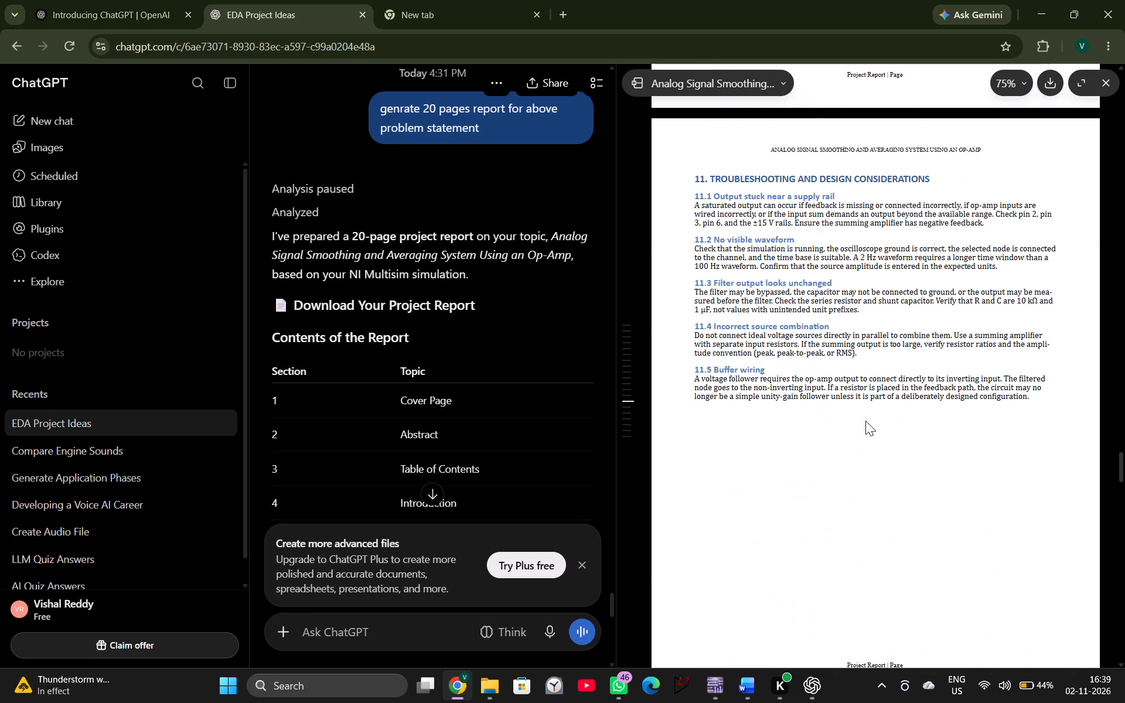
{"action": "scroll", "coordinate": [865, 421], "scroll_direction": "down", "scroll_amount": 17}
{"action": "scroll", "coordinate": [865, 421], "scroll_direction": "down", "scroll_amount": 17}
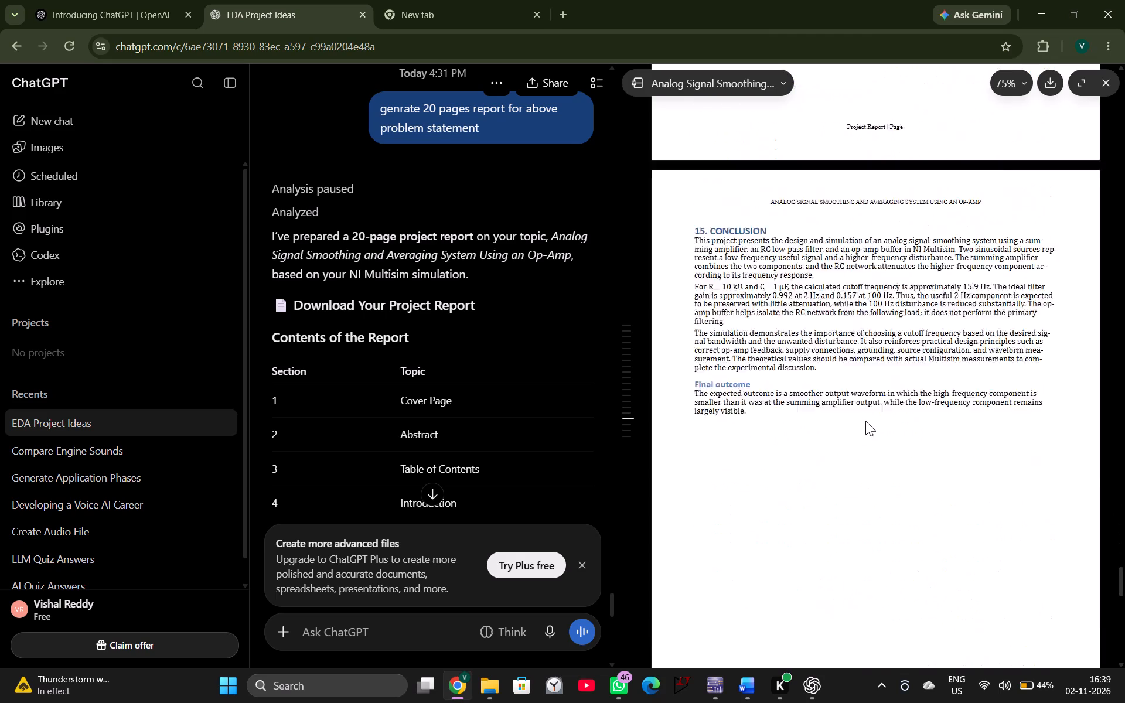
{"action": "scroll", "coordinate": [865, 421], "scroll_direction": "down", "scroll_amount": 14}
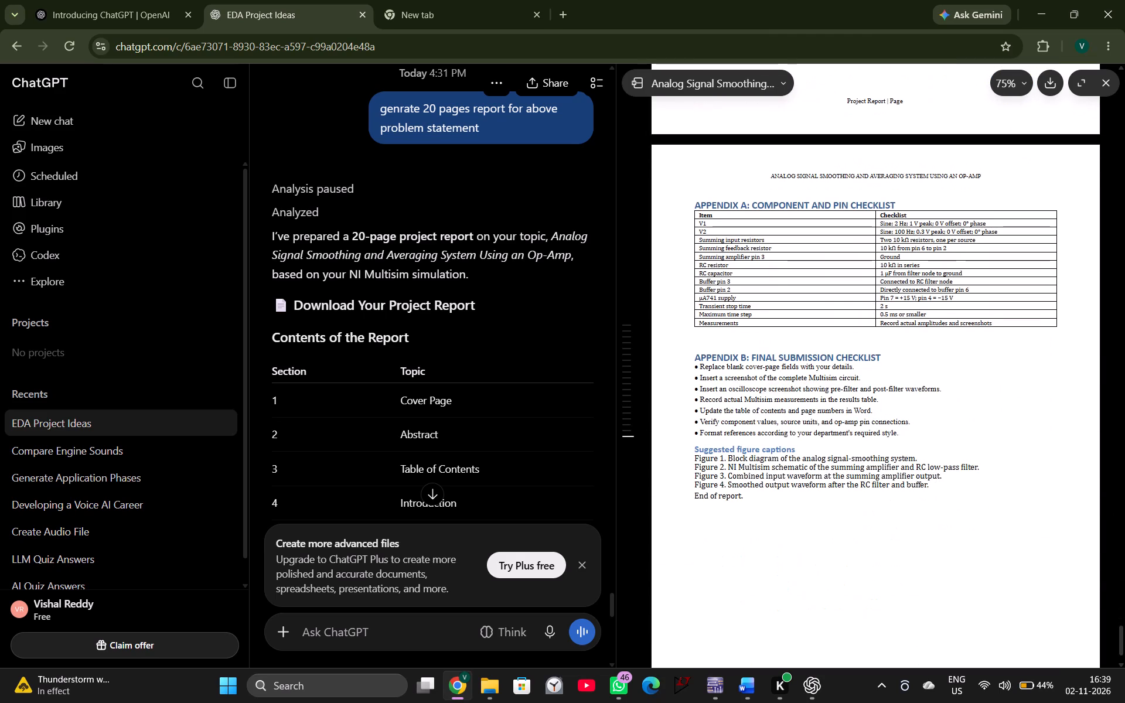
{"action": "scroll", "coordinate": [865, 421], "scroll_direction": "down", "scroll_amount": 10}
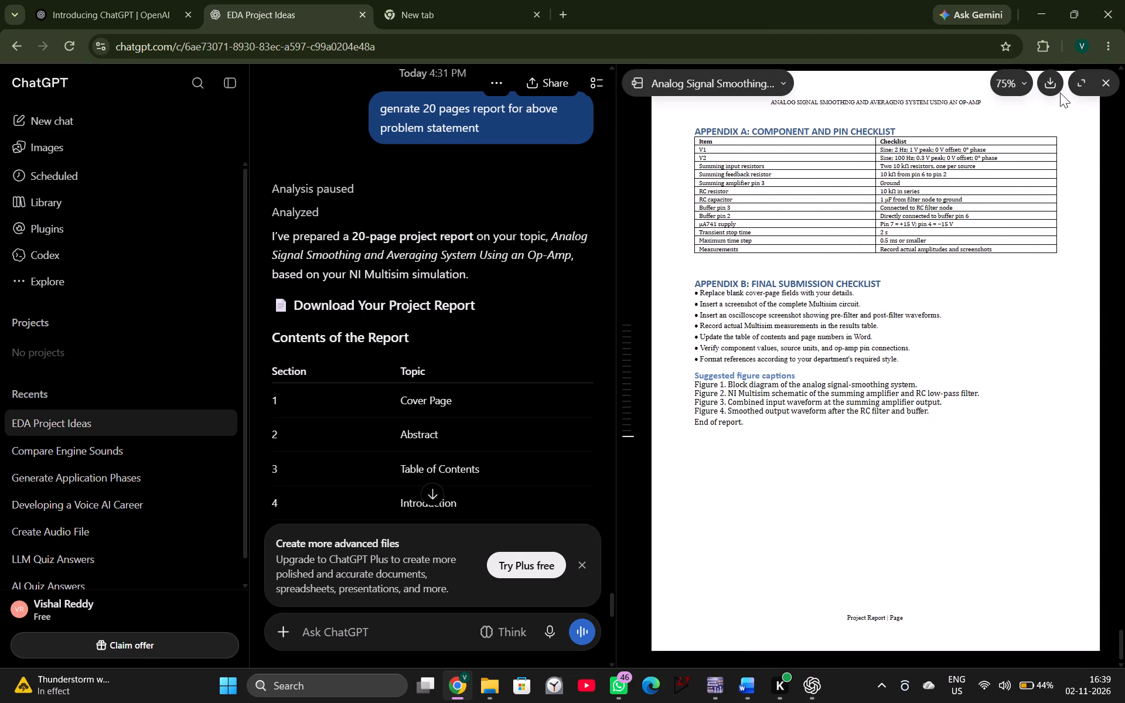
Download the previewed Analog Signal Smoothing project report as a Word document.
{"action": "left_click", "coordinate": [1049, 90]}
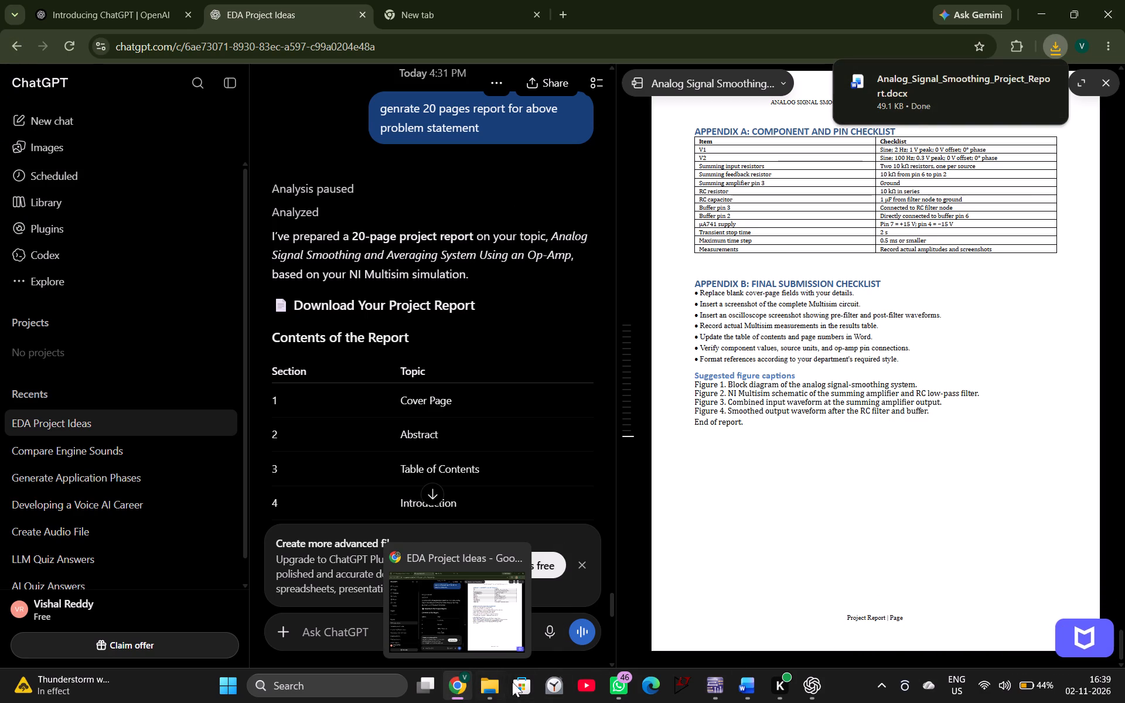
Switch to File Explorer and open Analog_Signal_Smoothing_Project_Report from the Downloads folder in Word.
{"action": "left_click", "coordinate": [493, 682]}
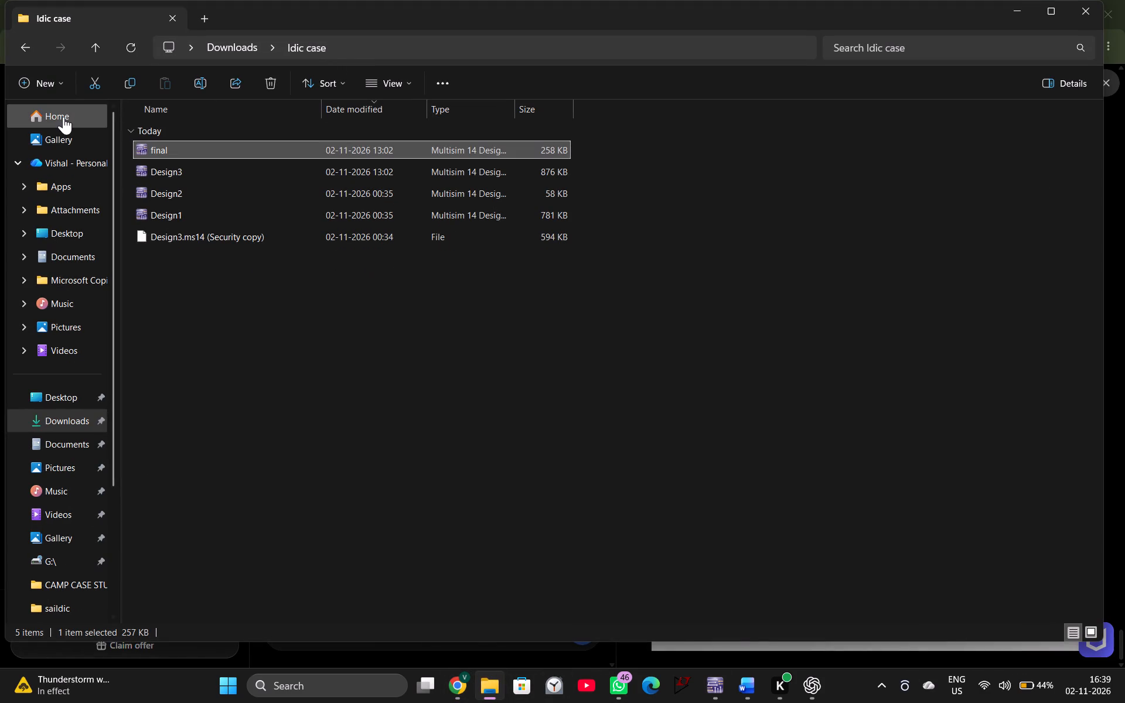
{"action": "double_click", "coordinate": [50, 421]}
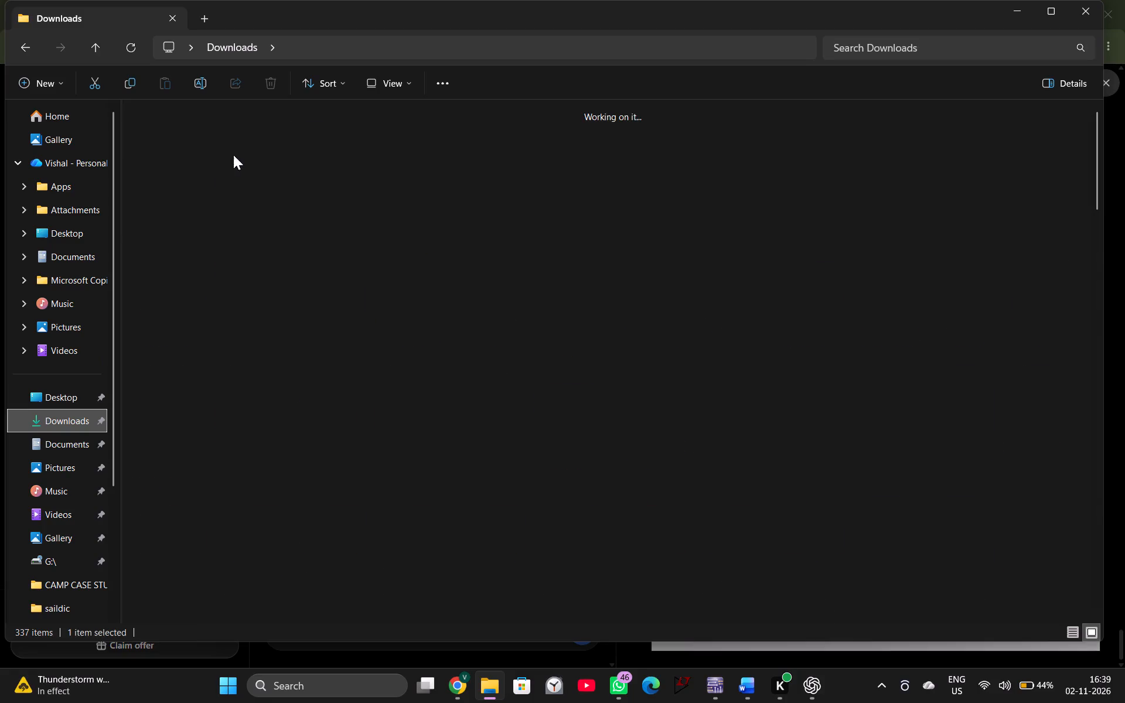
{"action": "double_click", "coordinate": [264, 199]}
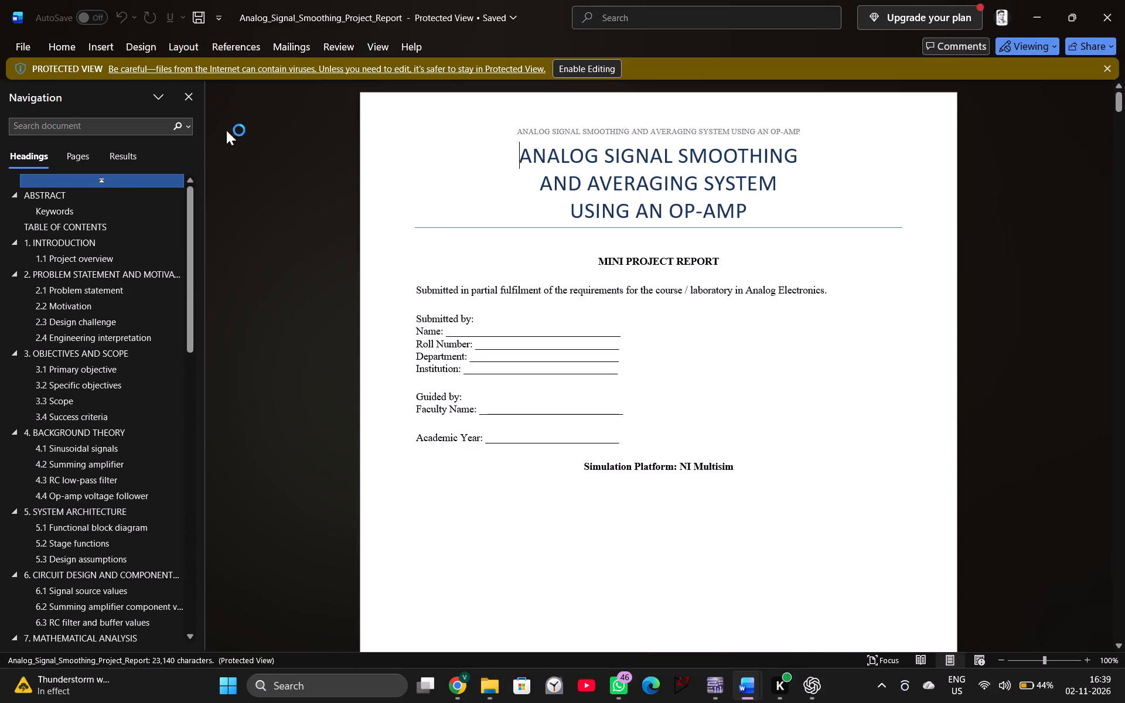
Hide the heading navigation and take the Analog Signal Smoothing project report out of Protected View for editing.
{"action": "left_click", "coordinate": [190, 101]}
{"action": "left_click", "coordinate": [600, 74]}
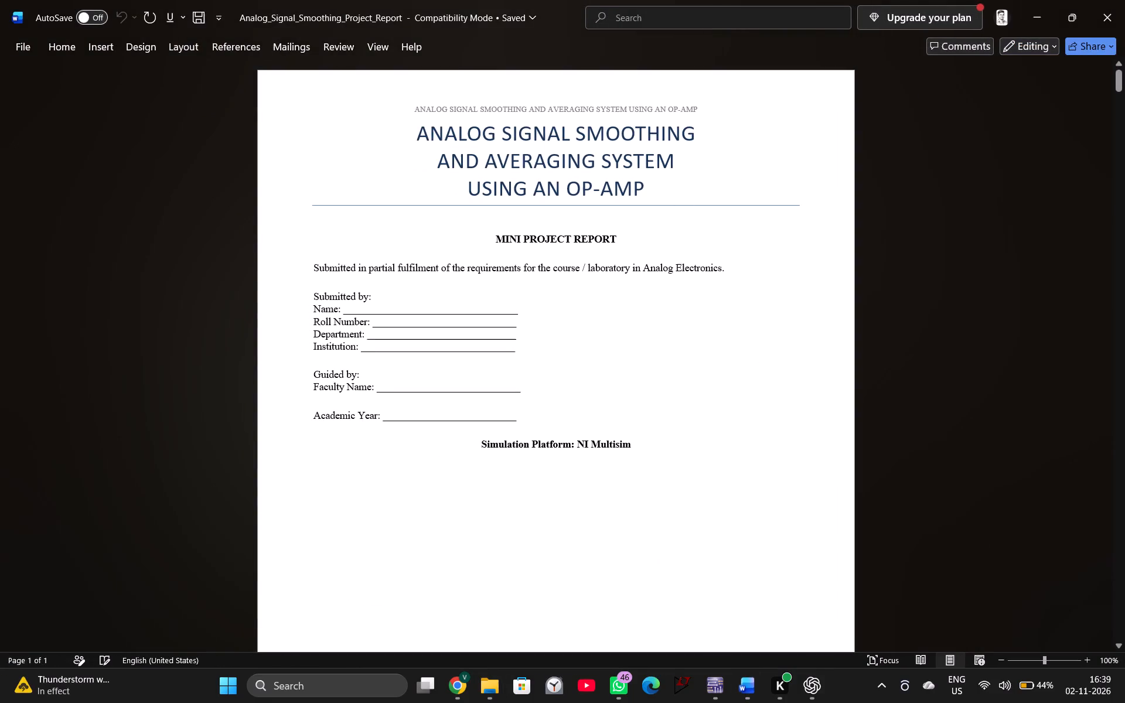
{"action": "scroll", "coordinate": [656, 435], "scroll_direction": "down", "scroll_amount": 6}
{"action": "scroll", "coordinate": [656, 438], "scroll_direction": "up", "scroll_amount": 5}
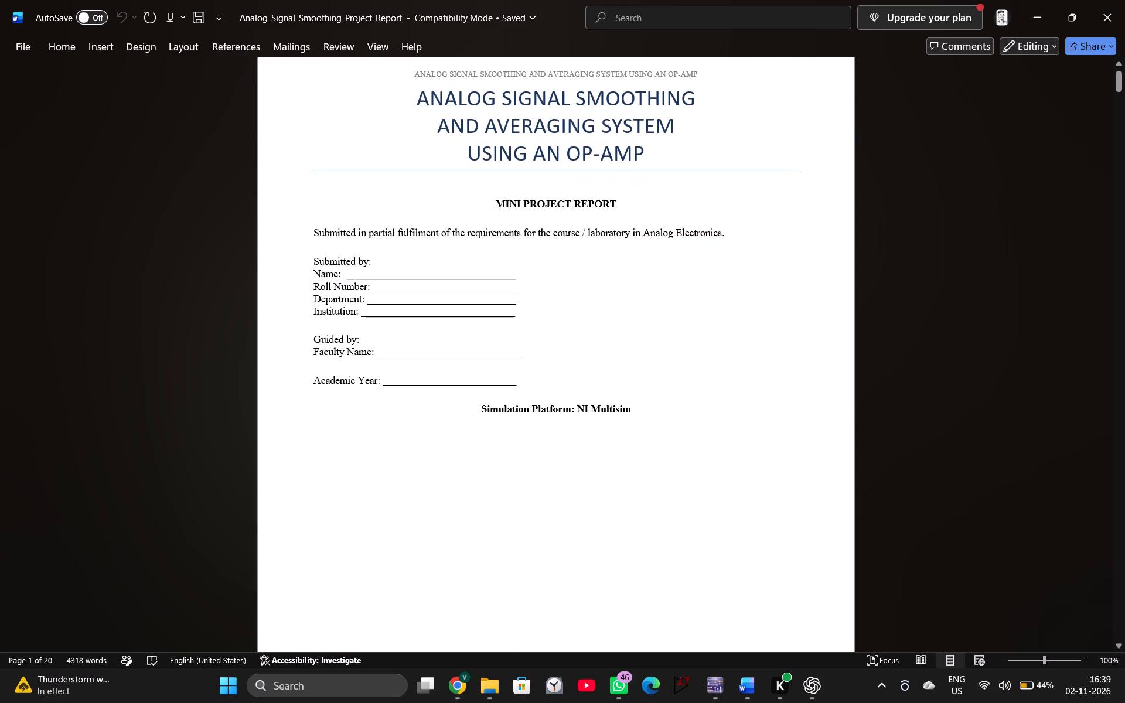
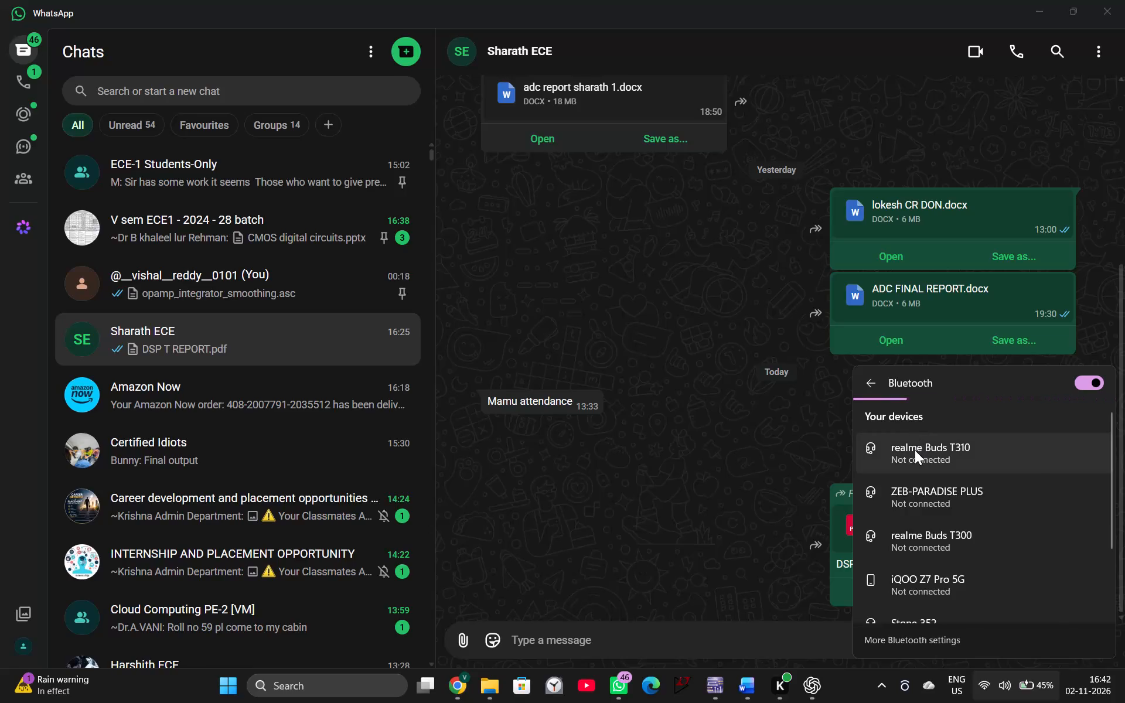
Try to connect the paired realme Buds T310 over Bluetooth, followed by the realme Buds T300.
{"action": "left_click", "coordinate": [915, 450]}
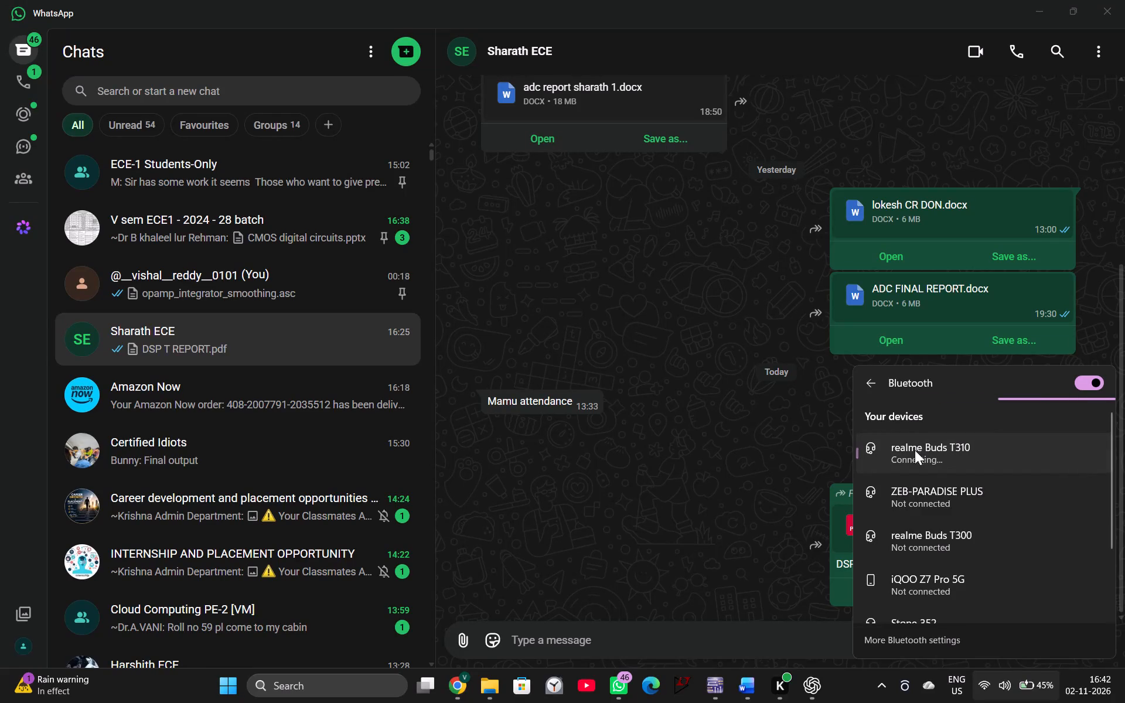
{"action": "left_click", "coordinate": [913, 537]}
{"action": "triple_click", "coordinate": [939, 538]}
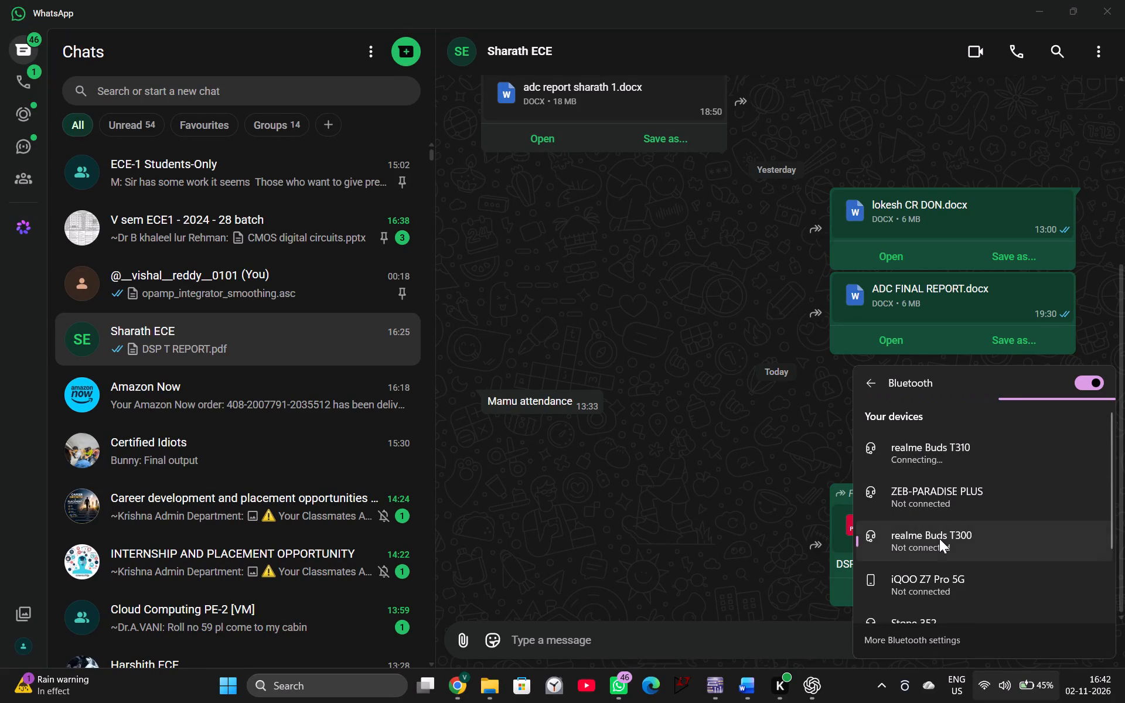
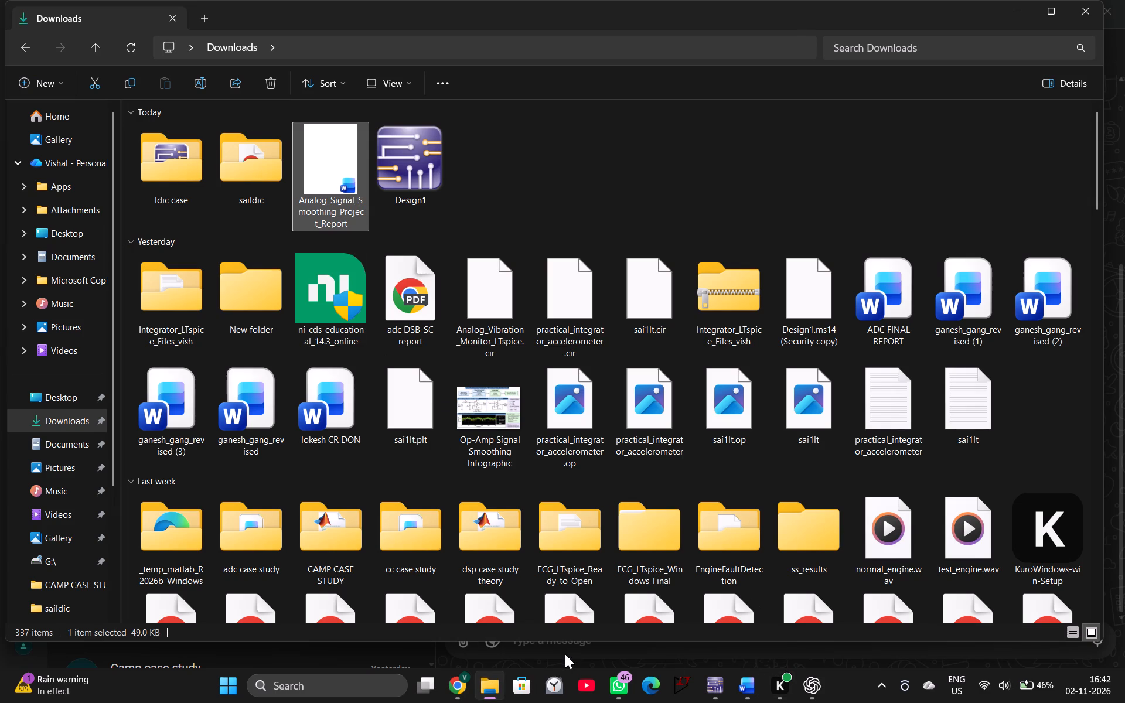
Switch to YouTube, play the Veezha Veera Lyrical (Tamil) mix, skip the ad, and minimise the window.
{"action": "left_click", "coordinate": [584, 679]}
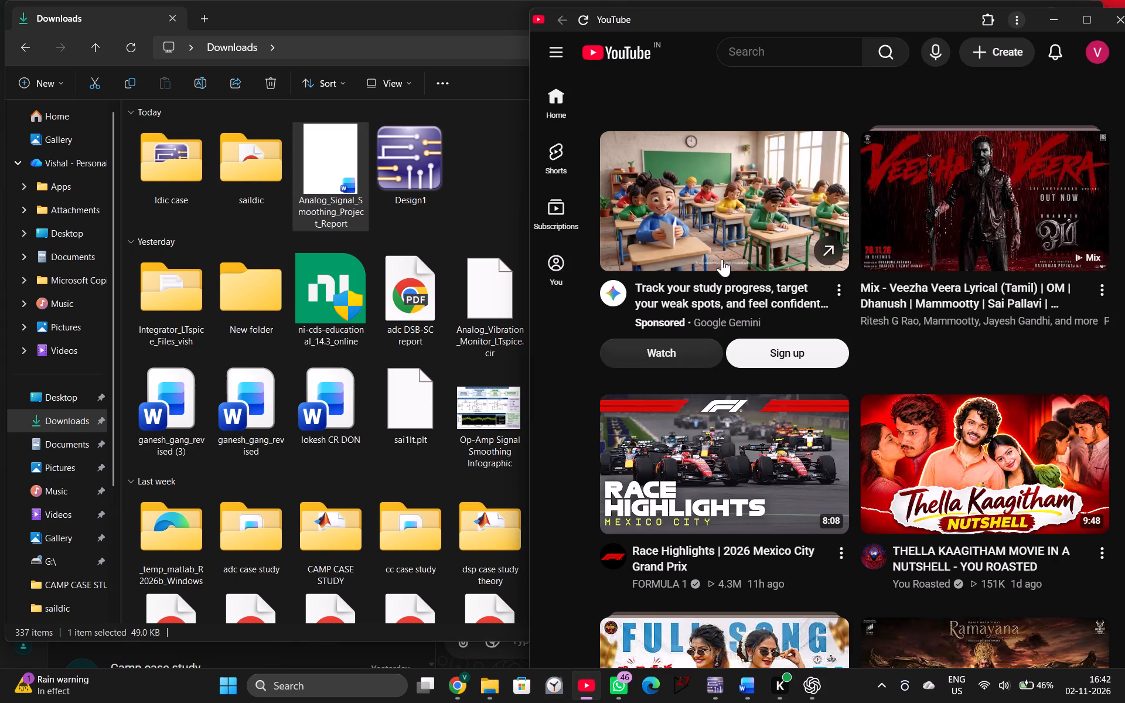
{"action": "left_click_drag", "start_coordinate": [995, 197], "coordinate": [991, 207]}
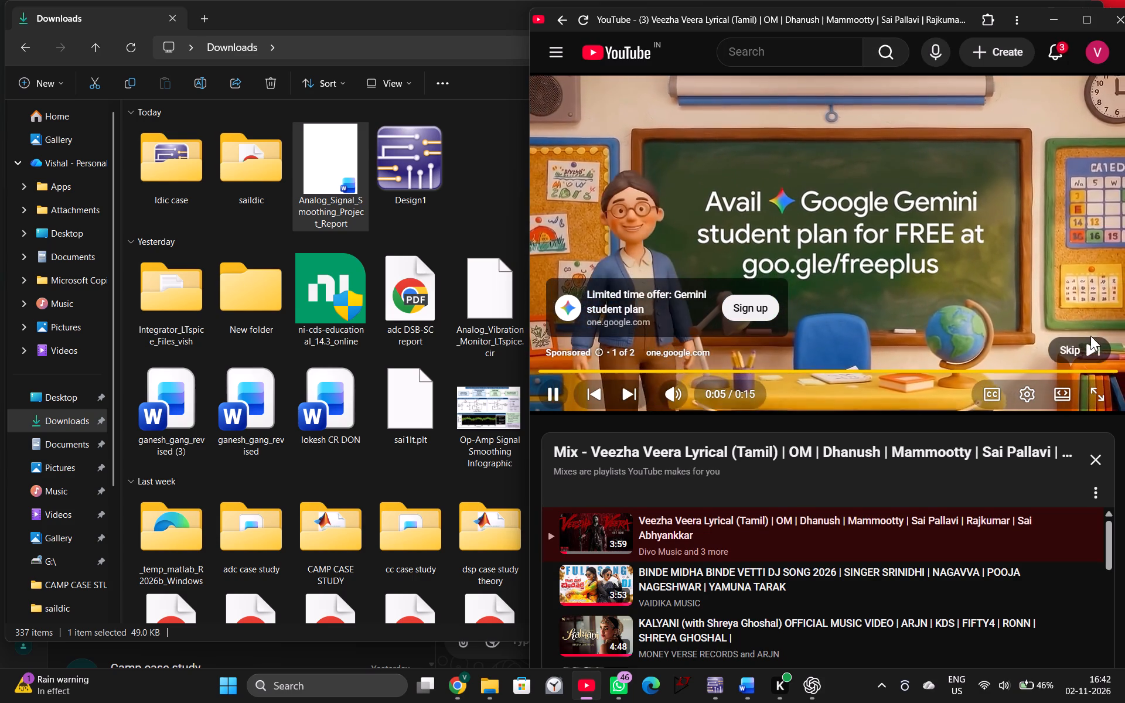
{"action": "left_click", "coordinate": [1084, 344]}
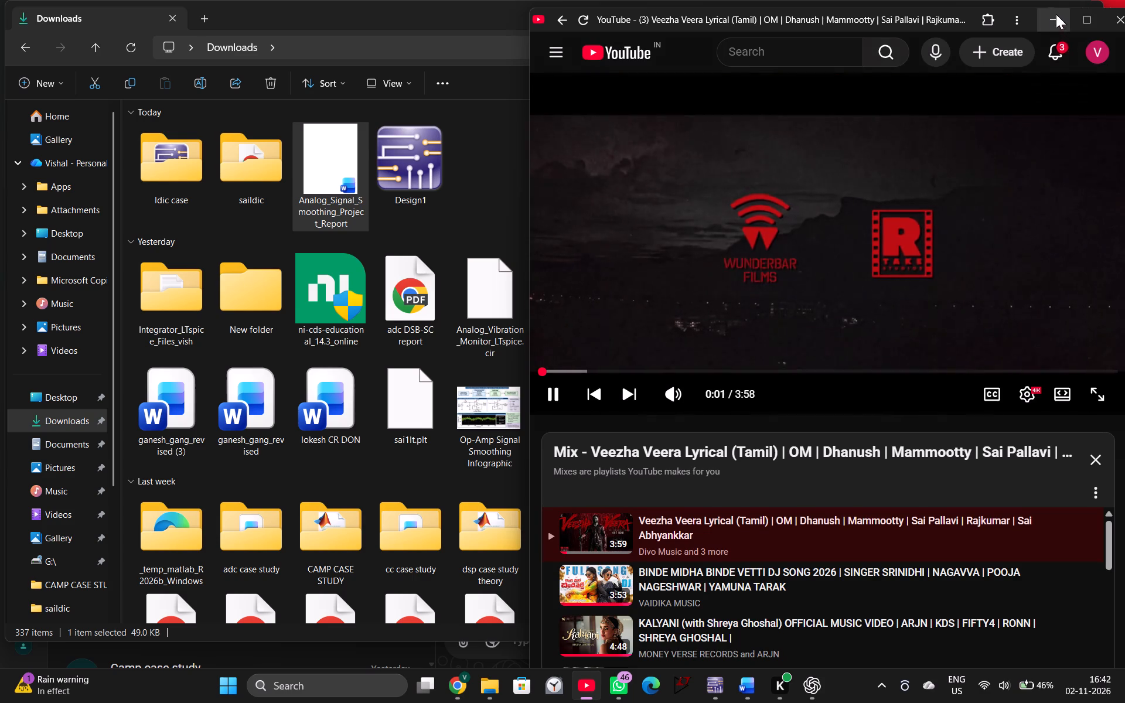
{"action": "left_click", "coordinate": [1056, 14]}
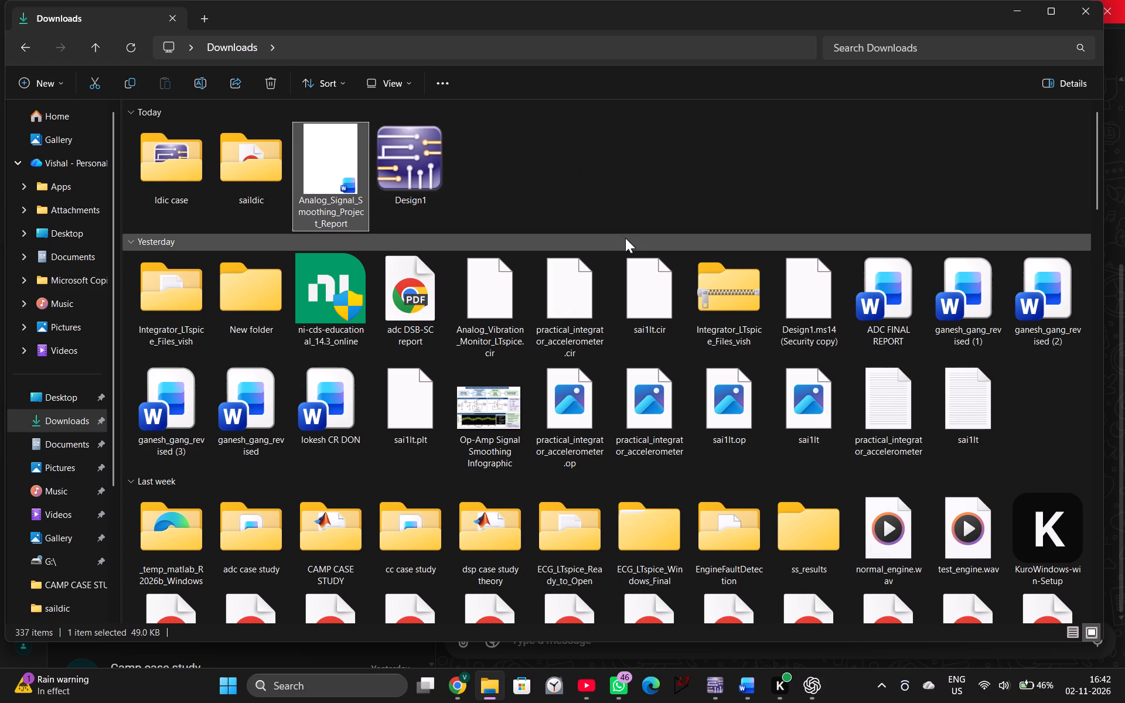
Browse the Downloads folder and look inside the dsp case study theory folder for the earlier DSP report.
{"action": "scroll", "coordinate": [626, 238], "scroll_direction": "up", "scroll_amount": 2}
{"action": "scroll", "coordinate": [630, 254], "scroll_direction": "down", "scroll_amount": 5}
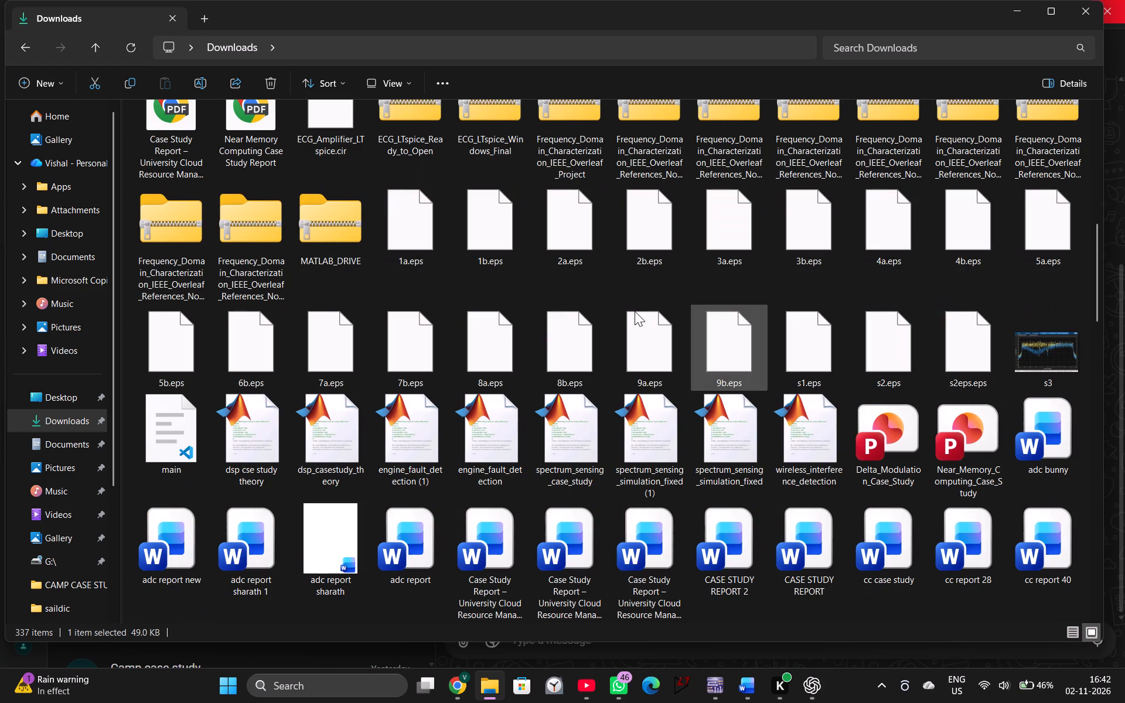
{"action": "scroll", "coordinate": [633, 311], "scroll_direction": "up", "scroll_amount": 6}
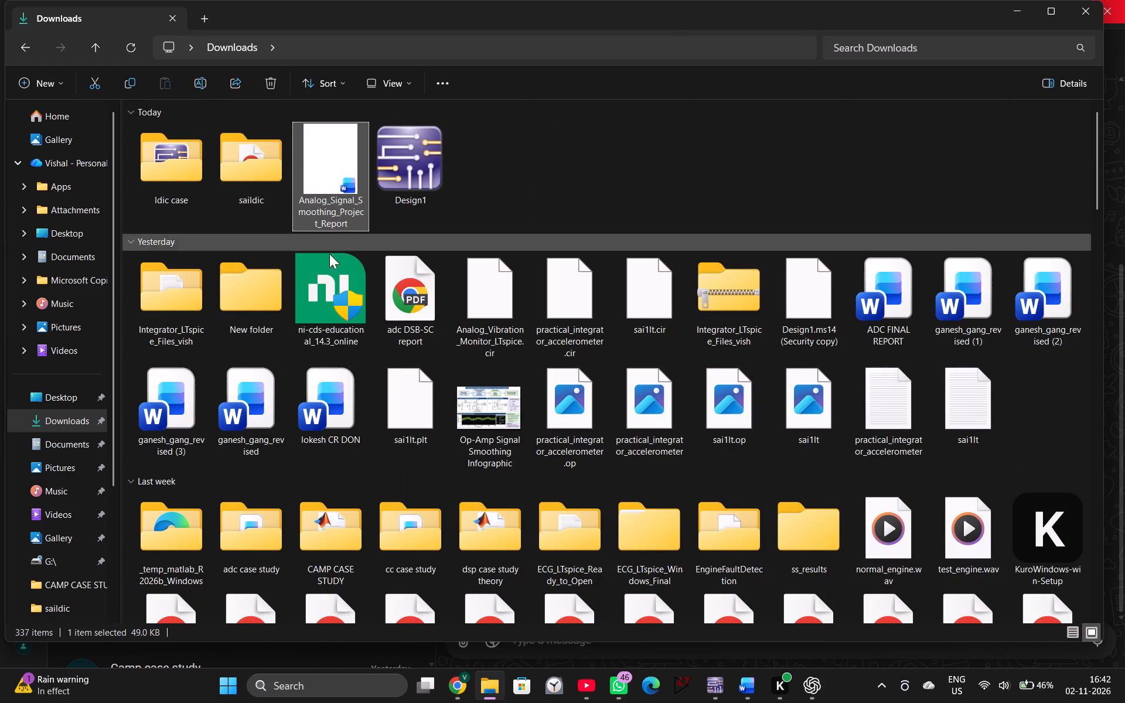
{"action": "scroll", "coordinate": [276, 319], "scroll_direction": "down", "scroll_amount": 1}
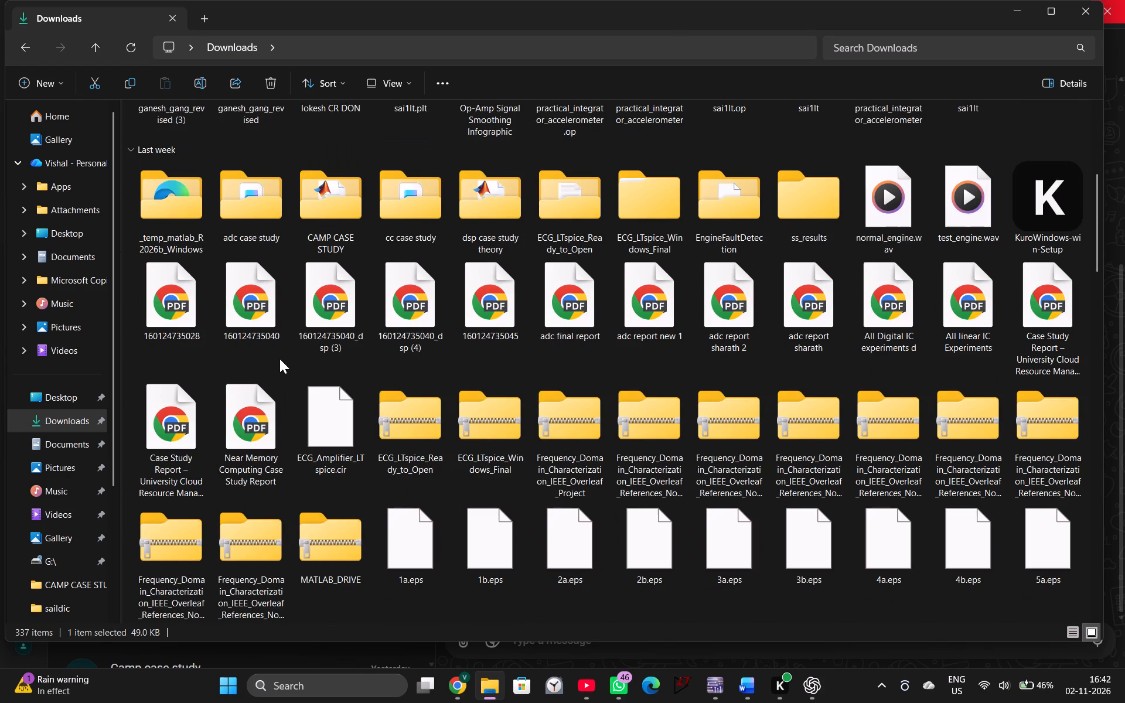
{"action": "double_click", "coordinate": [482, 210]}
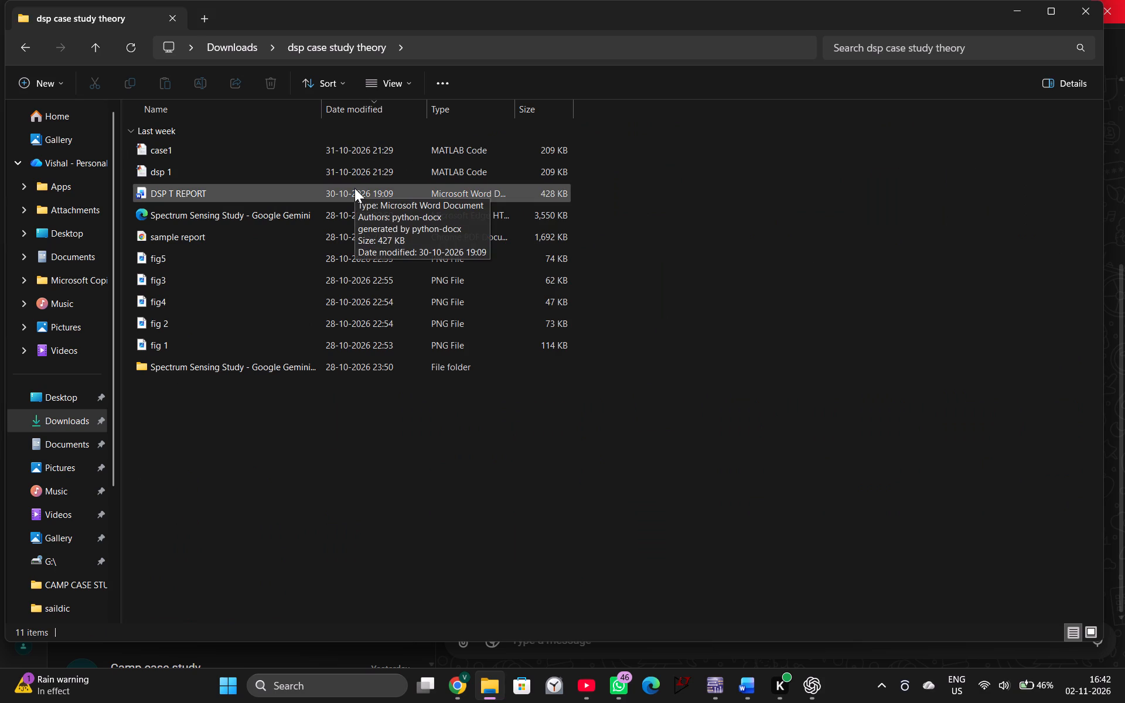
{"action": "left_click", "coordinate": [25, 42]}
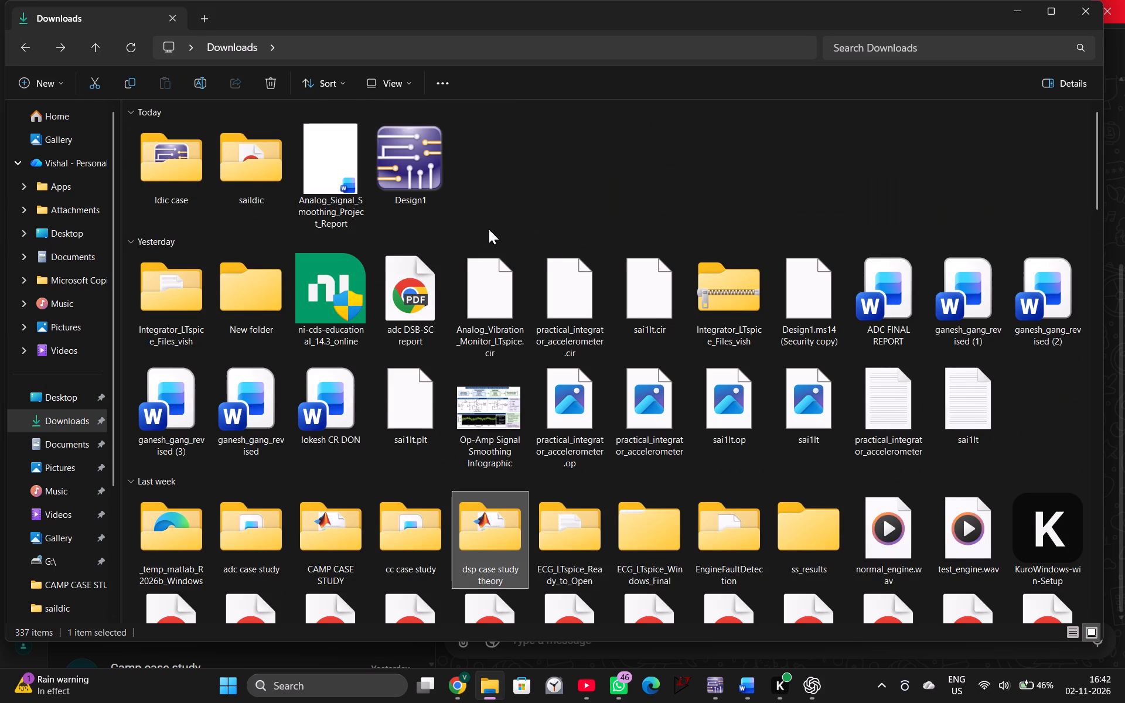
{"action": "scroll", "coordinate": [489, 235], "scroll_direction": "down", "scroll_amount": 1}
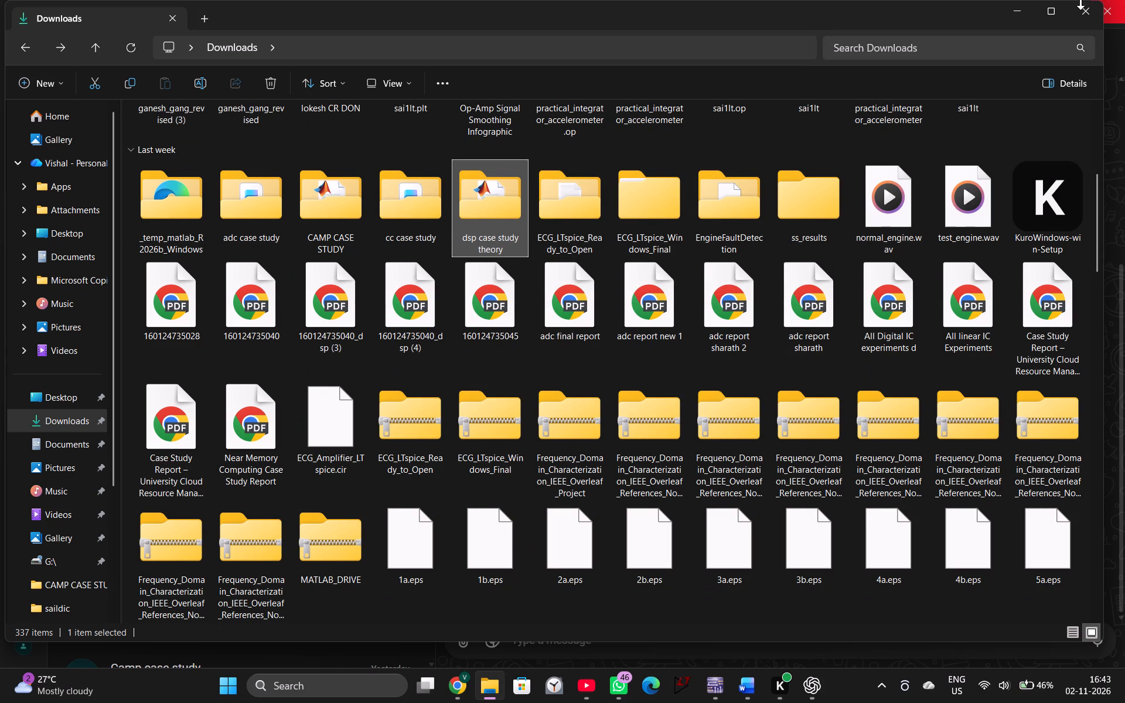
Search the Downloads folder for "dsp" and select the DSP T REPORT file.
{"action": "left_click", "coordinate": [943, 45]}
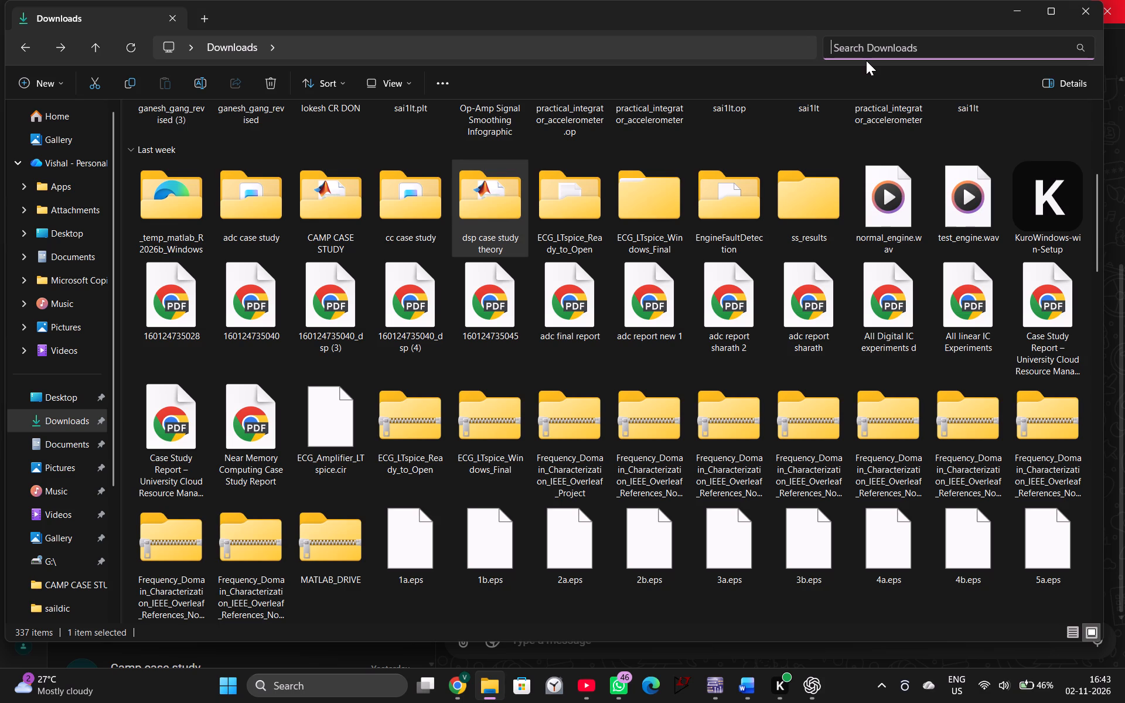
{"action": "type", "text": "ds"}
{"action": "key", "text": "p"}
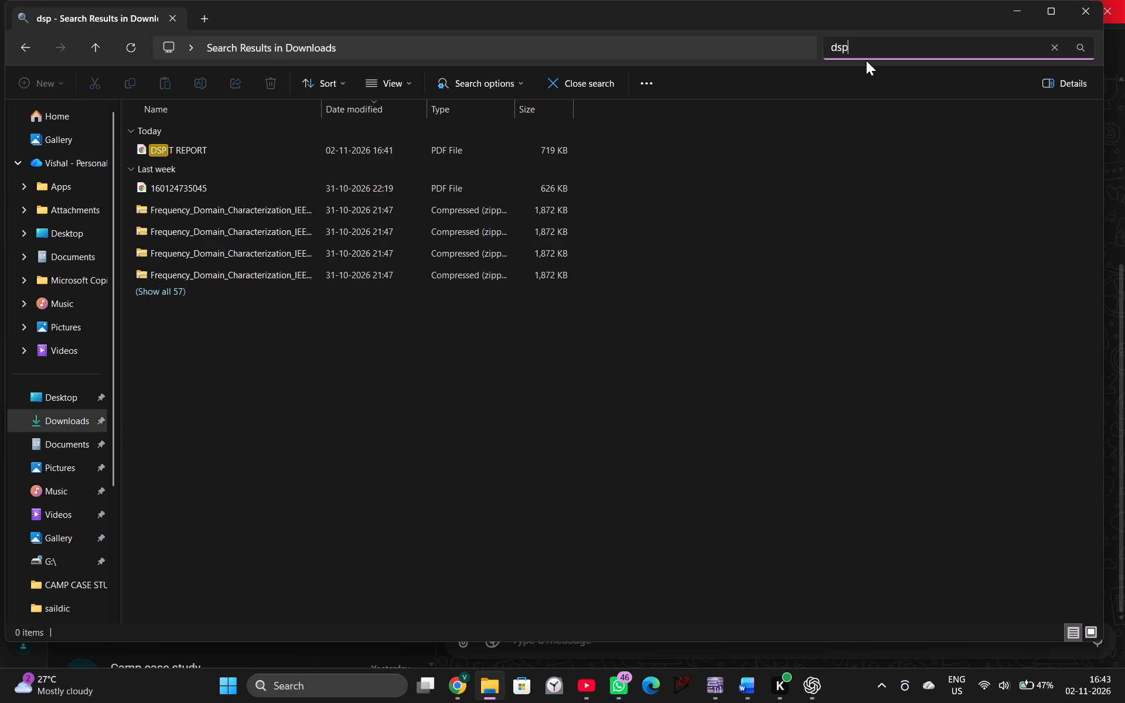
{"action": "left_click", "coordinate": [190, 152]}
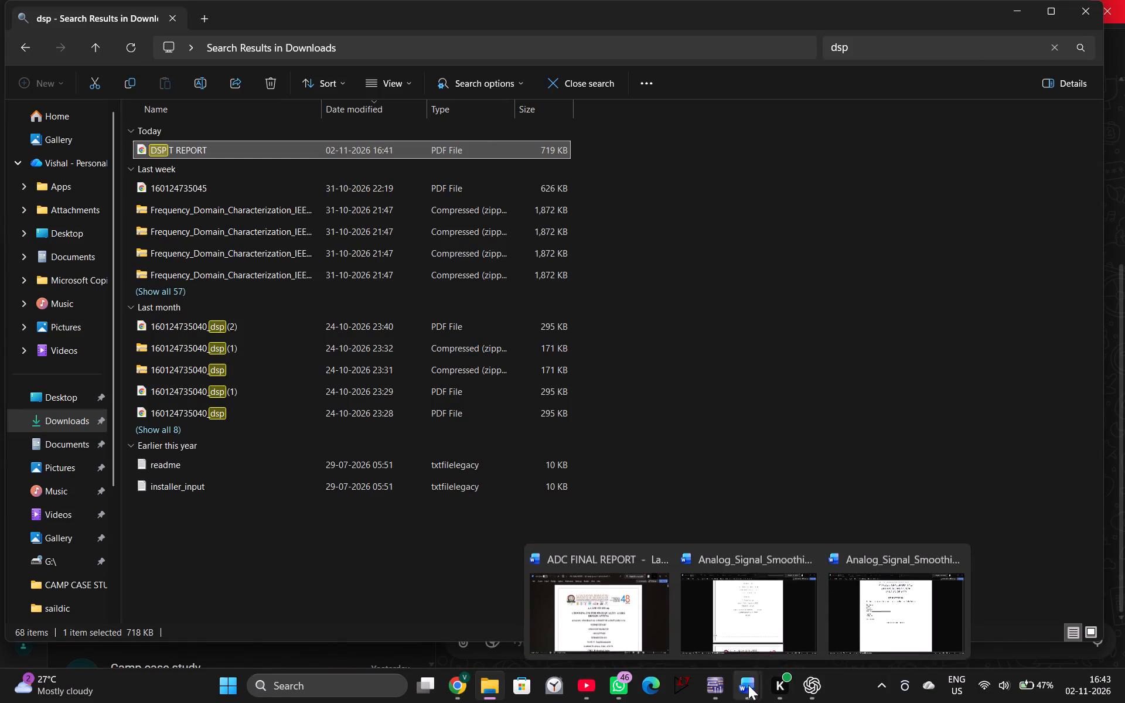
Switch to Word with Analog_Signal_Smoothing_Project_Report, find files matching "dsp" in Downloads, and open DSP T REPORT.
{"action": "left_click", "coordinate": [879, 618]}
{"action": "scroll", "coordinate": [663, 366], "scroll_direction": "up", "scroll_amount": 4}
{"action": "scroll", "coordinate": [675, 347], "scroll_direction": "down", "scroll_amount": 1}
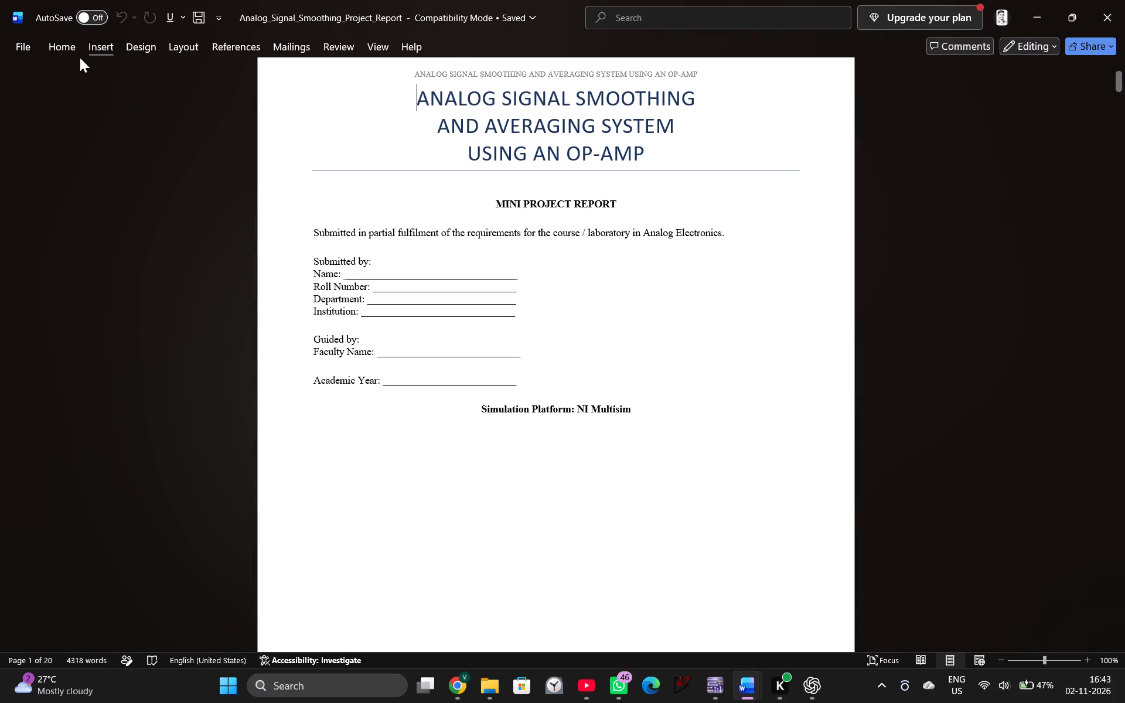
{"action": "left_click", "coordinate": [19, 44]}
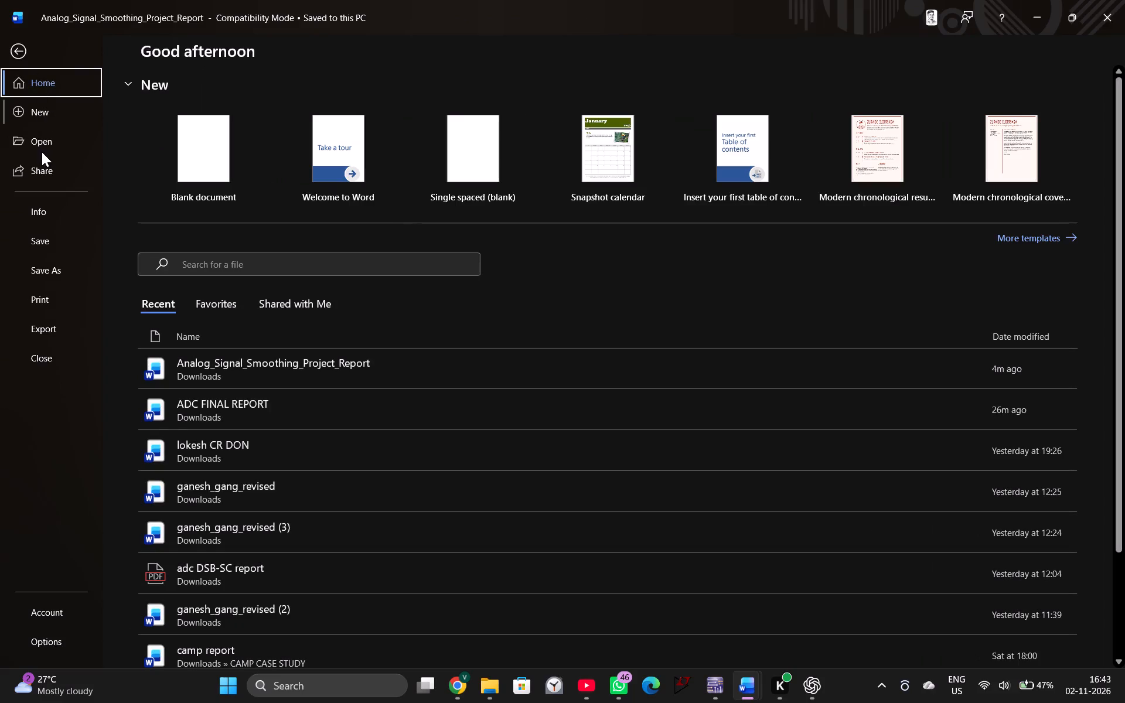
{"action": "left_click", "coordinate": [42, 145]}
{"action": "left_click", "coordinate": [189, 329]}
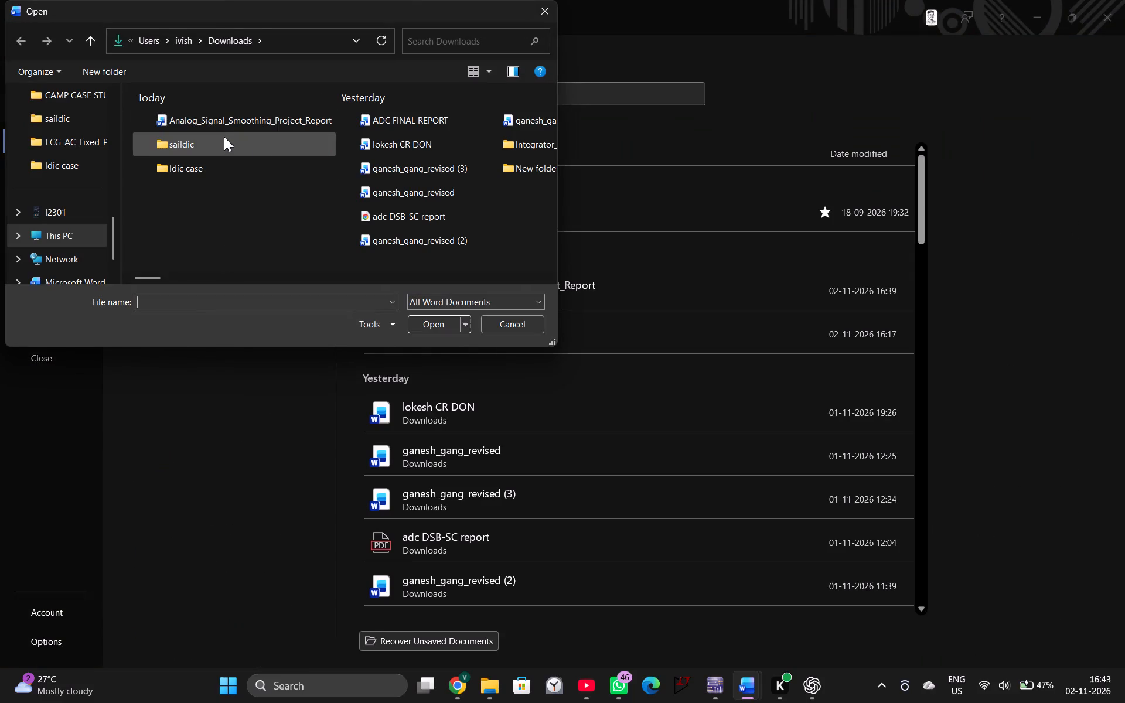
{"action": "scroll", "coordinate": [398, 147], "scroll_direction": "down", "scroll_amount": 3}
{"action": "scroll", "coordinate": [401, 158], "scroll_direction": "up", "scroll_amount": 2}
{"action": "scroll", "coordinate": [401, 163], "scroll_direction": "down", "scroll_amount": 2}
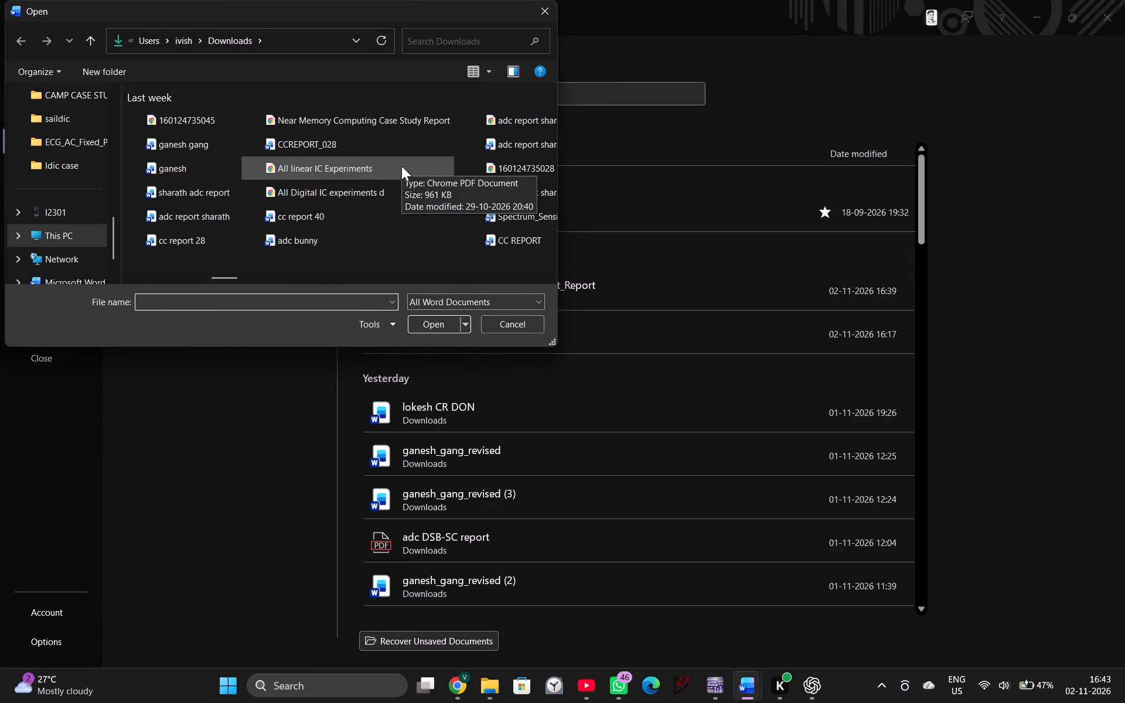
{"action": "scroll", "coordinate": [362, 165], "scroll_direction": "up", "scroll_amount": 2}
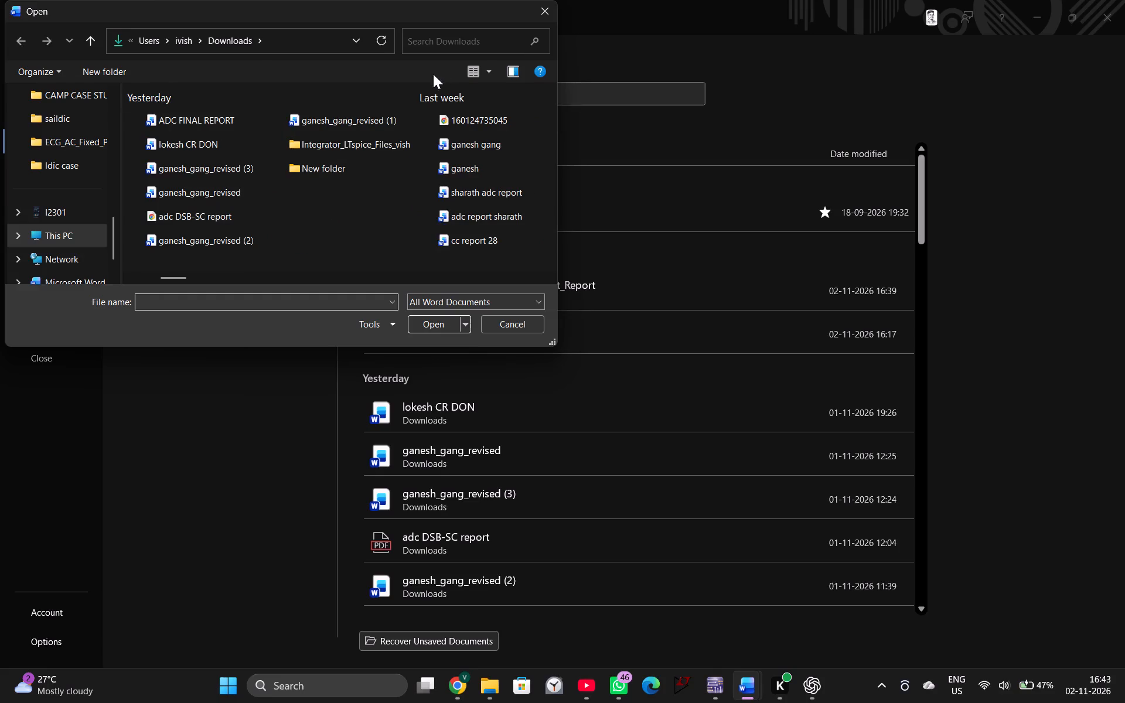
{"action": "left_click", "coordinate": [447, 36]}
{"action": "key", "text": "d"}
{"action": "key", "text": "s"}
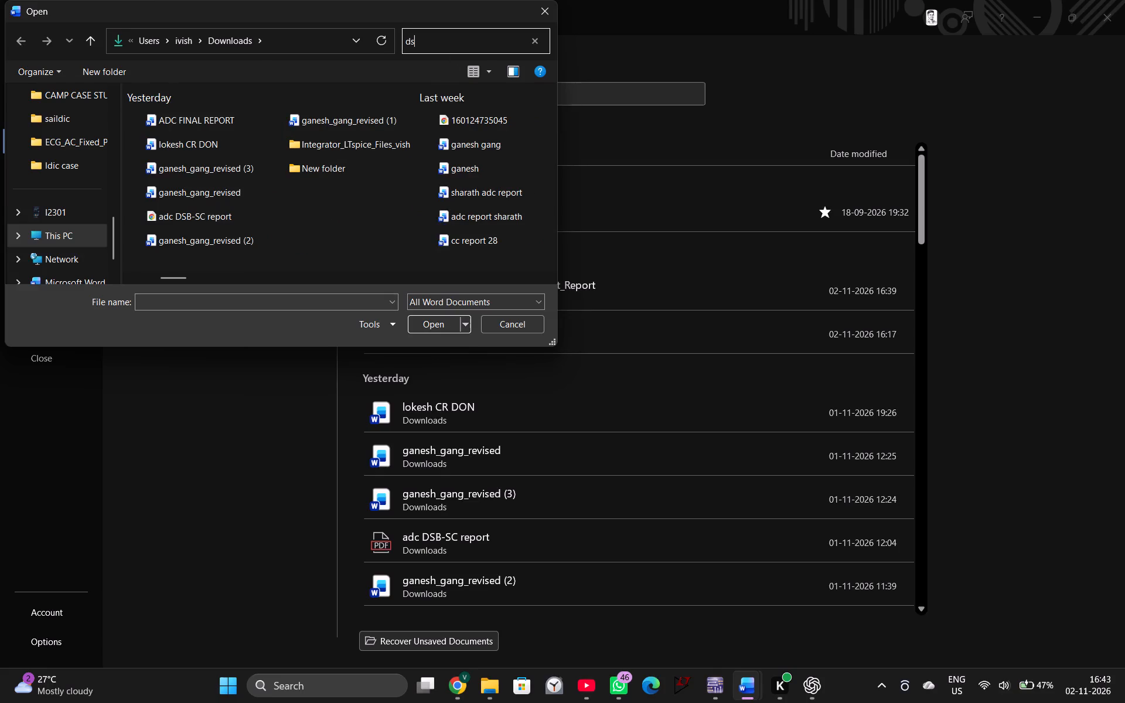
{"action": "key", "text": "p"}
{"action": "double_click", "coordinate": [287, 132]}
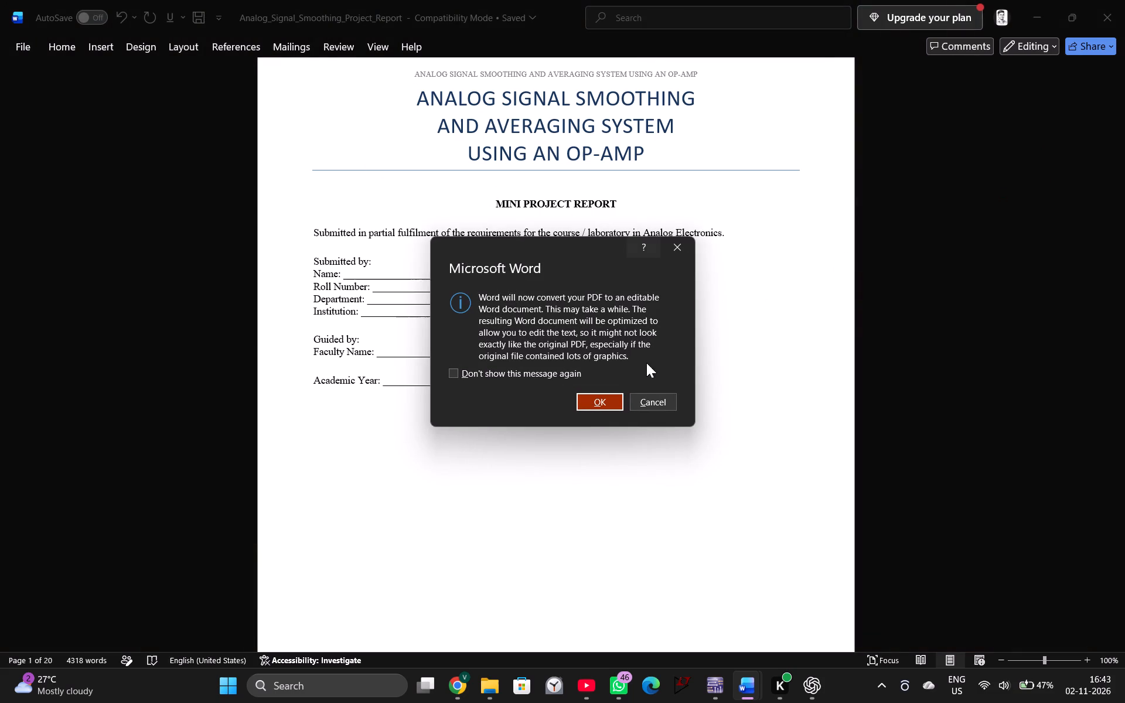
Convert the DSP T REPORT PDF to an editable Word document, close its Navigation pane and enable editing.
{"action": "left_click", "coordinate": [604, 401]}
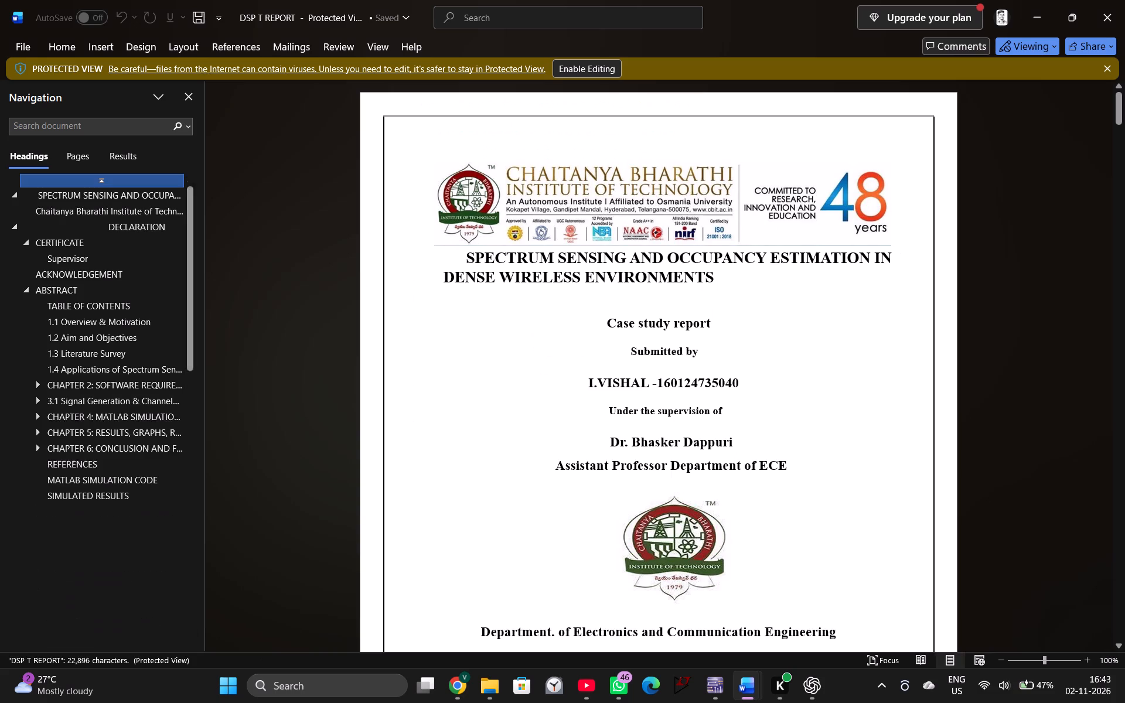
{"action": "left_click", "coordinate": [186, 95]}
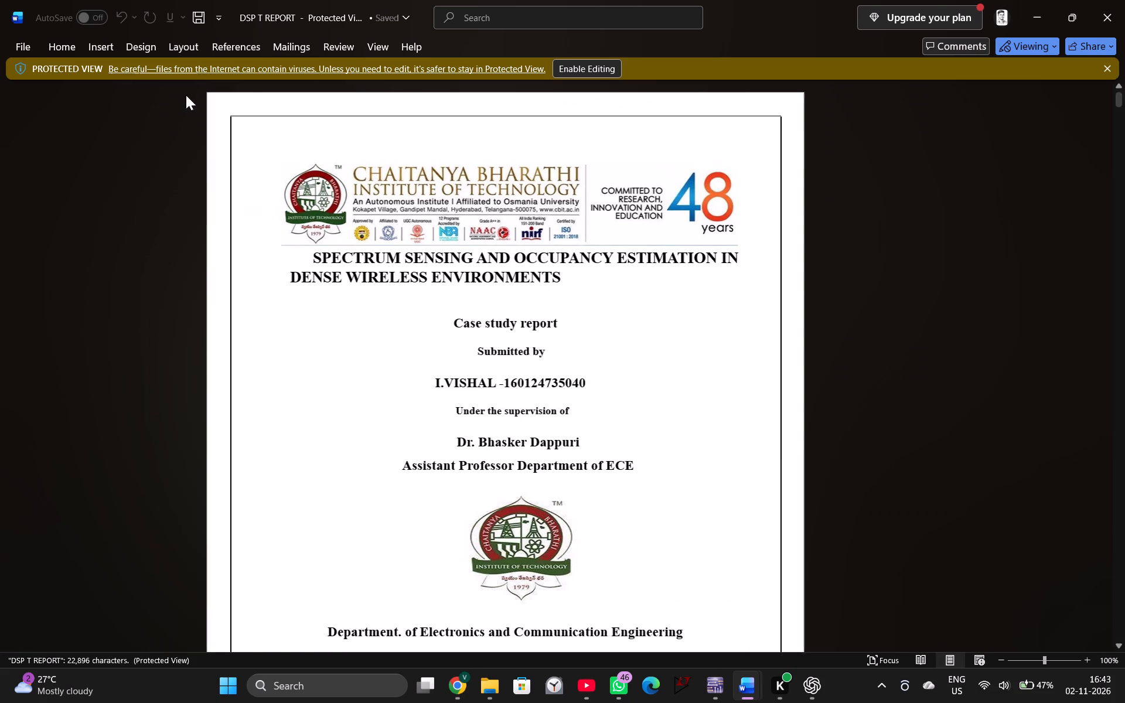
{"action": "left_click", "coordinate": [599, 67]}
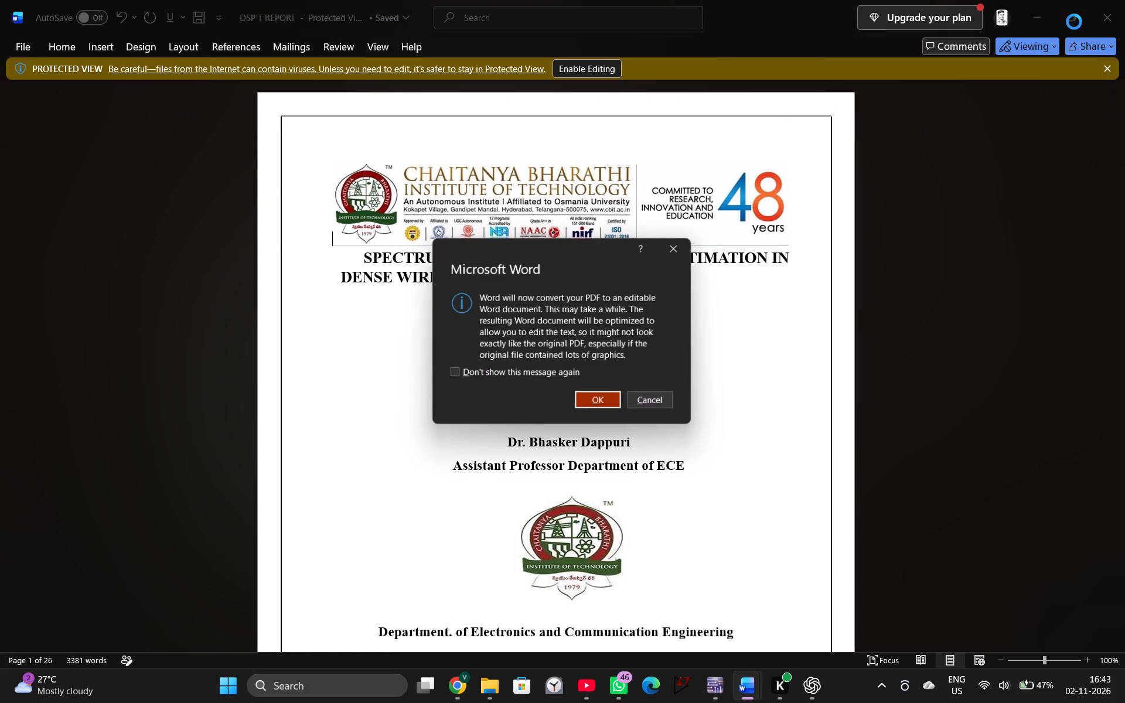
{"action": "left_click", "coordinate": [604, 403]}
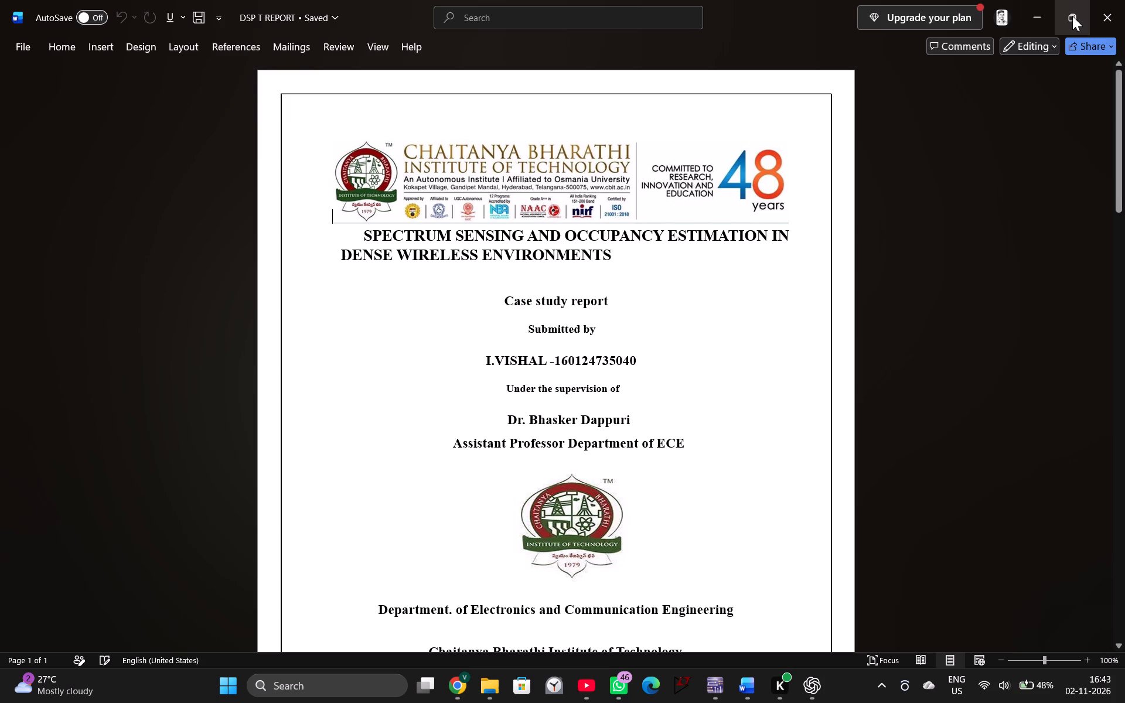
Arrange DSP T REPORT and Analog_Signal_Smoothing_Project_Report side by side, with the DSP report zoomed to 70%.
{"action": "left_click", "coordinate": [1017, 49]}
{"action": "scroll", "coordinate": [812, 237], "scroll_direction": "up", "scroll_amount": 3}
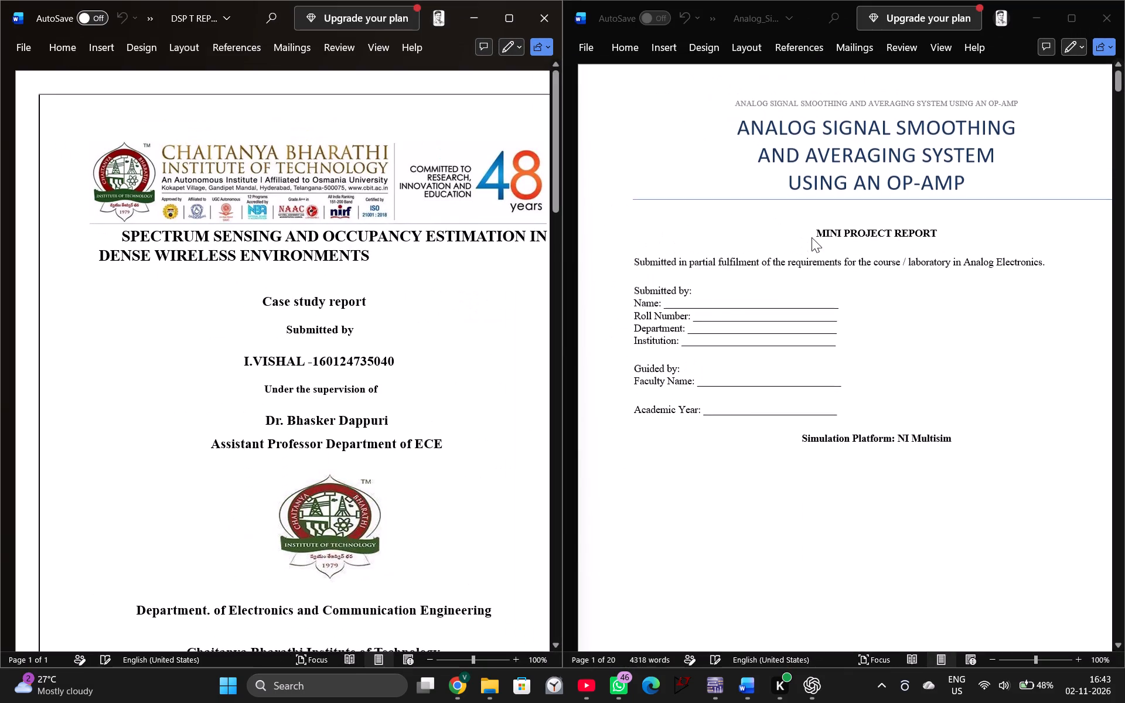
{"action": "scroll", "coordinate": [333, 182], "scroll_direction": "down", "scroll_amount": 4}
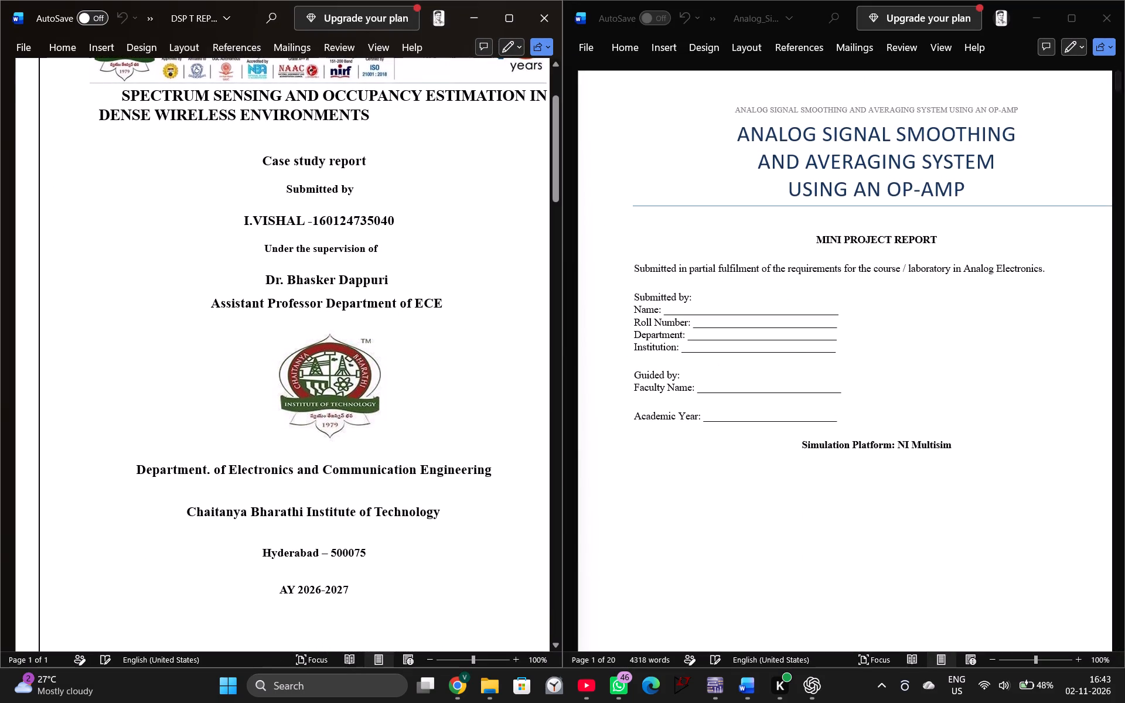
{"action": "scroll", "coordinate": [431, 293], "scroll_direction": "down", "scroll_amount": 3, "text": "ctrl"}
{"action": "scroll", "coordinate": [432, 277], "scroll_direction": "up", "scroll_amount": 4}
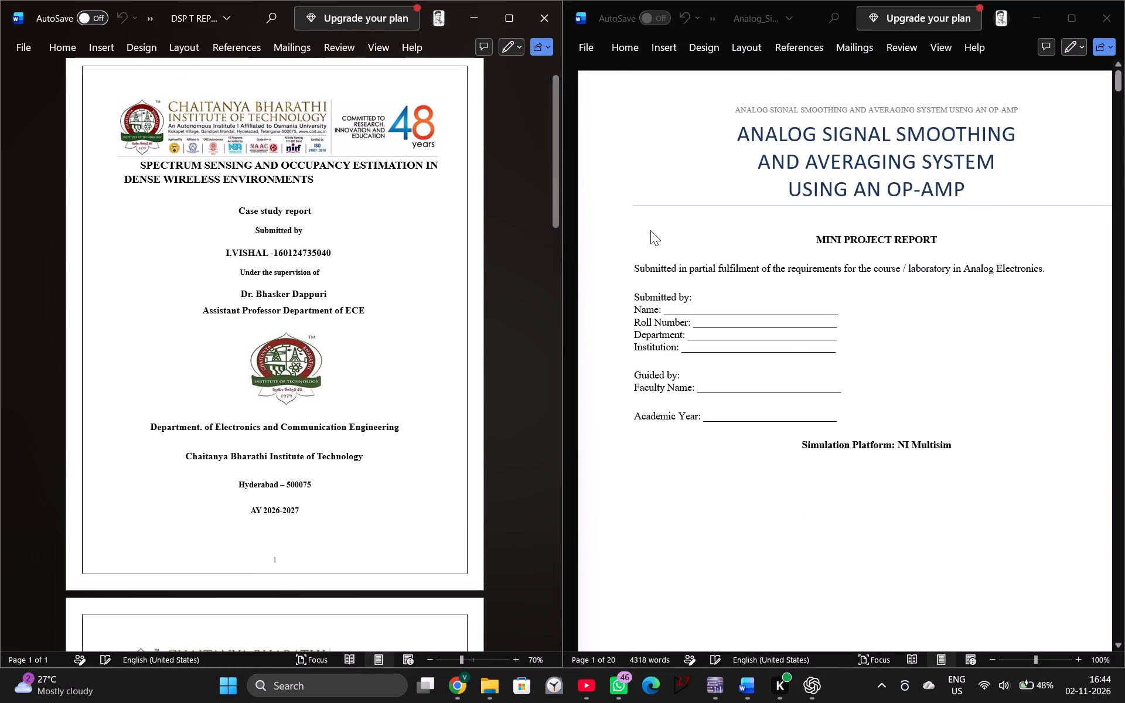
Insert a blank page before the title page of Analog_Signal_Smoothing_Project_Report.
{"action": "left_click", "coordinate": [585, 50]}
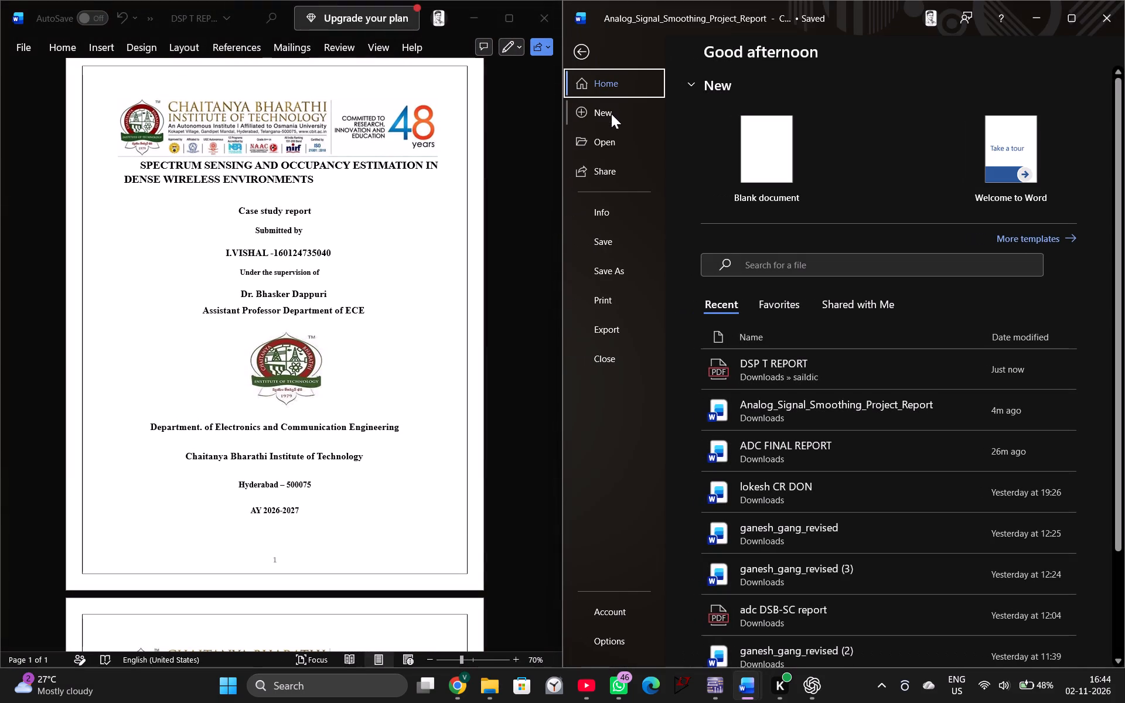
{"action": "left_click", "coordinate": [582, 53]}
{"action": "left_click", "coordinate": [634, 42]}
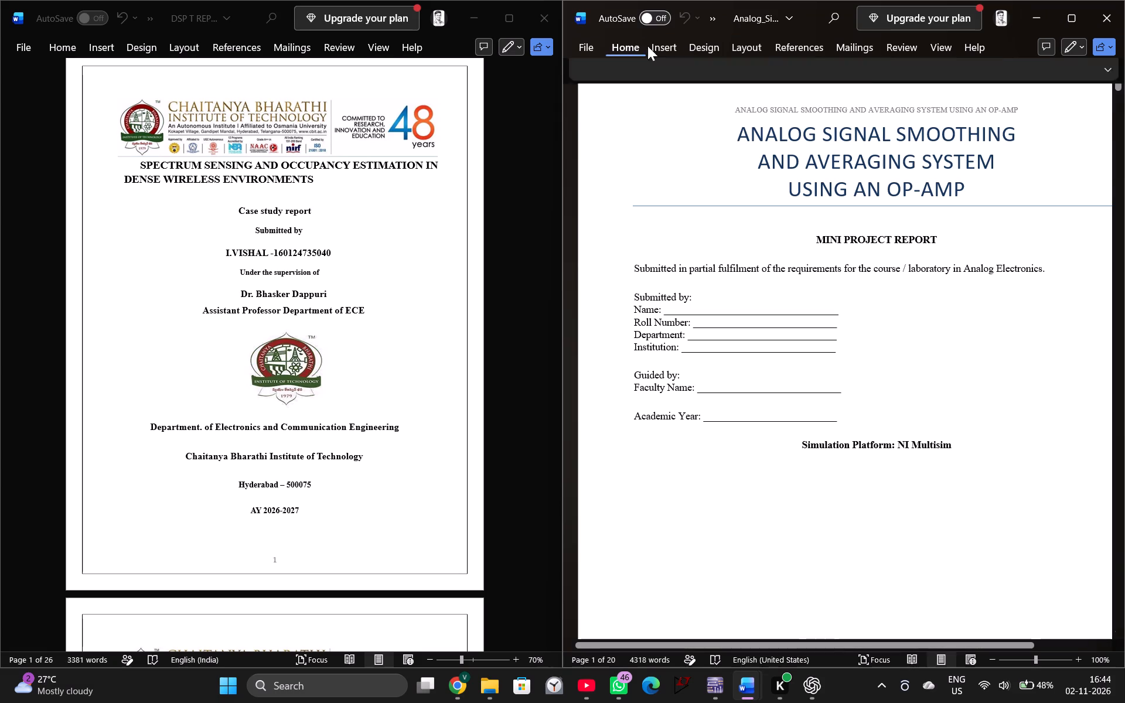
{"action": "left_click", "coordinate": [681, 50]}
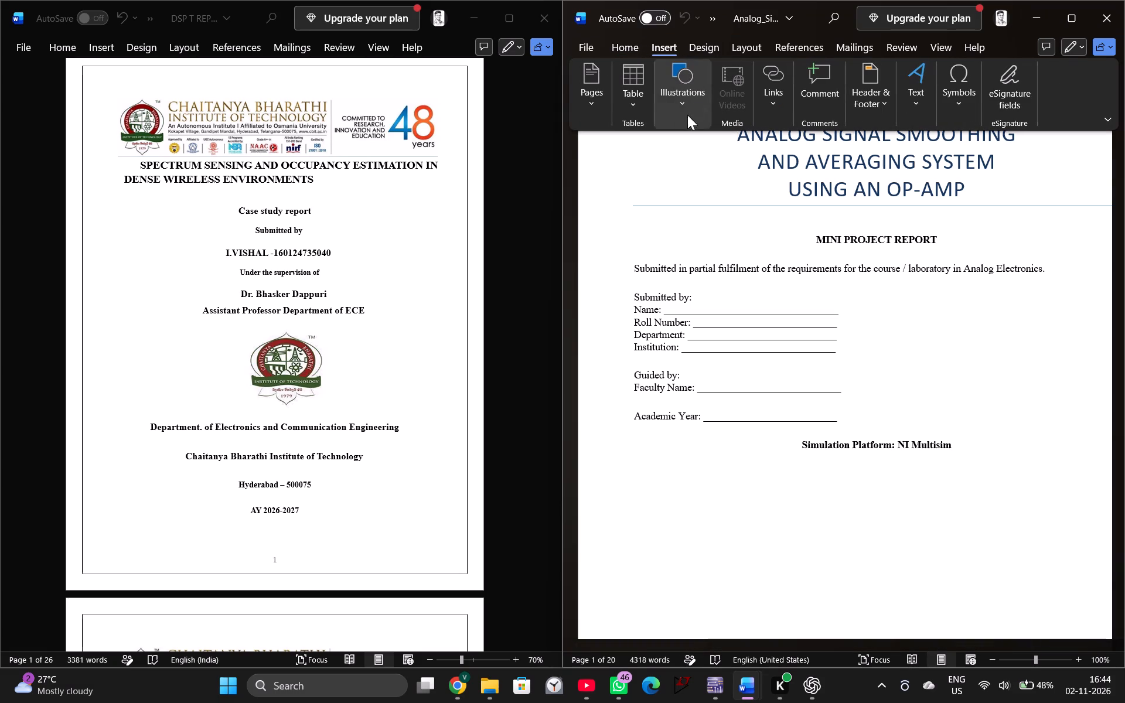
{"action": "left_click", "coordinate": [598, 102]}
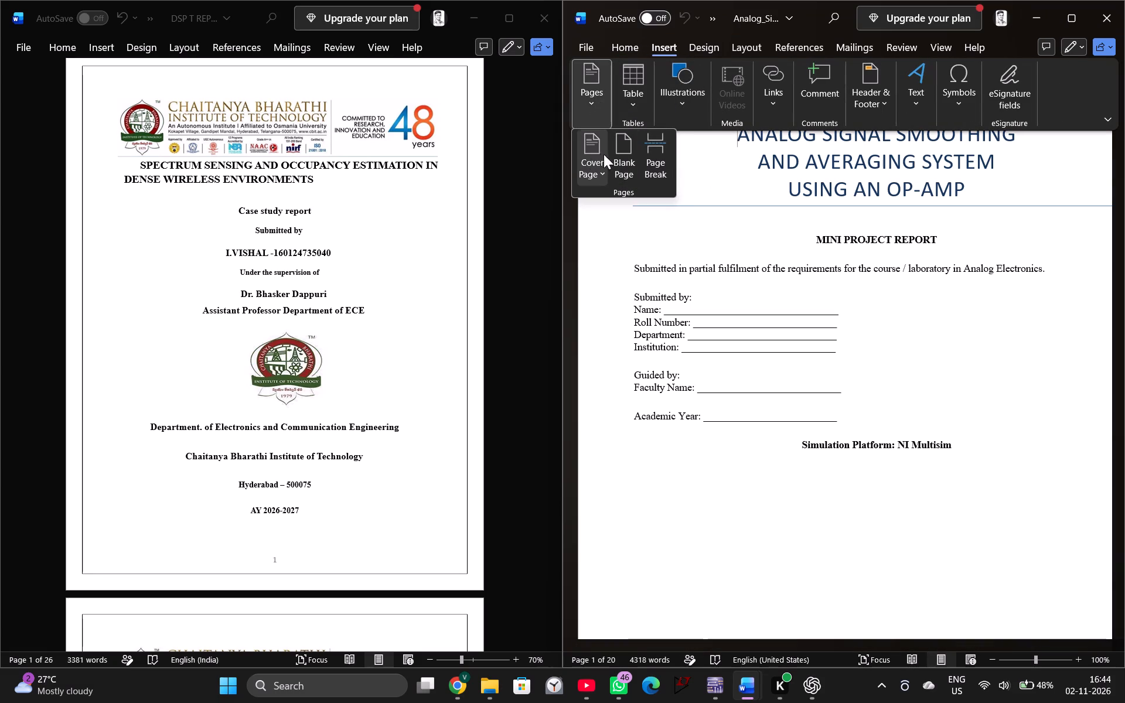
{"action": "left_click", "coordinate": [621, 153]}
Copy the DSP T REPORT cover page content from the "SPECTRUM SENSING" title through "AY 2026-2027".
{"action": "scroll", "coordinate": [838, 267], "scroll_direction": "up", "scroll_amount": 13}
{"action": "scroll", "coordinate": [476, 327], "scroll_direction": "down", "scroll_amount": 3}
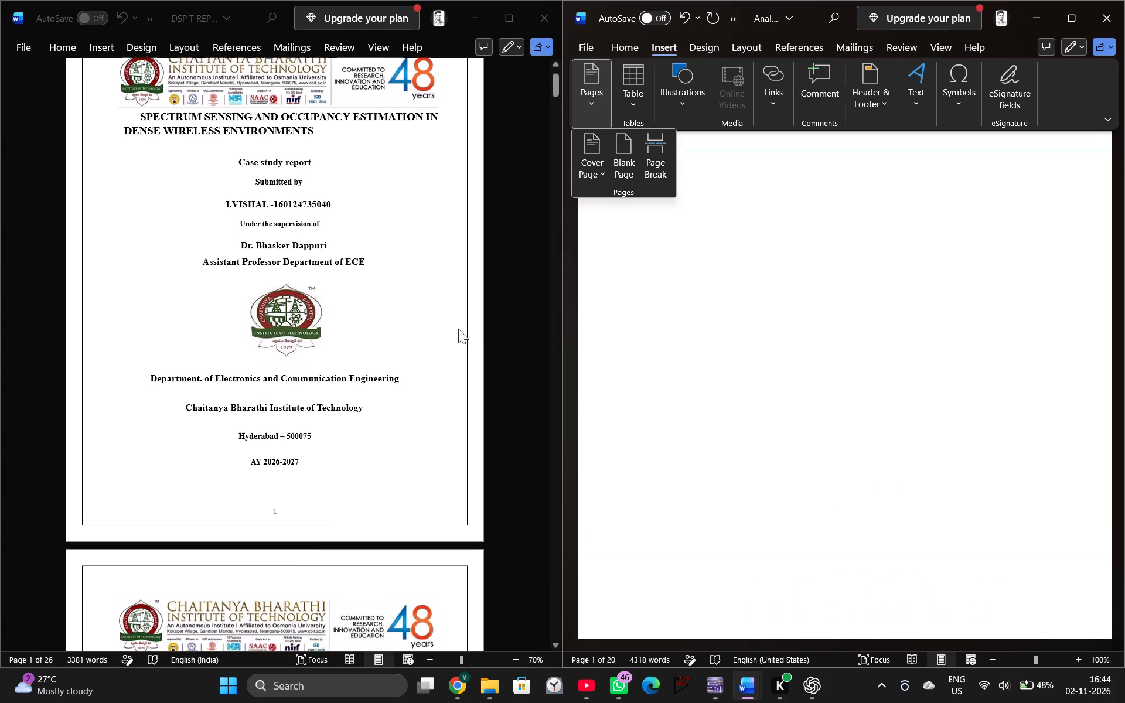
{"action": "scroll", "coordinate": [259, 245], "scroll_direction": "up", "scroll_amount": 4}
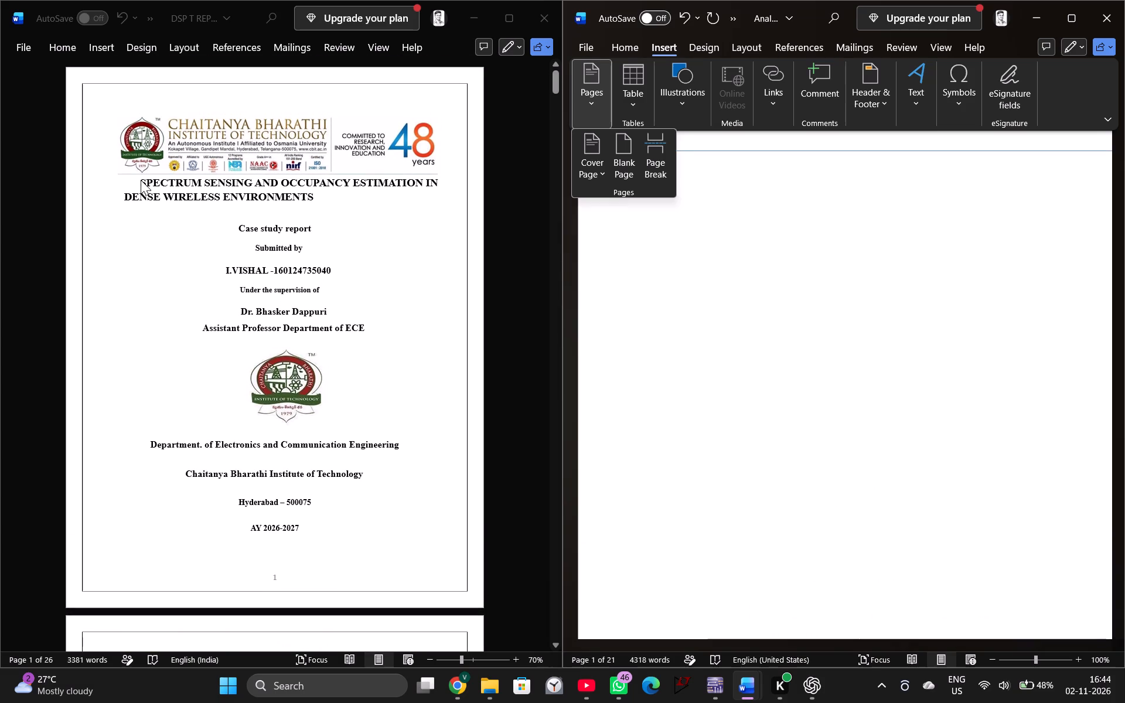
{"action": "left_click", "coordinate": [141, 180]}
{"action": "left_click_drag", "start_coordinate": [138, 182], "coordinate": [384, 522]}
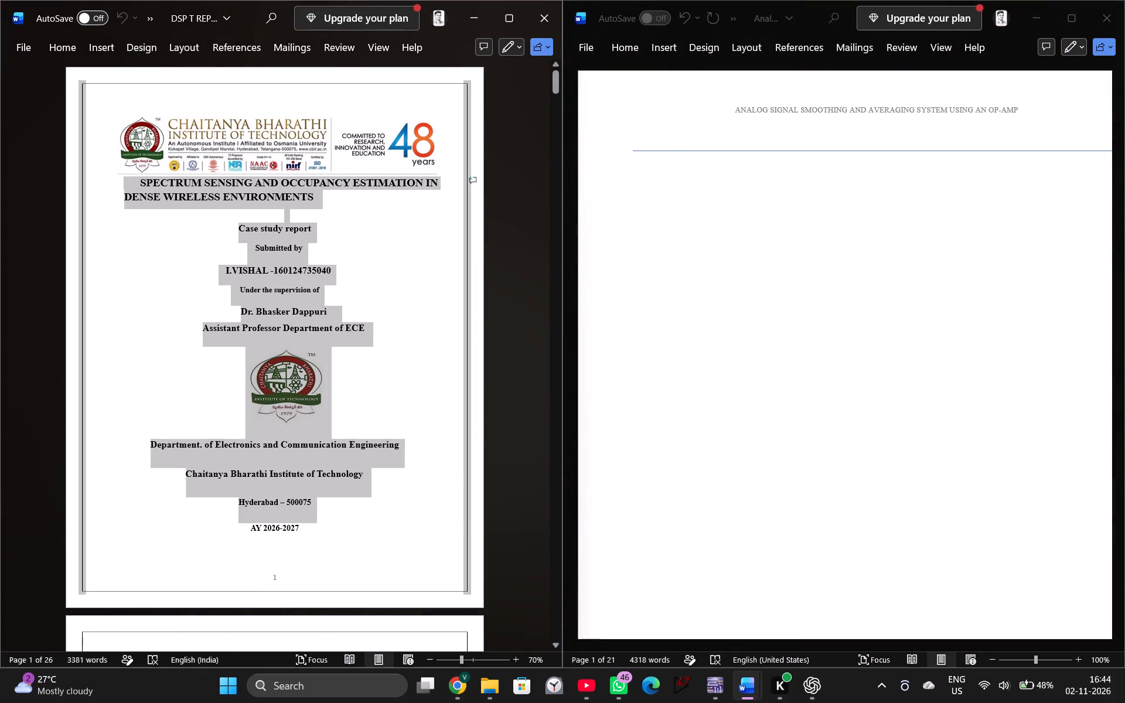
{"action": "left_click_drag", "start_coordinate": [384, 522], "coordinate": [387, 528]}
{"action": "key", "text": "ctrl+c"}
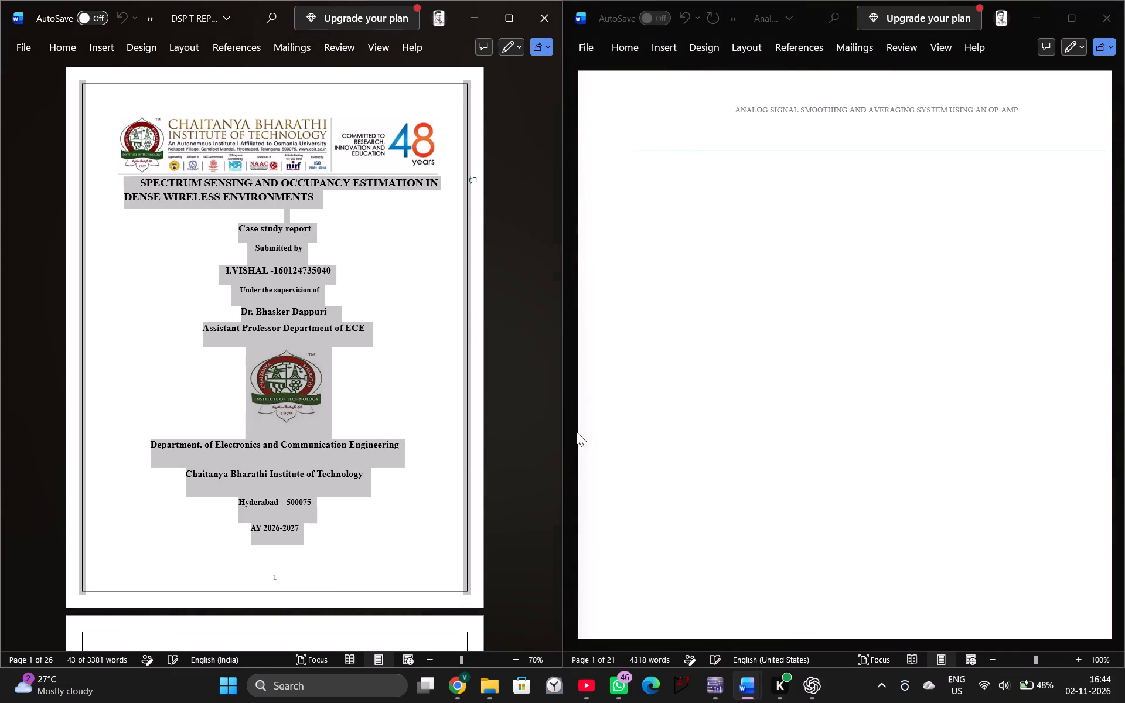
Place the insertion point on the blank first page of Analog_Signal_Smoothing_Project_Report and look over the pages that follow.
{"action": "left_click", "coordinate": [786, 241]}
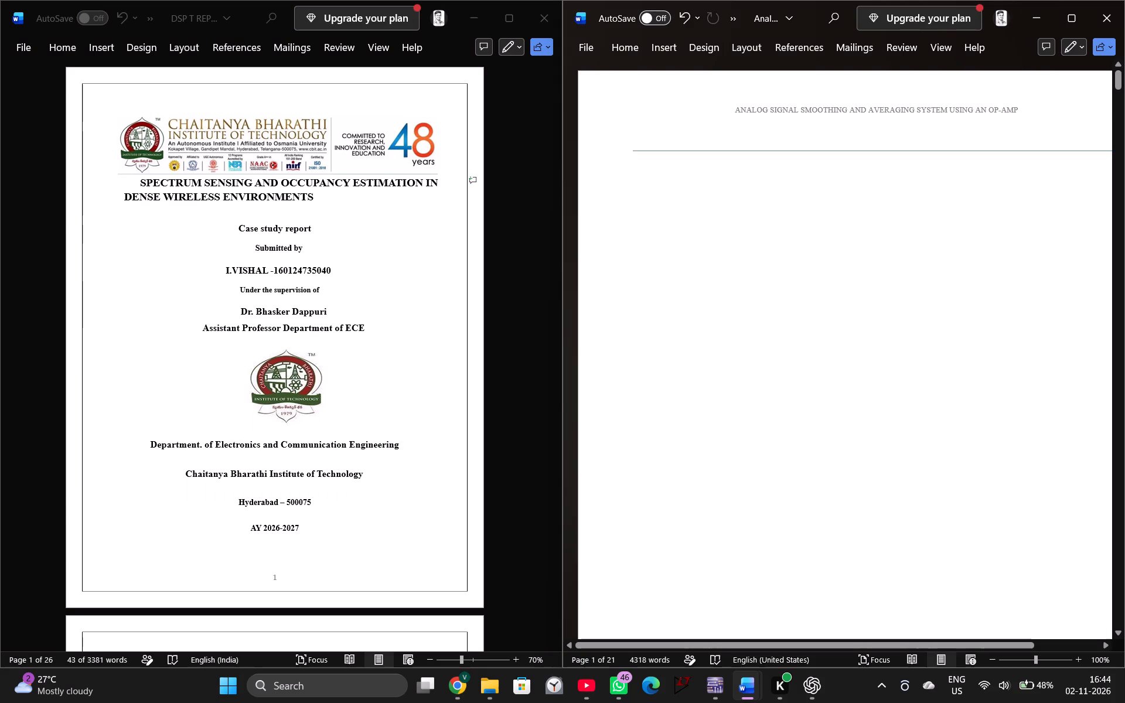
{"action": "scroll", "coordinate": [786, 214], "scroll_direction": "down", "scroll_amount": 16}
{"action": "scroll", "coordinate": [790, 236], "scroll_direction": "down", "scroll_amount": 20}
{"action": "scroll", "coordinate": [790, 236], "scroll_direction": "down", "scroll_amount": 4}
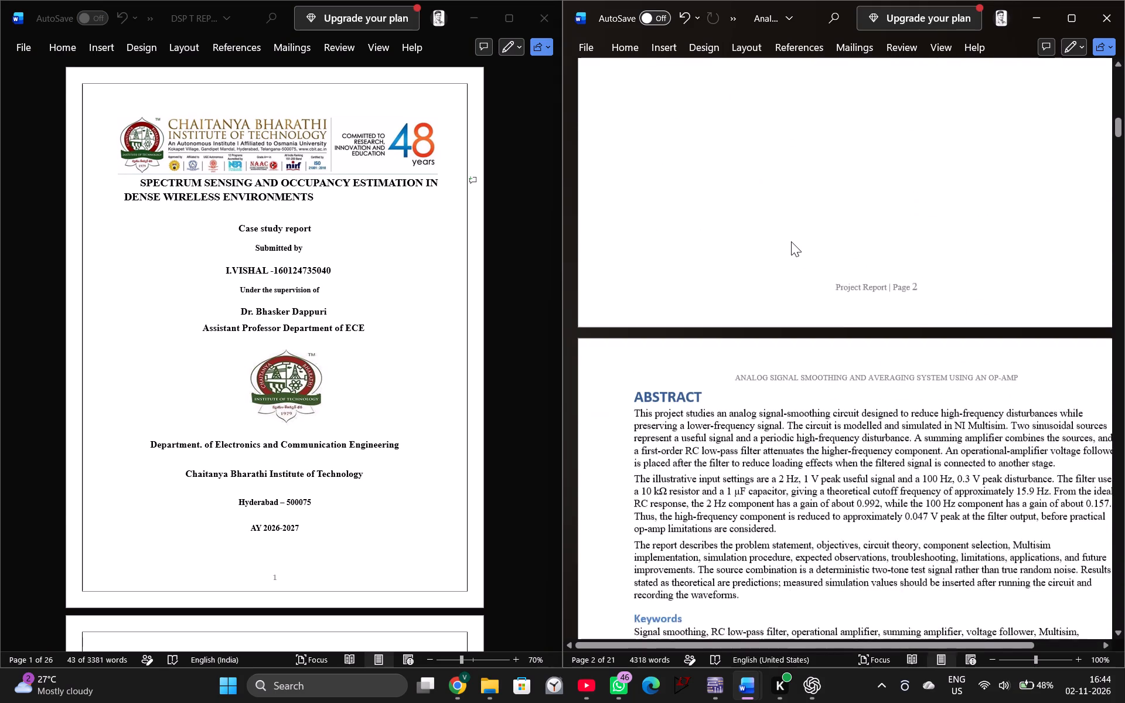
{"action": "scroll", "coordinate": [792, 242], "scroll_direction": "up", "scroll_amount": 20}
{"action": "scroll", "coordinate": [792, 242], "scroll_direction": "up", "scroll_amount": 16}
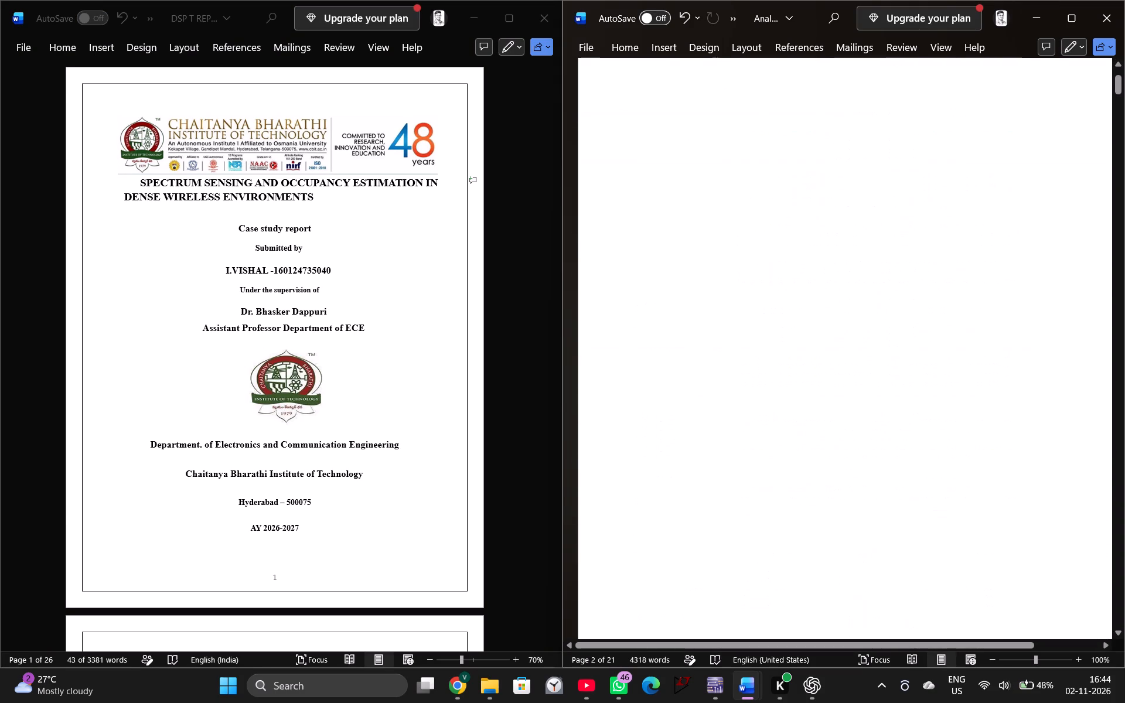
{"action": "scroll", "coordinate": [797, 224], "scroll_direction": "up", "scroll_amount": 13}
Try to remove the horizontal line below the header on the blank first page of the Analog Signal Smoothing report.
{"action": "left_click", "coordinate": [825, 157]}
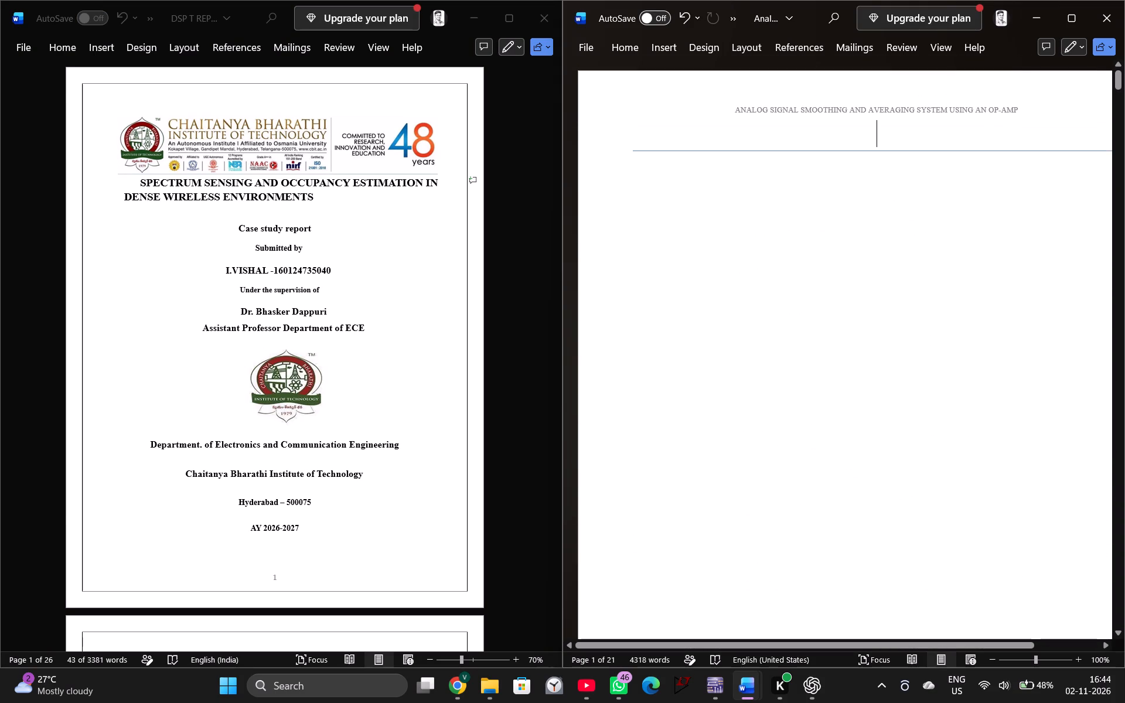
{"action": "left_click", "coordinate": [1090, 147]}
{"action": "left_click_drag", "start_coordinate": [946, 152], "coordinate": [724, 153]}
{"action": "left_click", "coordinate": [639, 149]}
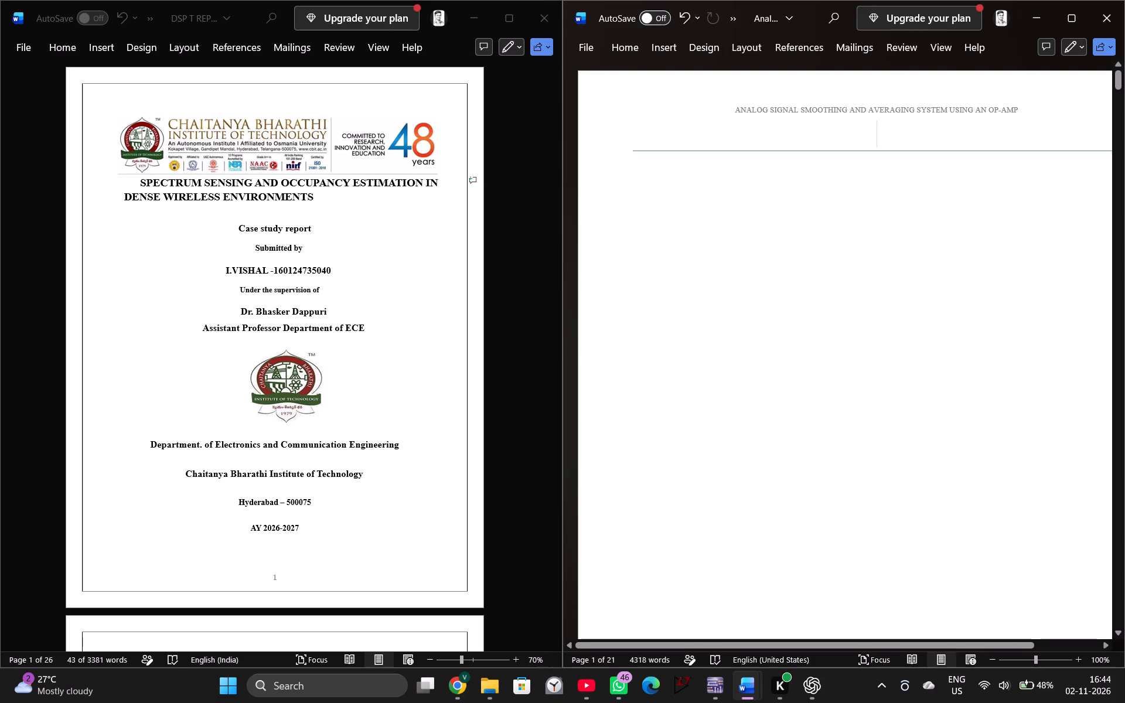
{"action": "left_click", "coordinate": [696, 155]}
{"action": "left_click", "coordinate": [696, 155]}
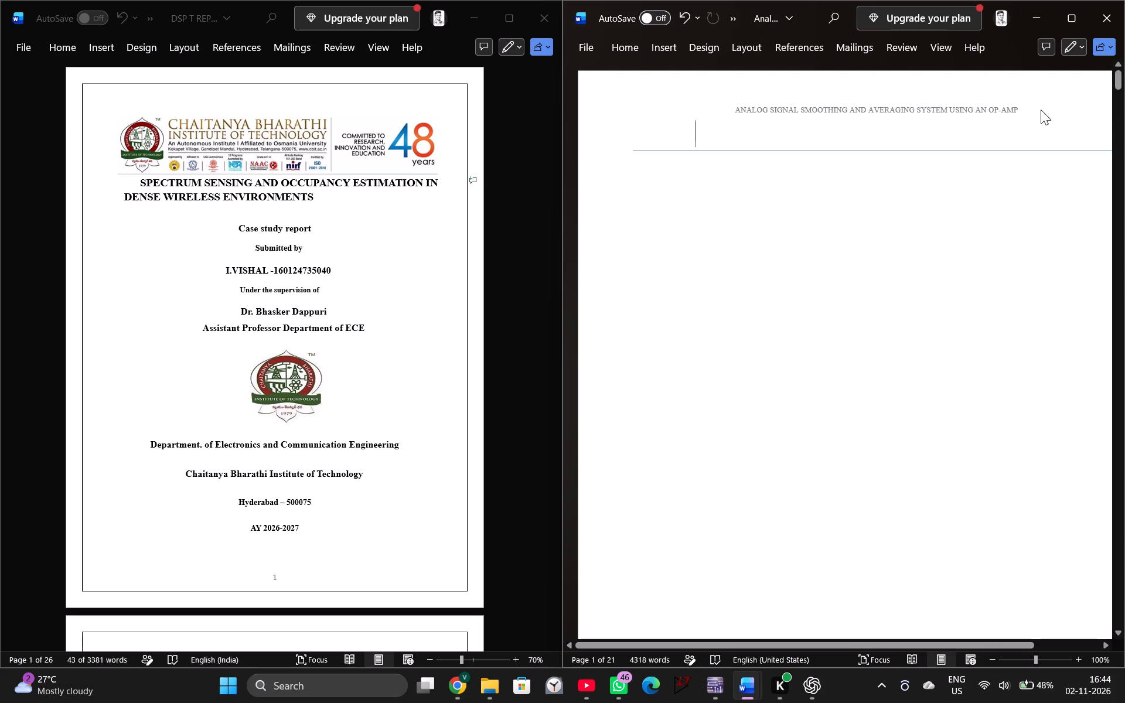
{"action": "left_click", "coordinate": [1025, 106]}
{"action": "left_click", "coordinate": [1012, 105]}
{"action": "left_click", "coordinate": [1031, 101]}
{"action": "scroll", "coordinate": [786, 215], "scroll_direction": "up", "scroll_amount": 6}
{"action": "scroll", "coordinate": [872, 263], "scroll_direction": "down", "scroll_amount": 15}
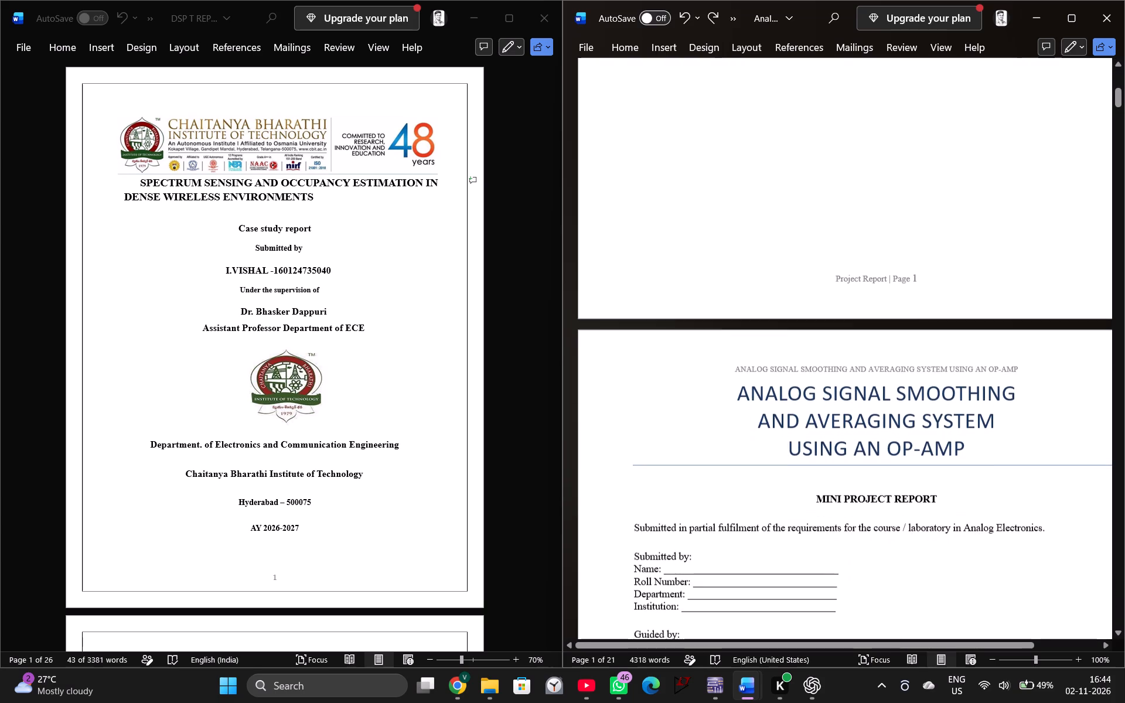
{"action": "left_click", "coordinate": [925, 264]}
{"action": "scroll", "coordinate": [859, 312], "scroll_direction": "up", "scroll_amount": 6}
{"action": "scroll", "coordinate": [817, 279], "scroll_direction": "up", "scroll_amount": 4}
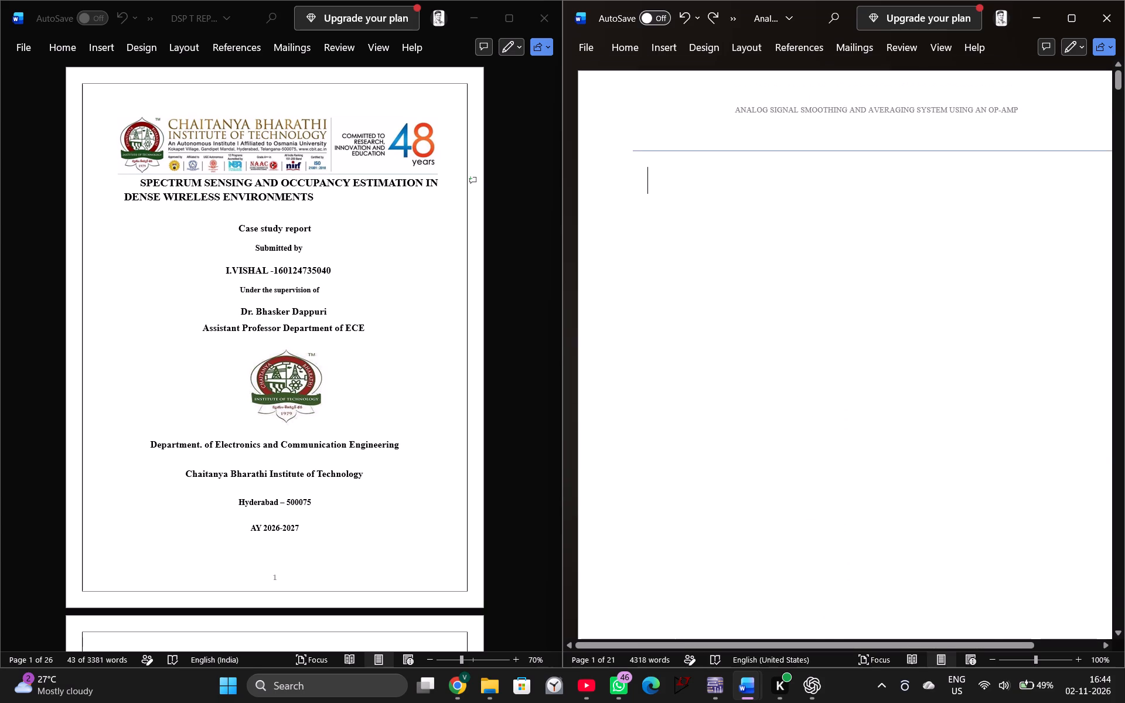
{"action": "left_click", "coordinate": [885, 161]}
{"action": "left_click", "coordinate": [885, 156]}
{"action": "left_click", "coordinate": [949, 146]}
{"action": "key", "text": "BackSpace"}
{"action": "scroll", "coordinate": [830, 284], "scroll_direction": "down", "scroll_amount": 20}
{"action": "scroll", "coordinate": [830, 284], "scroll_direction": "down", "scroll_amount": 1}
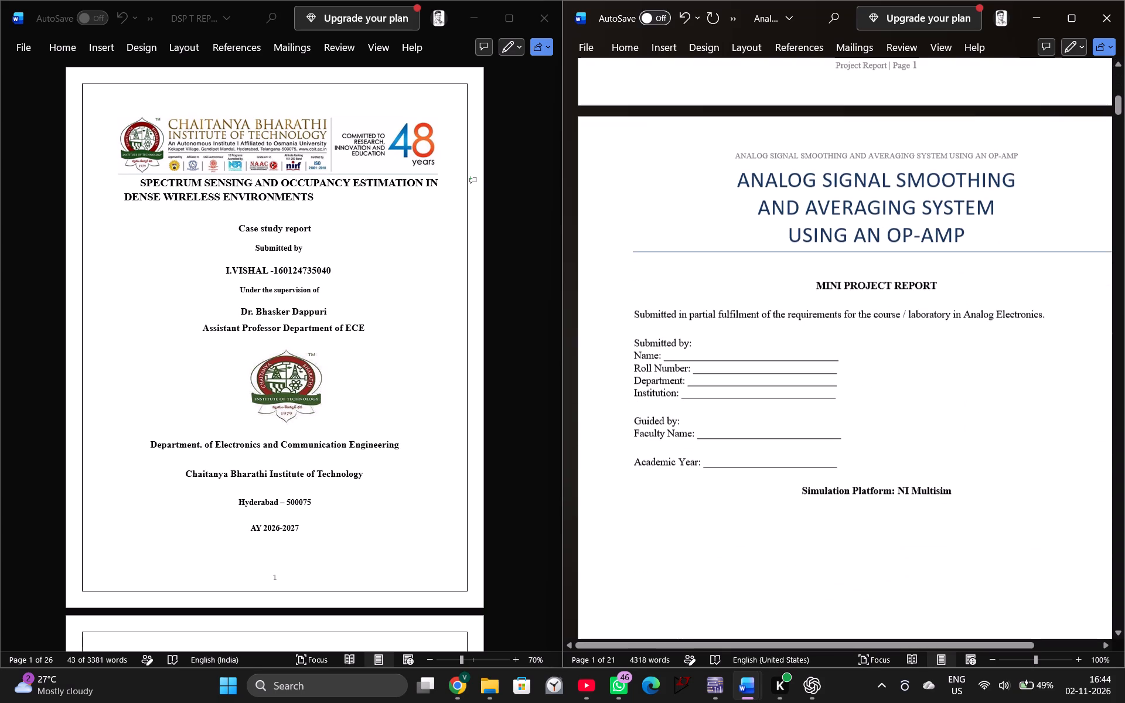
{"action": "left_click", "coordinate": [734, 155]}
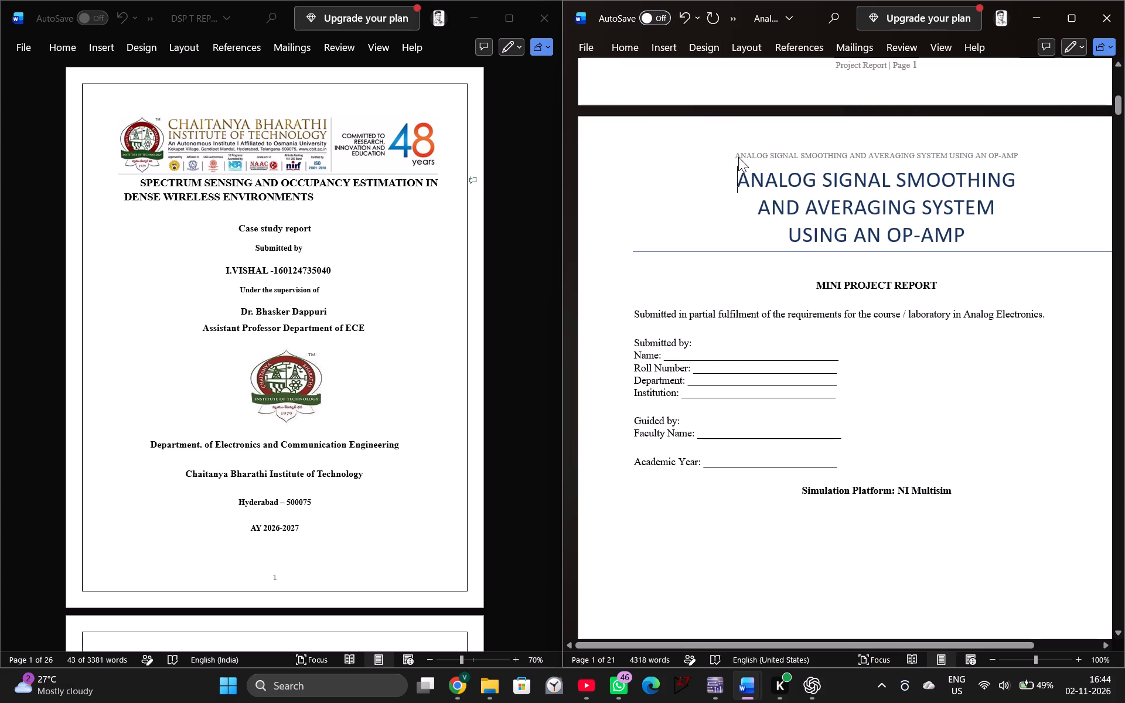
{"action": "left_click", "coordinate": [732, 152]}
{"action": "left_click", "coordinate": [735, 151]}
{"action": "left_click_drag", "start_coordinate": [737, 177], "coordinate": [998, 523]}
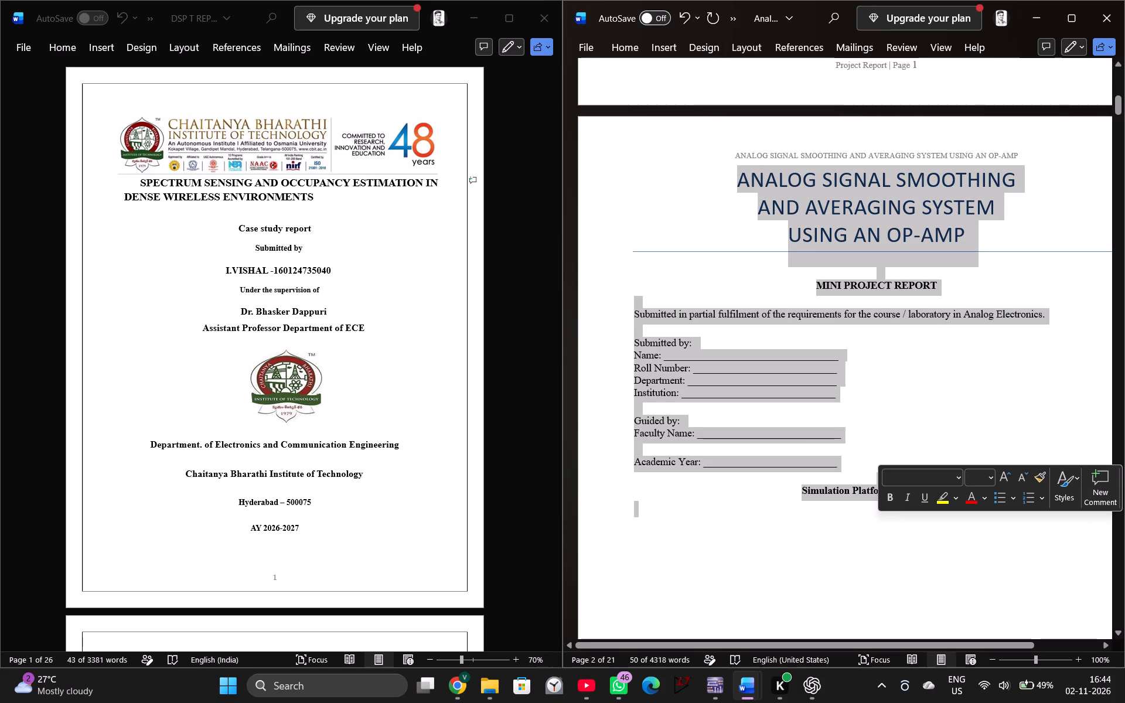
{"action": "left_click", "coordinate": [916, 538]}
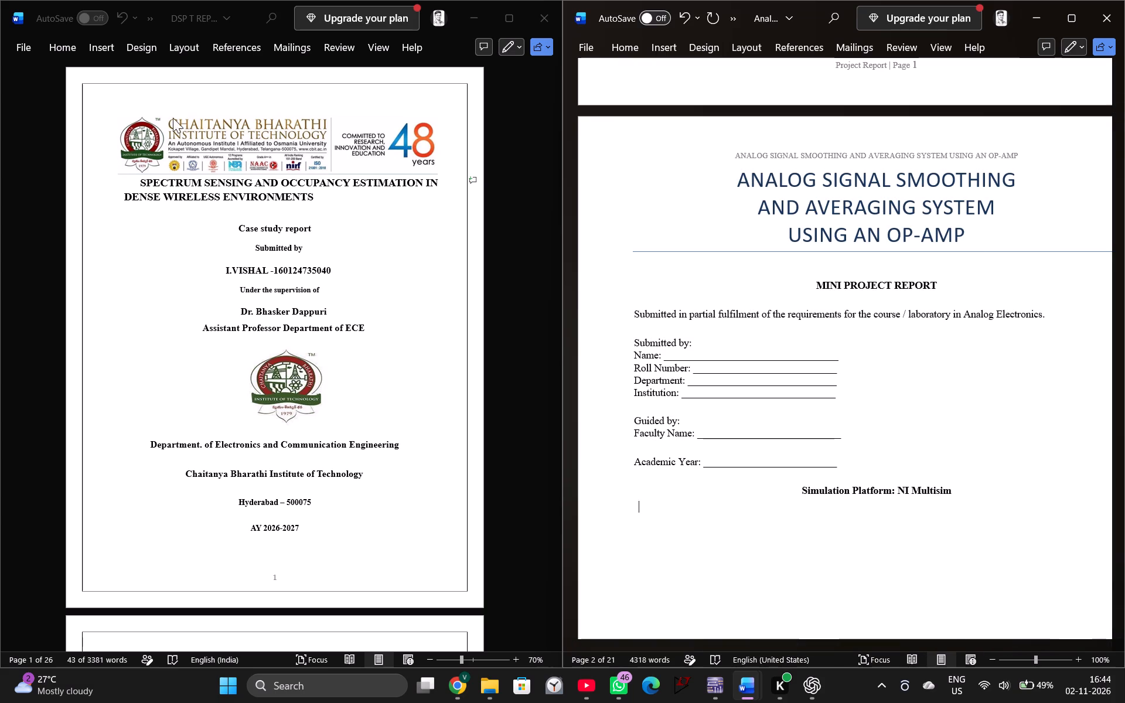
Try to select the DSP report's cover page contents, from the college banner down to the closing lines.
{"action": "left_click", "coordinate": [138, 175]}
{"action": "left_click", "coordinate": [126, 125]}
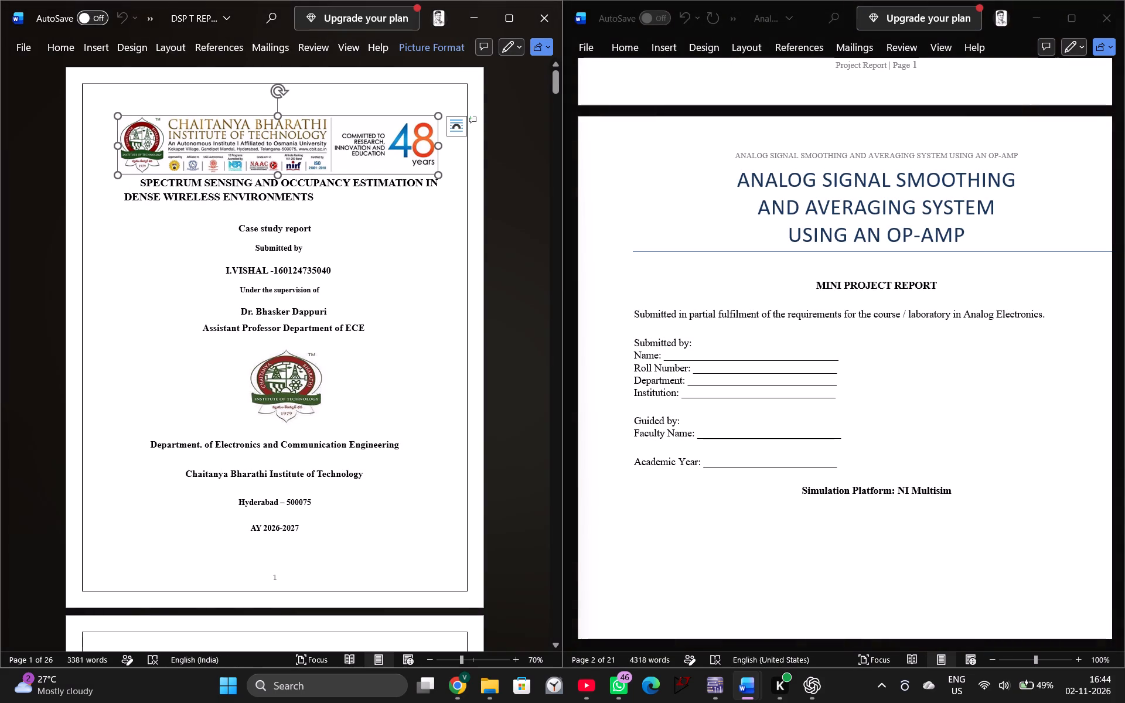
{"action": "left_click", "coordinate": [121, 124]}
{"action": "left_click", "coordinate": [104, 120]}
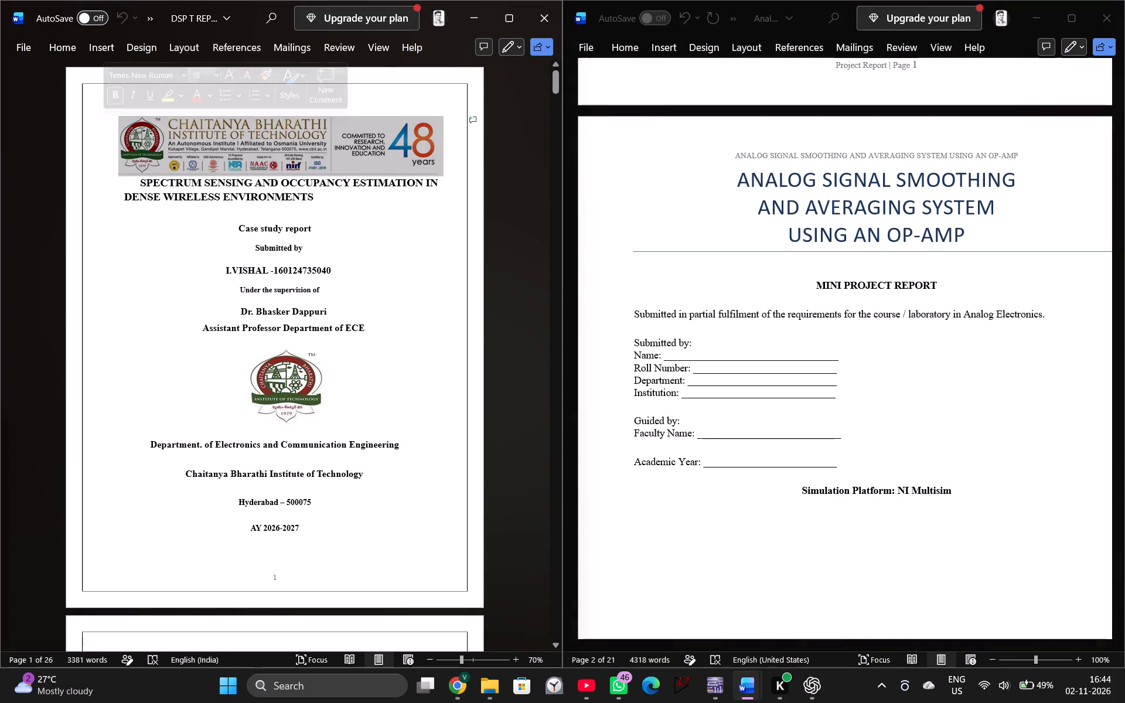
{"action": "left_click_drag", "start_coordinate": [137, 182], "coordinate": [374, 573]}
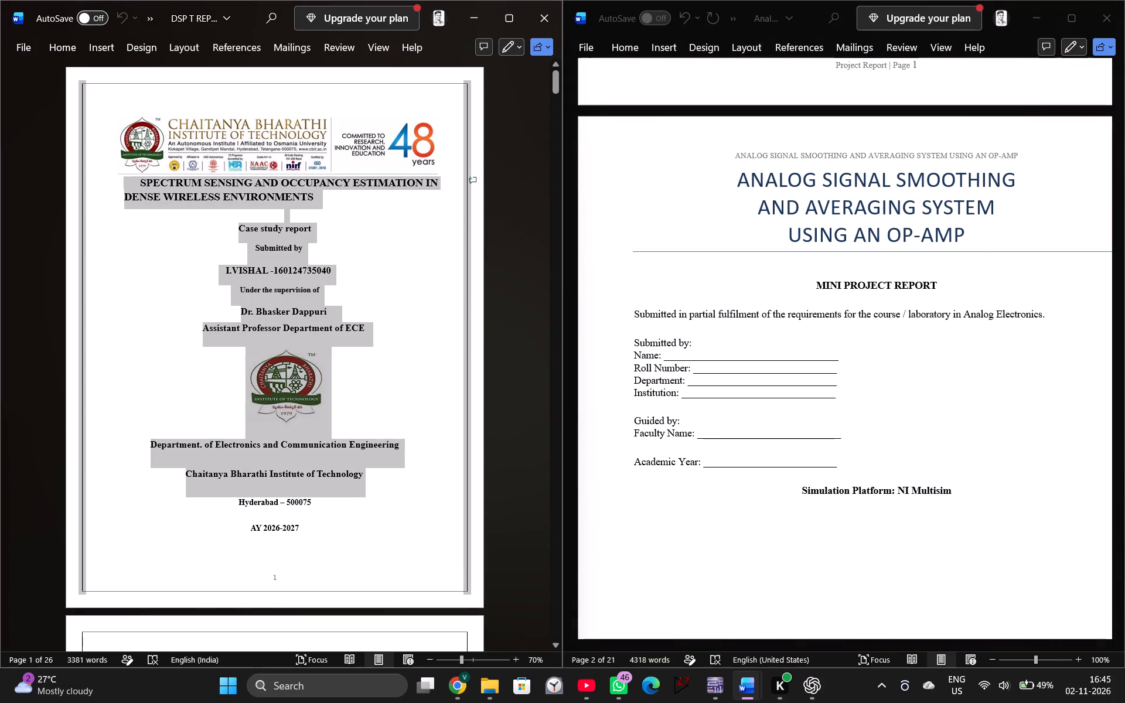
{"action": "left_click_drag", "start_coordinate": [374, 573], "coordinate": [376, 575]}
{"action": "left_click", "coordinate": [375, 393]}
Resize the Chaitanya Bharathi Institute of Technology banner on the DSP report's cover to be slightly narrower.
{"action": "left_click", "coordinate": [119, 117]}
{"action": "left_click_drag", "start_coordinate": [119, 117], "coordinate": [151, 139]}
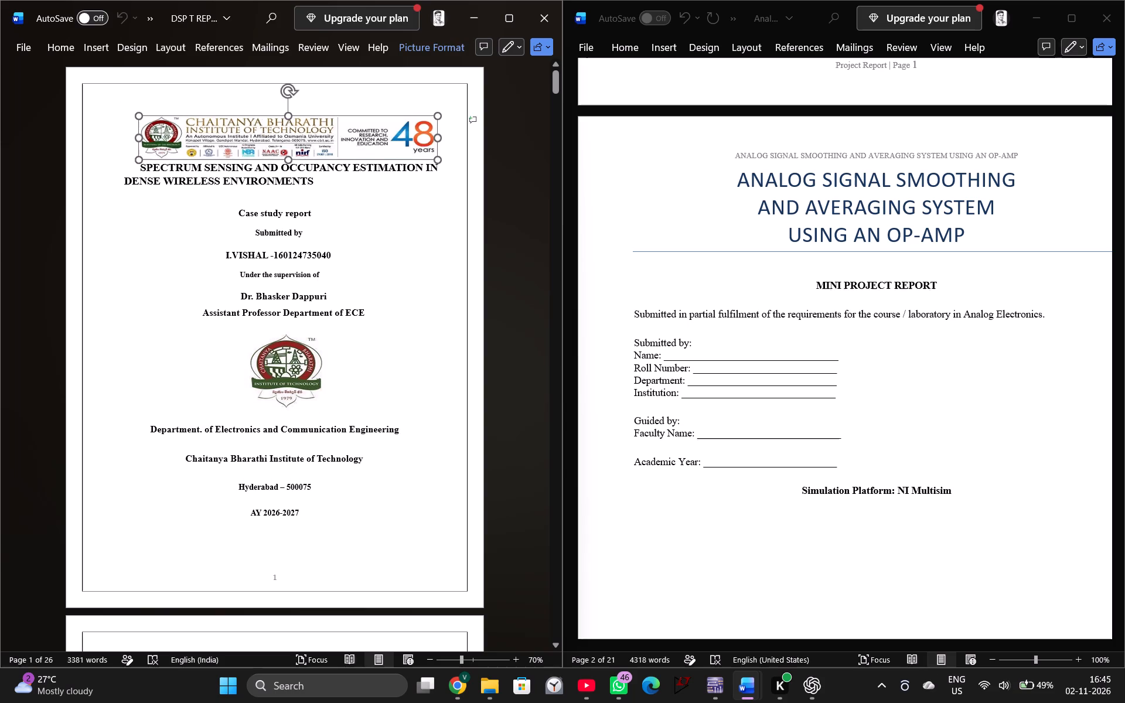
{"action": "left_click_drag", "start_coordinate": [151, 139], "coordinate": [155, 144]}
{"action": "left_click_drag", "start_coordinate": [149, 145], "coordinate": [115, 175]}
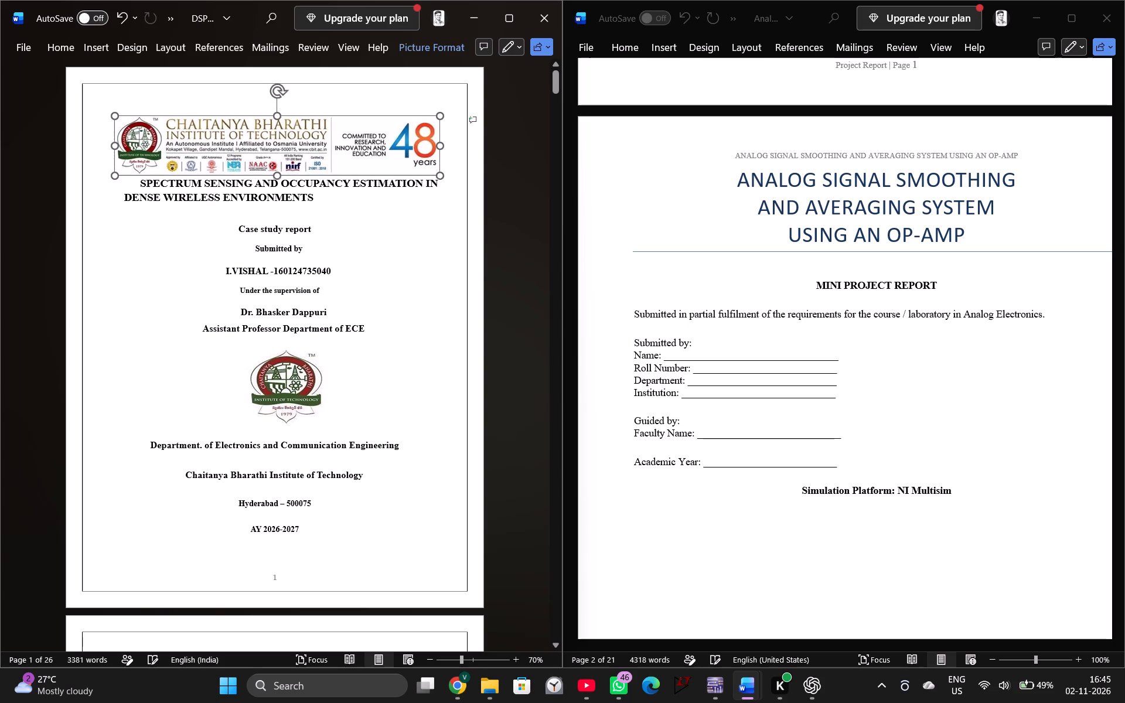
{"action": "left_click_drag", "start_coordinate": [115, 175], "coordinate": [121, 162]}
{"action": "left_click_drag", "start_coordinate": [280, 117], "coordinate": [281, 104]}
{"action": "left_click", "coordinate": [281, 103]}
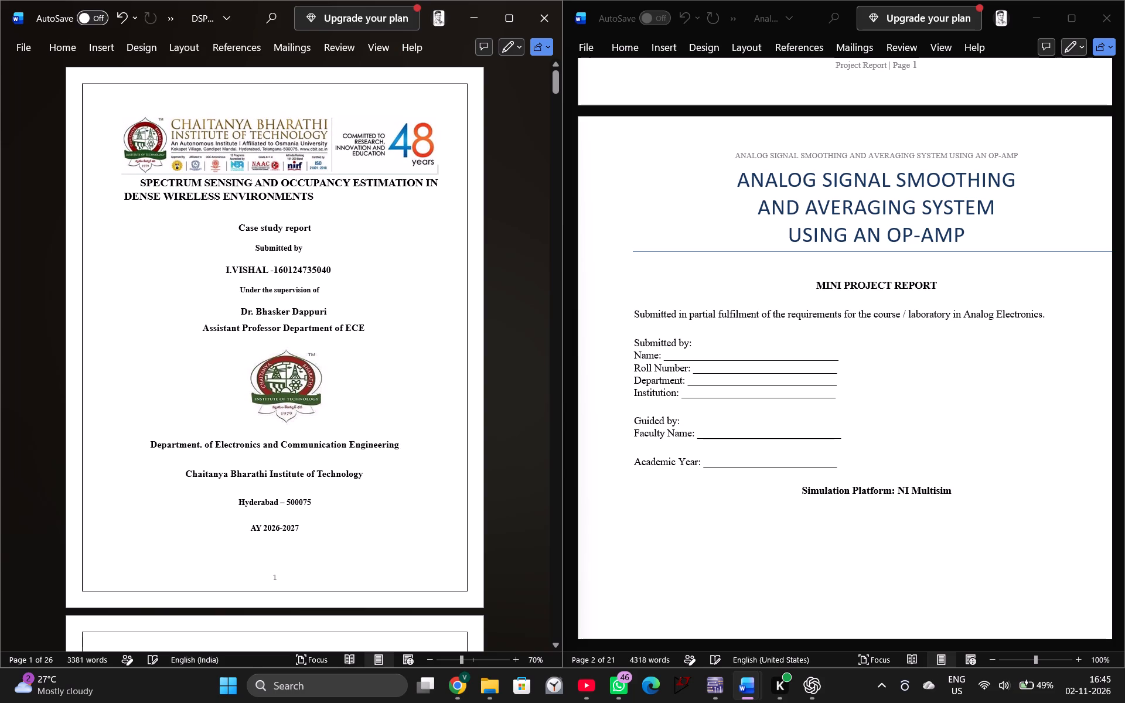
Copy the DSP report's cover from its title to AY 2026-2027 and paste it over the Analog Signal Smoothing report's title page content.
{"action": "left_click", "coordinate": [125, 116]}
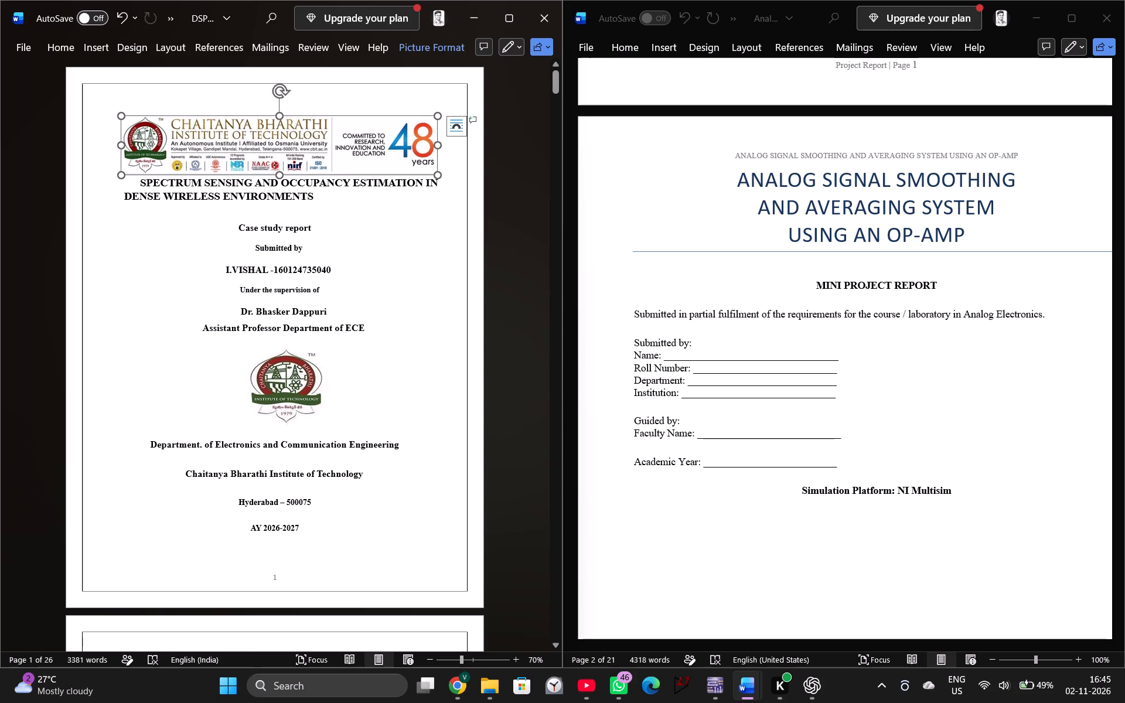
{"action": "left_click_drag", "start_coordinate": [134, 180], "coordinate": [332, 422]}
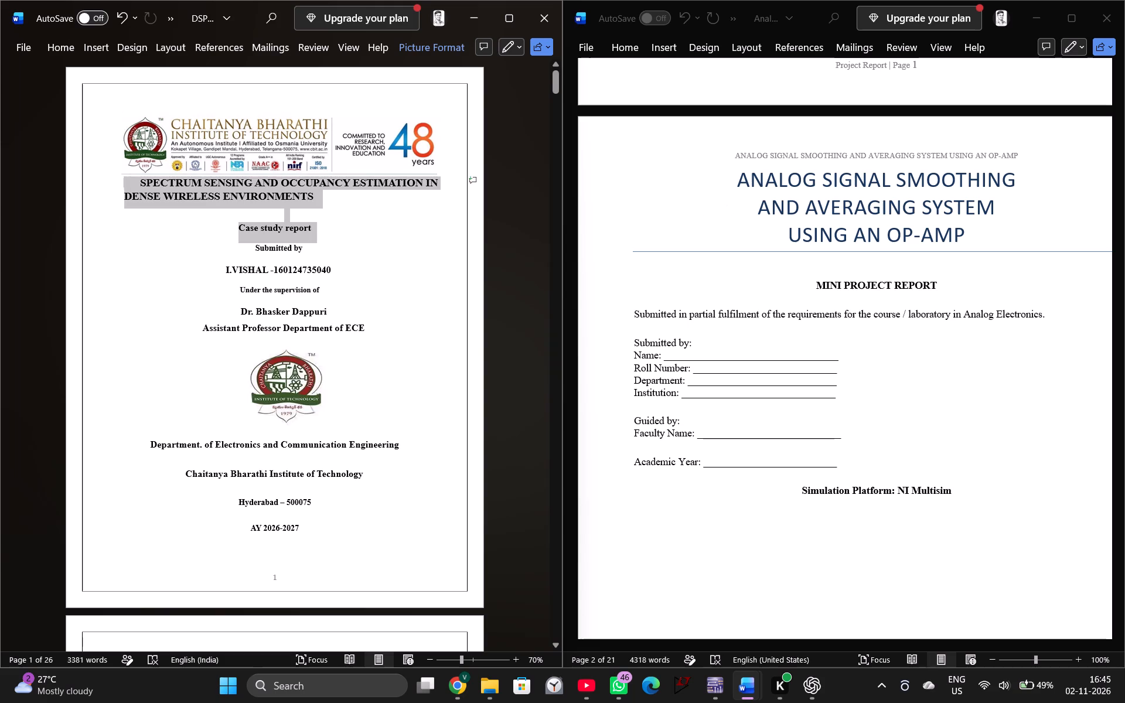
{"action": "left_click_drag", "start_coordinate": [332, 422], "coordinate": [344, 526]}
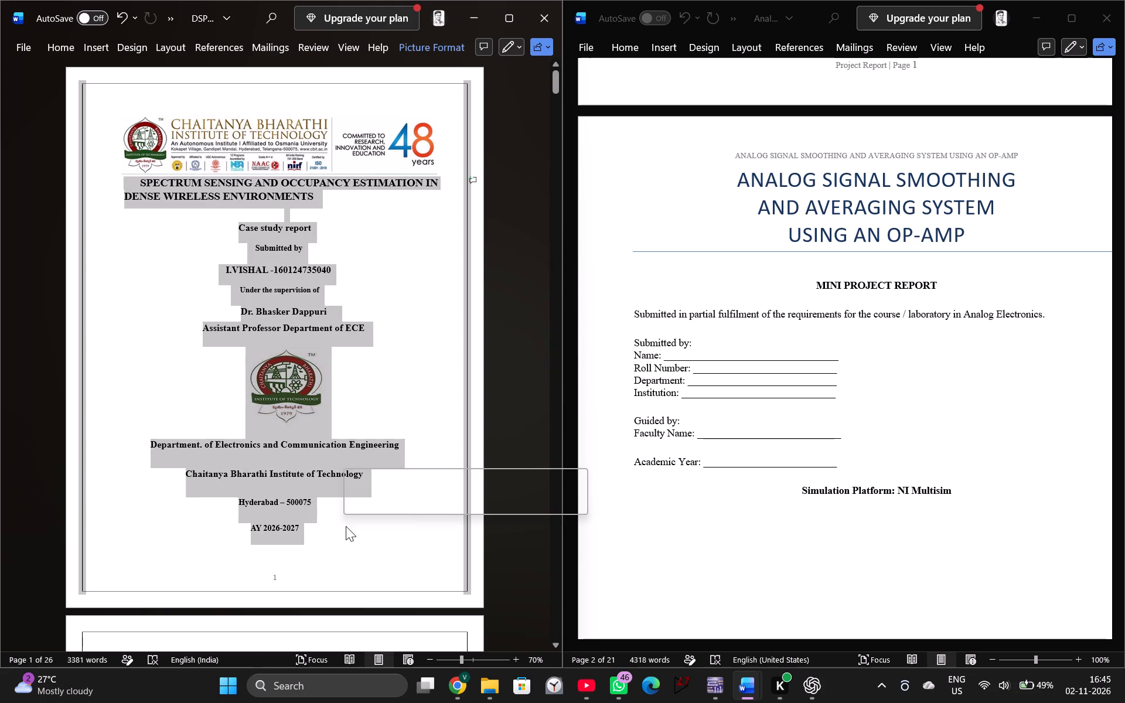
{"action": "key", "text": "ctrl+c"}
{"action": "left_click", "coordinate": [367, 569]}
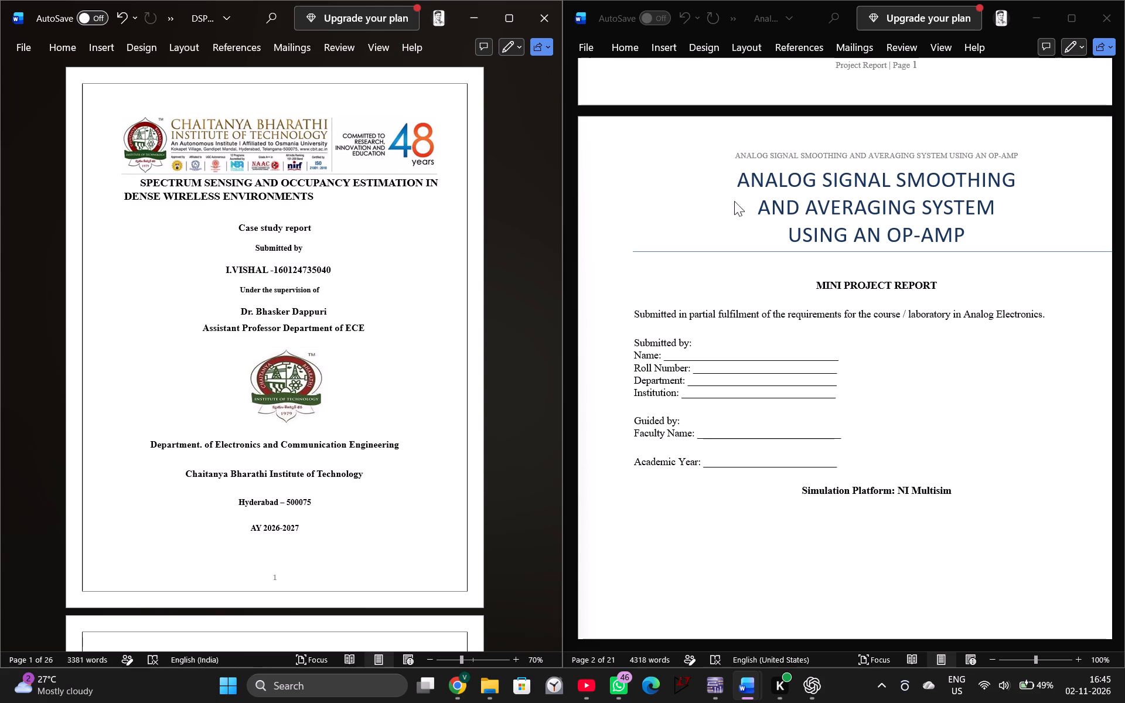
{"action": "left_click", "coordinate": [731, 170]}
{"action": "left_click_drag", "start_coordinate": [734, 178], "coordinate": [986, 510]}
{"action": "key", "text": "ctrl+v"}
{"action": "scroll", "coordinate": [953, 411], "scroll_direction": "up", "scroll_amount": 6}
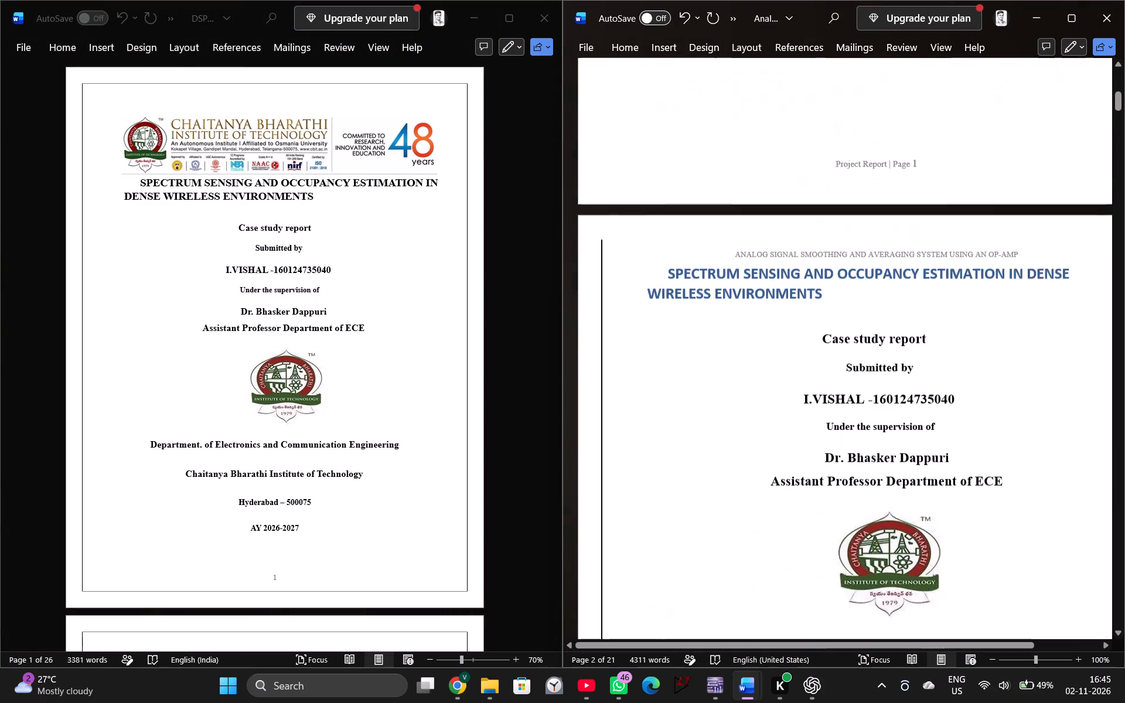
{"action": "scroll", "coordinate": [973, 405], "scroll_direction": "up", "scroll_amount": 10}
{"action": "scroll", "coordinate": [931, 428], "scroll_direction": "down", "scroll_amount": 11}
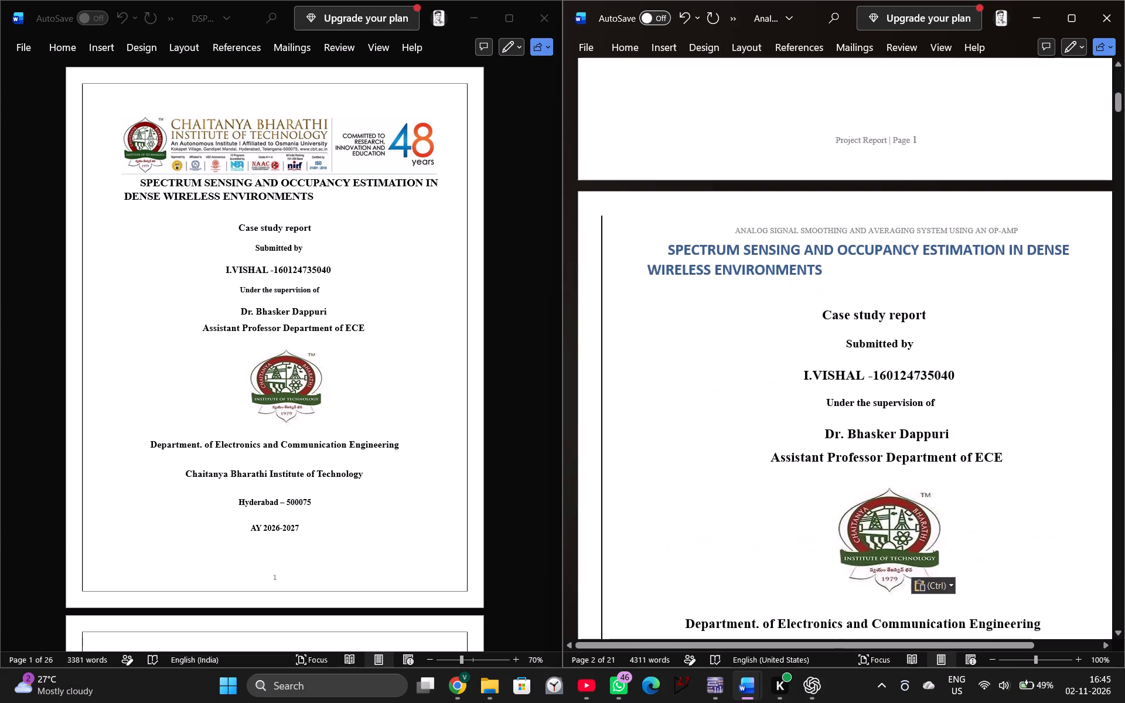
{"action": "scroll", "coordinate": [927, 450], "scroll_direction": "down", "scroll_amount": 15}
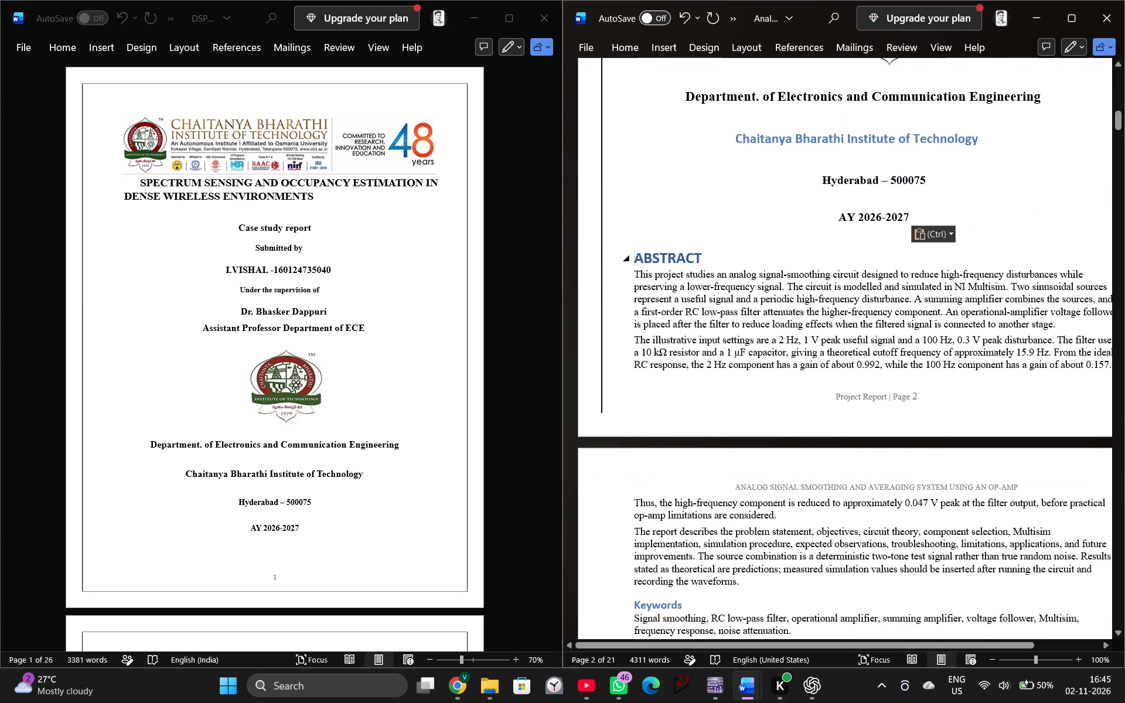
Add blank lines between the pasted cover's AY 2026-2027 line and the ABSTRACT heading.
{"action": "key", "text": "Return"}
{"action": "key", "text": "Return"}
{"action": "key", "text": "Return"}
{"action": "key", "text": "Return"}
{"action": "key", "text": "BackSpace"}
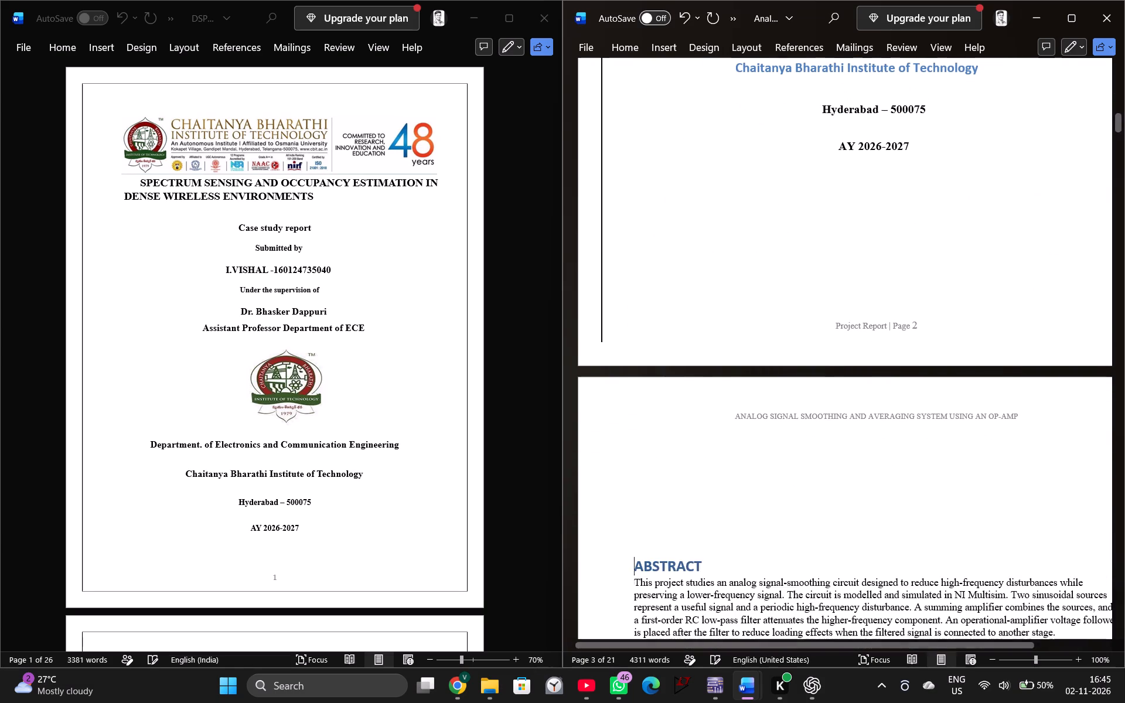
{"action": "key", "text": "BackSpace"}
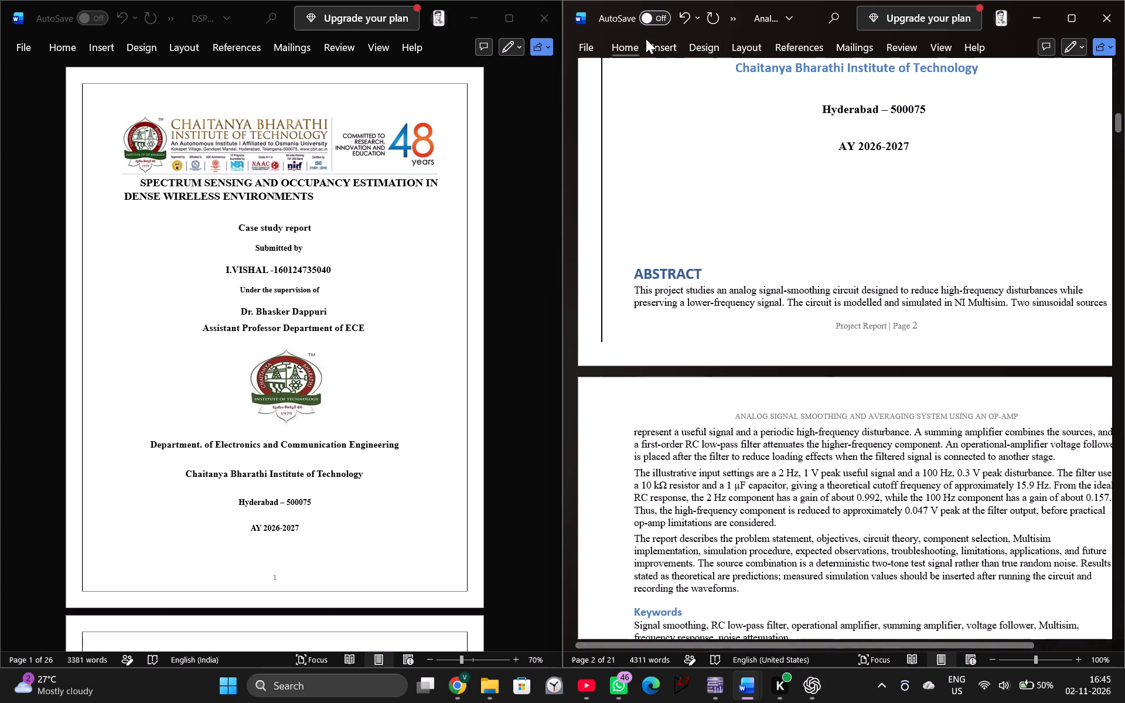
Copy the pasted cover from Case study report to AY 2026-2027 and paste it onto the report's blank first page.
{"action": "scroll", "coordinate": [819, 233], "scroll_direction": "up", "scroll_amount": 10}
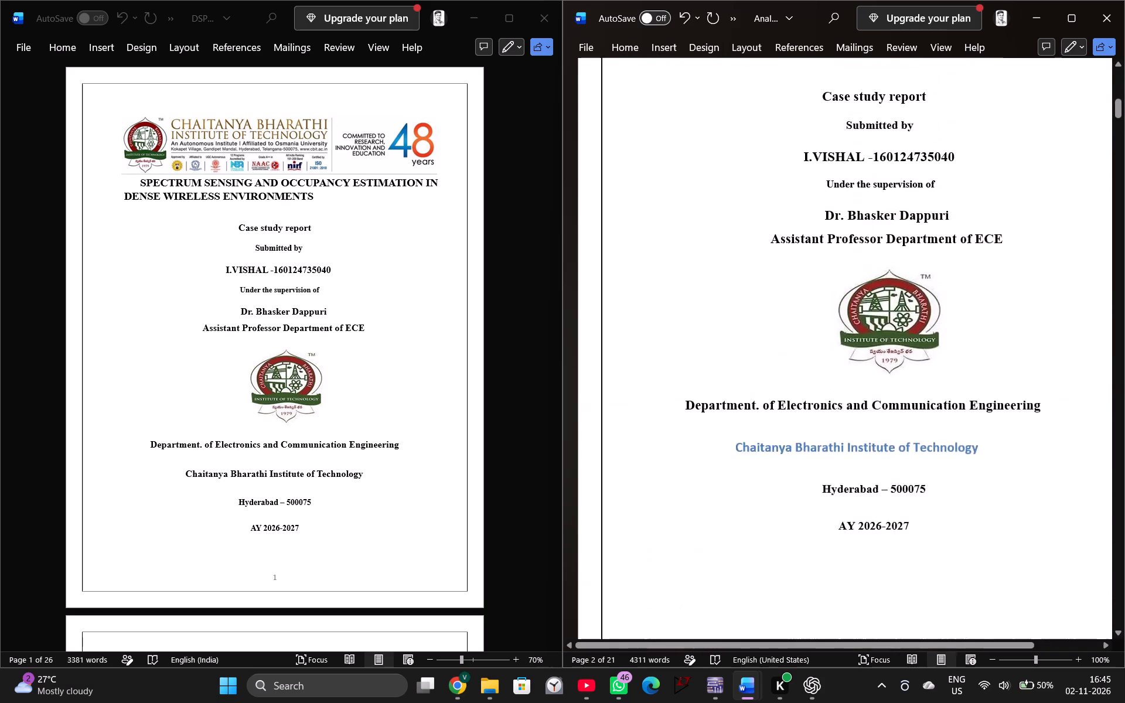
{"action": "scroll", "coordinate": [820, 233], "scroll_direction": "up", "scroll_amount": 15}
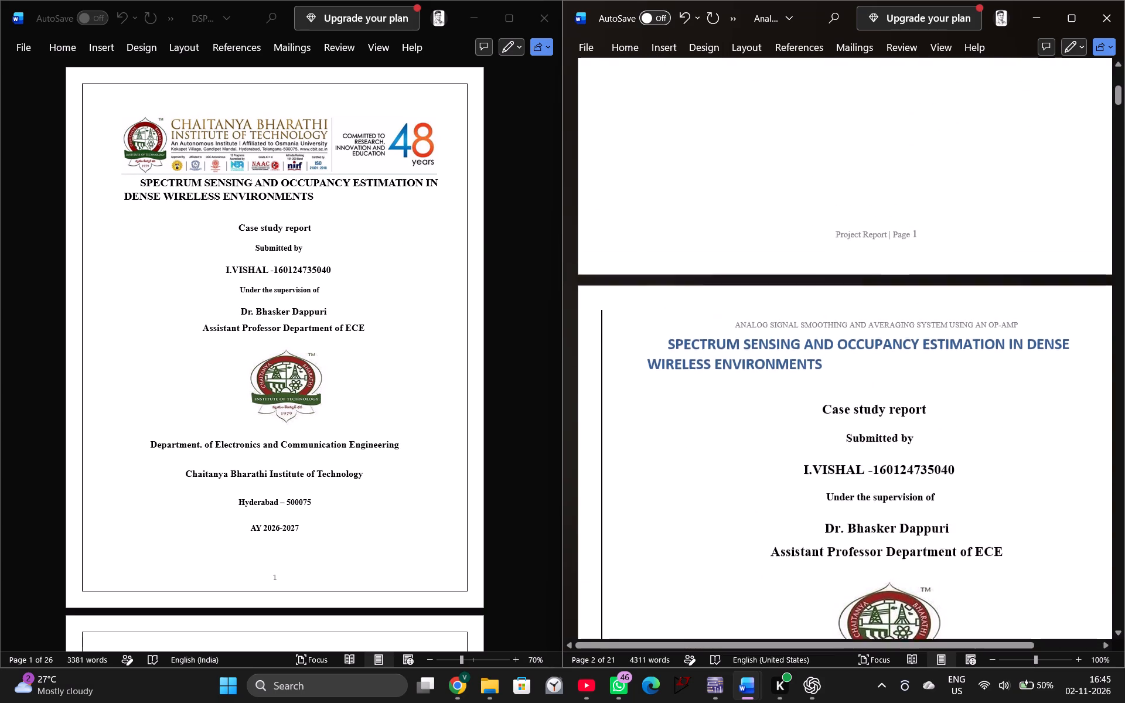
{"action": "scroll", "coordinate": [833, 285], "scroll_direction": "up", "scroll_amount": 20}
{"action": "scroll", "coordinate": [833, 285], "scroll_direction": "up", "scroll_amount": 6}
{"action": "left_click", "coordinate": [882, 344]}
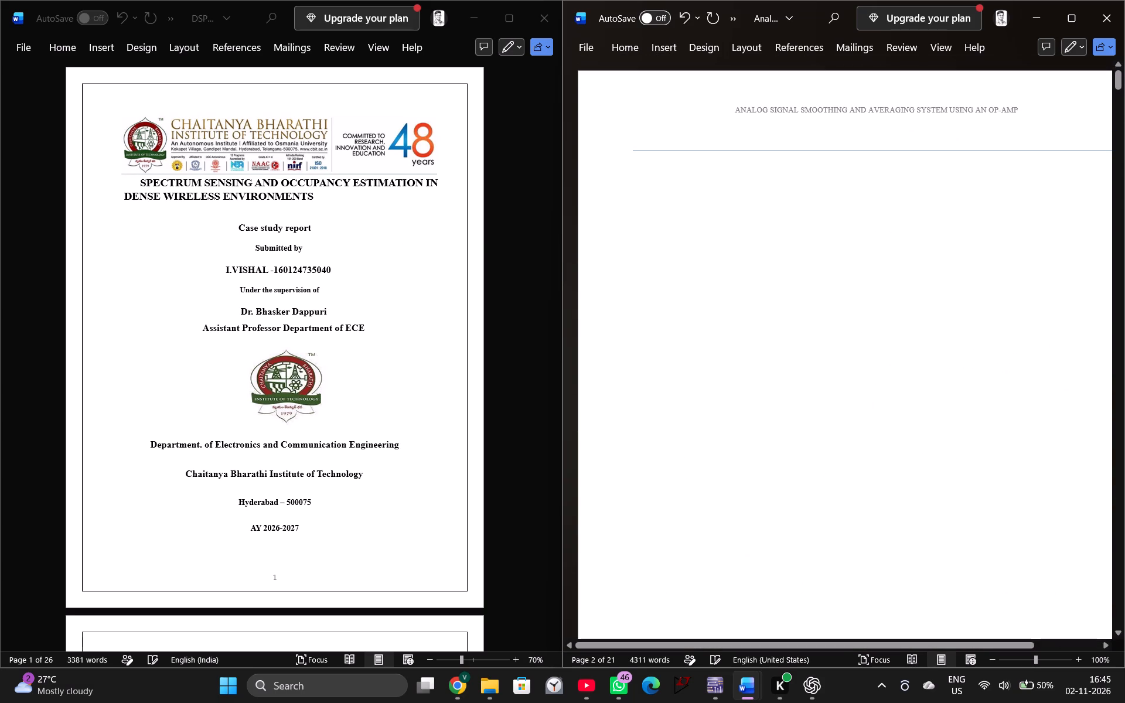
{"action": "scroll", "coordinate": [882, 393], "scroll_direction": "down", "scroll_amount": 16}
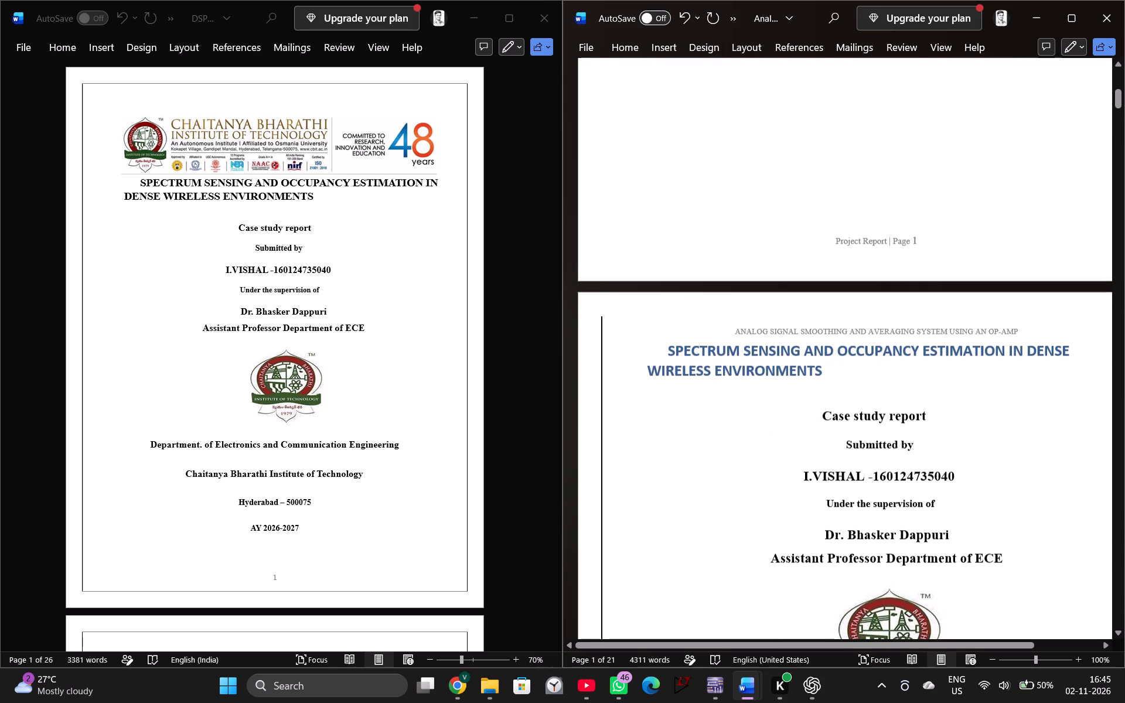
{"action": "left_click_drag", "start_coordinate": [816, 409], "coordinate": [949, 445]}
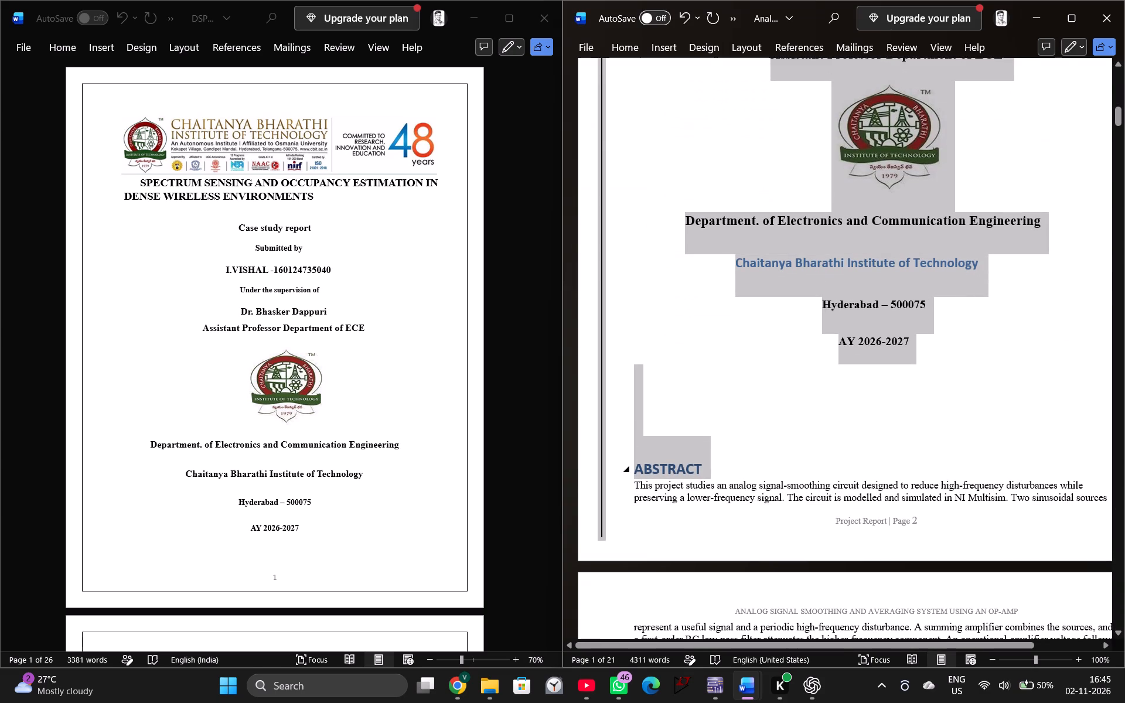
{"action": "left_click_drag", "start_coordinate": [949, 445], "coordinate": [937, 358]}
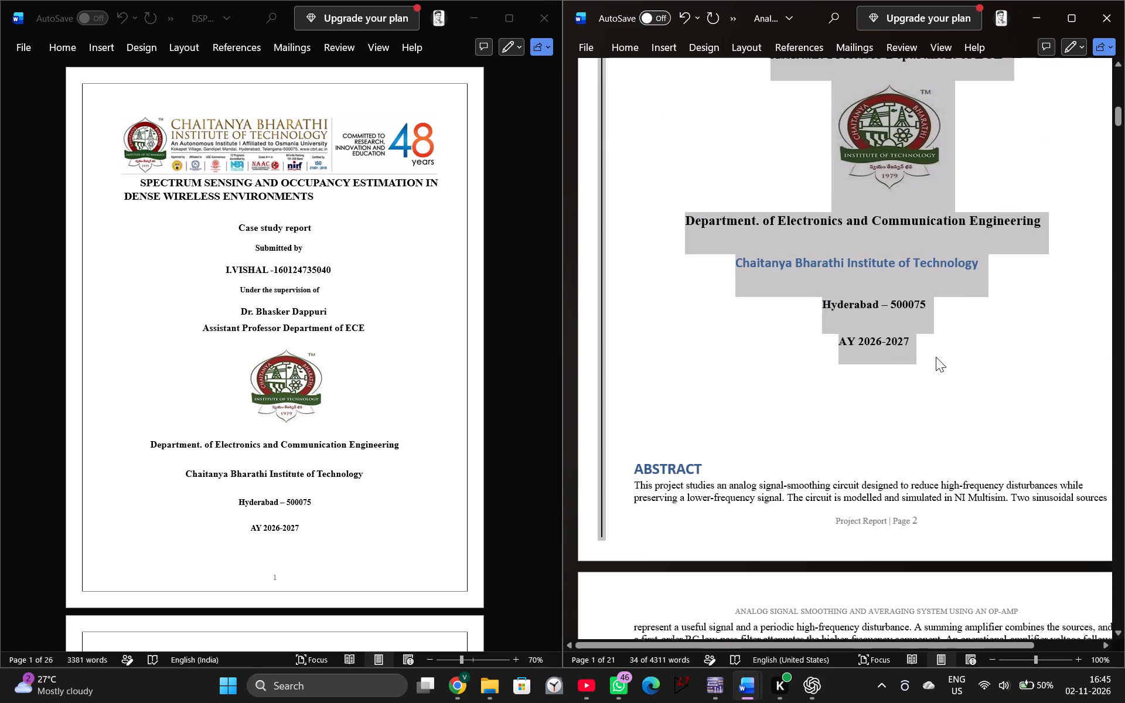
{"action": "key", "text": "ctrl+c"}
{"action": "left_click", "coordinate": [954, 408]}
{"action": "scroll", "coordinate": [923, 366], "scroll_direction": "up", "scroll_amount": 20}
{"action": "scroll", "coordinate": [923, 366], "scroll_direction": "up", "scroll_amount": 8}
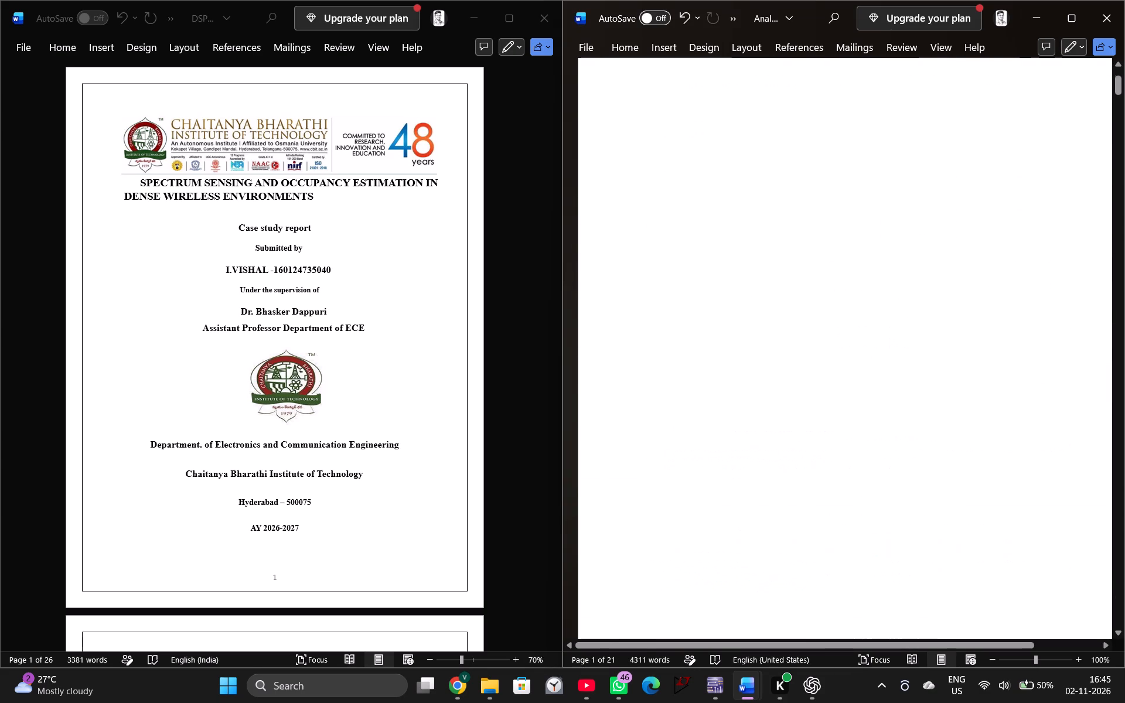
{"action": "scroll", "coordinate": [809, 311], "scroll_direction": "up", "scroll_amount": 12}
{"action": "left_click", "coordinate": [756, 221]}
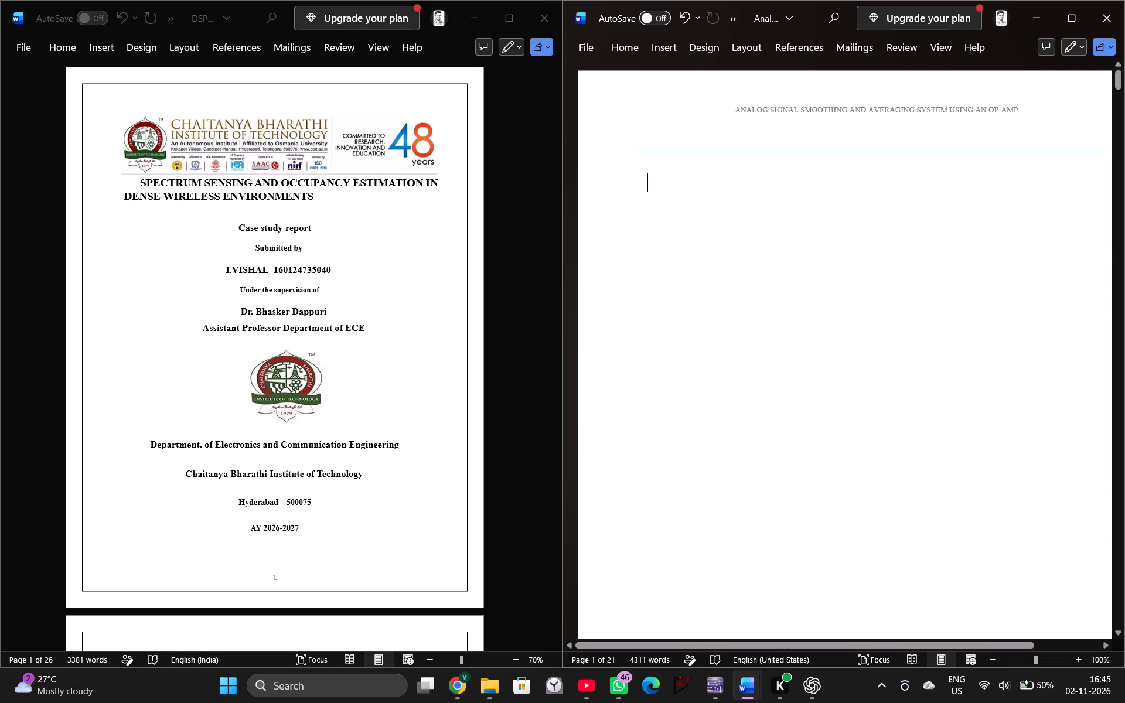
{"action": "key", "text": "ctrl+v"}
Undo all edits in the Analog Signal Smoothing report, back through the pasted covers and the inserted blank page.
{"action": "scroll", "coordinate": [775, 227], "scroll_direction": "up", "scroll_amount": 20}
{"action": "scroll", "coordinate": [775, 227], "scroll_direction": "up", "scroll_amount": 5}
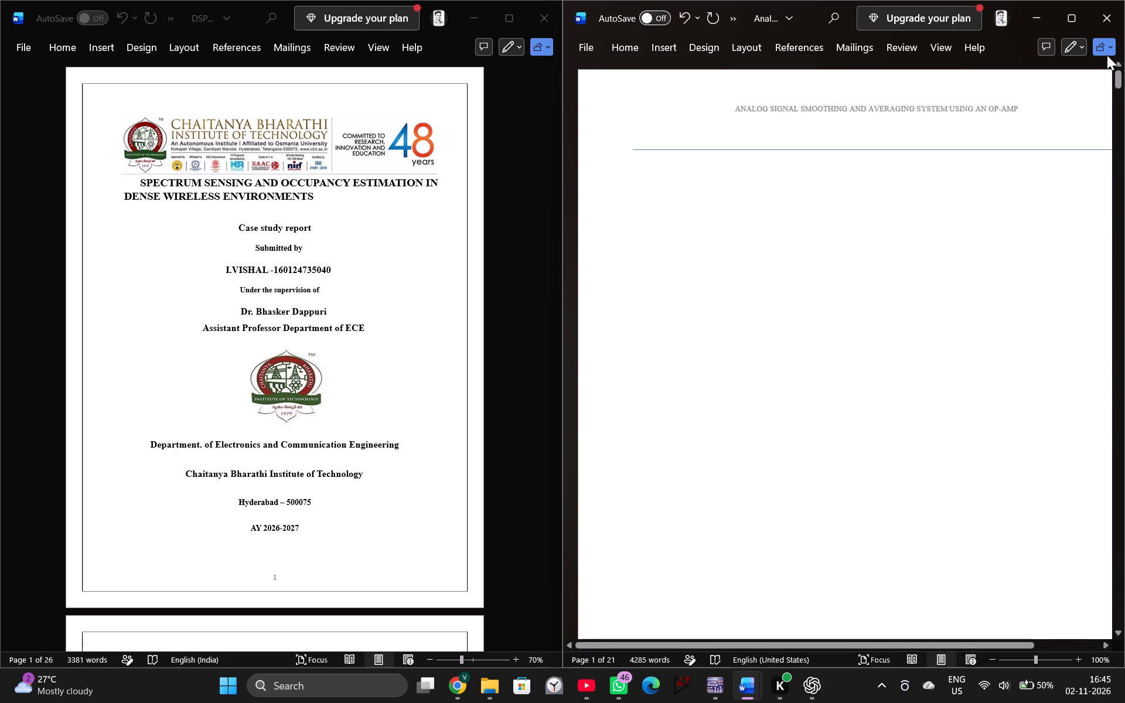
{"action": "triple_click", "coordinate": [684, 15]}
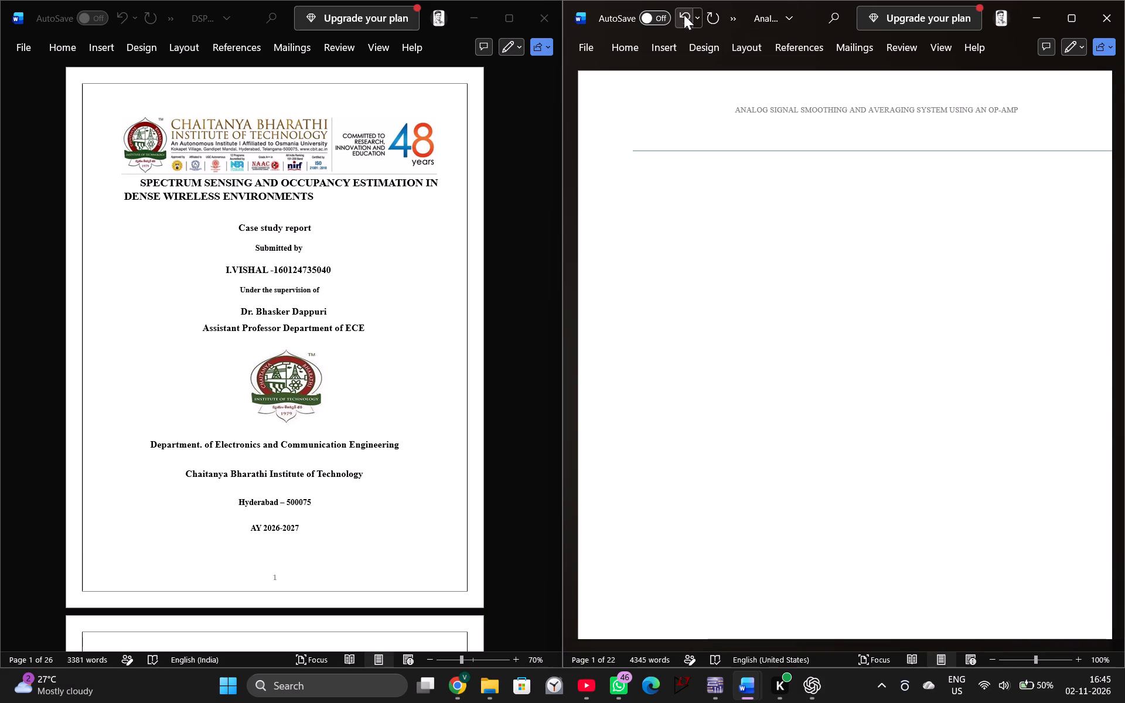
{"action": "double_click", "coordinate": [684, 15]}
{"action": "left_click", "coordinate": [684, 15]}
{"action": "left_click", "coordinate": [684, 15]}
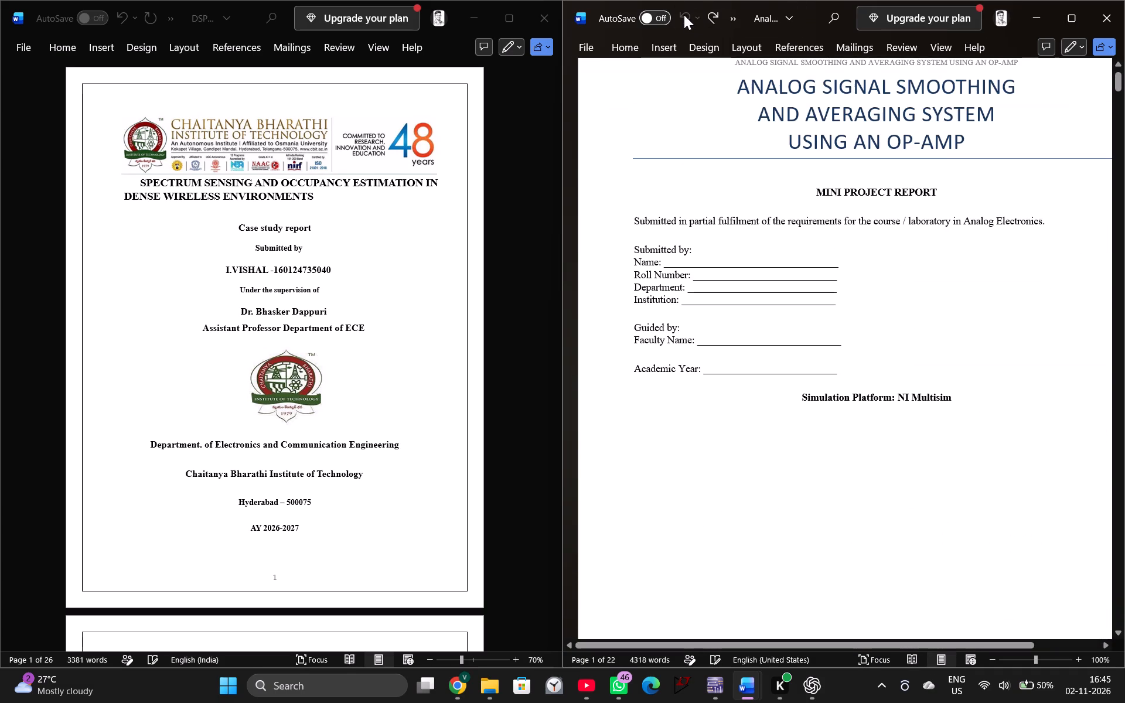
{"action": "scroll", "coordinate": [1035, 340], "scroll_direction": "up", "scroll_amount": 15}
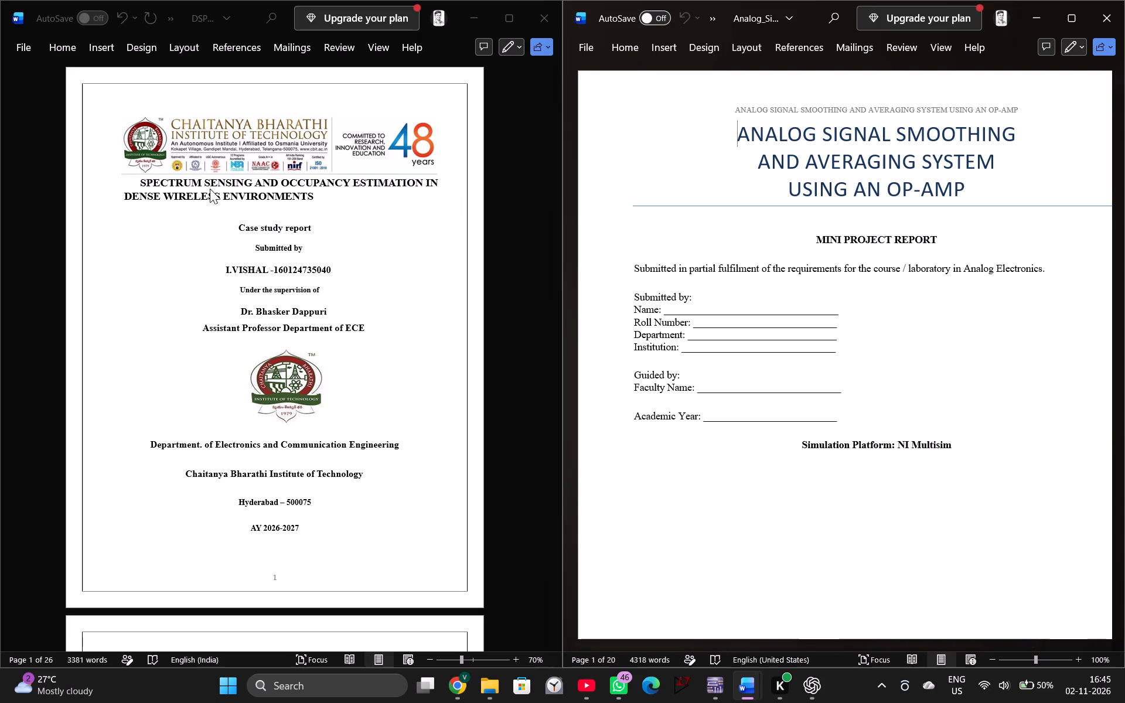
Copy the DSP report's cover from its title to AY 2026-2027 and paste it over the Analog Signal Smoothing report's entire title page content.
{"action": "left_click", "coordinate": [149, 179]}
{"action": "left_click_drag", "start_coordinate": [134, 178], "coordinate": [367, 529]}
{"action": "key", "text": "ctrl+c"}
{"action": "left_click", "coordinate": [431, 501]}
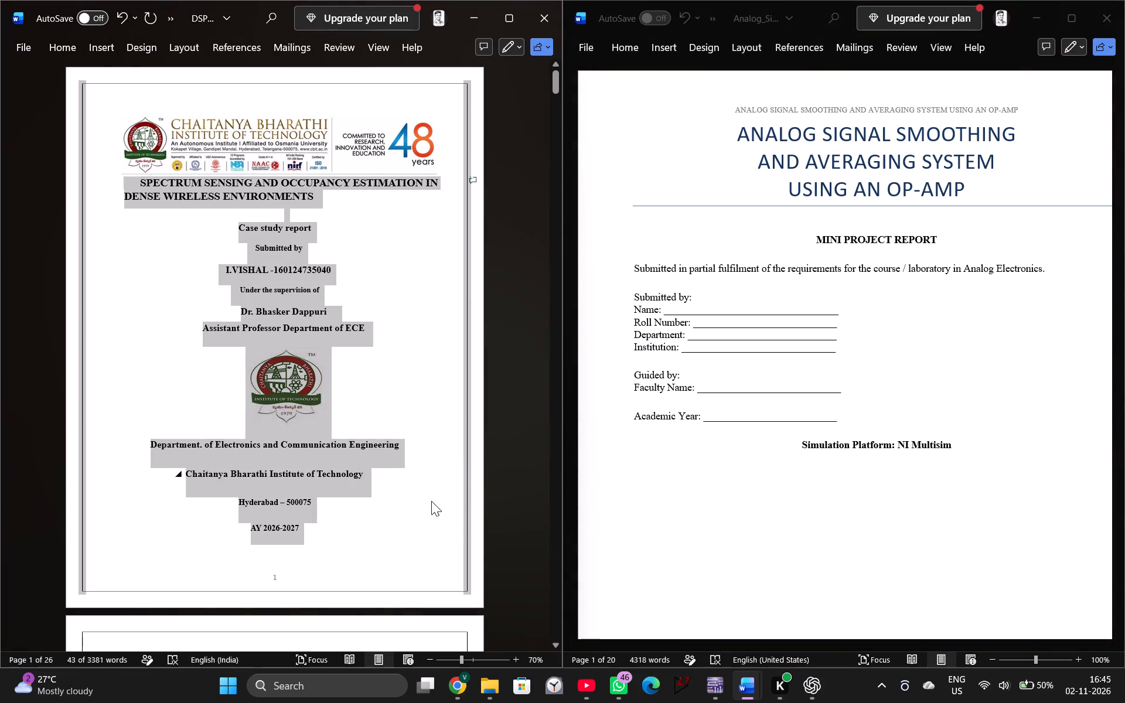
{"action": "left_click", "coordinate": [714, 145]}
{"action": "left_click_drag", "start_coordinate": [738, 128], "coordinate": [882, 428]}
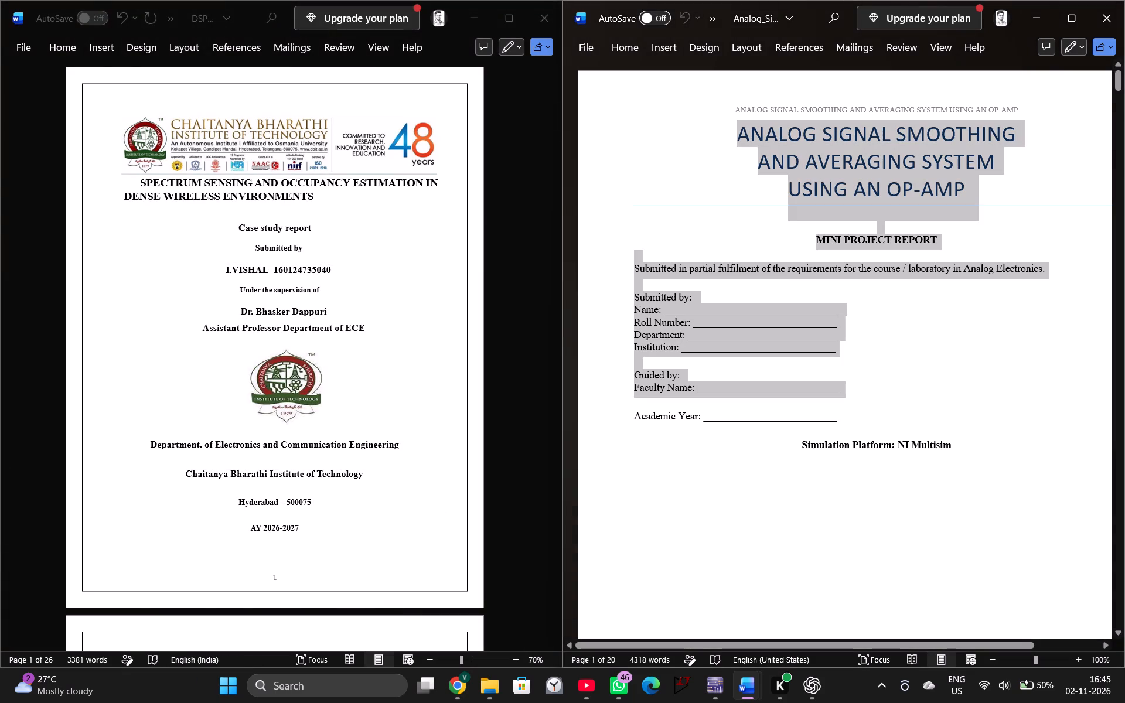
{"action": "left_click_drag", "start_coordinate": [882, 428], "coordinate": [983, 463]}
{"action": "key", "text": "ctrl+v"}
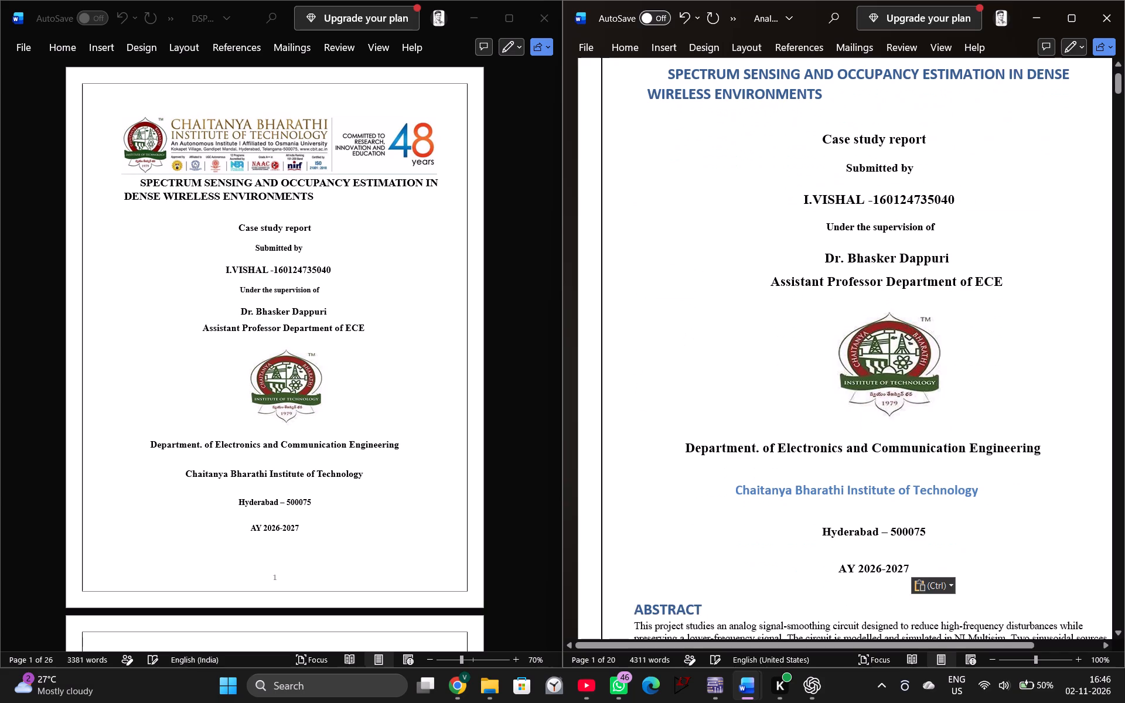
{"action": "scroll", "coordinate": [967, 442], "scroll_direction": "up", "scroll_amount": 17}
{"action": "scroll", "coordinate": [834, 405], "scroll_direction": "down", "scroll_amount": 7}
{"action": "scroll", "coordinate": [860, 350], "scroll_direction": "up", "scroll_amount": 7}
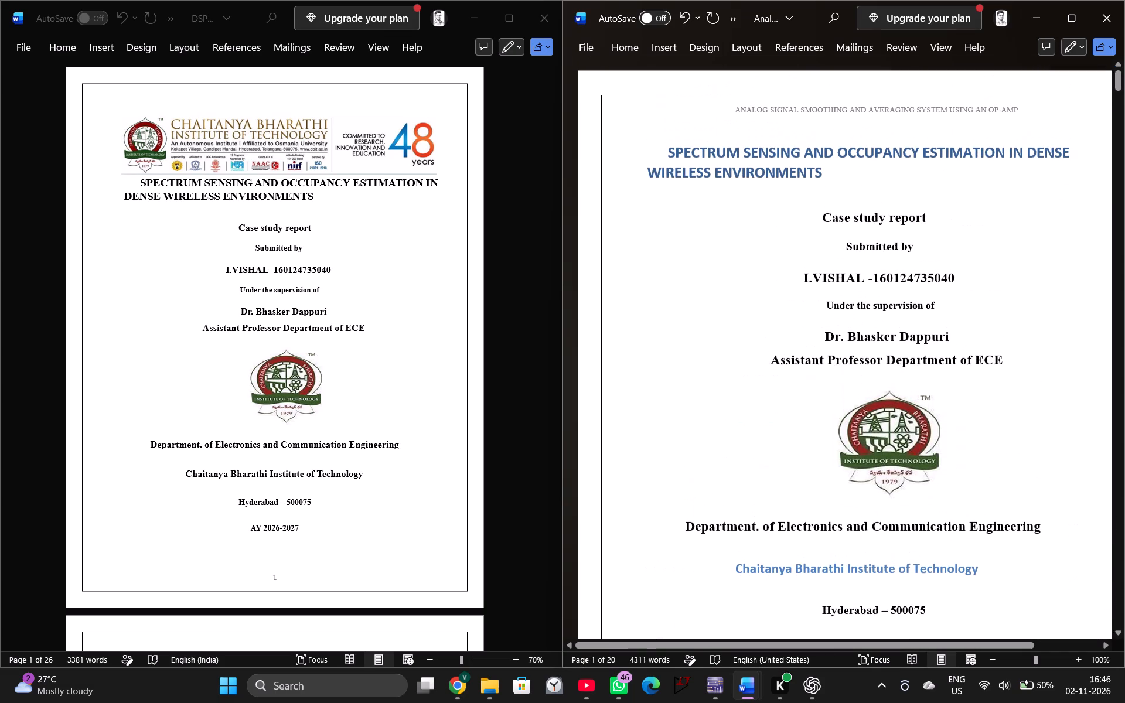
{"action": "scroll", "coordinate": [822, 354], "scroll_direction": "up", "scroll_amount": 4}
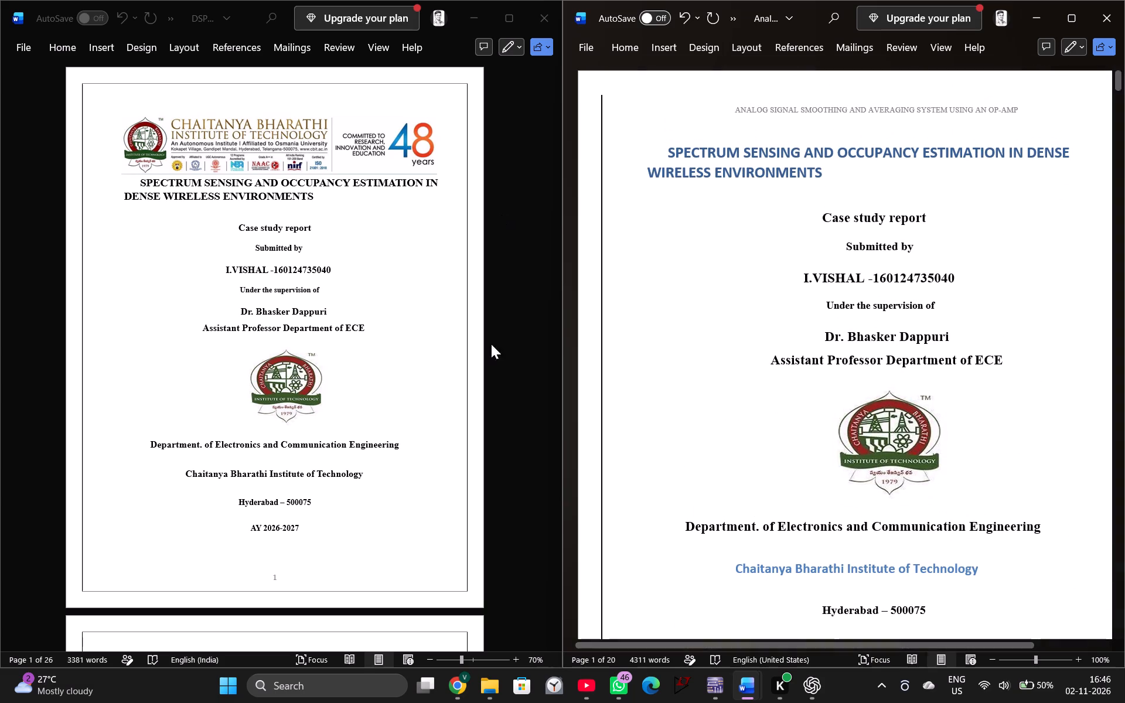
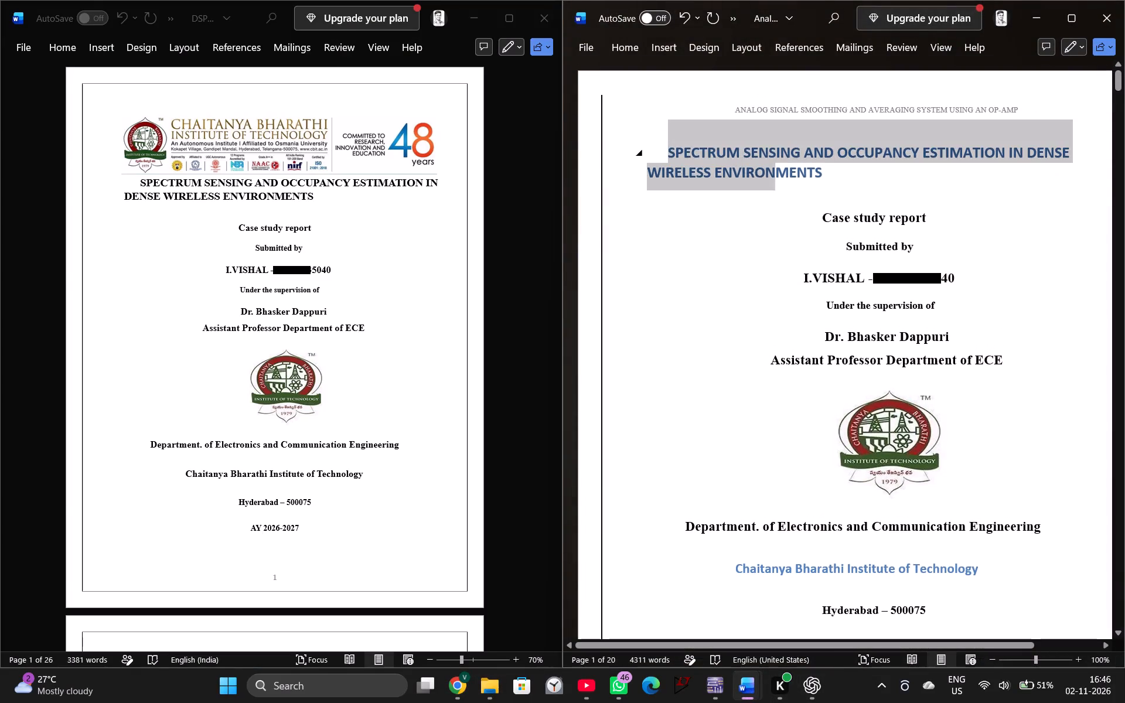
{"action": "left_click_drag", "start_coordinate": [801, 186], "coordinate": [838, 182]}
{"action": "key", "text": "ctrl+v"}
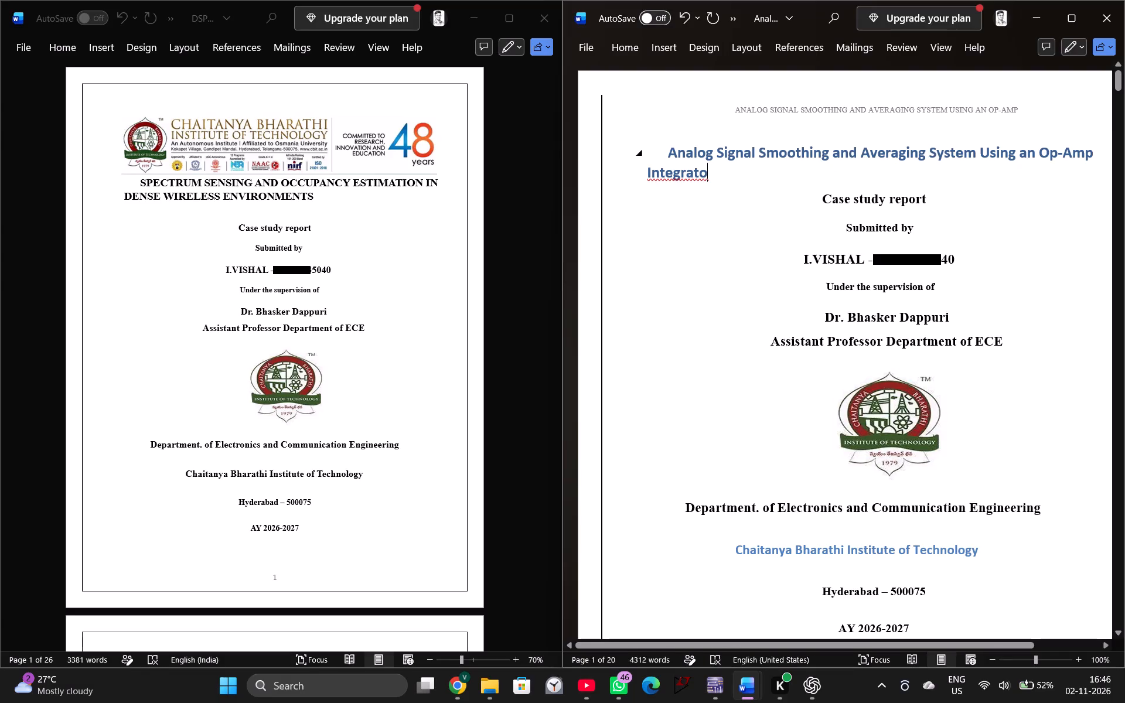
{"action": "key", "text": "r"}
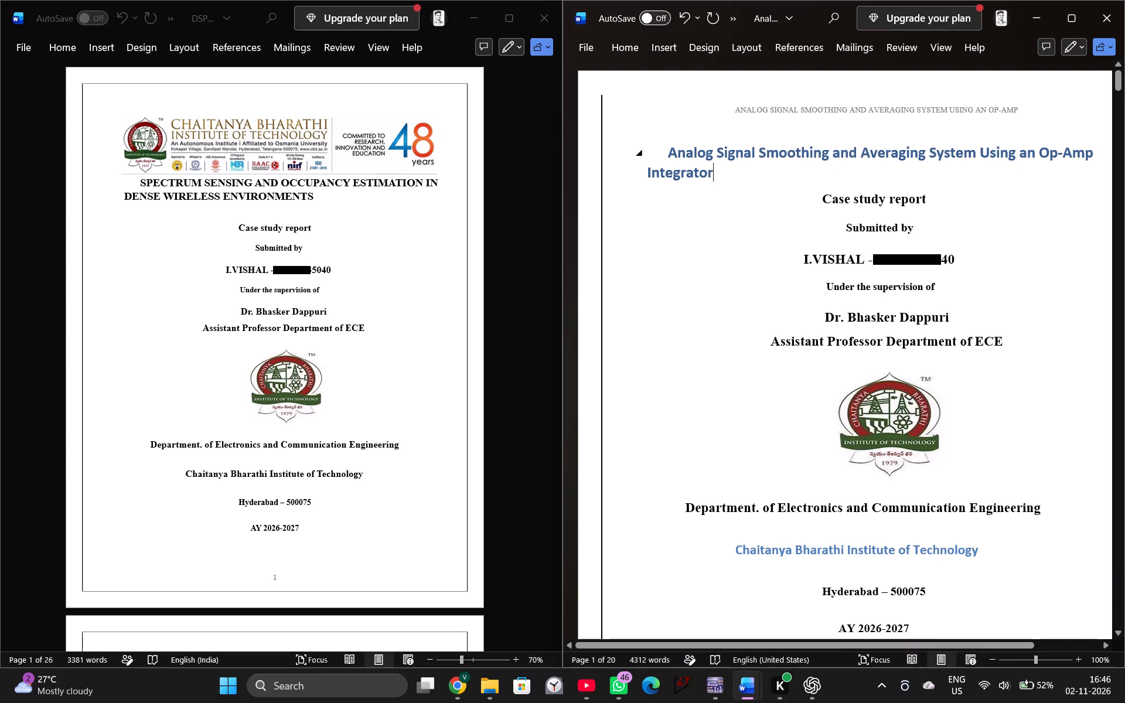
{"action": "left_click", "coordinate": [662, 149]}
Delete the text "ANALOG SIGNAL SMOOTHING AND AVERAGING SYSTEM USING AN OP-AMP" from the cover page's header.
{"action": "double_click", "coordinate": [924, 108]}
{"action": "left_click", "coordinate": [1000, 107]}
{"action": "left_click", "coordinate": [1024, 109]}
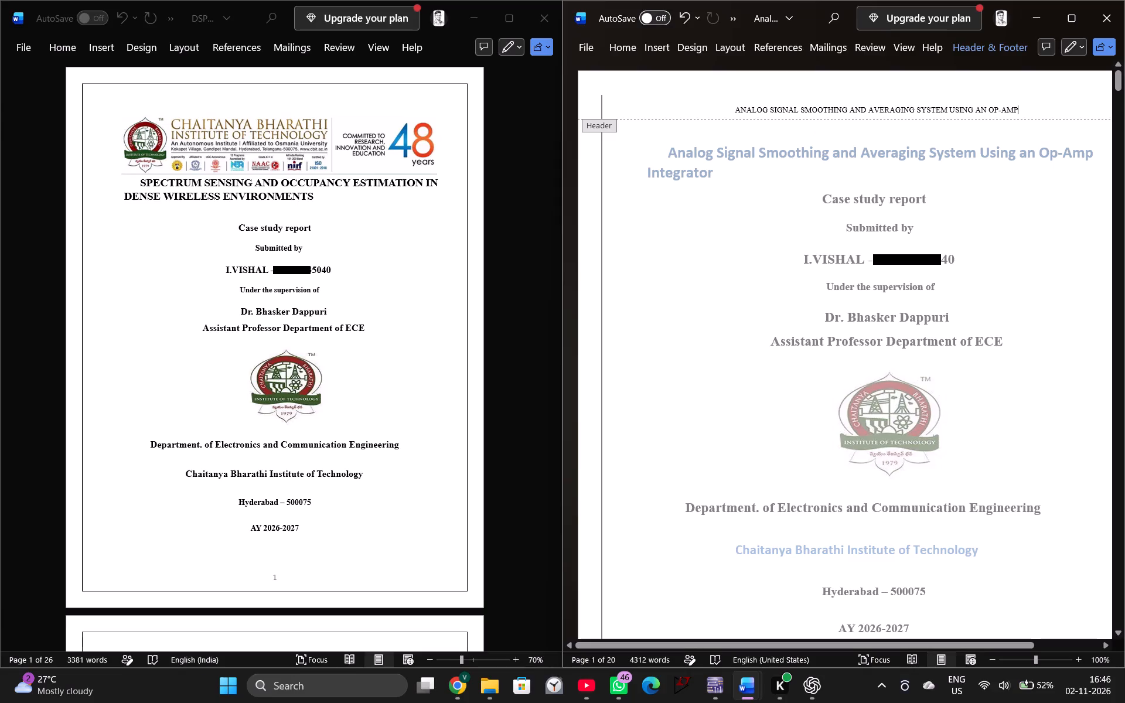
{"action": "key", "text": "BackSpace"}
{"action": "key", "text": "BackSpace"}
{"action": "key", "text": "BackSpace"}
{"action": "key", "text": "BackSpace"}
{"action": "key", "text": "BackSpace"}
{"action": "key", "text": "BackSpace"}
{"action": "key", "text": "BackSpace"}
{"action": "key", "text": "BackSpace"}
{"action": "key", "text": "BackSpace"}
{"action": "key", "text": "BackSpace"}
{"action": "key", "text": "BackSpace"}
{"action": "key", "text": "BackSpace"}
{"action": "key", "text": "BackSpace"}
{"action": "key", "text": "BackSpace"}
{"action": "key", "text": "BackSpace"}
{"action": "key", "text": "BackSpace"}
{"action": "key", "text": "BackSpace"}
{"action": "key", "text": "BackSpace"}
{"action": "key", "text": "BackSpace"}
{"action": "key", "text": "BackSpace"}
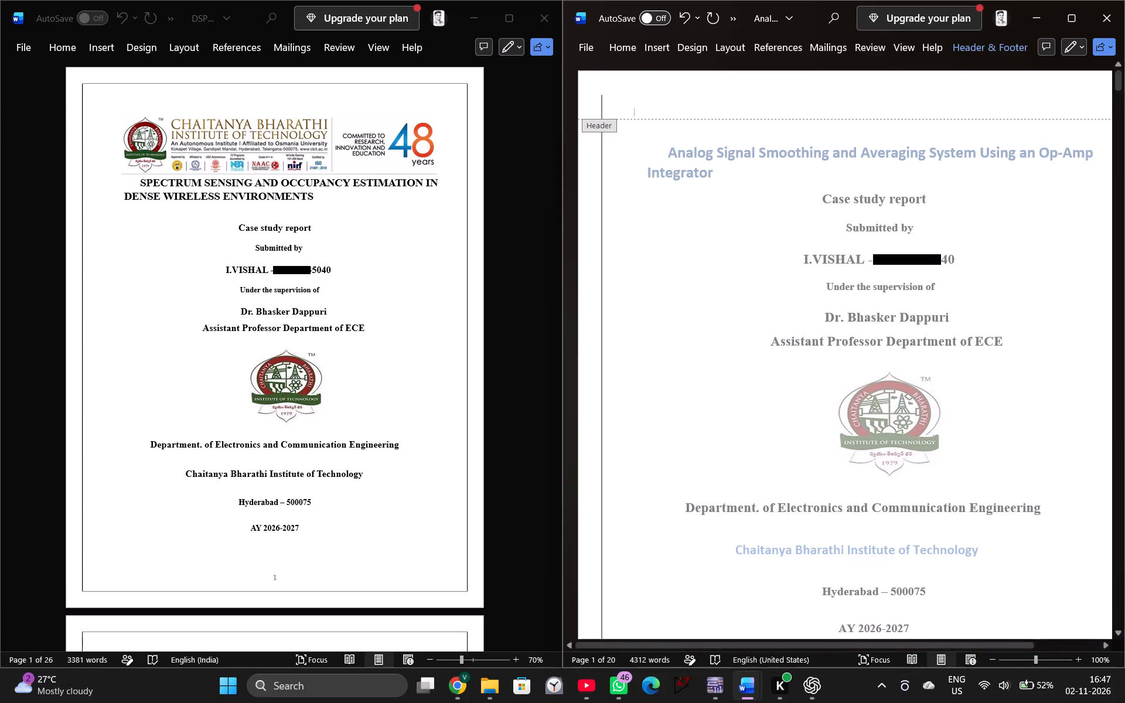
Bring up the font and paragraph formatting commands for the cover page's emptied header.
{"action": "left_click", "coordinate": [625, 52]}
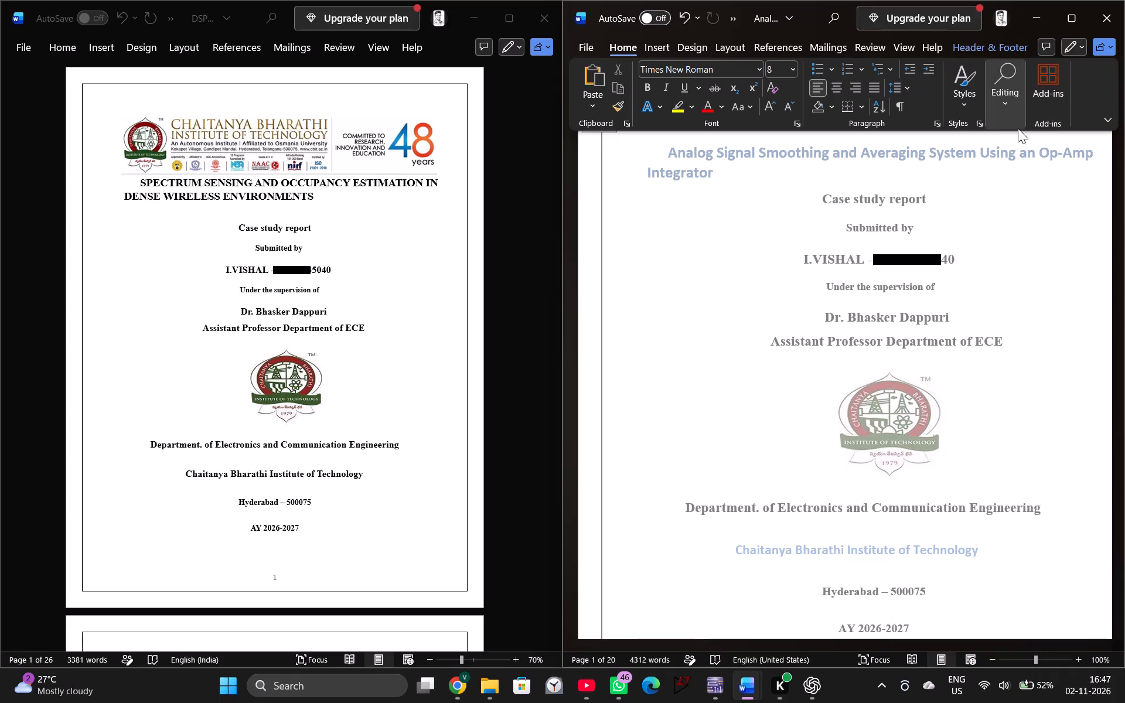
Copy the college banner picture from the DSP report's cover and paste it into the Analog Signal Smoothing report's header.
{"action": "left_click", "coordinate": [661, 47]}
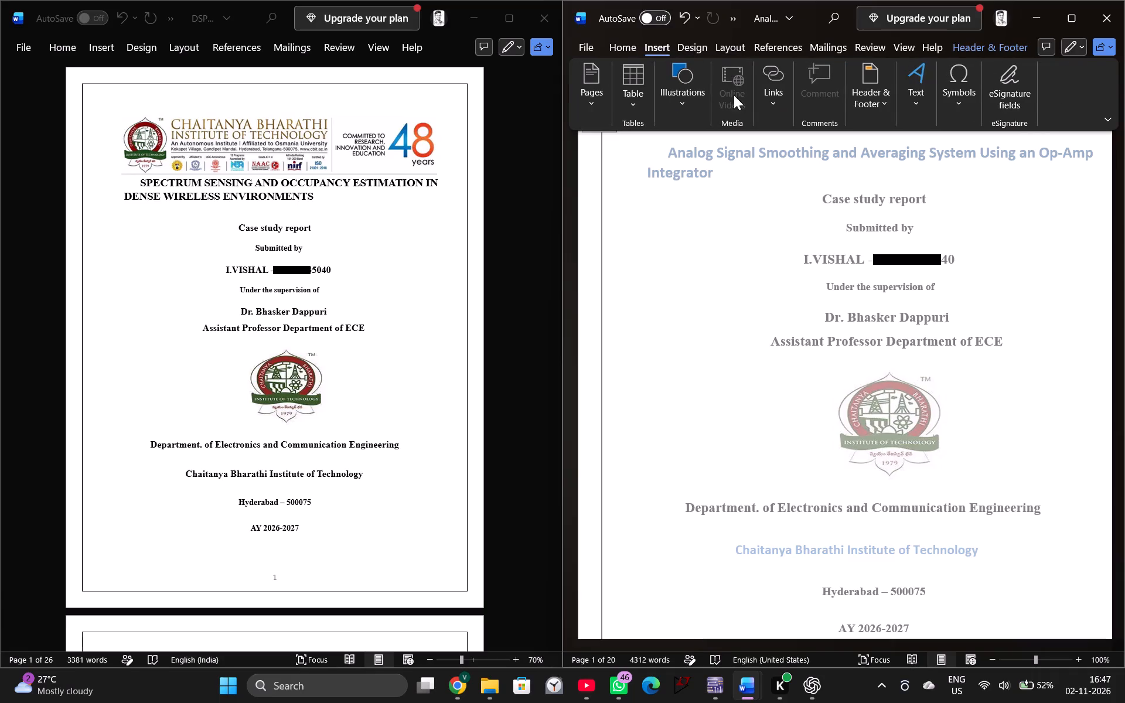
{"action": "left_click", "coordinate": [746, 214]}
{"action": "left_click", "coordinate": [309, 141]}
{"action": "right_click", "coordinate": [309, 141]}
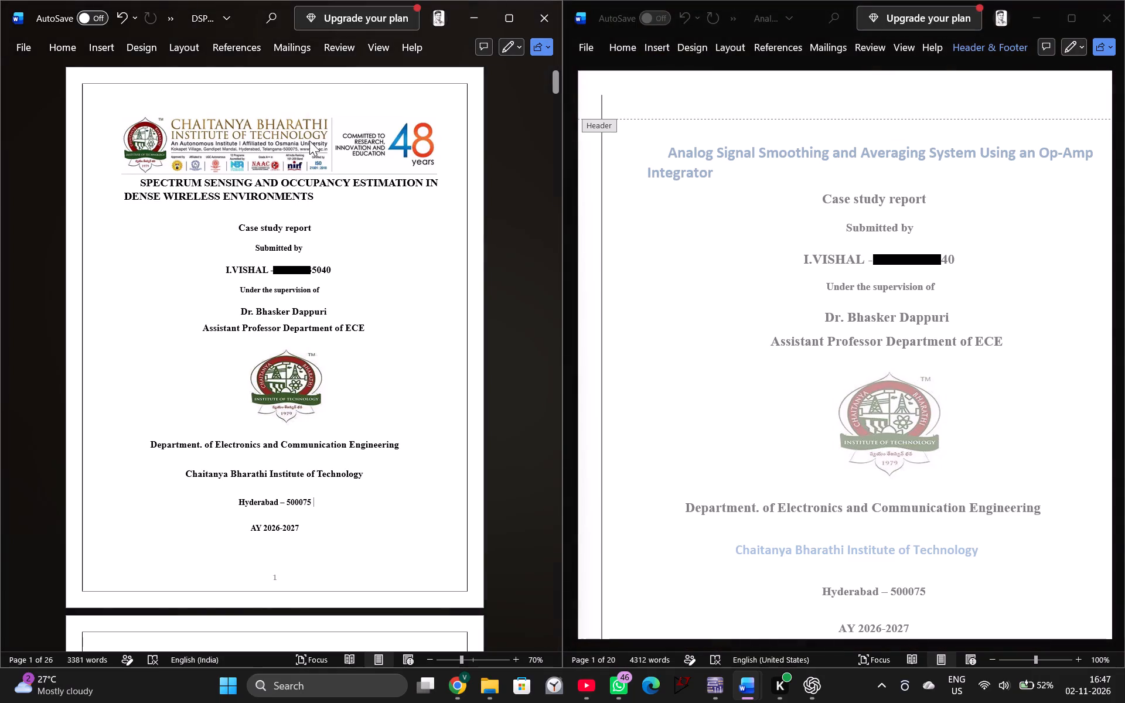
{"action": "left_click", "coordinate": [343, 194]}
{"action": "left_click", "coordinate": [746, 107]}
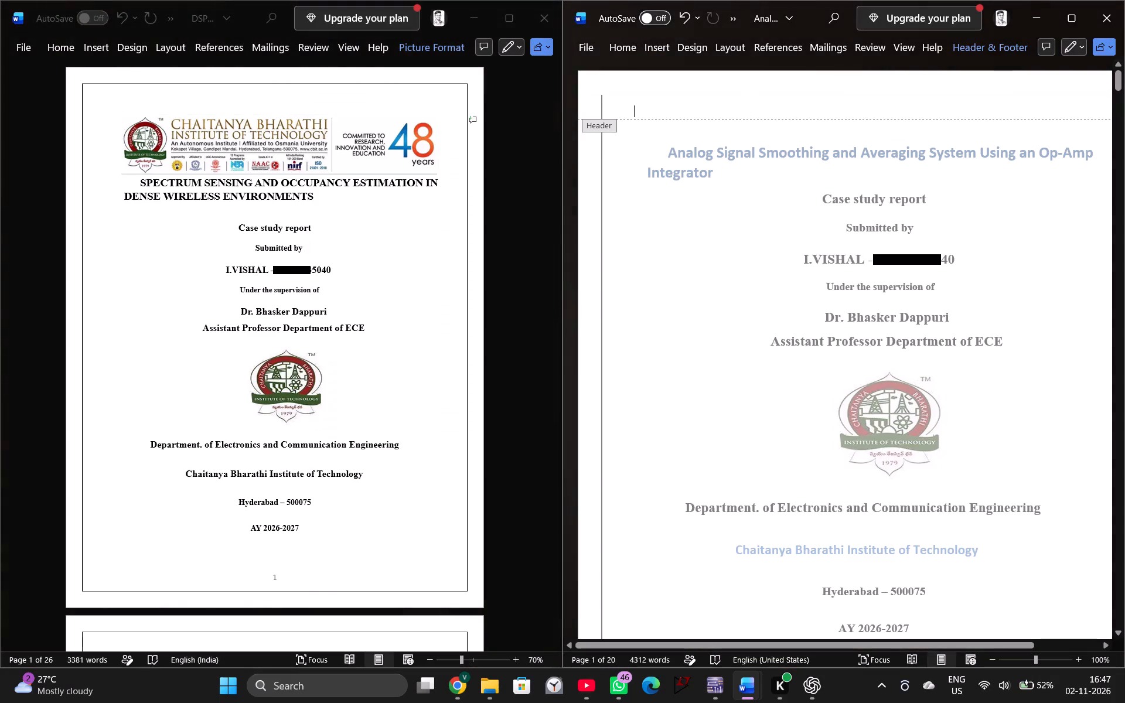
{"action": "key", "text": "ctrl+v"}
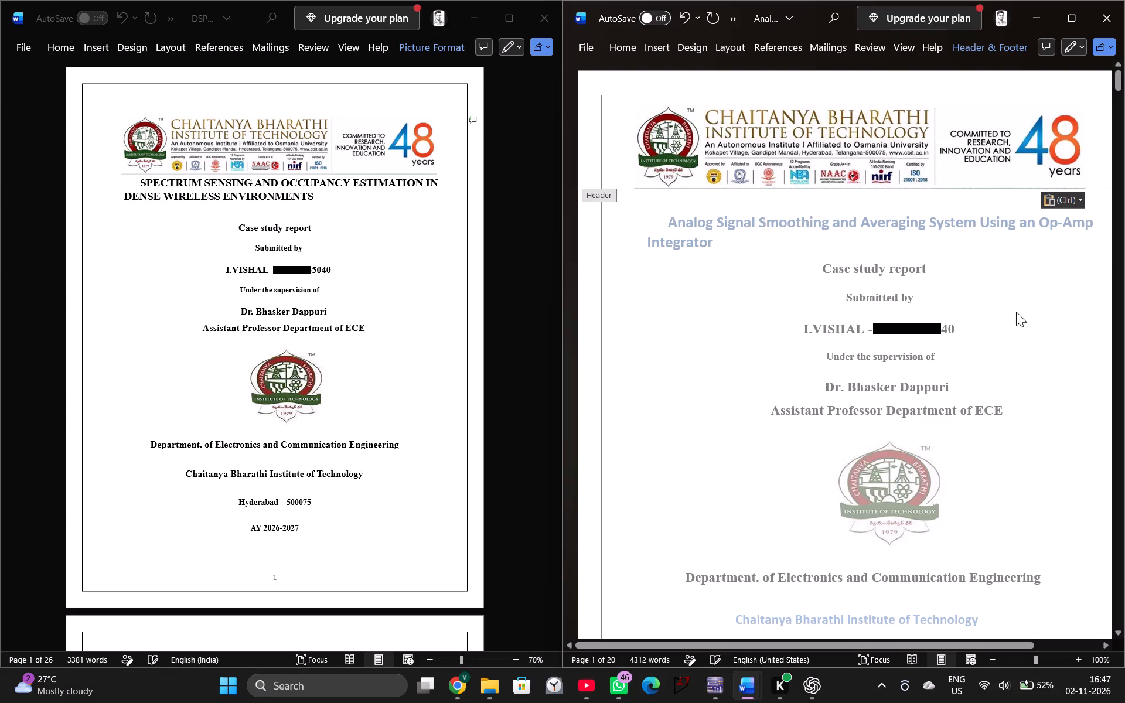
{"action": "left_click", "coordinate": [990, 344]}
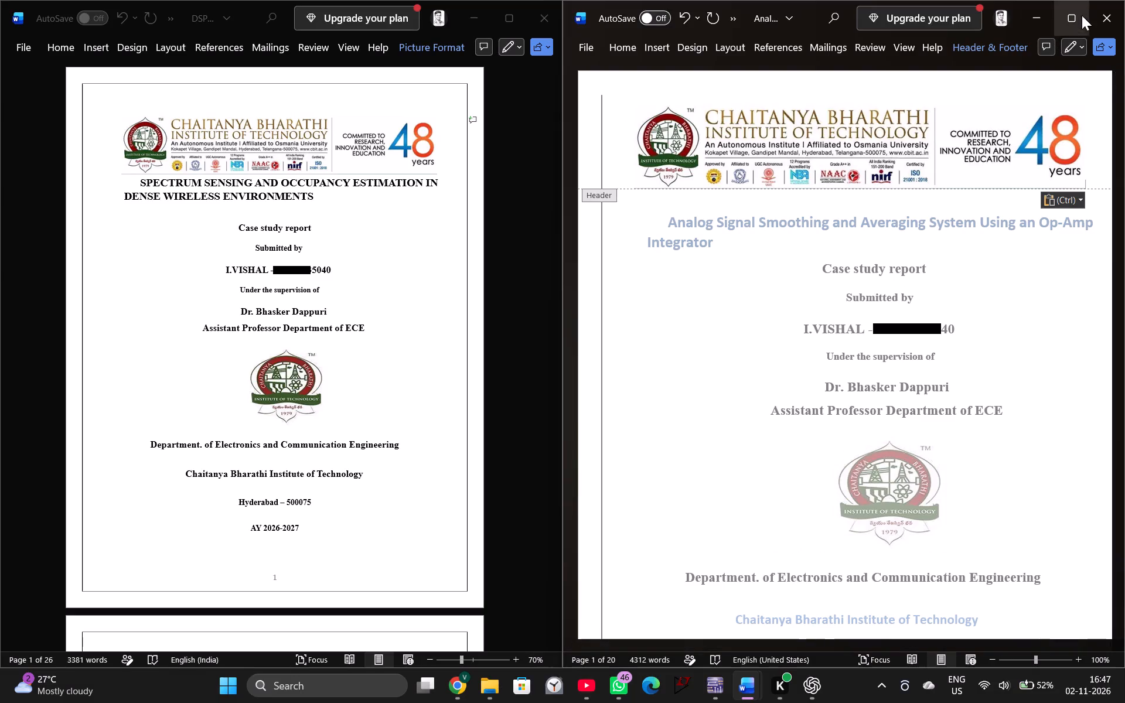
{"action": "left_click", "coordinate": [1069, 15]}
{"action": "left_click", "coordinate": [463, 46]}
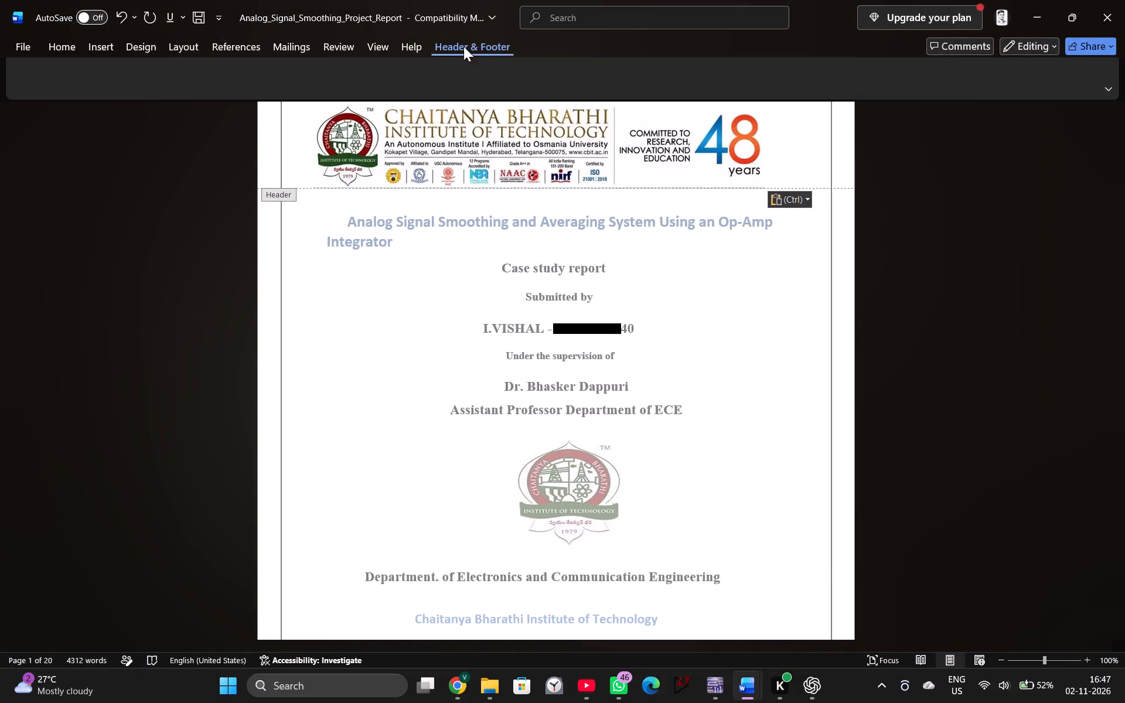
{"action": "left_click", "coordinate": [802, 83]}
{"action": "left_click", "coordinate": [757, 255]}
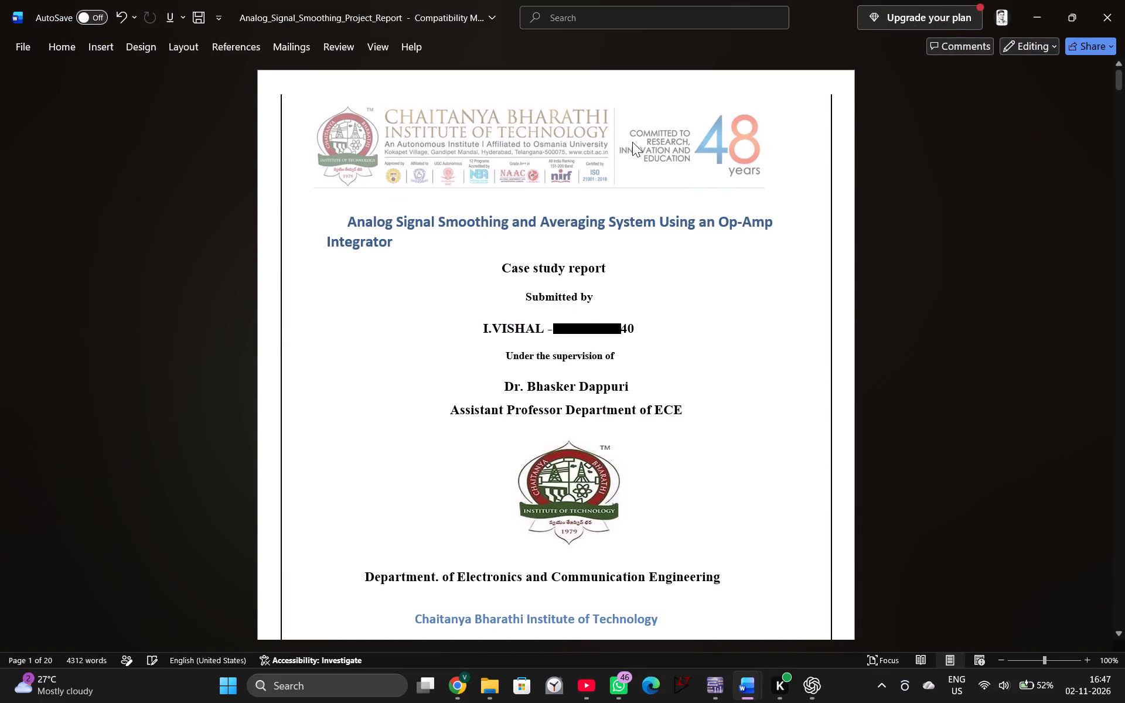
Reopen the header and set the college banner picture's text wrapping to Square.
{"action": "left_click", "coordinate": [613, 139]}
{"action": "right_click", "coordinate": [613, 139]}
{"action": "left_click", "coordinate": [647, 152]}
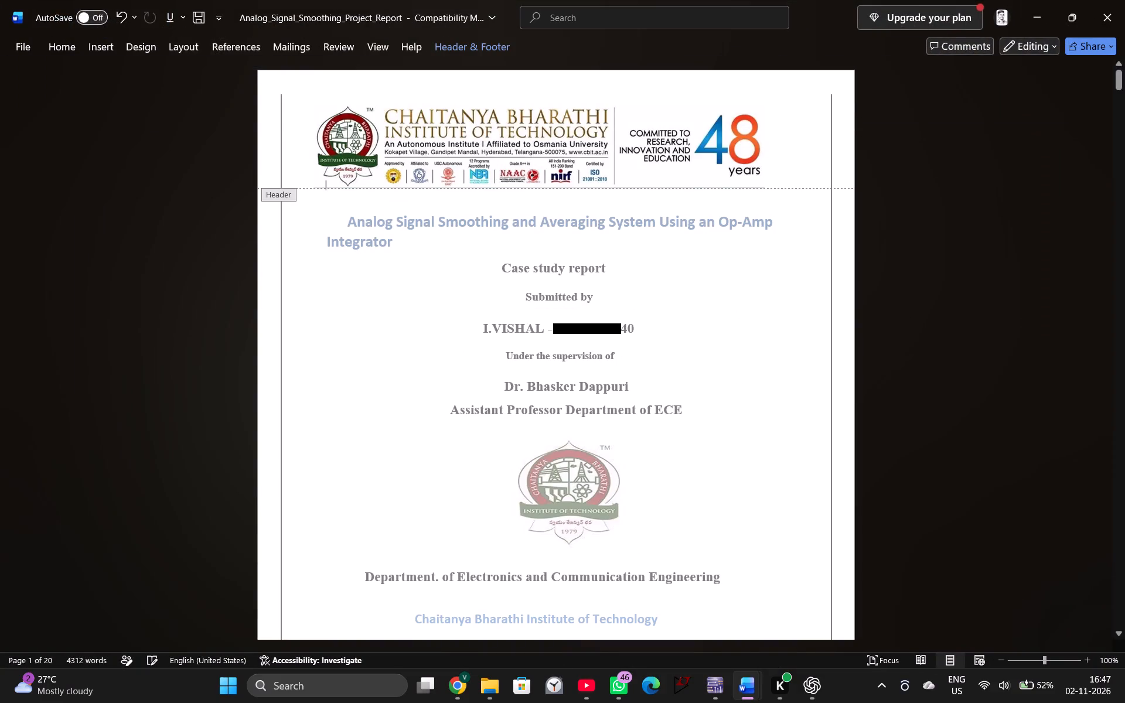
{"action": "left_click", "coordinate": [676, 285]}
{"action": "right_click", "coordinate": [674, 138]}
{"action": "scroll", "coordinate": [657, 138], "scroll_direction": "up", "scroll_amount": 1}
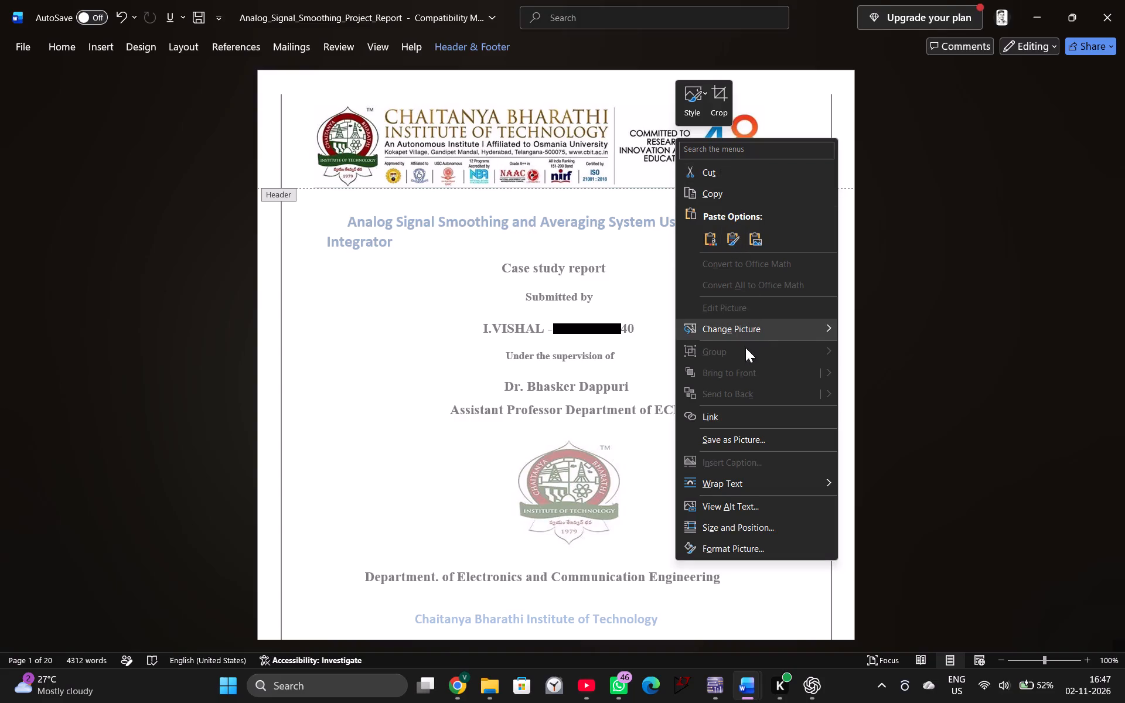
{"action": "left_click", "coordinate": [674, 602]}
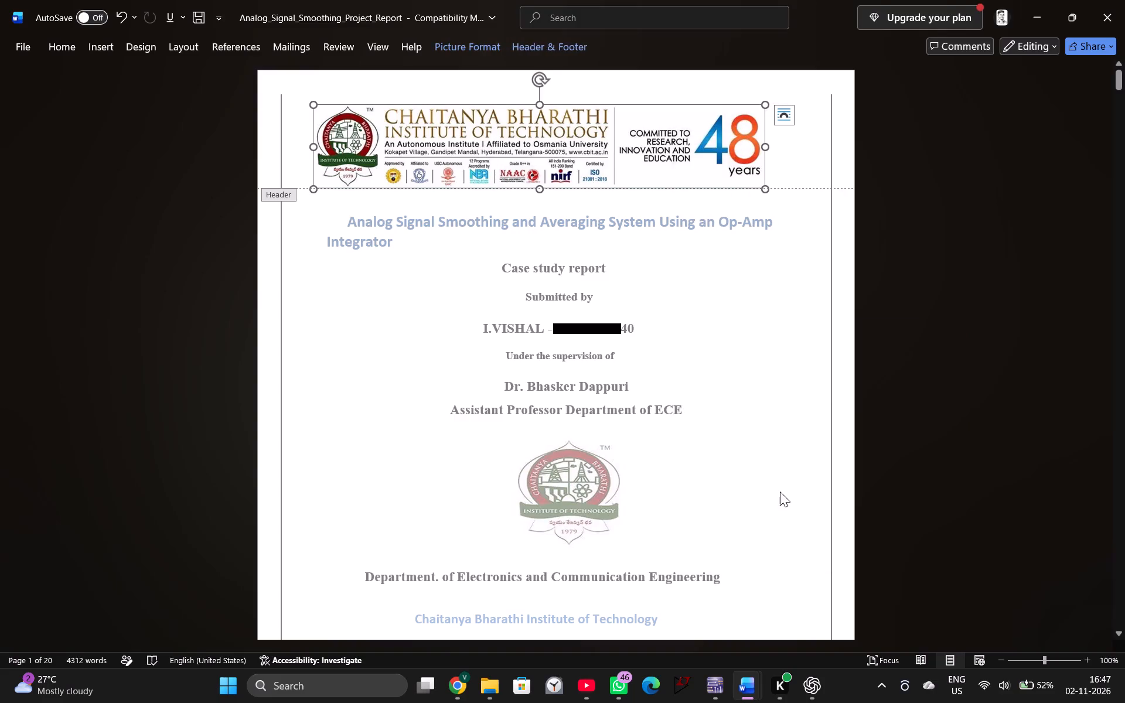
{"action": "scroll", "coordinate": [749, 444], "scroll_direction": "up", "scroll_amount": 1}
{"action": "left_click", "coordinate": [779, 118]}
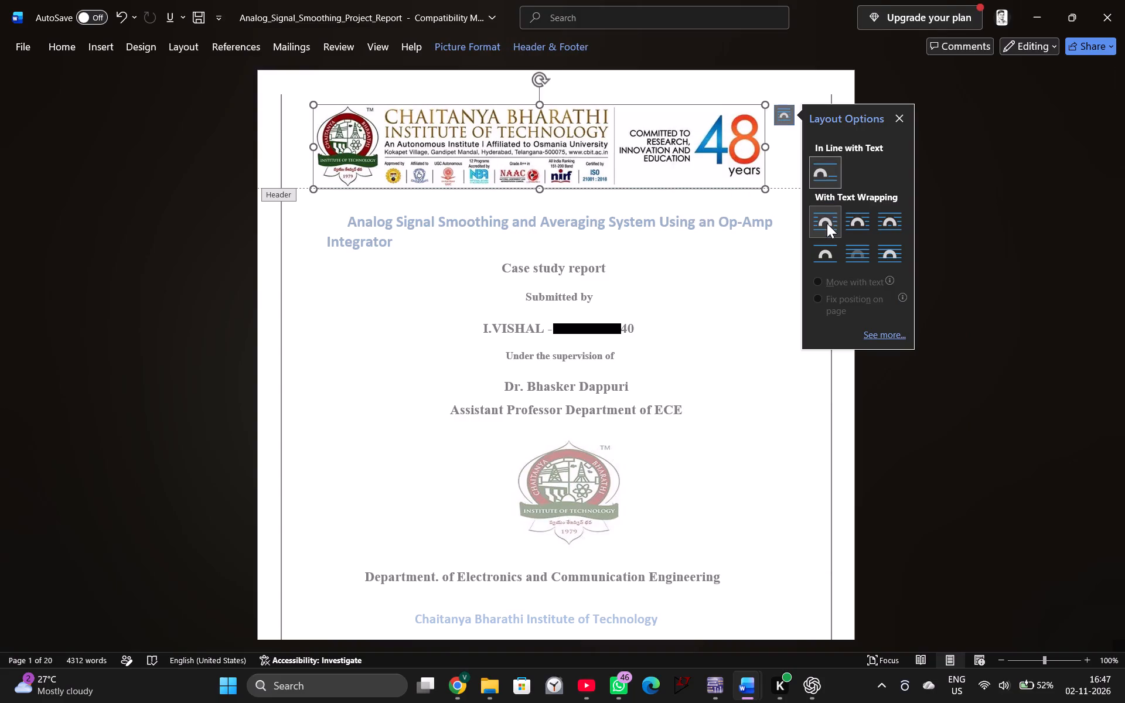
{"action": "left_click", "coordinate": [827, 223]}
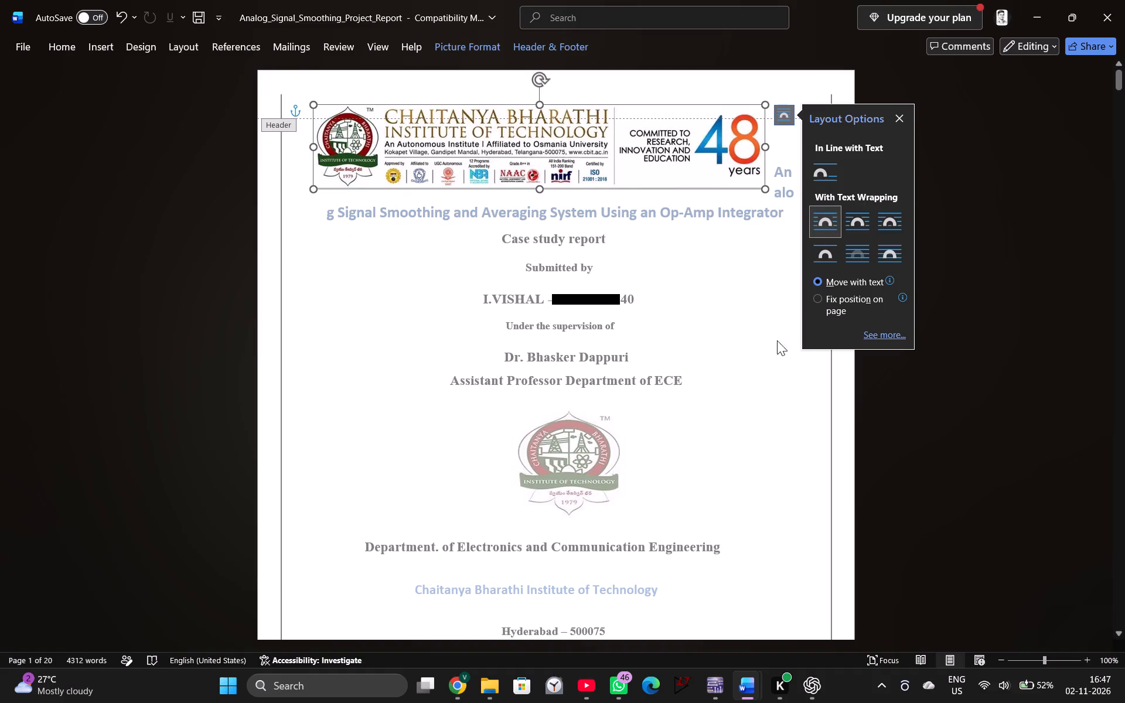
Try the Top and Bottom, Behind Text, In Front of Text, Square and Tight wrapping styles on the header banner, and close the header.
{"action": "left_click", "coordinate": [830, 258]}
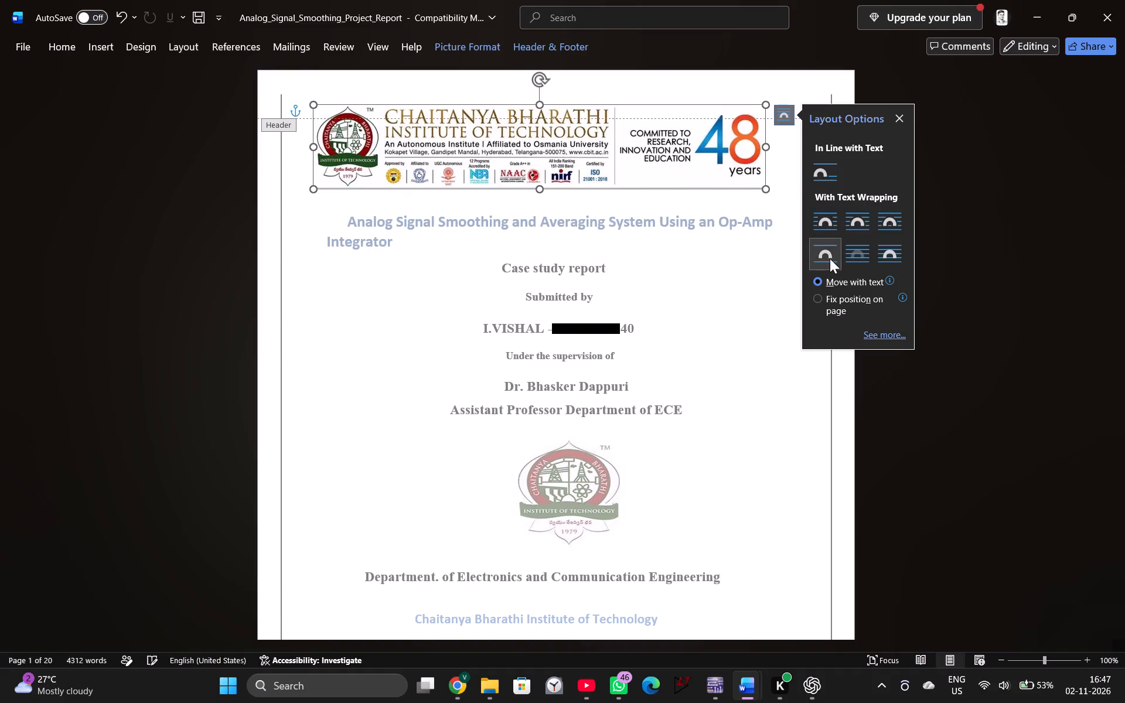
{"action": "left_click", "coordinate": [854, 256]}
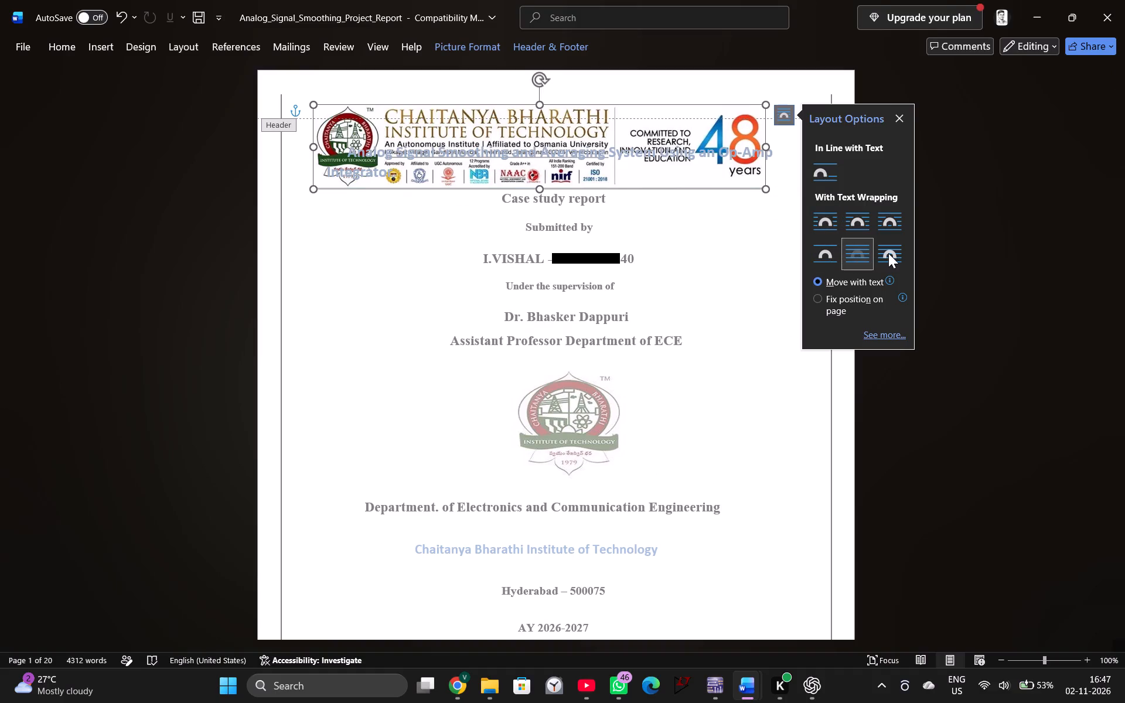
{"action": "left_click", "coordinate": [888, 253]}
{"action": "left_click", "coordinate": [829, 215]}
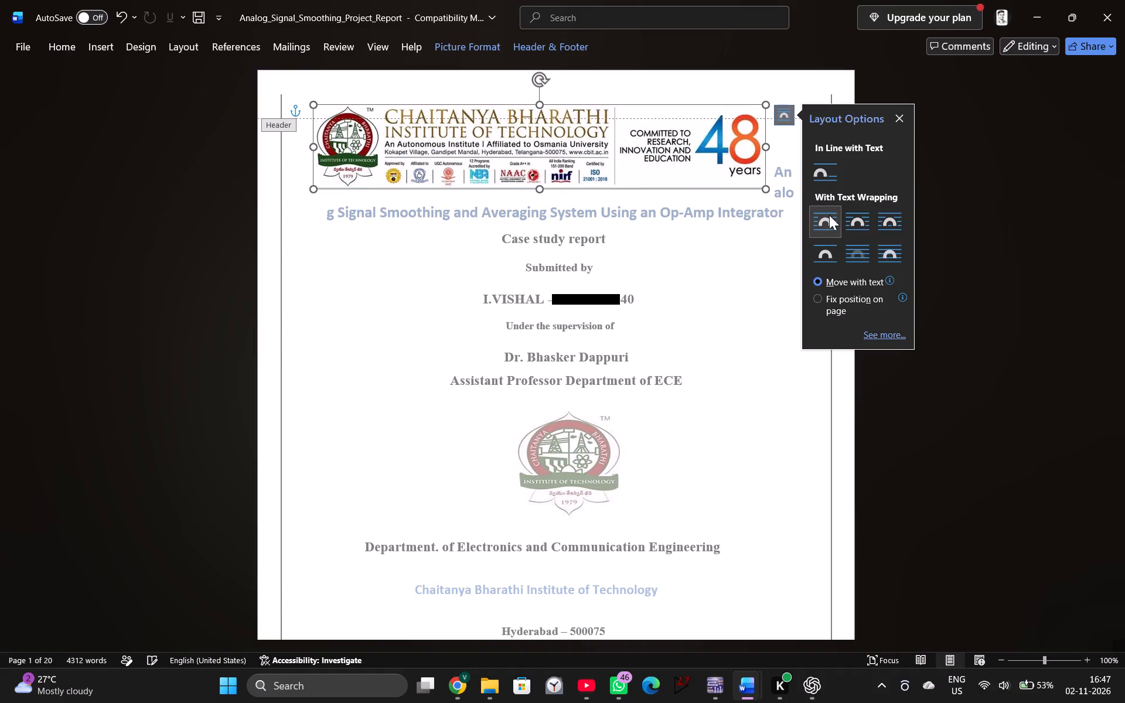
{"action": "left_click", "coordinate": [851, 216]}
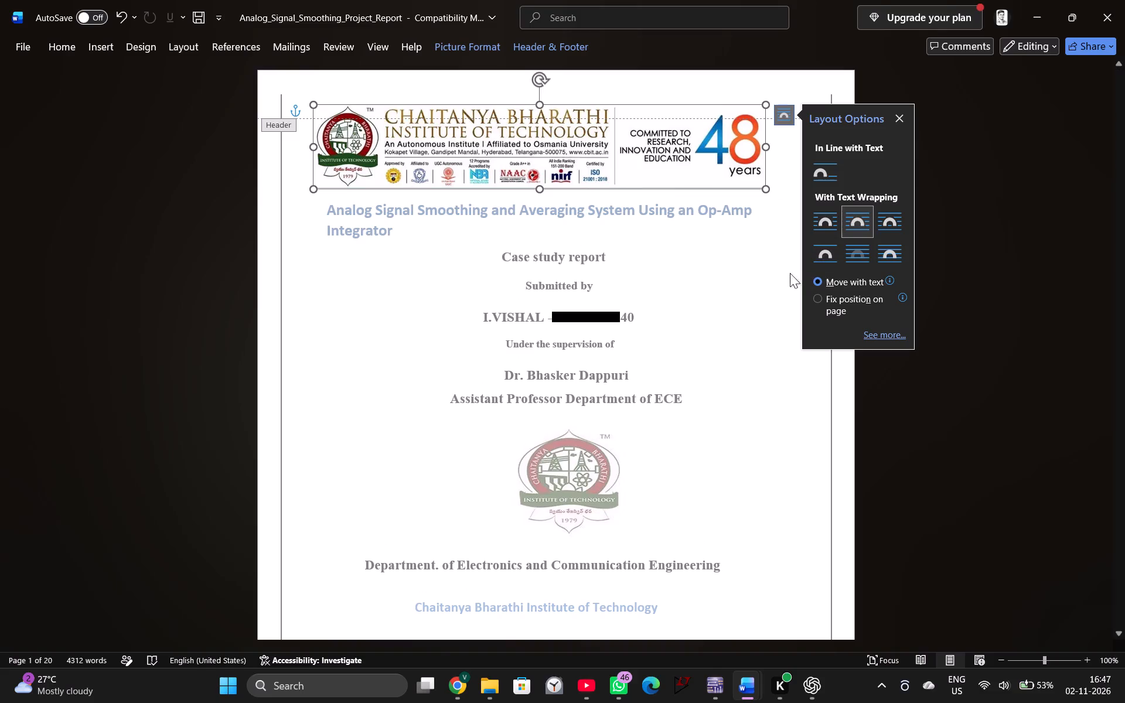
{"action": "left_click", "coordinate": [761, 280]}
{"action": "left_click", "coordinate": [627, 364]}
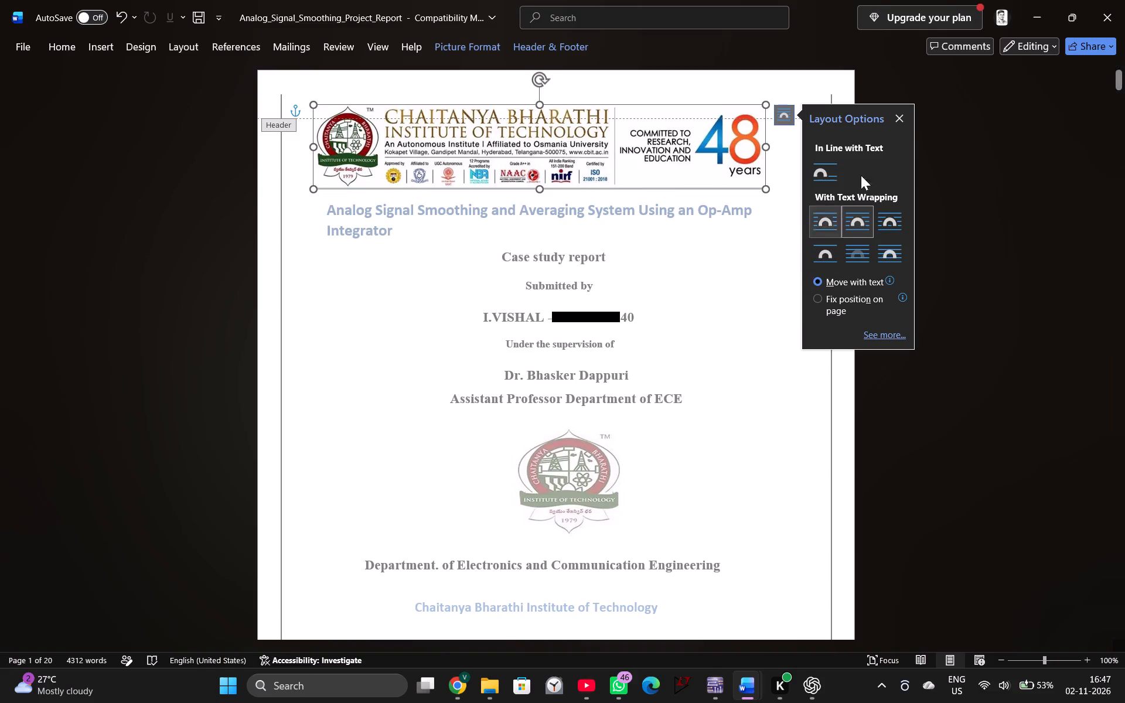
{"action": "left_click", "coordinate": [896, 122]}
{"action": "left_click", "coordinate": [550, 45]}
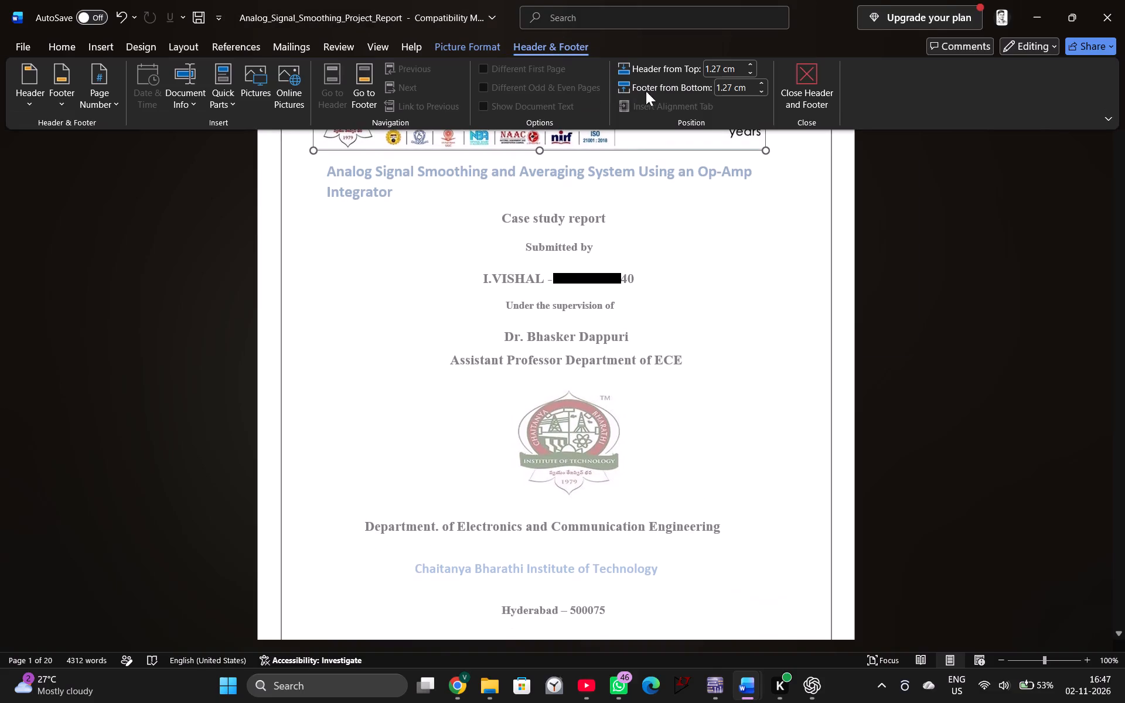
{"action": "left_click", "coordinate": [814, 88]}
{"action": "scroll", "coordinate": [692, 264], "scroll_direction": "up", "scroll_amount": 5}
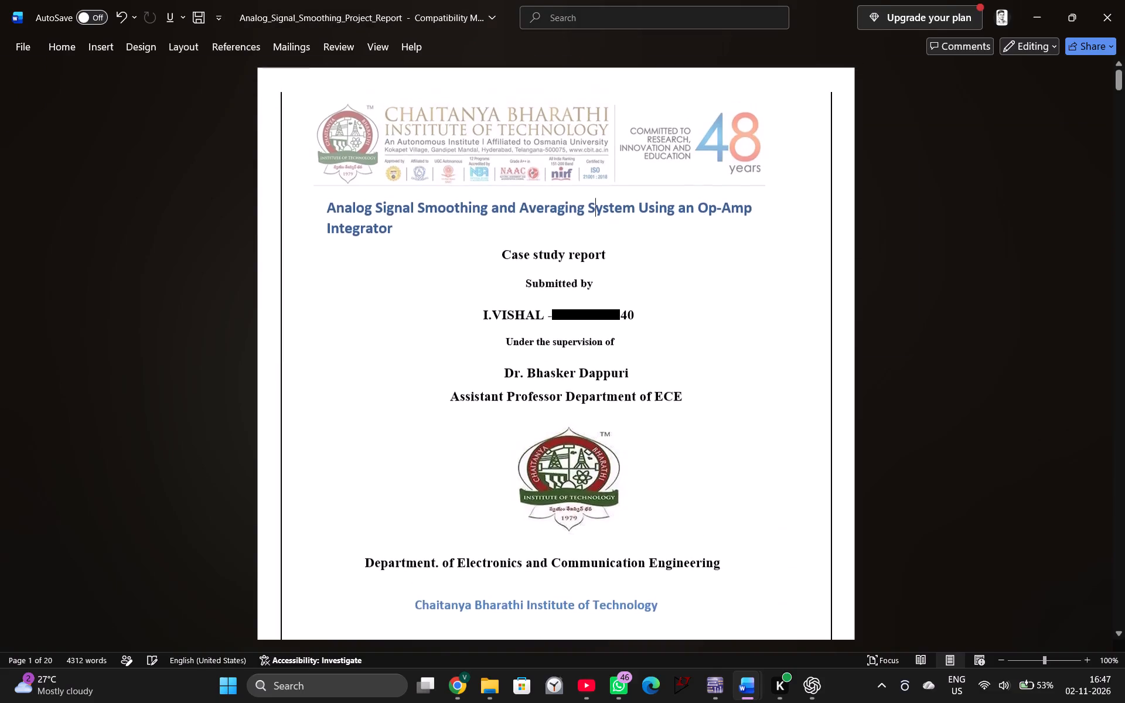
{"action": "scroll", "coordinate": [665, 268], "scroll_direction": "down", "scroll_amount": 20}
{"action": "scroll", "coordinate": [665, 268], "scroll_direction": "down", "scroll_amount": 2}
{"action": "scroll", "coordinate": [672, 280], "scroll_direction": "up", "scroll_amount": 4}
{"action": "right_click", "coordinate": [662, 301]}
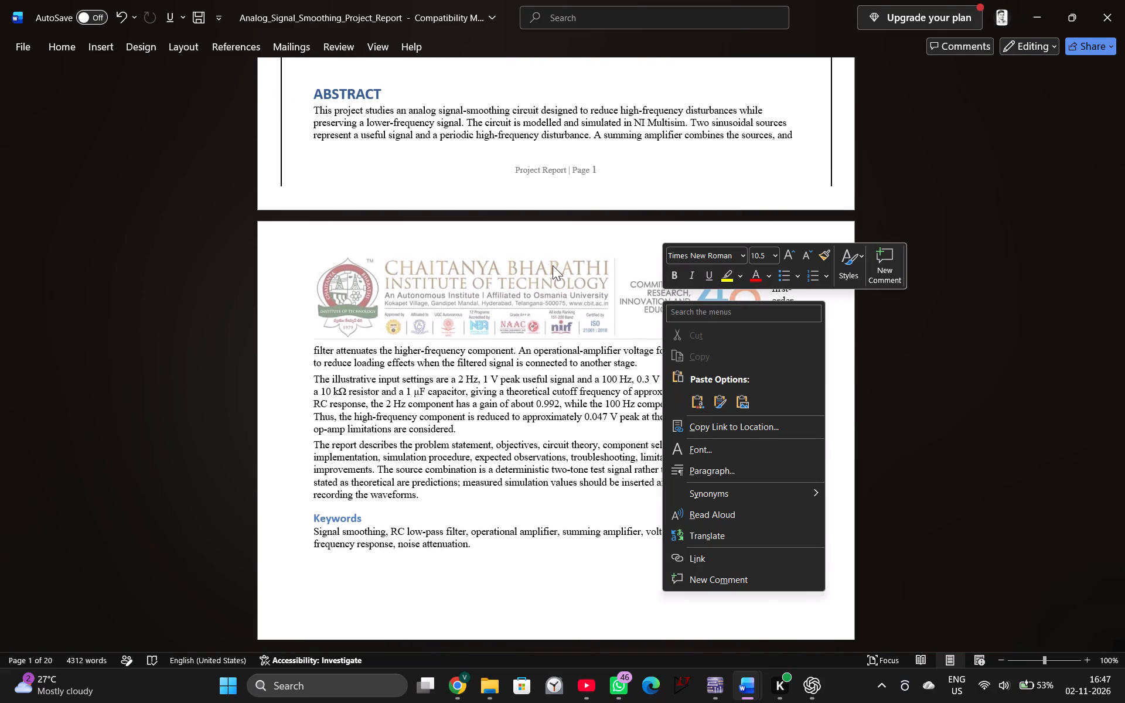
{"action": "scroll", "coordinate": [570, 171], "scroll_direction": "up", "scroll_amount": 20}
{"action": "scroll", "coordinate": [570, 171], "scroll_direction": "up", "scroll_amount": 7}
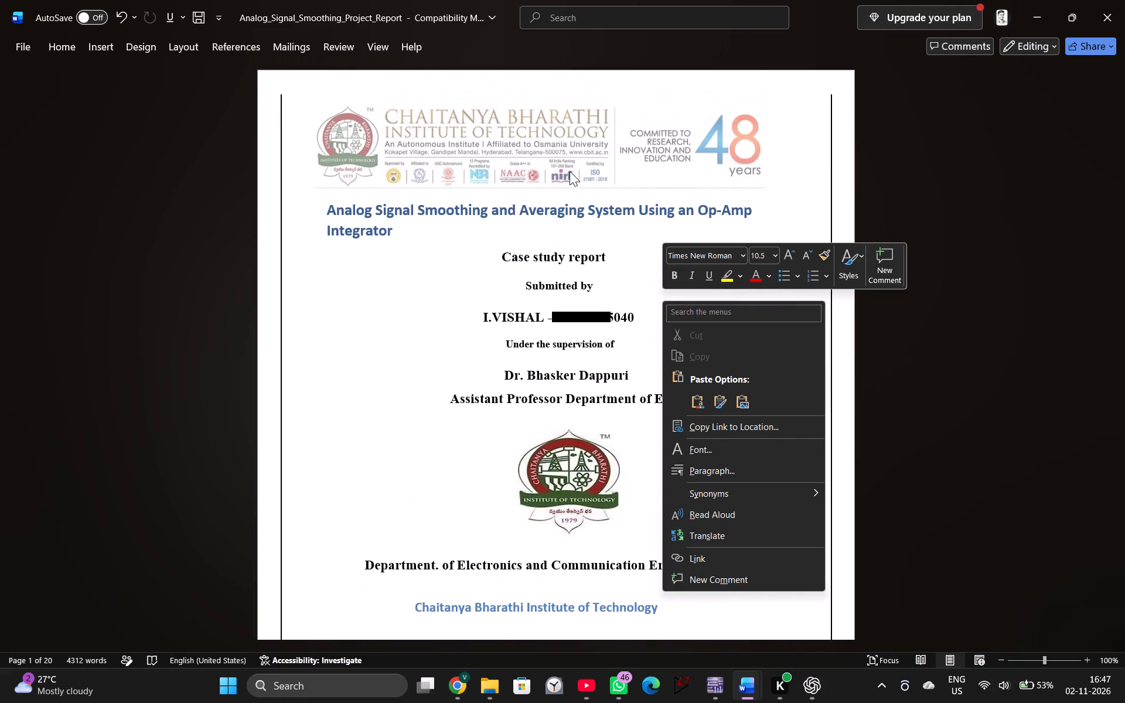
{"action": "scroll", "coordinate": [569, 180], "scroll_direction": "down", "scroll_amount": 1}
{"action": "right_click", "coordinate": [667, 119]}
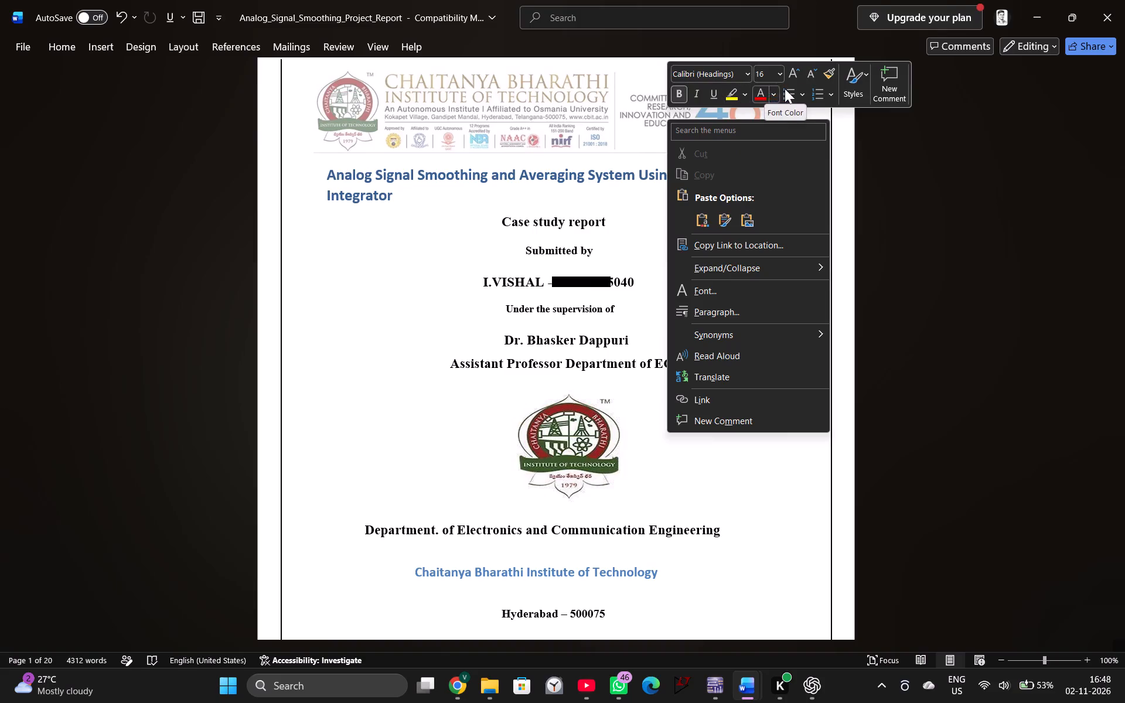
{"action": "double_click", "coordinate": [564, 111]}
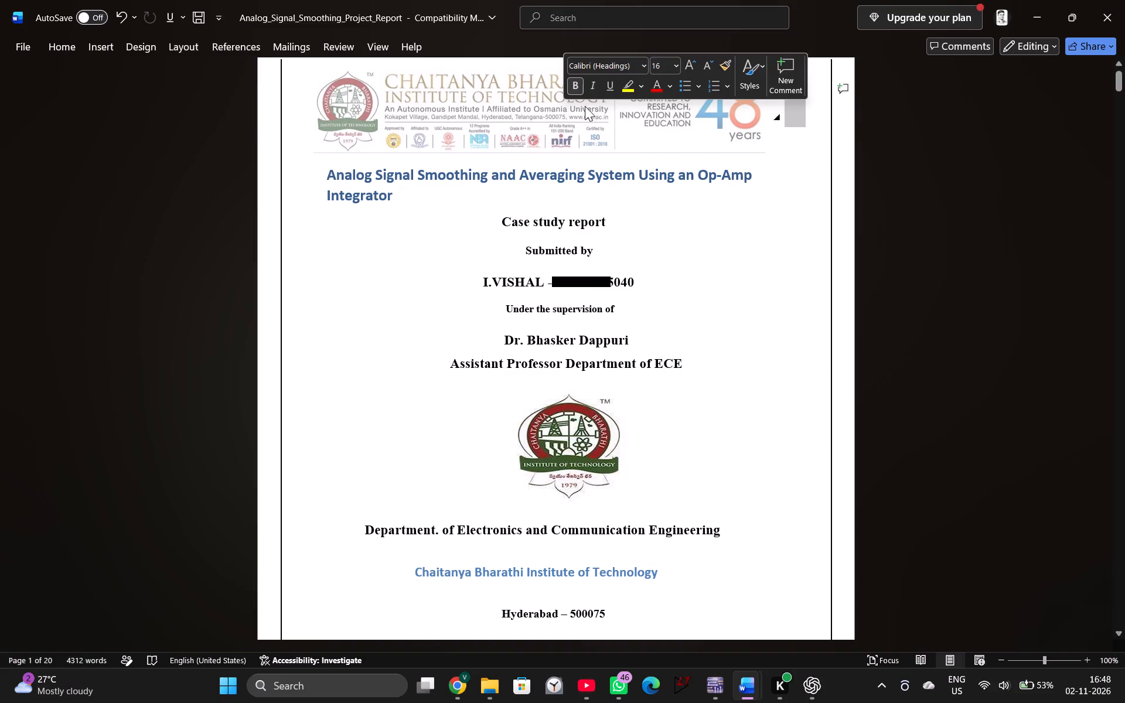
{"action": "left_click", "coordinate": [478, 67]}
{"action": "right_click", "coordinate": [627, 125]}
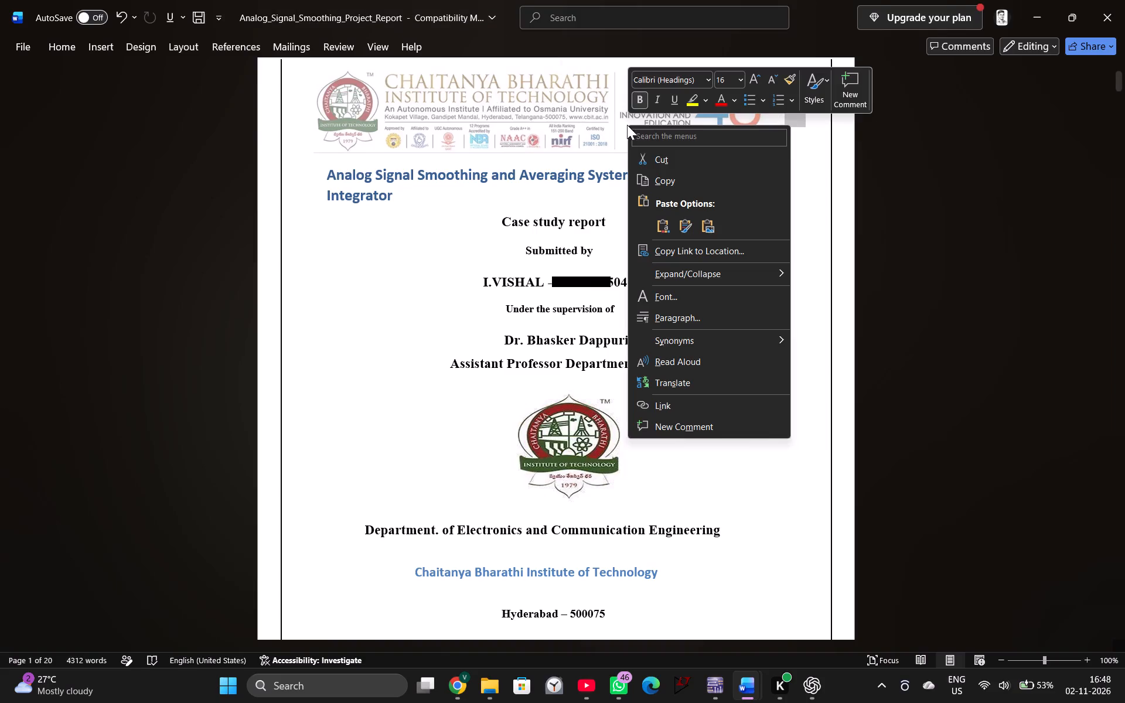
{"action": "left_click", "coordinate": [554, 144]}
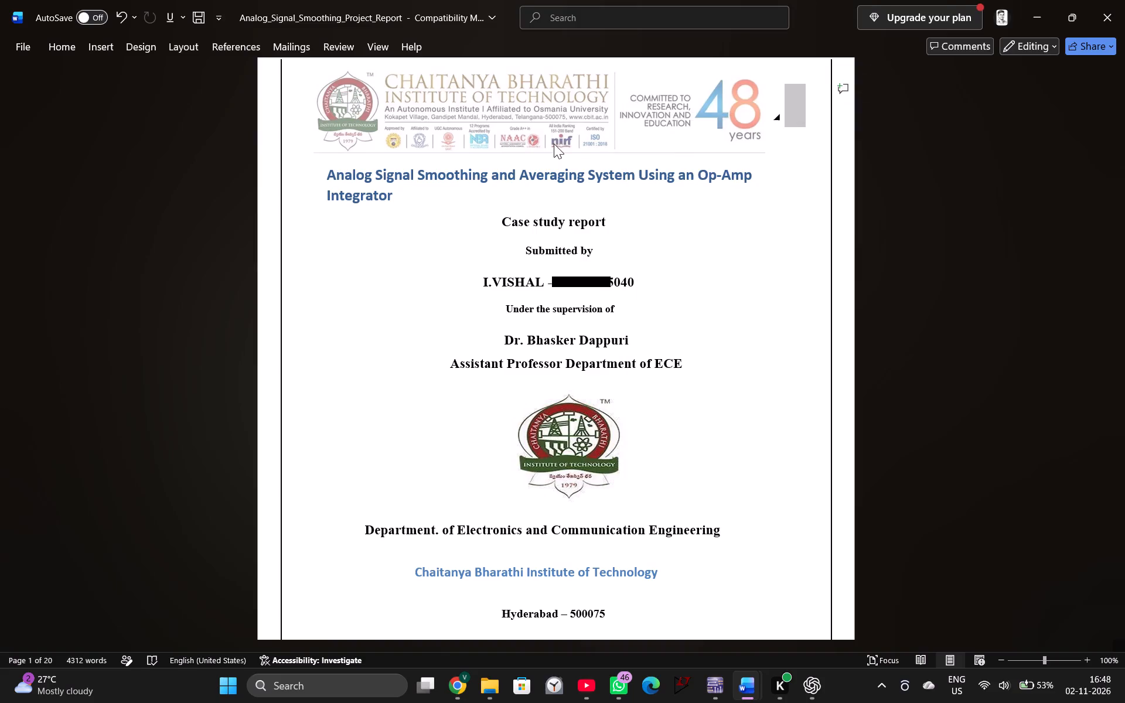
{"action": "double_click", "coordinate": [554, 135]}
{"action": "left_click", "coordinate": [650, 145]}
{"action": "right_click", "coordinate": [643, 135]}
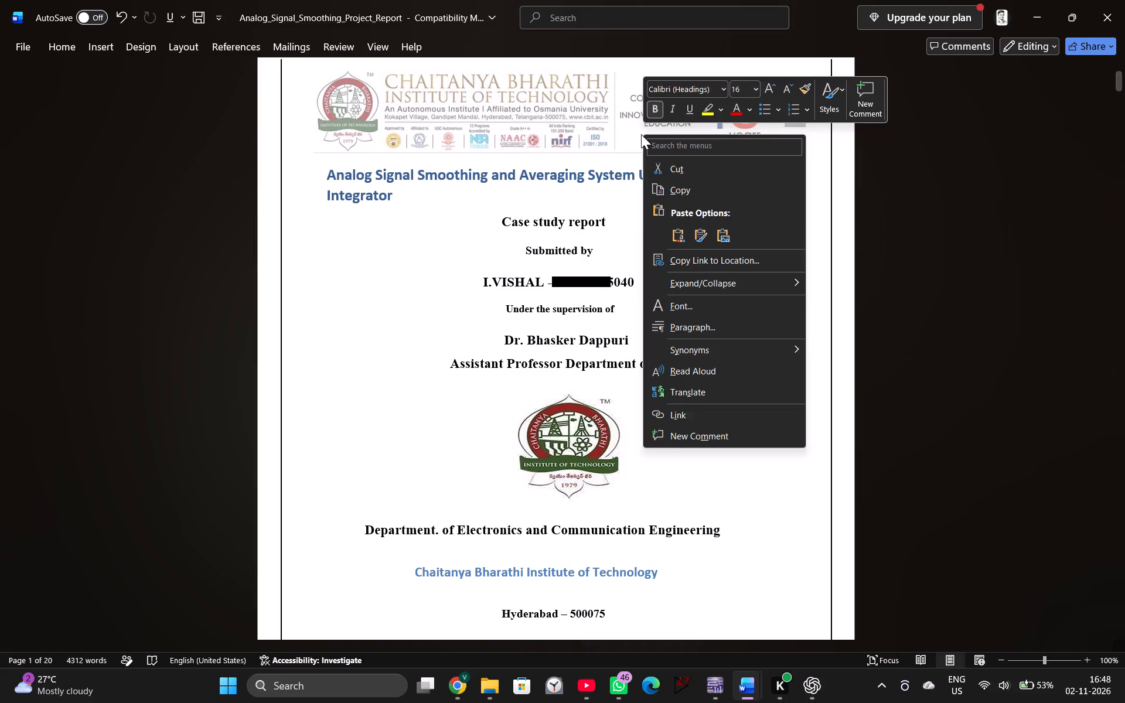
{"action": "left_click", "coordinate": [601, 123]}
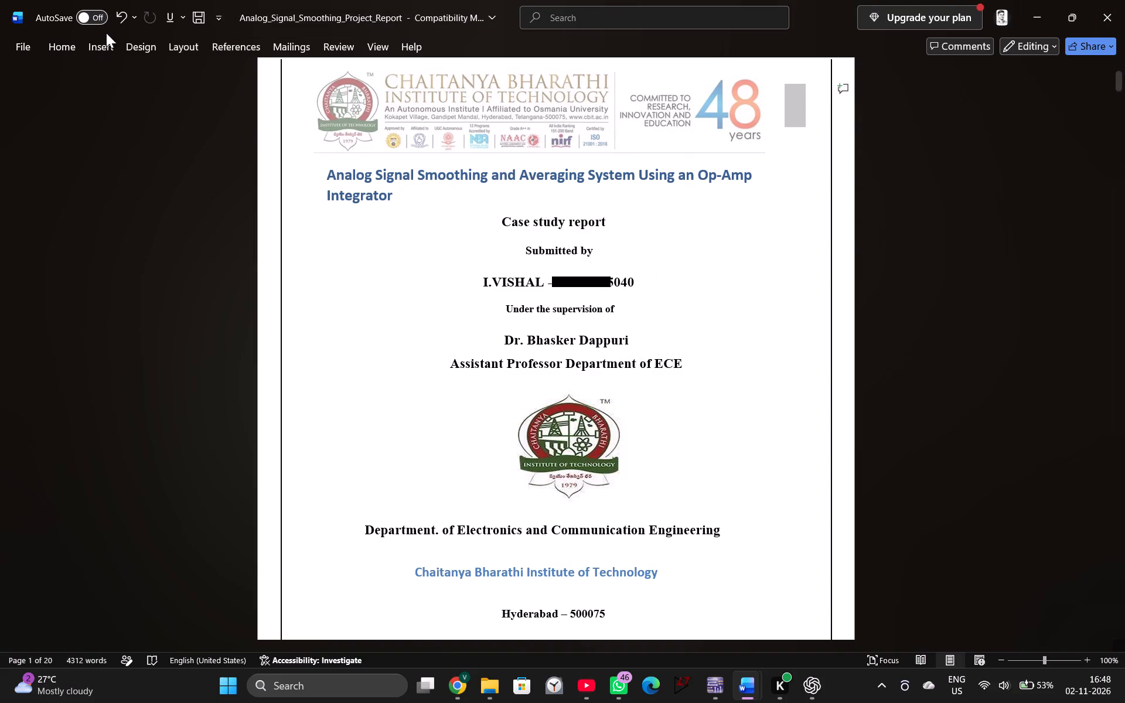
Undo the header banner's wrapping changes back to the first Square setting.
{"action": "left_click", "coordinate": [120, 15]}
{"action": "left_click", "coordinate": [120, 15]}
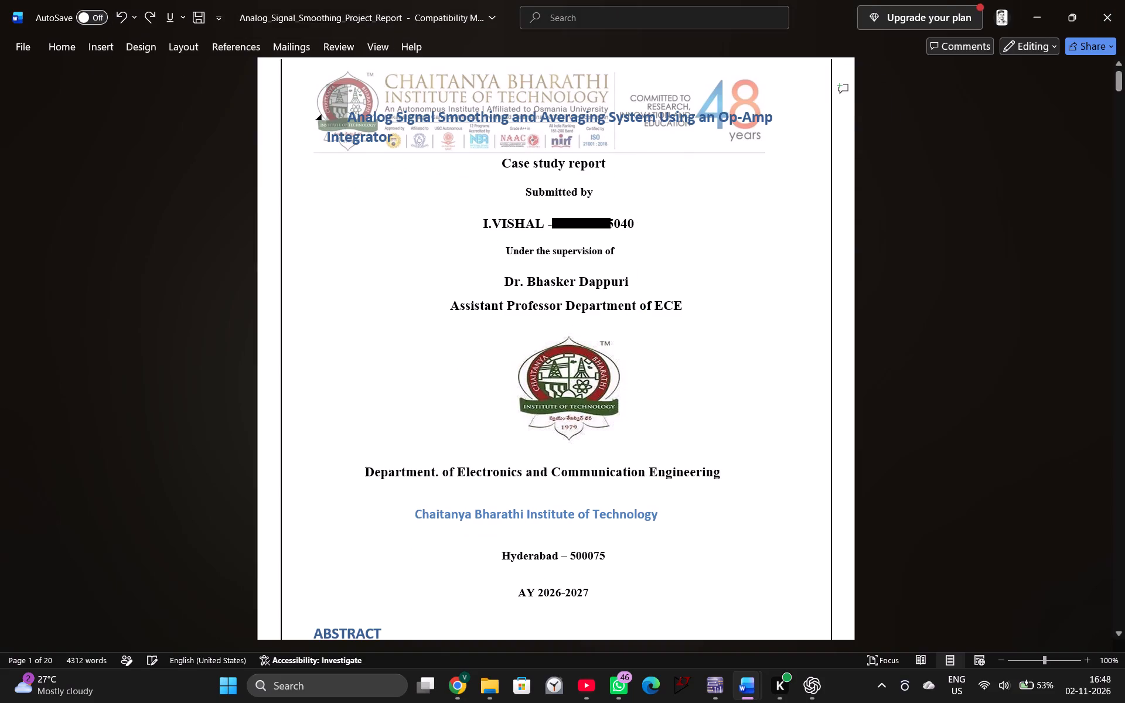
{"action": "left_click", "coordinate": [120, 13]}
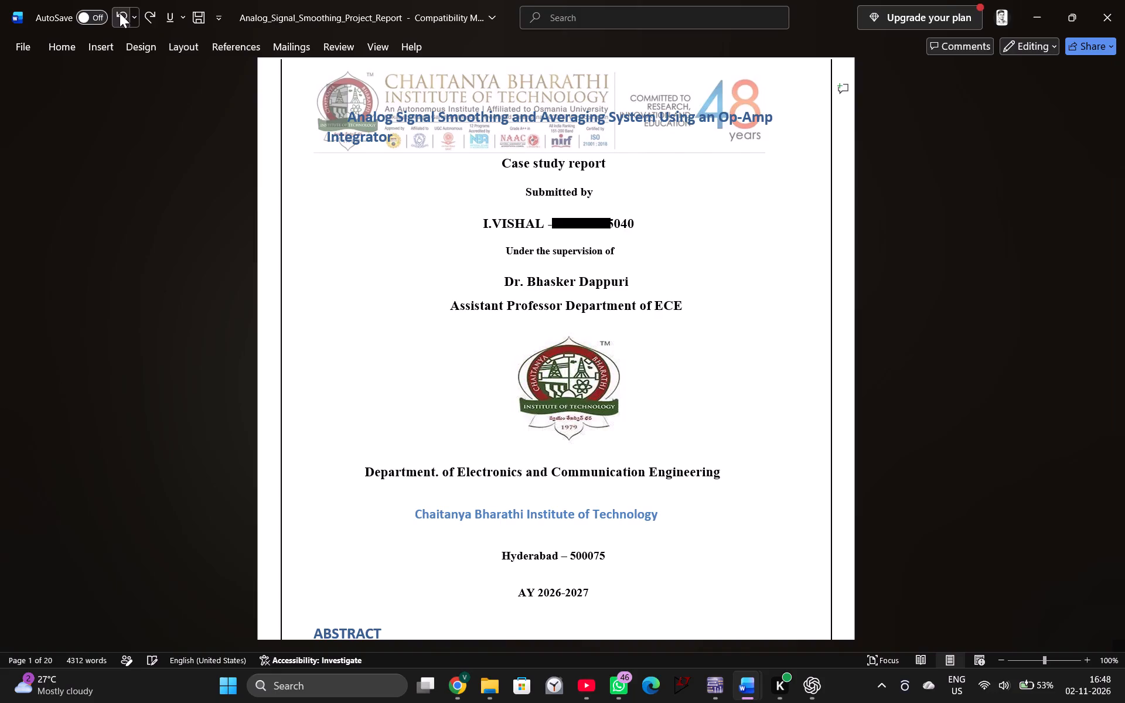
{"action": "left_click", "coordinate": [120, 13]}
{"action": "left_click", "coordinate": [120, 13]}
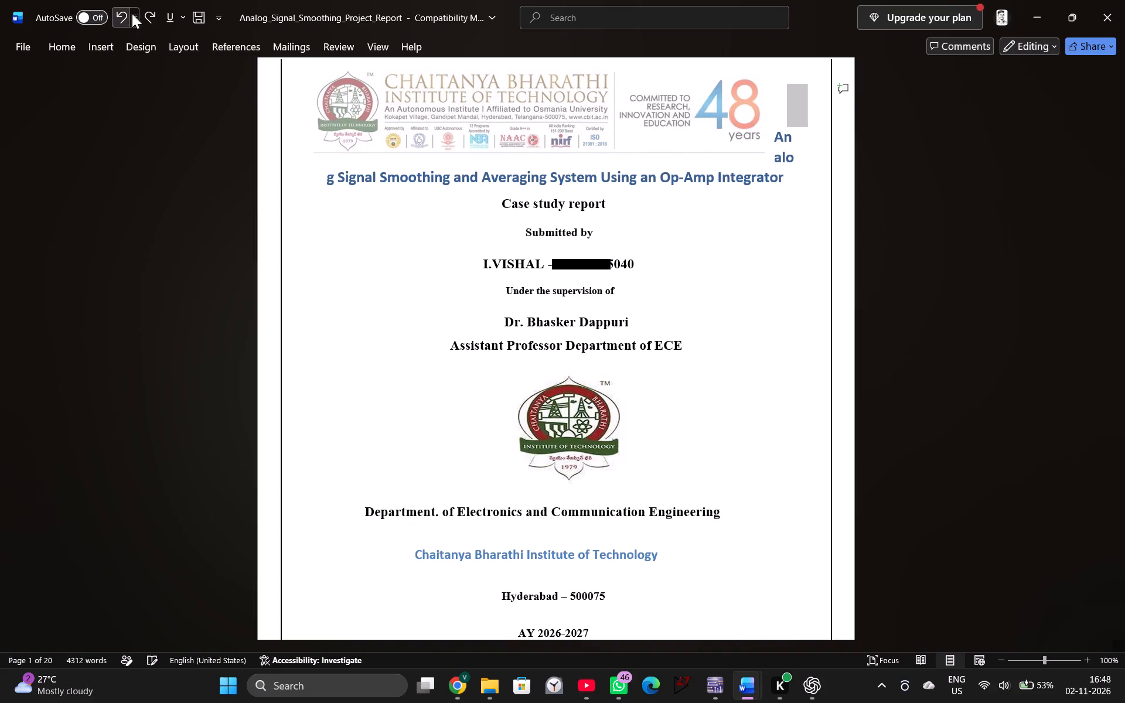
Insert a blank line above the cover title so it starts below the college banner.
{"action": "key", "text": "Return"}
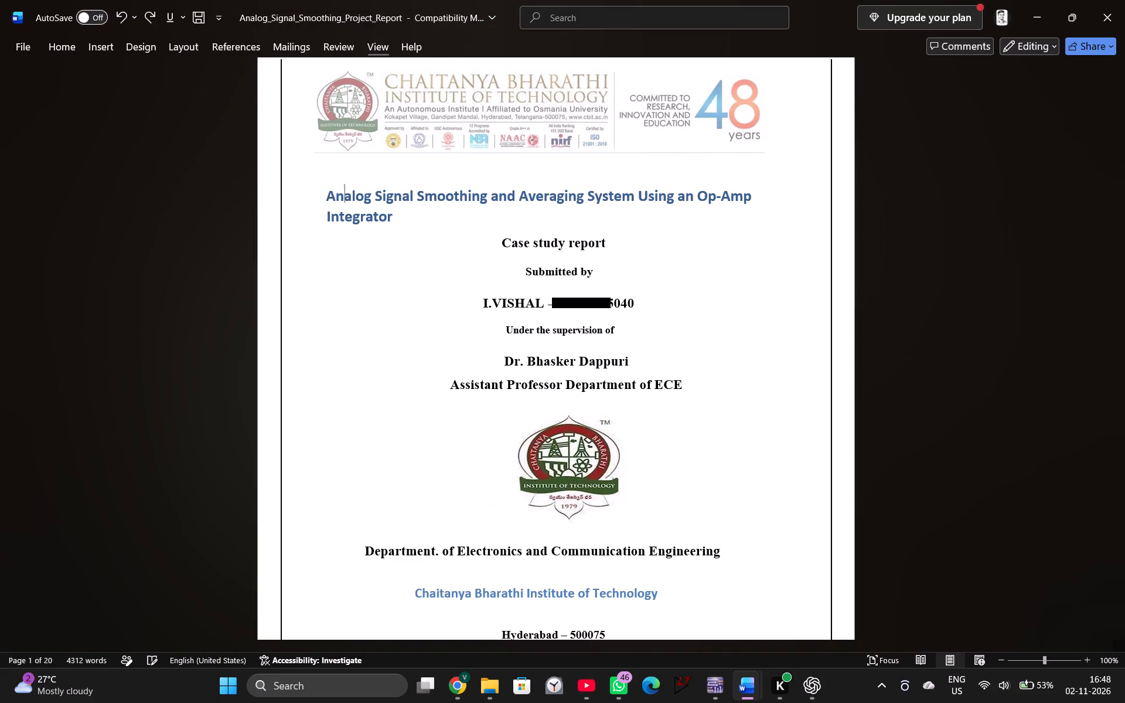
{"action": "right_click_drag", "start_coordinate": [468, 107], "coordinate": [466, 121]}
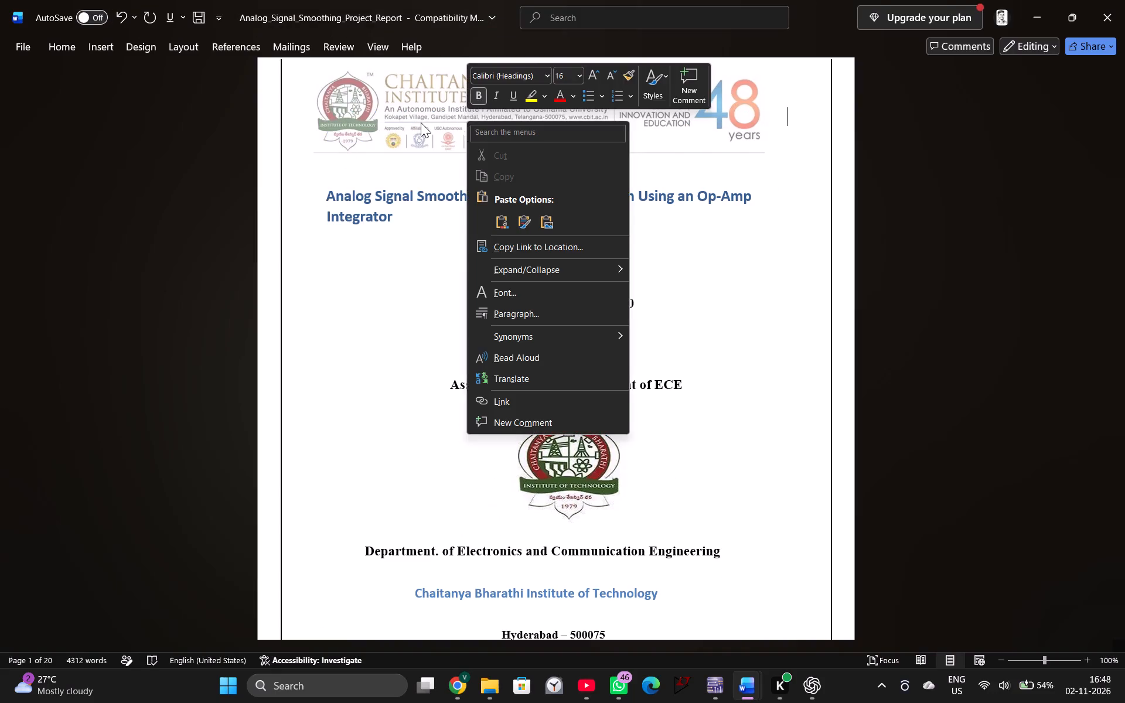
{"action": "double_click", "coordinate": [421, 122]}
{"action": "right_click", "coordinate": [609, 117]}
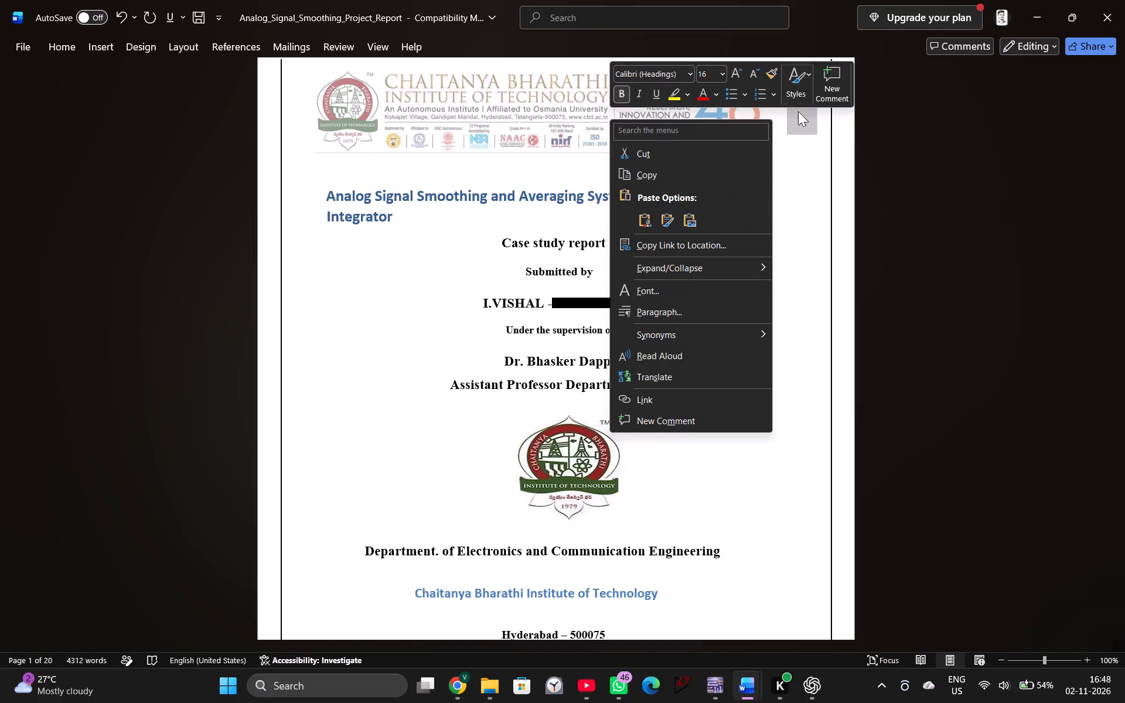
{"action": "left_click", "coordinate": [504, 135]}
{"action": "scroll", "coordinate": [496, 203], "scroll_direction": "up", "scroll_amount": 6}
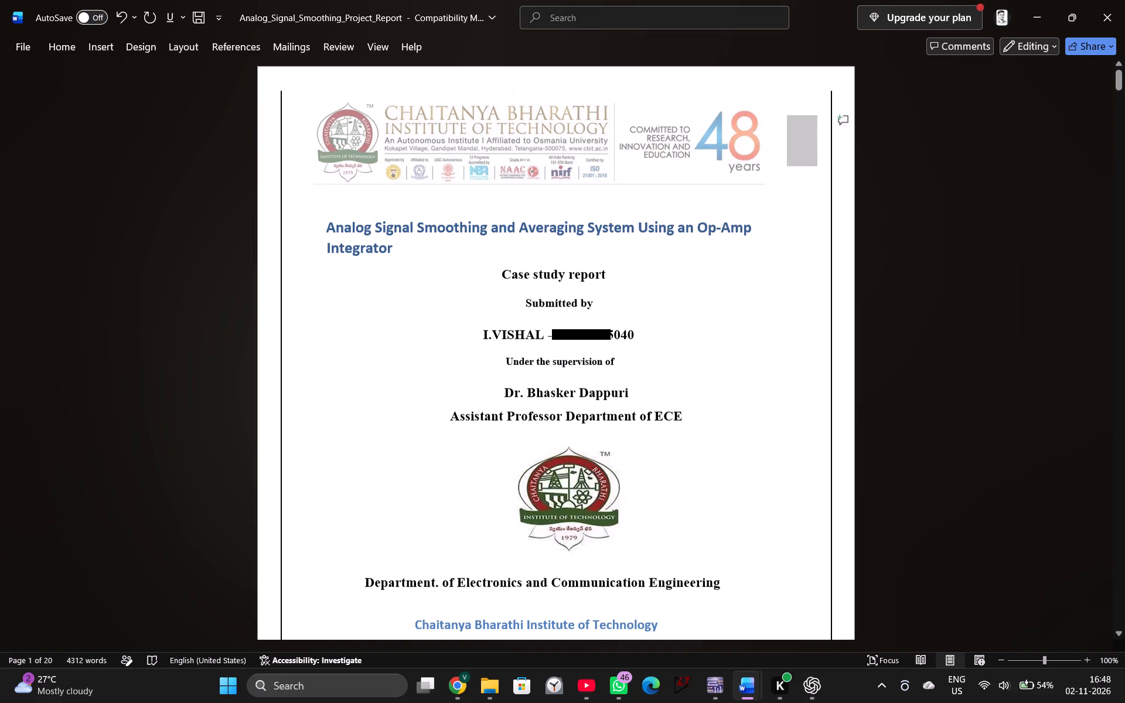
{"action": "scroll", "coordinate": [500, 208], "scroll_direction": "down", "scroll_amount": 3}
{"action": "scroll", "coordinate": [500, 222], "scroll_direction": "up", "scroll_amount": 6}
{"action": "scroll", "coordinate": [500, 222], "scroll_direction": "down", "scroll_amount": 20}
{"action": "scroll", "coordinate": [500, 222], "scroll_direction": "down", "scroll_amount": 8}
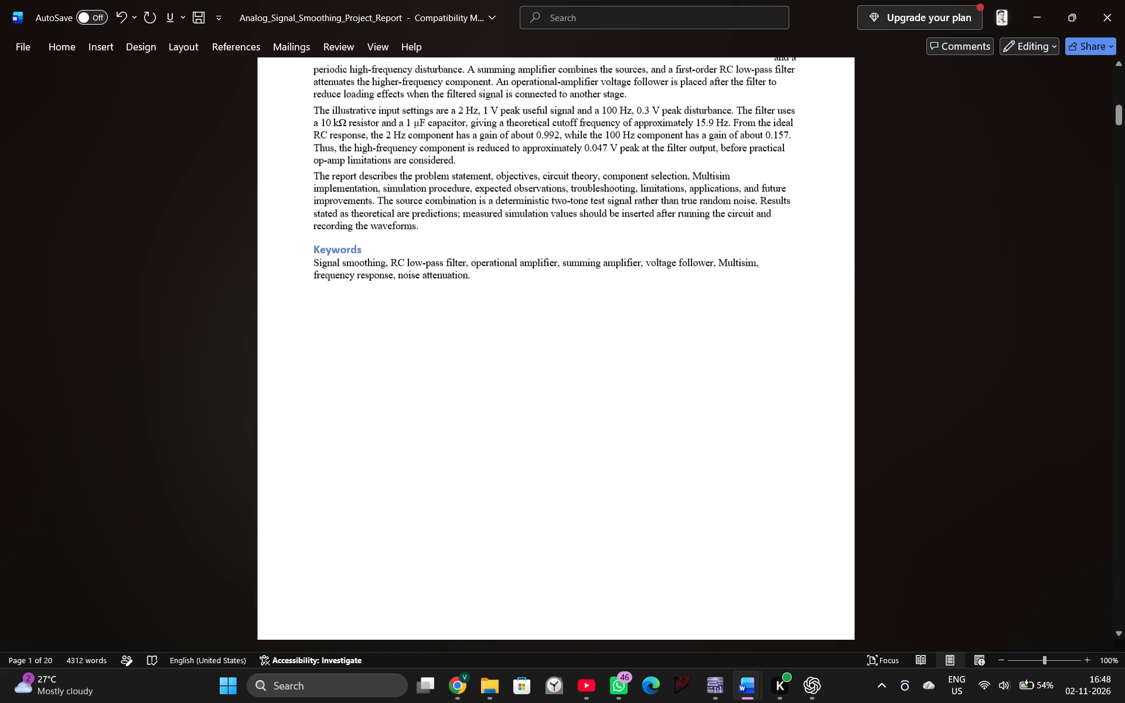
Examine how the header banner and the section headings are laid out across the report's first pages.
{"action": "scroll", "coordinate": [493, 255], "scroll_direction": "down", "scroll_amount": 1}
{"action": "scroll", "coordinate": [495, 258], "scroll_direction": "up", "scroll_amount": 16}
{"action": "scroll", "coordinate": [495, 258], "scroll_direction": "up", "scroll_amount": 6}
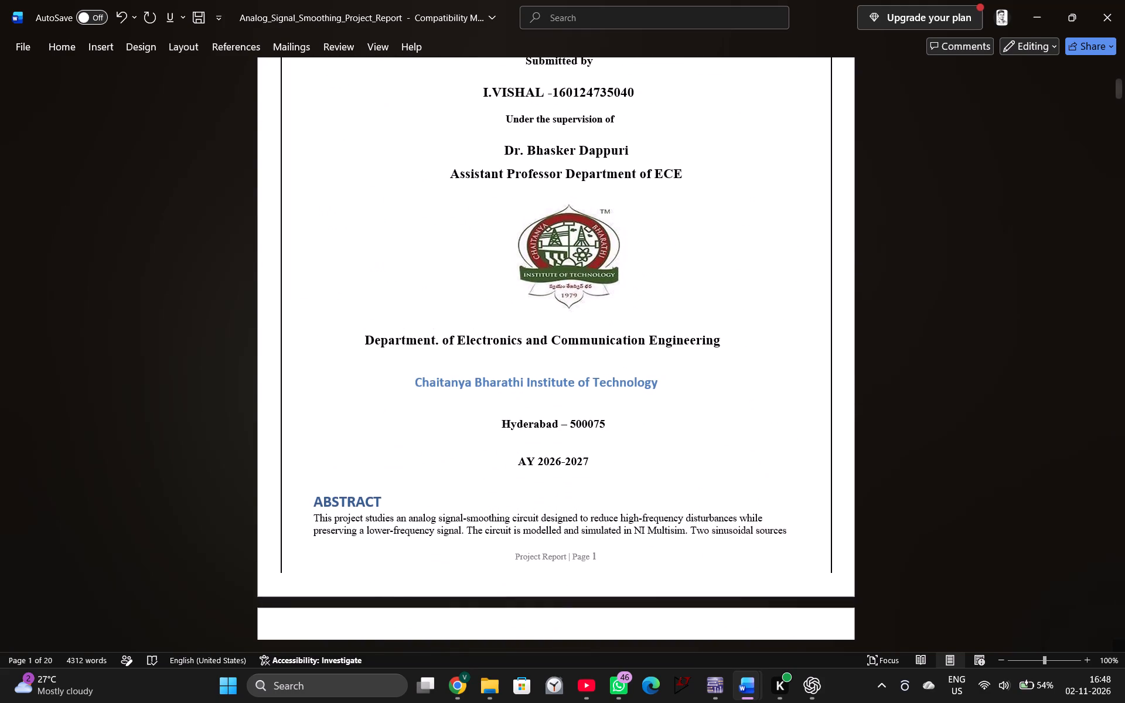
{"action": "scroll", "coordinate": [514, 263], "scroll_direction": "up", "scroll_amount": 1}
{"action": "scroll", "coordinate": [515, 286], "scroll_direction": "down", "scroll_amount": 17}
{"action": "scroll", "coordinate": [511, 377], "scroll_direction": "down", "scroll_amount": 19}
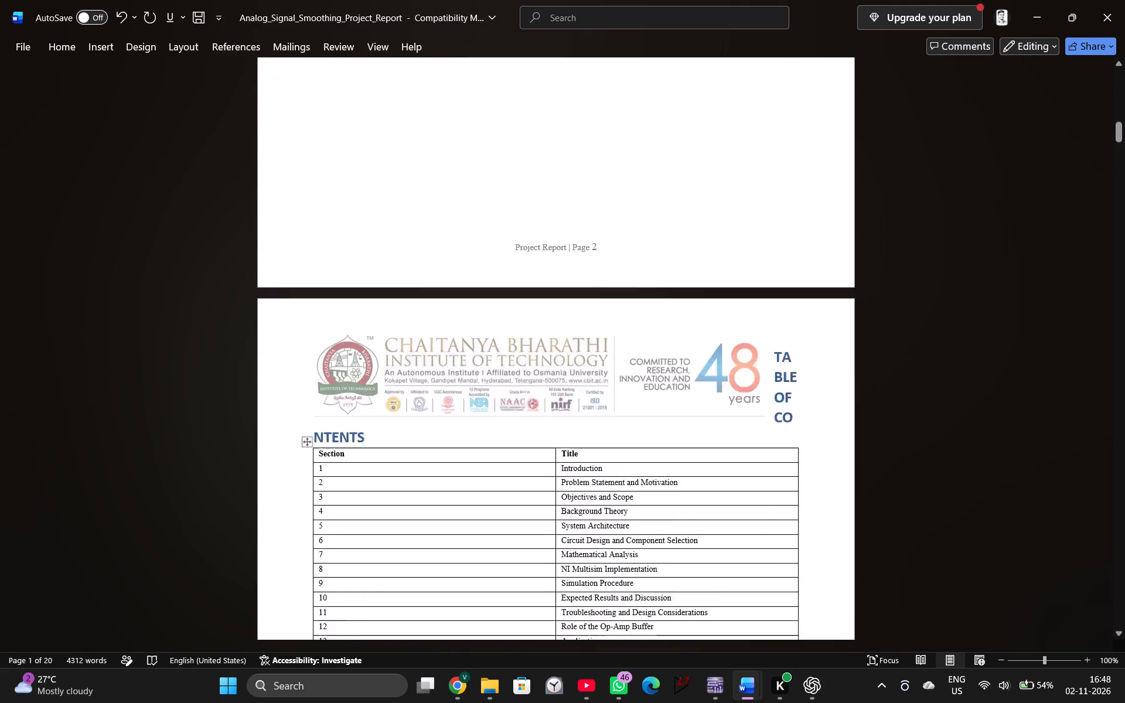
{"action": "scroll", "coordinate": [510, 400], "scroll_direction": "down", "scroll_amount": 18}
{"action": "scroll", "coordinate": [511, 407], "scroll_direction": "down", "scroll_amount": 8}
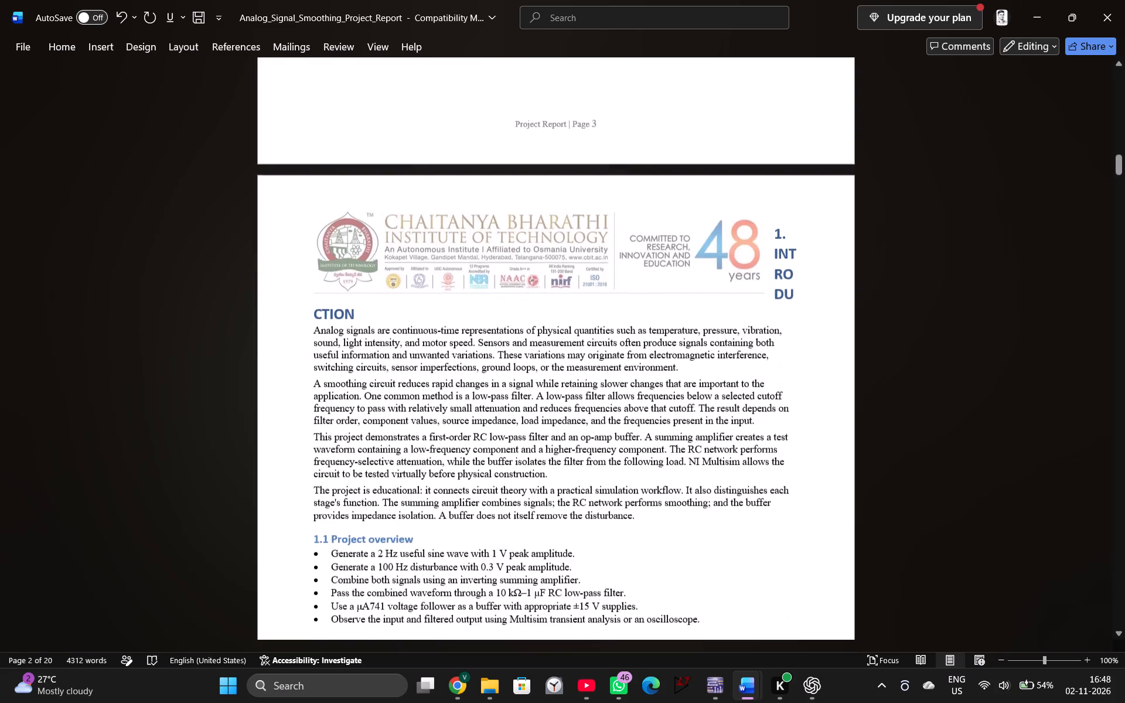
{"action": "scroll", "coordinate": [512, 417], "scroll_direction": "down", "scroll_amount": 17}
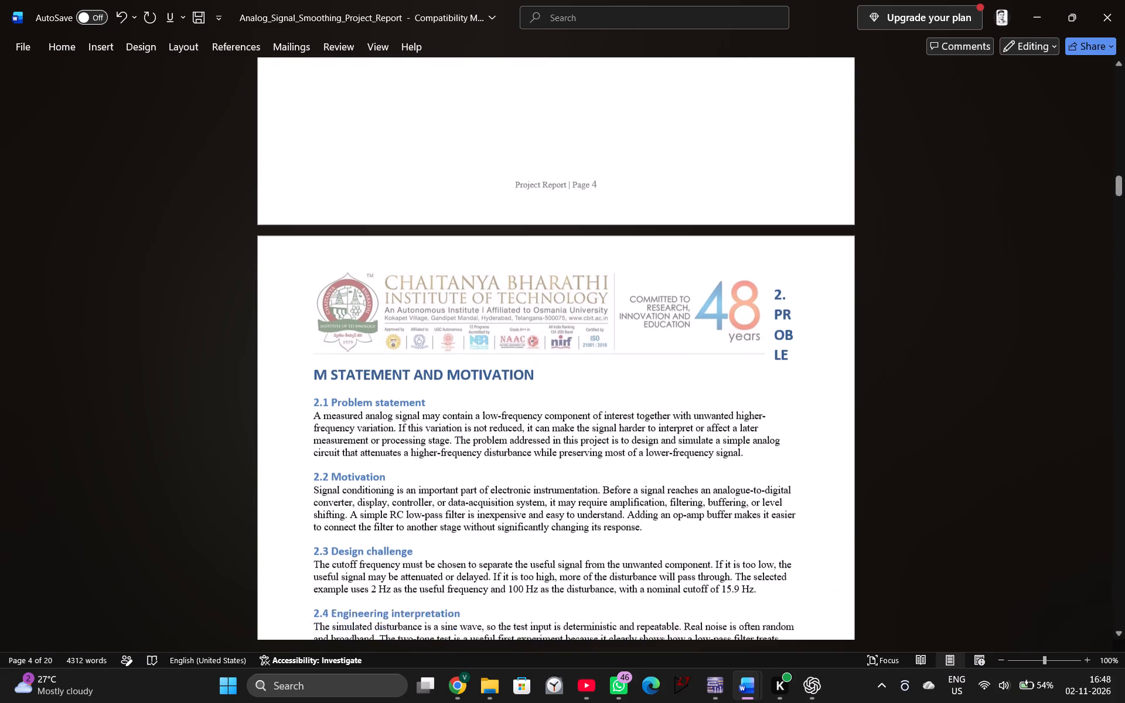
Undo the blank line above the cover title and the college banner added to the page header.
{"action": "left_click", "coordinate": [122, 18]}
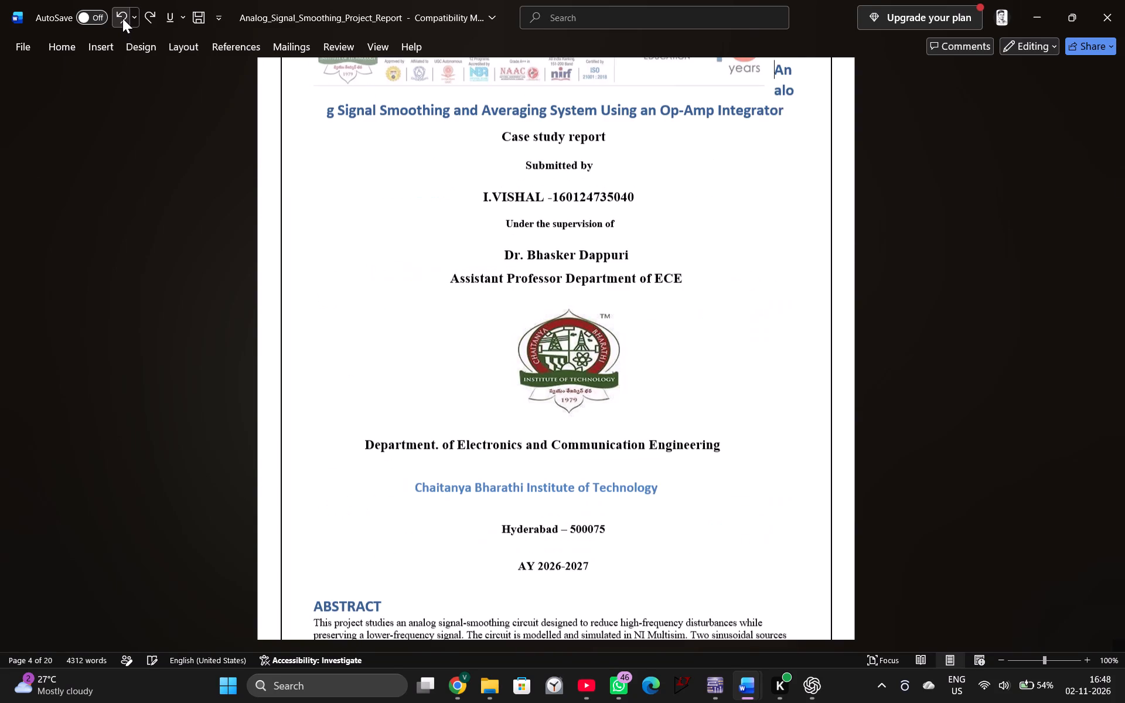
{"action": "left_click", "coordinate": [122, 18]}
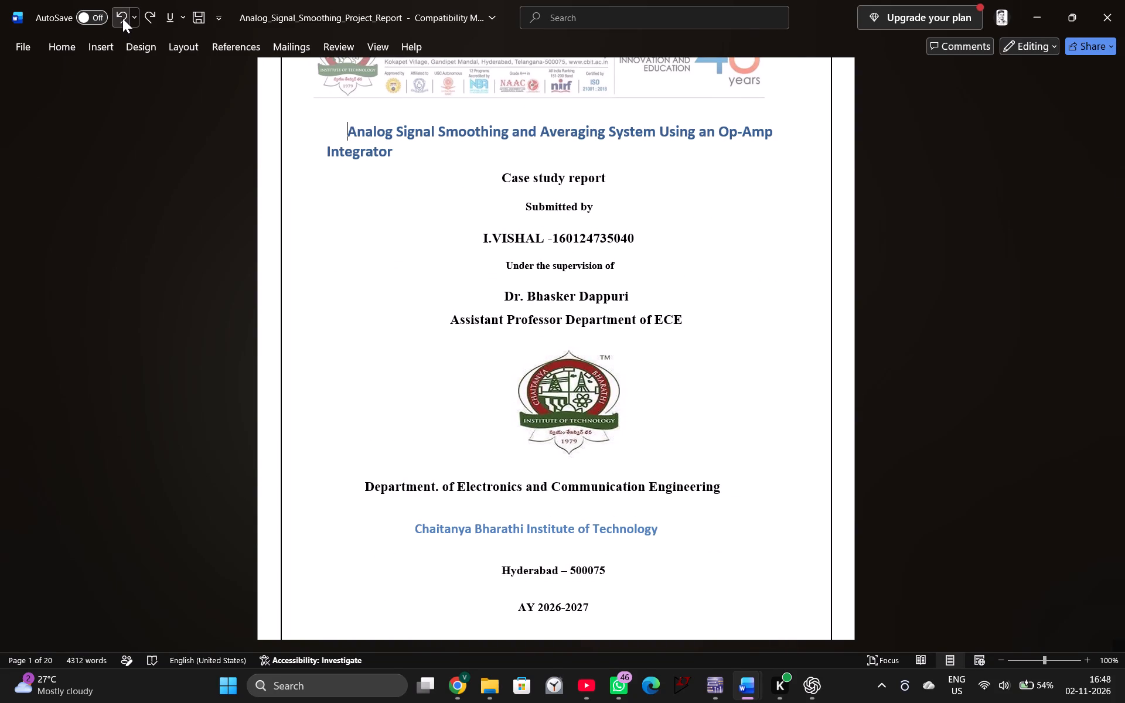
{"action": "left_click", "coordinate": [122, 18]}
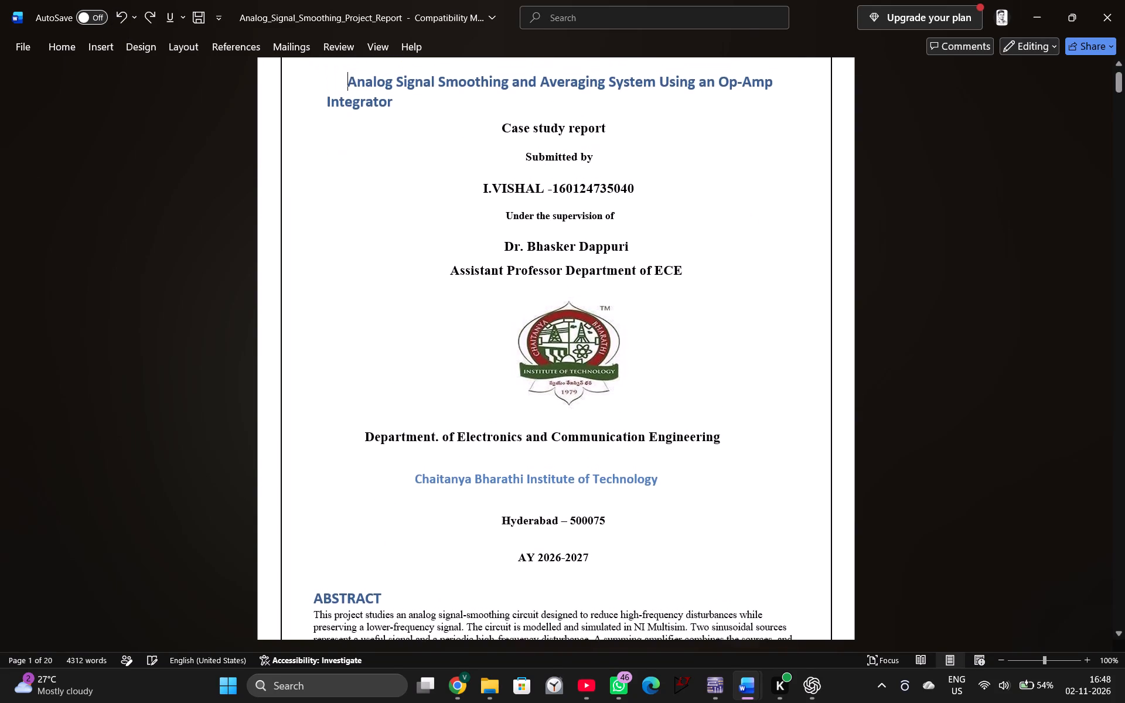
{"action": "scroll", "coordinate": [475, 275], "scroll_direction": "up", "scroll_amount": 15}
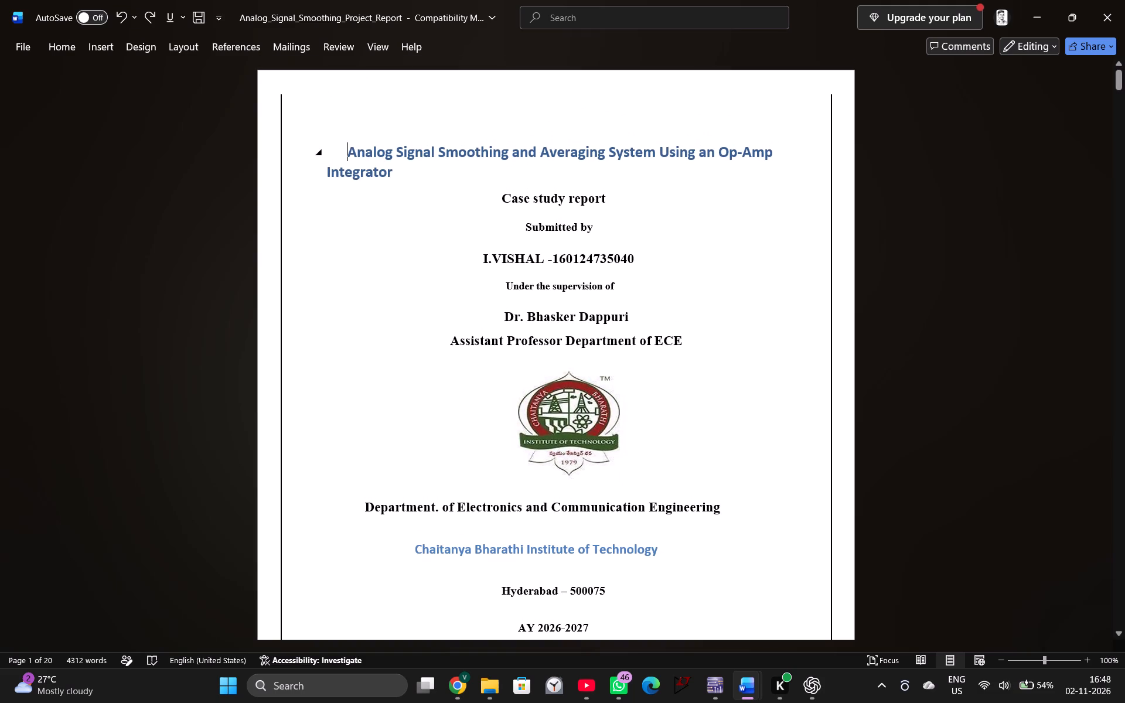
Show the DSP report beside this report, copy its cover's college banner, and paste it directly before the new cover title.
{"action": "left_click", "coordinate": [344, 148]}
{"action": "left_click", "coordinate": [1003, 47]}
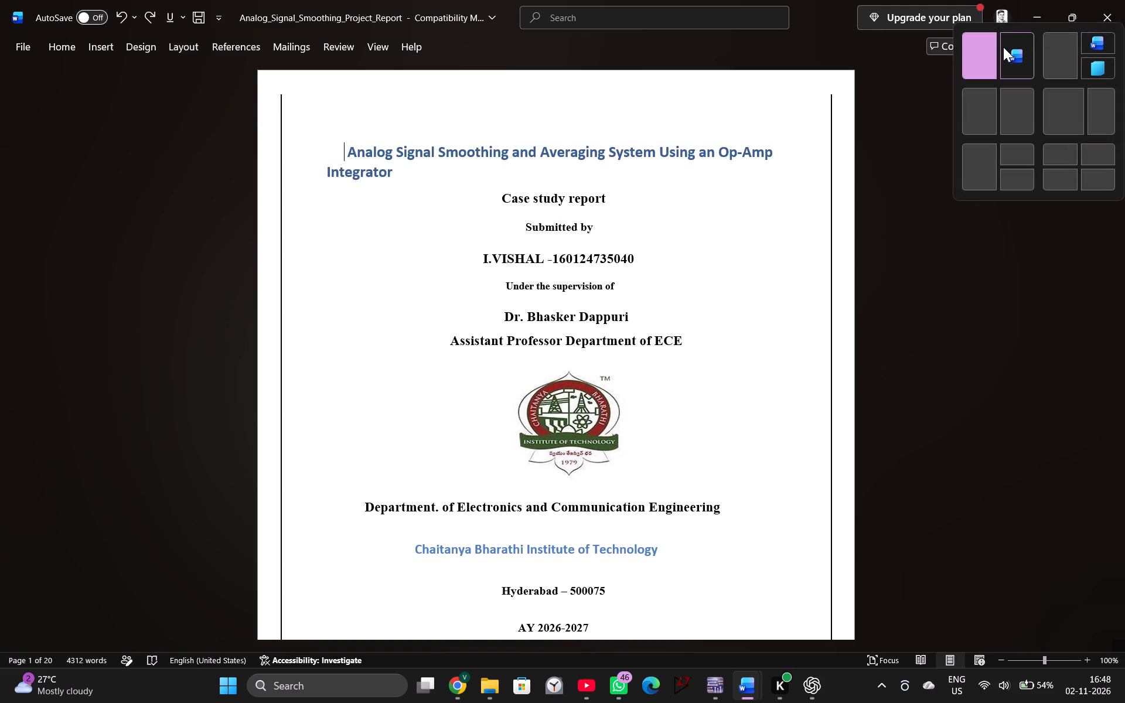
{"action": "scroll", "coordinate": [376, 196], "scroll_direction": "up", "scroll_amount": 7}
{"action": "scroll", "coordinate": [308, 306], "scroll_direction": "down", "scroll_amount": 1}
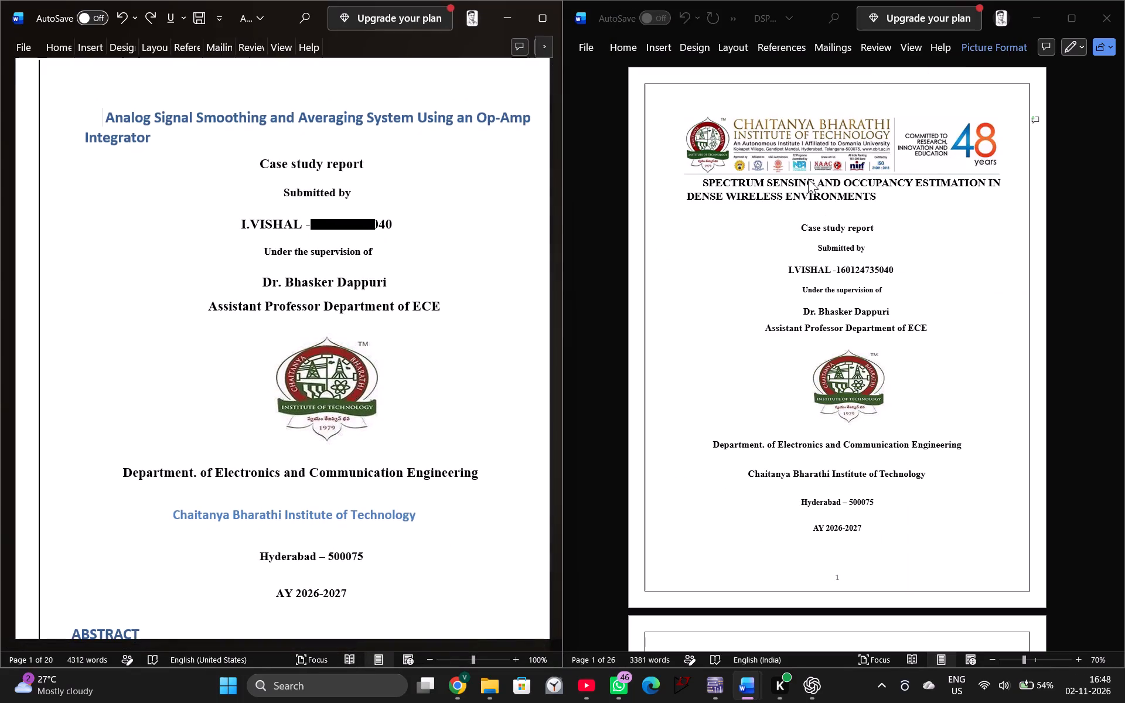
{"action": "right_click", "coordinate": [819, 142]}
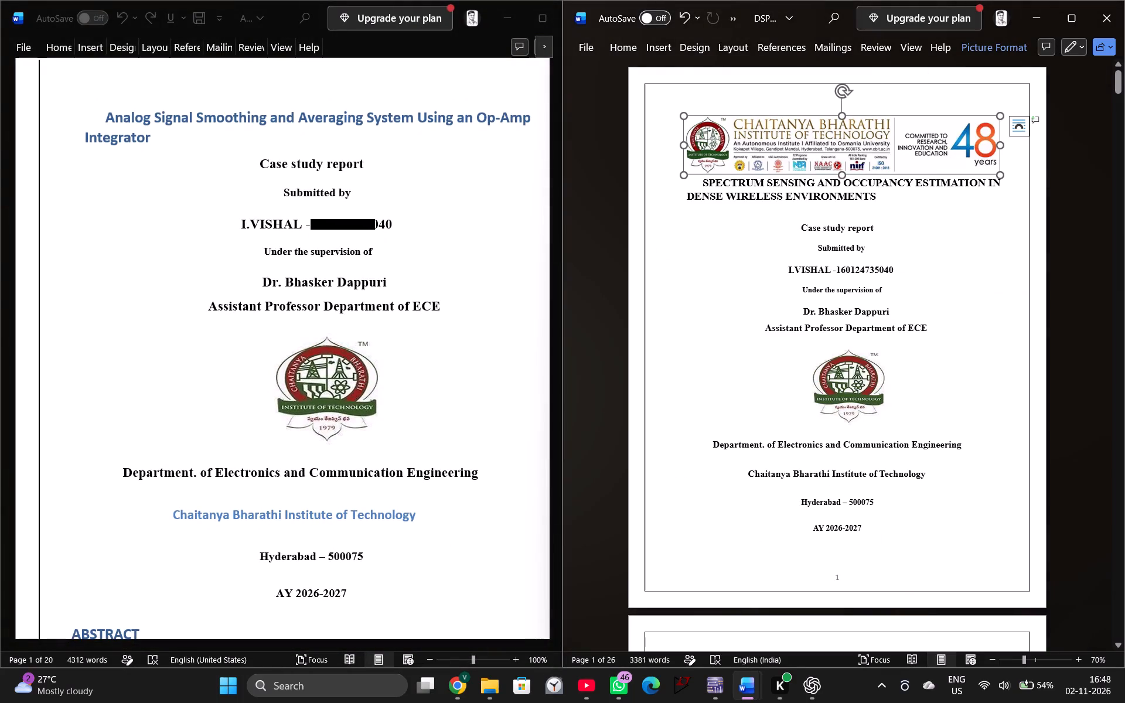
{"action": "key", "text": "ctrl+c"}
{"action": "scroll", "coordinate": [260, 277], "scroll_direction": "up", "scroll_amount": 6}
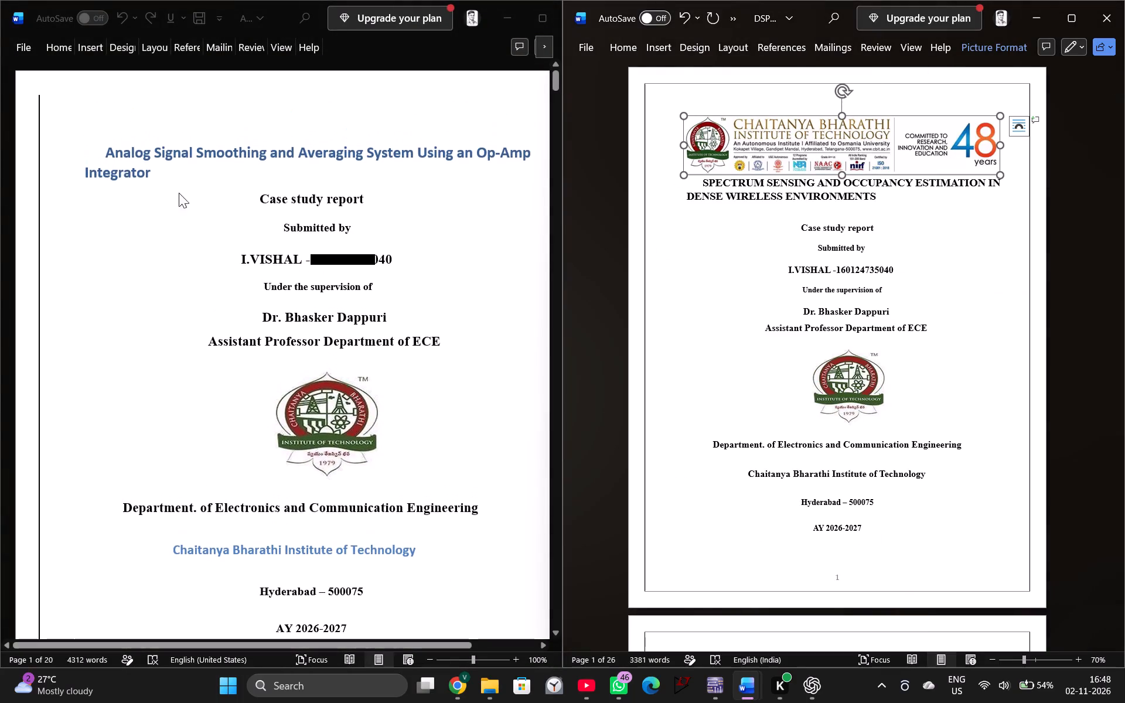
{"action": "left_click", "coordinate": [104, 142]}
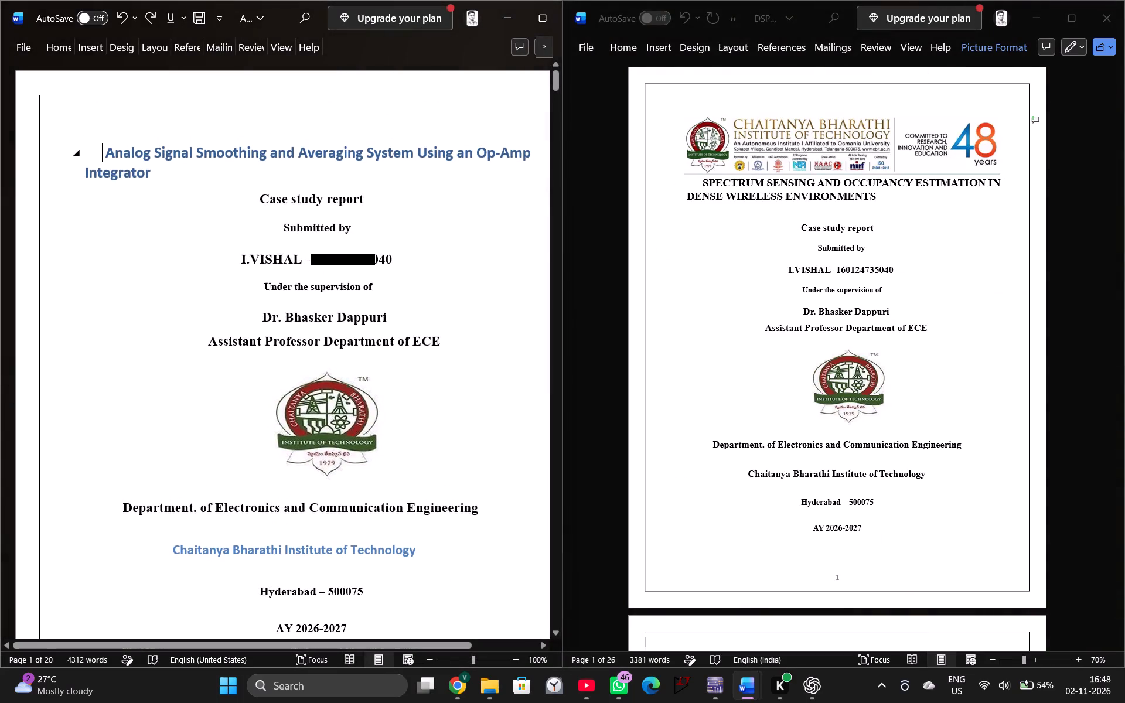
{"action": "key", "text": "ctrl+v"}
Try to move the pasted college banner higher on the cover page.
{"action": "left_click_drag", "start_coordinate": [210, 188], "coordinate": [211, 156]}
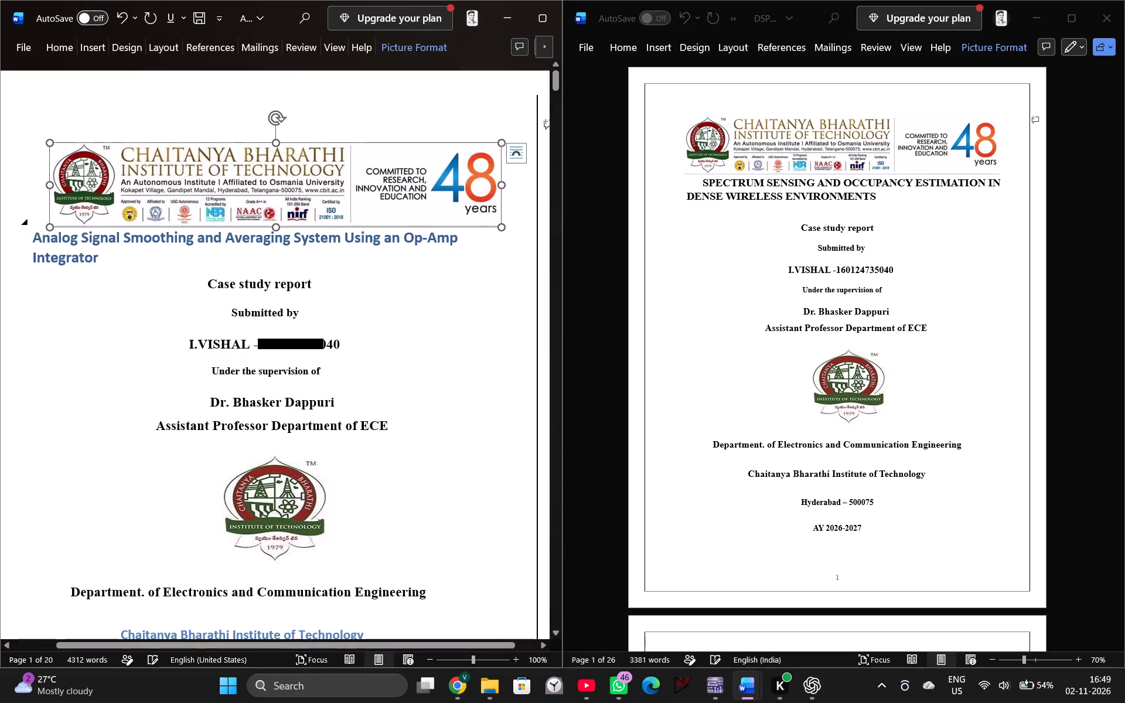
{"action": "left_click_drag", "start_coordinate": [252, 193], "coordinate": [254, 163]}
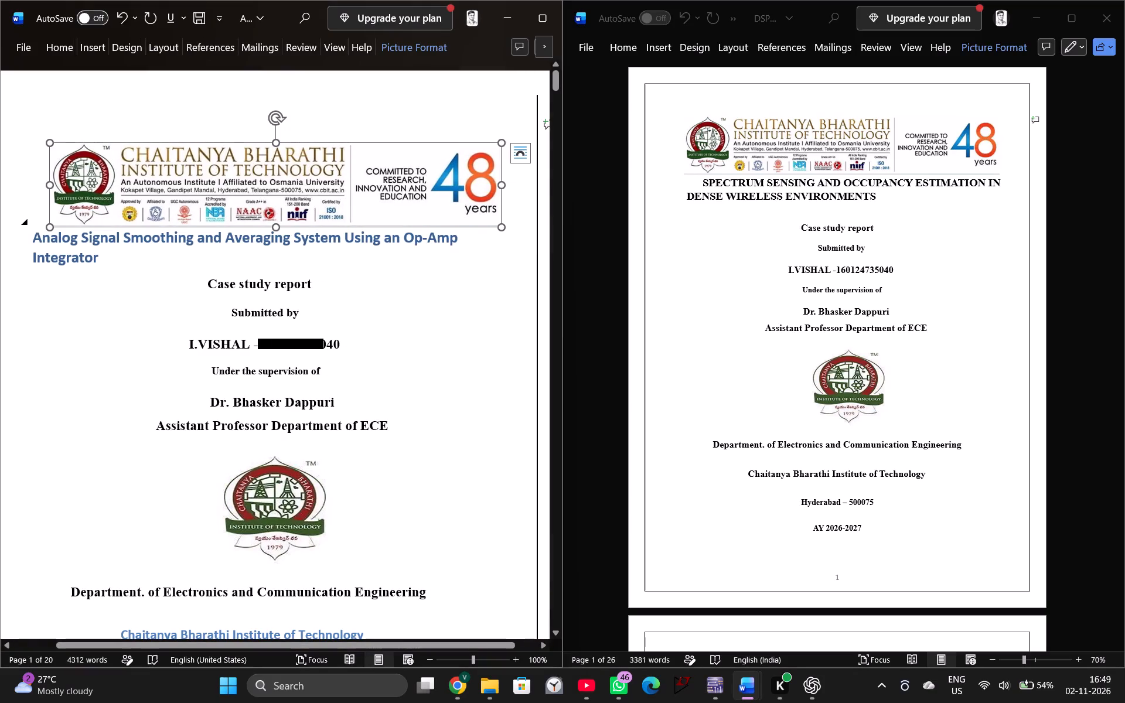
Maximise the smoothing project report's window again and select the cover's college banner.
{"action": "scroll", "coordinate": [352, 234], "scroll_direction": "down", "scroll_amount": 4}
{"action": "scroll", "coordinate": [459, 310], "scroll_direction": "up", "scroll_amount": 6}
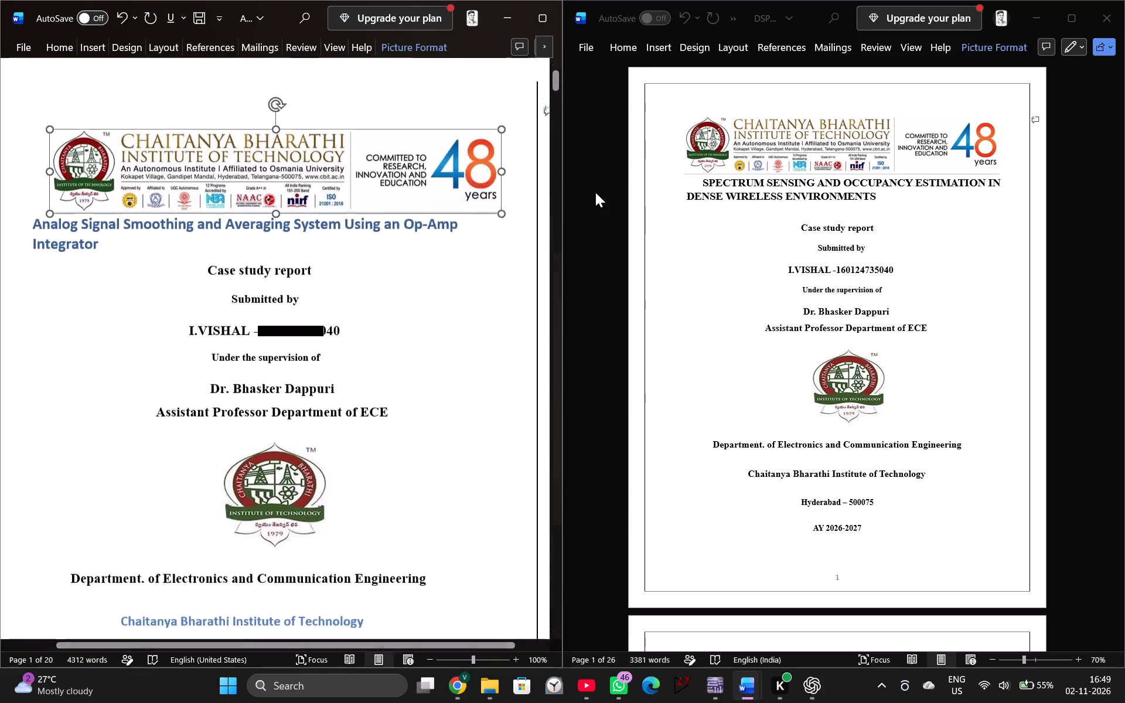
{"action": "scroll", "coordinate": [850, 271], "scroll_direction": "down", "scroll_amount": 1}
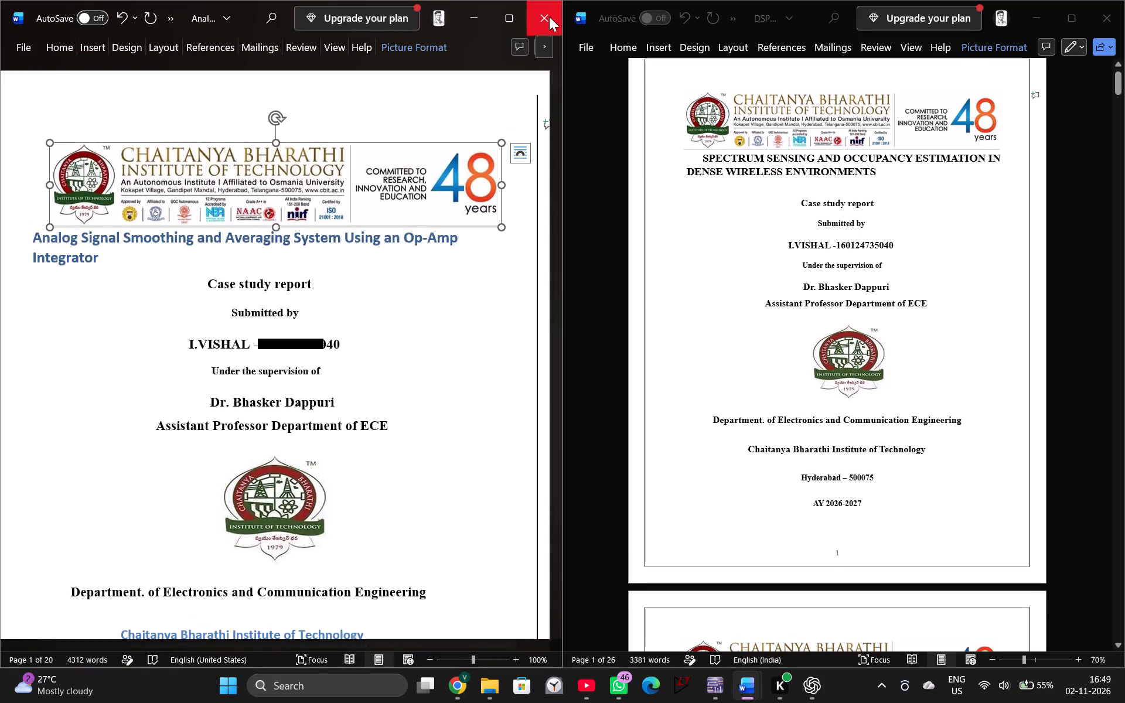
{"action": "left_click", "coordinate": [510, 16]}
{"action": "left_click", "coordinate": [588, 197]}
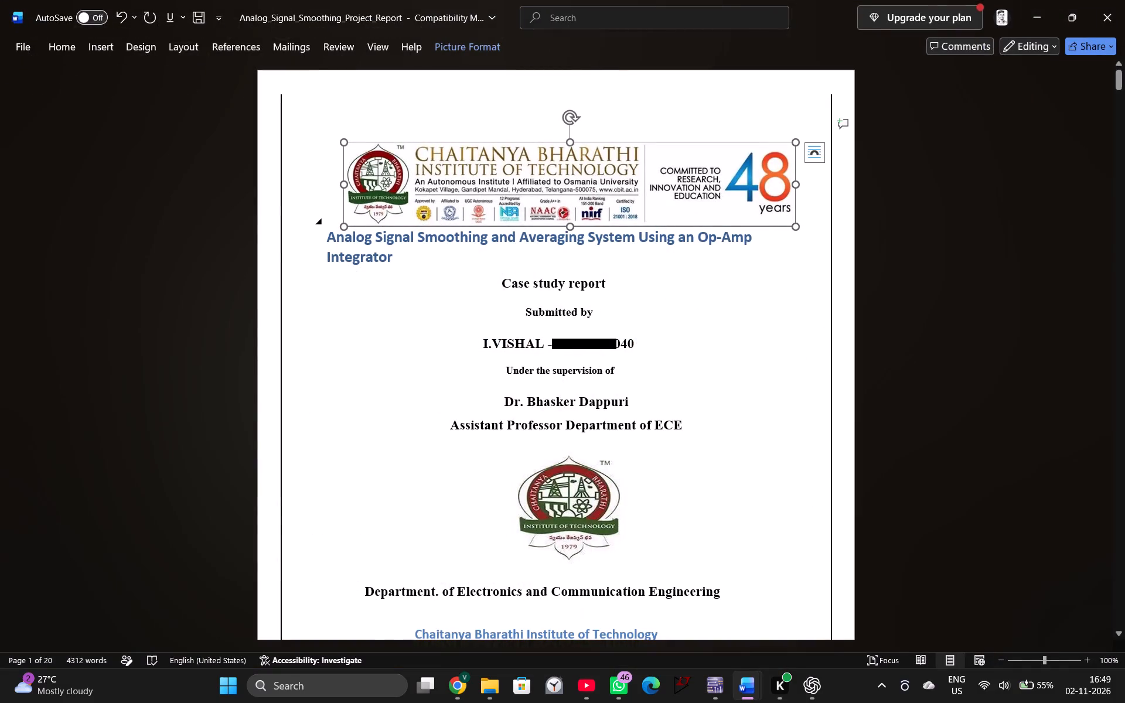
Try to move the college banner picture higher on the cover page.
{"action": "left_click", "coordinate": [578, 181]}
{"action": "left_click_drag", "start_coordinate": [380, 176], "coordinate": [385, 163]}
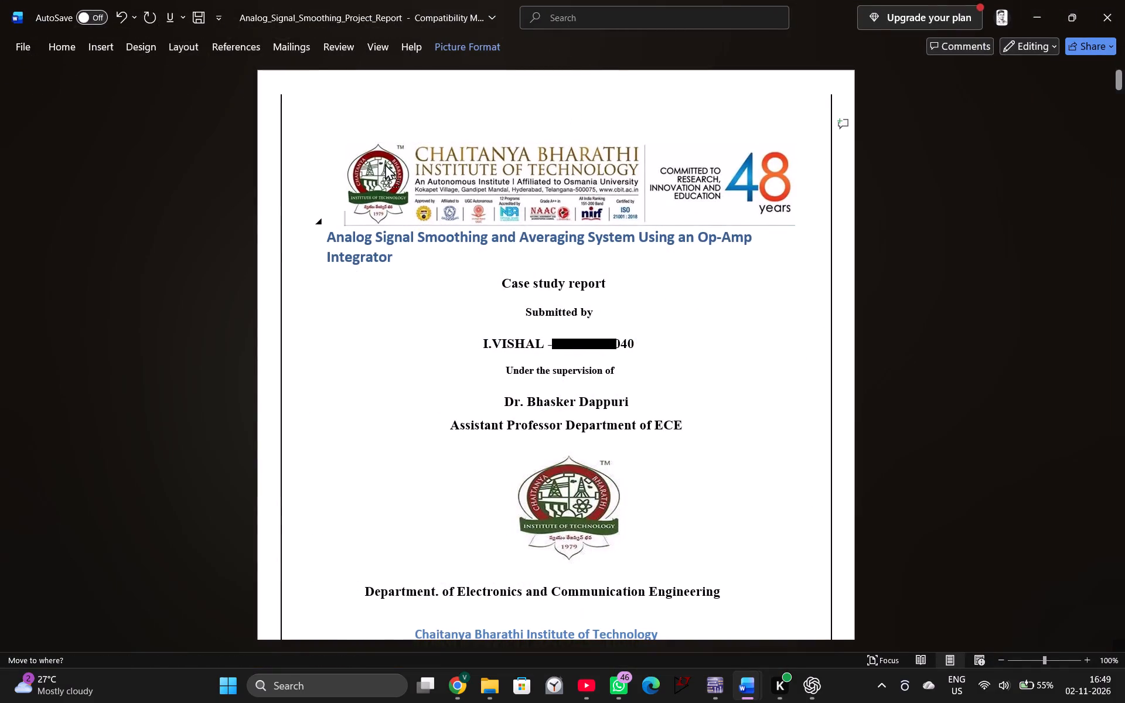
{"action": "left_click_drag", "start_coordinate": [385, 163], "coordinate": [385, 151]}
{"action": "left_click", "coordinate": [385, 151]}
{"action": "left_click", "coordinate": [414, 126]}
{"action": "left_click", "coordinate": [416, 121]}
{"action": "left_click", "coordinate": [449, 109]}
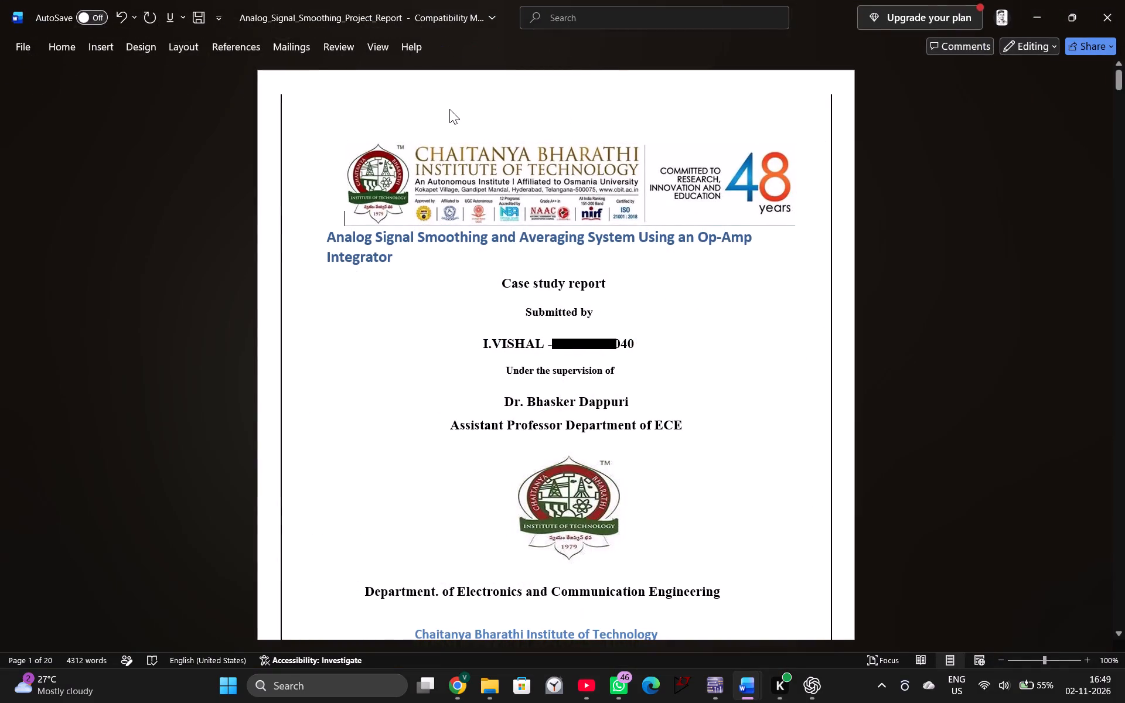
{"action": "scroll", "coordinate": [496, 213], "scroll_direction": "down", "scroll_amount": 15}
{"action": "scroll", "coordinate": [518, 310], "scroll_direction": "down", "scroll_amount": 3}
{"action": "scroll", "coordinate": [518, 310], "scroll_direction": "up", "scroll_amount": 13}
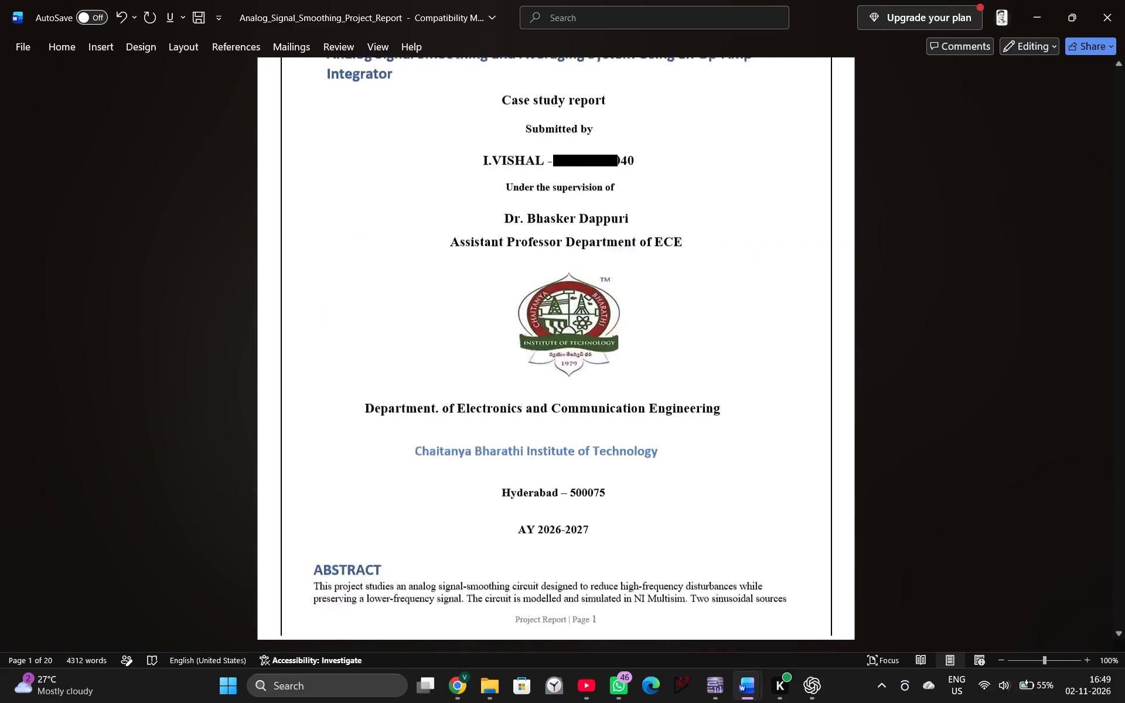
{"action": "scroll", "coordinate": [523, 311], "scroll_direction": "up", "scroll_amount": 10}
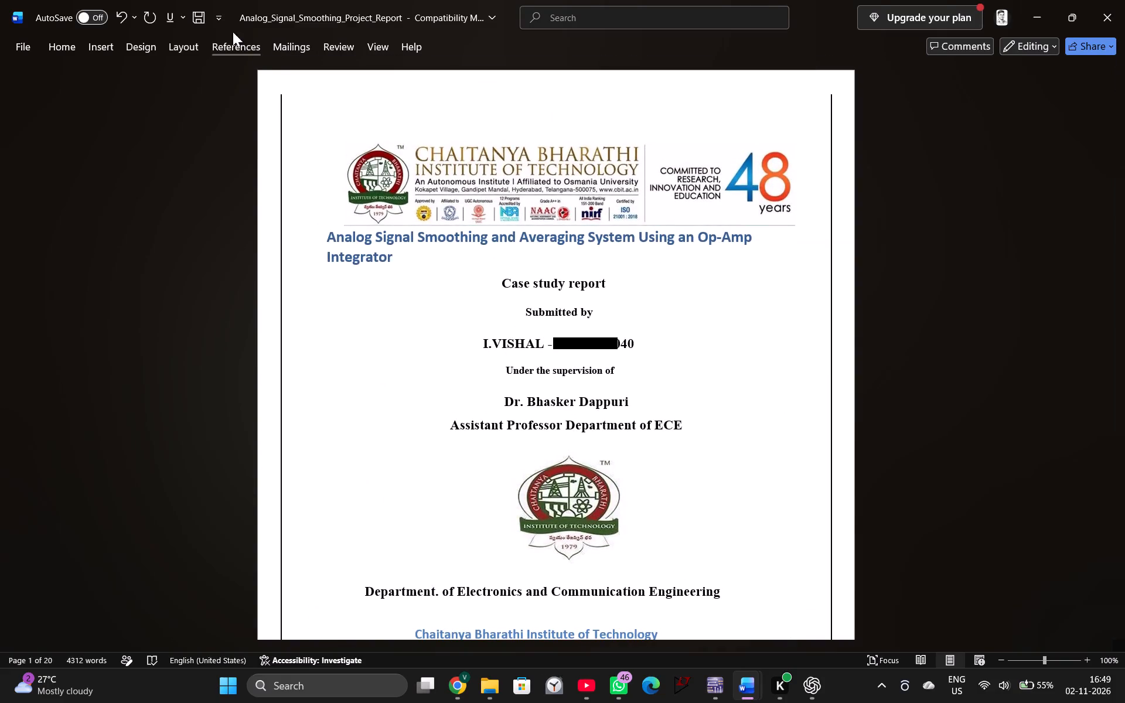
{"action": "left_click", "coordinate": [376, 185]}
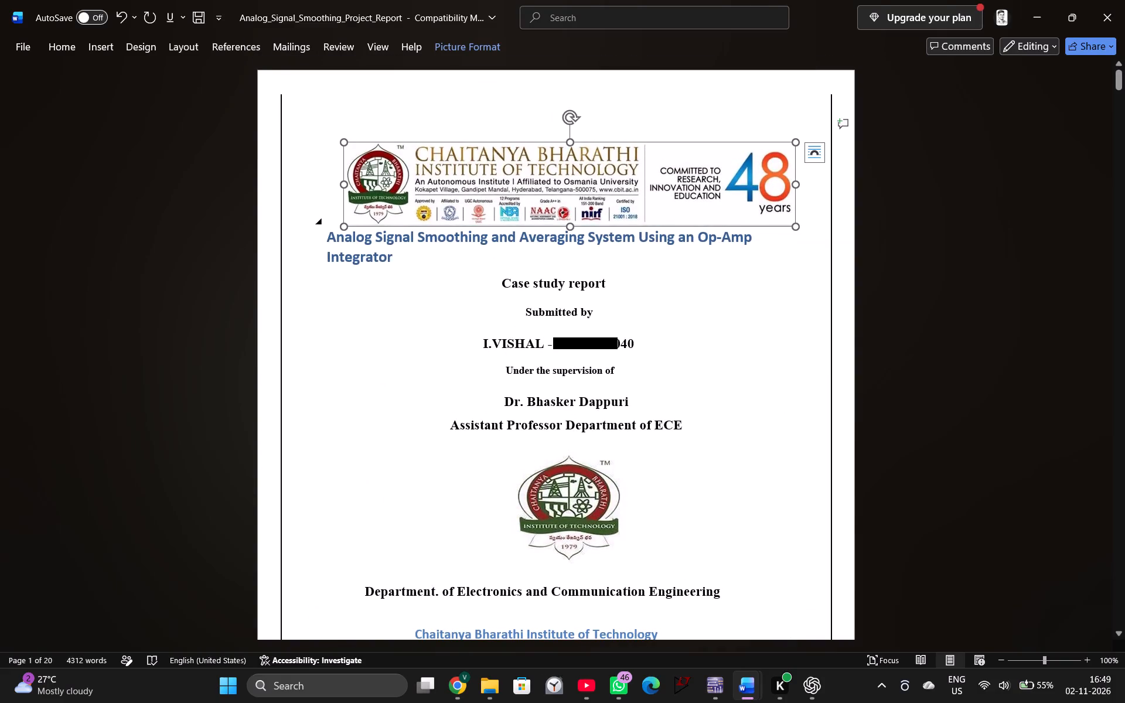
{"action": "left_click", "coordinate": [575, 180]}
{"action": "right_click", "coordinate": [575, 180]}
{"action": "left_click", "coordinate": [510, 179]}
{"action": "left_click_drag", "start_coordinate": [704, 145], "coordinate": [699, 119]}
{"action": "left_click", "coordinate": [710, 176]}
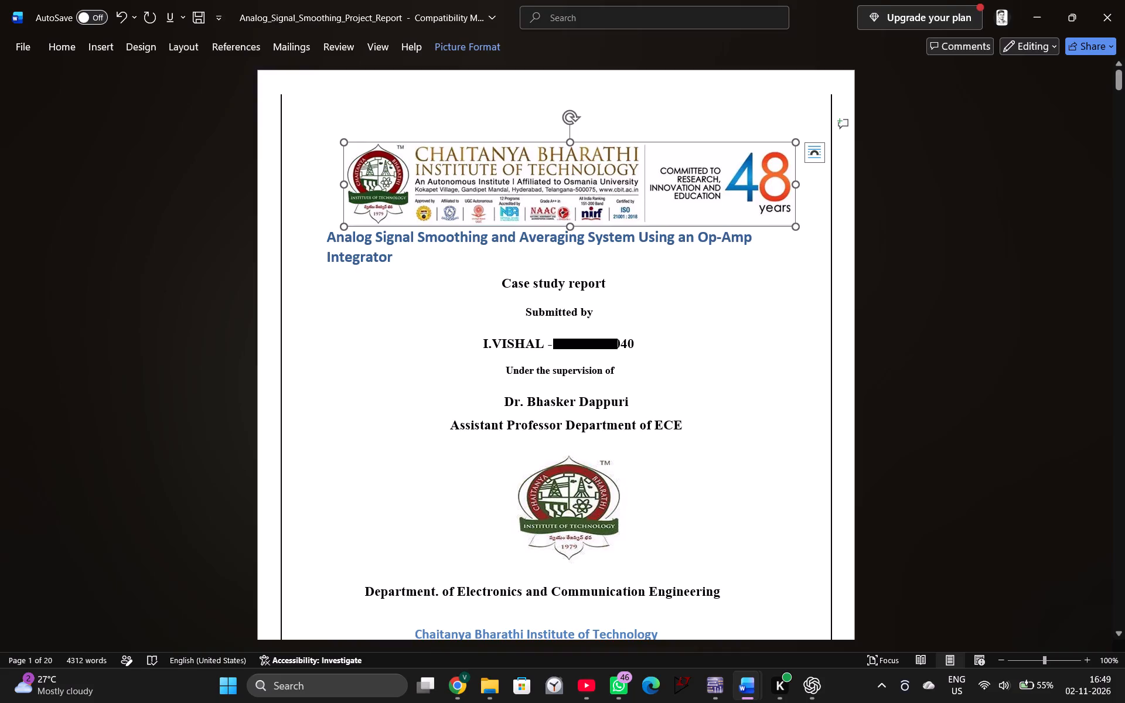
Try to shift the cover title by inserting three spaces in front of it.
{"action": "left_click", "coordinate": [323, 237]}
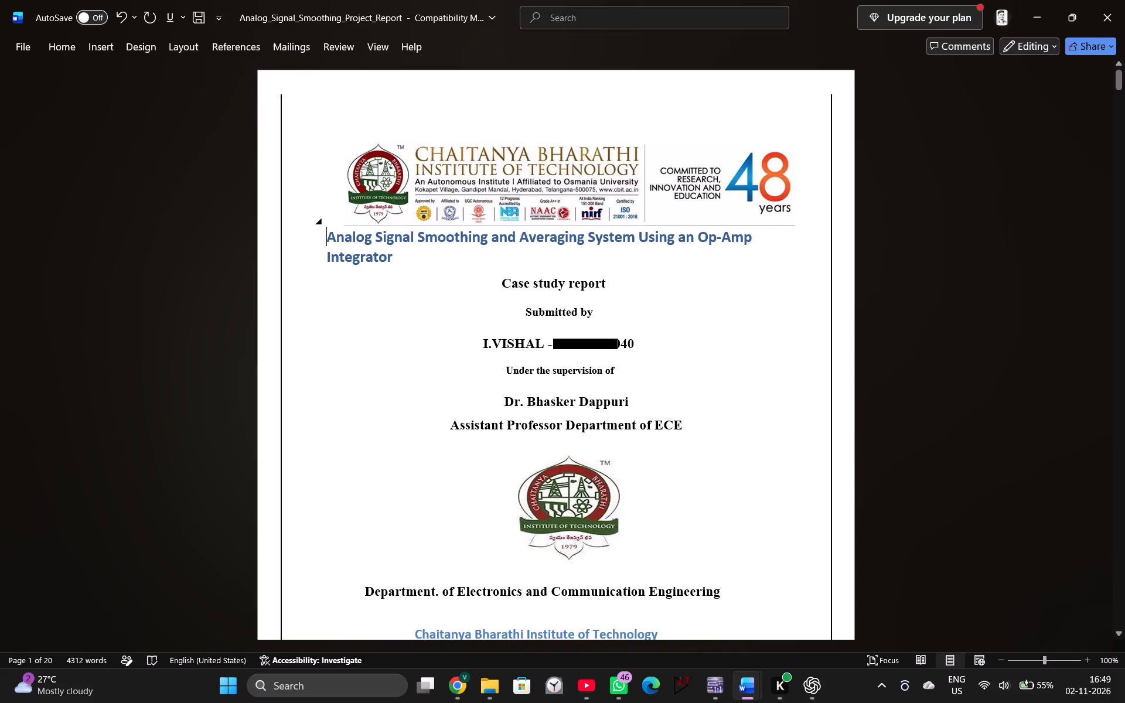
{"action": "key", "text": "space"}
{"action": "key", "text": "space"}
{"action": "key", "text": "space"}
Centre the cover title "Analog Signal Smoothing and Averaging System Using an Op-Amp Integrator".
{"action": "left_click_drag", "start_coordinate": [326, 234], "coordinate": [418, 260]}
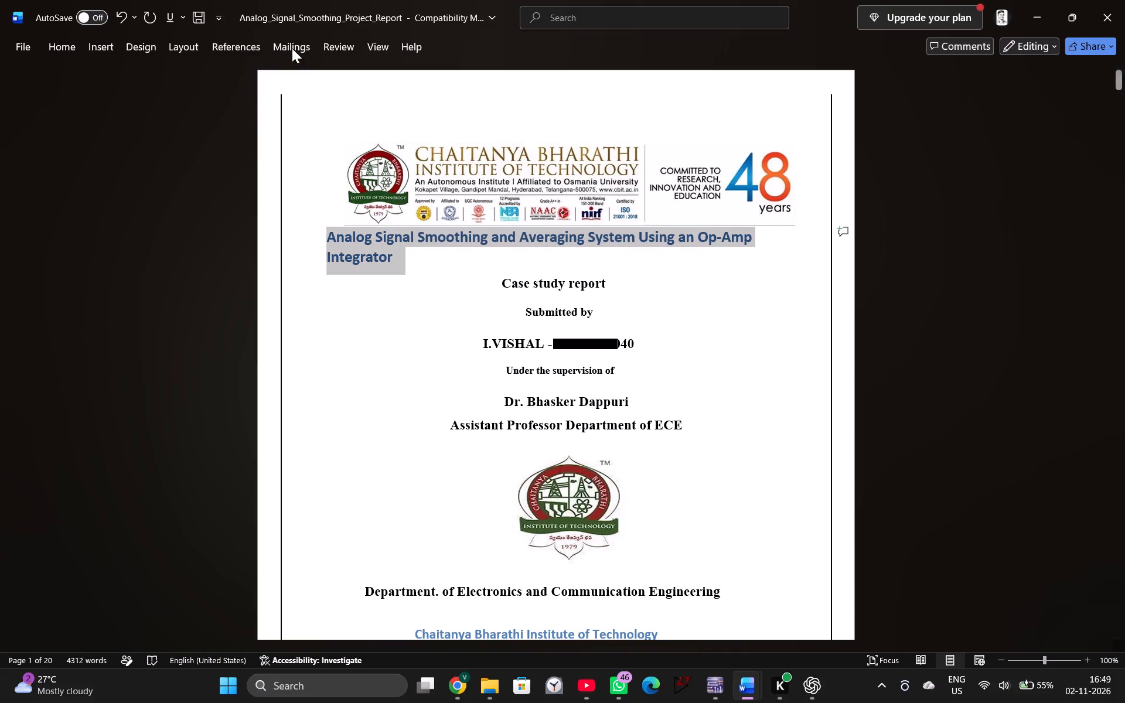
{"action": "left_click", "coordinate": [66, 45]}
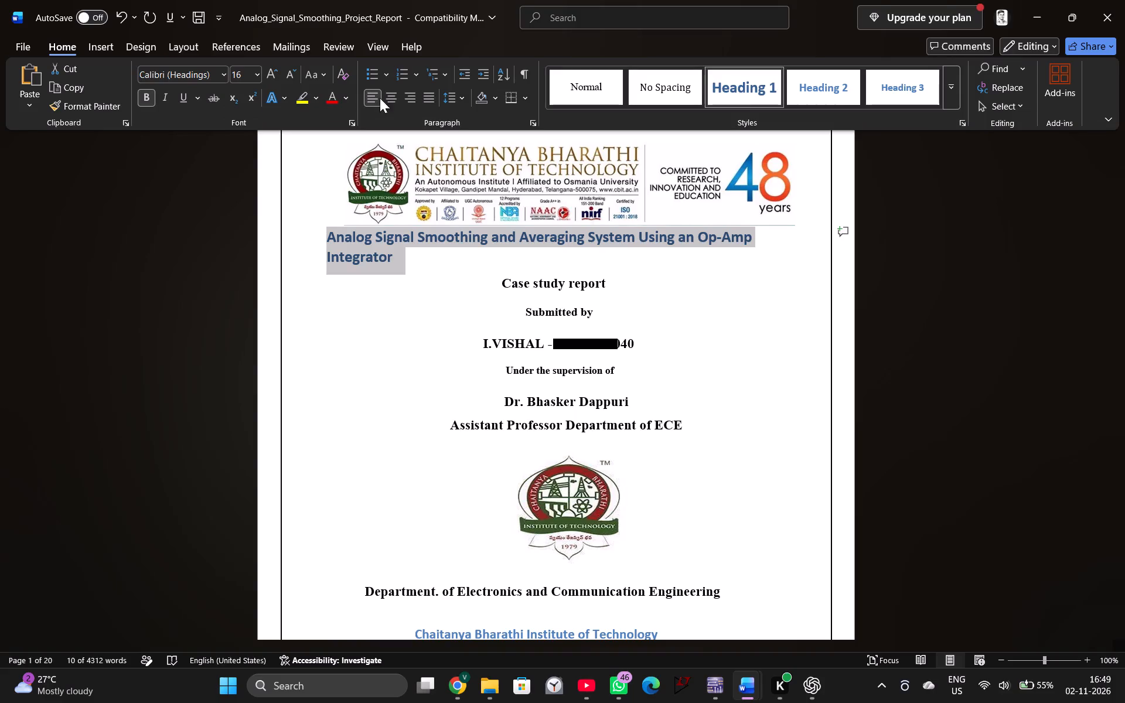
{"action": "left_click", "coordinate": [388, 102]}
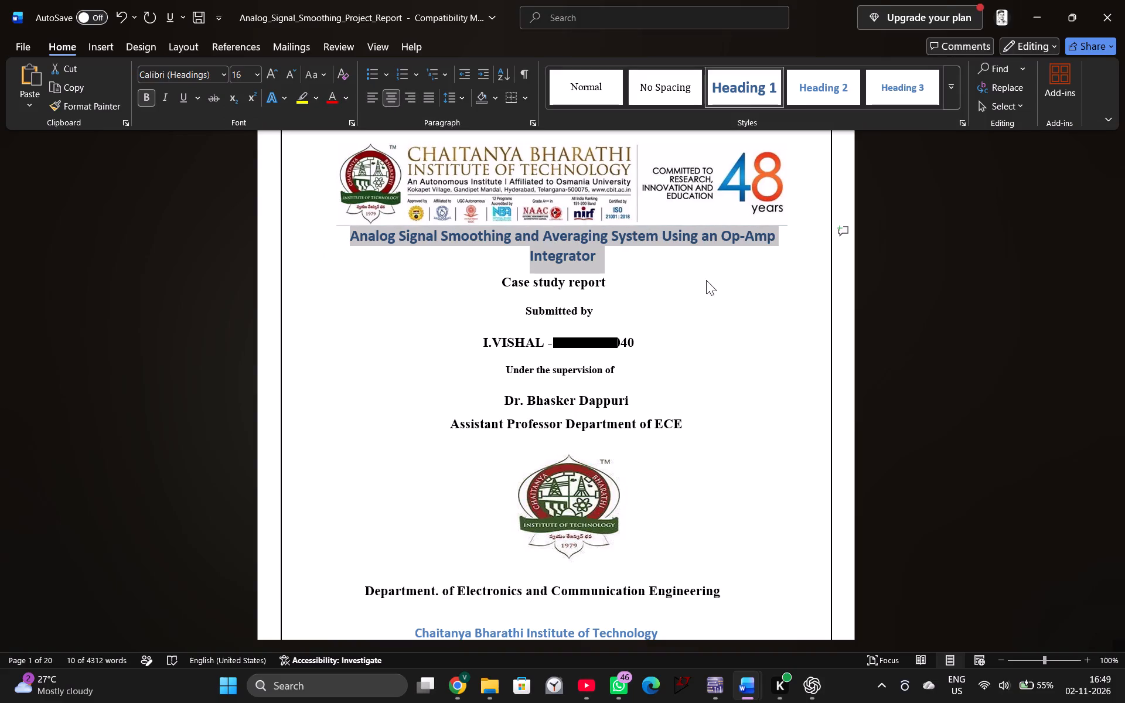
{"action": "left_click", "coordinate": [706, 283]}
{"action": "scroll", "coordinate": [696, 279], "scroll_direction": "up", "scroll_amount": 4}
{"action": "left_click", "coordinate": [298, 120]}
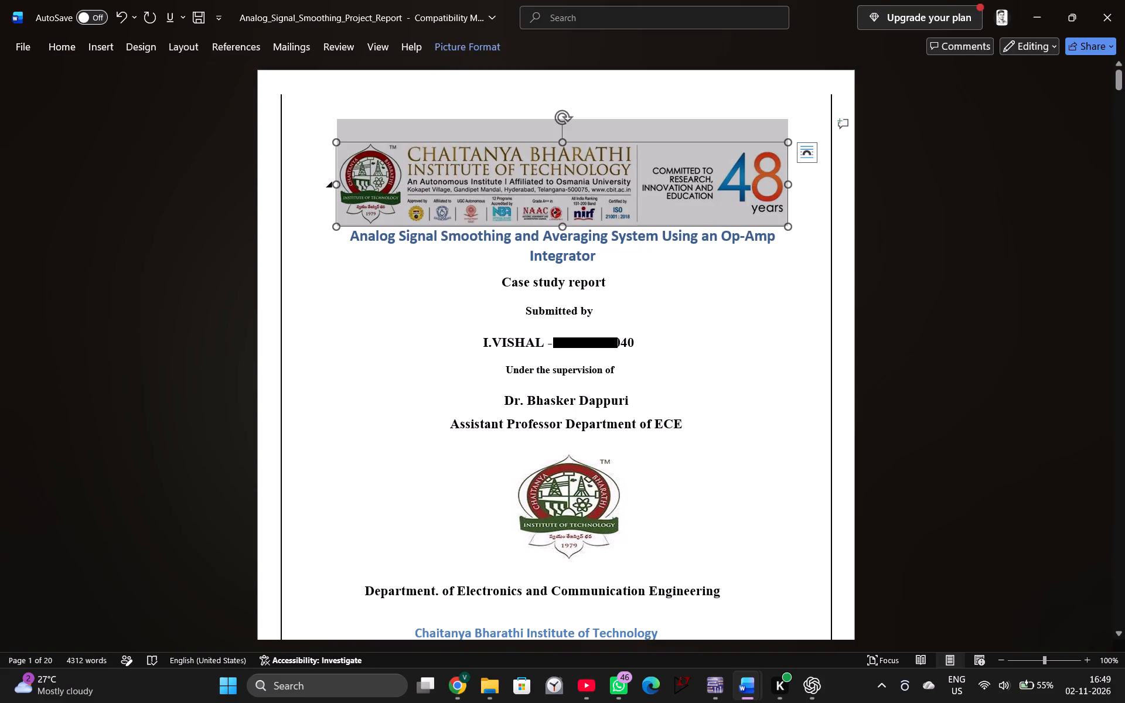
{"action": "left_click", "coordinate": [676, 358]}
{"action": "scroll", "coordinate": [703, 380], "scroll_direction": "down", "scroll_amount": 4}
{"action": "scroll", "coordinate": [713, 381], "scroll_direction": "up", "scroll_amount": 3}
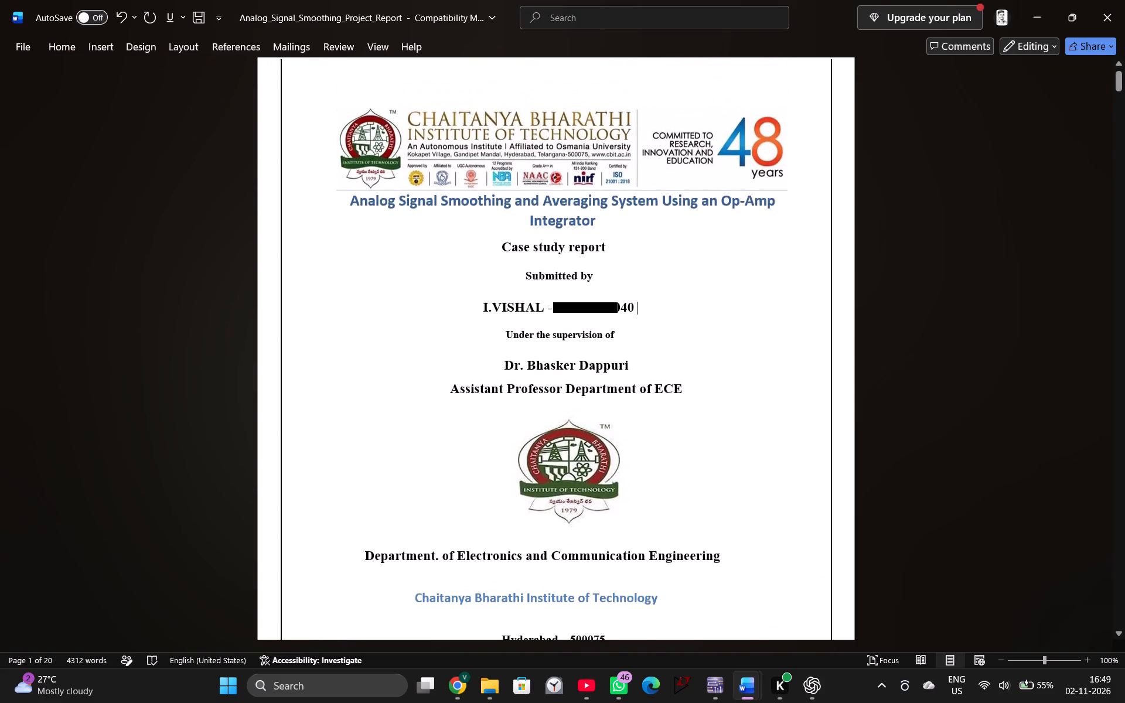
Replace the supervisor's name under "Under the supervision of" on the cover with the new supervisor's name, starting with the title "Sri.".
{"action": "left_click_drag", "start_coordinate": [628, 367], "coordinate": [509, 369]}
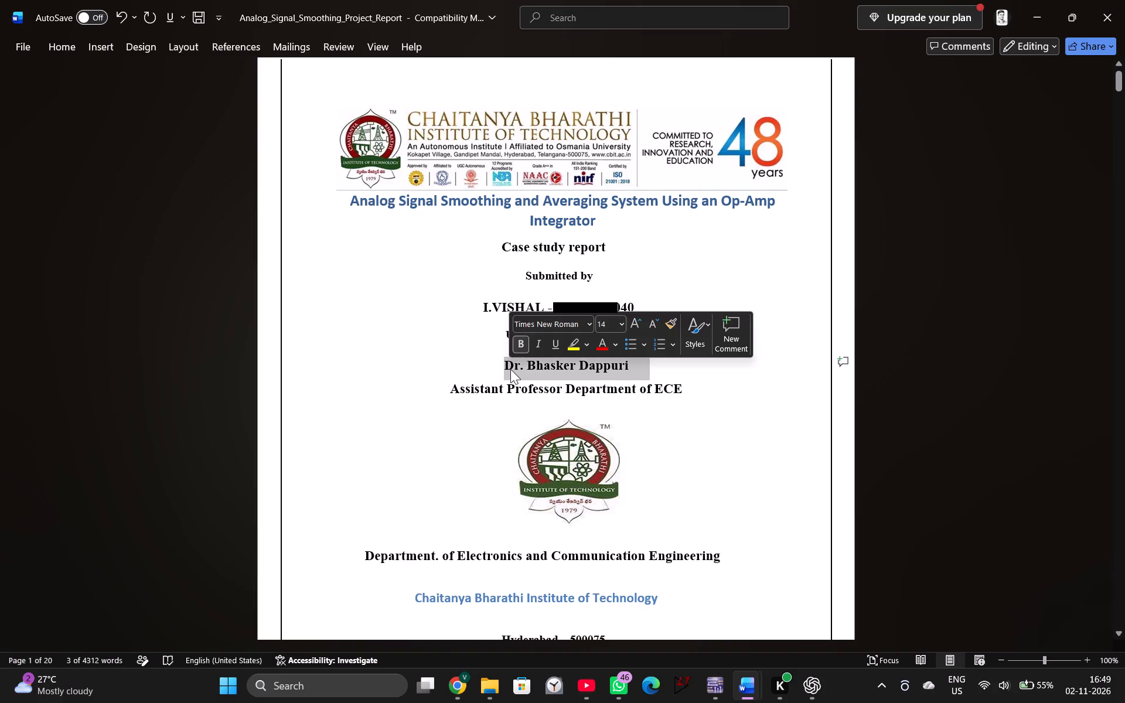
{"action": "key", "text": "BackSpace"}
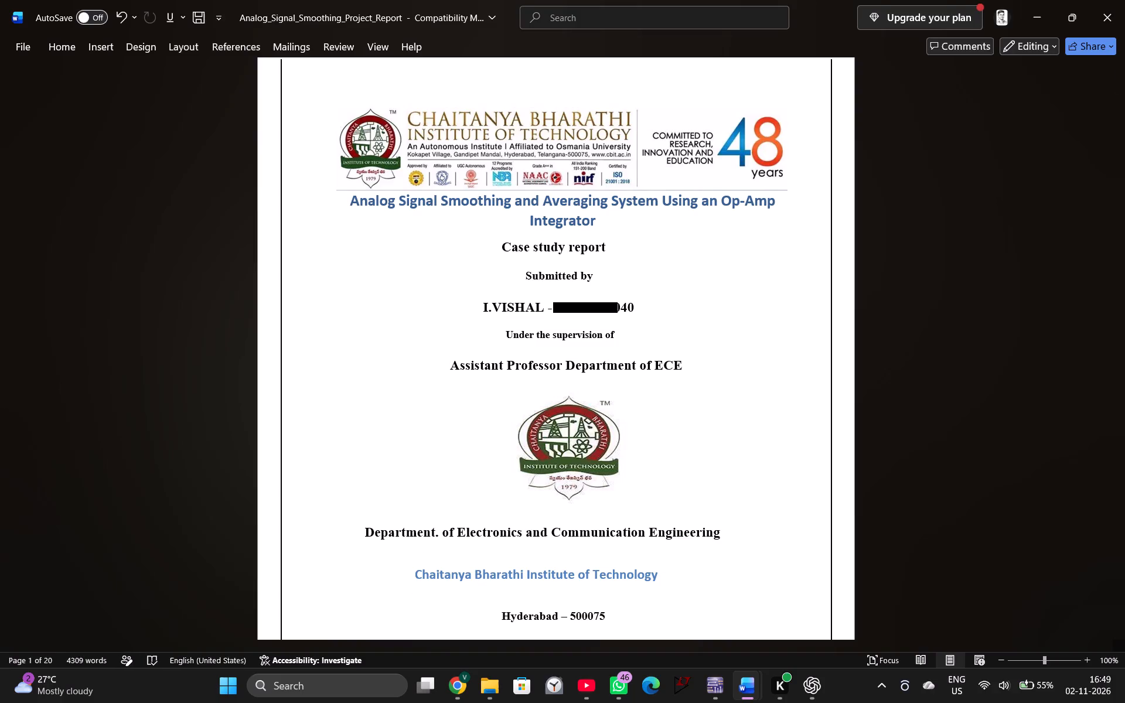
{"action": "left_click", "coordinate": [618, 341]}
{"action": "key", "text": "Return"}
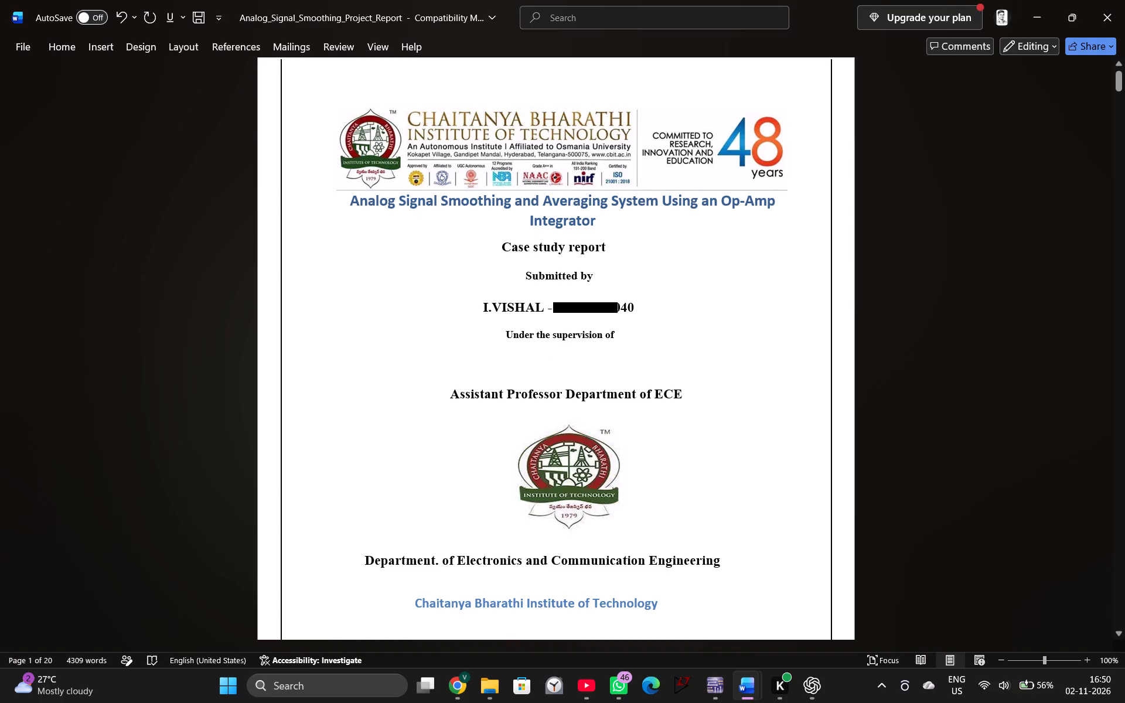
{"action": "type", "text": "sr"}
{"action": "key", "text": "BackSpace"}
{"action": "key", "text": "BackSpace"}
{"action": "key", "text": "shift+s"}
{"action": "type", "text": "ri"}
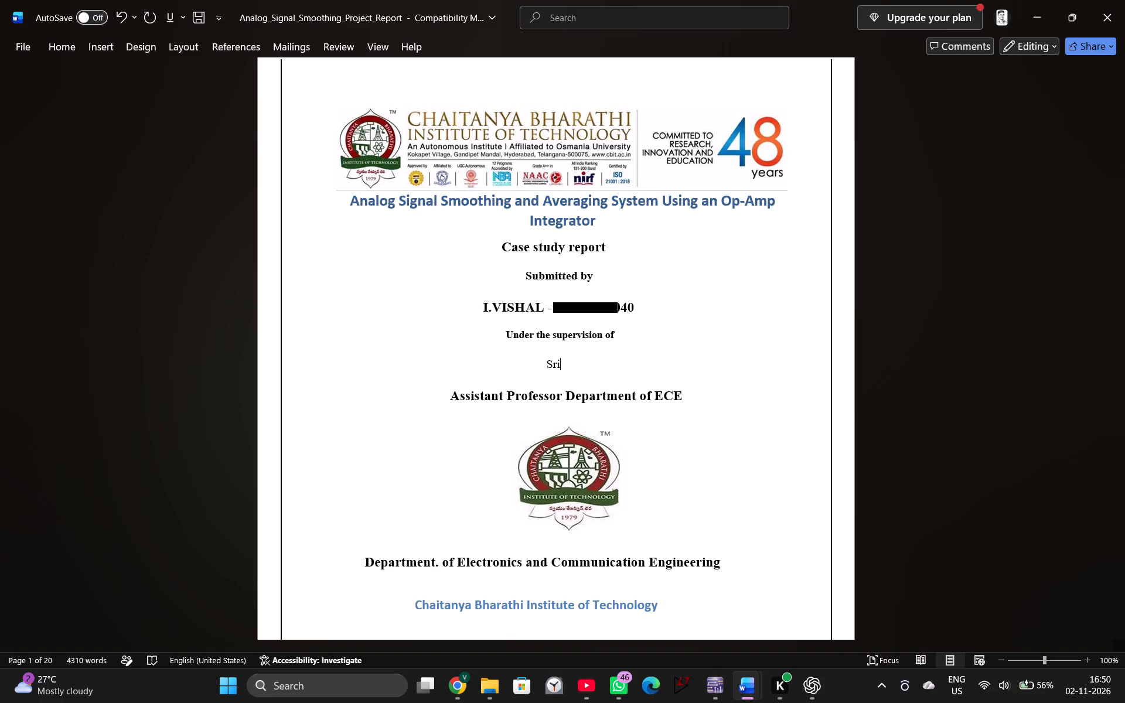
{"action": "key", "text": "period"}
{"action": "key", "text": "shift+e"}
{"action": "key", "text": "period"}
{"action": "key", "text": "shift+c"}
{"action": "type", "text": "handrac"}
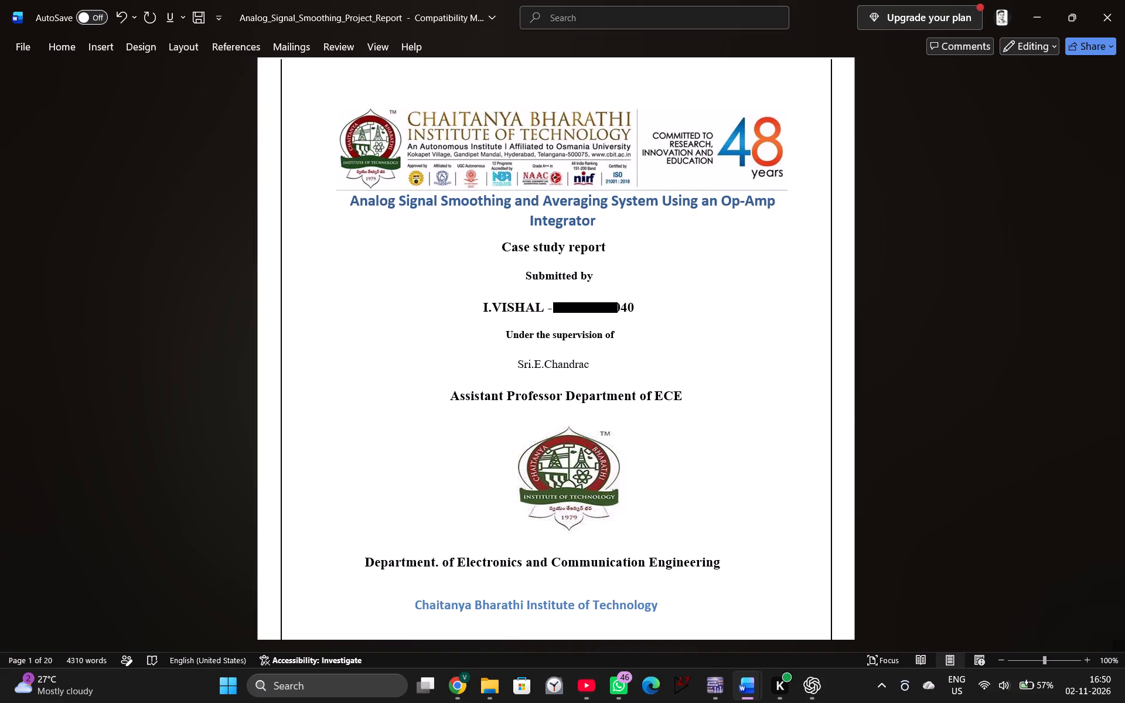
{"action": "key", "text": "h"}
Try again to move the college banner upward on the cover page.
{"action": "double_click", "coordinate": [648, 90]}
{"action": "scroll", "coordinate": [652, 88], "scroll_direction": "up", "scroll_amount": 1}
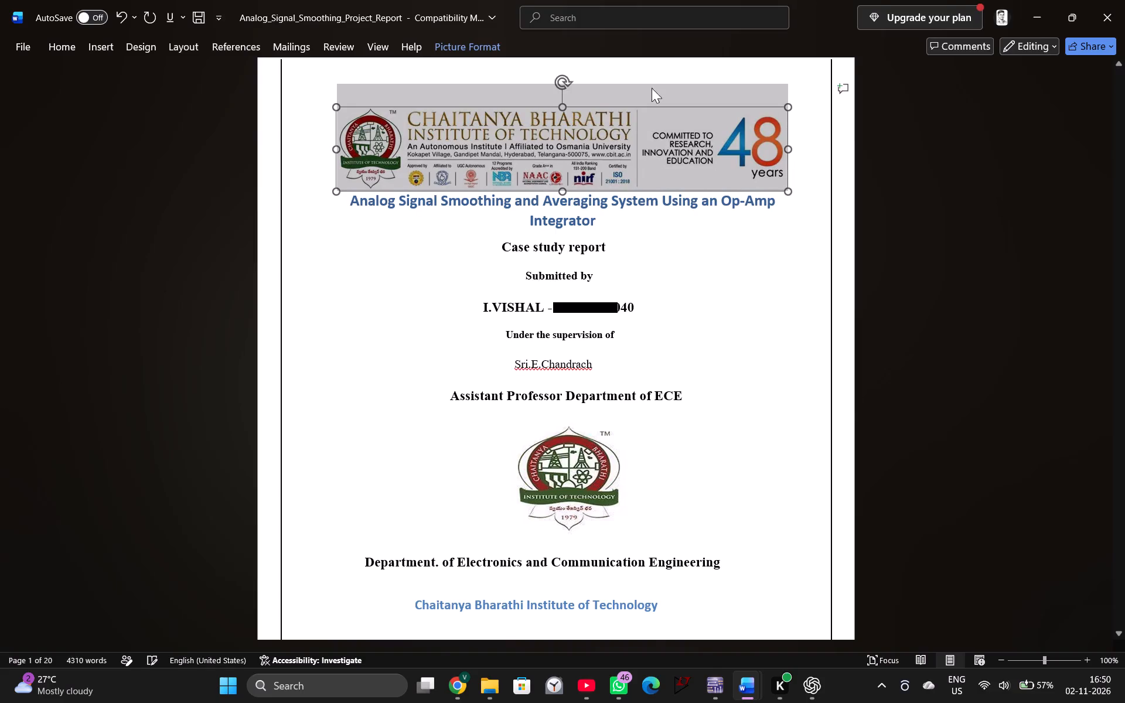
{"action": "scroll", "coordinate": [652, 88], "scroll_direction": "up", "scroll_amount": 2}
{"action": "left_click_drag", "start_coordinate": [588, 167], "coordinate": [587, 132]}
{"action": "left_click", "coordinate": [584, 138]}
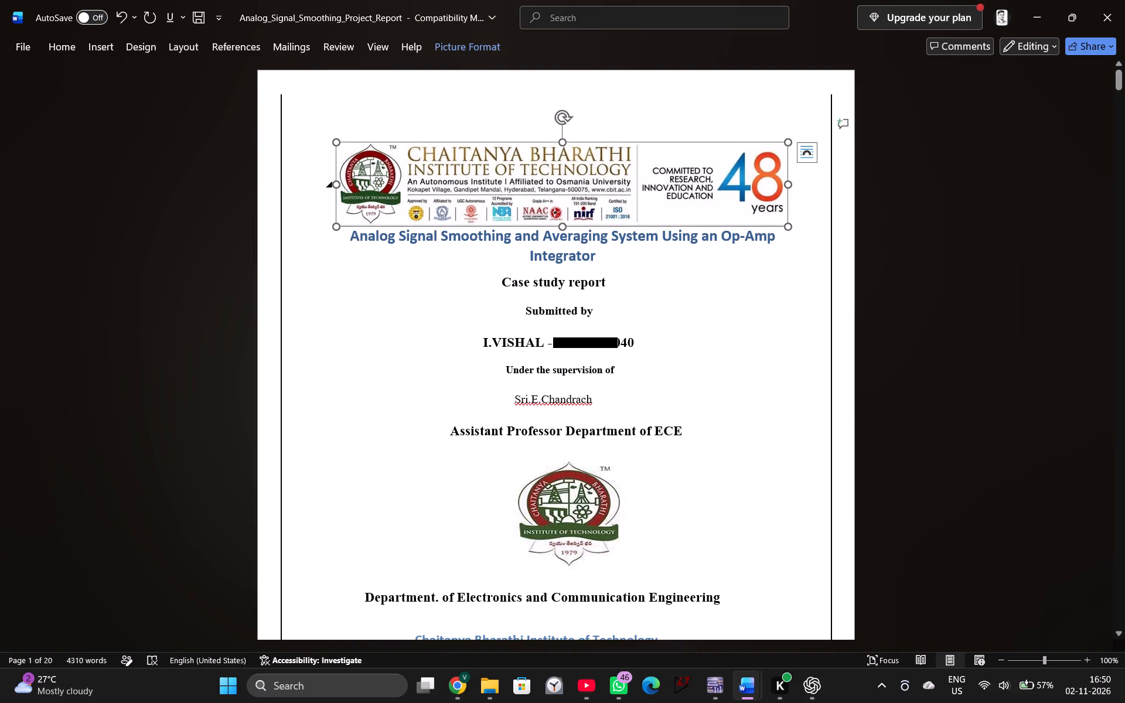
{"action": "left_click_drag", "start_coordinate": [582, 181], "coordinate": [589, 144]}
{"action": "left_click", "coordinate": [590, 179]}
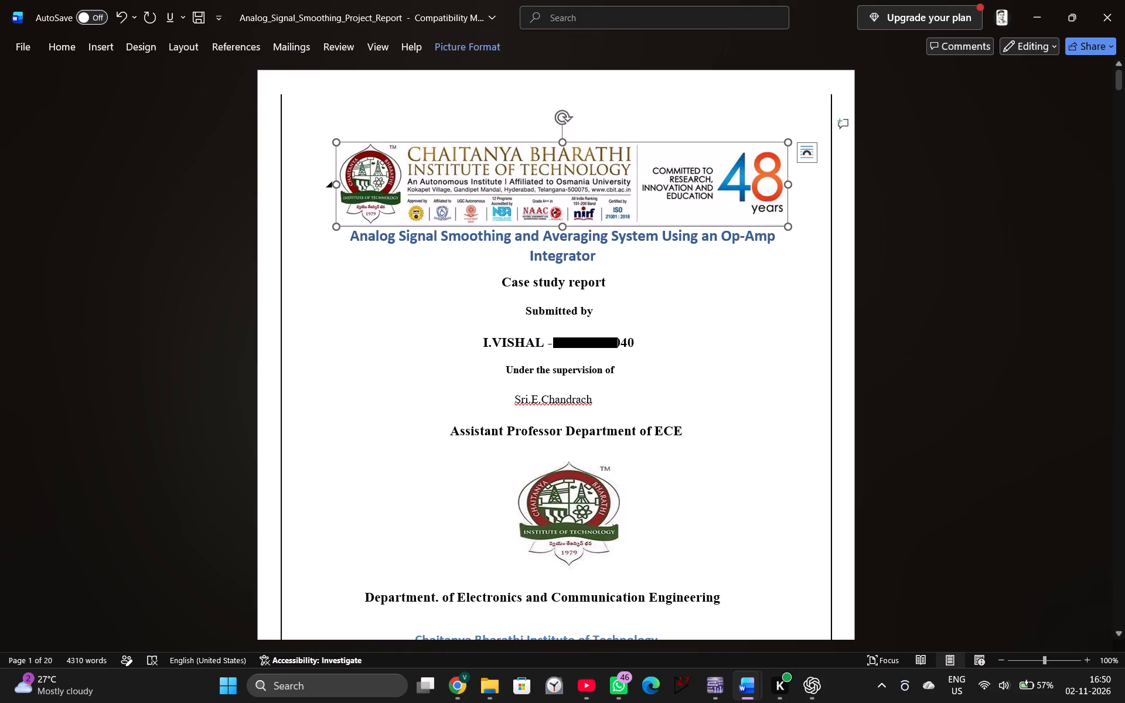
Remove the centring and left indent from the cover's banner and title so both start at the left margin.
{"action": "left_click", "coordinate": [326, 200]}
{"action": "key", "text": "BackSpace"}
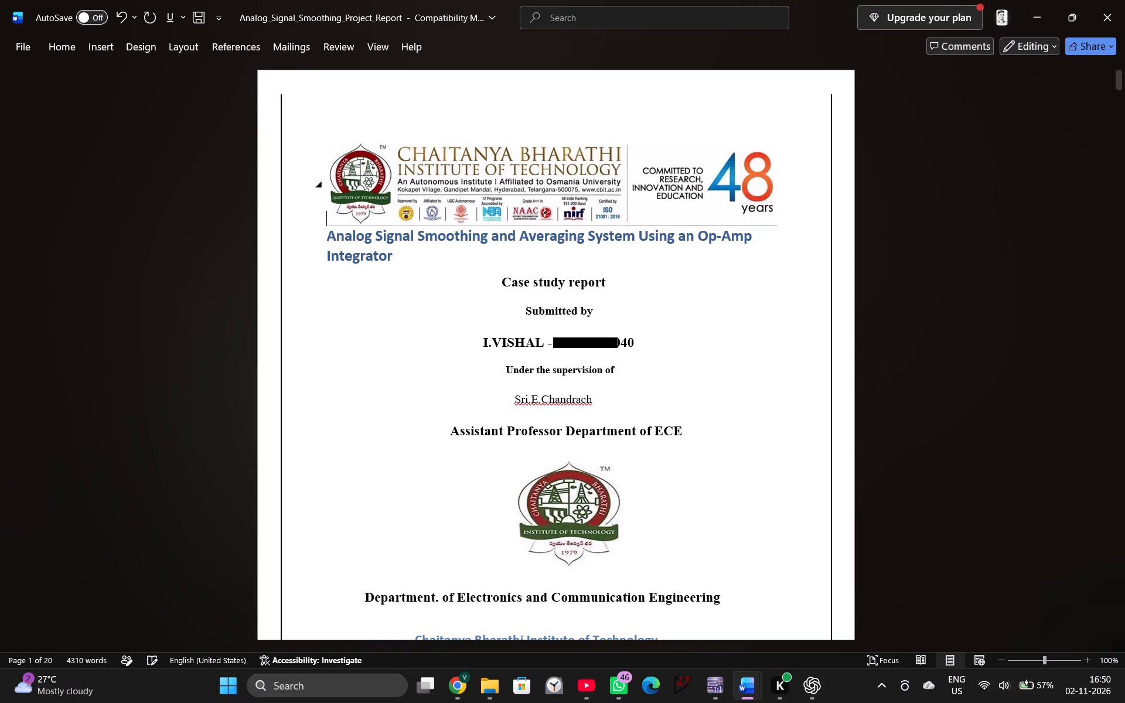
{"action": "key", "text": "BackSpace"}
{"action": "key", "text": "BackSpace"}
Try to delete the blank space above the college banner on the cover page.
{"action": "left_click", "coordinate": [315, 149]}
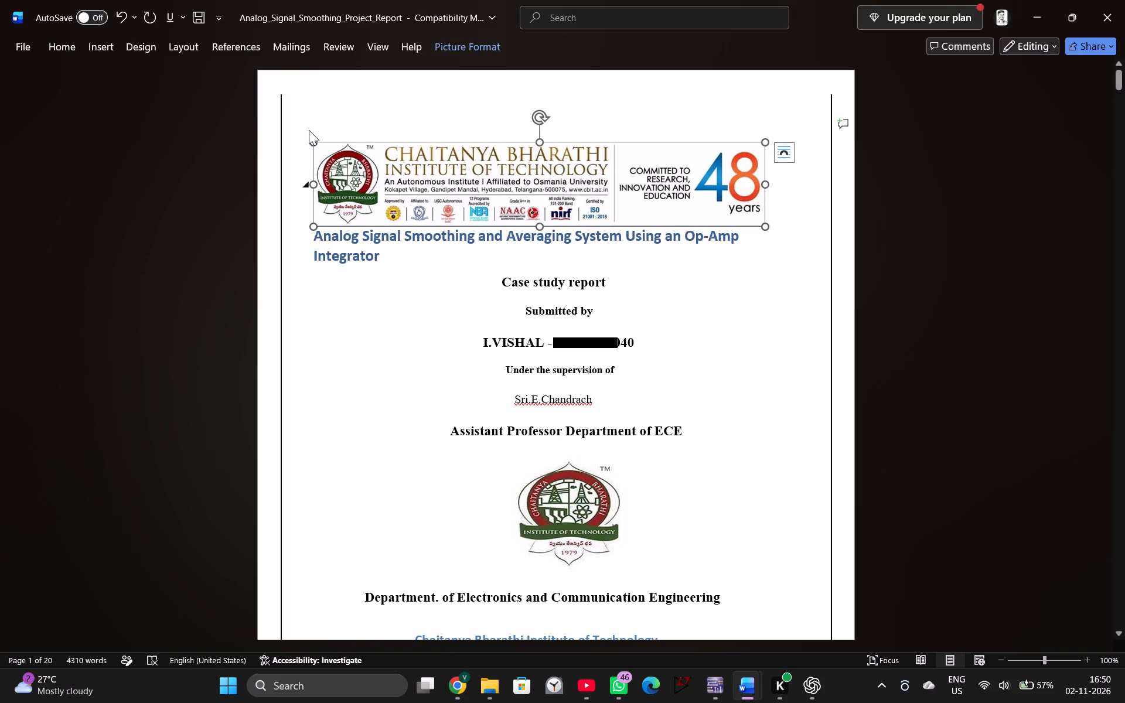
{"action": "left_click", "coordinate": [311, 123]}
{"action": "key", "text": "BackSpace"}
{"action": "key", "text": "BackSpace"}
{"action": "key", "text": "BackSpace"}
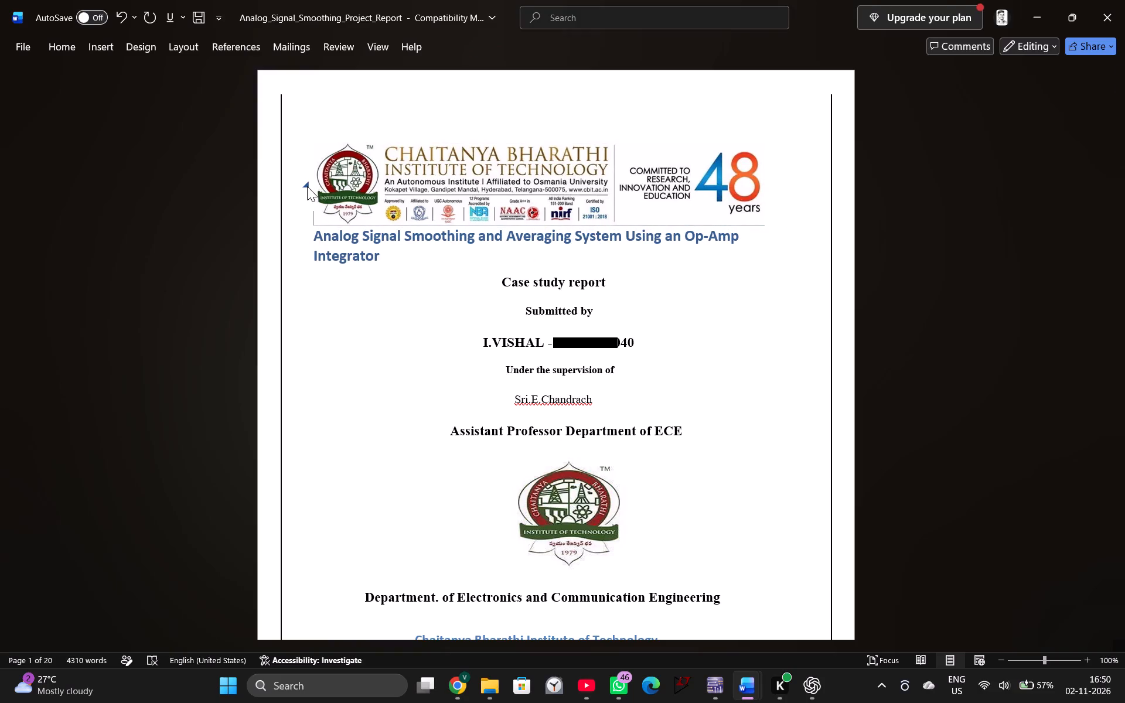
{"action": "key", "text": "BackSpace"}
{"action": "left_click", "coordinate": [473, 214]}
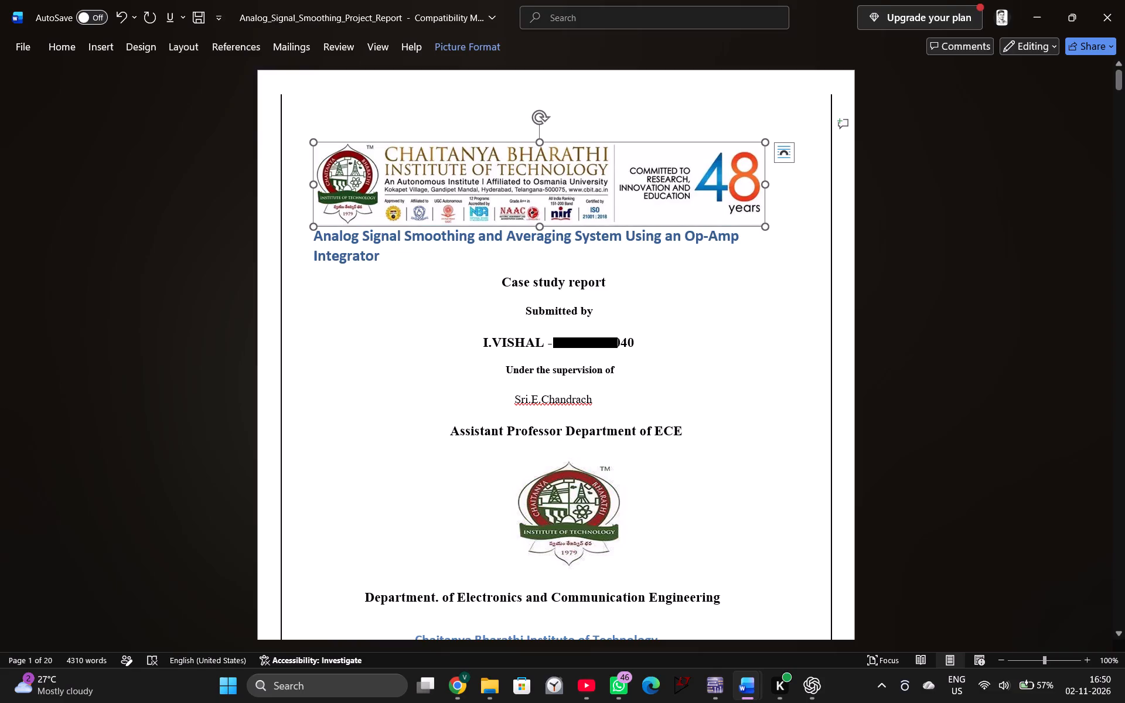
Insert five spaces before the college banner on the cover to shift it inward from the left margin.
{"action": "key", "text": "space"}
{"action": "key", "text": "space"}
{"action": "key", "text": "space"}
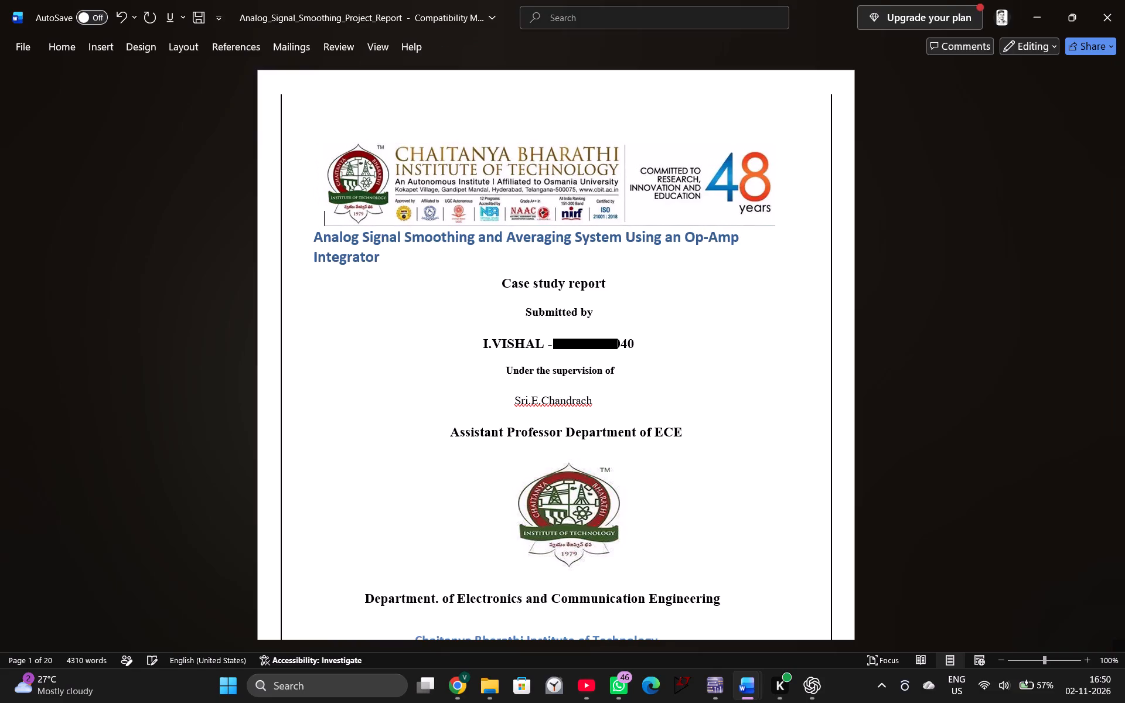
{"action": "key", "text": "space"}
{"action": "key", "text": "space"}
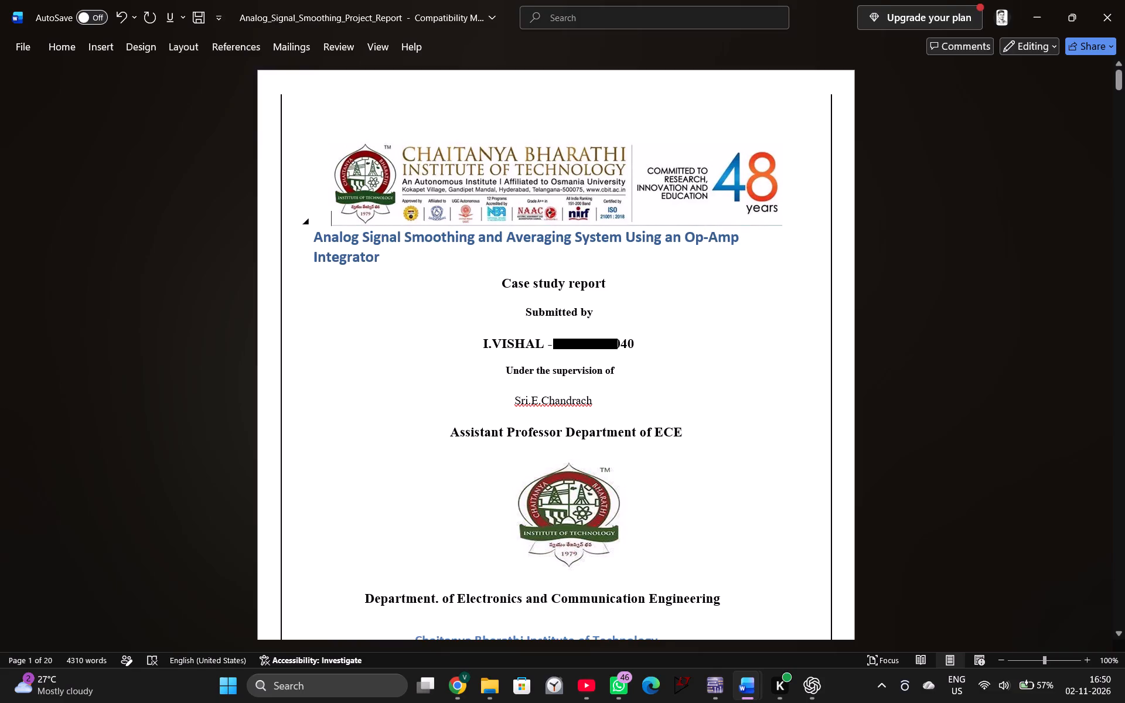
Centre the report title "Analog Signal Smoothing and Averaging System Using an Op-Amp Integrator" on the cover page.
{"action": "left_click_drag", "start_coordinate": [309, 234], "coordinate": [388, 259]}
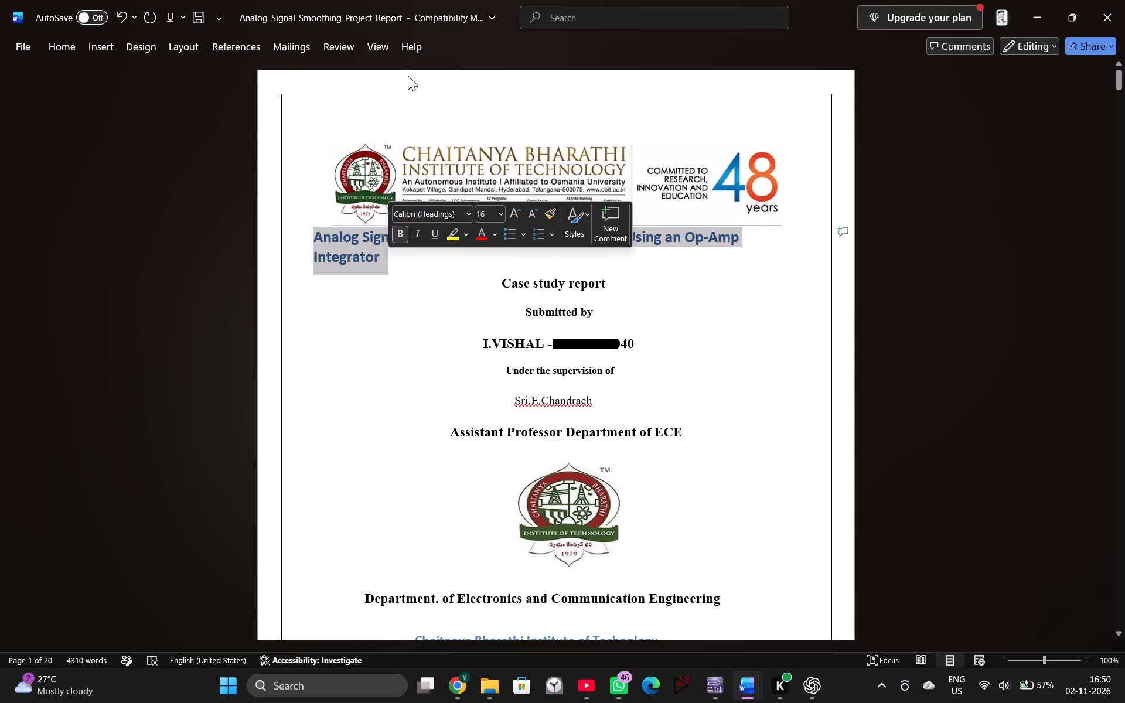
{"action": "left_click", "coordinate": [69, 47]}
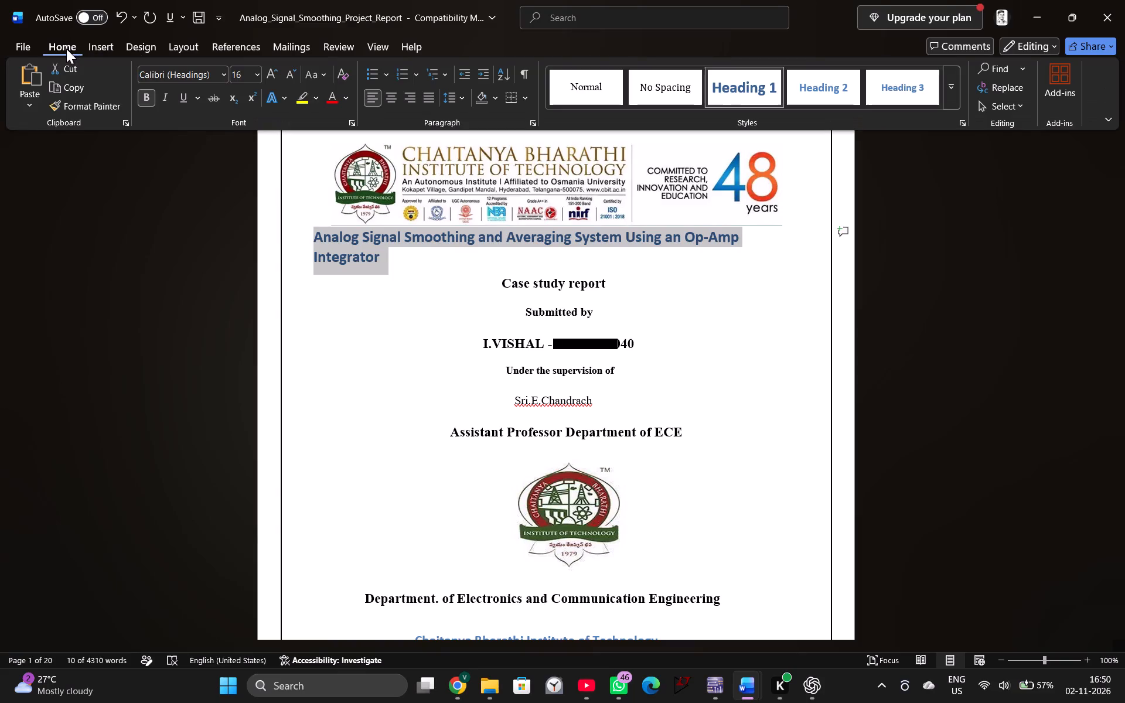
{"action": "left_click", "coordinate": [393, 97]}
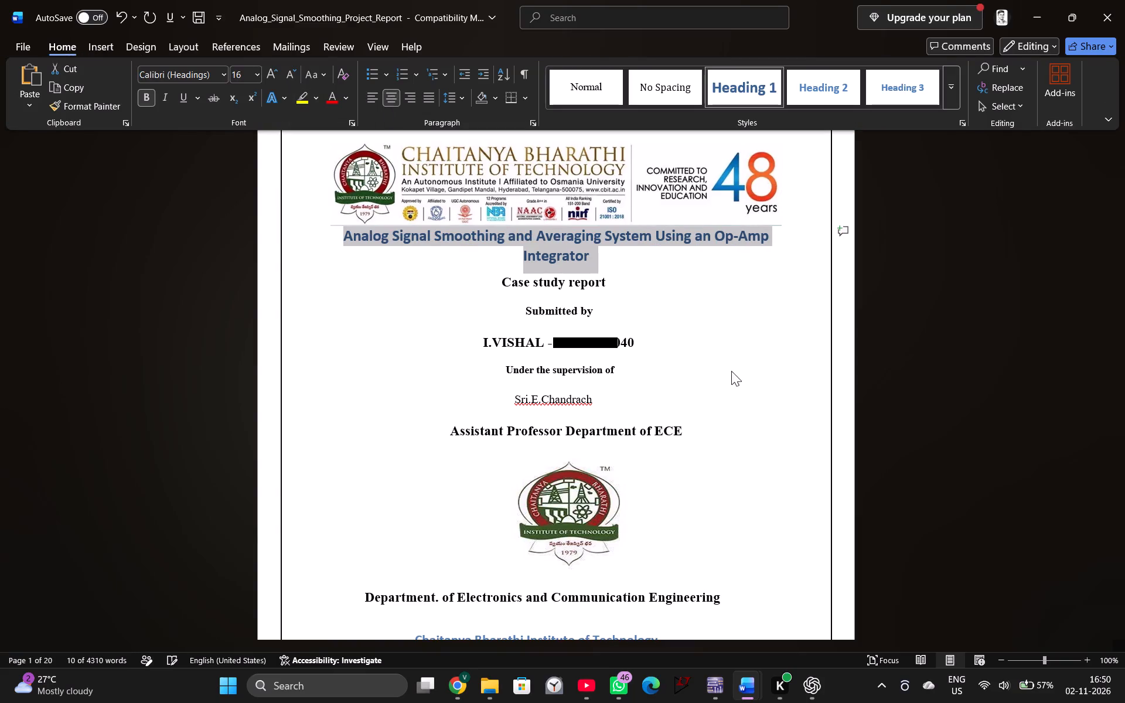
{"action": "left_click", "coordinate": [731, 371]}
{"action": "scroll", "coordinate": [663, 342], "scroll_direction": "down", "scroll_amount": 1}
{"action": "scroll", "coordinate": [702, 336], "scroll_direction": "up", "scroll_amount": 7}
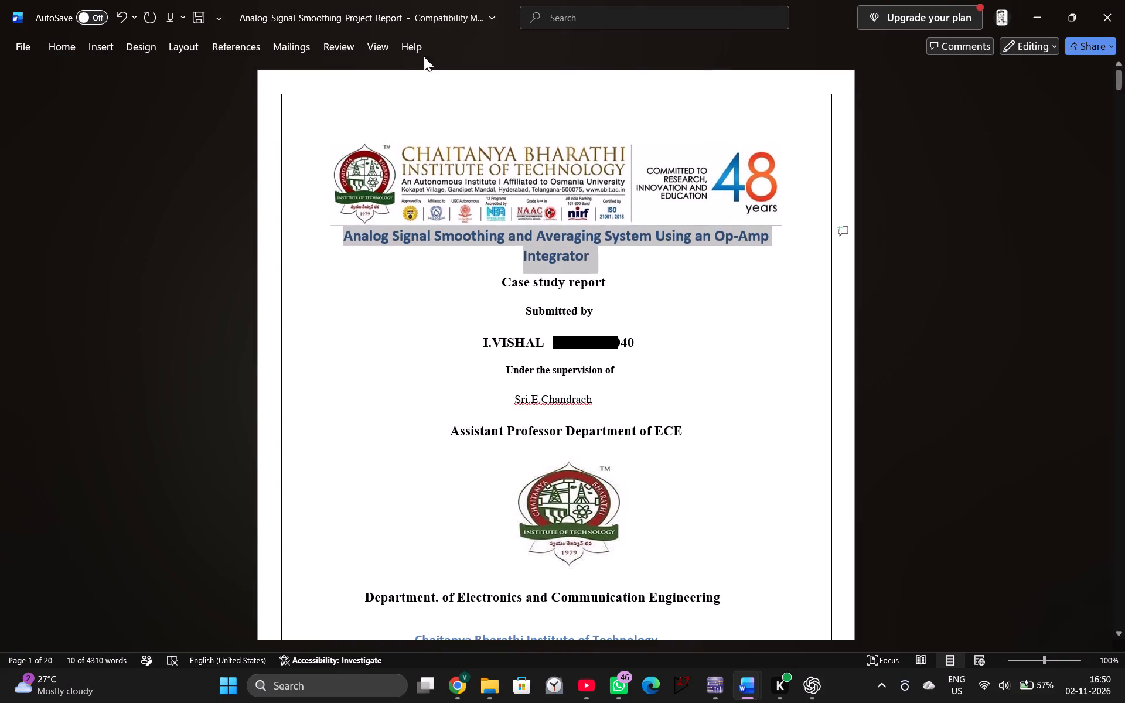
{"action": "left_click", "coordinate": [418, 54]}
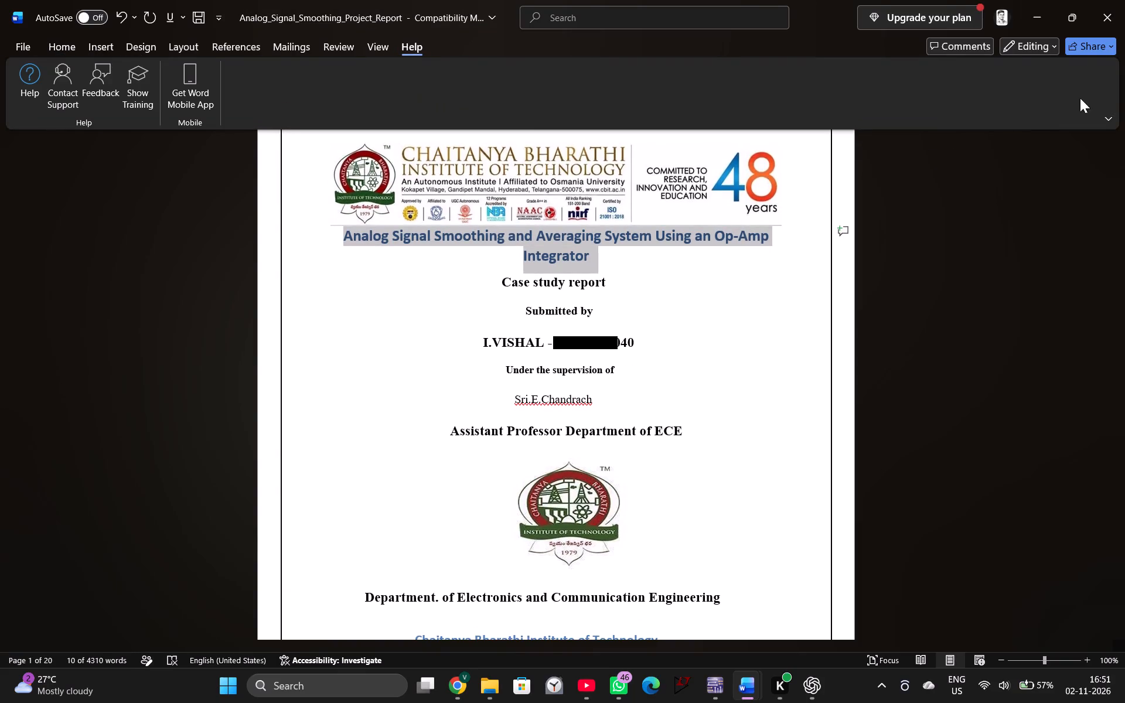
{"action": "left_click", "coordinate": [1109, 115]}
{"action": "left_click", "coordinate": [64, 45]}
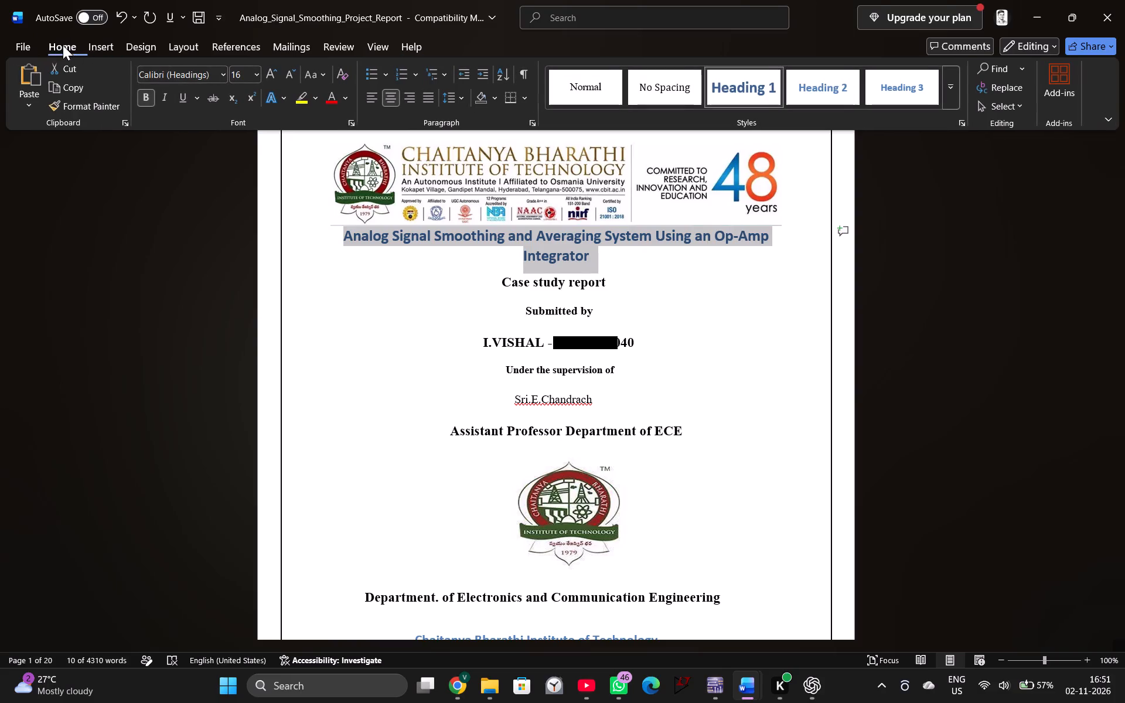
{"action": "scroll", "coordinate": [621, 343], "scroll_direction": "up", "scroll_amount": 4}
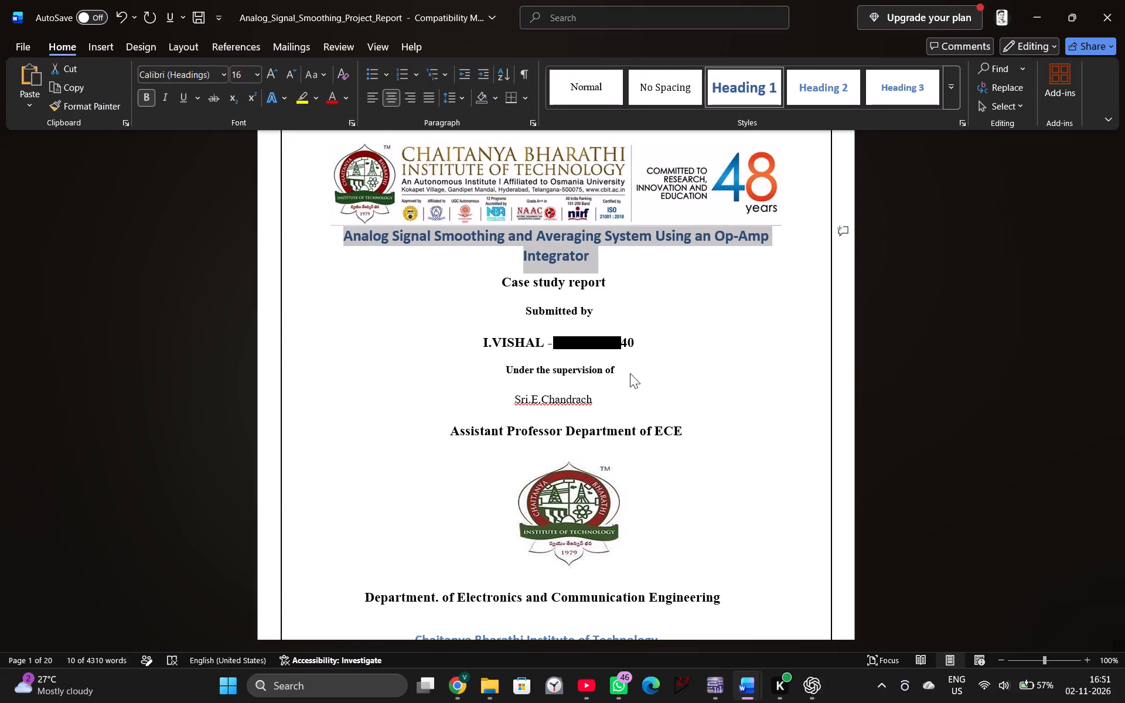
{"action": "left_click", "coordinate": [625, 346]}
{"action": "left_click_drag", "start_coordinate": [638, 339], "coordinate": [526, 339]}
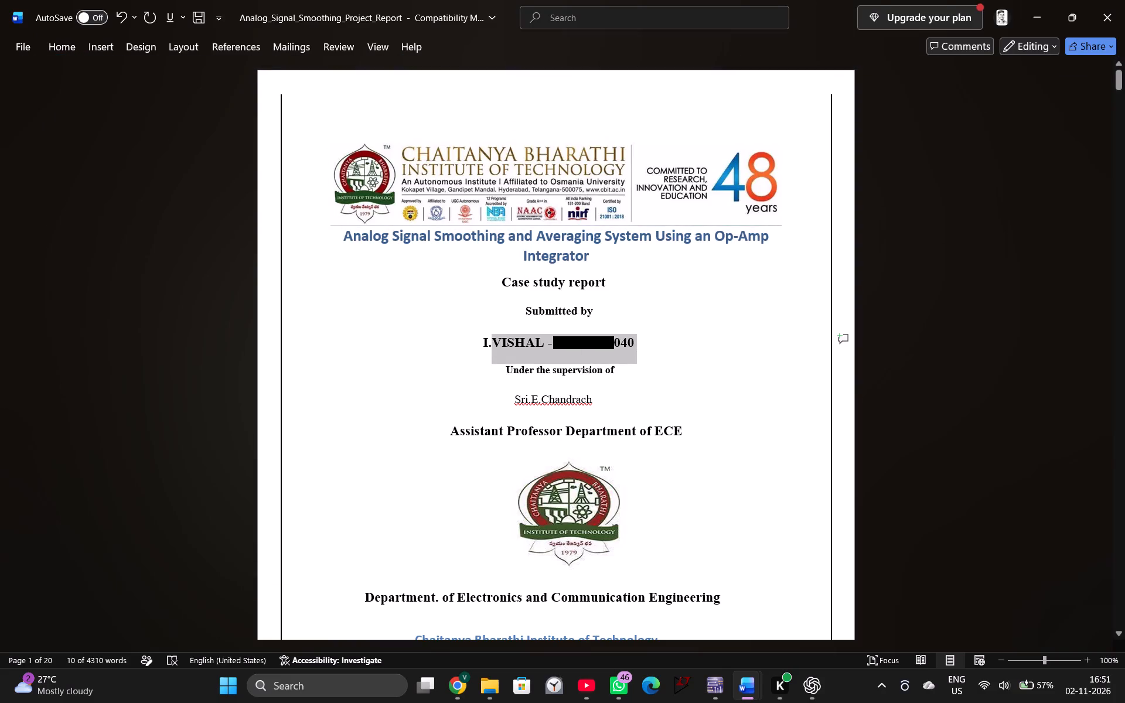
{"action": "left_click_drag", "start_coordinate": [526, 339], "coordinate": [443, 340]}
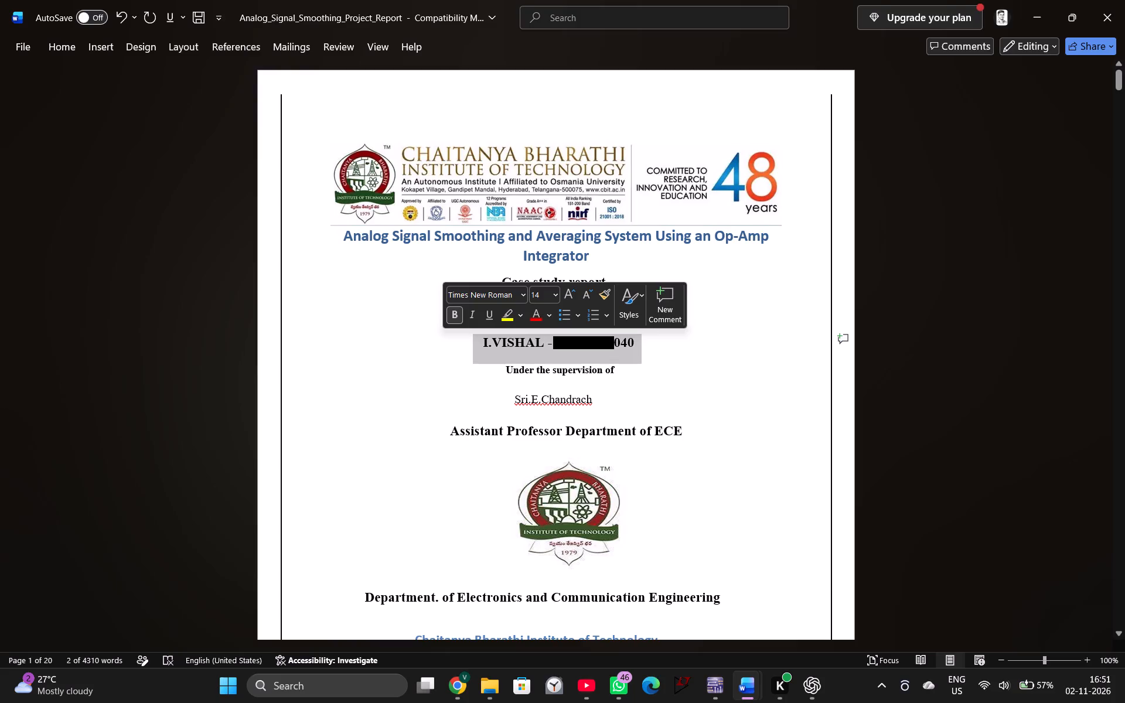
Insert a blank paragraph before the ABSTRACT heading so the abstract starts on page 2.
{"action": "scroll", "coordinate": [855, 280], "scroll_direction": "down", "scroll_amount": 2}
{"action": "scroll", "coordinate": [625, 340], "scroll_direction": "up", "scroll_amount": 4}
{"action": "scroll", "coordinate": [611, 374], "scroll_direction": "down", "scroll_amount": 18}
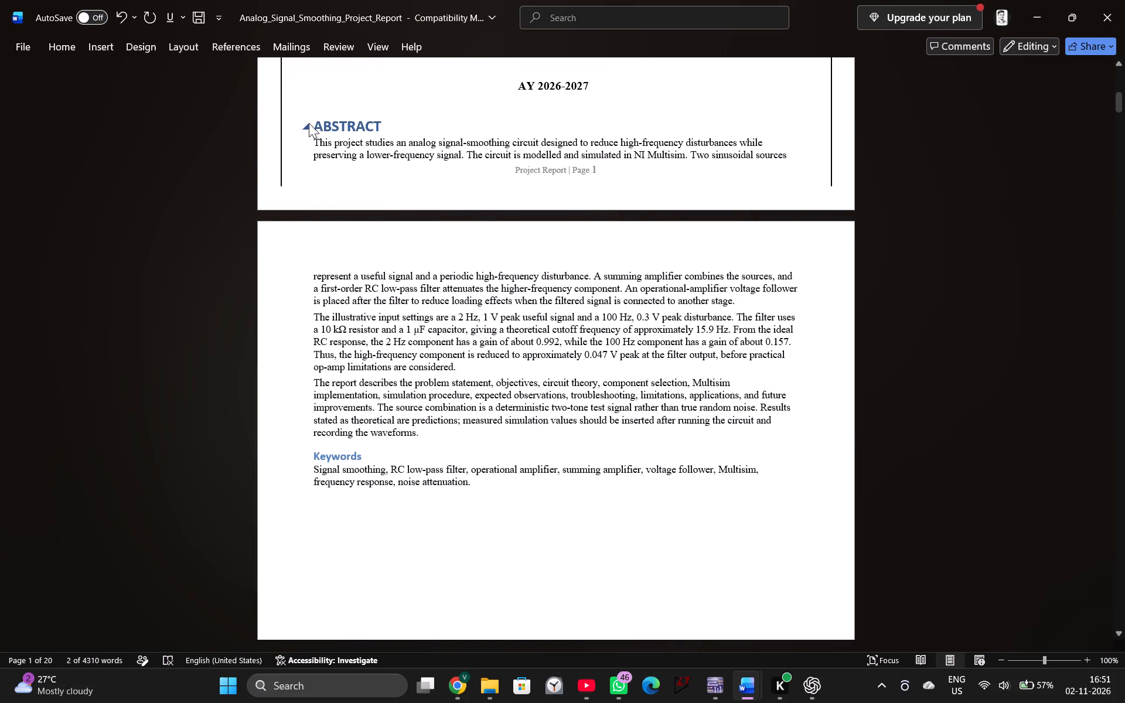
{"action": "left_click", "coordinate": [309, 123]}
{"action": "left_click", "coordinate": [312, 123]}
{"action": "left_click", "coordinate": [305, 127]}
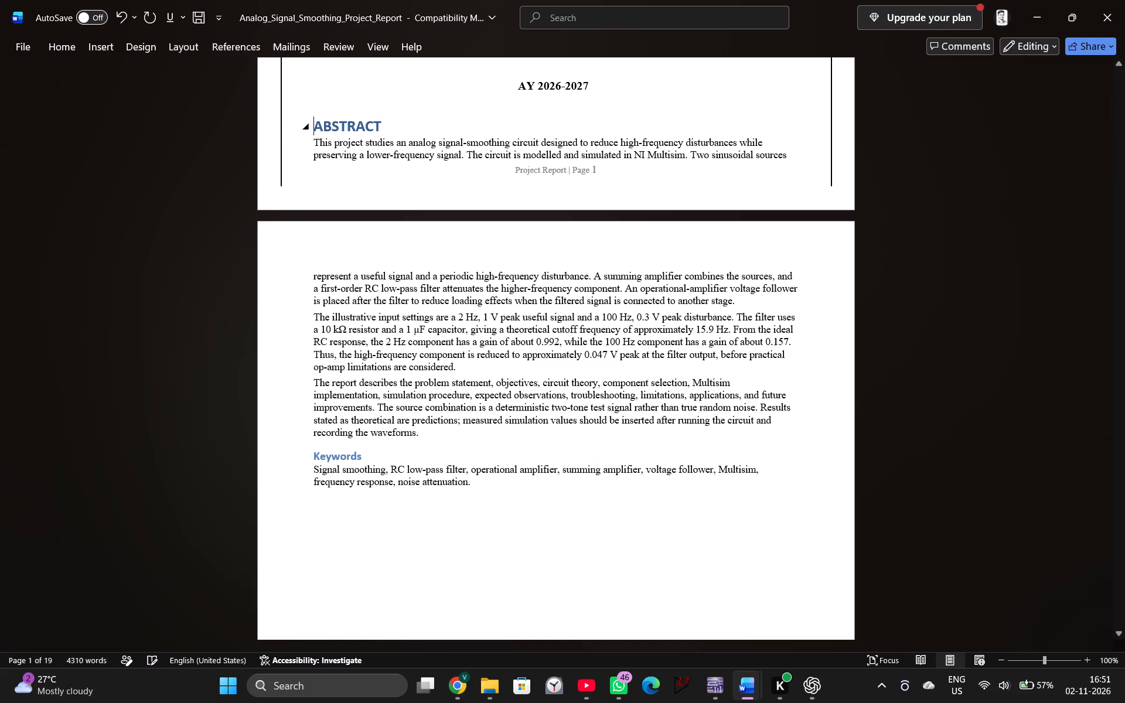
{"action": "key", "text": "Return"}
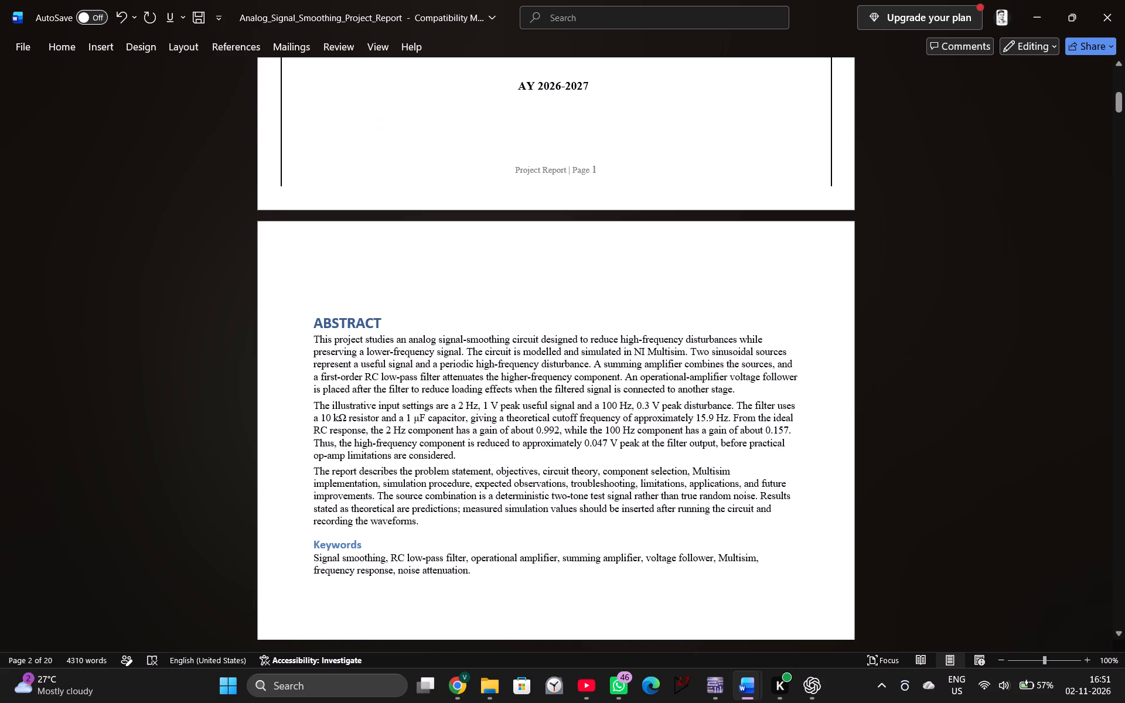
Correct and complete the supervisor's name on the cover, writing its final part as a separate, capitalised word.
{"action": "scroll", "coordinate": [496, 233], "scroll_direction": "up", "scroll_amount": 16}
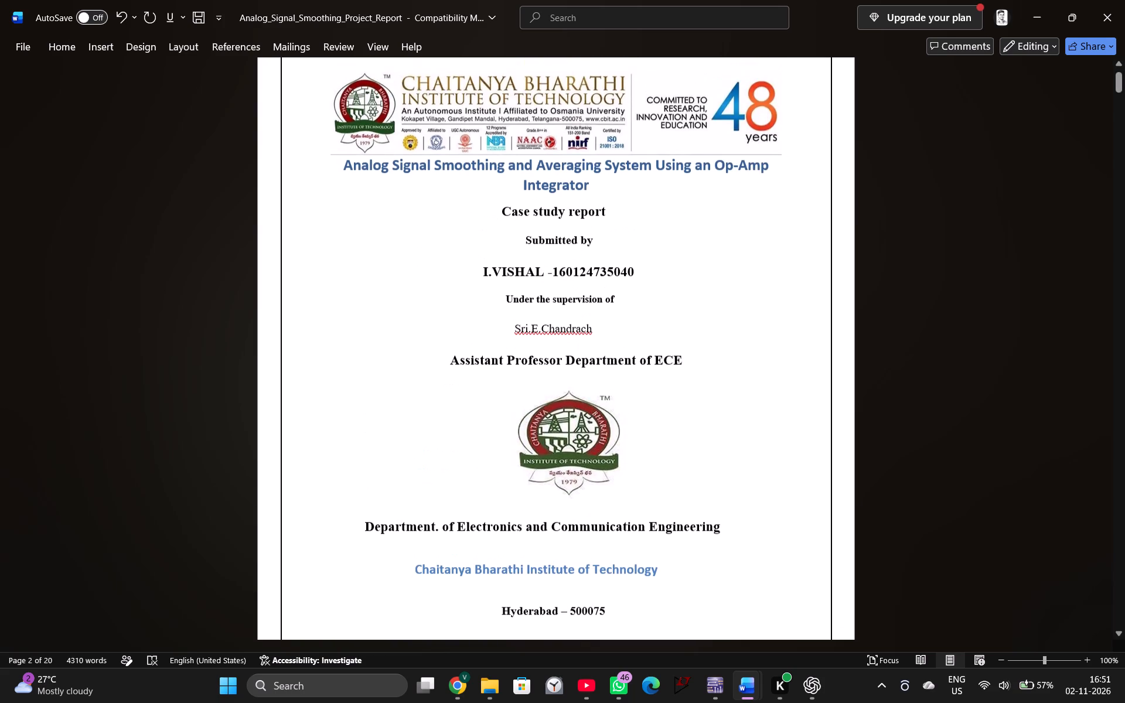
{"action": "scroll", "coordinate": [514, 249], "scroll_direction": "down", "scroll_amount": 1}
{"action": "left_click", "coordinate": [609, 290]}
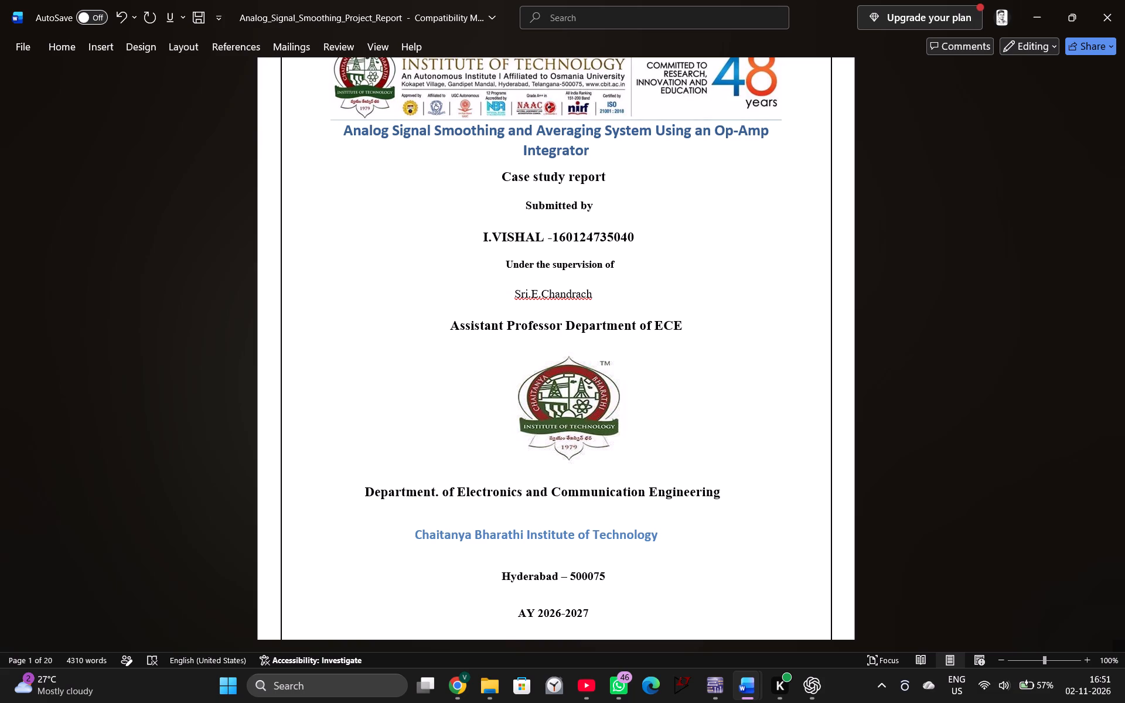
{"action": "key", "text": "BackSpace"}
{"action": "key", "text": "BackSpace"}
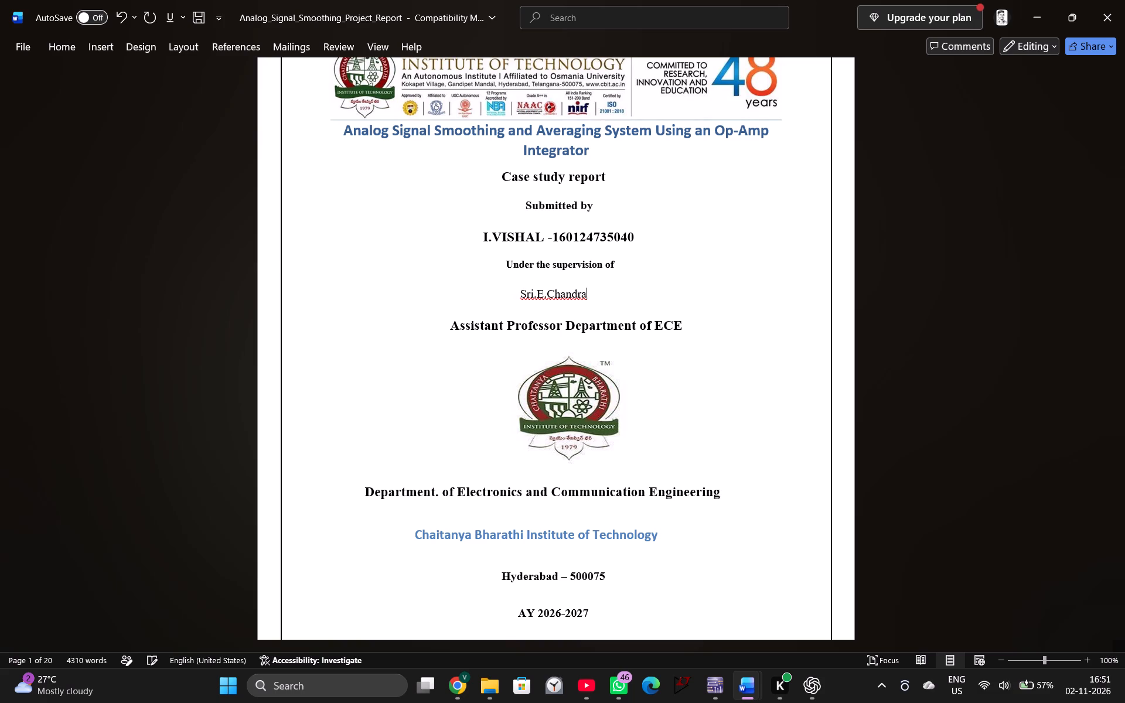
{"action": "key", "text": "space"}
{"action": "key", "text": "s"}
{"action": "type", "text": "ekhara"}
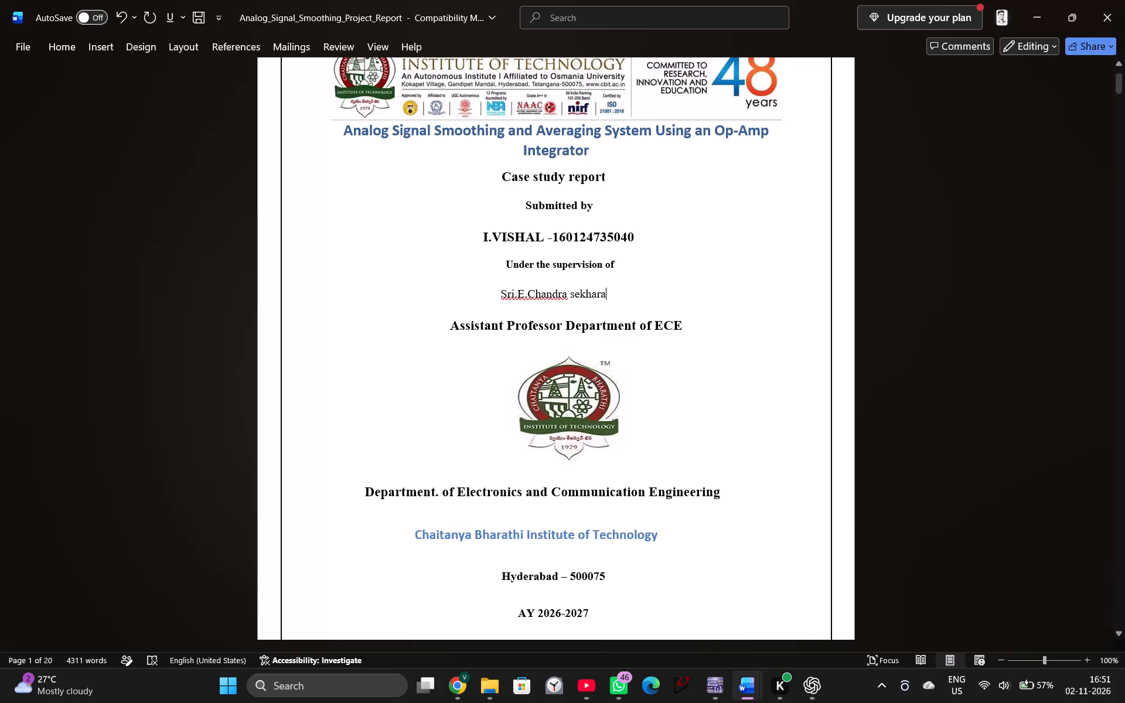
{"action": "left_click", "coordinate": [573, 294]}
{"action": "key", "text": "BackSpace"}
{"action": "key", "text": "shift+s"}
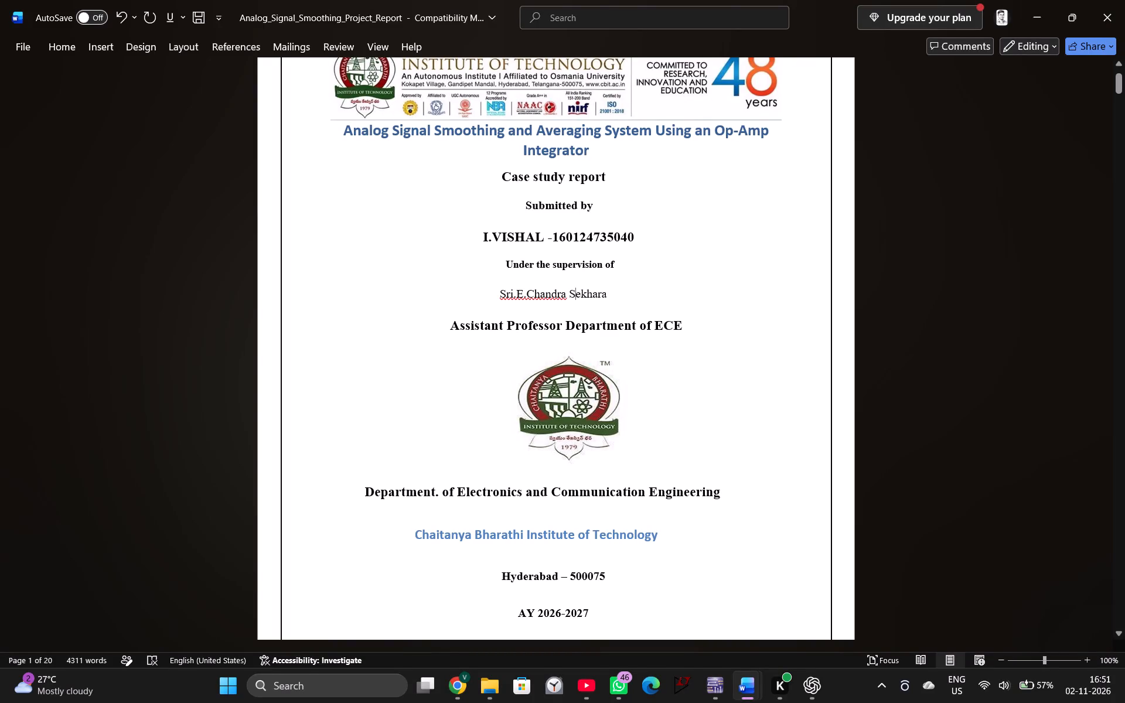
{"action": "left_click", "coordinate": [620, 298]}
{"action": "key", "text": "BackSpace"}
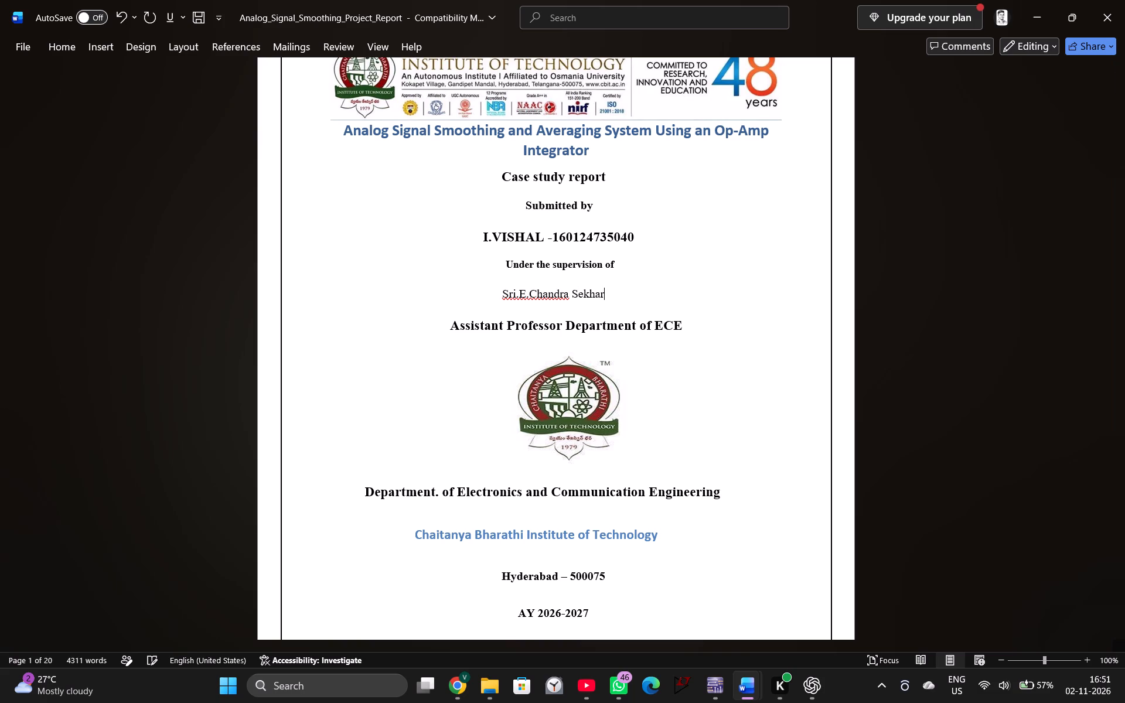
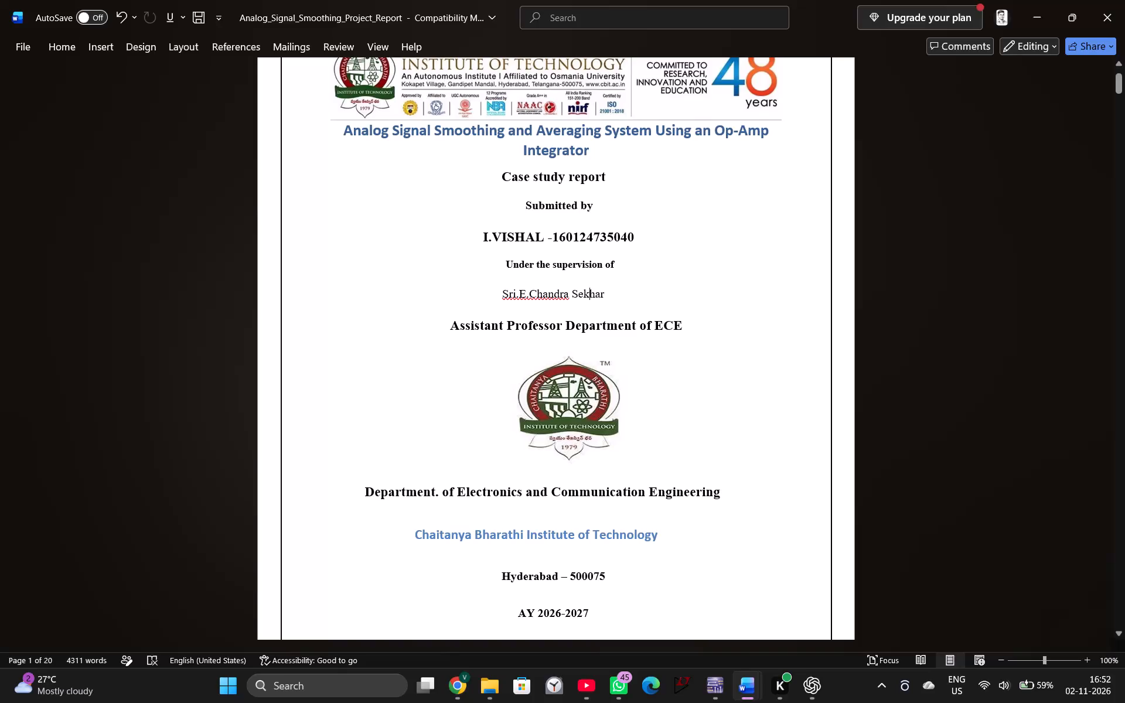
Insert a space on each side of the initial in the supervisor's name on the cover page.
{"action": "left_click", "coordinate": [525, 291]}
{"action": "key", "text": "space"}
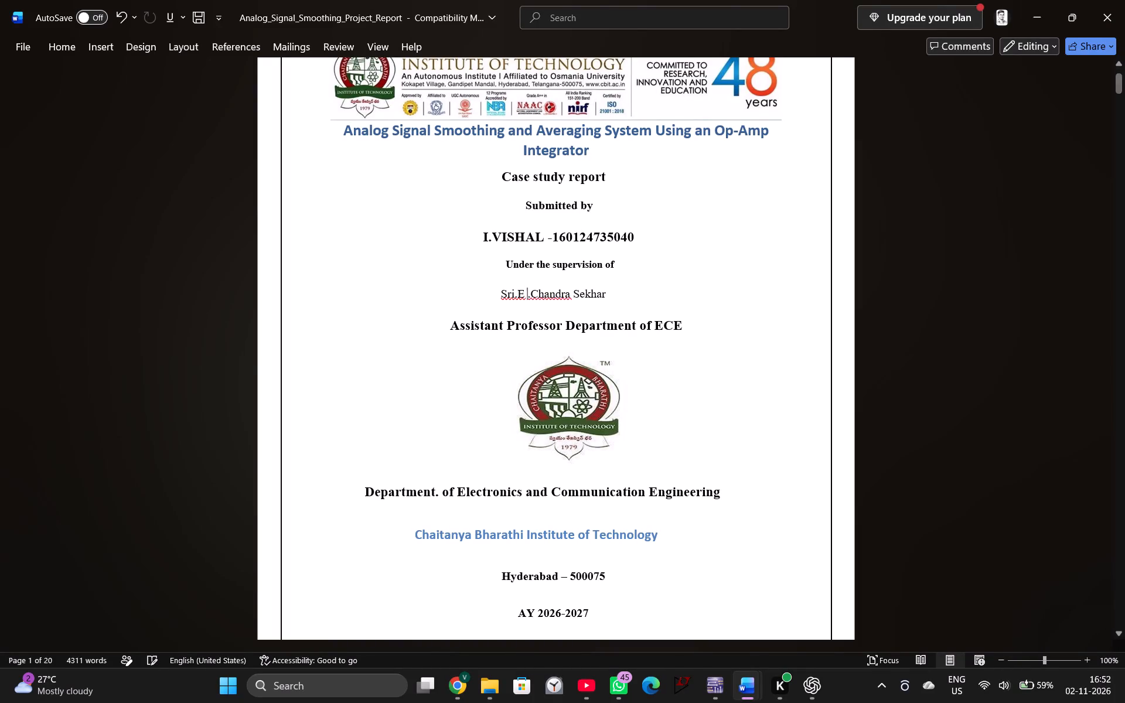
{"action": "left_click", "coordinate": [516, 291]}
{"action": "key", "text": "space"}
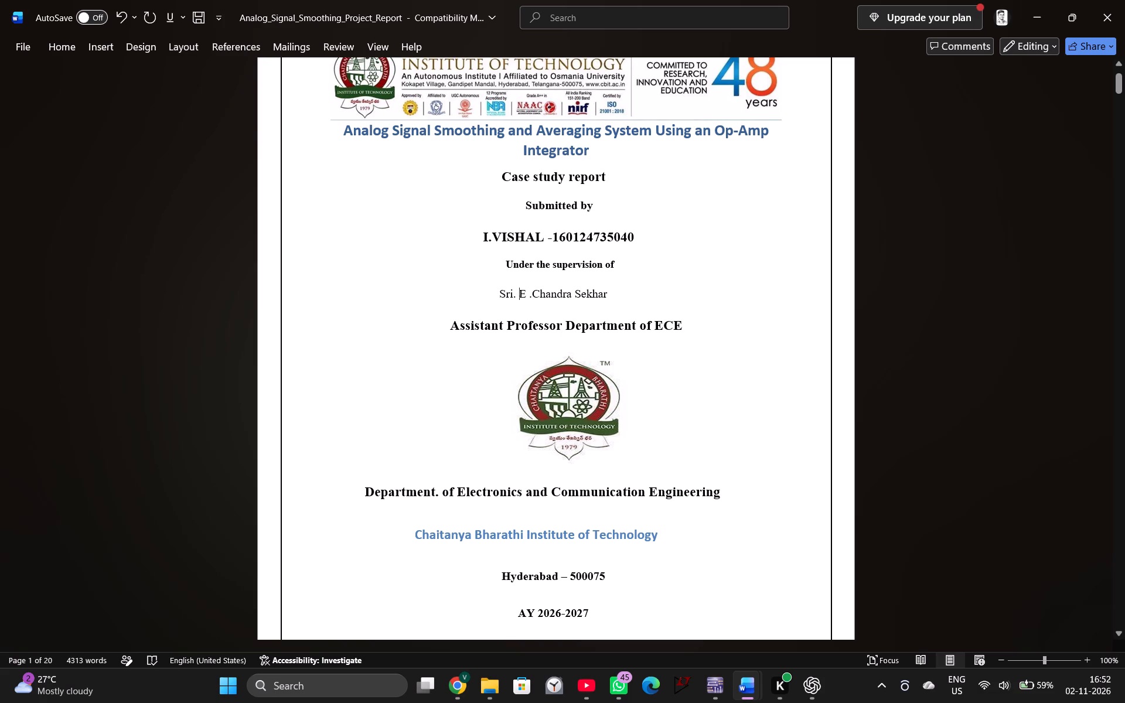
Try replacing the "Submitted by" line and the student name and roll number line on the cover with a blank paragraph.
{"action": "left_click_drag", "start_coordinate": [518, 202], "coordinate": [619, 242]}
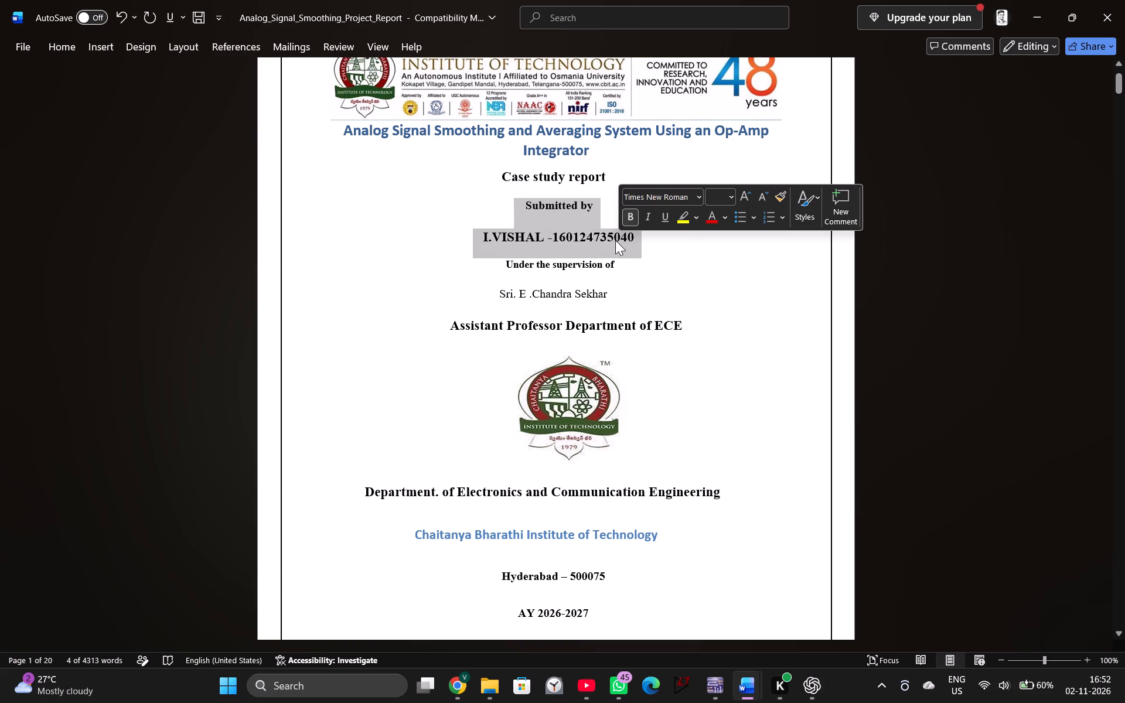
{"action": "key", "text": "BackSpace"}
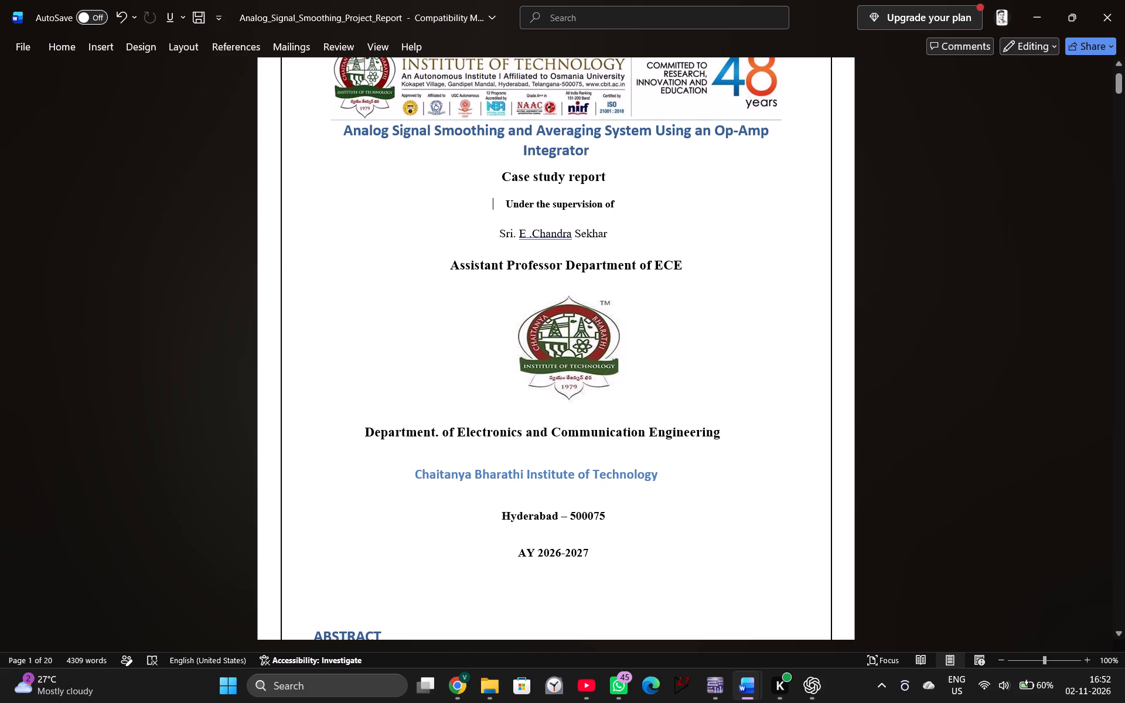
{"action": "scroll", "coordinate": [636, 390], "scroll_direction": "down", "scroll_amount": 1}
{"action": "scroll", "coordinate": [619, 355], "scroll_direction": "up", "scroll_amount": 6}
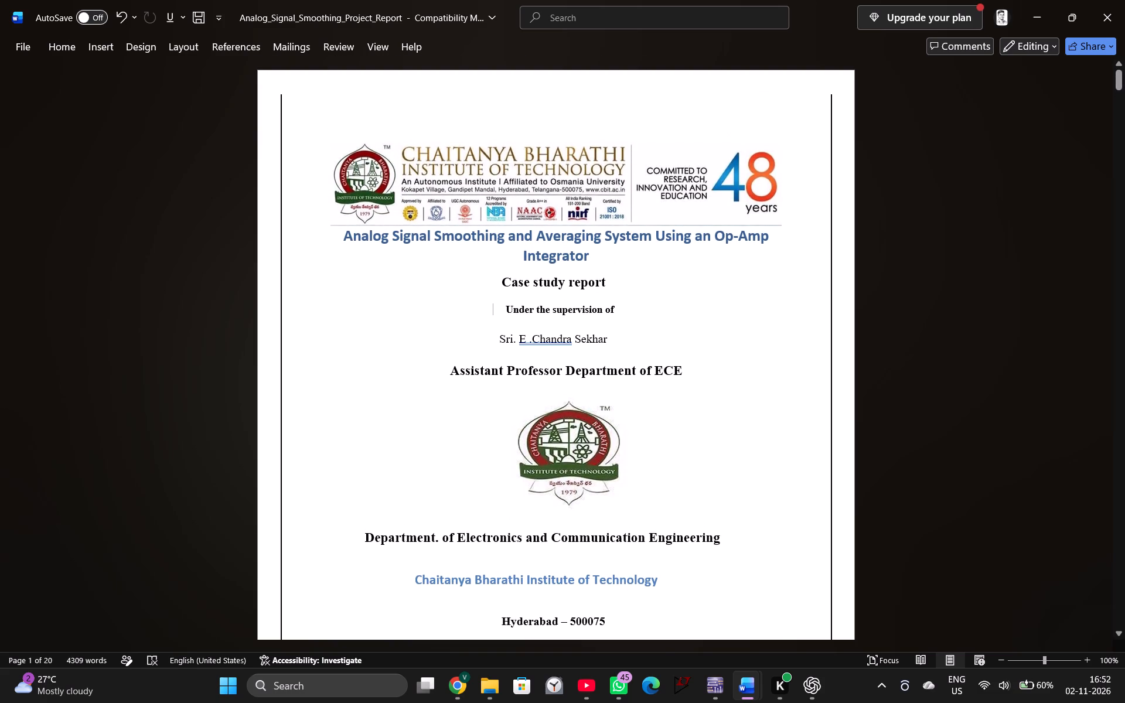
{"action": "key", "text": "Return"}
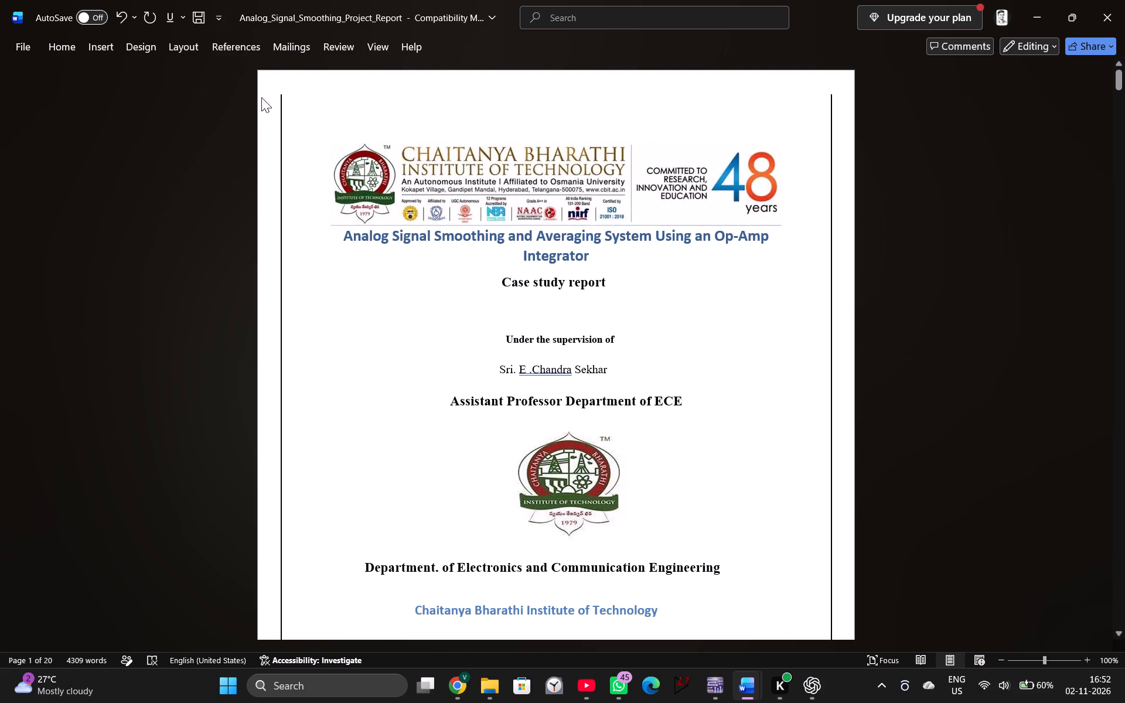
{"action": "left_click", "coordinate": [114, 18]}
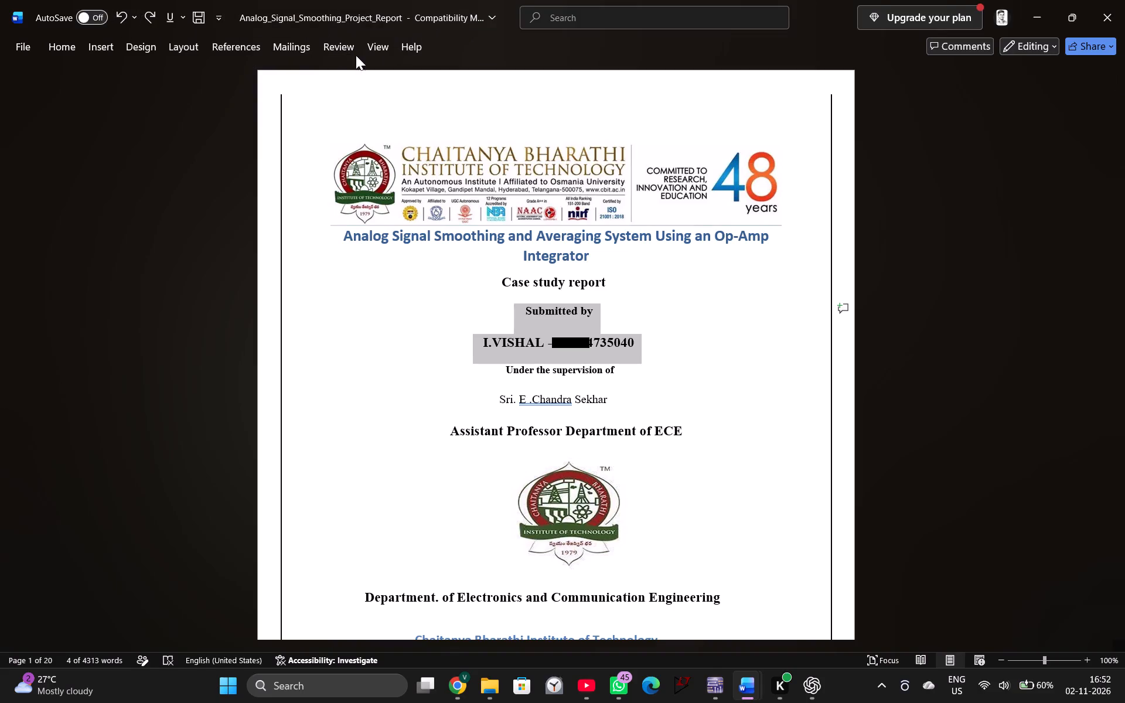
Review the cover page from the college banner down to the page footer.
{"action": "left_click", "coordinate": [73, 45]}
{"action": "scroll", "coordinate": [678, 315], "scroll_direction": "up", "scroll_amount": 4}
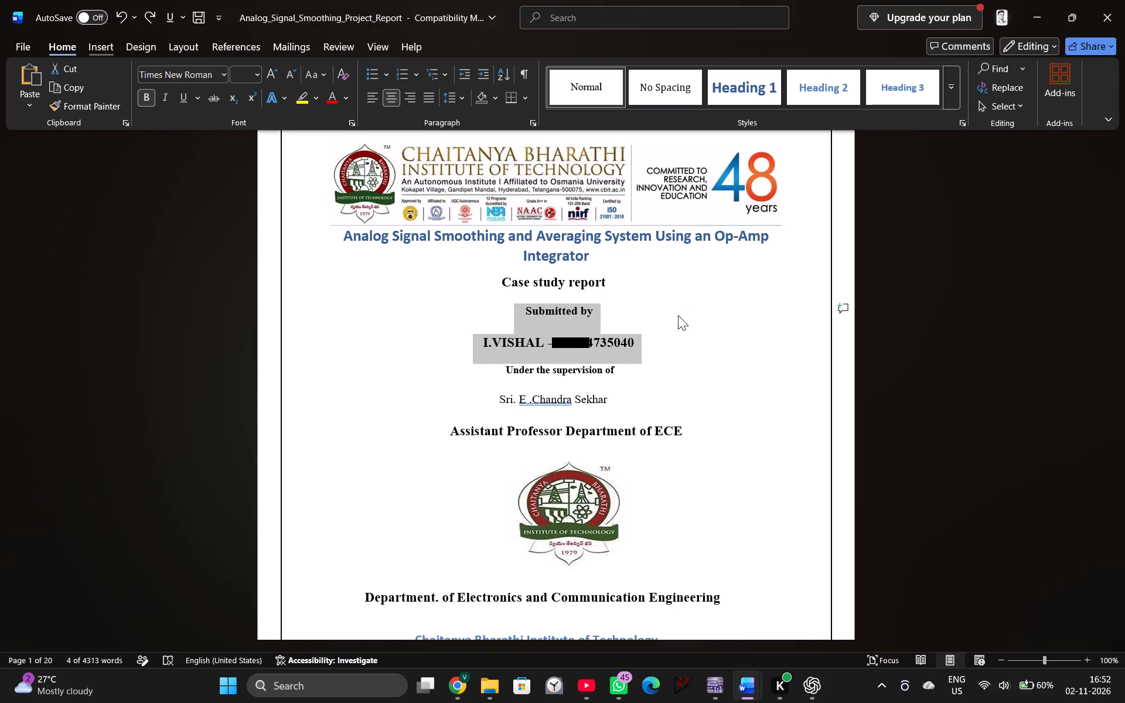
{"action": "left_click", "coordinate": [610, 309]}
{"action": "left_click", "coordinate": [591, 329]}
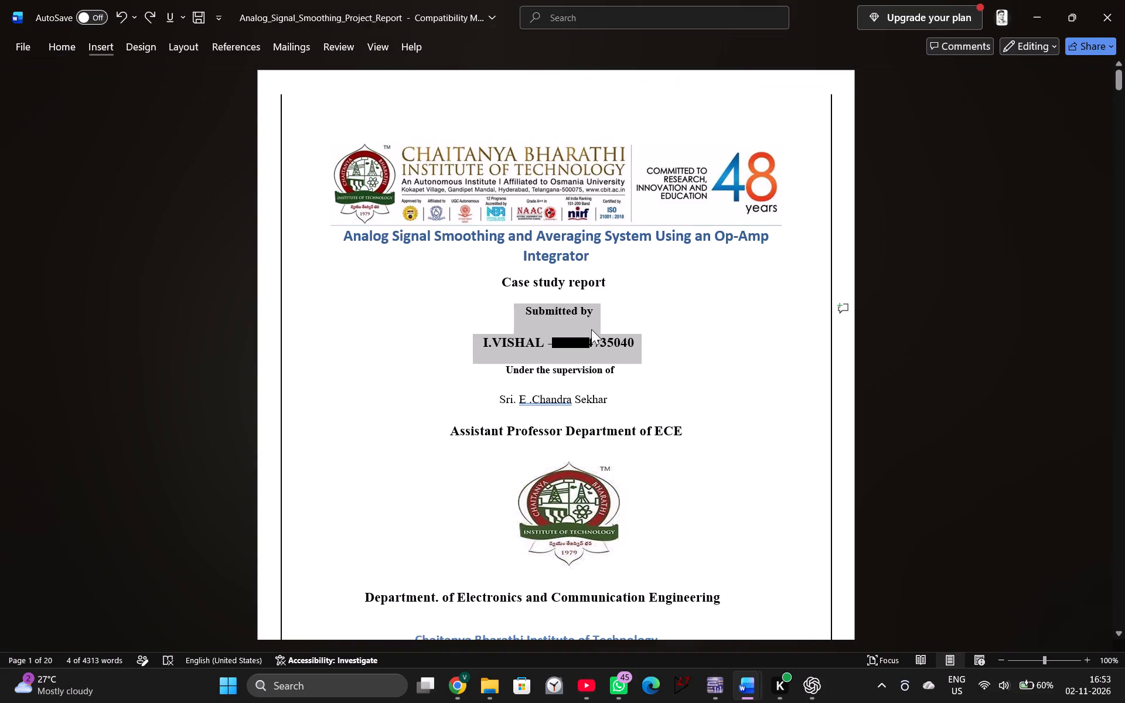
{"action": "scroll", "coordinate": [686, 303], "scroll_direction": "up", "scroll_amount": 15}
{"action": "scroll", "coordinate": [694, 353], "scroll_direction": "down", "scroll_amount": 7}
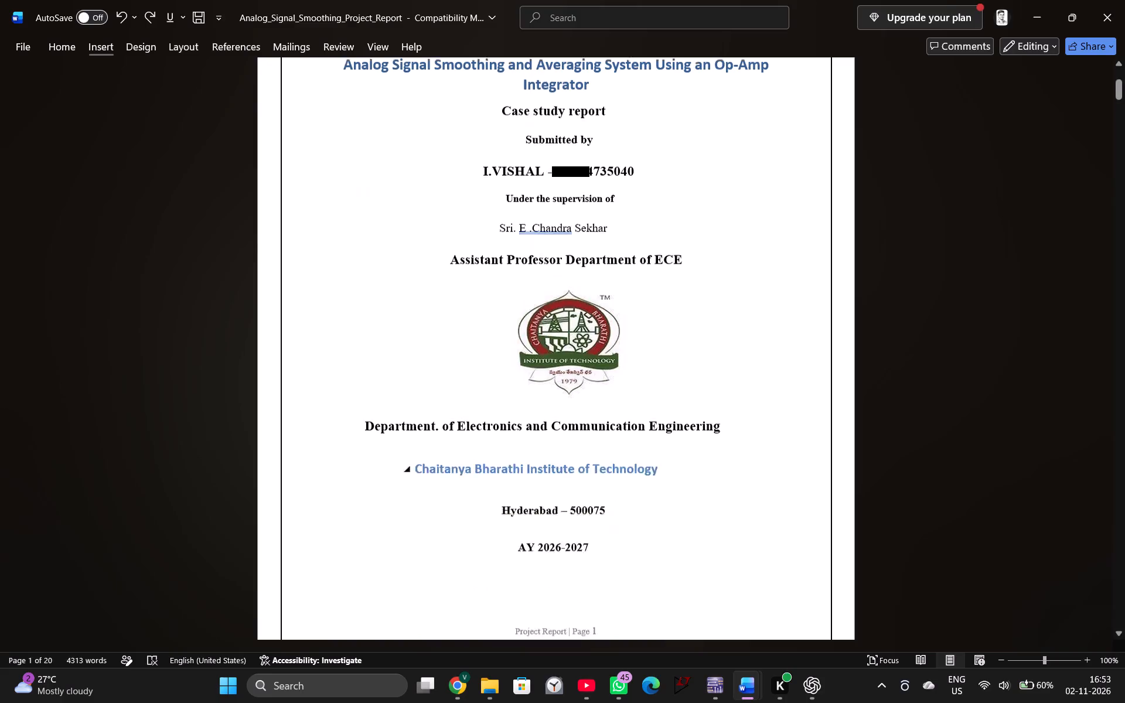
{"action": "scroll", "coordinate": [690, 359], "scroll_direction": "down", "scroll_amount": 20}
{"action": "scroll", "coordinate": [683, 396], "scroll_direction": "up", "scroll_amount": 20}
{"action": "scroll", "coordinate": [683, 396], "scroll_direction": "up", "scroll_amount": 2}
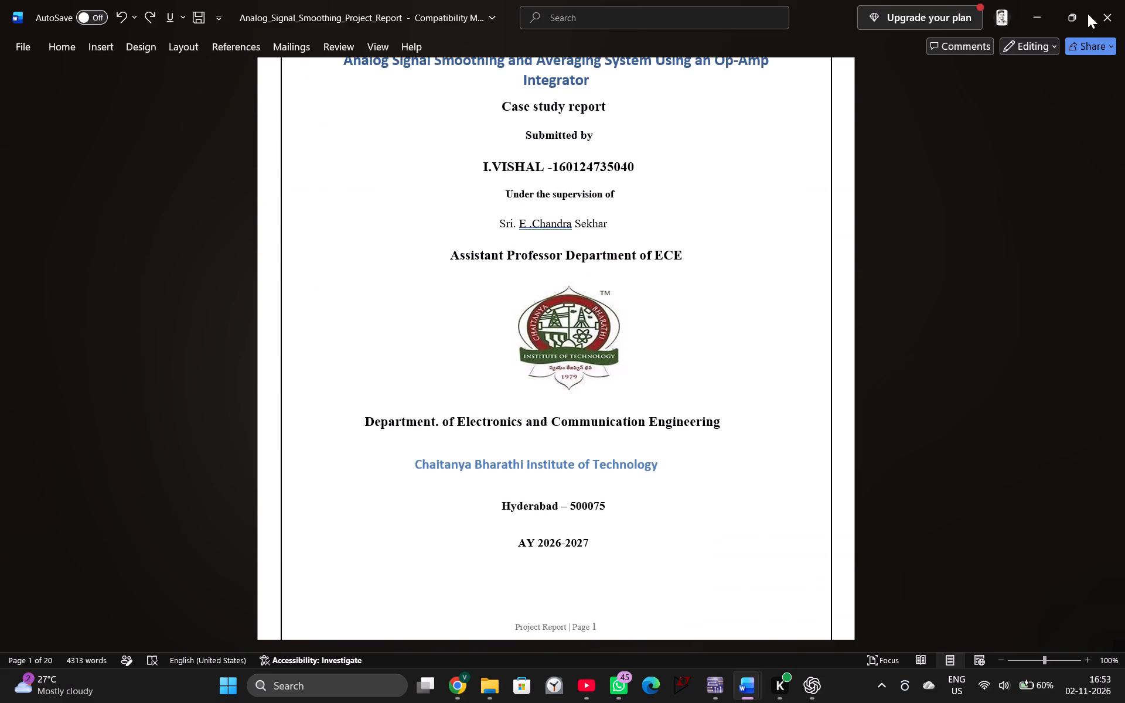
{"action": "scroll", "coordinate": [814, 178], "scroll_direction": "up", "scroll_amount": 8}
Close the Analog_Signal_Smoothing_Project_Report document.
{"action": "left_click", "coordinate": [1106, 22]}
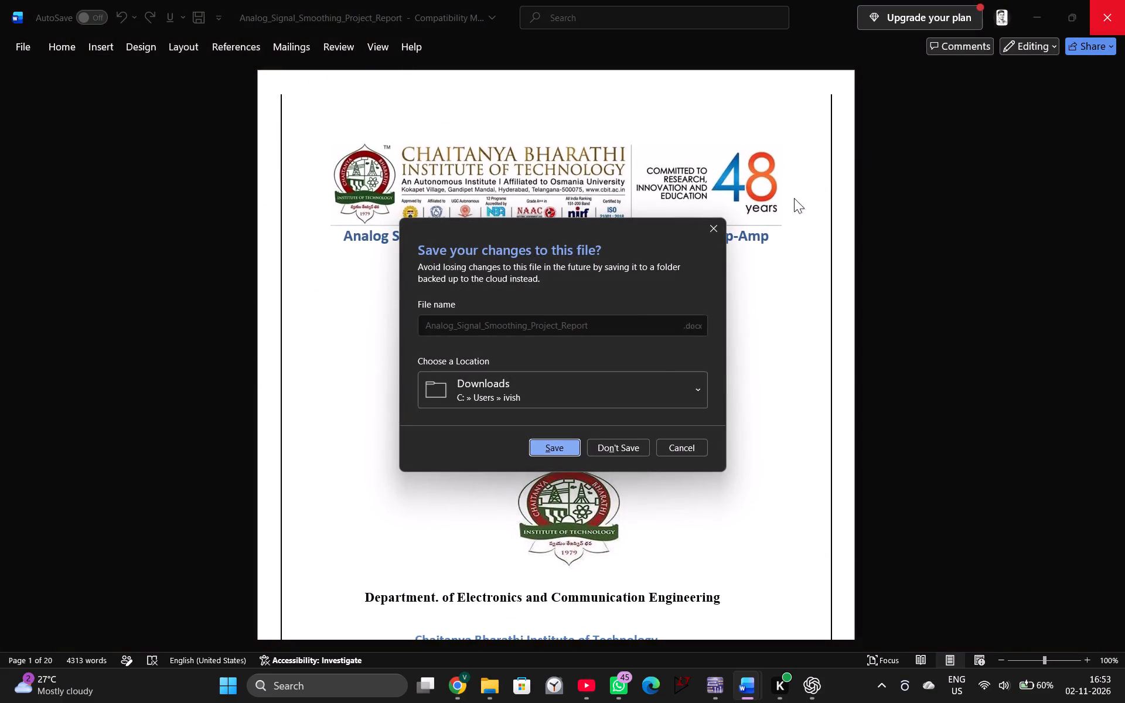
Save the changes to Analog_Signal_Smoothing_Project_Report in the Downloads folder as the document closes.
{"action": "left_click", "coordinate": [560, 445]}
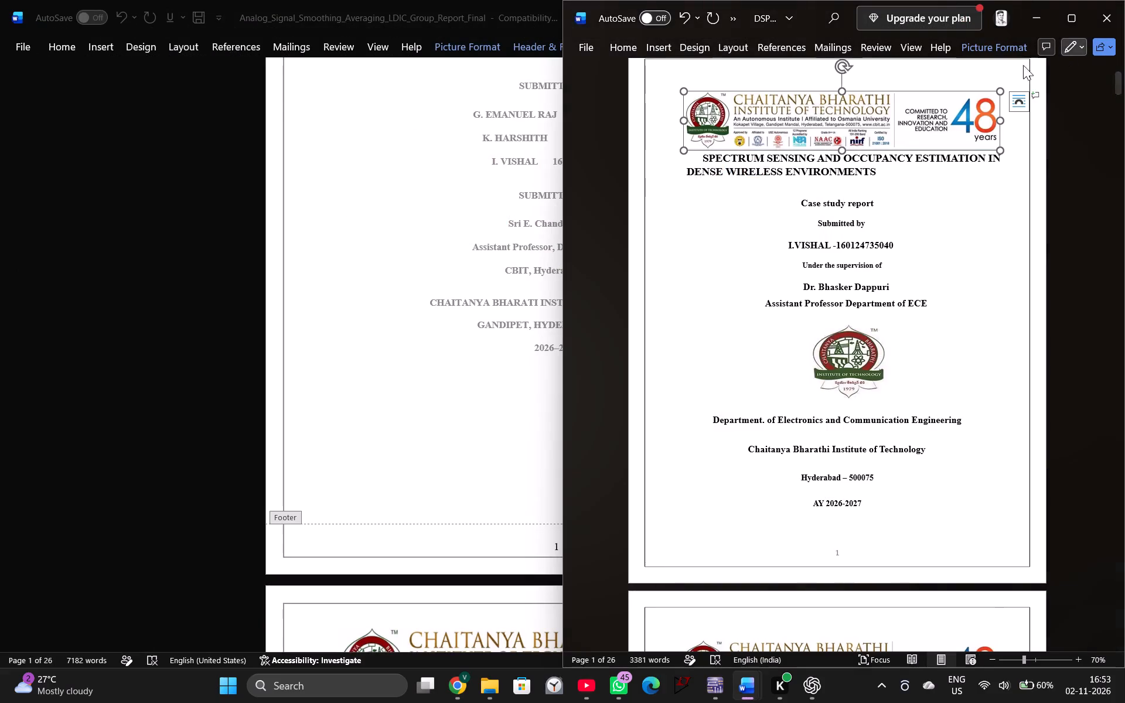
Close the DSP T REPORT document, saving it as a Word Document under the same name in the saildic folder.
{"action": "left_click", "coordinate": [1116, 13]}
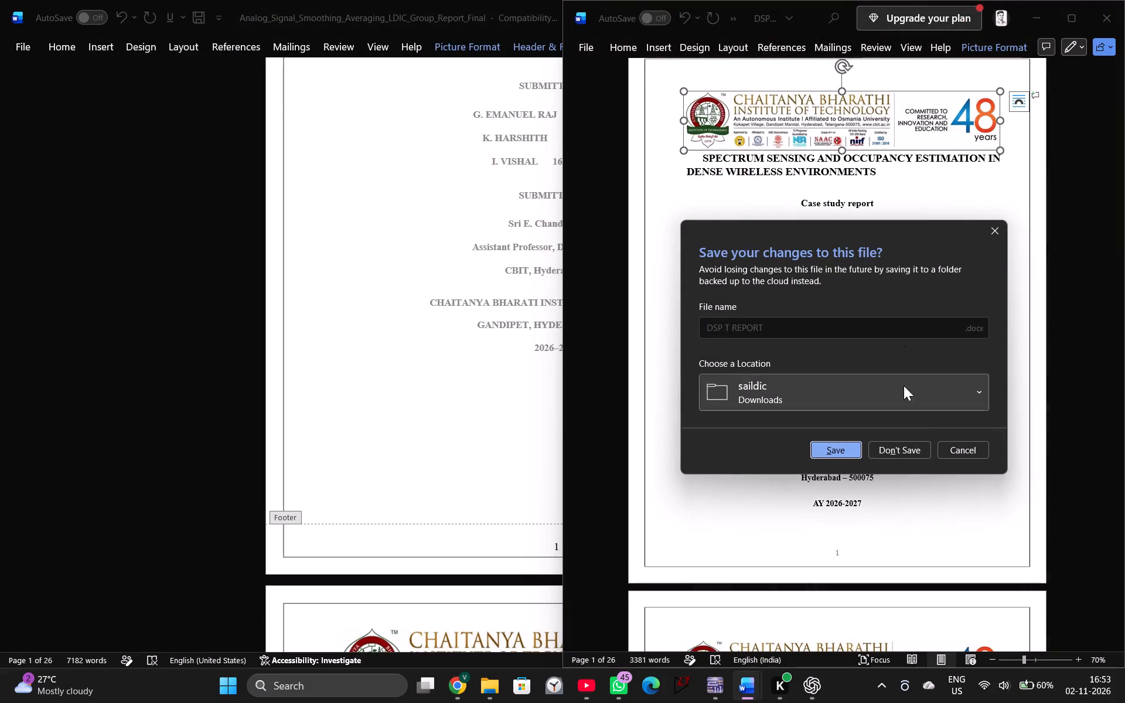
{"action": "left_click", "coordinate": [838, 444]}
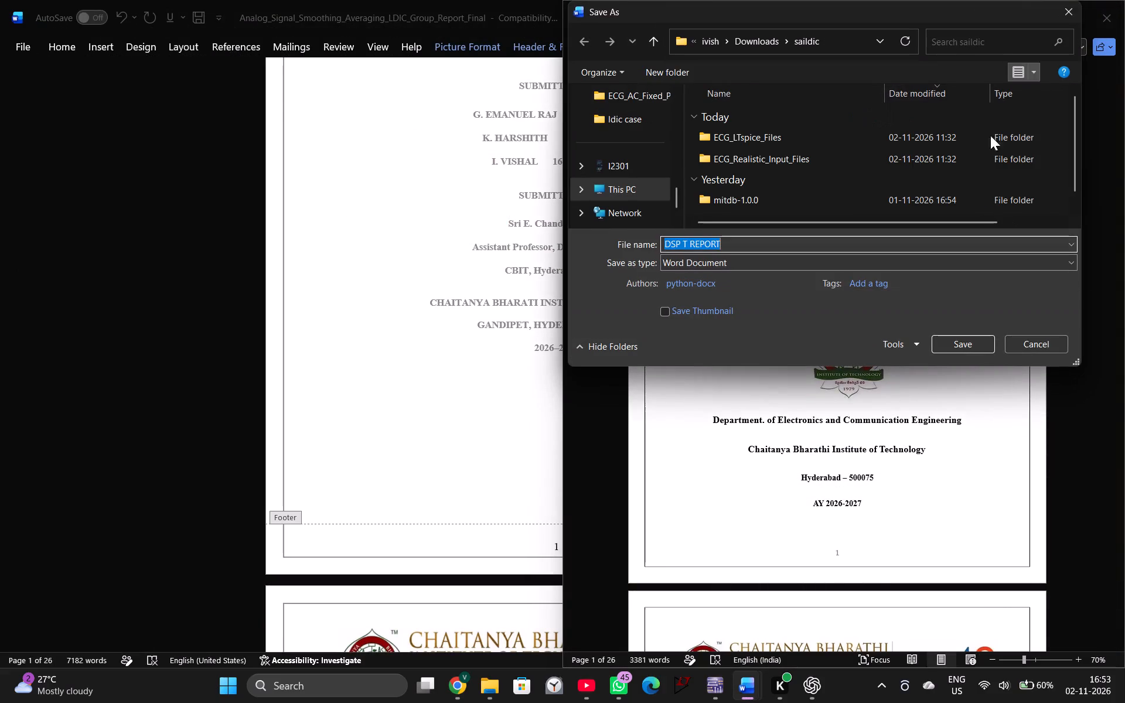
{"action": "left_click", "coordinate": [961, 349]}
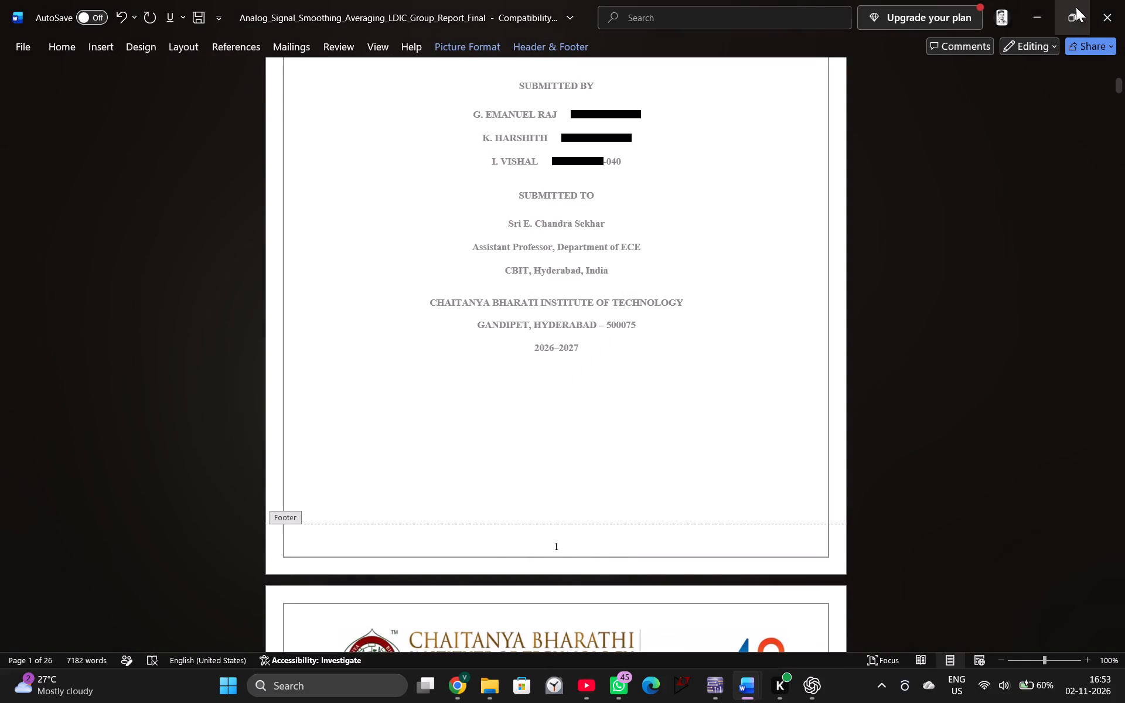
Close Analog_Signal_Smoothing_Averaging_LDIC_Group_Report_Final, saving its changes in the 2026-44 folder.
{"action": "left_click", "coordinate": [1114, 13]}
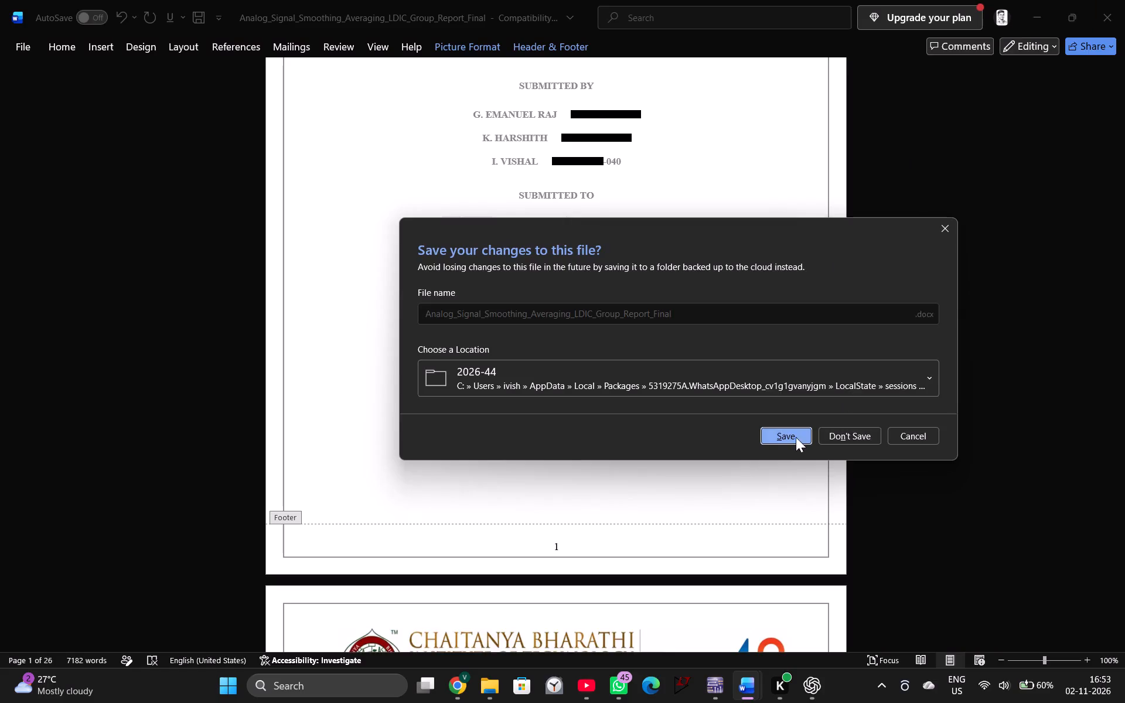
{"action": "left_click", "coordinate": [783, 431]}
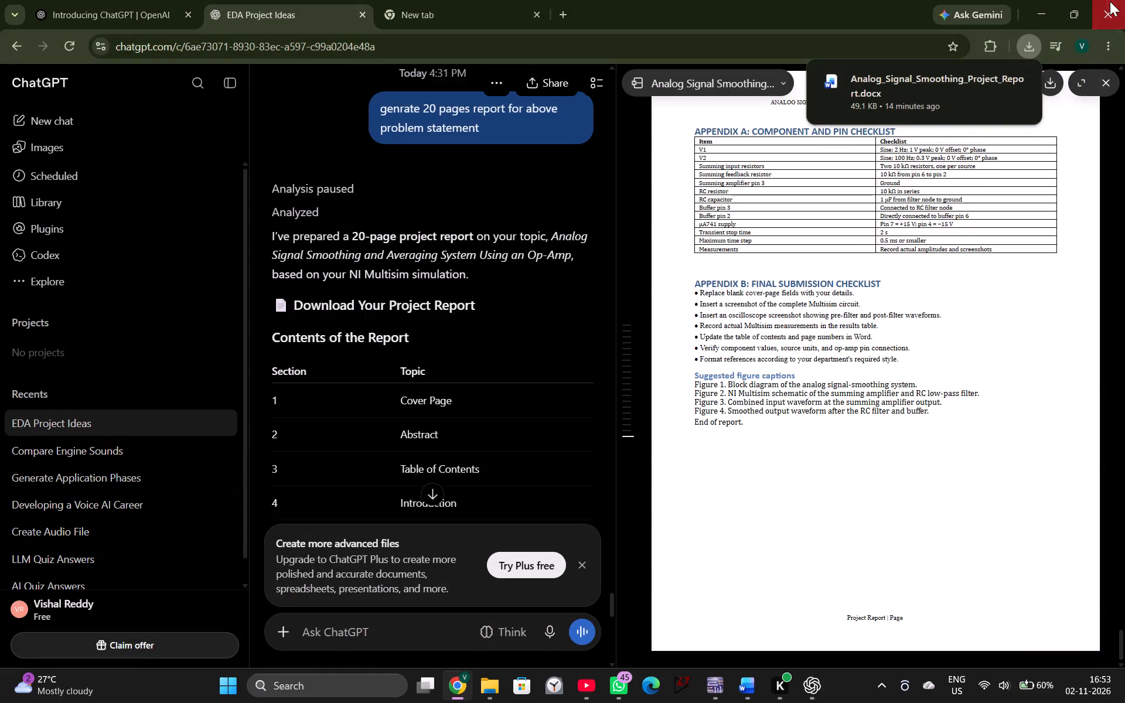
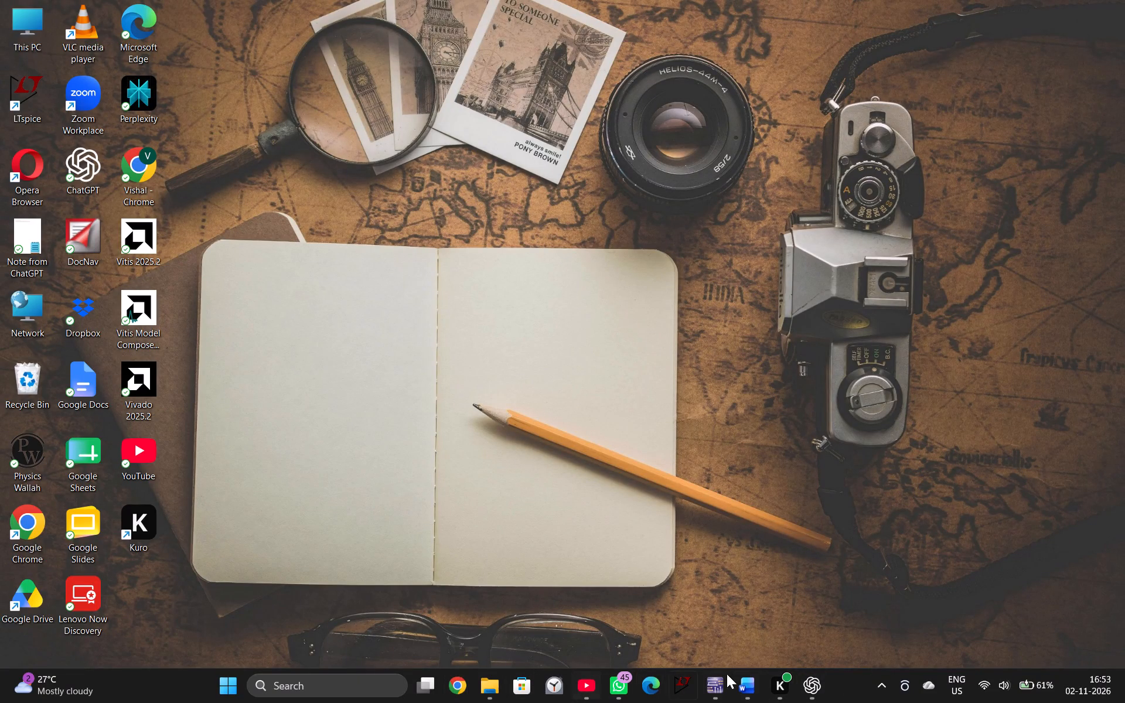
Switch to the ADC FINAL REPORT document in Word and check its cover page.
{"action": "left_click", "coordinate": [749, 683]}
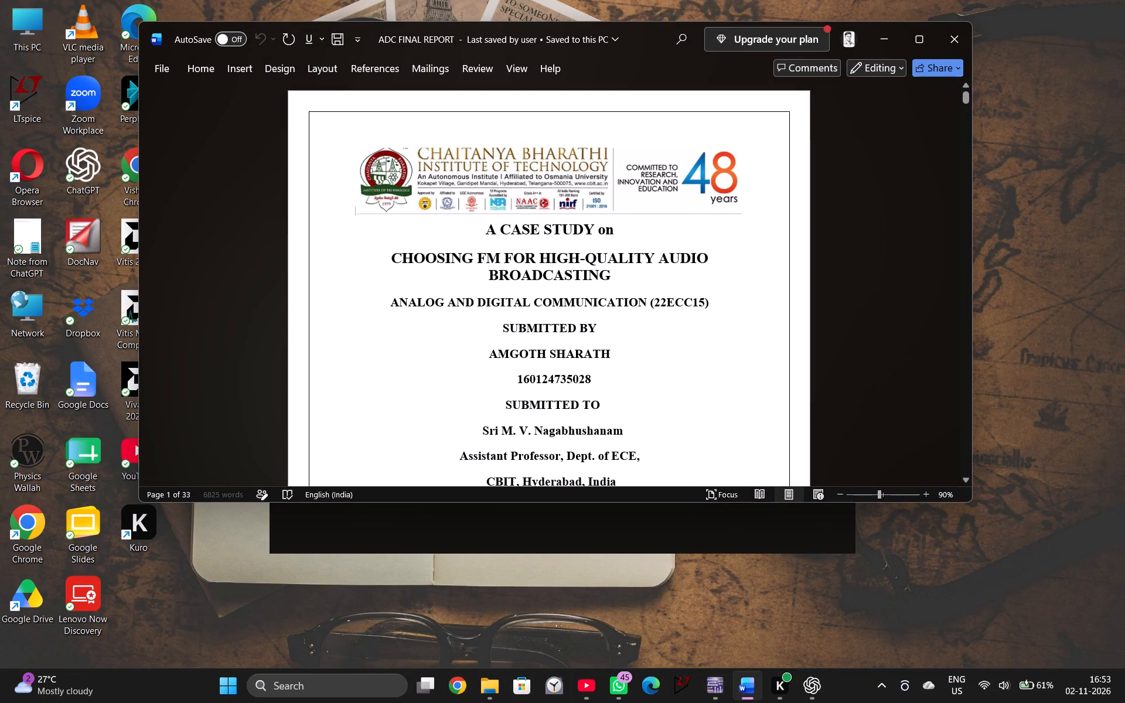
{"action": "scroll", "coordinate": [670, 230], "scroll_direction": "down", "scroll_amount": 1}
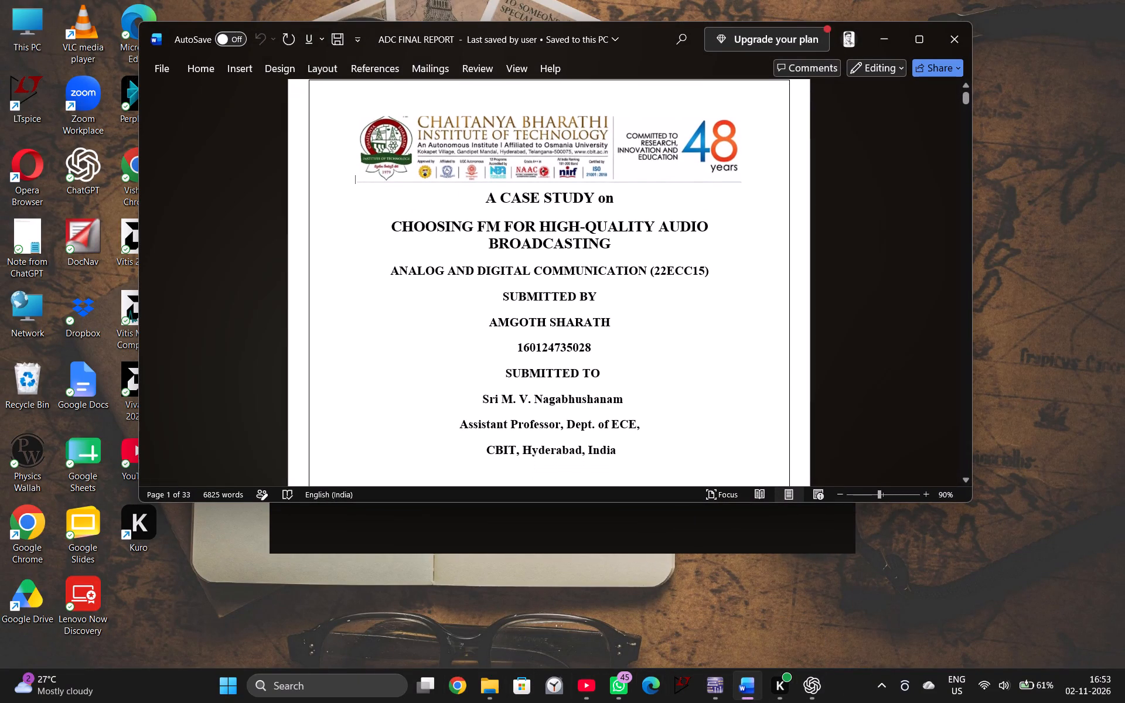
{"action": "scroll", "coordinate": [669, 234], "scroll_direction": "up", "scroll_amount": 1}
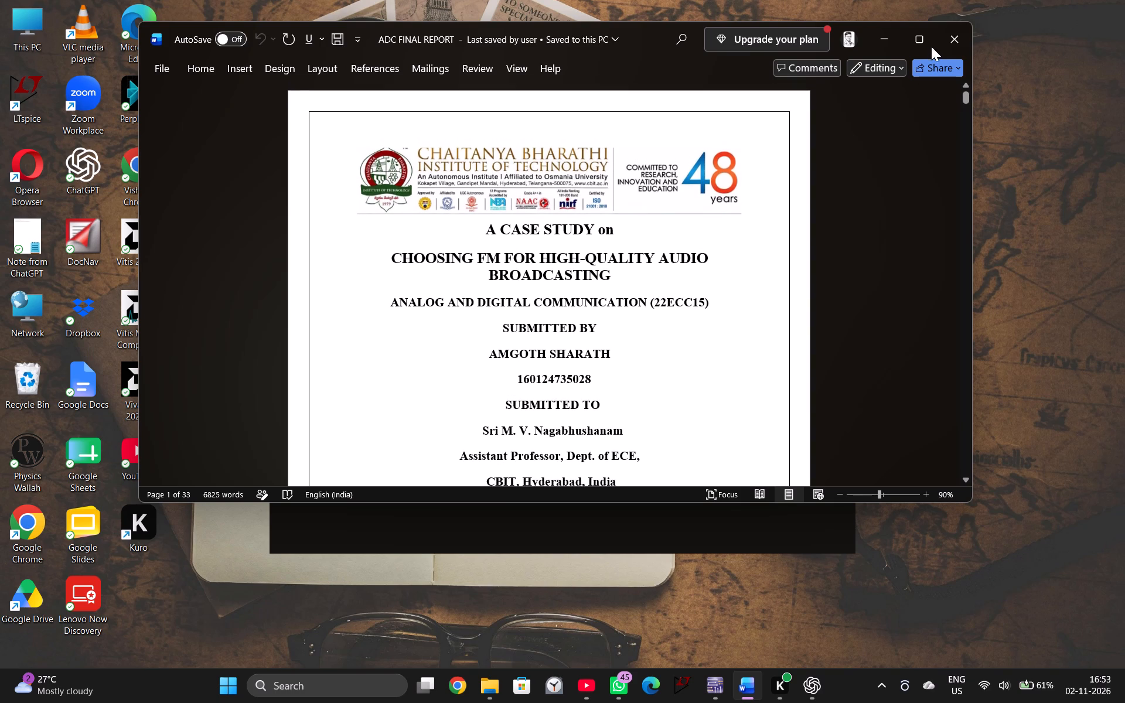
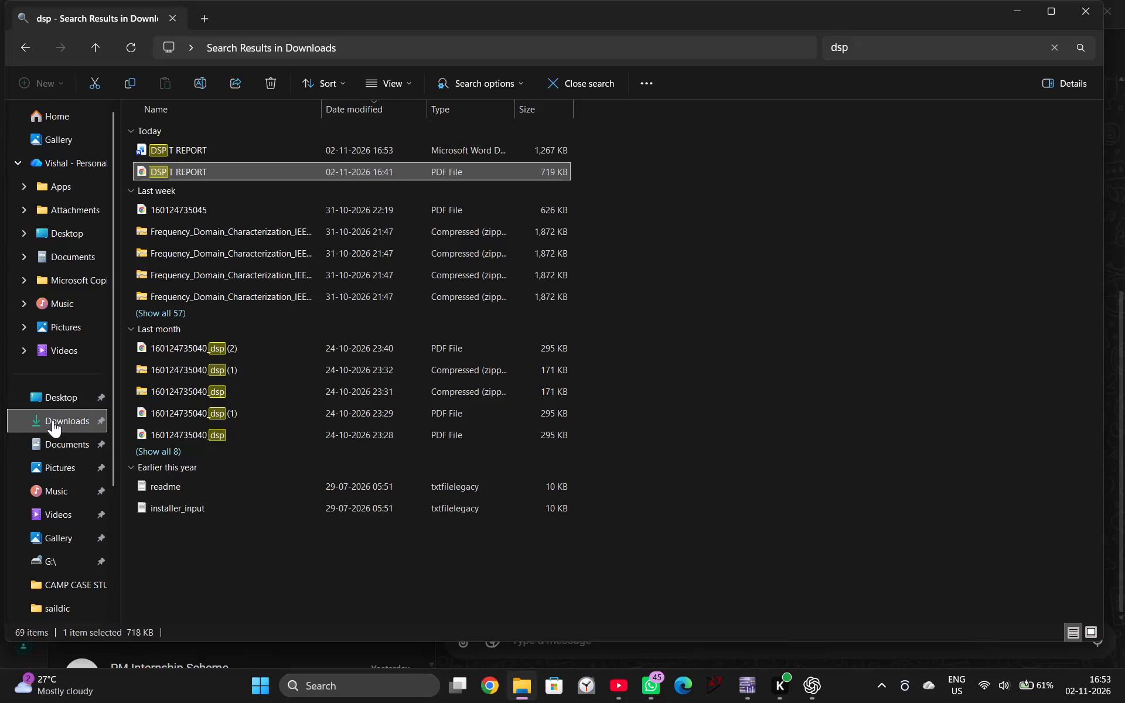
Open the Analog_Signal_Smoothing_Project_Report document from the Downloads folder in Word and maximize its window.
{"action": "double_click", "coordinate": [53, 420]}
{"action": "double_click", "coordinate": [344, 189]}
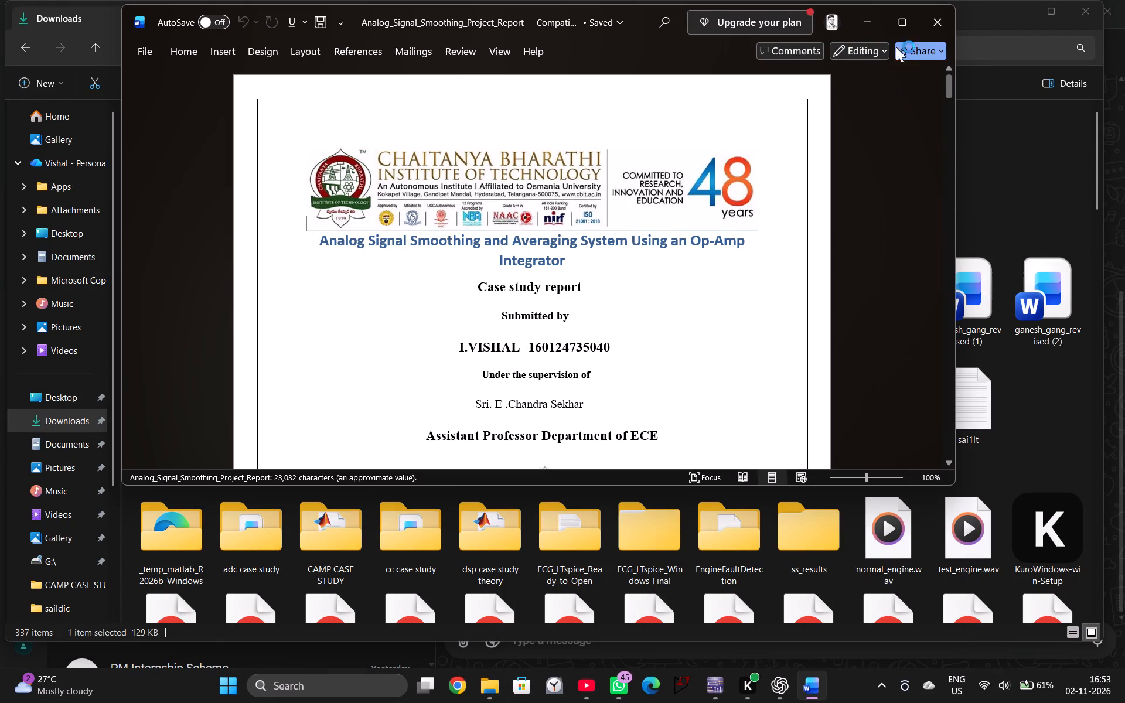
{"action": "left_click", "coordinate": [902, 19]}
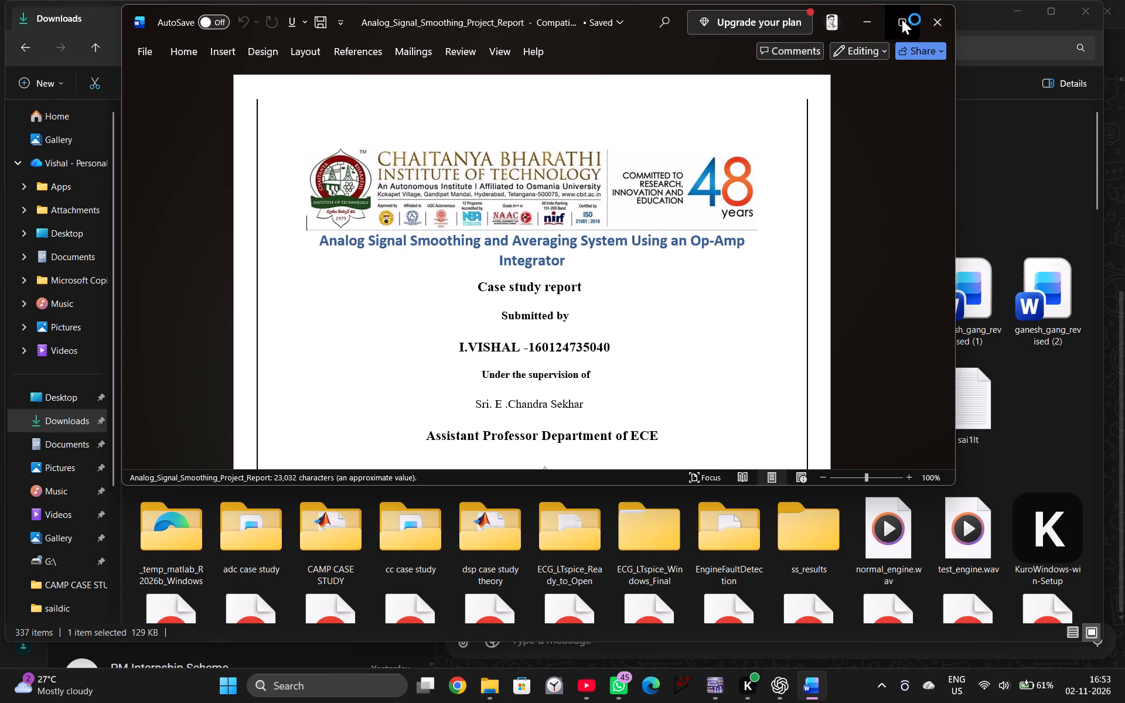
{"action": "scroll", "coordinate": [597, 209], "scroll_direction": "up", "scroll_amount": 2}
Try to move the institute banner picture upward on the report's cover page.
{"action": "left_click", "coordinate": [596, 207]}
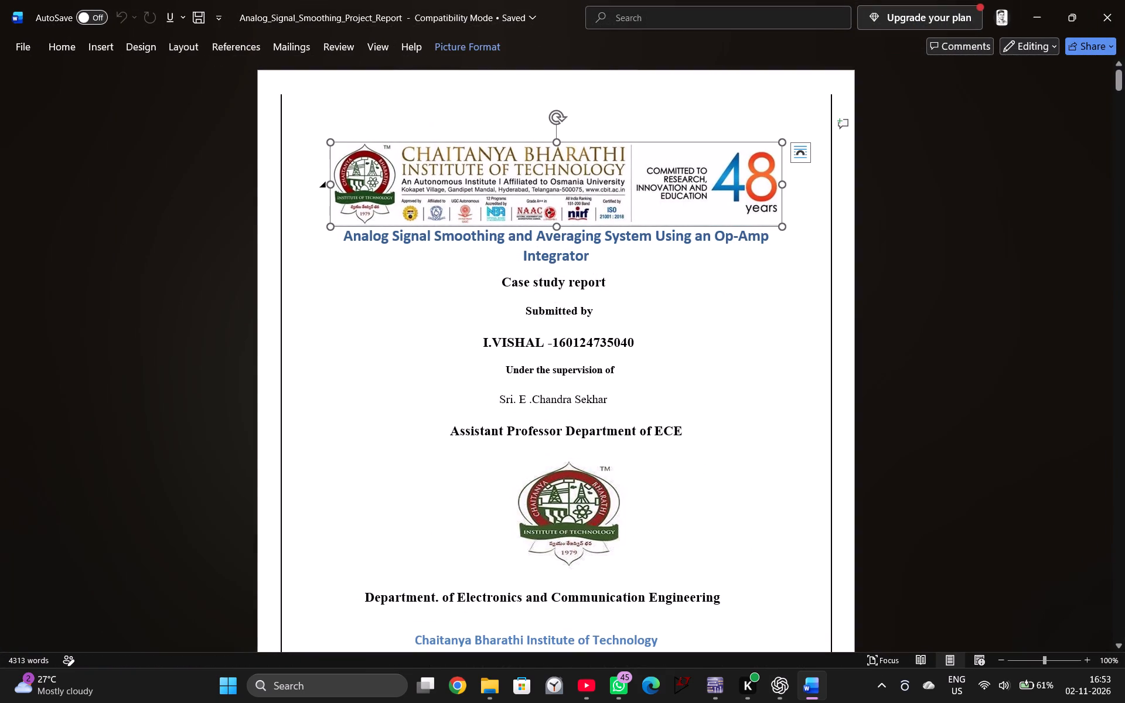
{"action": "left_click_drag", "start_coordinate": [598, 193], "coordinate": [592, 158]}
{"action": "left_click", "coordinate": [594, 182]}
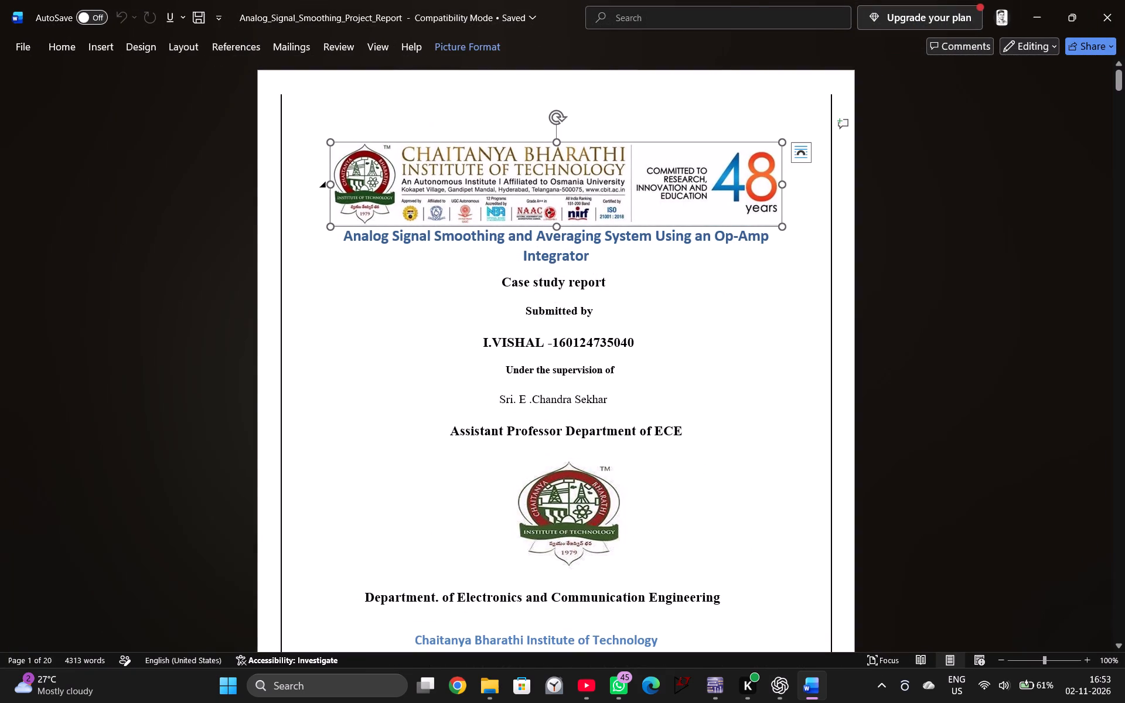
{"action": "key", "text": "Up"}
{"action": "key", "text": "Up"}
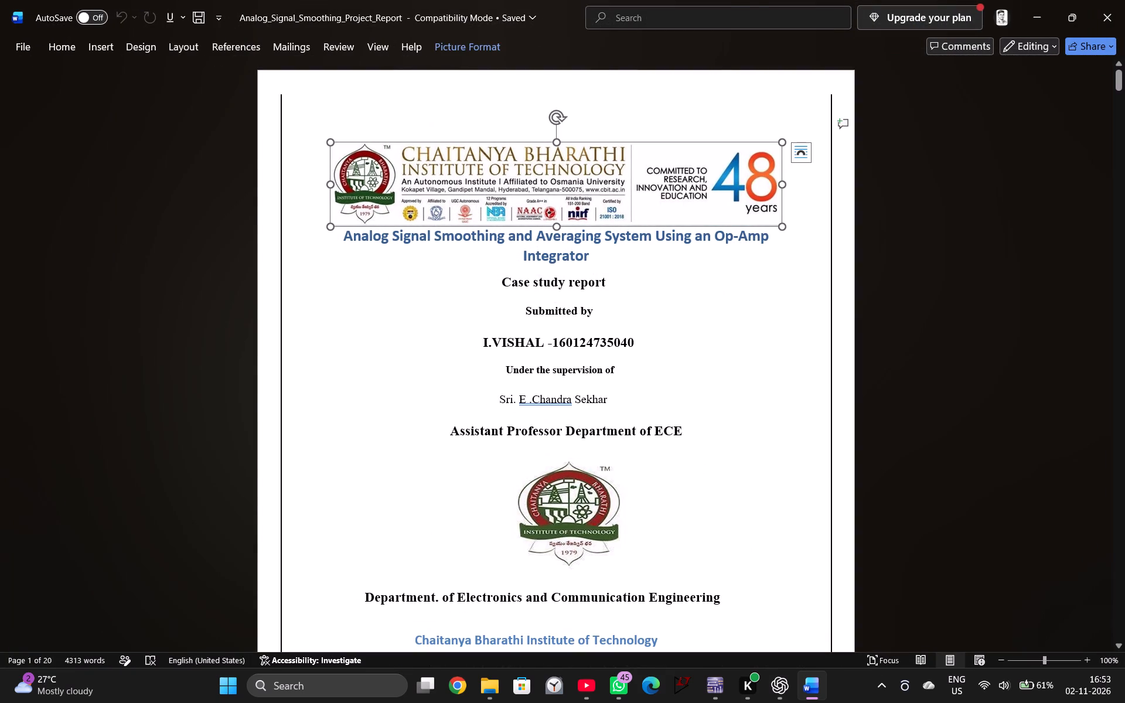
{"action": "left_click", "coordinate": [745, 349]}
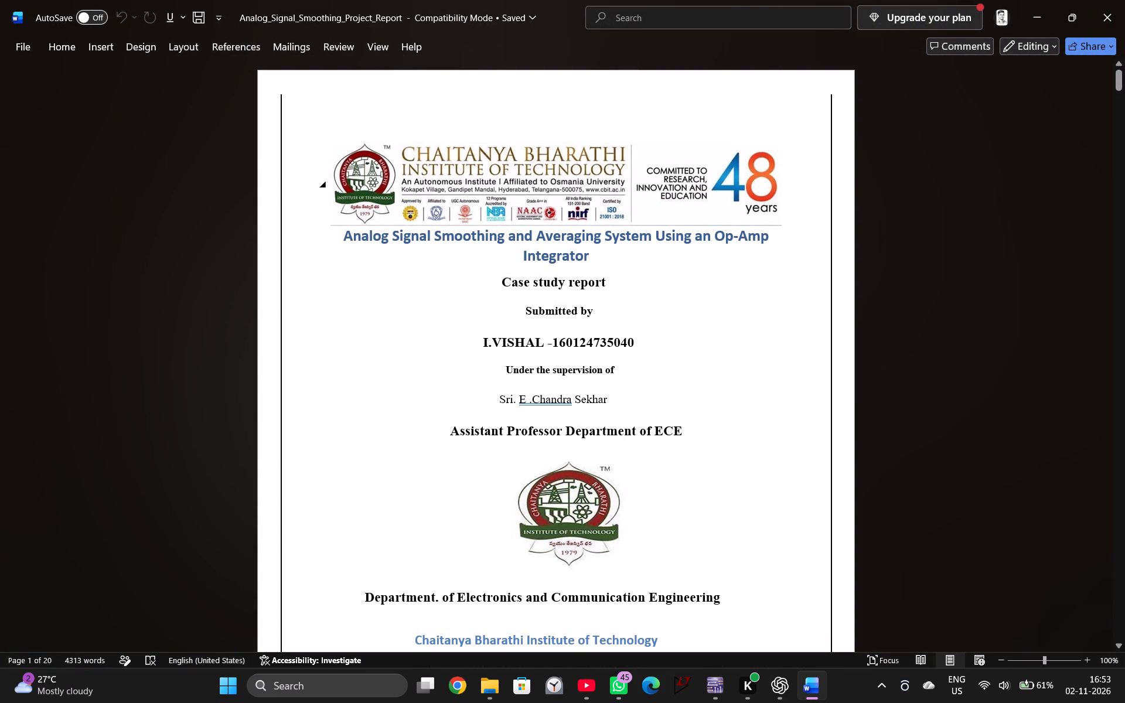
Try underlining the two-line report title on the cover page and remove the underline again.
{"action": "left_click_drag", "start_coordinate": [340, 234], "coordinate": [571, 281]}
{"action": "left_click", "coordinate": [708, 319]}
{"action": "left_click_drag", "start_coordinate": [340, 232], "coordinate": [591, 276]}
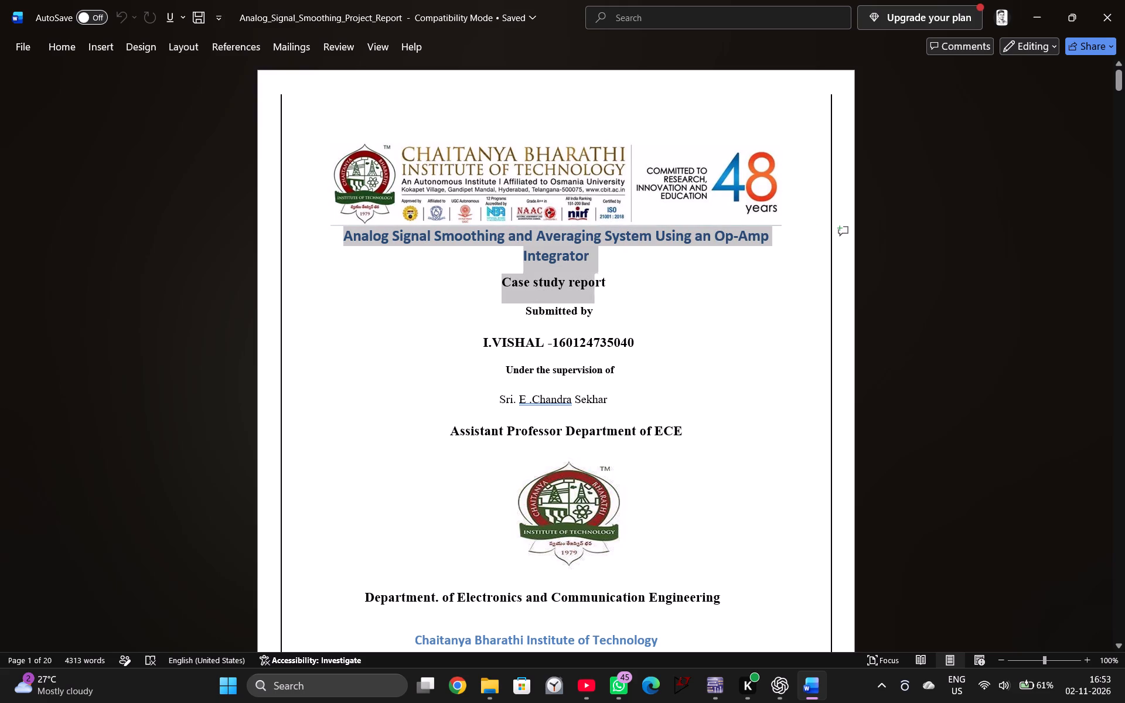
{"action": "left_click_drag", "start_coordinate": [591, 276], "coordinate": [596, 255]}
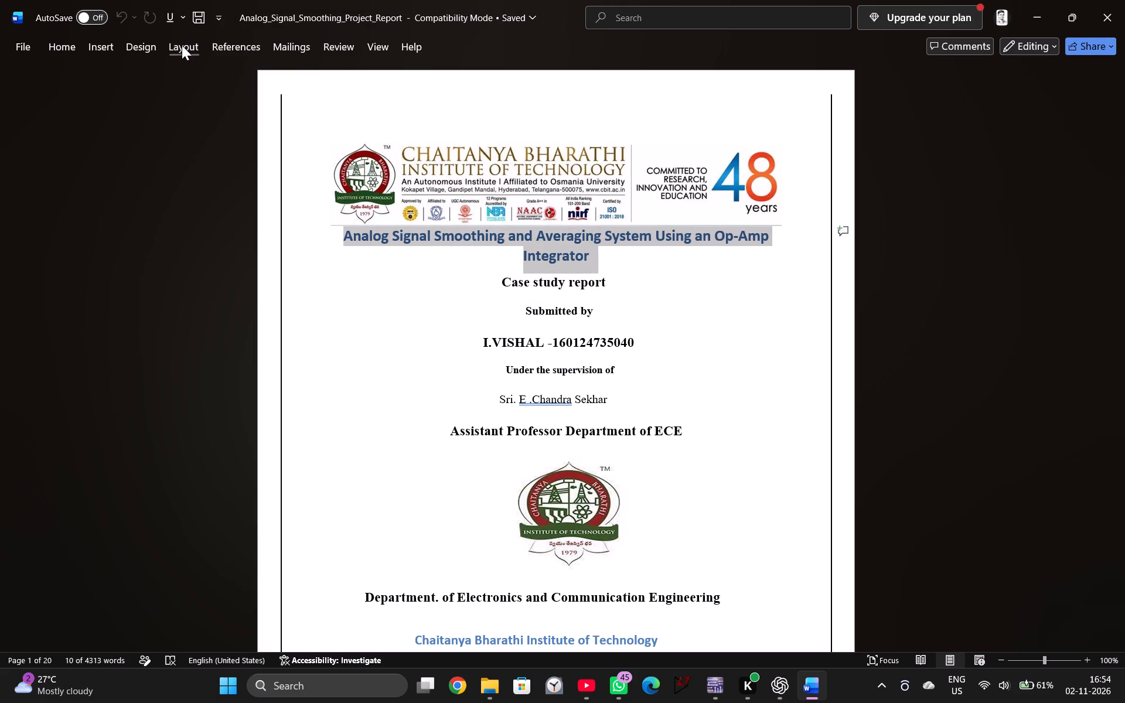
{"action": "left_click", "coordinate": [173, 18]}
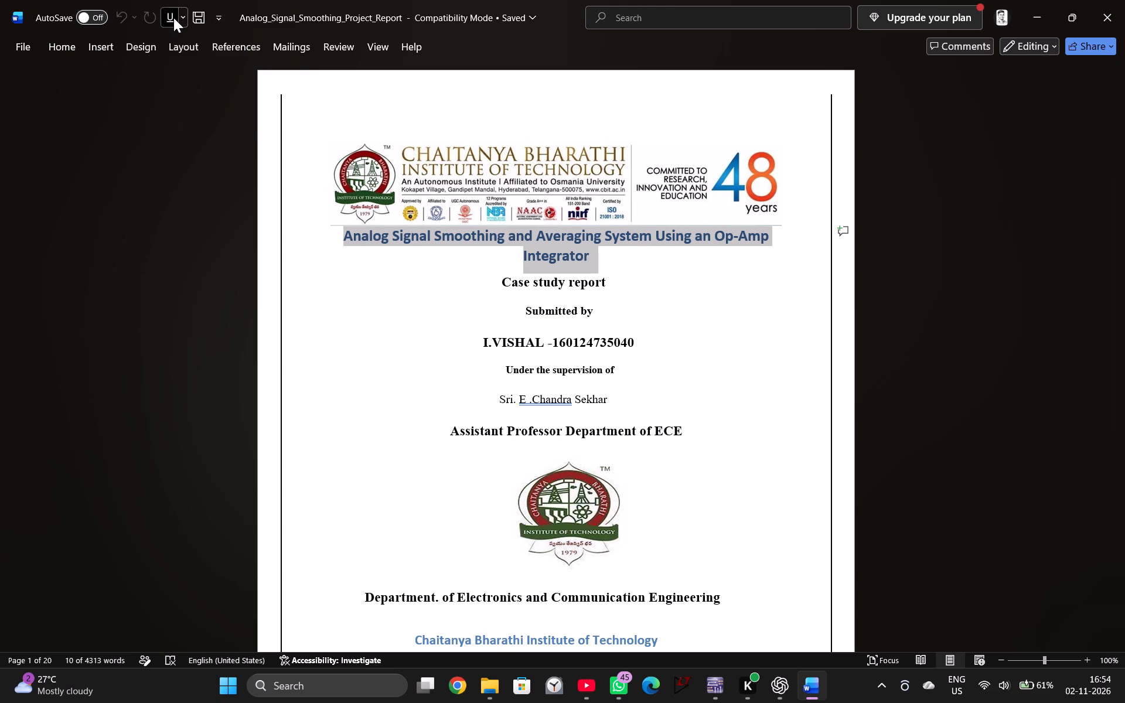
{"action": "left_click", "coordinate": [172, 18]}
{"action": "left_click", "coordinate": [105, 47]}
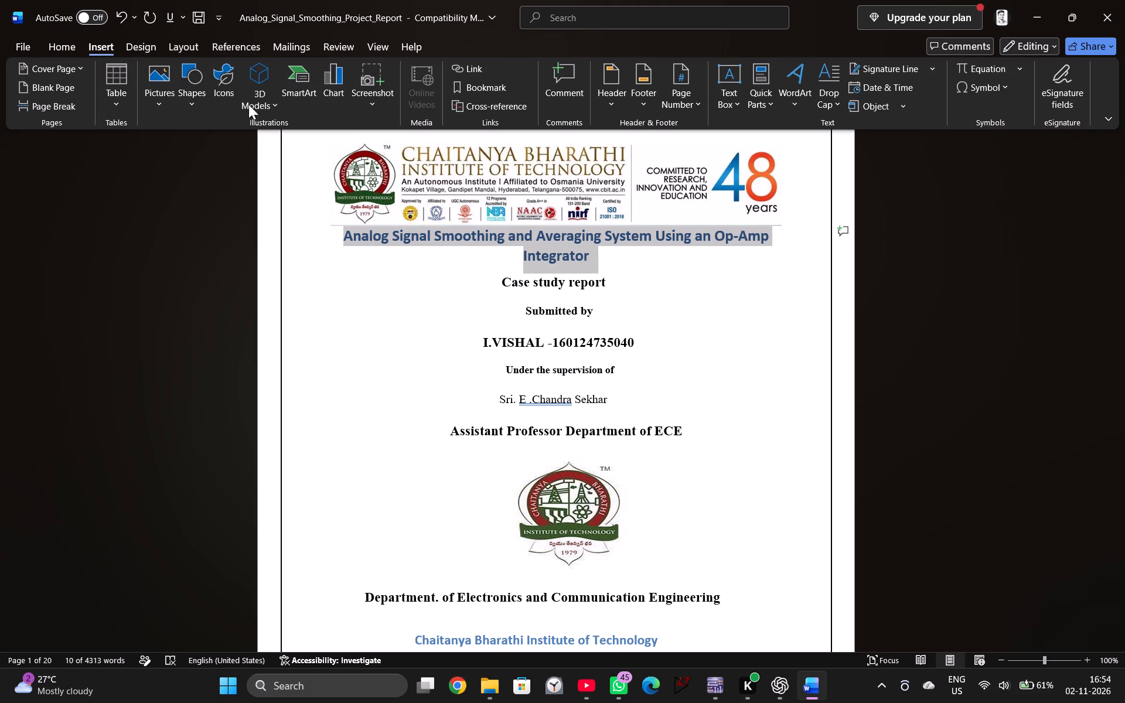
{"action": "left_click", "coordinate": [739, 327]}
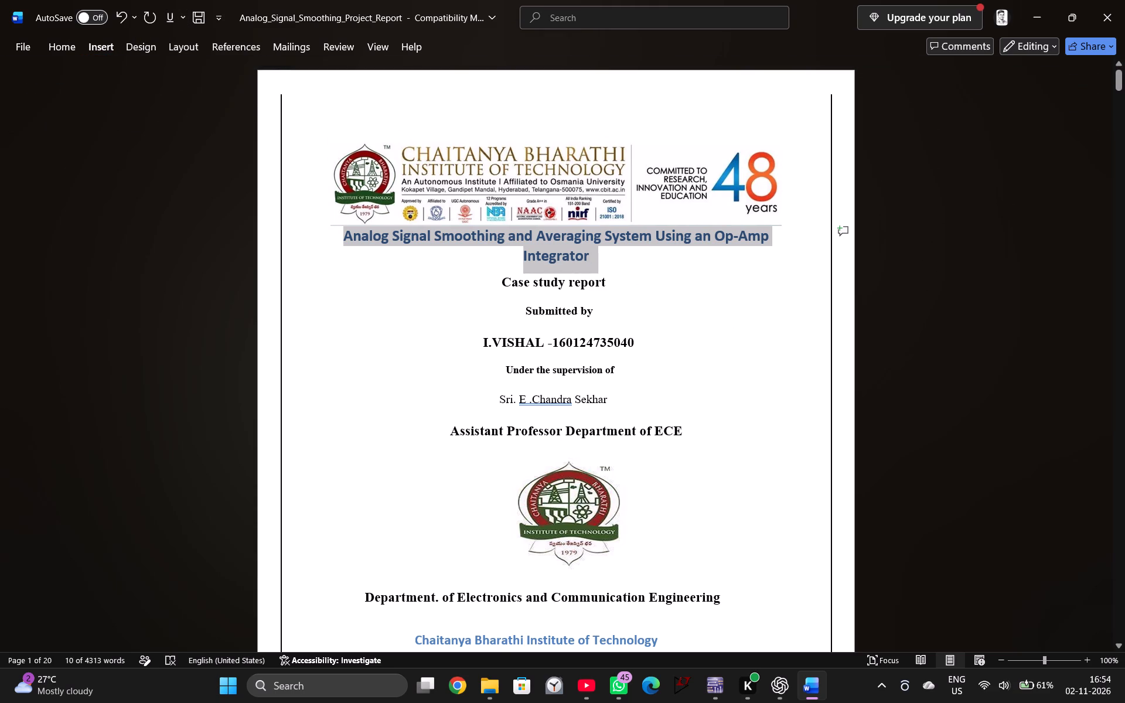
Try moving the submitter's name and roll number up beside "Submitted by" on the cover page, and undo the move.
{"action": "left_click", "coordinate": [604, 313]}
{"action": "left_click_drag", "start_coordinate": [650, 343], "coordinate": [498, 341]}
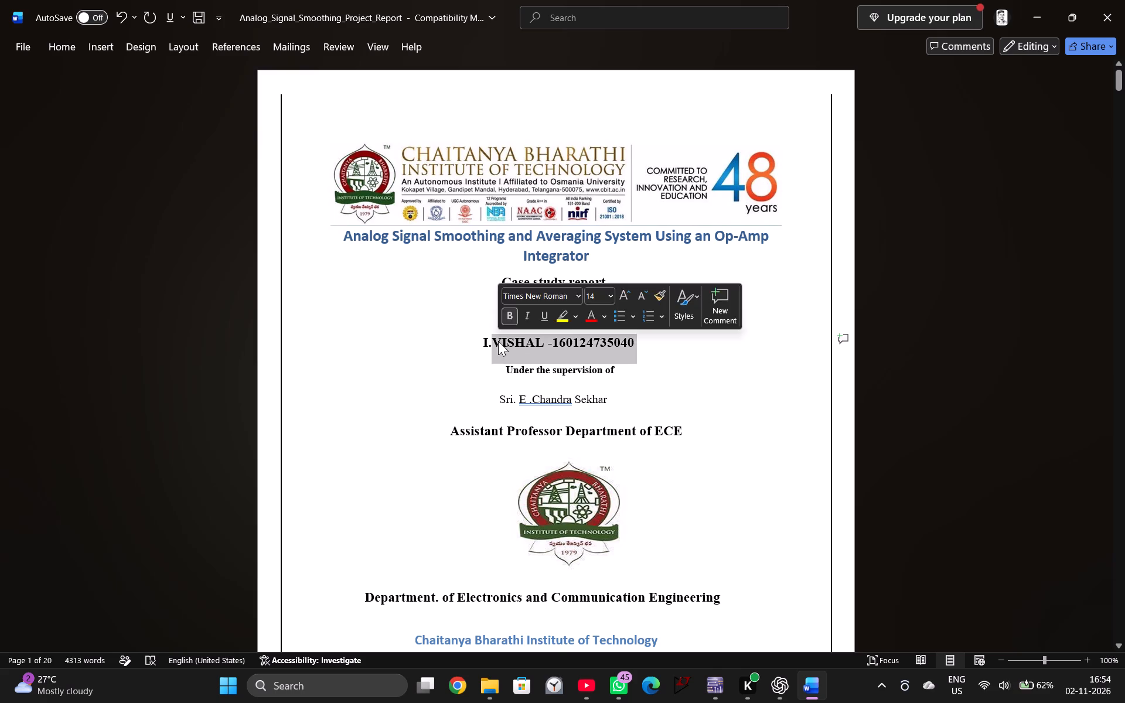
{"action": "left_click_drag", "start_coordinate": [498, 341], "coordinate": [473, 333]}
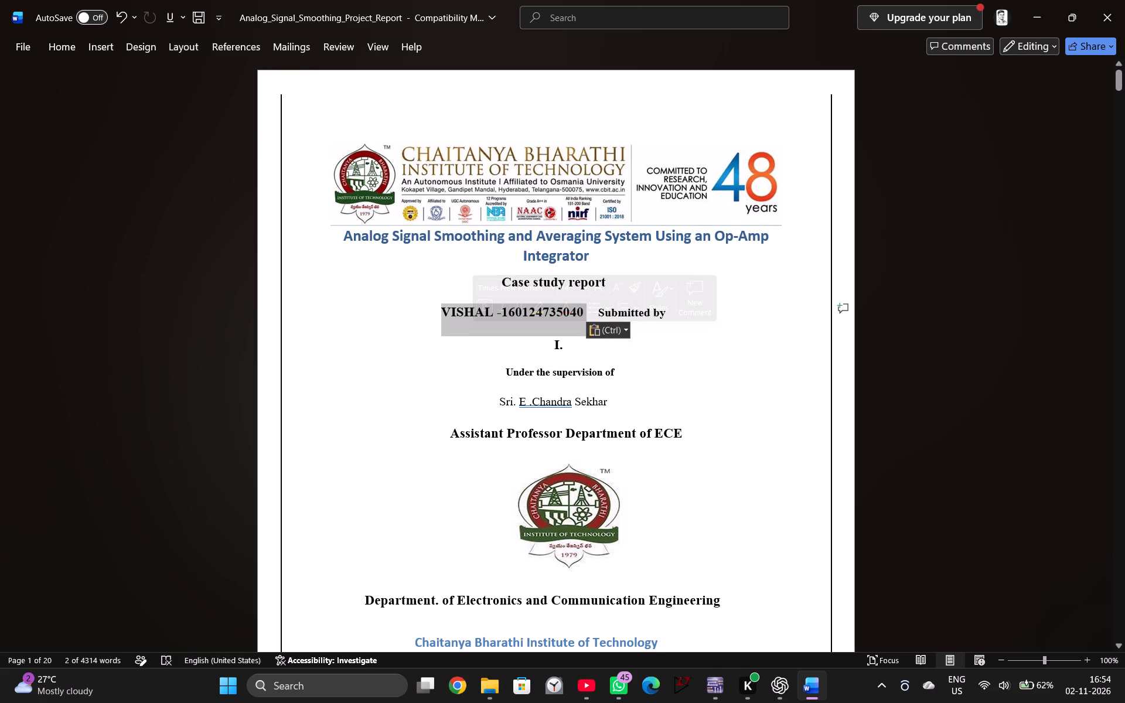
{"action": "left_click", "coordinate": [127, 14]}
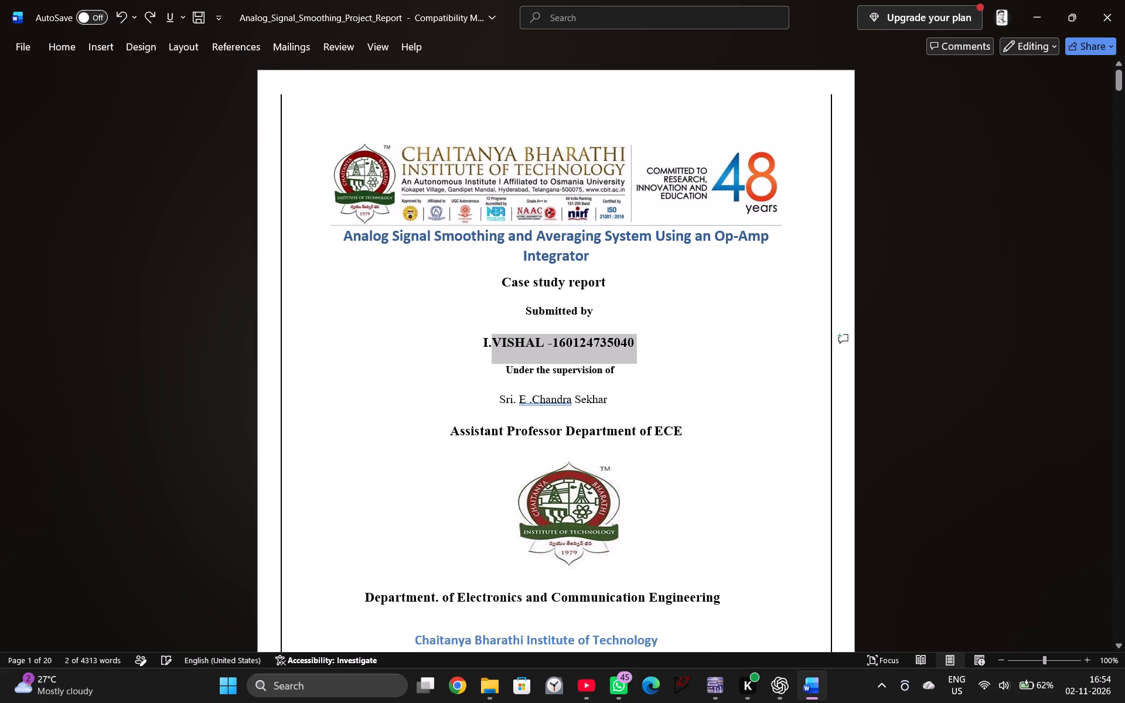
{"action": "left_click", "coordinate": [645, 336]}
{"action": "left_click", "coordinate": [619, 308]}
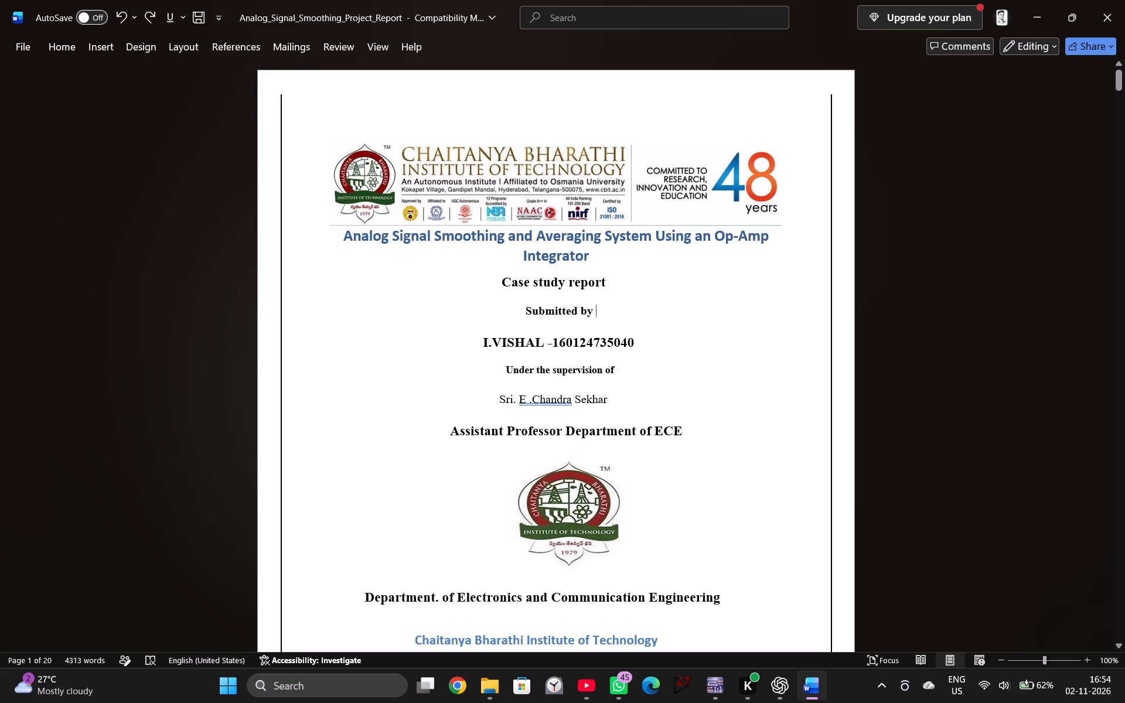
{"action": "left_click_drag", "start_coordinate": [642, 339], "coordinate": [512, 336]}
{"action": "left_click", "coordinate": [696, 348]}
Delete the submitter's name and roll number line between "Submitted by" and "Under the supervision of" on the cover page.
{"action": "key", "text": "Up"}
{"action": "key", "text": "Return"}
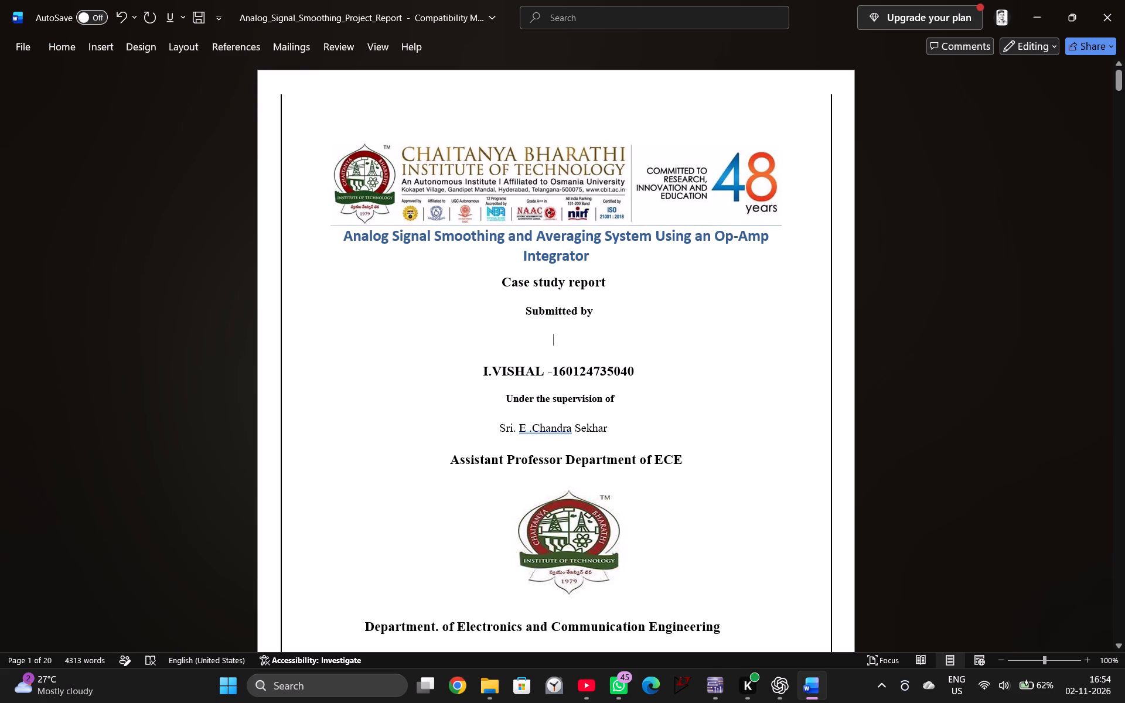
{"action": "left_click_drag", "start_coordinate": [479, 352], "coordinate": [618, 366]}
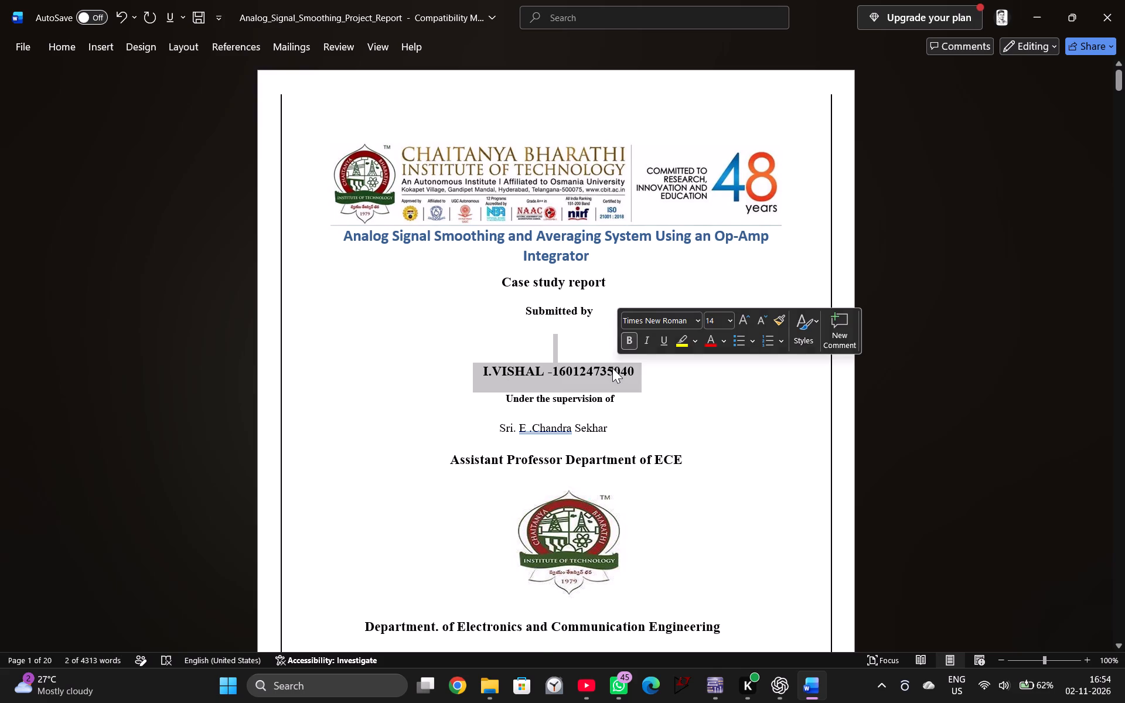
{"action": "key", "text": "BackSpace"}
{"action": "left_click", "coordinate": [602, 314]}
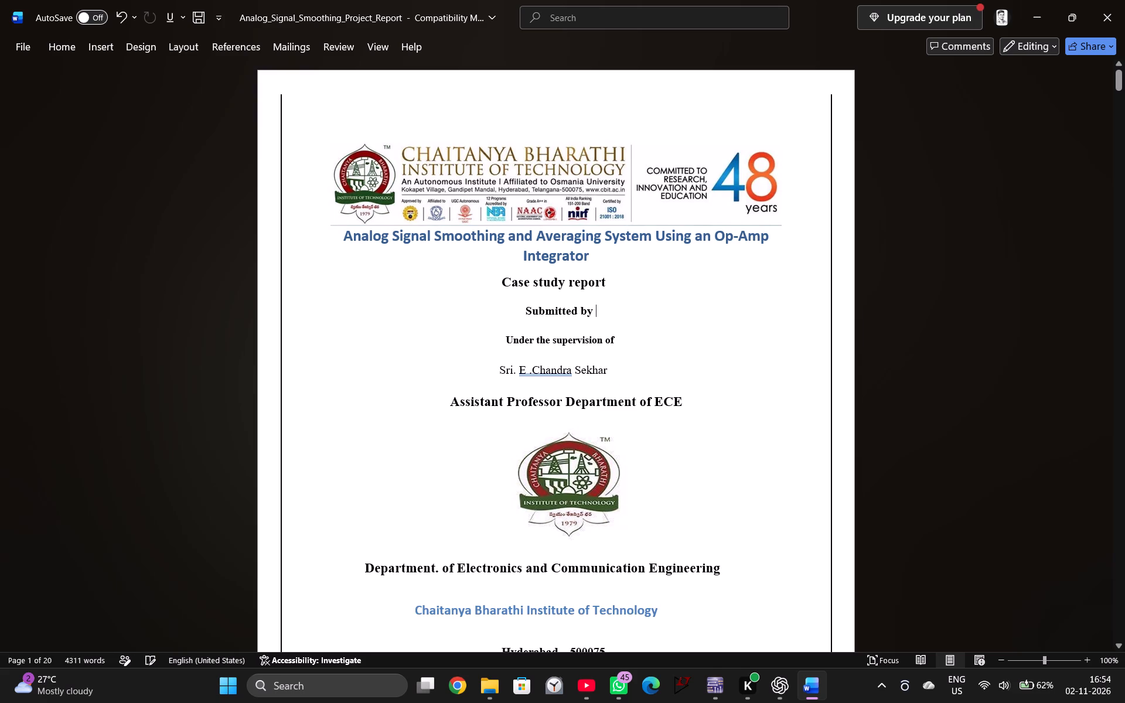
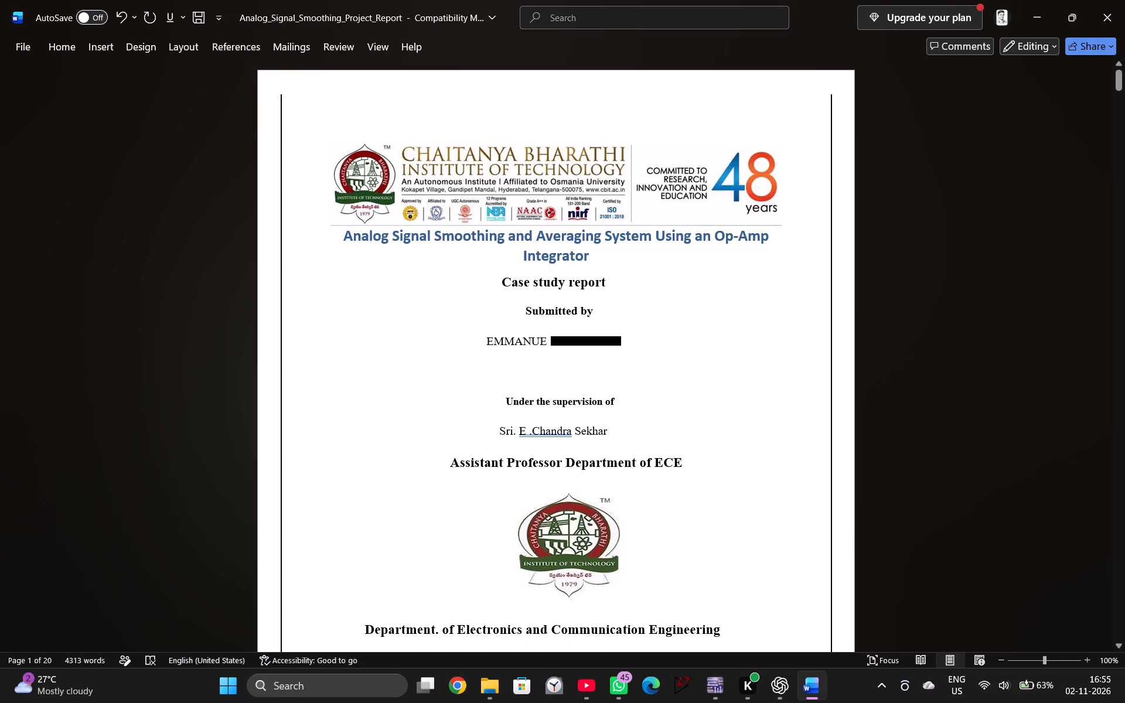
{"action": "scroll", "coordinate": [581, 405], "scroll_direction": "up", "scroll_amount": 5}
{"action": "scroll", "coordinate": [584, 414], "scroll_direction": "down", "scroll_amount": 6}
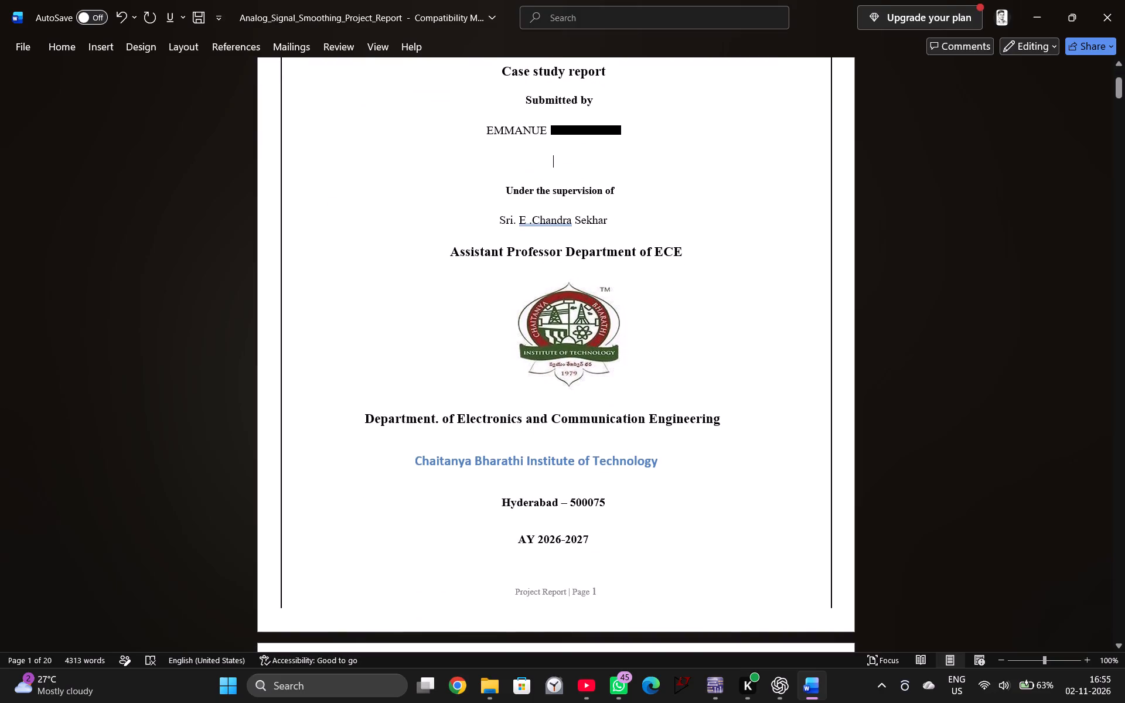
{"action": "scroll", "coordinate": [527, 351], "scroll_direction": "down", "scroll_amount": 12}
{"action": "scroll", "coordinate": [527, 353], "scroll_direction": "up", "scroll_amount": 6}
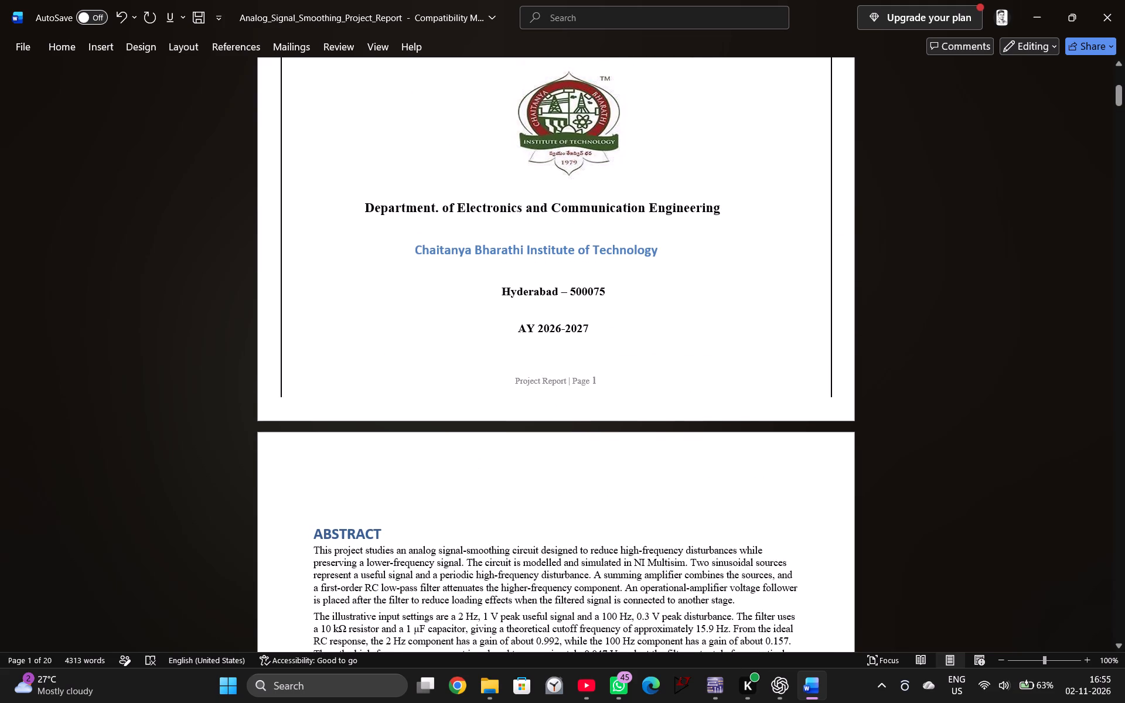
Switch from the report to the Downloads folder in File Explorer.
{"action": "left_click", "coordinate": [487, 692]}
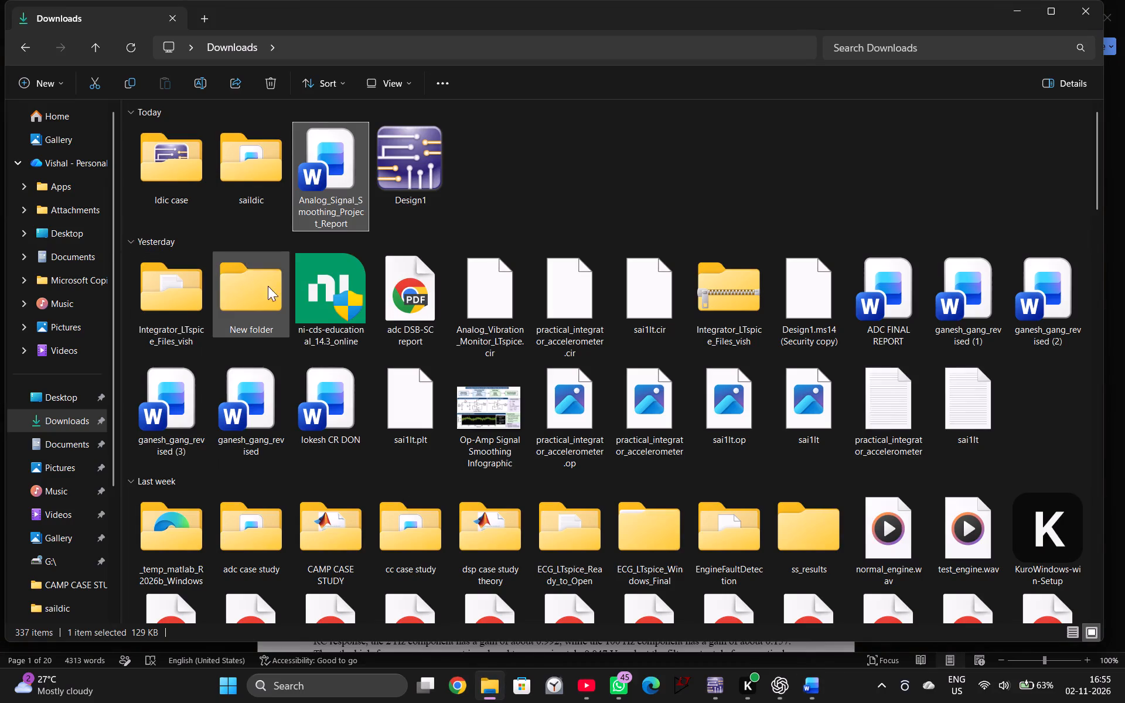
Open the adc report 1 Word document from the adc case study folder and place its window beside the signal smoothing report.
{"action": "scroll", "coordinate": [315, 369], "scroll_direction": "down", "scroll_amount": 1}
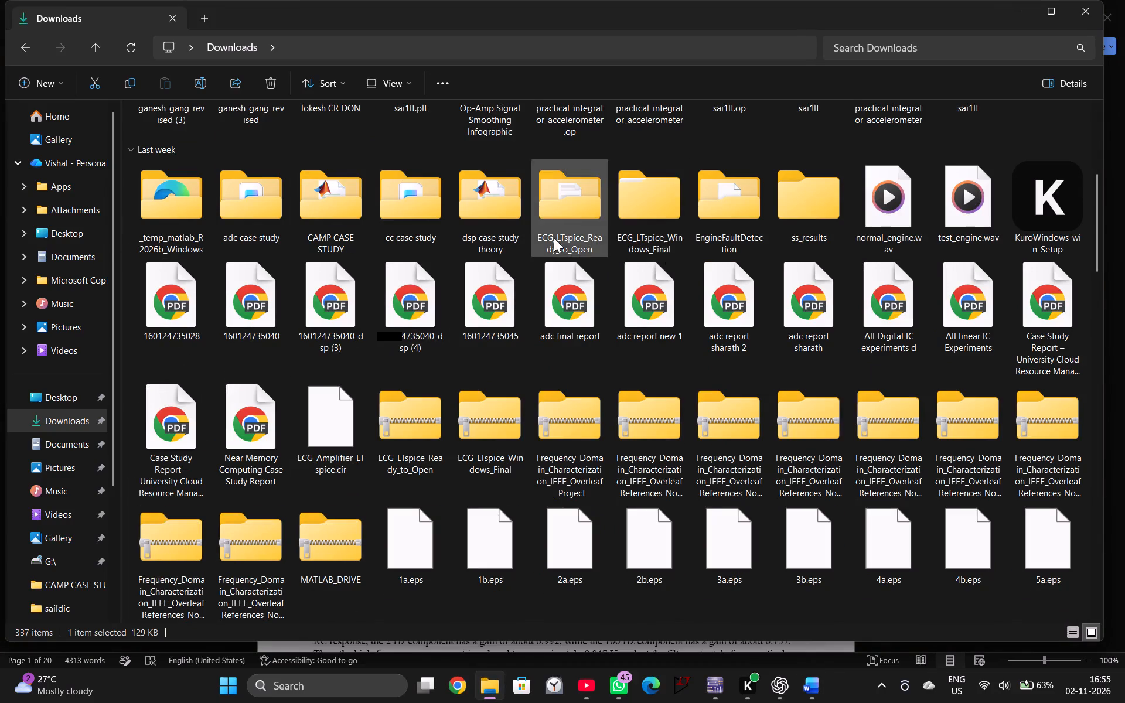
{"action": "double_click", "coordinate": [267, 215]}
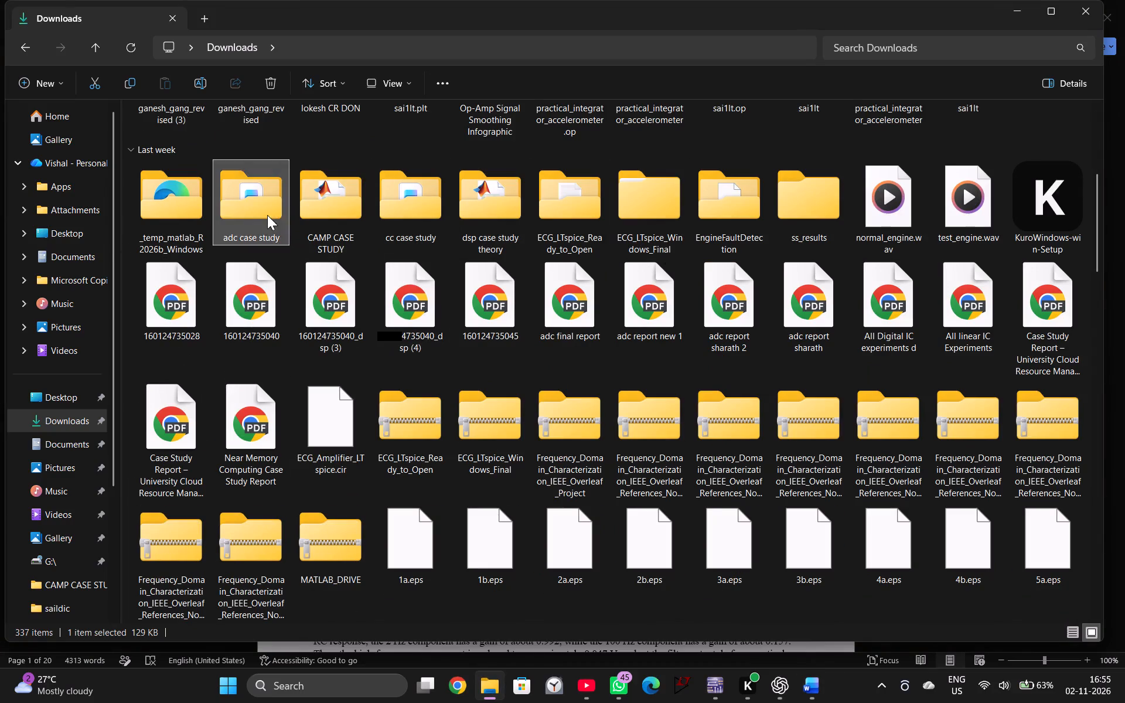
{"action": "double_click", "coordinate": [376, 168]}
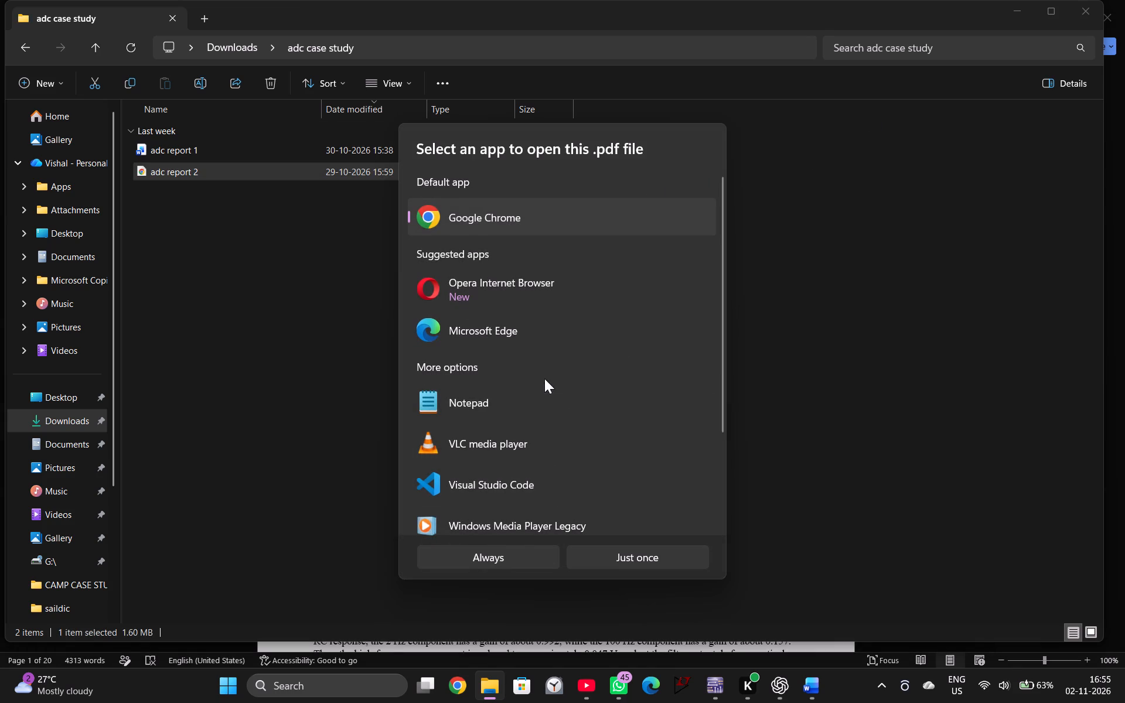
{"action": "scroll", "coordinate": [544, 378], "scroll_direction": "down", "scroll_amount": 5}
{"action": "left_click", "coordinate": [921, 238]}
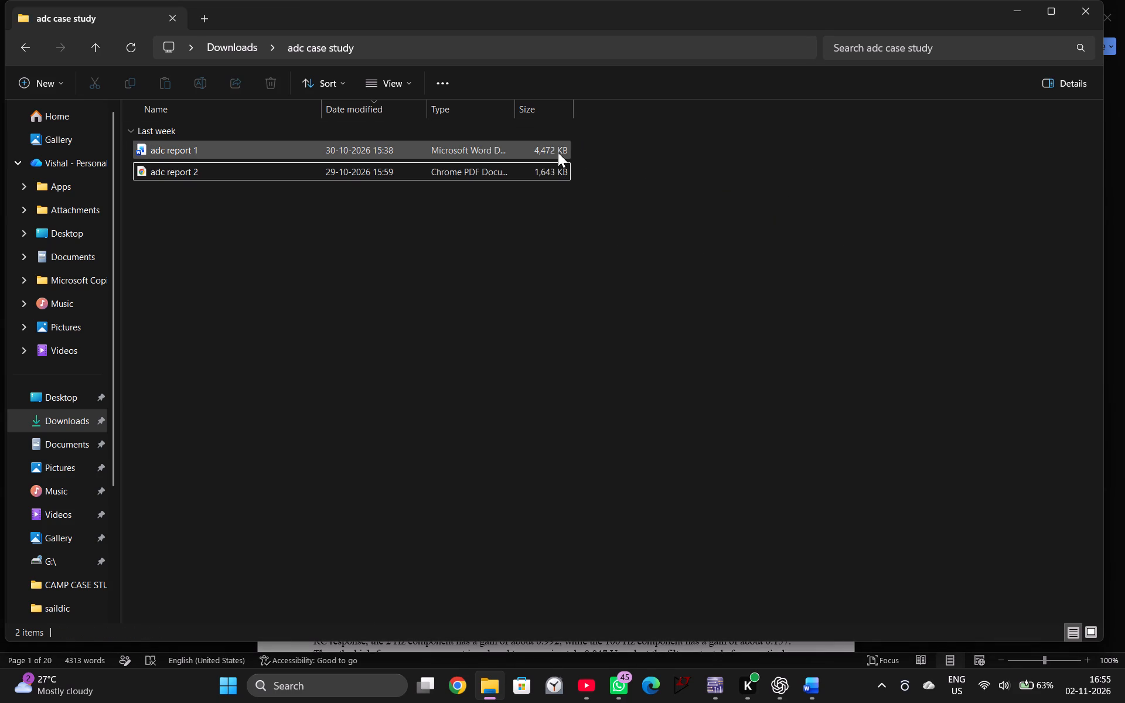
{"action": "double_click", "coordinate": [546, 149]}
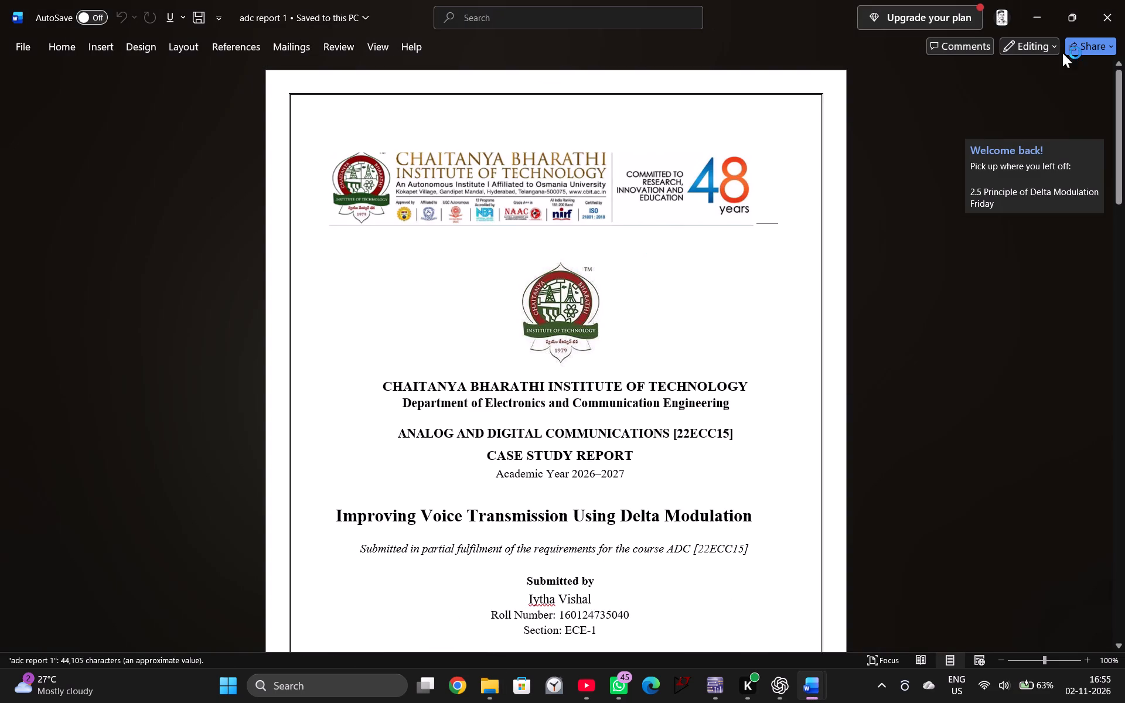
{"action": "left_click", "coordinate": [1029, 37]}
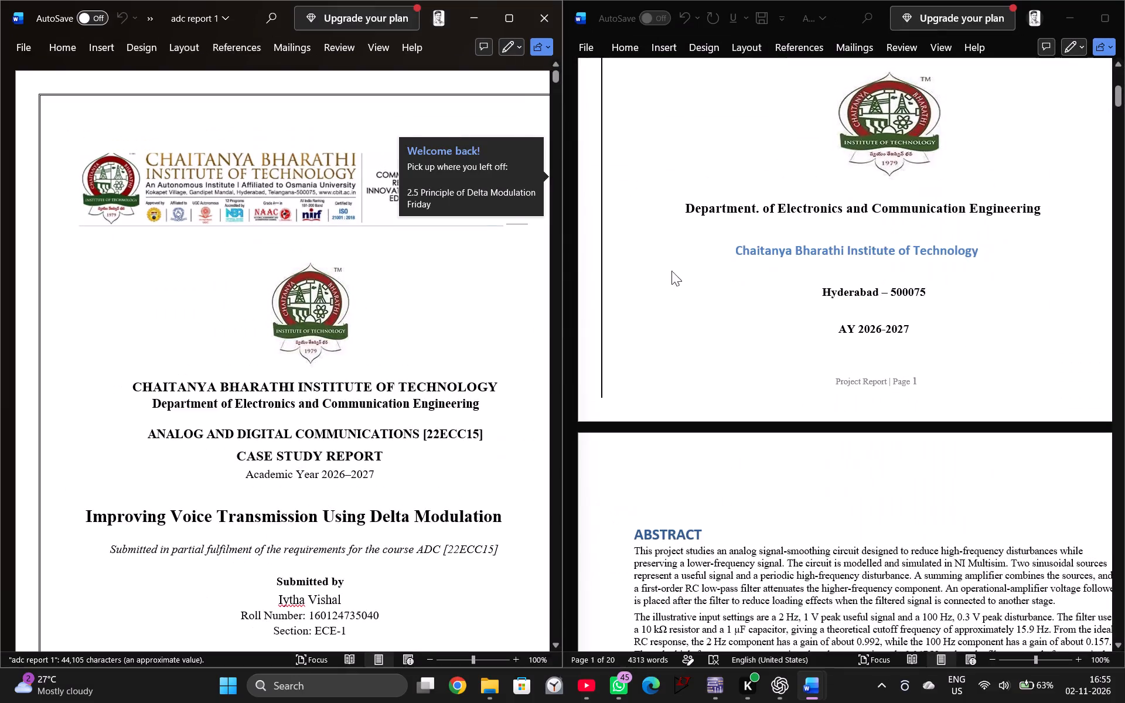
Compare the cover page layout of adc report 1 with the cover page of the signal smoothing report.
{"action": "scroll", "coordinate": [729, 326], "scroll_direction": "down", "scroll_amount": 1}
{"action": "scroll", "coordinate": [741, 328], "scroll_direction": "up", "scroll_amount": 6}
{"action": "scroll", "coordinate": [362, 319], "scroll_direction": "down", "scroll_amount": 4}
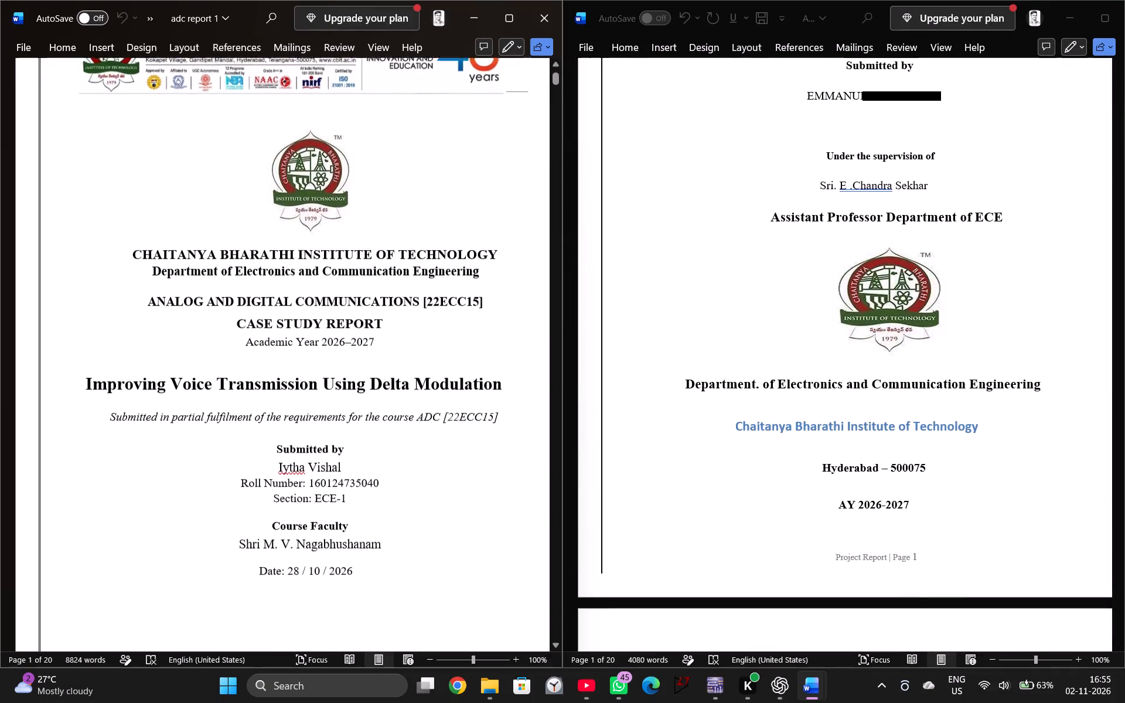
{"action": "scroll", "coordinate": [907, 246], "scroll_direction": "up", "scroll_amount": 6}
{"action": "scroll", "coordinate": [299, 178], "scroll_direction": "down", "scroll_amount": 5}
{"action": "scroll", "coordinate": [305, 186], "scroll_direction": "up", "scroll_amount": 7}
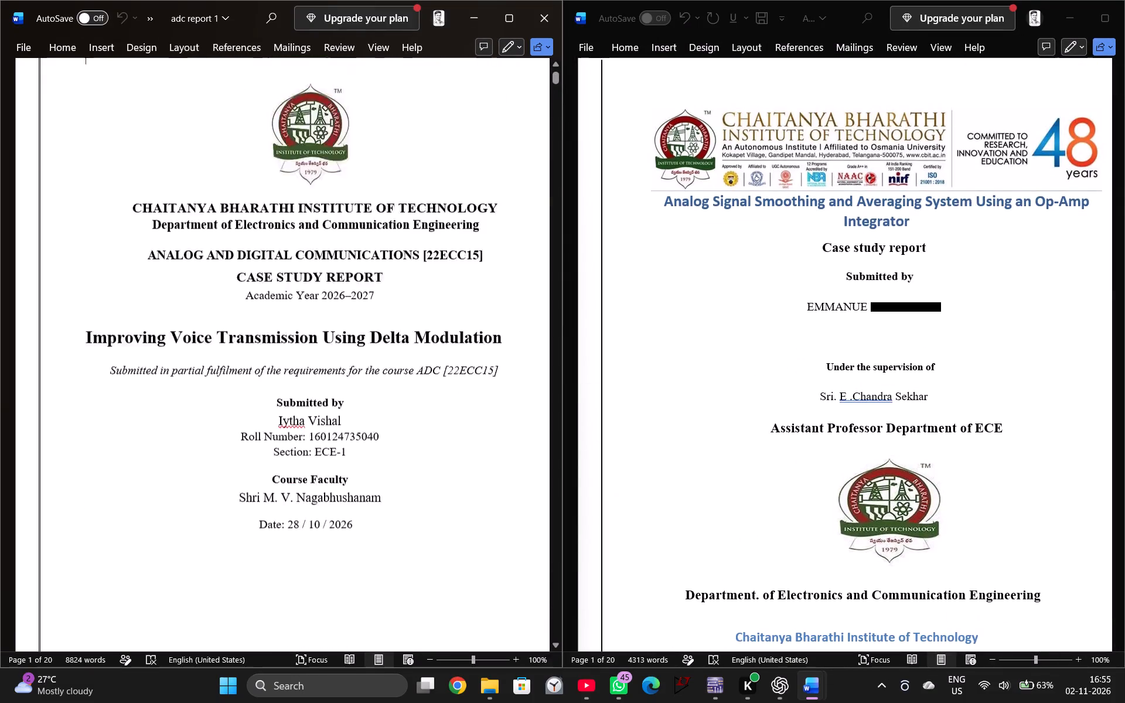
{"action": "scroll", "coordinate": [315, 185], "scroll_direction": "up", "scroll_amount": 2}
{"action": "scroll", "coordinate": [502, 341], "scroll_direction": "down", "scroll_amount": 2}
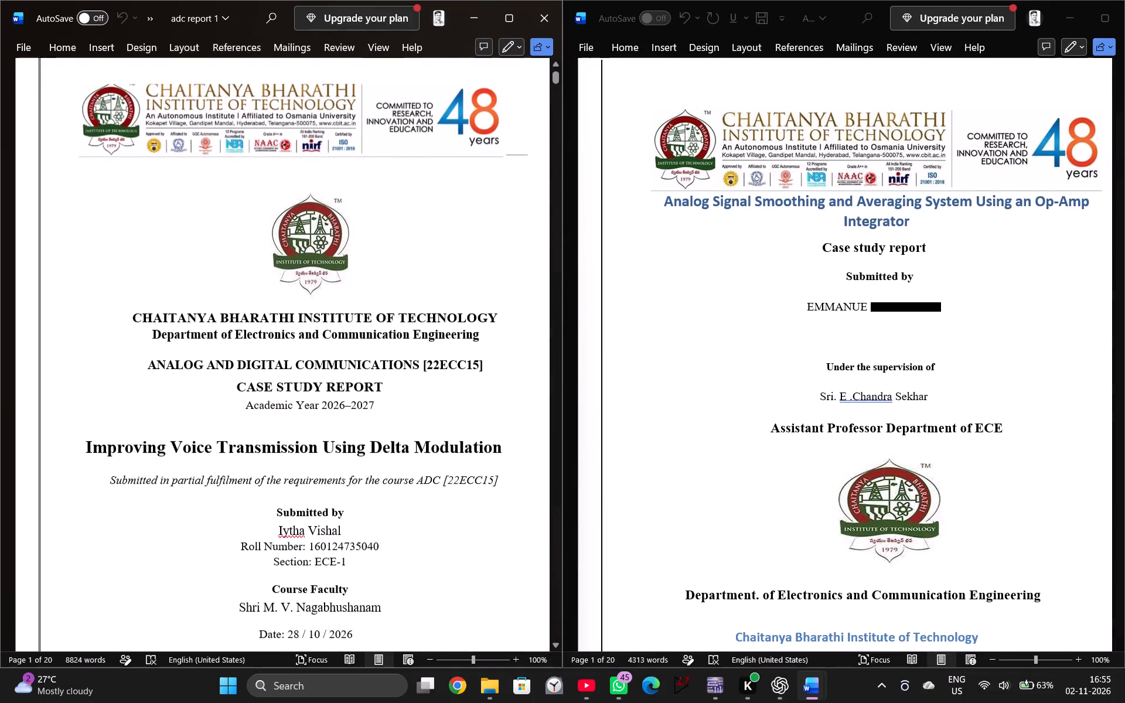
{"action": "scroll", "coordinate": [811, 323], "scroll_direction": "down", "scroll_amount": 1}
{"action": "scroll", "coordinate": [454, 380], "scroll_direction": "down", "scroll_amount": 2}
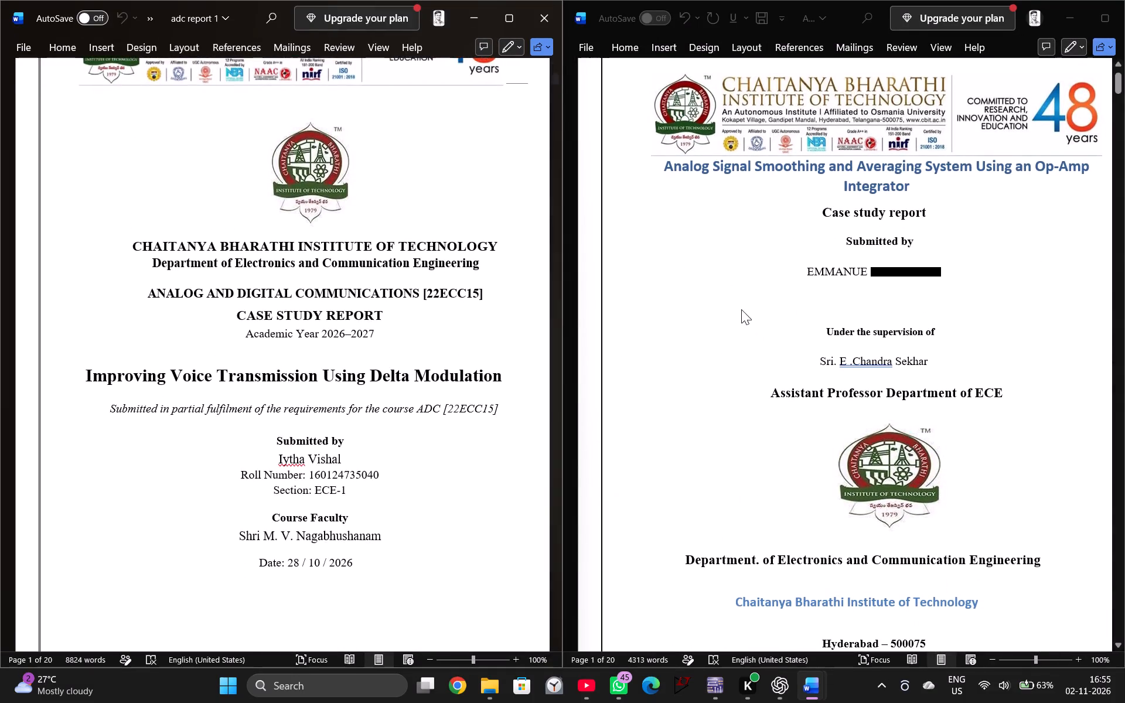
{"action": "scroll", "coordinate": [741, 309], "scroll_direction": "up", "scroll_amount": 1}
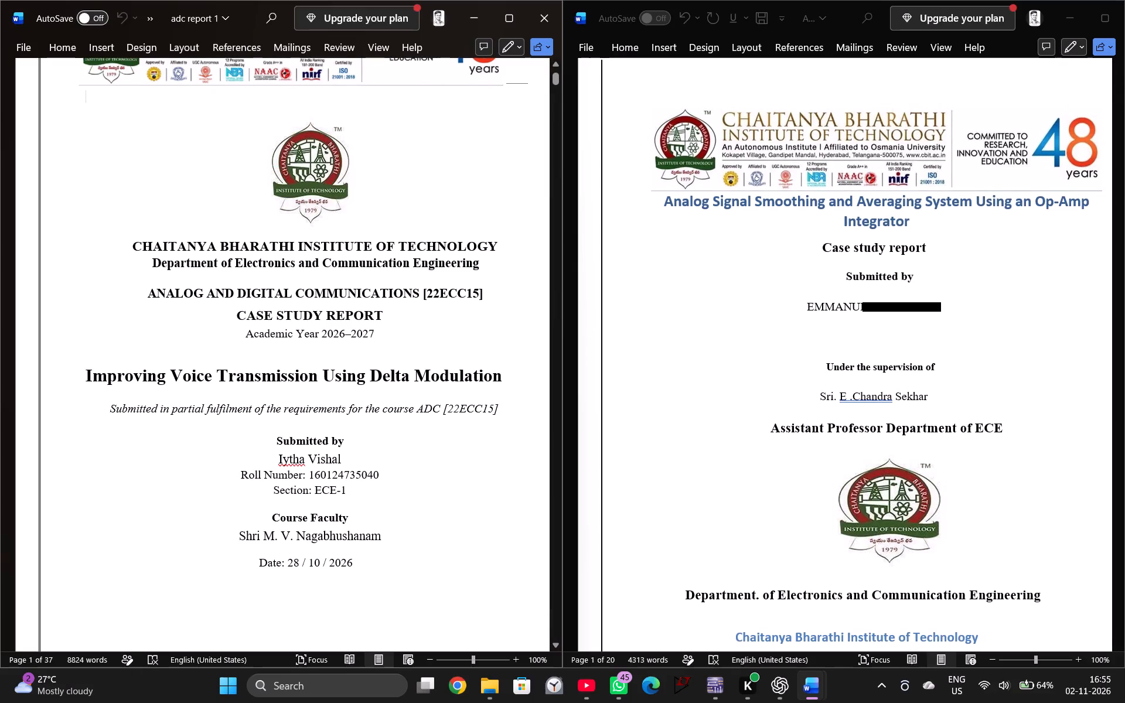
{"action": "scroll", "coordinate": [444, 331], "scroll_direction": "down", "scroll_amount": 4}
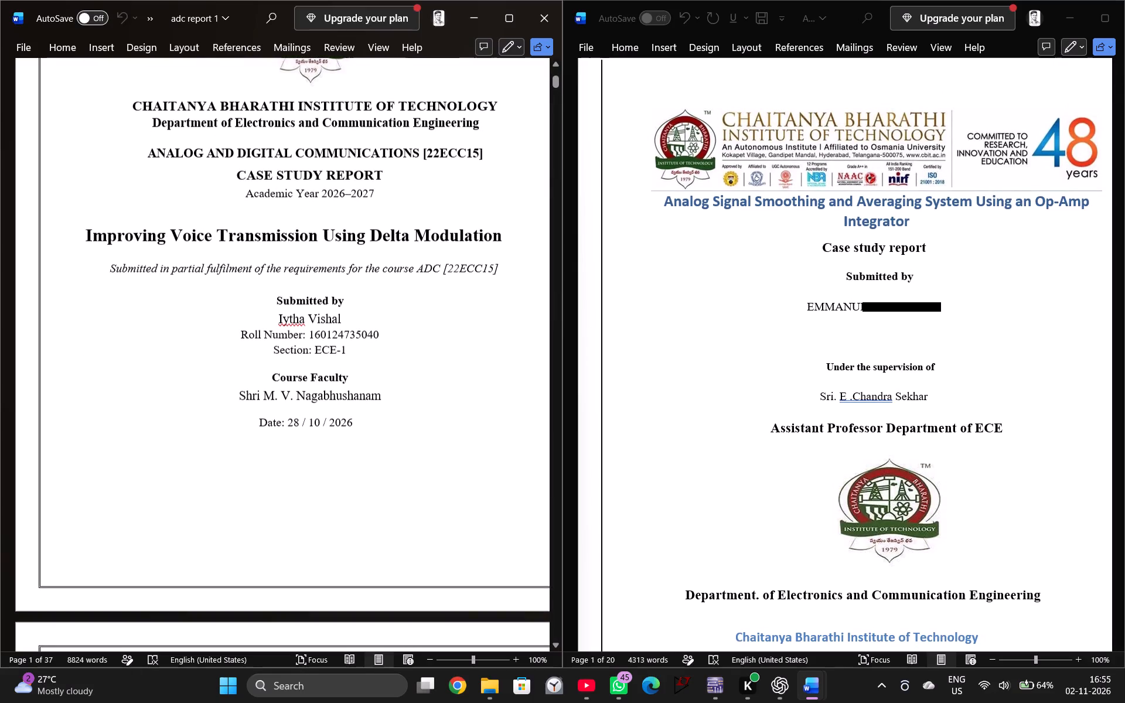
{"action": "scroll", "coordinate": [275, 292], "scroll_direction": "up", "scroll_amount": 7}
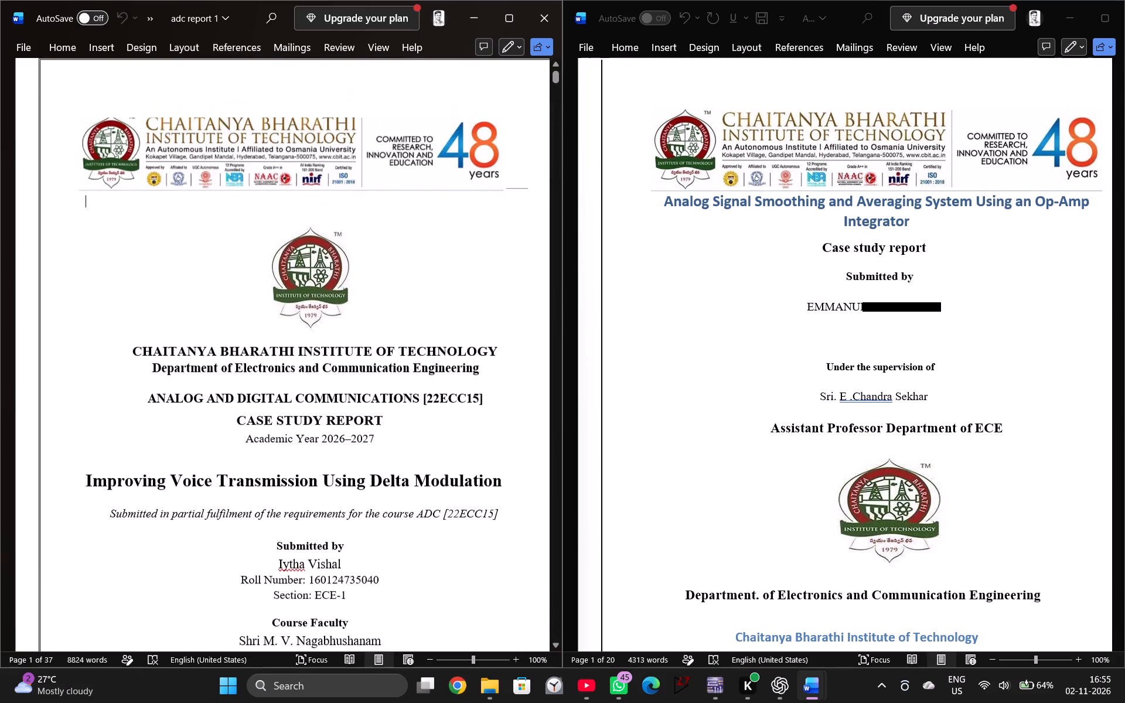
{"action": "scroll", "coordinate": [384, 285], "scroll_direction": "up", "scroll_amount": 1}
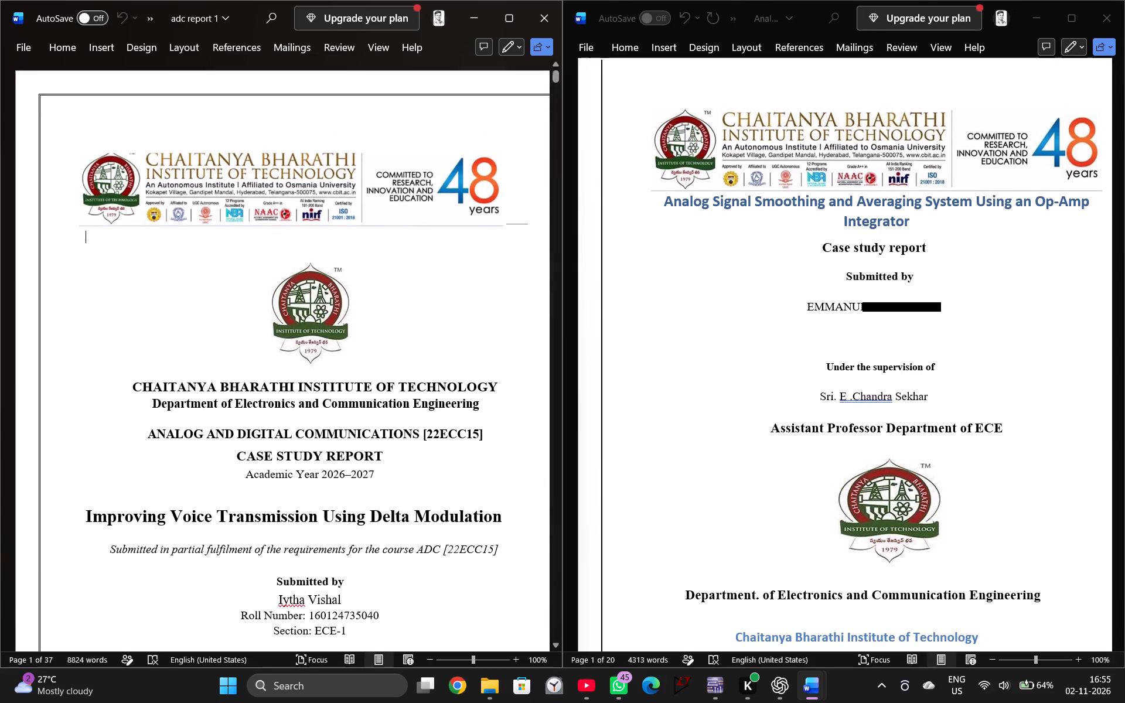
Replace the signal smoothing report's whole cover page content with the cover page copied from adc report 1, from banner through date.
{"action": "left_click", "coordinate": [74, 145]}
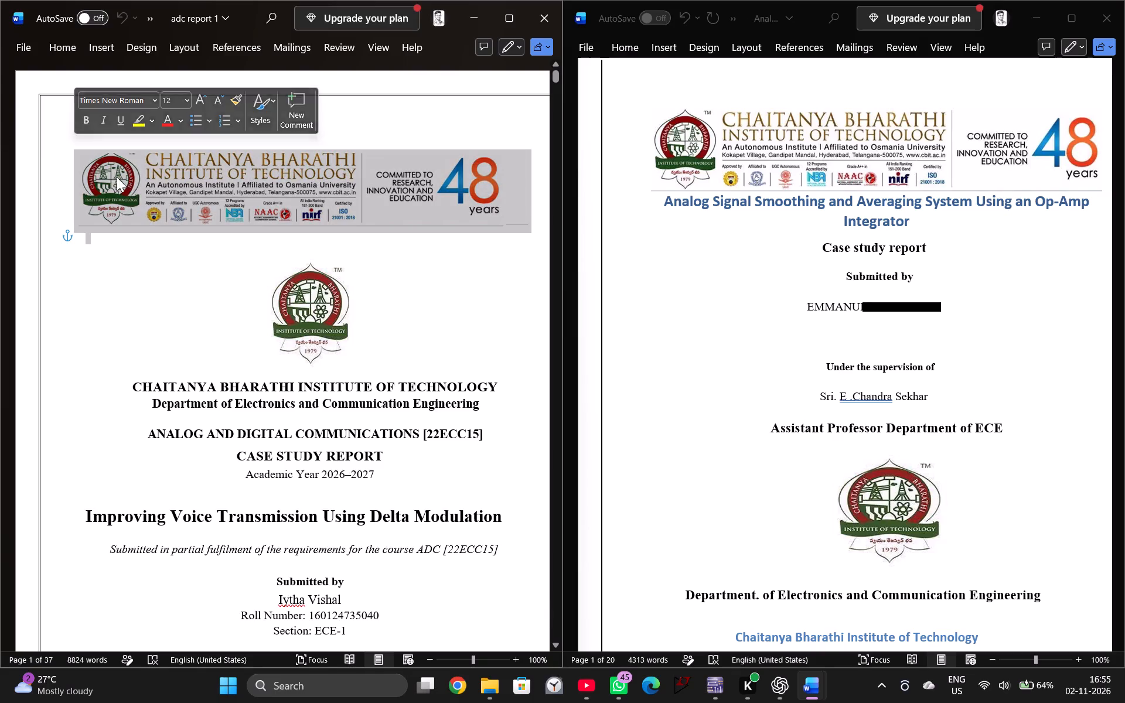
{"action": "left_click", "coordinate": [182, 286]}
{"action": "scroll", "coordinate": [309, 362], "scroll_direction": "down", "scroll_amount": 2}
{"action": "scroll", "coordinate": [254, 348], "scroll_direction": "down", "scroll_amount": 6}
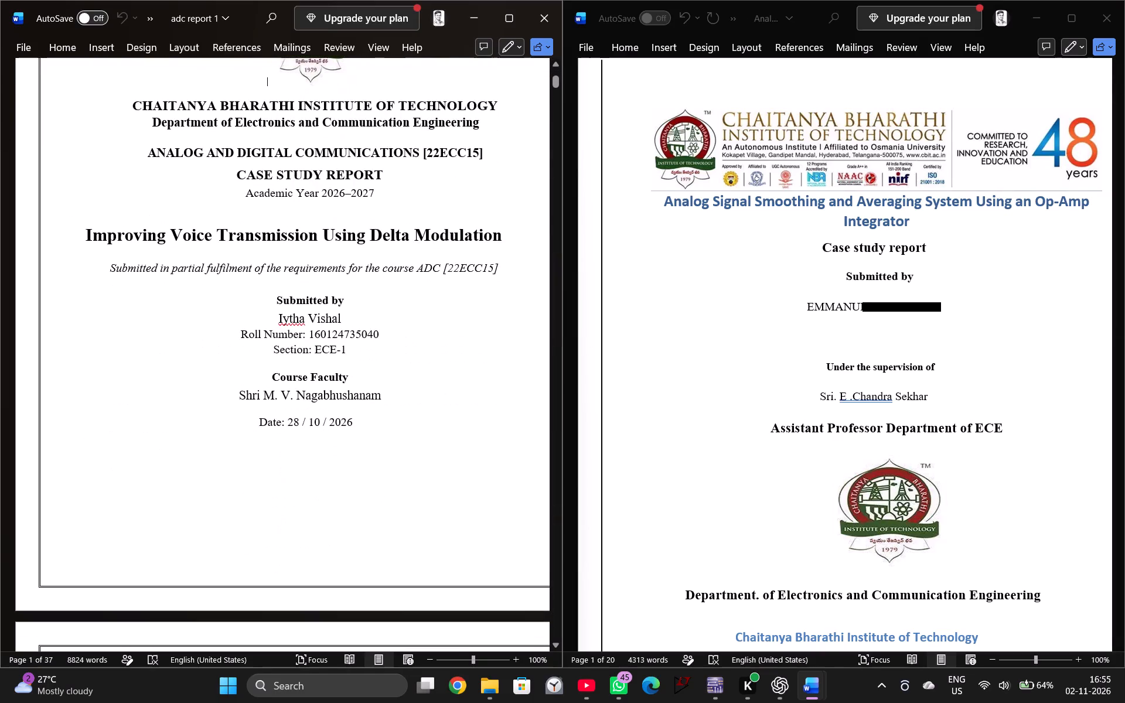
{"action": "scroll", "coordinate": [254, 349], "scroll_direction": "up", "scroll_amount": 5}
{"action": "scroll", "coordinate": [108, 148], "scroll_direction": "up", "scroll_amount": 5}
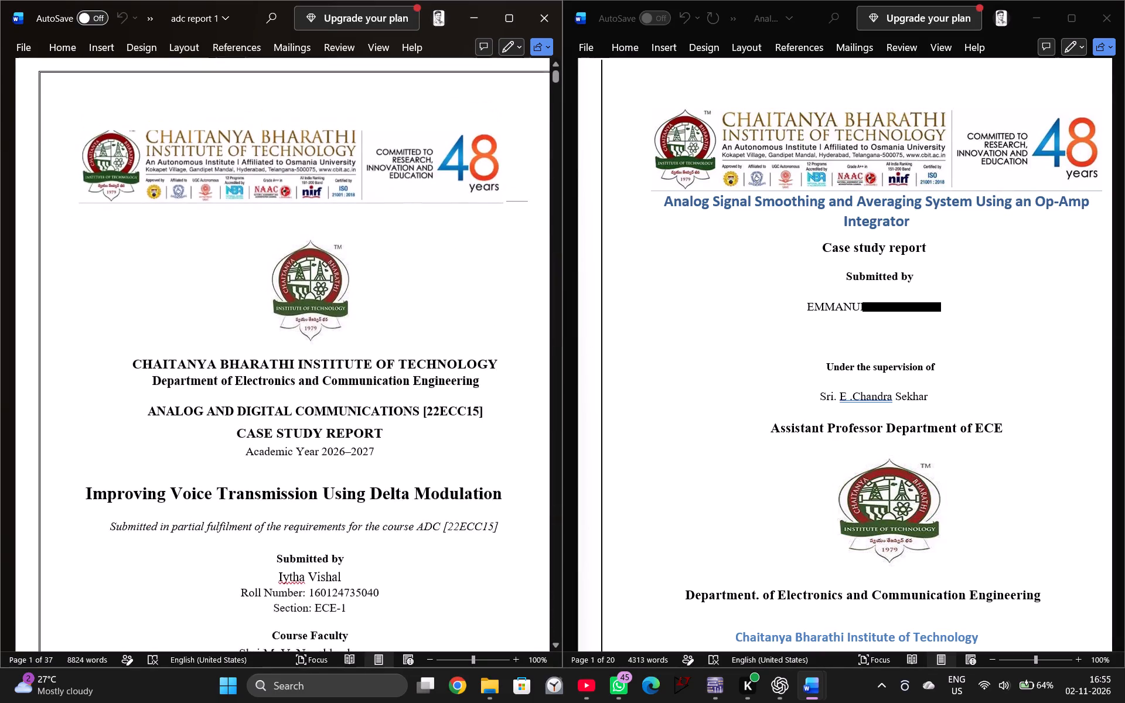
{"action": "left_click_drag", "start_coordinate": [76, 146], "coordinate": [420, 646]}
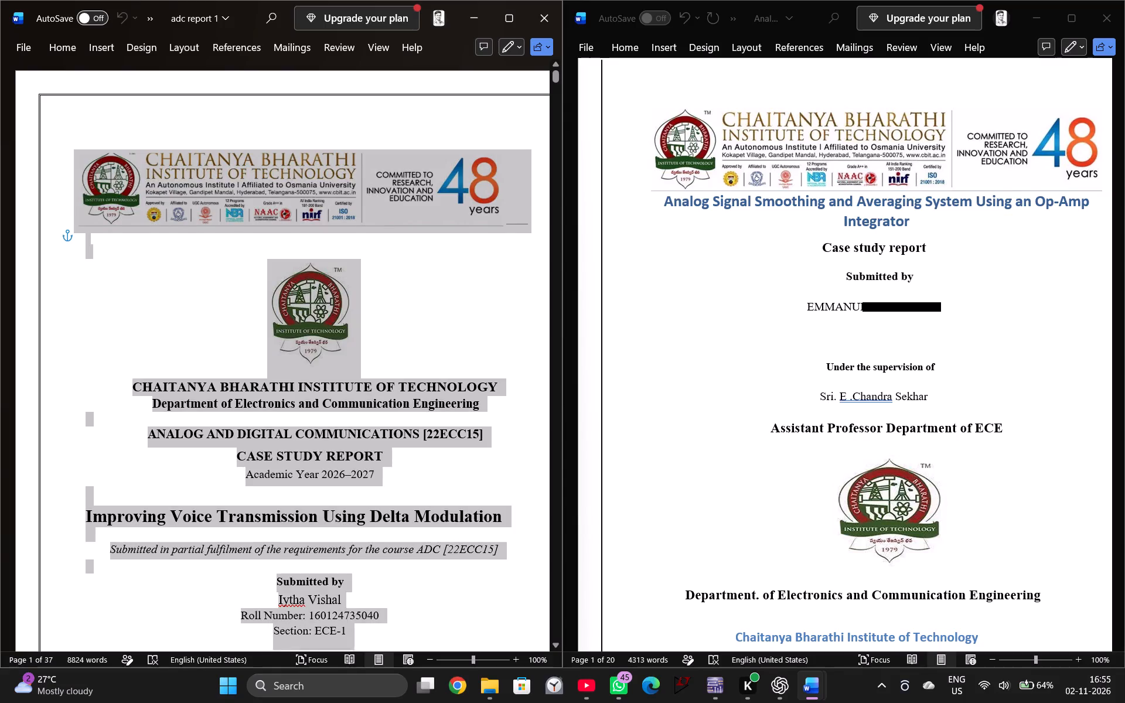
{"action": "left_click_drag", "start_coordinate": [420, 646], "coordinate": [400, 523]}
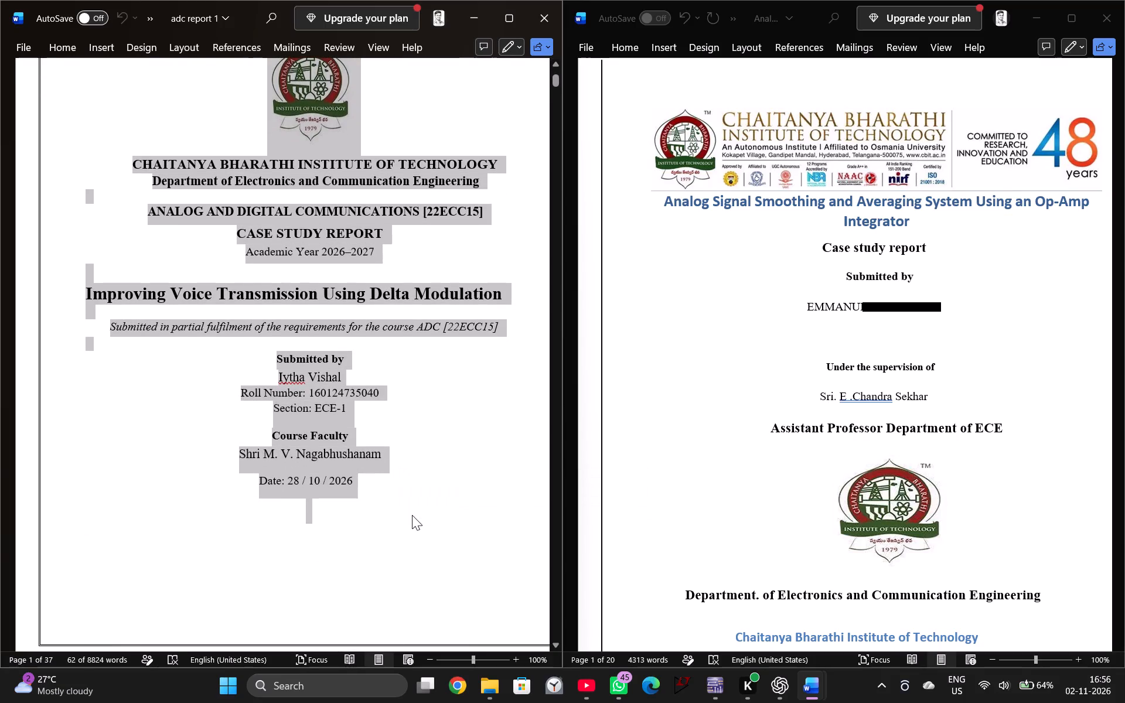
{"action": "key", "text": "ctrl+c"}
{"action": "left_click", "coordinate": [441, 486]}
{"action": "left_click", "coordinate": [647, 116]}
{"action": "left_click_drag", "start_coordinate": [638, 109], "coordinate": [979, 568]}
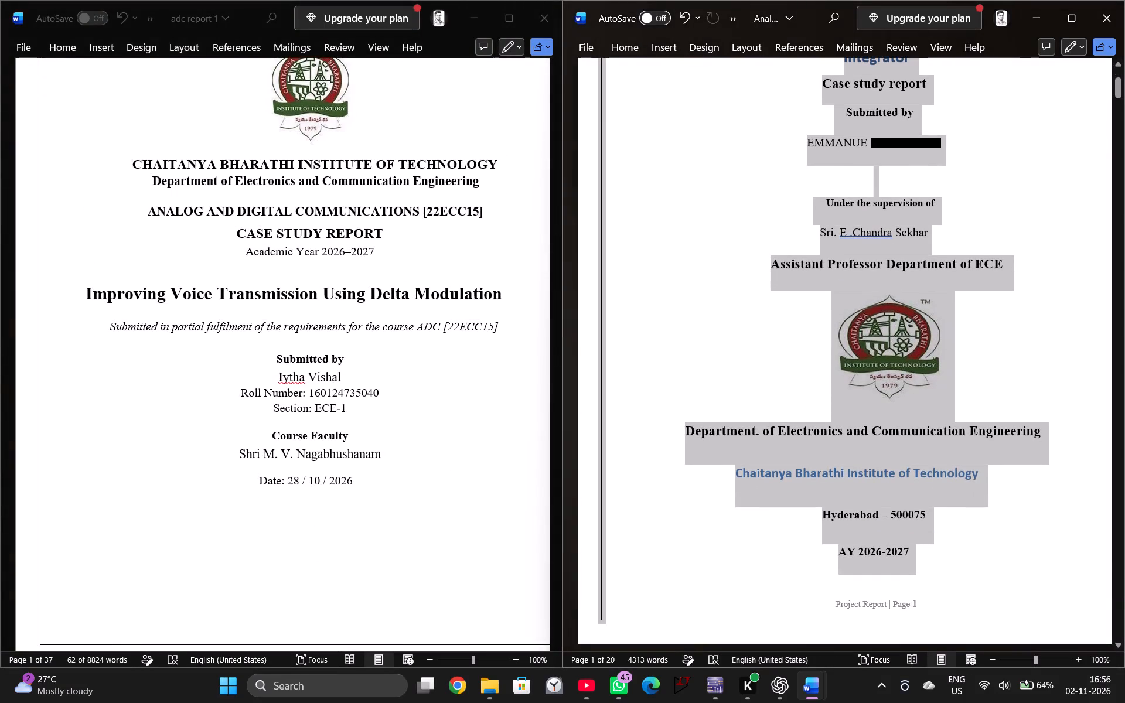
{"action": "left_click_drag", "start_coordinate": [979, 568], "coordinate": [979, 569]}
{"action": "key", "text": "ctrl+v"}
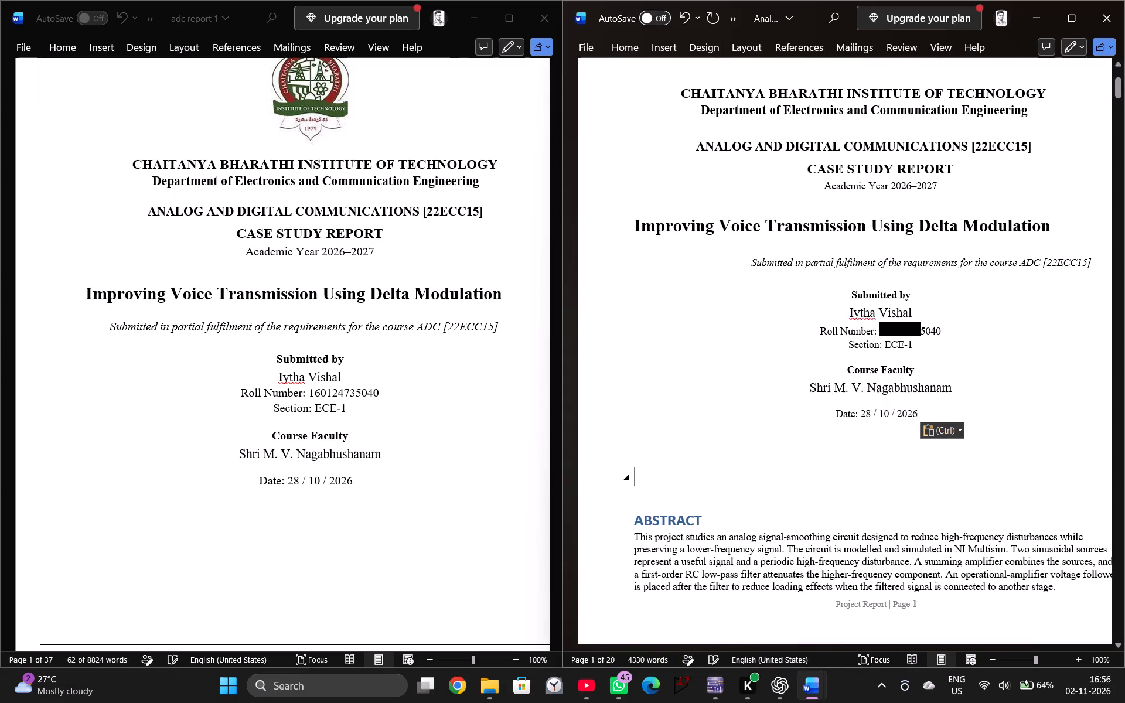
{"action": "scroll", "coordinate": [887, 431], "scroll_direction": "up", "scroll_amount": 15}
{"action": "scroll", "coordinate": [834, 207], "scroll_direction": "up", "scroll_amount": 4}
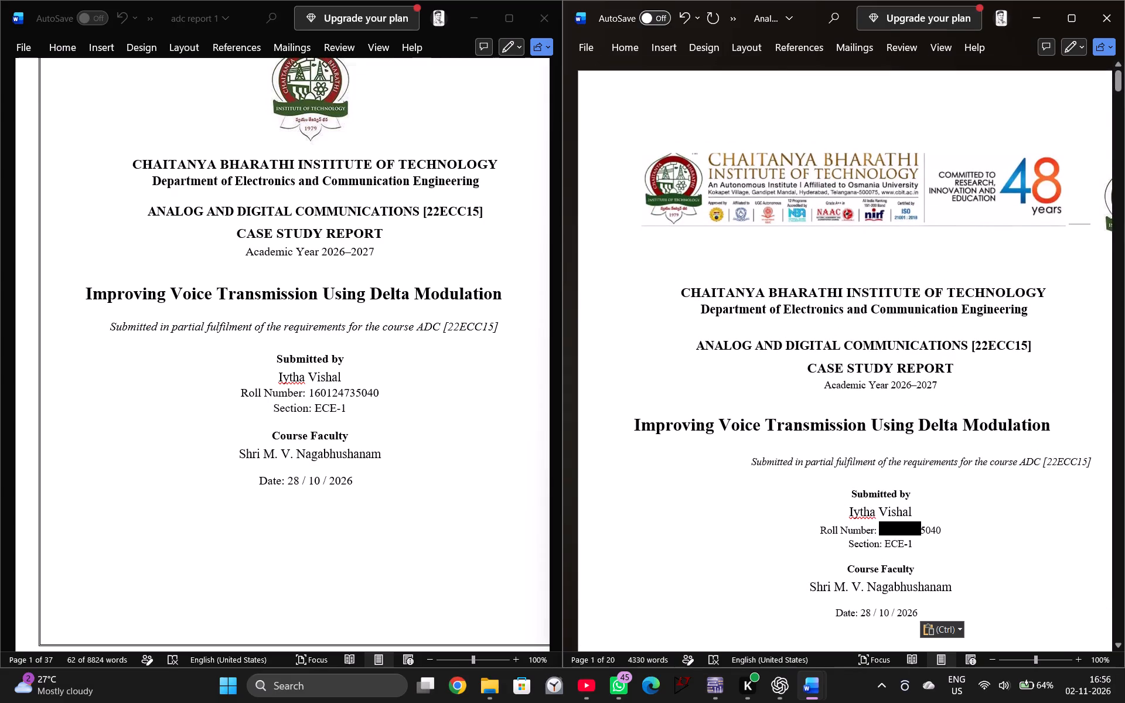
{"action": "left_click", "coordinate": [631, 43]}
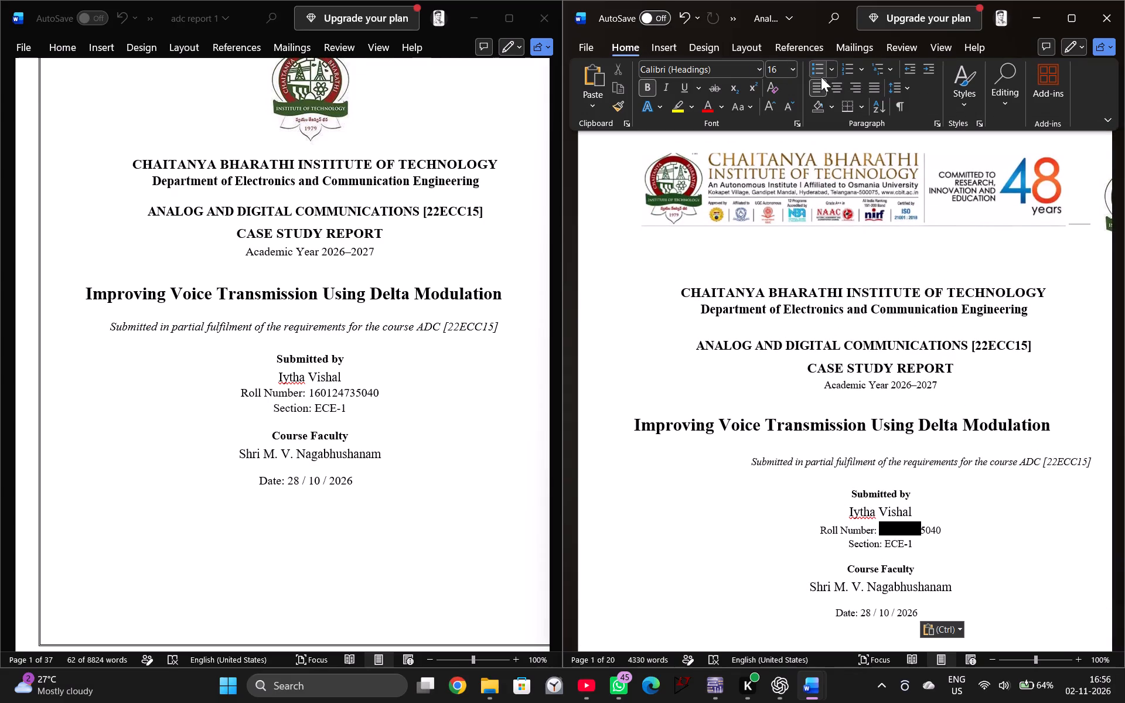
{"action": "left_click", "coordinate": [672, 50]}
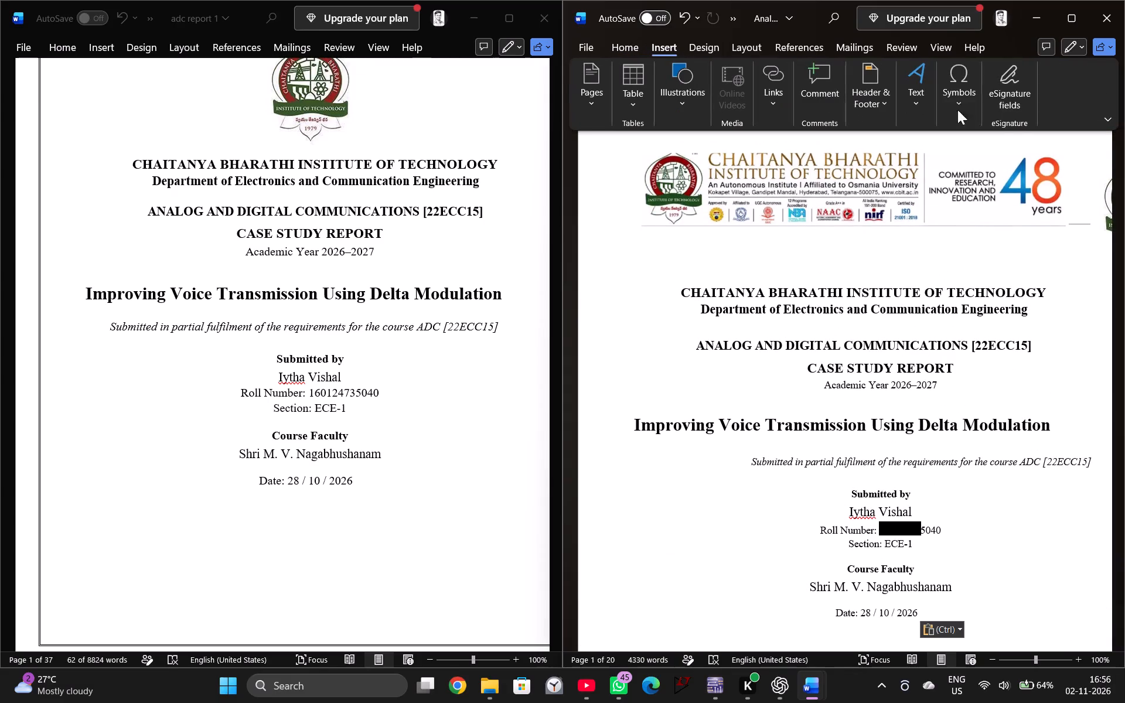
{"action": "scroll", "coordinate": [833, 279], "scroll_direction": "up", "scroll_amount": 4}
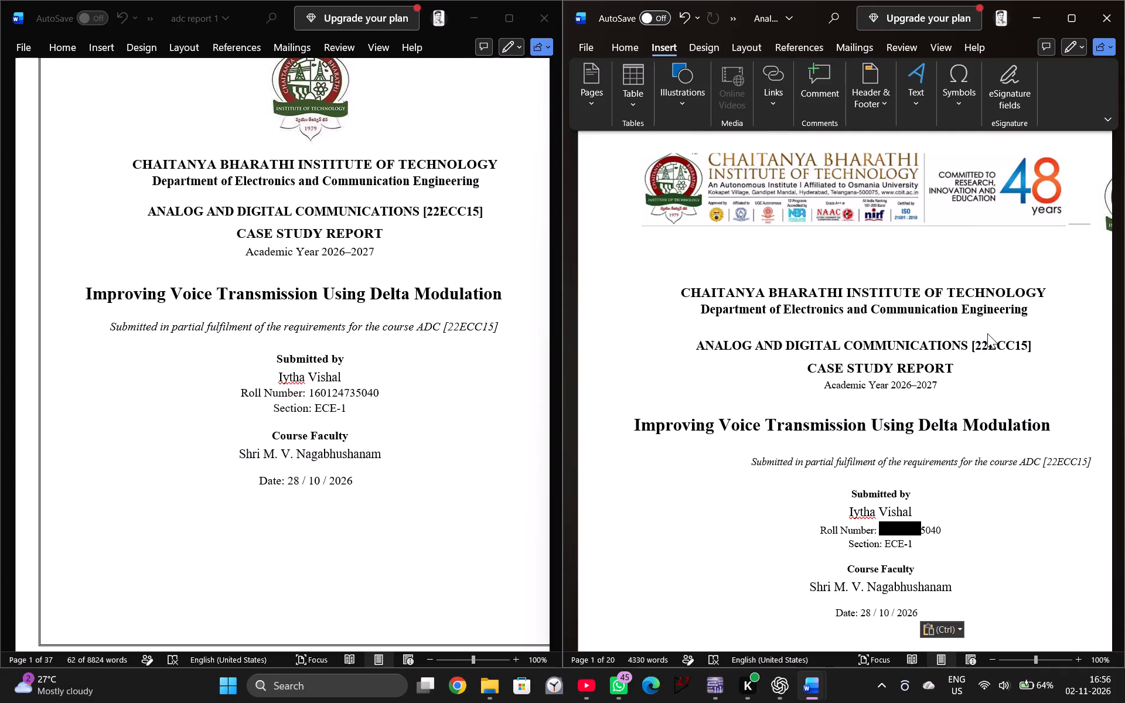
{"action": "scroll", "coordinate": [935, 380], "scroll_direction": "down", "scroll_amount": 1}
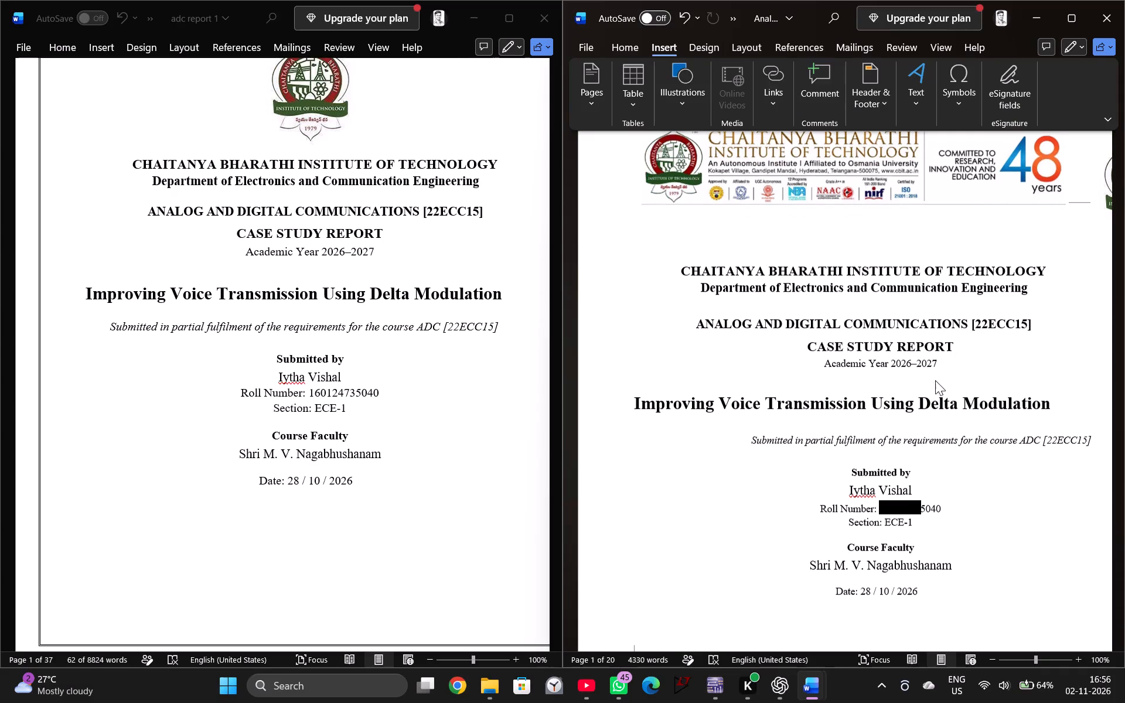
Replace the course title on the signal smoothing report's cover page with LINEAR AND DIGITAL INTEGRATED CIRCUITS, removing the course code as well.
{"action": "left_click", "coordinate": [1037, 307]}
{"action": "left_click", "coordinate": [1034, 306]}
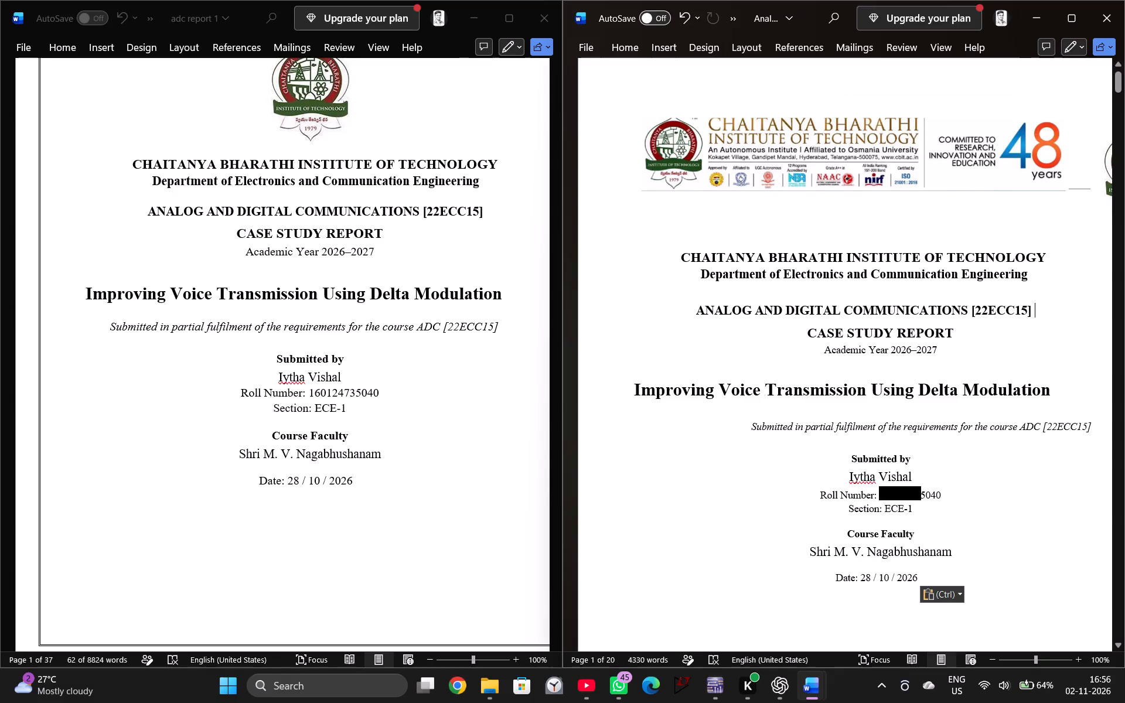
{"action": "key", "text": "BackSpace"}
{"action": "key", "text": "BackSpace"}
{"action": "key", "text": "BackSpace"}
{"action": "key", "text": "BackSpace"}
{"action": "key", "text": "BackSpace"}
{"action": "key", "text": "BackSpace"}
{"action": "key", "text": "BackSpace"}
{"action": "key", "text": "BackSpace"}
{"action": "key", "text": "BackSpace"}
{"action": "key", "text": "BackSpace"}
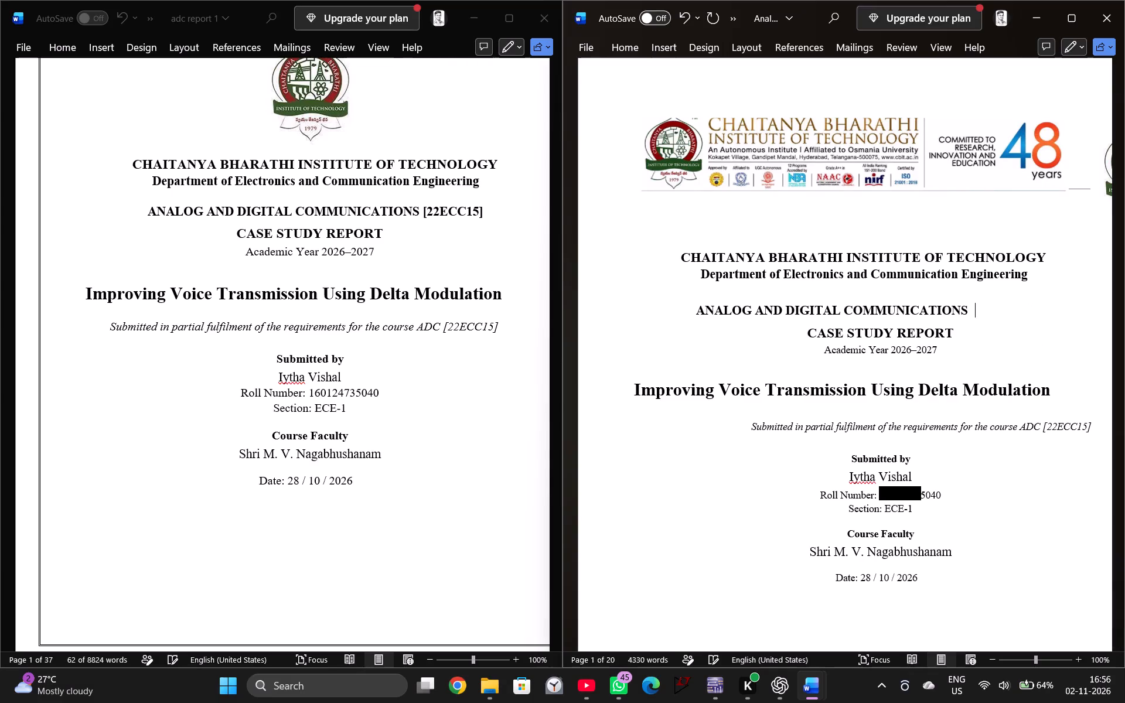
{"action": "key", "text": "BackSpace"}
{"action": "key", "text": "BackSpace"}
{"action": "key", "text": "BackSpace"}
{"action": "key", "text": "BackSpace"}
{"action": "key", "text": "BackSpace"}
{"action": "key", "text": "BackSpace"}
{"action": "key", "text": "BackSpace"}
{"action": "key", "text": "BackSpace"}
{"action": "key", "text": "BackSpace"}
{"action": "key", "text": "BackSpace"}
{"action": "key", "text": "BackSpace"}
{"action": "key", "text": "BackSpace"}
{"action": "key", "text": "BackSpace"}
{"action": "key", "text": "BackSpace"}
{"action": "key", "text": "BackSpace"}
{"action": "key", "text": "BackSpace"}
{"action": "key", "text": "BackSpace"}
{"action": "key", "text": "BackSpace"}
{"action": "key", "text": "BackSpace"}
{"action": "key", "text": "BackSpace"}
{"action": "key", "text": "BackSpace"}
{"action": "key", "text": "BackSpace"}
{"action": "key", "text": "BackSpace"}
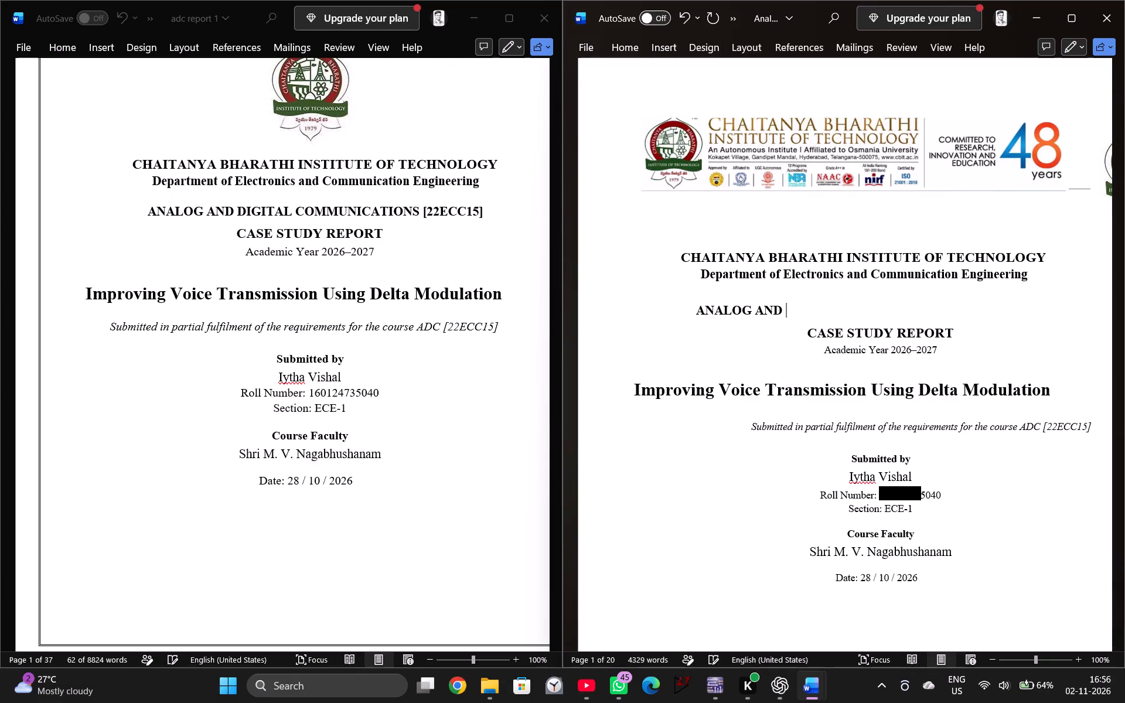
{"action": "key", "text": "BackSpace"}
{"action": "key", "text": "BackSpace"}
{"action": "key", "text": "BackSpace"}
{"action": "key", "text": "BackSpace"}
{"action": "key", "text": "BackSpace"}
{"action": "key", "text": "BackSpace"}
{"action": "key", "text": "BackSpace"}
{"action": "key", "text": "BackSpace"}
{"action": "key", "text": "BackSpace"}
{"action": "key", "text": "BackSpace"}
{"action": "key", "text": "BackSpace"}
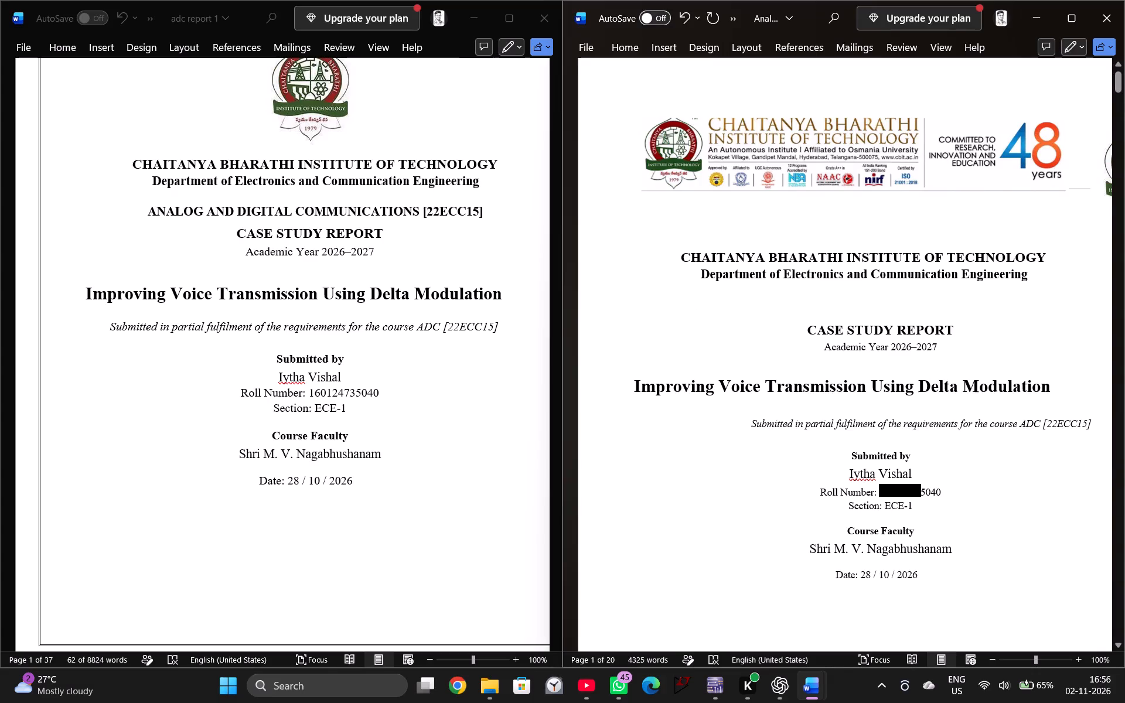
{"action": "scroll", "coordinate": [888, 486], "scroll_direction": "down", "scroll_amount": 13}
{"action": "scroll", "coordinate": [887, 492], "scroll_direction": "up", "scroll_amount": 8}
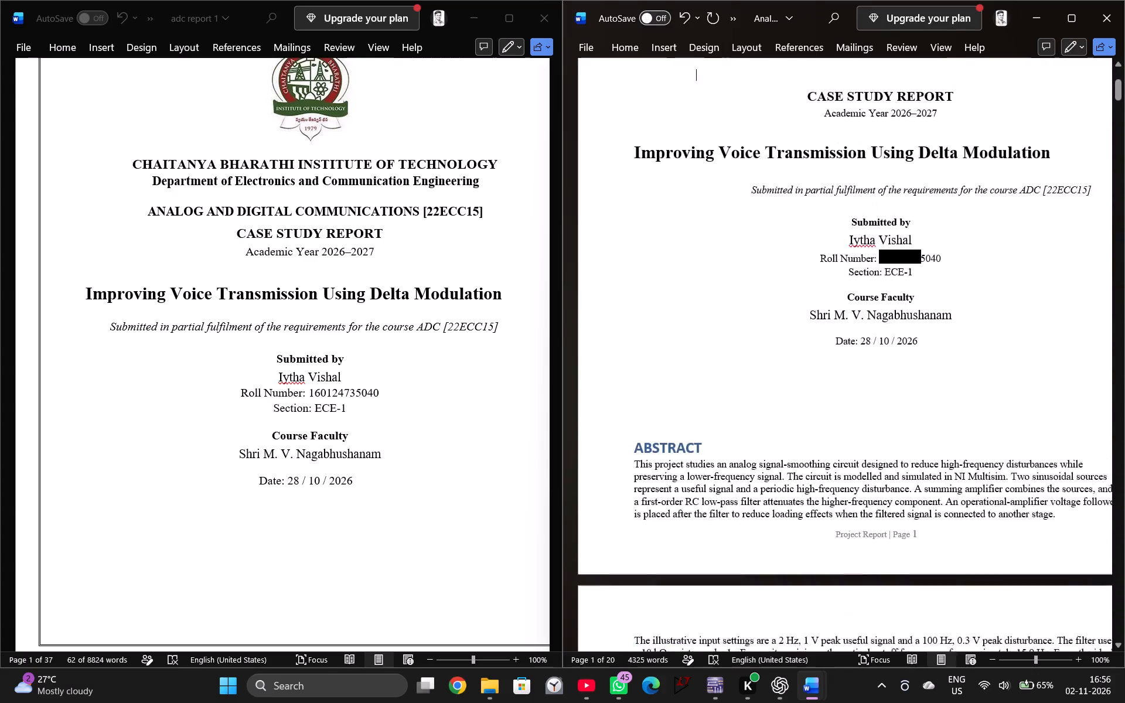
{"action": "scroll", "coordinate": [887, 492], "scroll_direction": "up", "scroll_amount": 6}
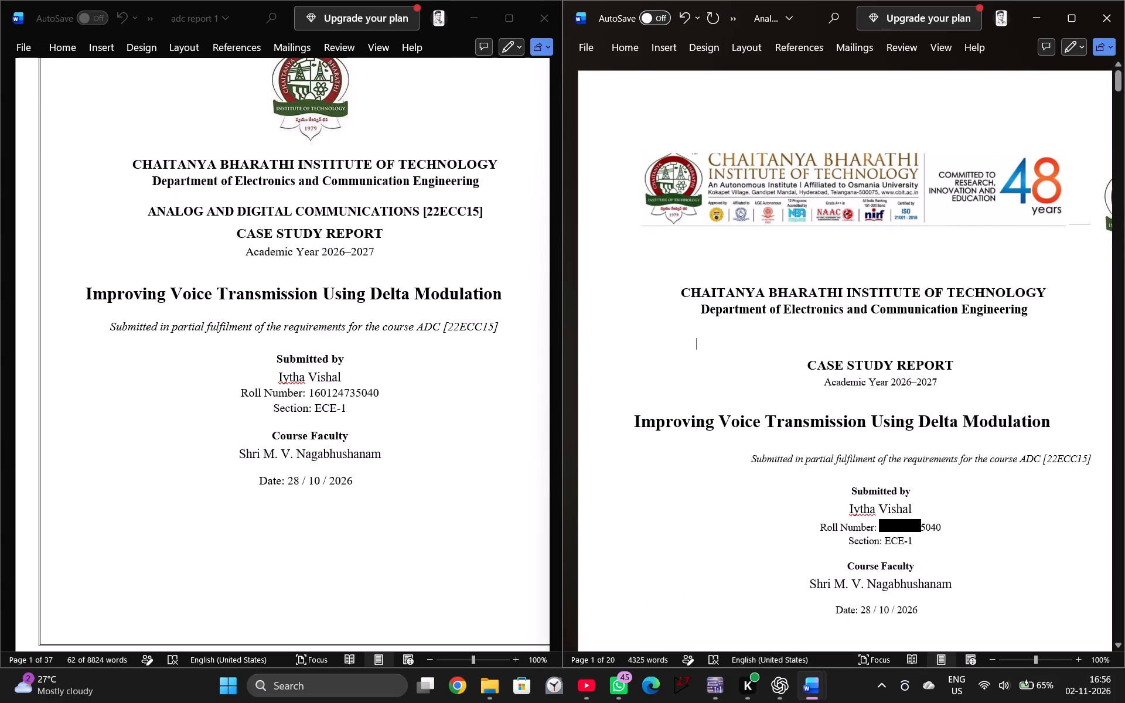
{"action": "scroll", "coordinate": [850, 539], "scroll_direction": "down", "scroll_amount": 4}
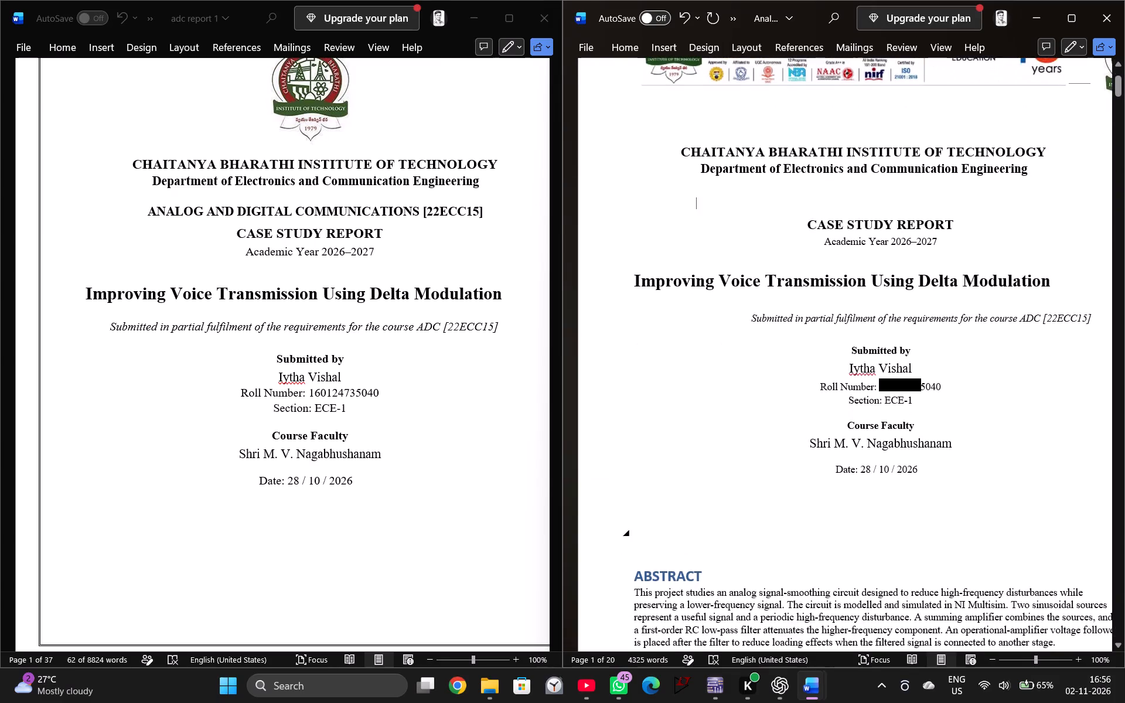
{"action": "scroll", "coordinate": [849, 542], "scroll_direction": "up", "scroll_amount": 1}
{"action": "scroll", "coordinate": [808, 449], "scroll_direction": "up", "scroll_amount": 3}
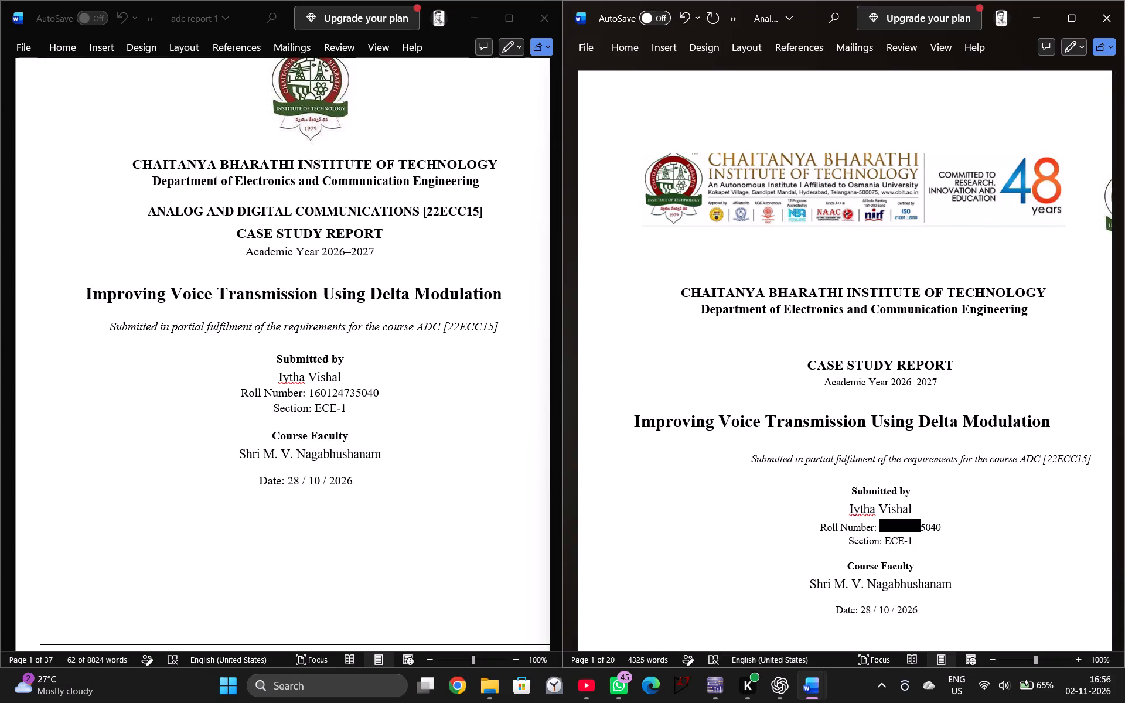
{"action": "key", "text": "l"}
{"action": "type", "text": "INEA"}
{"action": "type", "text": "R AND DIGID"}
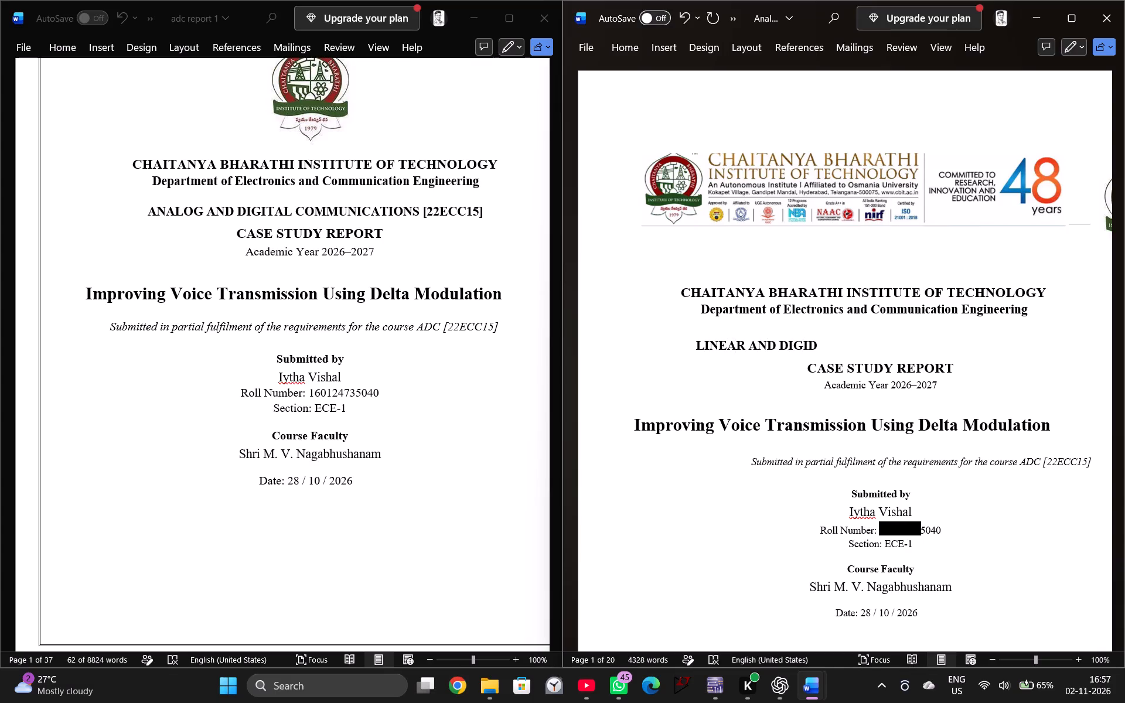
{"action": "key", "text": "BackSpace"}
{"action": "type", "text": "TAL"}
{"action": "key", "text": "space"}
{"action": "type", "text": "INTE"}
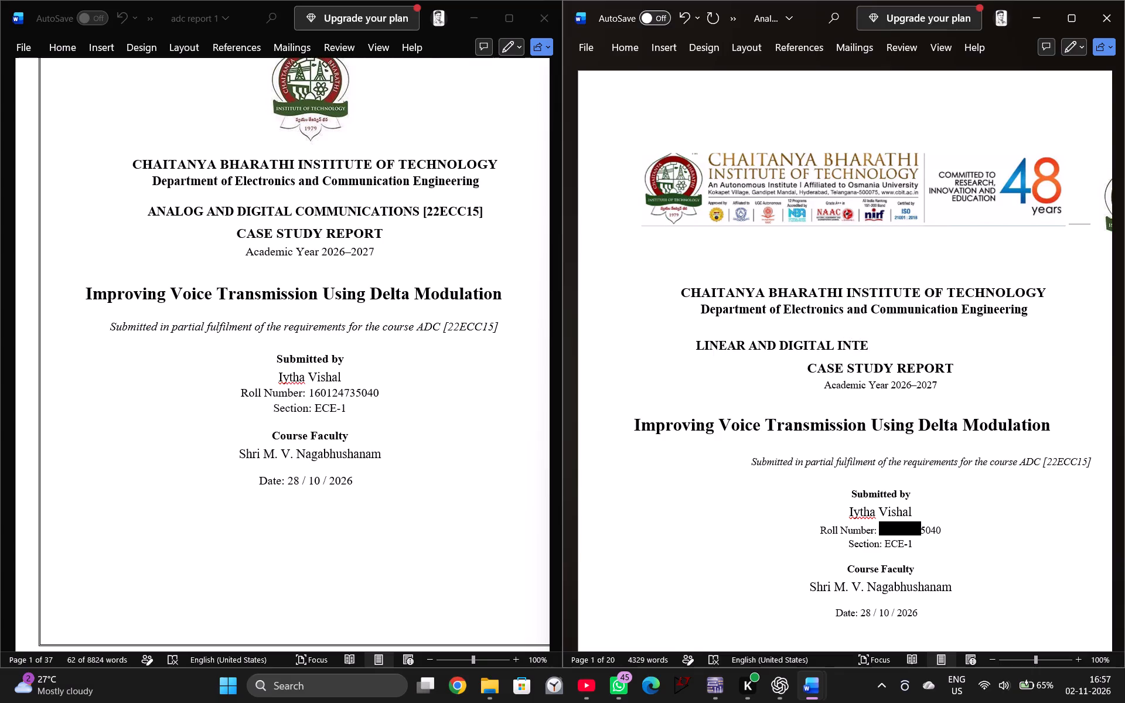
{"action": "type", "text": "GRATED"}
{"action": "key", "text": "space"}
{"action": "type", "text": "CIRCUITS"}
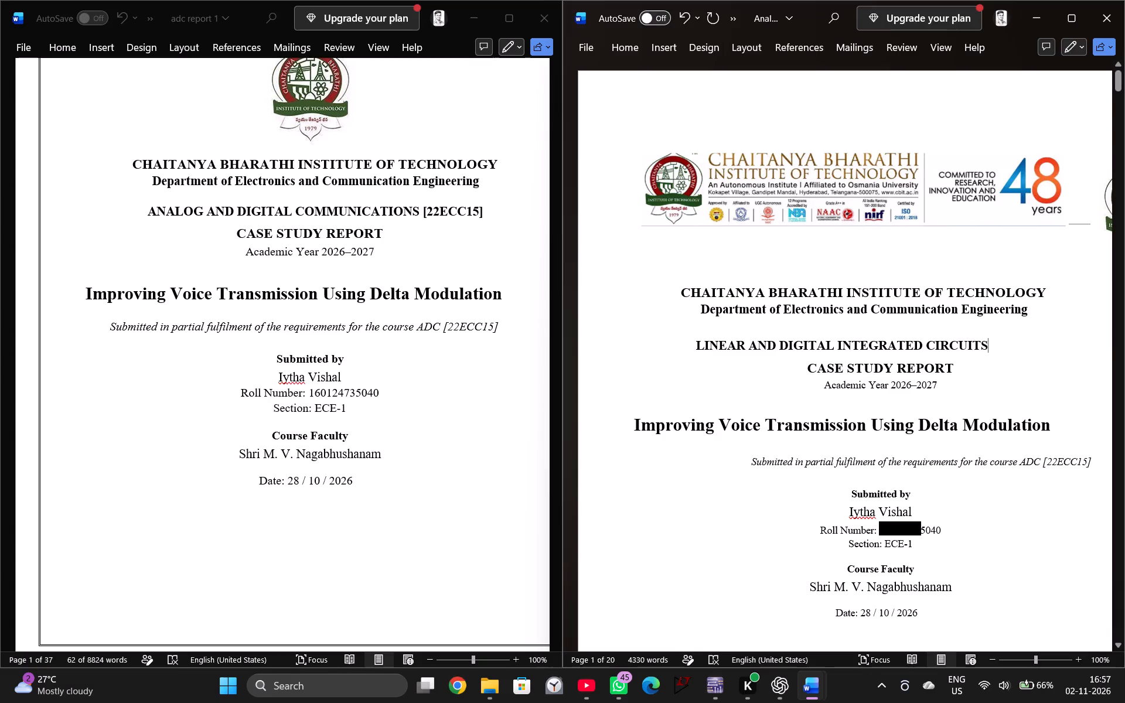
Indent the LINEAR AND DIGITAL INTEGRATED CIRCUITS line with seven leading spaces to centre it under the department name.
{"action": "left_click", "coordinate": [694, 342]}
{"action": "key", "text": "space"}
{"action": "key", "text": "space"}
{"action": "key", "text": "space"}
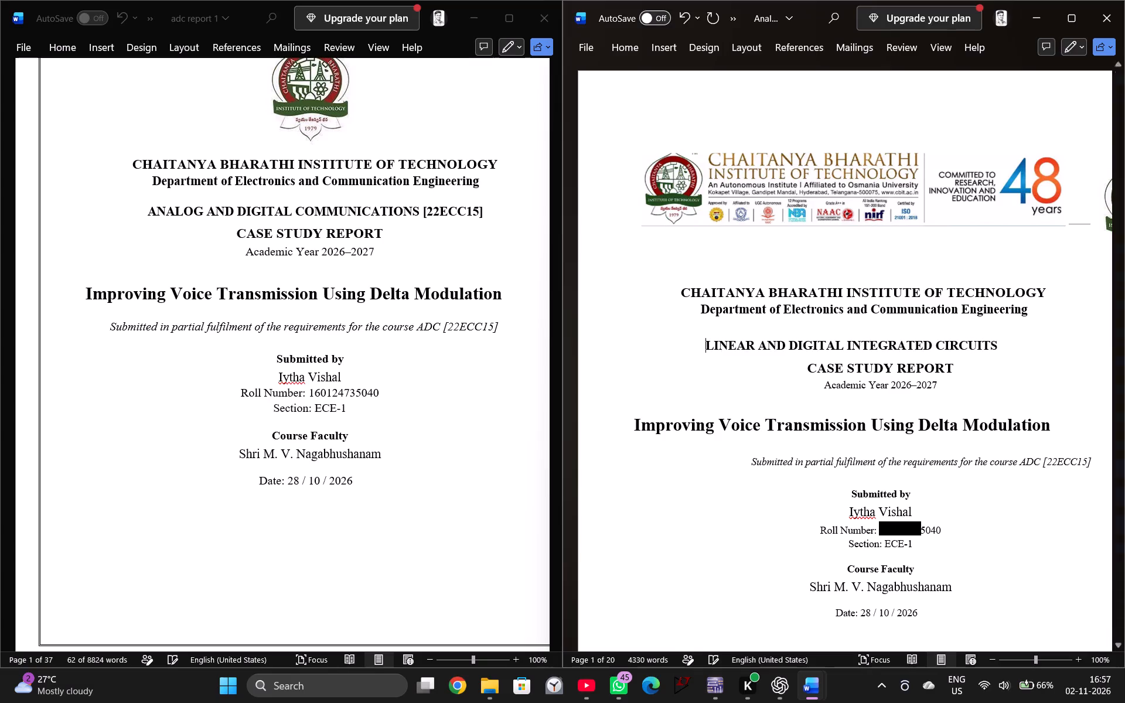
{"action": "key", "text": "space"}
{"action": "key", "text": "space"}
{"action": "key", "text": "space"}
{"action": "key", "text": "space"}
Maximize the signal smoothing report's window, keeping its cover page in view.
{"action": "scroll", "coordinate": [929, 416], "scroll_direction": "down", "scroll_amount": 5}
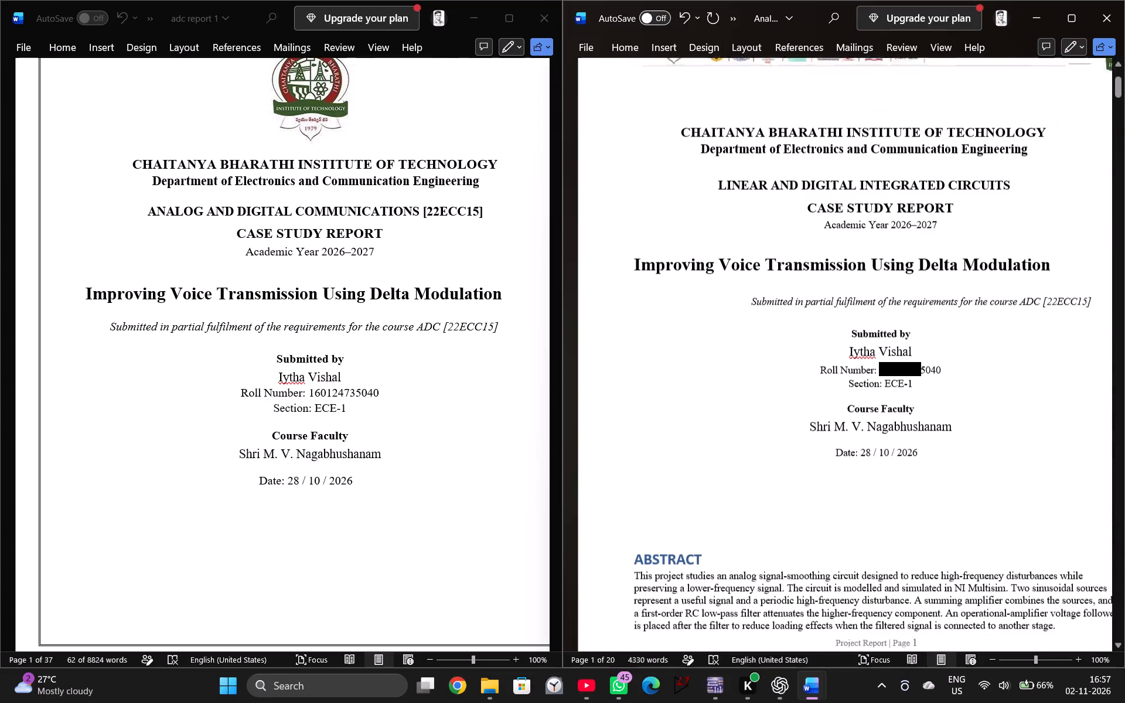
{"action": "scroll", "coordinate": [749, 293], "scroll_direction": "down", "scroll_amount": 1}
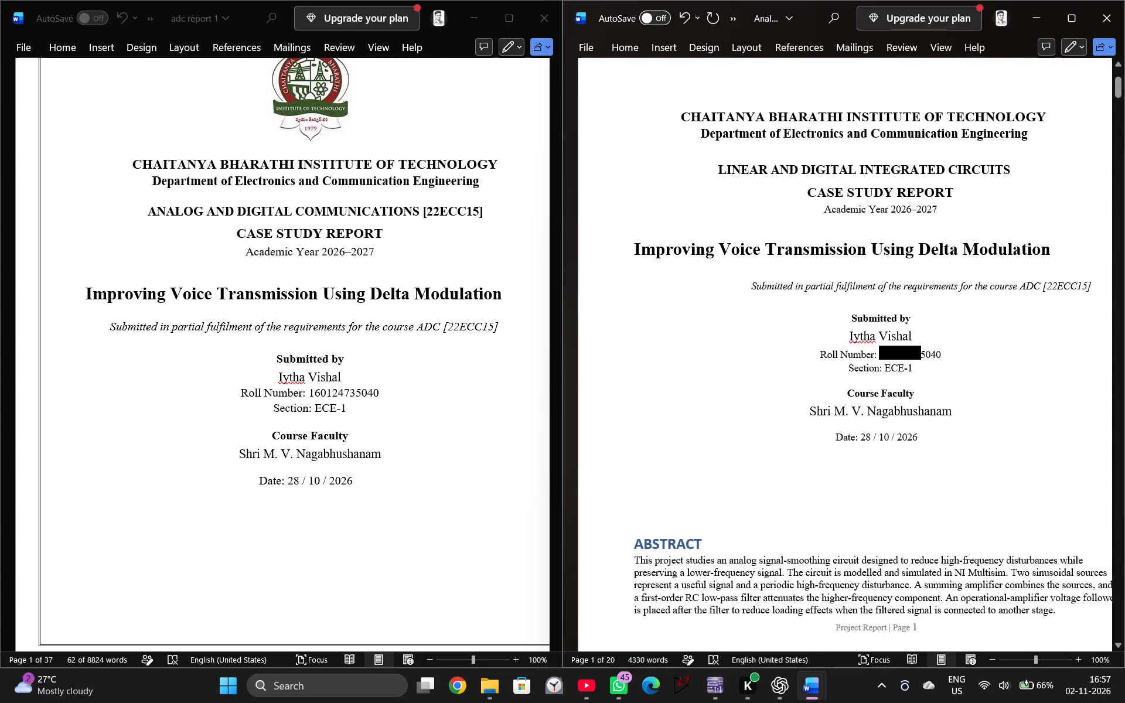
{"action": "scroll", "coordinate": [965, 341], "scroll_direction": "up", "scroll_amount": 6}
{"action": "scroll", "coordinate": [1065, 332], "scroll_direction": "down", "scroll_amount": 1}
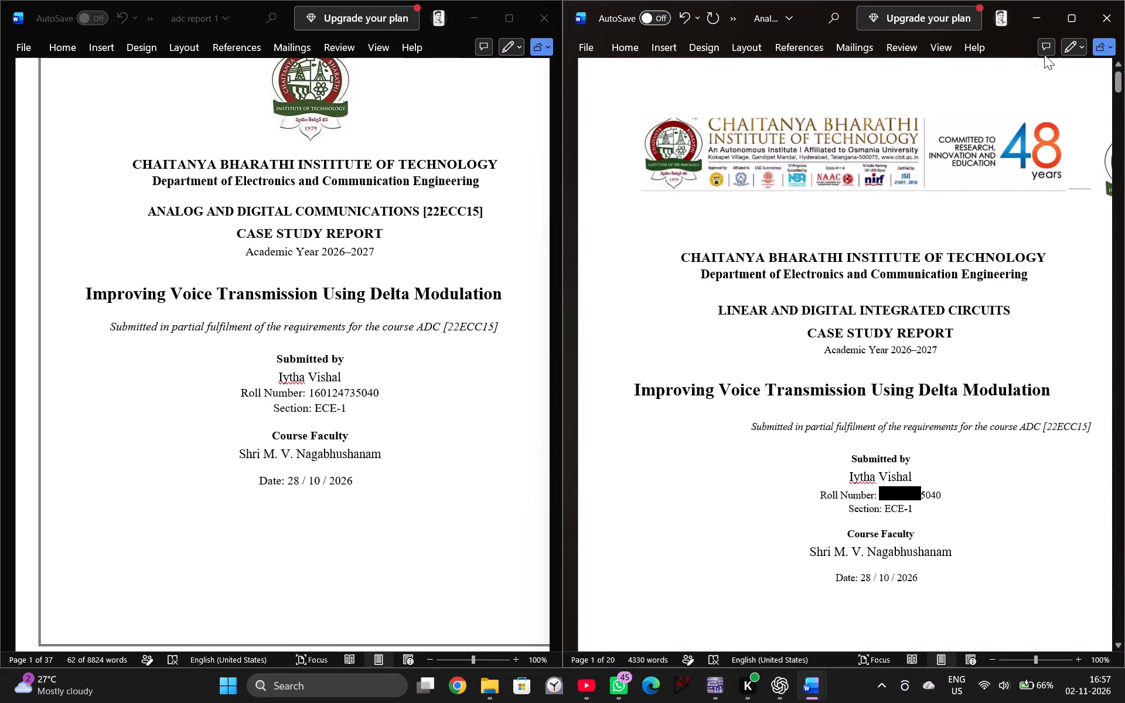
{"action": "left_click", "coordinate": [1079, 14]}
{"action": "scroll", "coordinate": [663, 191], "scroll_direction": "up", "scroll_amount": 3}
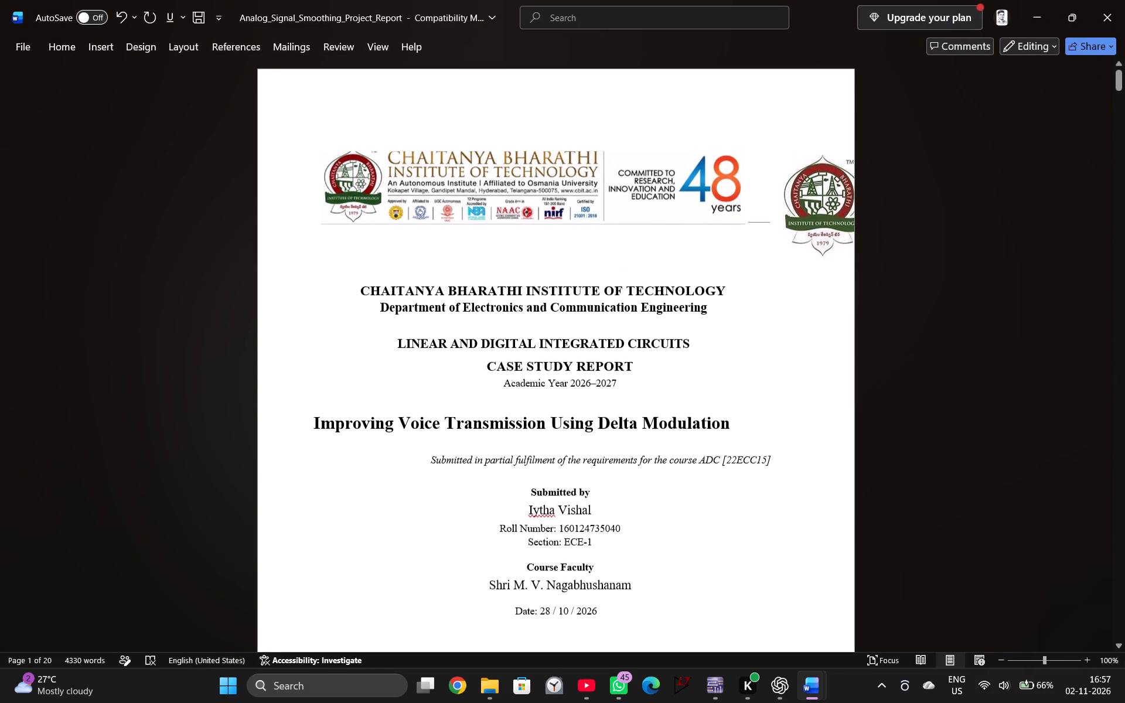
{"action": "scroll", "coordinate": [664, 191], "scroll_direction": "up", "scroll_amount": 1}
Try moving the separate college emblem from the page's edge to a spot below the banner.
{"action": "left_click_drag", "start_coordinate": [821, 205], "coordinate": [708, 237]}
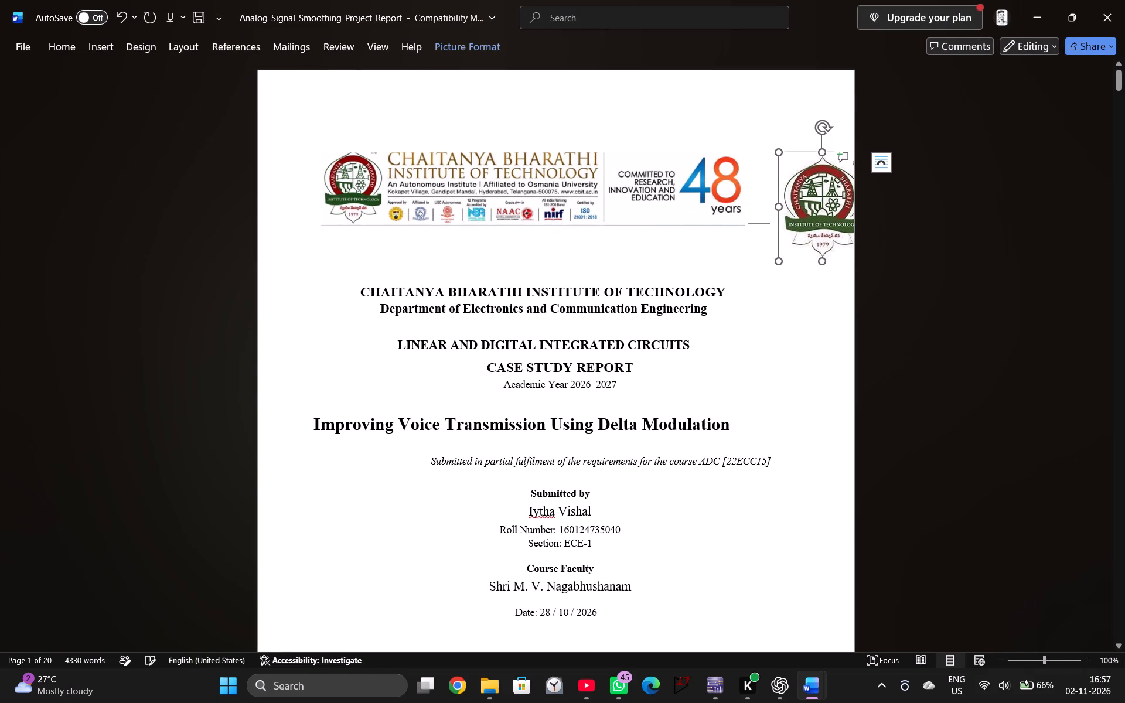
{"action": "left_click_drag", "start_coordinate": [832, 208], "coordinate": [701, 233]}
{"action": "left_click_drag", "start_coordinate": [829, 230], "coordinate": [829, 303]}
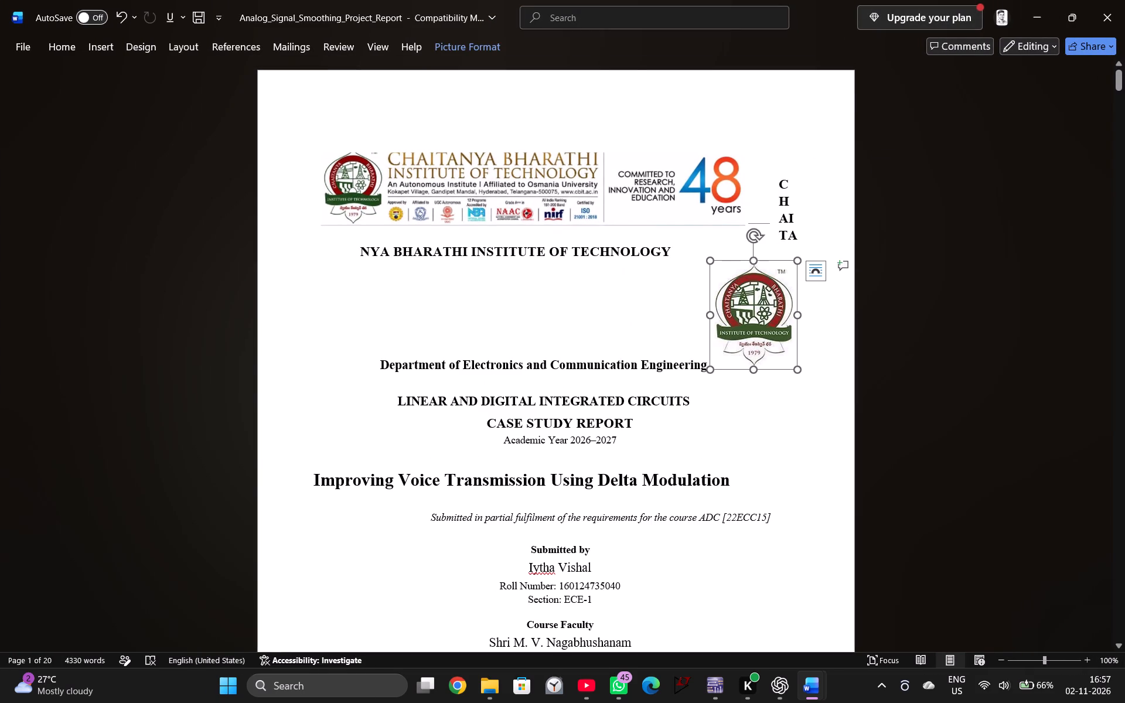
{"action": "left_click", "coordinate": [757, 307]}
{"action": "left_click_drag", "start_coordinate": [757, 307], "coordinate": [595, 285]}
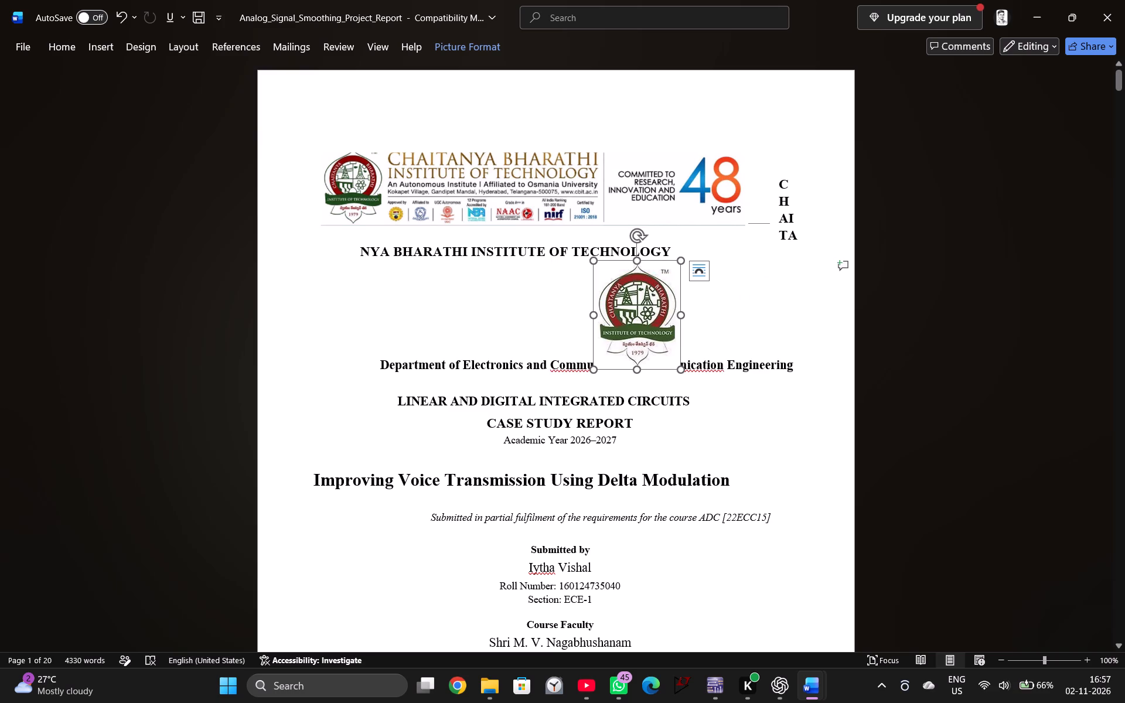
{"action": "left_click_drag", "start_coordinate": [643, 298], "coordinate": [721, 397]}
Remove the separate college emblem from the cover page.
{"action": "right_click", "coordinate": [739, 341]}
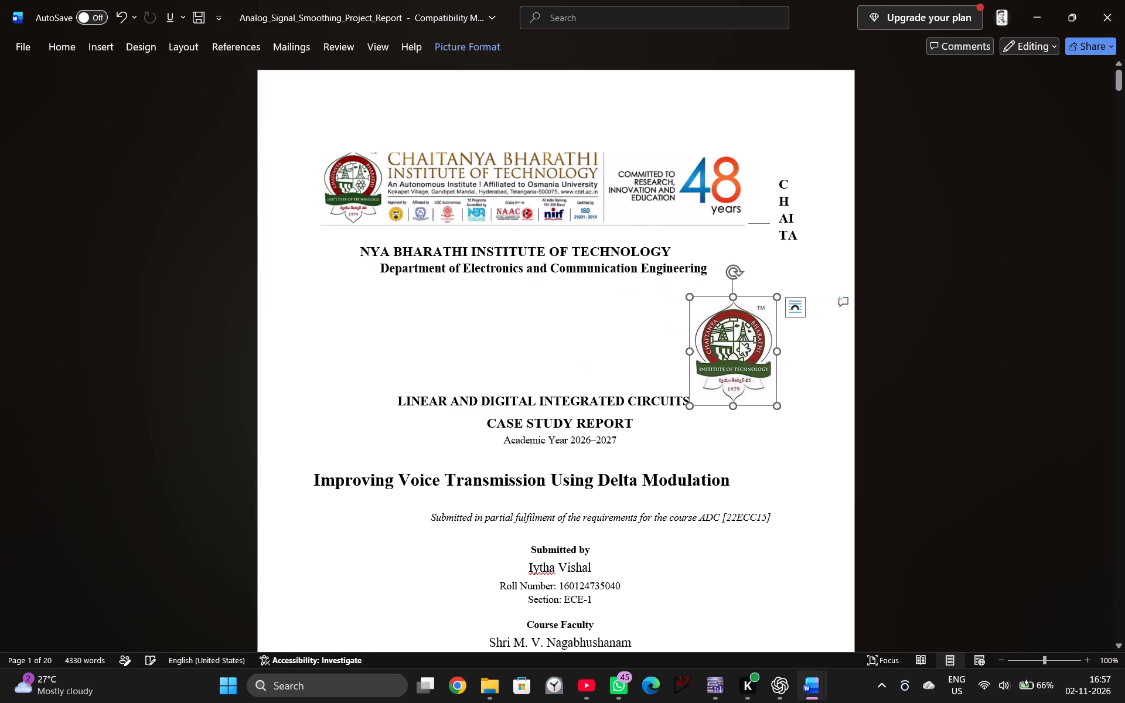
{"action": "left_click", "coordinate": [779, 277]}
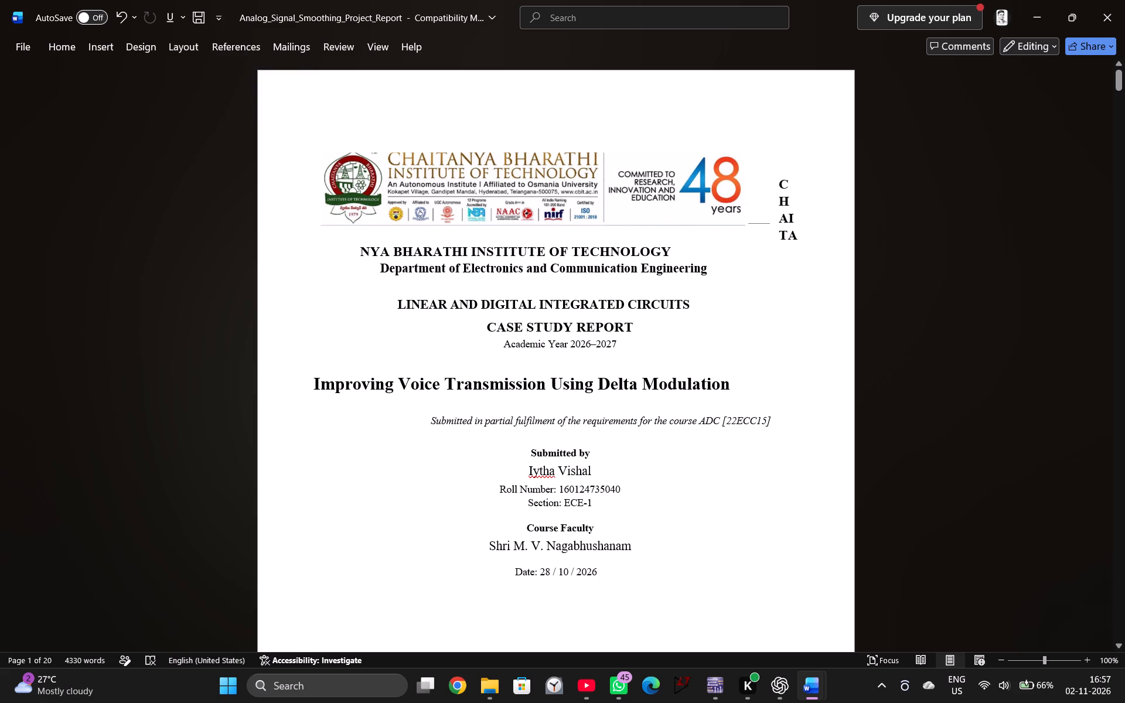
Insert four line breaks before the institute name to bring the whole heading onto one line below the banner.
{"action": "left_click", "coordinate": [775, 183]}
{"action": "key", "text": "Return"}
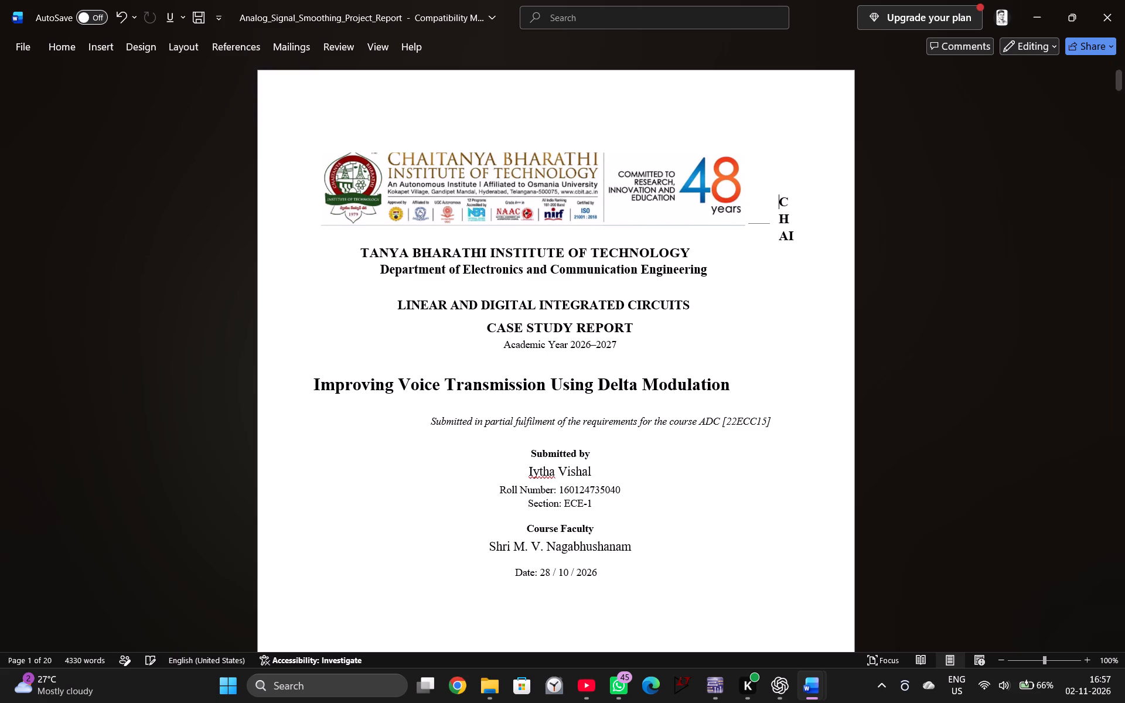
{"action": "key", "text": "Return"}
{"action": "key", "text": "Return"}
{"action": "key", "text": "Return"}
{"action": "scroll", "coordinate": [782, 308], "scroll_direction": "up", "scroll_amount": 2}
Indent the title Improving Voice Transmission Using Delta Modulation with nine leading spaces to centre it on the cover page.
{"action": "left_click", "coordinate": [312, 383]}
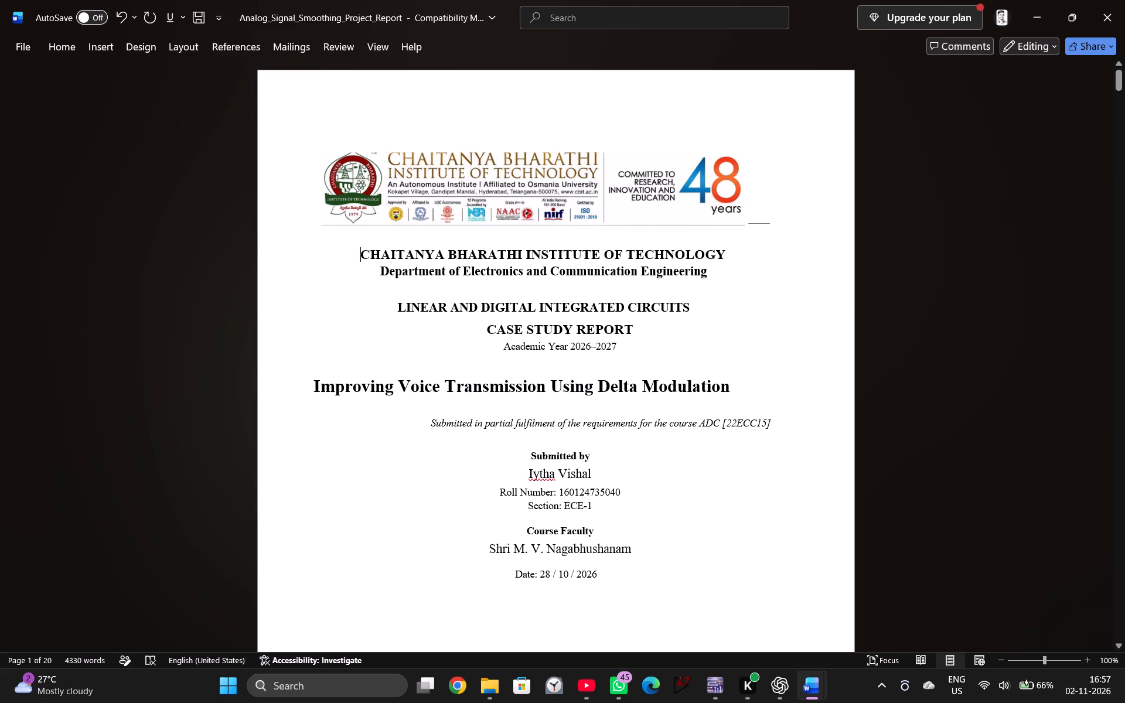
{"action": "key", "text": "space"}
{"action": "key", "text": "space"}
{"action": "key", "text": "space"}
{"action": "key", "text": "space"}
{"action": "key", "text": "space"}
{"action": "key", "text": "space"}
{"action": "key", "text": "space"}
{"action": "key", "text": "space"}
{"action": "key", "text": "space"}
{"action": "scroll", "coordinate": [560, 383], "scroll_direction": "up", "scroll_amount": 5}
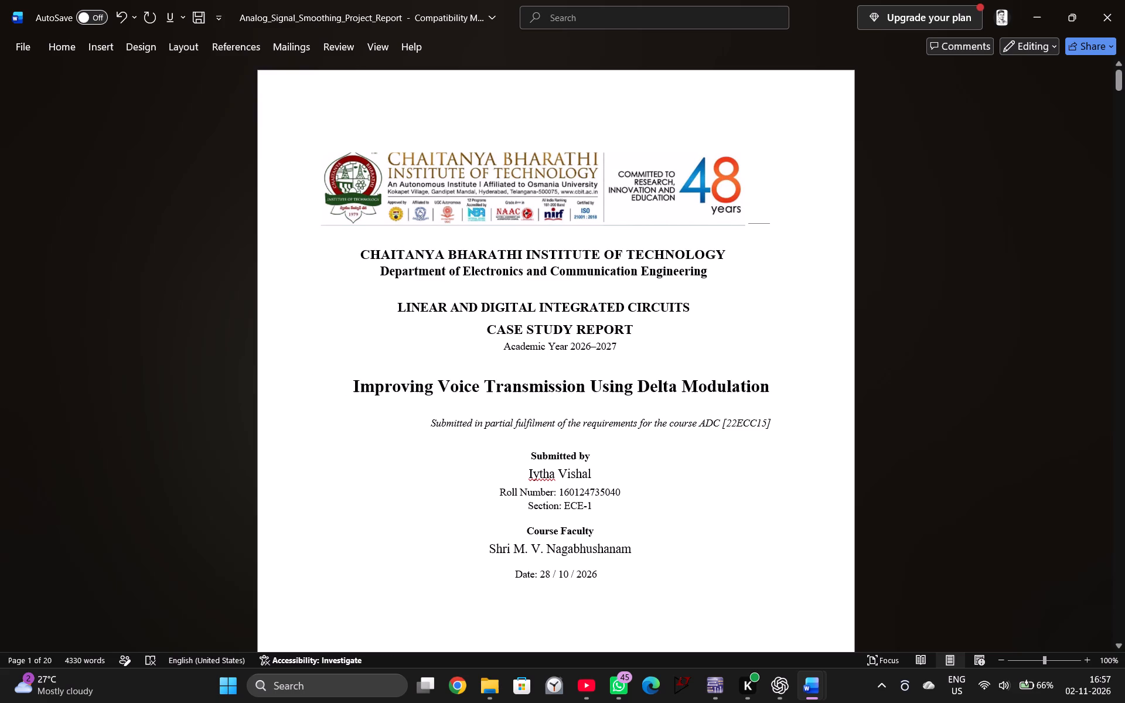
{"action": "scroll", "coordinate": [562, 383], "scroll_direction": "down", "scroll_amount": 5}
{"action": "scroll", "coordinate": [455, 221], "scroll_direction": "up", "scroll_amount": 5}
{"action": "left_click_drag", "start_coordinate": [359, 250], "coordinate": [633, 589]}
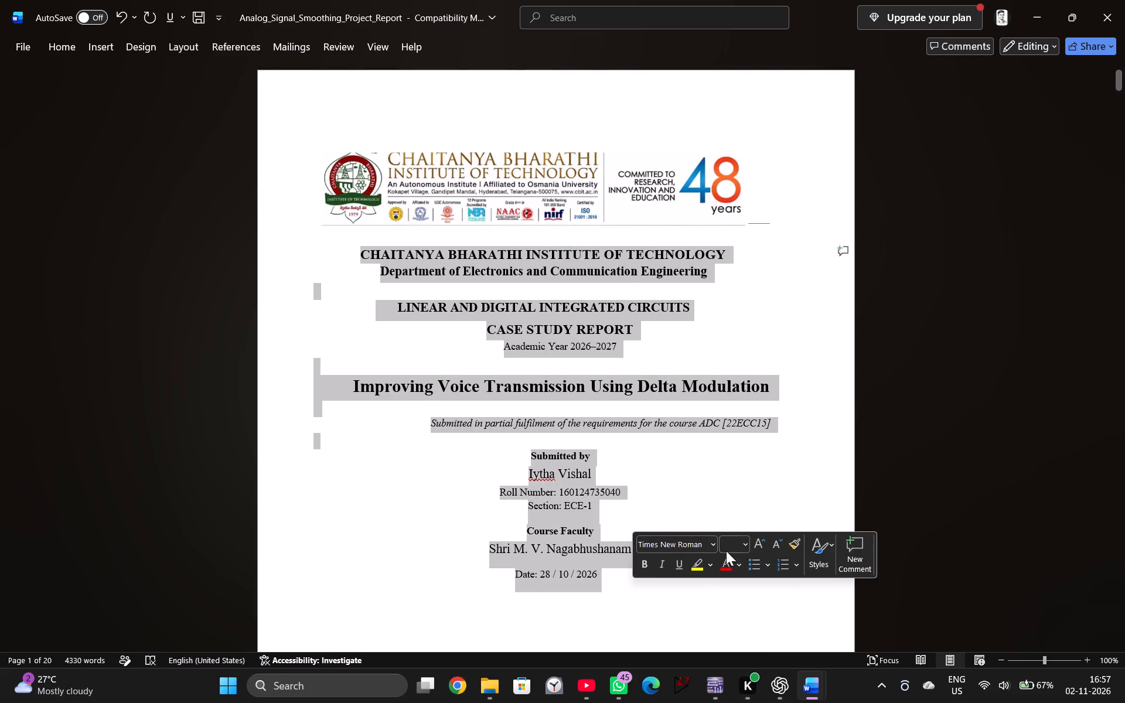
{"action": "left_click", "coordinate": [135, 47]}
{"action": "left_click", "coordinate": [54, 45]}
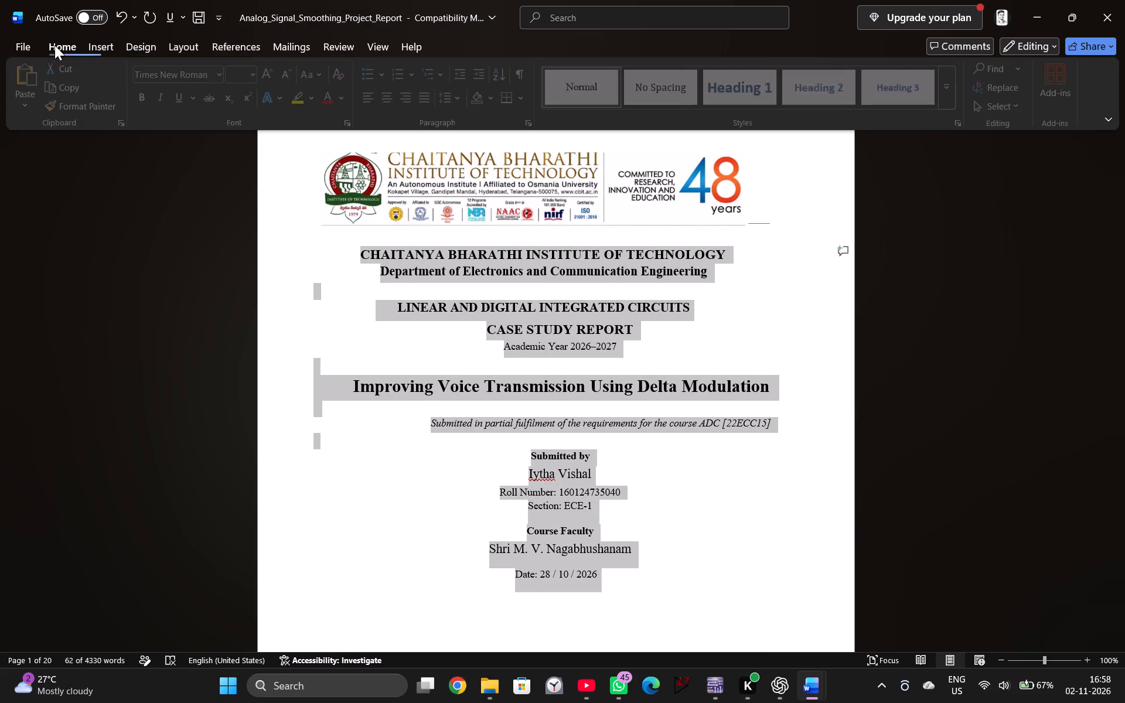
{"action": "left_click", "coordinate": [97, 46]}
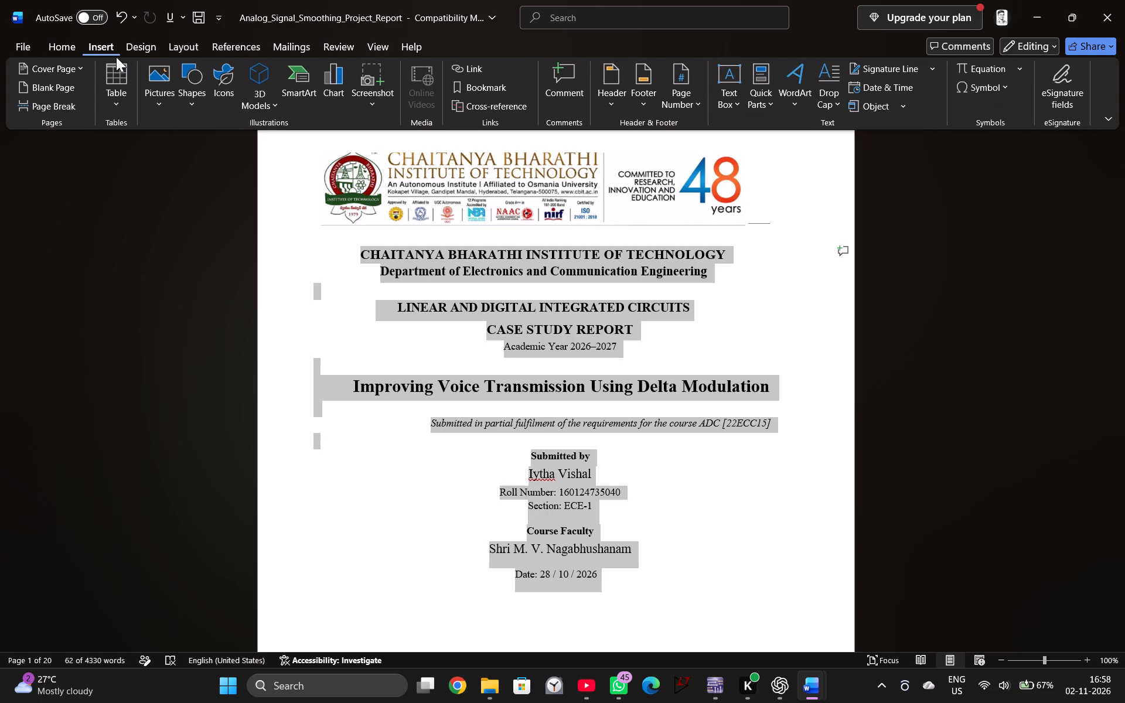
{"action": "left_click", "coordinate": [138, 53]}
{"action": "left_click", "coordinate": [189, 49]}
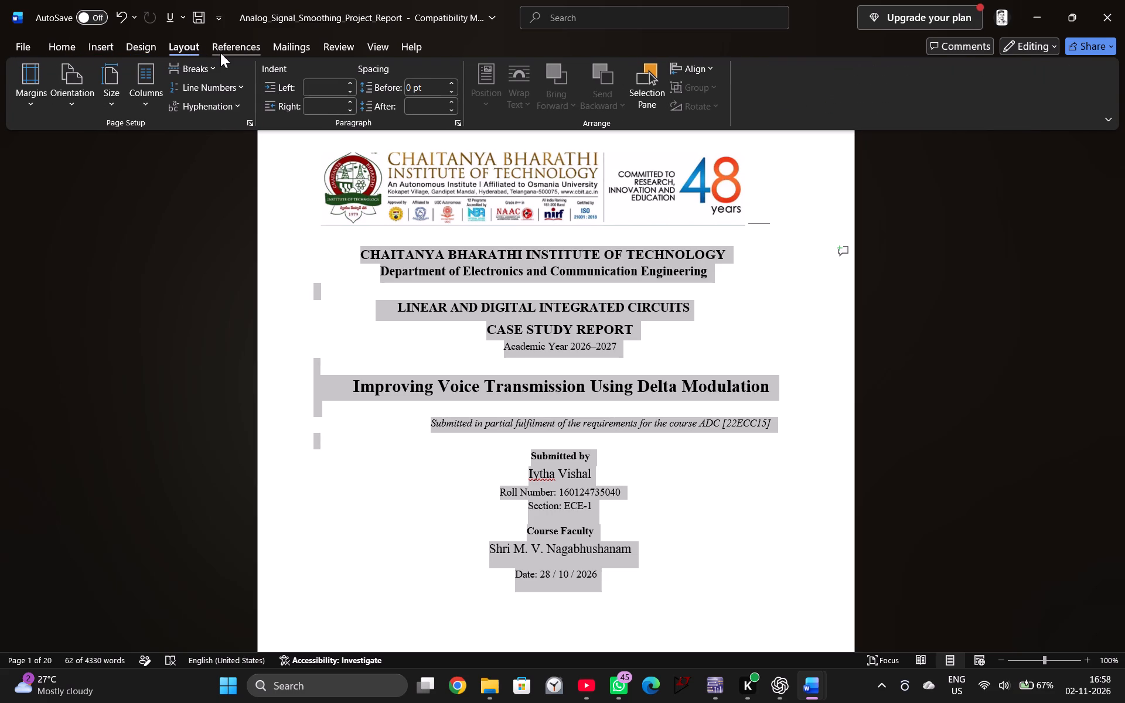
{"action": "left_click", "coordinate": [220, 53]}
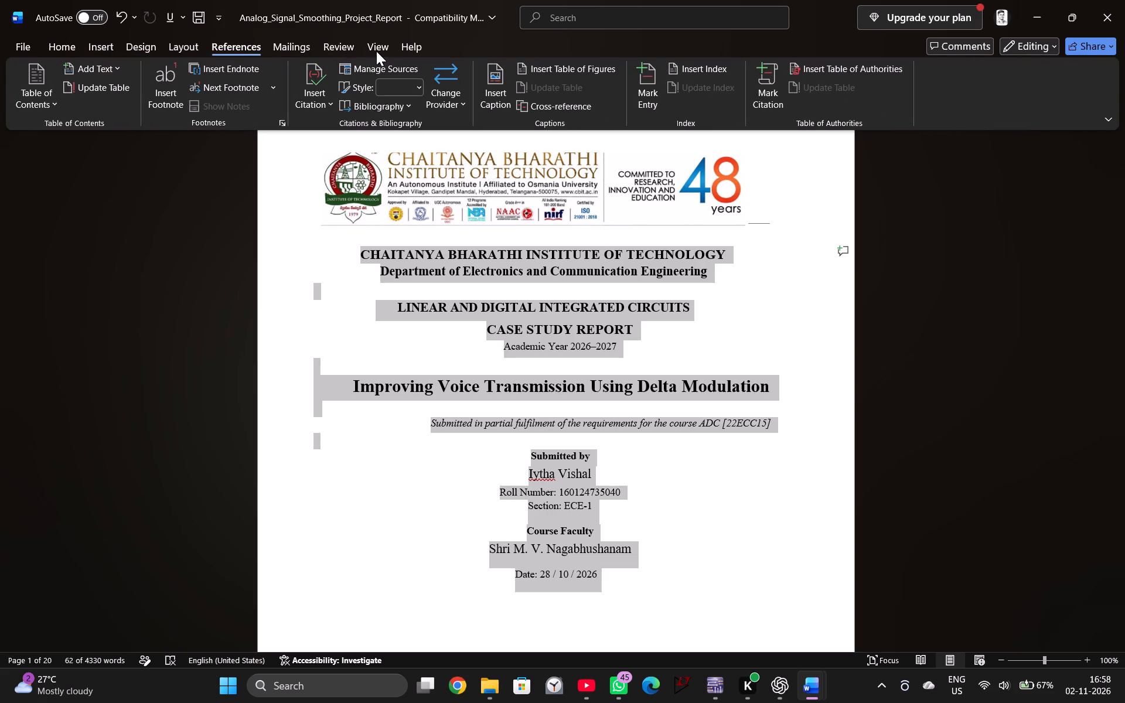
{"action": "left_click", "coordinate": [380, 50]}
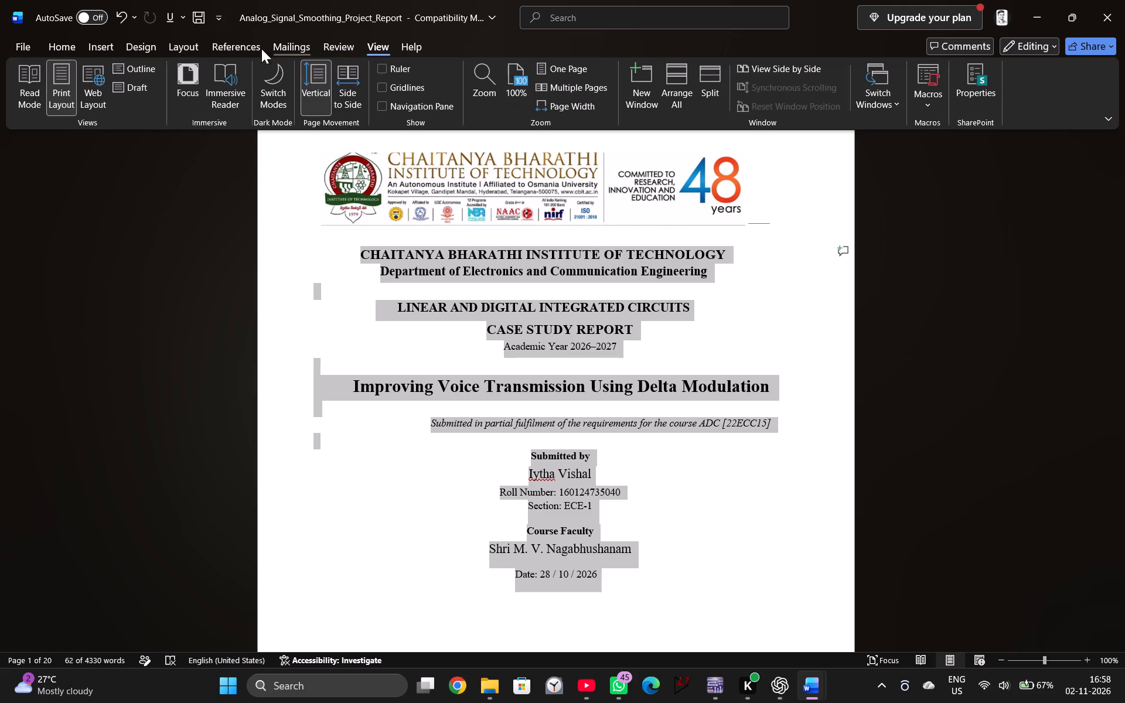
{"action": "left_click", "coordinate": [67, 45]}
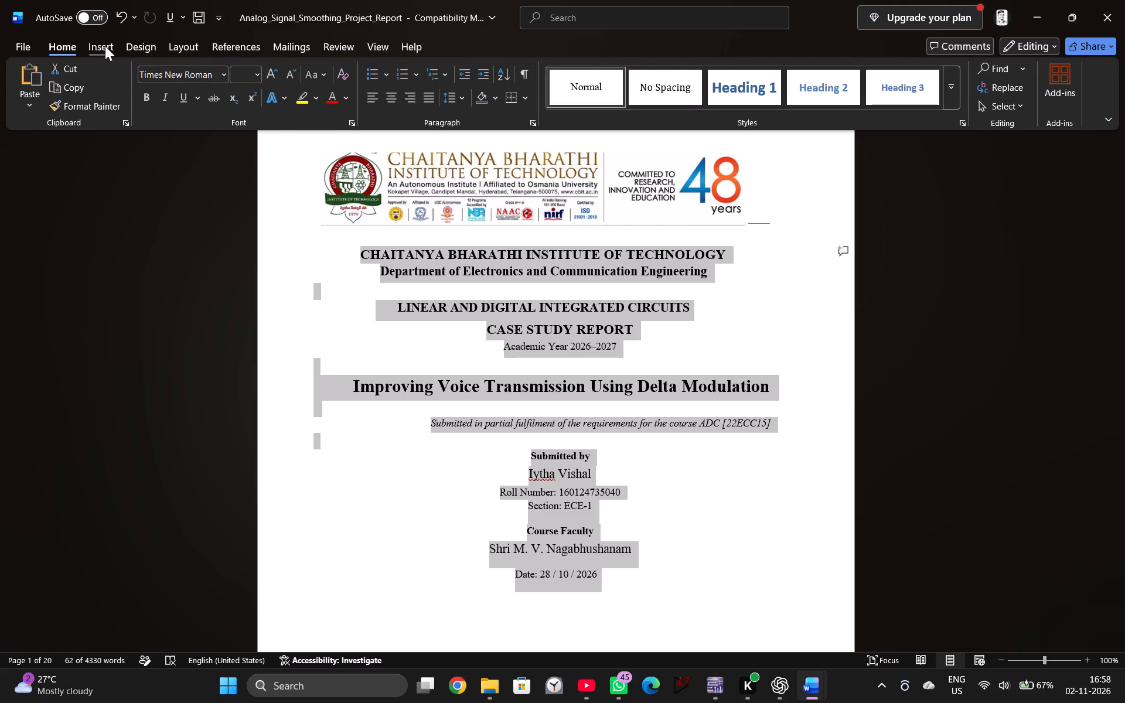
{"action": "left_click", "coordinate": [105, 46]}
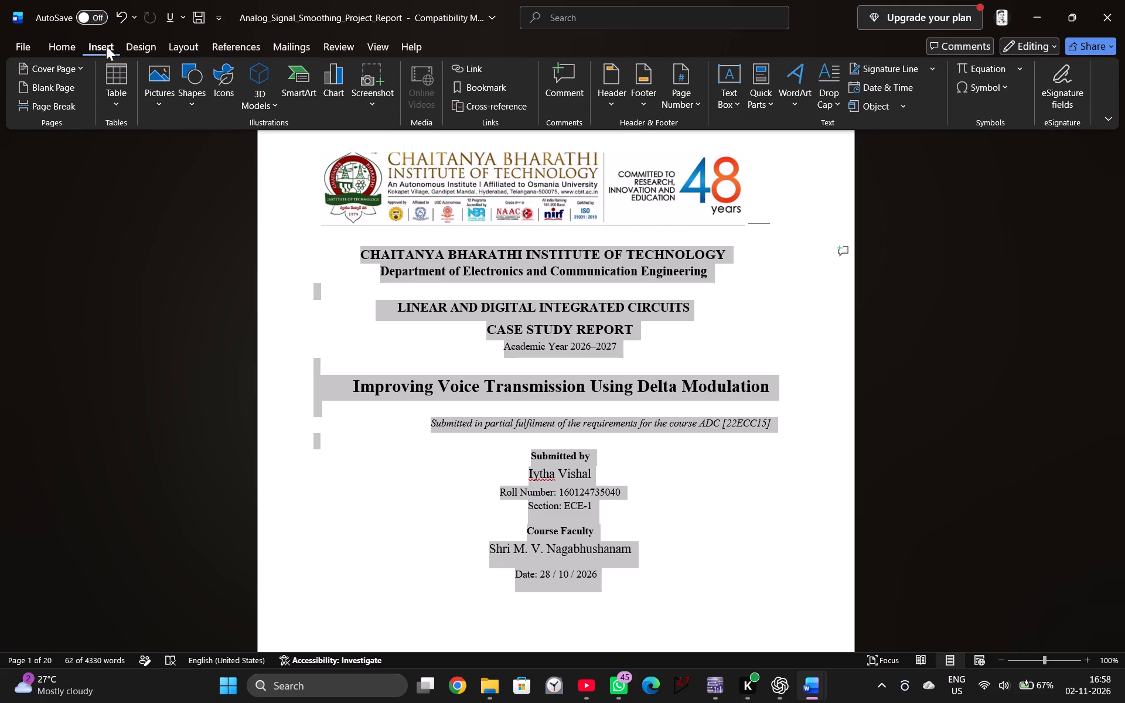
Set the page border line width to 1 pt for the whole document.
{"action": "left_click", "coordinate": [143, 47]}
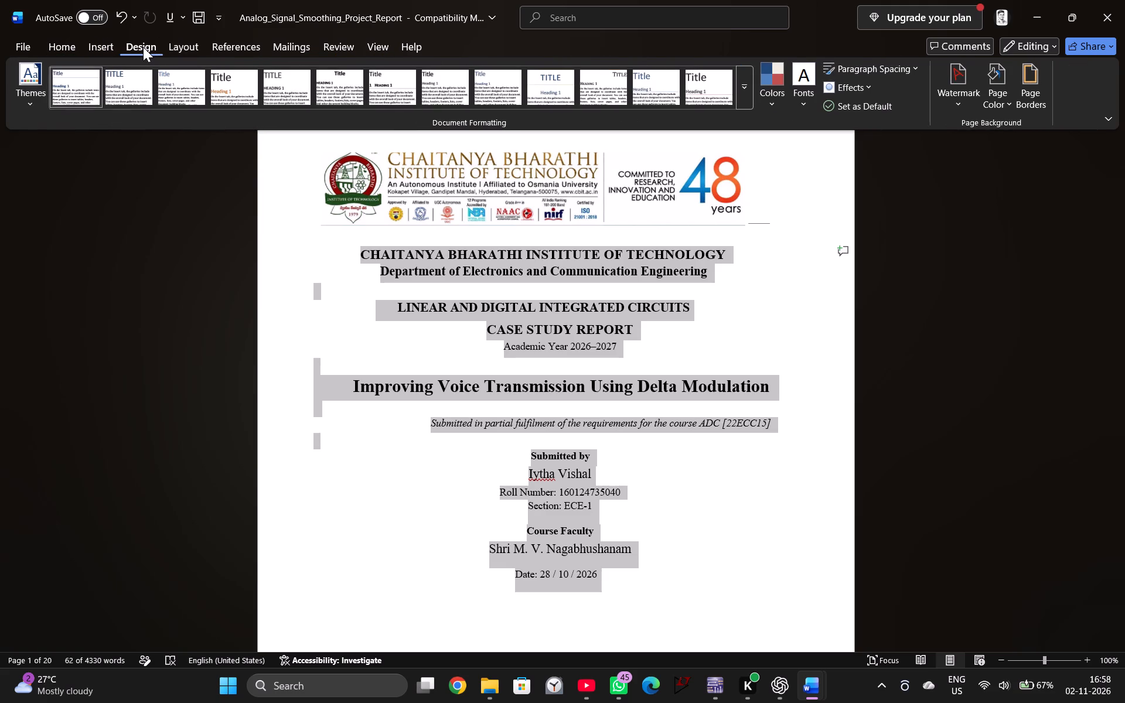
{"action": "left_click", "coordinate": [1031, 78]}
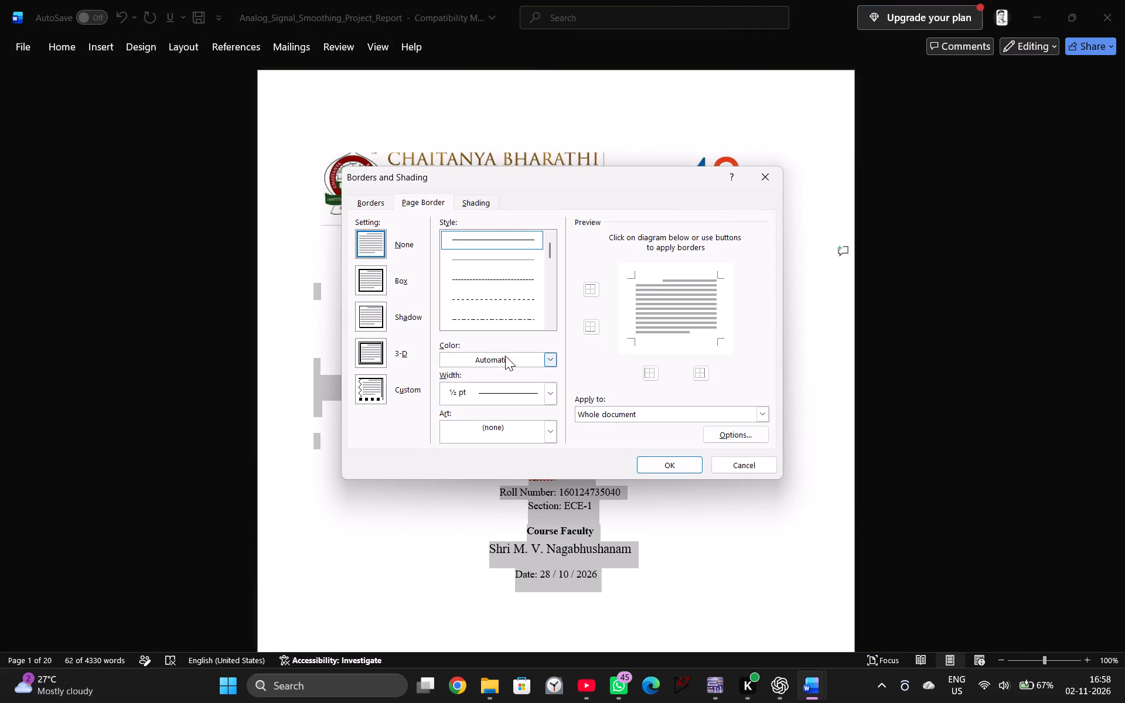
{"action": "left_click", "coordinate": [506, 356]}
{"action": "left_click", "coordinate": [545, 354]}
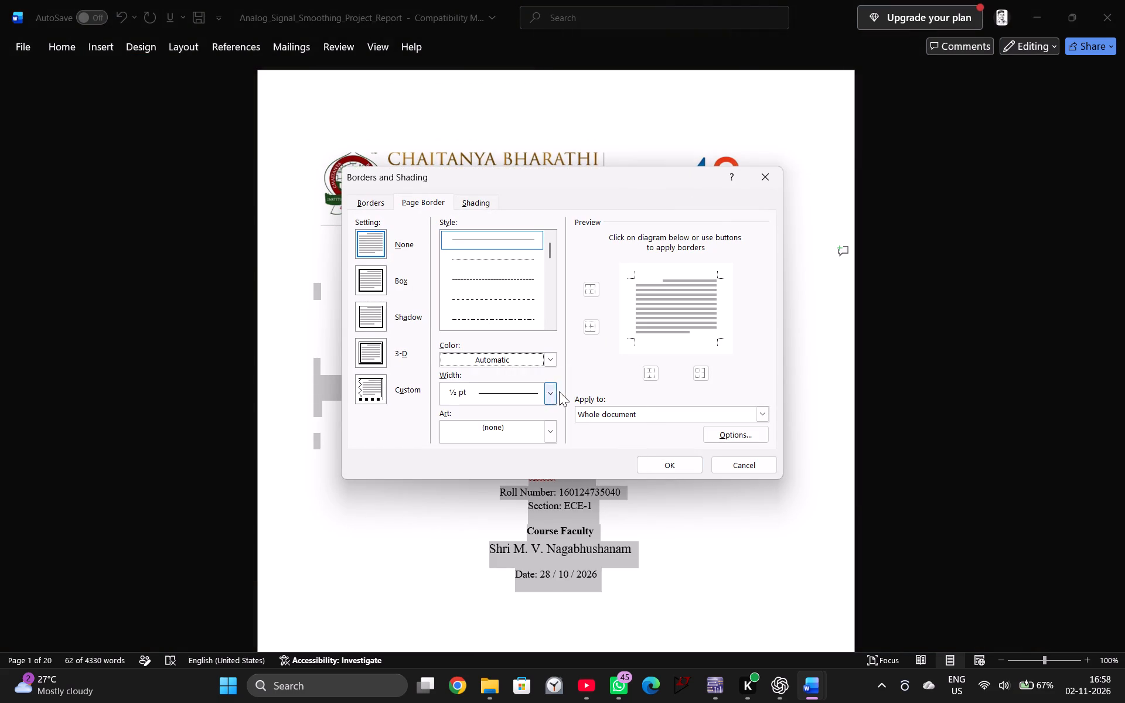
{"action": "left_click", "coordinate": [560, 391]}
{"action": "left_click", "coordinate": [546, 393]}
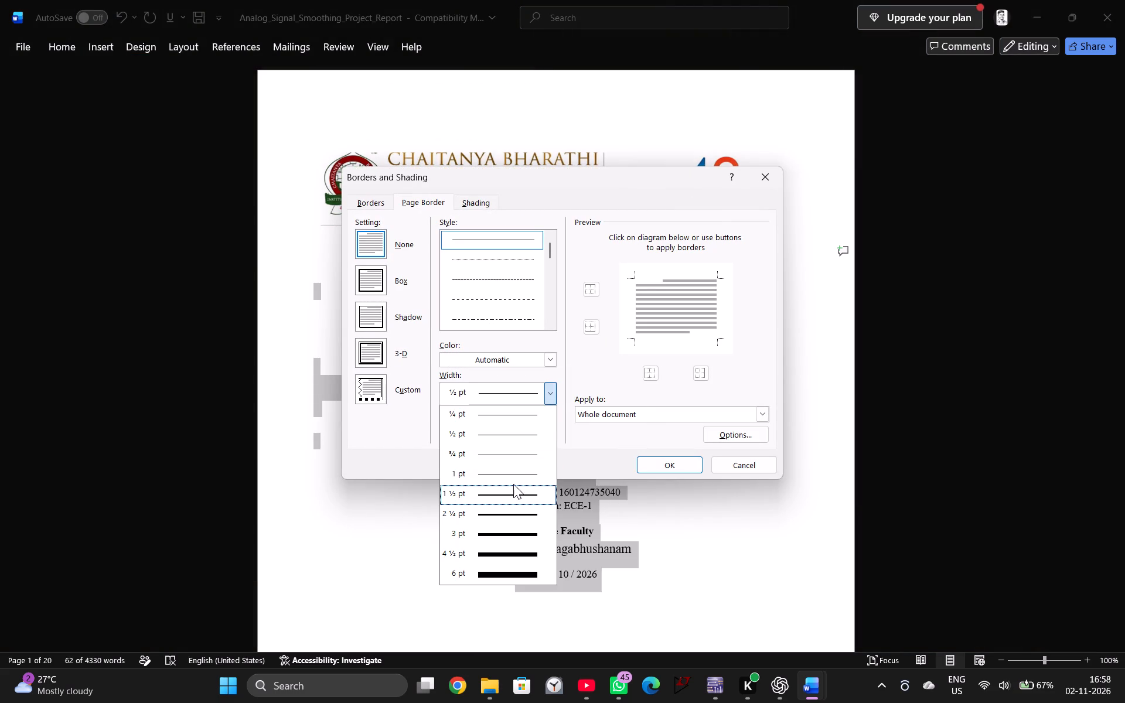
{"action": "left_click", "coordinate": [511, 472]}
{"action": "left_click", "coordinate": [664, 464]}
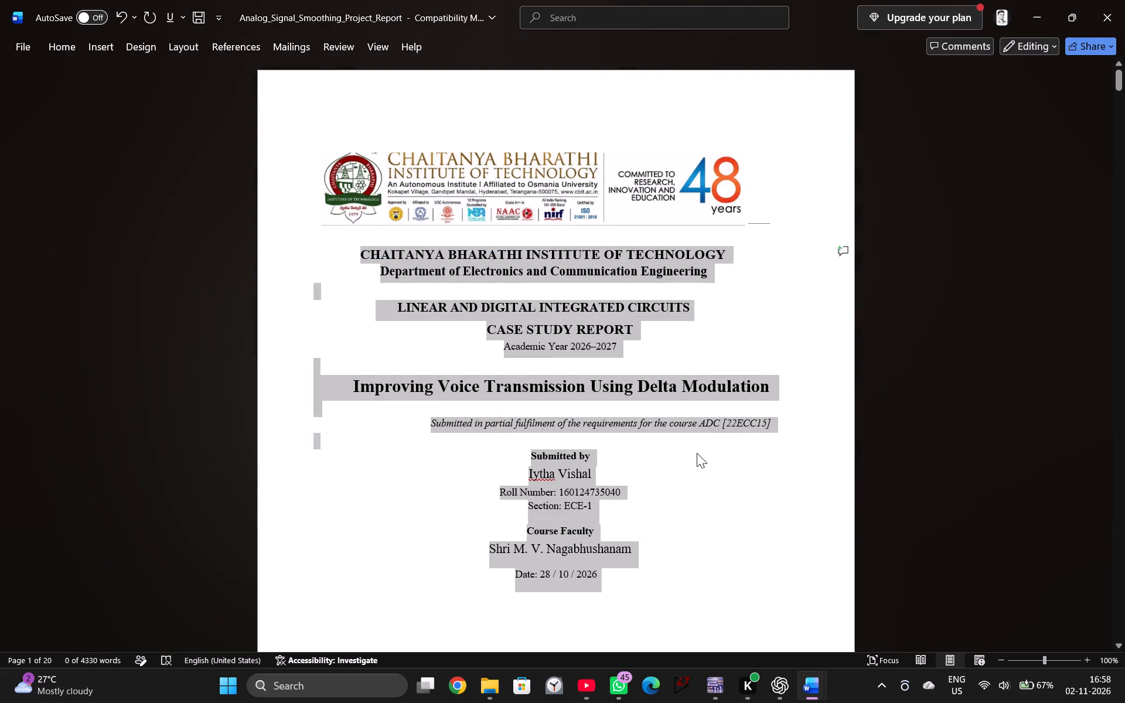
{"action": "left_click", "coordinate": [711, 538]}
{"action": "scroll", "coordinate": [724, 552], "scroll_direction": "down", "scroll_amount": 5}
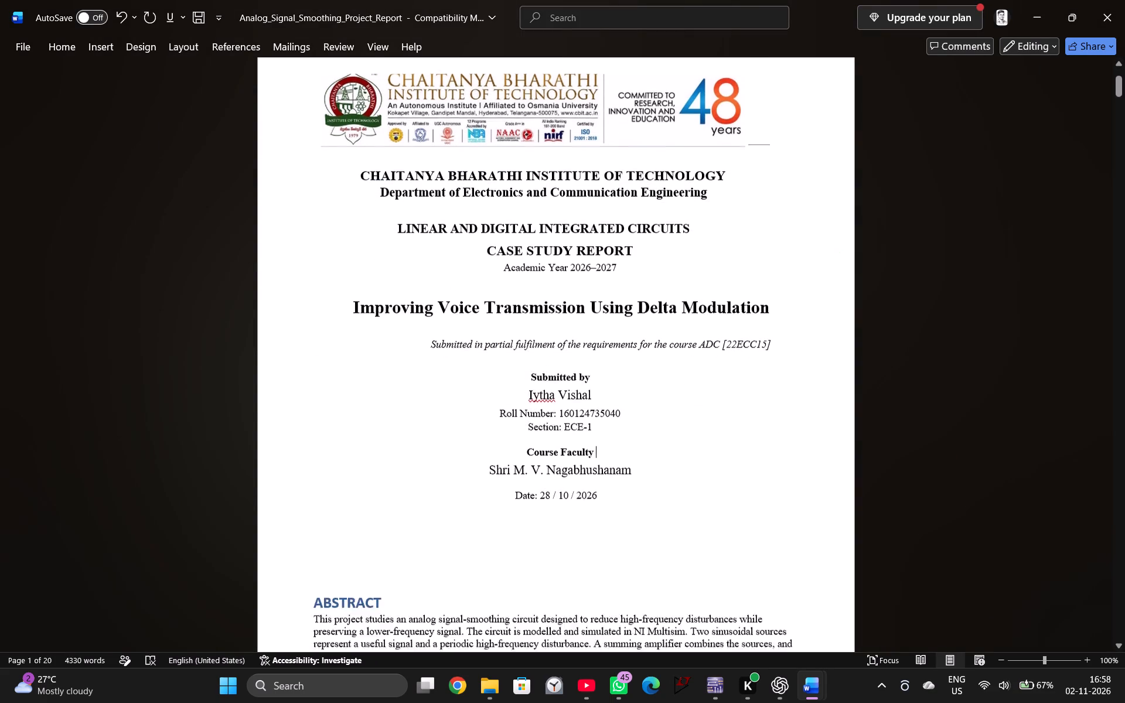
{"action": "scroll", "coordinate": [724, 541], "scroll_direction": "down", "scroll_amount": 17}
{"action": "scroll", "coordinate": [724, 538], "scroll_direction": "up", "scroll_amount": 20}
{"action": "scroll", "coordinate": [724, 538], "scroll_direction": "up", "scroll_amount": 8}
{"action": "scroll", "coordinate": [740, 472], "scroll_direction": "up", "scroll_amount": 1}
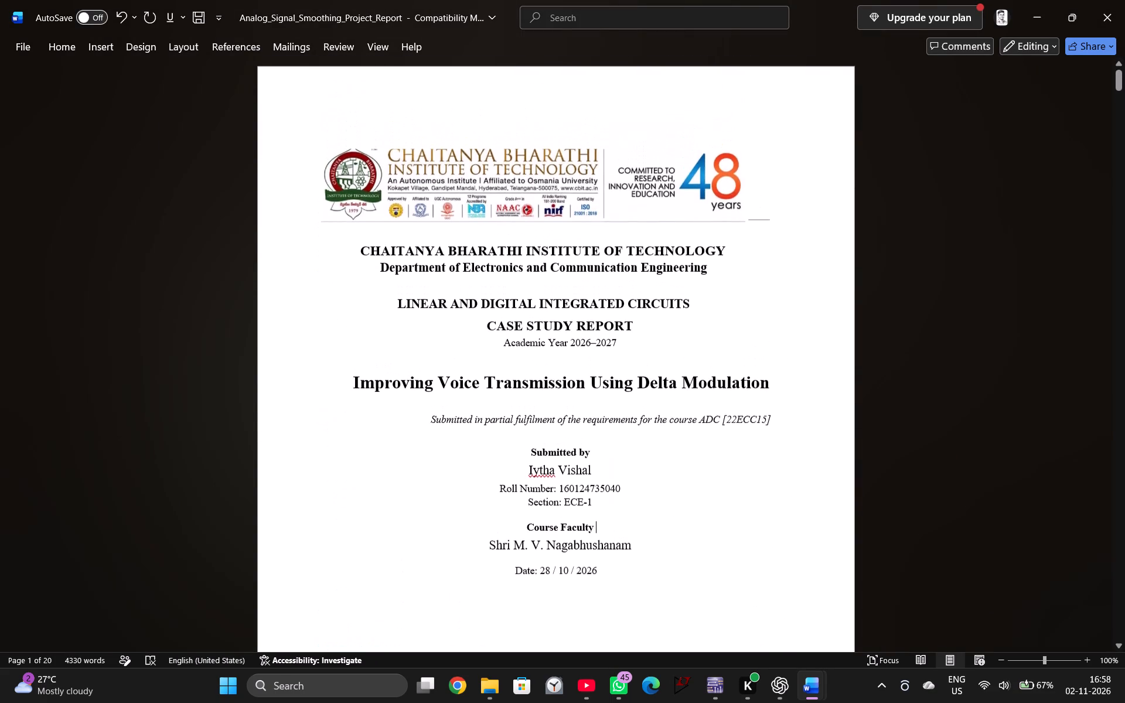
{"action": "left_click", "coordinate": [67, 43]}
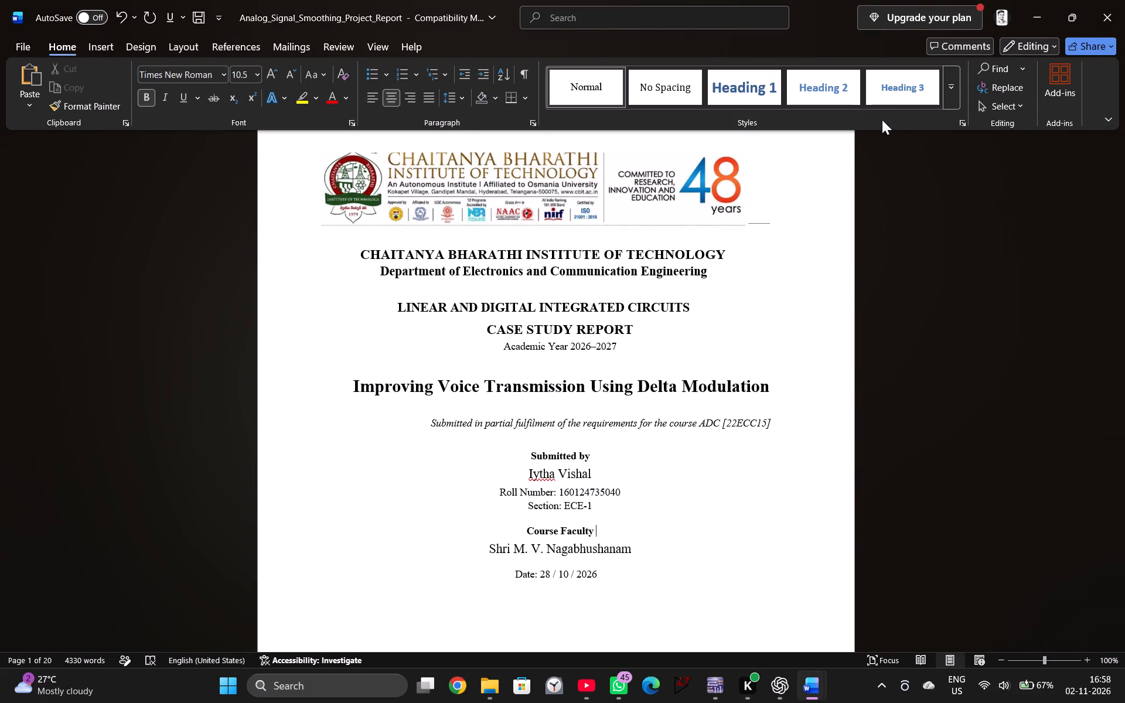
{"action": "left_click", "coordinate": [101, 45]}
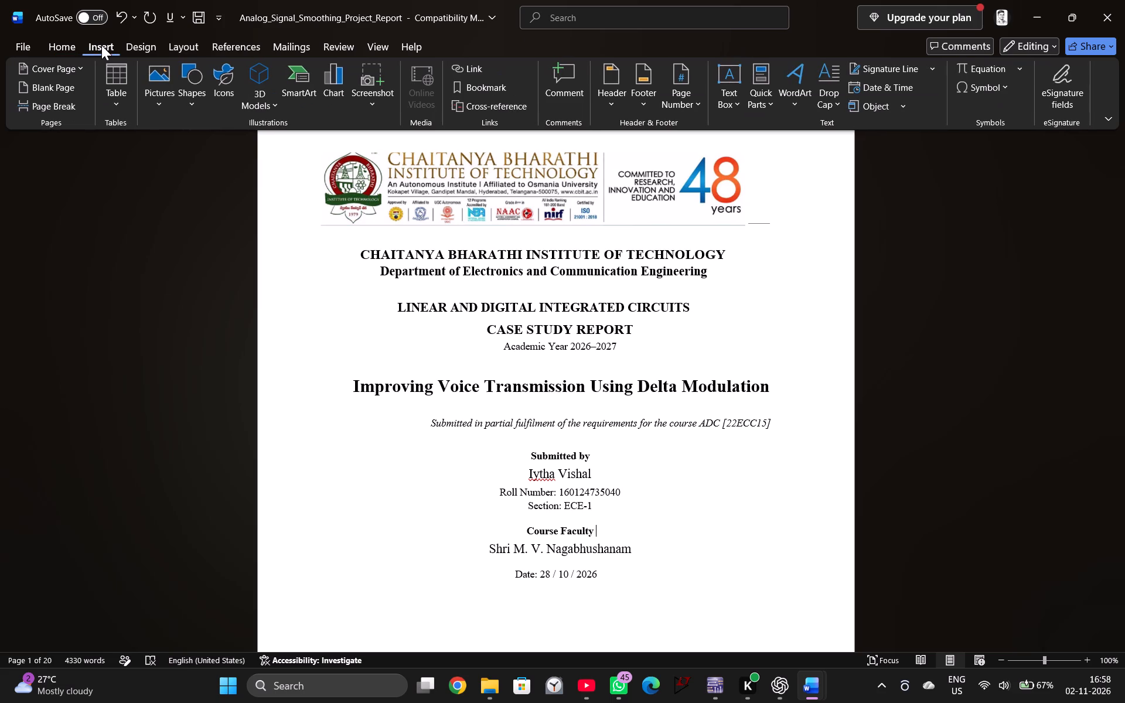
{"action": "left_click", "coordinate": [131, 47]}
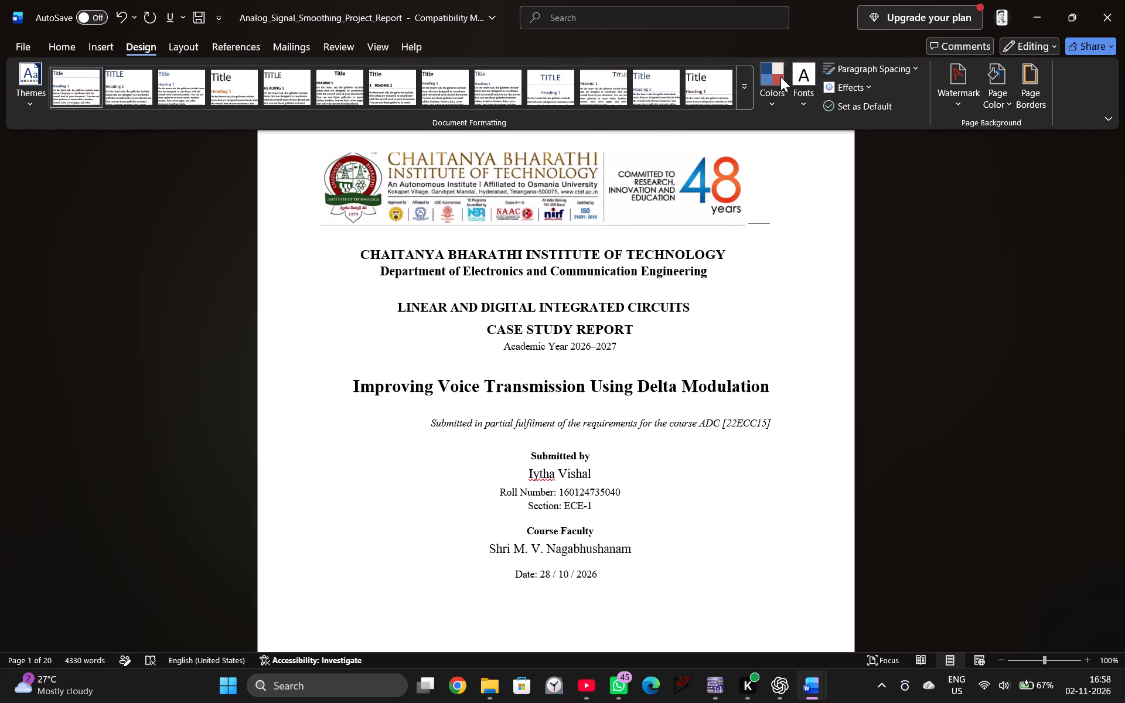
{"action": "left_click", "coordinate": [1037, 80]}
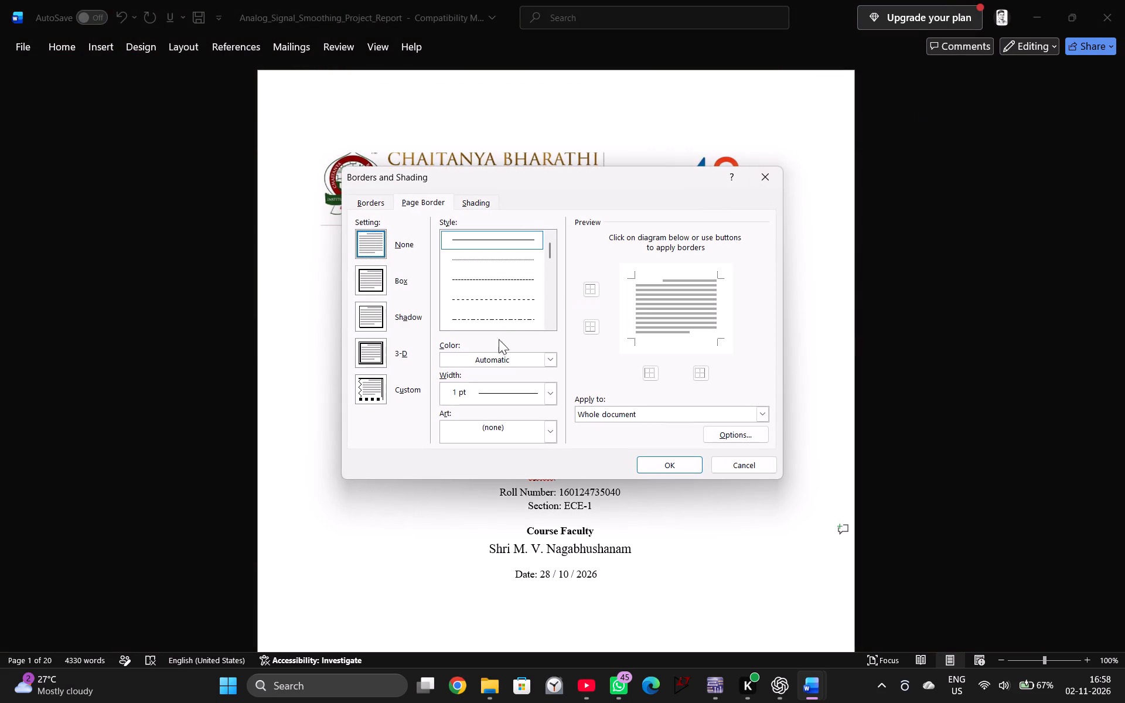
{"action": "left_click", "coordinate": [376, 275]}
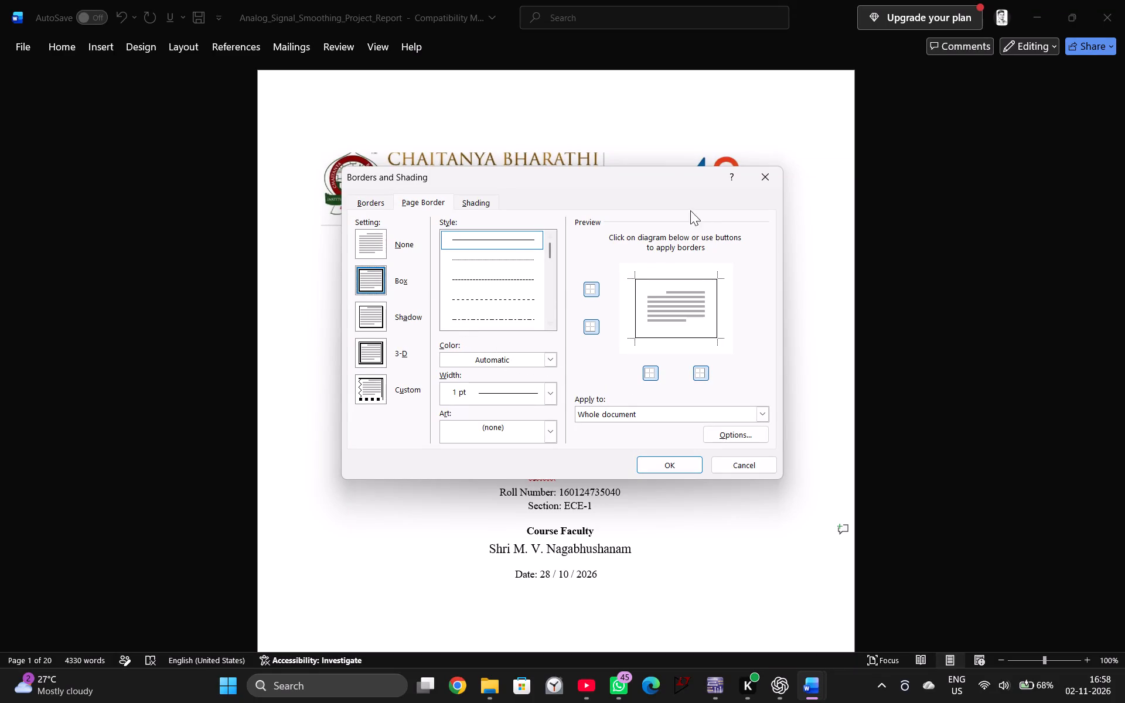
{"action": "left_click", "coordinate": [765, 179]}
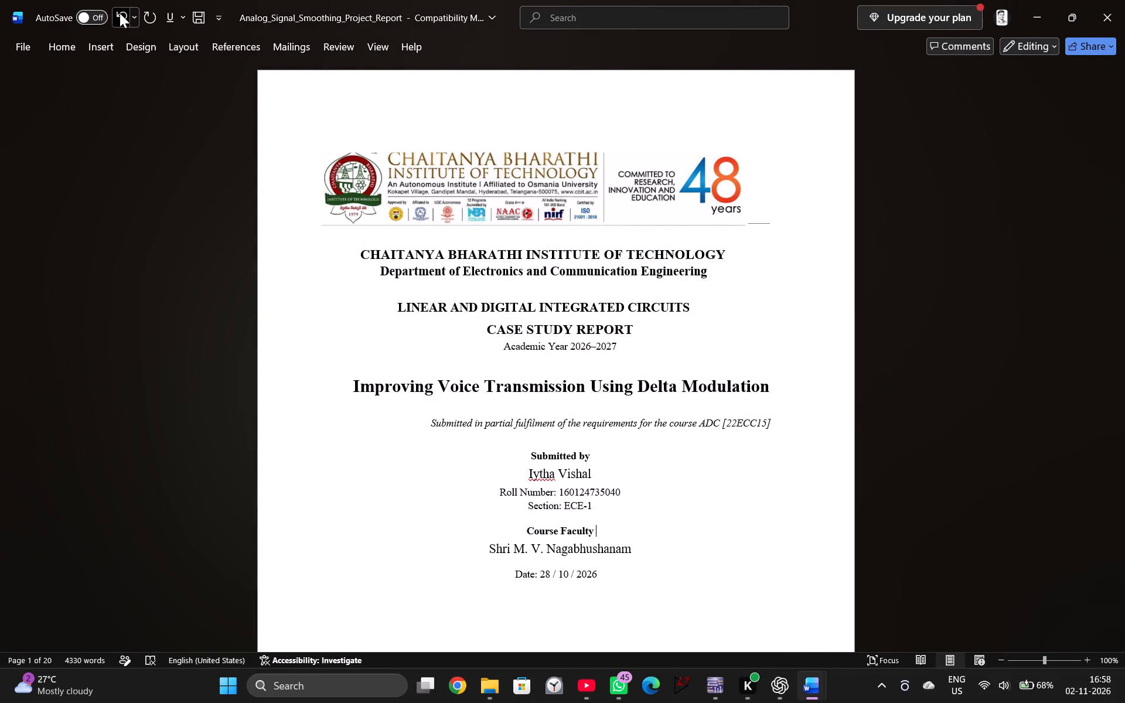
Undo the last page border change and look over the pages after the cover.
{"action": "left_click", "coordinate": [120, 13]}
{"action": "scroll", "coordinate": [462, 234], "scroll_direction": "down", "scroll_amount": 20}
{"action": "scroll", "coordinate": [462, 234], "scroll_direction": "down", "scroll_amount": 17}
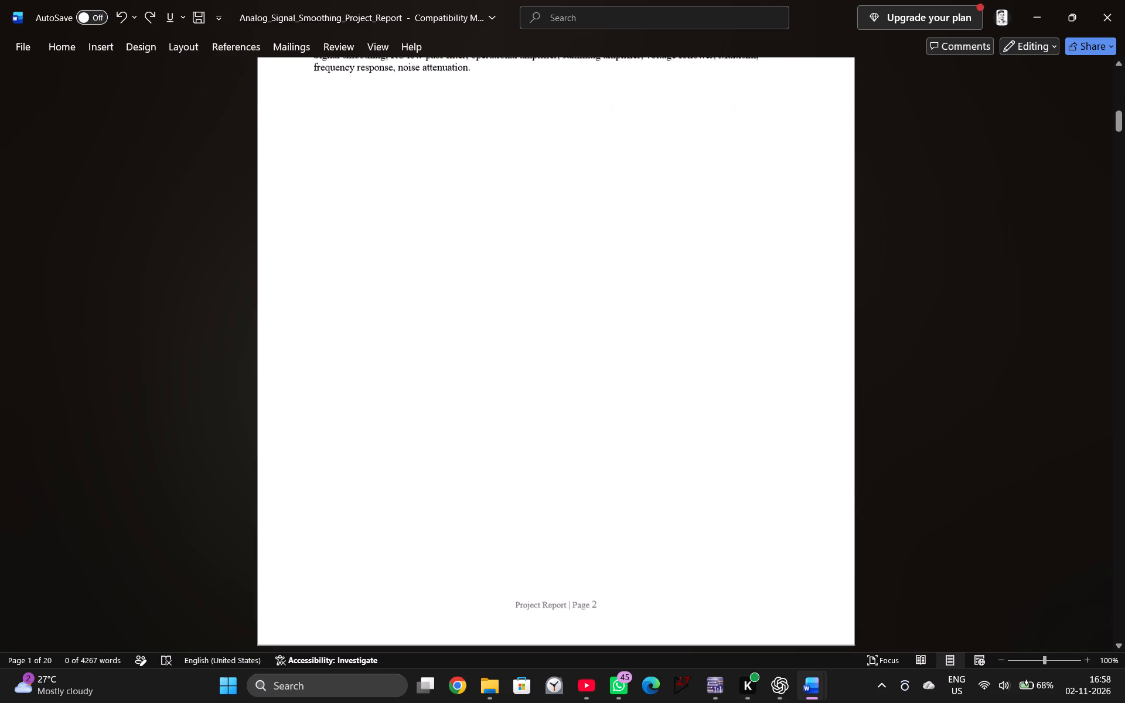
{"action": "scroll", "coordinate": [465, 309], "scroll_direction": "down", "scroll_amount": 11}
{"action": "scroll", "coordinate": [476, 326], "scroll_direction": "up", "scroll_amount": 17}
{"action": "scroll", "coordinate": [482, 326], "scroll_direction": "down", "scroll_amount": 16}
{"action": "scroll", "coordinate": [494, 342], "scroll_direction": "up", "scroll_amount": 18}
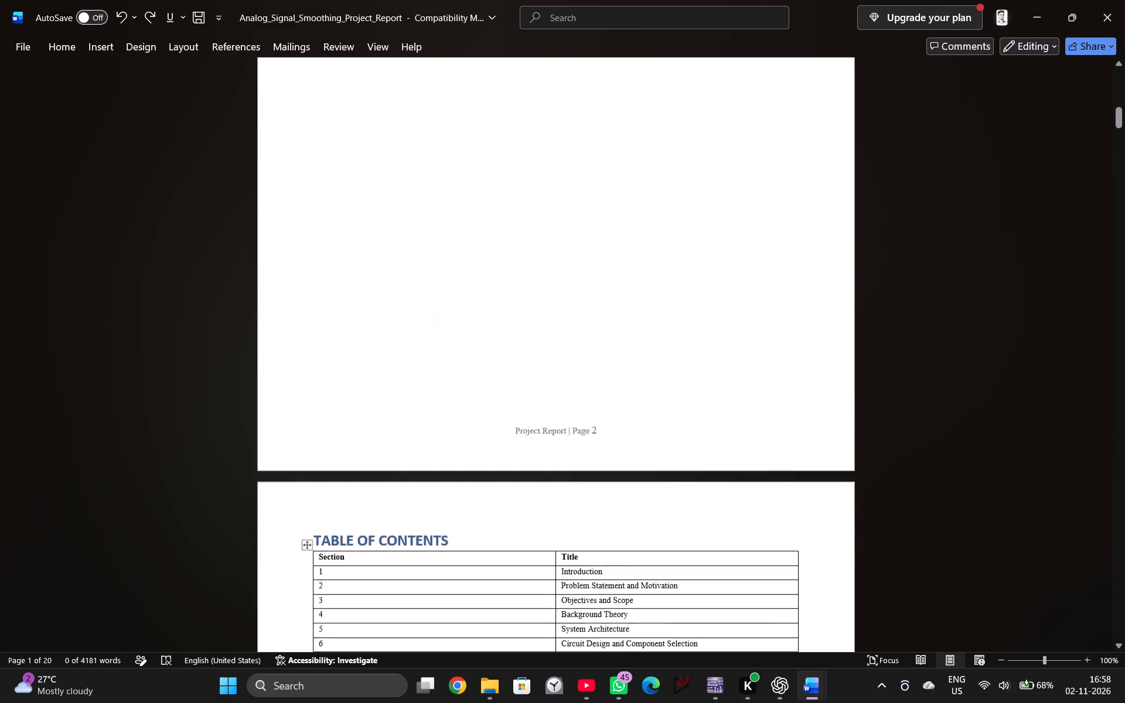
Apply a box page border with a 1 pt solid line in automatic colour to the whole document.
{"action": "left_click", "coordinate": [63, 47]}
{"action": "left_click", "coordinate": [110, 47]}
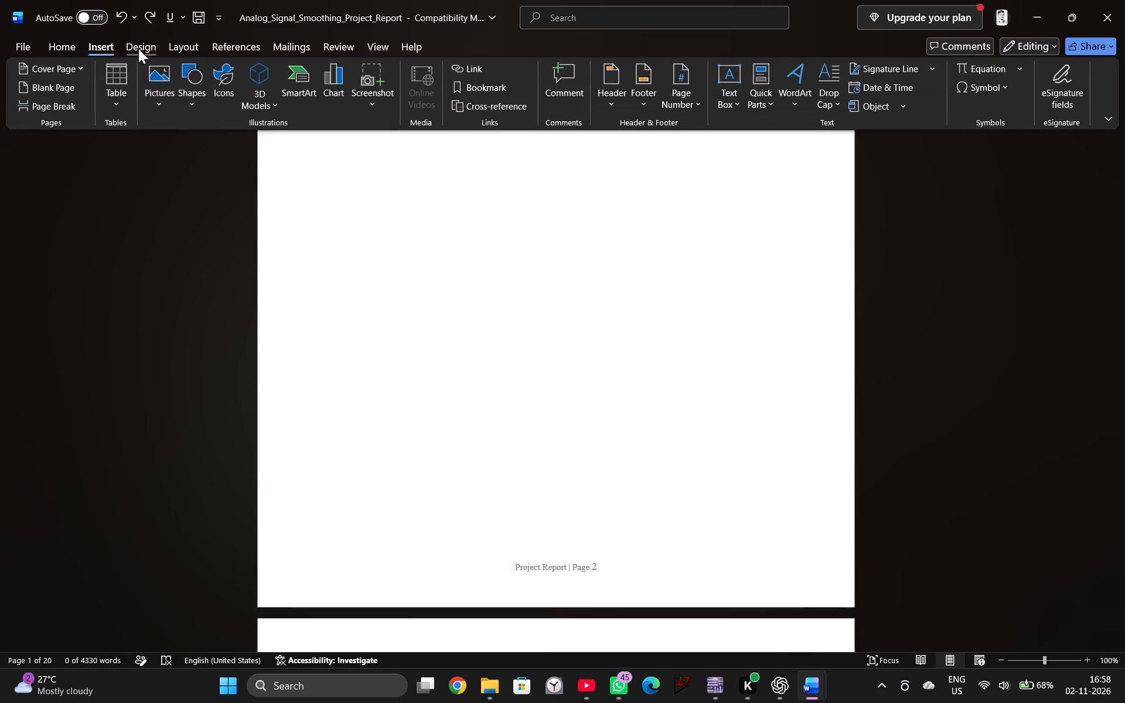
{"action": "left_click", "coordinate": [139, 49]}
{"action": "left_click", "coordinate": [1044, 83]}
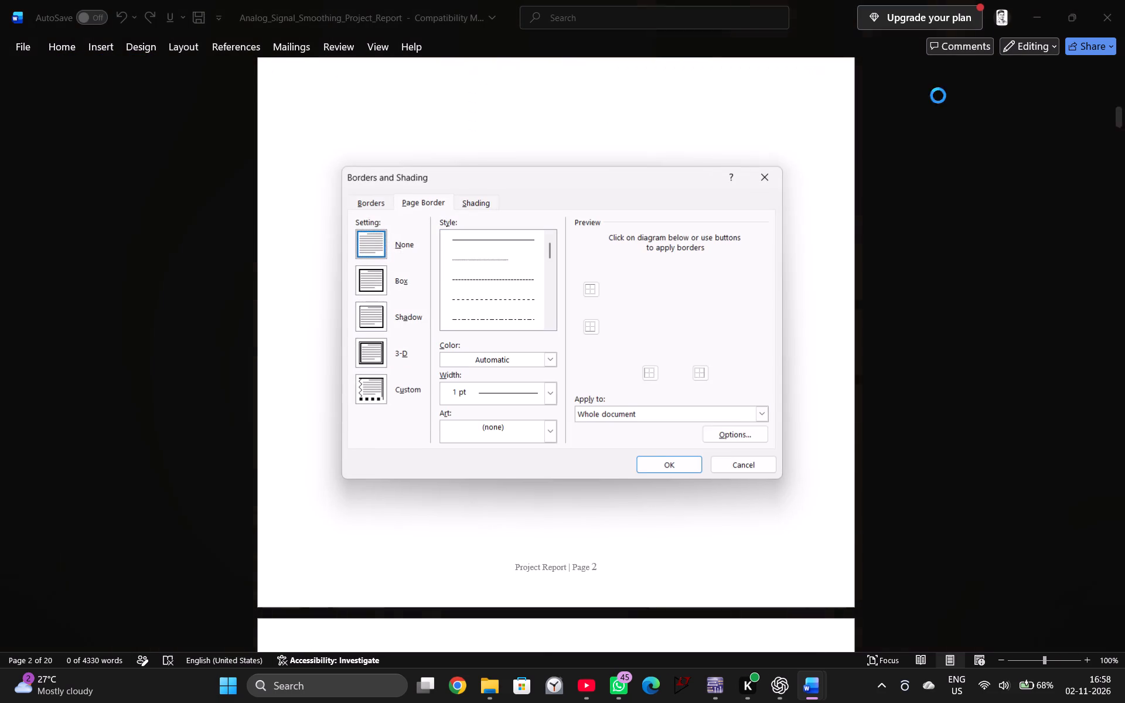
{"action": "left_click", "coordinate": [376, 285]}
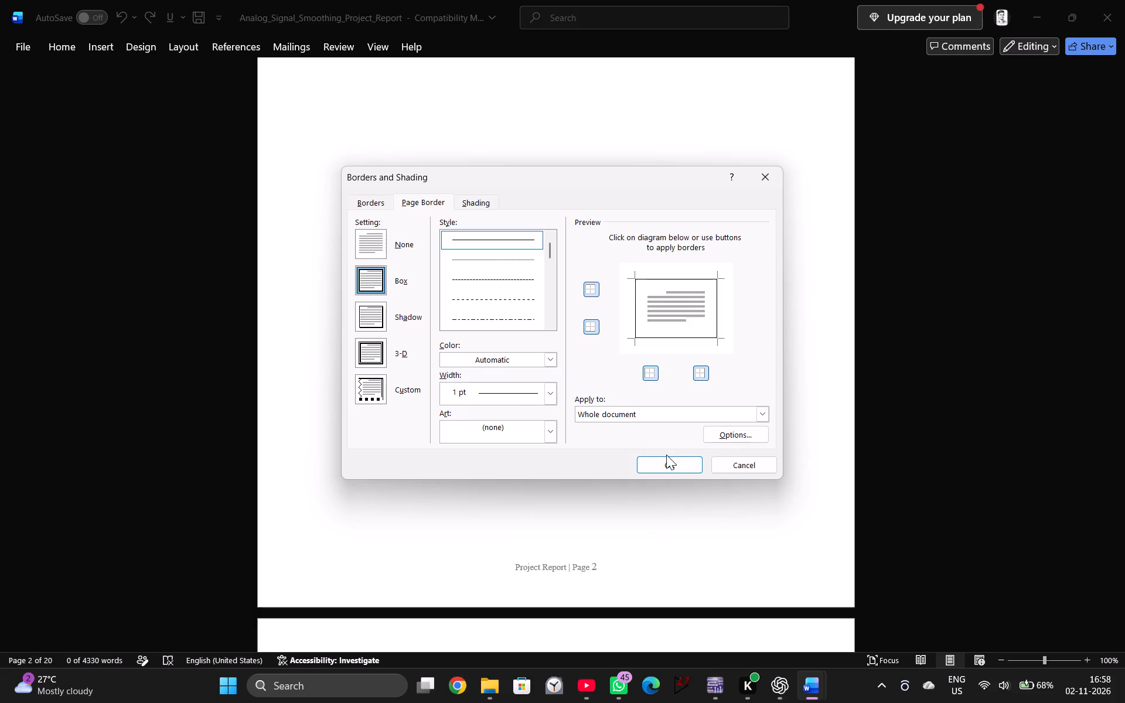
{"action": "left_click", "coordinate": [667, 464]}
{"action": "scroll", "coordinate": [617, 431], "scroll_direction": "up", "scroll_amount": 20}
{"action": "scroll", "coordinate": [617, 431], "scroll_direction": "up", "scroll_amount": 3}
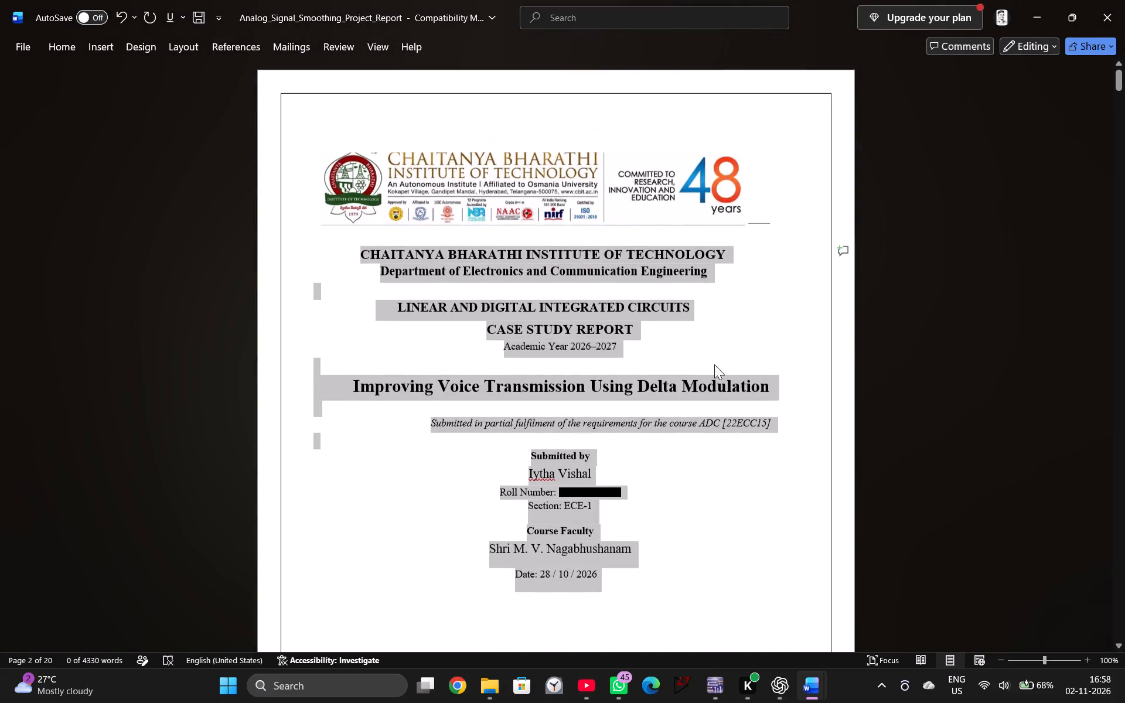
{"action": "left_click", "coordinate": [767, 310]}
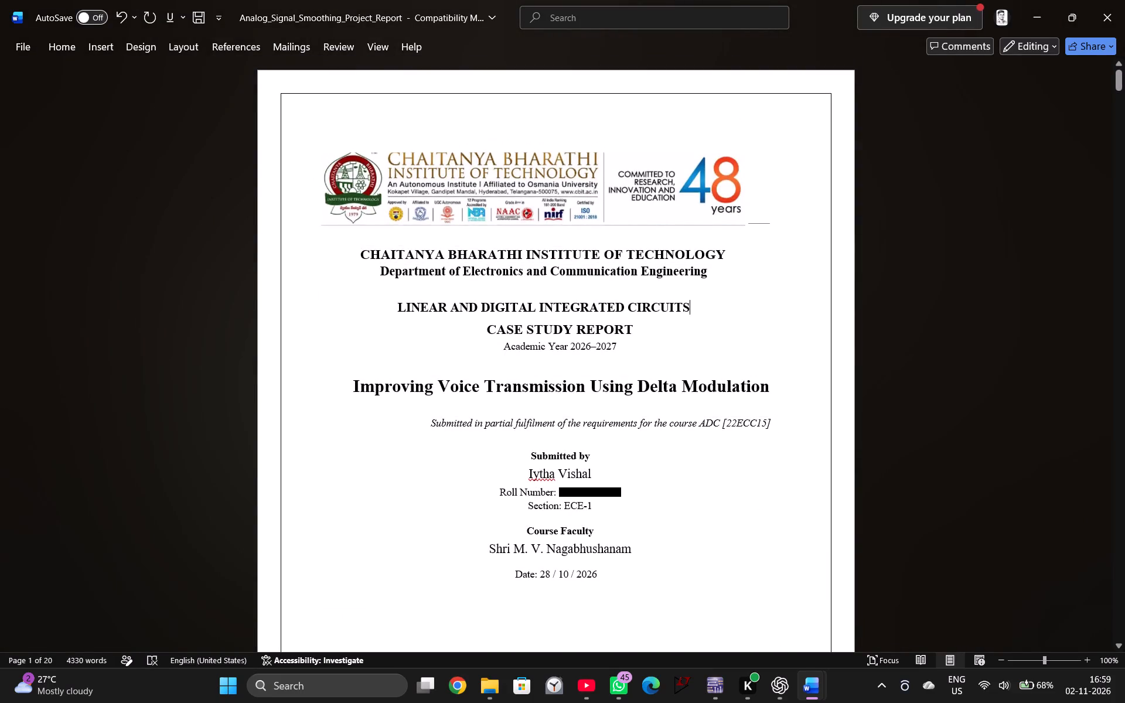
Centre-align all the cover page text from the institute name down to the date.
{"action": "left_click_drag", "start_coordinate": [350, 248], "coordinate": [646, 561]}
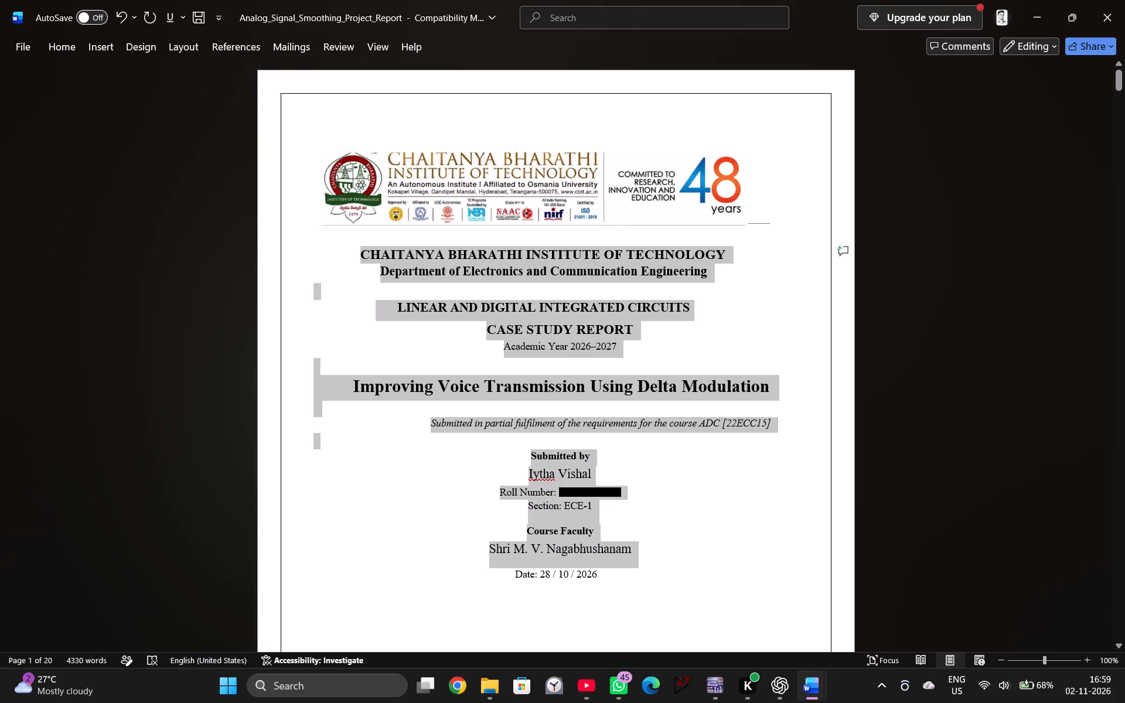
{"action": "left_click_drag", "start_coordinate": [646, 561], "coordinate": [646, 571]}
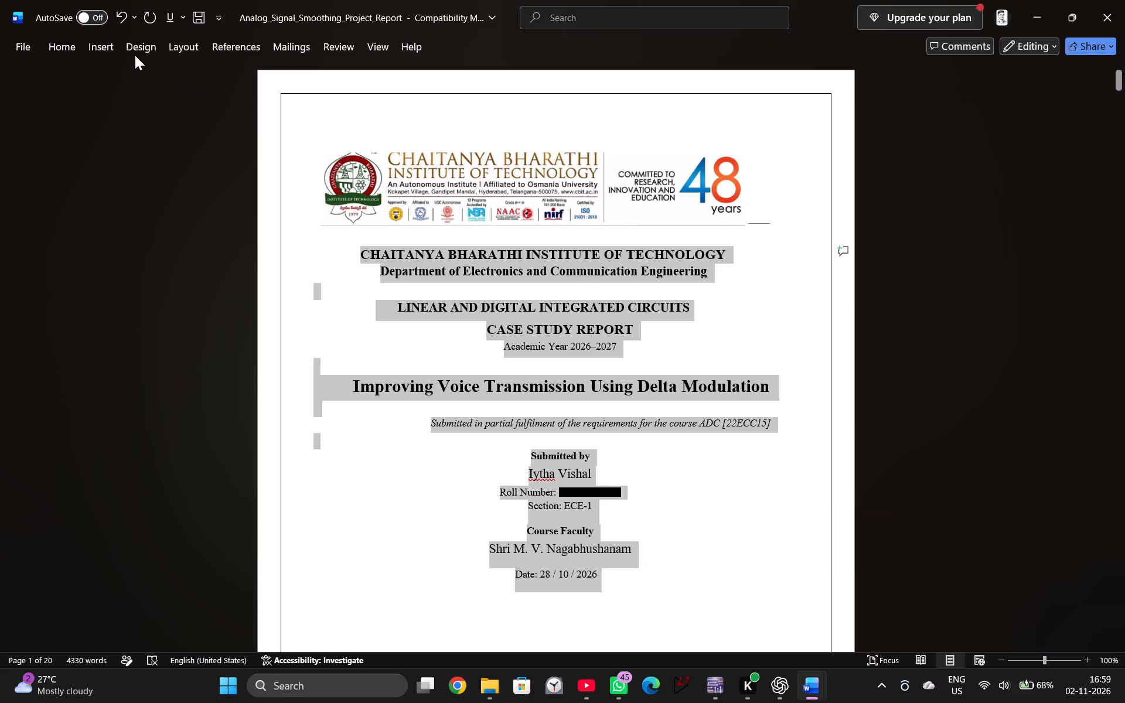
{"action": "left_click", "coordinate": [63, 43]}
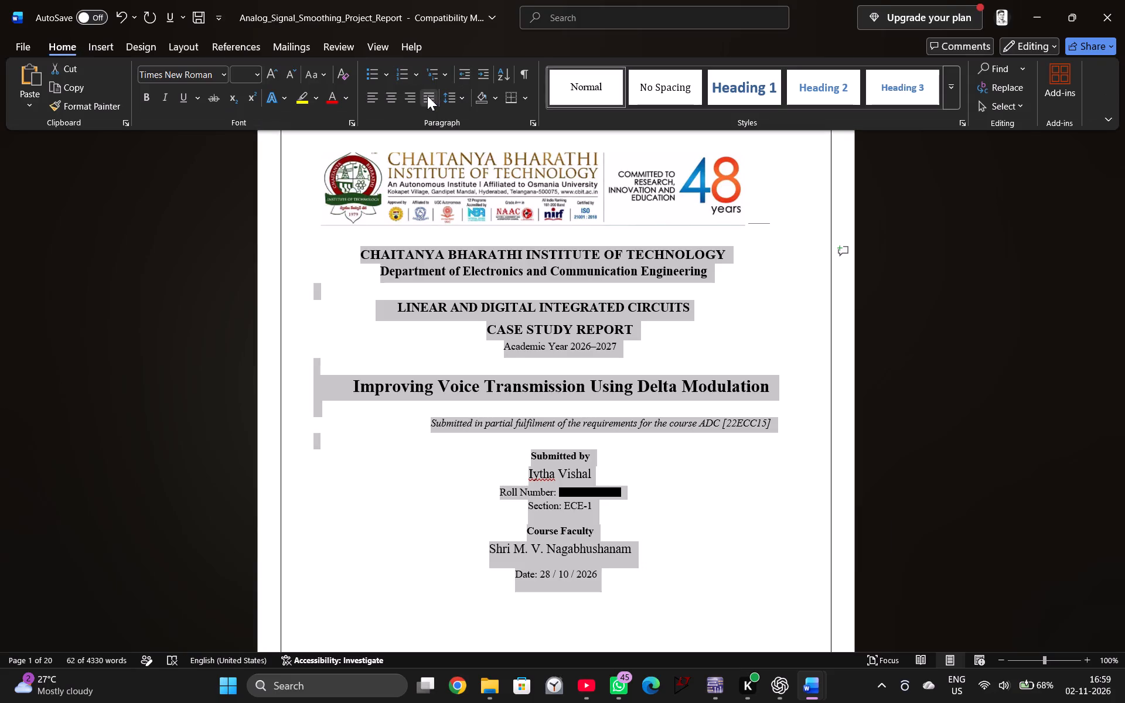
{"action": "left_click", "coordinate": [393, 97]}
{"action": "left_click", "coordinate": [710, 367]}
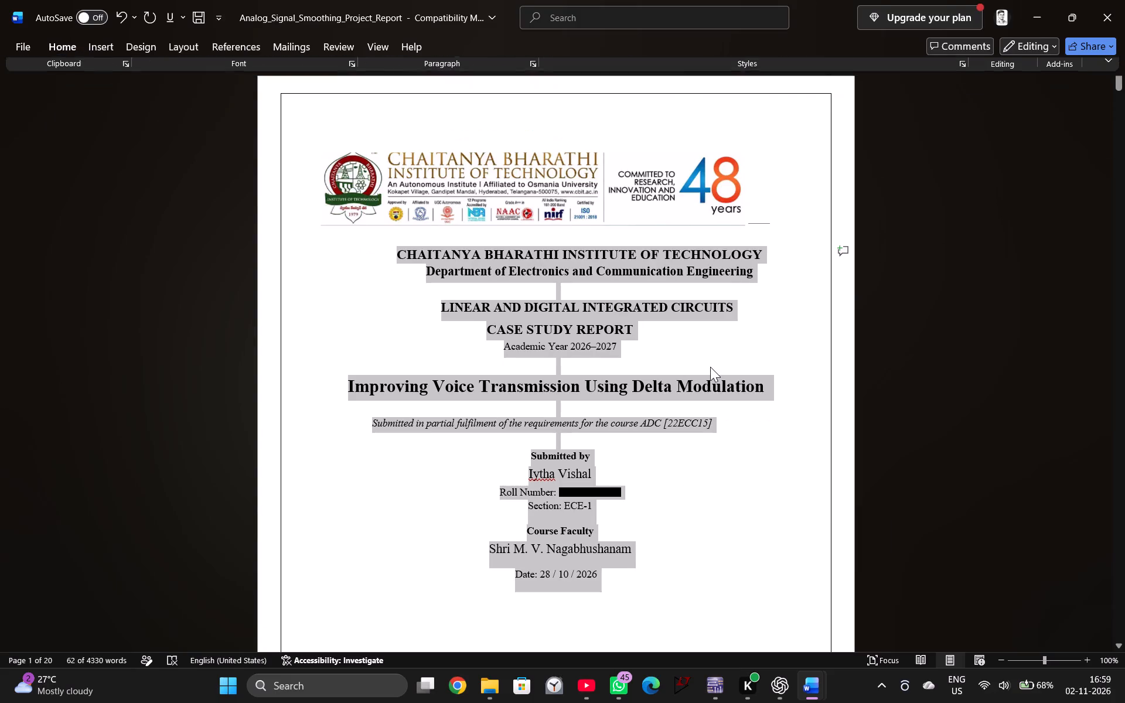
{"action": "left_click", "coordinate": [804, 332]}
{"action": "scroll", "coordinate": [698, 366], "scroll_direction": "up", "scroll_amount": 1}
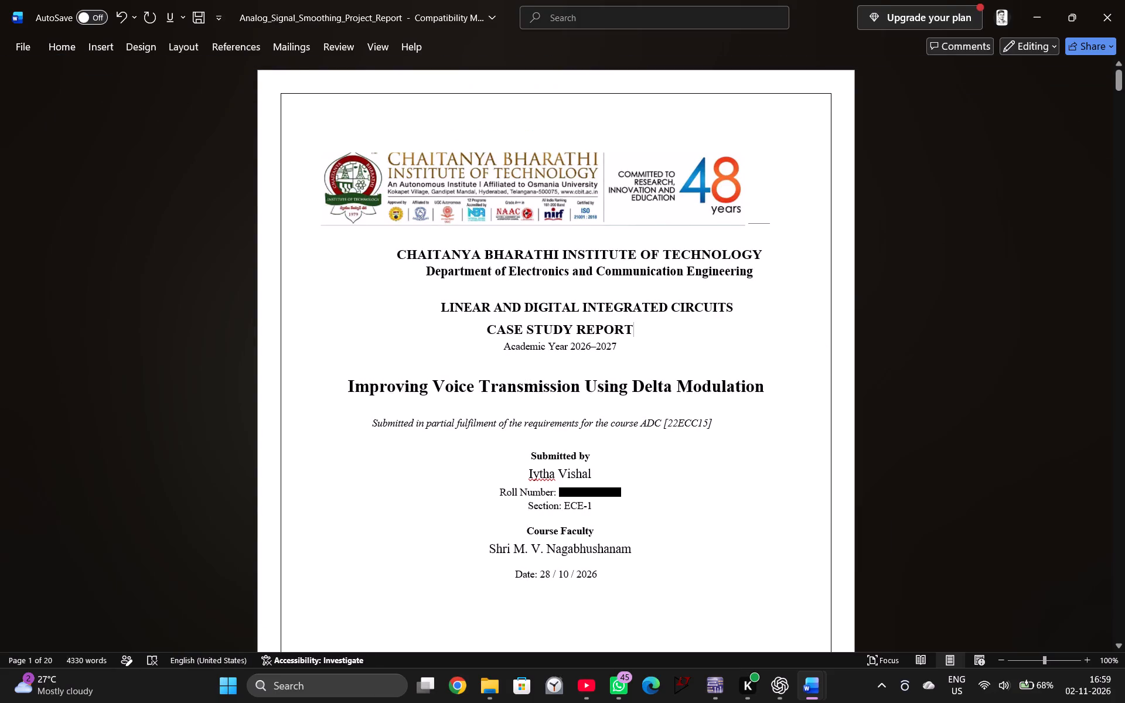
Nudge the college banner image slightly to the right at the top of the cover page.
{"action": "left_click", "coordinate": [588, 198]}
{"action": "key", "text": "Right"}
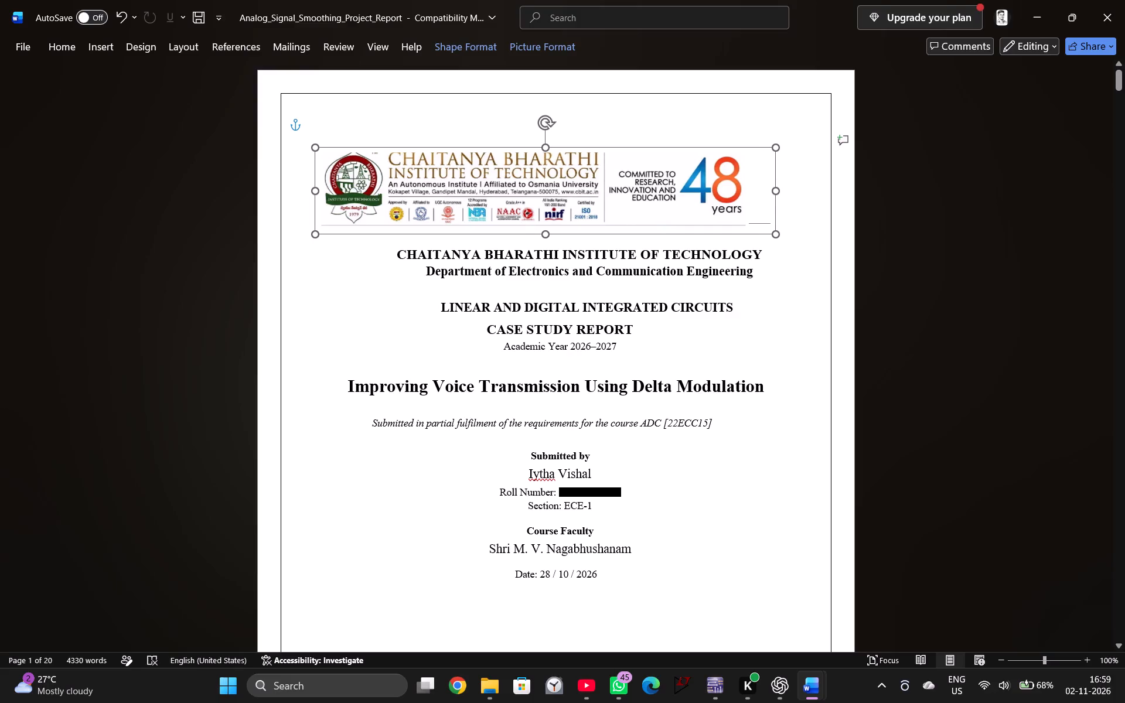
{"action": "key", "text": "Right"}
{"action": "key", "text": "Right"}
{"action": "key", "text": "Right"}
{"action": "key", "text": "Right"}
{"action": "key", "text": "Right"}
{"action": "key", "text": "Right"}
{"action": "key", "text": "Right"}
{"action": "key", "text": "Right"}
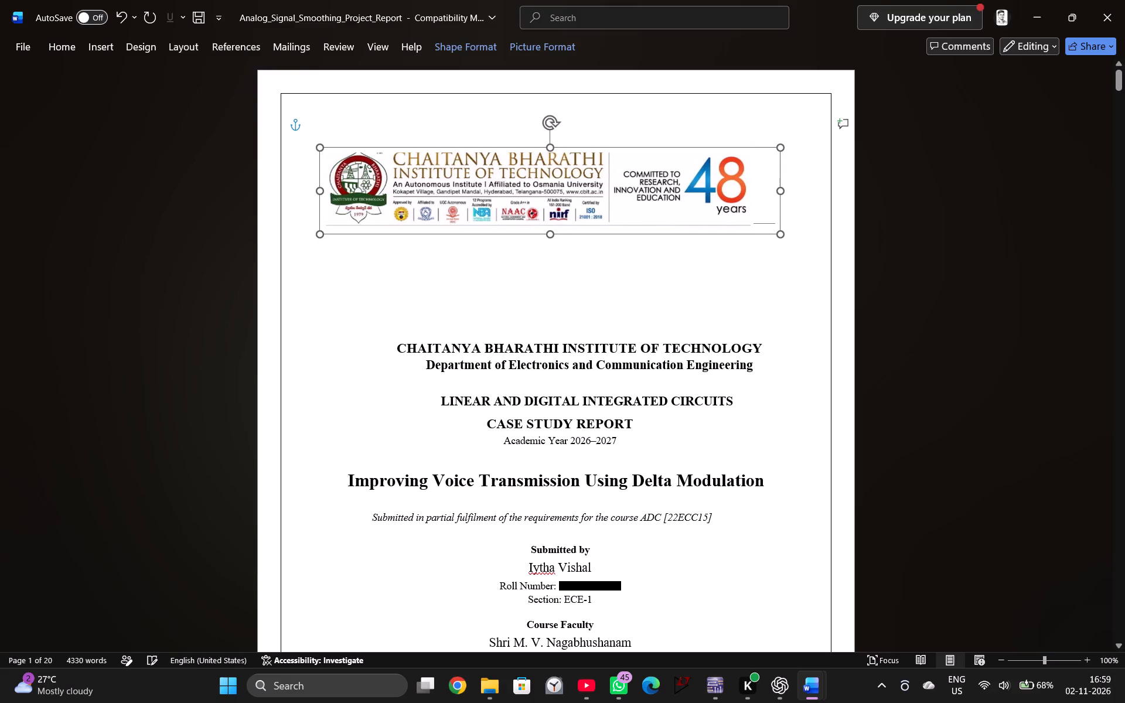
{"action": "key", "text": "Right"}
Remove the extra blank lines between the banner image and the institute name so the cover text sits directly below the banner.
{"action": "left_click", "coordinate": [640, 276]}
{"action": "key", "text": "BackSpace"}
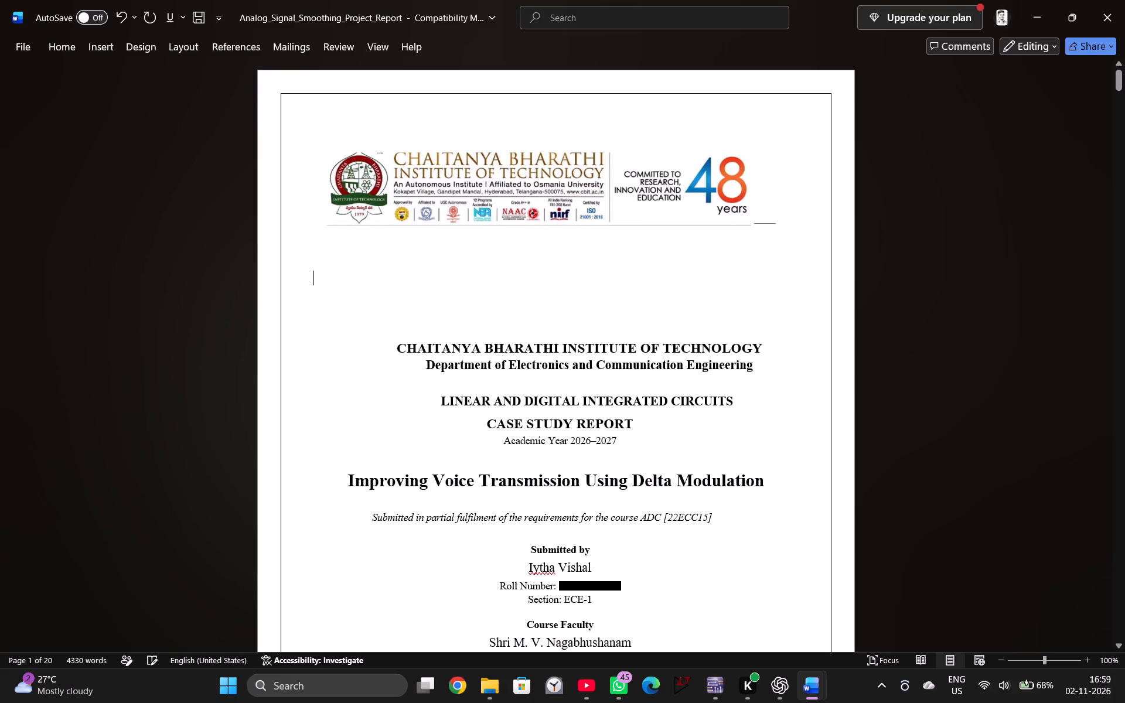
{"action": "key", "text": "BackSpace"}
{"action": "key", "text": "BackSpace"}
{"action": "key", "text": "BackSpace"}
{"action": "key", "text": "BackSpace"}
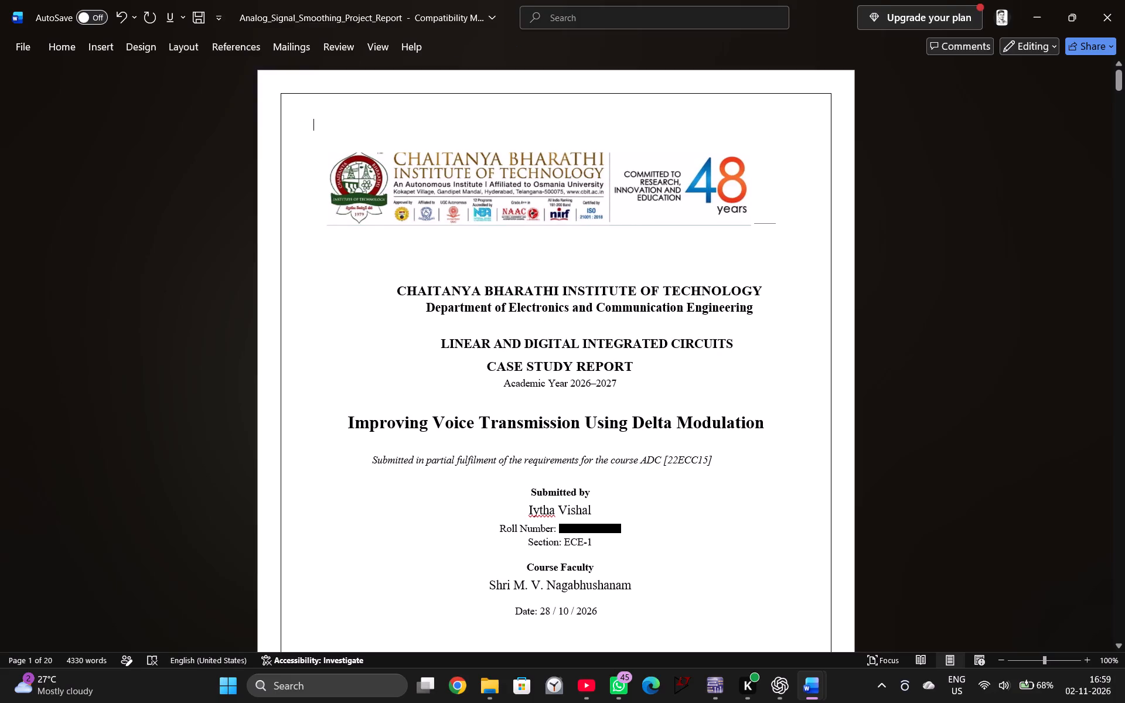
{"action": "left_click", "coordinate": [359, 272]}
{"action": "key", "text": "BackSpace"}
{"action": "key", "text": "BackSpace"}
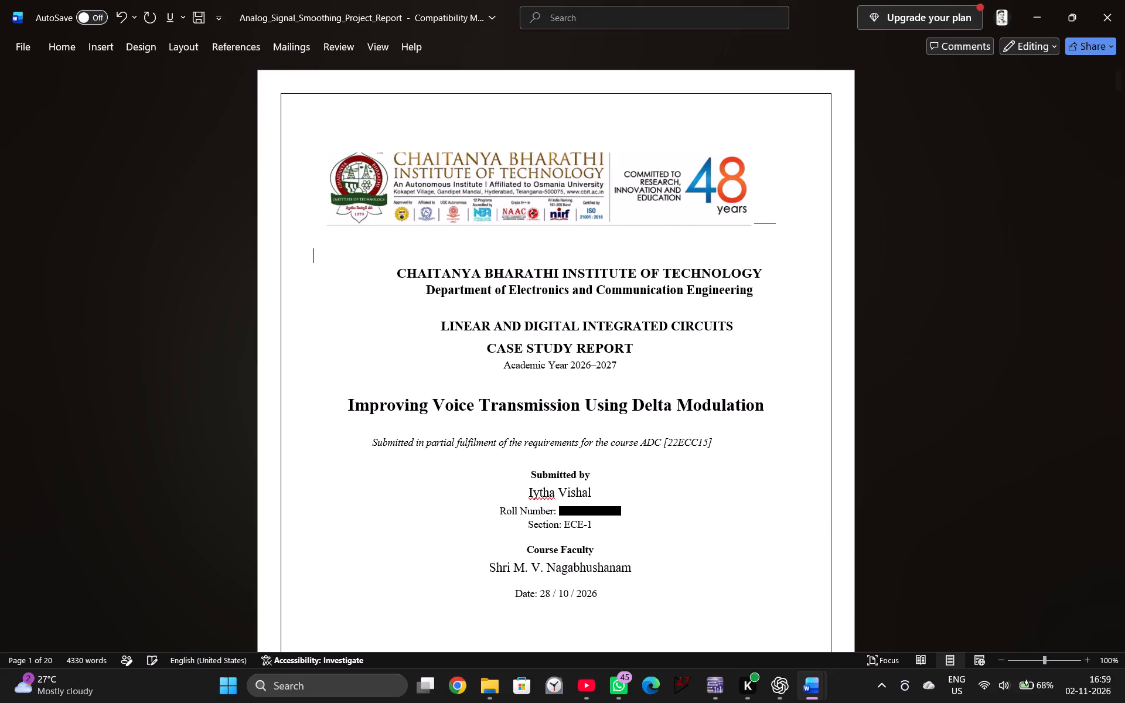
{"action": "key", "text": "BackSpace"}
{"action": "key", "text": "BackSpace"}
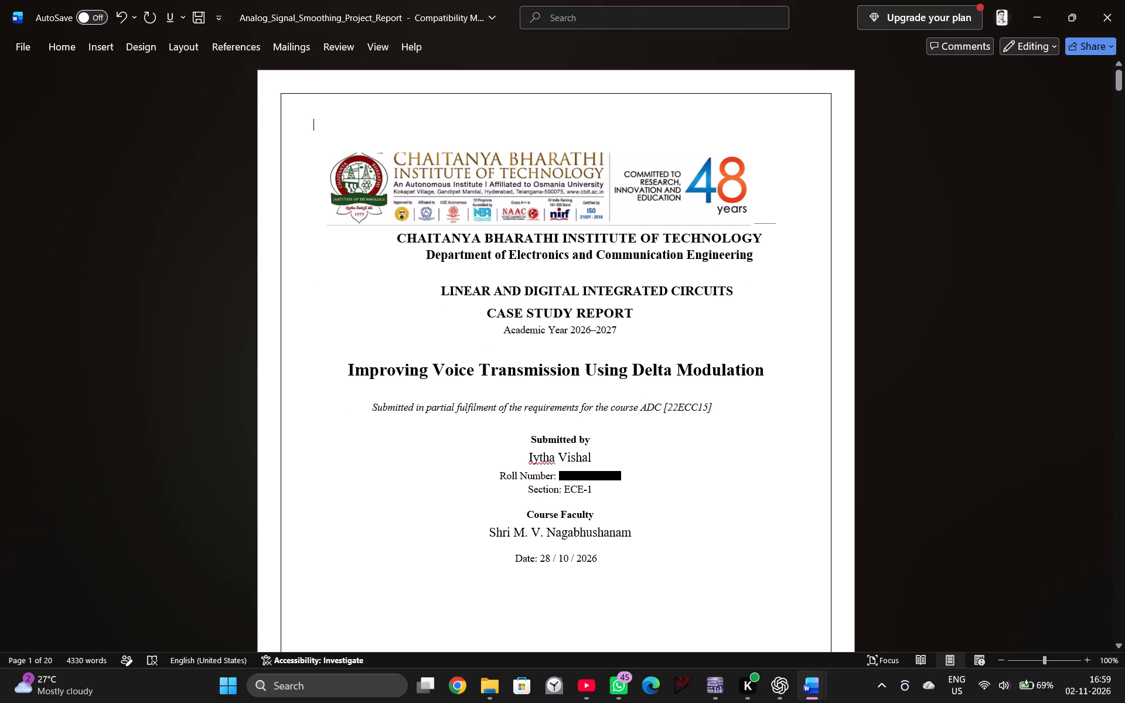
{"action": "key", "text": "space"}
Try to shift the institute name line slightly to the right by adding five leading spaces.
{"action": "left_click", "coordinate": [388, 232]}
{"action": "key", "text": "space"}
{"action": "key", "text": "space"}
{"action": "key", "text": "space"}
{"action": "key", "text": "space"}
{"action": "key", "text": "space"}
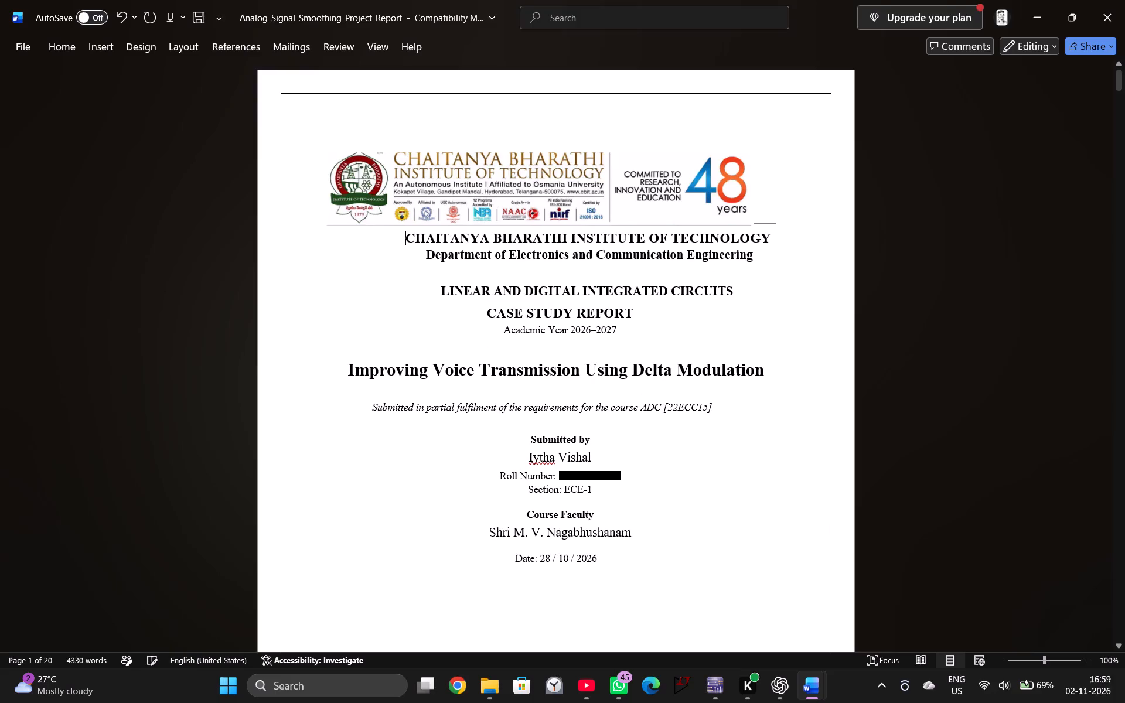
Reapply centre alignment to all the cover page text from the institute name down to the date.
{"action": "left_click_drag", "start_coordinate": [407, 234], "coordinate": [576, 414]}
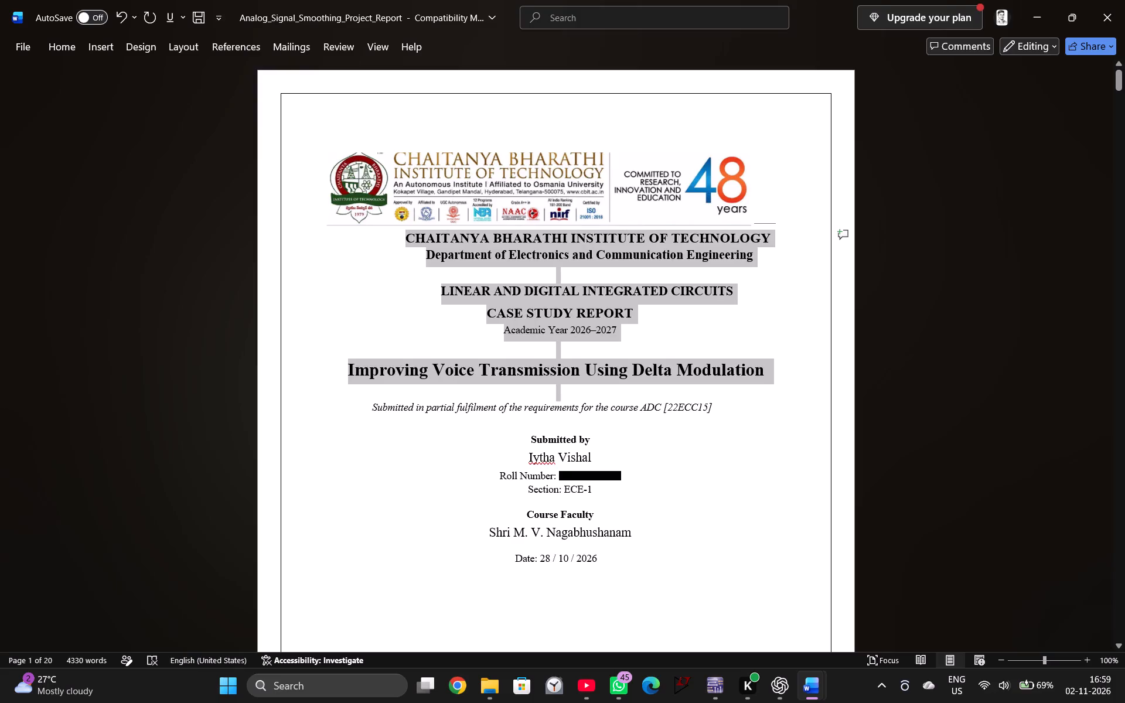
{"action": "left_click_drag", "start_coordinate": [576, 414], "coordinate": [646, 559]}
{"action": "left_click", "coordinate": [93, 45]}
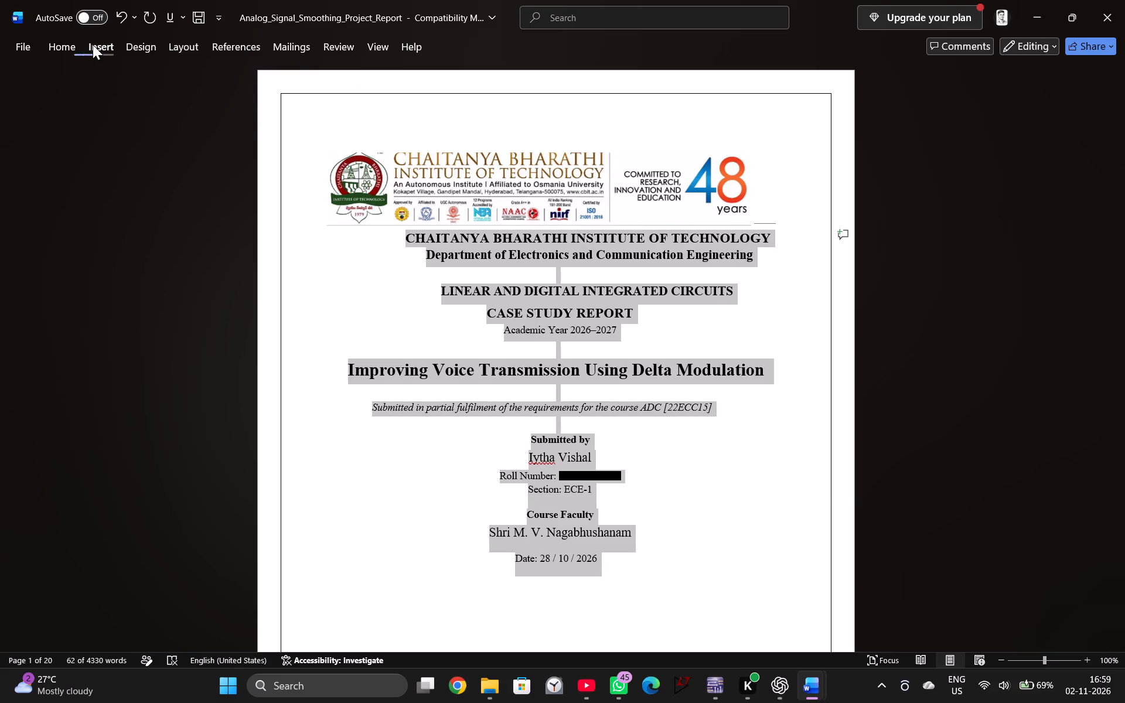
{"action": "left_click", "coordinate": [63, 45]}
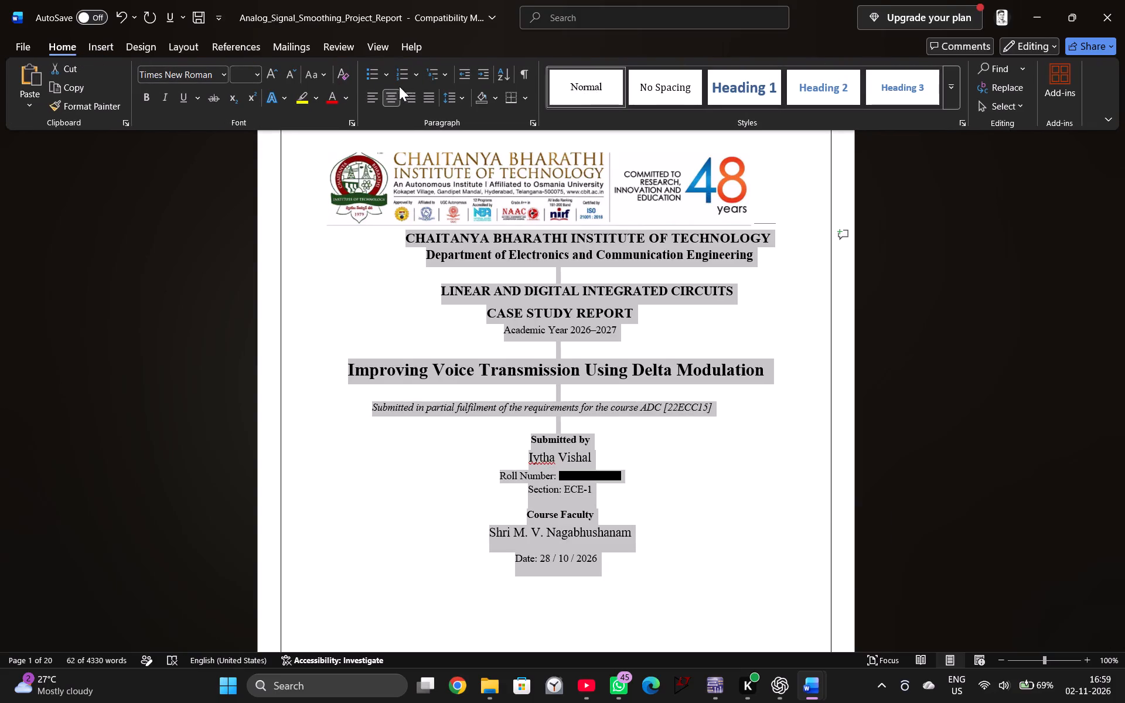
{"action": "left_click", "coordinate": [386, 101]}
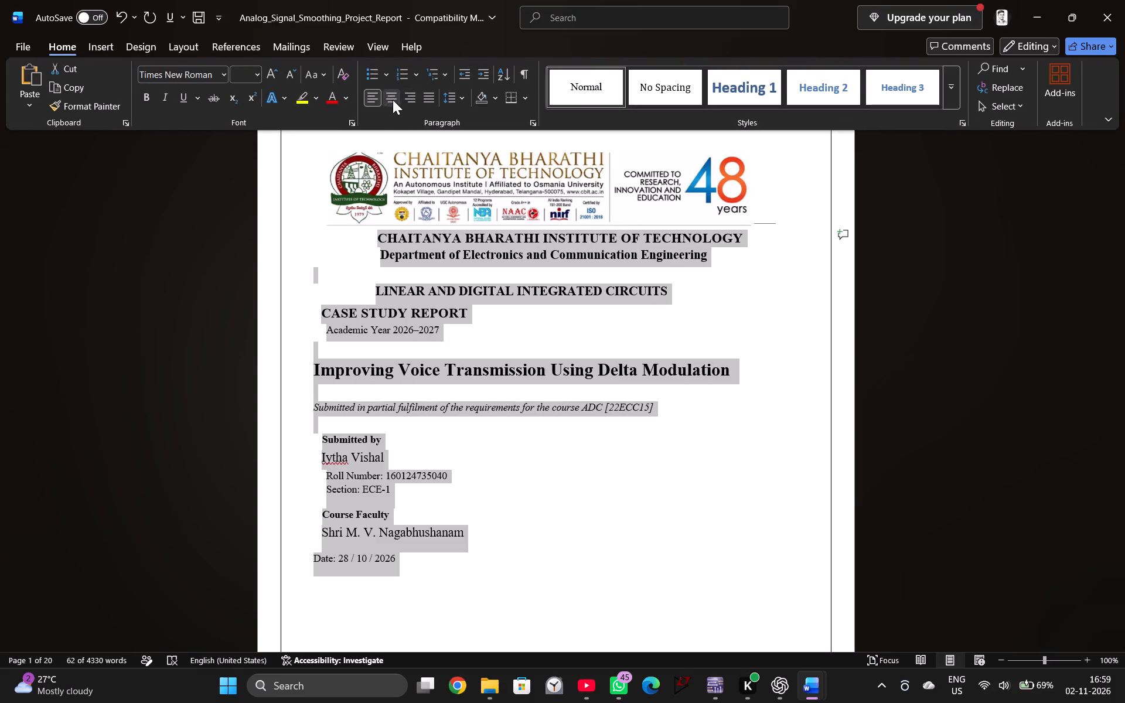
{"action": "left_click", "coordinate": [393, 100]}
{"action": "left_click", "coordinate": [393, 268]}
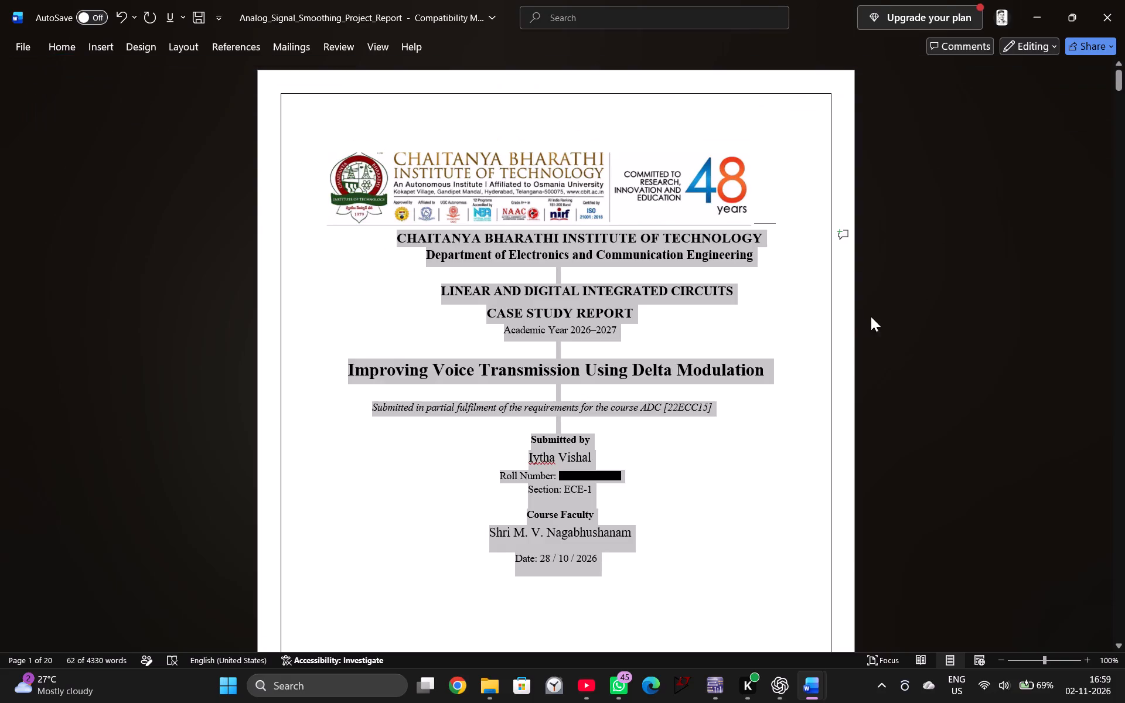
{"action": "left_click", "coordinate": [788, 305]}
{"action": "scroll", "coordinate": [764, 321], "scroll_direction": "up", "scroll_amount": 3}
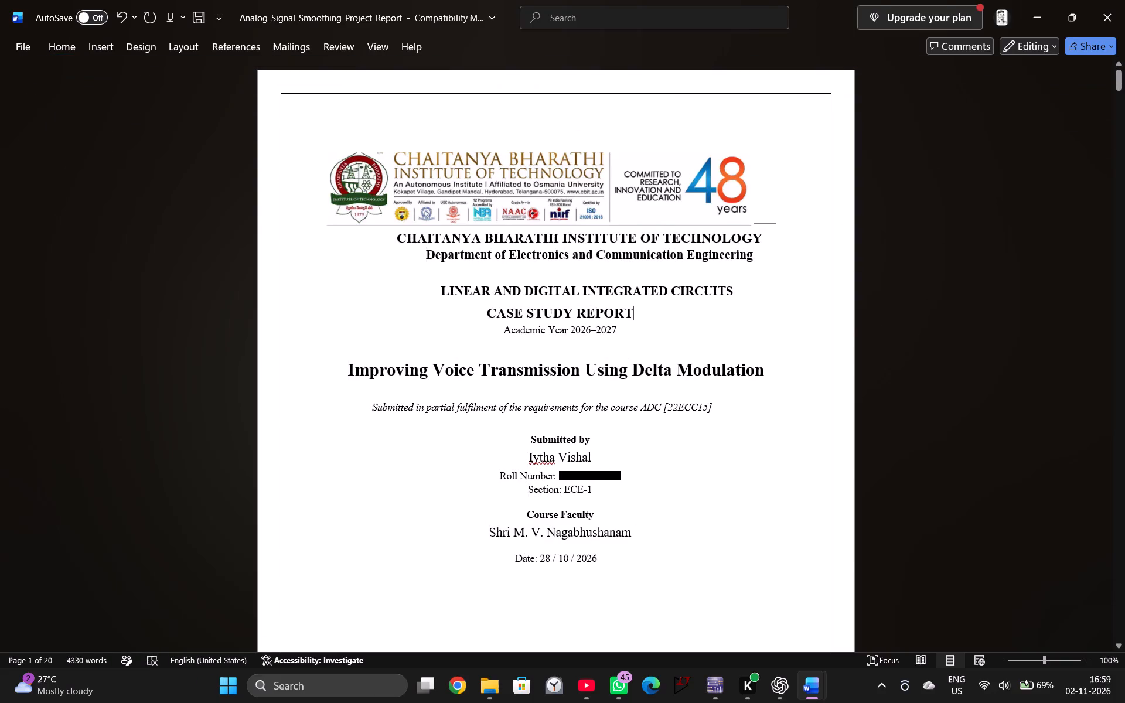
Shift the report title "Improving Voice Transmission Using Delta Modulation" slightly right with three leading spaces.
{"action": "left_click", "coordinate": [343, 371]}
{"action": "key", "text": "space"}
{"action": "key", "text": "space"}
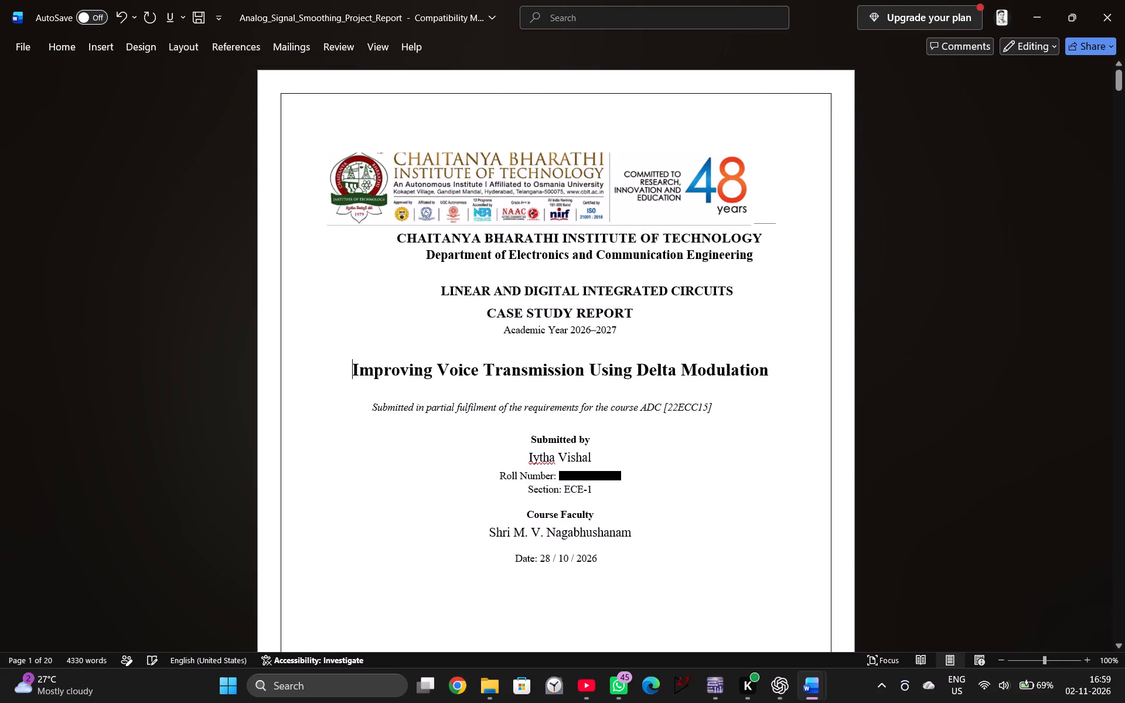
{"action": "key", "text": "space"}
{"action": "scroll", "coordinate": [777, 312], "scroll_direction": "up", "scroll_amount": 1}
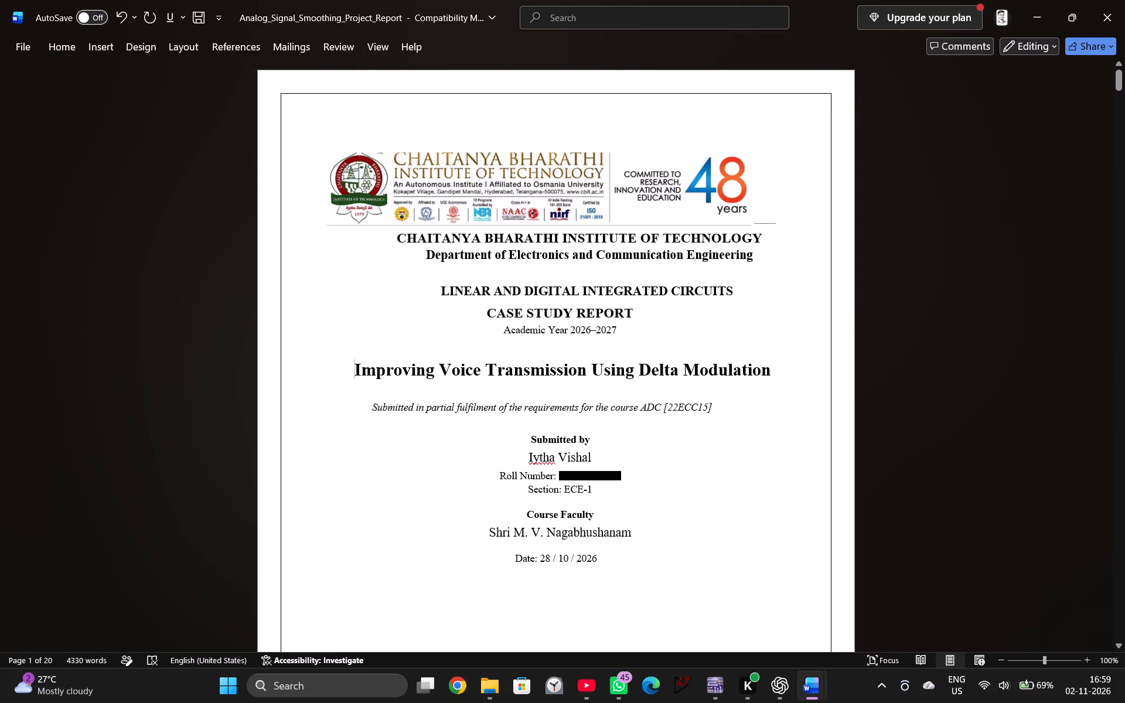
Remove the indent before "LINEAR AND DIGITAL INTEGRATED CIRCUITS" and add leading spaces until it lines up centrally above "CASE STUDY REPORT".
{"action": "left_click", "coordinate": [432, 286]}
{"action": "key", "text": "space"}
{"action": "key", "text": "BackSpace"}
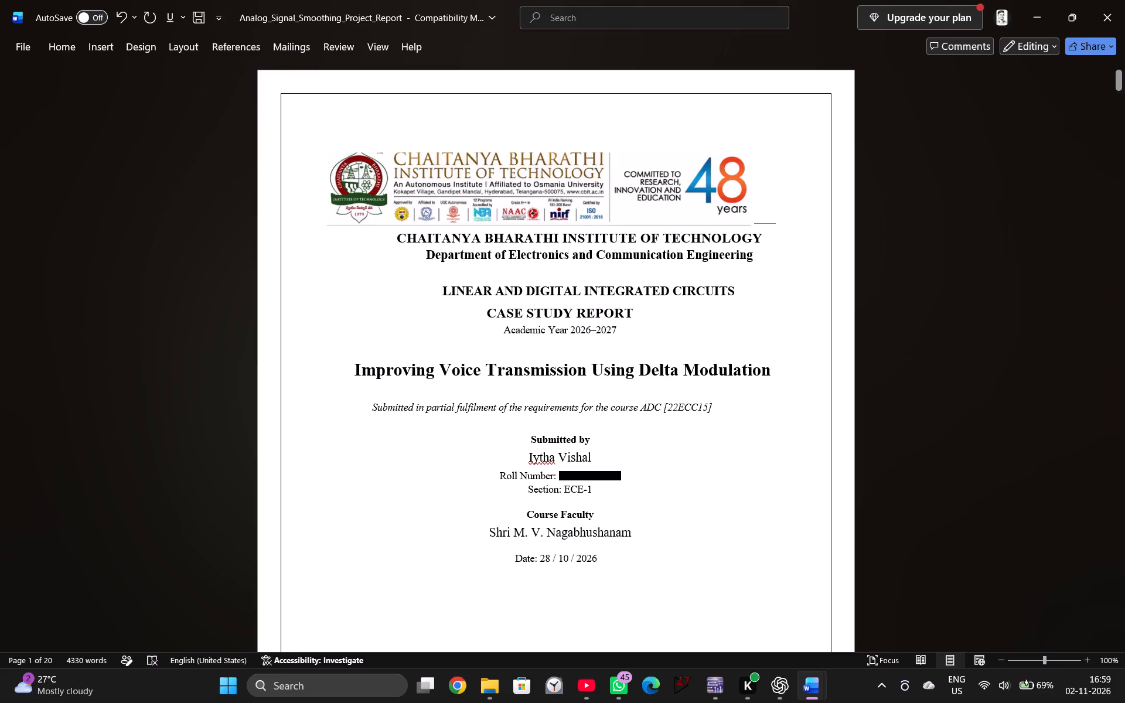
{"action": "key", "text": "BackSpace"}
{"action": "key", "text": "space"}
{"action": "key", "text": "space"}
{"action": "key", "text": "space"}
{"action": "key", "text": "space"}
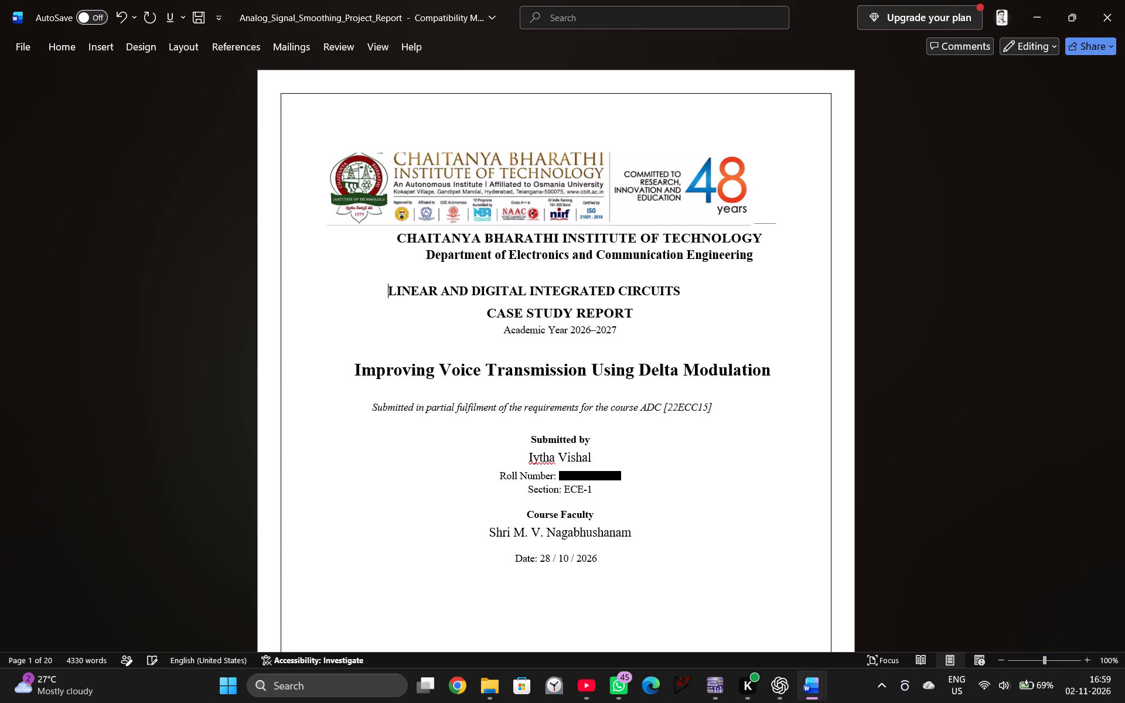
{"action": "key", "text": "space"}
{"action": "key", "text": "space"}
{"action": "key", "text": "space"}
{"action": "key", "text": "space"}
{"action": "key", "text": "space"}
{"action": "key", "text": "space"}
{"action": "key", "text": "space"}
{"action": "key", "text": "space"}
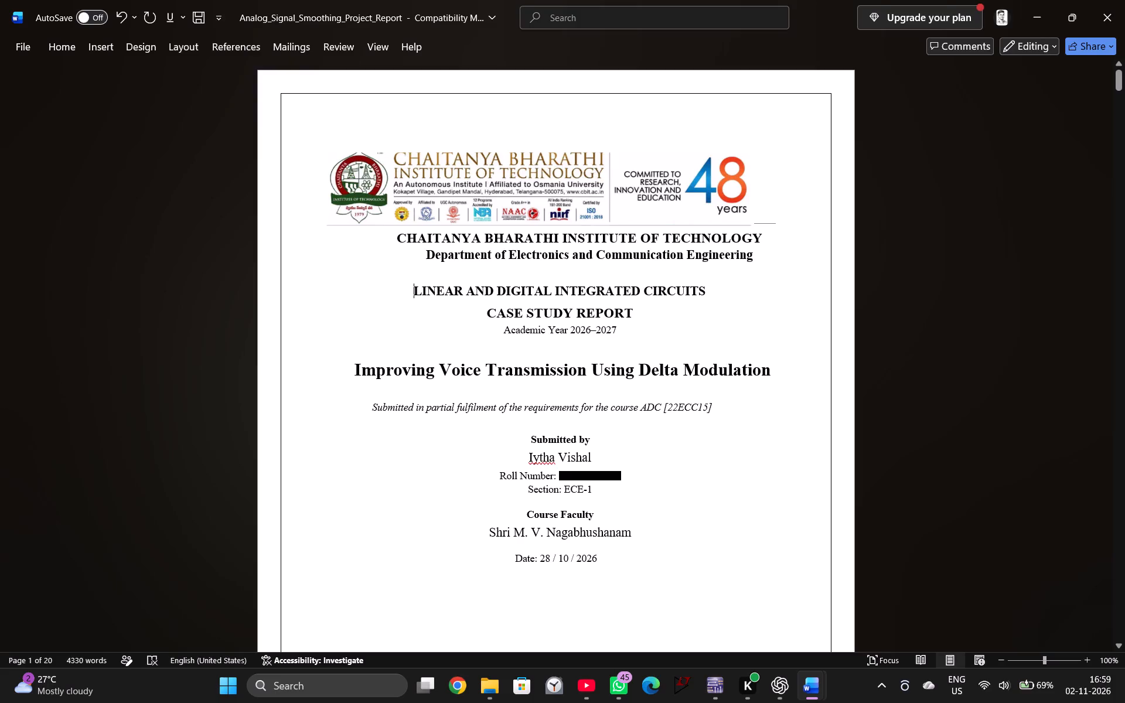
Delete the italic "Submitted in partial fulfilment of the requirements for the course ADC [22ECC15]" line and the blank line below it.
{"action": "left_click_drag", "start_coordinate": [371, 407], "coordinate": [653, 422]}
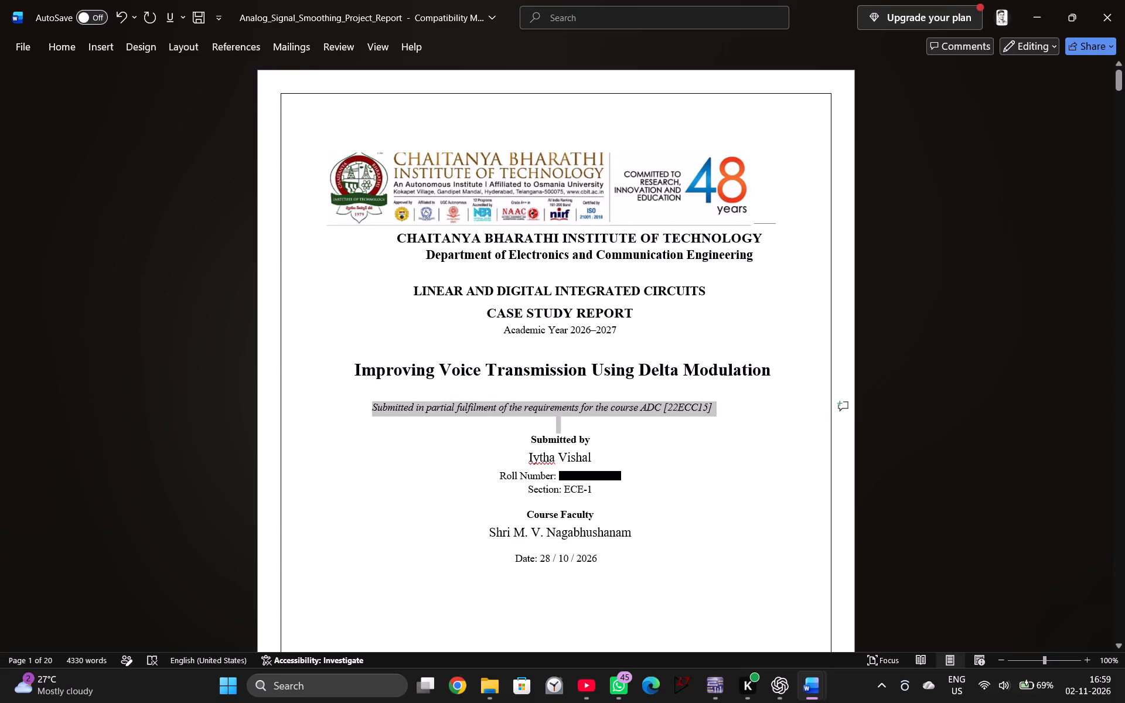
{"action": "left_click_drag", "start_coordinate": [653, 422], "coordinate": [747, 425]}
{"action": "key", "text": "BackSpace"}
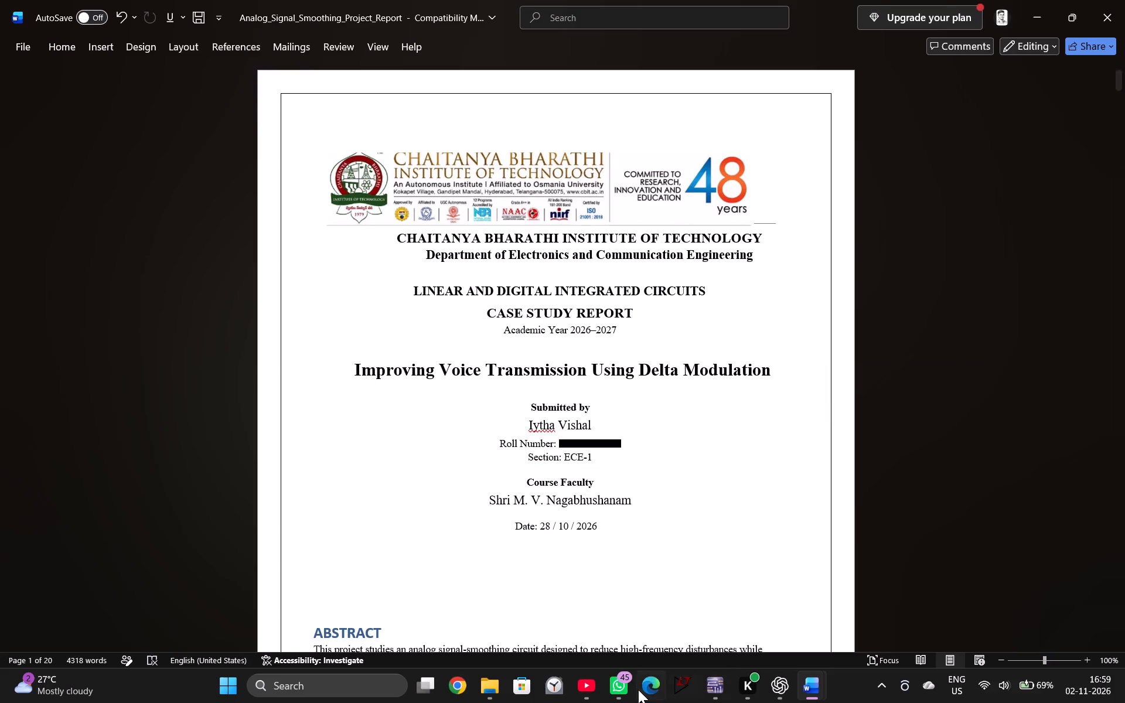
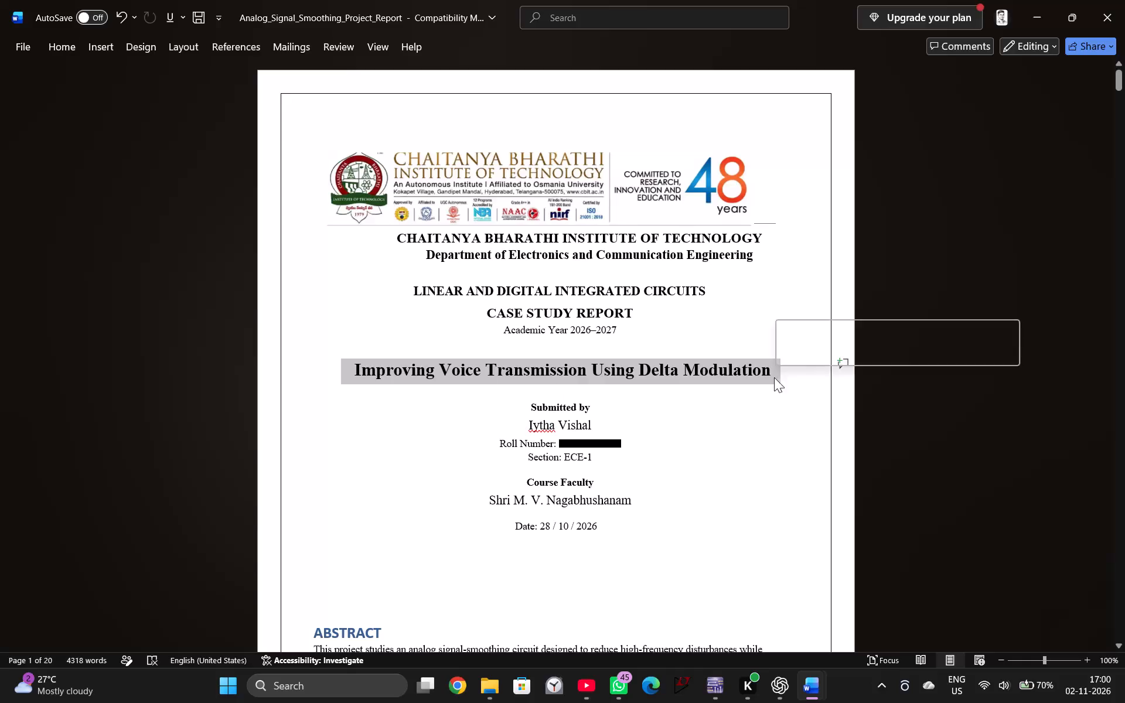
Replace the selected report title with the copied "Analog Signal Smoothing and Averaging System Using an Op-Amp Integrato" and append the missing final "R".
{"action": "key", "text": "ctrl+v"}
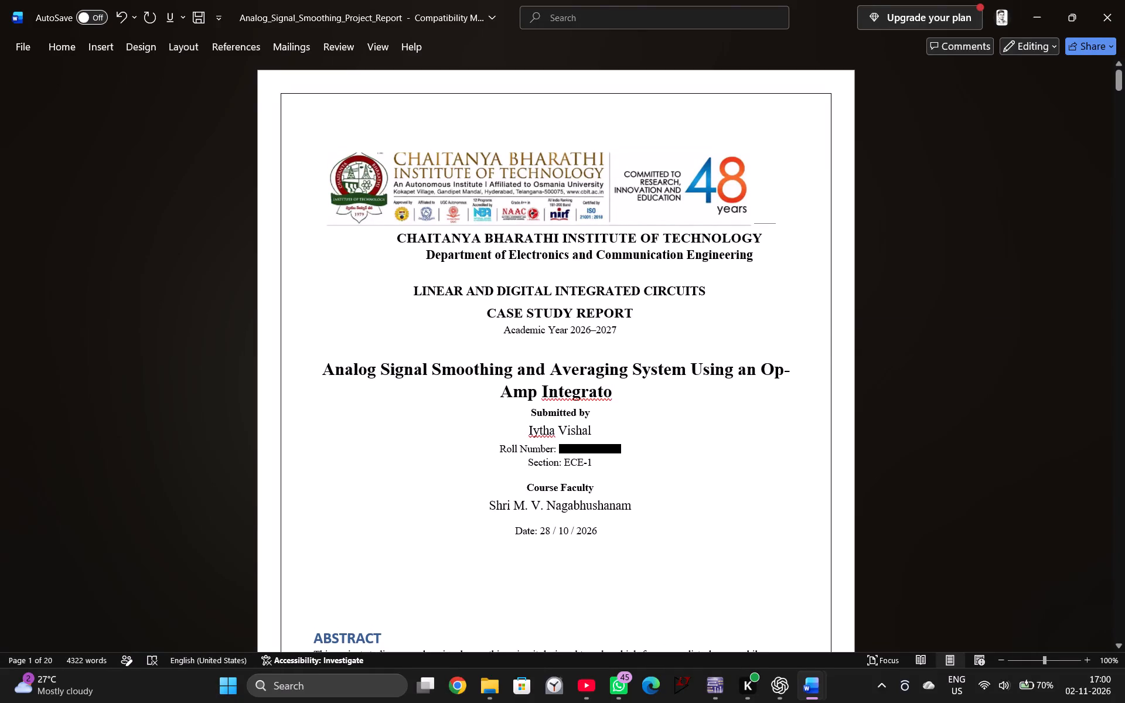
{"action": "key", "text": "r"}
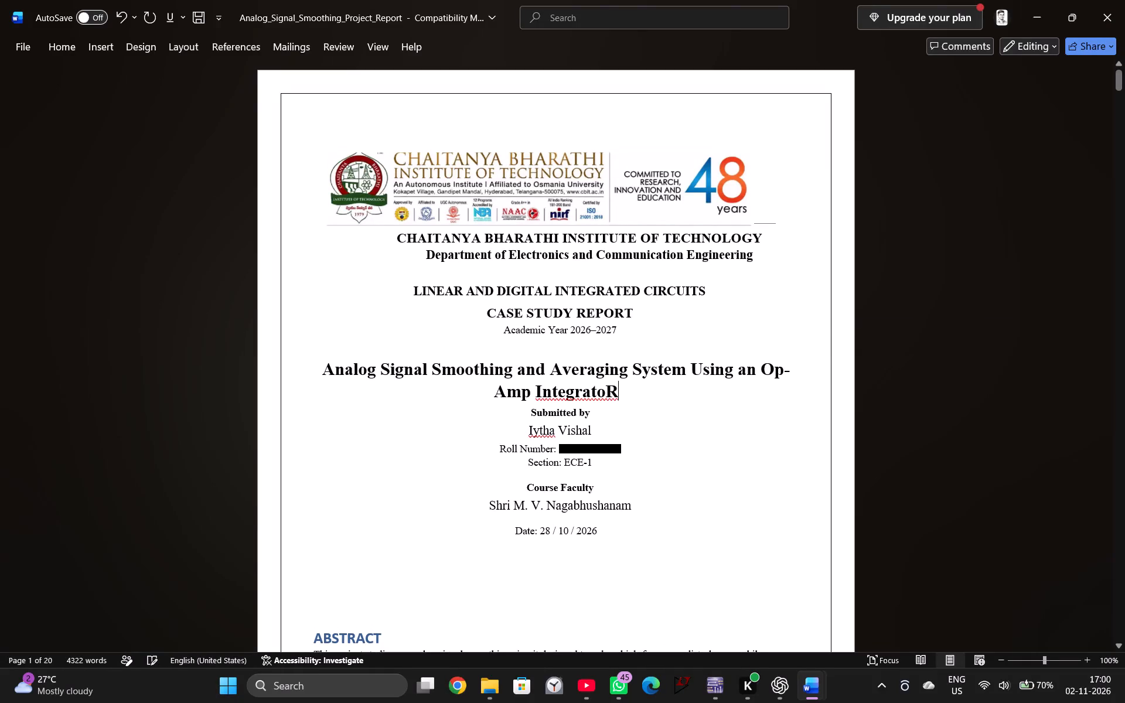
Break the report title before "Op-Amp" so that "Op-Amp IntegratoR" starts on its own second line.
{"action": "left_click", "coordinate": [758, 368]}
{"action": "key", "text": "Return"}
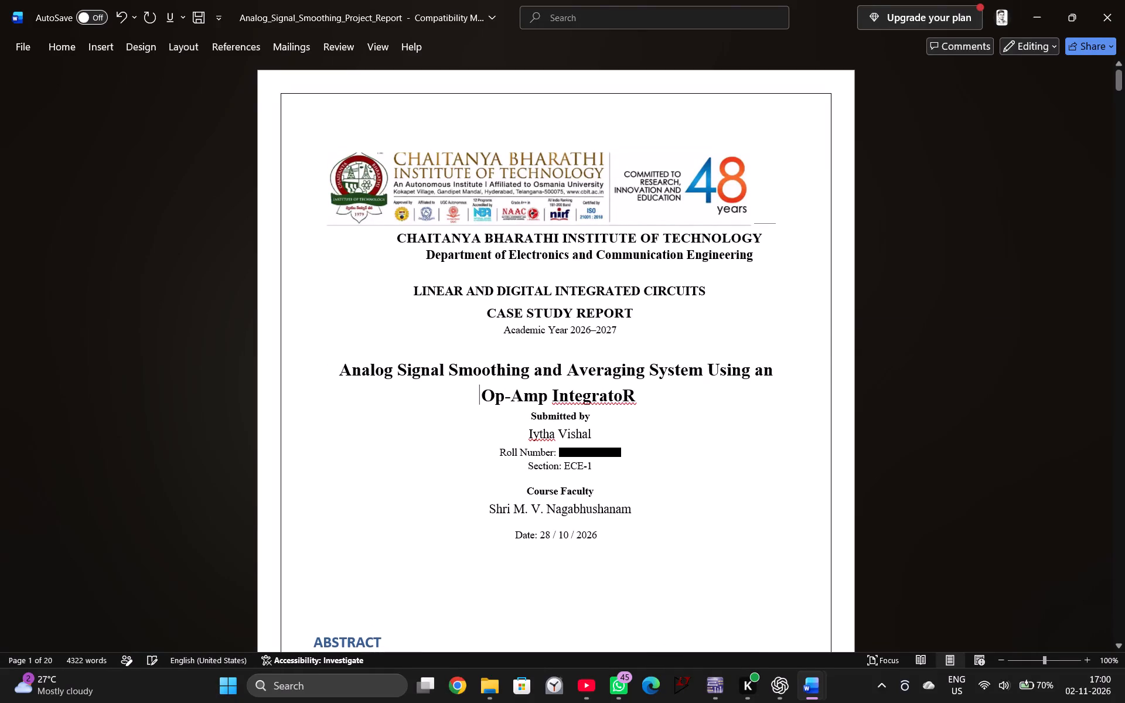
Correct the capital R at the end of "IntegratoR" in the report title.
{"action": "left_click", "coordinate": [640, 394]}
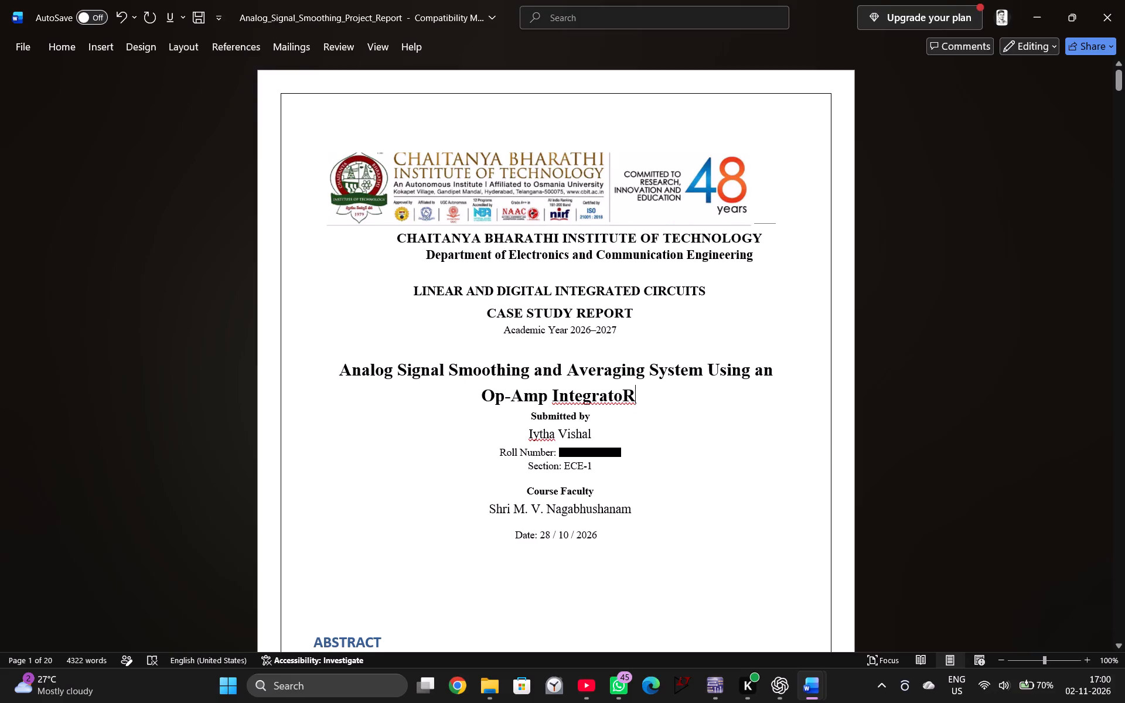
Replace the final capital letter of the report title with a lowercase "r" so the last word reads "Integrator".
{"action": "key", "text": "BackSpace"}
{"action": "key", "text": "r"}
{"action": "key", "text": "BackSpace"}
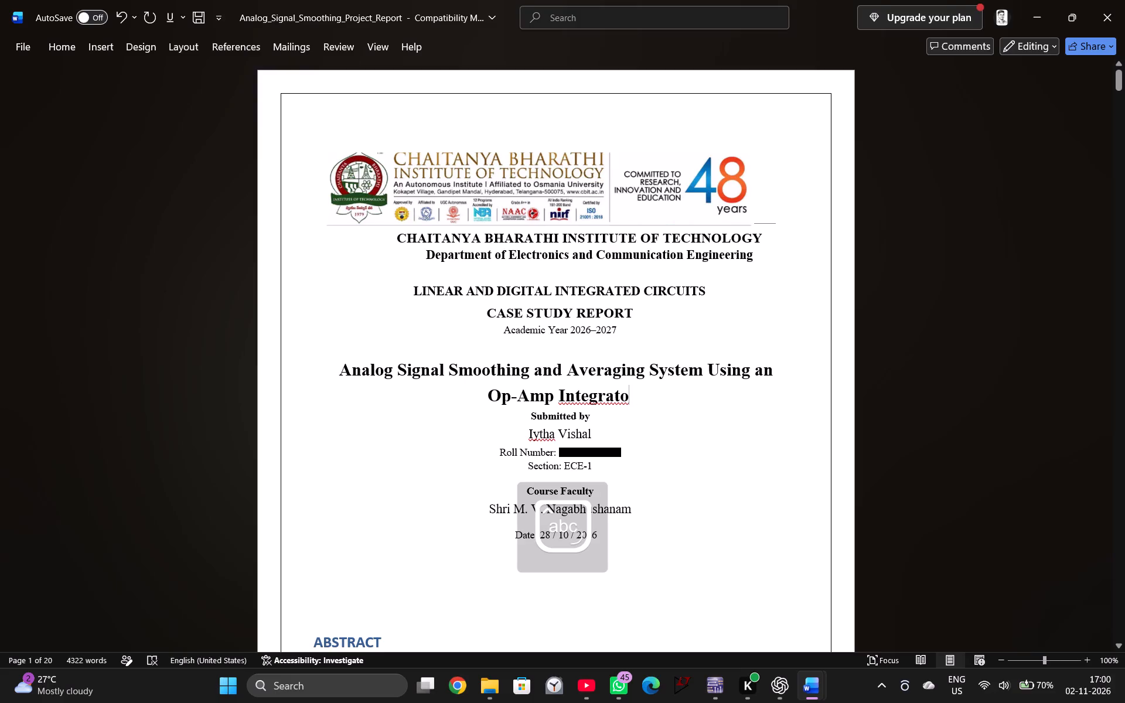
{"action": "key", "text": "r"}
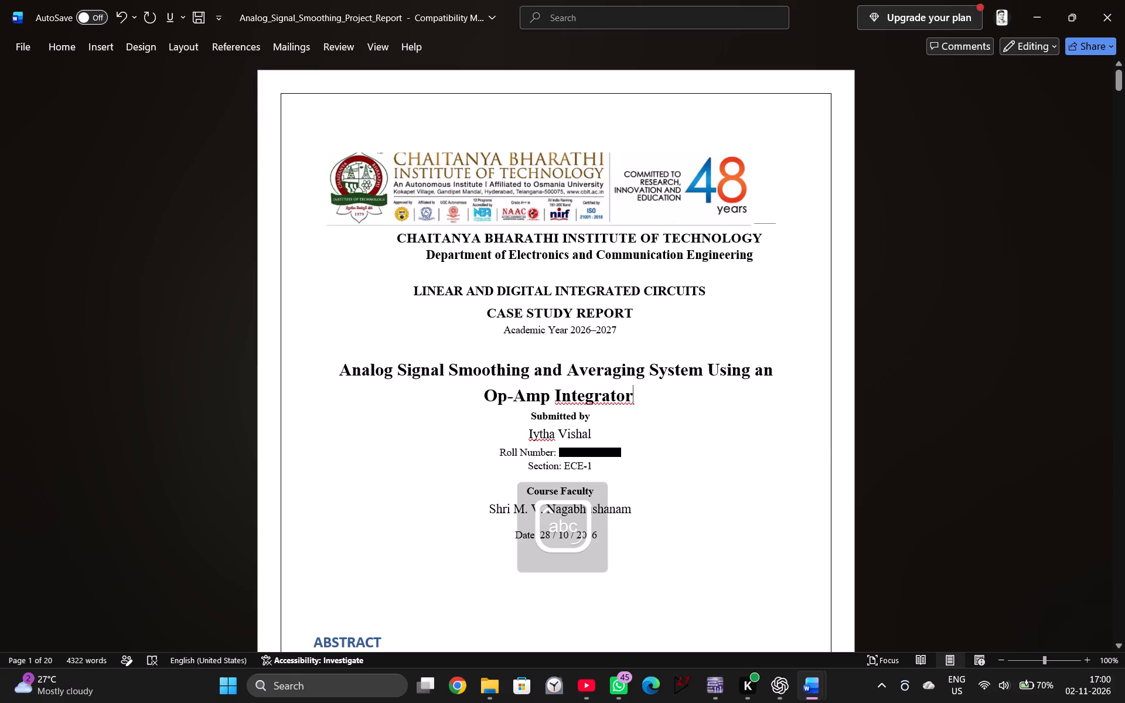
Erase the submitter's name below "Submitted by" on the cover page, starting from its end.
{"action": "scroll", "coordinate": [689, 467], "scroll_direction": "down", "scroll_amount": 2}
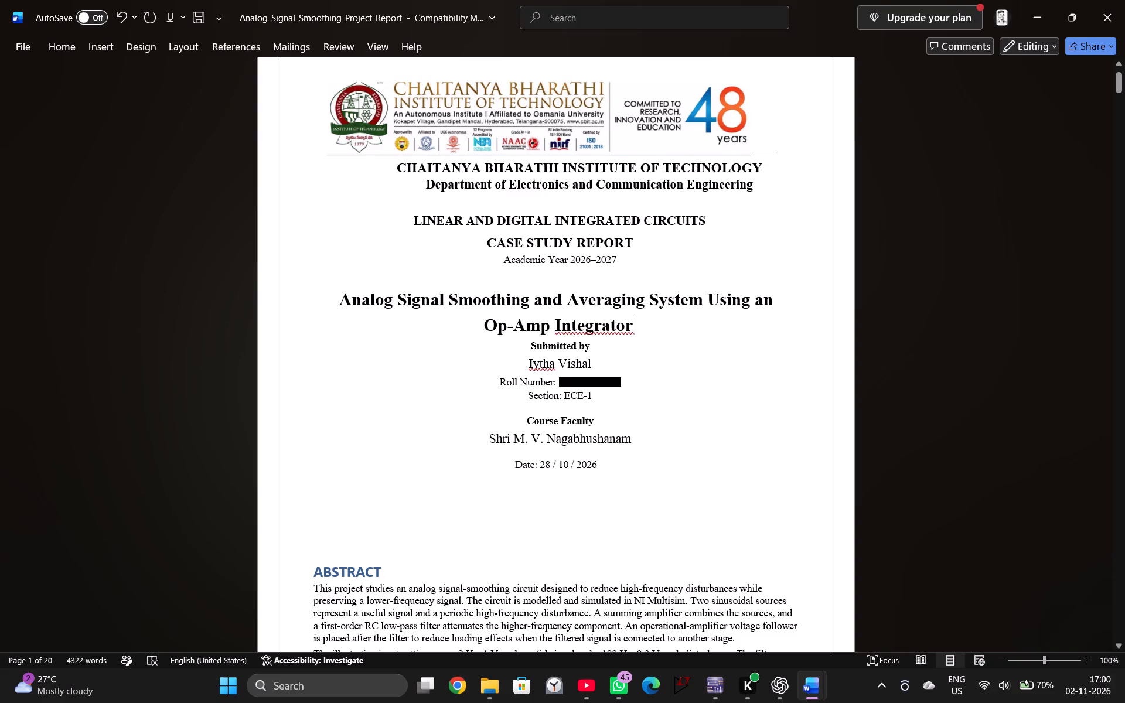
{"action": "left_click", "coordinate": [608, 365]}
{"action": "key", "text": "BackSpace"}
{"action": "key", "text": "BackSpace"}
{"action": "key", "text": "BackSpace"}
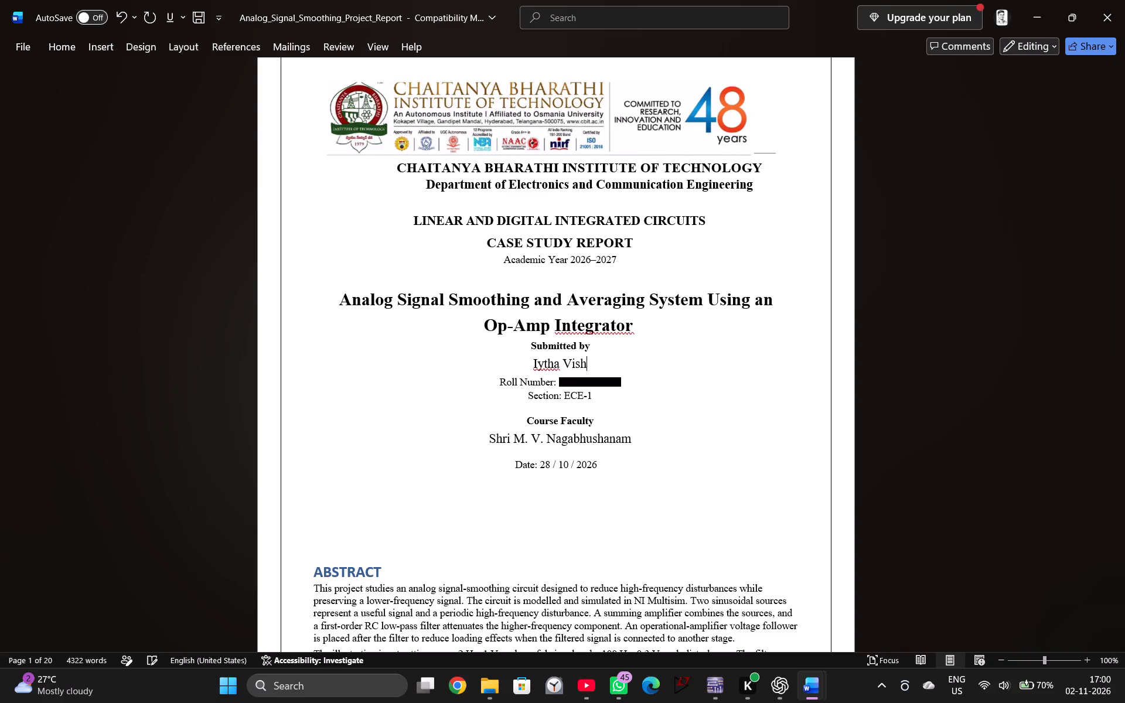
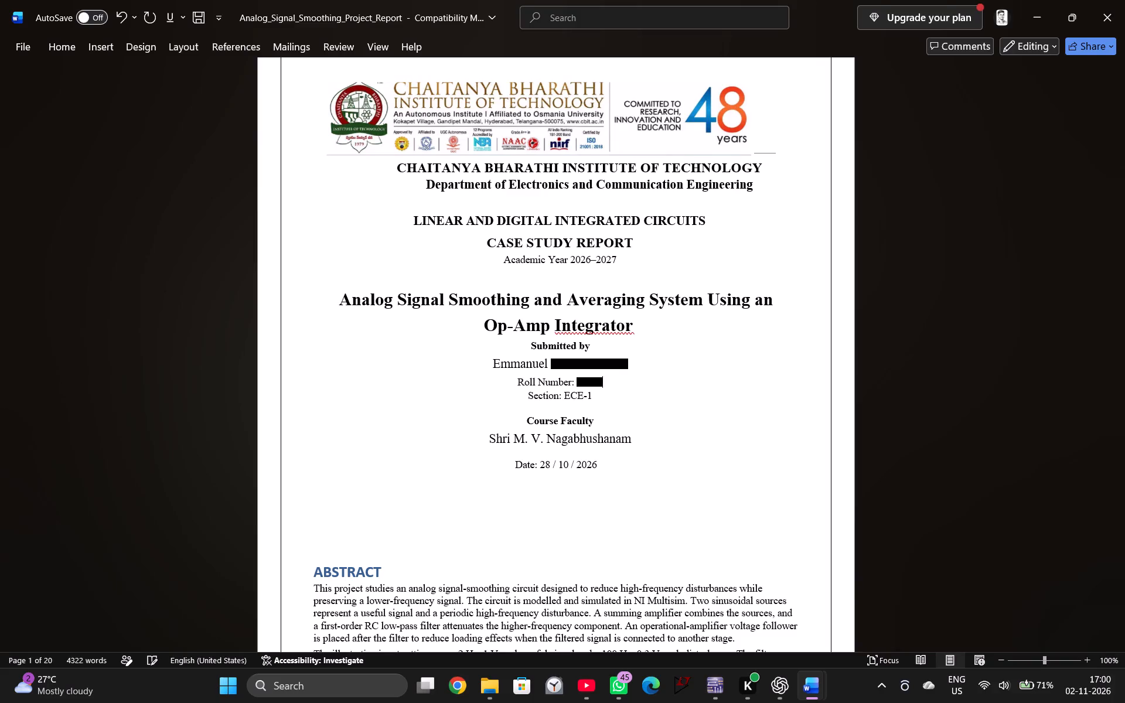
Delete the roll number and its label from the line above "Section: ECE-1" in the cover page's submitter details.
{"action": "key", "text": "BackSpace"}
{"action": "key", "text": "BackSpace"}
{"action": "key", "text": "BackSpace"}
{"action": "key", "text": "BackSpace"}
{"action": "key", "text": "BackSpace"}
{"action": "key", "text": "BackSpace"}
{"action": "key", "text": "BackSpace"}
{"action": "key", "text": "BackSpace"}
{"action": "key", "text": "BackSpace"}
{"action": "key", "text": "BackSpace"}
{"action": "key", "text": "BackSpace"}
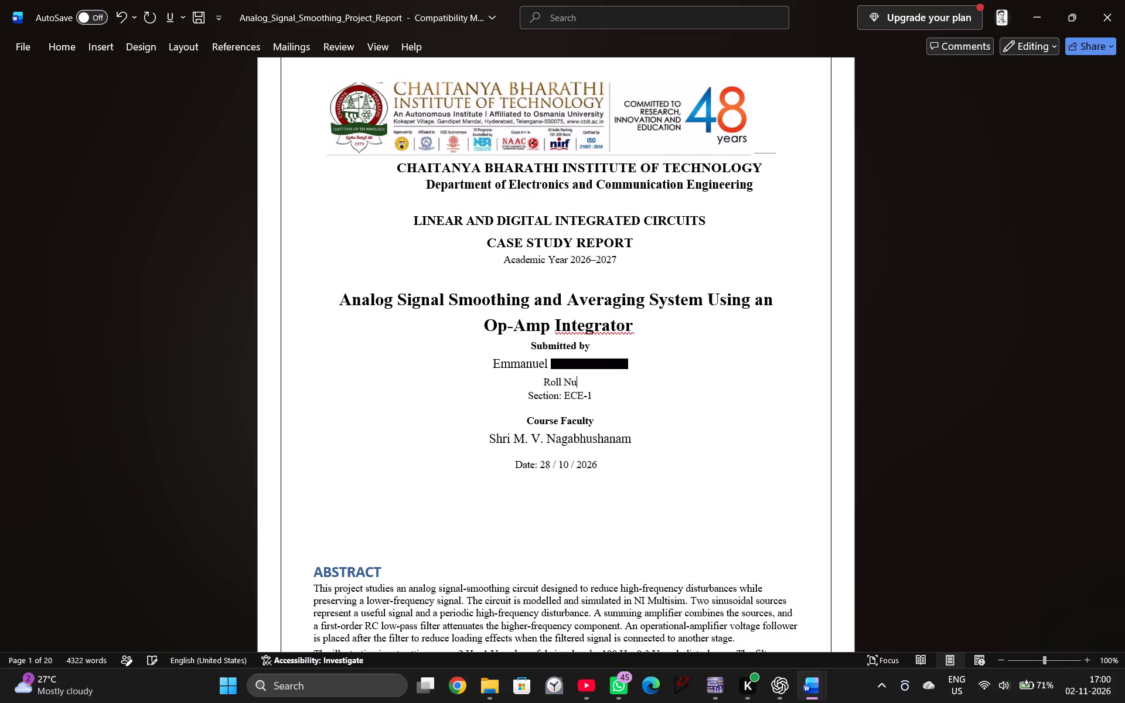
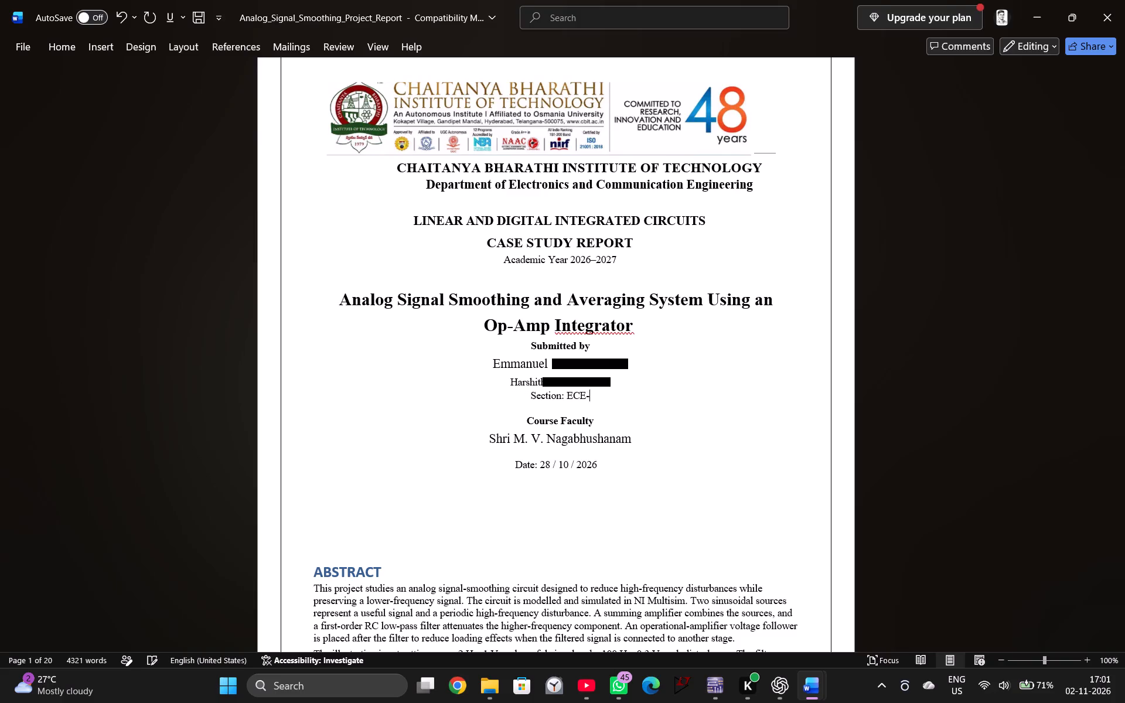
Replace the "Section: ECE-" line under Submitted by with the third student's first name and roll number.
{"action": "key", "text": "BackSpace"}
{"action": "key", "text": "BackSpace"}
{"action": "key", "text": "BackSpace"}
{"action": "key", "text": "BackSpace"}
{"action": "key", "text": "BackSpace"}
{"action": "key", "text": "BackSpace"}
{"action": "key", "text": "BackSpace"}
{"action": "key", "text": "BackSpace"}
{"action": "key", "text": "BackSpace"}
{"action": "key", "text": "BackSpace"}
{"action": "key", "text": "BackSpace"}
{"action": "key", "text": "BackSpace"}
{"action": "key", "text": "BackSpace"}
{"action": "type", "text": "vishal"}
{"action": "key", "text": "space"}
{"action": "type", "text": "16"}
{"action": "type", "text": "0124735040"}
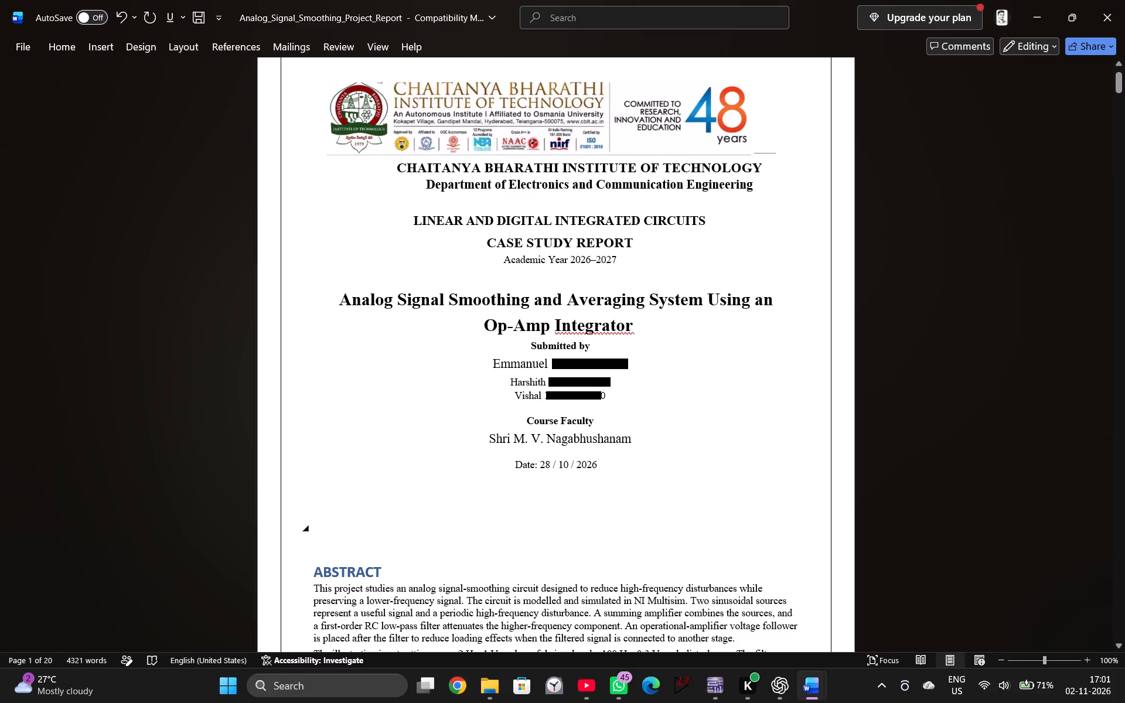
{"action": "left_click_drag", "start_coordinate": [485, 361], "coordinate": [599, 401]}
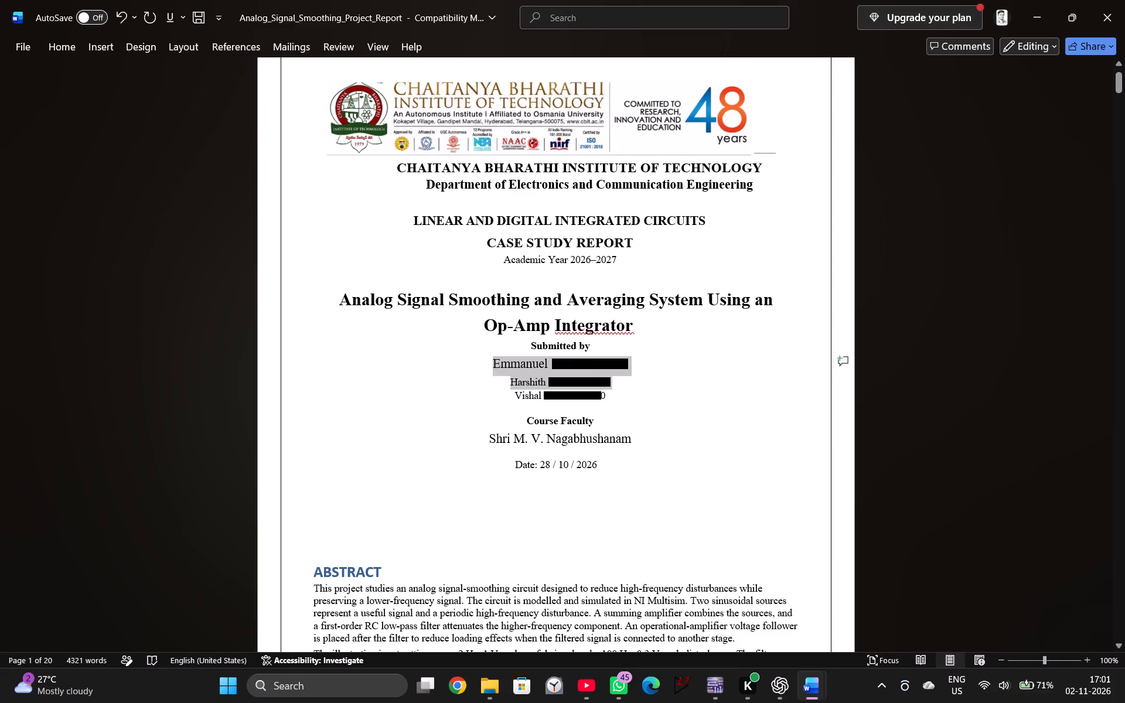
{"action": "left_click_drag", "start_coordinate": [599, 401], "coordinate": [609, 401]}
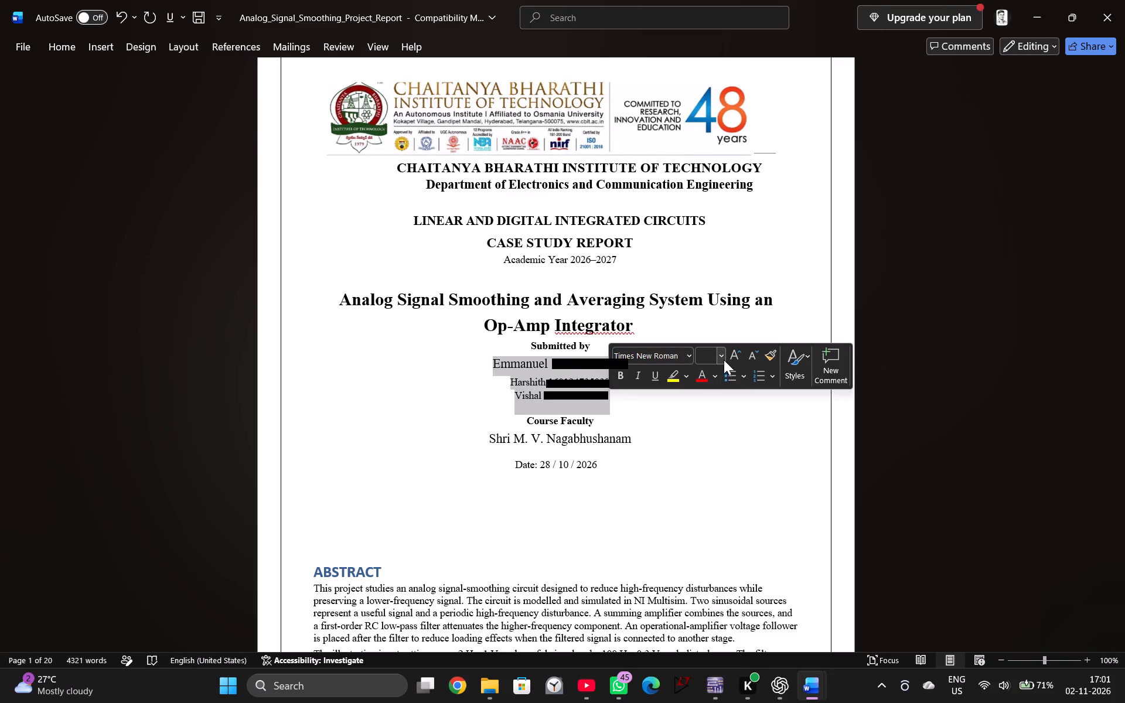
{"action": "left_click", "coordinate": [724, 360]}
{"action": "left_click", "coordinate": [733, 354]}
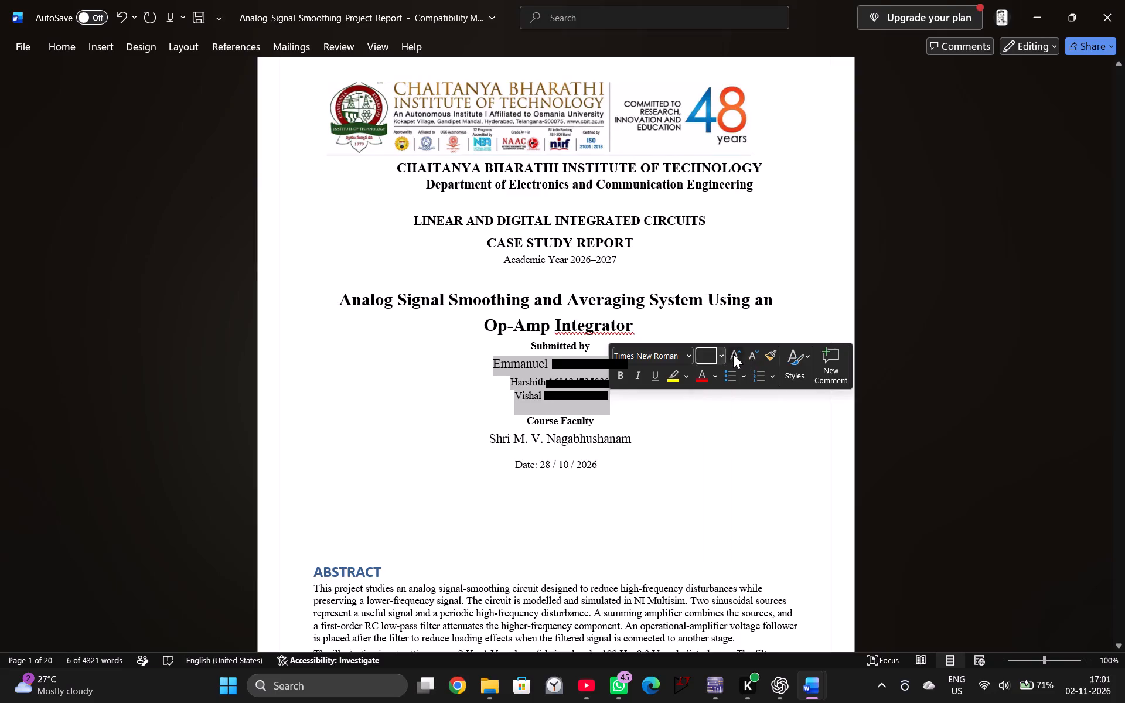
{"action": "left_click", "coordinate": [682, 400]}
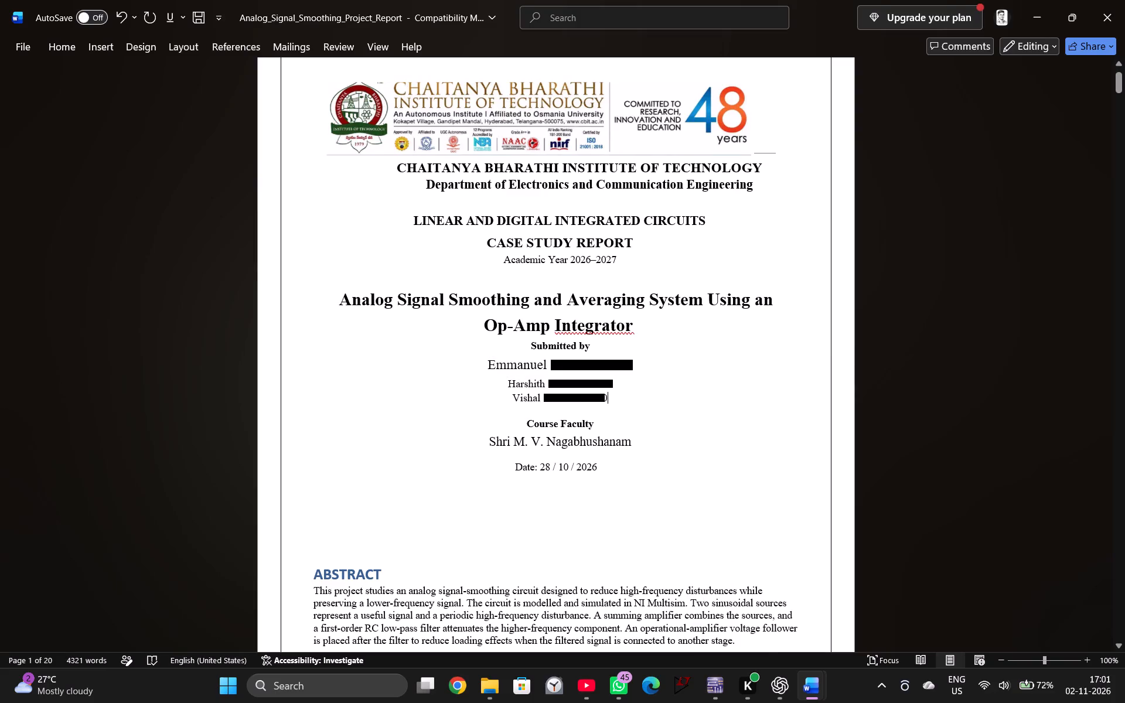
Set the font size of each of the three student lines under Submitted by to 12.
{"action": "left_click_drag", "start_coordinate": [622, 383], "coordinate": [519, 379]}
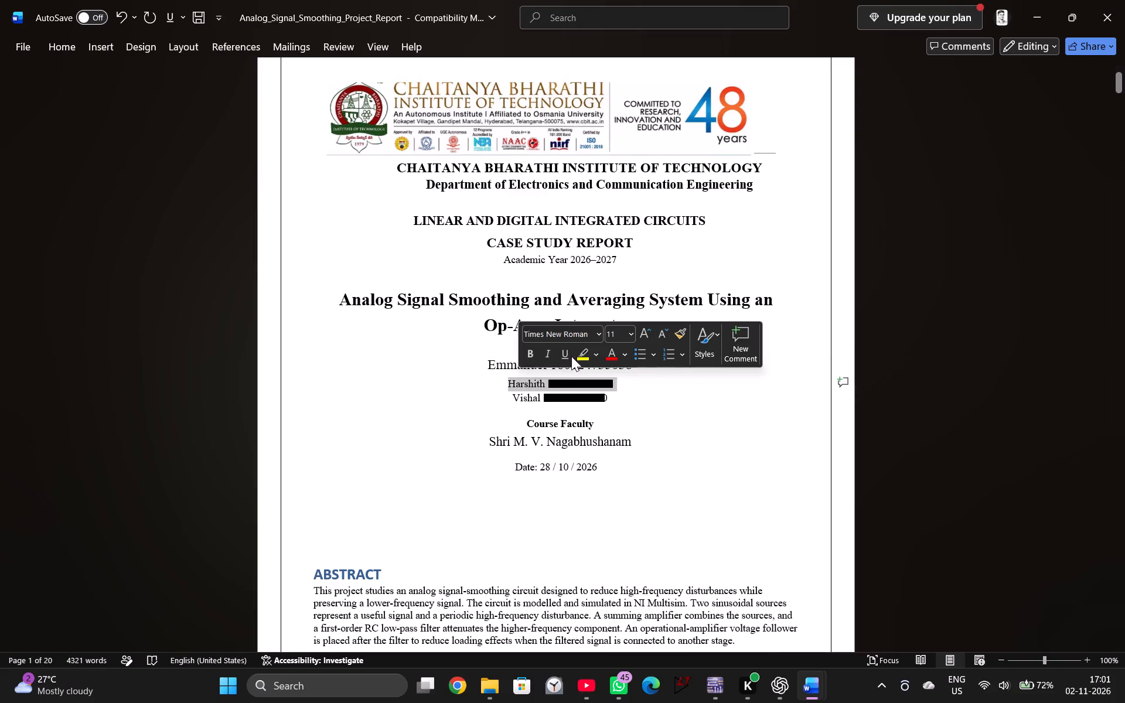
{"action": "left_click", "coordinate": [632, 332]}
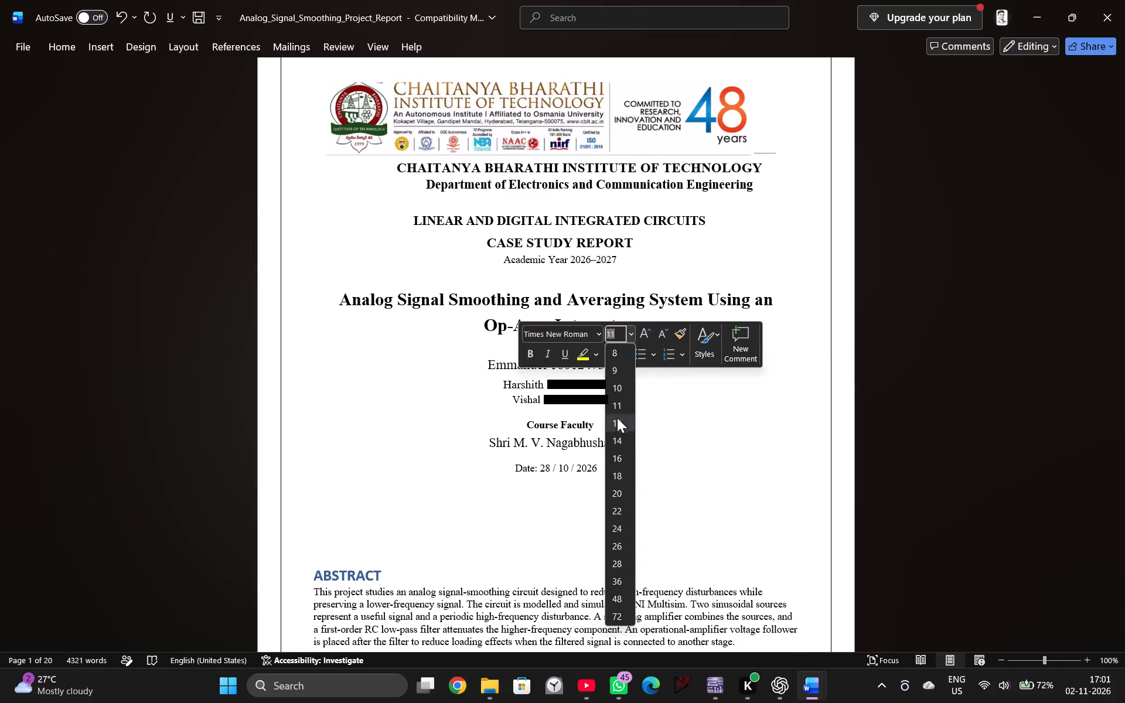
{"action": "left_click", "coordinate": [617, 418]}
{"action": "left_click", "coordinate": [665, 419]}
{"action": "left_click_drag", "start_coordinate": [646, 366], "coordinate": [498, 374]}
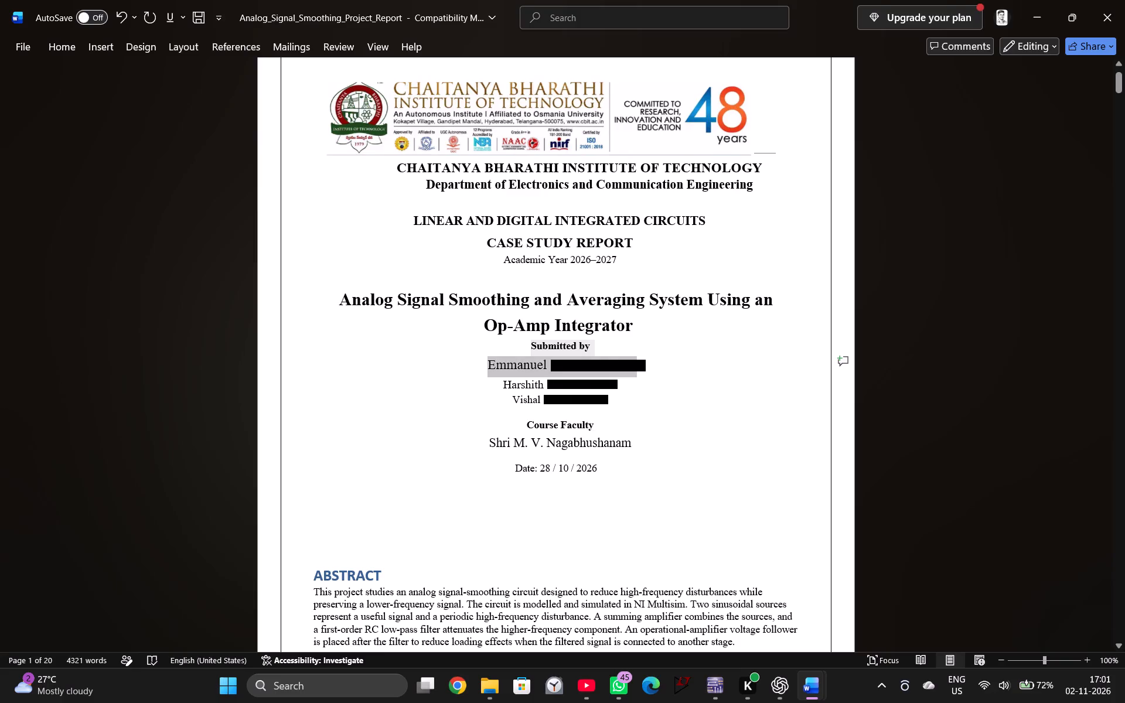
{"action": "left_click_drag", "start_coordinate": [498, 374], "coordinate": [493, 374]}
{"action": "left_click", "coordinate": [608, 329]}
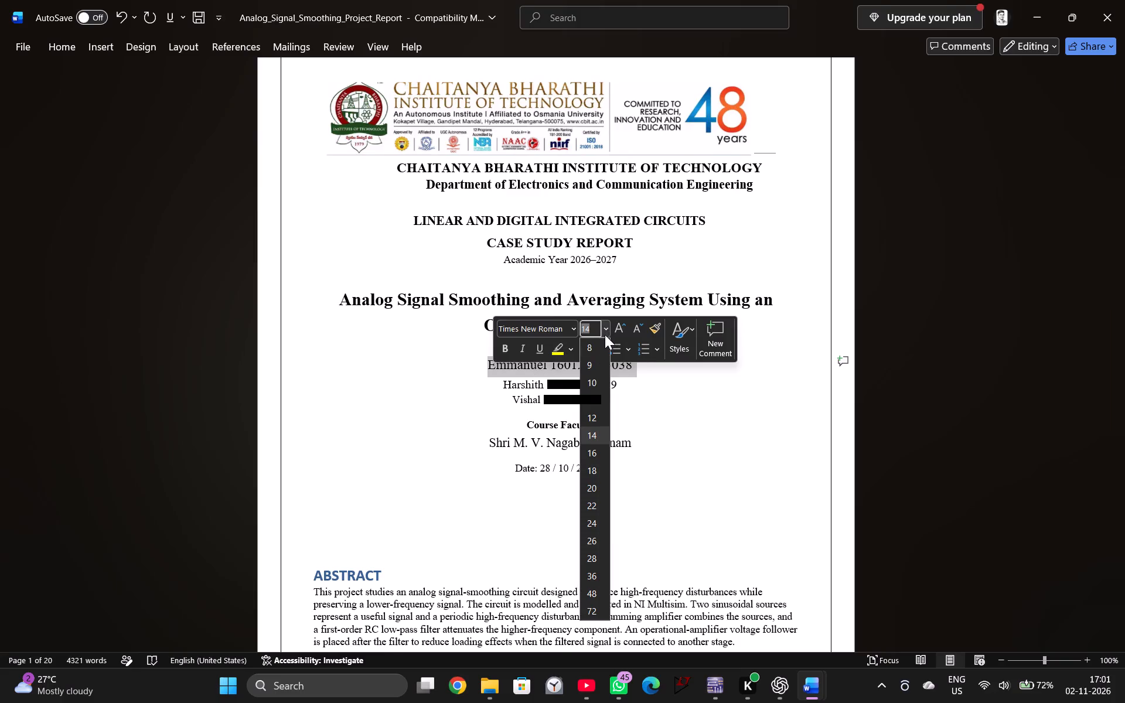
{"action": "left_click", "coordinate": [593, 419]}
{"action": "left_click_drag", "start_coordinate": [621, 414], "coordinate": [629, 414]}
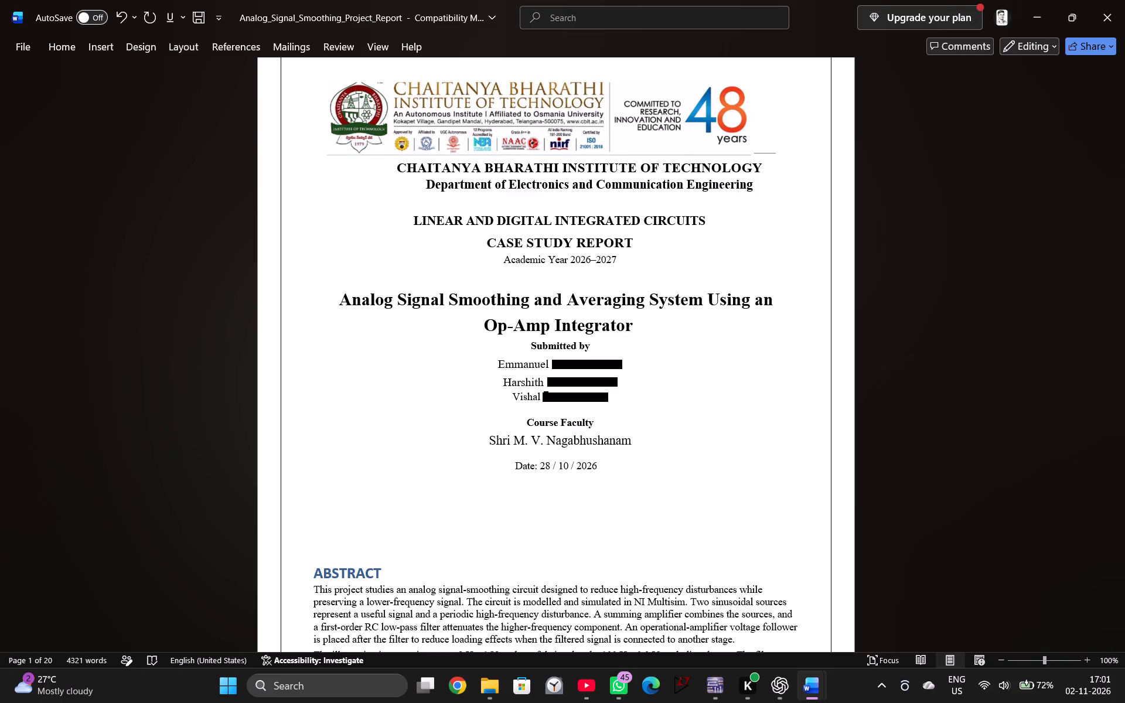
{"action": "left_click_drag", "start_coordinate": [609, 395], "coordinate": [572, 401]}
{"action": "left_click_drag", "start_coordinate": [572, 401], "coordinate": [517, 397]}
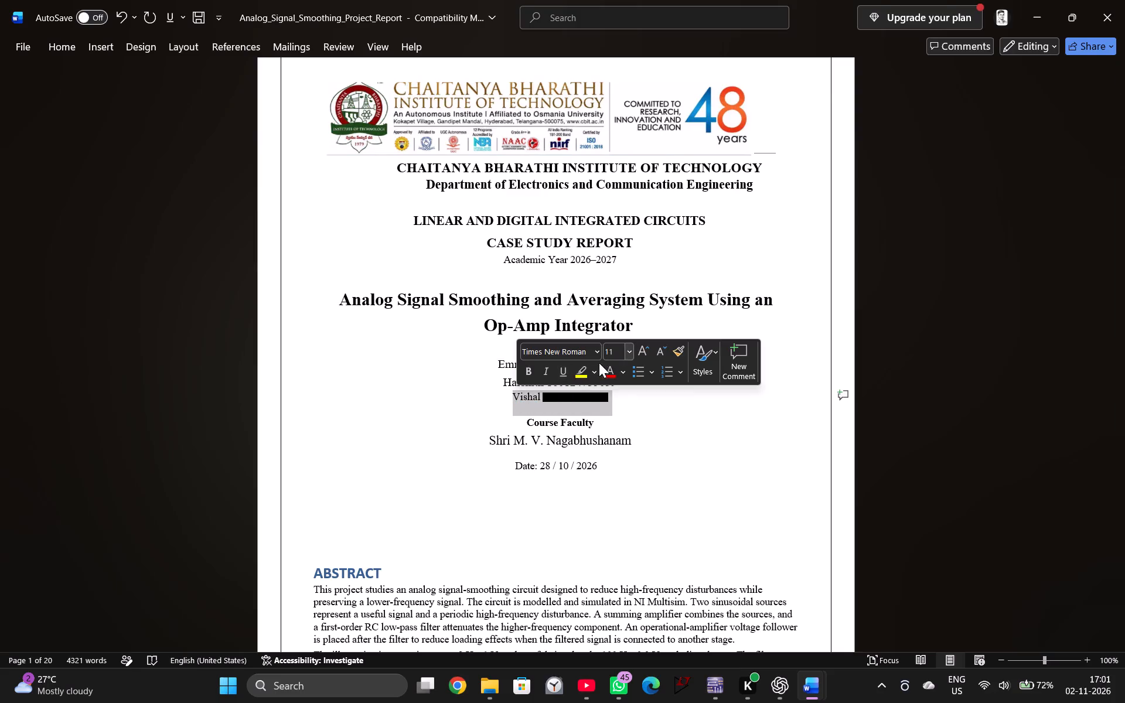
{"action": "left_click", "coordinate": [633, 356]}
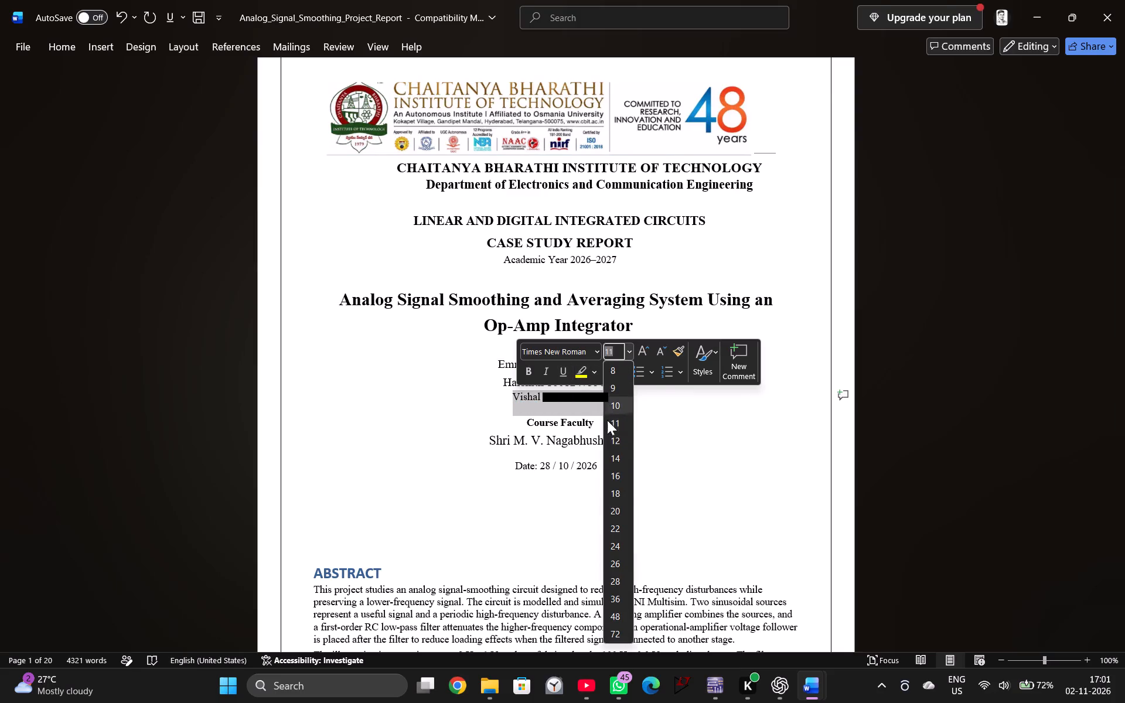
{"action": "left_click", "coordinate": [612, 439]}
{"action": "left_click", "coordinate": [620, 427]}
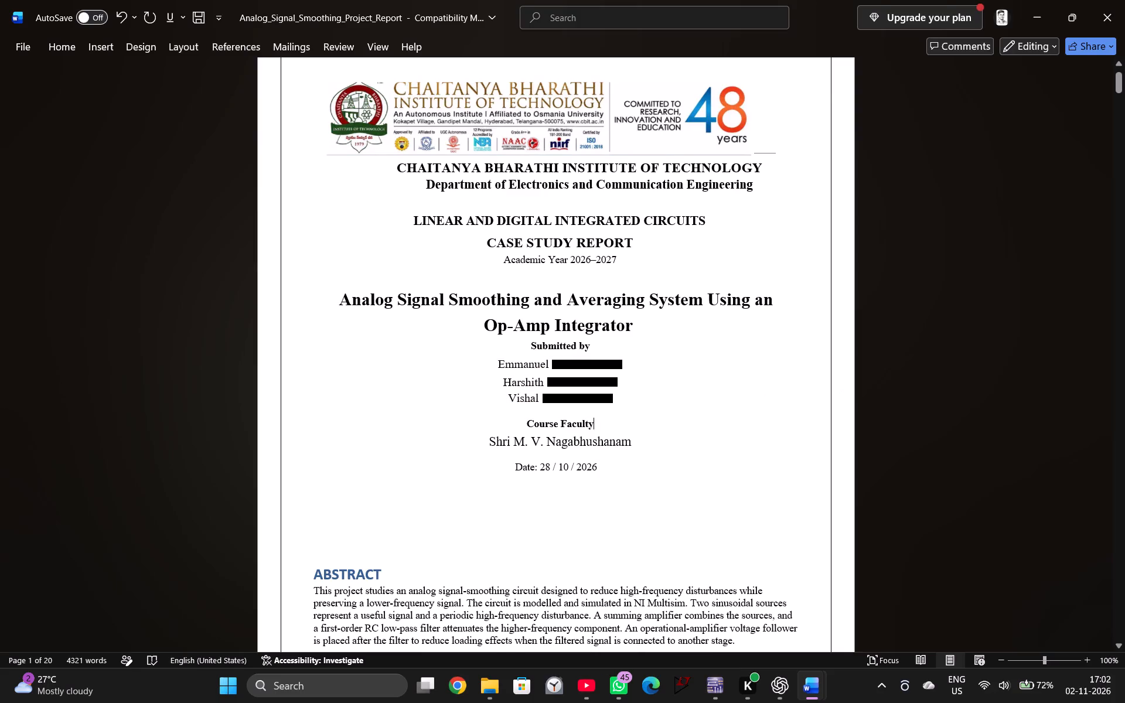
Remove the centring from the second student's line and pad it with leading spaces until it starts below the first student's name.
{"action": "left_click", "coordinate": [497, 363]}
{"action": "left_click", "coordinate": [499, 381]}
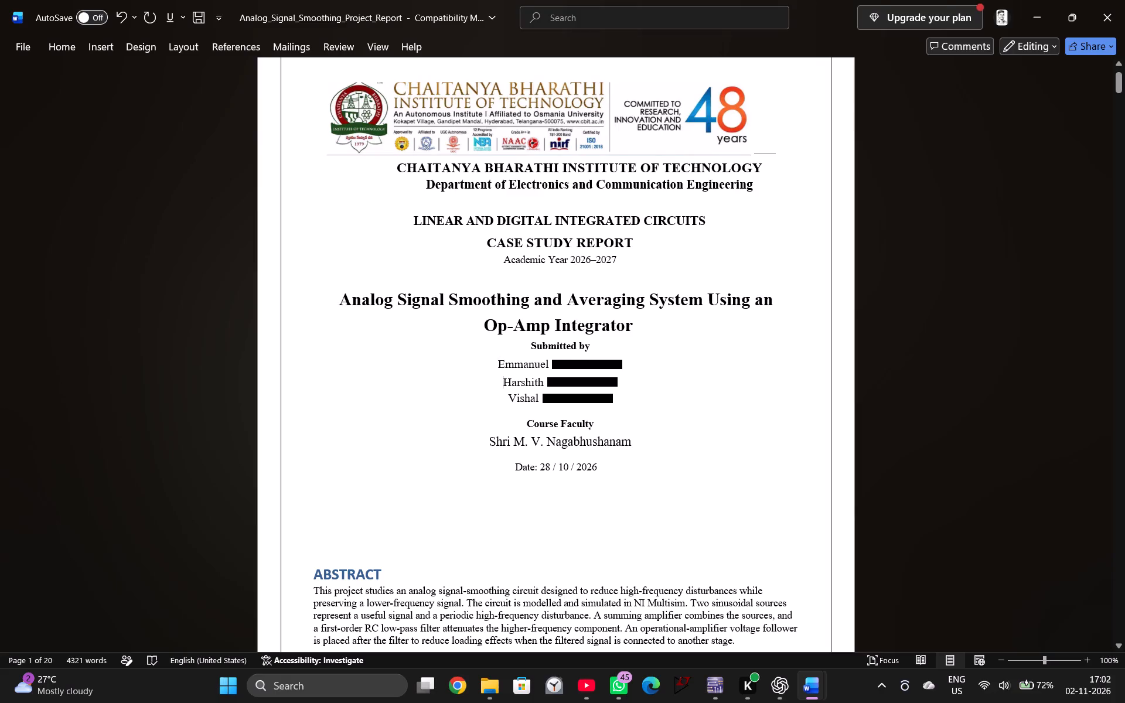
{"action": "key", "text": "BackSpace"}
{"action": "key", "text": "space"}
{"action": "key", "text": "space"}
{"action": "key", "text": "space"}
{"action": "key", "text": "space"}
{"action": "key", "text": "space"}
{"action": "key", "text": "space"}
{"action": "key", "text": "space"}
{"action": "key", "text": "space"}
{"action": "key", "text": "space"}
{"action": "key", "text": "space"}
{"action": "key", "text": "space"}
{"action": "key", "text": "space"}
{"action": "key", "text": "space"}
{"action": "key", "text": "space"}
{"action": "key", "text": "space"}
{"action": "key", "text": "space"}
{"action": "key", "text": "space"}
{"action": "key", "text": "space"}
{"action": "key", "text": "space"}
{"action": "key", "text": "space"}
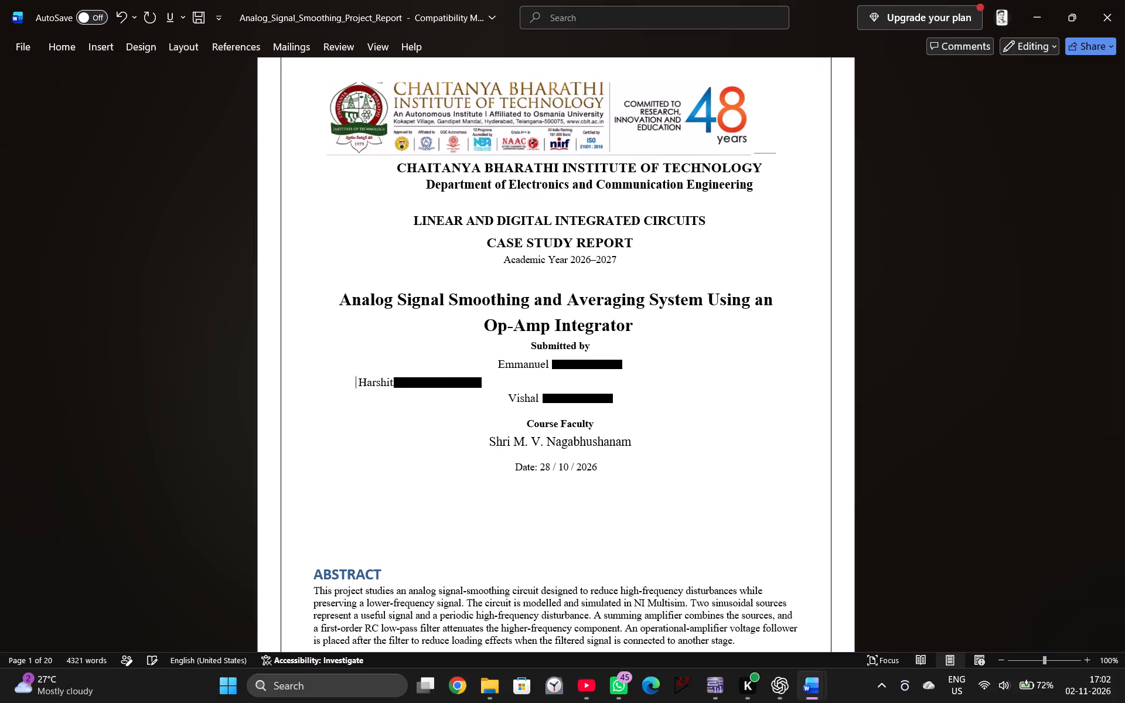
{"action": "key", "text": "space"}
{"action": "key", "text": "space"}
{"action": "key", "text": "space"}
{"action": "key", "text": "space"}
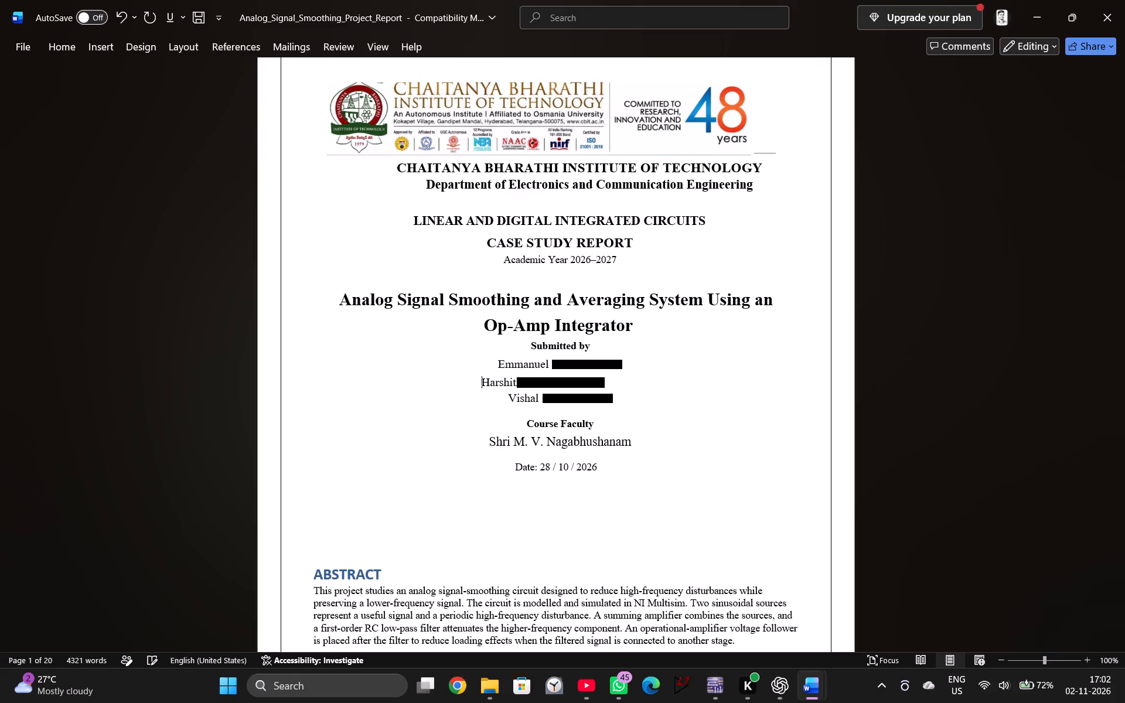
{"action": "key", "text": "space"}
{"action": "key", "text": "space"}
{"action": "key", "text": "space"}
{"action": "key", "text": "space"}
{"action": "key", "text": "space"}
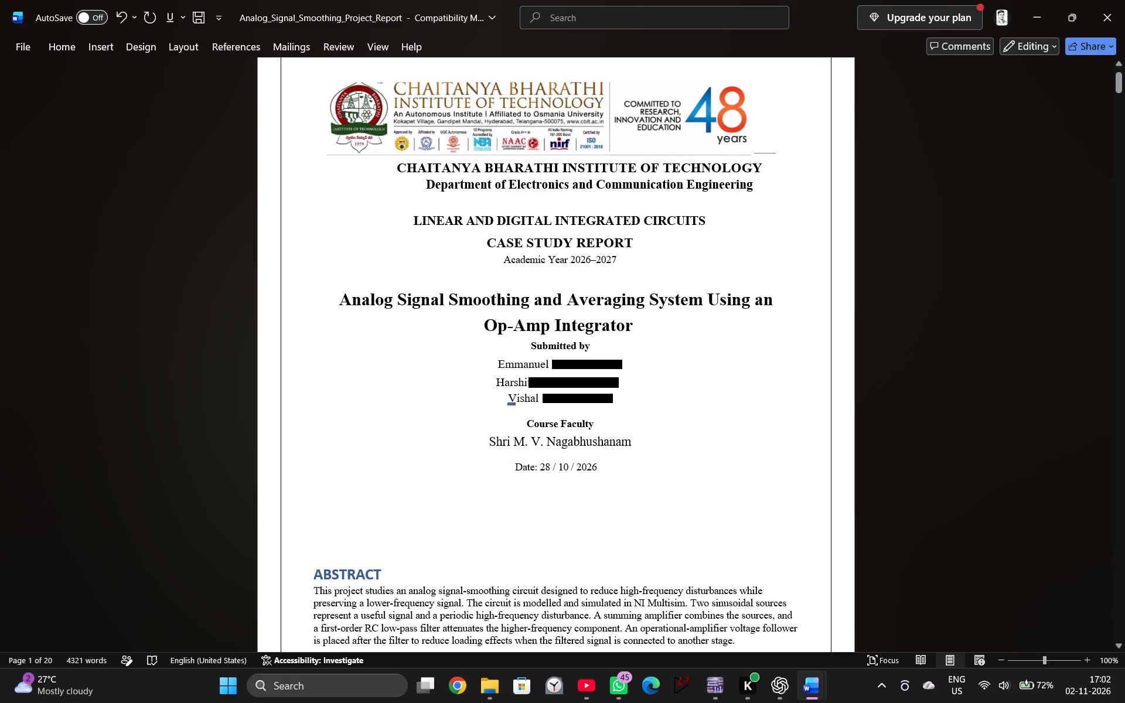
Remove the centring from the third student's line and pad it with leading spaces until it lines up with the second student's name.
{"action": "left_click", "coordinate": [509, 398]}
{"action": "key", "text": "BackSpace"}
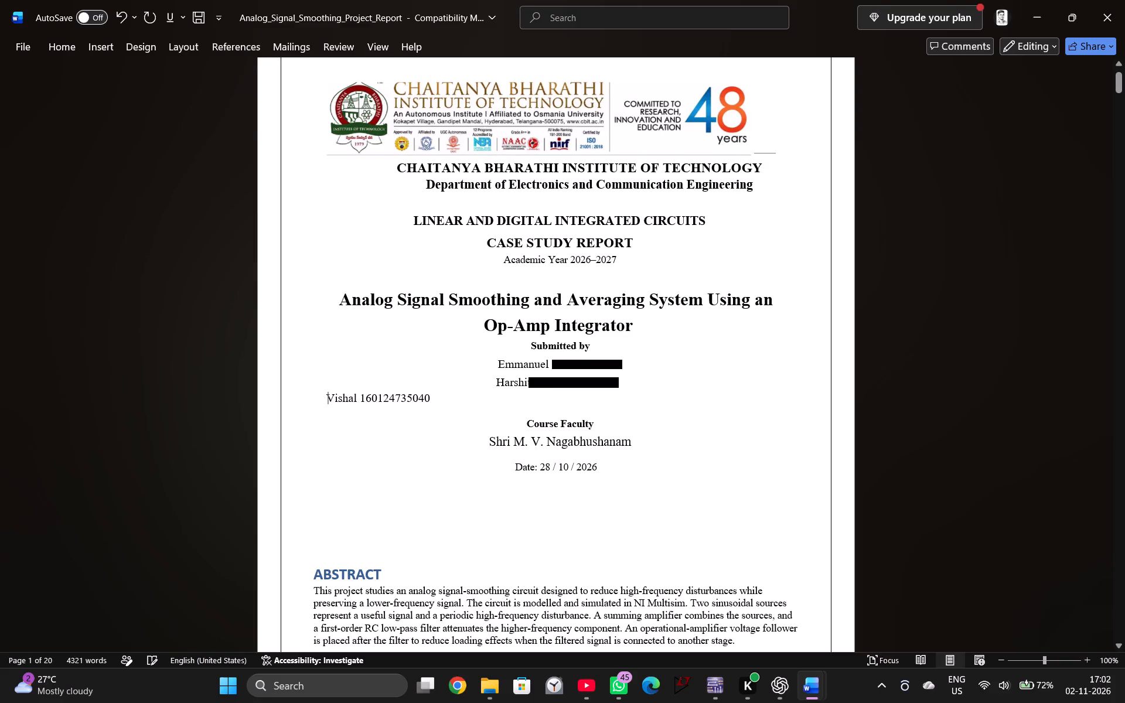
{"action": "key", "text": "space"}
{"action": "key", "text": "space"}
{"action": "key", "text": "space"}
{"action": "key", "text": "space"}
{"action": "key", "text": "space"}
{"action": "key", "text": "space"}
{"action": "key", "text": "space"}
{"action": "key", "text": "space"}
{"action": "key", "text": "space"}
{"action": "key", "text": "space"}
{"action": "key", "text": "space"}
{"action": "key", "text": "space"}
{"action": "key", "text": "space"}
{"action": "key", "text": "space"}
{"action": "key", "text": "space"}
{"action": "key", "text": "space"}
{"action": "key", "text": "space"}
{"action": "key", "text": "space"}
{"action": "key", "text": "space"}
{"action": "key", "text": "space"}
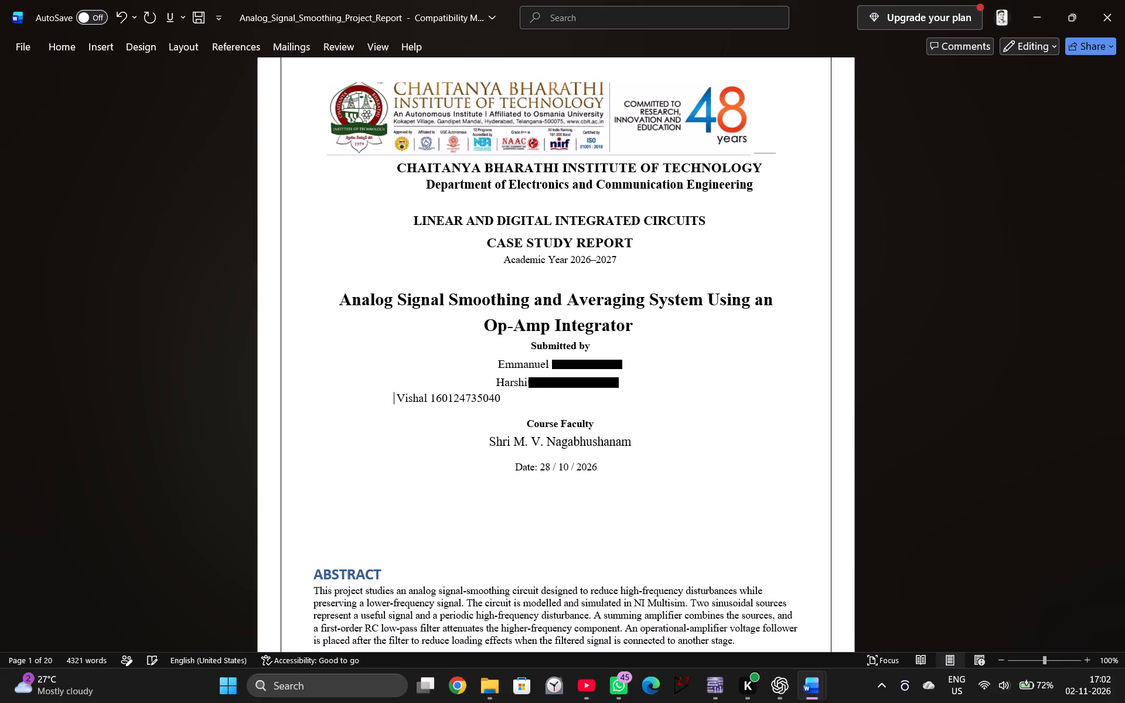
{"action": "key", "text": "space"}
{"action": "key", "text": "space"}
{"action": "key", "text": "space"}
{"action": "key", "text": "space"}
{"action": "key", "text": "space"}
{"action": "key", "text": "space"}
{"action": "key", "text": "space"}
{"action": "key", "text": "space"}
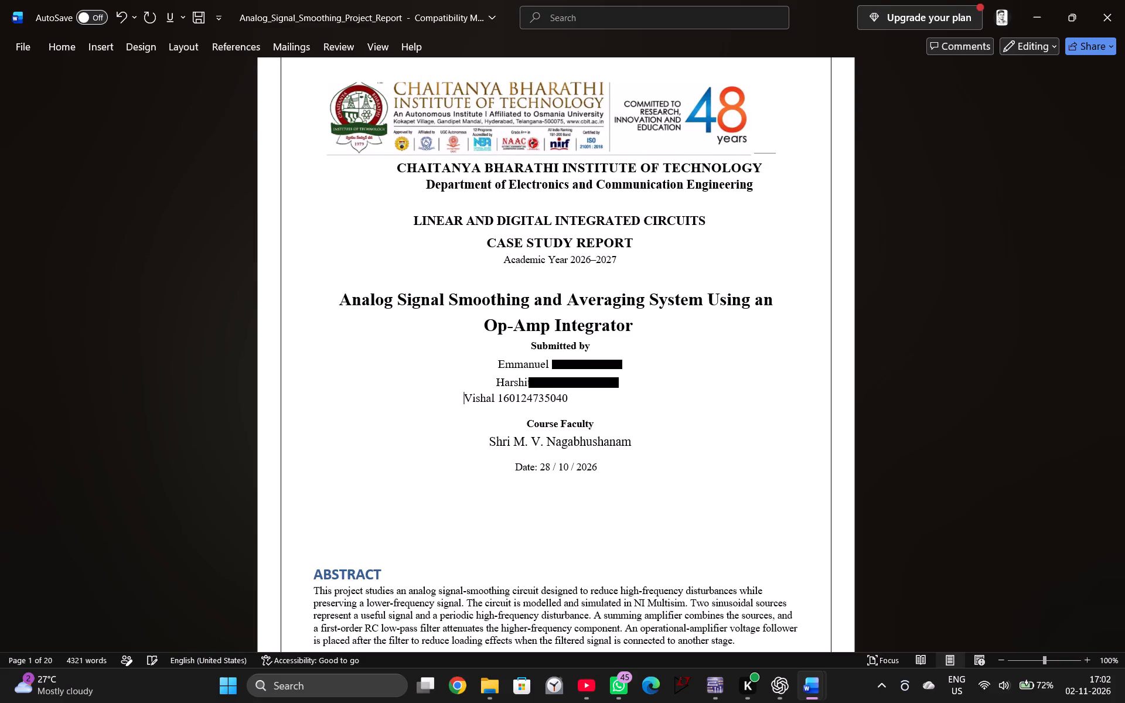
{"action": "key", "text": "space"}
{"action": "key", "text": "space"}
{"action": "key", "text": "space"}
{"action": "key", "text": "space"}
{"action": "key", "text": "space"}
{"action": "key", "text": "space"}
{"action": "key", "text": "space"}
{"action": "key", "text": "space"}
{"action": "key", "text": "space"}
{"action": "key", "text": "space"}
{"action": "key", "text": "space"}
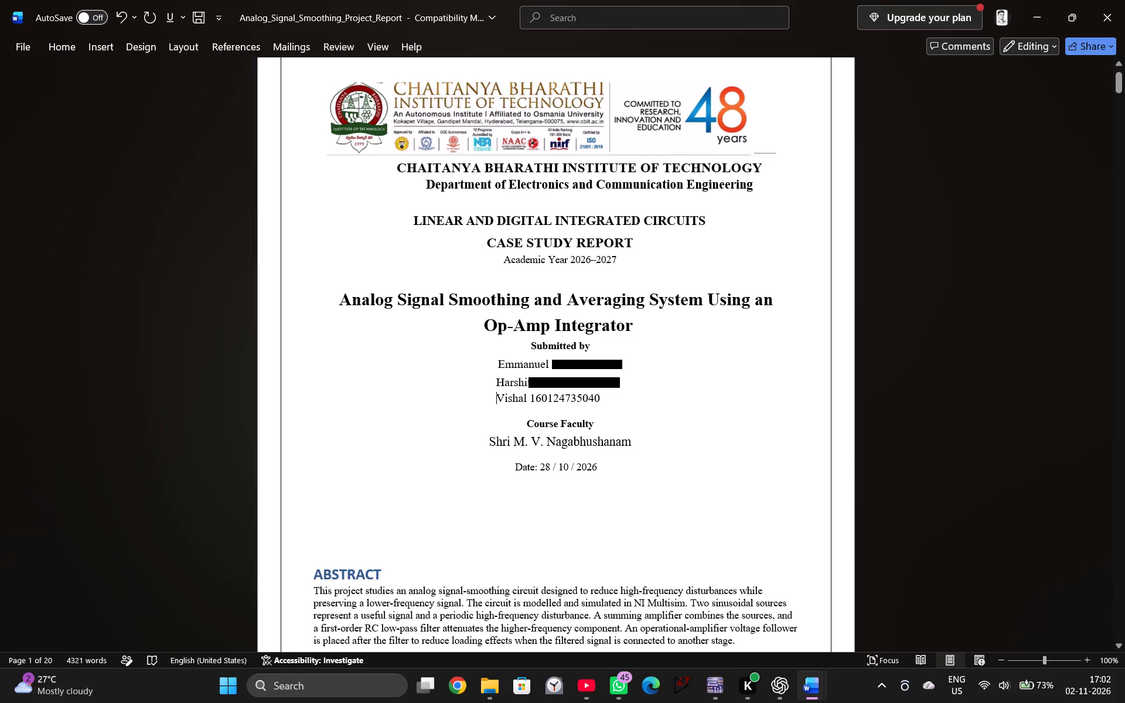
Delete the faculty member's name under Course Faculty, keeping only the title "Shri".
{"action": "left_click_drag", "start_coordinate": [642, 445], "coordinate": [494, 438]}
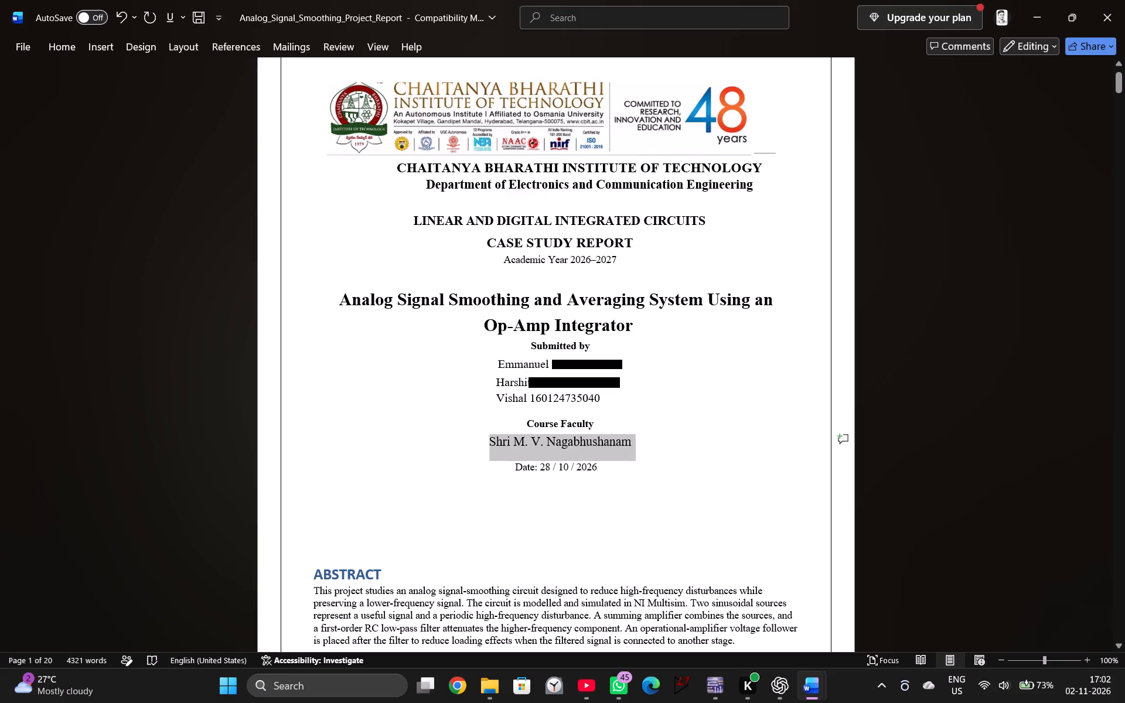
{"action": "left_click_drag", "start_coordinate": [494, 438], "coordinate": [514, 438]}
{"action": "left_click", "coordinate": [682, 476]}
{"action": "left_click", "coordinate": [642, 442]}
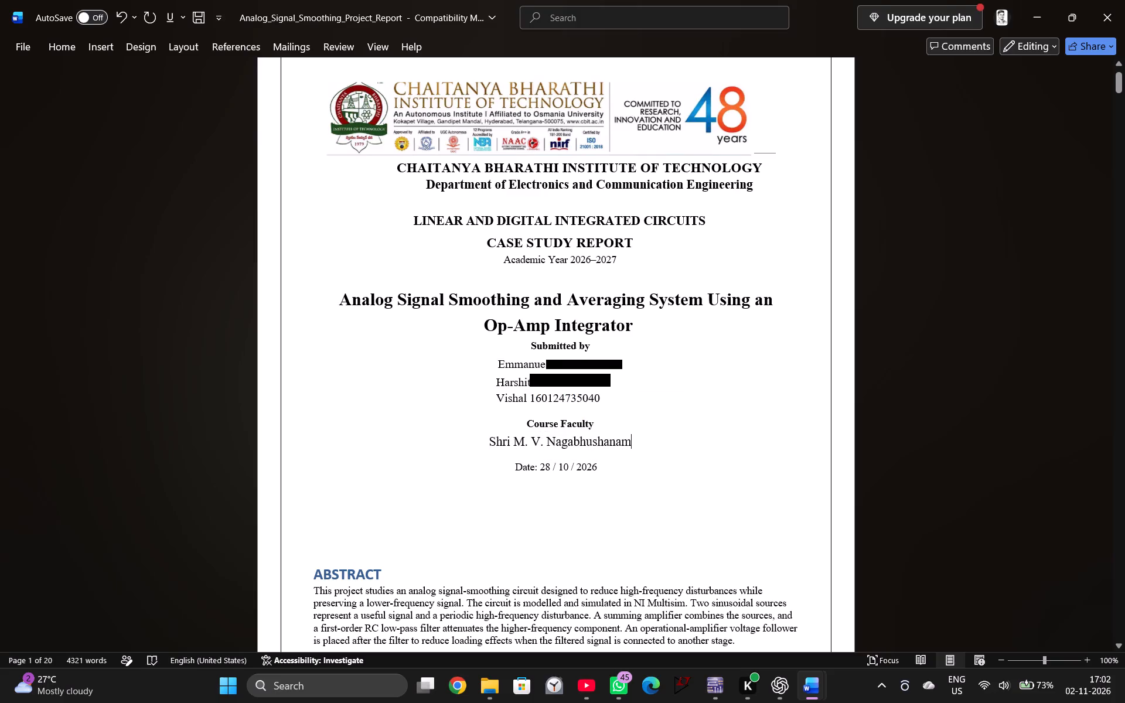
{"action": "key", "text": "BackSpace"}
{"action": "key", "text": "BackSpace"}
{"action": "key", "text": "BackSpace"}
{"action": "key", "text": "BackSpace"}
{"action": "key", "text": "BackSpace"}
{"action": "key", "text": "BackSpace"}
{"action": "key", "text": "BackSpace"}
{"action": "key", "text": "BackSpace"}
{"action": "key", "text": "BackSpace"}
{"action": "key", "text": "BackSpace"}
{"action": "key", "text": "BackSpace"}
{"action": "key", "text": "BackSpace"}
{"action": "key", "text": "BackSpace"}
{"action": "key", "text": "BackSpace"}
{"action": "key", "text": "BackSpace"}
{"action": "key", "text": "BackSpace"}
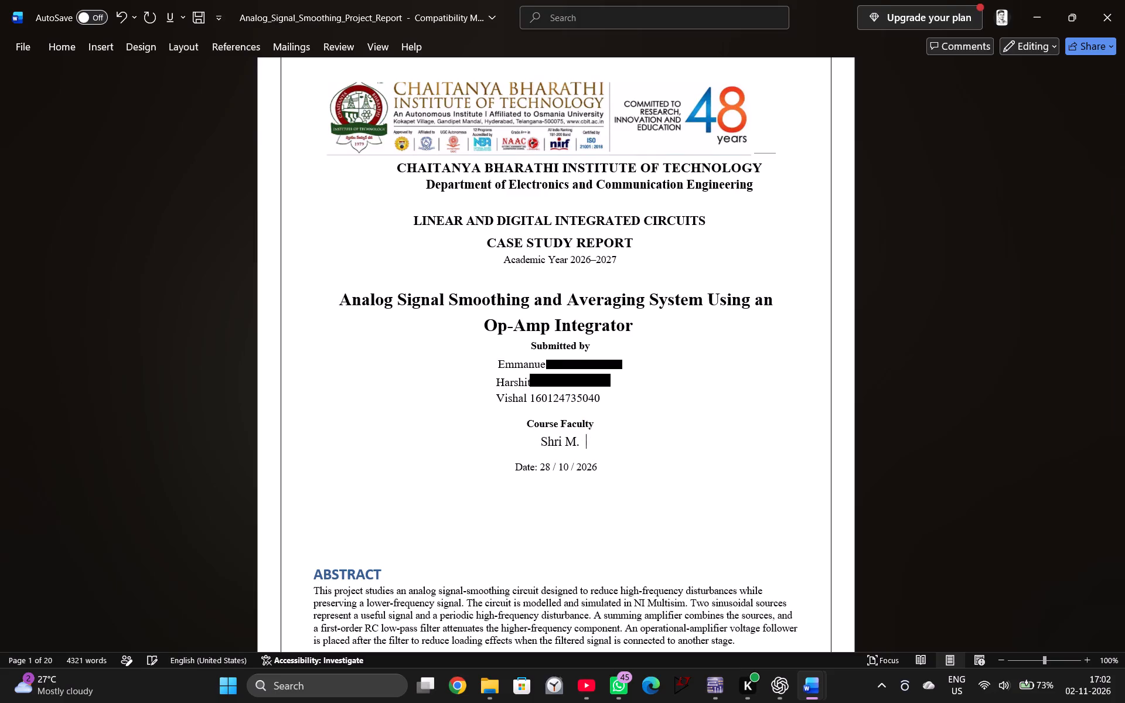
{"action": "key", "text": "BackSpace"}
{"action": "key", "text": "BackSpace"}
{"action": "key", "text": "BackSpace"}
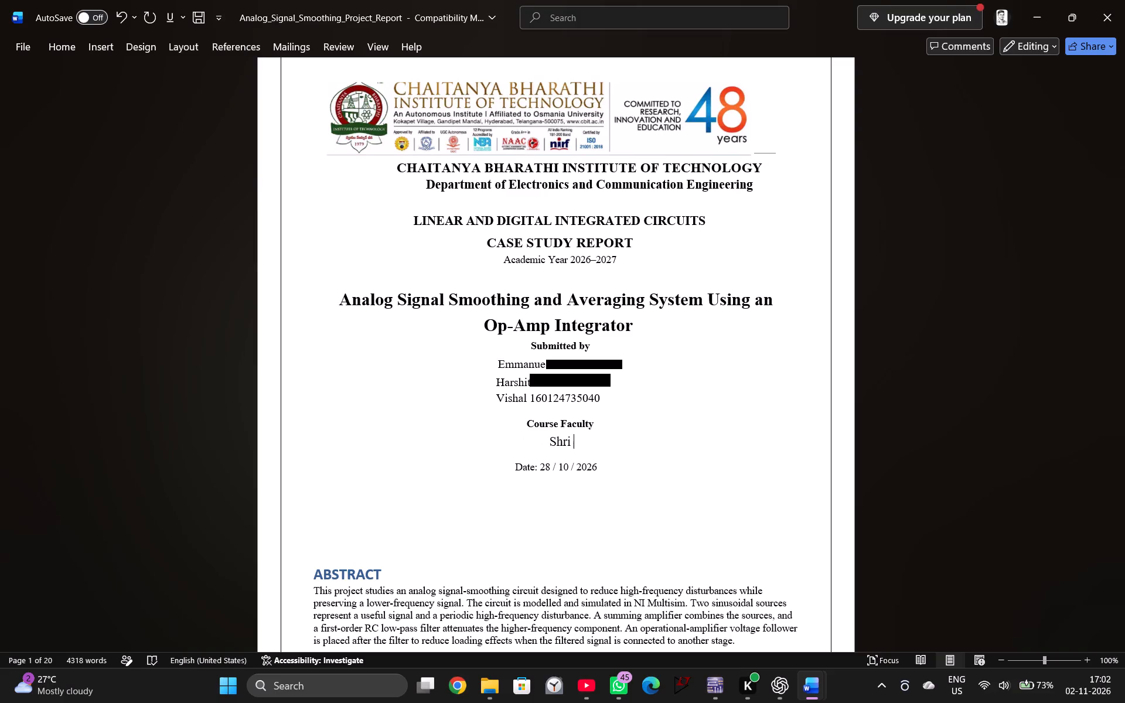
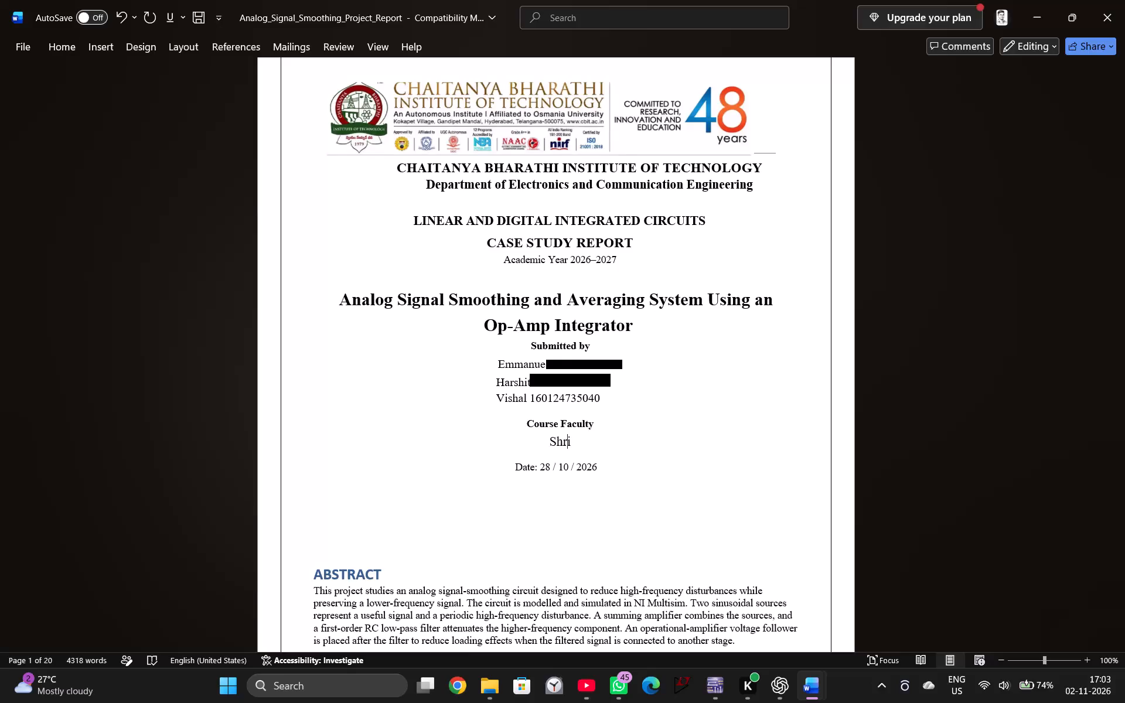
Correct the faculty title under Course Faculty to "Sri".
{"action": "key", "text": "Right"}
{"action": "key", "text": "Left"}
{"action": "key", "text": "Left"}
{"action": "key", "text": "BackSpace"}
Add a period after "Sri" and enter the course faculty member's initial and capitalised two-word name.
{"action": "key", "text": "Right"}
{"action": "key", "text": "Right"}
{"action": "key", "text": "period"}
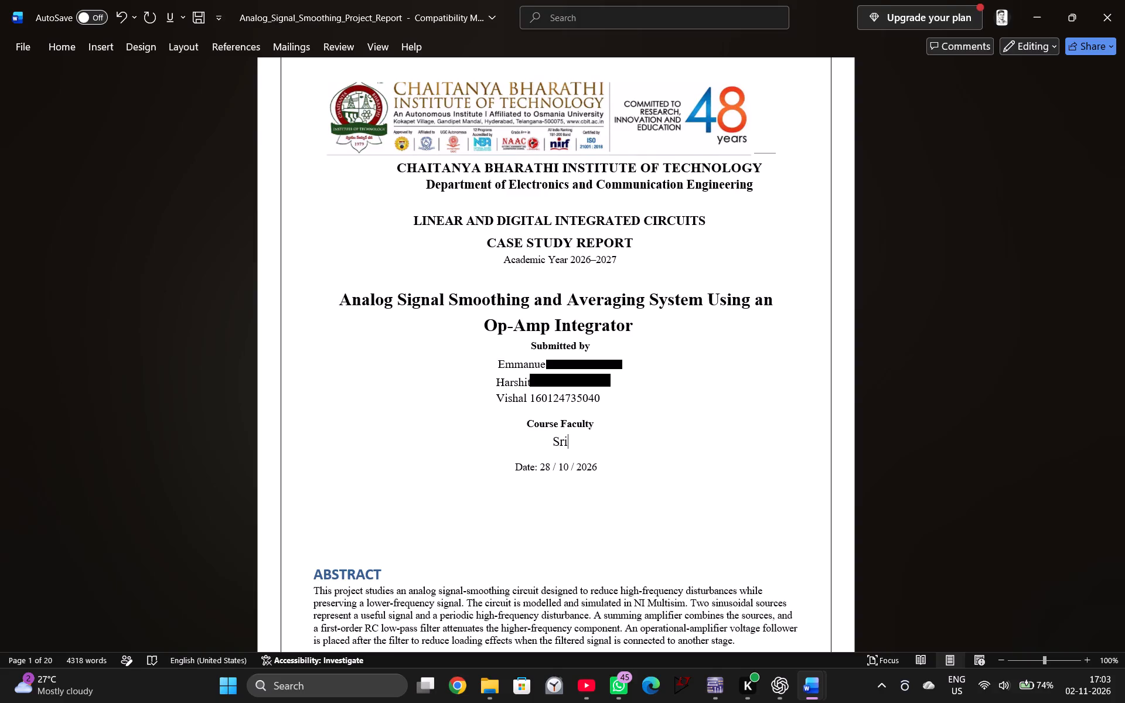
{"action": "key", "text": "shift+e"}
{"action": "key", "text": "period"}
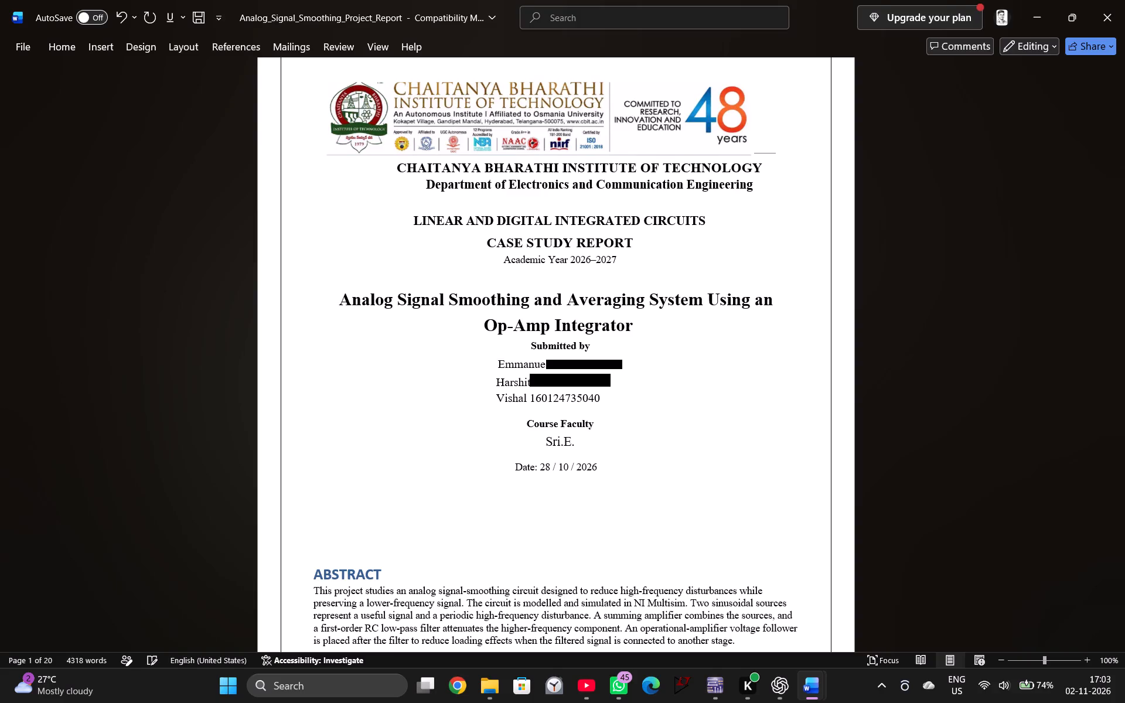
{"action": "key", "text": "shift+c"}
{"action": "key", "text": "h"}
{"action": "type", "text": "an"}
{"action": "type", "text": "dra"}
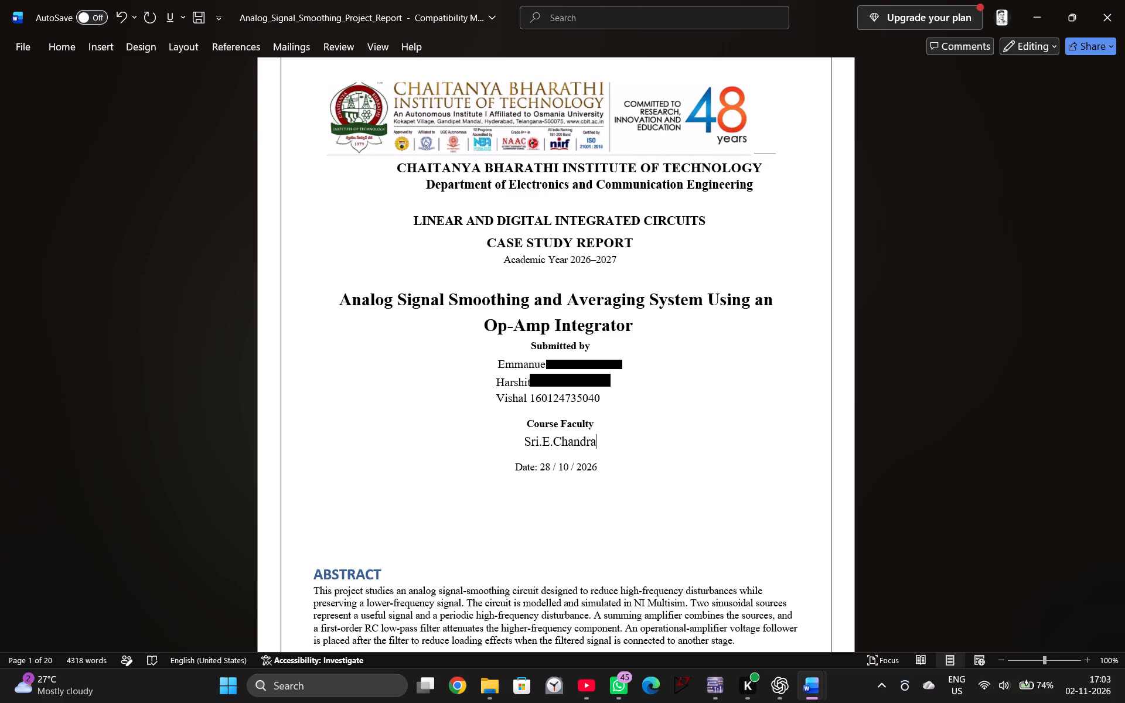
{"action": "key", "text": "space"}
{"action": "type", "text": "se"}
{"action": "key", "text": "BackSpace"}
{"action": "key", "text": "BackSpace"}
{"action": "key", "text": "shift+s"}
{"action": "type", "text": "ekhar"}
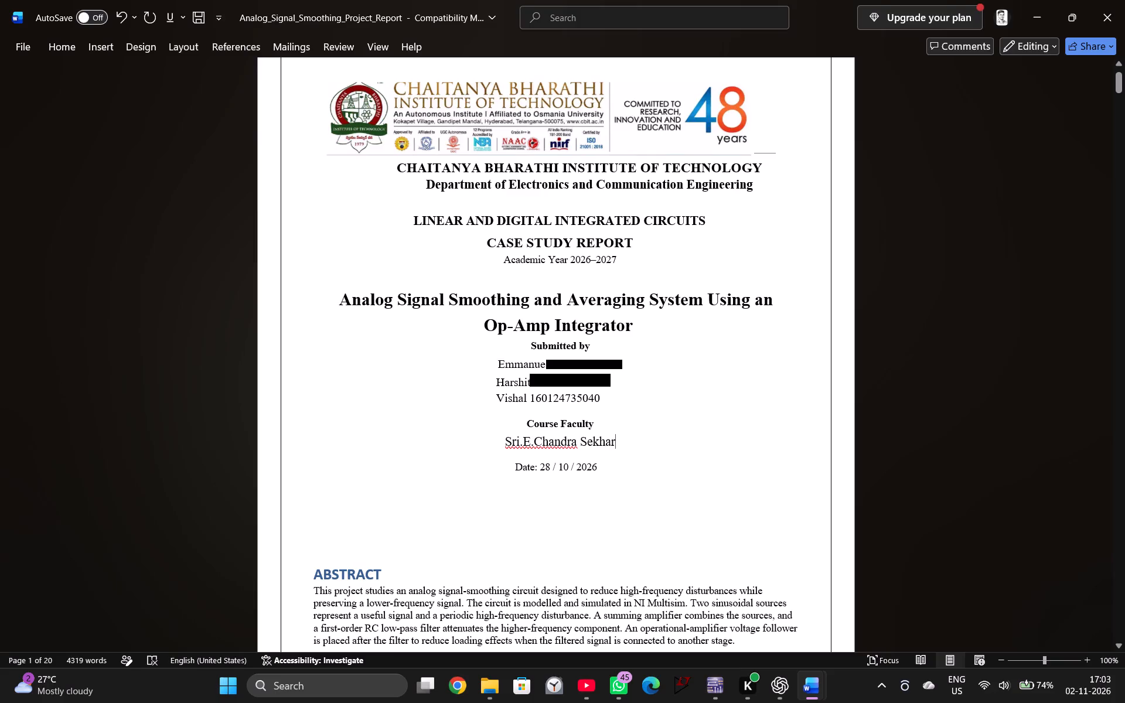
Change the cover page date to 2 / 11/ 2026.
{"action": "left_click", "coordinate": [547, 463]}
{"action": "key", "text": "Right"}
{"action": "key", "text": "BackSpace"}
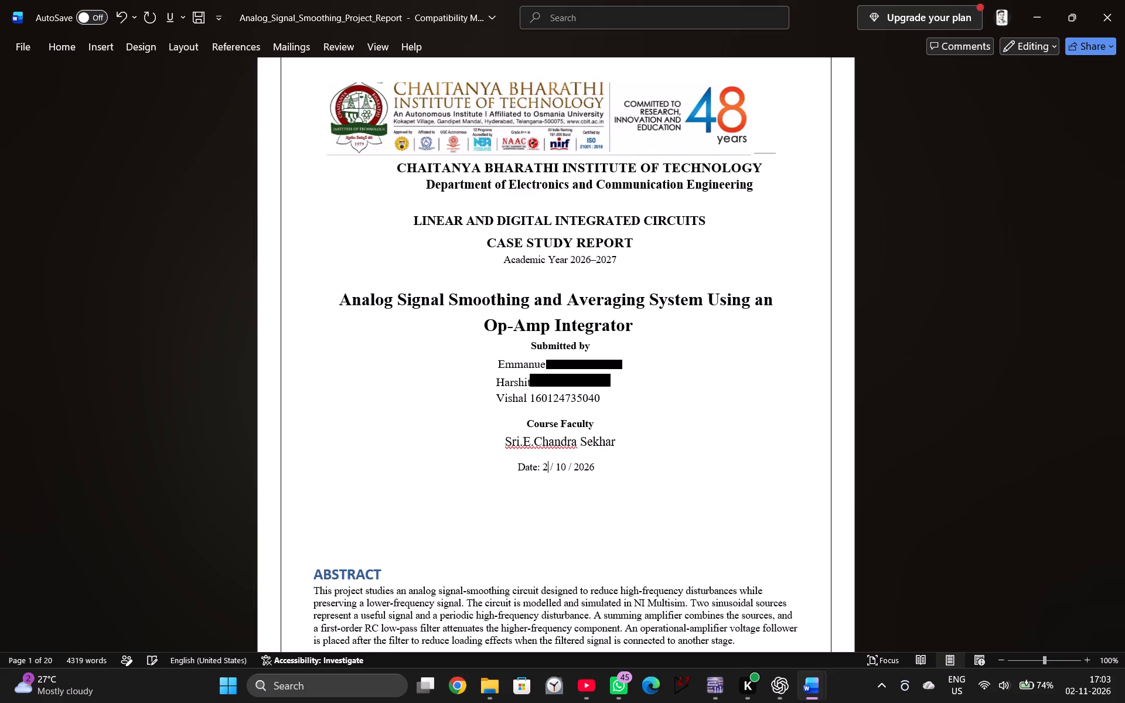
{"action": "left_click", "coordinate": [568, 470]}
{"action": "key", "text": "BackSpace"}
{"action": "key", "text": "BackSpace"}
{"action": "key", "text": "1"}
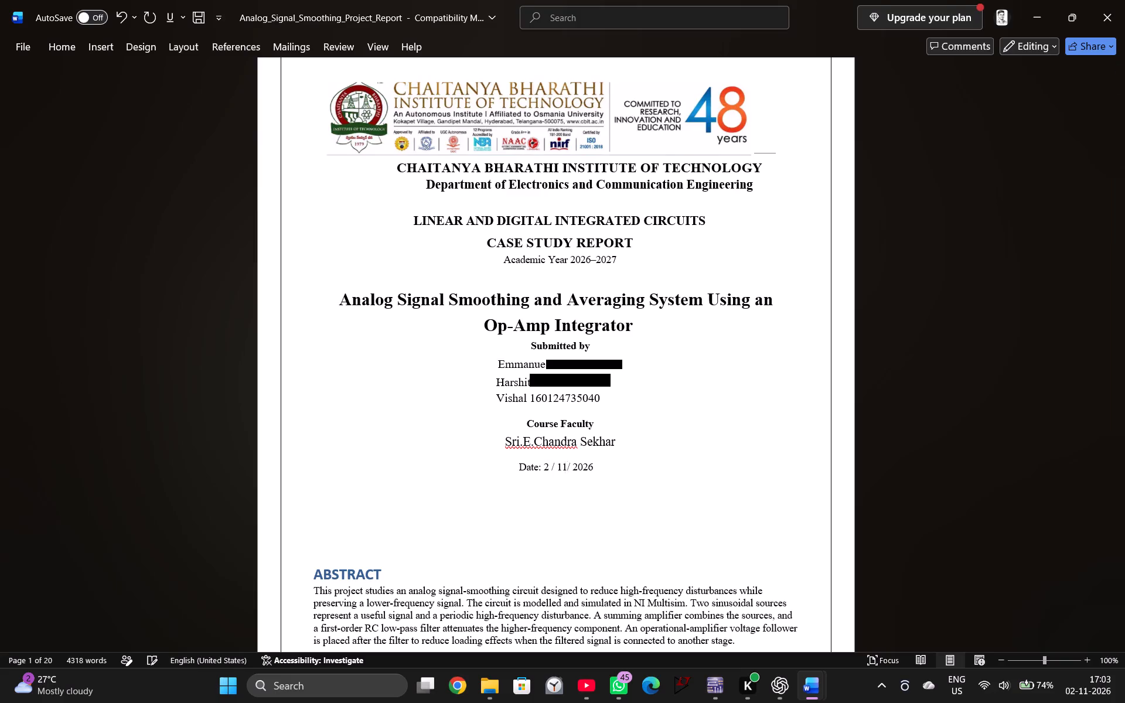
Insert a page break before the ABSTRACT heading so the abstract starts on its own page after the cover.
{"action": "scroll", "coordinate": [647, 422], "scroll_direction": "up", "scroll_amount": 1}
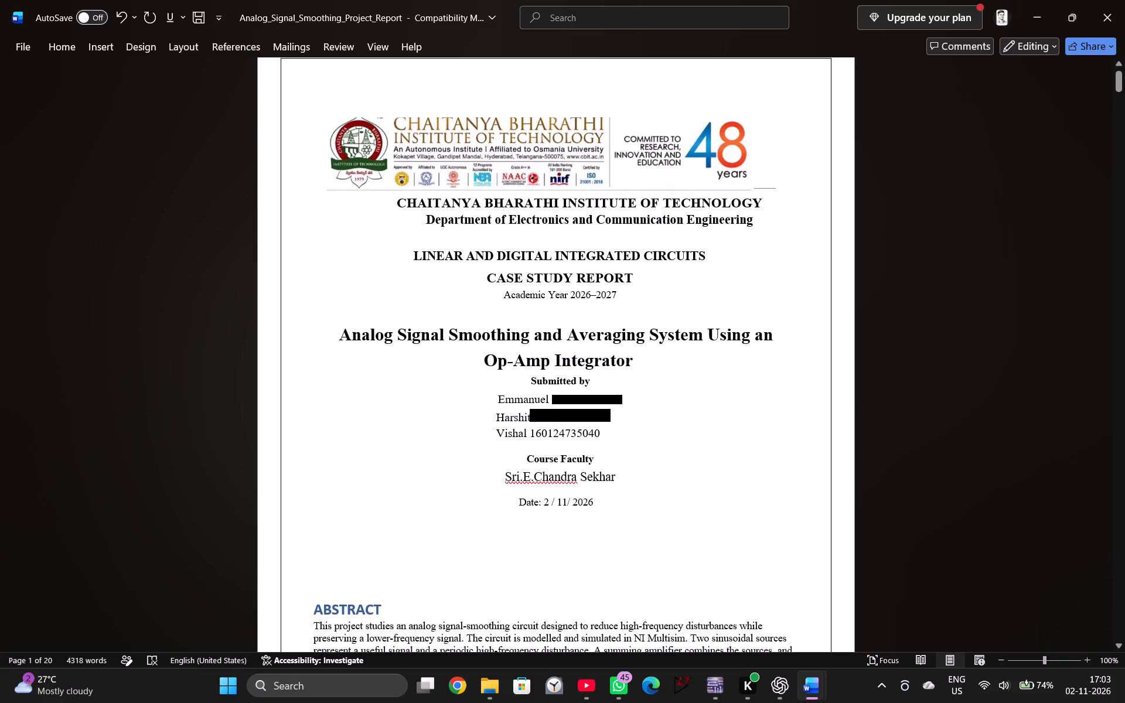
{"action": "scroll", "coordinate": [626, 400], "scroll_direction": "down", "scroll_amount": 8}
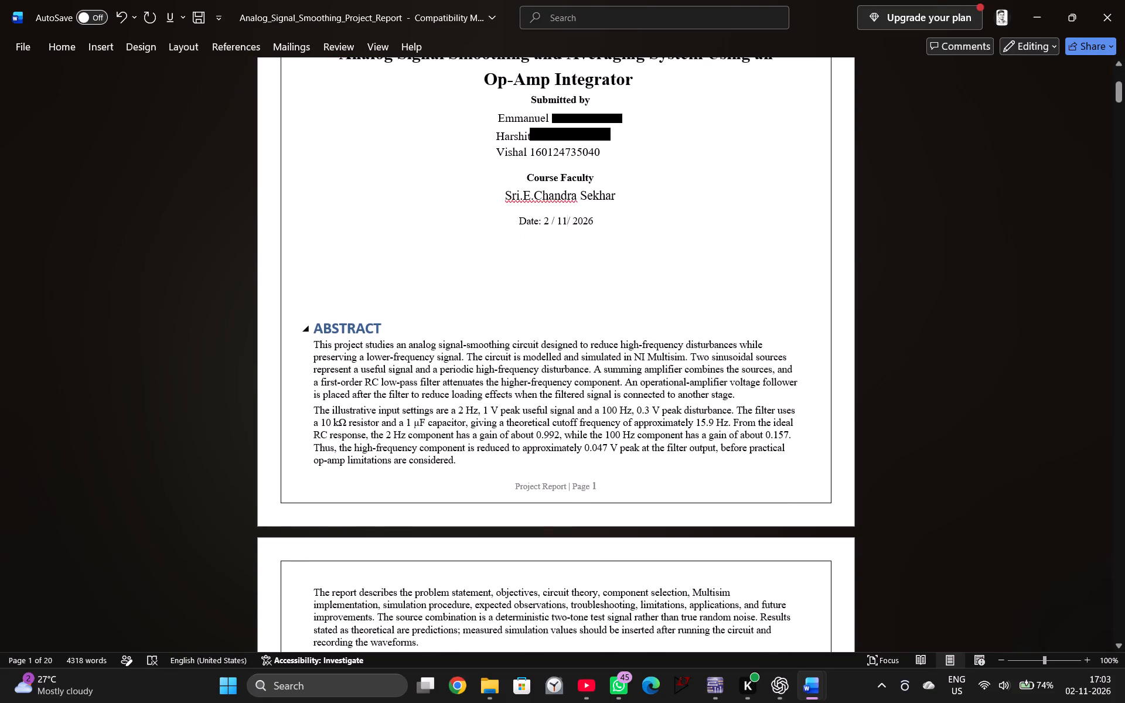
{"action": "left_click", "coordinate": [311, 325]}
{"action": "left_click", "coordinate": [311, 325]}
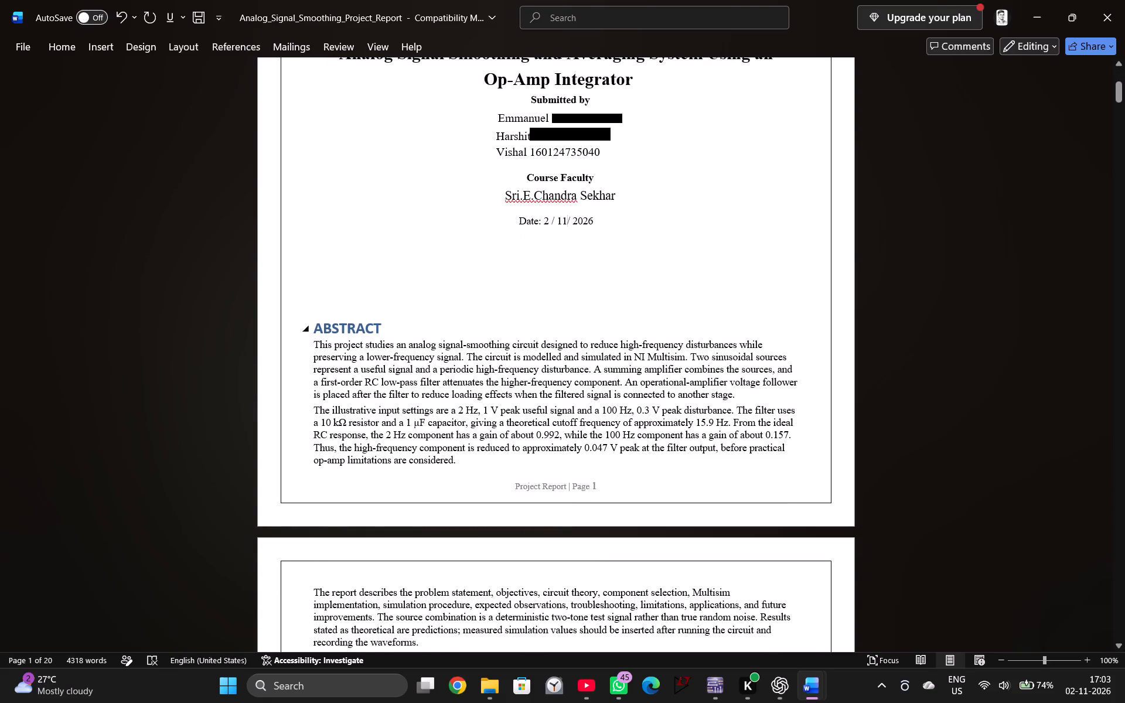
{"action": "left_click", "coordinate": [313, 323]}
{"action": "left_click", "coordinate": [59, 47]}
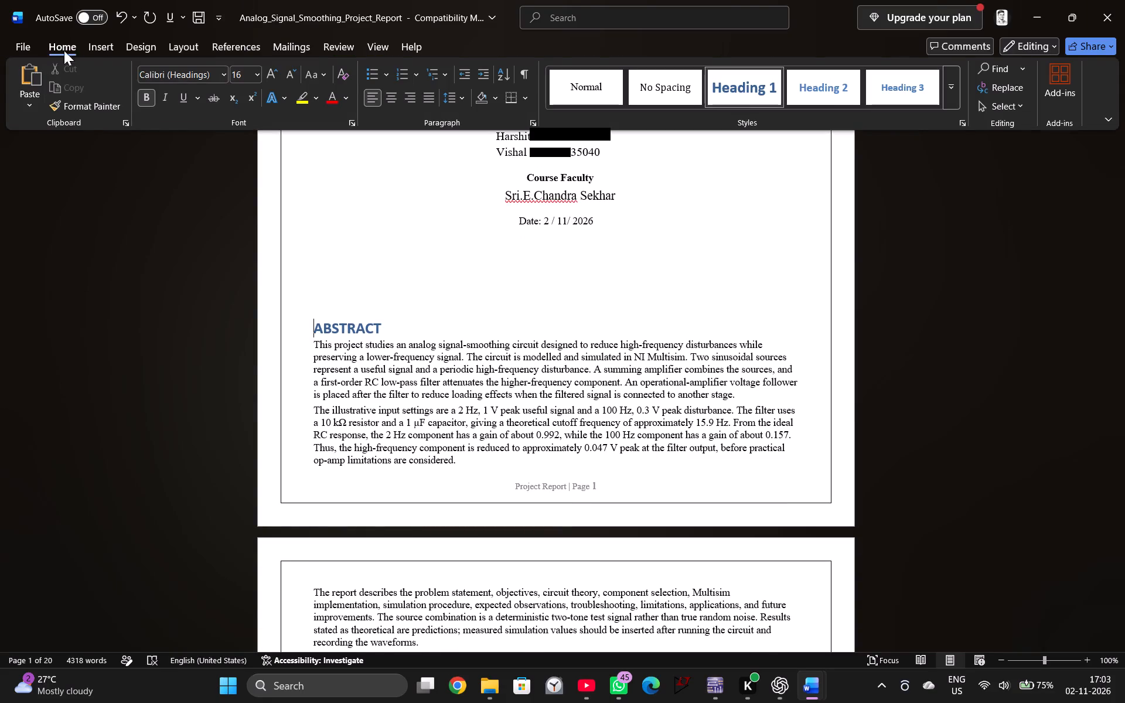
{"action": "left_click", "coordinate": [97, 43]}
{"action": "left_click", "coordinate": [60, 108]}
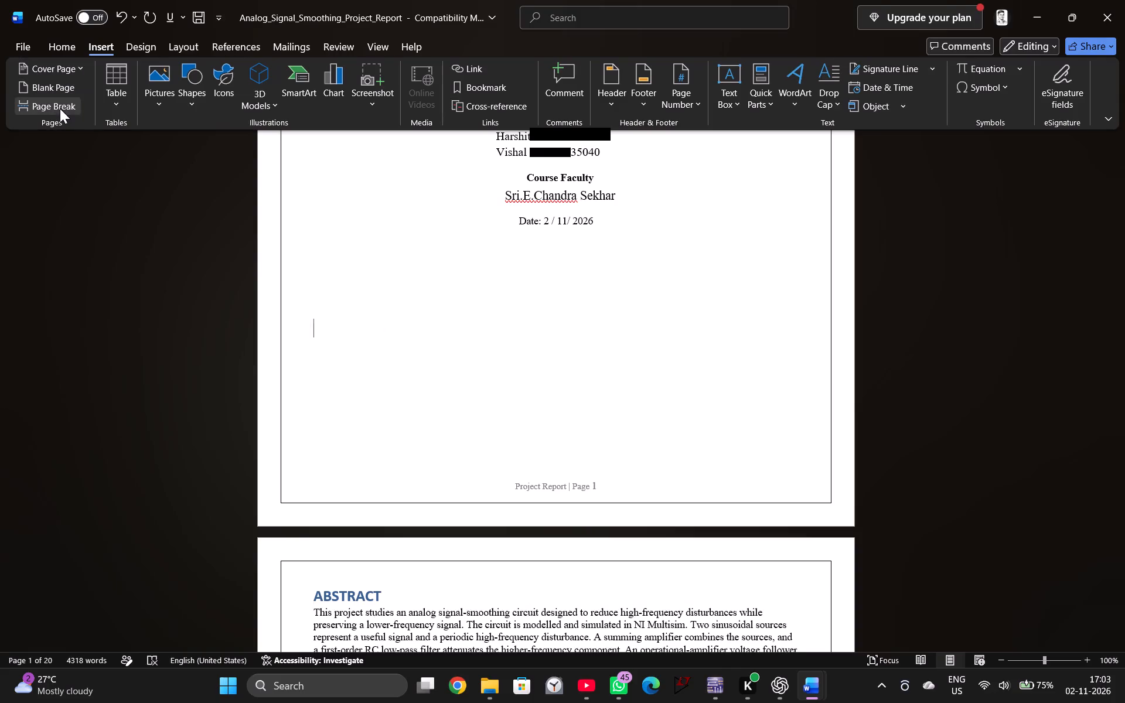
Review the cover page layout from the college banner to the date line.
{"action": "scroll", "coordinate": [467, 339], "scroll_direction": "up", "scroll_amount": 15}
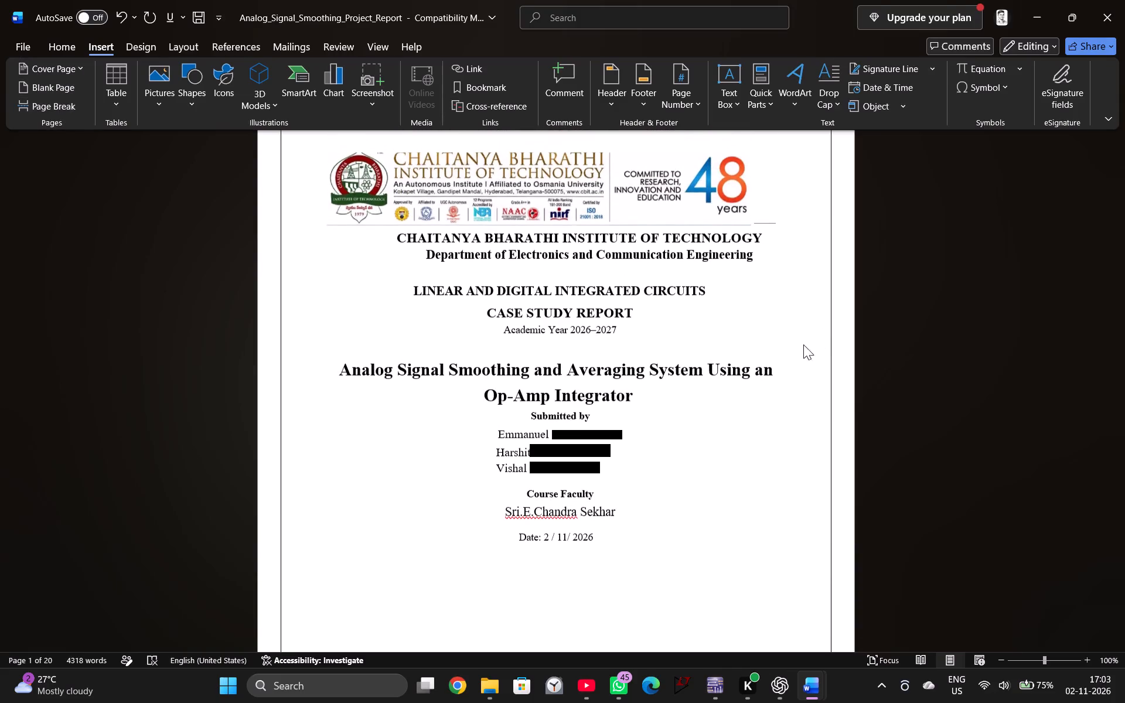
{"action": "scroll", "coordinate": [678, 344], "scroll_direction": "up", "scroll_amount": 3}
{"action": "scroll", "coordinate": [607, 336], "scroll_direction": "up", "scroll_amount": 3}
{"action": "scroll", "coordinate": [613, 357], "scroll_direction": "down", "scroll_amount": 2}
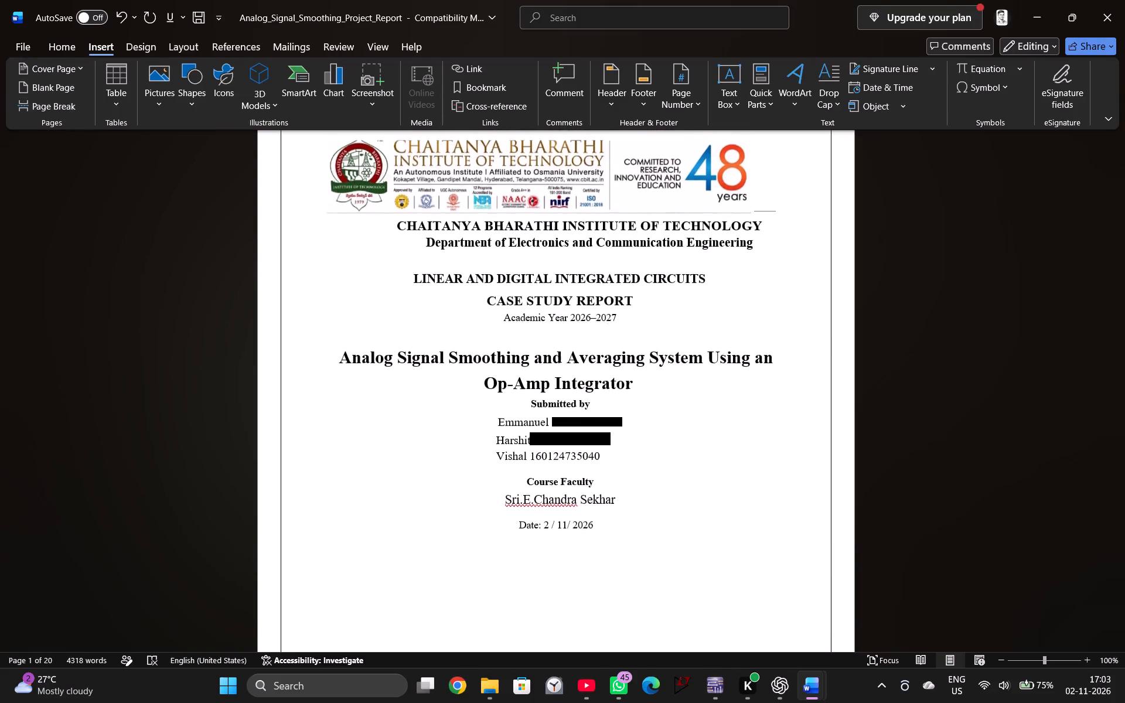
{"action": "scroll", "coordinate": [617, 366], "scroll_direction": "down", "scroll_amount": 5}
{"action": "scroll", "coordinate": [624, 378], "scroll_direction": "up", "scroll_amount": 10}
{"action": "scroll", "coordinate": [725, 385], "scroll_direction": "down", "scroll_amount": 2}
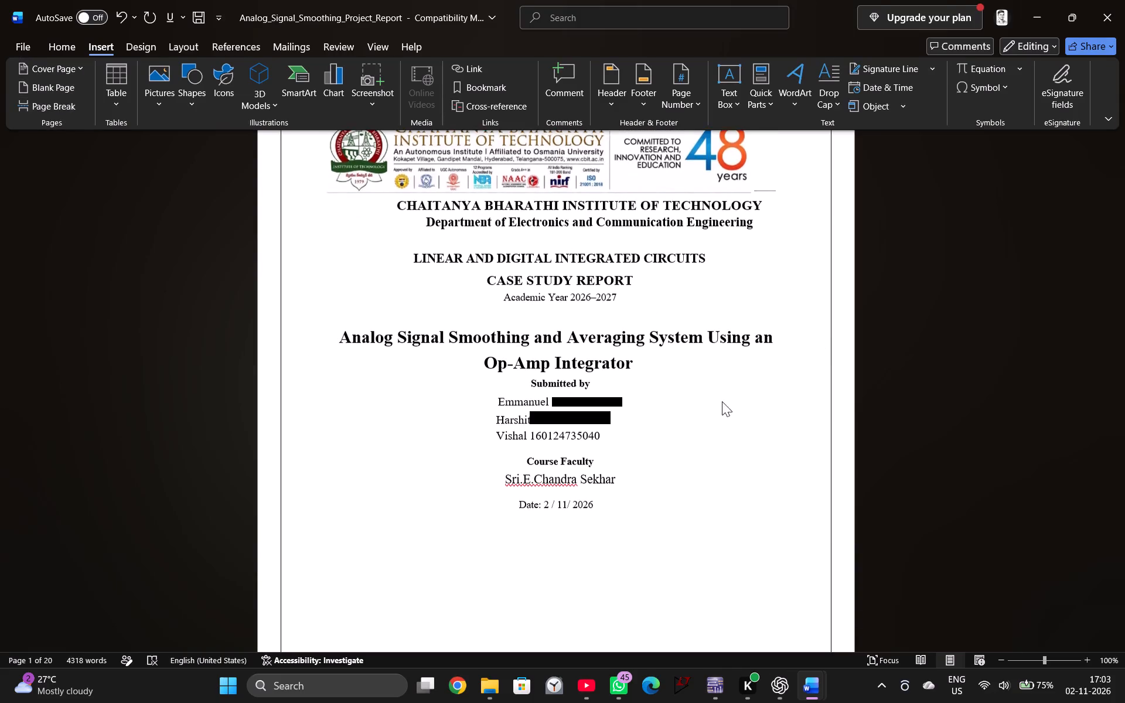
{"action": "scroll", "coordinate": [722, 401], "scroll_direction": "down", "scroll_amount": 1}
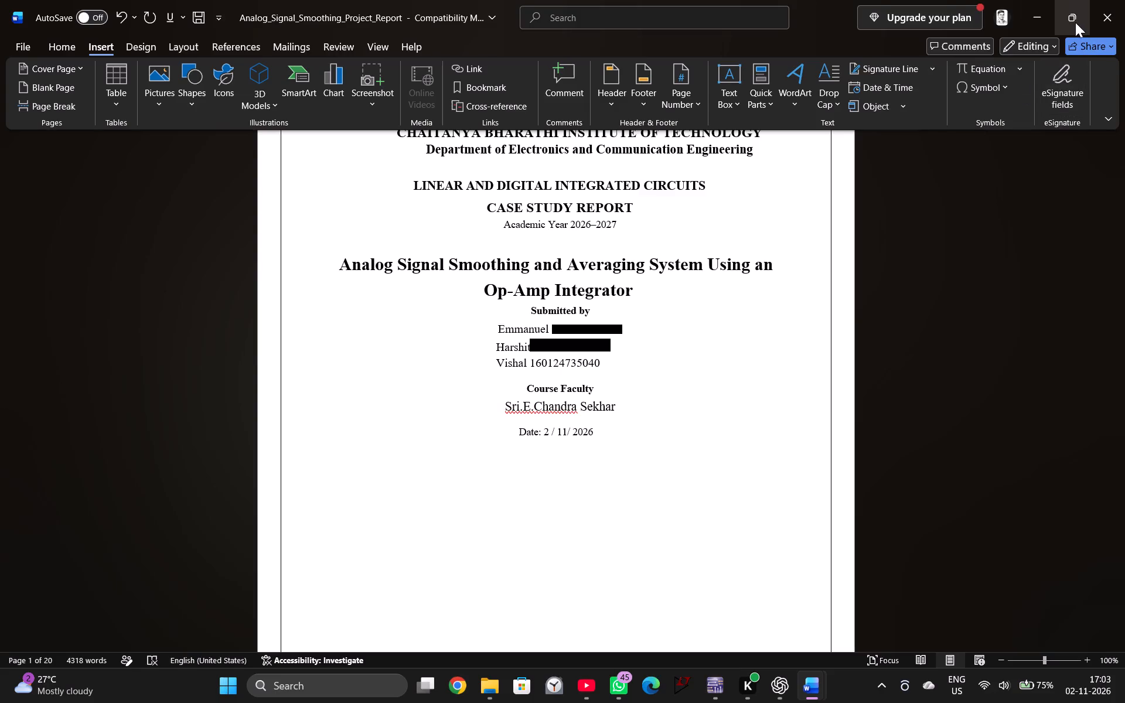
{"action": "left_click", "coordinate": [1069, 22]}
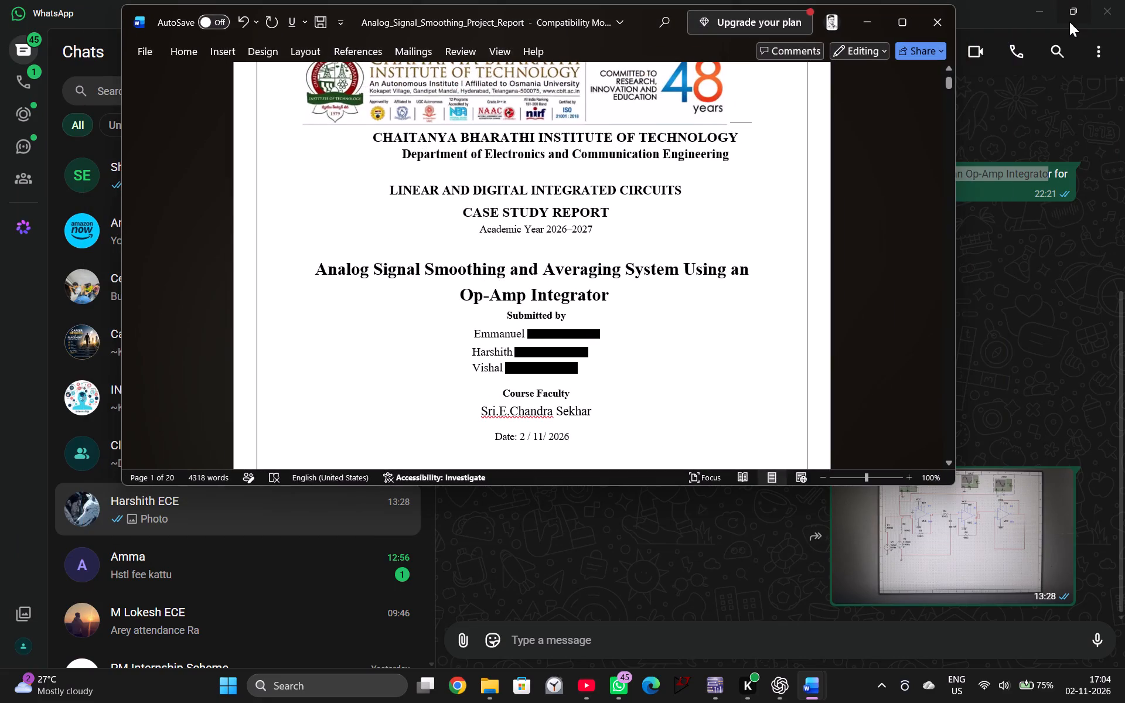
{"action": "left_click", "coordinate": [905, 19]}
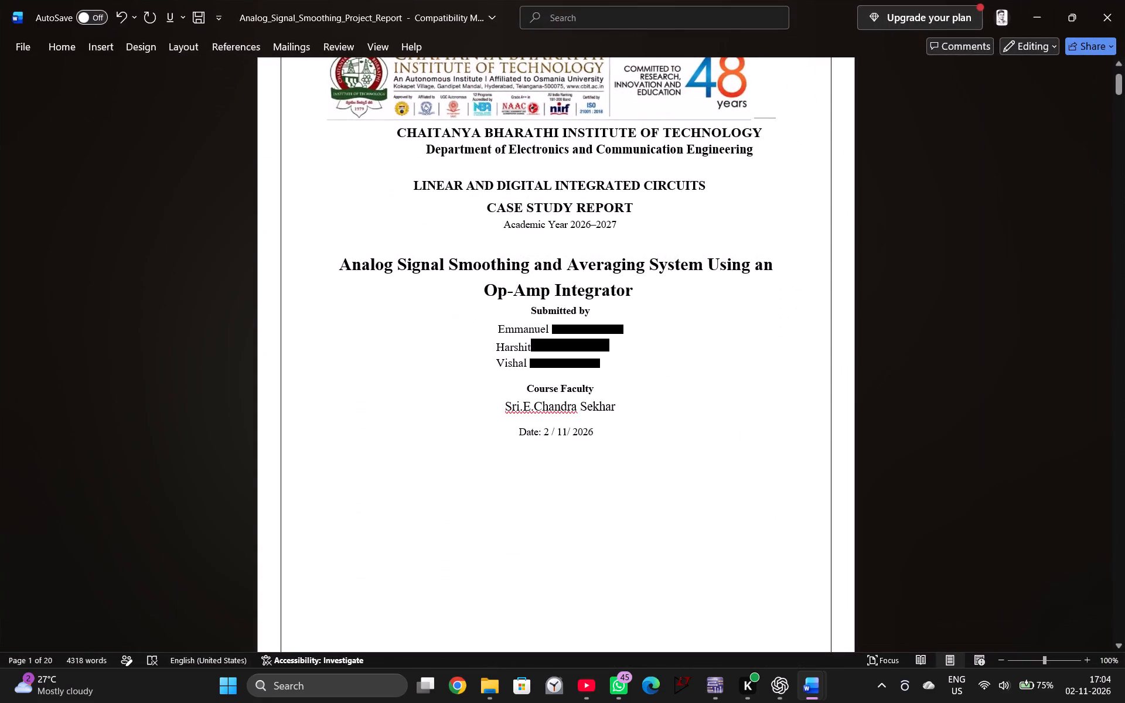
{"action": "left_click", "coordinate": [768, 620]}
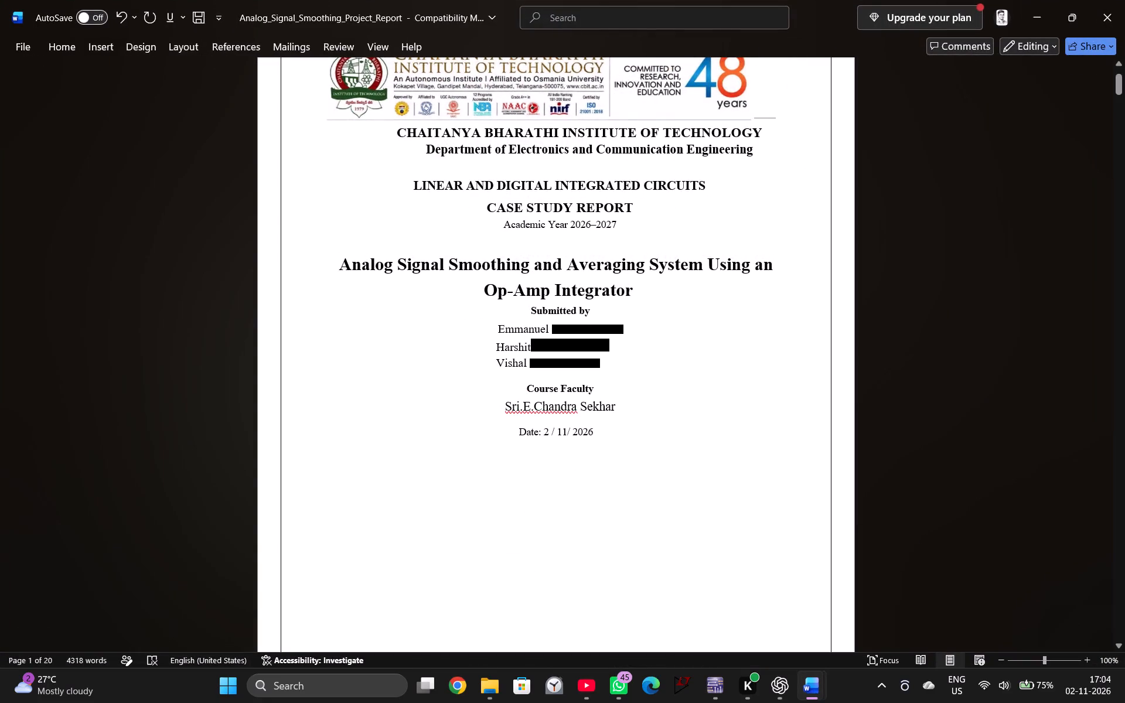
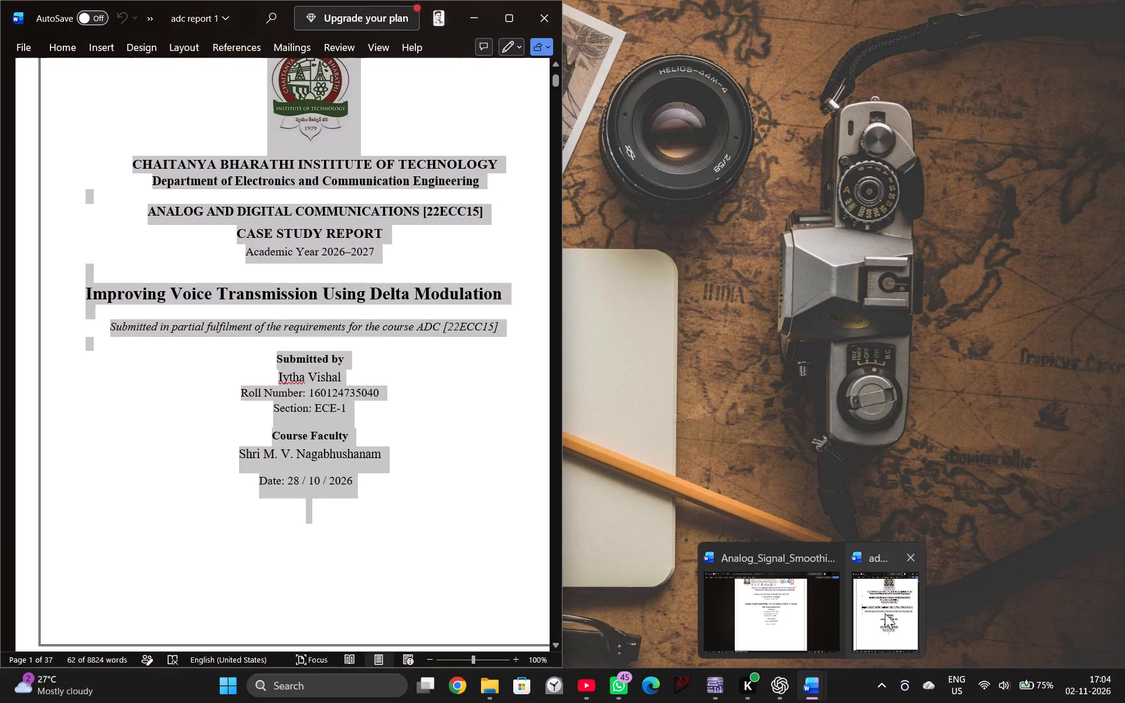
Bring up the Analog_Signal_Smoothing_Project_Report document and arrange it side by side with the adc report 1 document.
{"action": "left_click", "coordinate": [783, 611]}
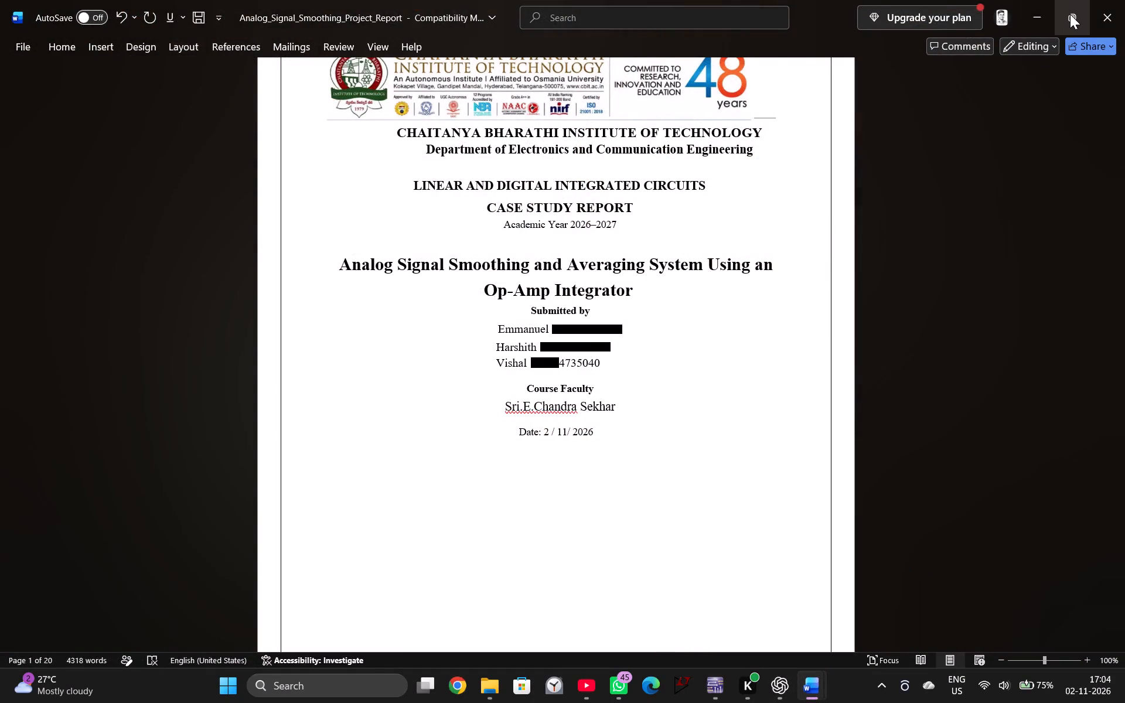
{"action": "left_click", "coordinate": [1013, 46]}
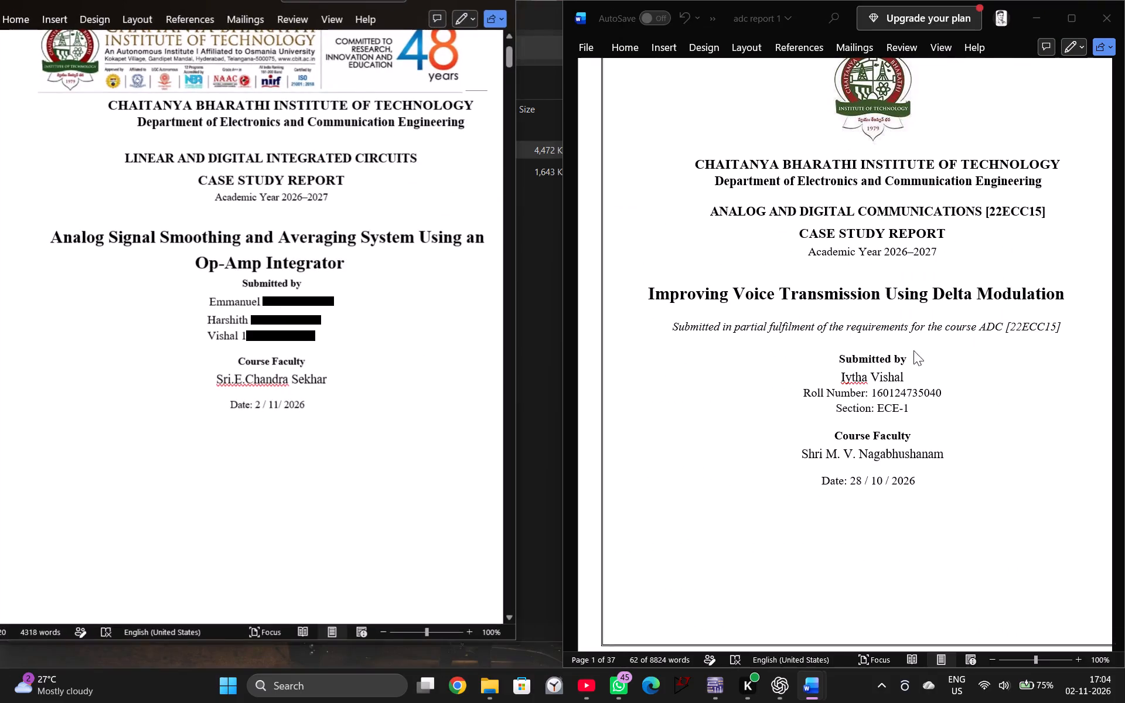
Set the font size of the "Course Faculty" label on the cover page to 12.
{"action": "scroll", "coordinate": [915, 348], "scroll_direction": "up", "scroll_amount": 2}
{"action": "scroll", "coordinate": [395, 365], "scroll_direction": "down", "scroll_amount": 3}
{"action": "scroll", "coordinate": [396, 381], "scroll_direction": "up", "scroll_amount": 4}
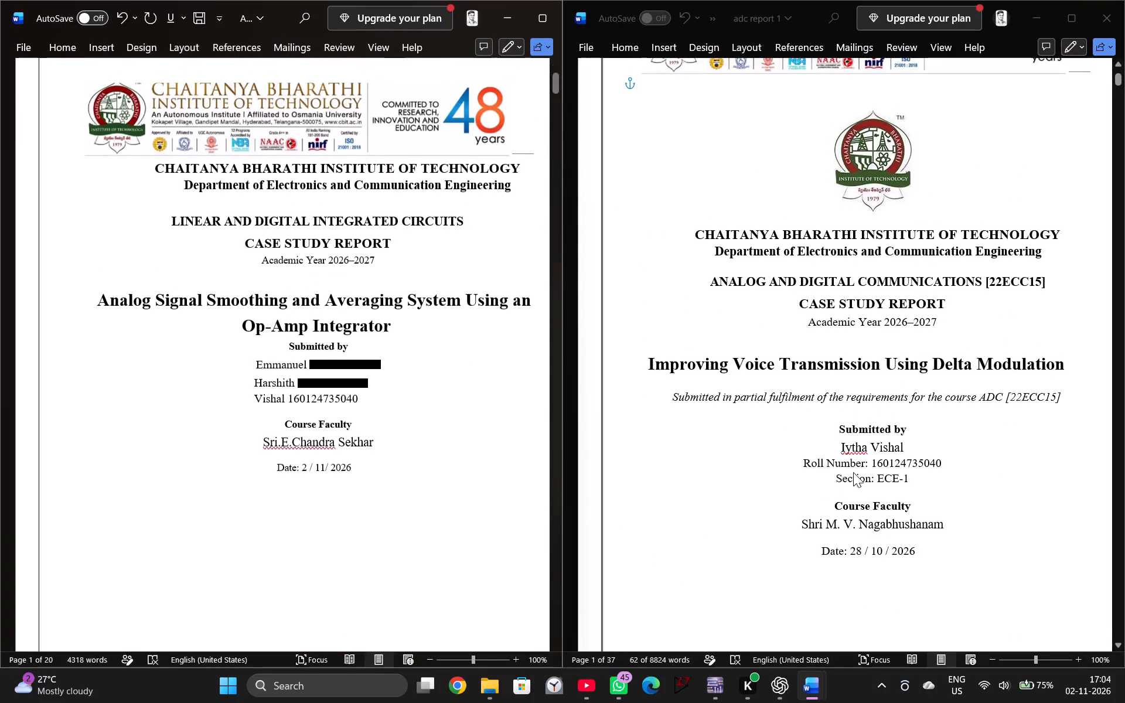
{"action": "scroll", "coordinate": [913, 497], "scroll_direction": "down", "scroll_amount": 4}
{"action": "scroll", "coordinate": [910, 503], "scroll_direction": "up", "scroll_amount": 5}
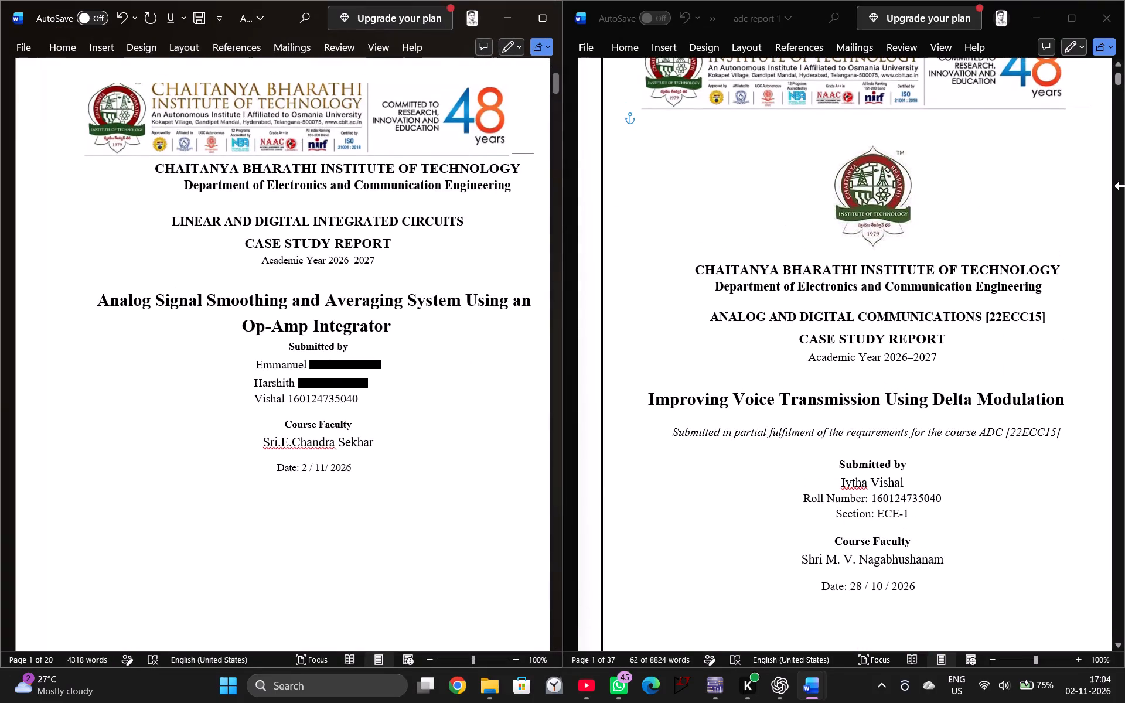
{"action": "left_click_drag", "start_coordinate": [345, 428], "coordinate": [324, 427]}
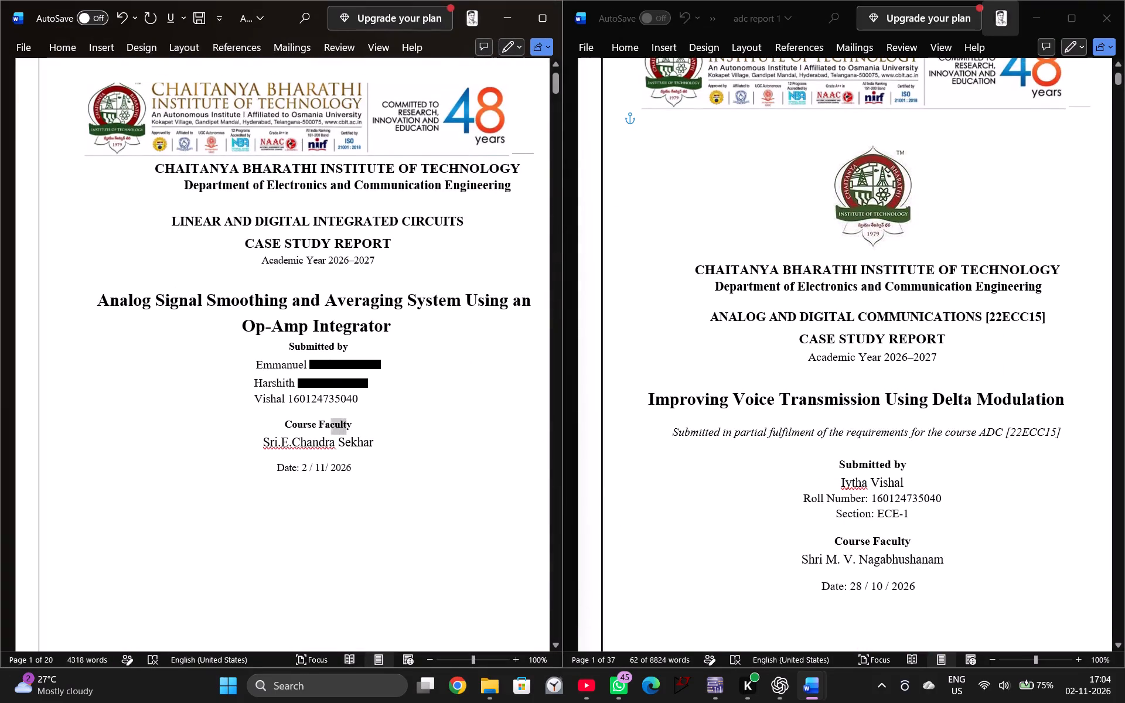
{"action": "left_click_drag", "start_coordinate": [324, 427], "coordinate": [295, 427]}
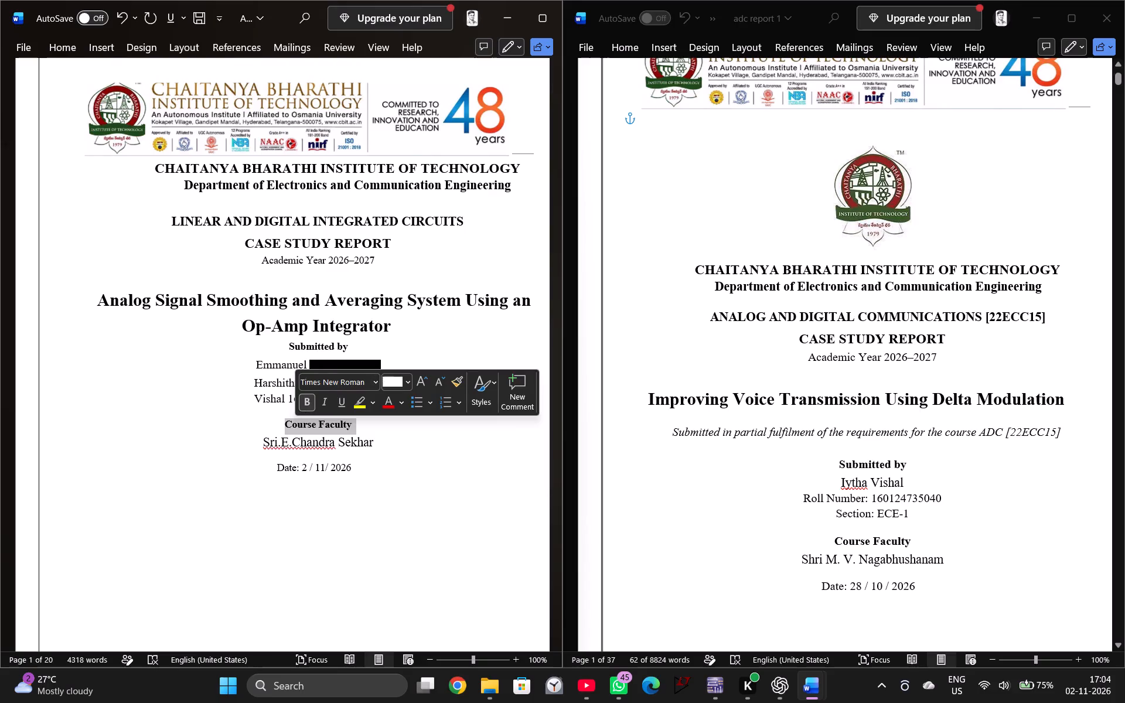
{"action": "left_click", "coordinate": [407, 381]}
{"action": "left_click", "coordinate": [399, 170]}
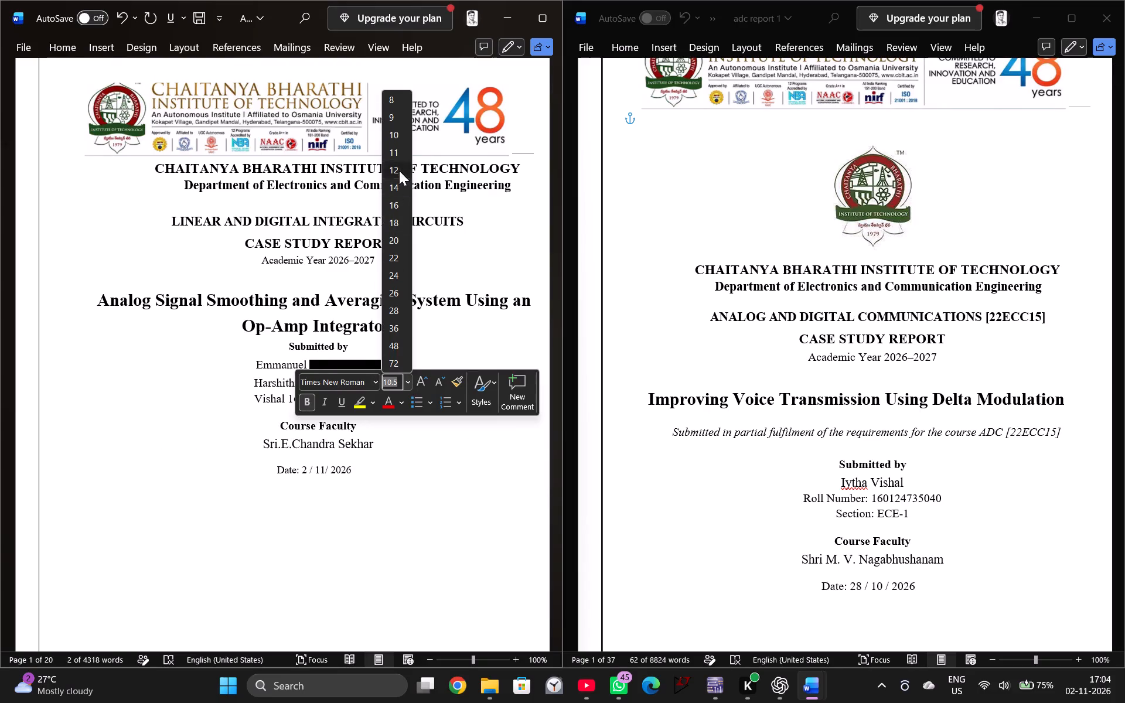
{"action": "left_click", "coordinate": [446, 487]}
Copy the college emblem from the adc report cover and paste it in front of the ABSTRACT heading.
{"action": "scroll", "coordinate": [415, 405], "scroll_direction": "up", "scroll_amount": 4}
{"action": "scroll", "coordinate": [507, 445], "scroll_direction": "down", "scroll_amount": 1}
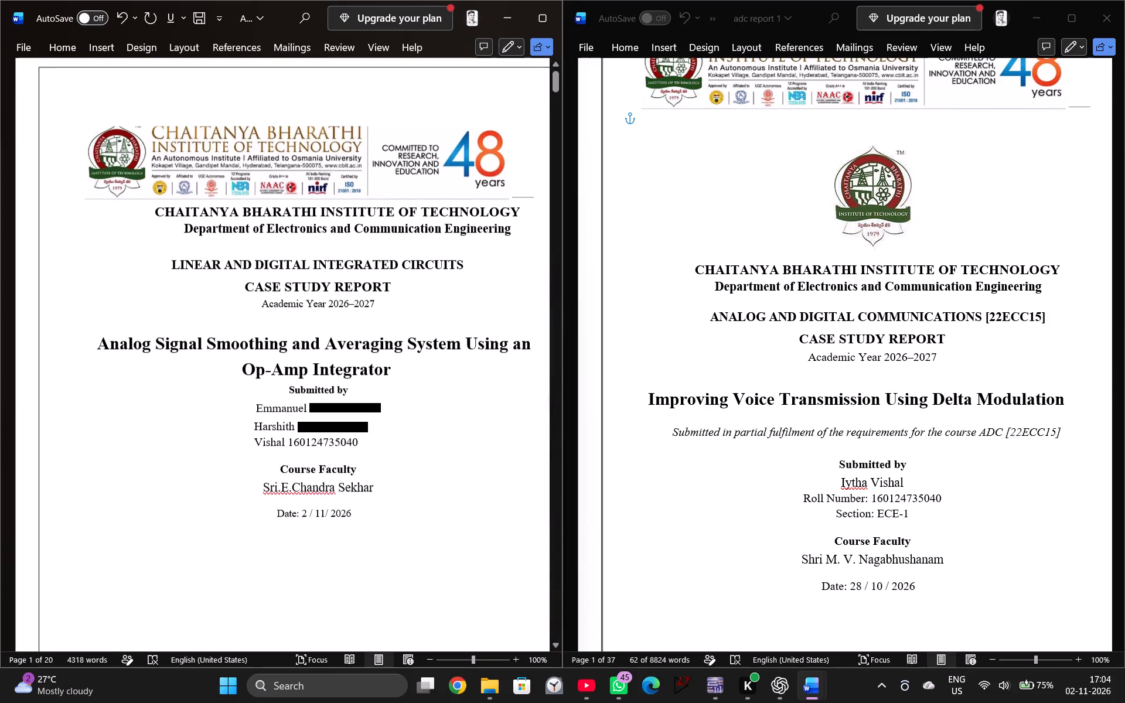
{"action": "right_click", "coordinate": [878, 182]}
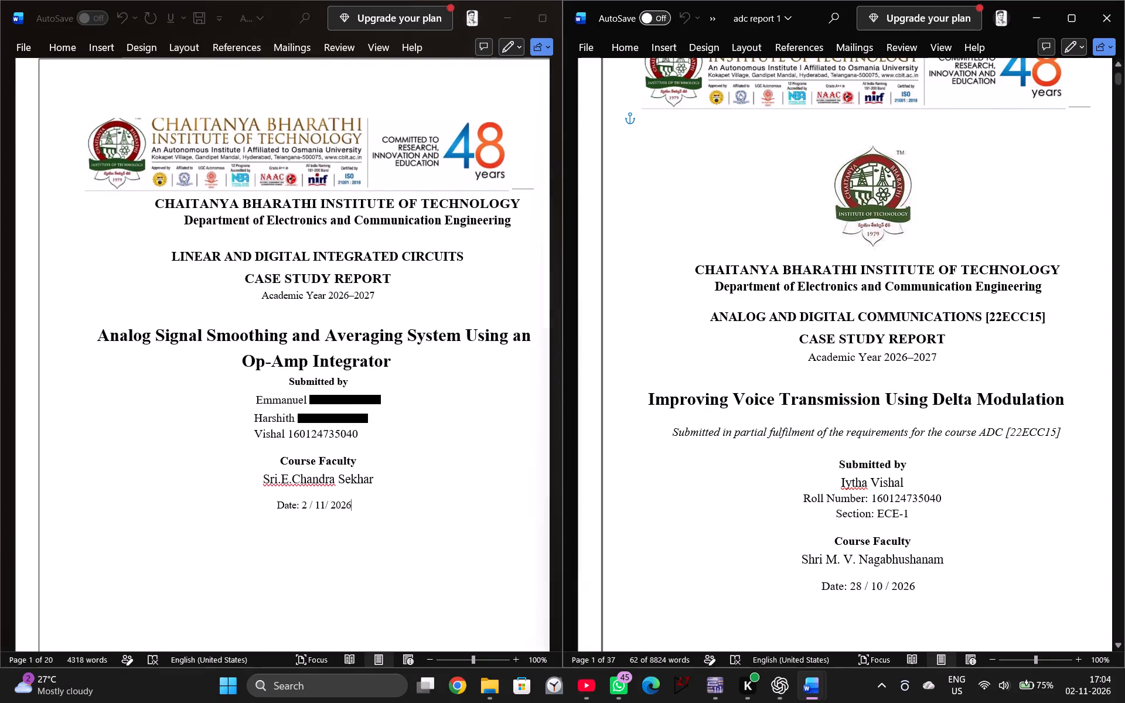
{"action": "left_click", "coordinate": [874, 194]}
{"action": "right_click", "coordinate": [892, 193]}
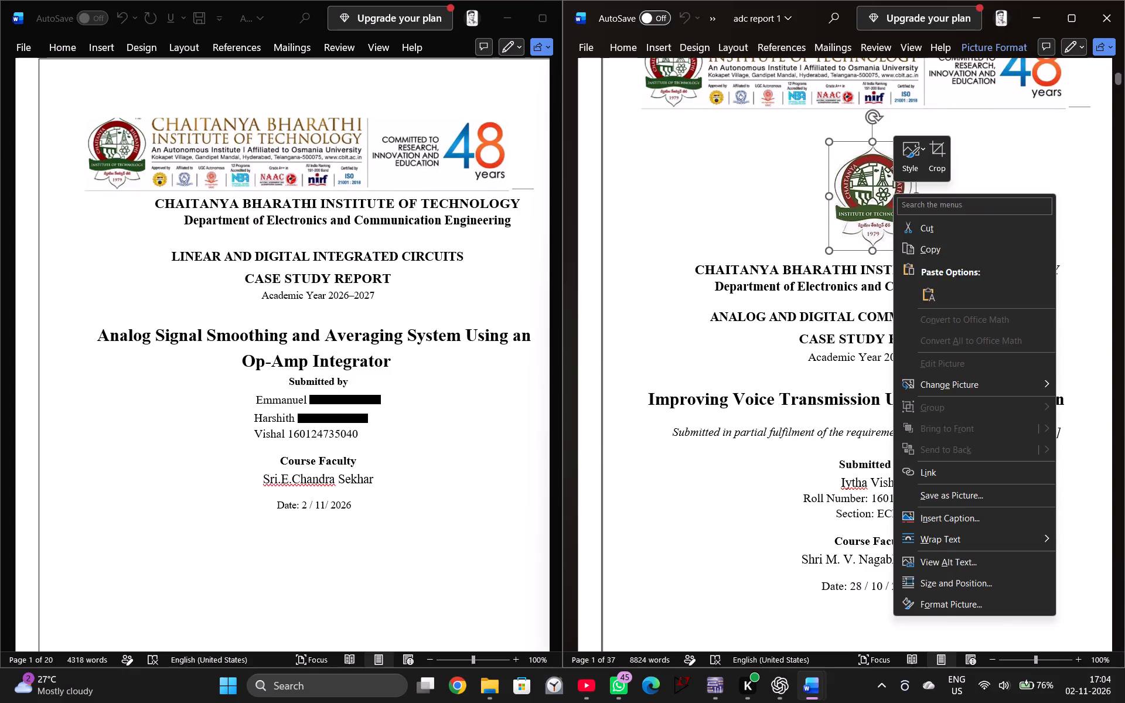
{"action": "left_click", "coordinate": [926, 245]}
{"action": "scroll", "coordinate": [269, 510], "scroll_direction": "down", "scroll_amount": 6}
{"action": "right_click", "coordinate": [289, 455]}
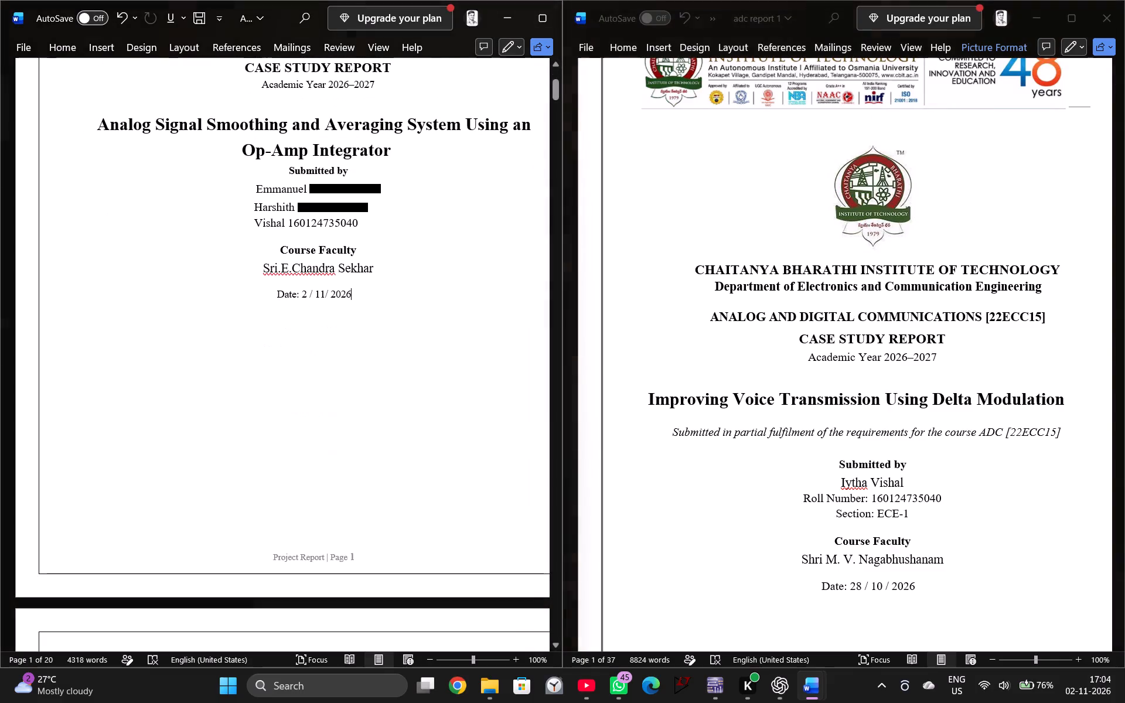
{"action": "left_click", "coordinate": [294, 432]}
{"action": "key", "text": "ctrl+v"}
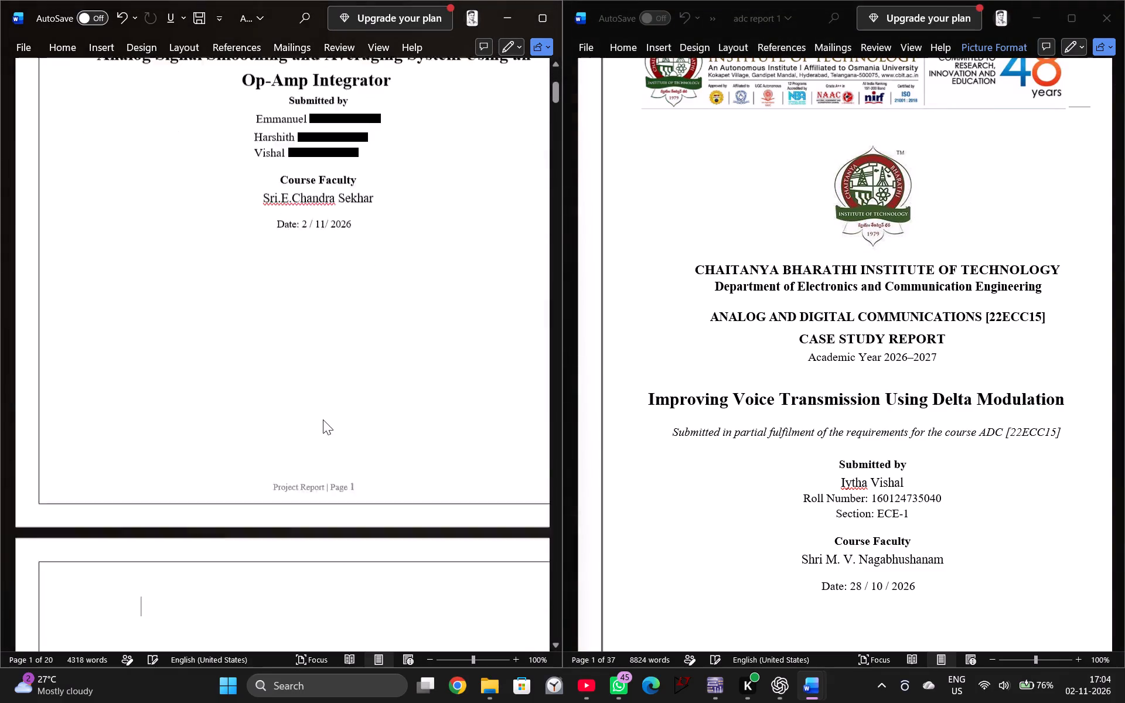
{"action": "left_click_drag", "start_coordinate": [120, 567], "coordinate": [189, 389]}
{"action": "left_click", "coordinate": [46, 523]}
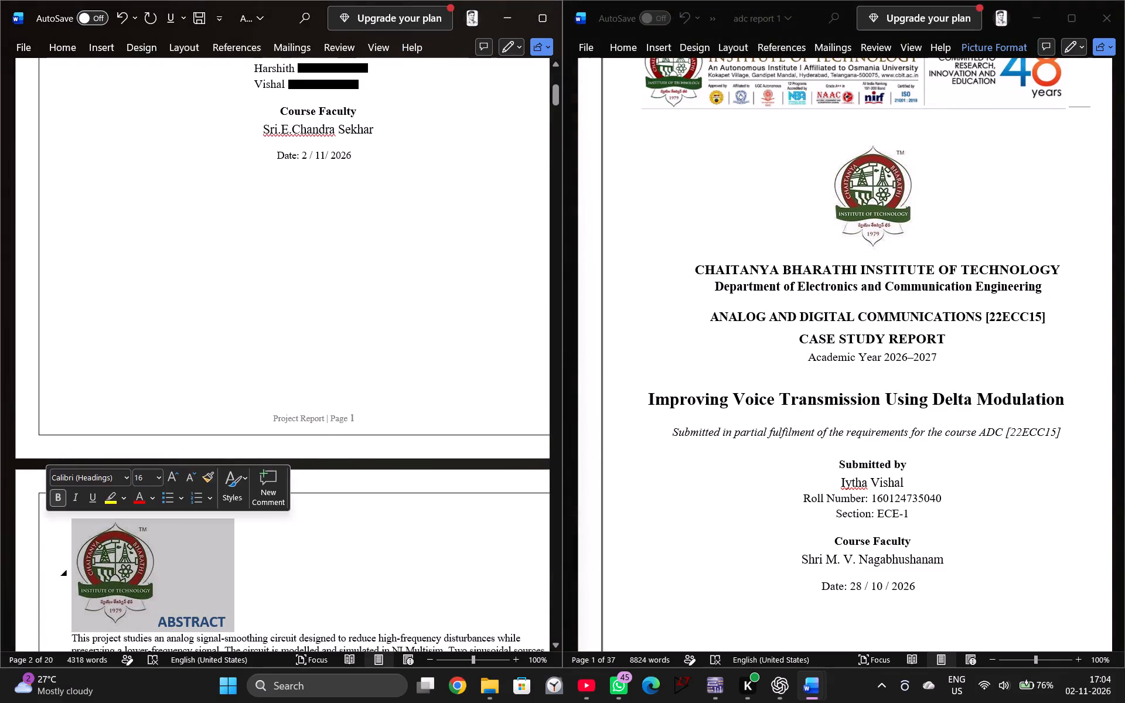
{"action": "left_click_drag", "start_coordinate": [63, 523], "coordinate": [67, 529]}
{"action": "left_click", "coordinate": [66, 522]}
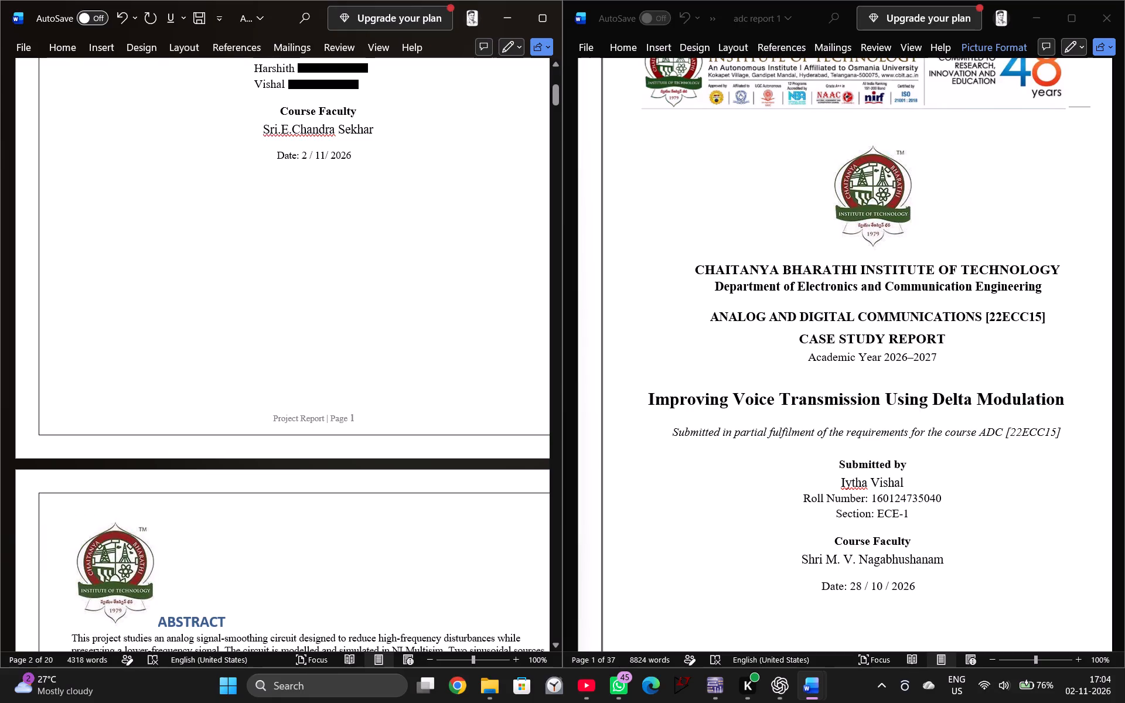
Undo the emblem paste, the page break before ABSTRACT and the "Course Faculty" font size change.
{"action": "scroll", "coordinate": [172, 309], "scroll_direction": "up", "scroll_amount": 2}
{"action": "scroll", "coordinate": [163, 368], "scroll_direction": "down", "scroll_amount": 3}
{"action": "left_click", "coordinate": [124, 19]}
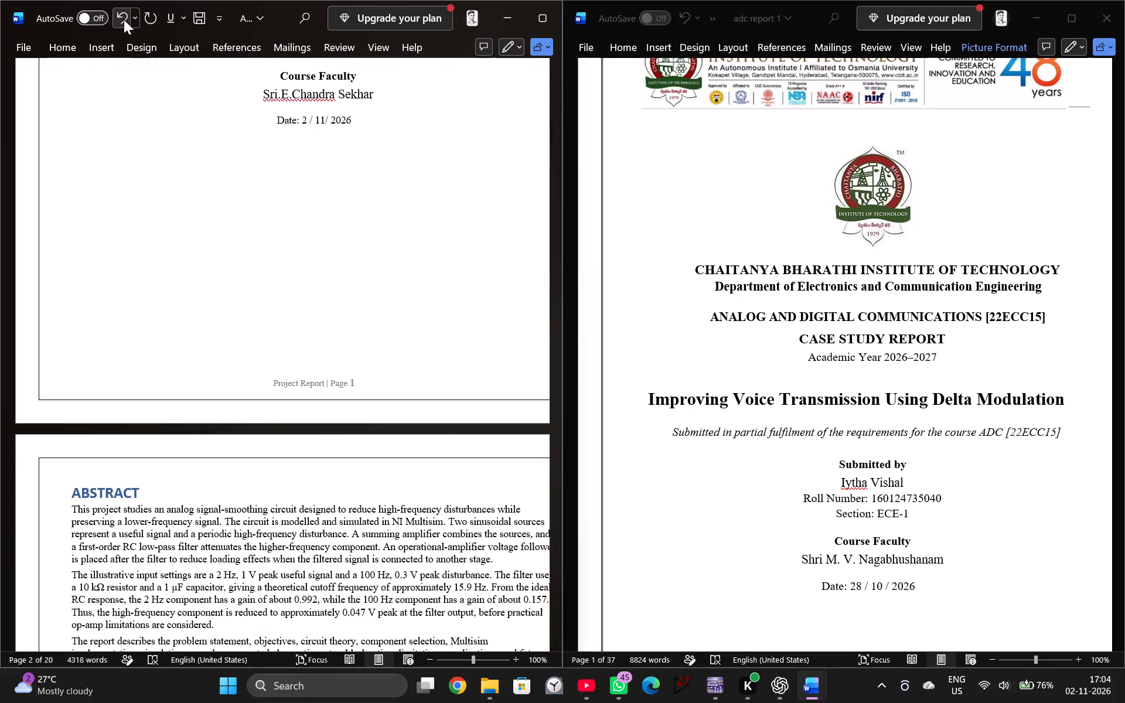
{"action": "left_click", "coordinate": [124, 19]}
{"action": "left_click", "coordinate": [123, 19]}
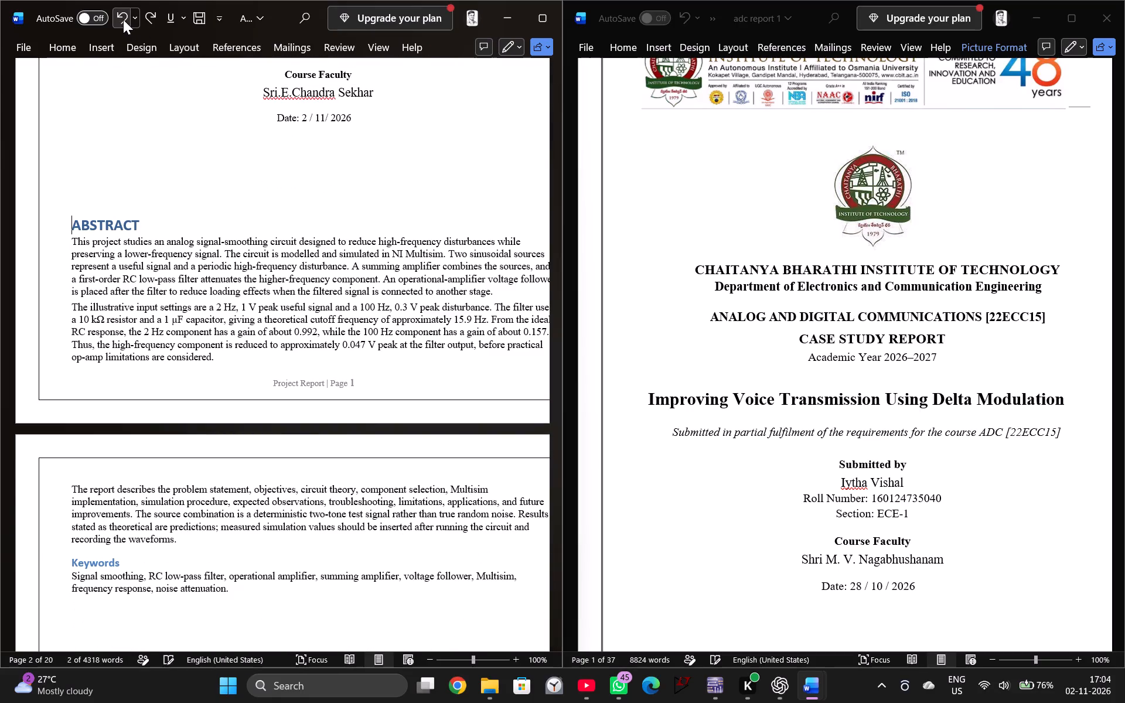
Copy the college emblem from the adc report cover and paste it centred below the date line on the case study cover.
{"action": "left_click", "coordinate": [254, 159]}
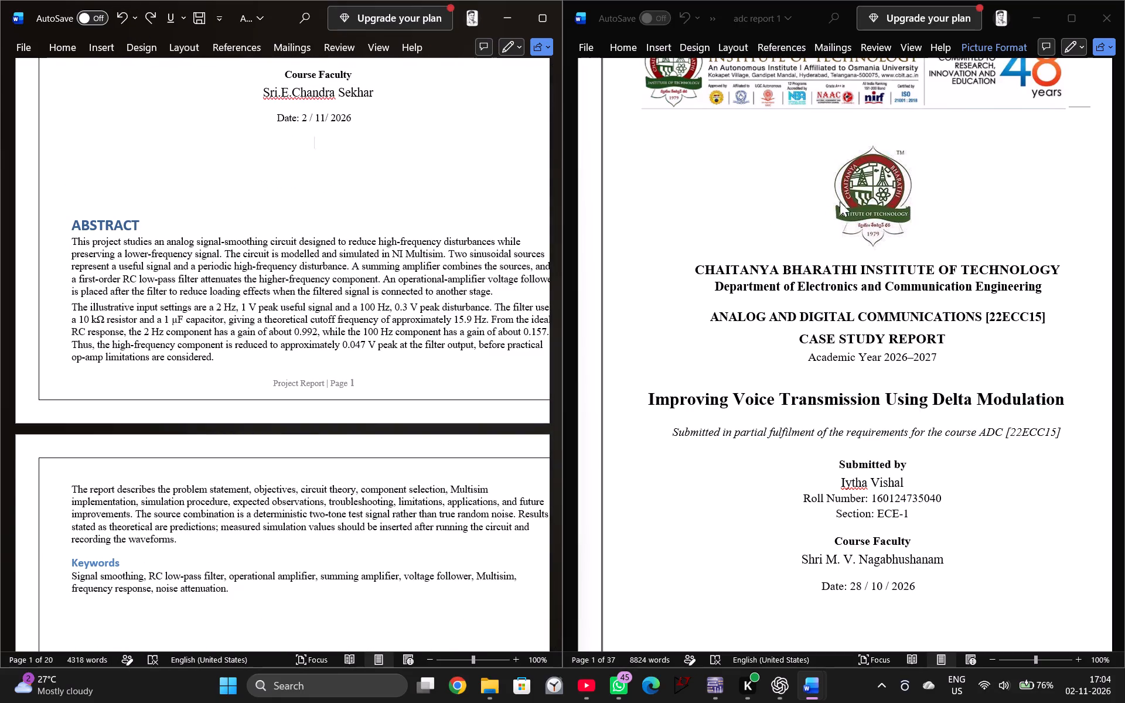
{"action": "right_click", "coordinate": [868, 194]}
{"action": "right_click", "coordinate": [886, 186]}
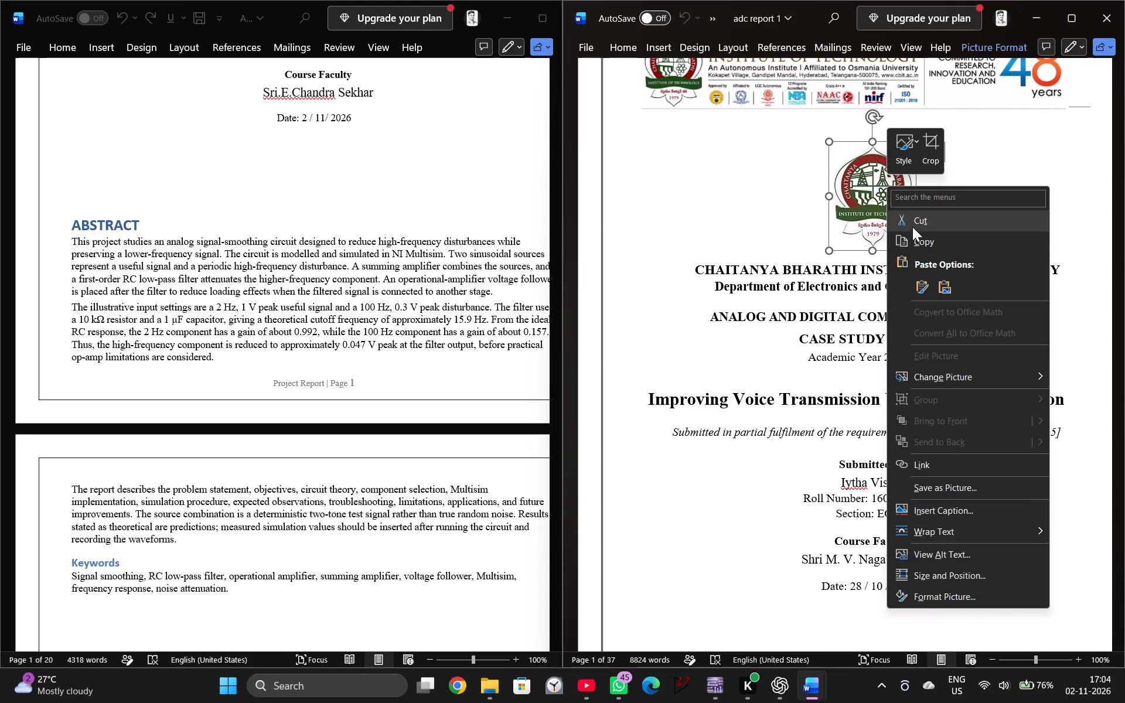
{"action": "left_click", "coordinate": [916, 238]}
{"action": "left_click", "coordinate": [312, 172]}
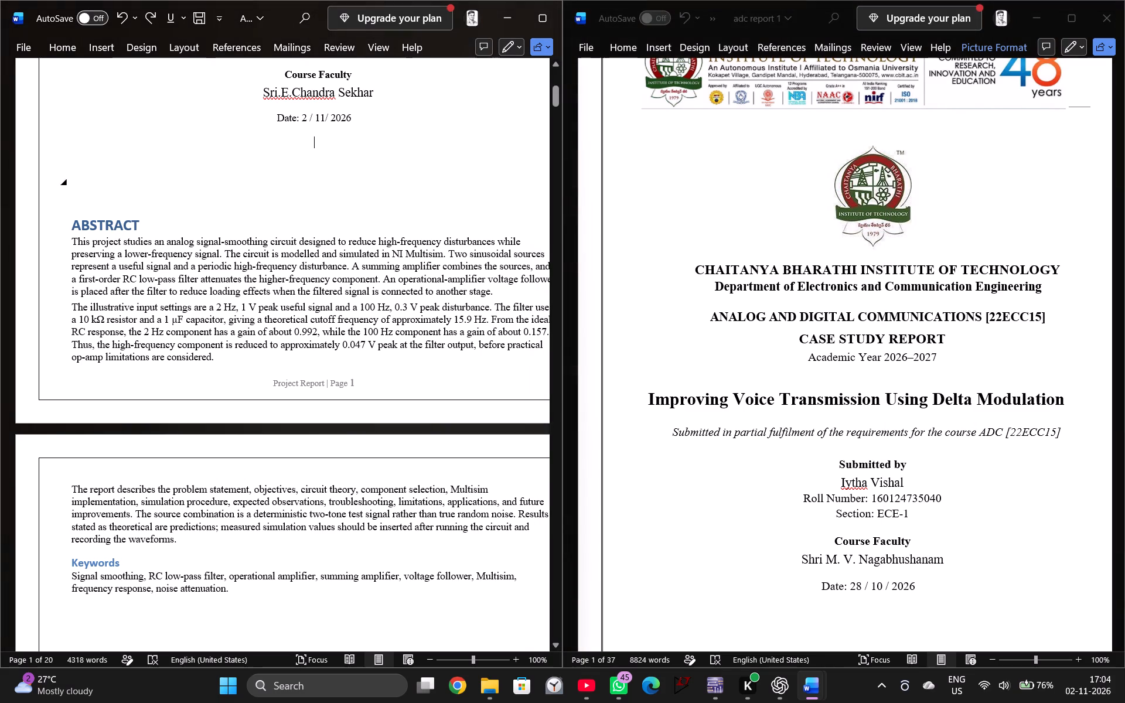
{"action": "key", "text": "ctrl+v"}
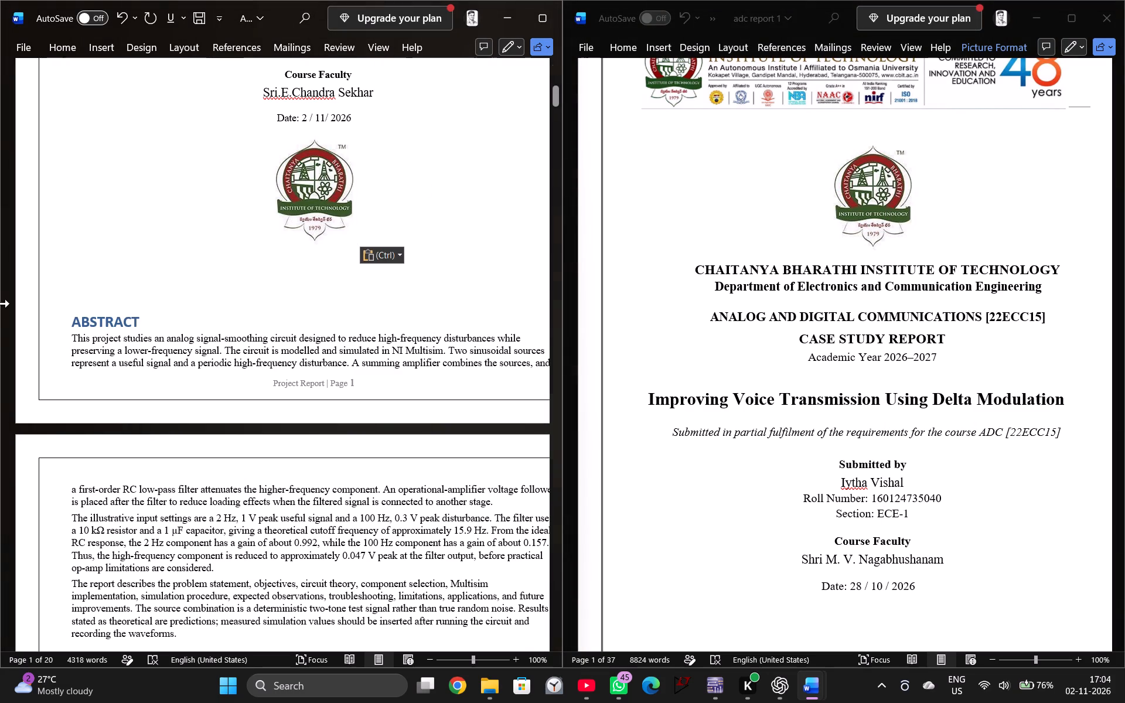
Insert a page break before the ABSTRACT heading so the abstract starts on the page after the cover.
{"action": "left_click", "coordinate": [65, 315]}
{"action": "key", "text": "Return"}
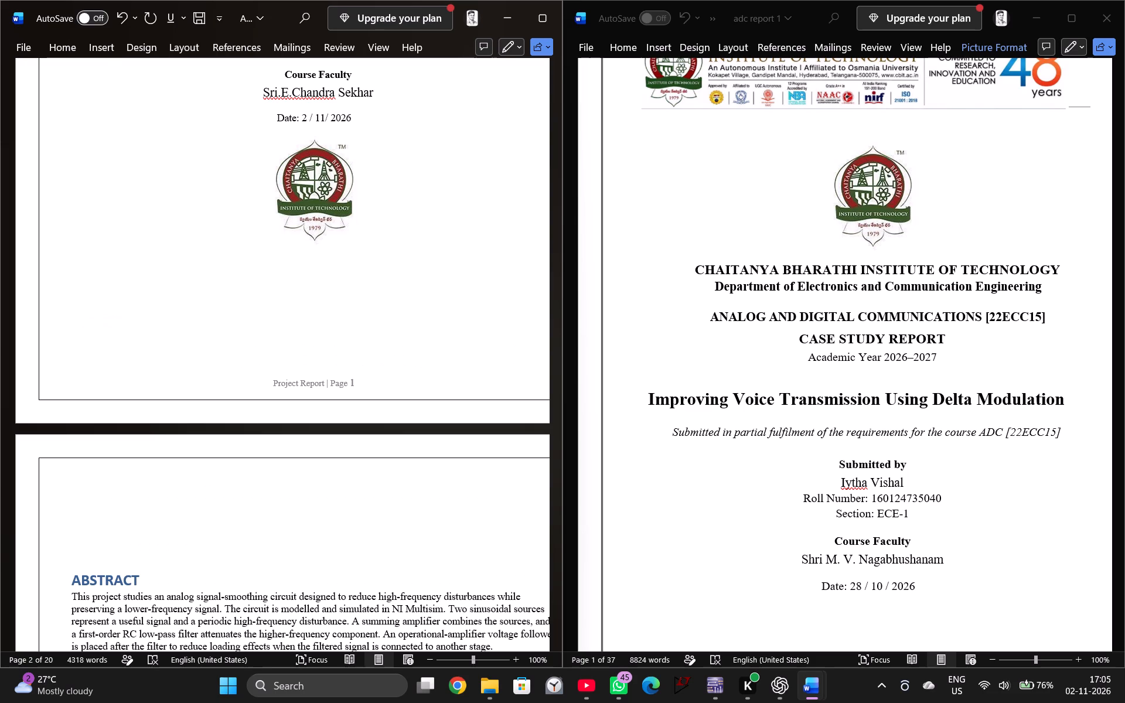
{"action": "key", "text": "BackSpace"}
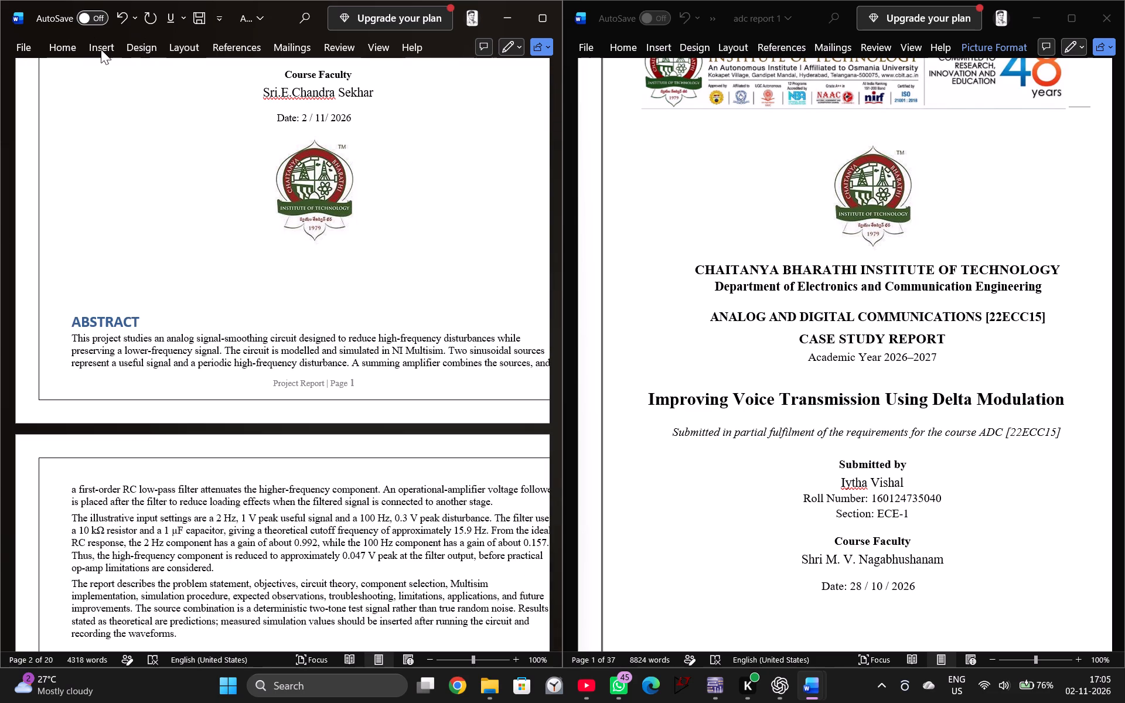
{"action": "left_click", "coordinate": [97, 50]}
{"action": "left_click", "coordinate": [129, 46]}
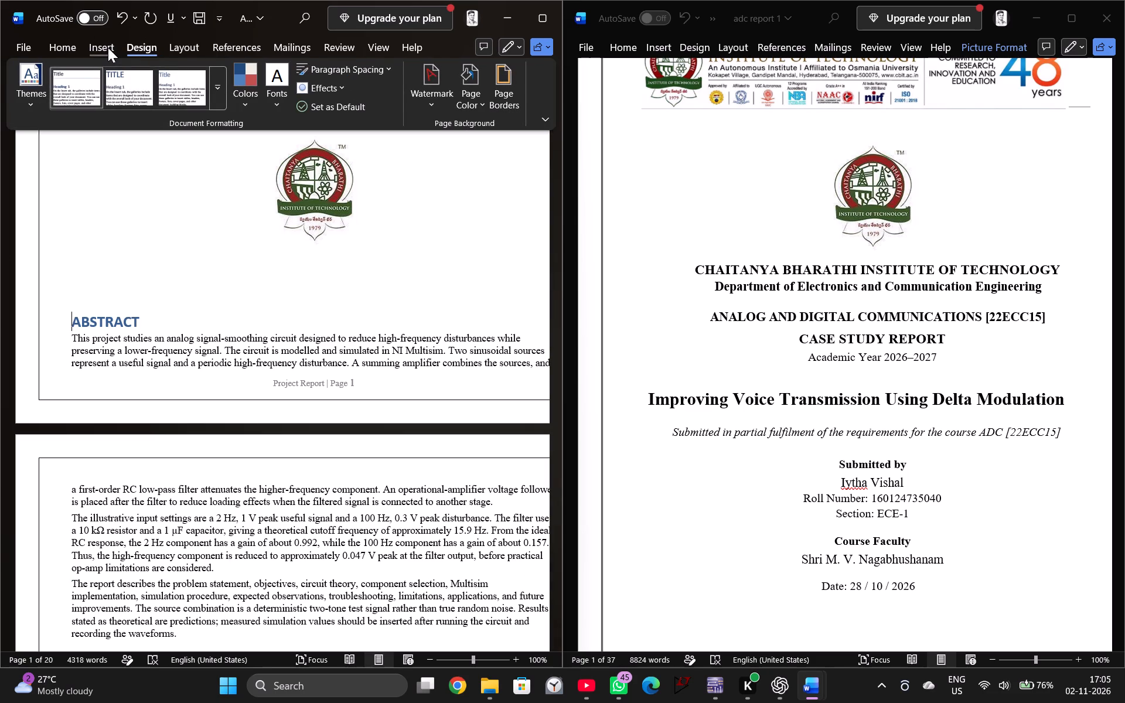
{"action": "left_click", "coordinate": [108, 47]}
{"action": "left_click", "coordinate": [30, 108]}
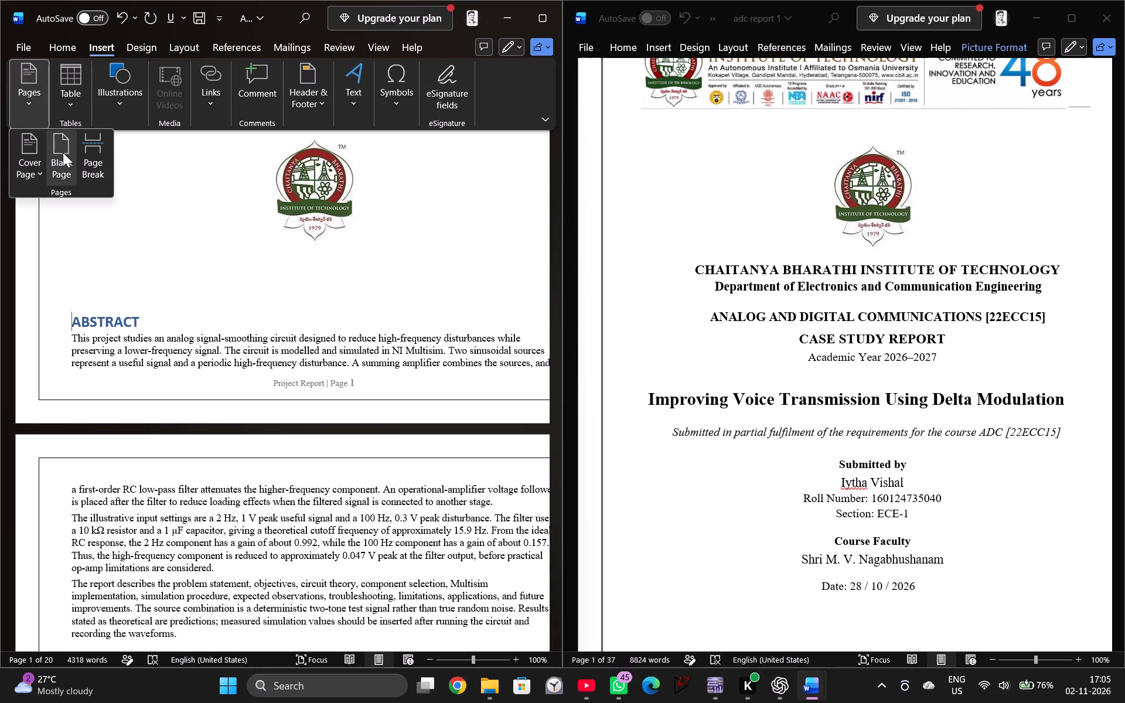
{"action": "left_click", "coordinate": [86, 148]}
{"action": "left_click", "coordinate": [178, 229]}
Add a line reading "Section :ECE 1" below the last student entry on the cover, indented with spaces to sit centred.
{"action": "scroll", "coordinate": [409, 291], "scroll_direction": "up", "scroll_amount": 14}
{"action": "scroll", "coordinate": [485, 348], "scroll_direction": "down", "scroll_amount": 3}
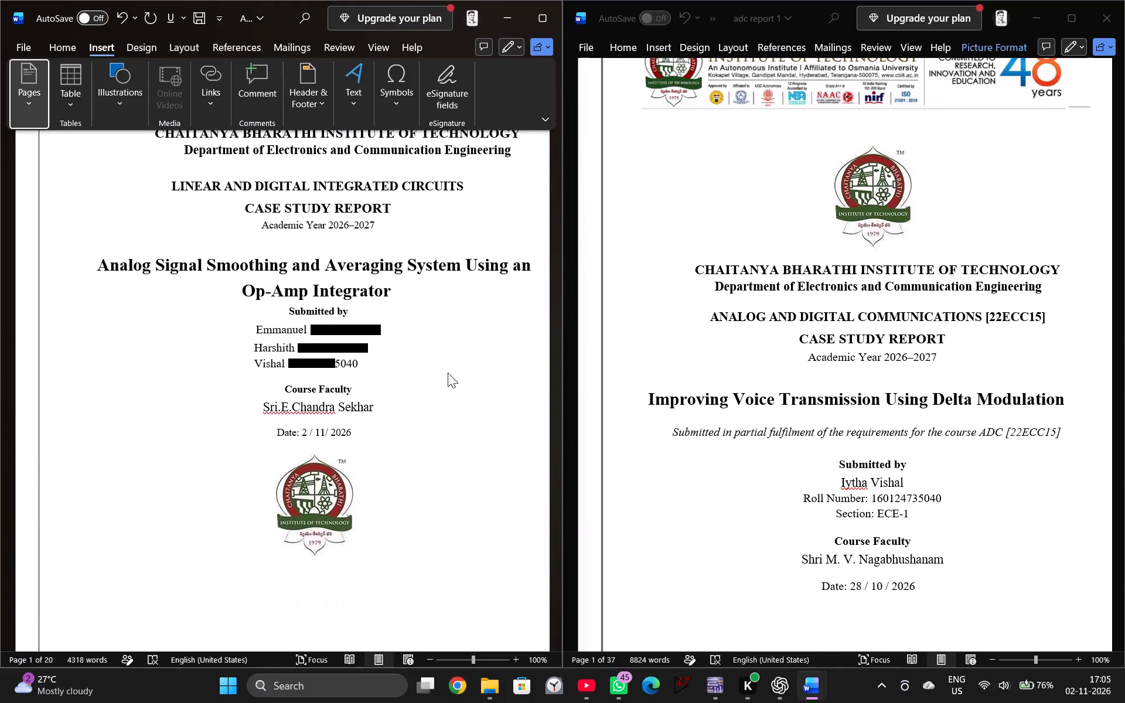
{"action": "left_click", "coordinate": [374, 379]}
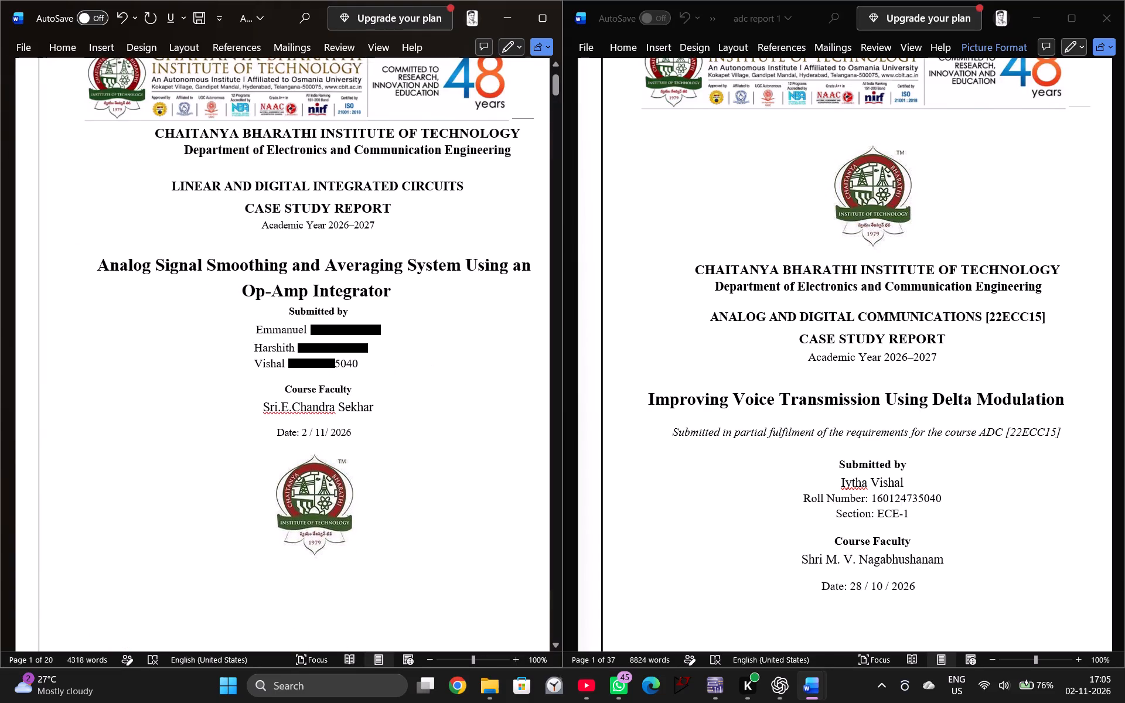
{"action": "left_click", "coordinate": [363, 364]}
{"action": "key", "text": "Return"}
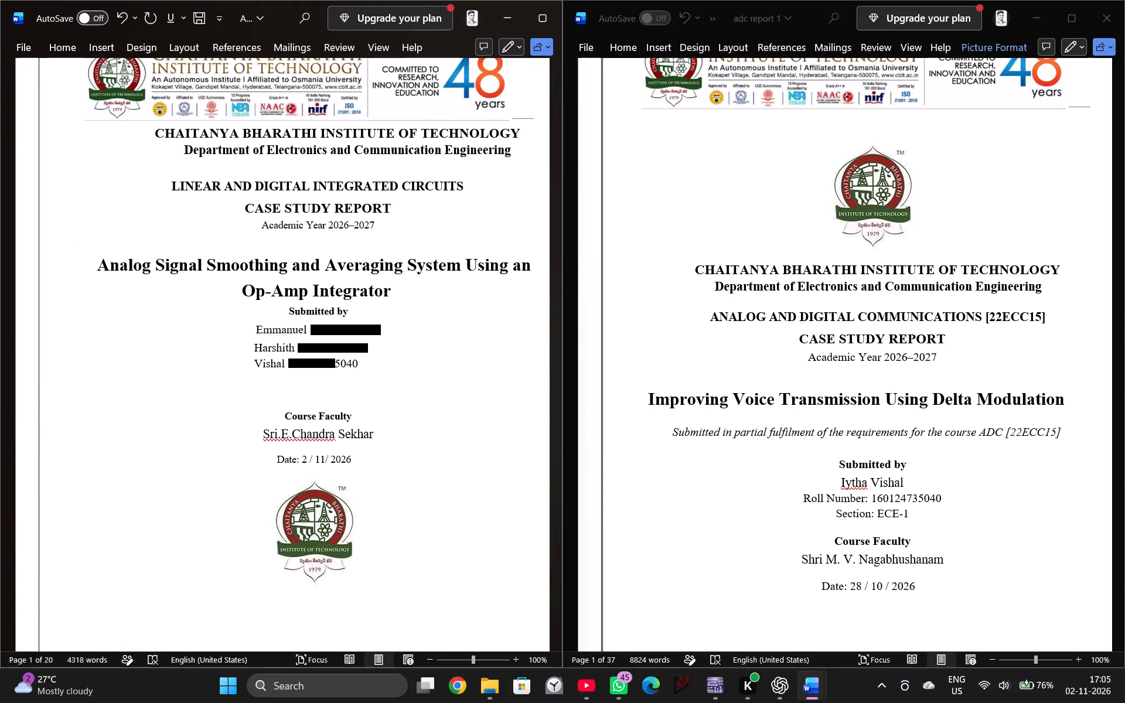
{"action": "key", "text": "space"}
{"action": "key", "text": "space"}
{"action": "key", "text": "space"}
{"action": "key", "text": "space"}
{"action": "key", "text": "space"}
{"action": "key", "text": "space"}
{"action": "key", "text": "space"}
{"action": "key", "text": "space"}
{"action": "key", "text": "space"}
{"action": "key", "text": "space"}
{"action": "key", "text": "space"}
{"action": "key", "text": "space"}
{"action": "key", "text": "space"}
{"action": "key", "text": "space"}
{"action": "key", "text": "space"}
{"action": "key", "text": "space"}
{"action": "key", "text": "space"}
{"action": "key", "text": "space"}
{"action": "key", "text": "space"}
{"action": "key", "text": "space"}
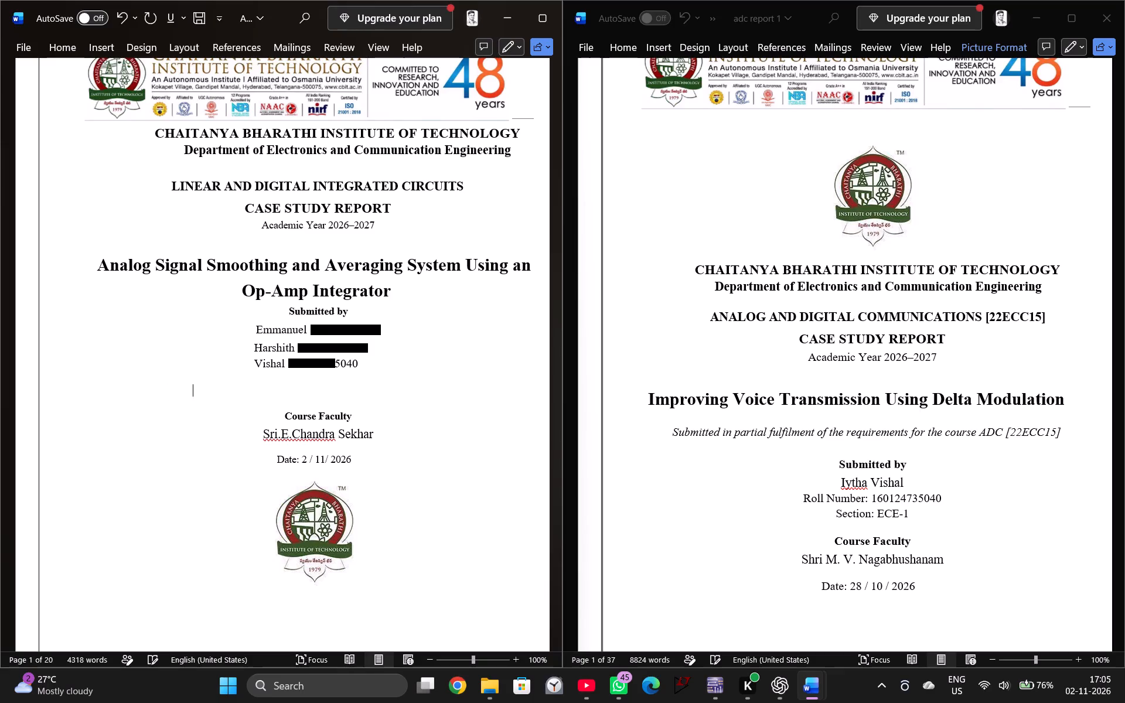
{"action": "key", "text": "space"}
{"action": "type", "text": "section"}
{"action": "key", "text": "space"}
{"action": "key", "text": "shift+colon"}
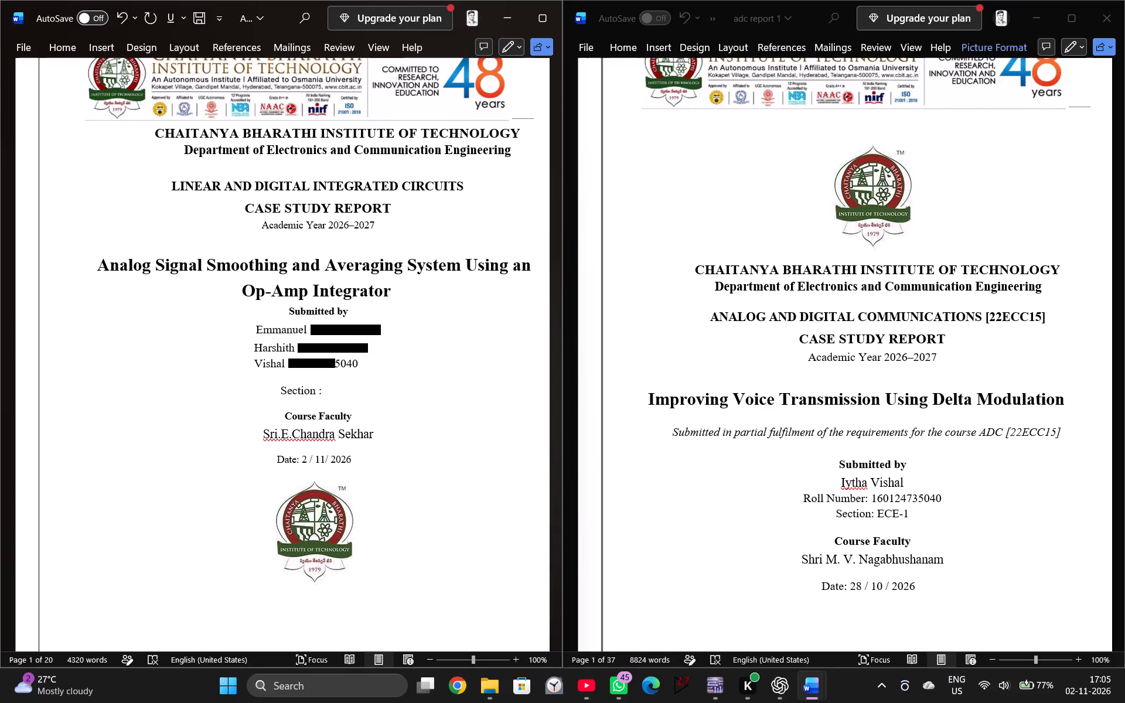
{"action": "key", "text": "shift+e"}
{"action": "type", "text": "ce"}
{"action": "key", "text": "BackSpace"}
{"action": "key", "text": "BackSpace"}
{"action": "type", "text": "CE"}
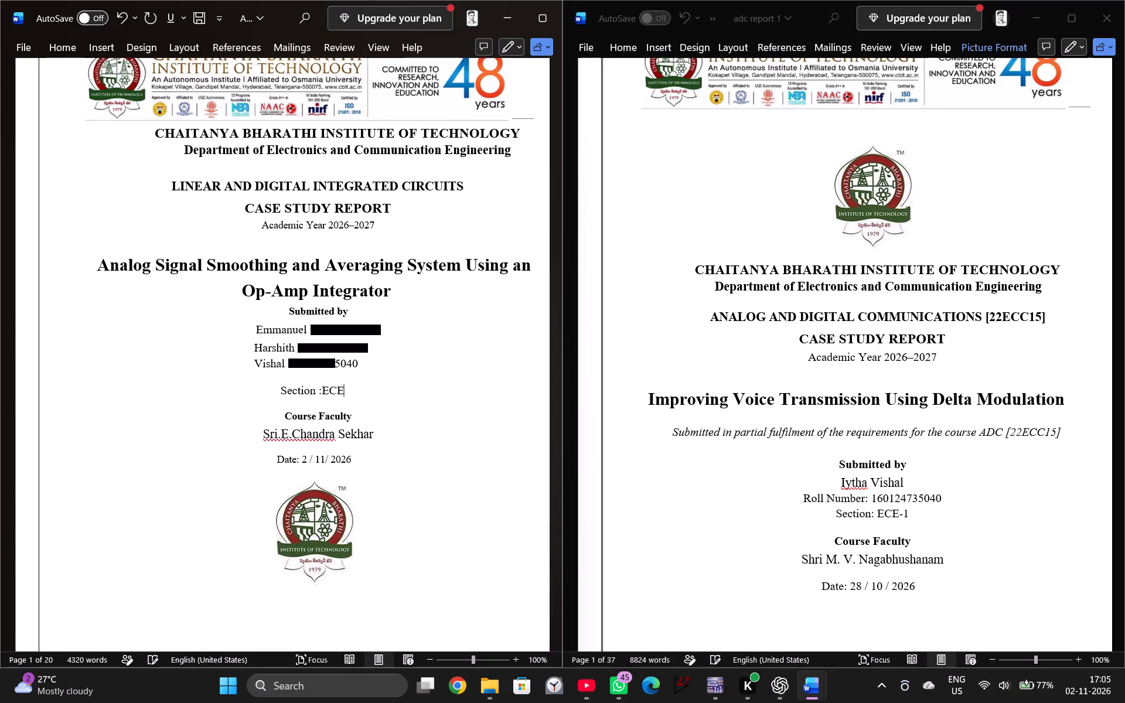
{"action": "key", "text": "space"}
{"action": "type", "text": "1"}
Review the case study's cover and abstract pages and the page following the cover in the adc report.
{"action": "scroll", "coordinate": [402, 441], "scroll_direction": "up", "scroll_amount": 2}
{"action": "scroll", "coordinate": [404, 455], "scroll_direction": "down", "scroll_amount": 3}
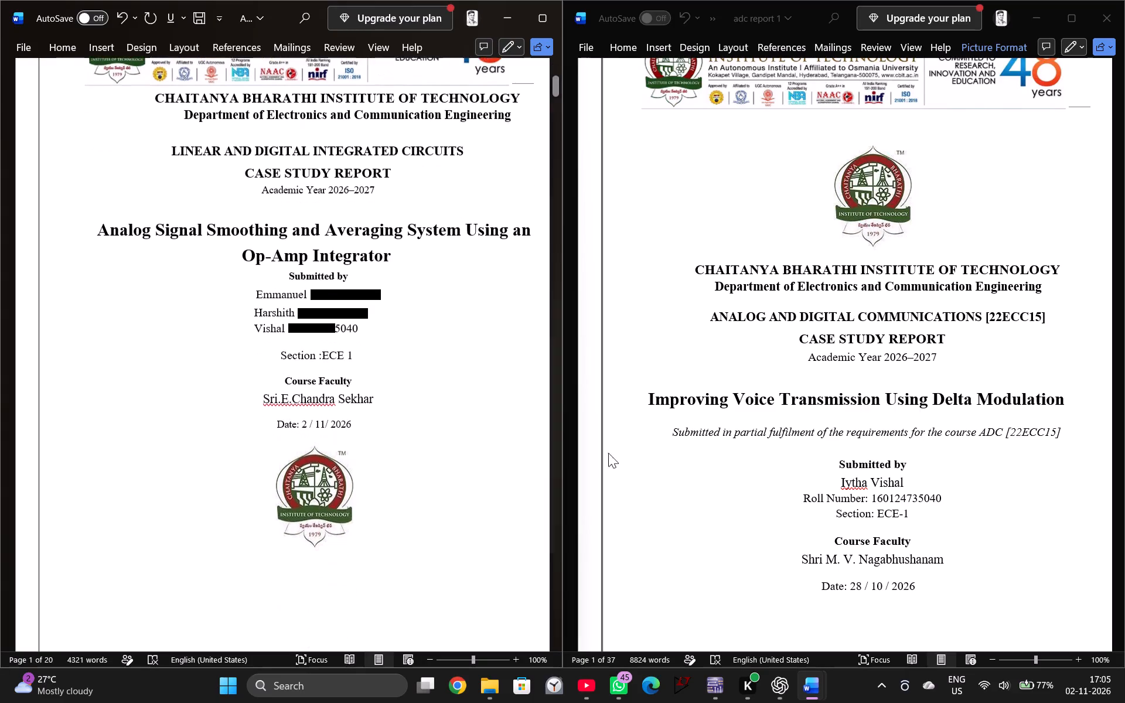
{"action": "scroll", "coordinate": [371, 398], "scroll_direction": "down", "scroll_amount": 14}
{"action": "scroll", "coordinate": [384, 445], "scroll_direction": "down", "scroll_amount": 3}
{"action": "scroll", "coordinate": [345, 435], "scroll_direction": "up", "scroll_amount": 2}
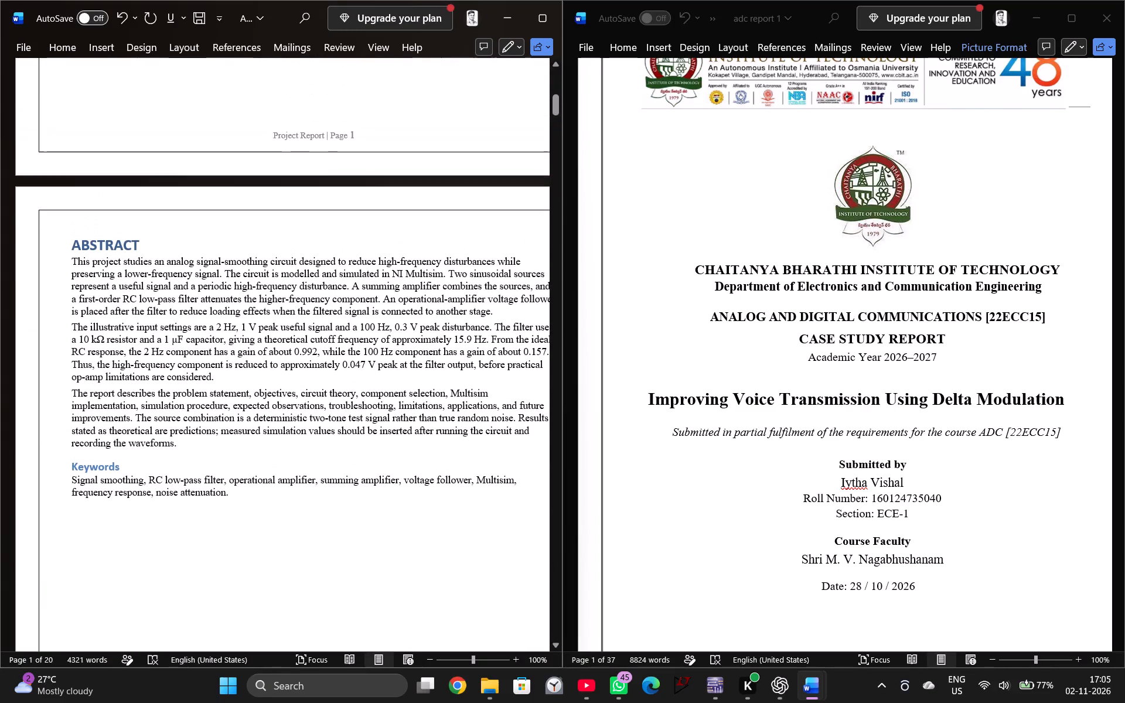
{"action": "scroll", "coordinate": [800, 378], "scroll_direction": "down", "scroll_amount": 15}
{"action": "scroll", "coordinate": [298, 313], "scroll_direction": "down", "scroll_amount": 2}
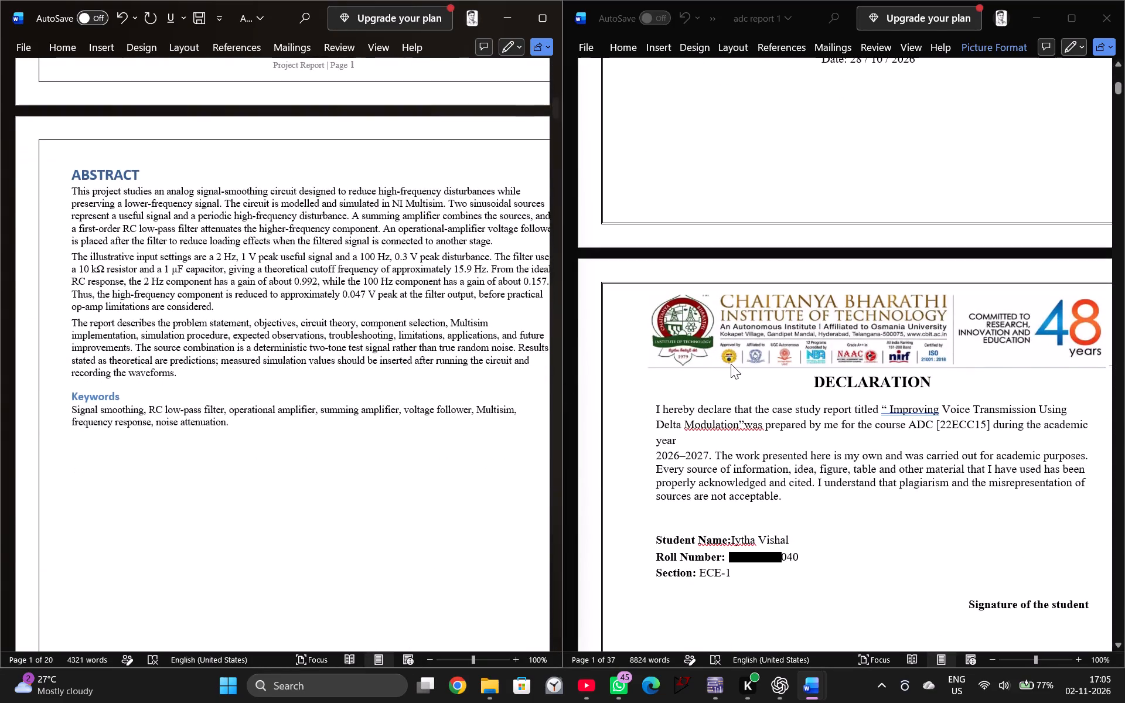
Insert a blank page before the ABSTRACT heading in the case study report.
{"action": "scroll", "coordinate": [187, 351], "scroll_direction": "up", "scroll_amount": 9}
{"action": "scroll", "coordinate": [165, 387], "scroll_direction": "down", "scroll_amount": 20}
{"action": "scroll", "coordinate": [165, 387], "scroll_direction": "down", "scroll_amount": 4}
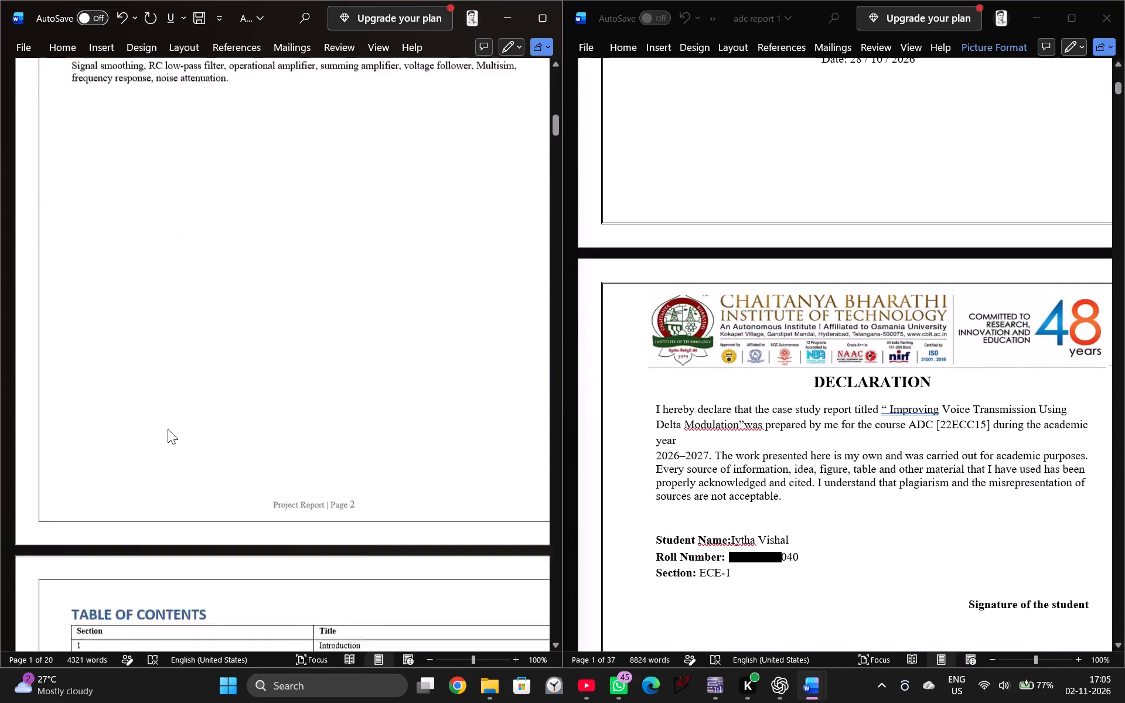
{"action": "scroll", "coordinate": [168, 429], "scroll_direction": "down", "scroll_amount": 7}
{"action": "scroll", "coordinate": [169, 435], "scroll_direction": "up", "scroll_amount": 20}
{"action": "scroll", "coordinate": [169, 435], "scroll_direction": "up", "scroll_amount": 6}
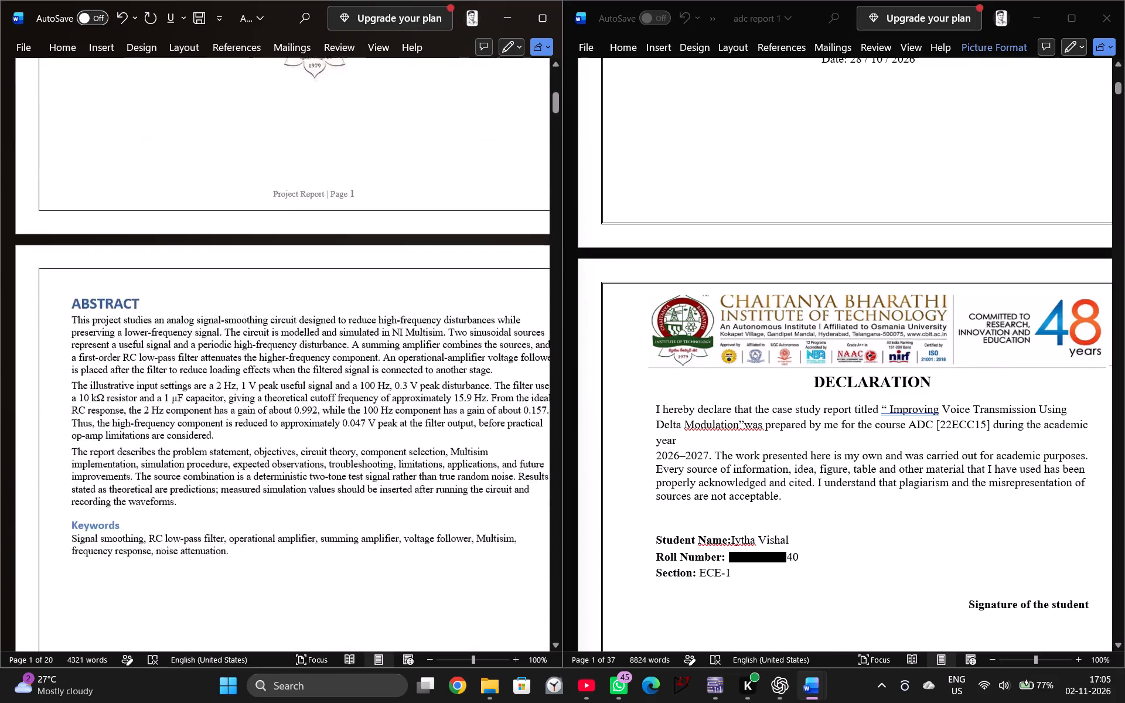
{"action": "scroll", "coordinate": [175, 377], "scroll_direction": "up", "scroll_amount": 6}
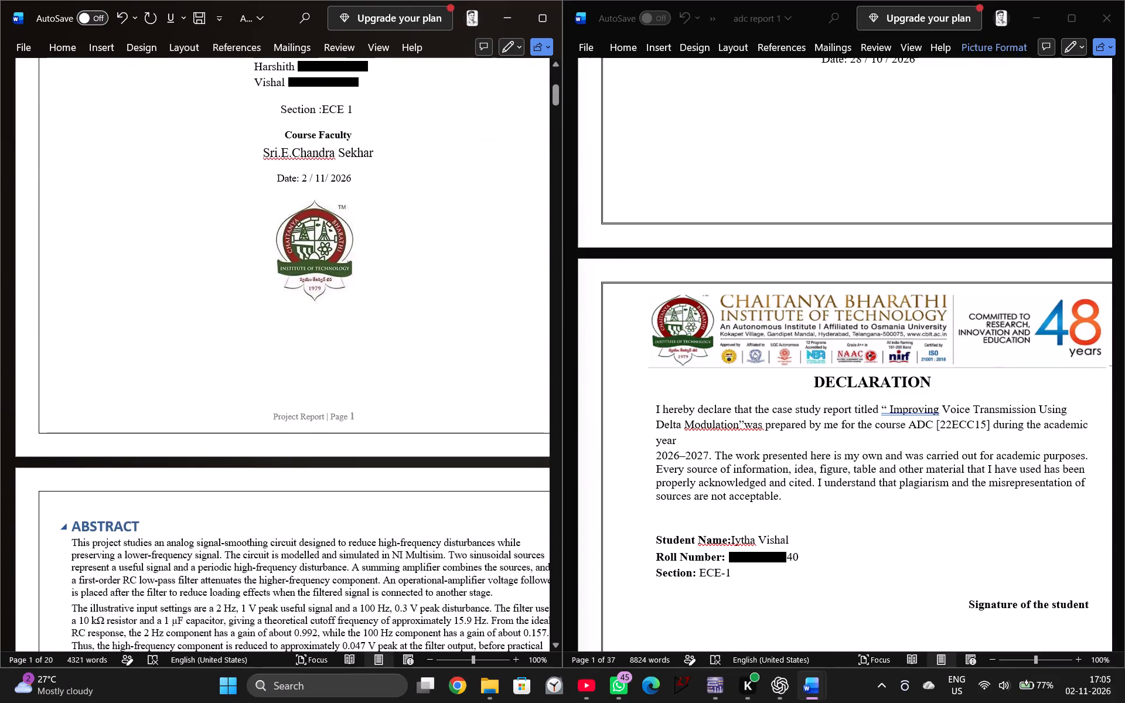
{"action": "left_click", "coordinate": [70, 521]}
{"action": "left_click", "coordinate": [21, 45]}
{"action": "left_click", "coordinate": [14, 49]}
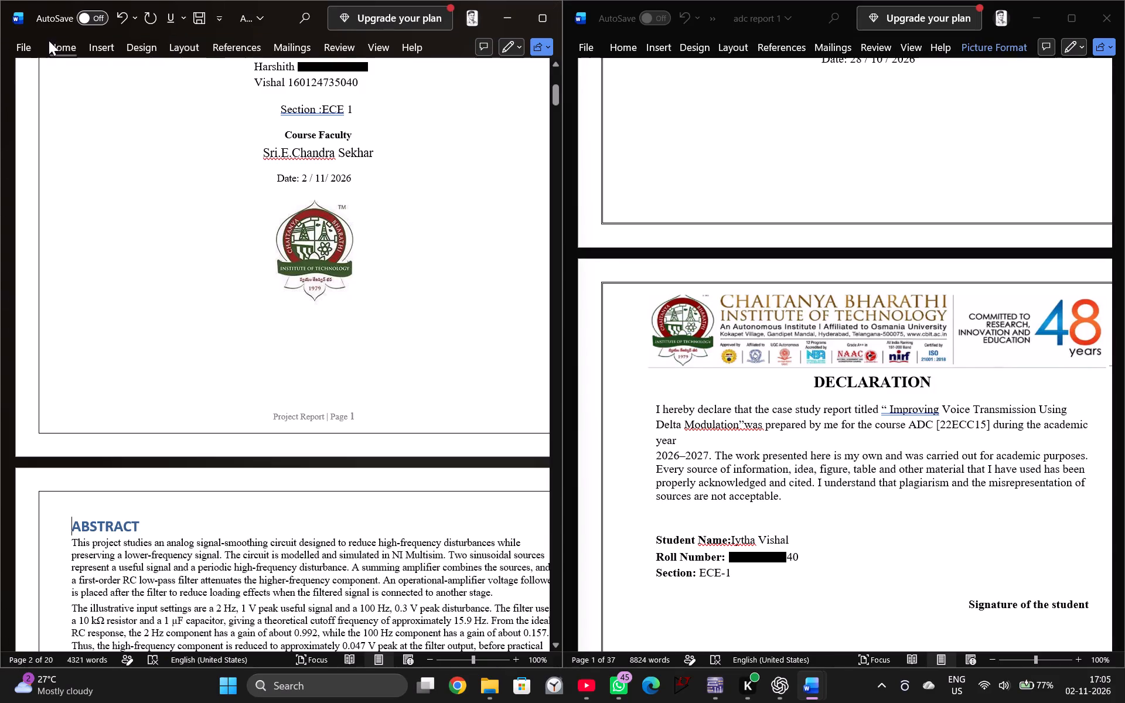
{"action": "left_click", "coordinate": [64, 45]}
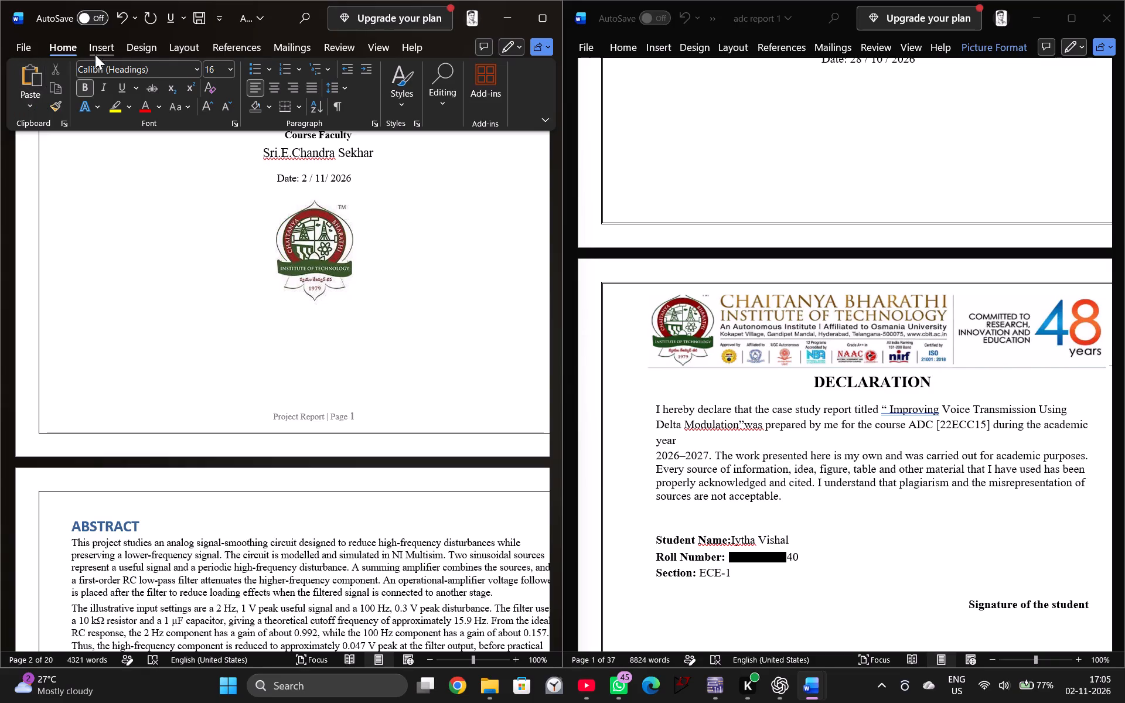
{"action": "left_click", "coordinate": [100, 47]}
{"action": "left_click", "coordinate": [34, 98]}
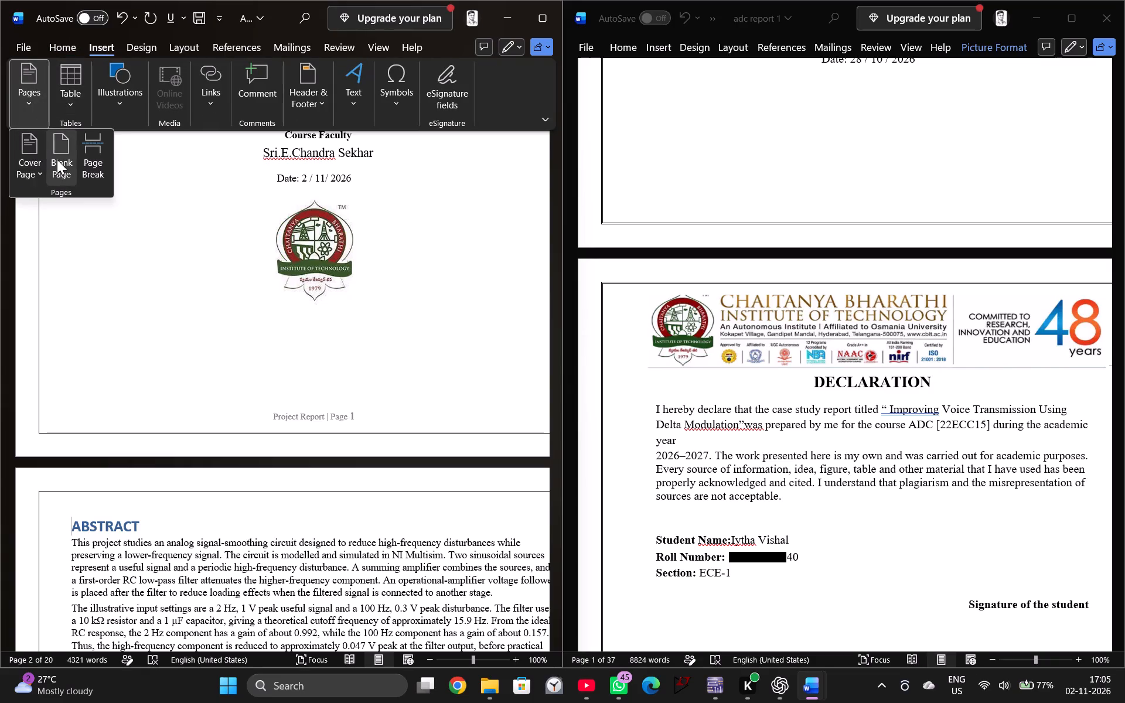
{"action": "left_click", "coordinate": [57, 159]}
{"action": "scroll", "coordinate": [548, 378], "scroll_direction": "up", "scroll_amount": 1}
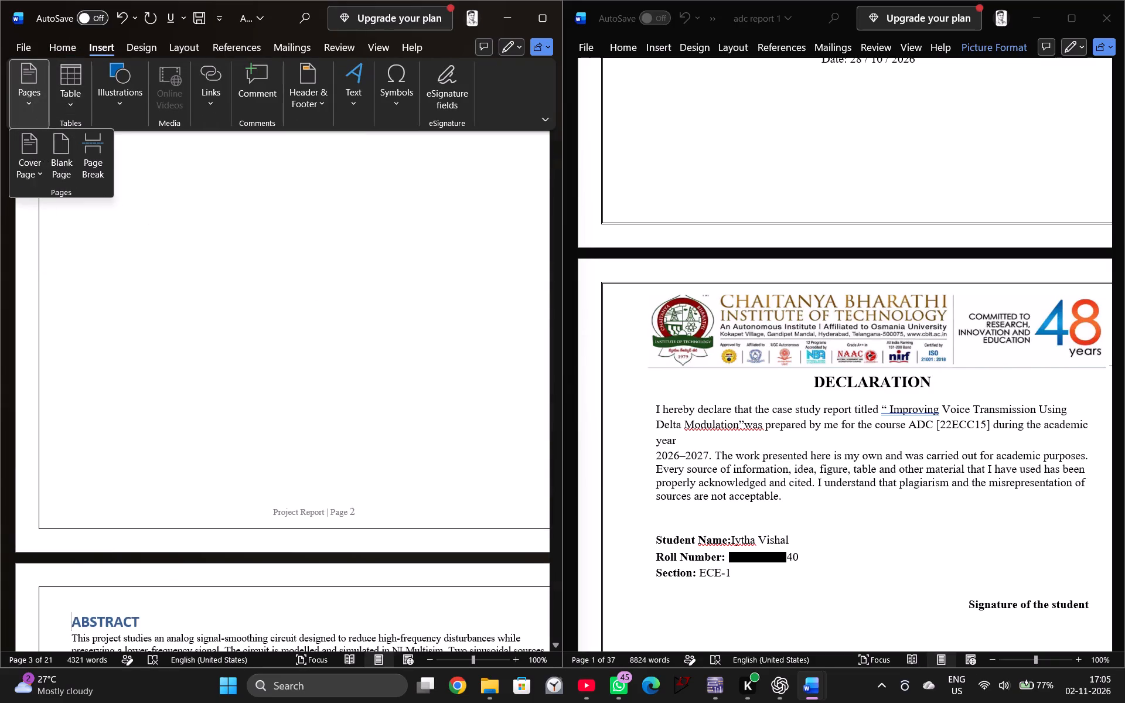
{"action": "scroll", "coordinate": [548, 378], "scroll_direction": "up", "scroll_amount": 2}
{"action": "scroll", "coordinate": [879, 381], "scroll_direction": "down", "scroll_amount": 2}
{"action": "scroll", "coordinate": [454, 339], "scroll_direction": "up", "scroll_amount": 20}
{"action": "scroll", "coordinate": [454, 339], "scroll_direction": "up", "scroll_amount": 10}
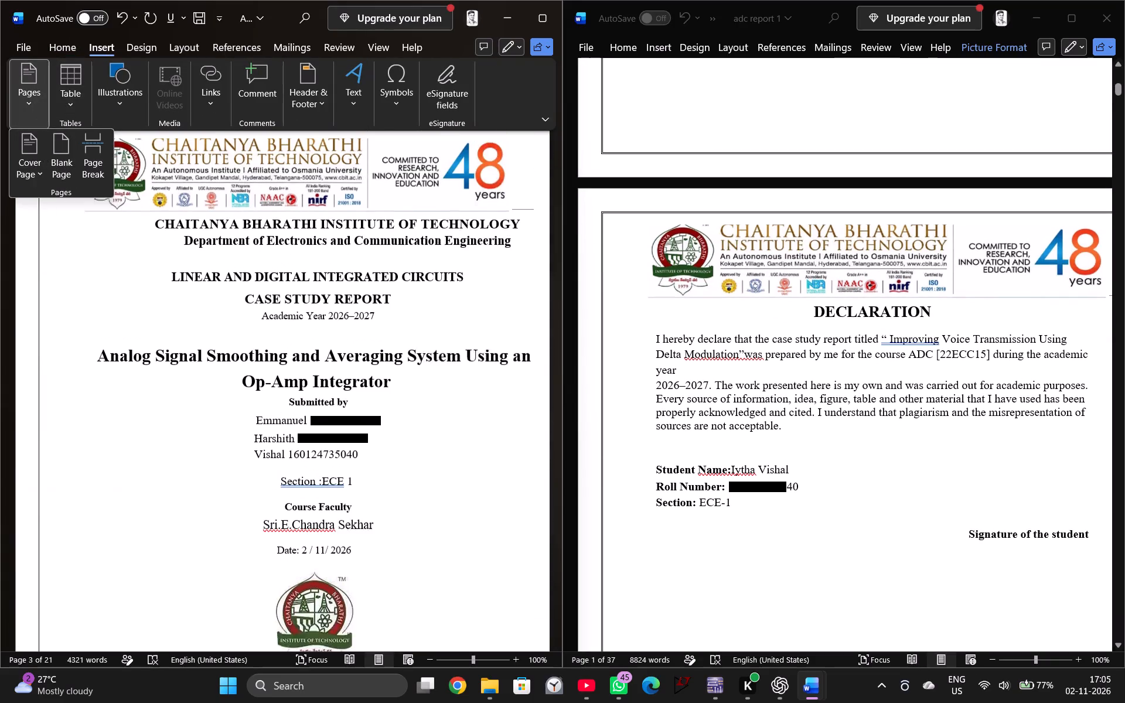
Copy the declaration content from the adc report, from letterhead through signature line, and paste it before the ABSTRACT heading in the case study.
{"action": "left_click", "coordinate": [831, 370]}
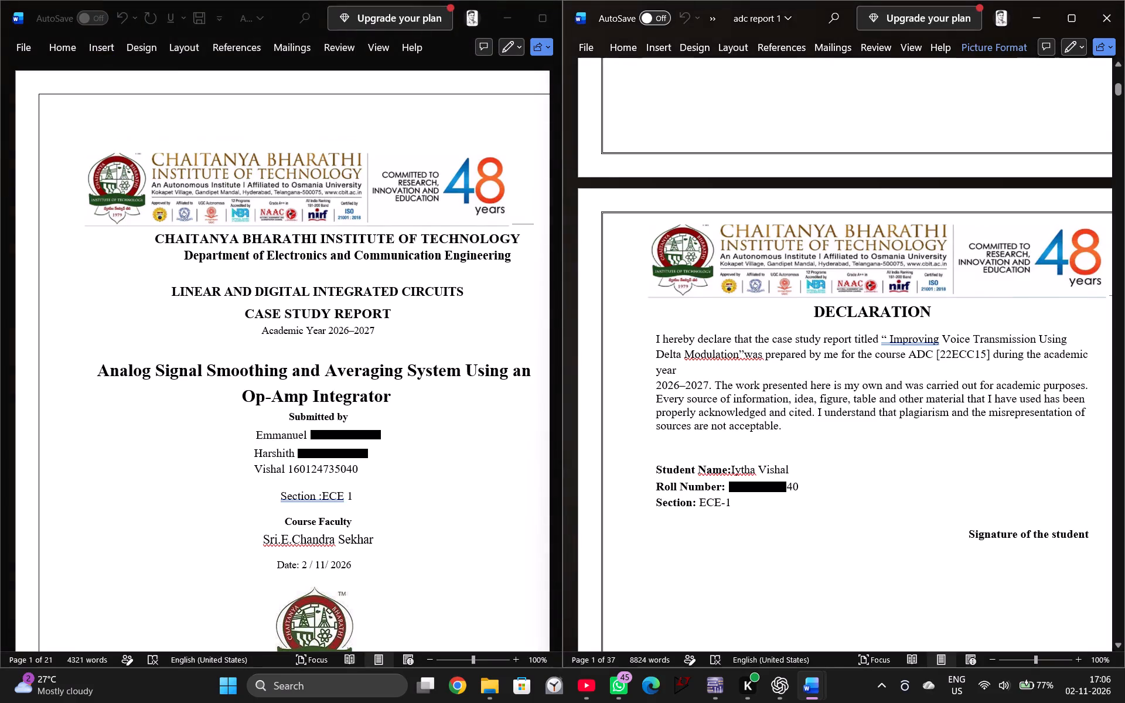
{"action": "left_click", "coordinate": [662, 276]}
{"action": "left_click", "coordinate": [806, 391]}
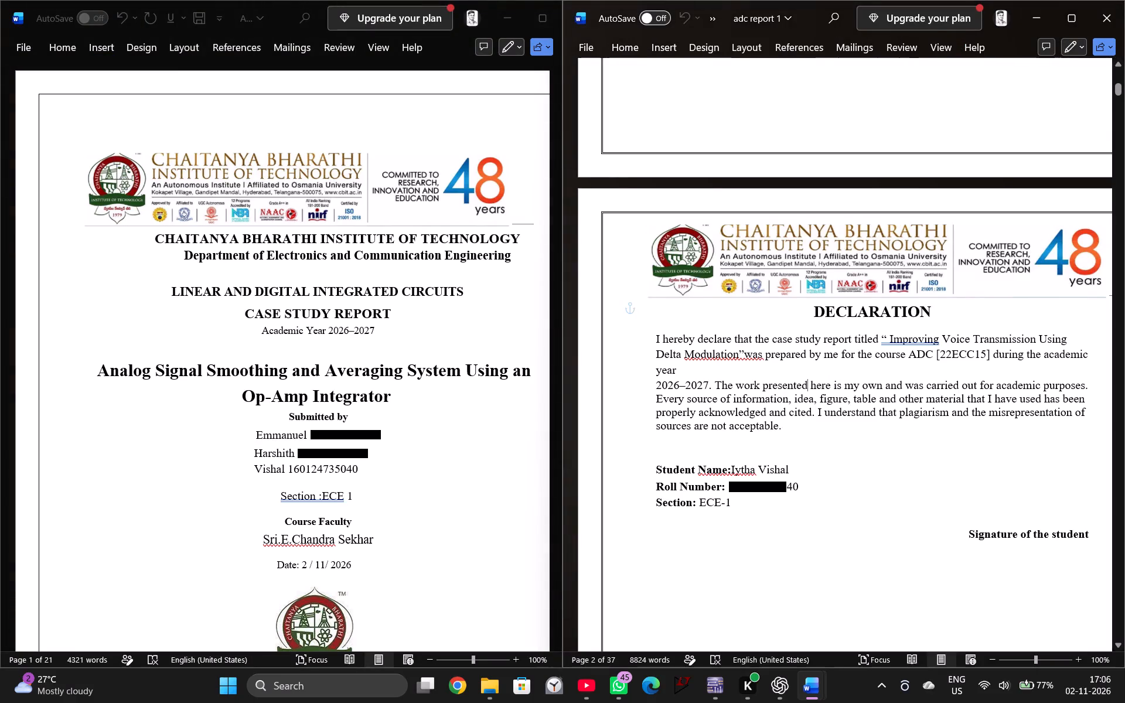
{"action": "left_click_drag", "start_coordinate": [686, 322], "coordinate": [830, 509]}
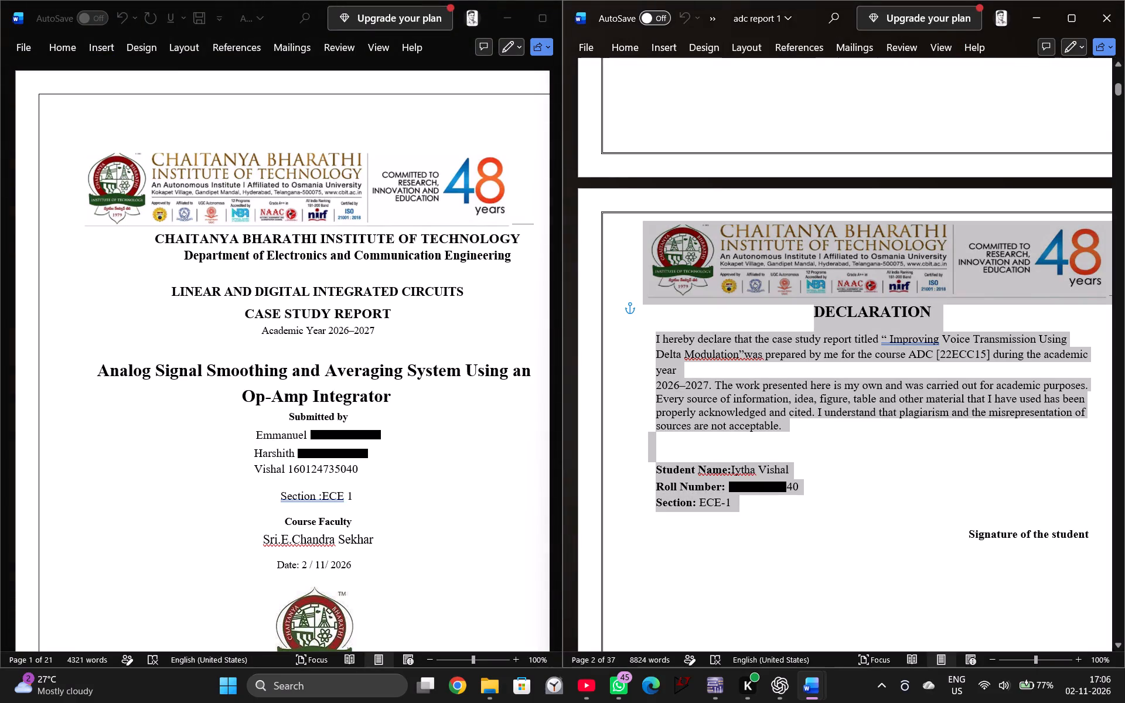
{"action": "left_click_drag", "start_coordinate": [830, 509], "coordinate": [1090, 552]}
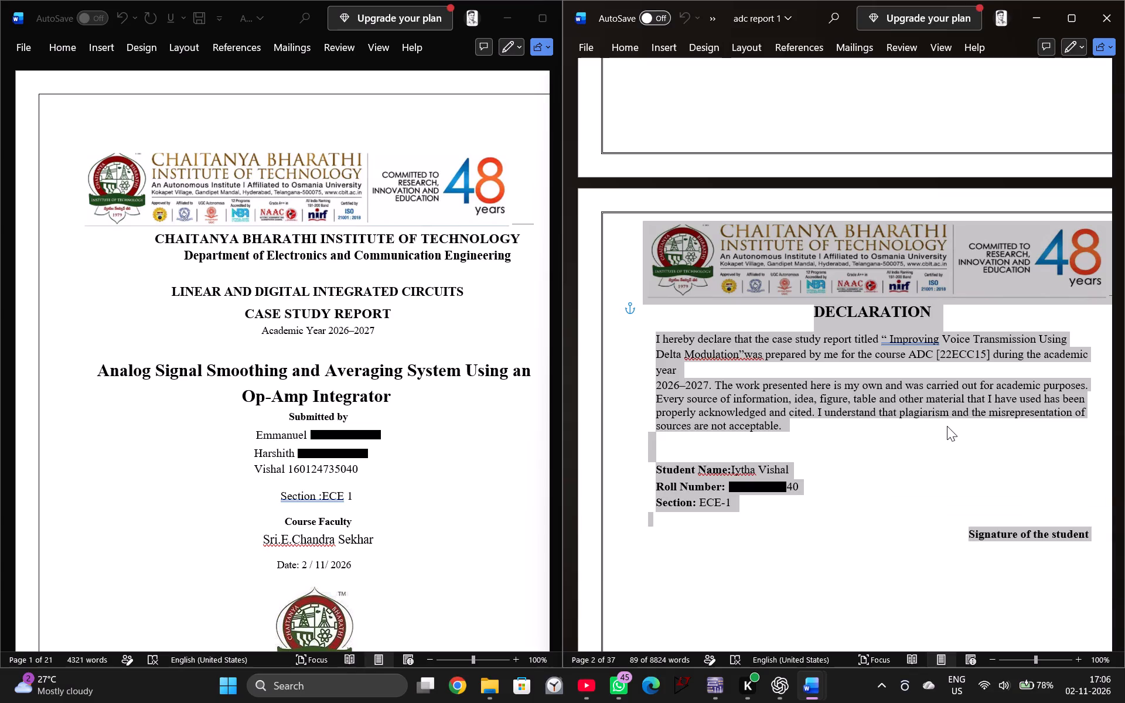
{"action": "key", "text": "ctrl+c"}
{"action": "left_click", "coordinate": [915, 446]}
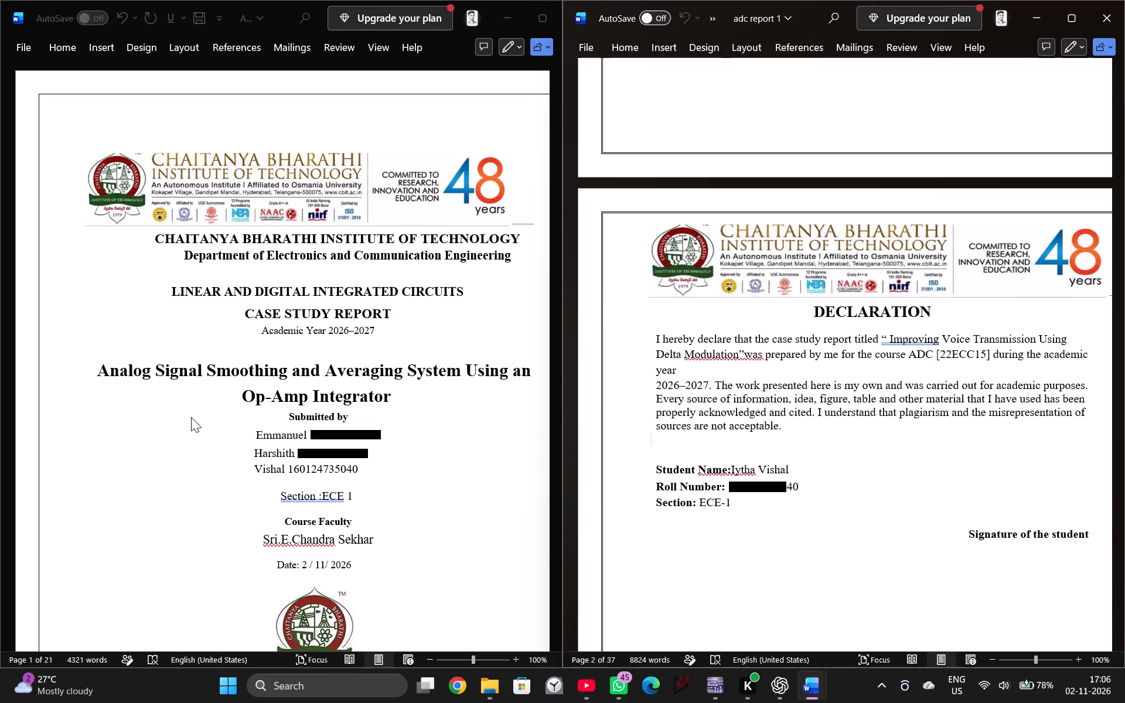
{"action": "scroll", "coordinate": [200, 455], "scroll_direction": "down", "scroll_amount": 19}
{"action": "left_click", "coordinate": [191, 356]}
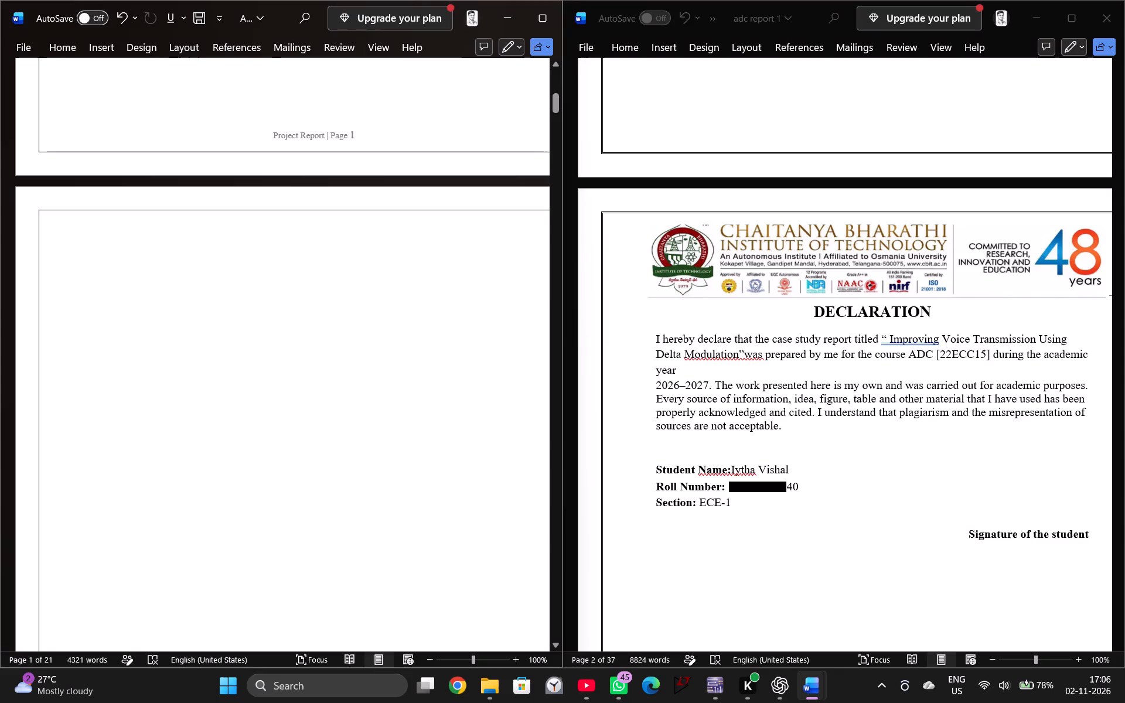
{"action": "left_click", "coordinate": [247, 363]}
{"action": "key", "text": "ctrl+v"}
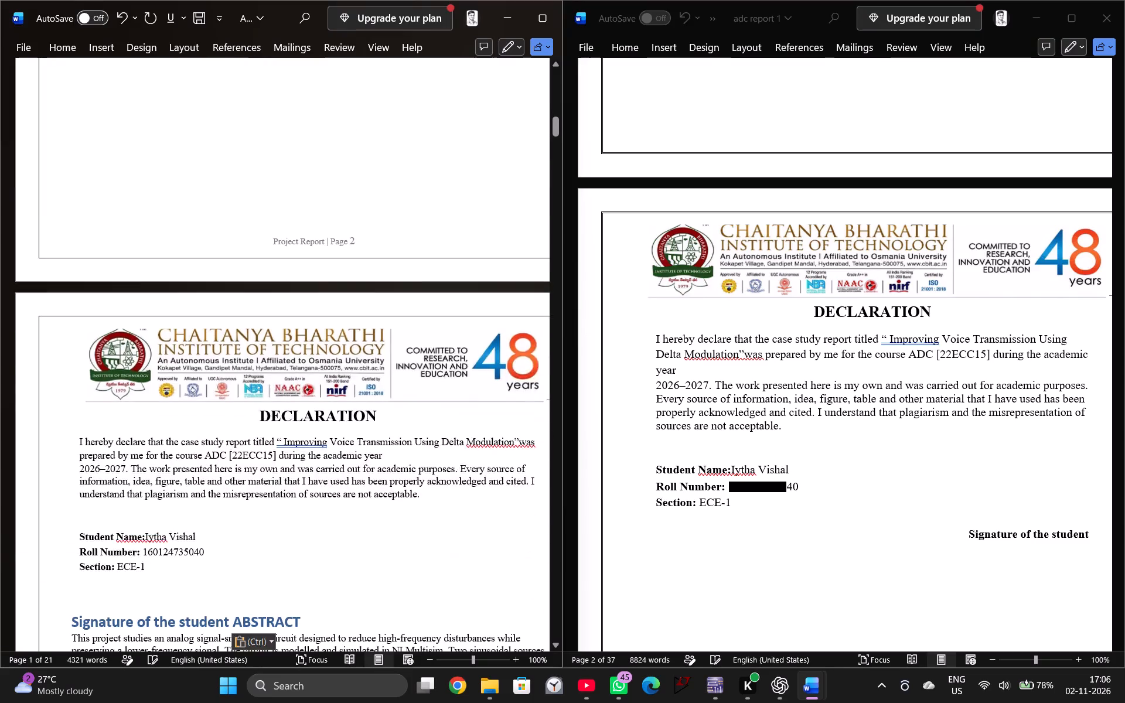
Maximise the case study window and show its page thumbnails in the Navigation pane.
{"action": "scroll", "coordinate": [270, 418], "scroll_direction": "up", "scroll_amount": 20}
{"action": "scroll", "coordinate": [270, 418], "scroll_direction": "up", "scroll_amount": 5}
{"action": "left_click", "coordinate": [231, 450]}
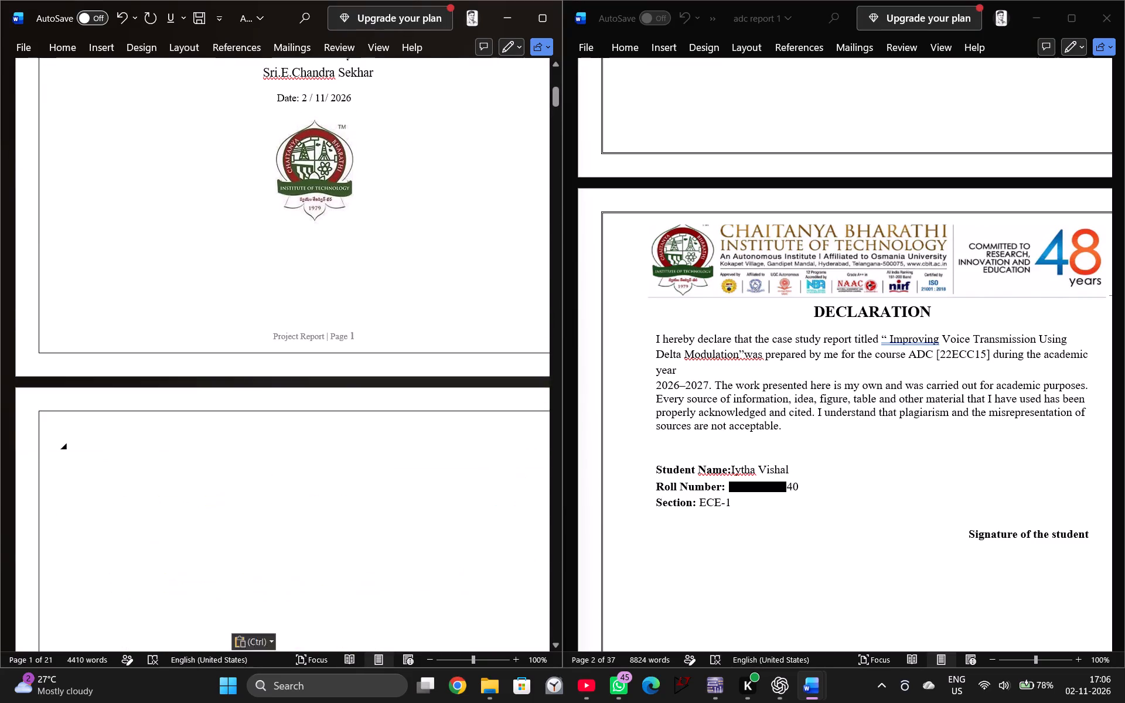
{"action": "scroll", "coordinate": [265, 470], "scroll_direction": "up", "scroll_amount": 1}
{"action": "scroll", "coordinate": [265, 479], "scroll_direction": "down", "scroll_amount": 20}
{"action": "scroll", "coordinate": [265, 479], "scroll_direction": "down", "scroll_amount": 6}
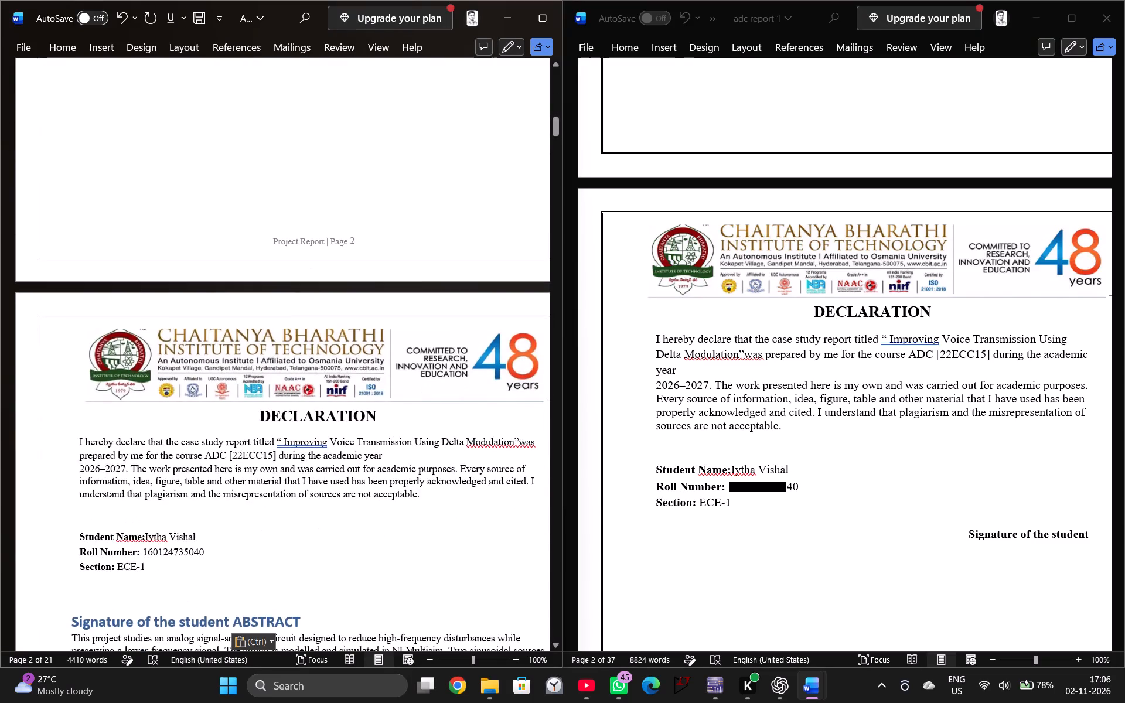
{"action": "scroll", "coordinate": [180, 178], "scroll_direction": "up", "scroll_amount": 6}
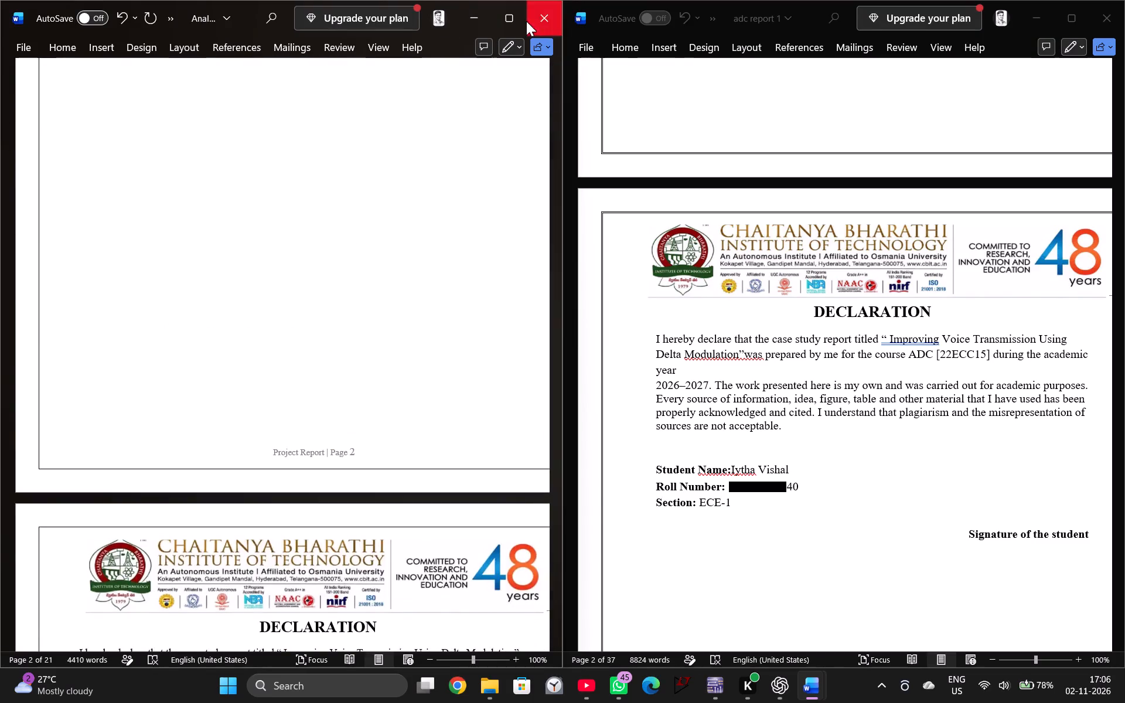
{"action": "left_click", "coordinate": [506, 15]}
{"action": "left_click", "coordinate": [57, 45]}
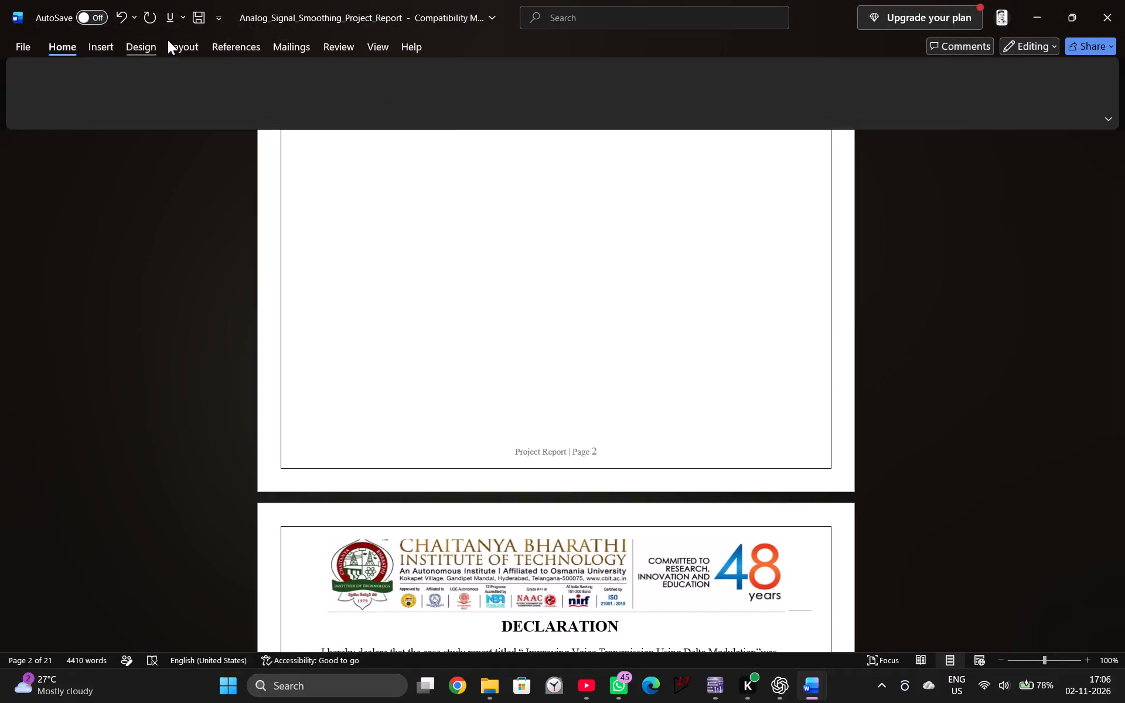
{"action": "left_click", "coordinate": [379, 45]}
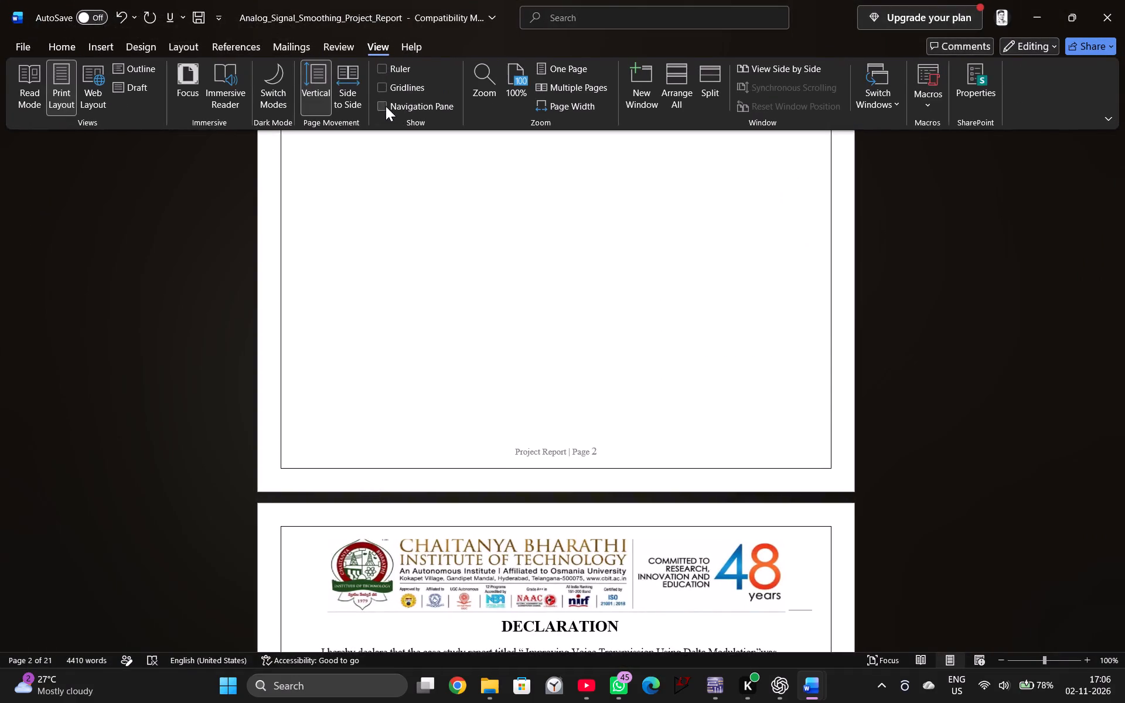
{"action": "left_click", "coordinate": [386, 106]}
{"action": "left_click", "coordinate": [78, 131]}
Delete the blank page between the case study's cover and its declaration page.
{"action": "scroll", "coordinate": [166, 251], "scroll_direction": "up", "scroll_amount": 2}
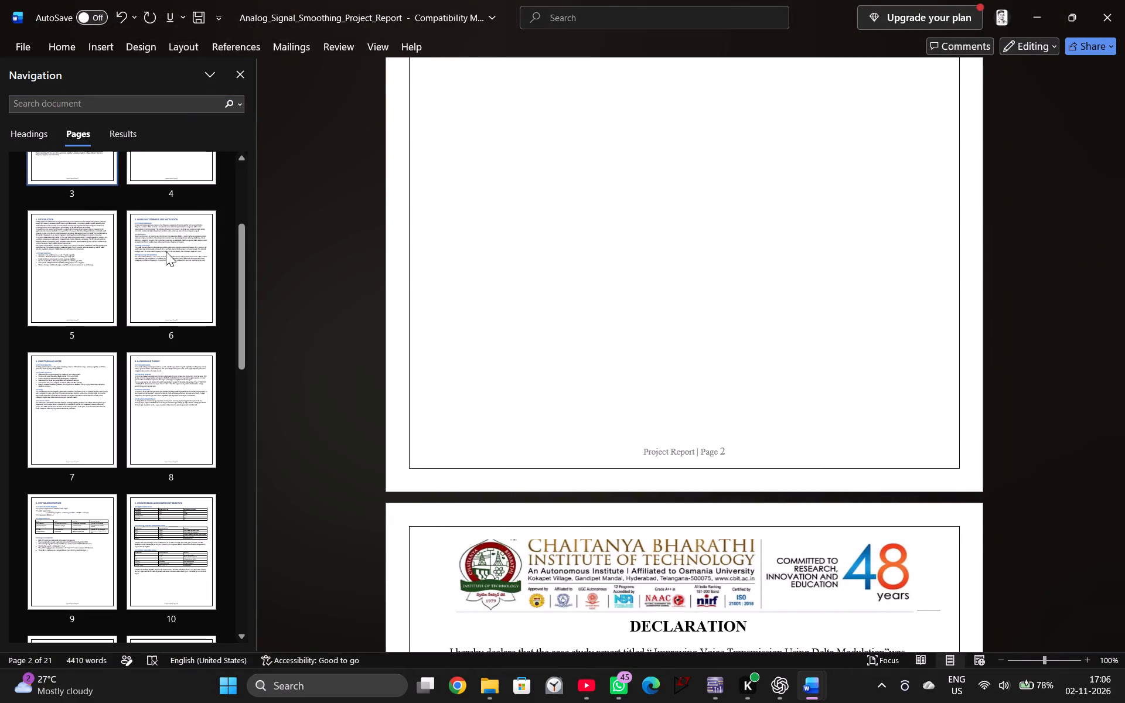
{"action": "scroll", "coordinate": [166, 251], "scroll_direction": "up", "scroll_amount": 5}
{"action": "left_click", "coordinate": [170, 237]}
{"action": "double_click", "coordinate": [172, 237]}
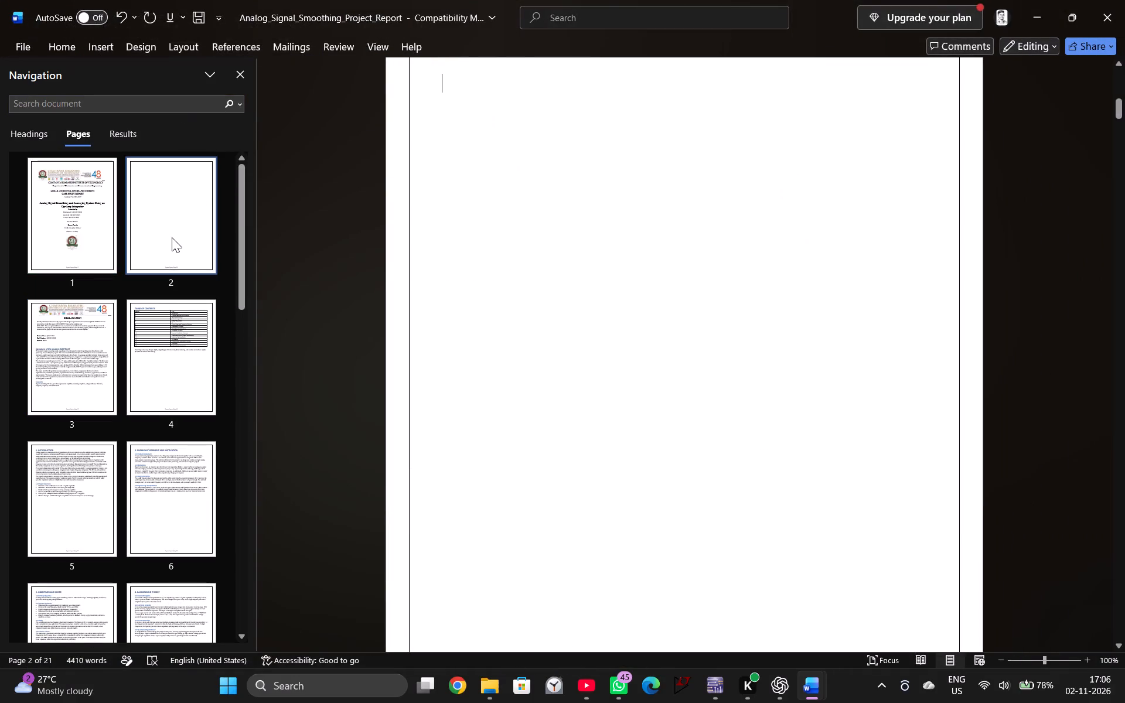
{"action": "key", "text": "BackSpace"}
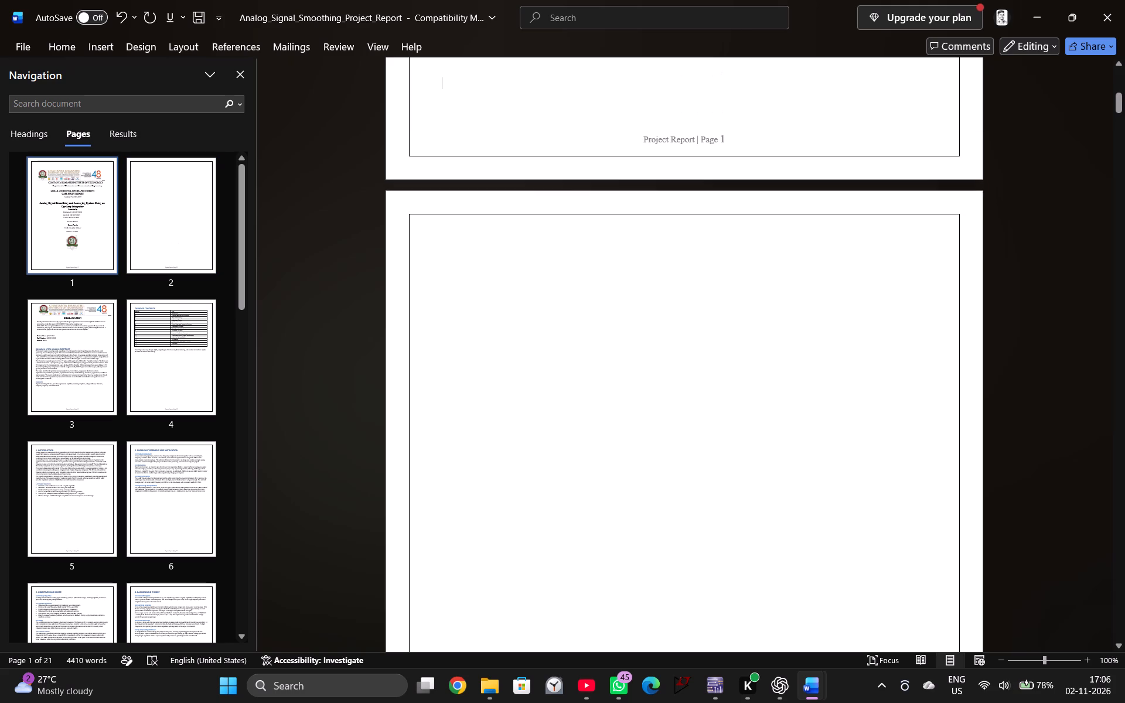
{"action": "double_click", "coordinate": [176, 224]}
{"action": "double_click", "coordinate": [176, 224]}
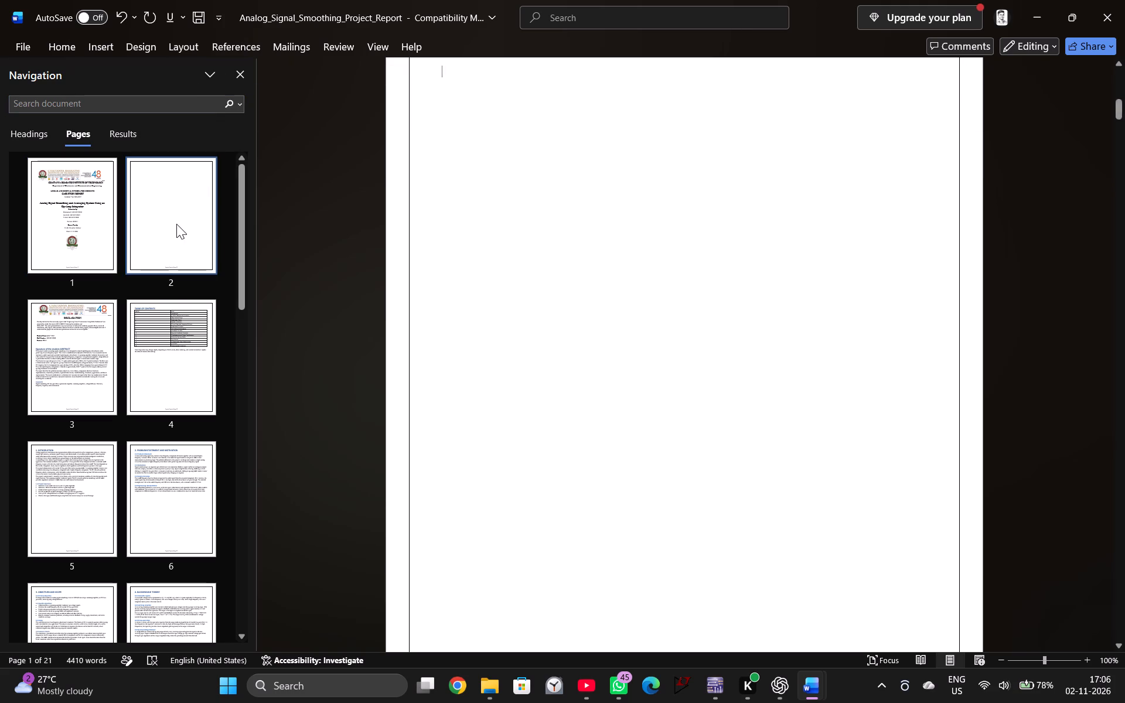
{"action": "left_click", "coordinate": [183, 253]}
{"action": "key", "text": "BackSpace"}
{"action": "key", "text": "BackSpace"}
Add blank lines below the declaration's Section line until the merged signature and ABSTRACT heading starts on the following page.
{"action": "scroll", "coordinate": [390, 272], "scroll_direction": "up", "scroll_amount": 13}
{"action": "scroll", "coordinate": [472, 259], "scroll_direction": "up", "scroll_amount": 4}
{"action": "scroll", "coordinate": [478, 268], "scroll_direction": "down", "scroll_amount": 17}
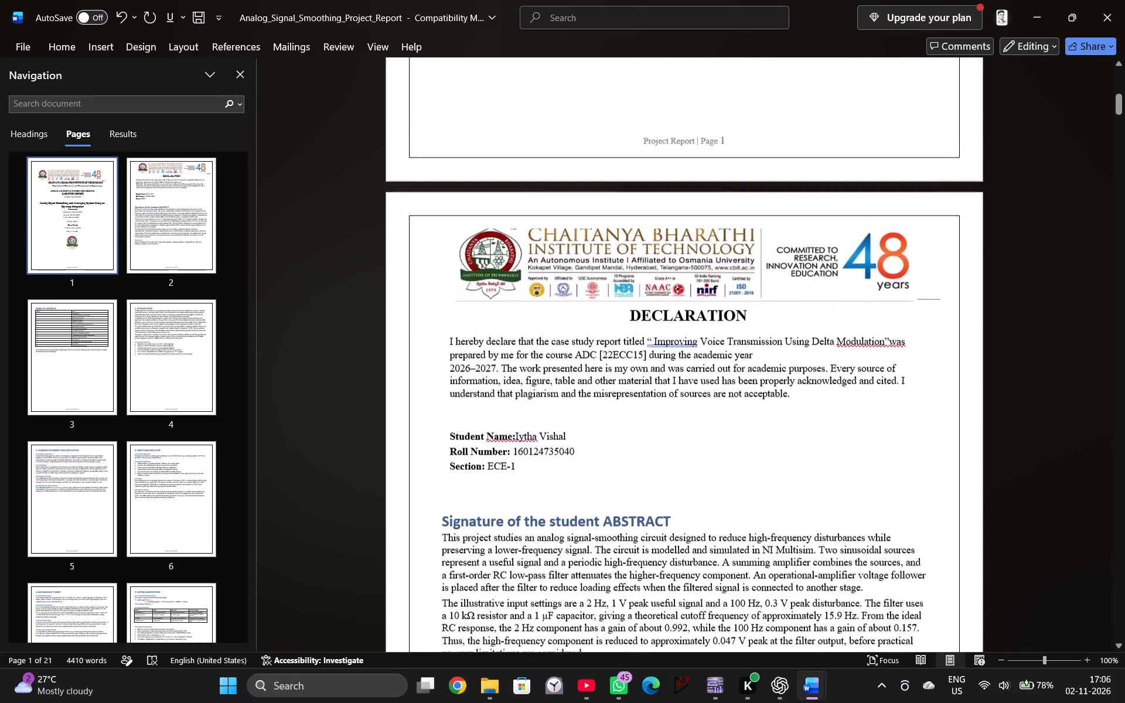
{"action": "scroll", "coordinate": [487, 284], "scroll_direction": "down", "scroll_amount": 2}
{"action": "left_click", "coordinate": [552, 397]}
{"action": "left_click", "coordinate": [745, 383]}
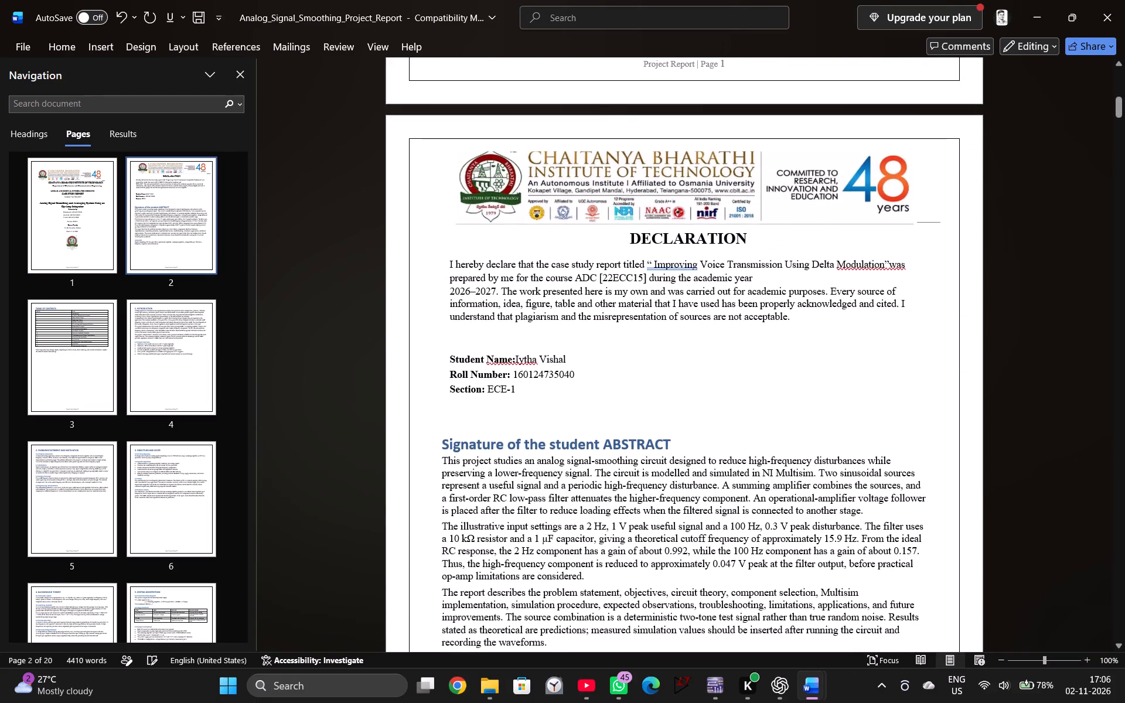
{"action": "left_click", "coordinate": [585, 407]}
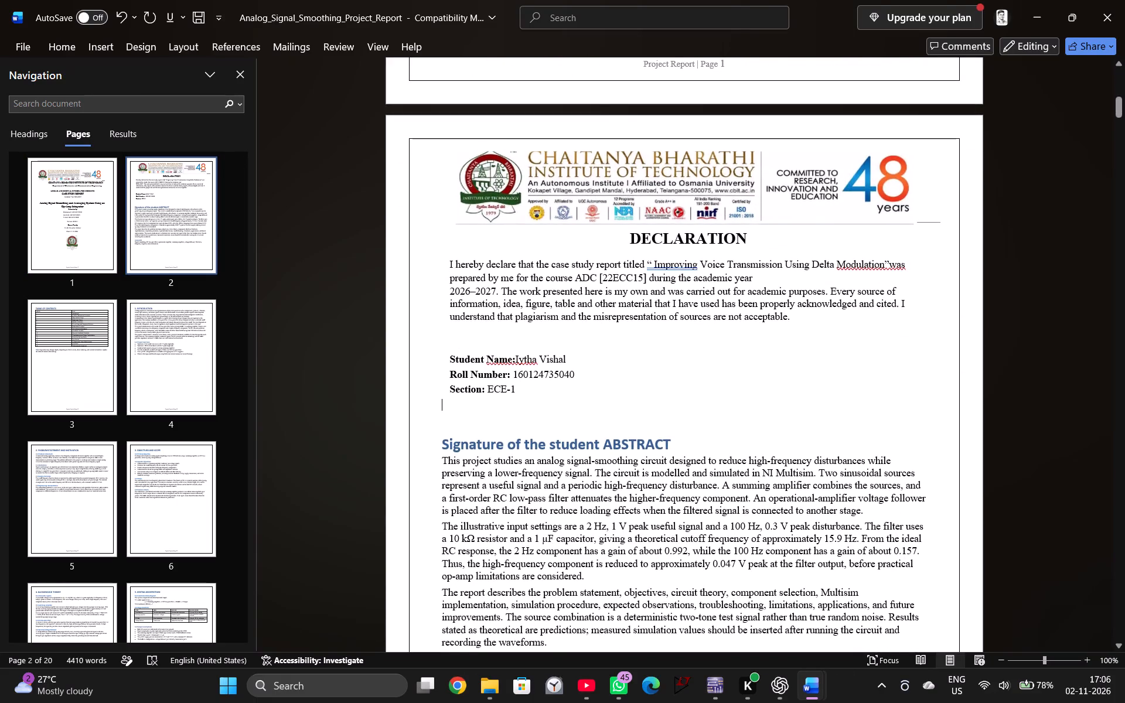
{"action": "key", "text": "Return"}
{"action": "key", "text": "Return"}
{"action": "key", "text": "Return"}
{"action": "key", "text": "Return"}
{"action": "key", "text": "Return"}
{"action": "key", "text": "Return"}
{"action": "key", "text": "Return"}
{"action": "key", "text": "Return"}
{"action": "key", "text": "Return"}
{"action": "key", "text": "Return"}
{"action": "key", "text": "Return"}
{"action": "key", "text": "Return"}
{"action": "key", "text": "Return"}
{"action": "key", "text": "Return"}
{"action": "key", "text": "Return"}
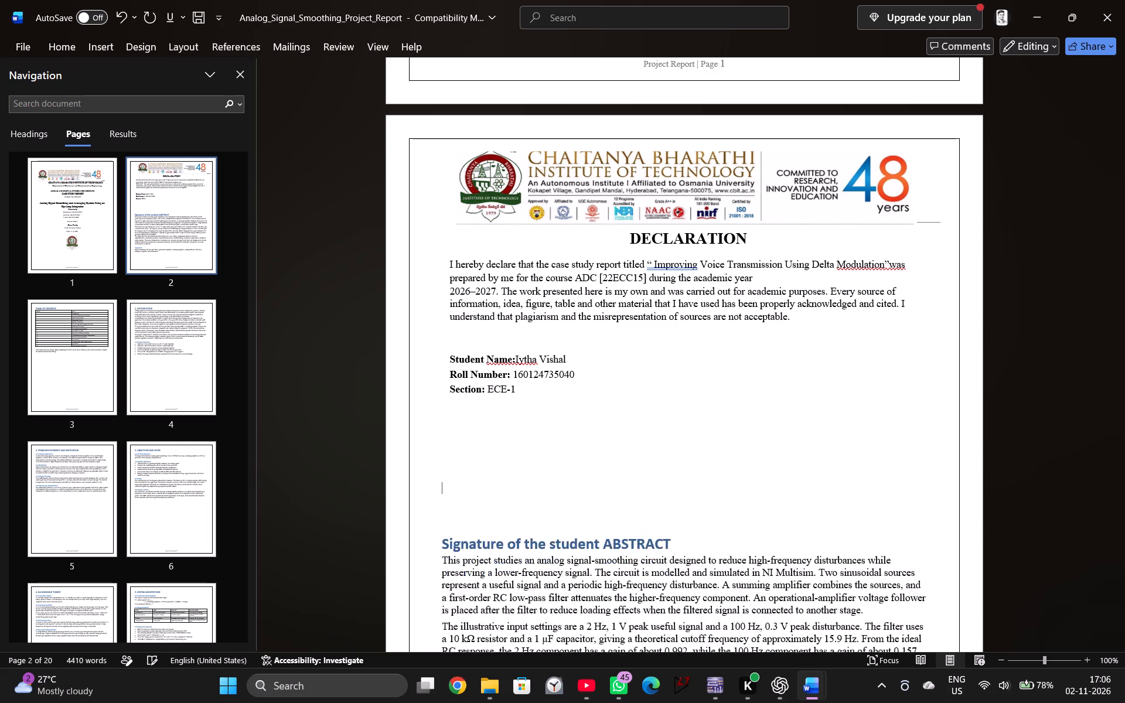
{"action": "key", "text": "Return"}
{"action": "key", "text": "Return"}
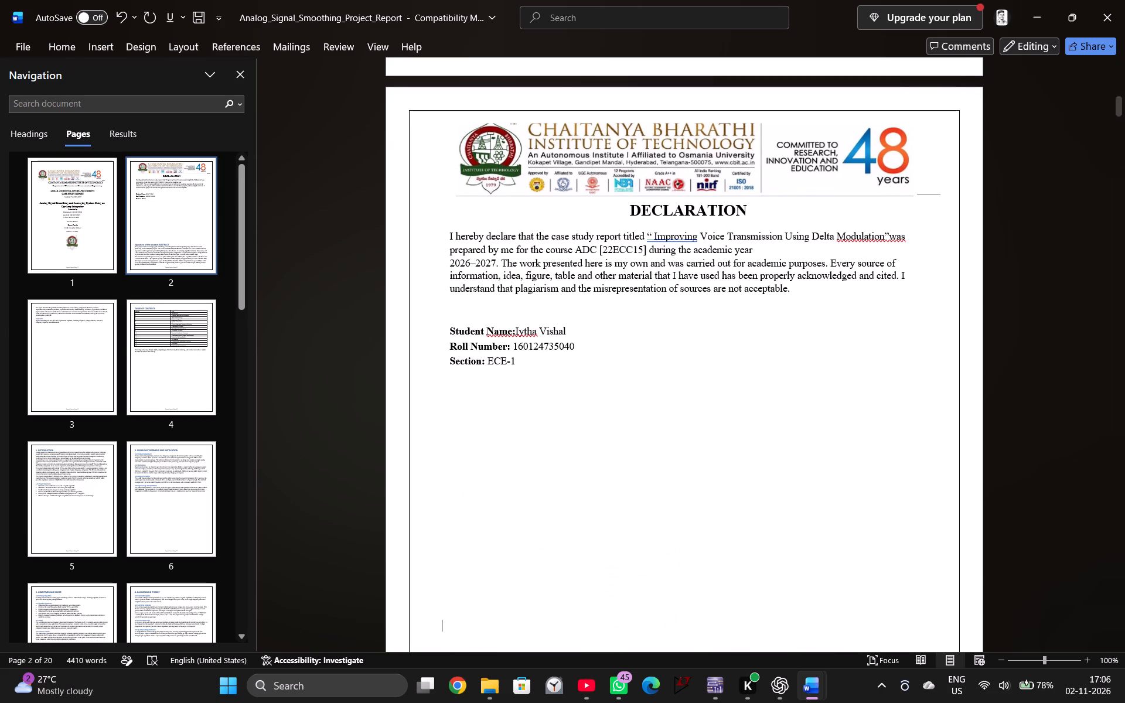
{"action": "scroll", "coordinate": [124, 360], "scroll_direction": "up", "scroll_amount": 4}
{"action": "key", "text": "Return"}
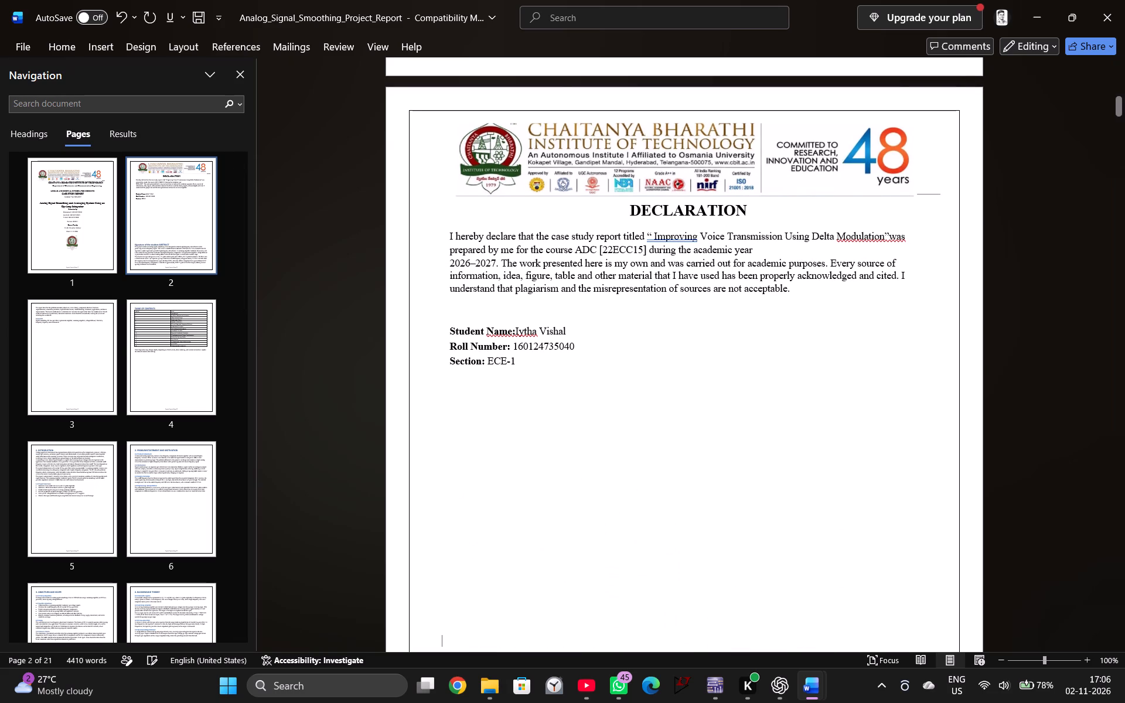
{"action": "key", "text": "Return"}
{"action": "key", "text": "Return"}
{"action": "key", "text": "Return"}
{"action": "key", "text": "Return"}
{"action": "key", "text": "Return"}
{"action": "key", "text": "Return"}
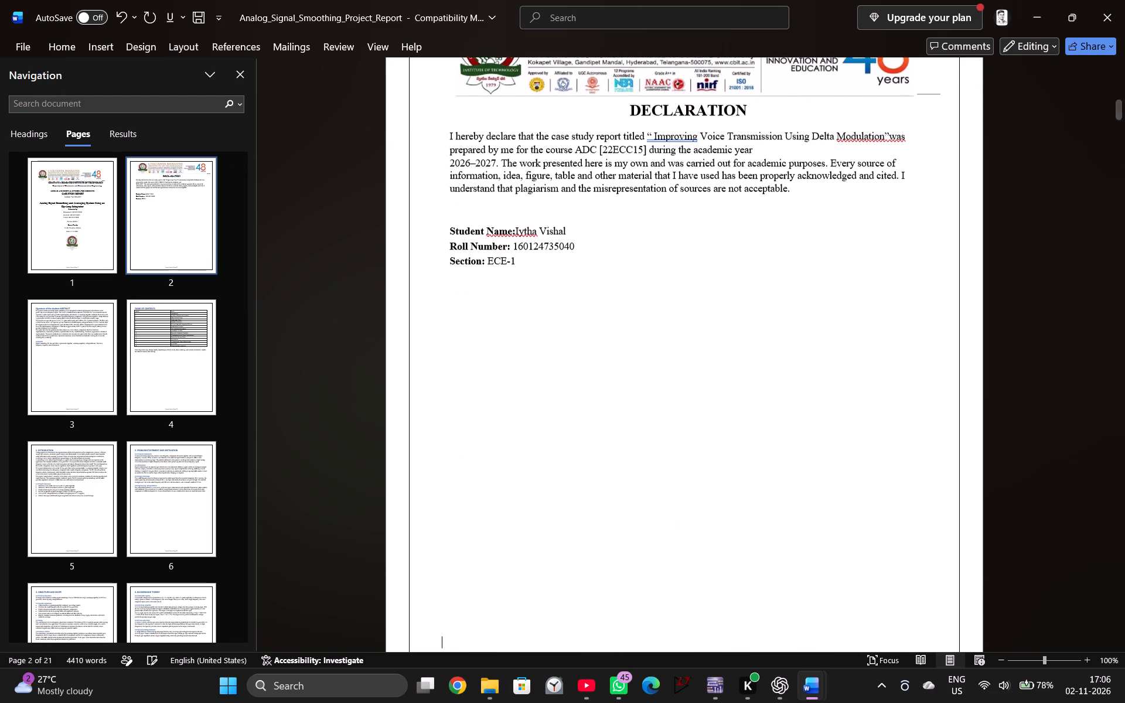
{"action": "key", "text": "Return"}
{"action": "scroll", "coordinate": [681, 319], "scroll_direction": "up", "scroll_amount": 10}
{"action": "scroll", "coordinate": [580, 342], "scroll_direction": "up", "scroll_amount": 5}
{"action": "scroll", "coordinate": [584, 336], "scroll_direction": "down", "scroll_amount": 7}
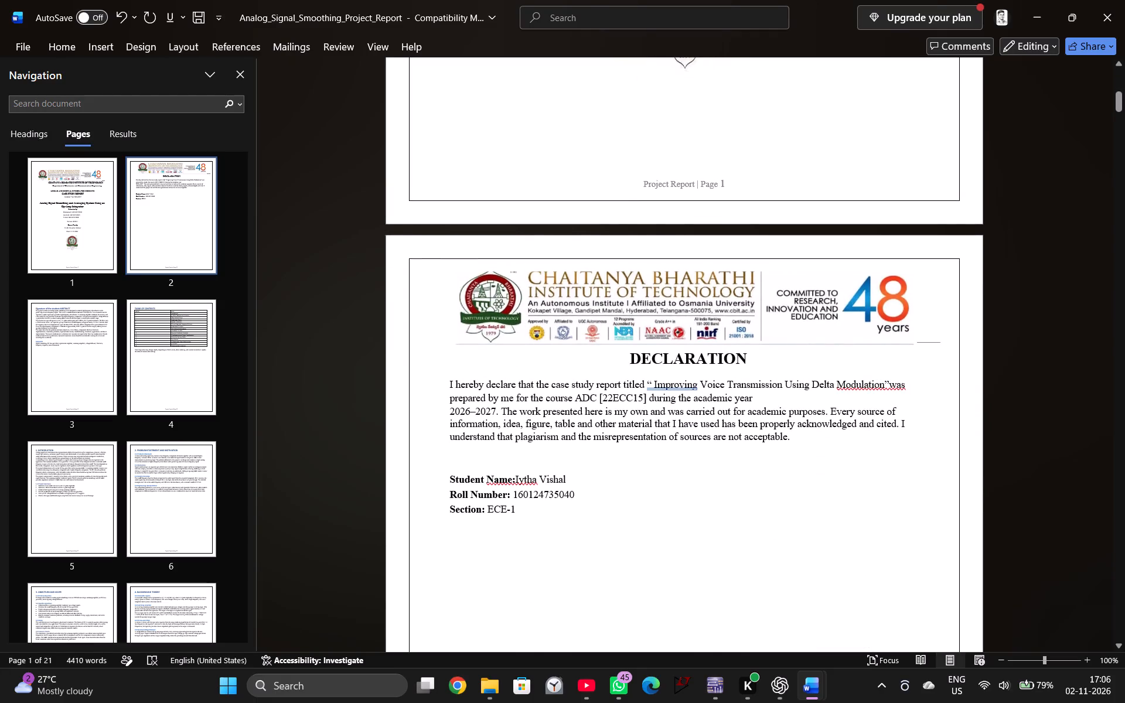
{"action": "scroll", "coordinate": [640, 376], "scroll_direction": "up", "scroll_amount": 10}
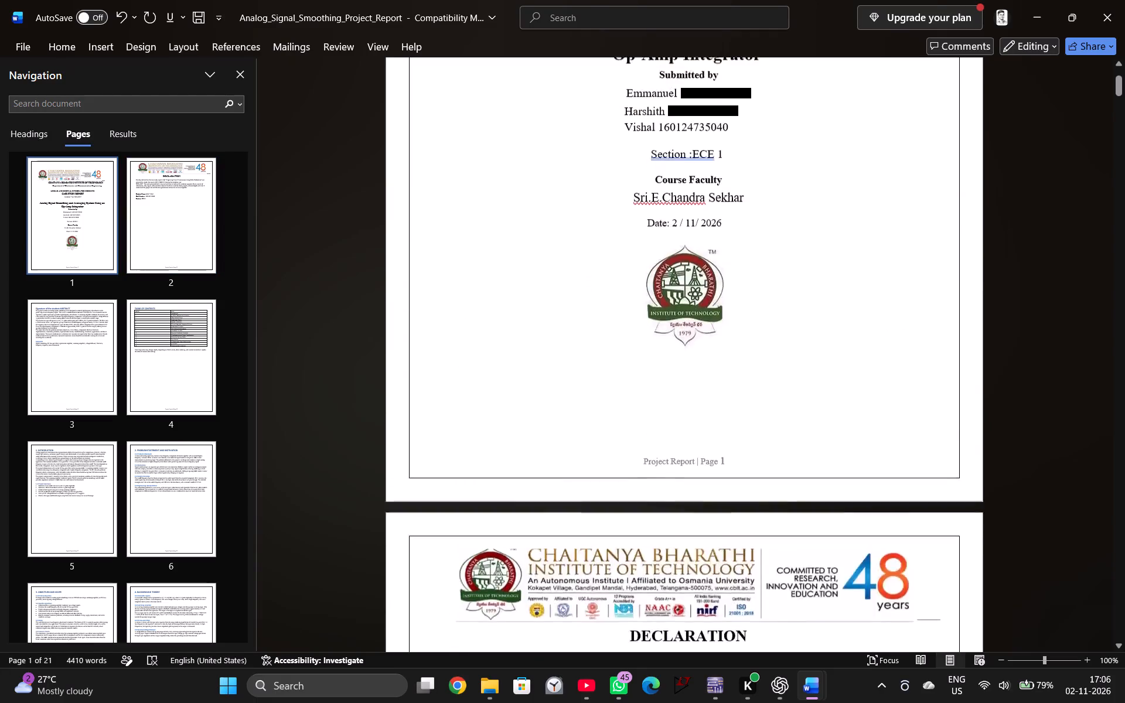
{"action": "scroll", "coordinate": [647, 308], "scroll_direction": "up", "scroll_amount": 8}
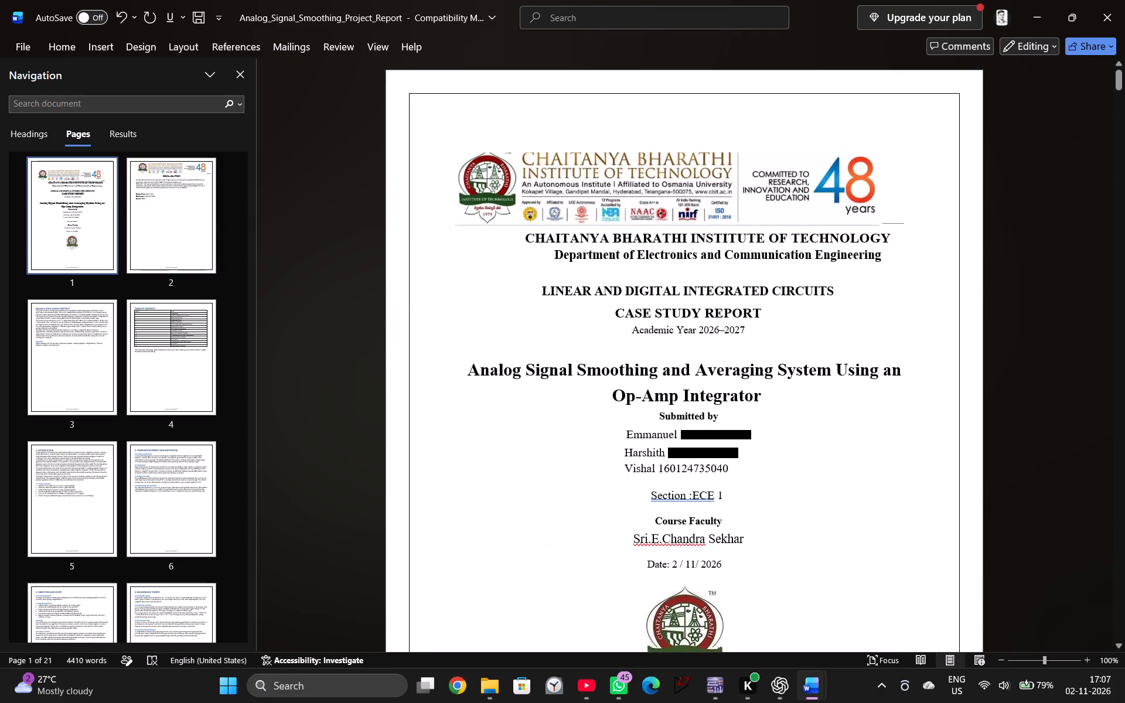
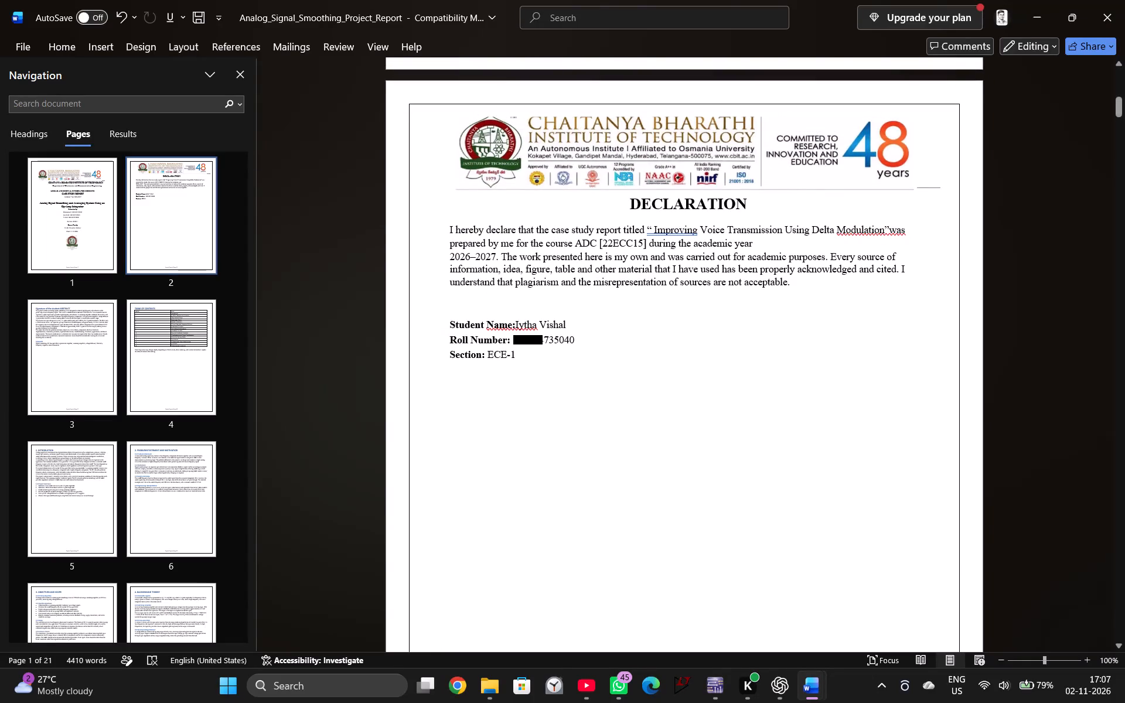
Replace the quoted delta modulation title in the declaration with the copied title "Analog Signal Smoothing and Averaging System Using an Op-Amp Integrato".
{"action": "left_click_drag", "start_coordinate": [647, 224], "coordinate": [894, 234]}
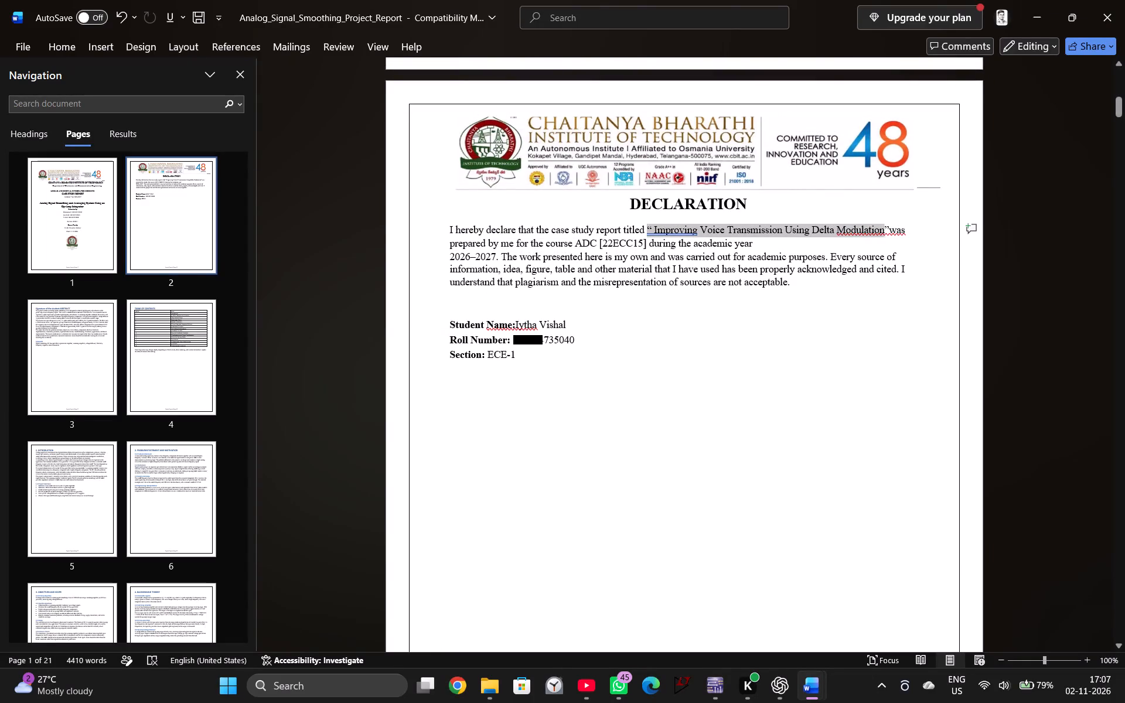
{"action": "left_click_drag", "start_coordinate": [894, 234], "coordinate": [887, 228]}
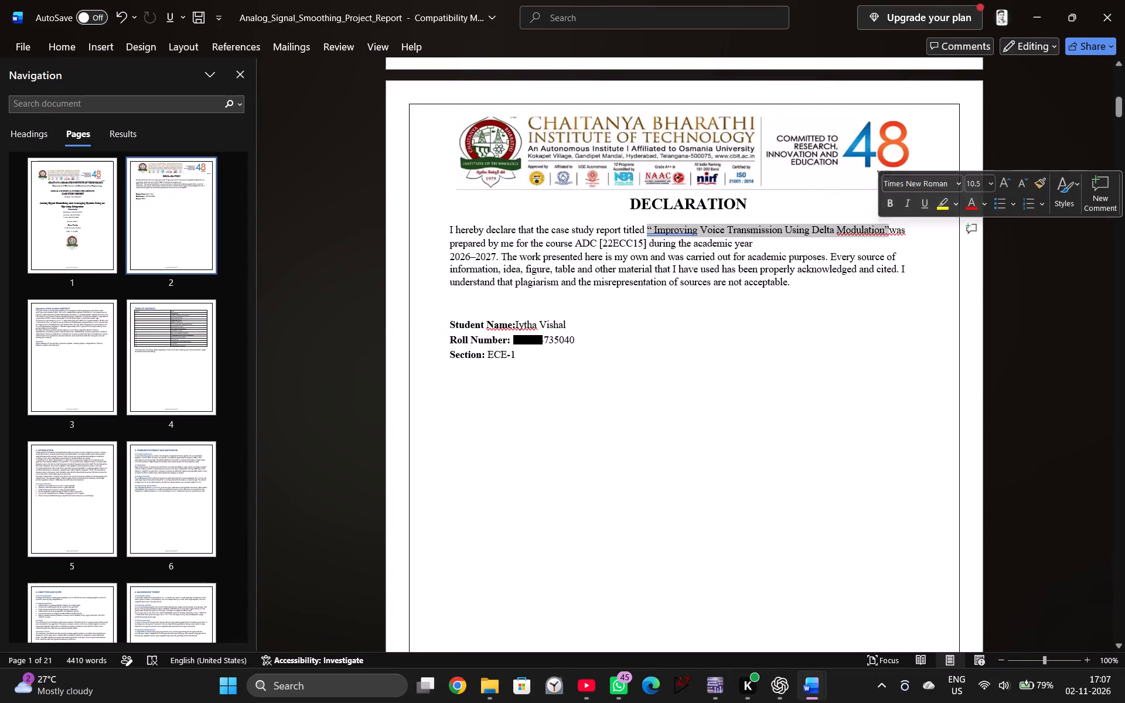
{"action": "key", "text": "ctrl+v"}
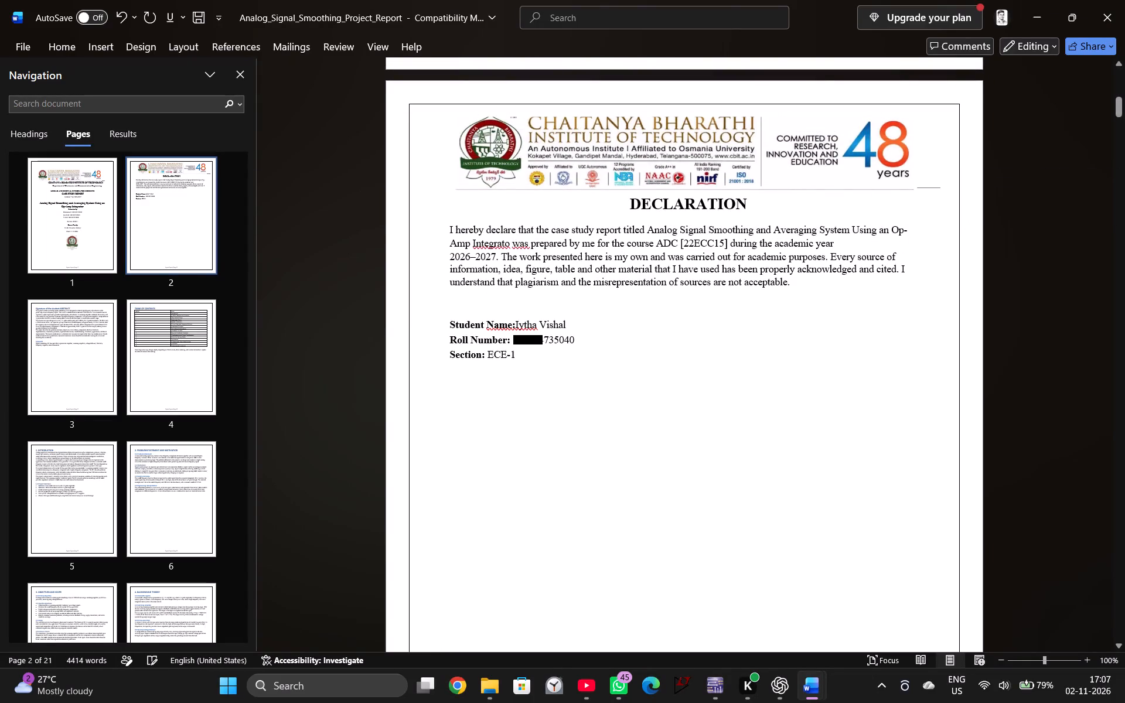
{"action": "key", "text": "space"}
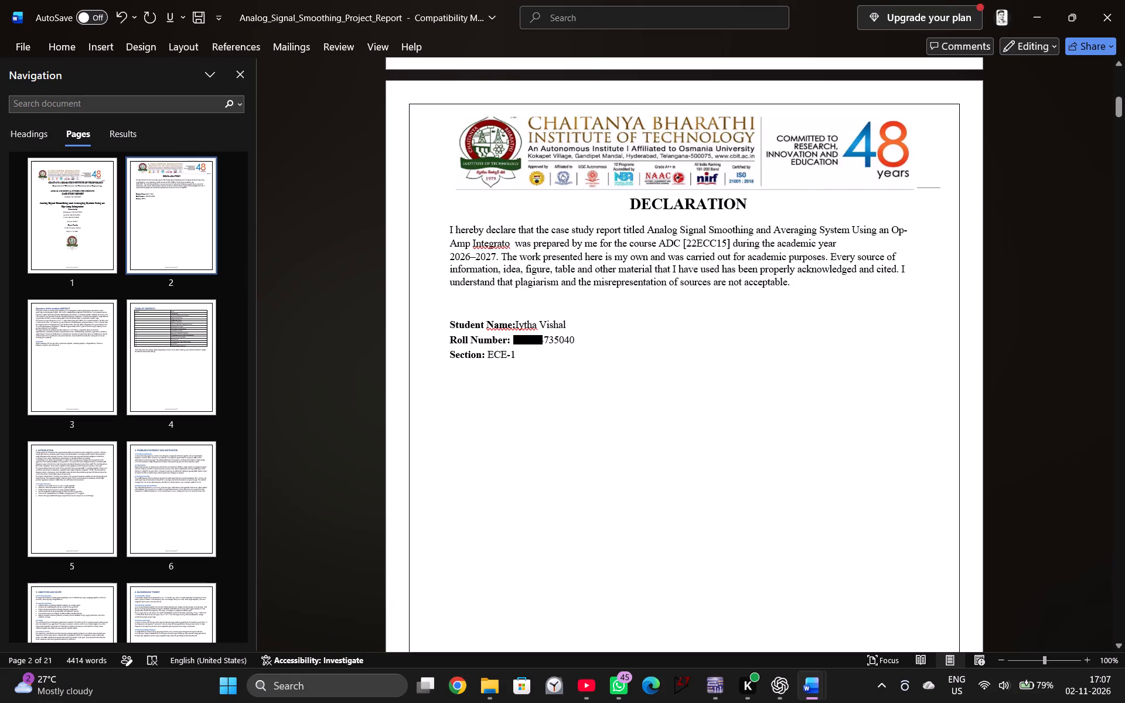
Delete the course name and code "ADC [22ECC15]" from the declaration's opening sentence.
{"action": "left_click", "coordinate": [727, 244]}
{"action": "key", "text": "Right"}
{"action": "key", "text": "BackSpace"}
{"action": "key", "text": "BackSpace"}
{"action": "key", "text": "BackSpace"}
{"action": "key", "text": "BackSpace"}
{"action": "key", "text": "BackSpace"}
{"action": "key", "text": "BackSpace"}
{"action": "key", "text": "BackSpace"}
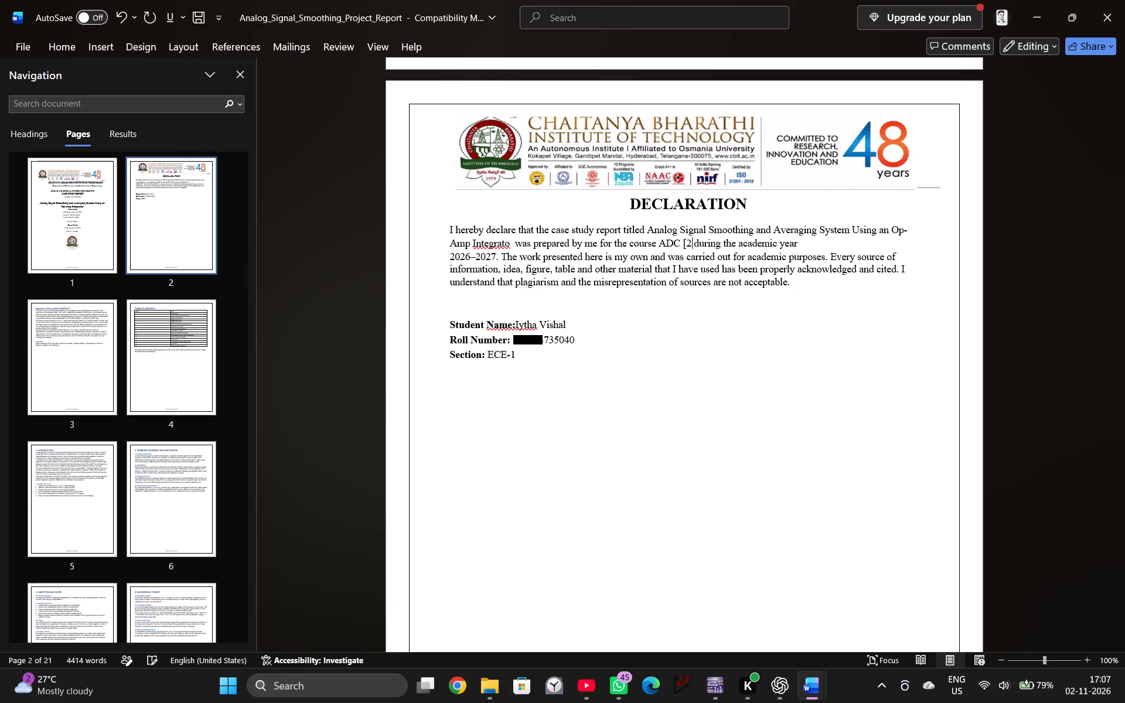
{"action": "key", "text": "BackSpace"}
{"action": "key", "text": "BackSpace"}
{"action": "key", "text": "BackSpace"}
{"action": "key", "text": "BackSpace"}
{"action": "key", "text": "BackSpace"}
{"action": "key", "text": "BackSpace"}
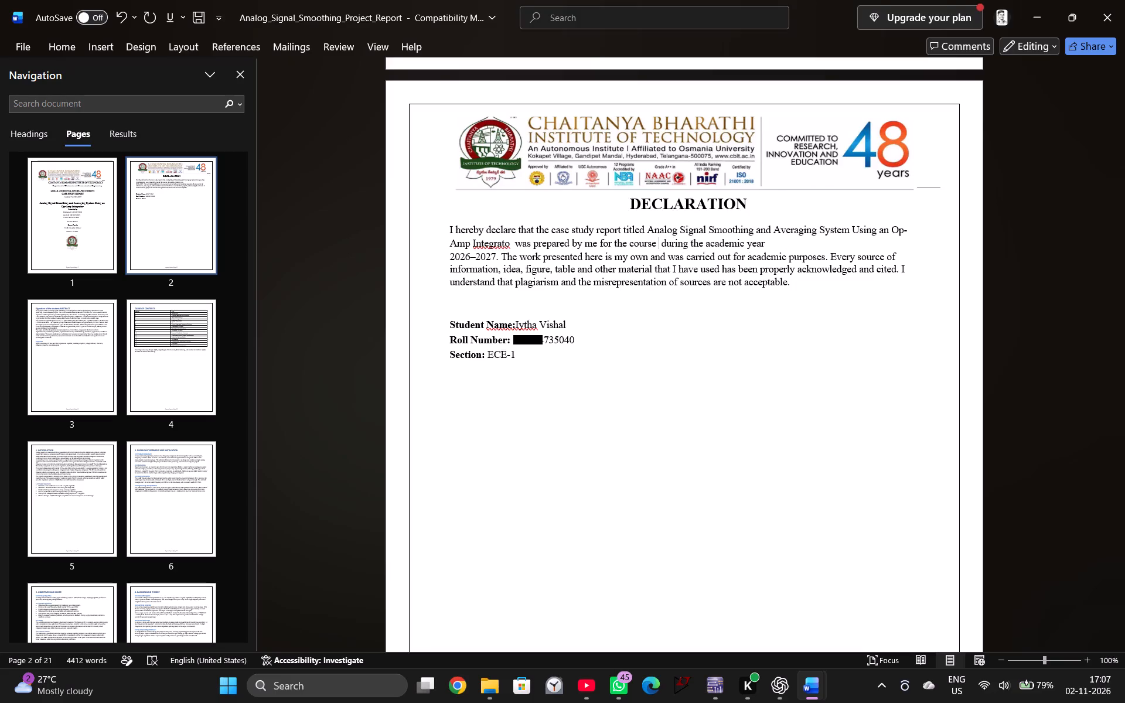
Enter LDIC as the course name in the declaration's opening sentence.
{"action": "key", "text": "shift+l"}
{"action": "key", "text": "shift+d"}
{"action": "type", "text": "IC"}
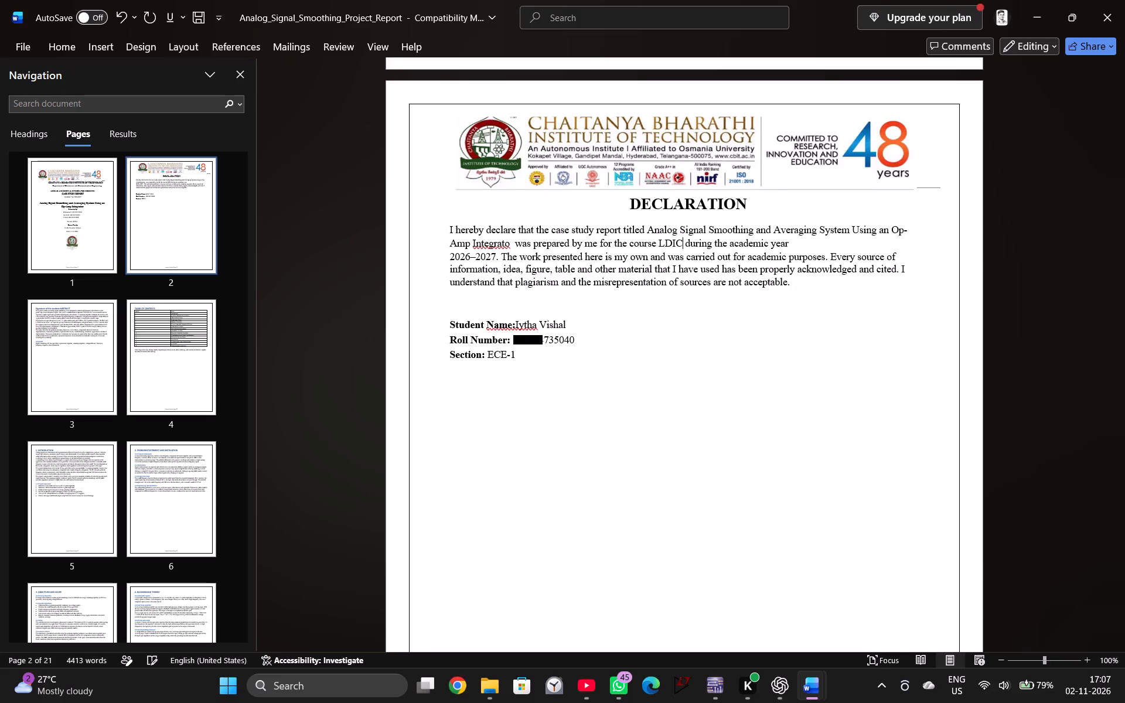
Delete the Student Name, Roll Number and Section lines below the declaration paragraph.
{"action": "scroll", "coordinate": [692, 501], "scroll_direction": "up", "scroll_amount": 2}
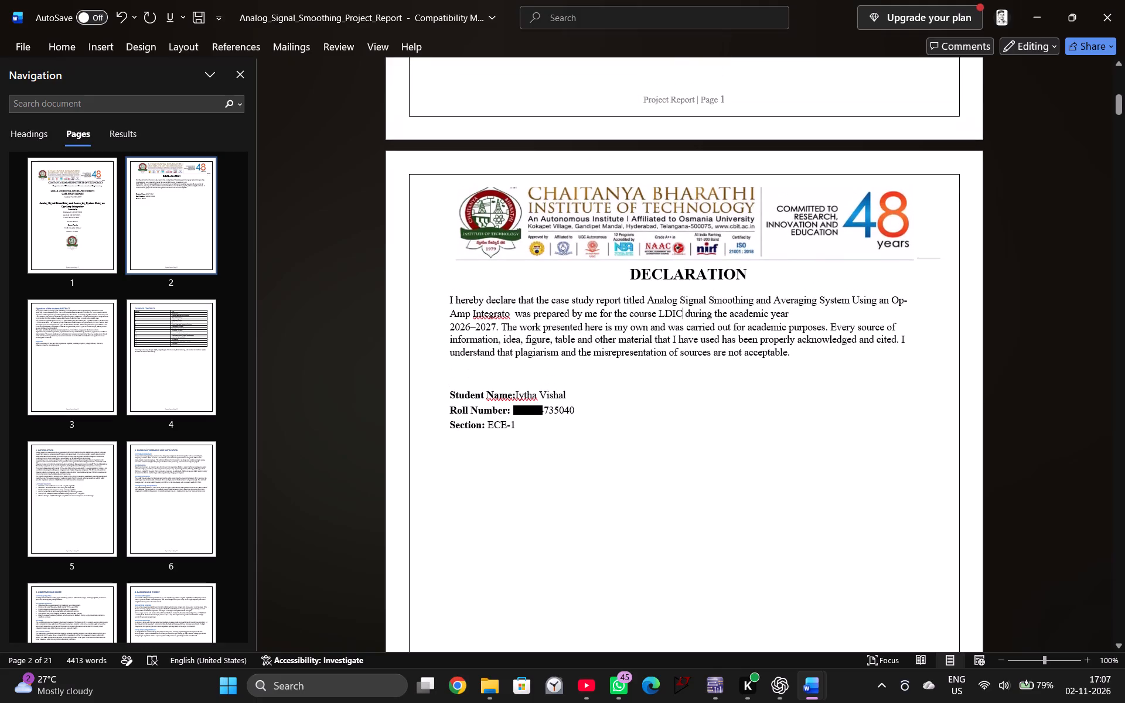
{"action": "left_click_drag", "start_coordinate": [446, 391], "coordinate": [542, 434]}
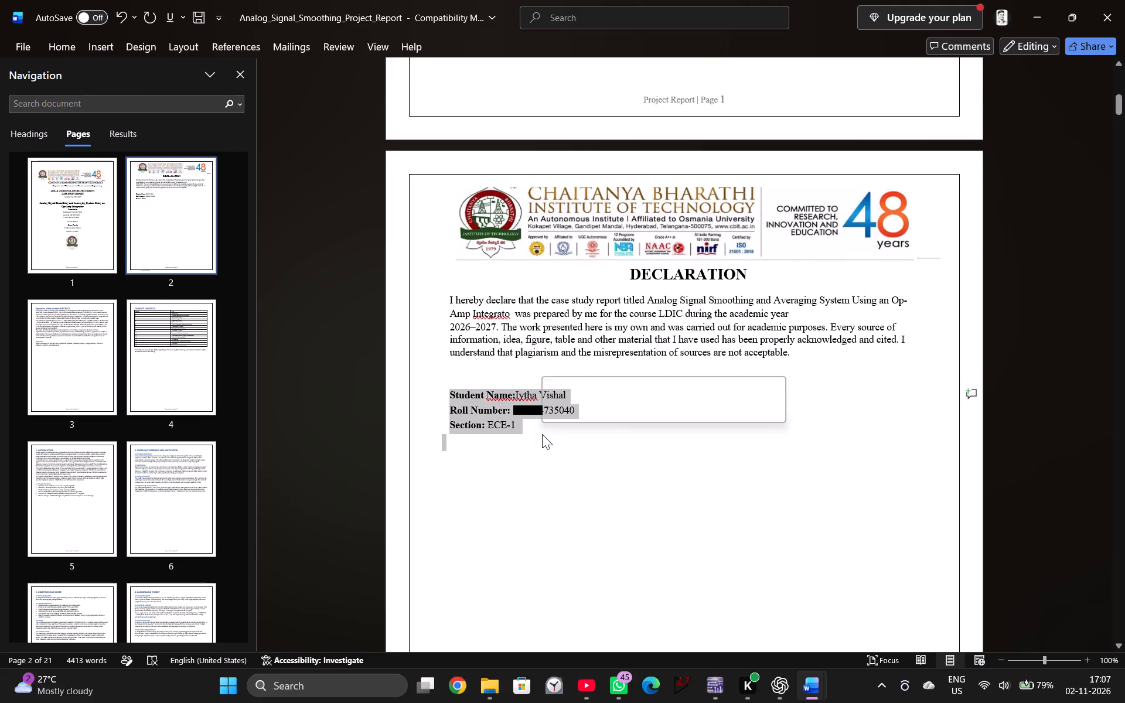
{"action": "key", "text": "BackSpace"}
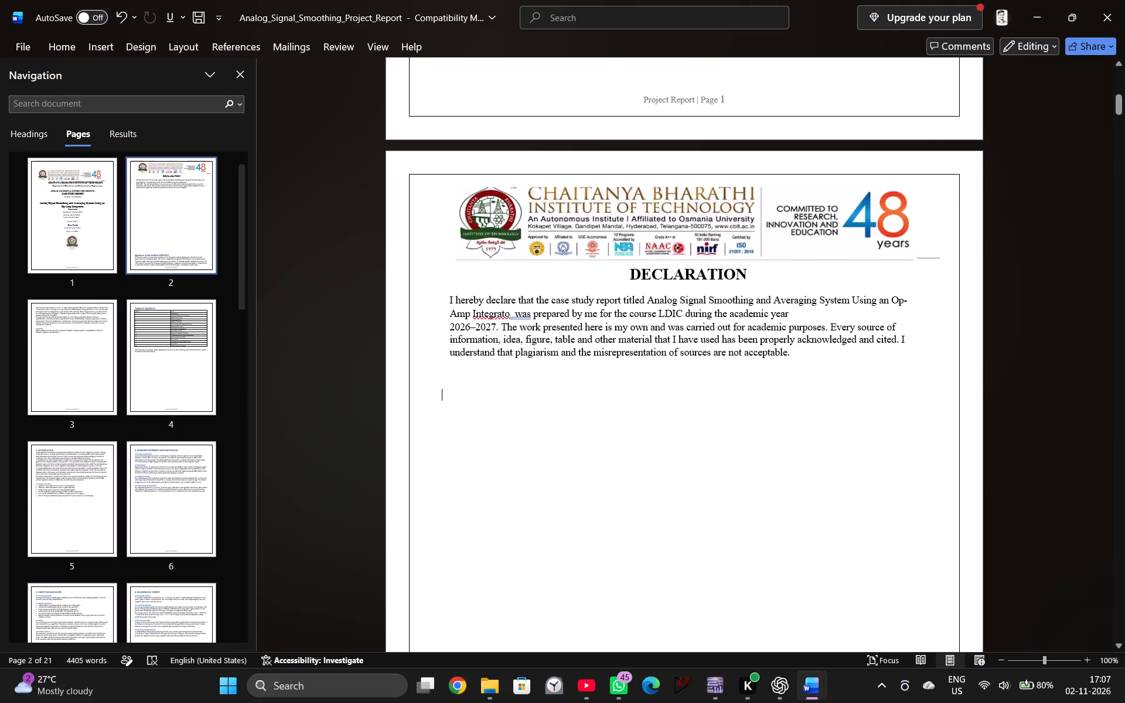
Go to the report's table of contents page and arrange the report side by side with the WhatsApp chat.
{"action": "scroll", "coordinate": [652, 407], "scroll_direction": "up", "scroll_amount": 4}
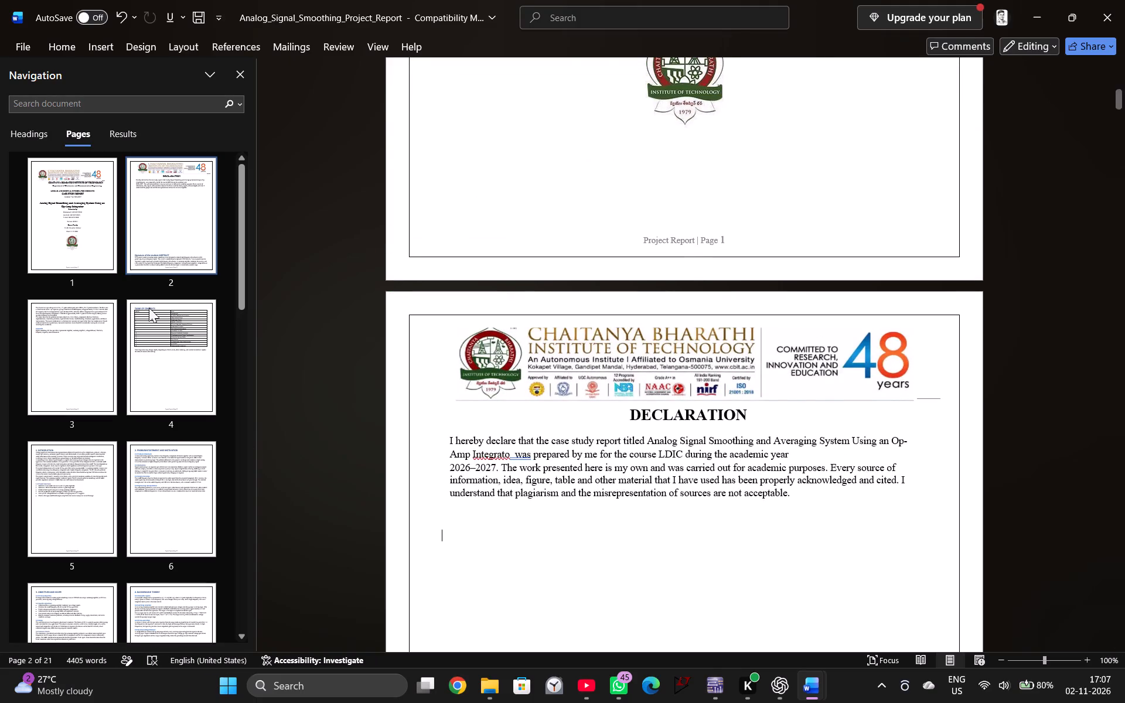
{"action": "left_click", "coordinate": [139, 349]}
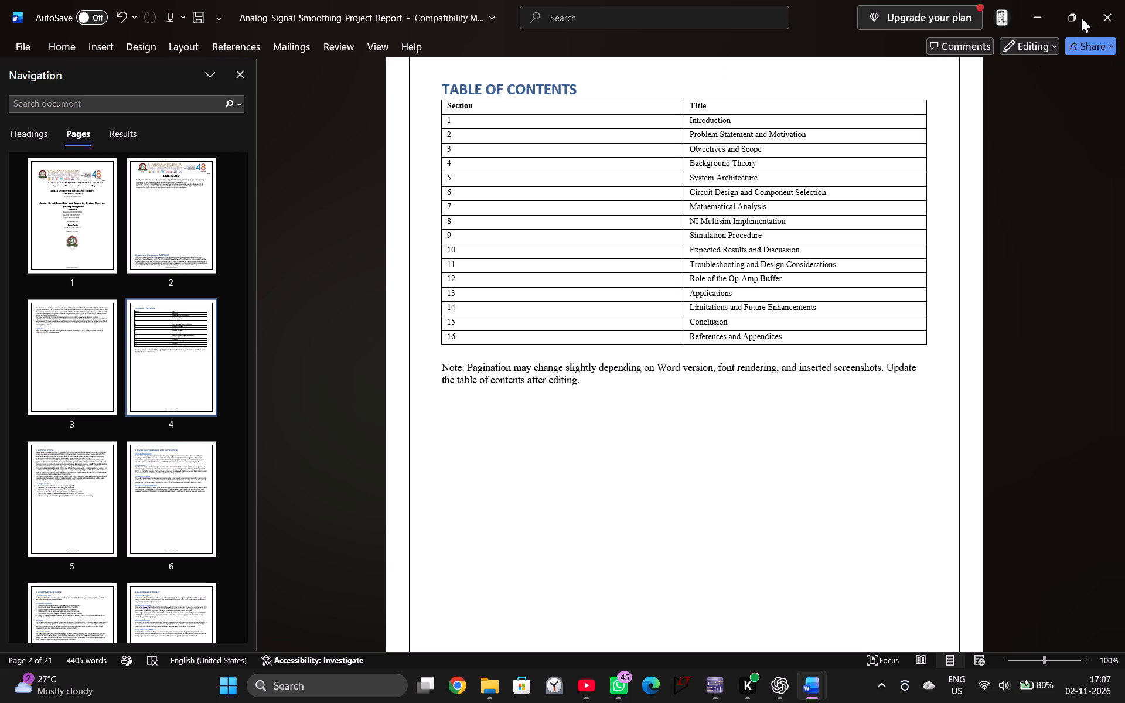
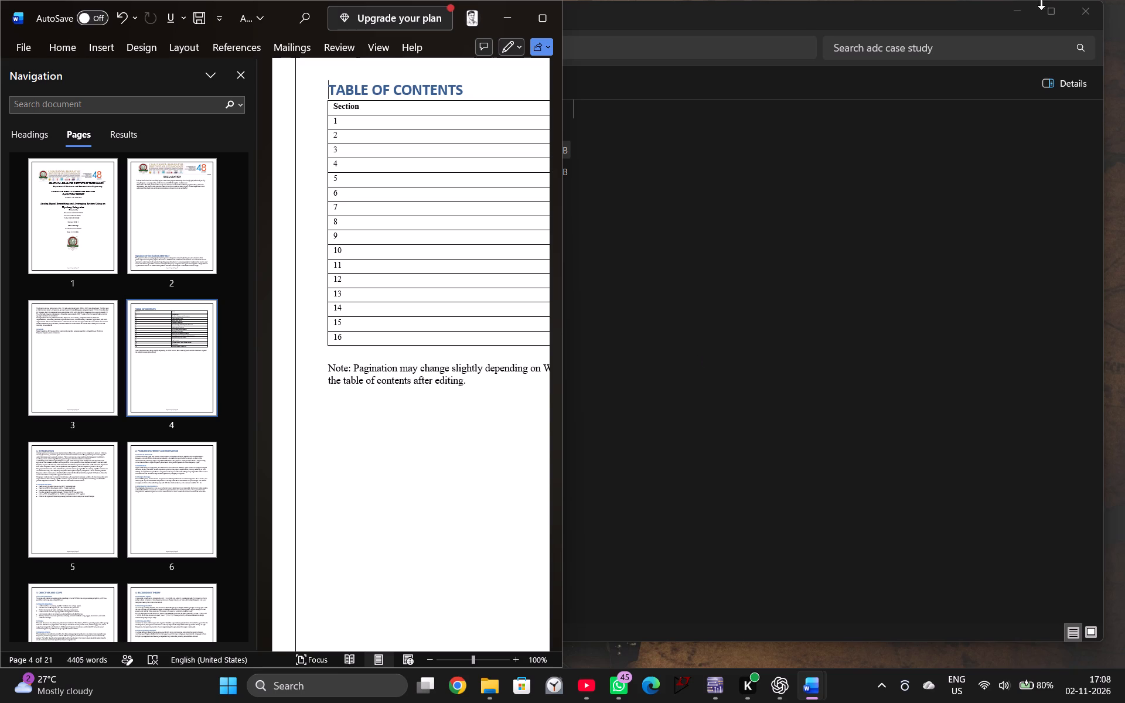
{"action": "left_click", "coordinate": [1018, 14]}
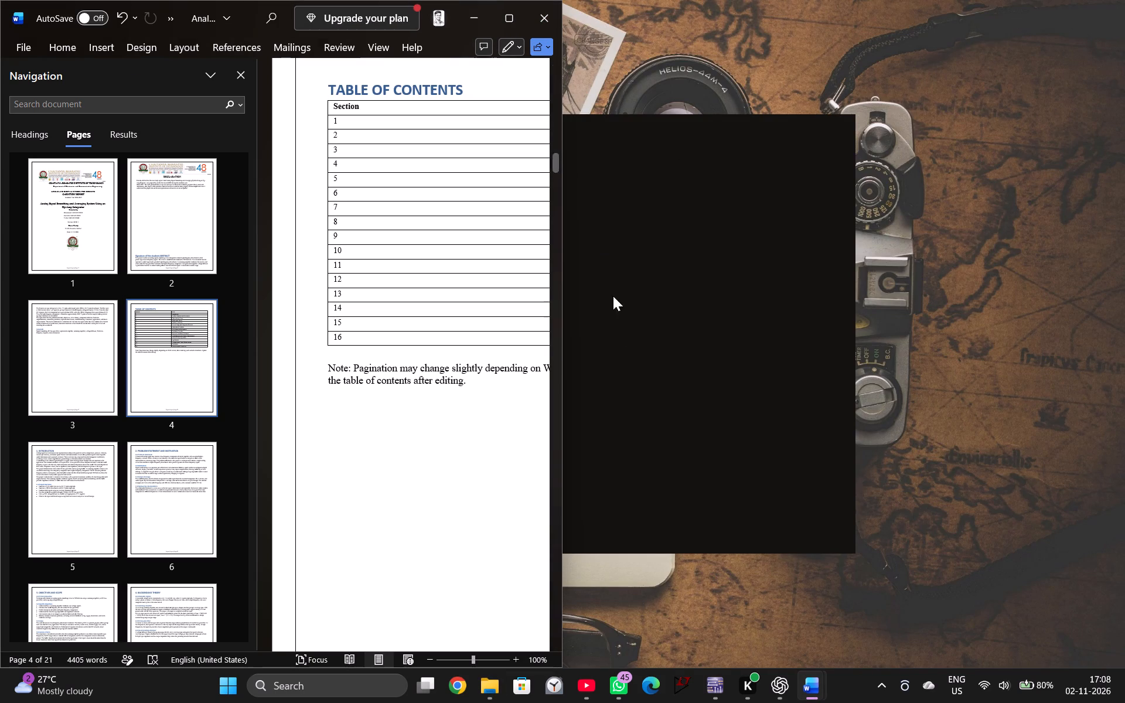
Switch to File Explorer and open the CAMP CASE STUDY folder in Downloads.
{"action": "left_click", "coordinate": [485, 687]}
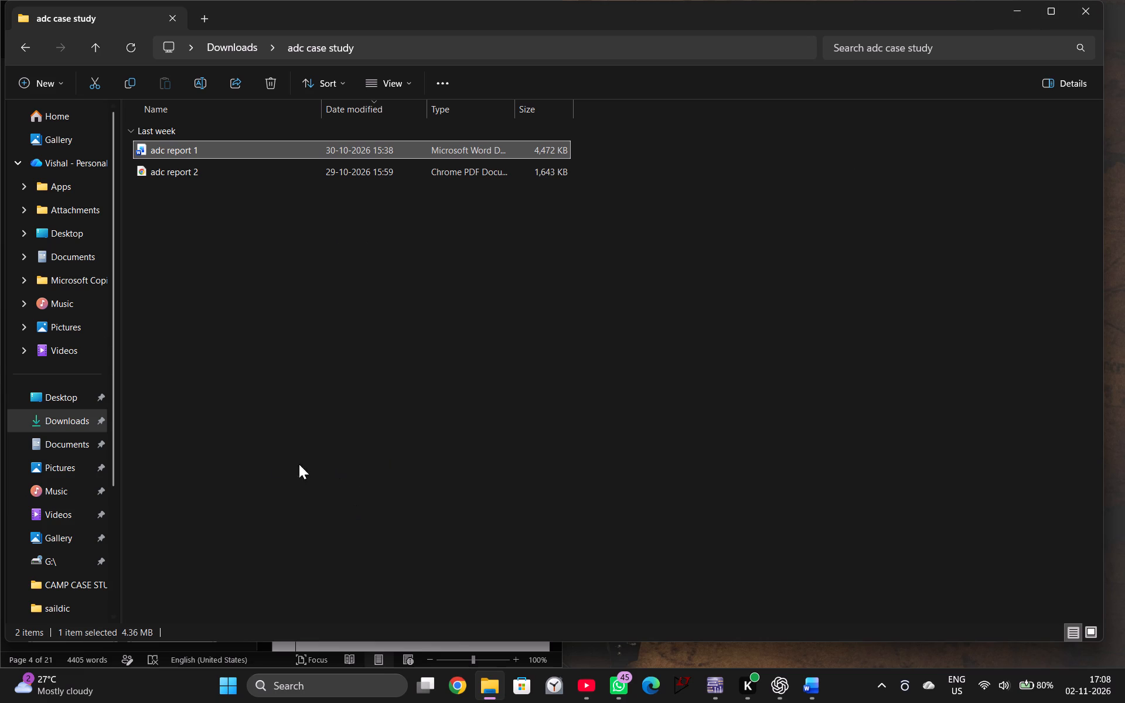
{"action": "double_click", "coordinate": [76, 421]}
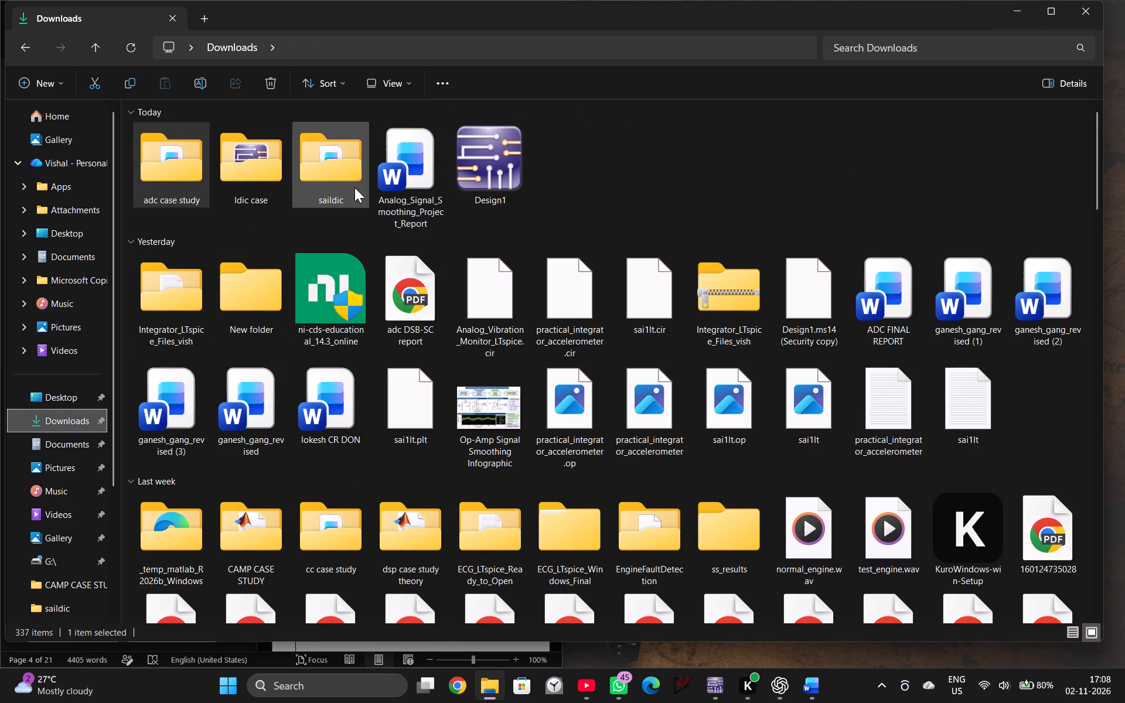
{"action": "left_click", "coordinate": [238, 535]}
{"action": "left_click", "coordinate": [244, 534]}
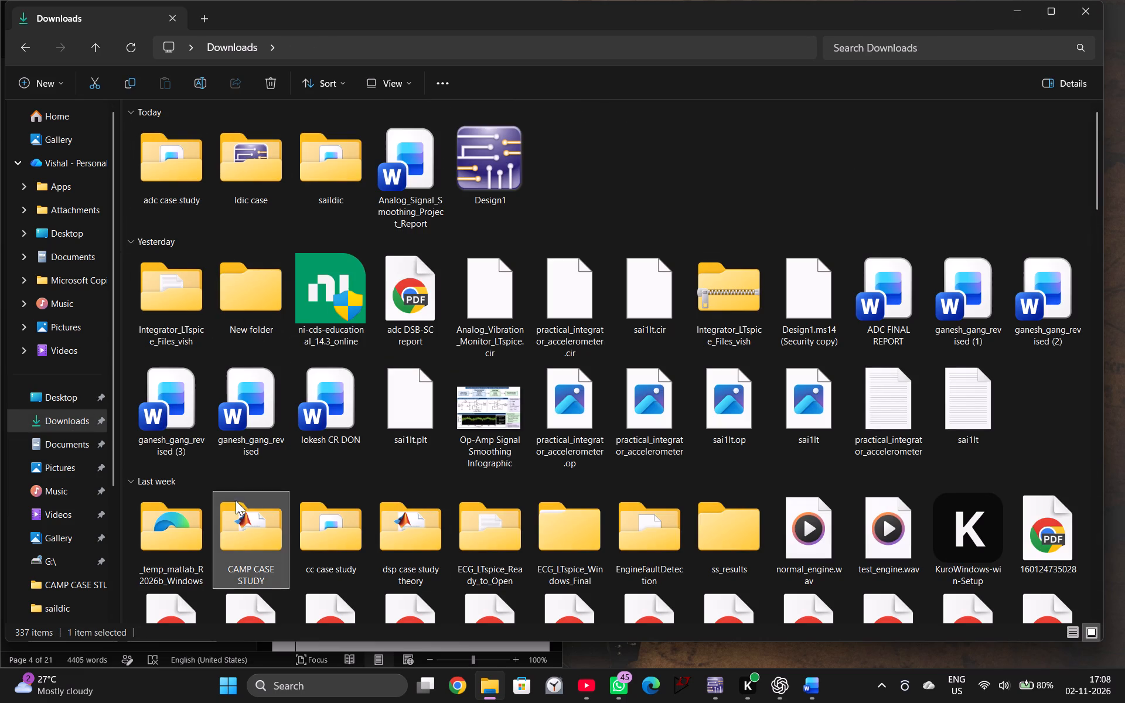
Open the CAMP CASE STUDY folder in Downloads.
{"action": "double_click", "coordinate": [250, 544]}
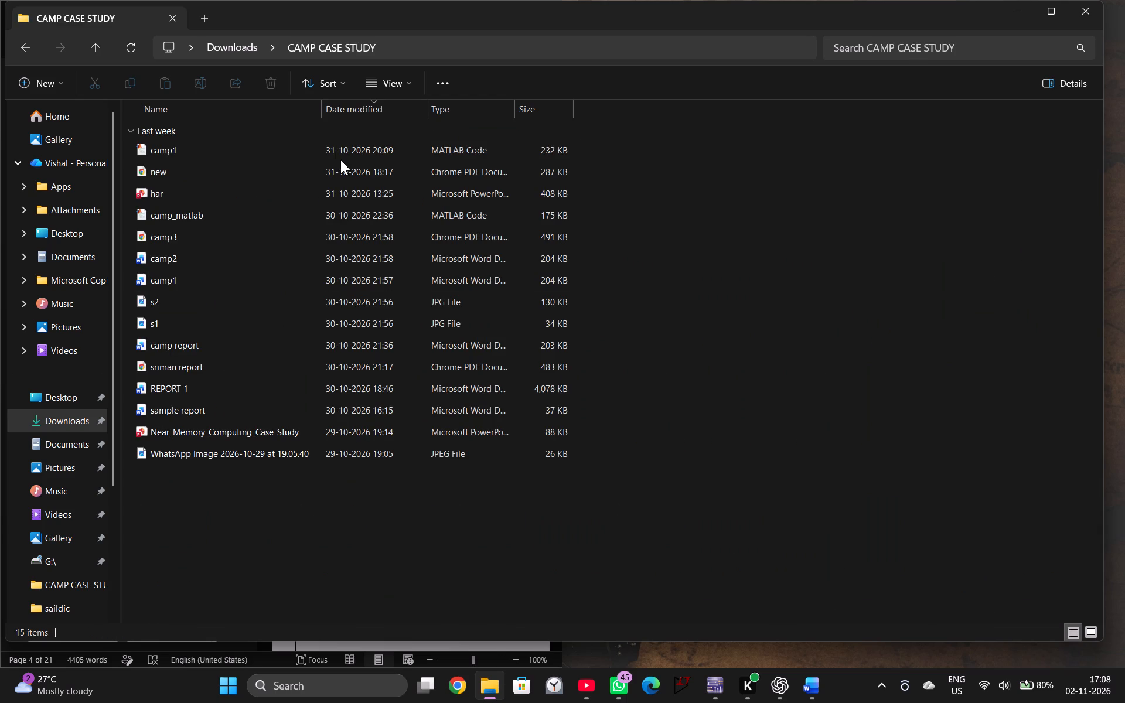
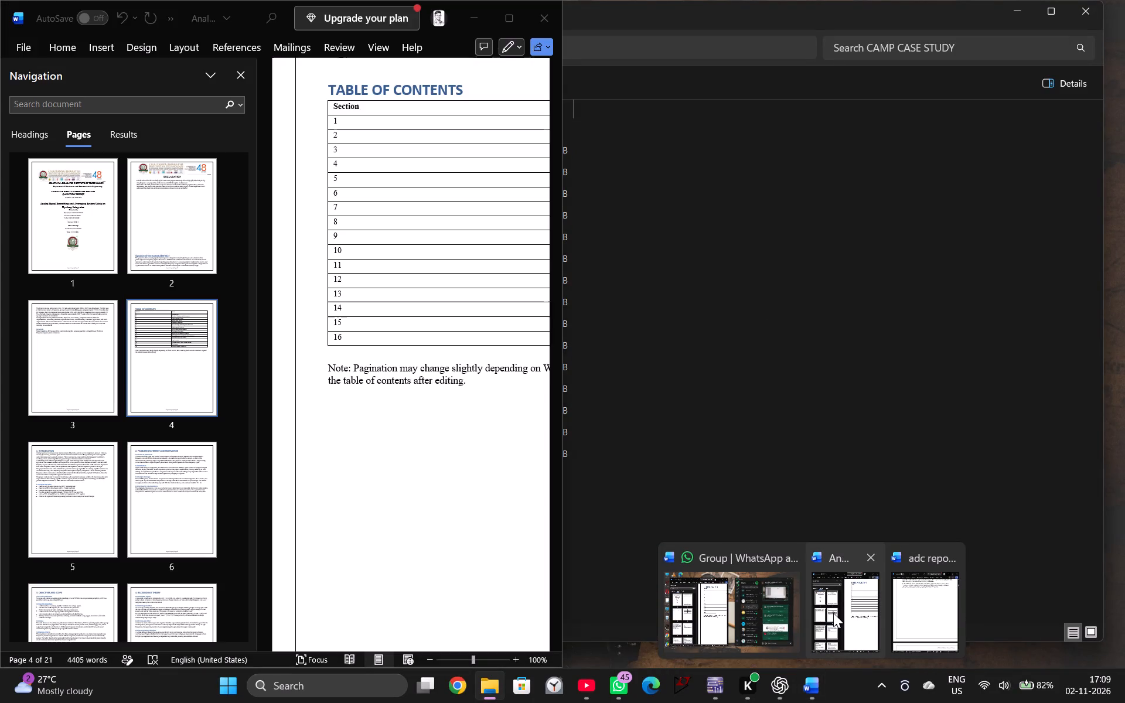
Switch to the adc report 1 document in Word and view its acknowledgement page.
{"action": "left_click", "coordinate": [924, 598]}
{"action": "scroll", "coordinate": [901, 387], "scroll_direction": "up", "scroll_amount": 2}
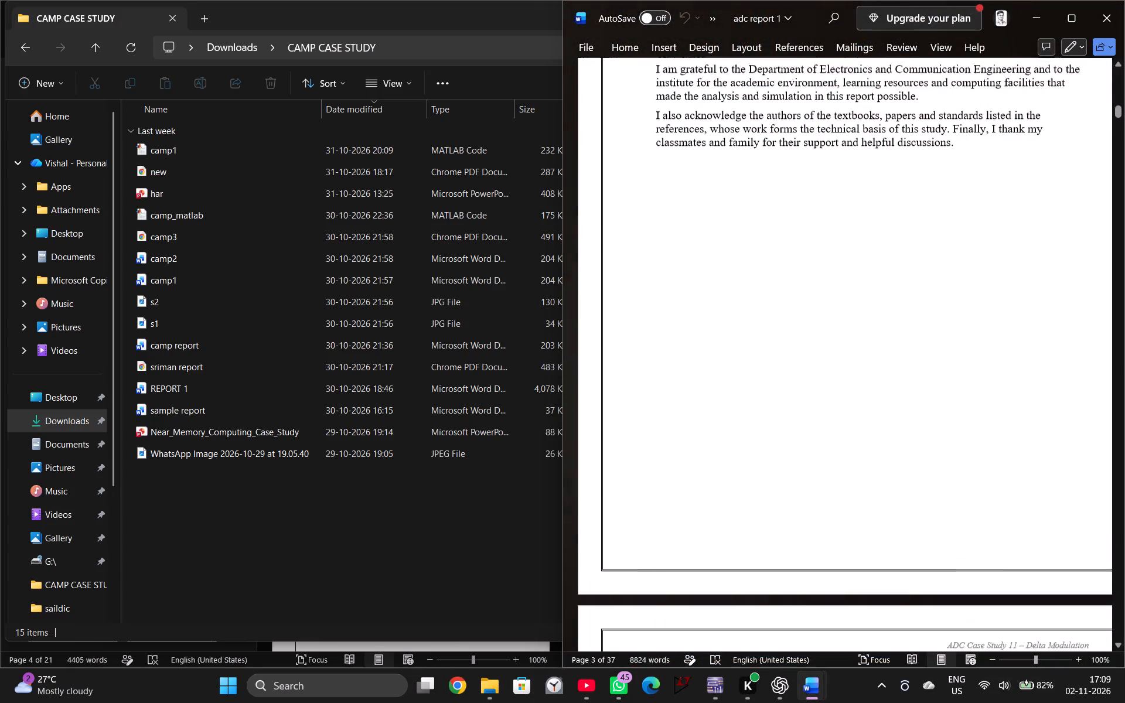
Switch from the adc report to the window group pairing the op-amp signal smoothing report in Word with WhatsApp.
{"action": "scroll", "coordinate": [914, 381], "scroll_direction": "up", "scroll_amount": 20}
{"action": "scroll", "coordinate": [914, 381], "scroll_direction": "up", "scroll_amount": 20}
{"action": "scroll", "coordinate": [914, 381], "scroll_direction": "up", "scroll_amount": 9}
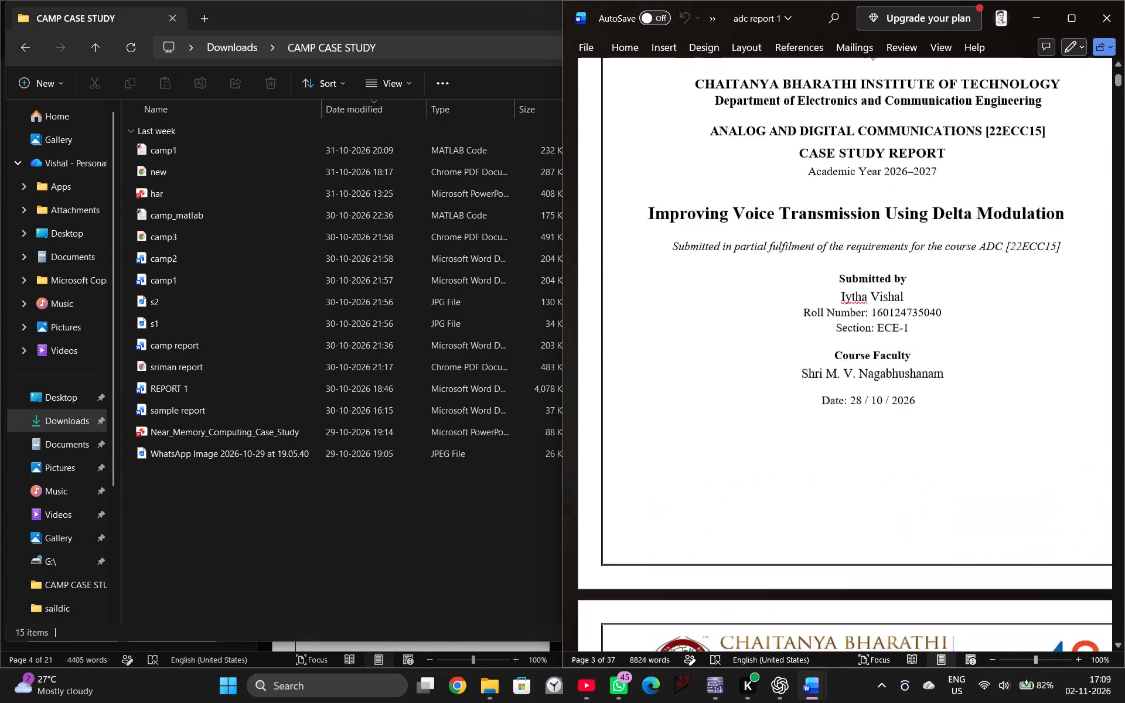
{"action": "scroll", "coordinate": [919, 382], "scroll_direction": "up", "scroll_amount": 6}
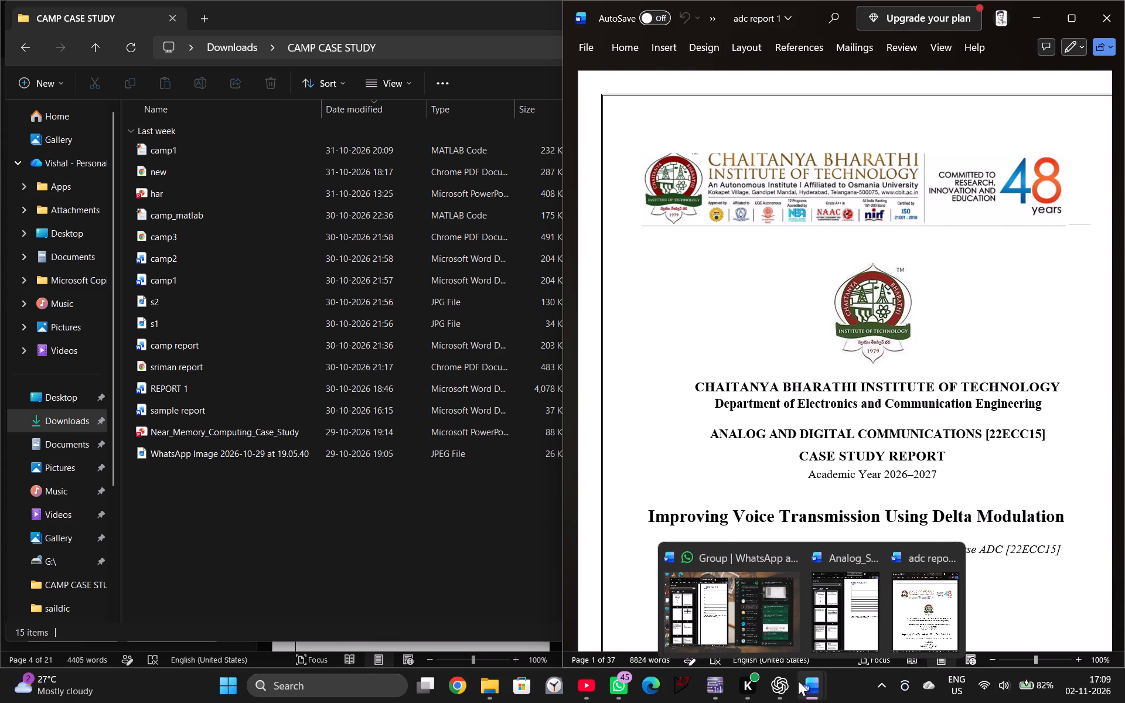
{"action": "left_click", "coordinate": [761, 630]}
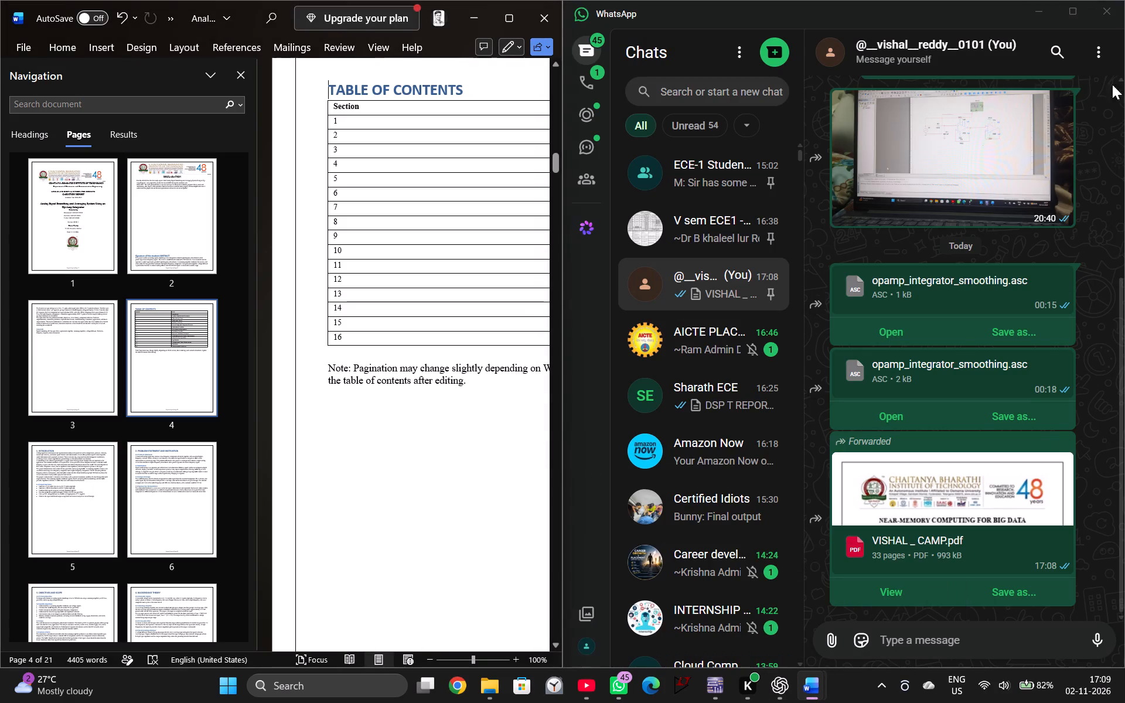
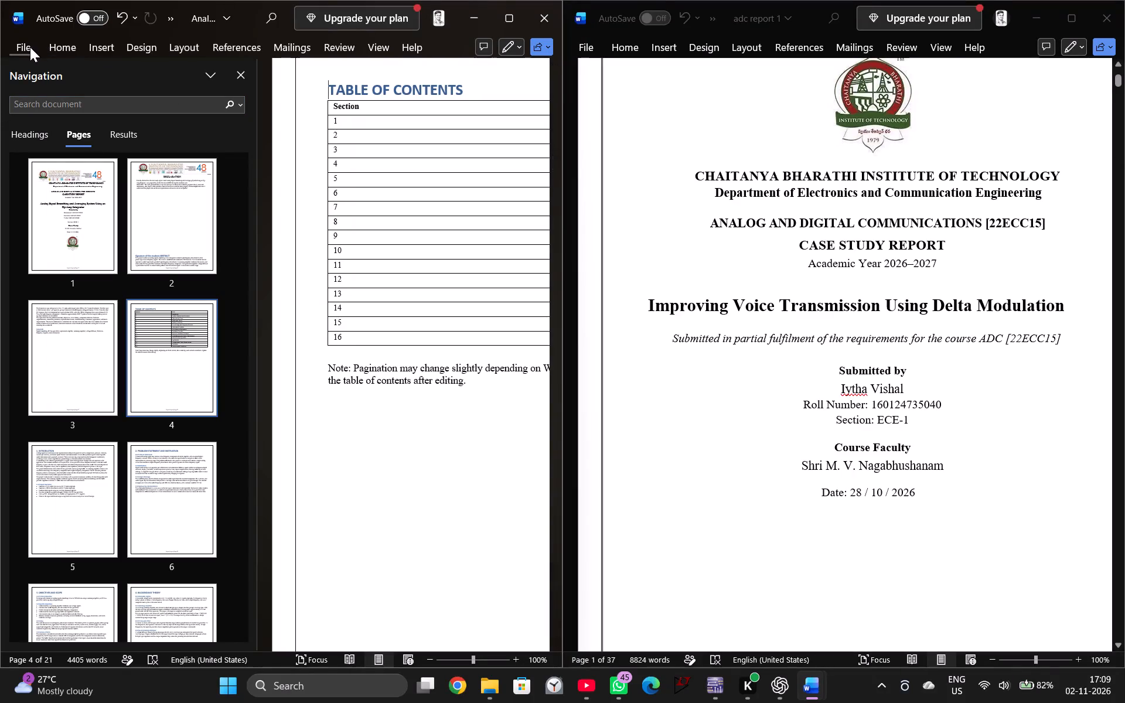
Open the CAMP case study PDF from the Downloads folder in Word, converting it and enabling editing.
{"action": "left_click", "coordinate": [588, 48]}
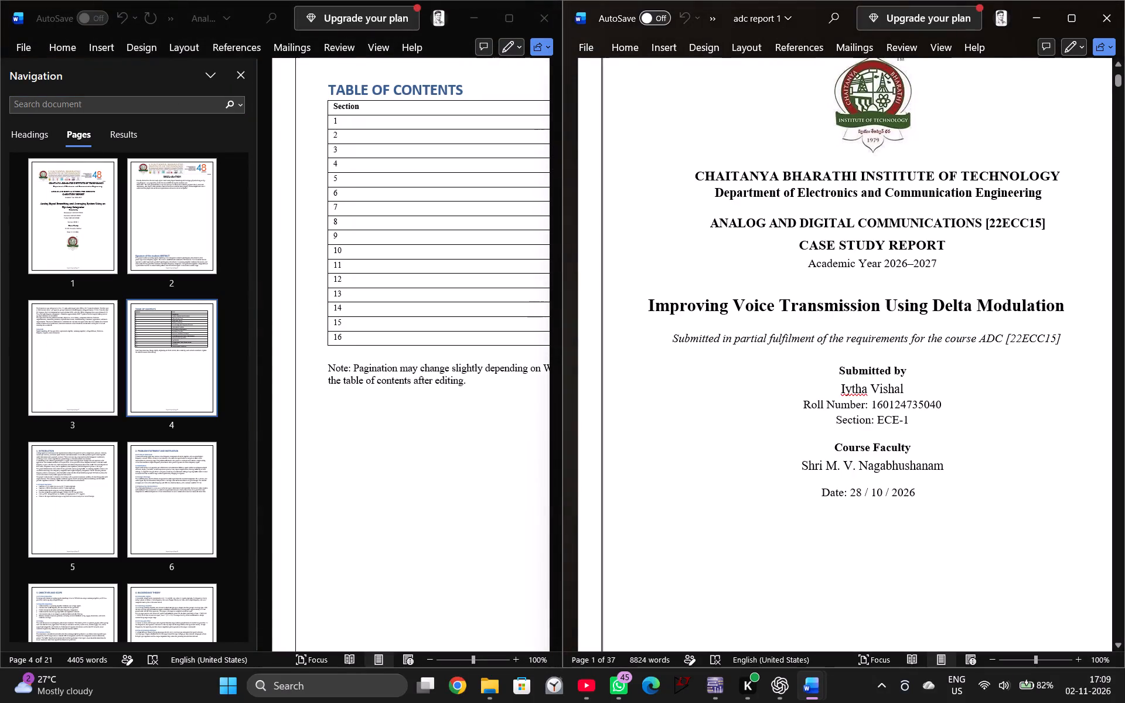
{"action": "left_click", "coordinate": [585, 48]}
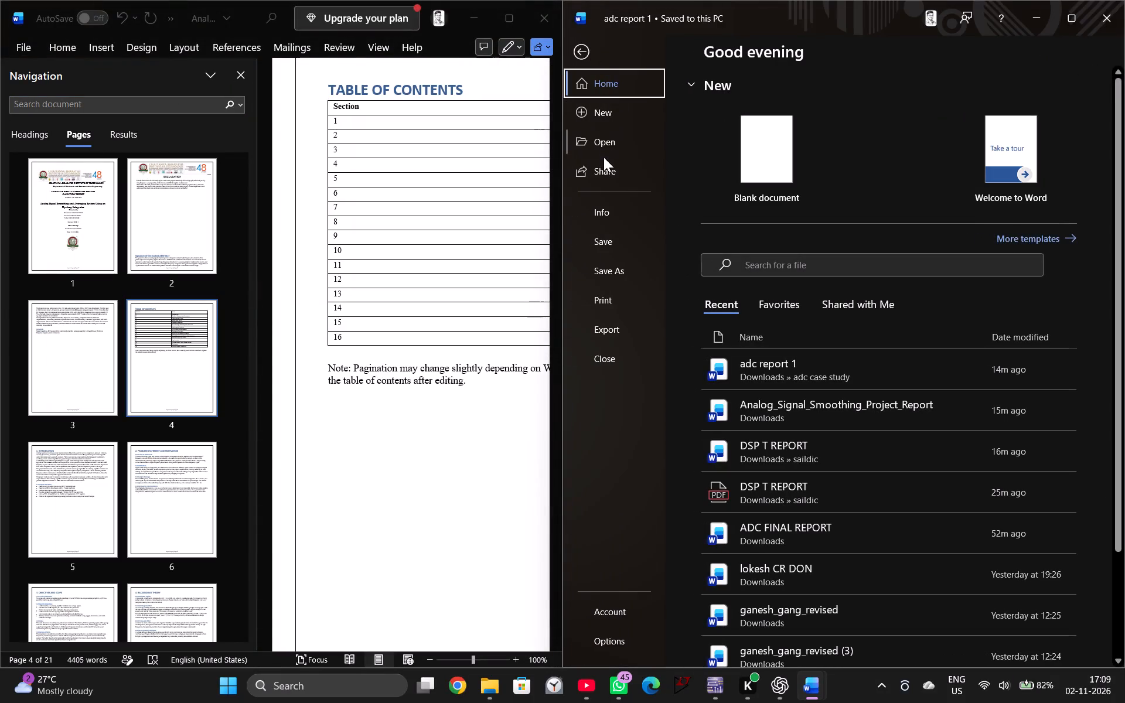
{"action": "left_click", "coordinate": [602, 138]}
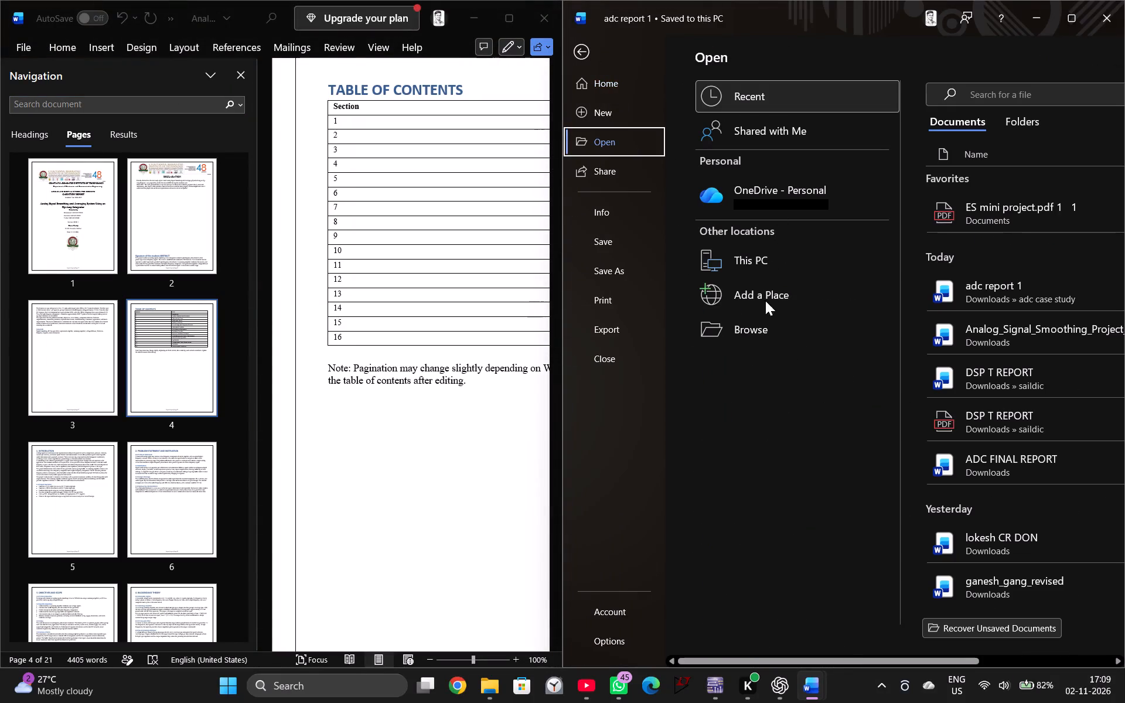
{"action": "left_click", "coordinate": [758, 329]}
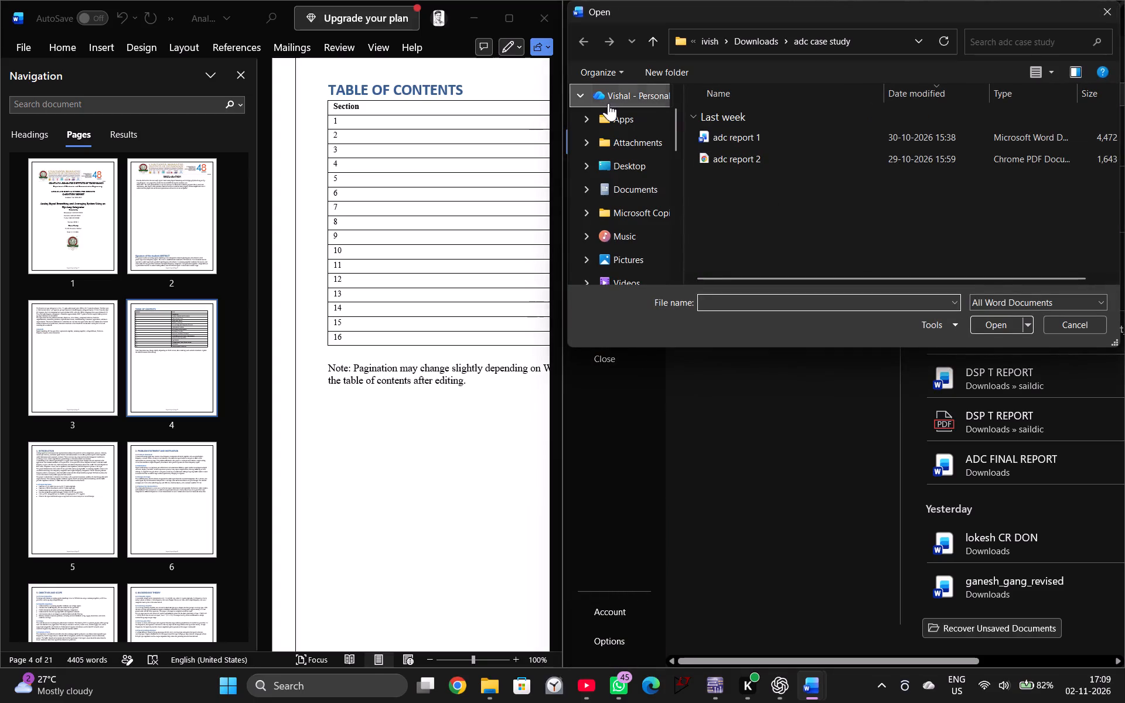
{"action": "scroll", "coordinate": [621, 213], "scroll_direction": "up", "scroll_amount": 3}
{"action": "scroll", "coordinate": [634, 192], "scroll_direction": "down", "scroll_amount": 2}
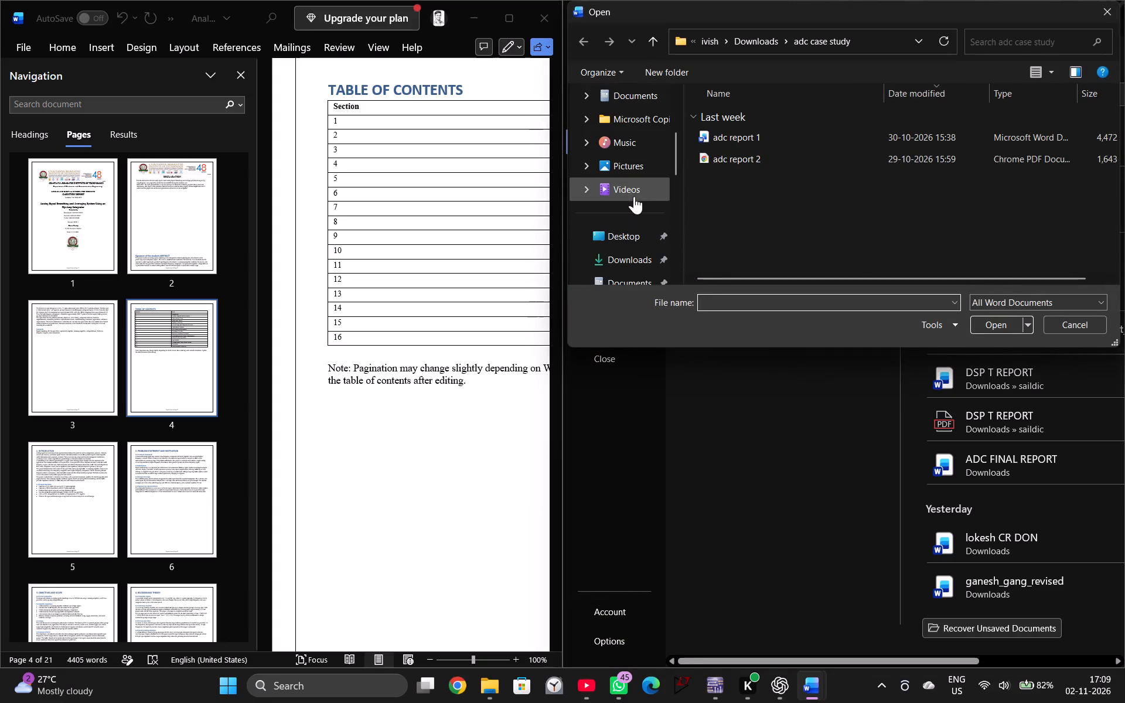
{"action": "double_click", "coordinate": [629, 254]}
{"action": "left_click", "coordinate": [783, 118]}
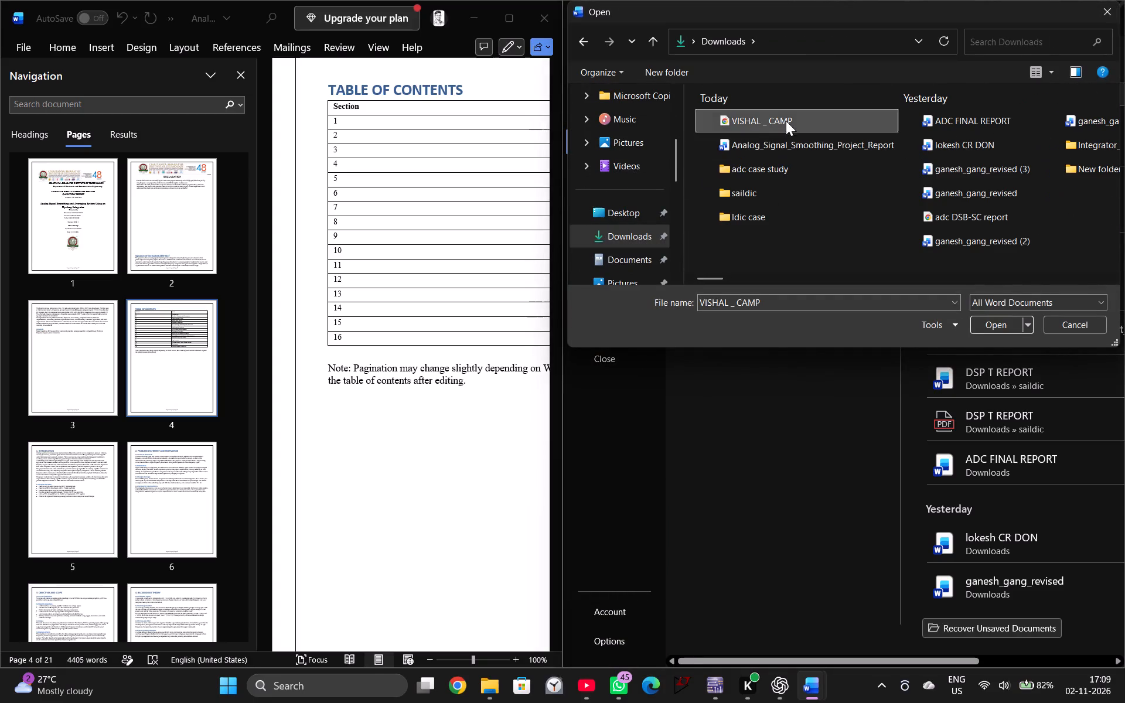
{"action": "left_click", "coordinate": [997, 326]}
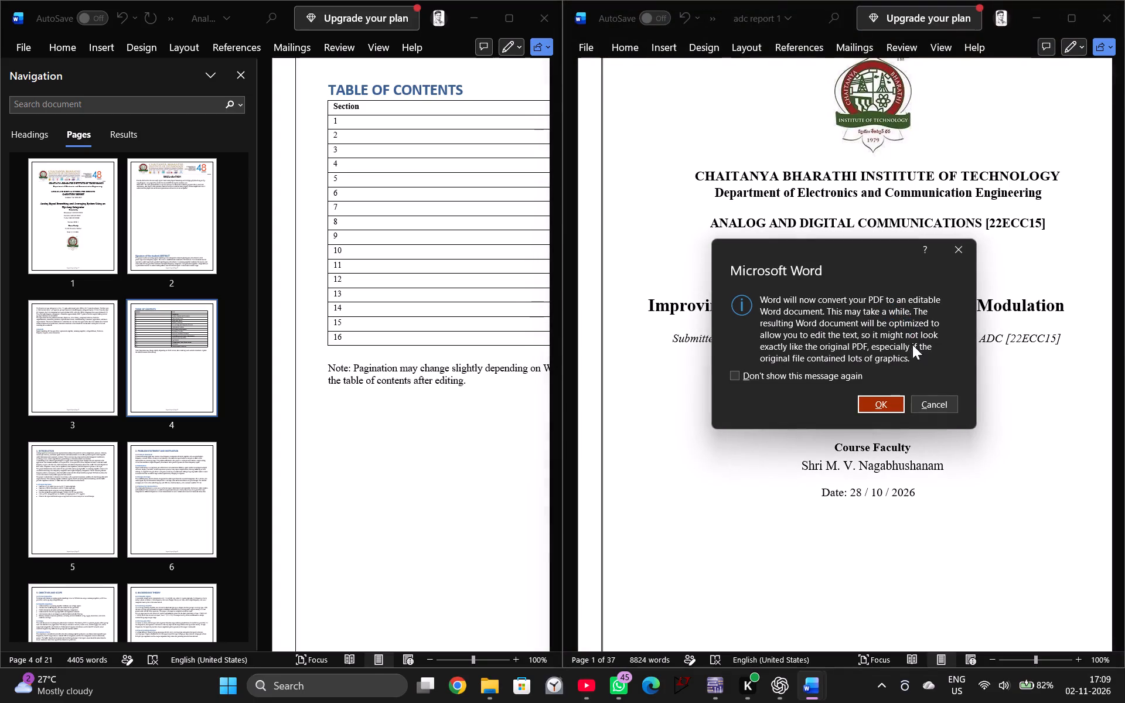
{"action": "left_click", "coordinate": [887, 401]}
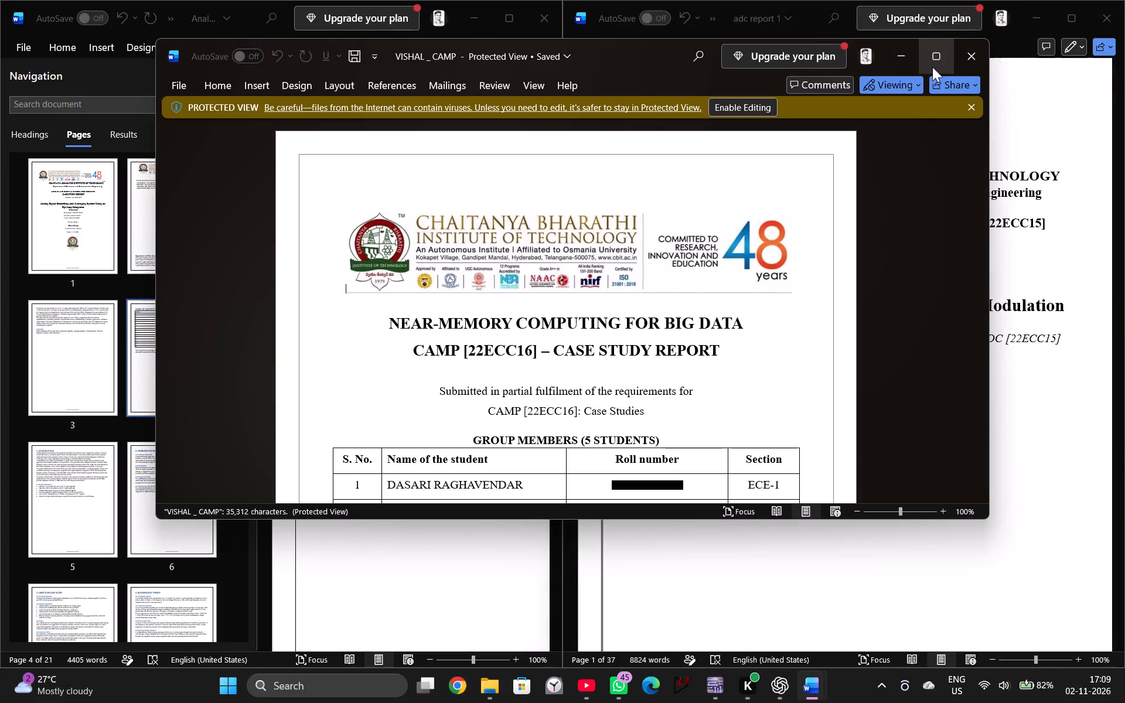
{"action": "left_click", "coordinate": [735, 105]}
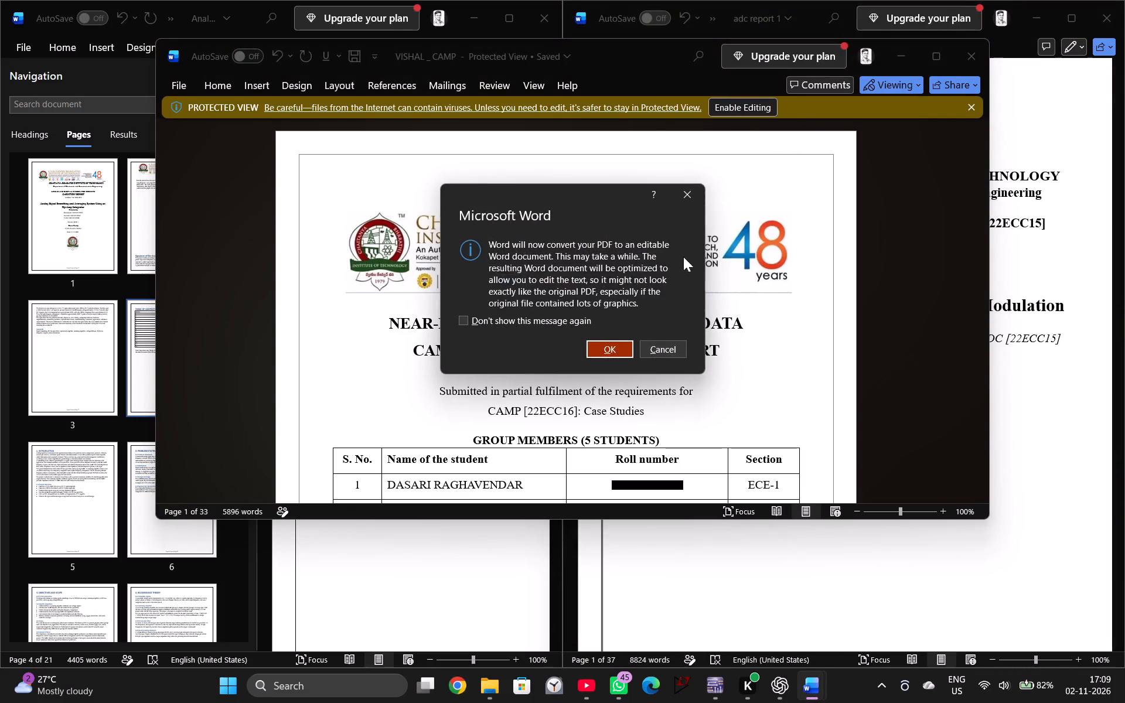
{"action": "left_click", "coordinate": [608, 350]}
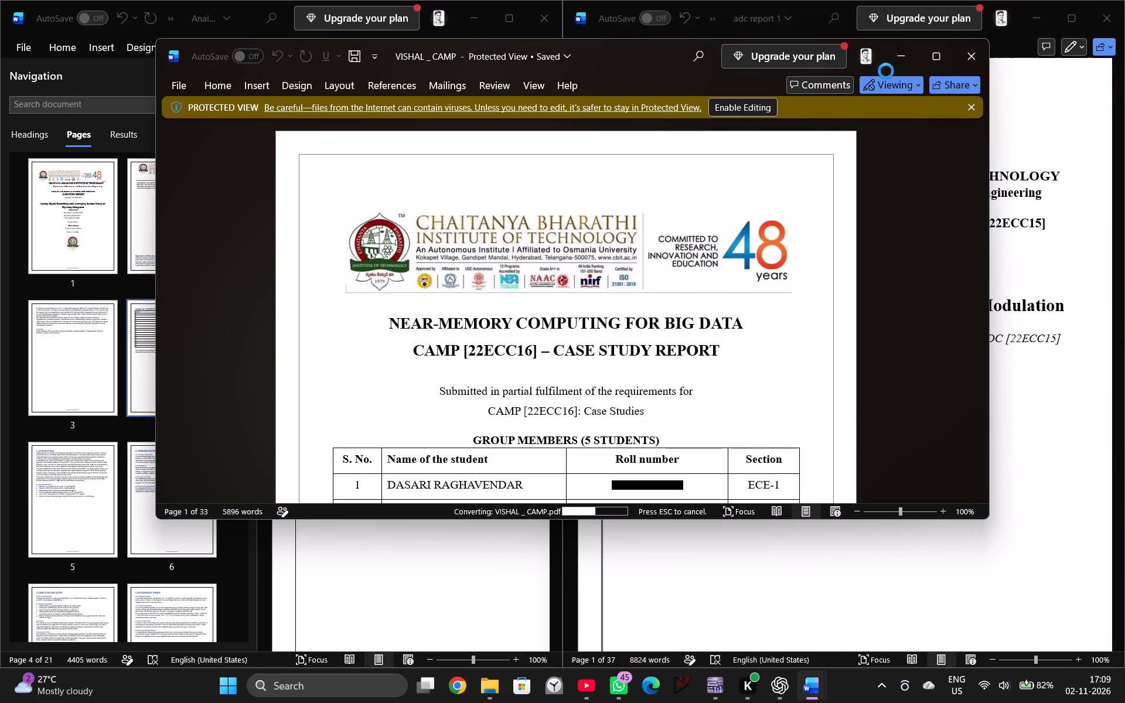
Place the CAMP report beside the adc report and examine the adc report's cover and declaration pages.
{"action": "left_click", "coordinate": [1035, 16]}
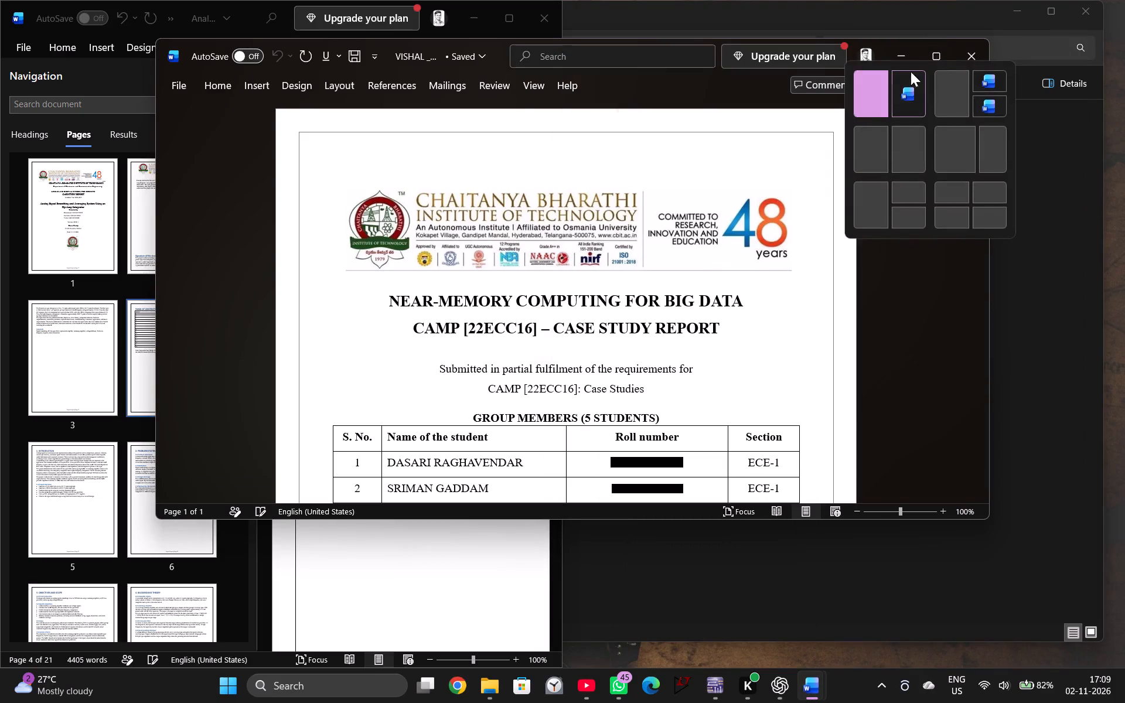
{"action": "left_click", "coordinate": [902, 84]}
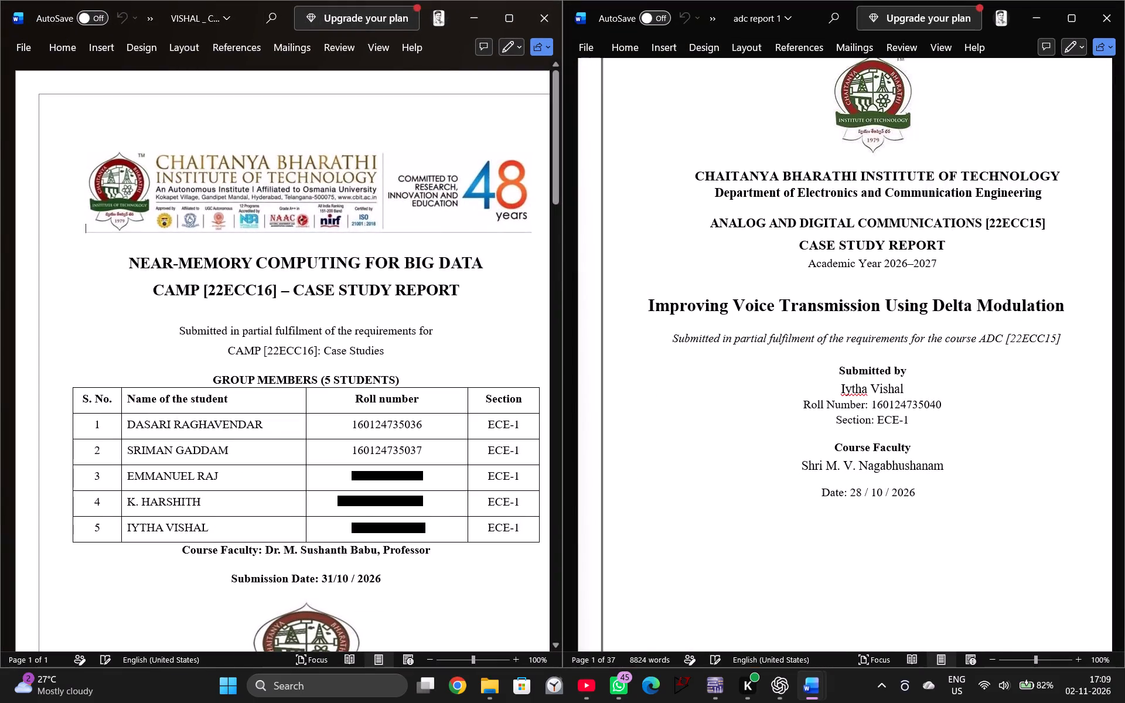
{"action": "scroll", "coordinate": [711, 226], "scroll_direction": "up", "scroll_amount": 5}
{"action": "scroll", "coordinate": [334, 393], "scroll_direction": "down", "scroll_amount": 2}
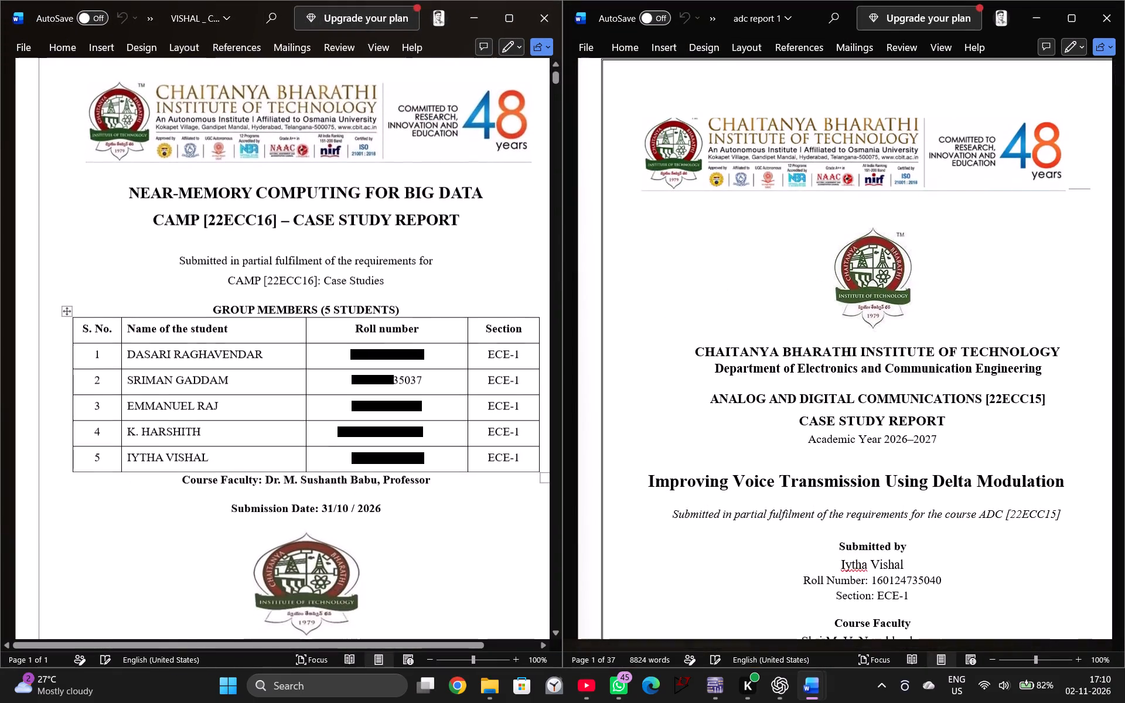
{"action": "scroll", "coordinate": [617, 329], "scroll_direction": "down", "scroll_amount": 2}
{"action": "scroll", "coordinate": [845, 326], "scroll_direction": "down", "scroll_amount": 13}
{"action": "scroll", "coordinate": [860, 332], "scroll_direction": "up", "scroll_amount": 10}
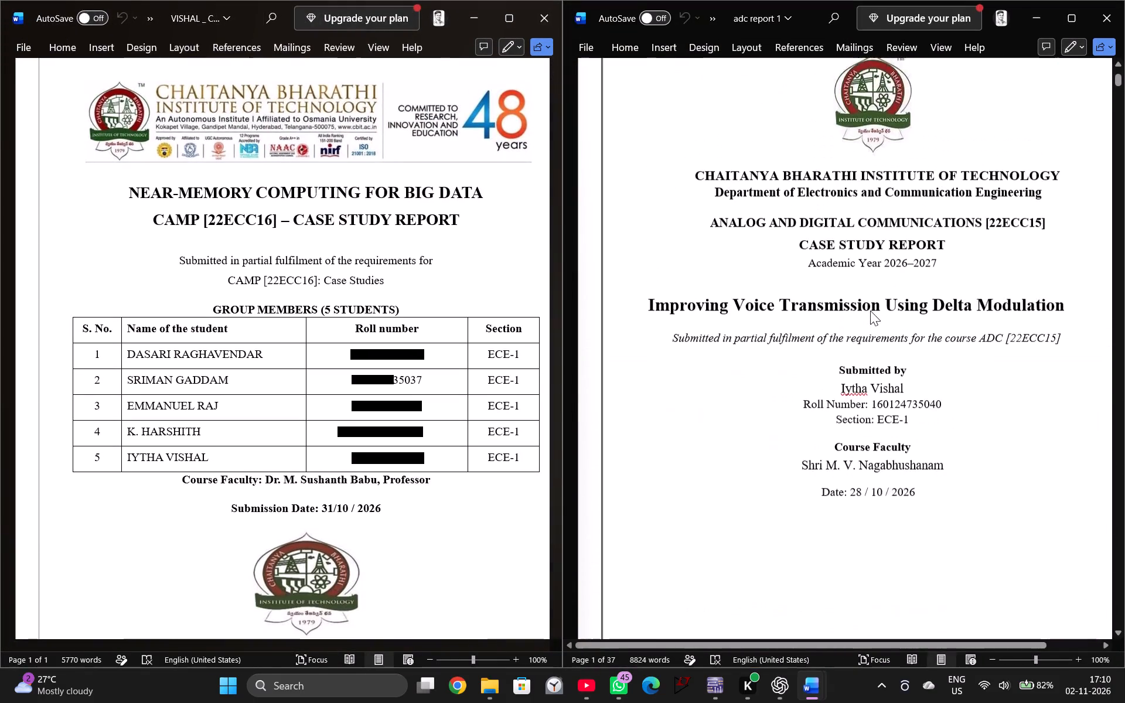
{"action": "scroll", "coordinate": [875, 324], "scroll_direction": "down", "scroll_amount": 2}
{"action": "scroll", "coordinate": [881, 332], "scroll_direction": "up", "scroll_amount": 5}
{"action": "scroll", "coordinate": [884, 333], "scroll_direction": "down", "scroll_amount": 4}
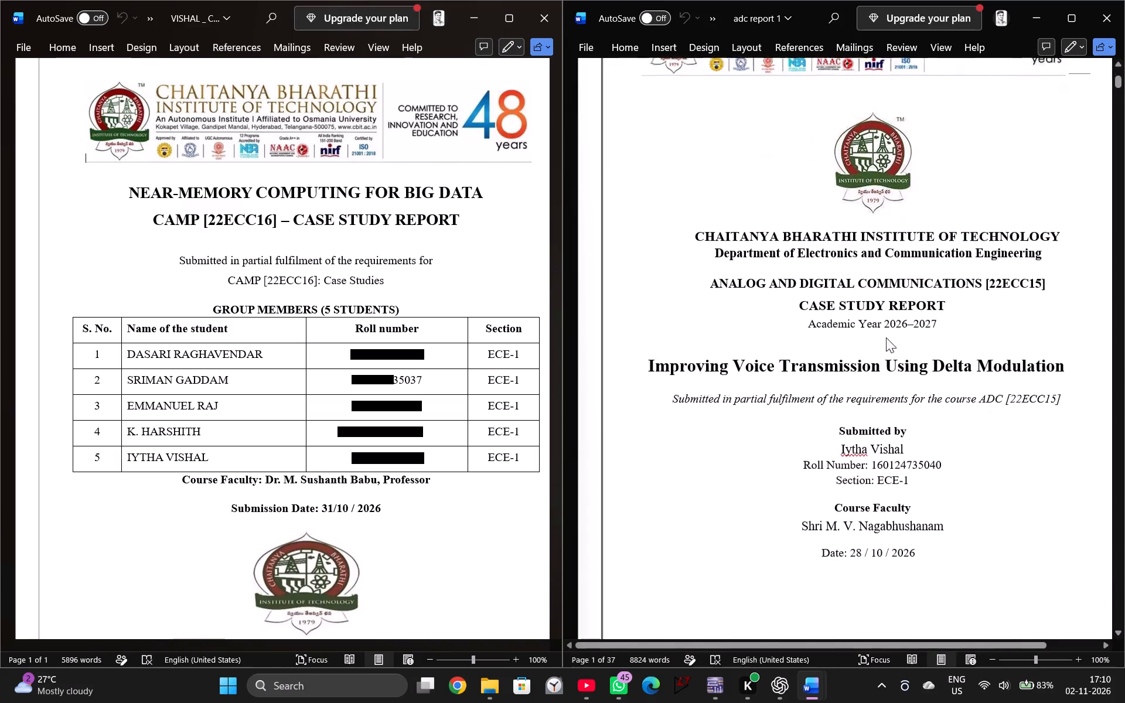
{"action": "scroll", "coordinate": [886, 337], "scroll_direction": "down", "scroll_amount": 20}
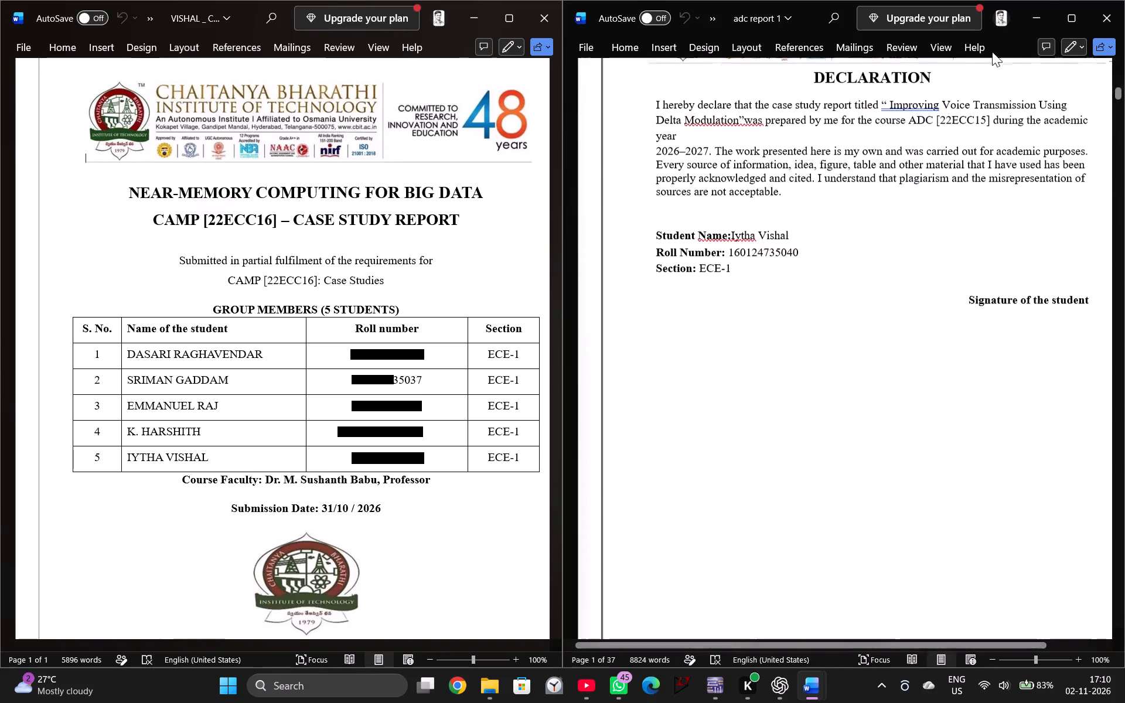
Bring back the op-amp signal smoothing report and arrange it side by side with the CAMP report.
{"action": "left_click", "coordinate": [1041, 23]}
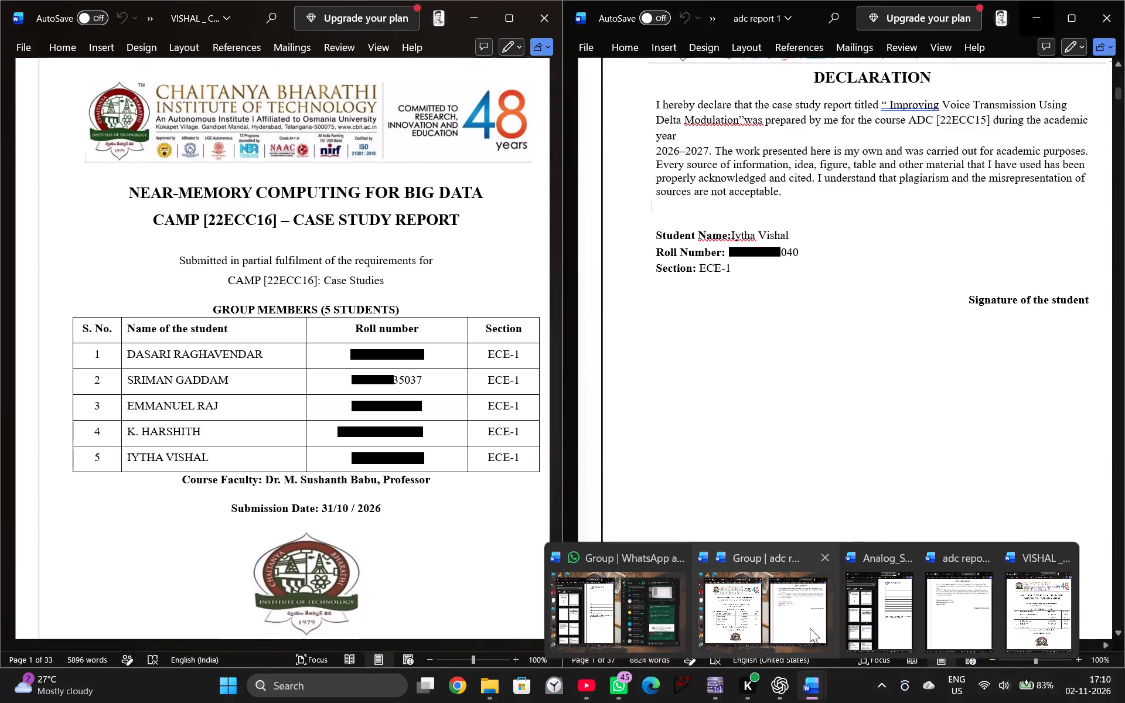
{"action": "left_click", "coordinate": [895, 615]}
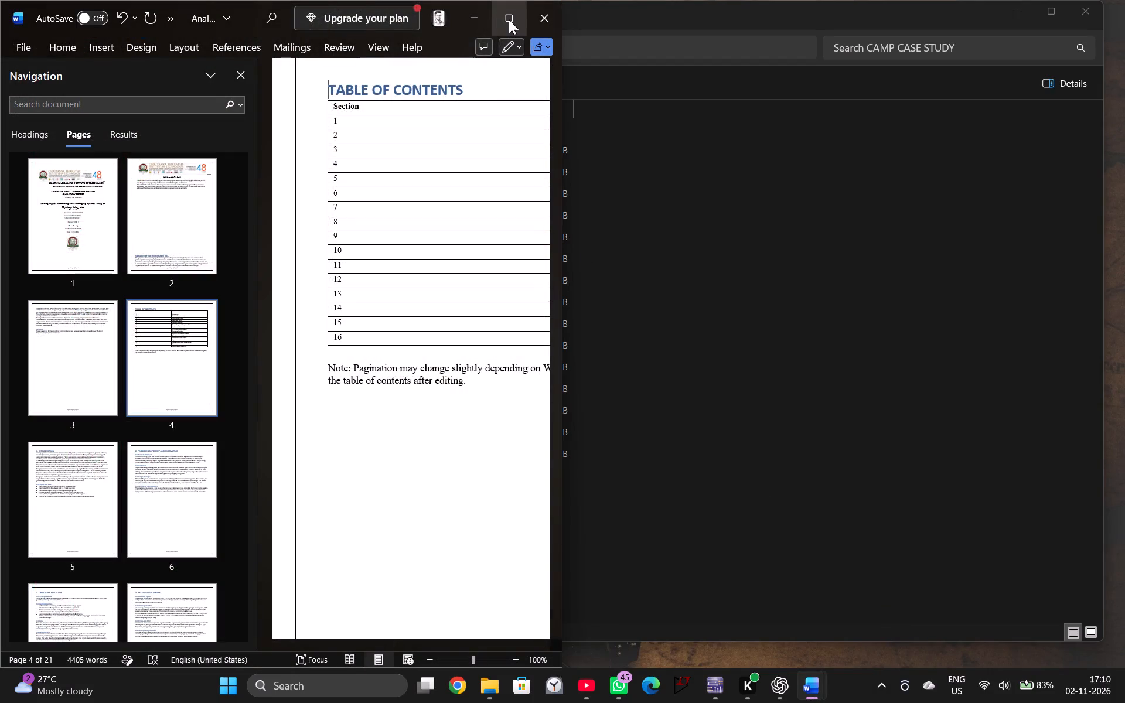
{"action": "left_click", "coordinate": [480, 50]}
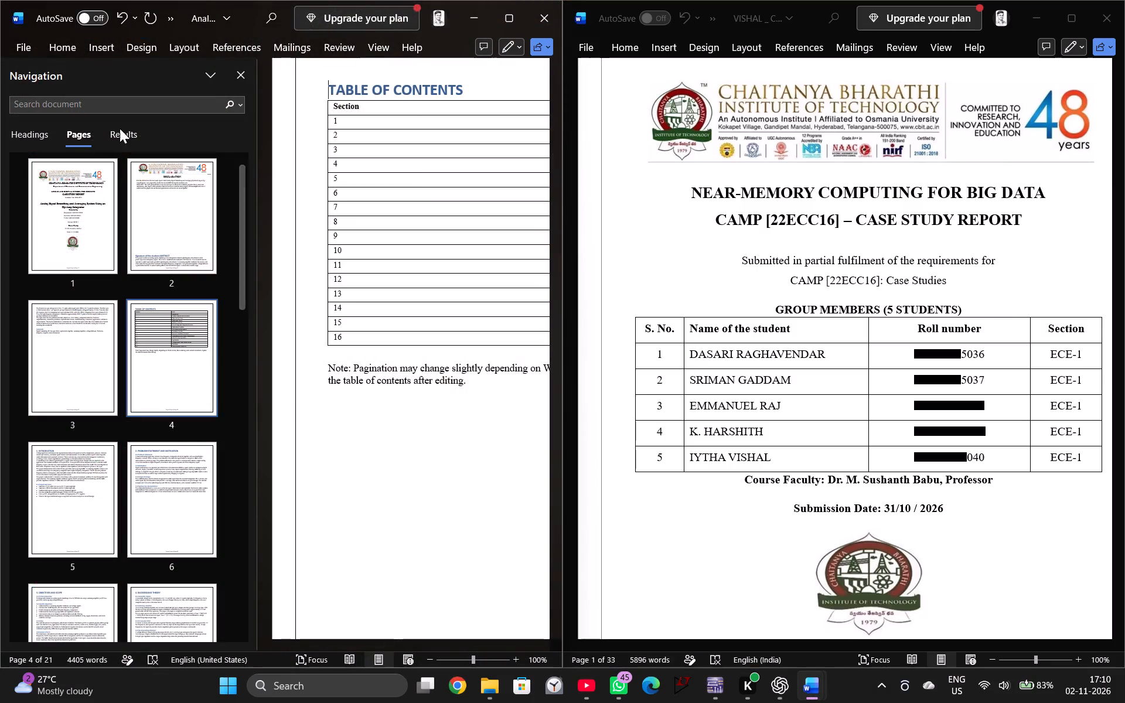
Close the navigation pane in the op-amp signal smoothing report.
{"action": "left_click", "coordinate": [55, 47]}
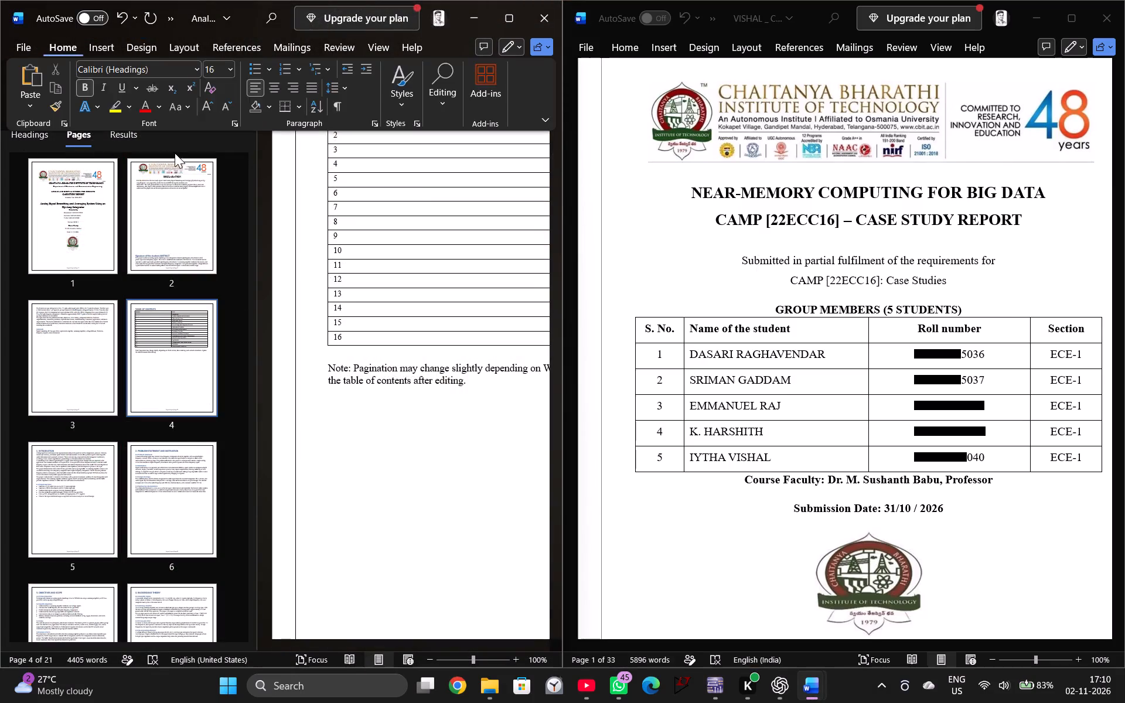
{"action": "scroll", "coordinate": [220, 253], "scroll_direction": "up", "scroll_amount": 4}
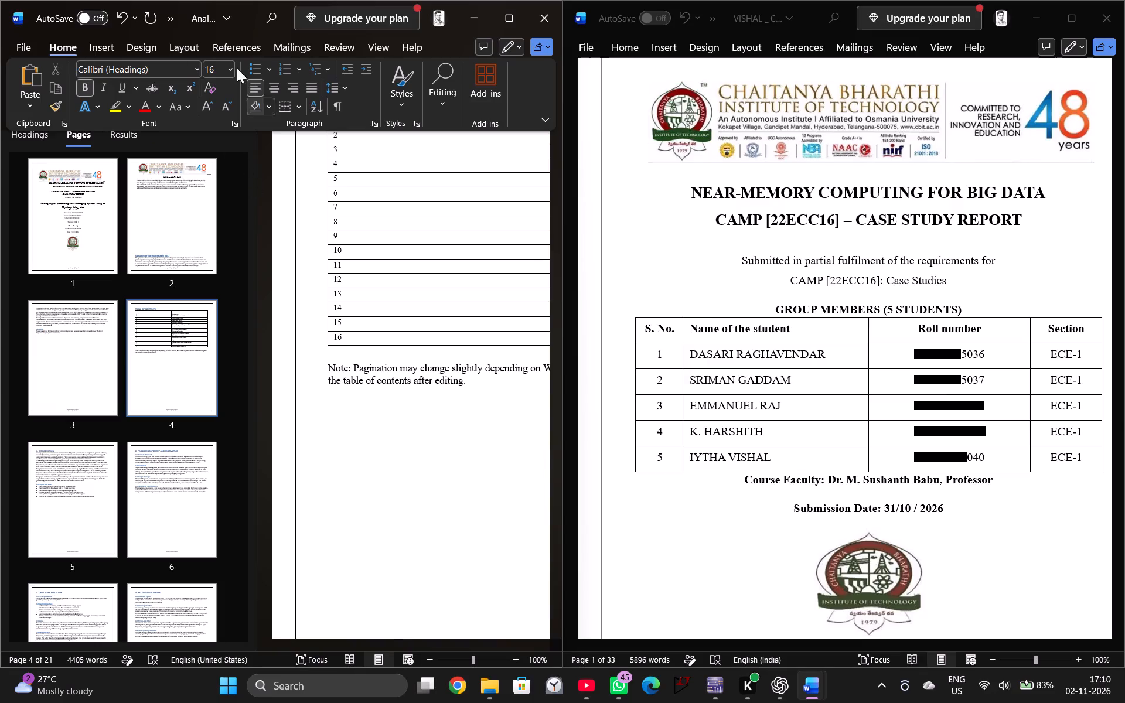
{"action": "left_click", "coordinate": [66, 45]}
{"action": "left_click", "coordinate": [240, 81]}
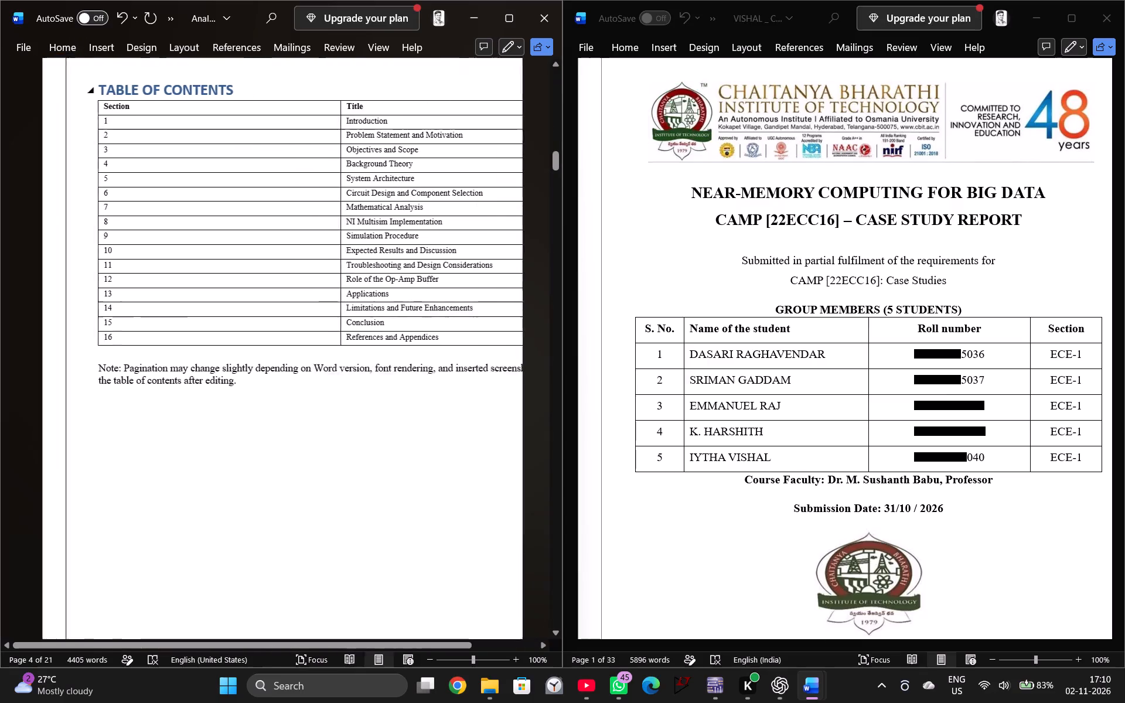
Compare the cover and declaration pages of the op-amp report with those of the CAMP report.
{"action": "scroll", "coordinate": [287, 284], "scroll_direction": "up", "scroll_amount": 20}
{"action": "scroll", "coordinate": [287, 284], "scroll_direction": "up", "scroll_amount": 10}
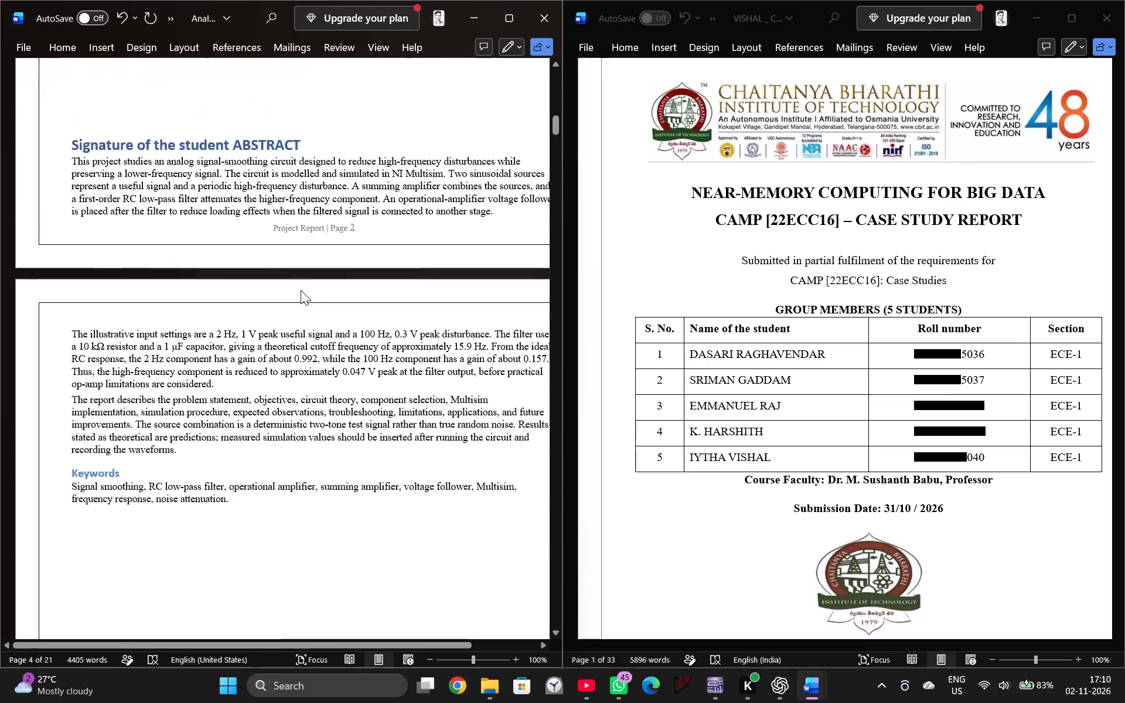
{"action": "scroll", "coordinate": [301, 290], "scroll_direction": "up", "scroll_amount": 12}
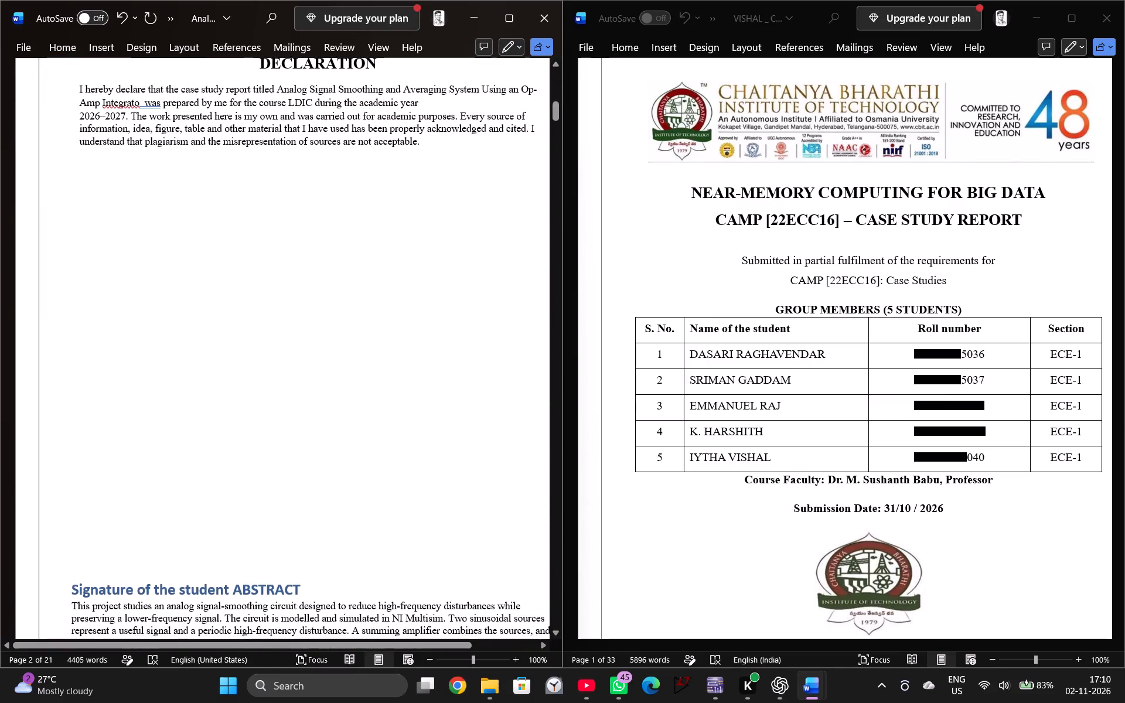
{"action": "scroll", "coordinate": [299, 303], "scroll_direction": "down", "scroll_amount": 5}
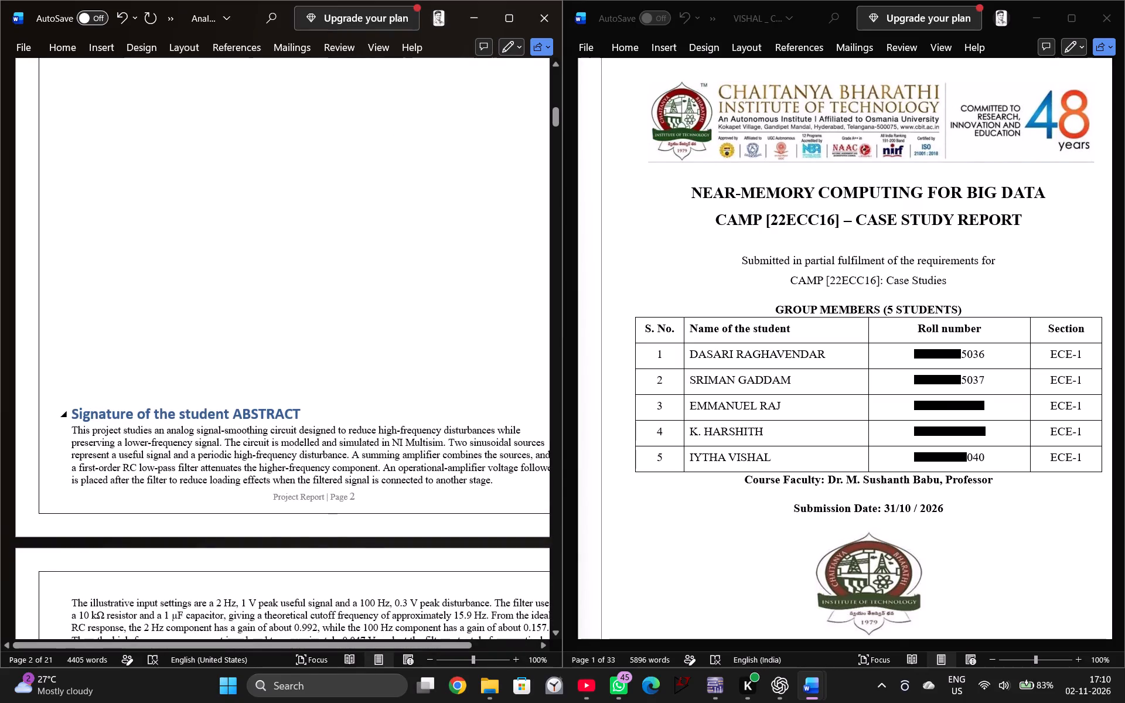
{"action": "scroll", "coordinate": [279, 401], "scroll_direction": "up", "scroll_amount": 13}
{"action": "scroll", "coordinate": [279, 434], "scroll_direction": "down", "scroll_amount": 2}
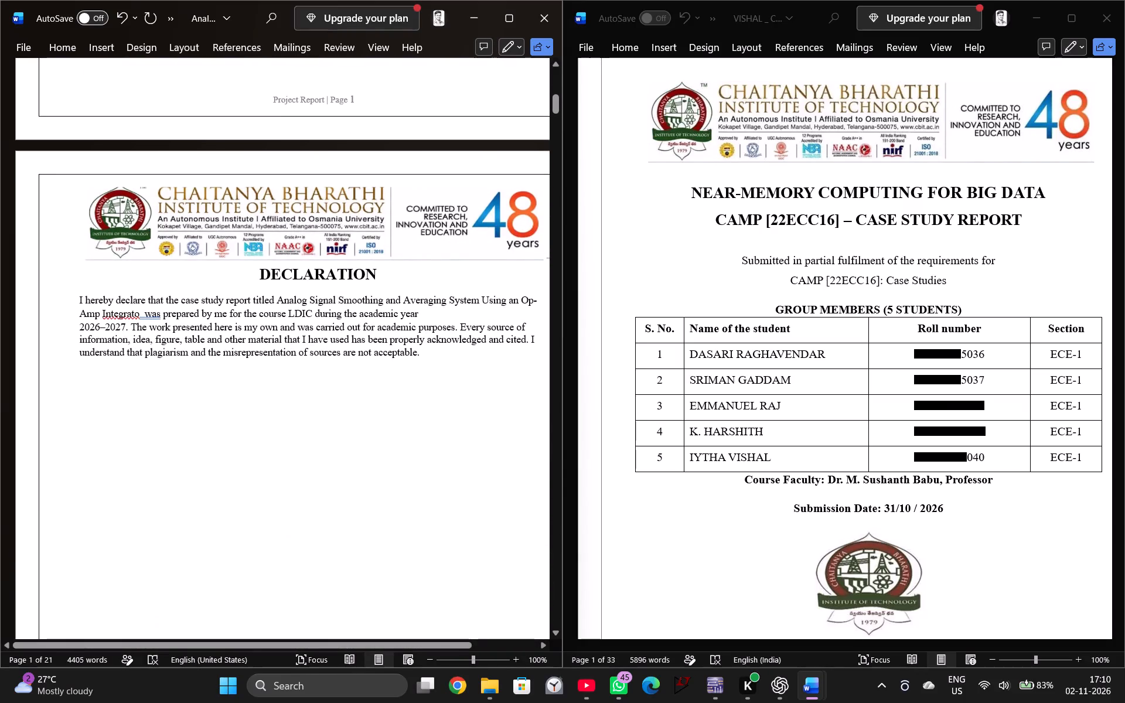
{"action": "scroll", "coordinate": [862, 489], "scroll_direction": "down", "scroll_amount": 6}
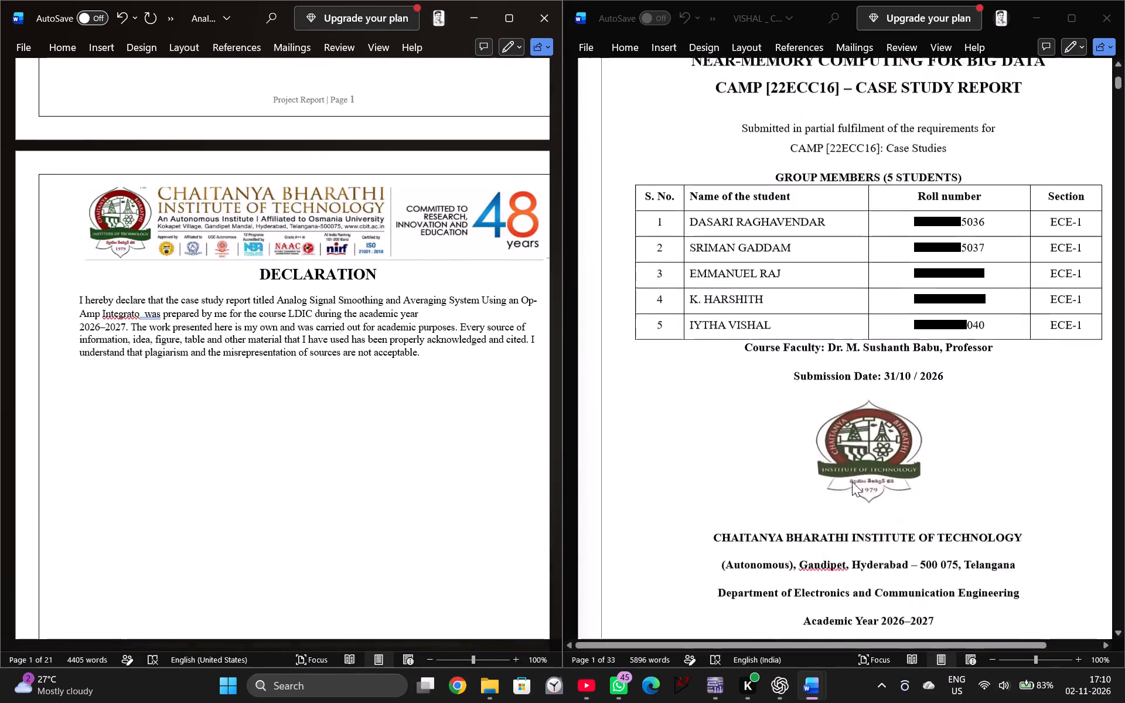
{"action": "scroll", "coordinate": [852, 482], "scroll_direction": "down", "scroll_amount": 8}
{"action": "scroll", "coordinate": [740, 377], "scroll_direction": "up", "scroll_amount": 5}
{"action": "scroll", "coordinate": [394, 272], "scroll_direction": "up", "scroll_amount": 14}
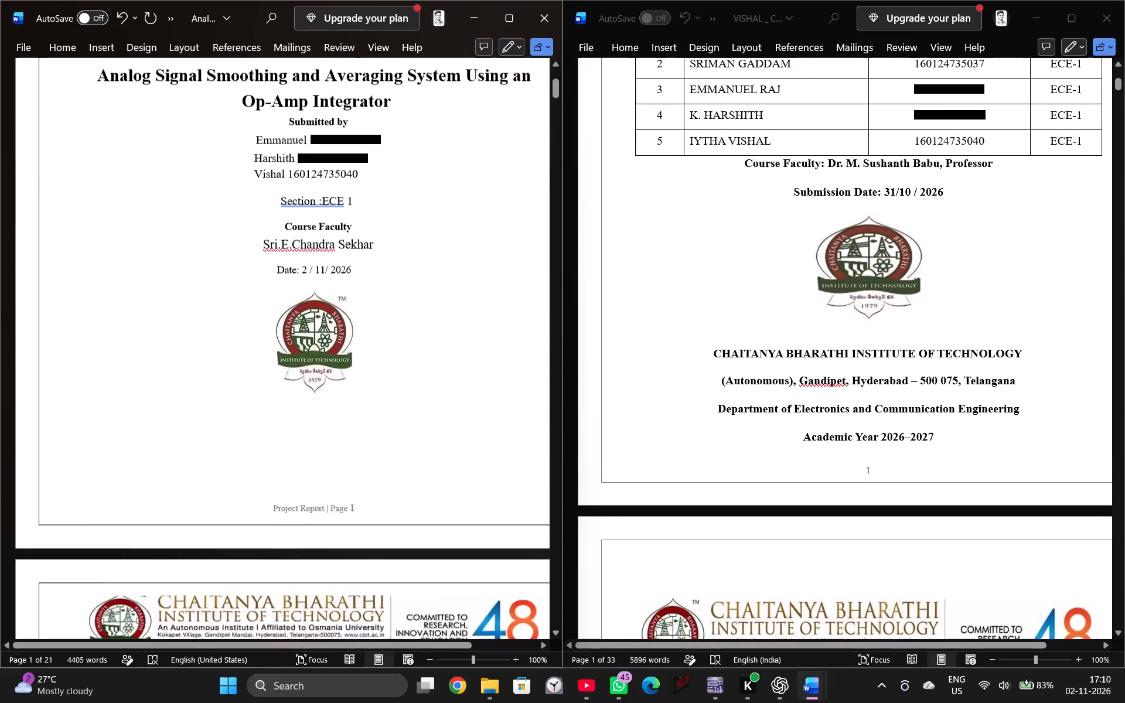
{"action": "scroll", "coordinate": [394, 264], "scroll_direction": "up", "scroll_amount": 9}
{"action": "scroll", "coordinate": [394, 284], "scroll_direction": "down", "scroll_amount": 3}
{"action": "scroll", "coordinate": [548, 393], "scroll_direction": "down", "scroll_amount": 3}
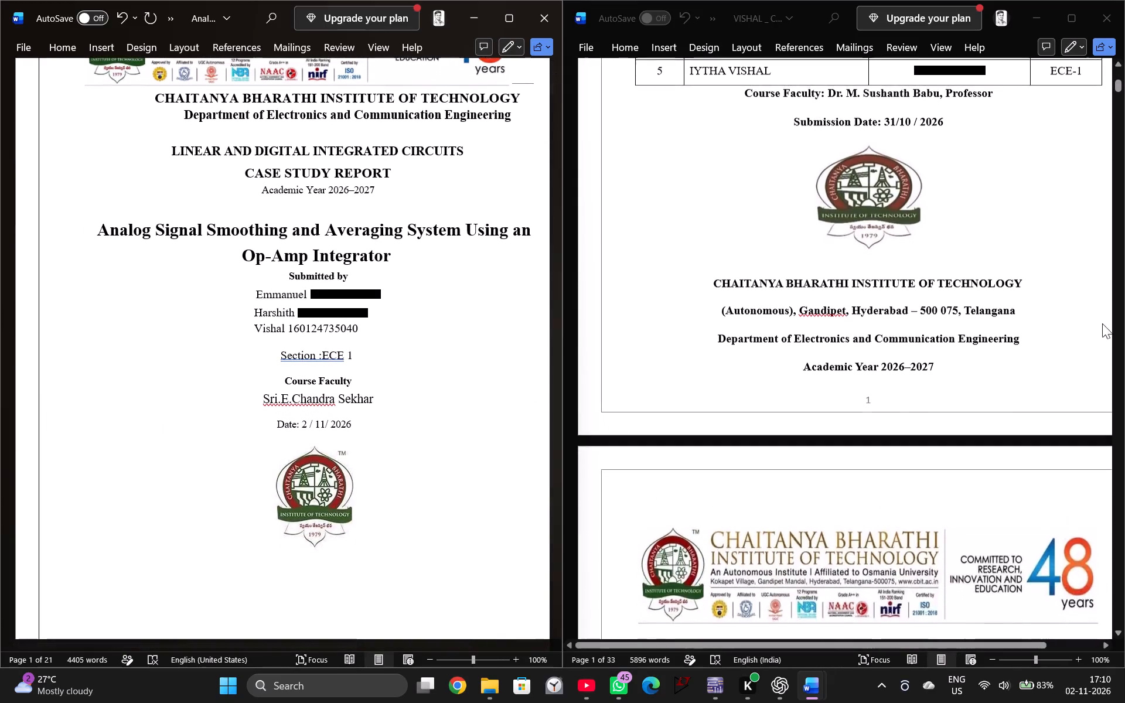
{"action": "scroll", "coordinate": [1101, 326], "scroll_direction": "down", "scroll_amount": 12}
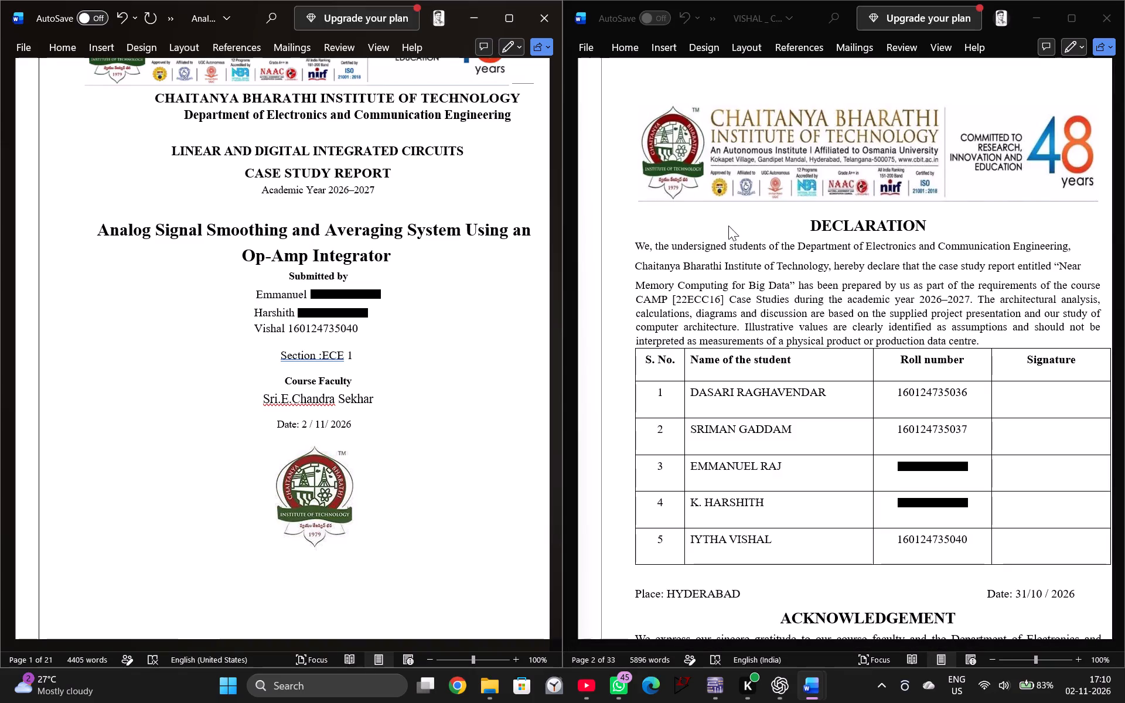
{"action": "scroll", "coordinate": [334, 336], "scroll_direction": "down", "scroll_amount": 12}
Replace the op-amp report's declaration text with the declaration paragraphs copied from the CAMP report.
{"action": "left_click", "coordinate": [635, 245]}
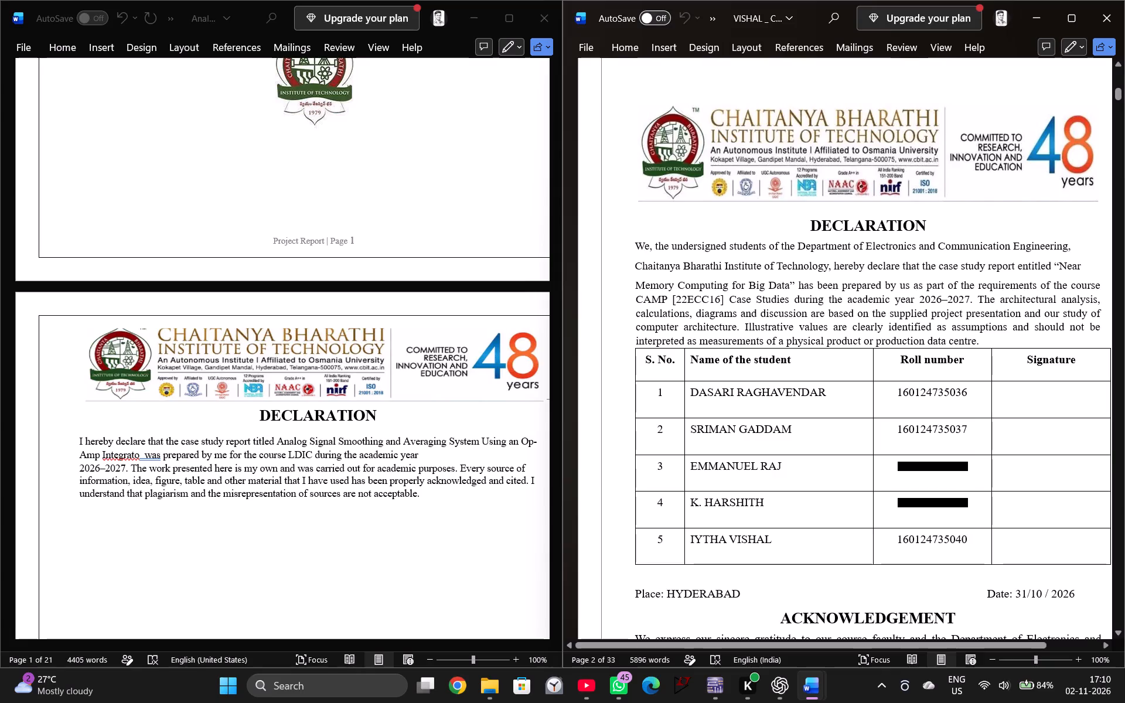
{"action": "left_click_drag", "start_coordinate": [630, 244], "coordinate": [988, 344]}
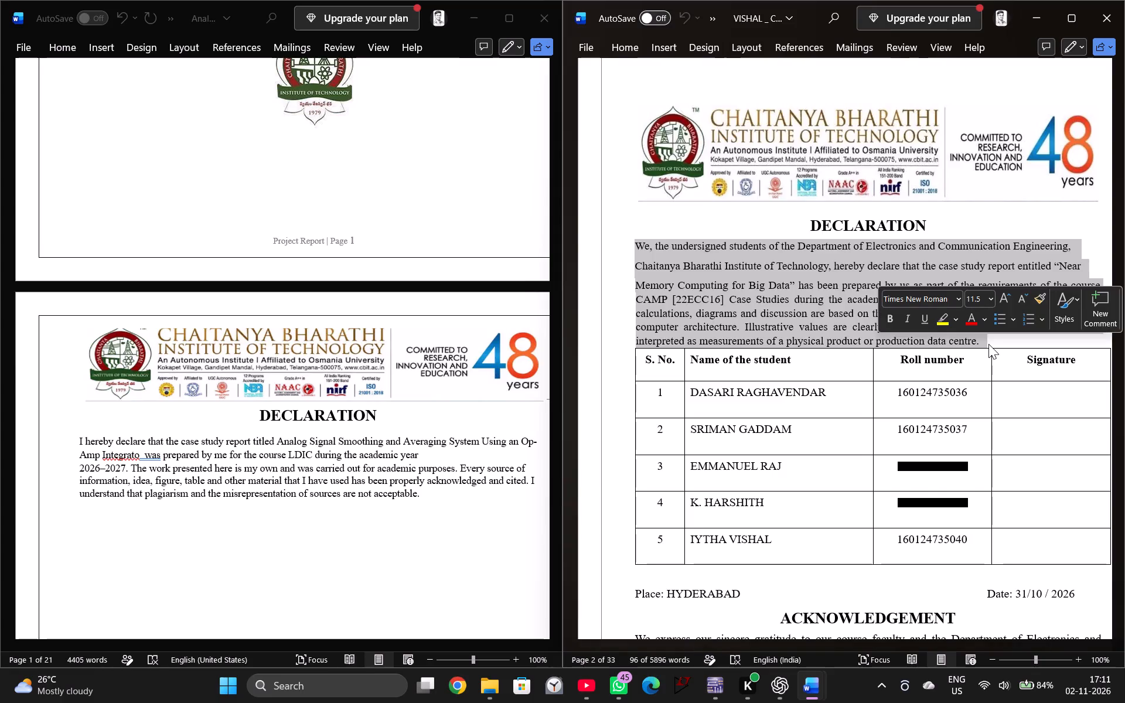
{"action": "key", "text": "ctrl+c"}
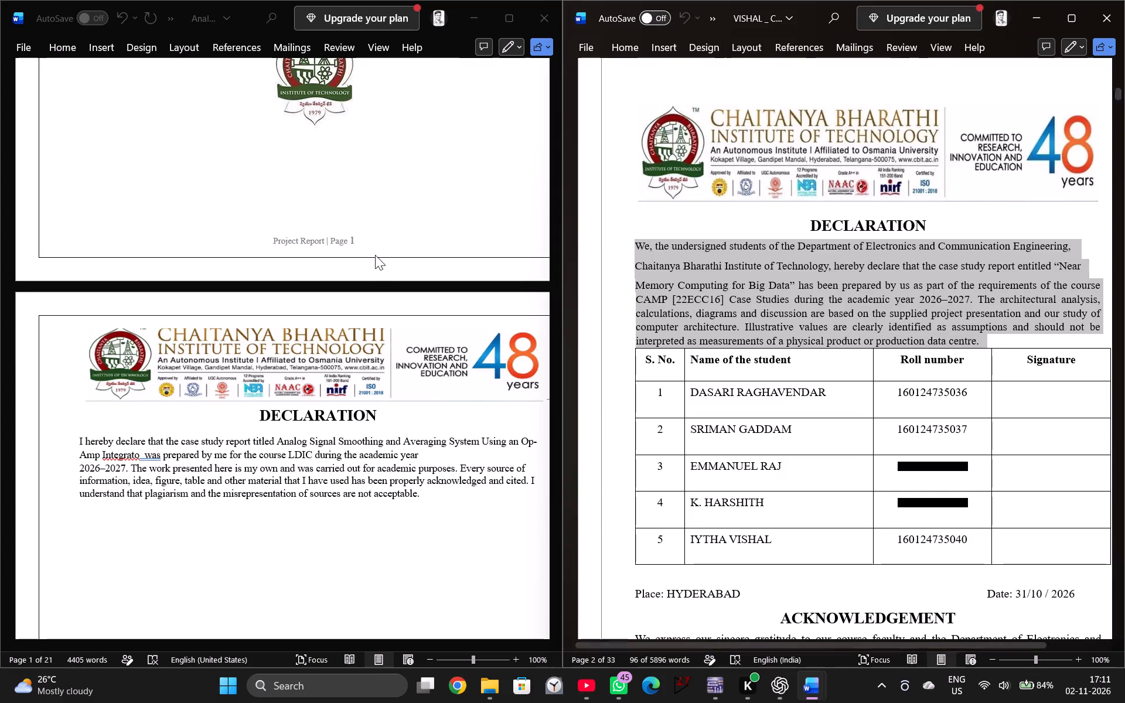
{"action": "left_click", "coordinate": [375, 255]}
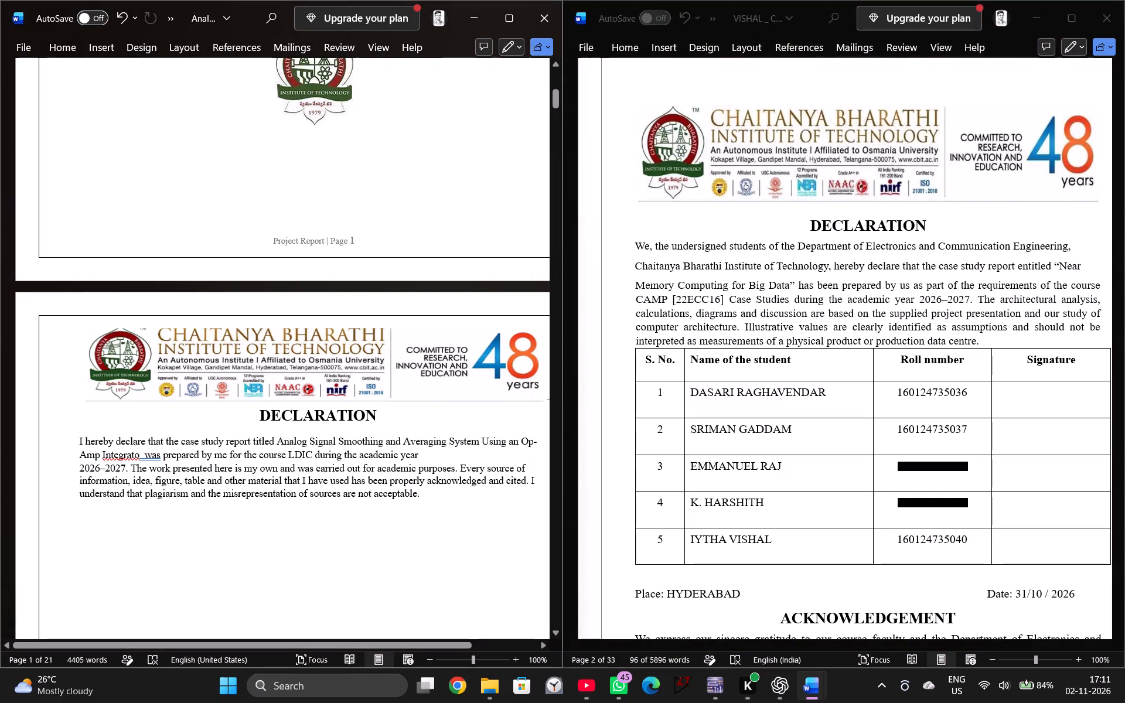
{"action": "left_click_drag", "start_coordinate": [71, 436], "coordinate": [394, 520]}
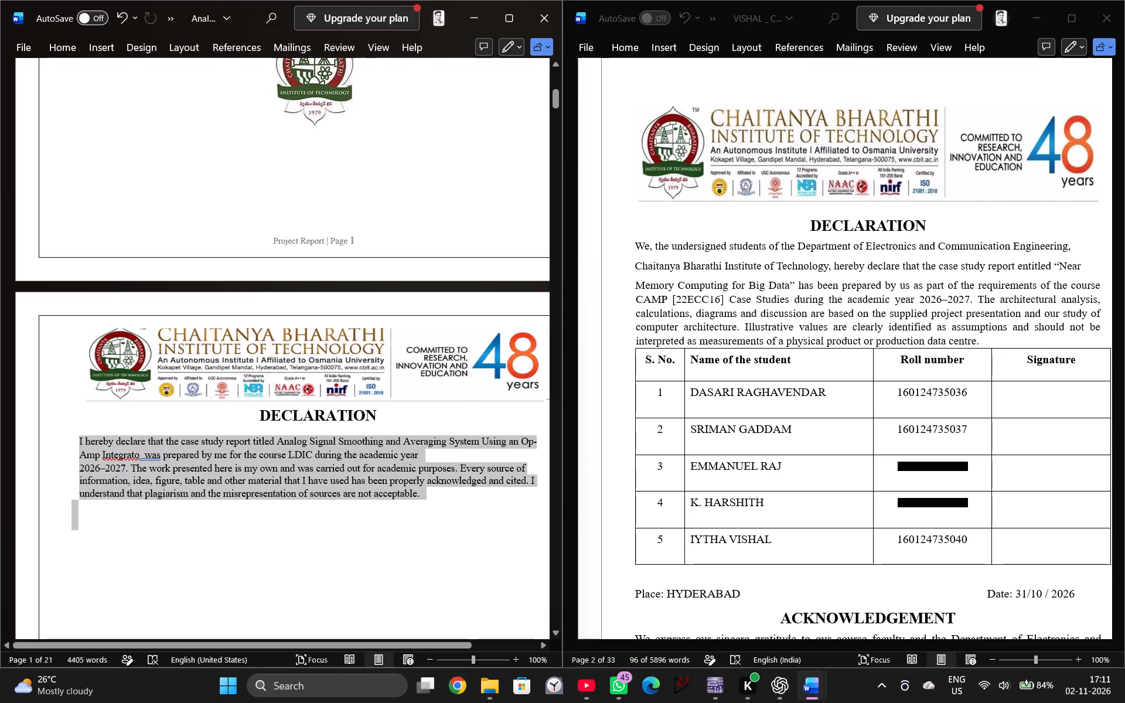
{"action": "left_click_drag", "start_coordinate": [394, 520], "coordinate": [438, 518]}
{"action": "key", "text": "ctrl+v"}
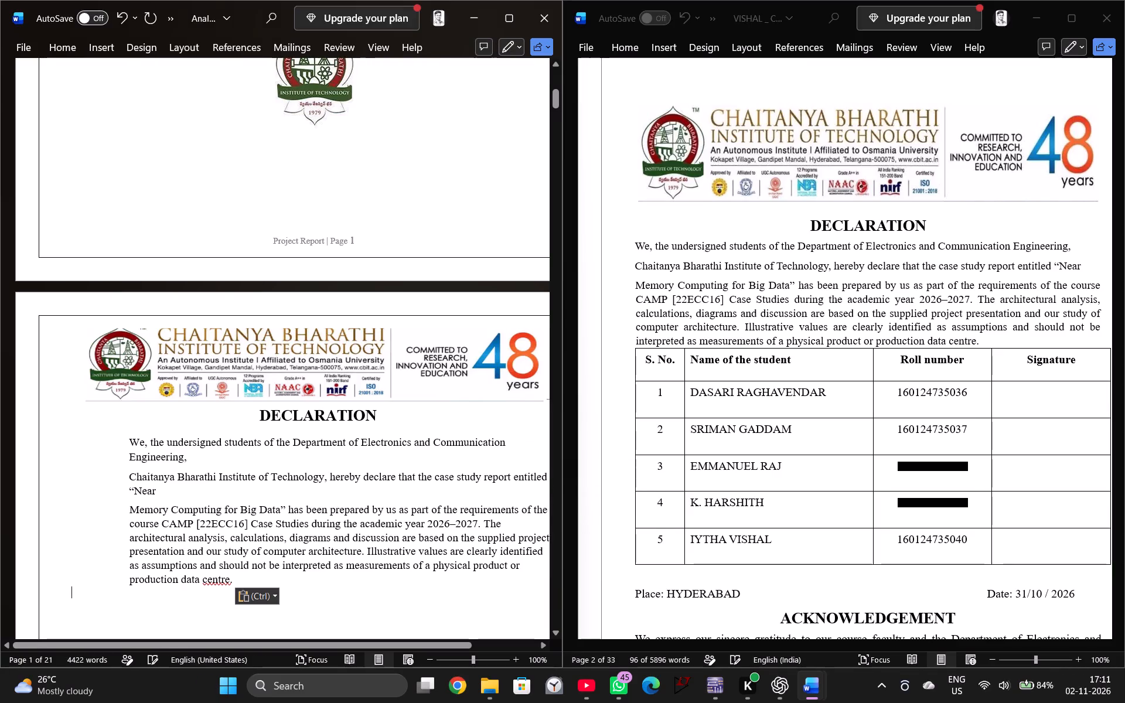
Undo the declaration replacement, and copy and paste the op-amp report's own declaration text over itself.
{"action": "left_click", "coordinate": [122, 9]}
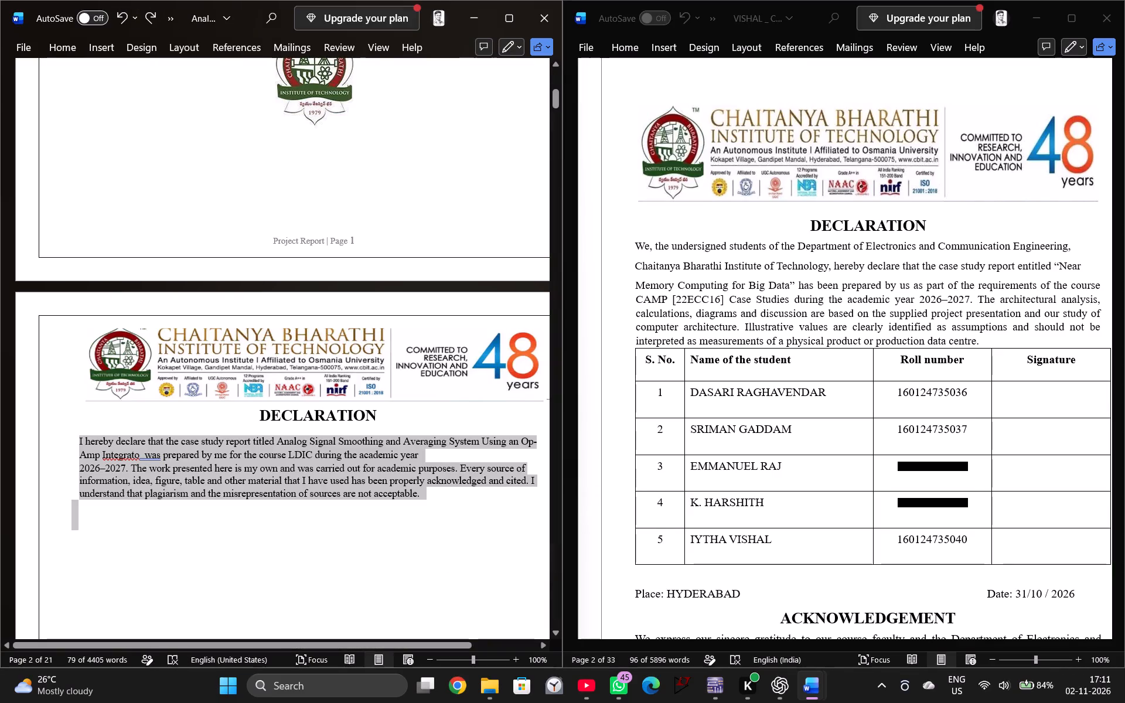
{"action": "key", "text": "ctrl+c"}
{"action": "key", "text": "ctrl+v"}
Copy the CAMP report's declaration paragraphs again and paste them over the op-amp report's declaration text.
{"action": "left_click", "coordinate": [632, 244]}
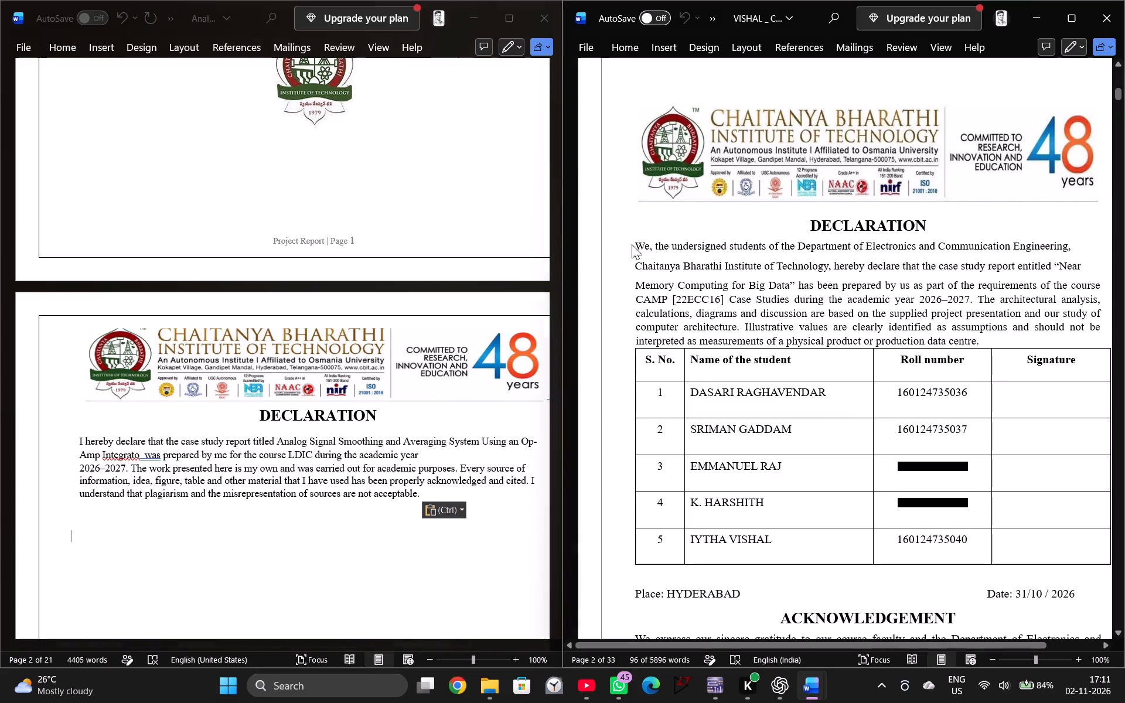
{"action": "key", "text": "ctrl+c"}
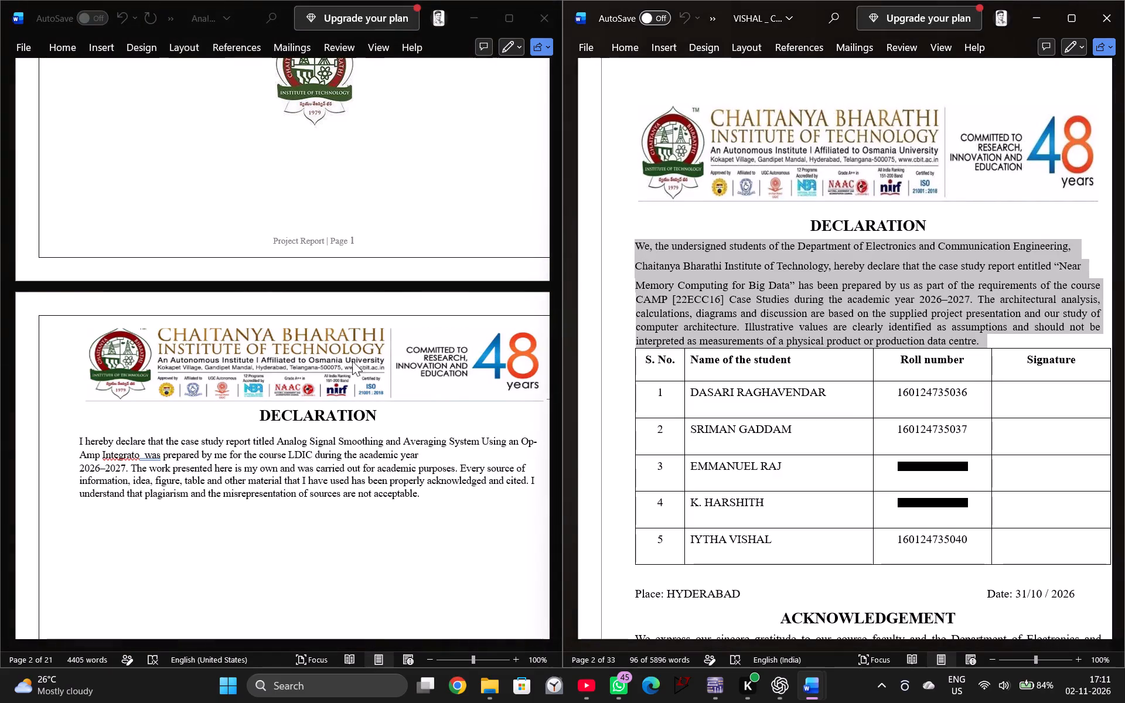
{"action": "left_click", "coordinate": [350, 364]}
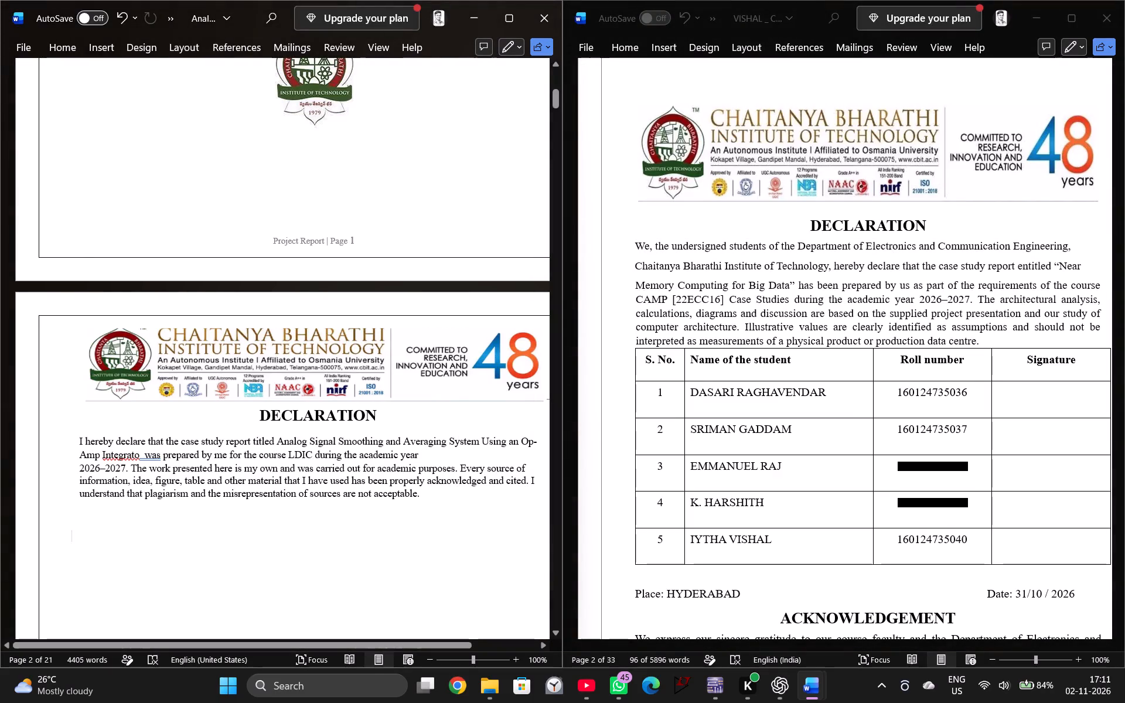
{"action": "left_click", "coordinate": [86, 466]}
{"action": "left_click_drag", "start_coordinate": [74, 440], "coordinate": [441, 507]}
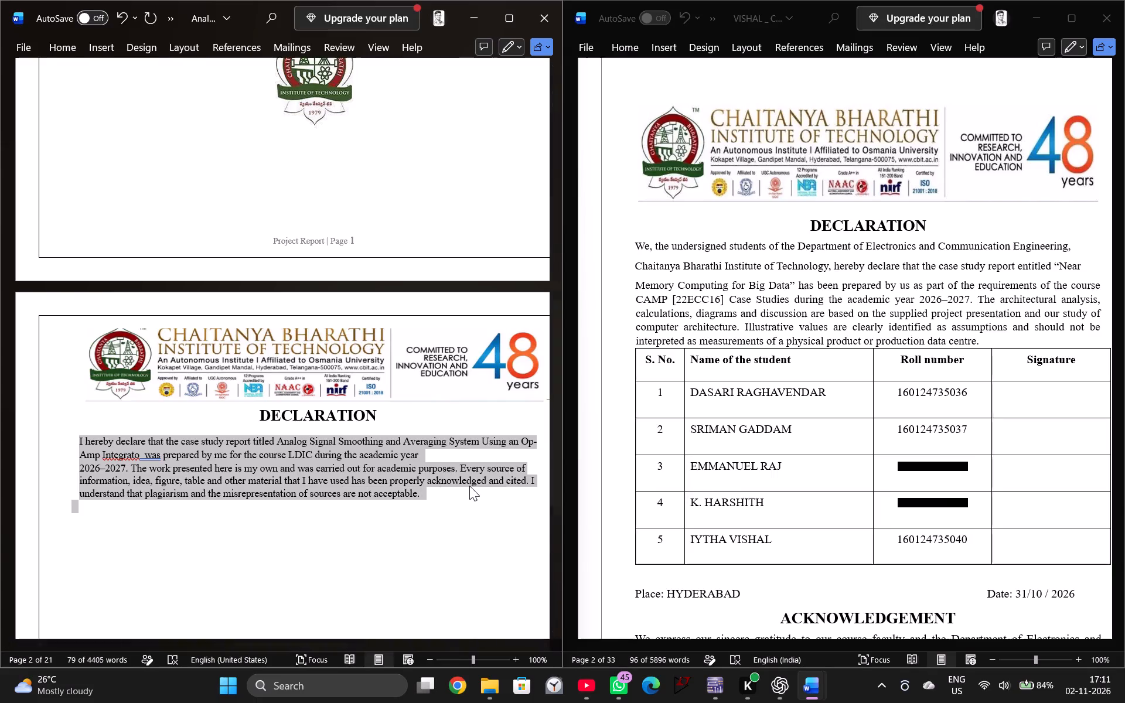
{"action": "key", "text": "ctrl+v"}
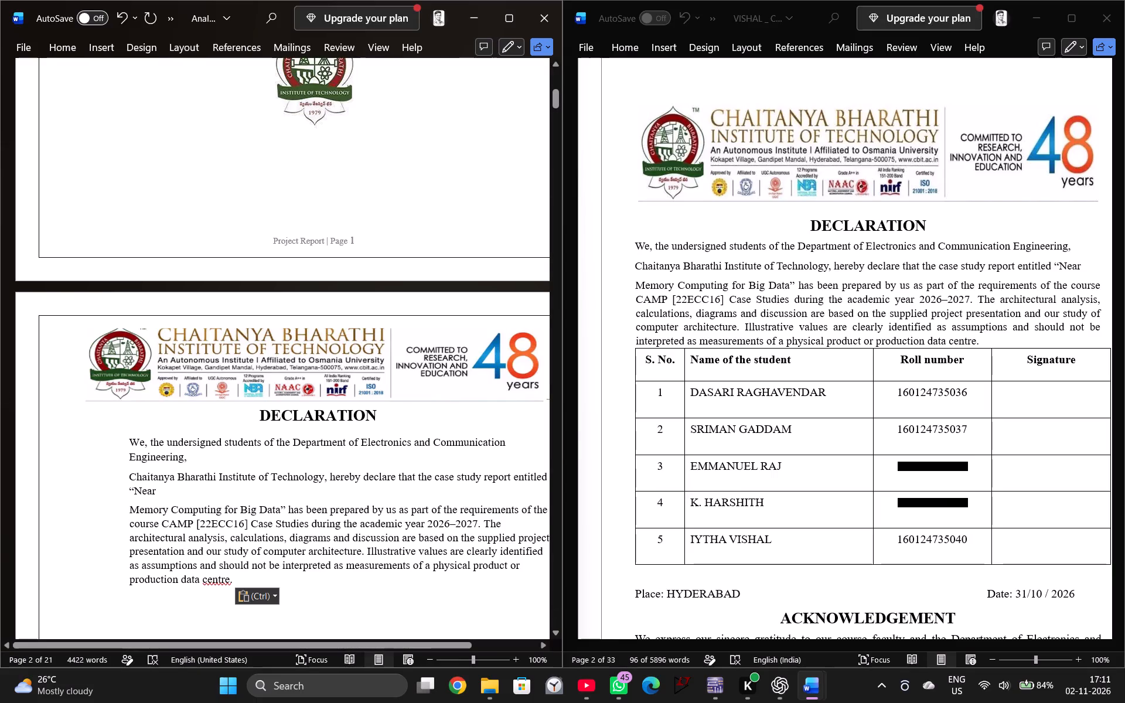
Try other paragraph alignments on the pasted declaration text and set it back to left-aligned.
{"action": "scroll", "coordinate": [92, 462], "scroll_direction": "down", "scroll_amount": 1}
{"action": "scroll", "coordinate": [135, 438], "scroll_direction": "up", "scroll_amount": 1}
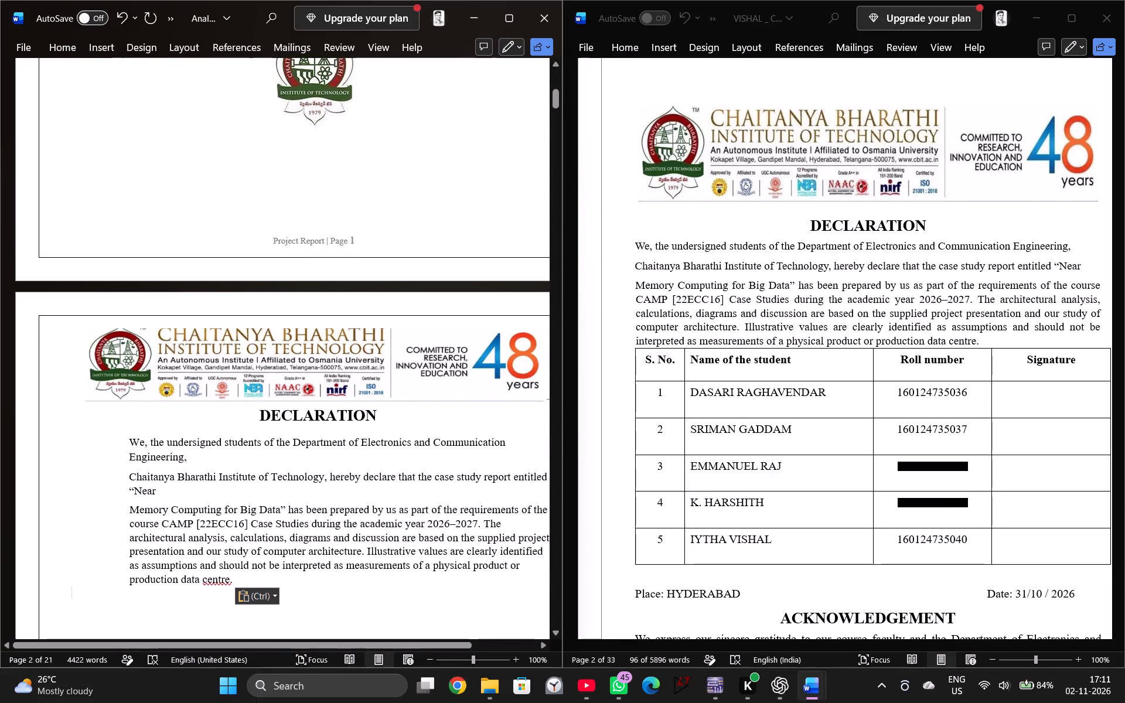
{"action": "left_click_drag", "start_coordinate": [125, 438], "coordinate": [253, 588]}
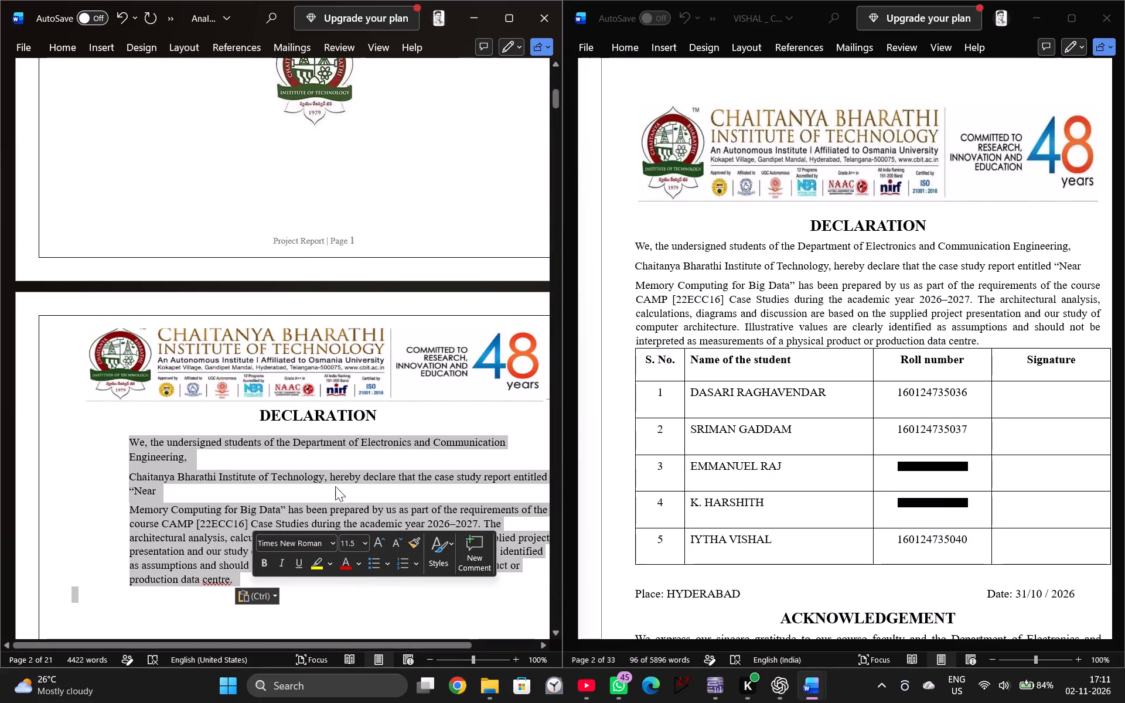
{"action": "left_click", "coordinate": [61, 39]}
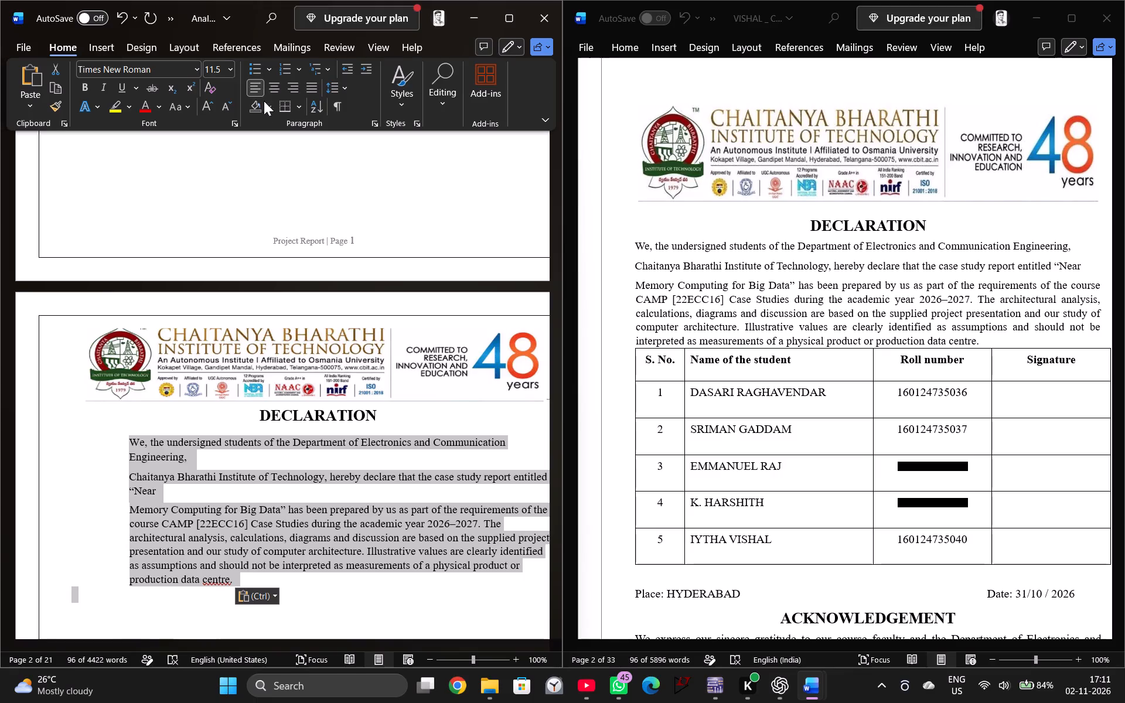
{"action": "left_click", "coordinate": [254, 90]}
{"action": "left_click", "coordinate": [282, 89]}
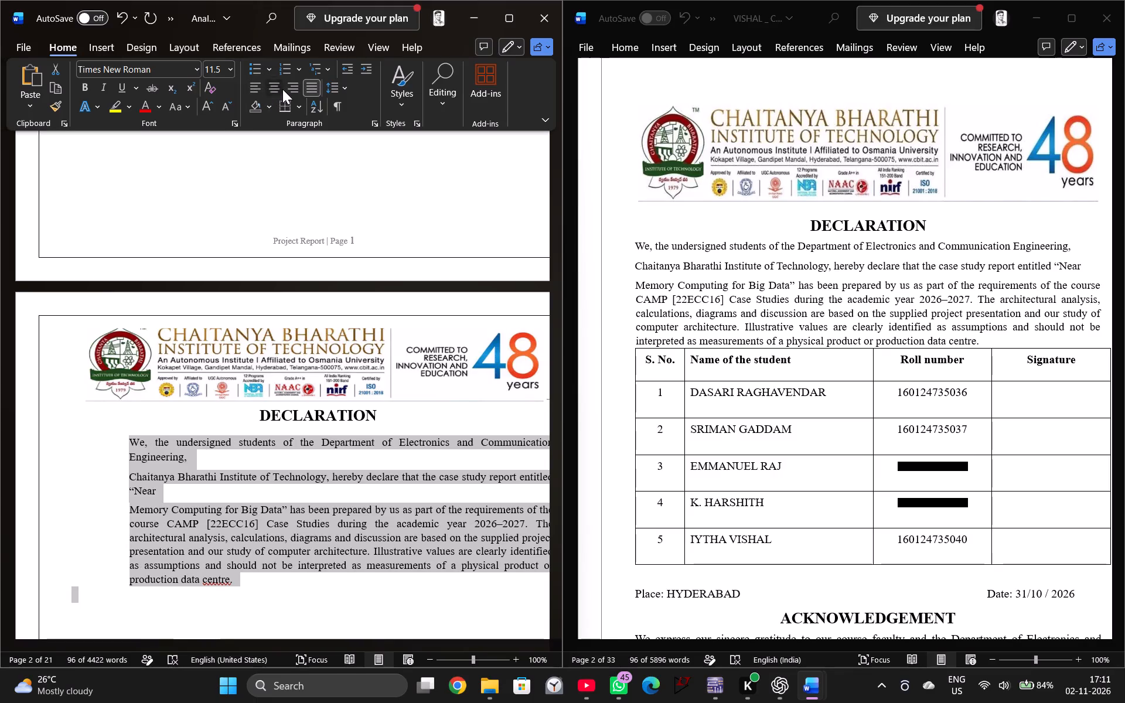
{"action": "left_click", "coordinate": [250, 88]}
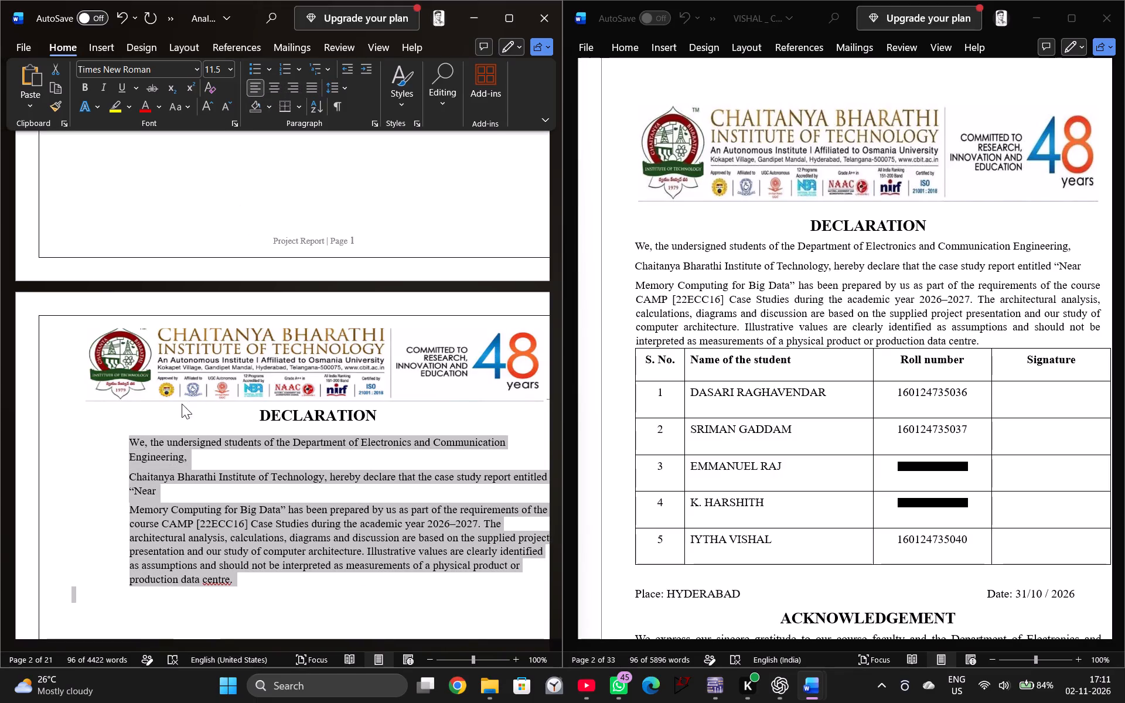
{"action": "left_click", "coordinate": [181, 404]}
Remove the left indent from the first declaration line, keeping it on its own line below the DECLARATION heading.
{"action": "left_click", "coordinate": [115, 443]}
{"action": "key", "text": "BackSpace"}
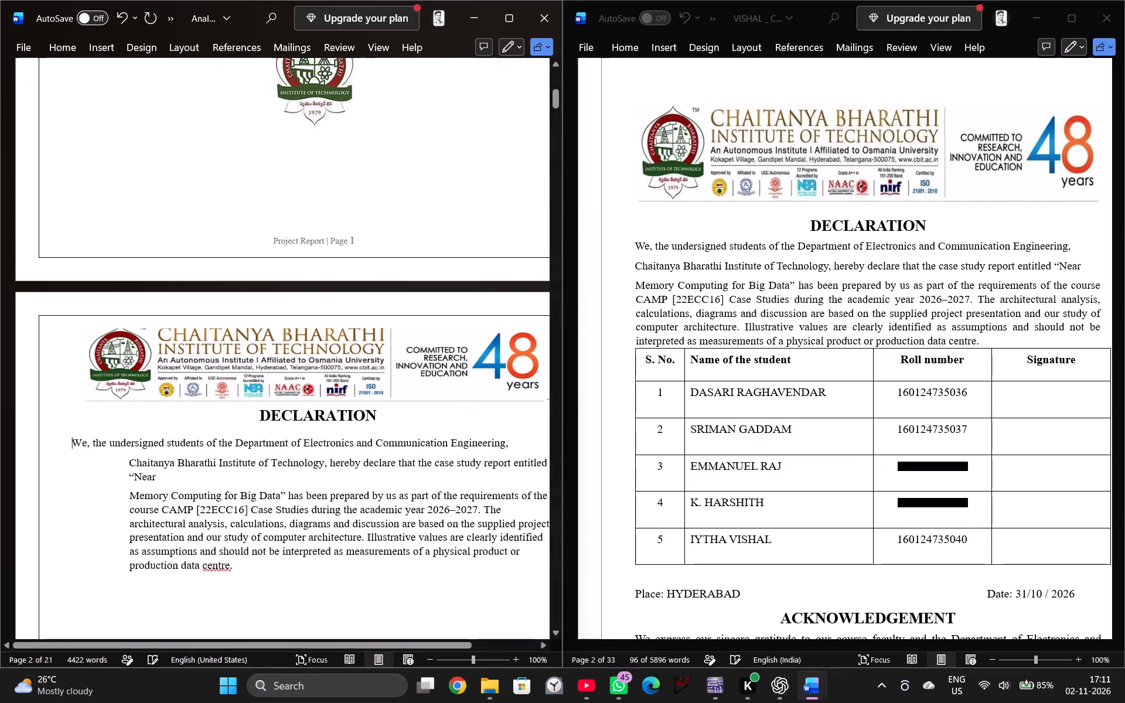
{"action": "key", "text": "BackSpace"}
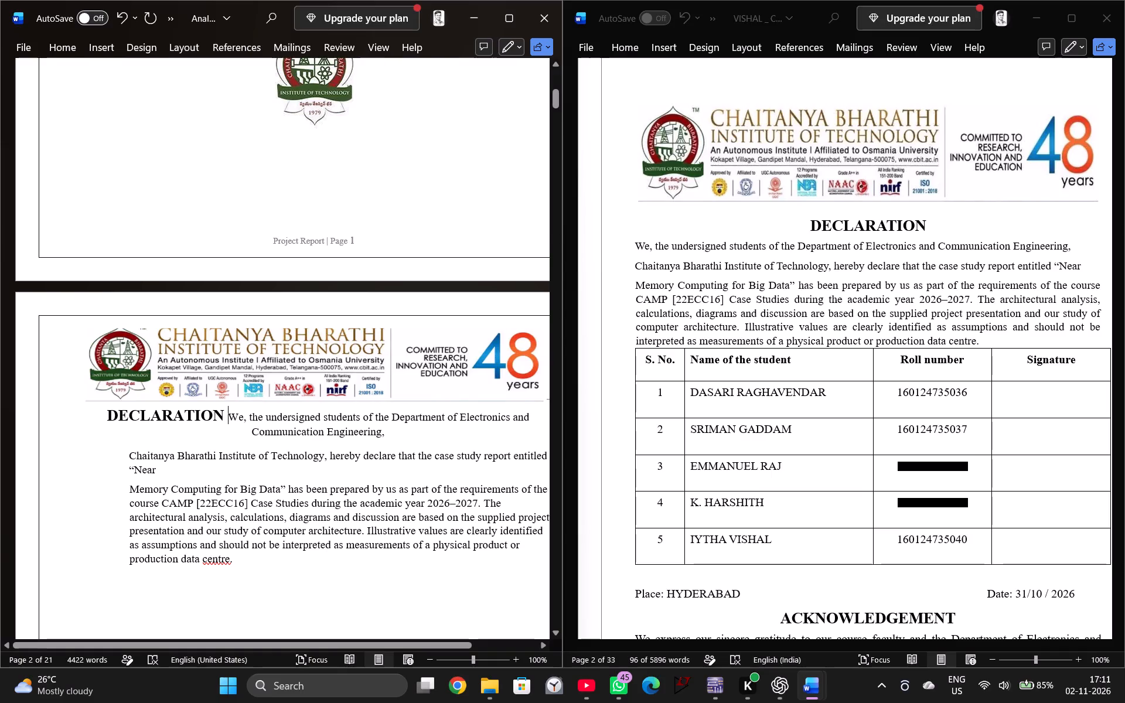
{"action": "key", "text": "Return"}
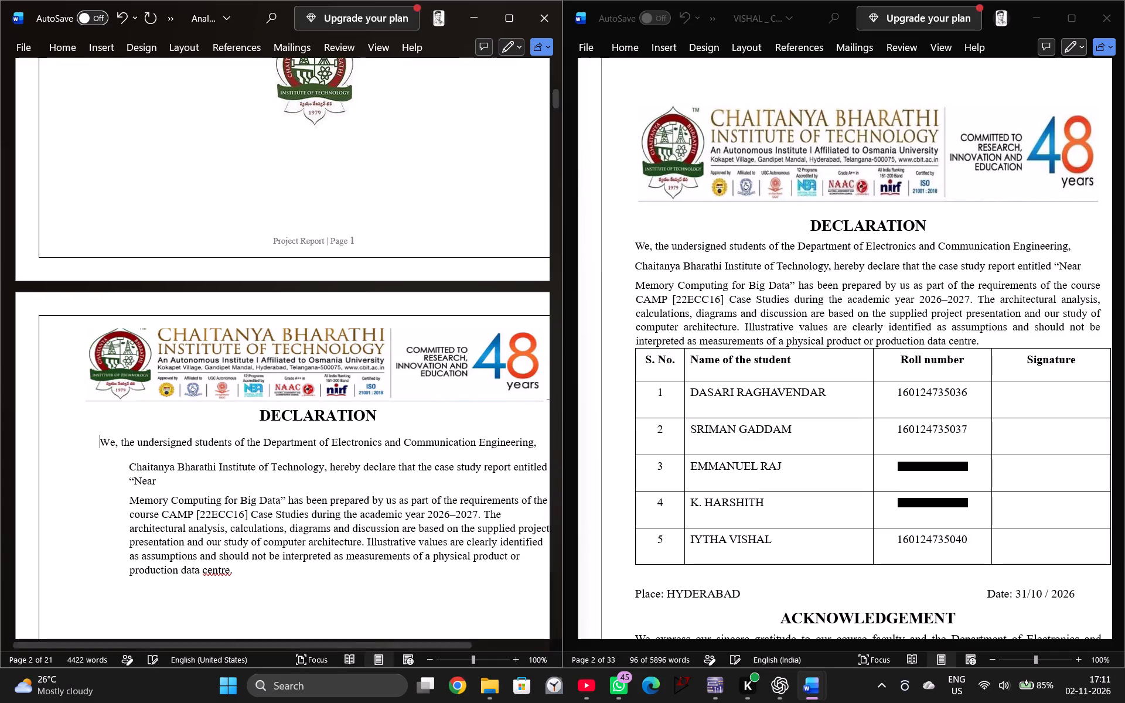
Remove the left indent from the "Chaitanya Bharathi Institute of Technology" line and pad its start with nine spaces.
{"action": "left_click", "coordinate": [127, 465]}
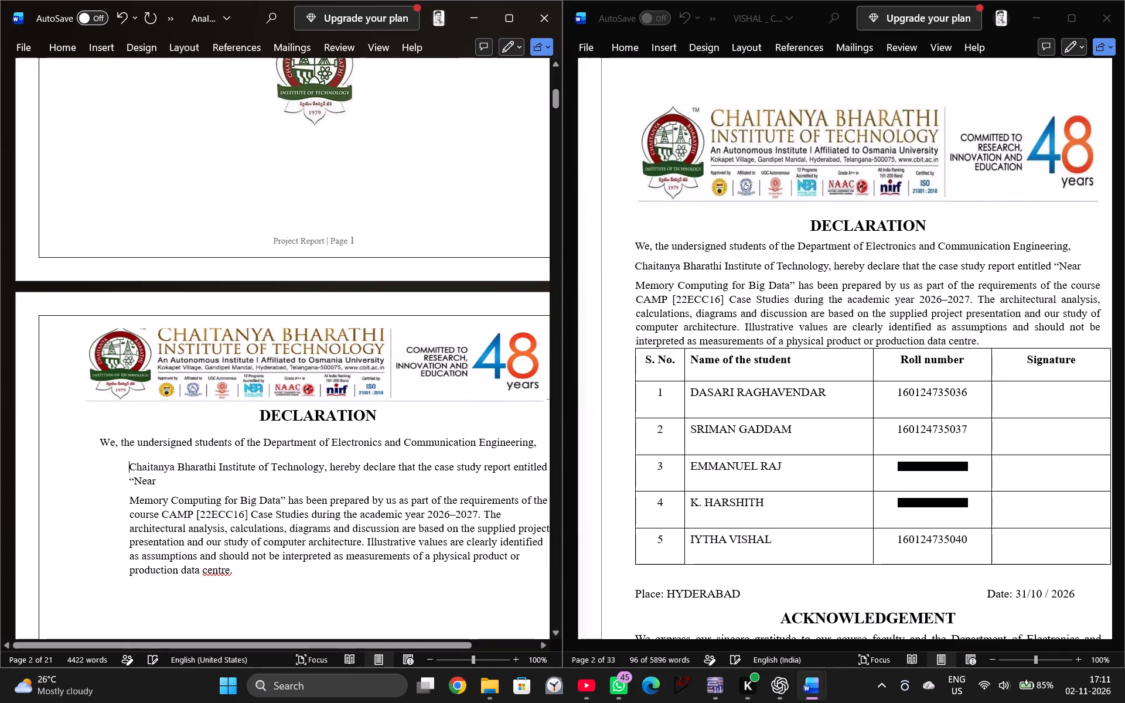
{"action": "key", "text": "BackSpace"}
{"action": "key", "text": "space"}
{"action": "key", "text": "space"}
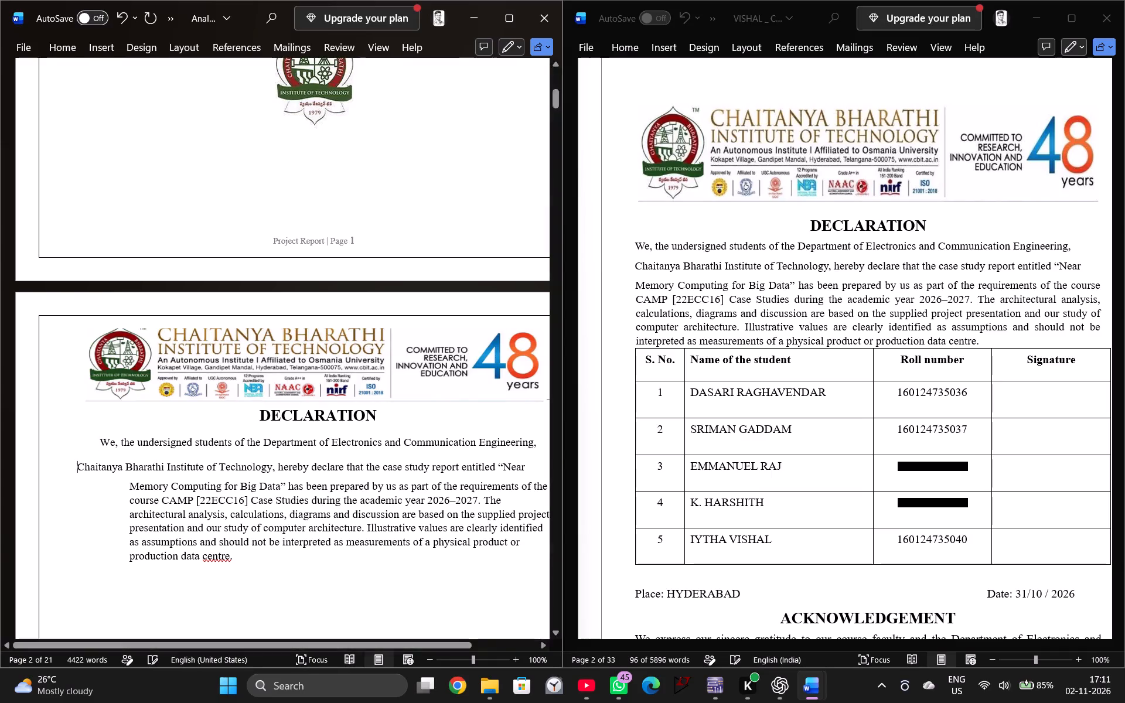
{"action": "key", "text": "space"}
{"action": "key", "text": "space"}
{"action": "key", "text": "space"}
{"action": "key", "text": "space"}
{"action": "key", "text": "space"}
{"action": "key", "text": "space"}
{"action": "key", "text": "space"}
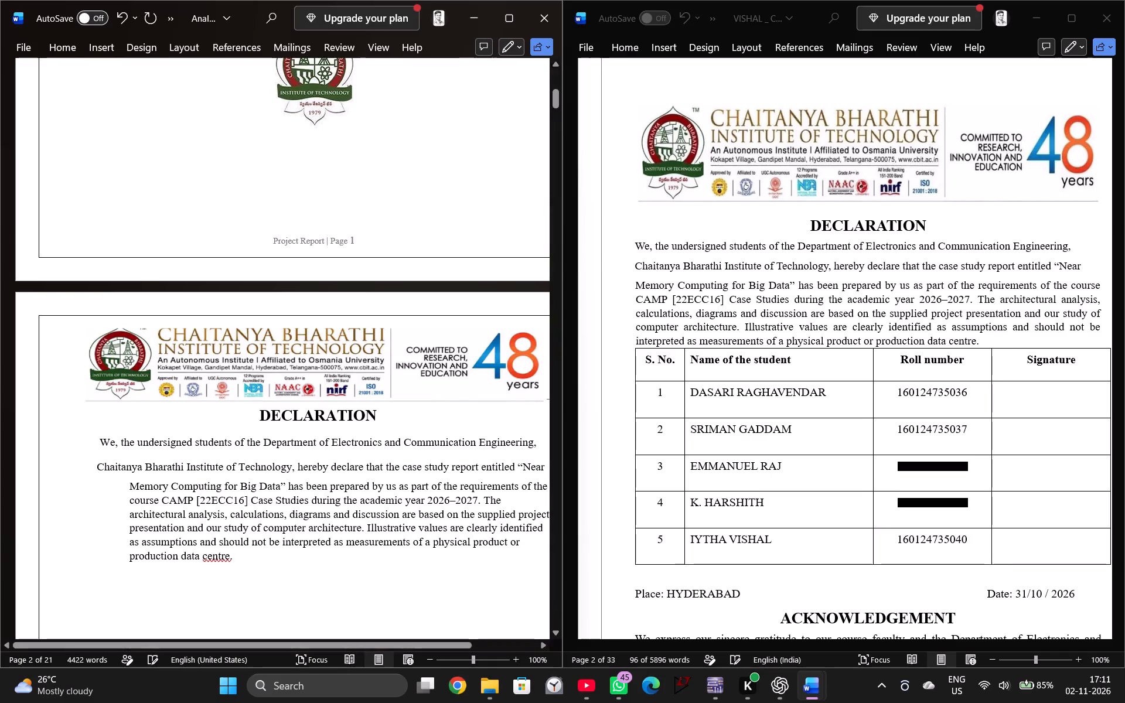
Remove the left indent from the declaration paragraph starting with "Memory Computing for Big Data".
{"action": "left_click", "coordinate": [121, 487]}
{"action": "key", "text": "BackSpace"}
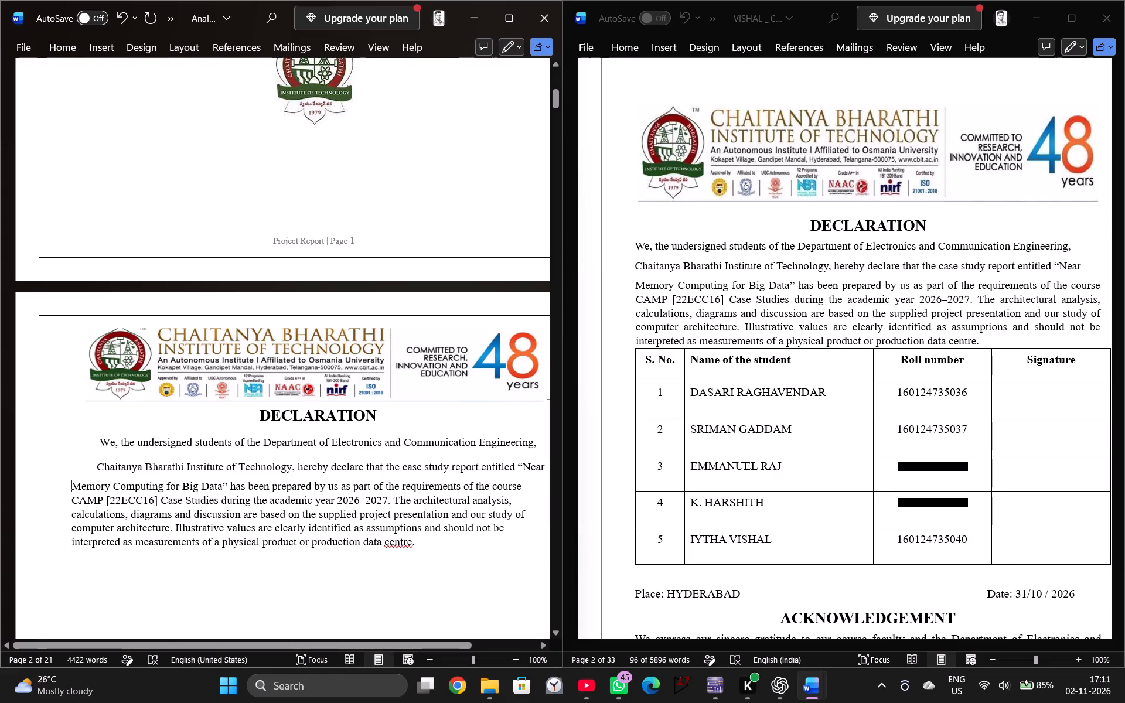
Left-align the declaration text below the heading in the op-amp report.
{"action": "left_click_drag", "start_coordinate": [96, 442], "coordinate": [423, 550]}
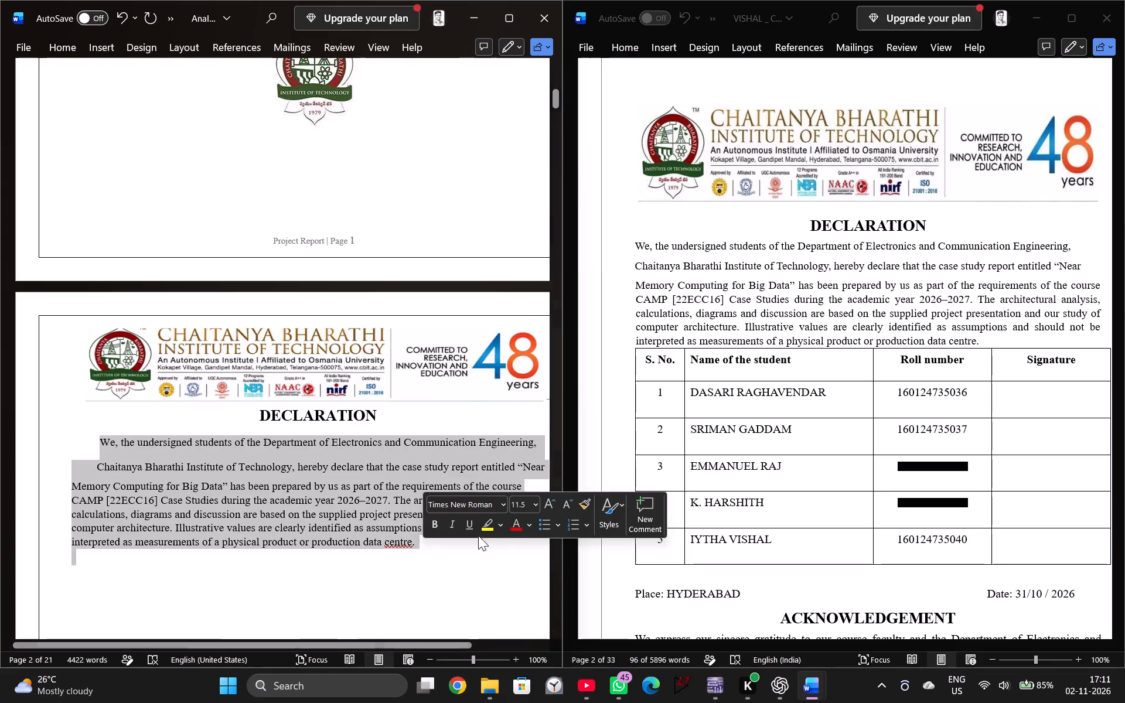
{"action": "left_click", "coordinate": [98, 49]}
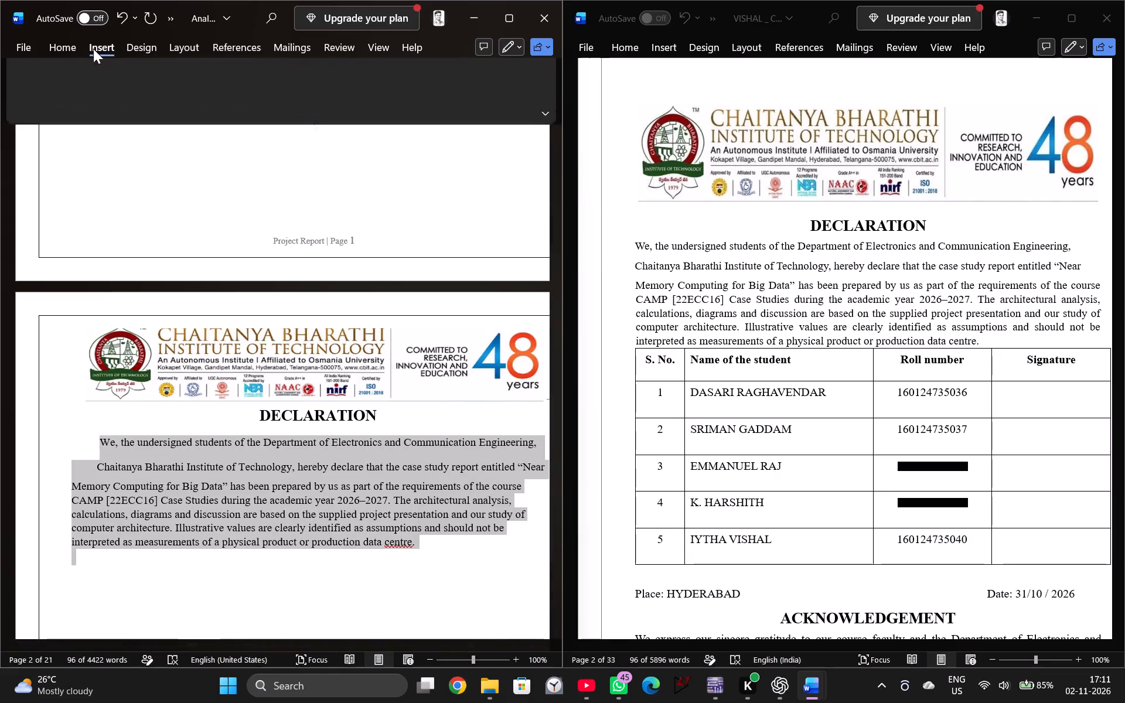
{"action": "left_click", "coordinate": [60, 47]}
{"action": "left_click", "coordinate": [255, 86]}
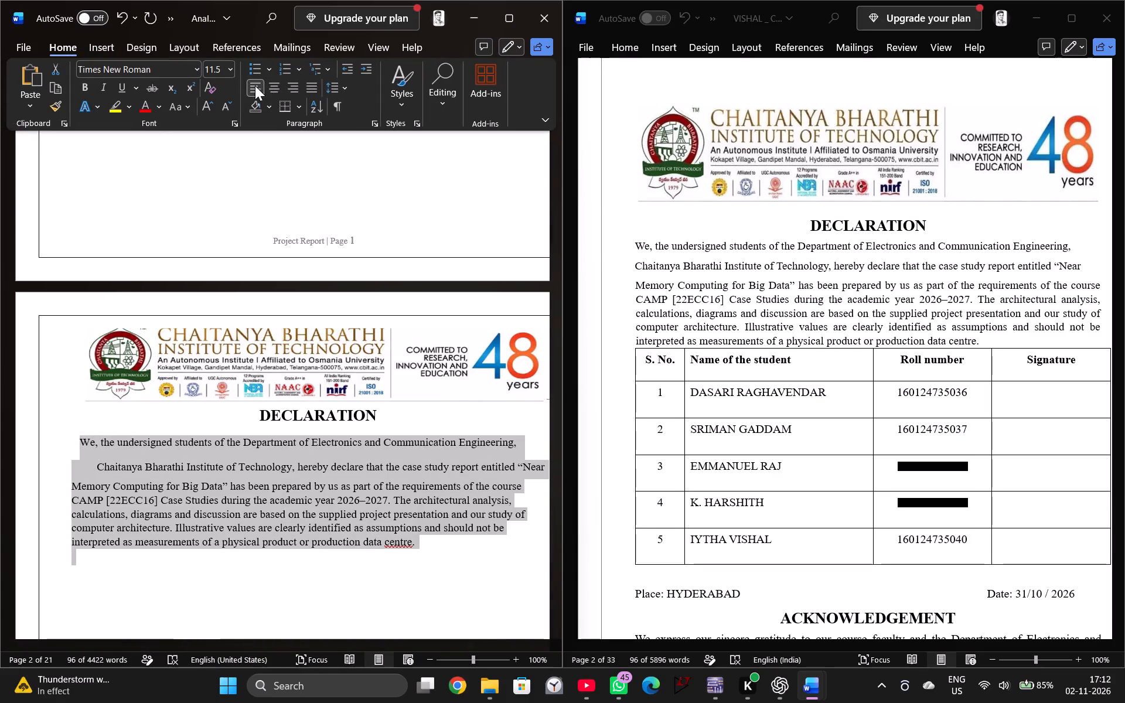
{"action": "left_click", "coordinate": [153, 379]}
Set the line spacing of the first two declaration lines to 1.0.
{"action": "left_click", "coordinate": [470, 479]}
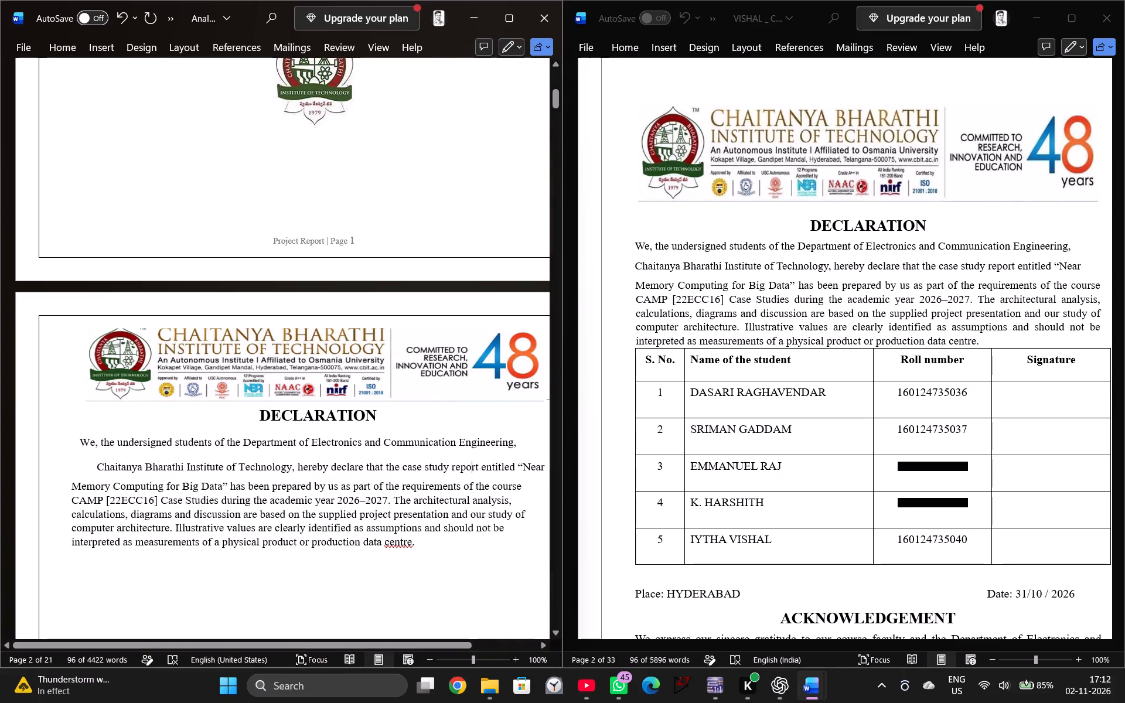
{"action": "left_click_drag", "start_coordinate": [77, 436], "coordinate": [420, 462]}
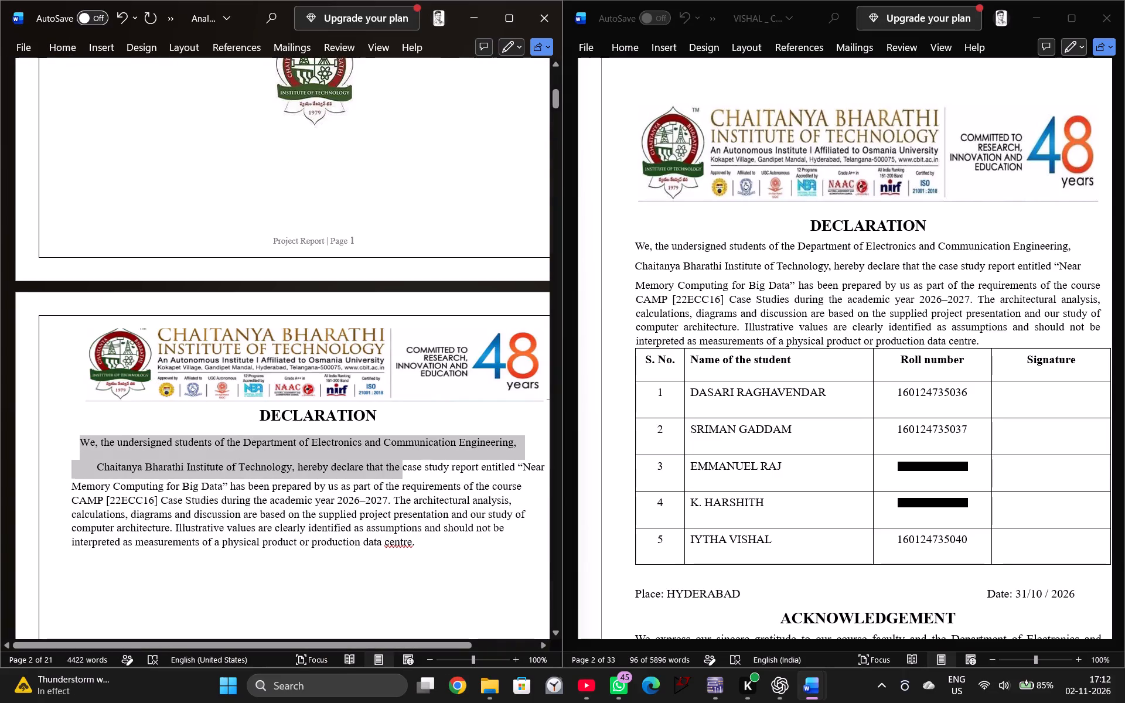
{"action": "left_click_drag", "start_coordinate": [420, 462], "coordinate": [514, 470]}
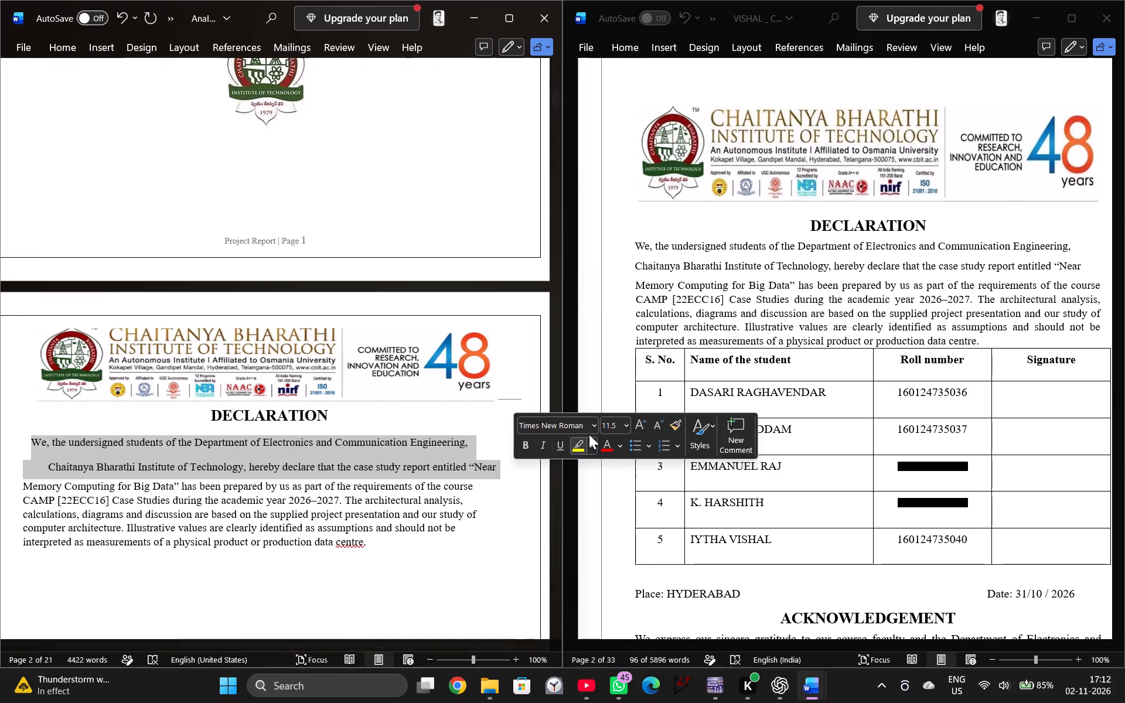
{"action": "left_click", "coordinate": [52, 49]}
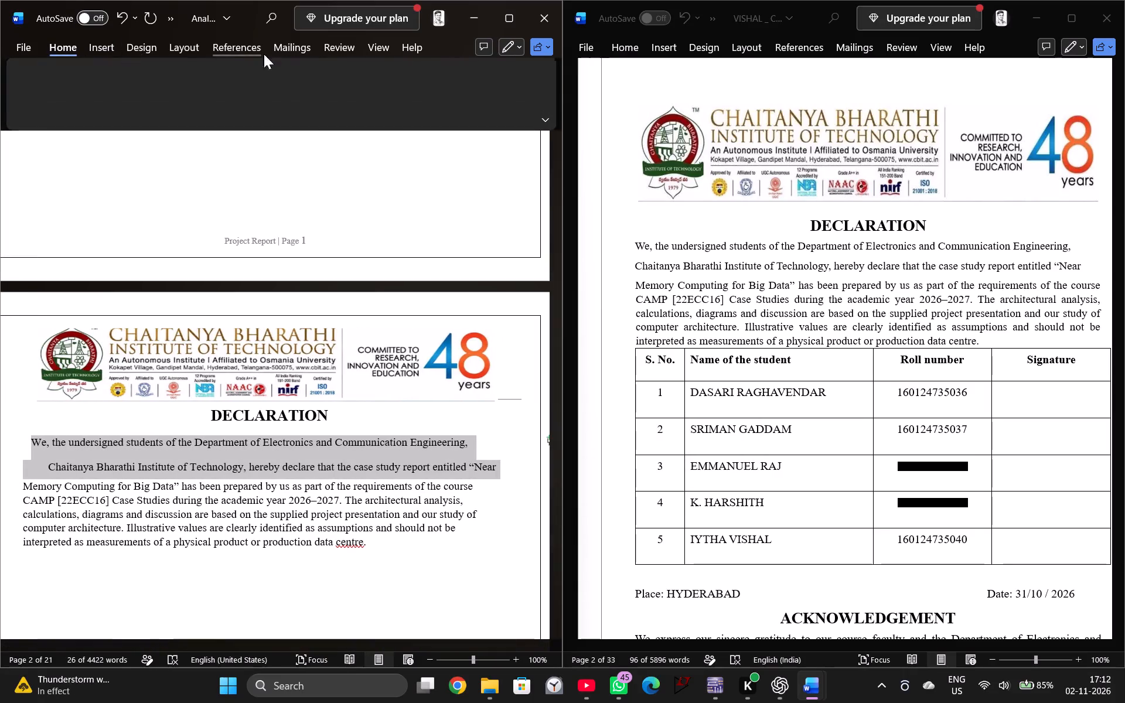
{"action": "left_click", "coordinate": [337, 90]}
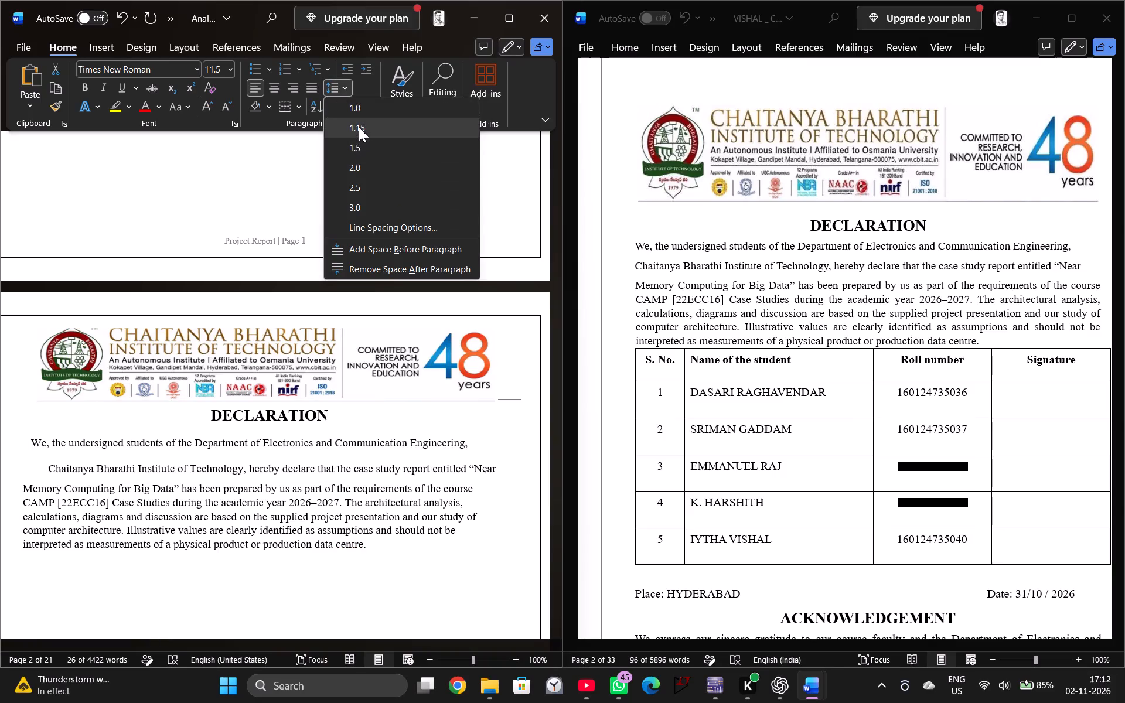
{"action": "left_click", "coordinate": [359, 116]}
{"action": "left_click", "coordinate": [144, 414]}
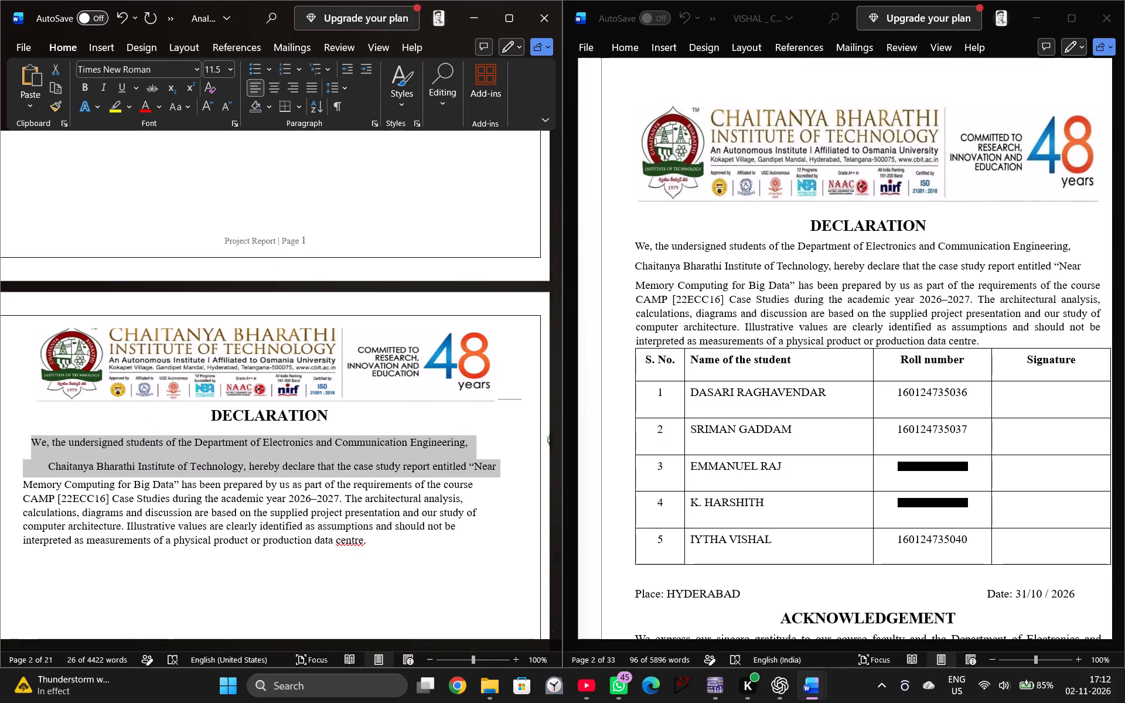
{"action": "left_click", "coordinate": [104, 432]}
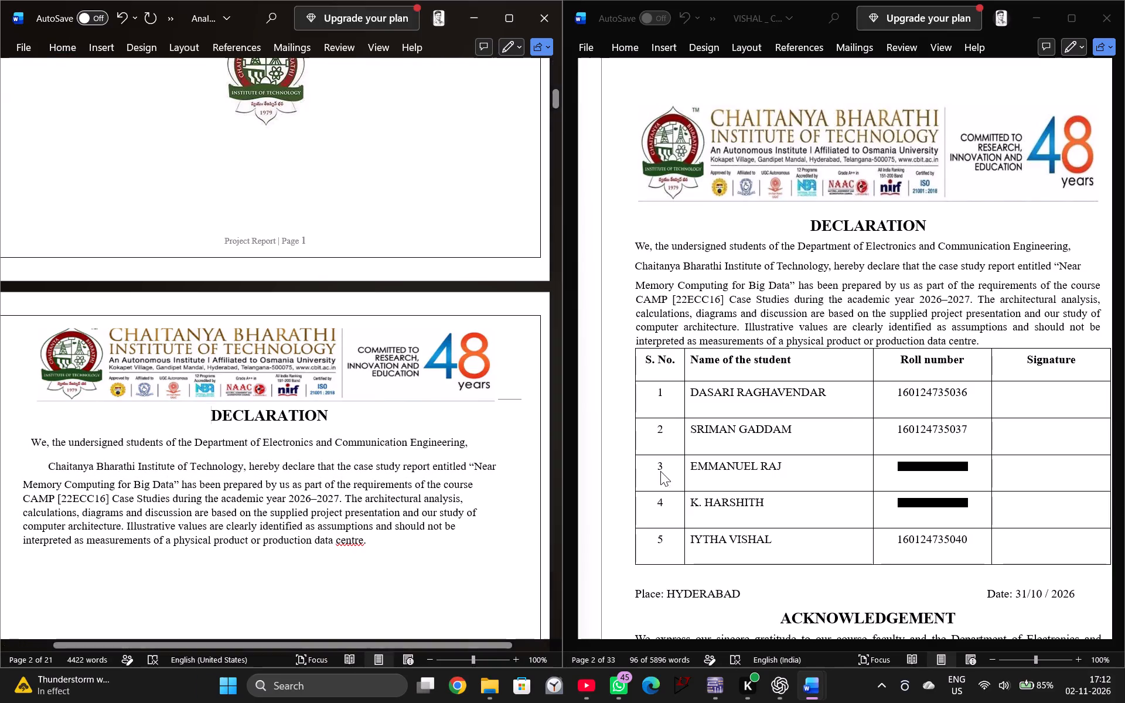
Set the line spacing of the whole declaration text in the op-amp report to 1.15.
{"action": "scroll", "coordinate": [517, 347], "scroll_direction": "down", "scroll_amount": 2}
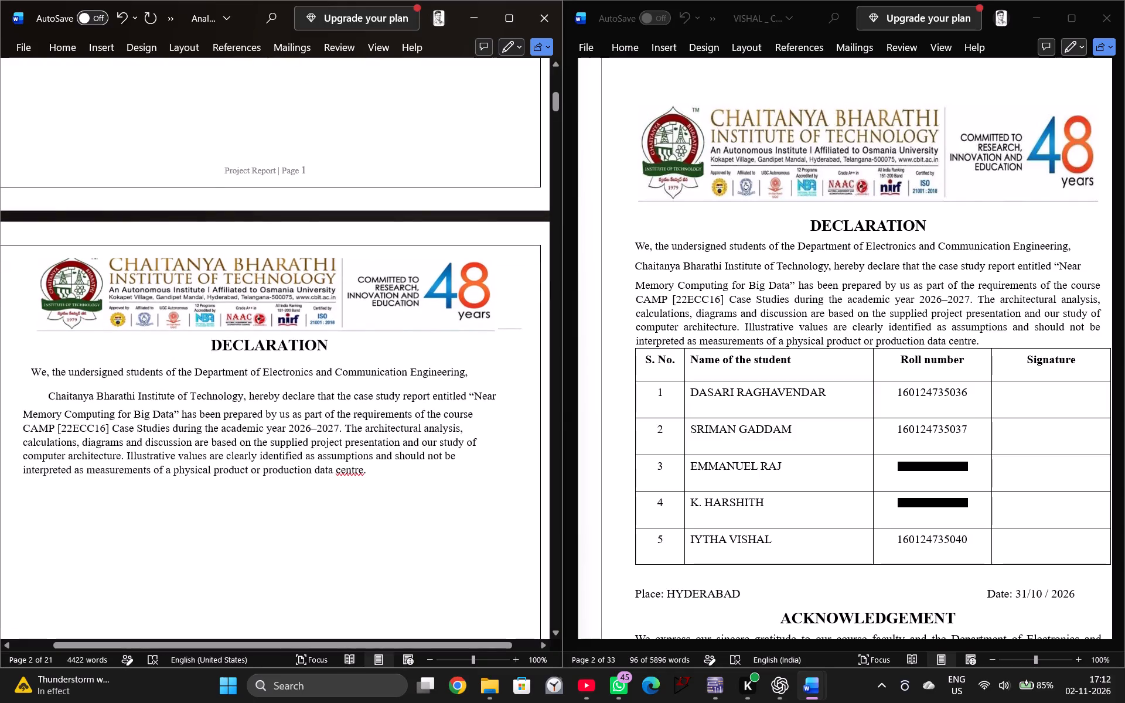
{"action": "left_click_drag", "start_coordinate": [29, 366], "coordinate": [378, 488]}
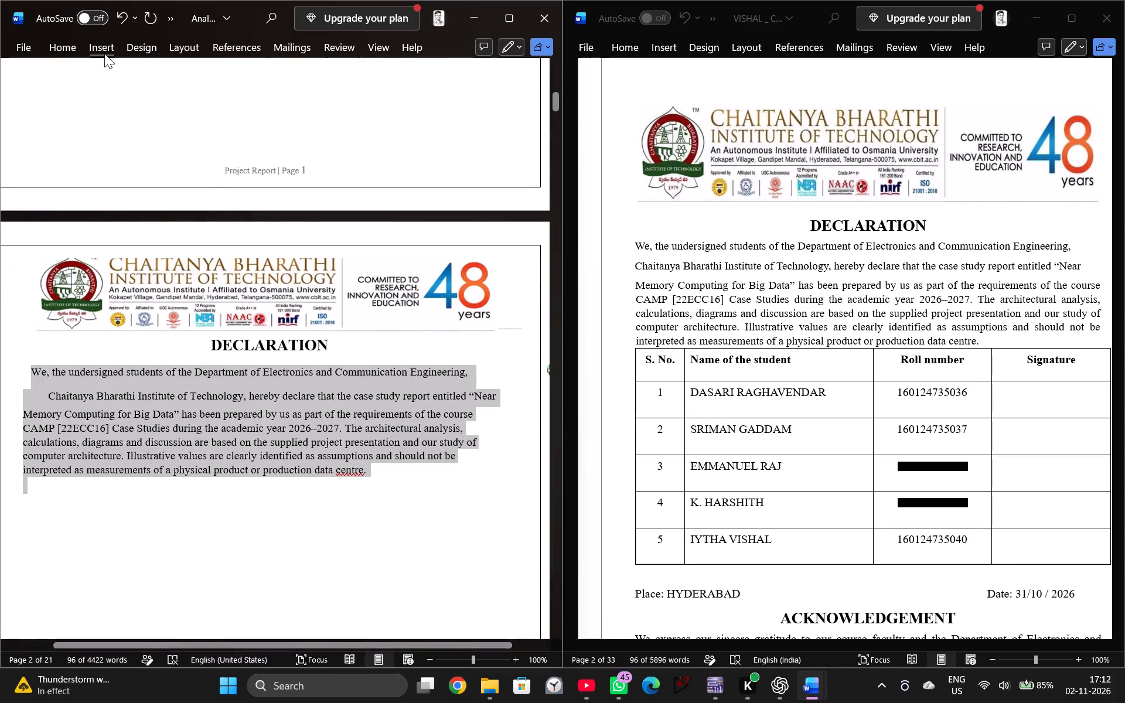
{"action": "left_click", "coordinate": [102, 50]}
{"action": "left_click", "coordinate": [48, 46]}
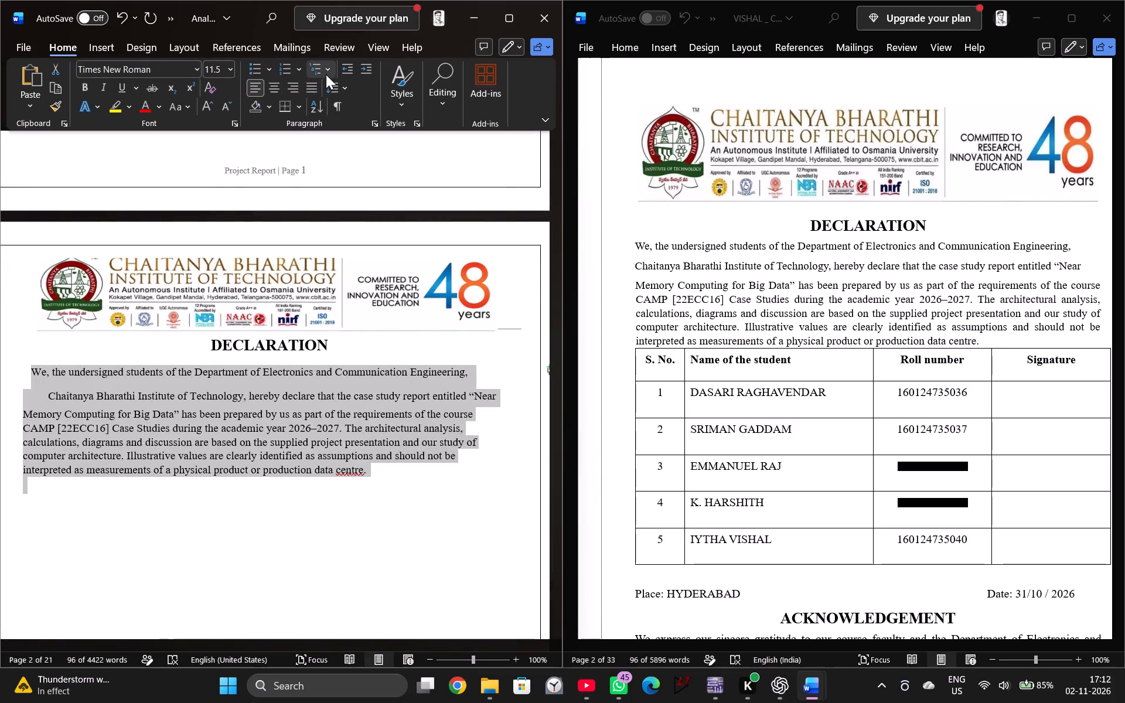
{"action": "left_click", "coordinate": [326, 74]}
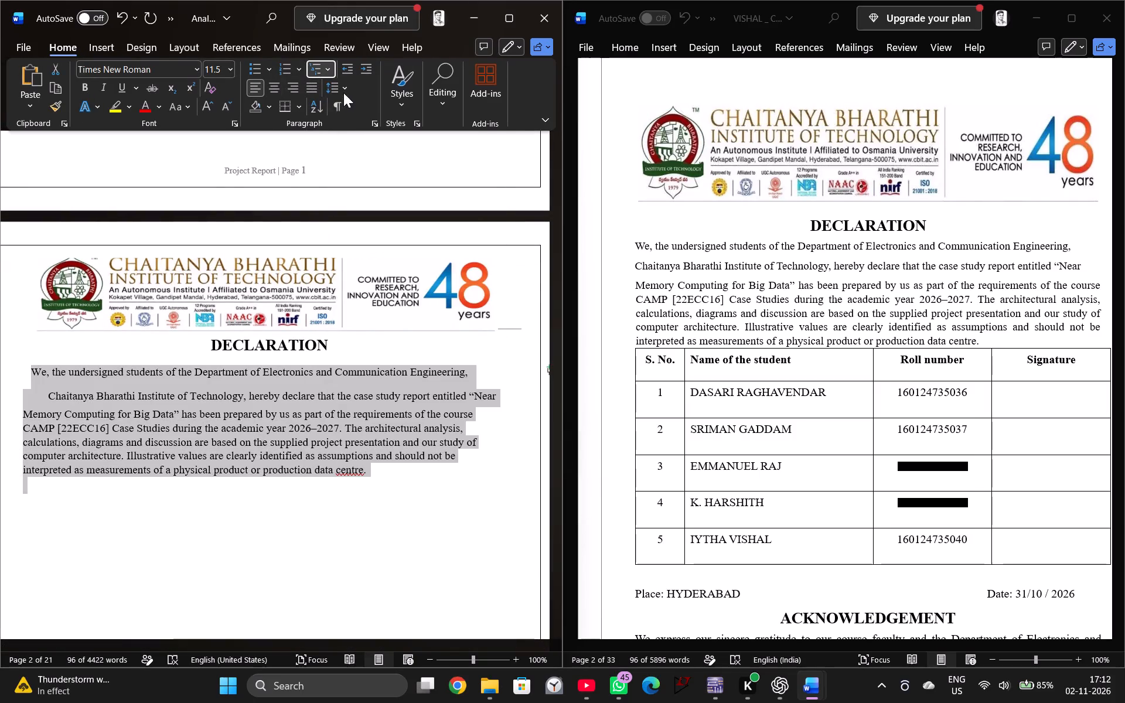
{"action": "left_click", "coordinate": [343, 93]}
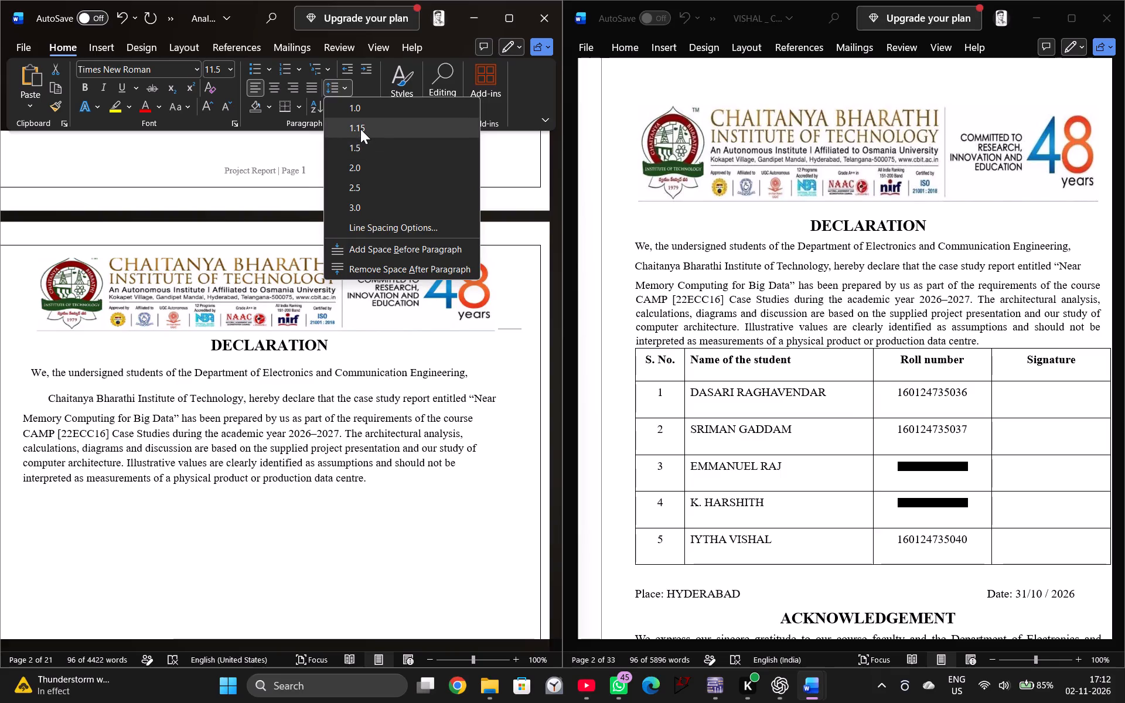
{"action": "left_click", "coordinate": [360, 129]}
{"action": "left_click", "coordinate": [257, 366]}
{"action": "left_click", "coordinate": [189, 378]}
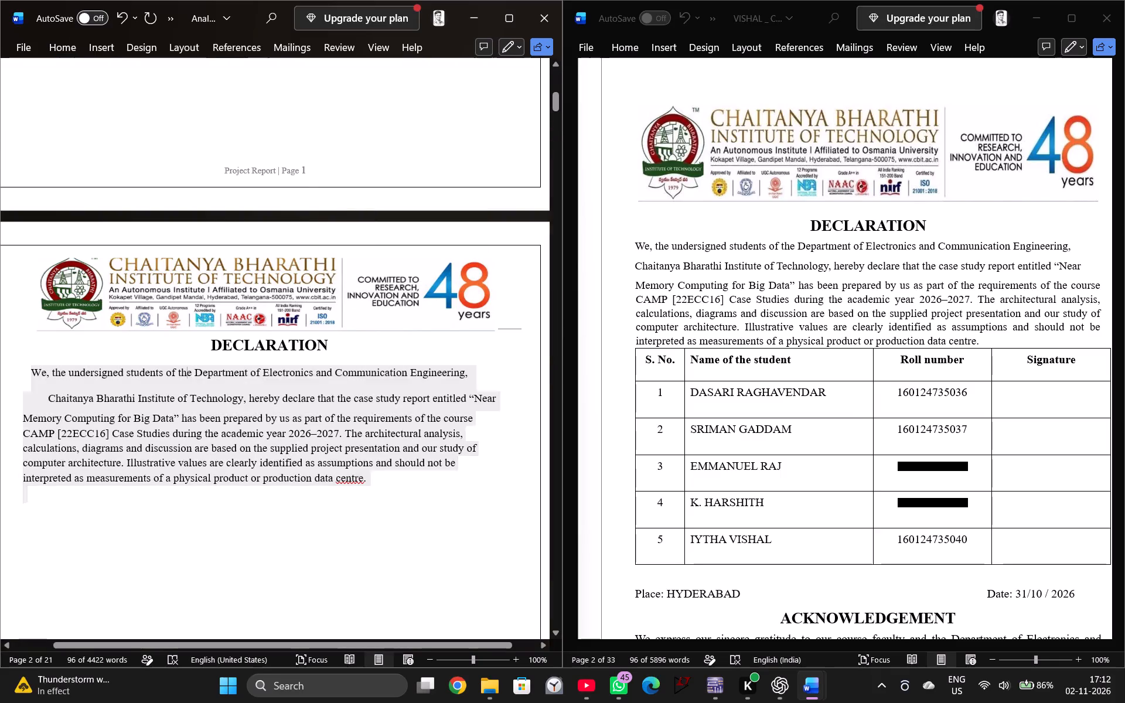
Delete the leading spaces and paragraph break before "Chaitanya Bharathi Institute of Technology" to join it with the first declaration line.
{"action": "left_click", "coordinate": [115, 385]}
{"action": "left_click_drag", "start_coordinate": [139, 385], "coordinate": [157, 384]}
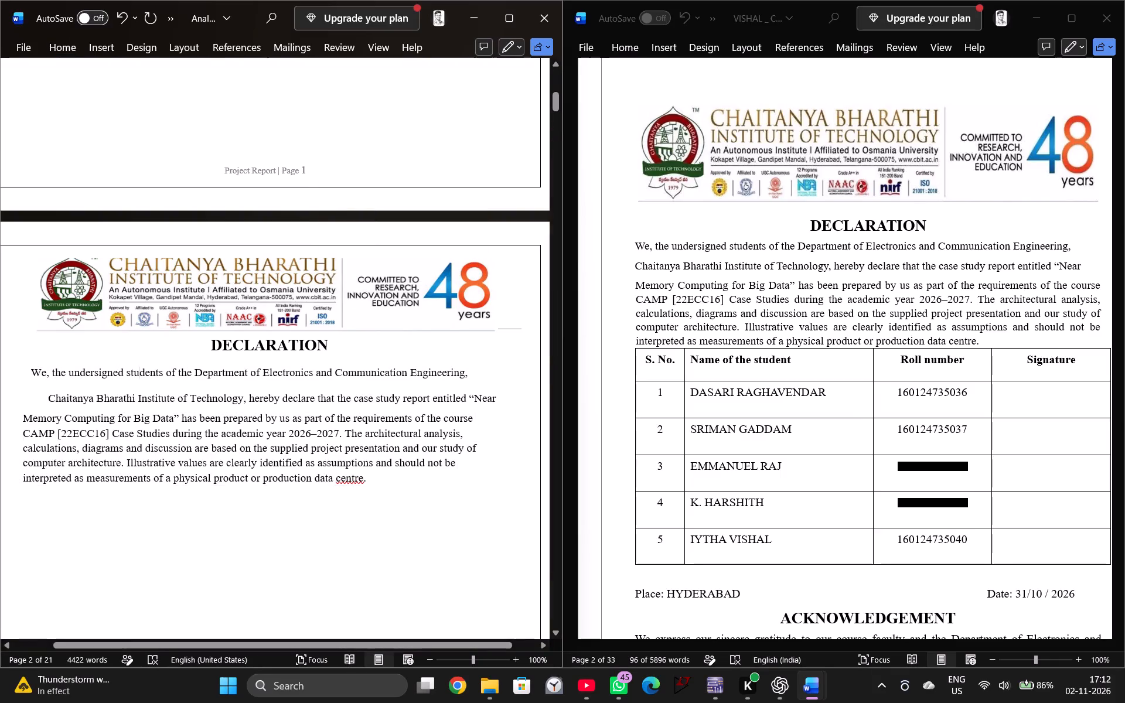
{"action": "left_click", "coordinate": [483, 374]}
{"action": "left_click", "coordinate": [46, 395]}
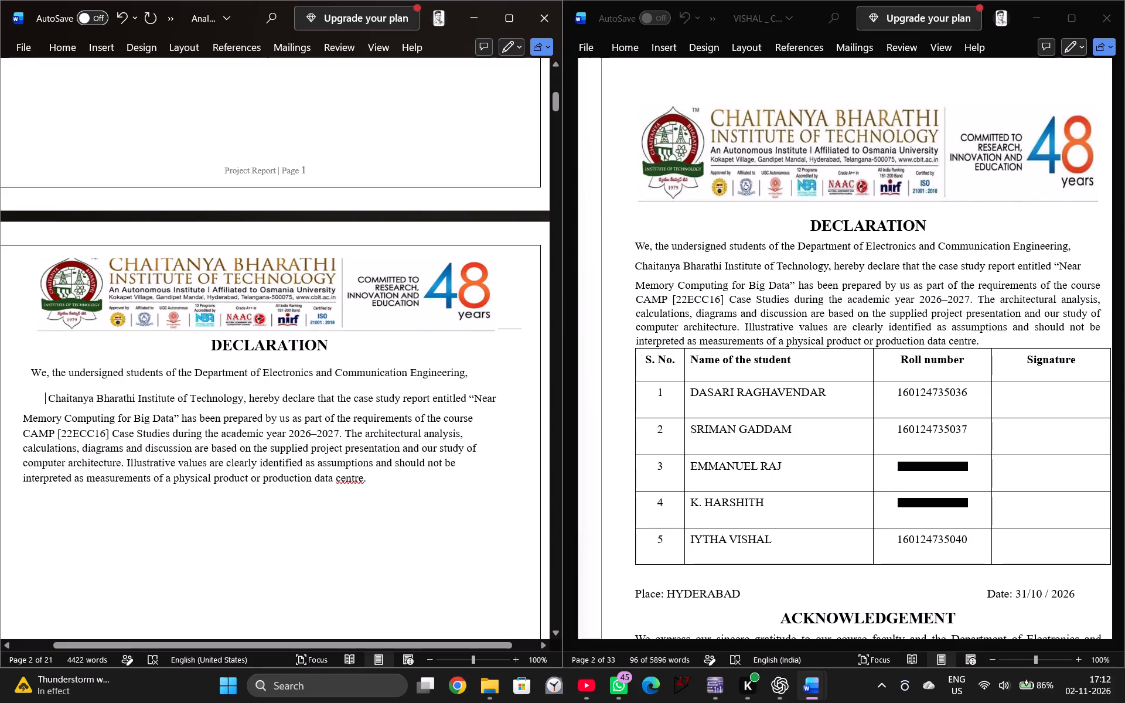
{"action": "key", "text": "BackSpace"}
{"action": "key", "text": "BackSpace"}
{"action": "key", "text": "BackSpace"}
{"action": "key", "text": "BackSpace"}
{"action": "key", "text": "BackSpace"}
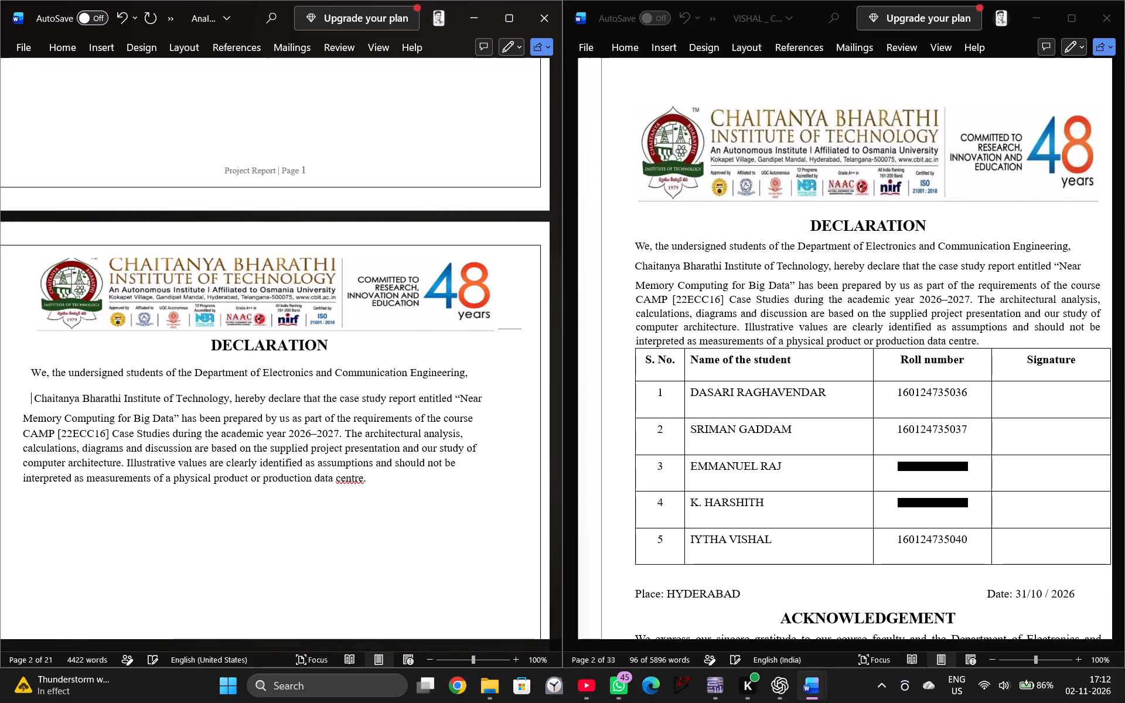
{"action": "key", "text": "BackSpace"}
{"action": "key", "text": "BackSpace"}
{"action": "key", "text": "BackSpace"}
{"action": "key", "text": "BackSpace"}
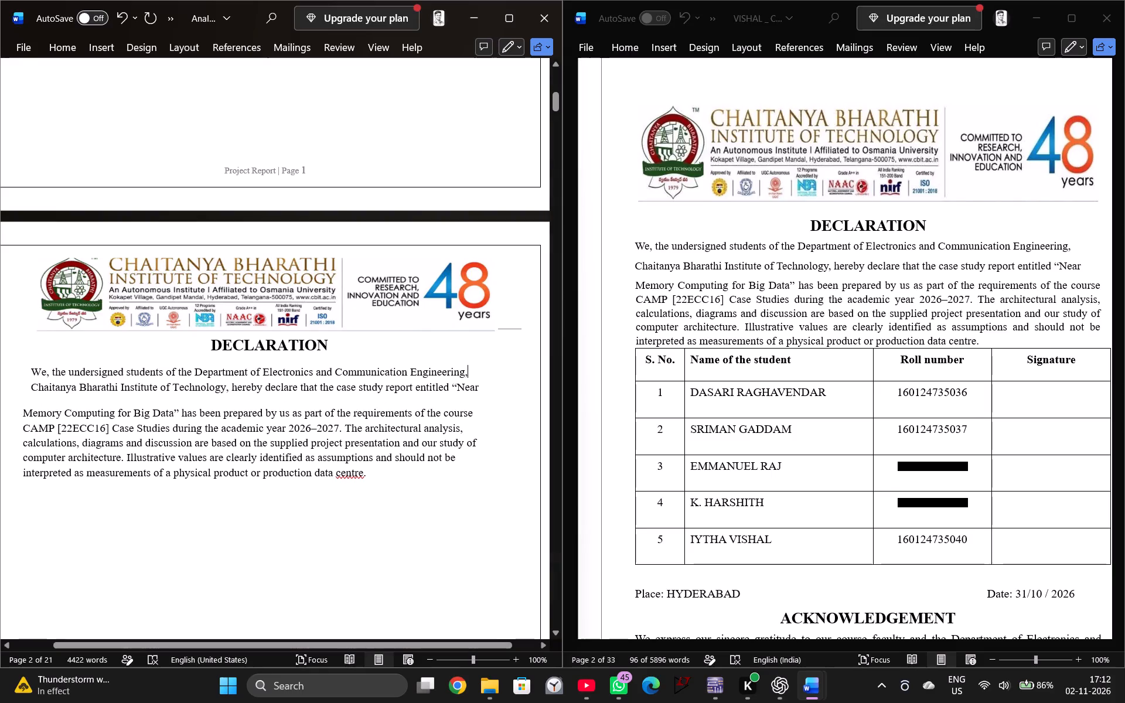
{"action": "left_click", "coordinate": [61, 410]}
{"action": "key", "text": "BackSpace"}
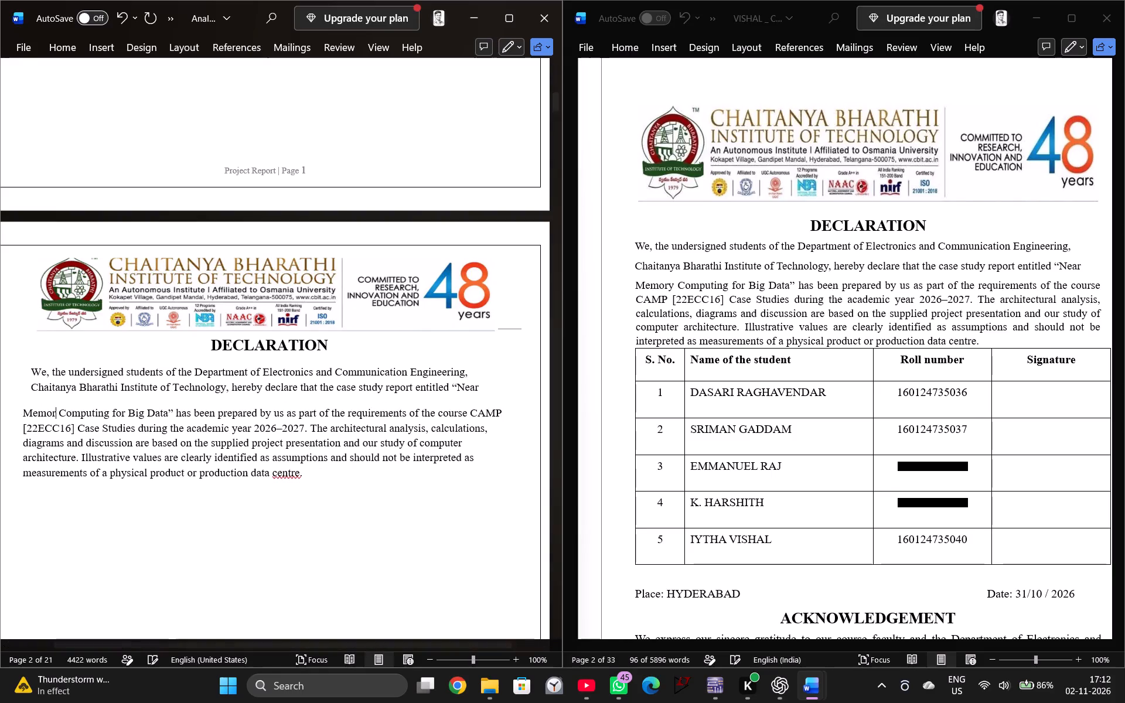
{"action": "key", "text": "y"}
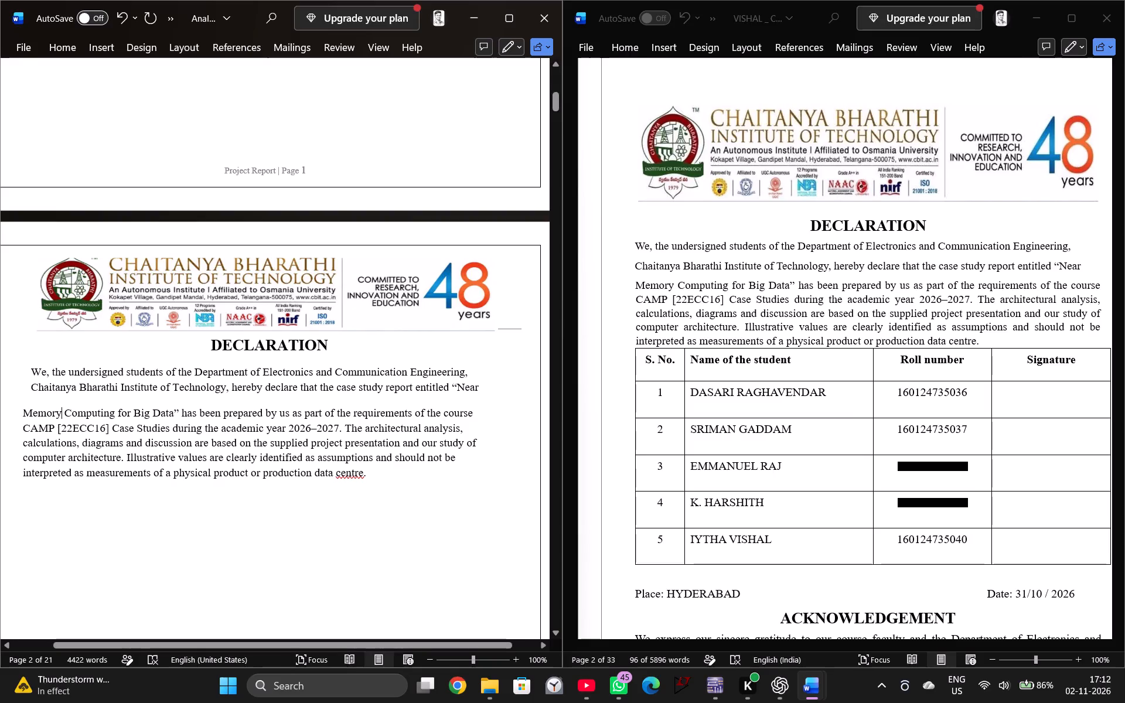
Join the "Memory Computing for Big Data" paragraph to the preceding line ending in "Near".
{"action": "left_click", "coordinate": [15, 401]}
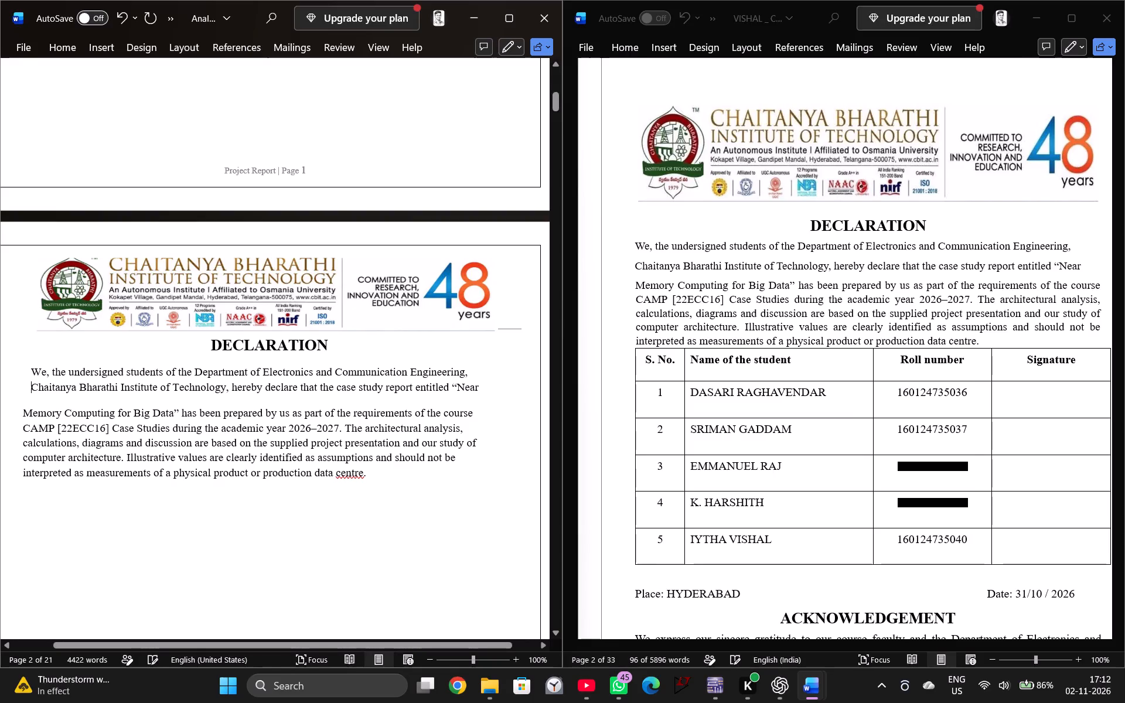
{"action": "left_click", "coordinate": [21, 411]}
{"action": "key", "text": "BackSpace"}
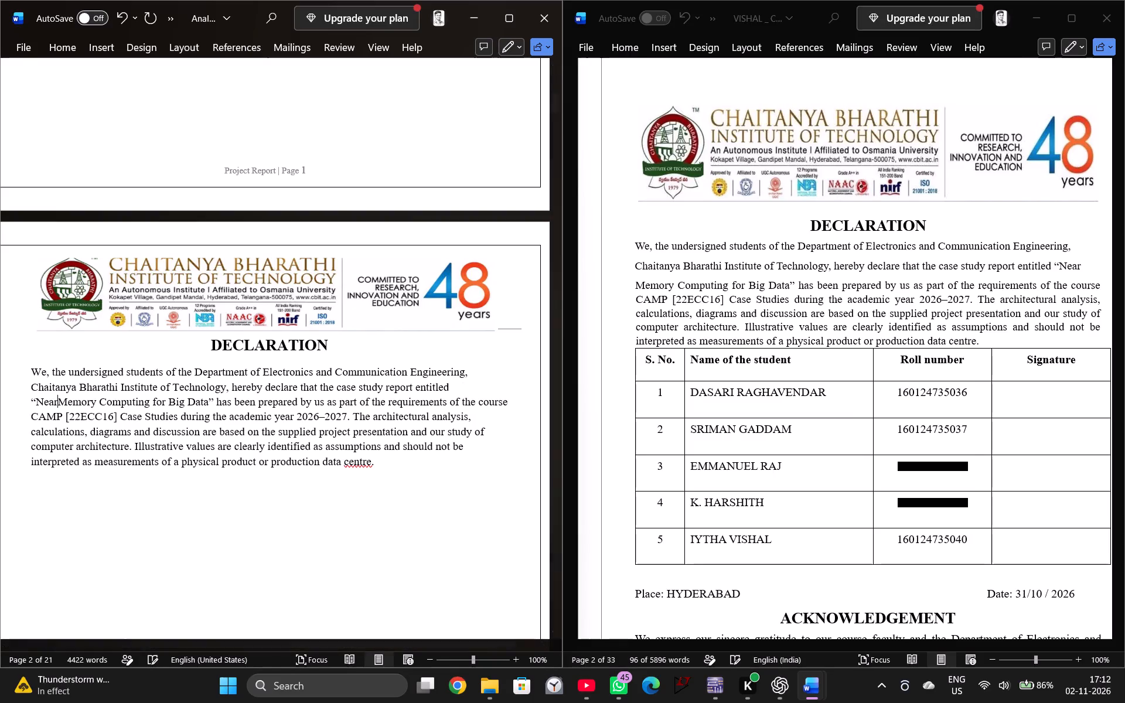
Set the line spacing of the merged declaration paragraph to 1.5.
{"action": "scroll", "coordinate": [330, 499], "scroll_direction": "up", "scroll_amount": 2}
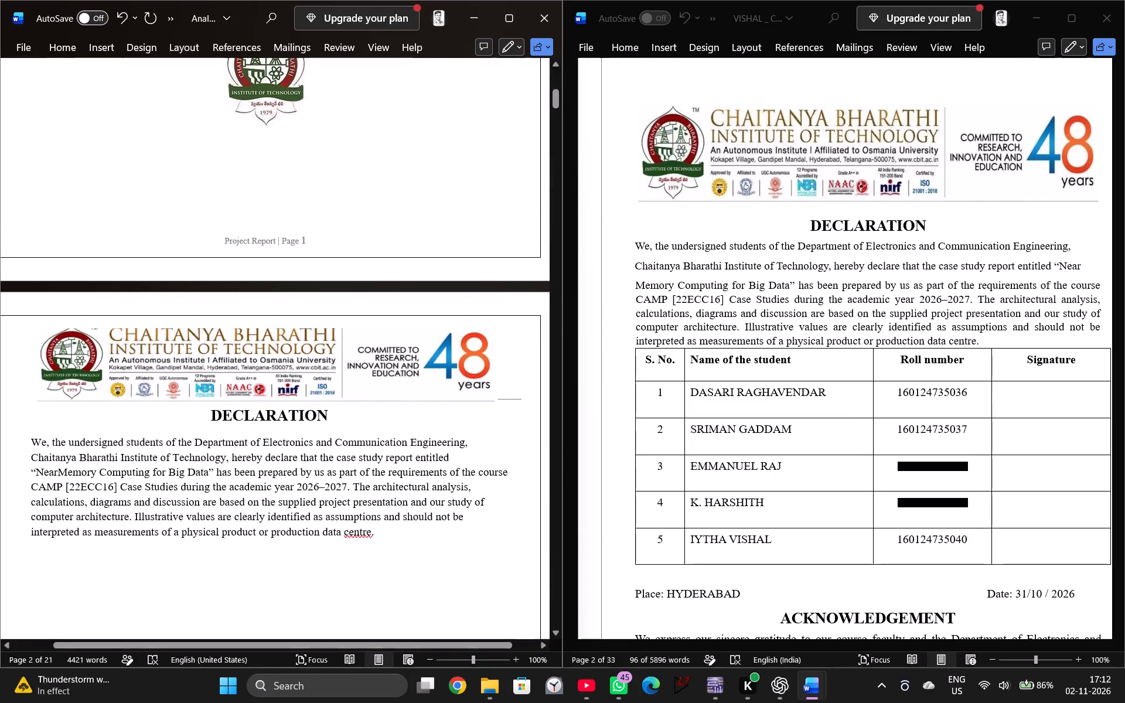
{"action": "scroll", "coordinate": [319, 480], "scroll_direction": "down", "scroll_amount": 6}
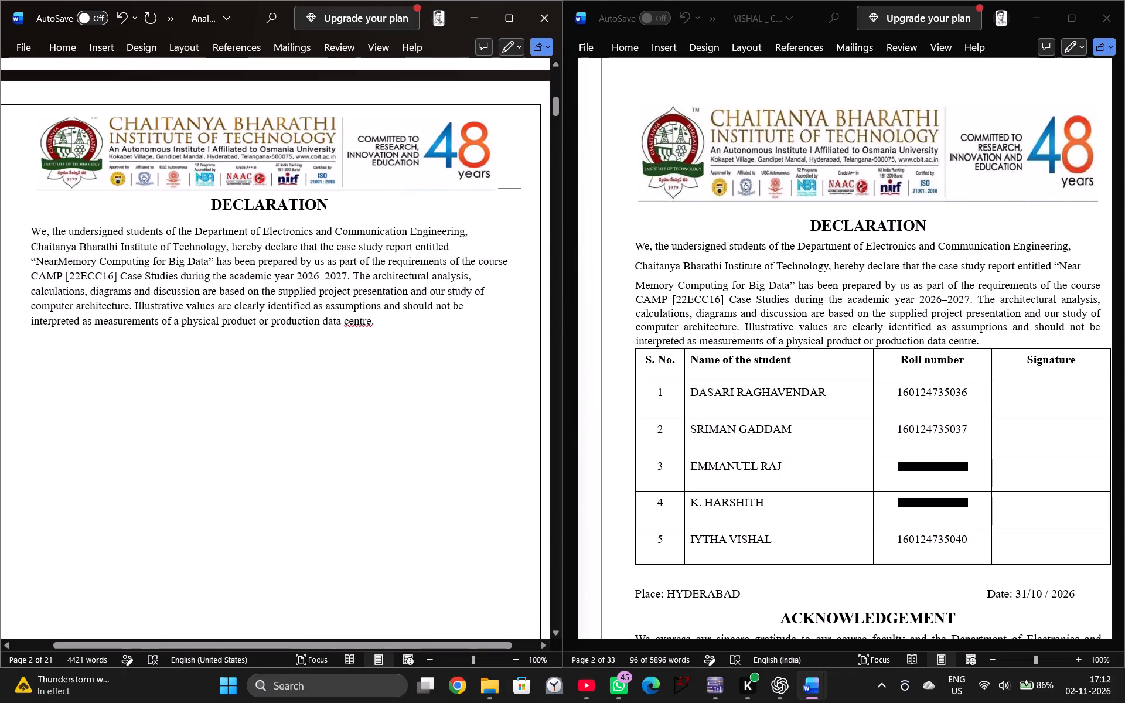
{"action": "left_click_drag", "start_coordinate": [27, 230], "coordinate": [391, 330]}
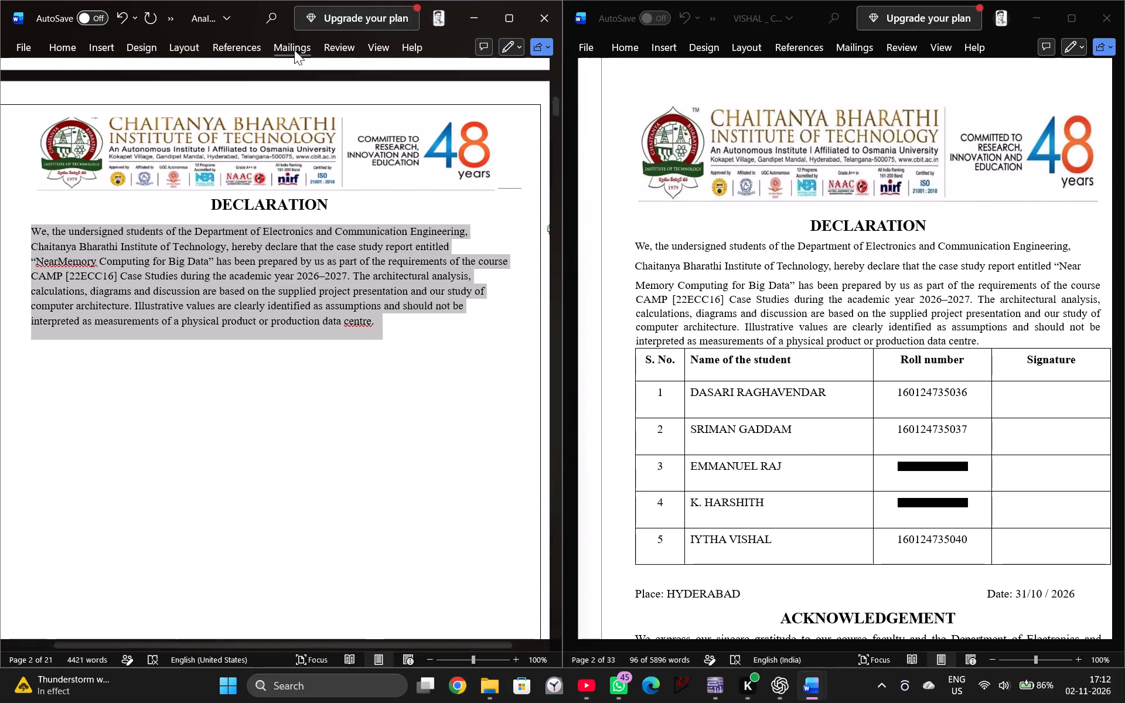
{"action": "left_click", "coordinate": [64, 49]}
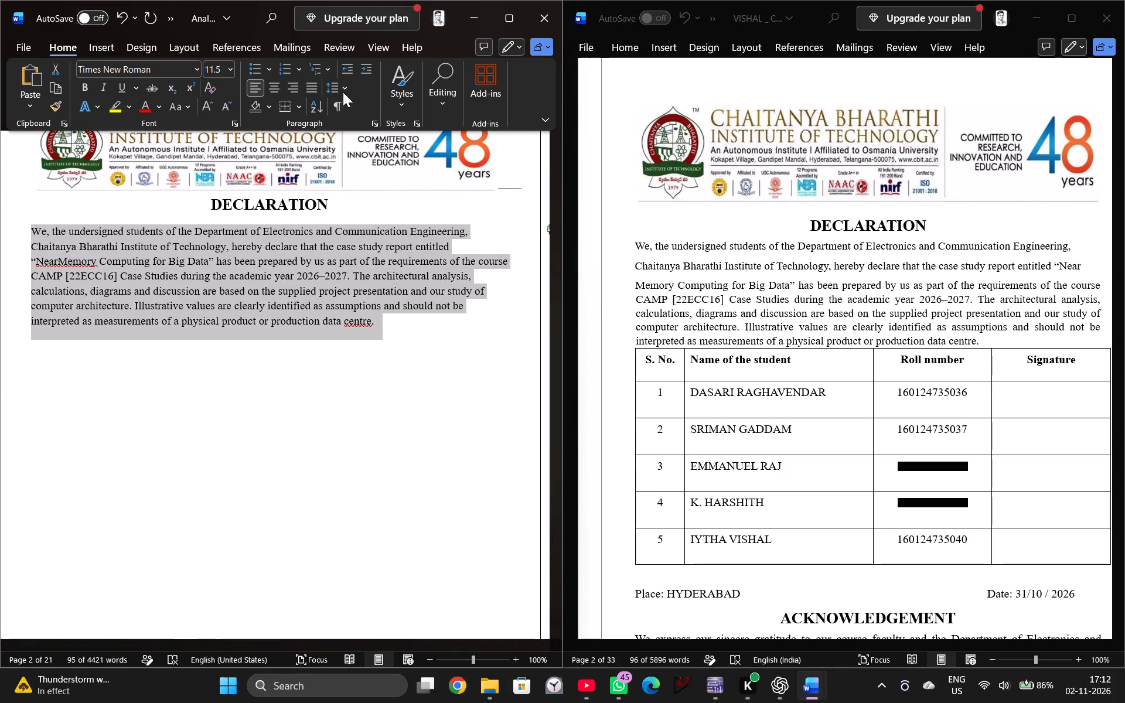
{"action": "left_click", "coordinate": [346, 88]}
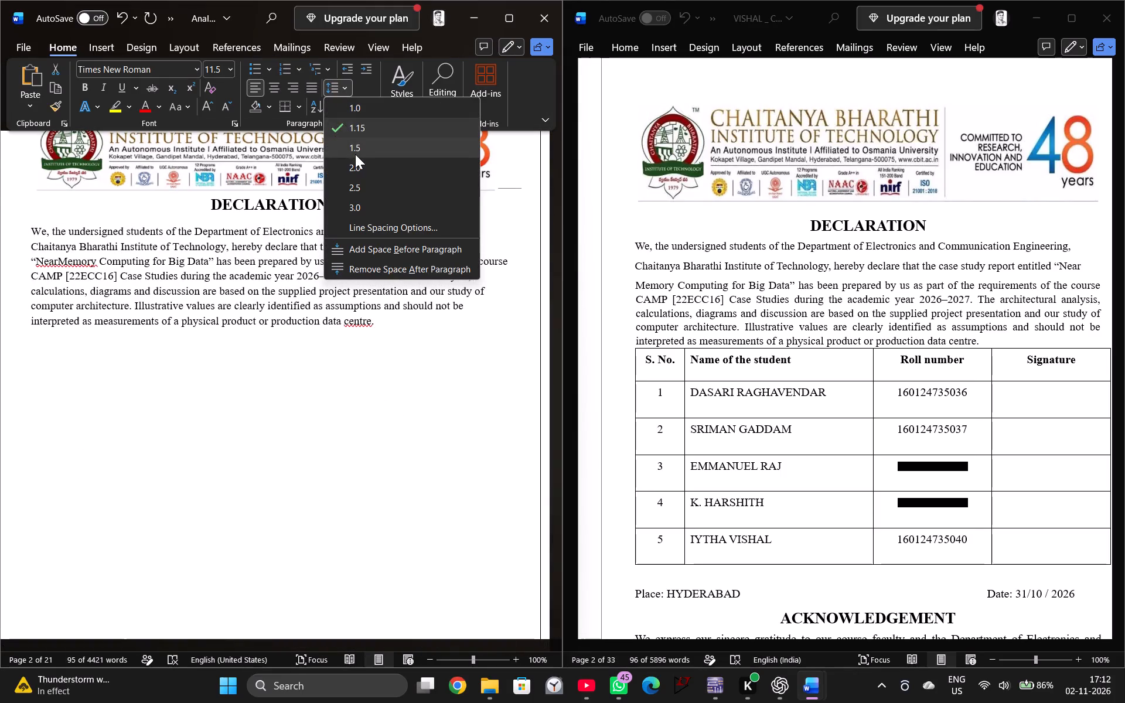
{"action": "left_click", "coordinate": [355, 154]}
{"action": "left_click", "coordinate": [433, 426]}
{"action": "scroll", "coordinate": [398, 421], "scroll_direction": "up", "scroll_amount": 3}
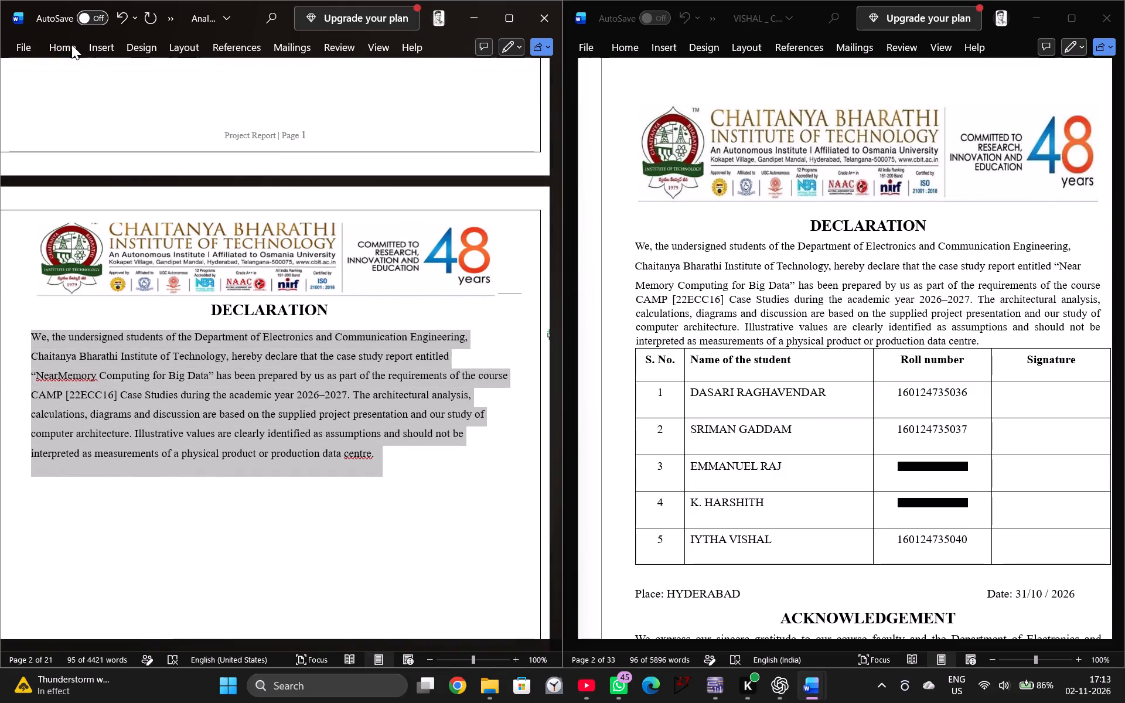
{"action": "left_click", "coordinate": [64, 43]}
{"action": "left_click", "coordinate": [345, 90]}
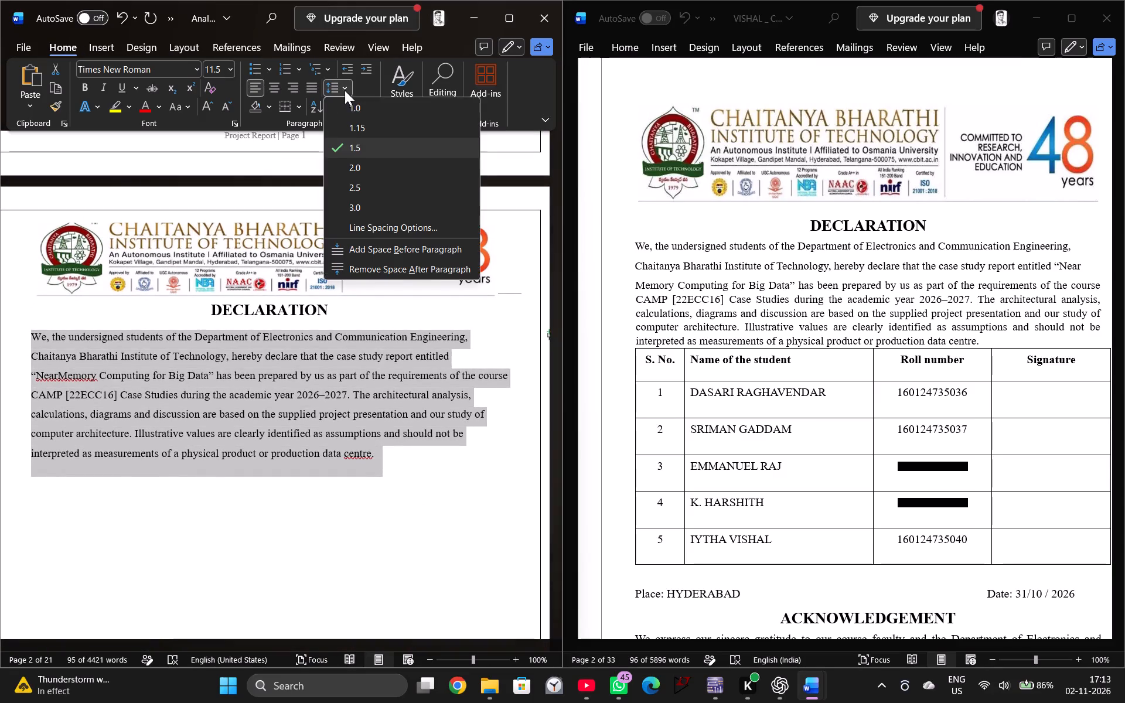
{"action": "left_click", "coordinate": [357, 152]}
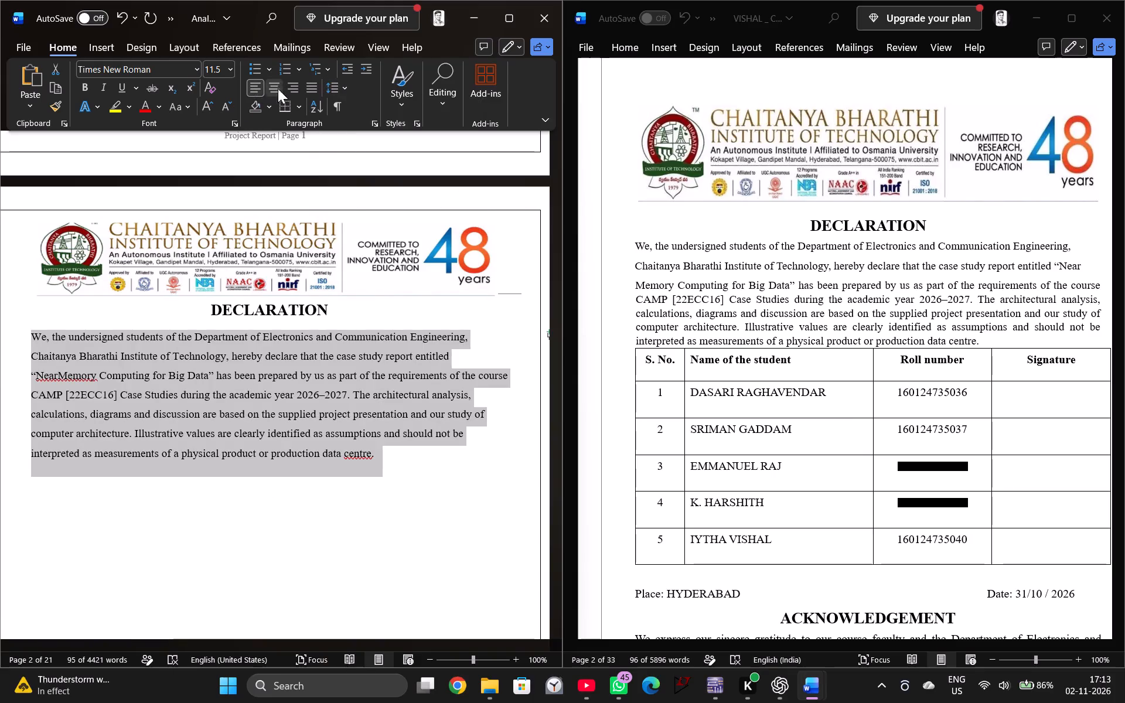
Justify the declaration paragraph.
{"action": "left_click", "coordinate": [309, 88]}
{"action": "left_click", "coordinate": [352, 275]}
{"action": "left_click", "coordinate": [400, 539]}
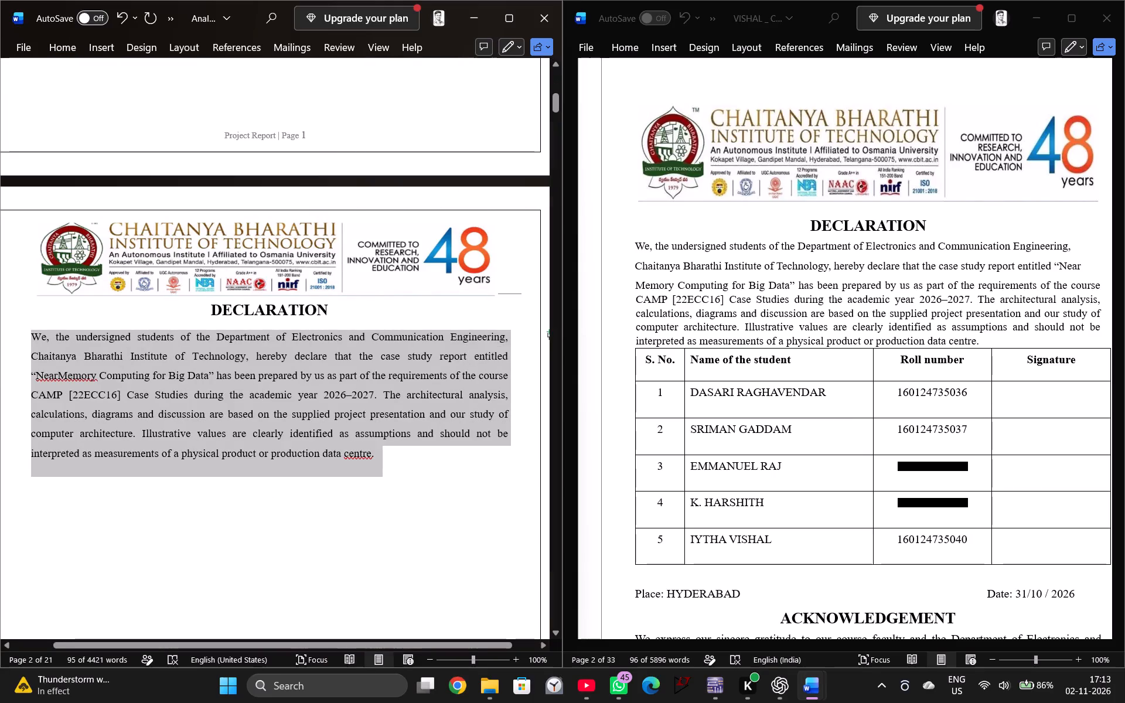
Copy the student table with names, roll numbers and signatures from the CAMP report and paste it below the op-amp report's declaration paragraph.
{"action": "scroll", "coordinate": [409, 524], "scroll_direction": "down", "scroll_amount": 2}
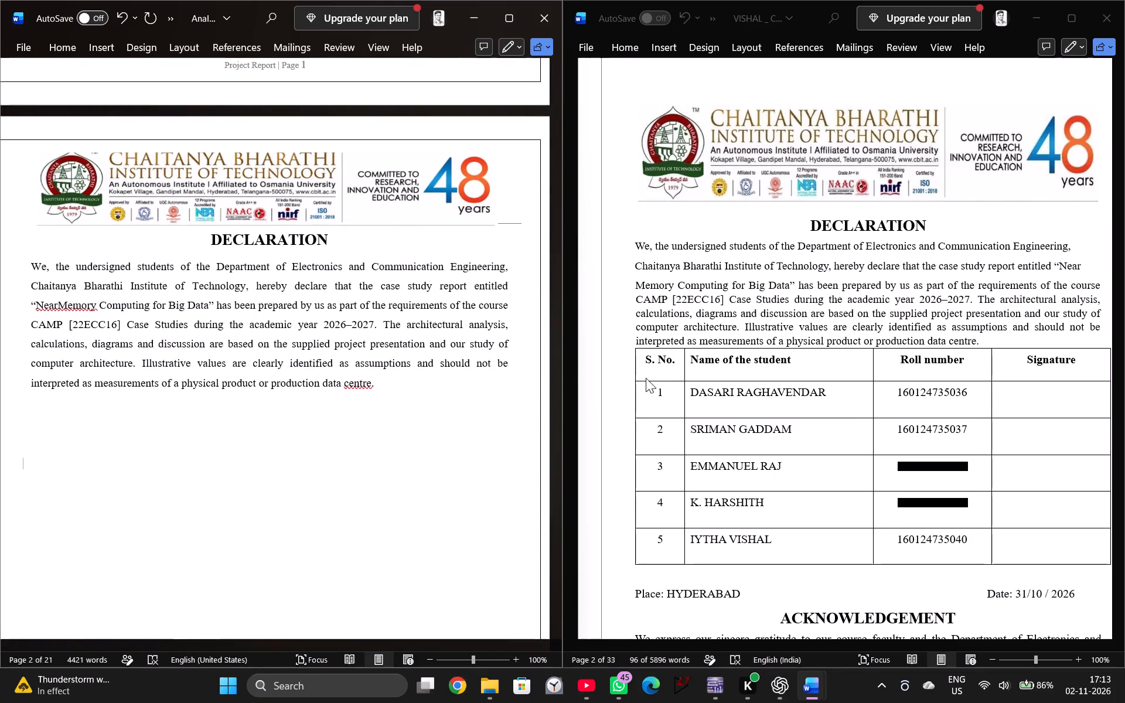
{"action": "left_click", "coordinate": [648, 360]}
{"action": "left_click", "coordinate": [645, 356]}
{"action": "left_click_drag", "start_coordinate": [646, 359], "coordinate": [746, 384]}
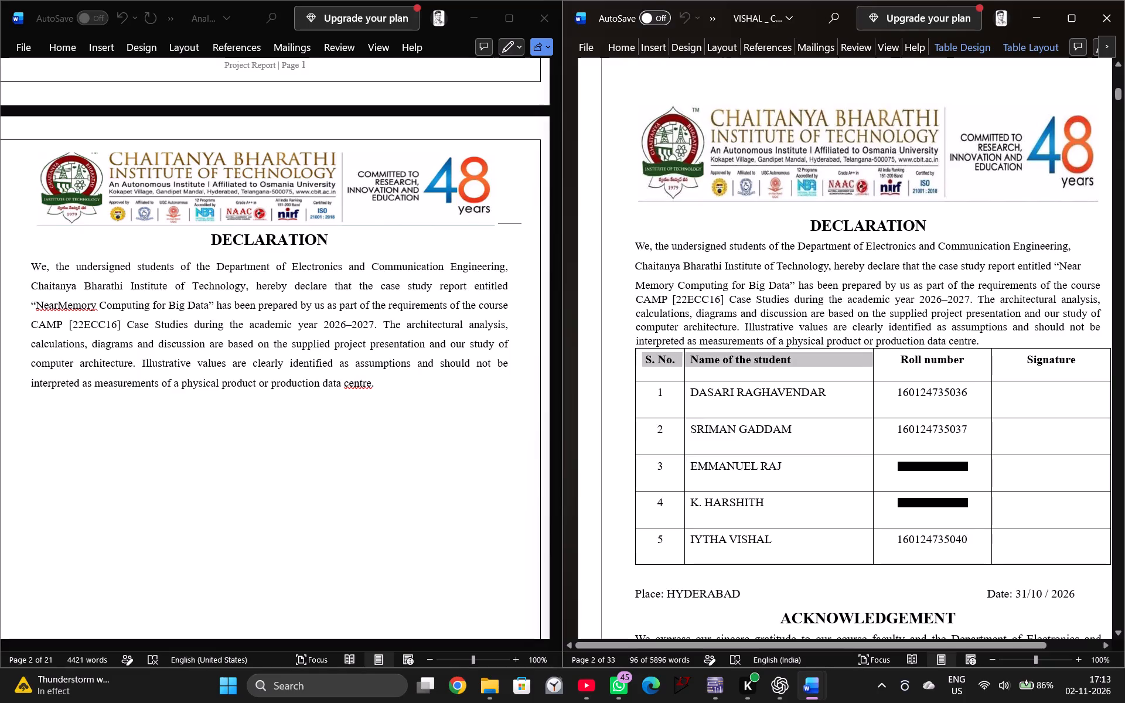
{"action": "left_click_drag", "start_coordinate": [746, 384], "coordinate": [1106, 579]}
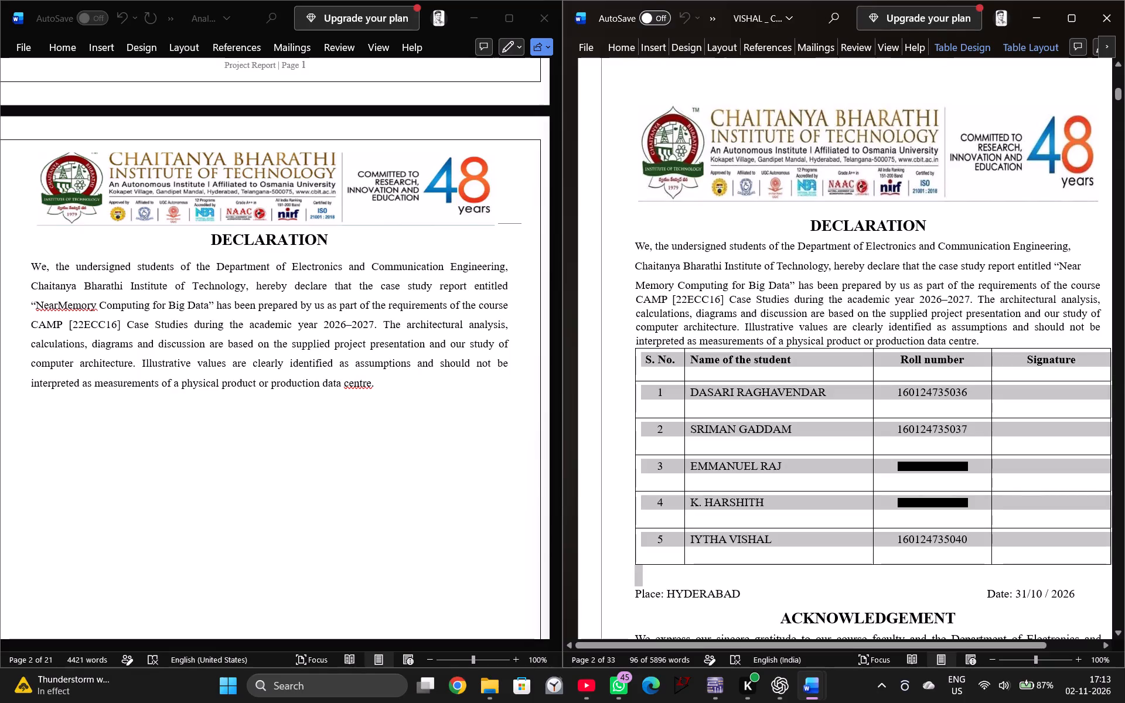
{"action": "left_click_drag", "start_coordinate": [1106, 579], "coordinate": [1094, 574]}
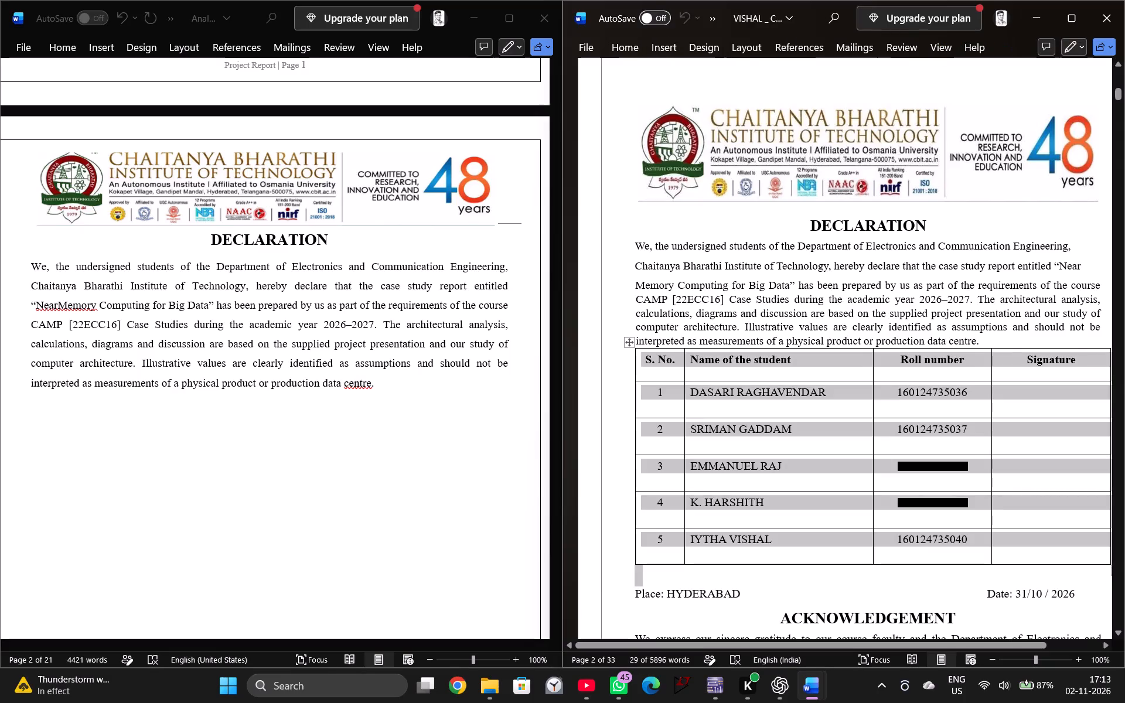
{"action": "key", "text": "ctrl+c"}
{"action": "left_click", "coordinate": [278, 477]}
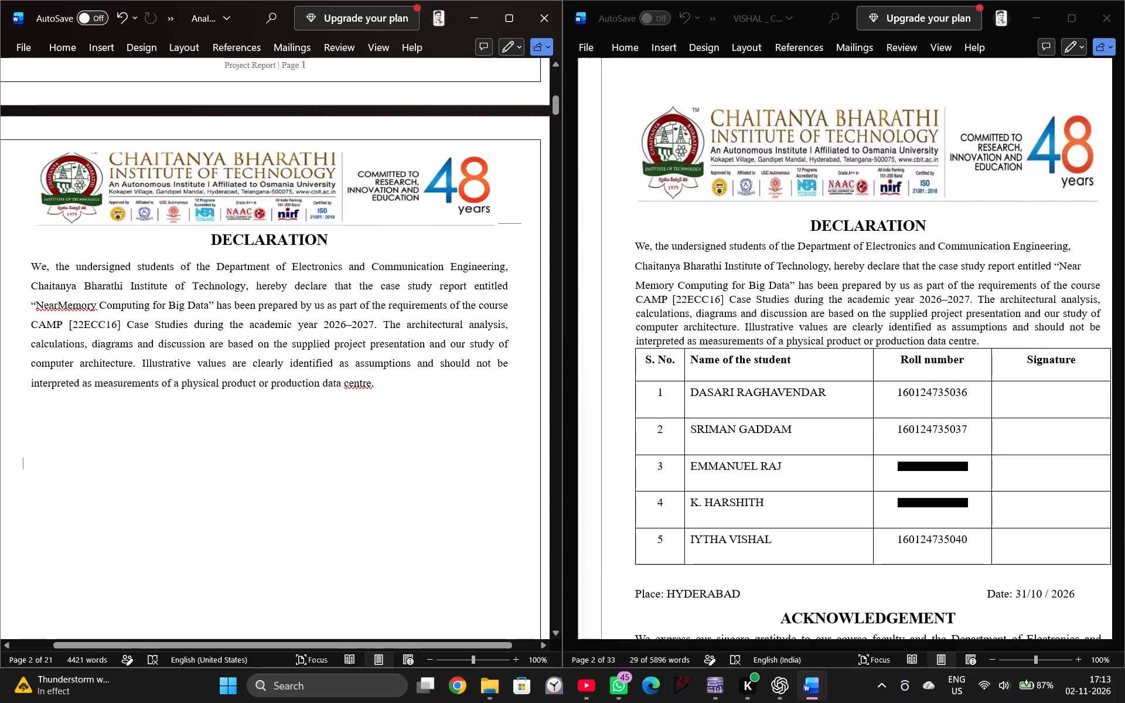
{"action": "left_click", "coordinate": [202, 428]}
{"action": "key", "text": "ctrl+v"}
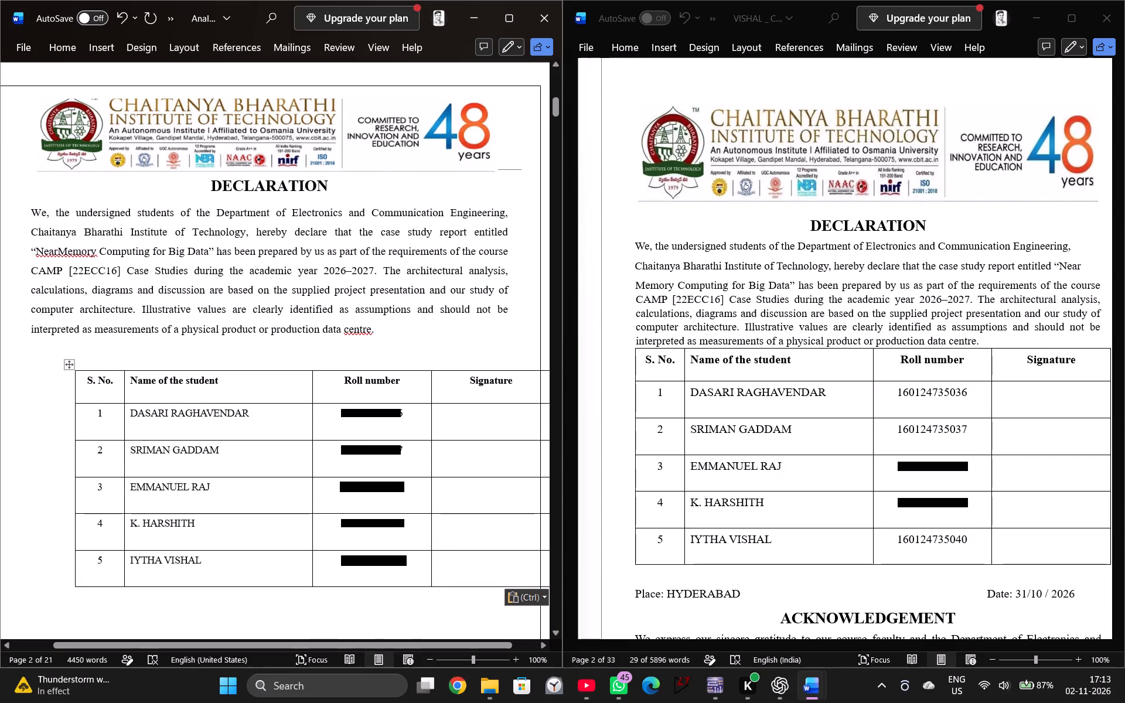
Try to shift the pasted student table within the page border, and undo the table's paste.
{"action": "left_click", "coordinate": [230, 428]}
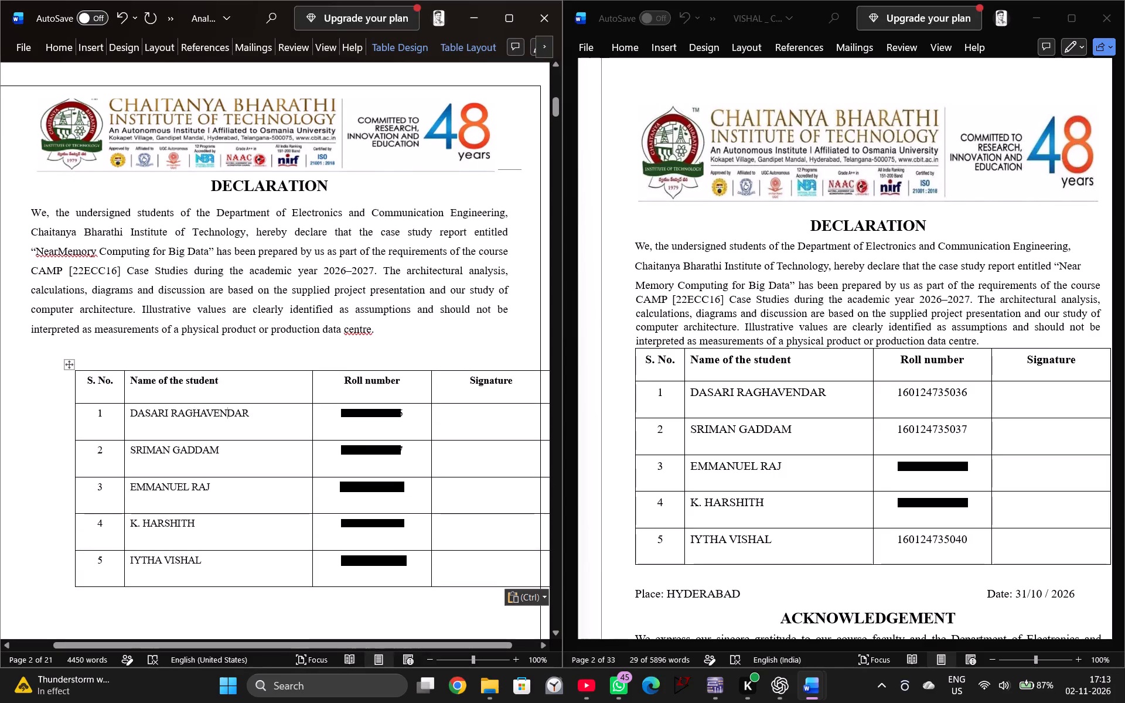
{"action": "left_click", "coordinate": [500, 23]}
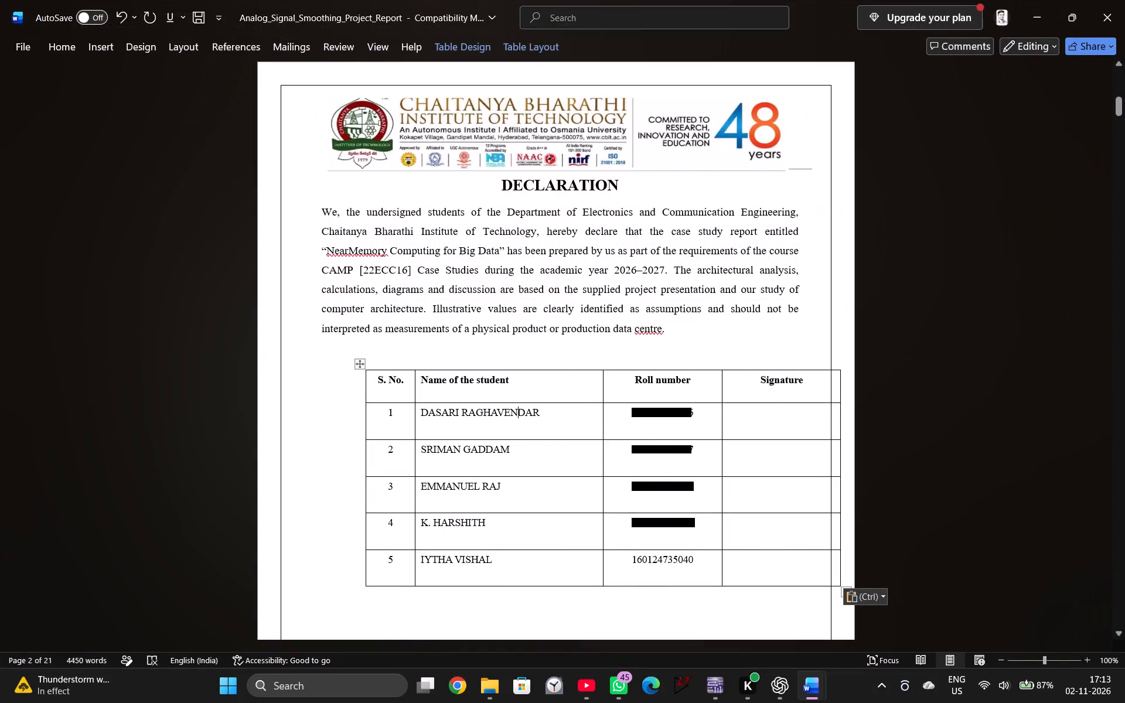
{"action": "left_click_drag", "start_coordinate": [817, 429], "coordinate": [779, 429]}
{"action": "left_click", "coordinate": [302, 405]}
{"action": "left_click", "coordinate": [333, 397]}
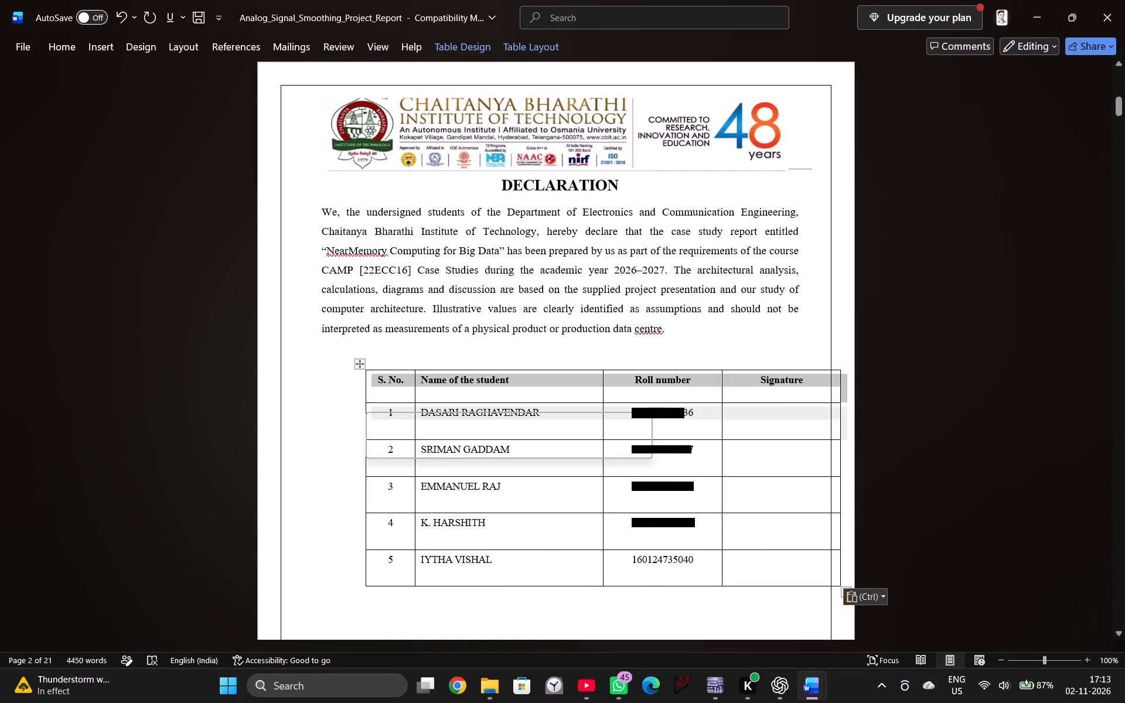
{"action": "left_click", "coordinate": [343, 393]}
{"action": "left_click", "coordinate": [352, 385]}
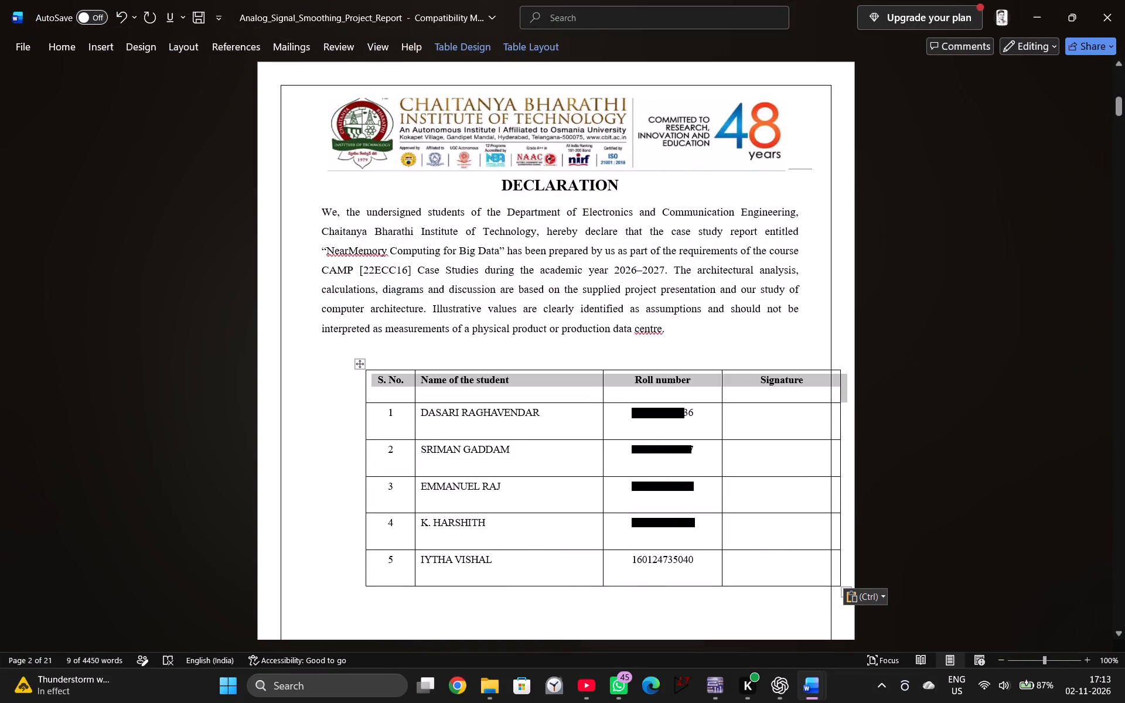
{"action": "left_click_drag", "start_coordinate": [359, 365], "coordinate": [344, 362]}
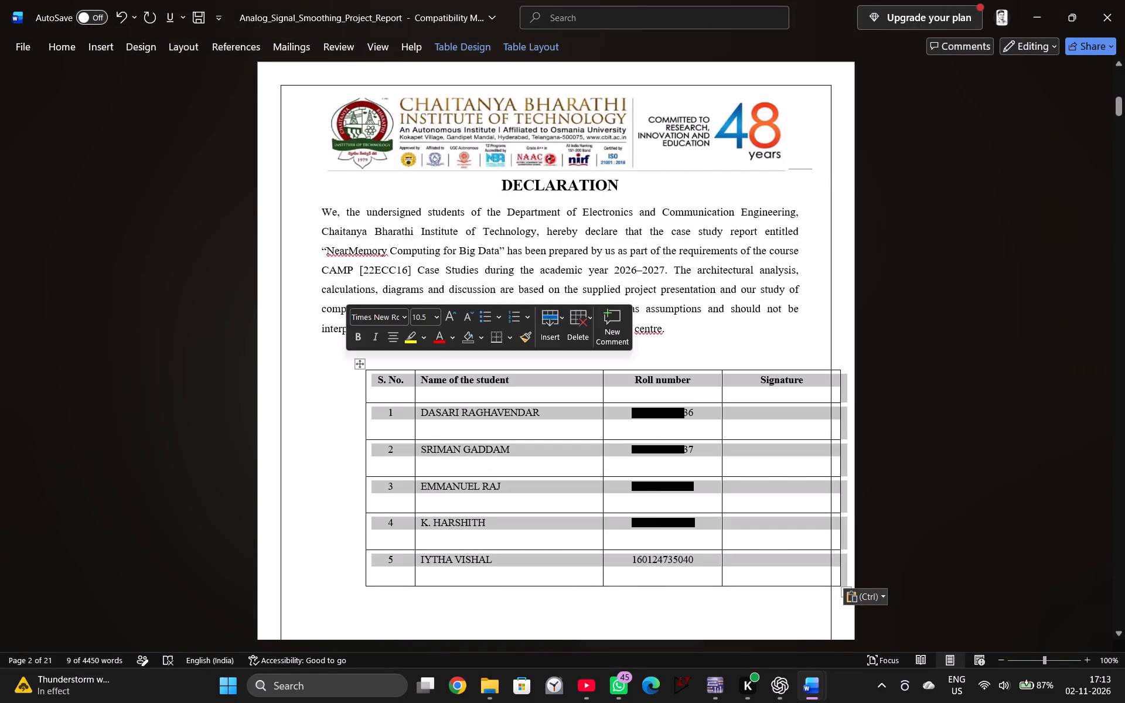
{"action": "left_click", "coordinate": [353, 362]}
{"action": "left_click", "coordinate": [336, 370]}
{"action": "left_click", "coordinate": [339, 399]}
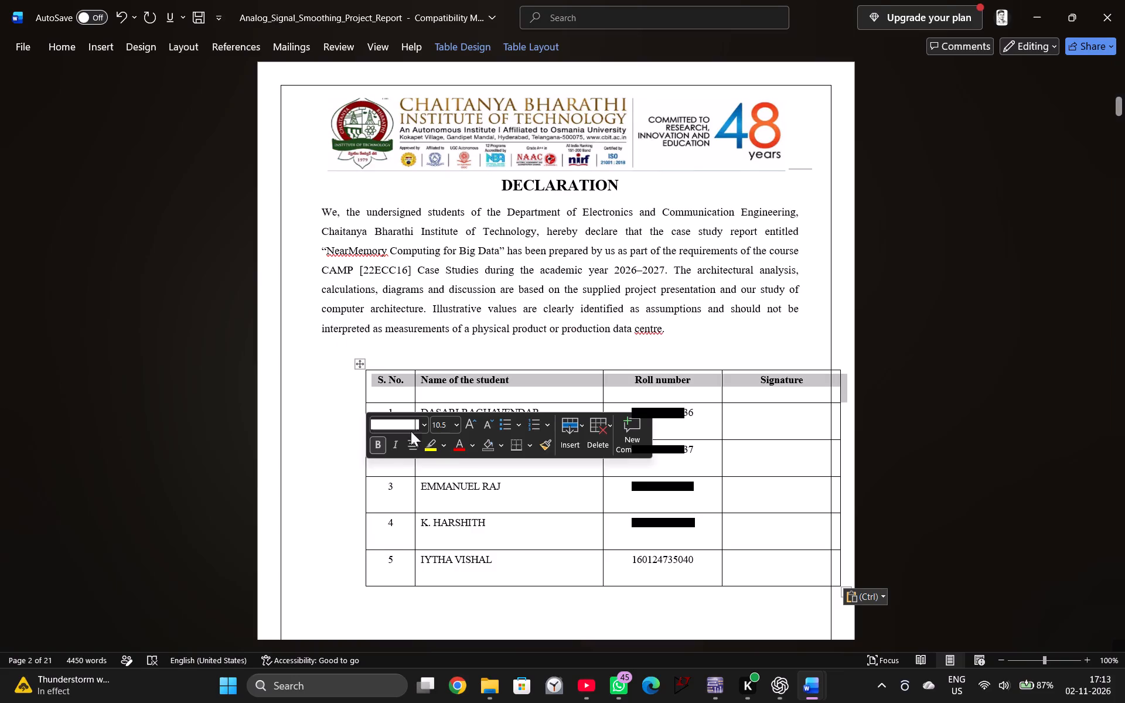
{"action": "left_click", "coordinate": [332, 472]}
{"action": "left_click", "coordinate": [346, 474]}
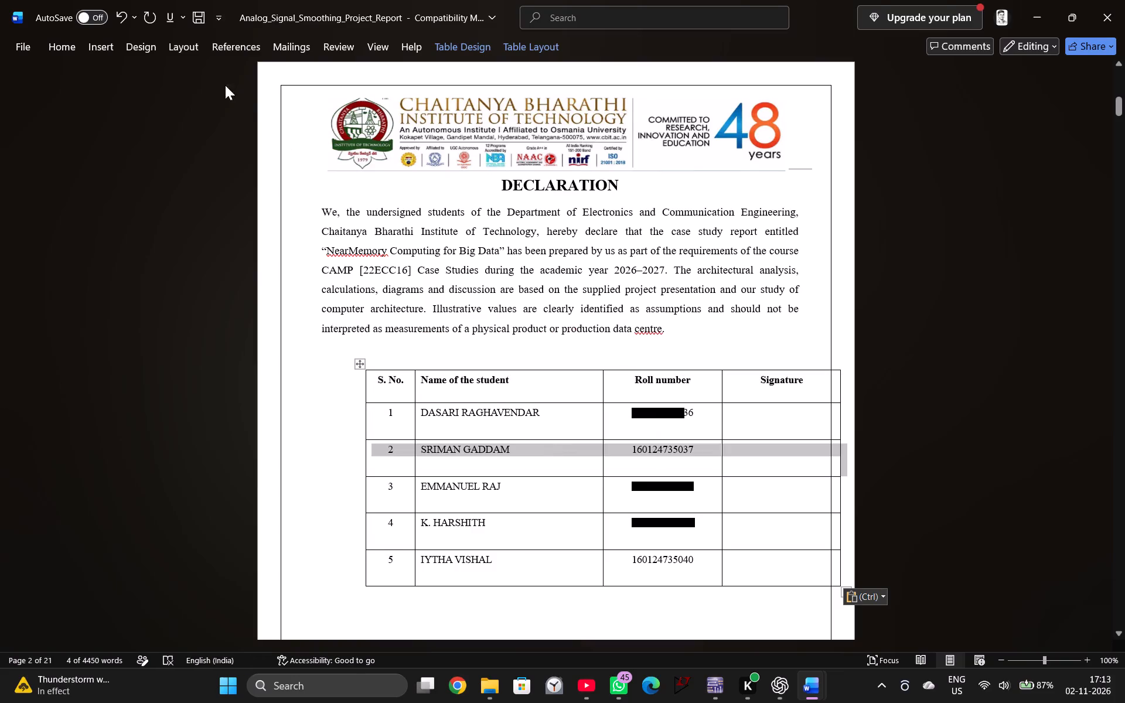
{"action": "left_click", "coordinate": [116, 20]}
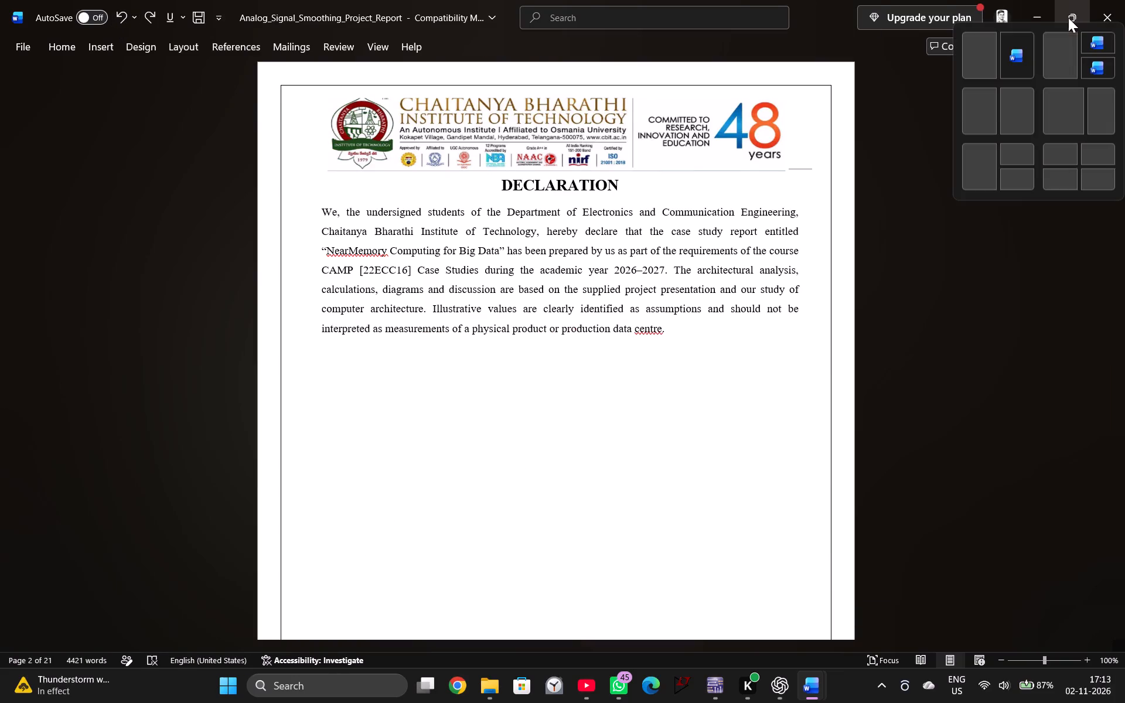
Copy the student table again from the CAMP report and paste it below the op-amp report's declaration paragraph.
{"action": "left_click", "coordinate": [1022, 50]}
{"action": "scroll", "coordinate": [550, 417], "scroll_direction": "down", "scroll_amount": 2}
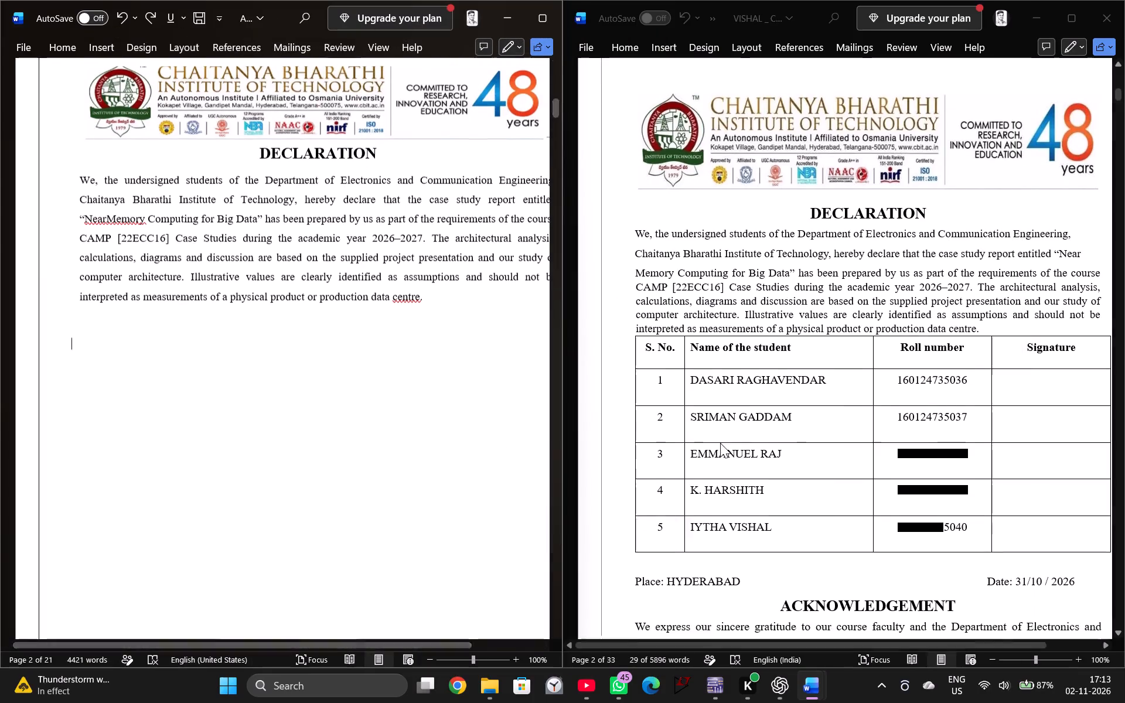
{"action": "left_click", "coordinate": [640, 322]}
{"action": "left_click", "coordinate": [640, 320]}
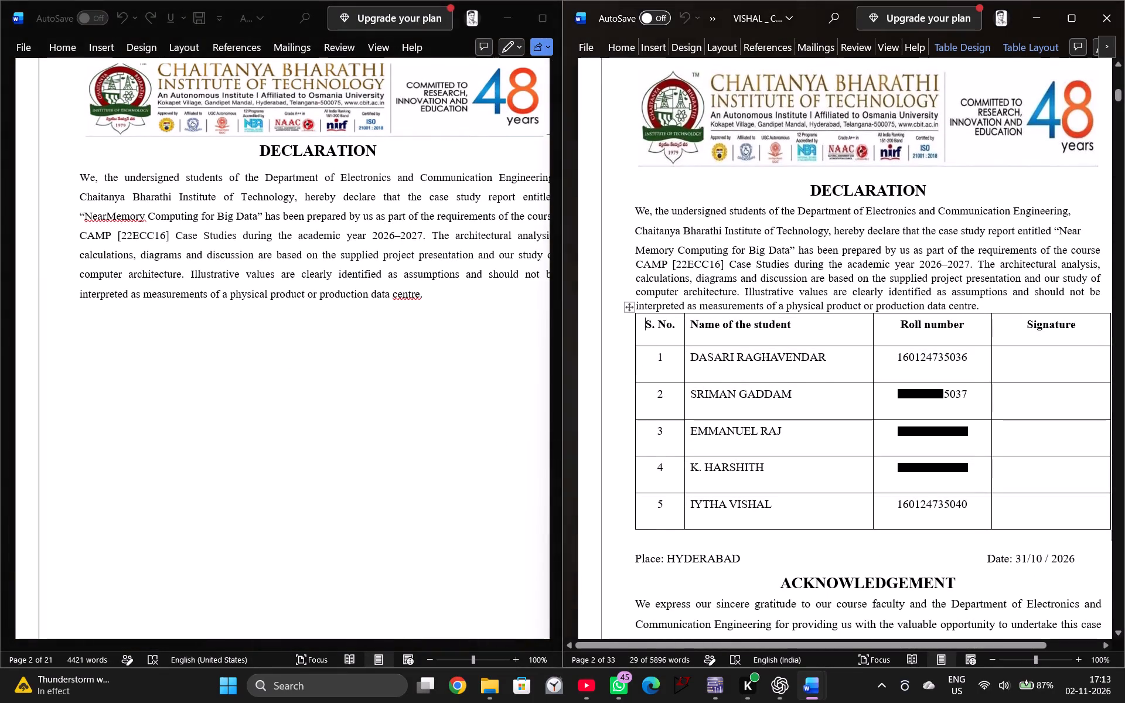
{"action": "left_click_drag", "start_coordinate": [644, 323], "coordinate": [1050, 534]}
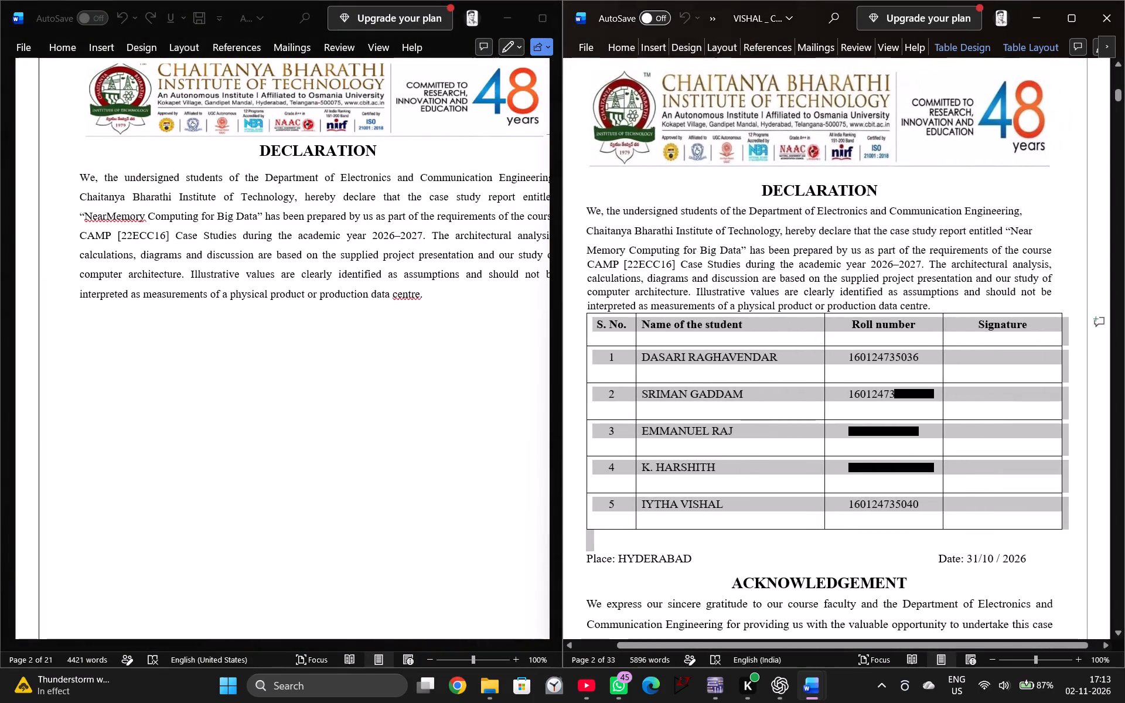
{"action": "left_click_drag", "start_coordinate": [1050, 534], "coordinate": [1042, 530]}
{"action": "key", "text": "ctrl+c"}
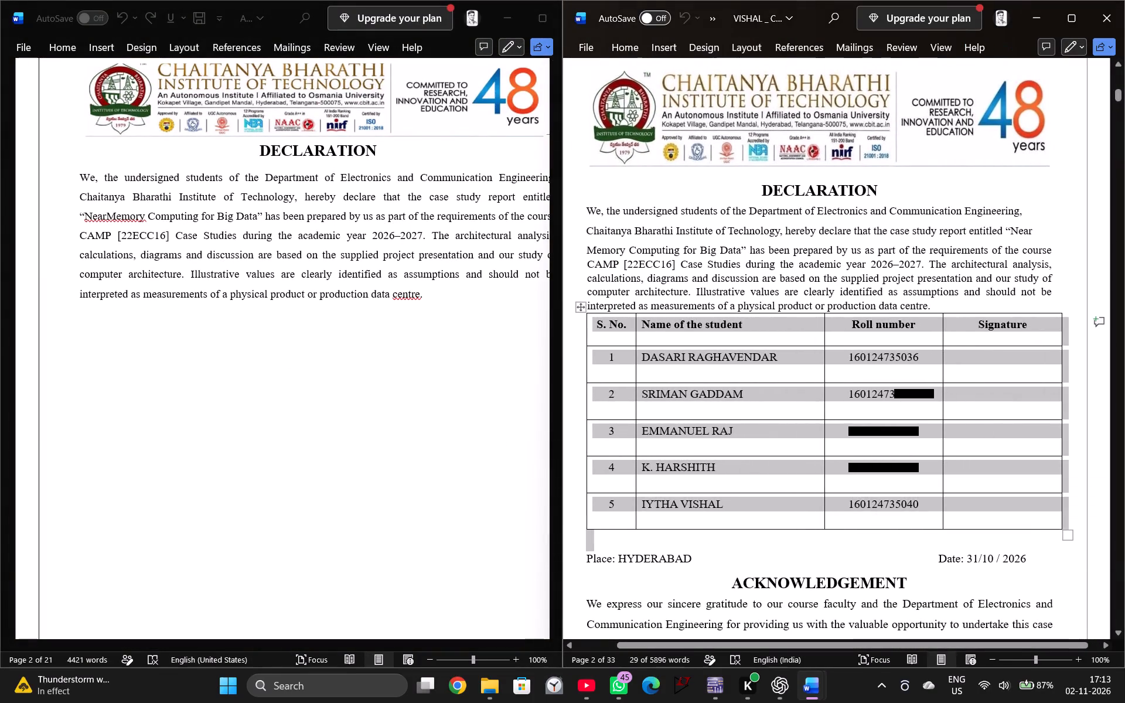
{"action": "left_click", "coordinate": [347, 457]}
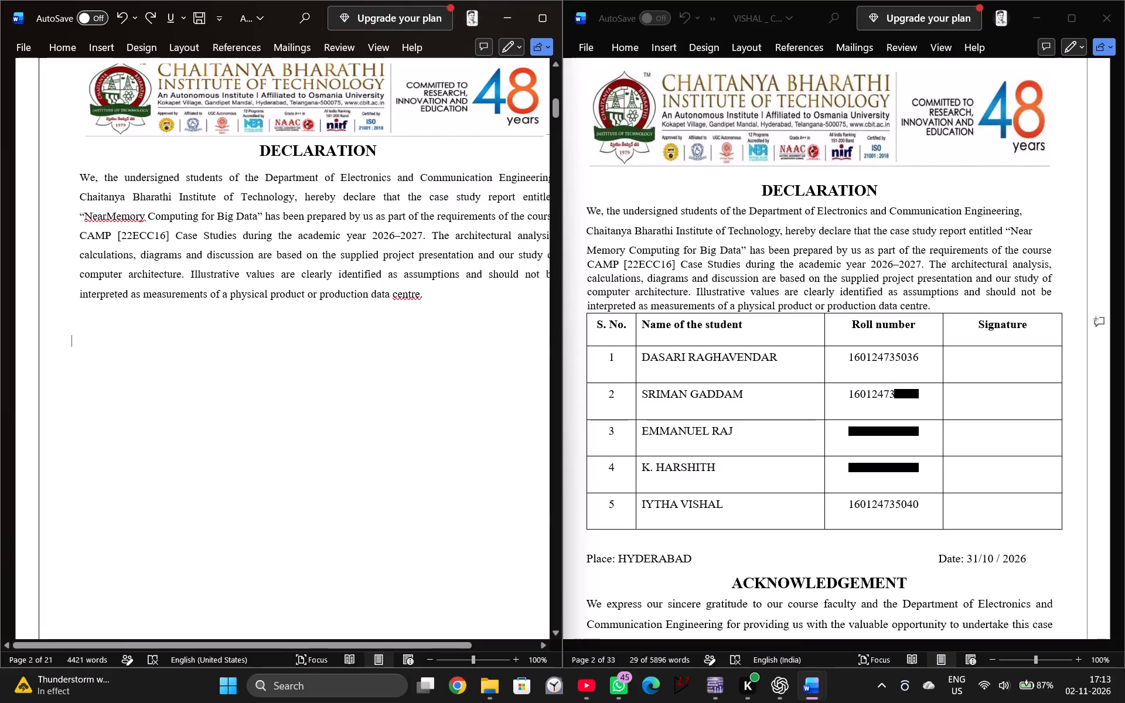
{"action": "key", "text": "ctrl+v"}
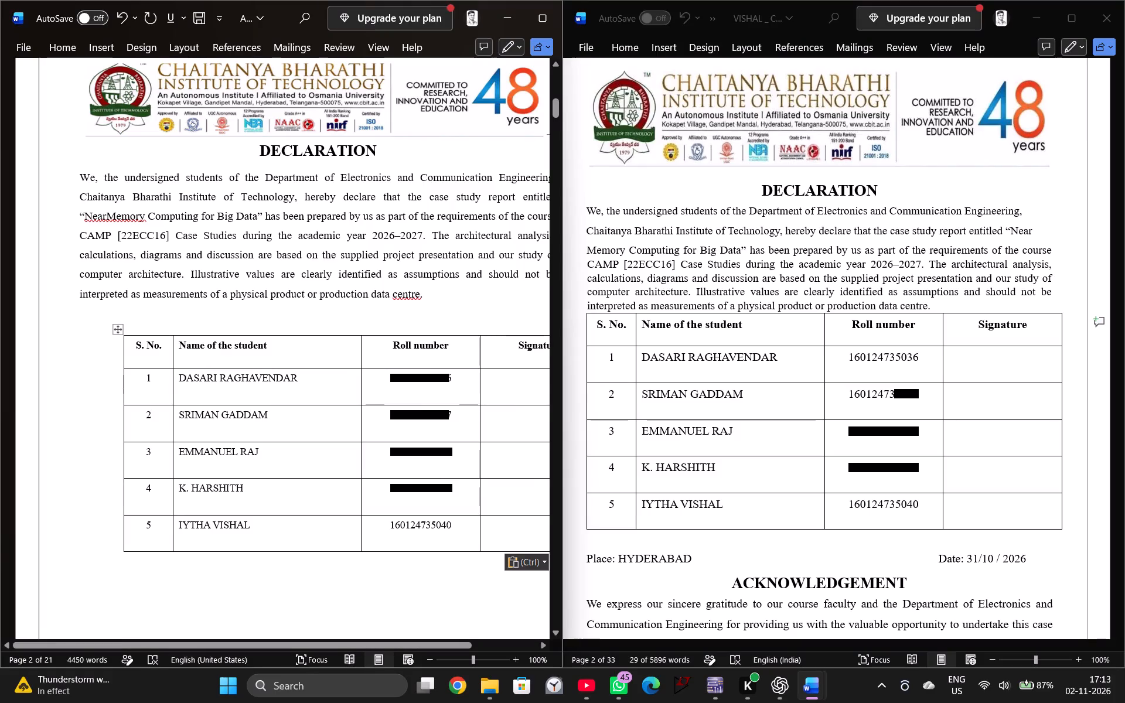
Narrow the Signature column of the pasted student table so its outer edge sits inside the page border.
{"action": "left_click", "coordinate": [94, 387]}
{"action": "left_click", "coordinate": [102, 380]}
{"action": "left_click_drag", "start_coordinate": [105, 359], "coordinate": [123, 368]}
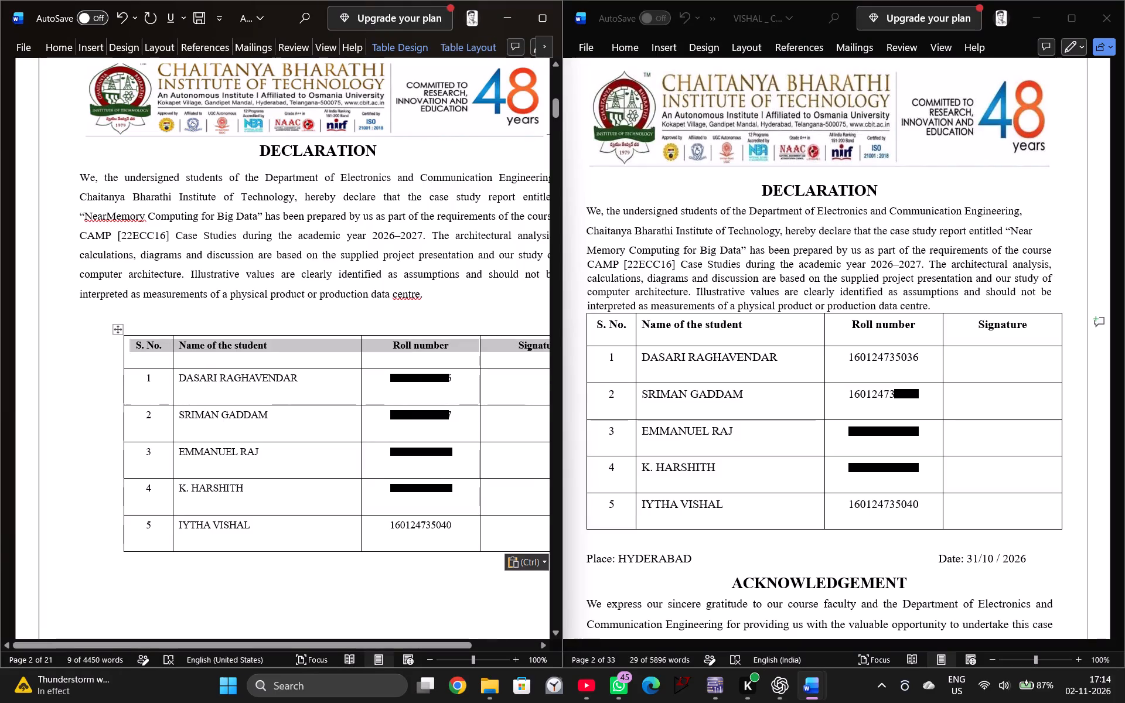
{"action": "left_click", "coordinate": [513, 12]}
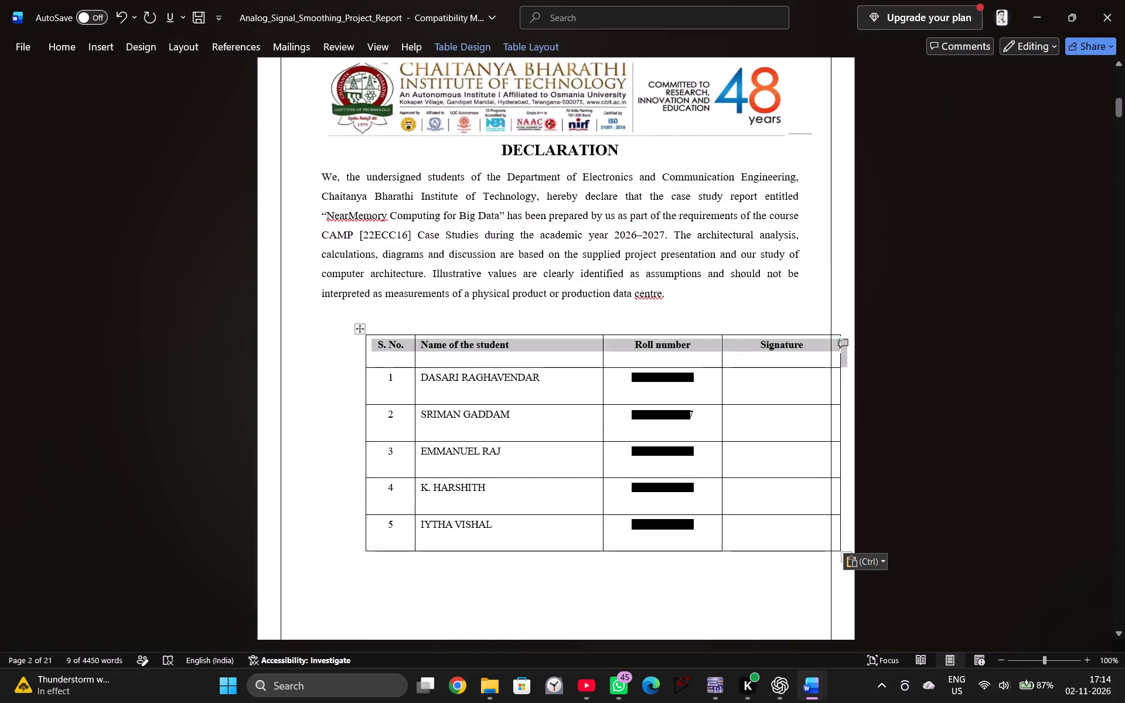
{"action": "left_click", "coordinate": [553, 607]}
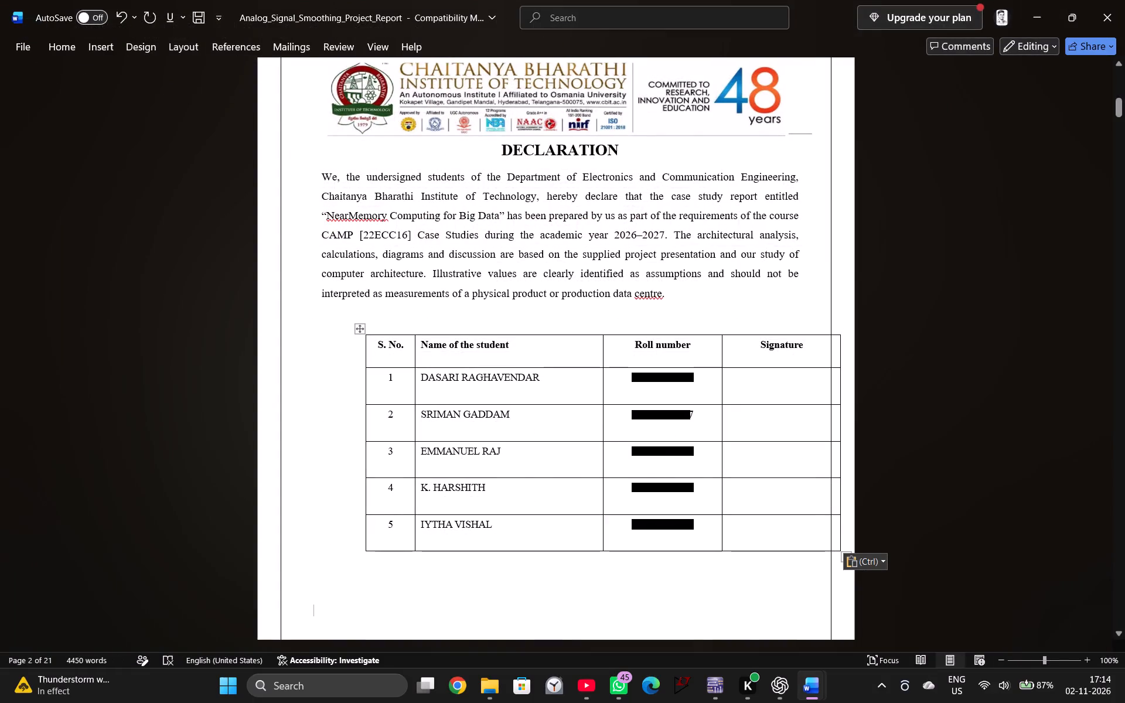
{"action": "left_click_drag", "start_coordinate": [840, 472], "coordinate": [817, 469]}
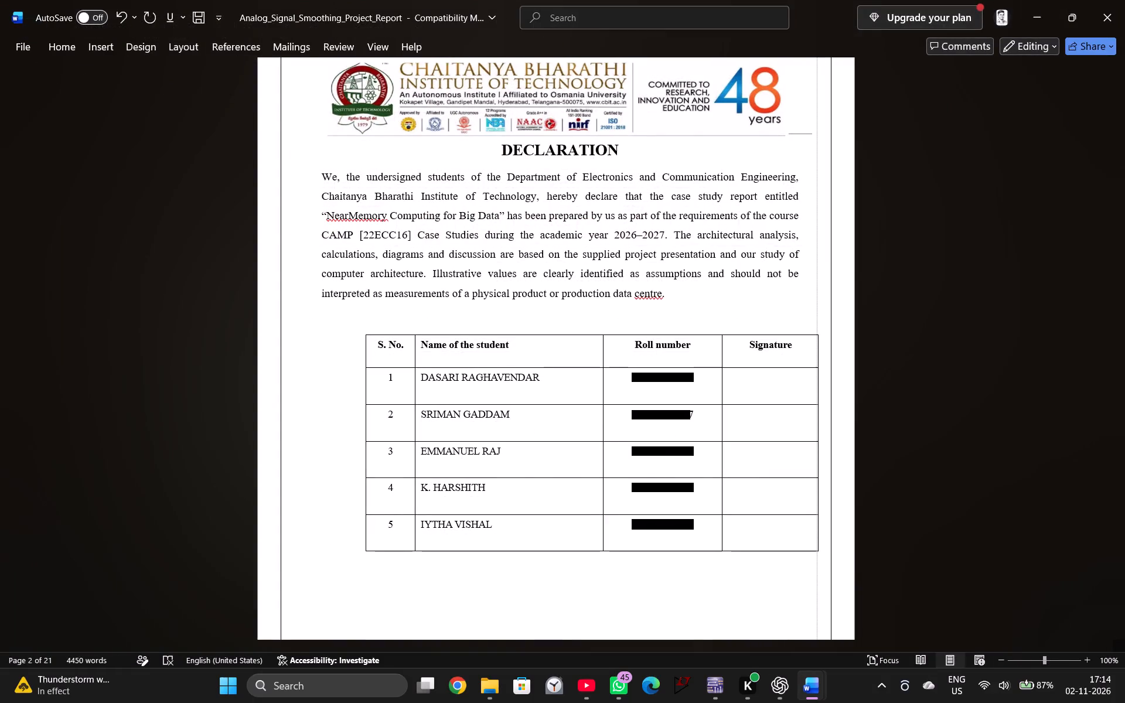
{"action": "left_click_drag", "start_coordinate": [817, 469], "coordinate": [823, 470]}
Move the whole student table so it lines up with the declaration paragraph's margins.
{"action": "left_click", "coordinate": [348, 436]}
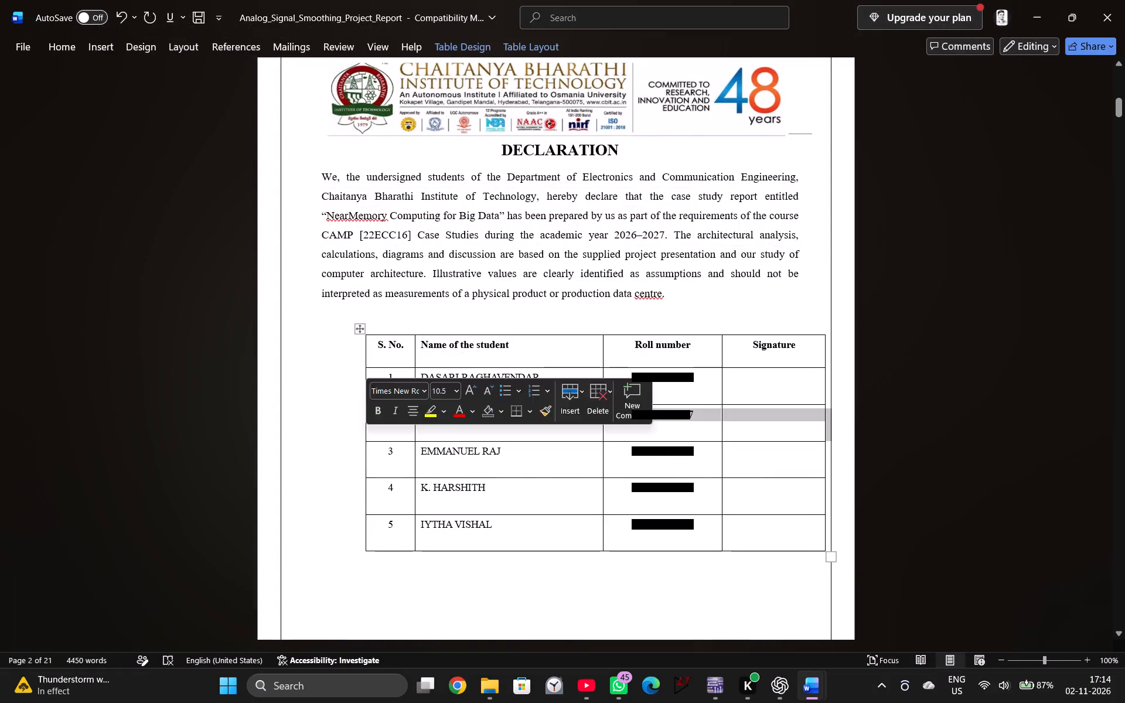
{"action": "left_click", "coordinate": [346, 407]}
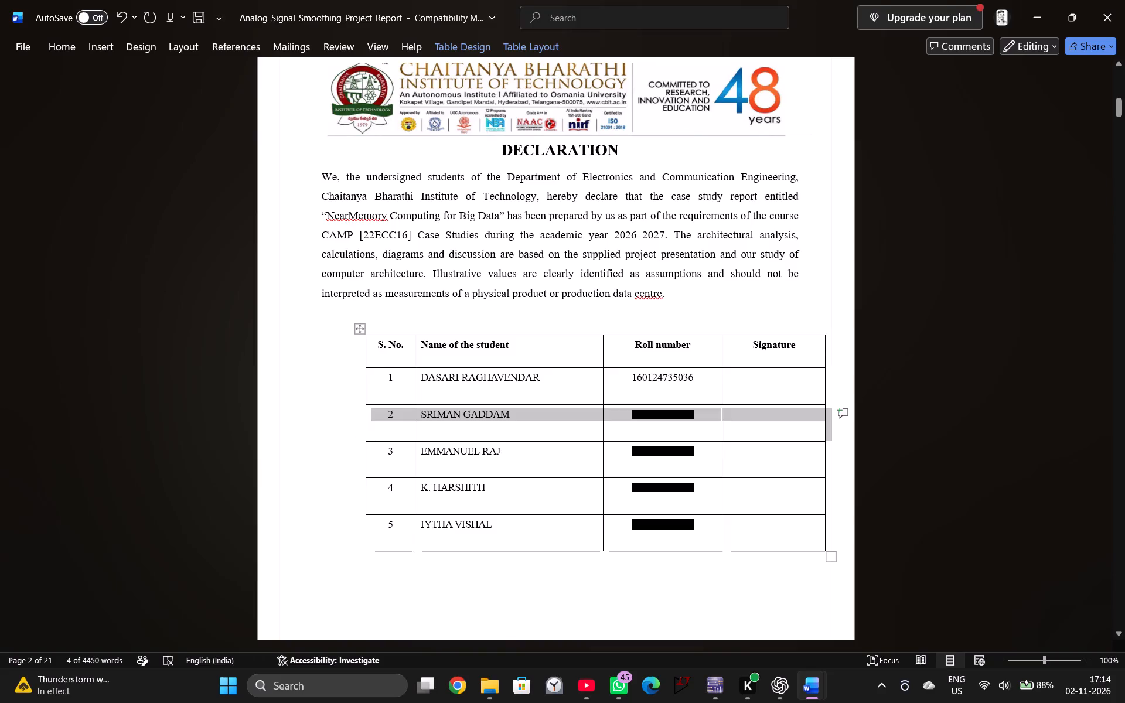
{"action": "left_click_drag", "start_coordinate": [359, 331], "coordinate": [353, 327]}
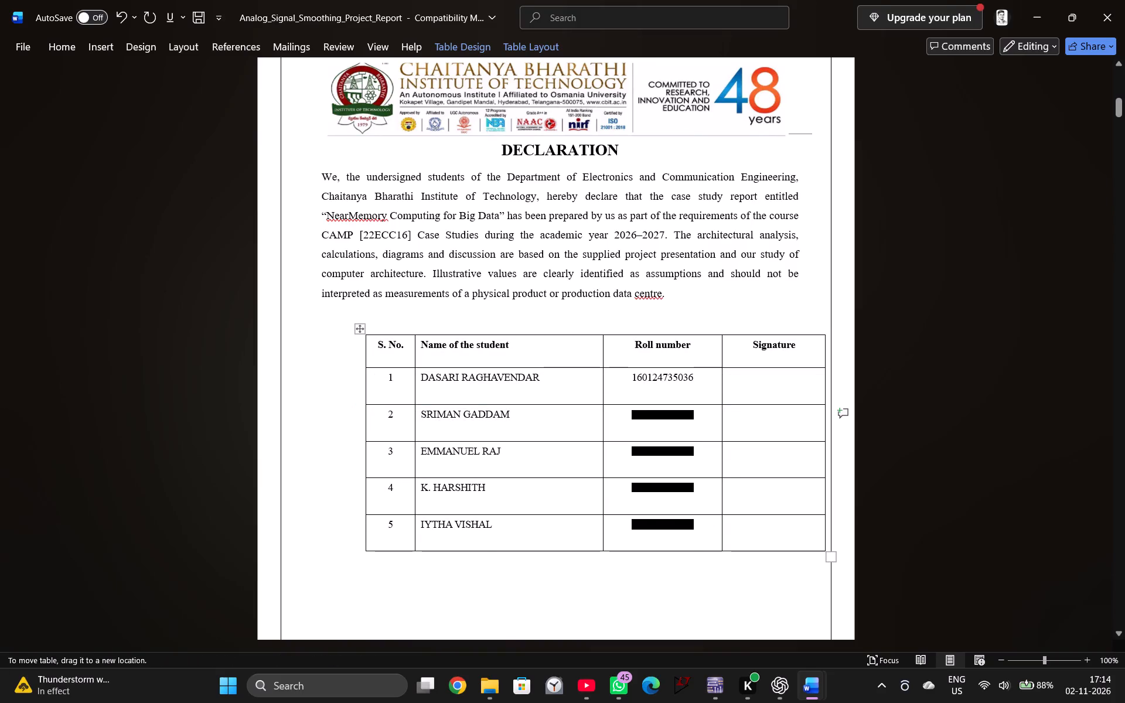
{"action": "left_click_drag", "start_coordinate": [353, 327], "coordinate": [334, 327]}
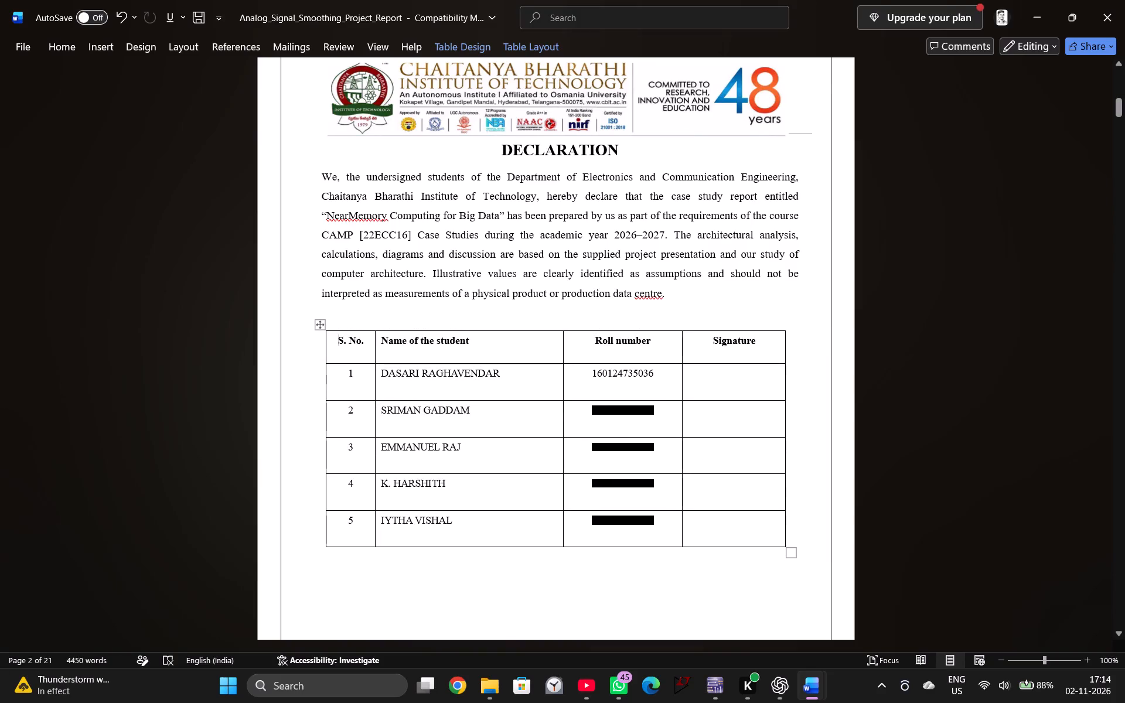
Copy the "Place: HYDERABAD" and "Date: 31/10 / 2026" line from the CAMP report and paste it below the op-amp report's student table.
{"action": "scroll", "coordinate": [582, 585], "scroll_direction": "up", "scroll_amount": 1}
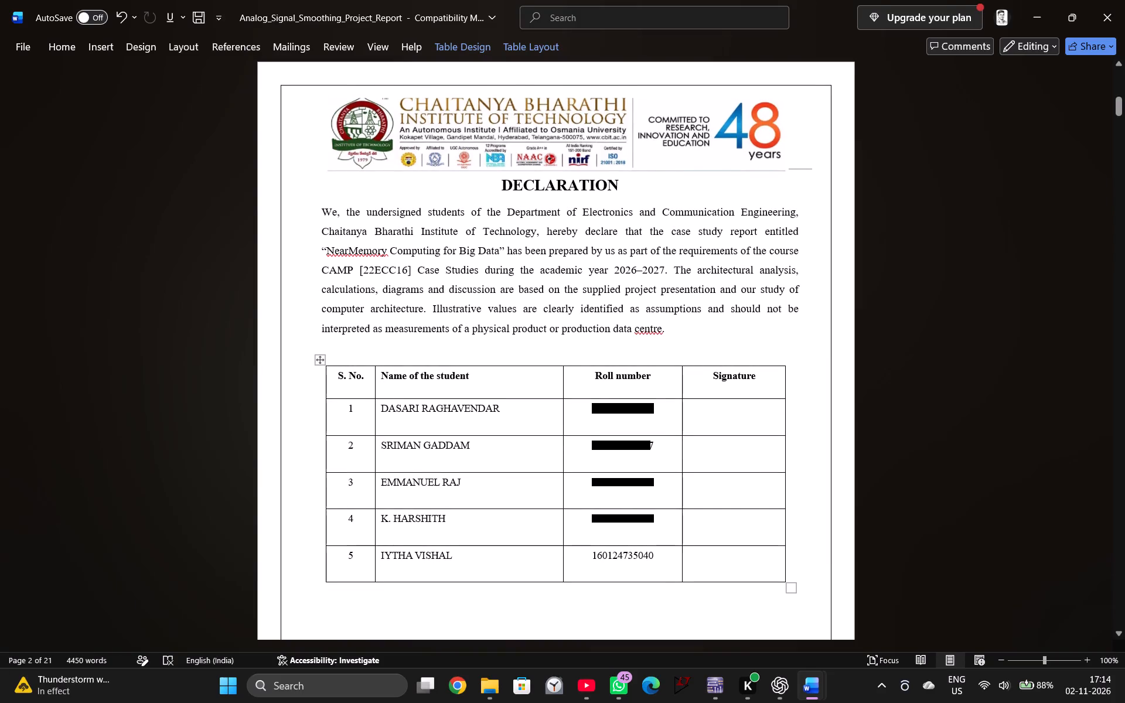
{"action": "scroll", "coordinate": [683, 458], "scroll_direction": "down", "scroll_amount": 2}
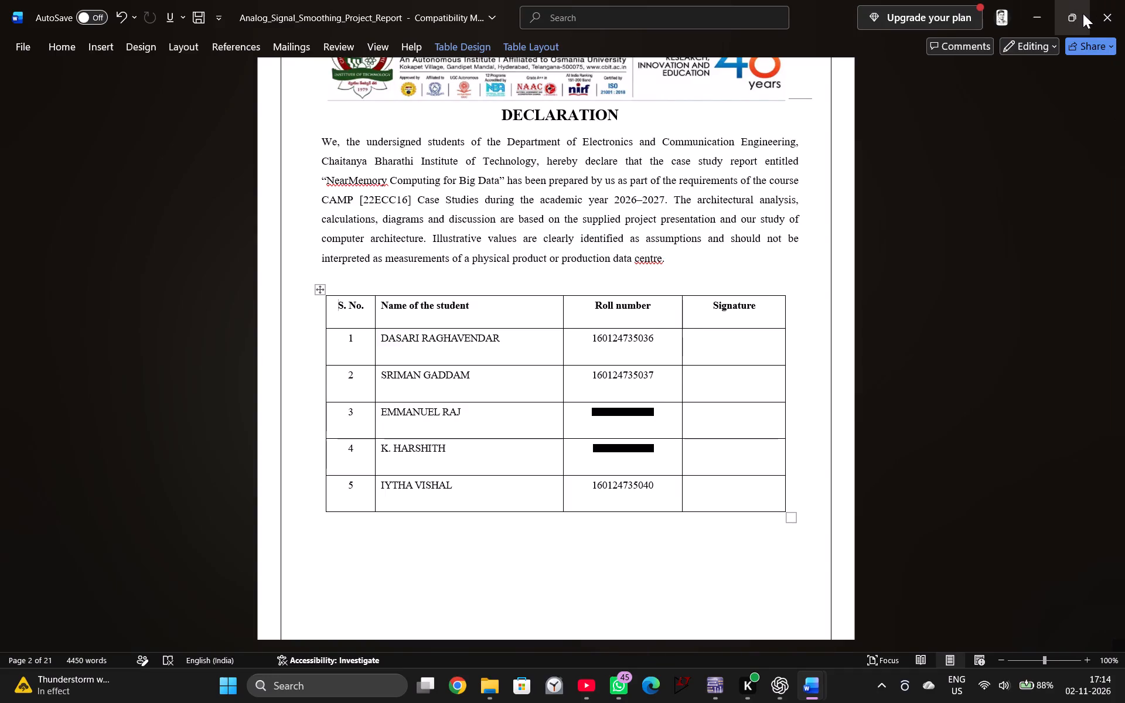
{"action": "left_click", "coordinate": [1010, 45]}
{"action": "scroll", "coordinate": [846, 432], "scroll_direction": "down", "scroll_amount": 3}
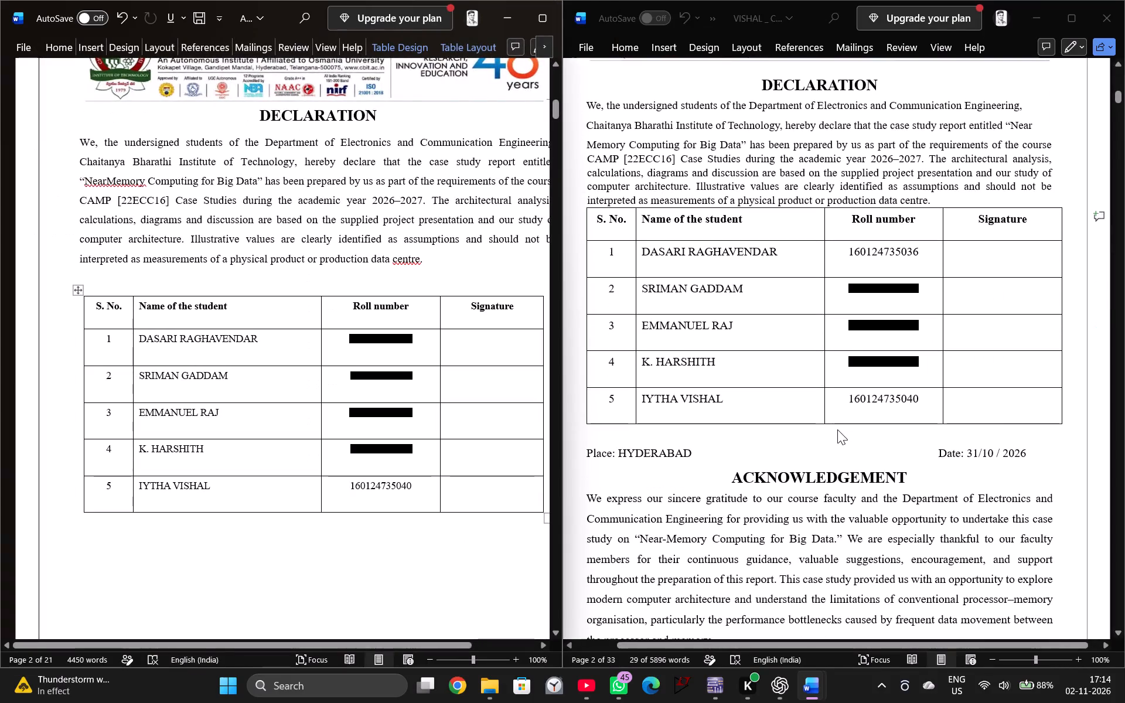
{"action": "scroll", "coordinate": [831, 434], "scroll_direction": "down", "scroll_amount": 2}
{"action": "left_click", "coordinate": [1037, 380]}
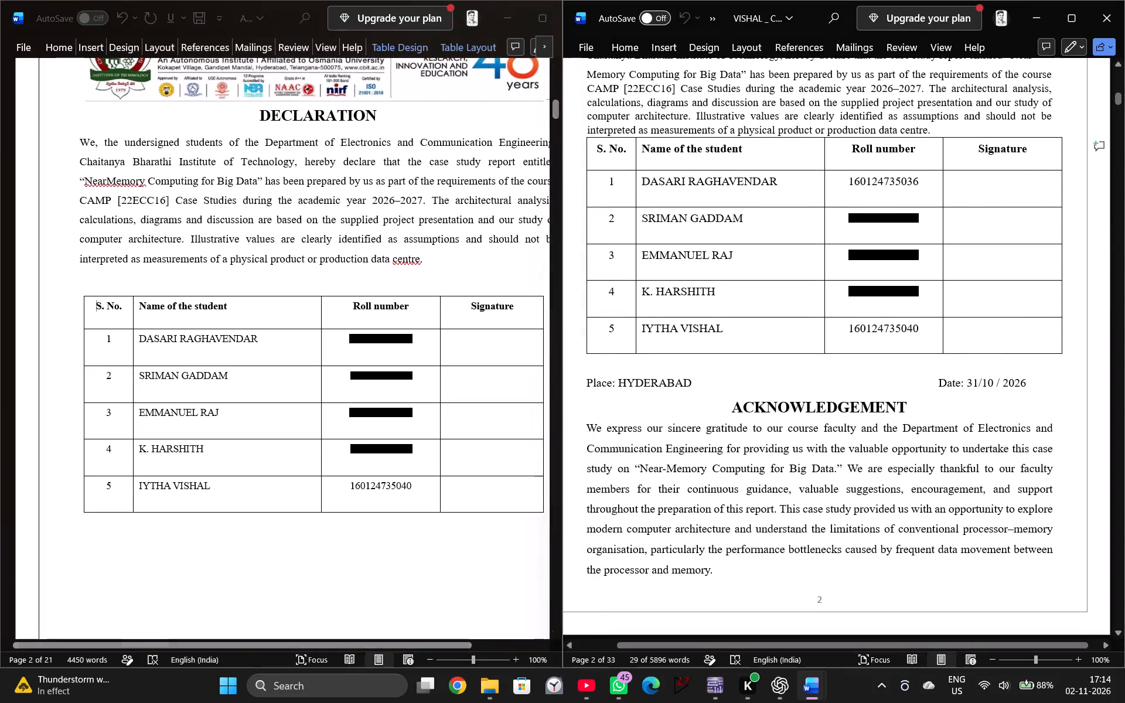
{"action": "scroll", "coordinate": [979, 341], "scroll_direction": "up", "scroll_amount": 20}
{"action": "scroll", "coordinate": [979, 341], "scroll_direction": "up", "scroll_amount": 3}
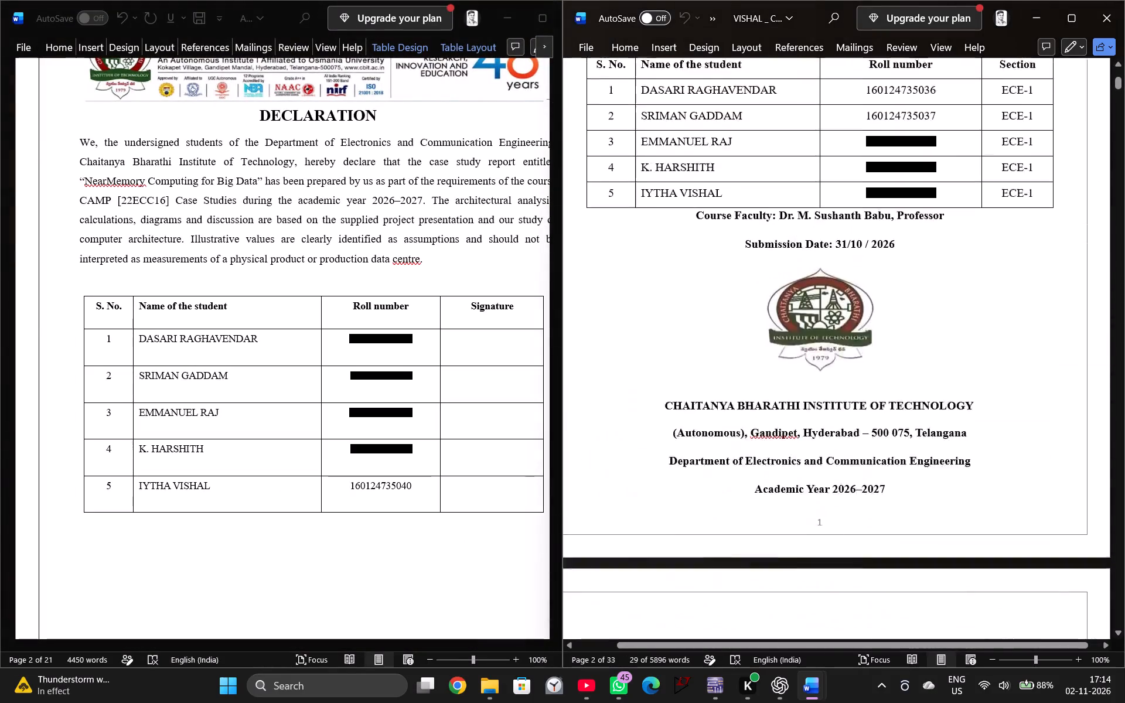
{"action": "scroll", "coordinate": [976, 326], "scroll_direction": "up", "scroll_amount": 5}
{"action": "scroll", "coordinate": [976, 332], "scroll_direction": "down", "scroll_amount": 20}
{"action": "scroll", "coordinate": [976, 332], "scroll_direction": "down", "scroll_amount": 5}
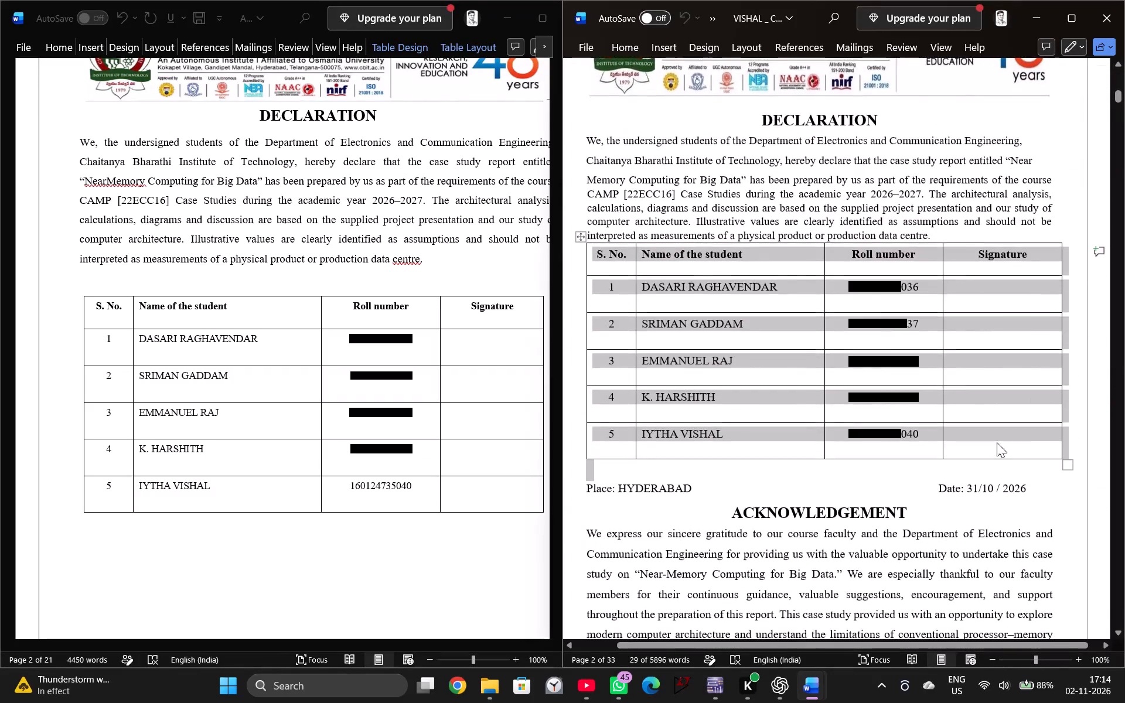
{"action": "left_click", "coordinate": [1021, 501]}
{"action": "left_click_drag", "start_coordinate": [1038, 490], "coordinate": [686, 484]}
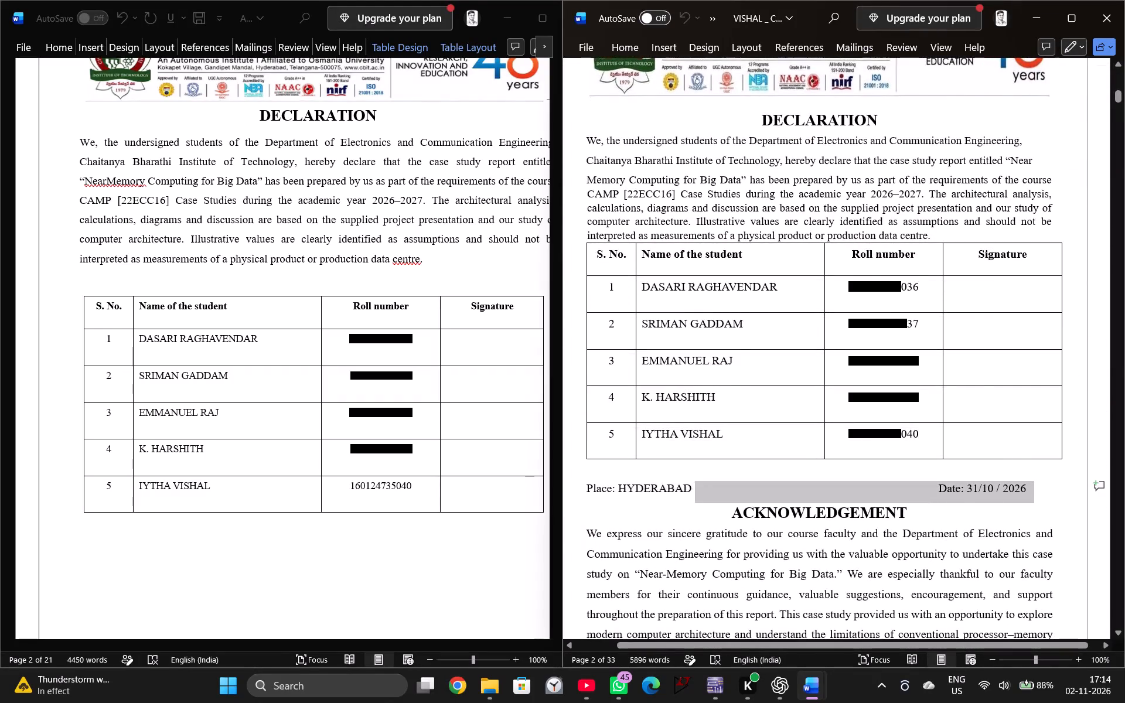
{"action": "left_click_drag", "start_coordinate": [686, 484], "coordinate": [592, 487]}
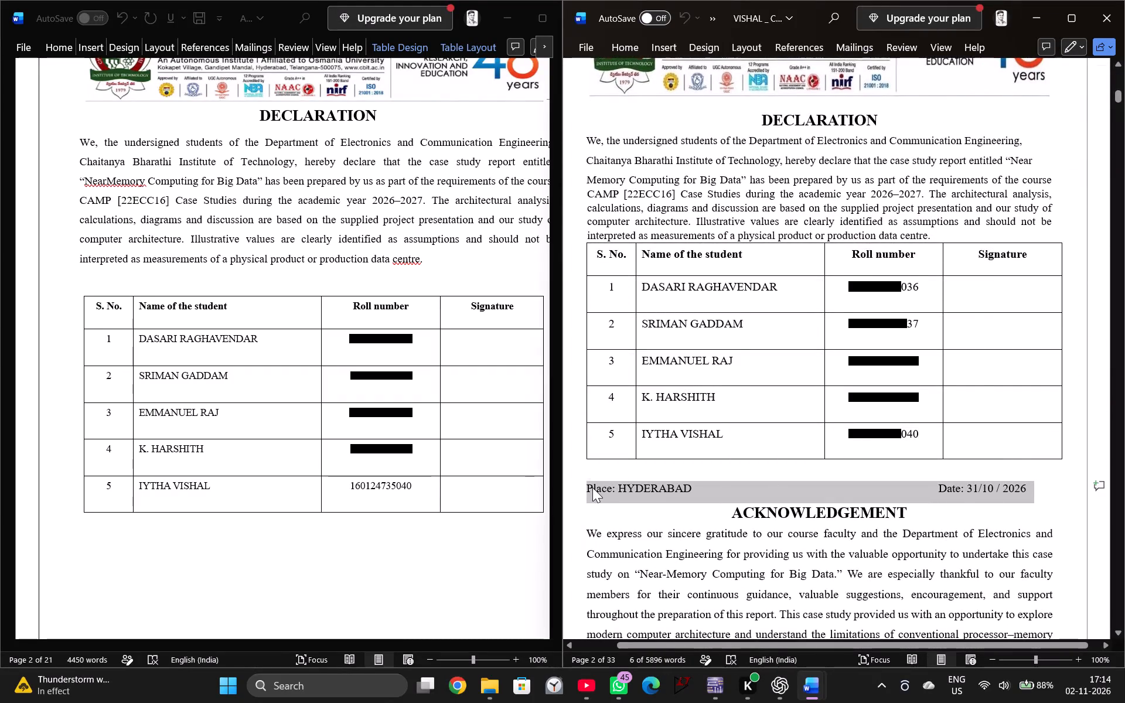
{"action": "key", "text": "ctrl+c"}
{"action": "left_click", "coordinate": [354, 550]}
{"action": "left_click", "coordinate": [340, 550]}
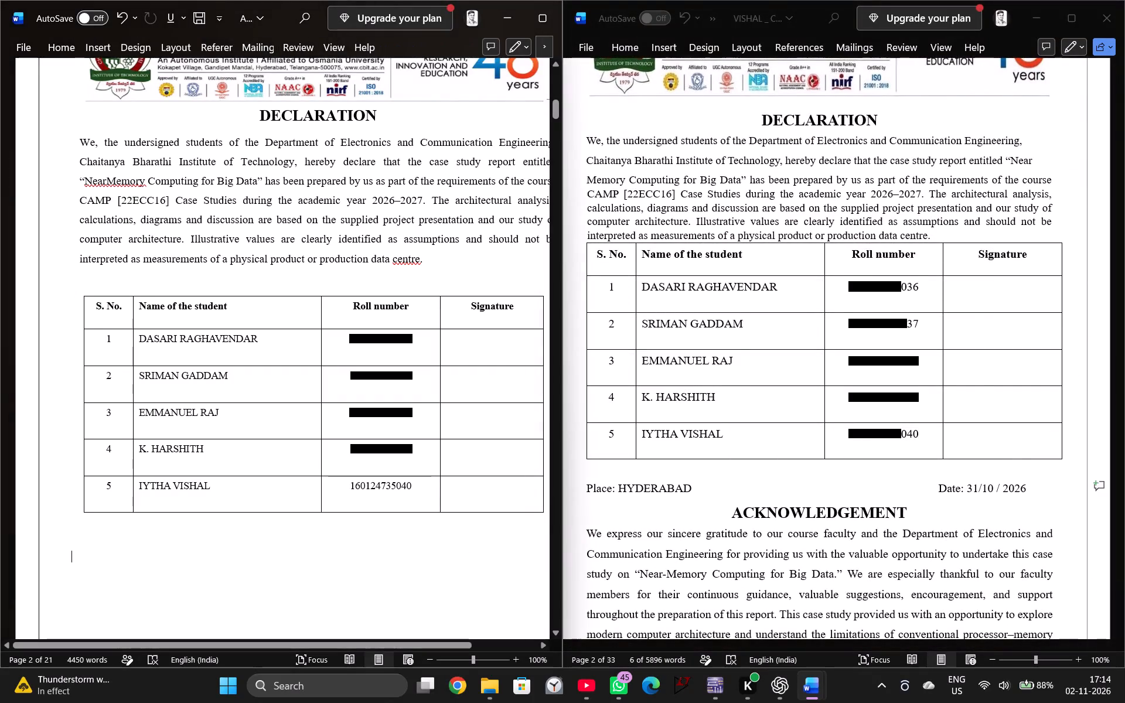
{"action": "key", "text": "ctrl+v"}
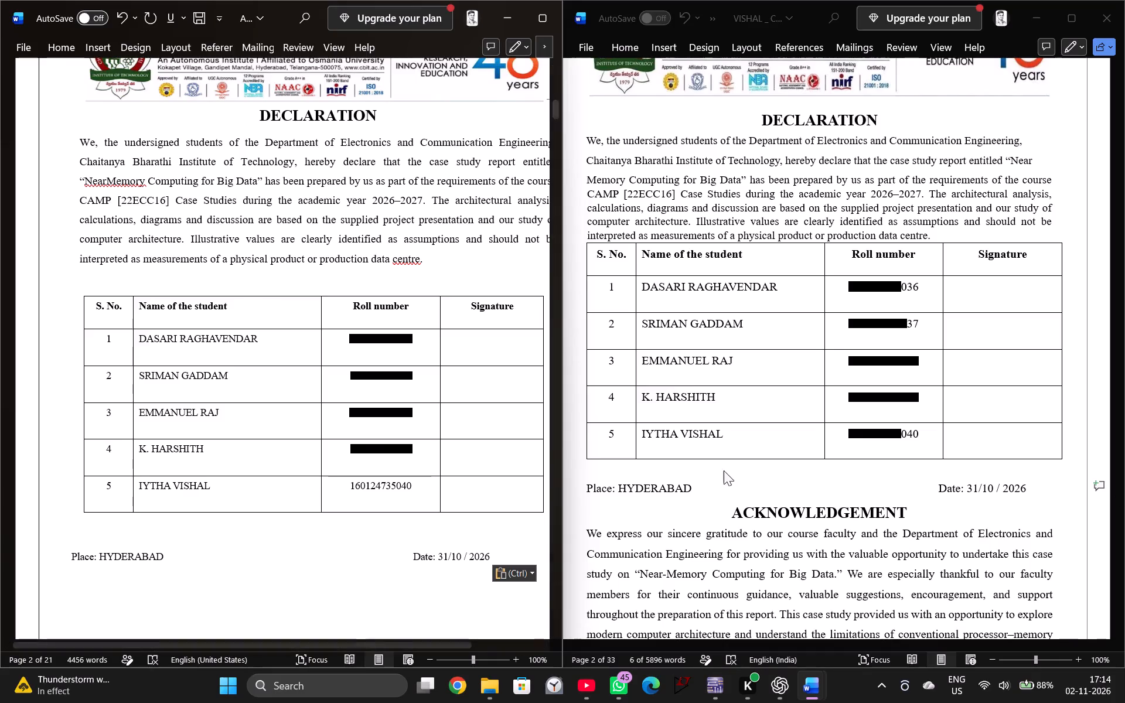
Change the date on the place/date line below the student table to 2/11 / 2026.
{"action": "left_click", "coordinate": [447, 555]}
{"action": "key", "text": "Left"}
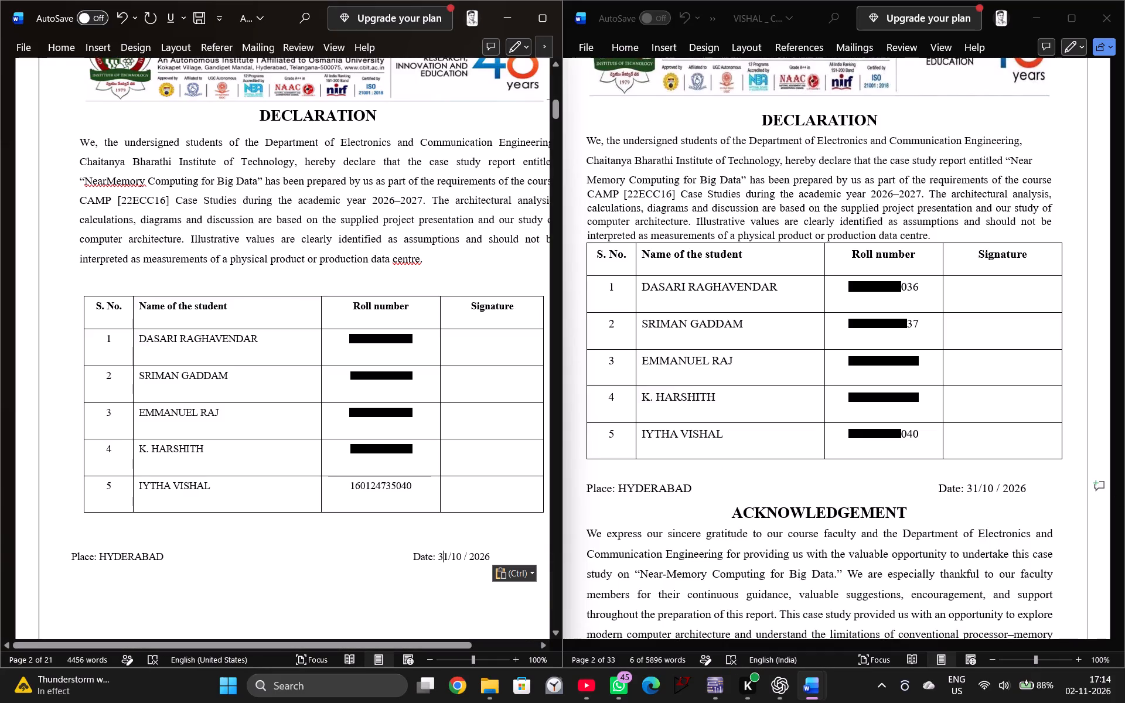
{"action": "key", "text": "Right"}
{"action": "key", "text": "BackSpace"}
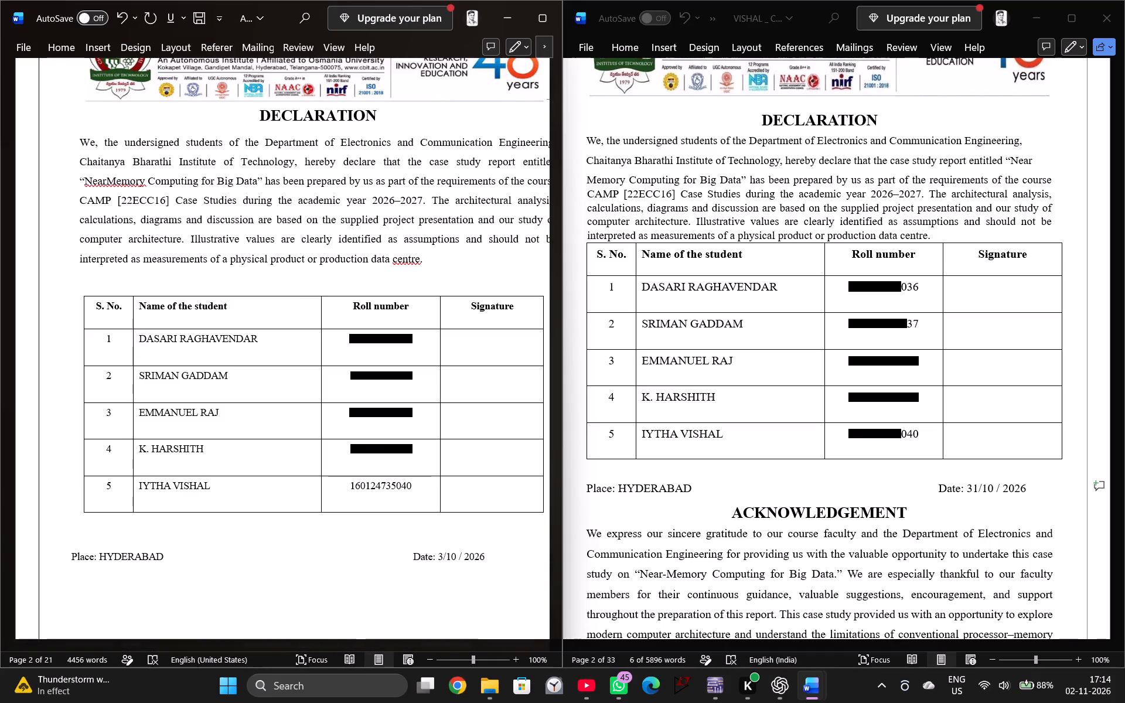
{"action": "key", "text": "Right"}
{"action": "key", "text": "Right"}
{"action": "key", "text": "Left"}
{"action": "key", "text": "Left"}
{"action": "key", "text": "BackSpace"}
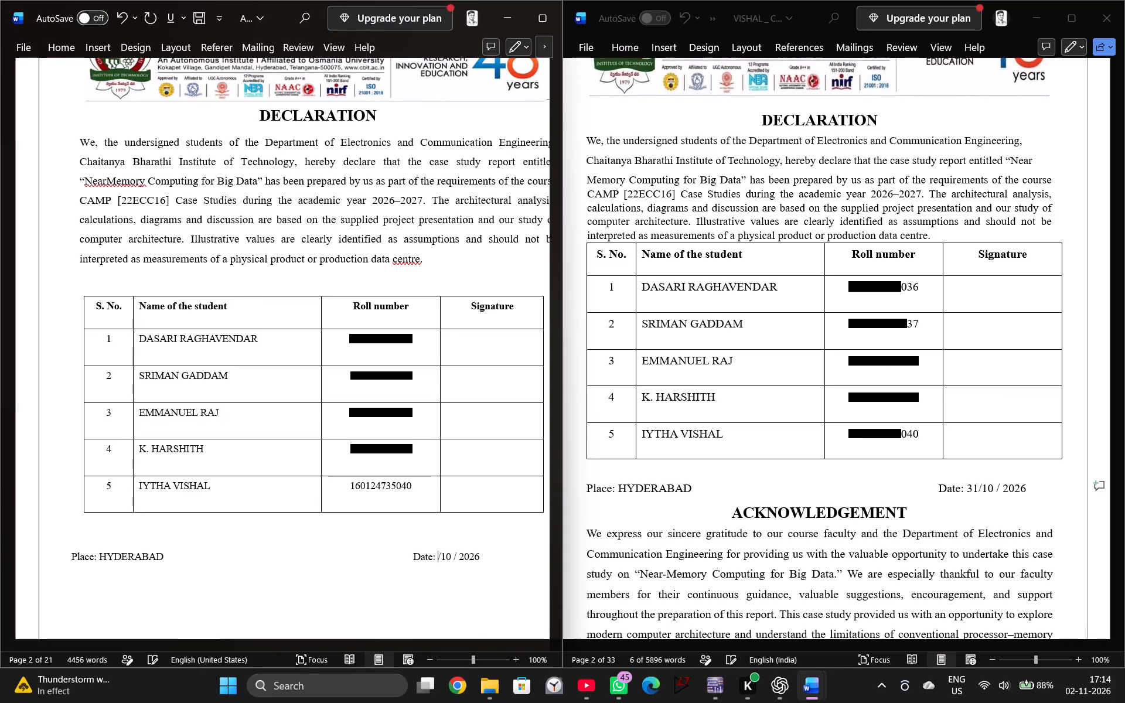
{"action": "key", "text": "2"}
{"action": "key", "text": "Right"}
{"action": "key", "text": "Right"}
{"action": "key", "text": "Right"}
{"action": "key", "text": "BackSpace"}
{"action": "key", "text": "1"}
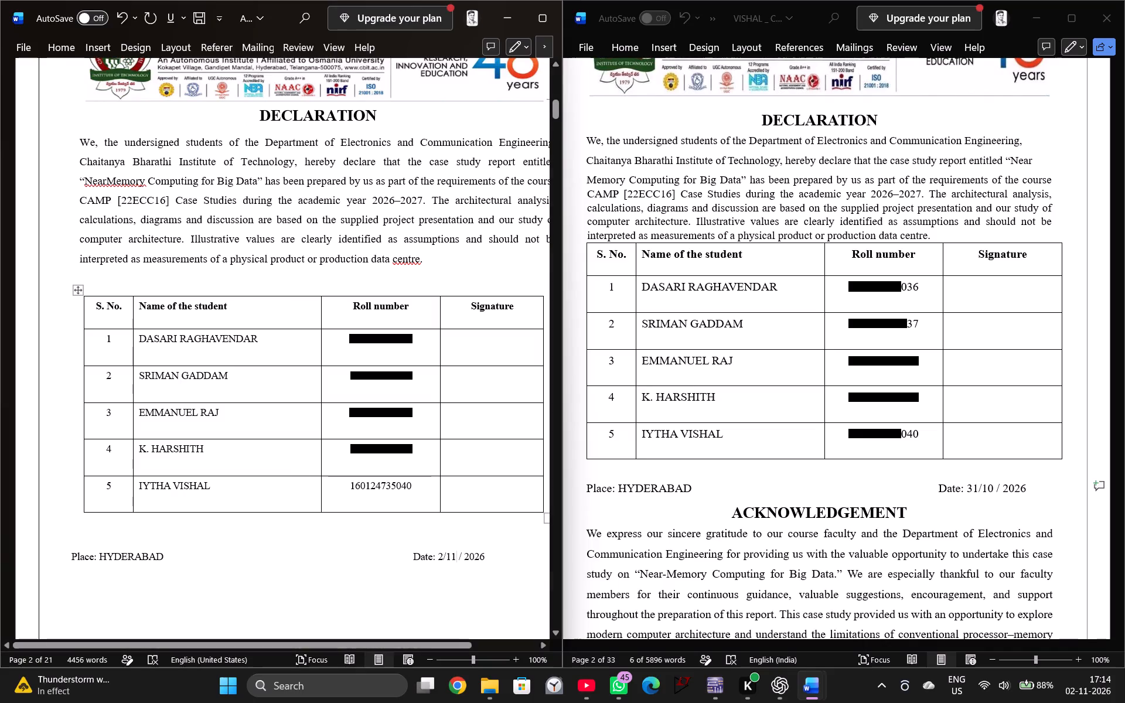
Enlarge the op-amp report's window to fill the whole screen.
{"action": "left_click_drag", "start_coordinate": [487, 351], "coordinate": [446, 359]}
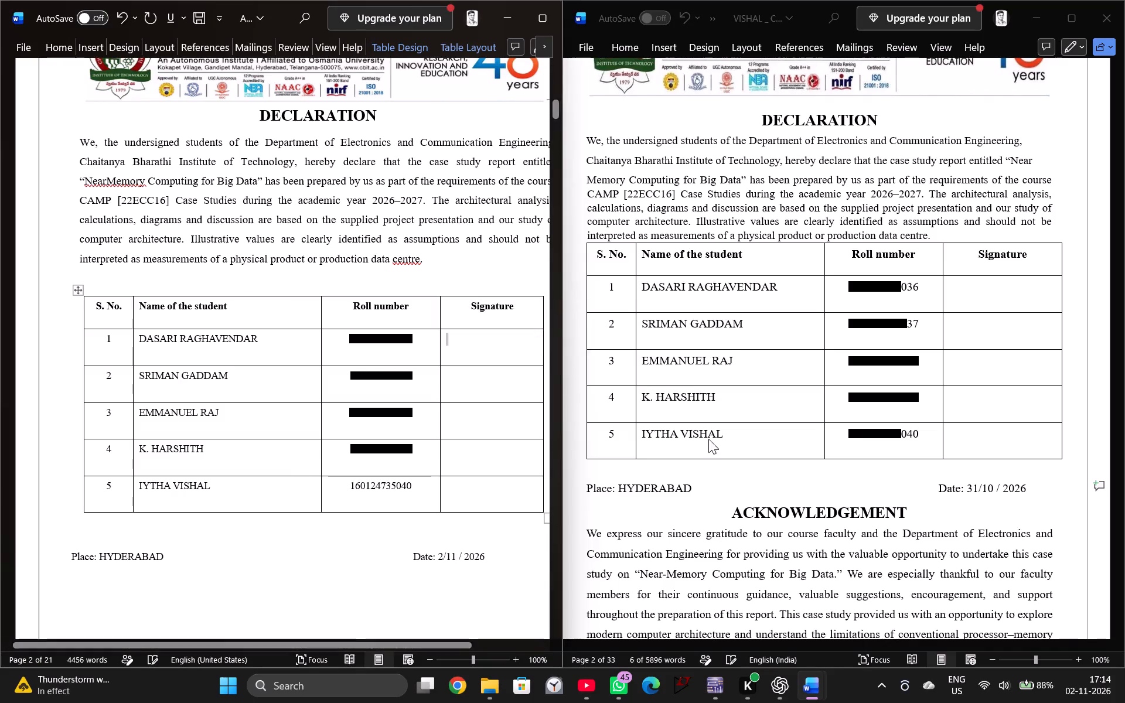
{"action": "left_click", "coordinate": [512, 21]}
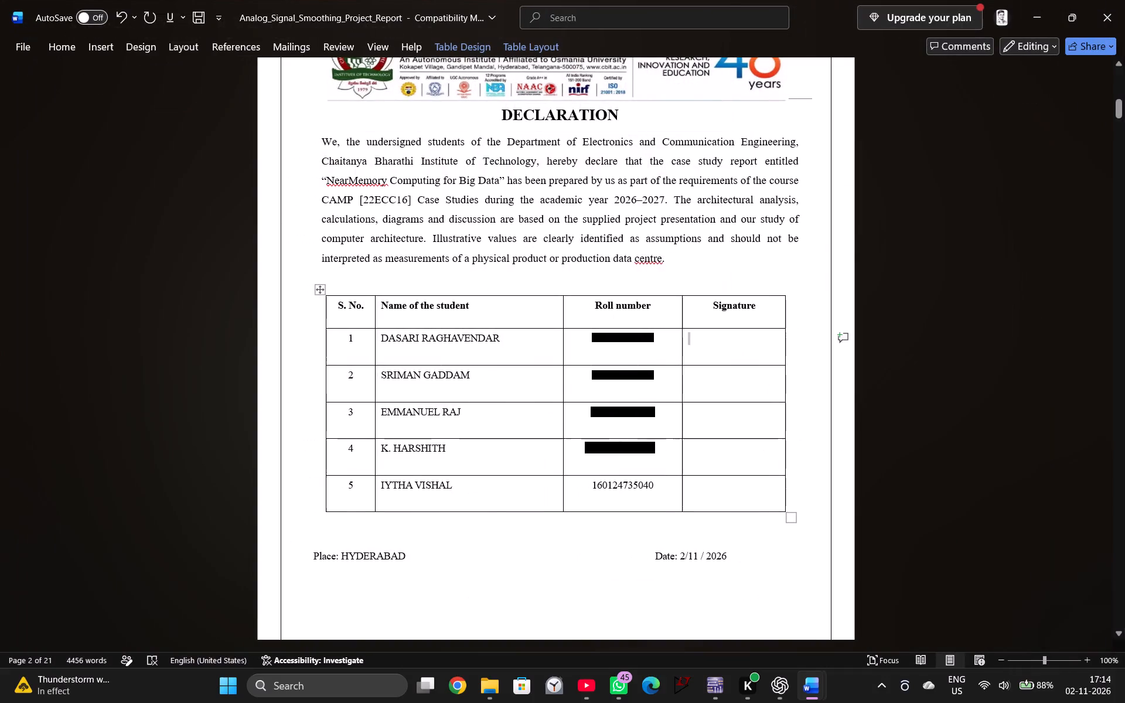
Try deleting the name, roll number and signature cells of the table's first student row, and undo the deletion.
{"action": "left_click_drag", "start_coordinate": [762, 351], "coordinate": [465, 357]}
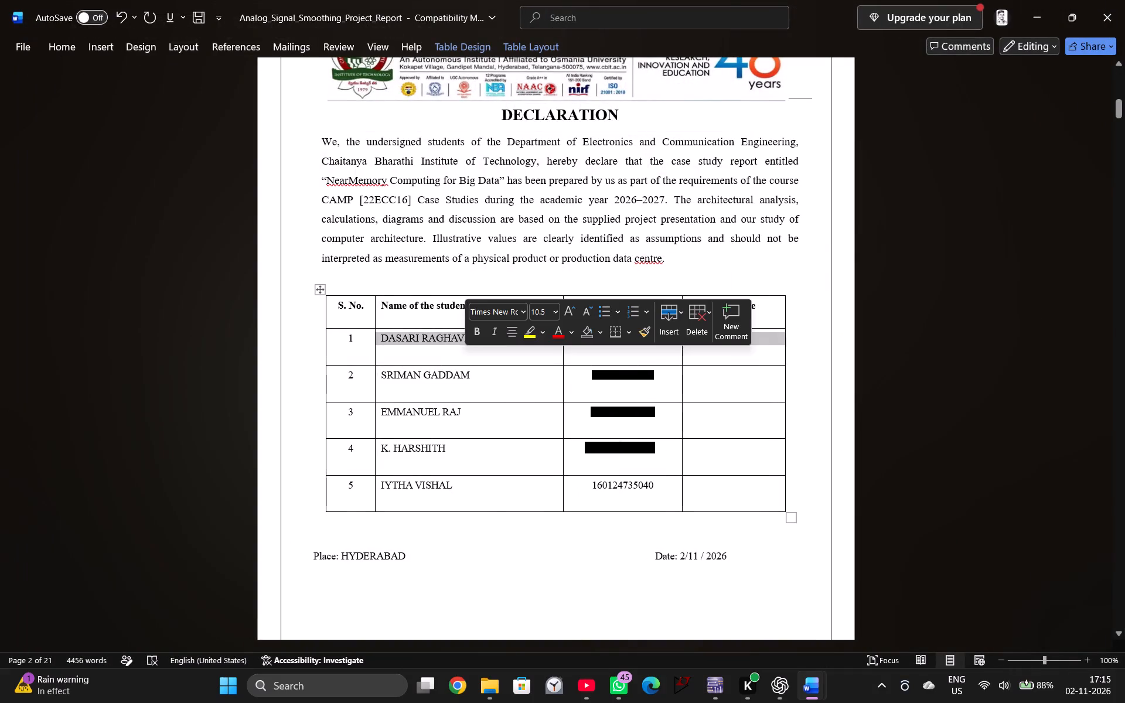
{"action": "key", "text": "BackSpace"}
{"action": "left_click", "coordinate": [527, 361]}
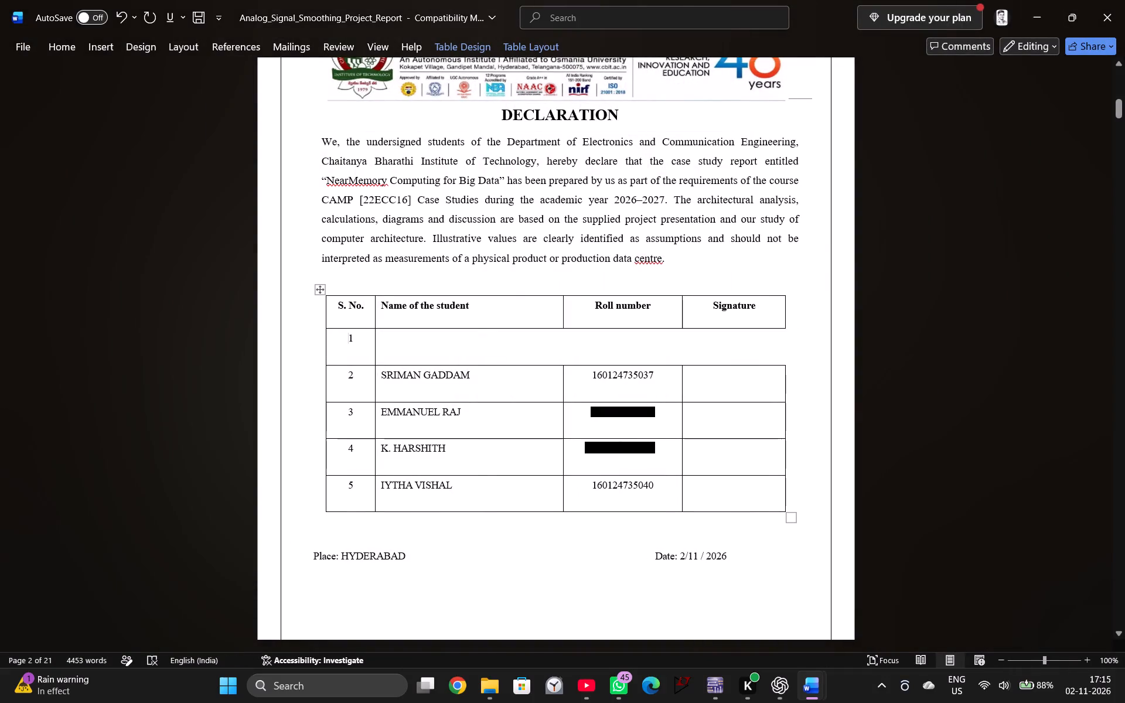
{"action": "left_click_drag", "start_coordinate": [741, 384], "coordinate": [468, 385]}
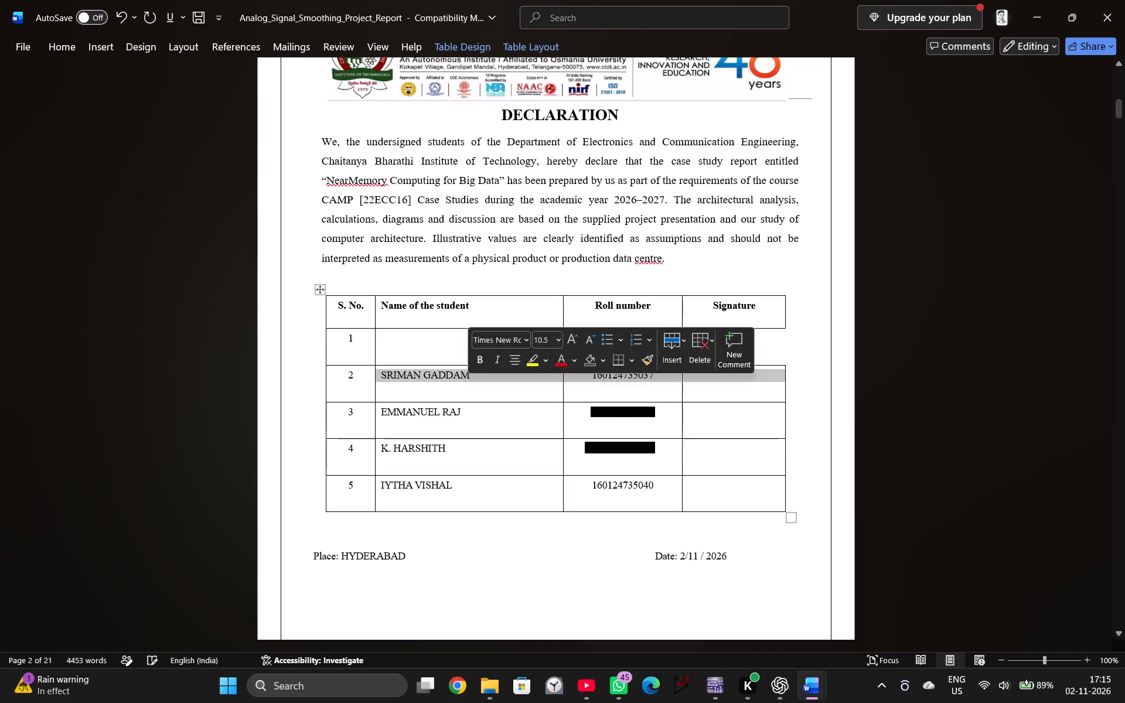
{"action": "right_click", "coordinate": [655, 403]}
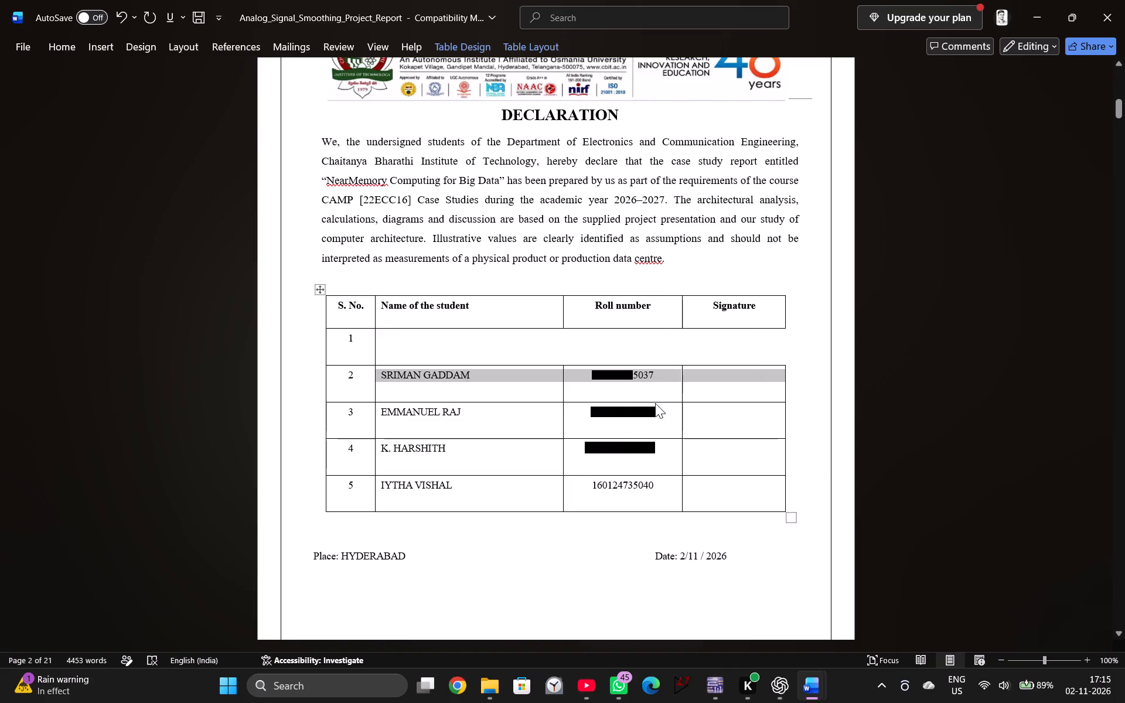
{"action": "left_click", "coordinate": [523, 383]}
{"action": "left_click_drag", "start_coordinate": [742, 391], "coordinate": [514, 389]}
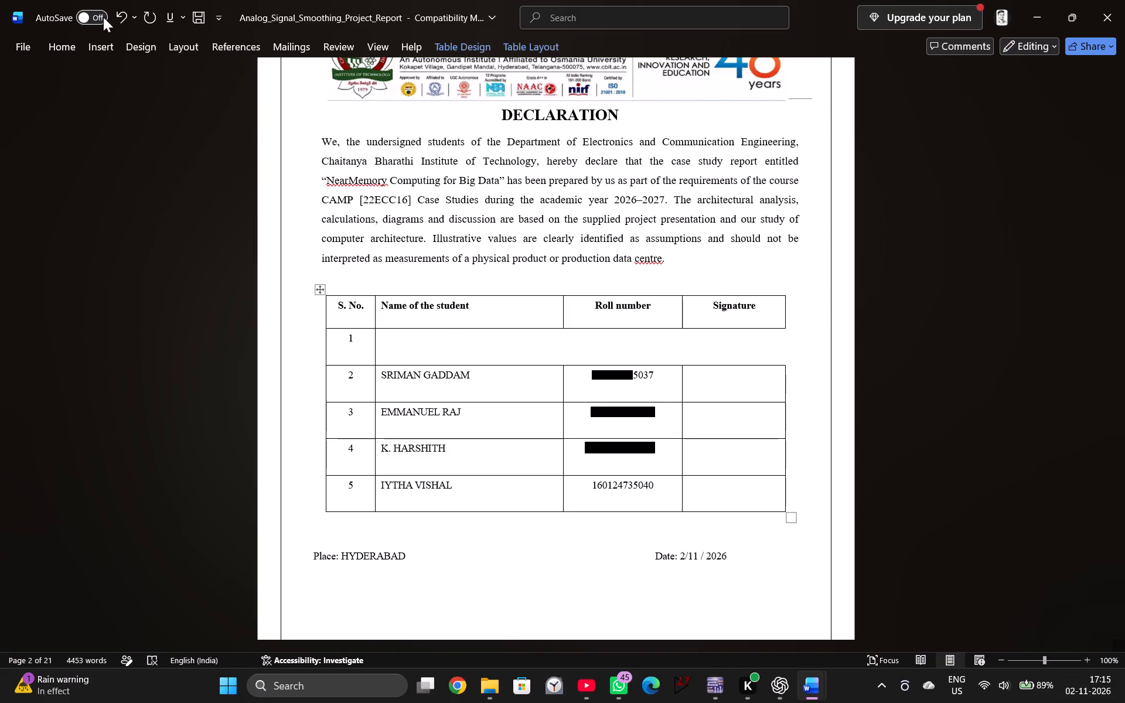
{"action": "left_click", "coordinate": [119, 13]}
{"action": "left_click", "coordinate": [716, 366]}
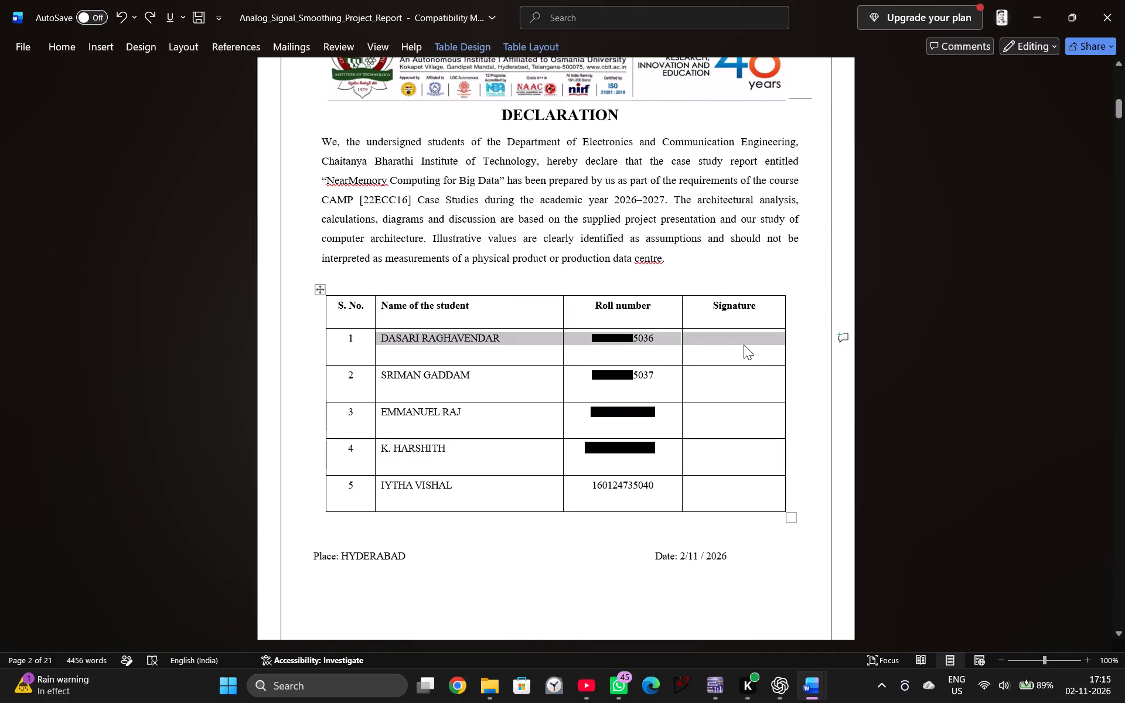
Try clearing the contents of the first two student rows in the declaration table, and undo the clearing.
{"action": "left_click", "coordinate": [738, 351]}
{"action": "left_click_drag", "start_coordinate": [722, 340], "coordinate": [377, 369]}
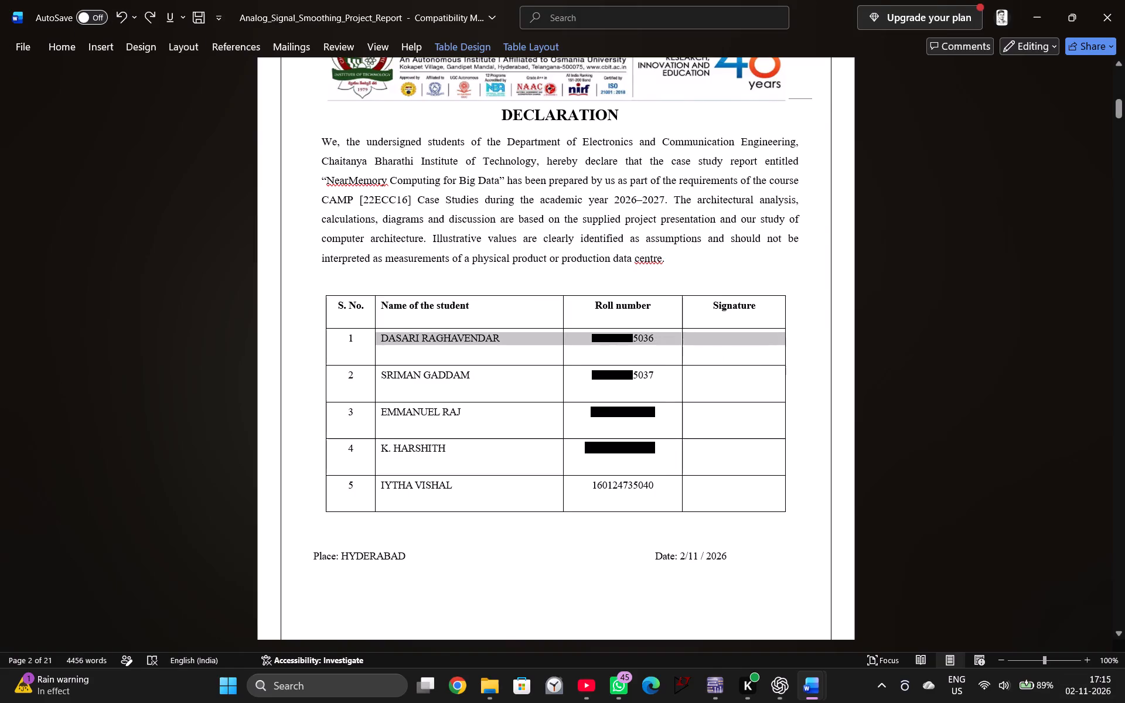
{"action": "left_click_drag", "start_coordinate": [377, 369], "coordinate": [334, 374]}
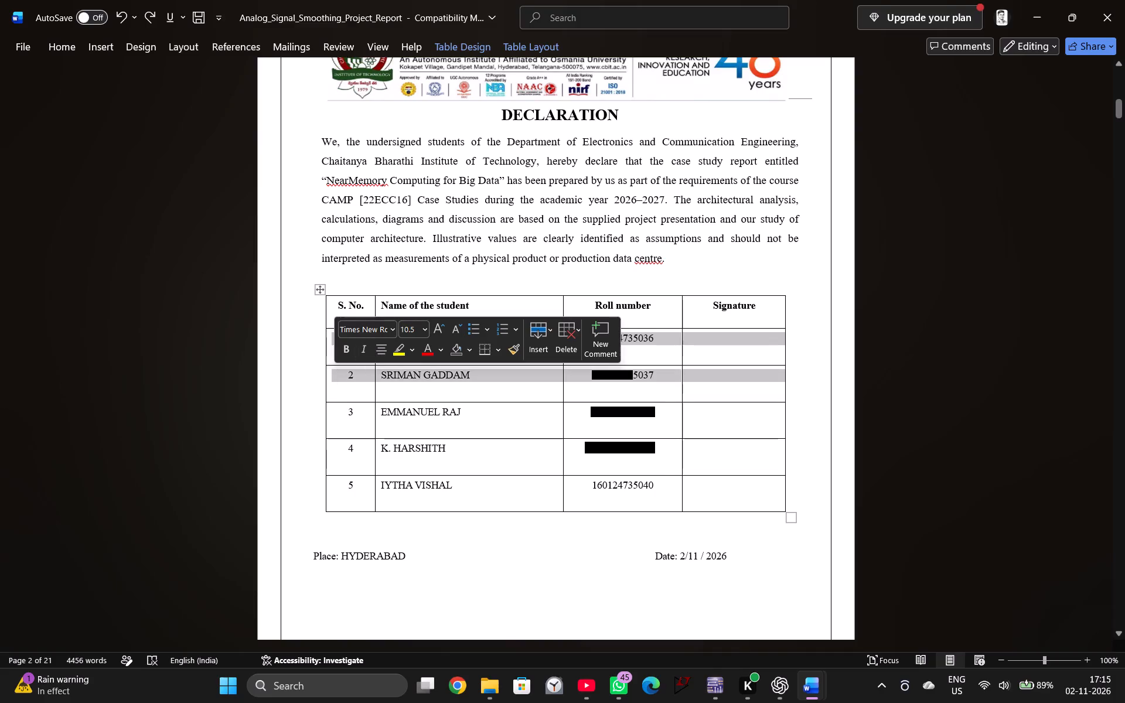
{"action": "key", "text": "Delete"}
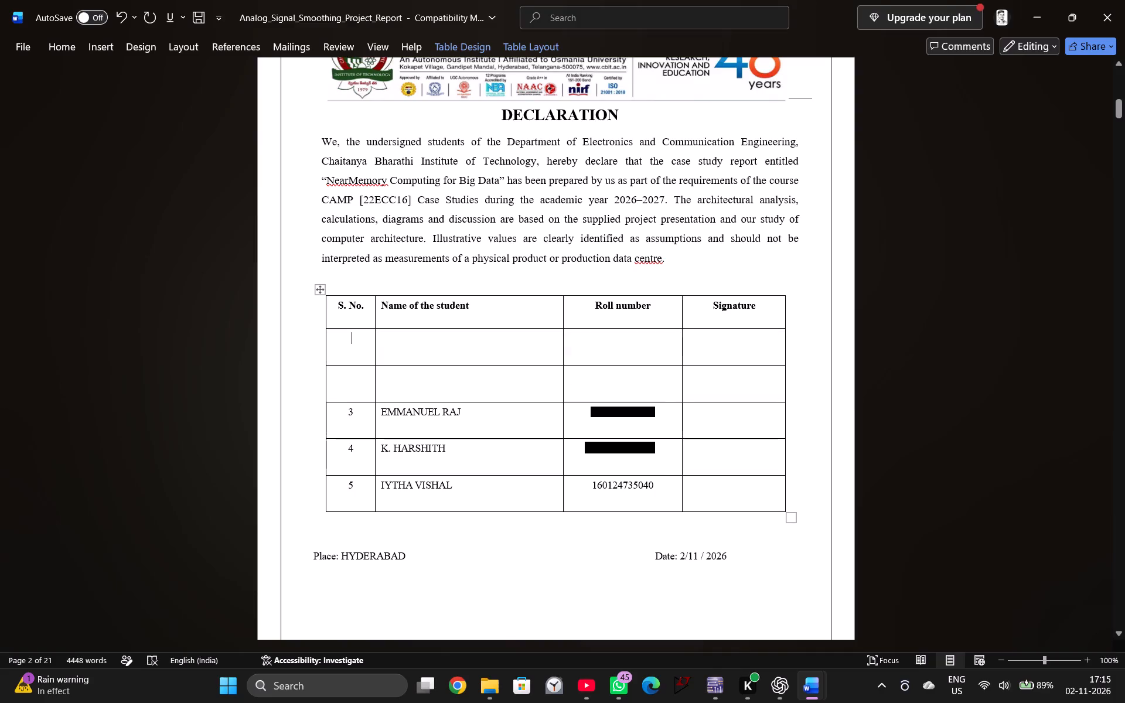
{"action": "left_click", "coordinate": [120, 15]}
Delete the entire rows of the first two students, serial numbers 1 and 2, from the declaration table.
{"action": "left_click", "coordinate": [637, 343]}
{"action": "left_click_drag", "start_coordinate": [732, 356], "coordinate": [343, 373]}
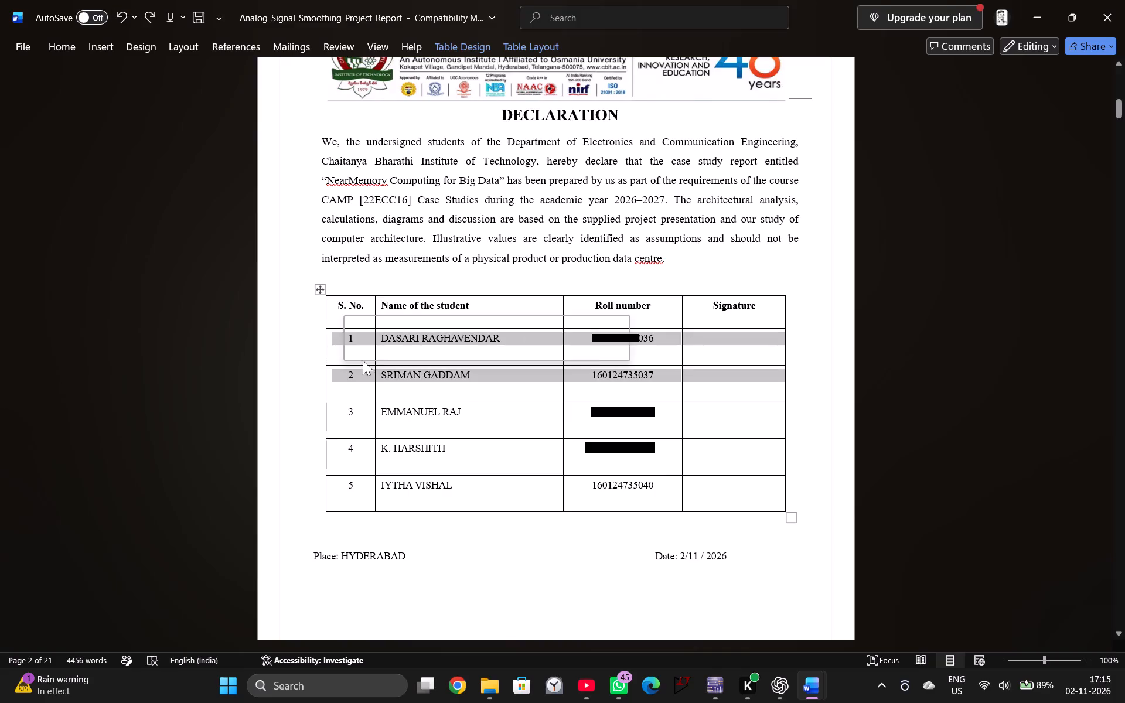
{"action": "left_click", "coordinate": [575, 346]}
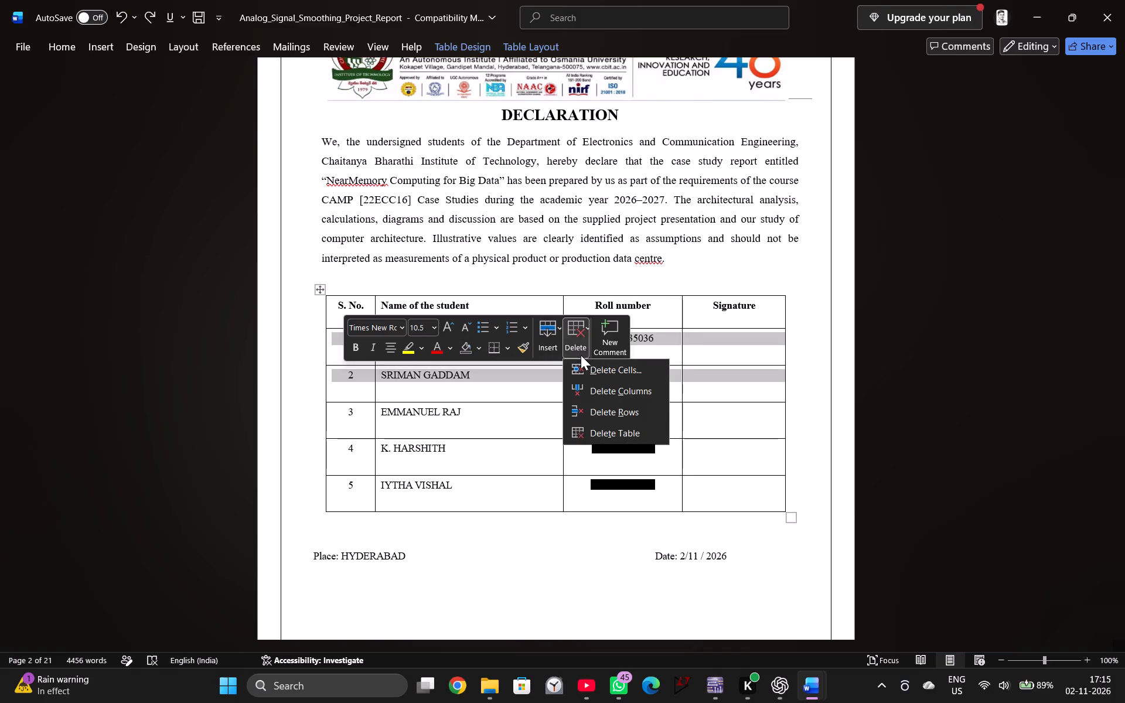
{"action": "left_click", "coordinate": [599, 409]}
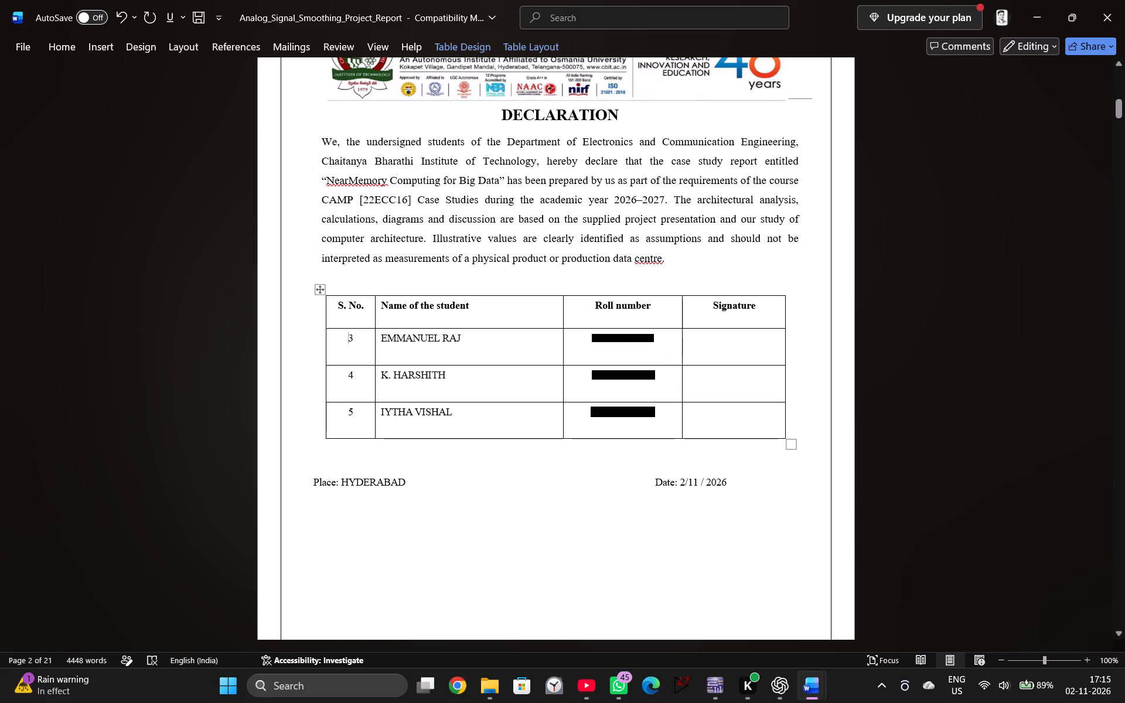
Renumber the three remaining student rows in the S. No. column as 1, 2 and 3.
{"action": "left_click", "coordinate": [362, 340]}
{"action": "key", "text": "BackSpace"}
{"action": "key", "text": "BackSpace"}
{"action": "key", "text": "1"}
{"action": "left_click", "coordinate": [360, 380]}
{"action": "key", "text": "BackSpace"}
{"action": "key", "text": "BackSpace"}
{"action": "key", "text": "2"}
{"action": "left_click", "coordinate": [359, 415]}
{"action": "key", "text": "BackSpace"}
{"action": "key", "text": "BackSpace"}
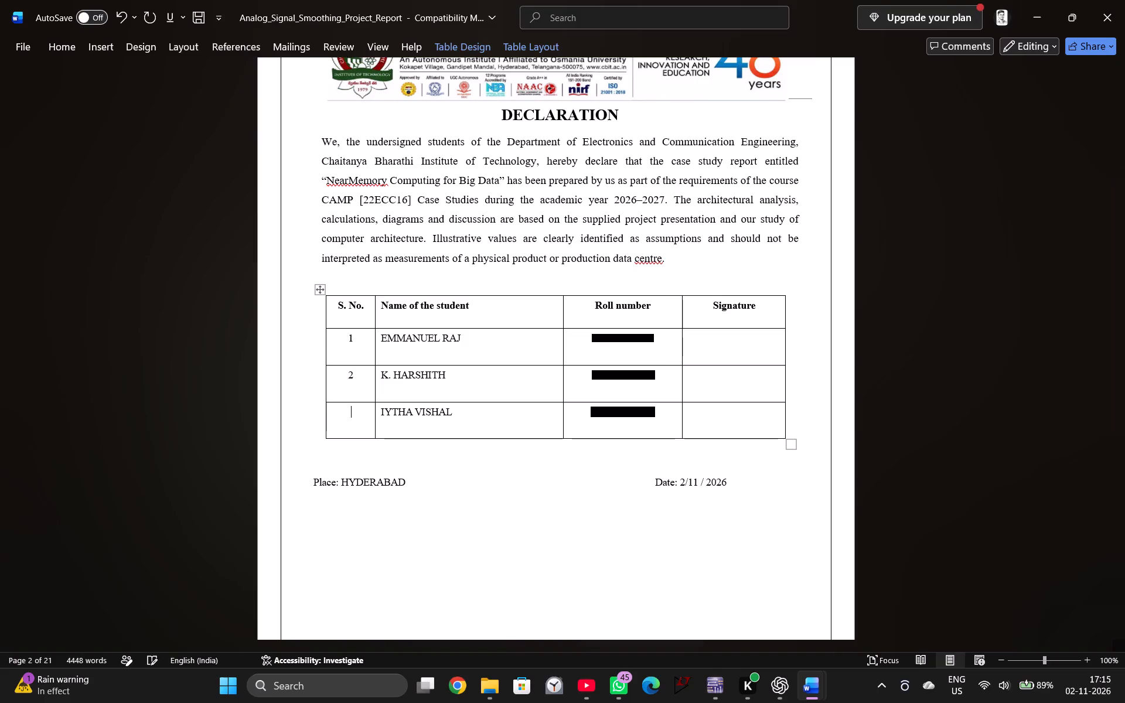
{"action": "key", "text": "3"}
Replace the course name and bracketed course code in the declaration paragraph with "LDIC" and an opening square bracket for its code.
{"action": "scroll", "coordinate": [533, 534], "scroll_direction": "up", "scroll_amount": 3}
{"action": "scroll", "coordinate": [485, 492], "scroll_direction": "up", "scroll_amount": 1}
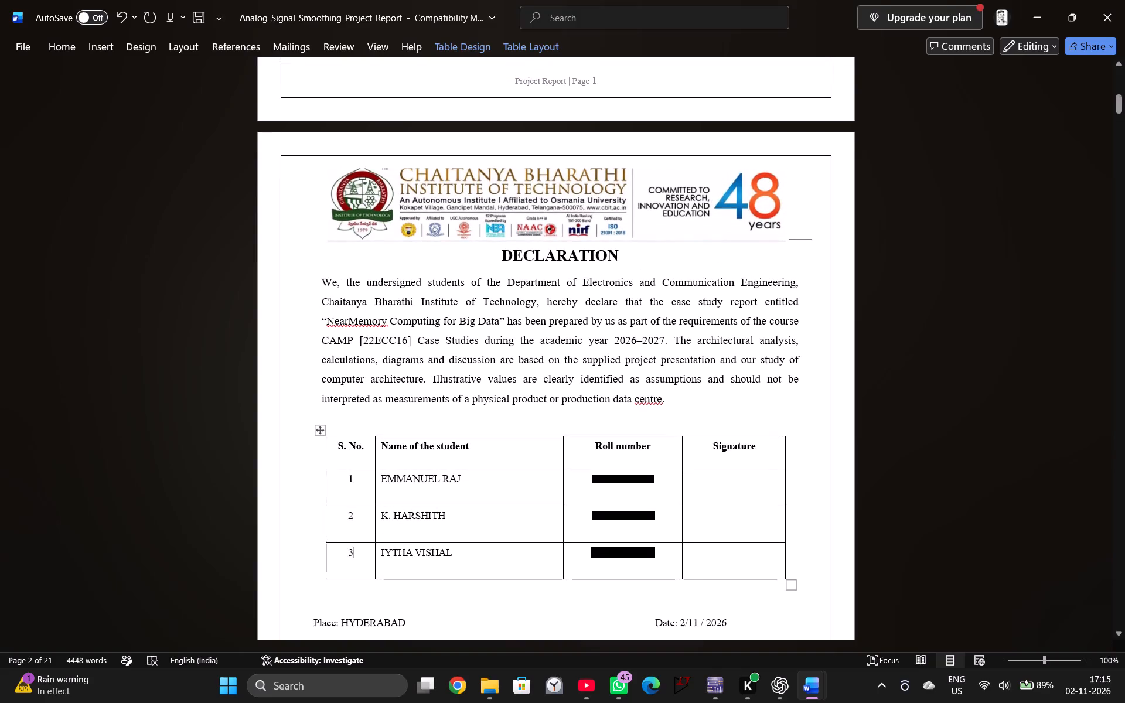
{"action": "left_click", "coordinate": [409, 342]}
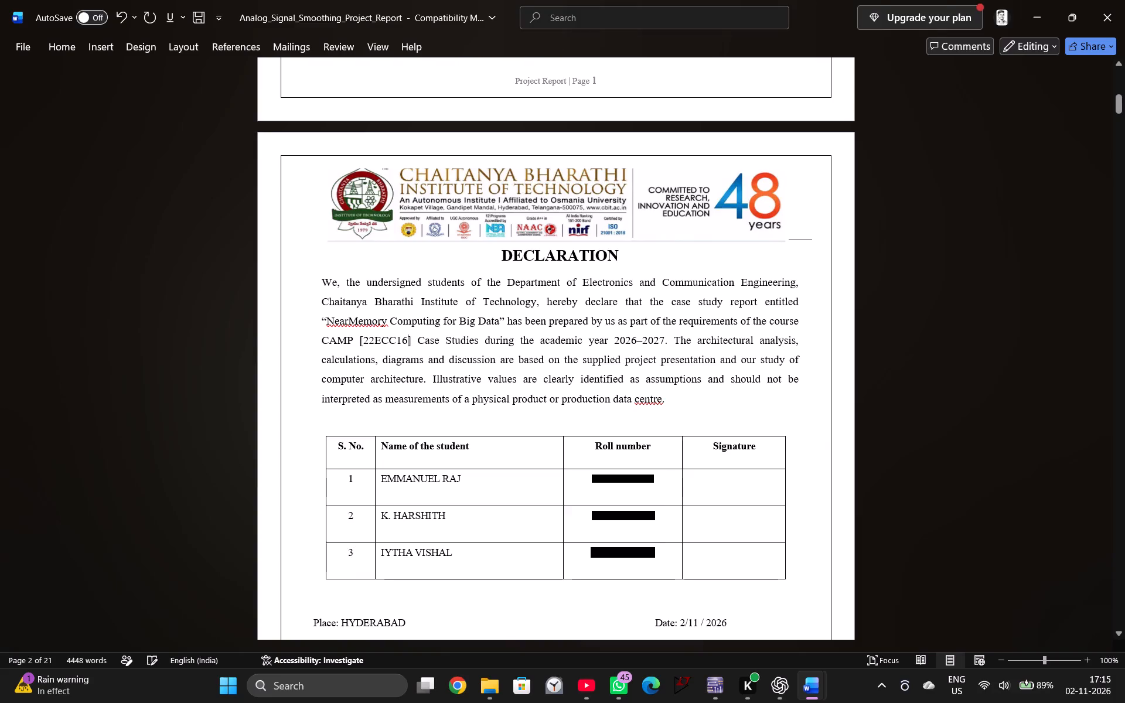
{"action": "left_click", "coordinate": [413, 340]}
{"action": "key", "text": "BackSpace"}
{"action": "type", "text": "++"}
{"action": "key", "text": "BackSpace"}
{"action": "key", "text": "BackSpace"}
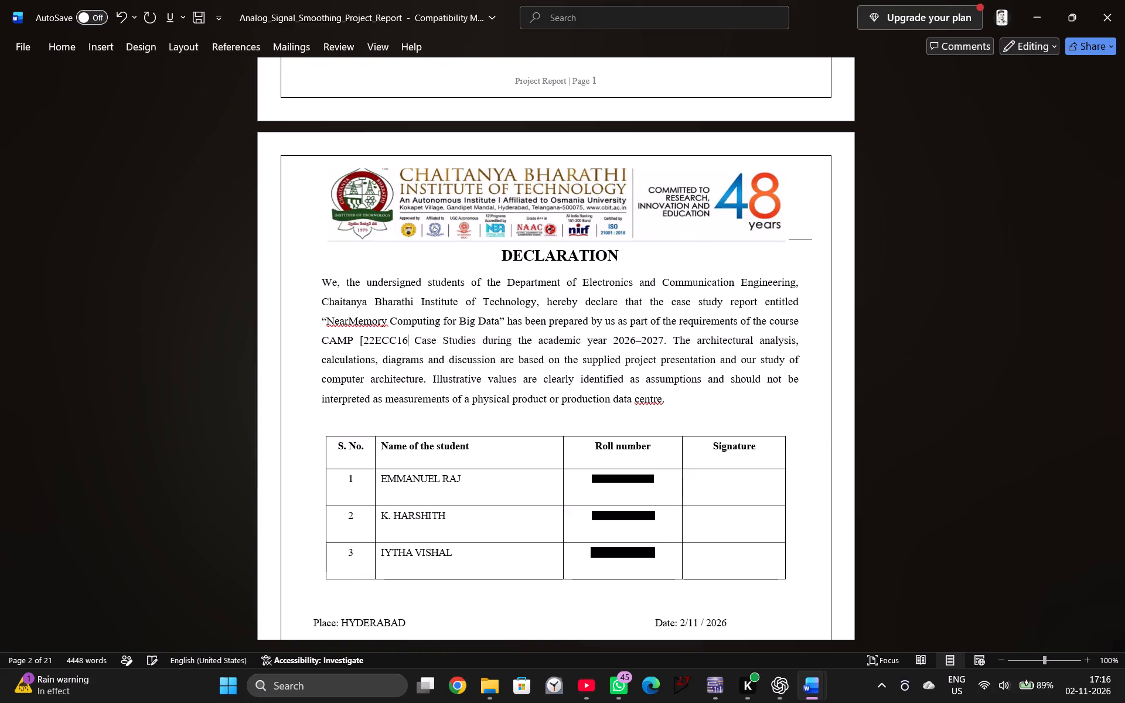
{"action": "key", "text": "BackSpace"}
{"action": "key", "text": "BackSpace"}
{"action": "key", "text": "BackSpace"}
{"action": "key", "text": "BackSpace"}
{"action": "key", "text": "BackSpace"}
{"action": "key", "text": "BackSpace"}
{"action": "key", "text": "BackSpace"}
{"action": "key", "text": "BackSpace"}
{"action": "key", "text": "BackSpace"}
{"action": "key", "text": "BackSpace"}
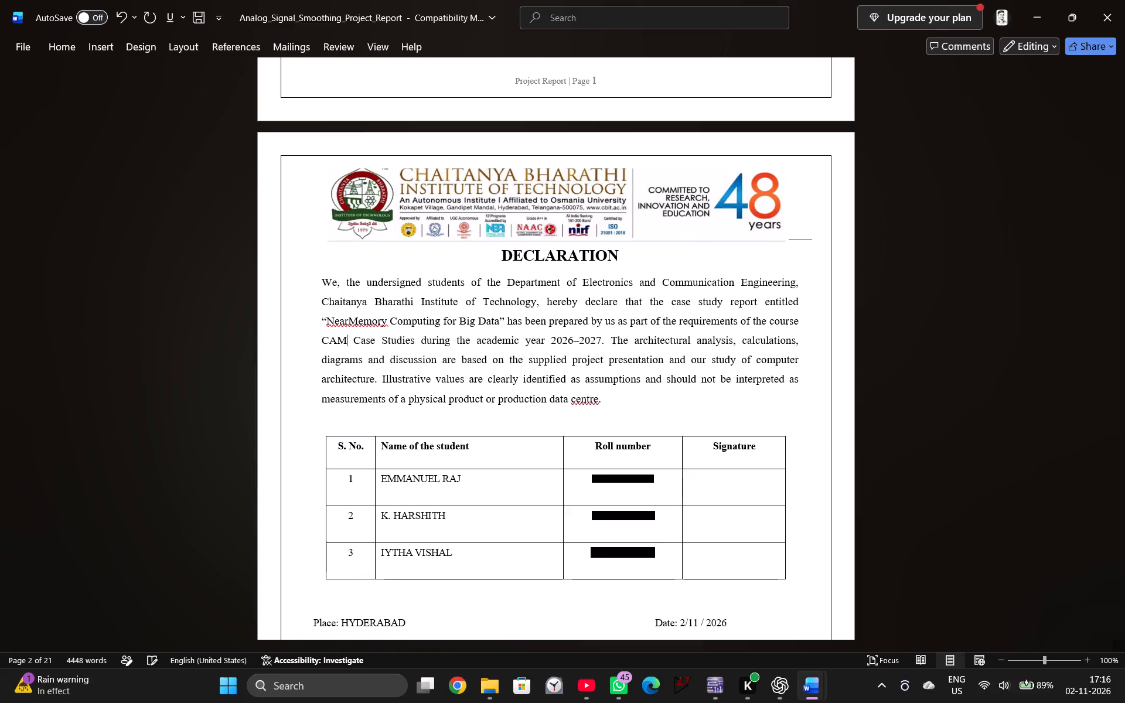
{"action": "key", "text": "BackSpace"}
{"action": "key", "text": "BackSpace"}
{"action": "key", "text": "BackSpace"}
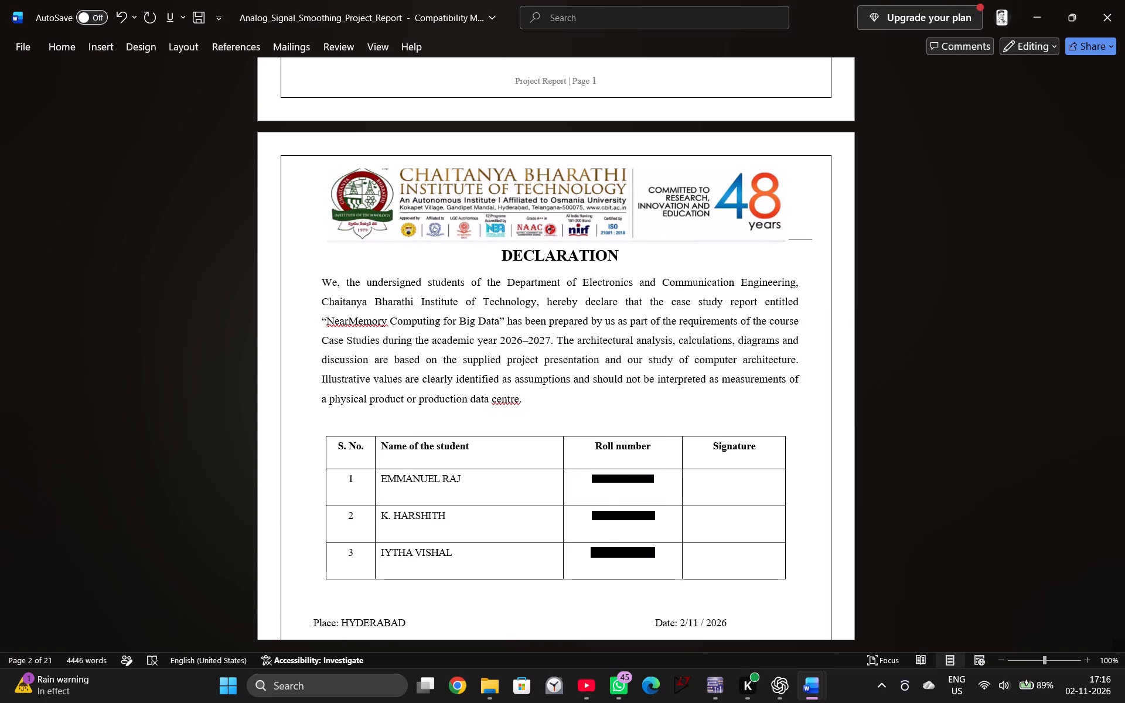
{"action": "type", "text": "LDIC"}
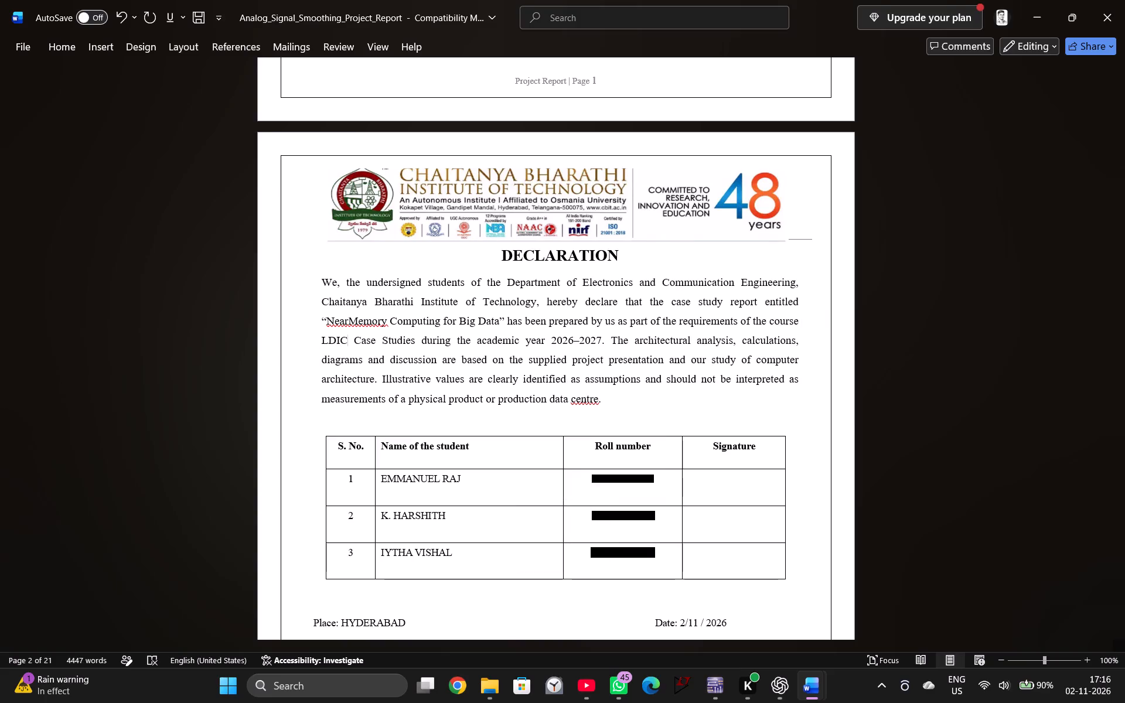
{"action": "key", "text": "bracketleft"}
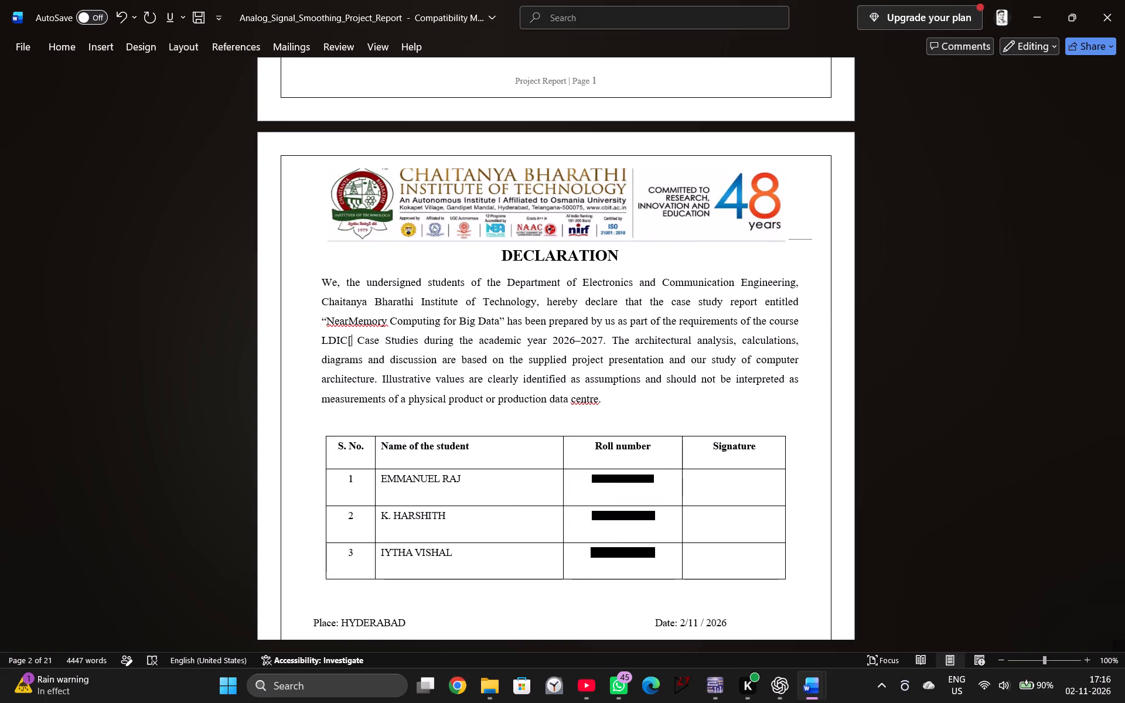
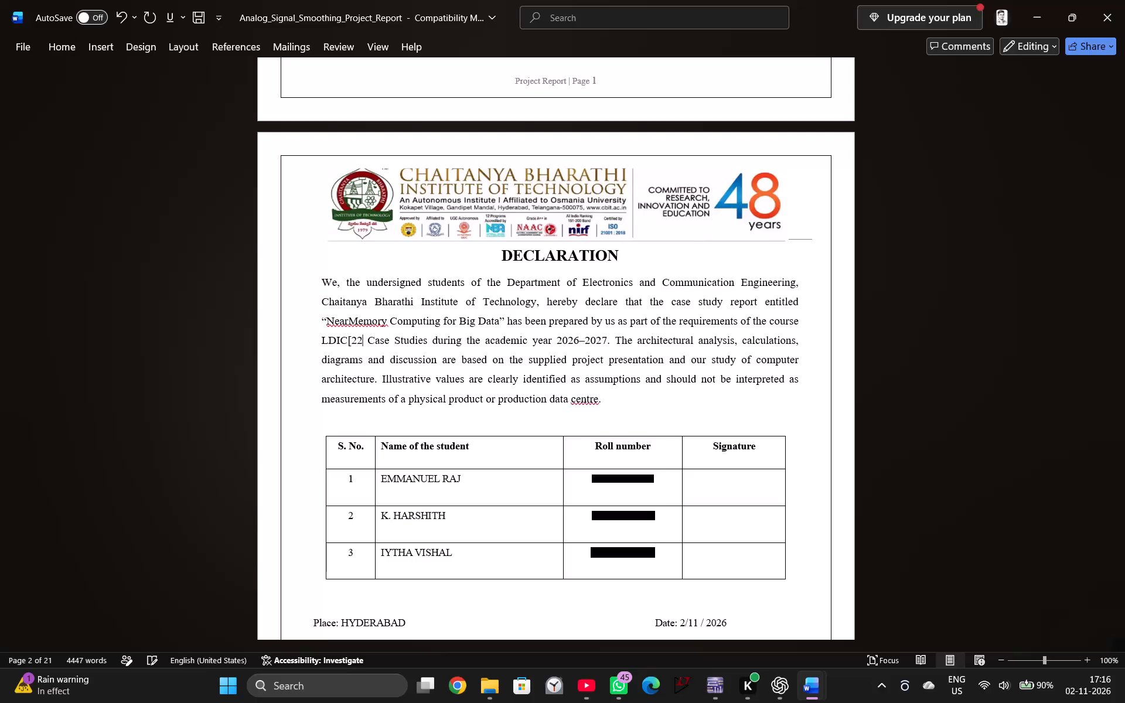
Complete the bracketed course code after "LDIC" in the declaration paragraph so that it reads [22ECC18].
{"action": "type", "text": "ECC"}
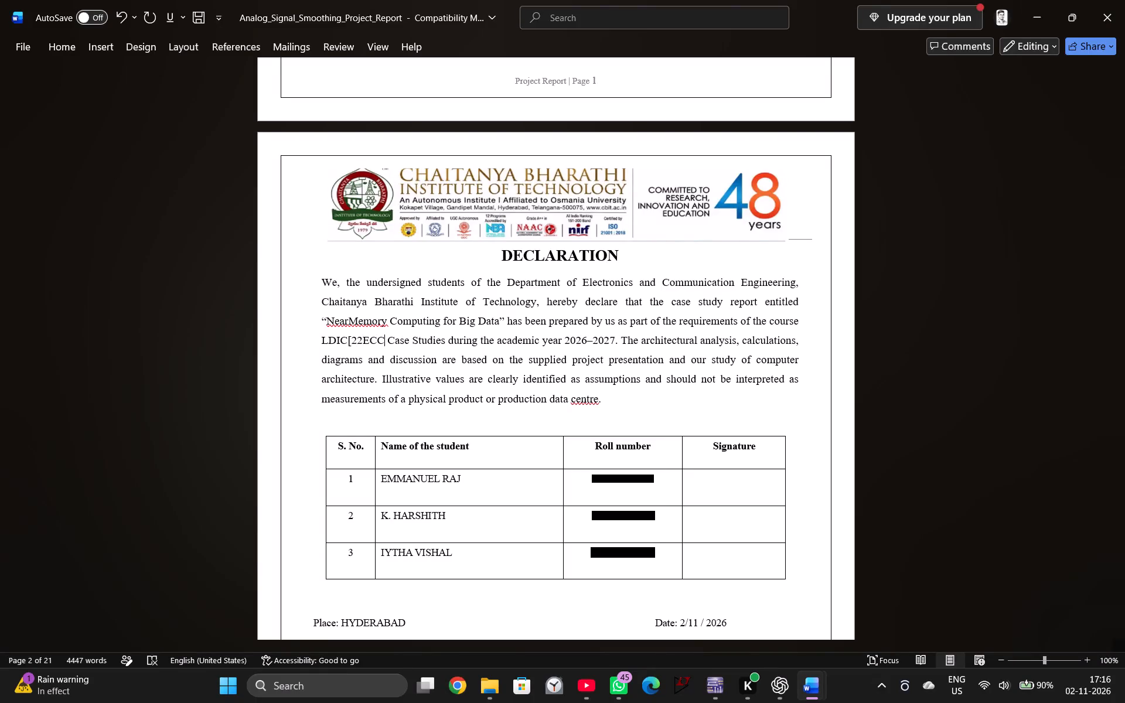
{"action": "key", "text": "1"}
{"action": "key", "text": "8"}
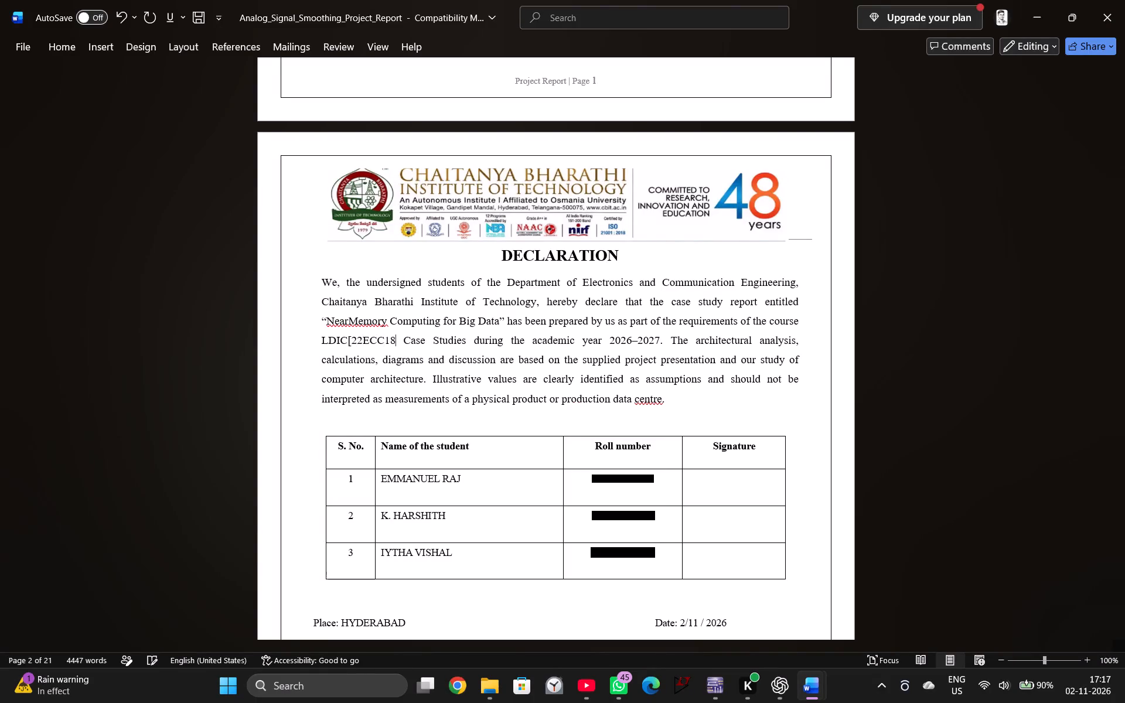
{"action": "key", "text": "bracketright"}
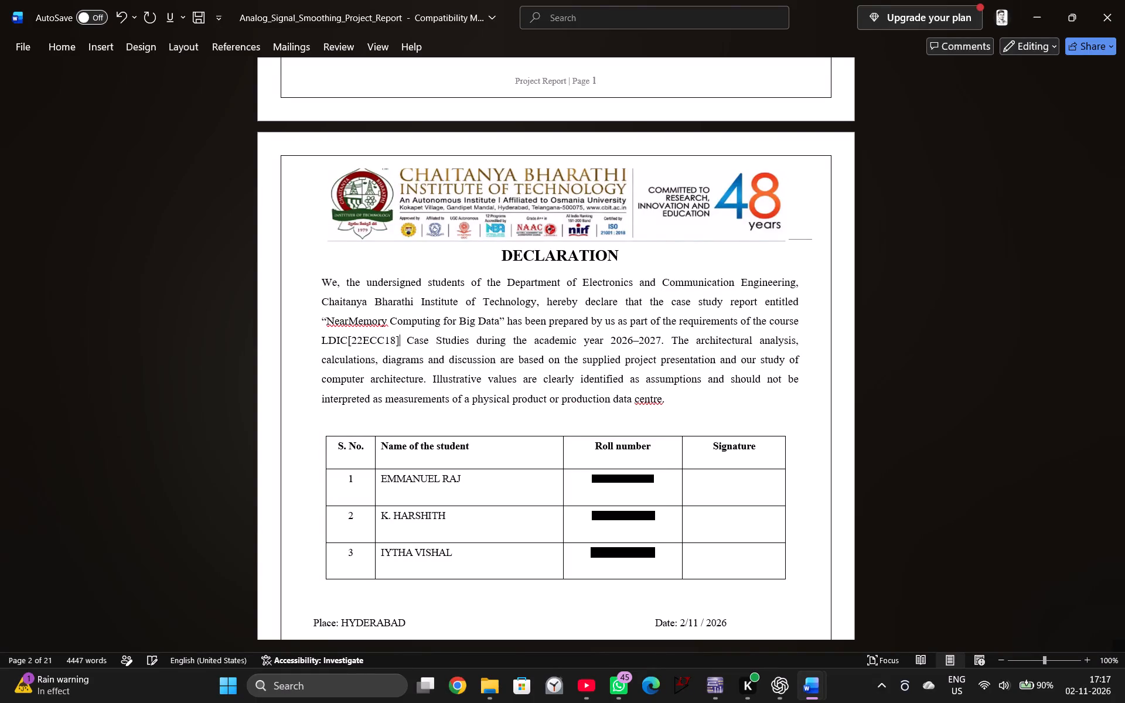
Append the course code "[22ECC18]" to the "LINEAR AND DIGITAL INTEGRATED CIRCUITS" line on the cover page.
{"action": "scroll", "coordinate": [398, 275], "scroll_direction": "up", "scroll_amount": 19}
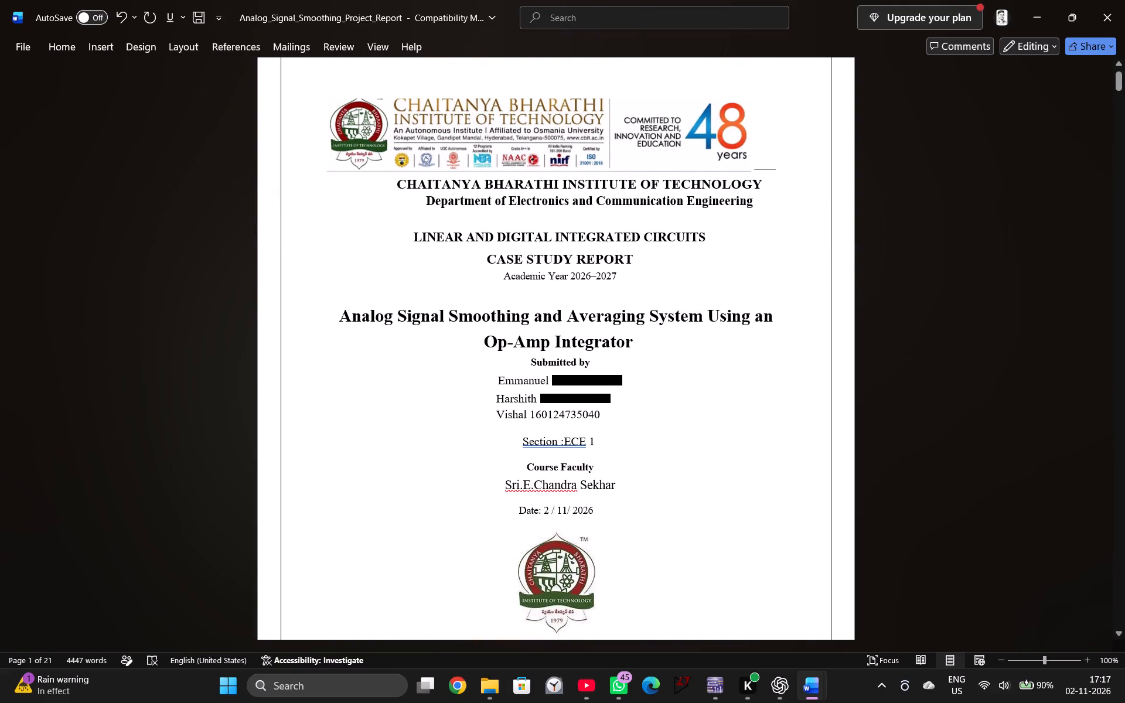
{"action": "left_click", "coordinate": [714, 236]}
{"action": "key", "text": "bracketleft"}
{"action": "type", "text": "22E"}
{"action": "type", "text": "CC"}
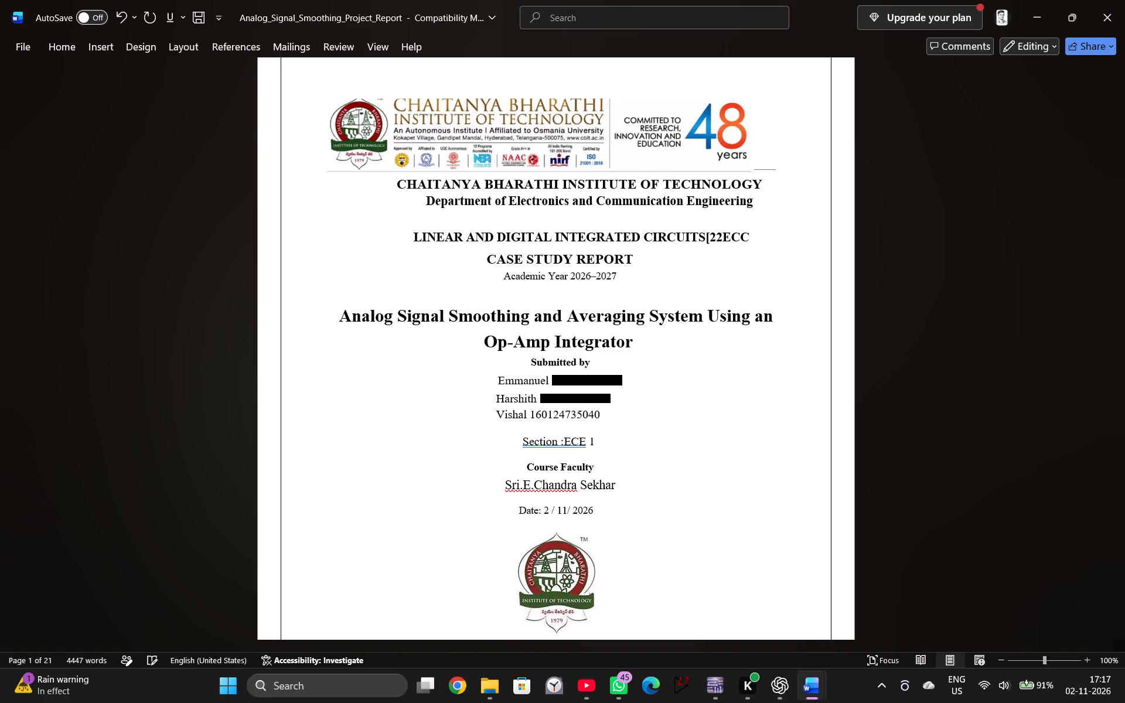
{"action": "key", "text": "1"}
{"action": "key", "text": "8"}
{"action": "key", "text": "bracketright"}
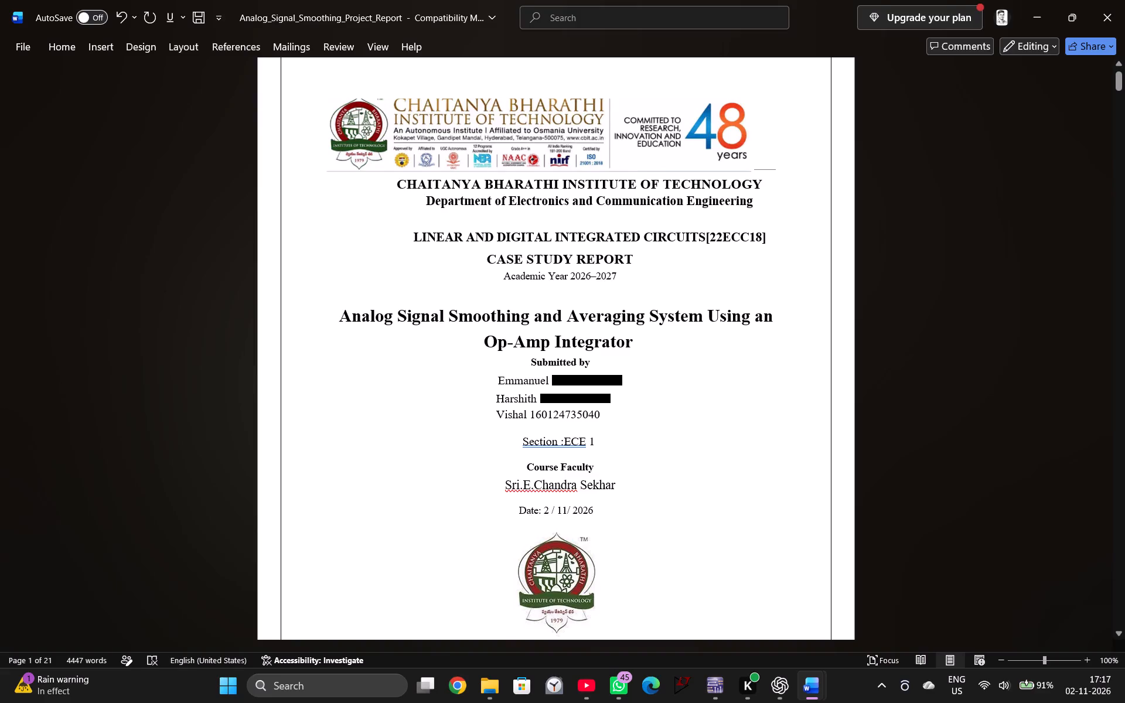
Delete four of the leading spaces before the course title on the cover page to re-centre the line.
{"action": "left_click", "coordinate": [402, 239]}
{"action": "key", "text": "BackSpace"}
{"action": "key", "text": "BackSpace"}
{"action": "key", "text": "BackSpace"}
{"action": "key", "text": "BackSpace"}
Insert a blank line between the report title and "Submitted by" on the cover page.
{"action": "scroll", "coordinate": [519, 327], "scroll_direction": "down", "scroll_amount": 4}
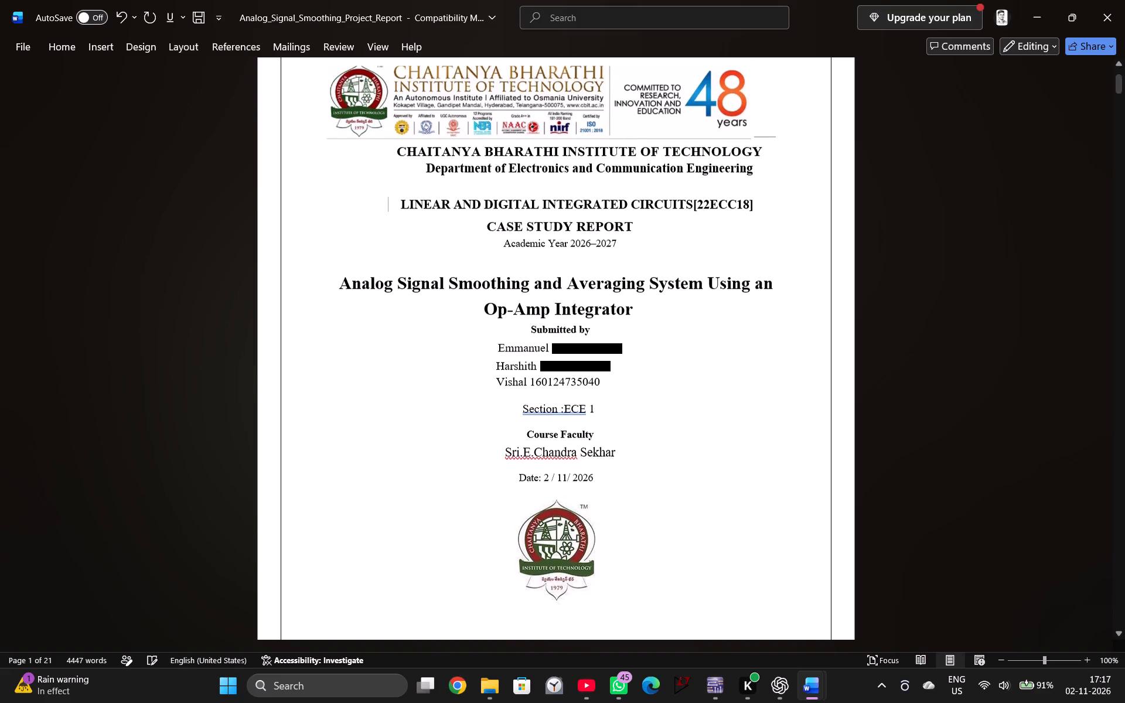
{"action": "scroll", "coordinate": [652, 360], "scroll_direction": "up", "scroll_amount": 2}
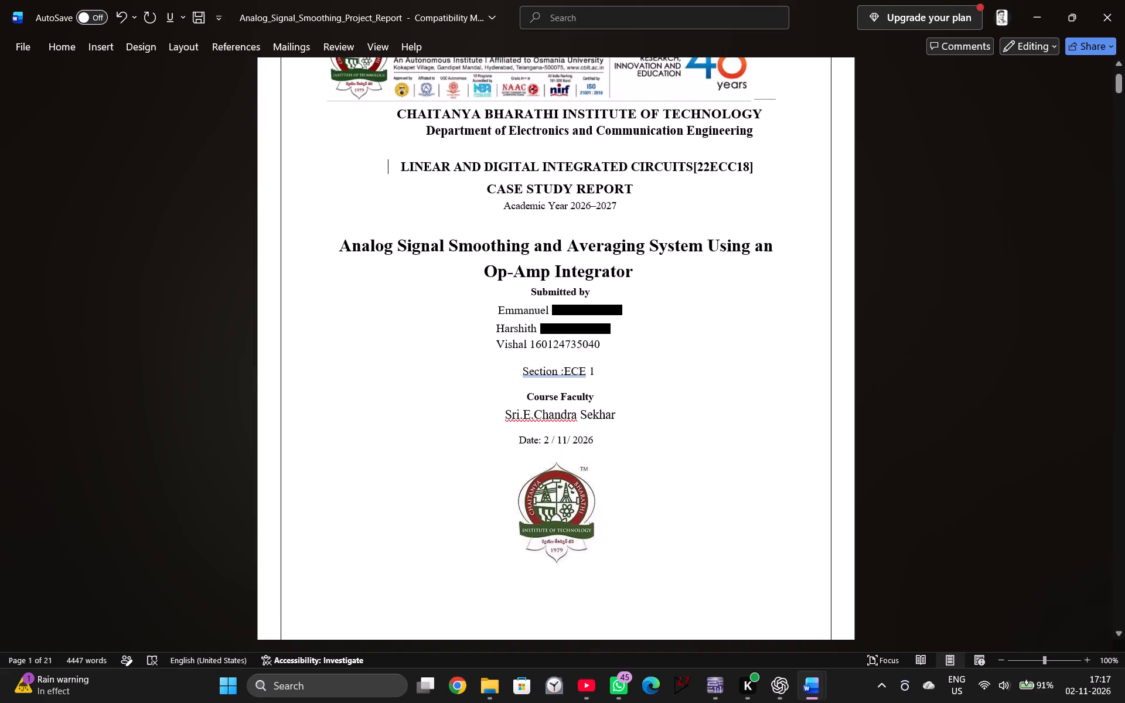
{"action": "left_click", "coordinate": [528, 292]}
{"action": "key", "text": "Return"}
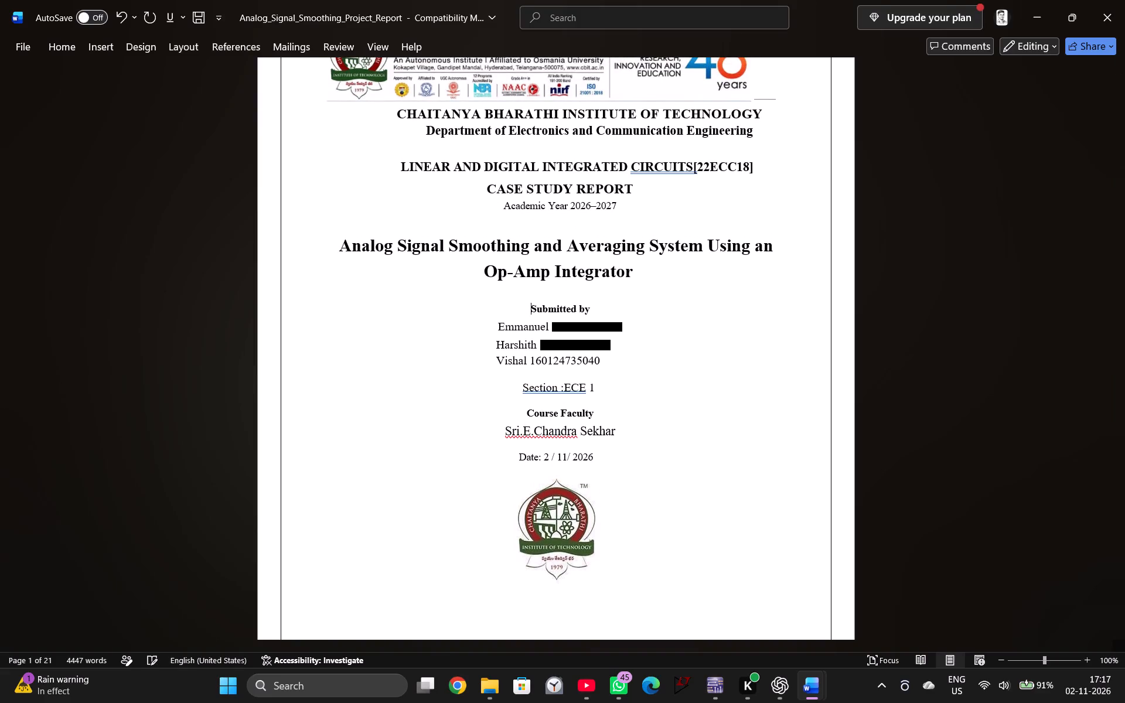
{"action": "scroll", "coordinate": [594, 315], "scroll_direction": "up", "scroll_amount": 3}
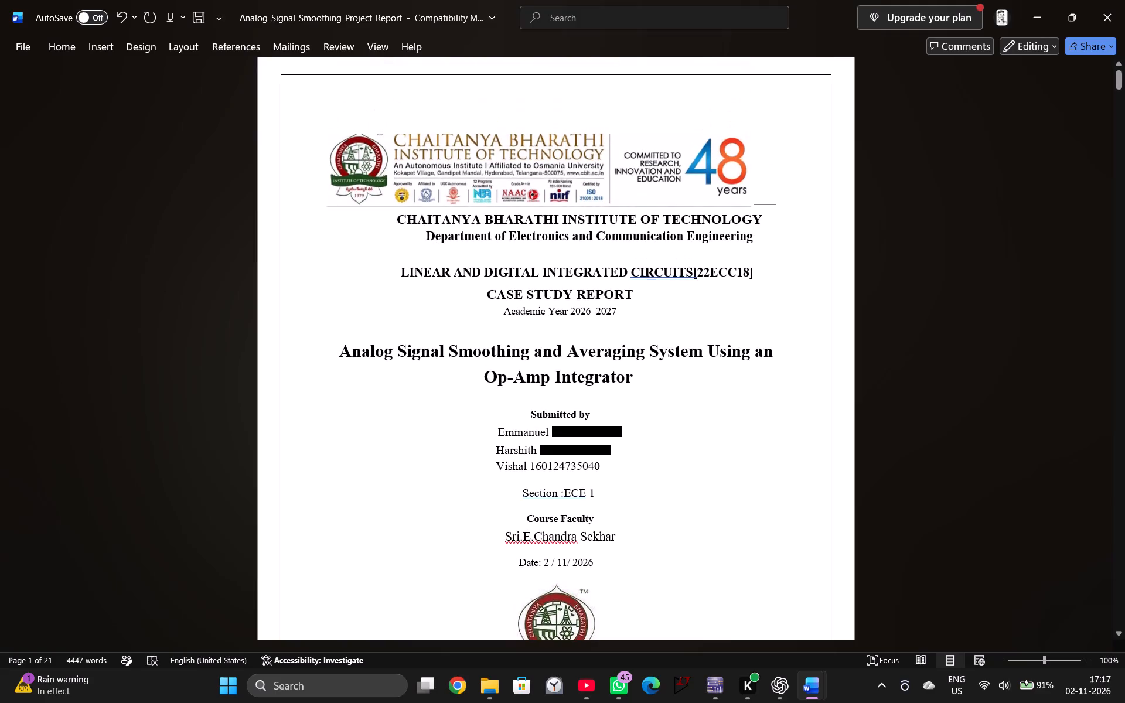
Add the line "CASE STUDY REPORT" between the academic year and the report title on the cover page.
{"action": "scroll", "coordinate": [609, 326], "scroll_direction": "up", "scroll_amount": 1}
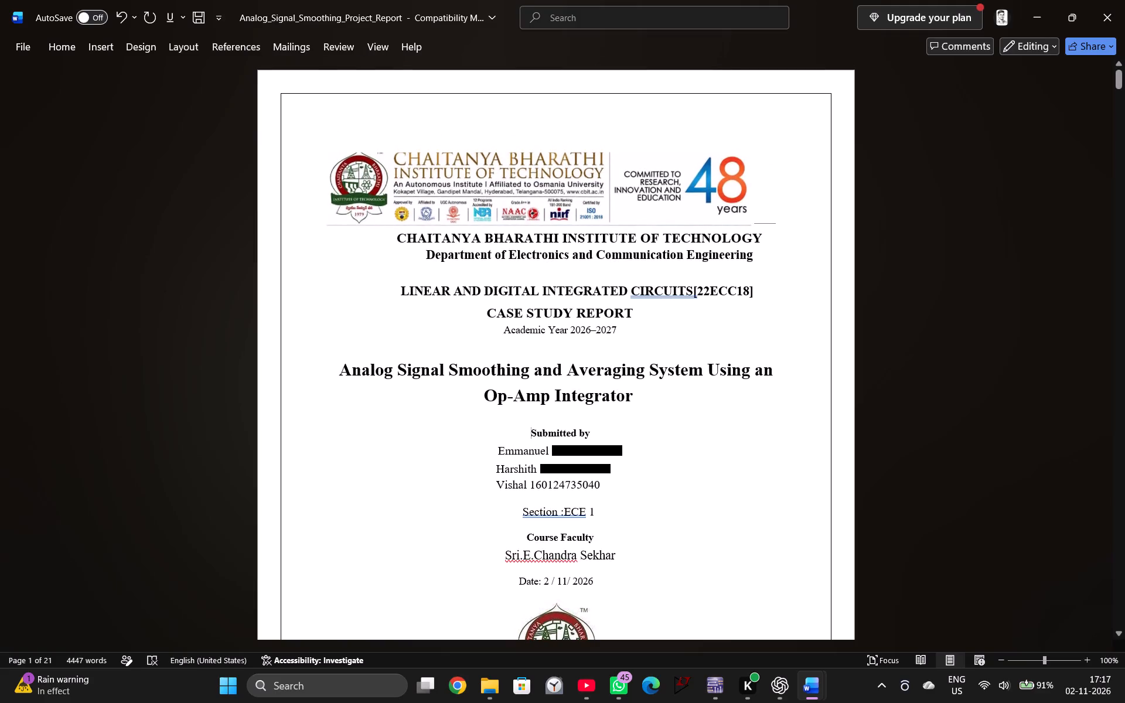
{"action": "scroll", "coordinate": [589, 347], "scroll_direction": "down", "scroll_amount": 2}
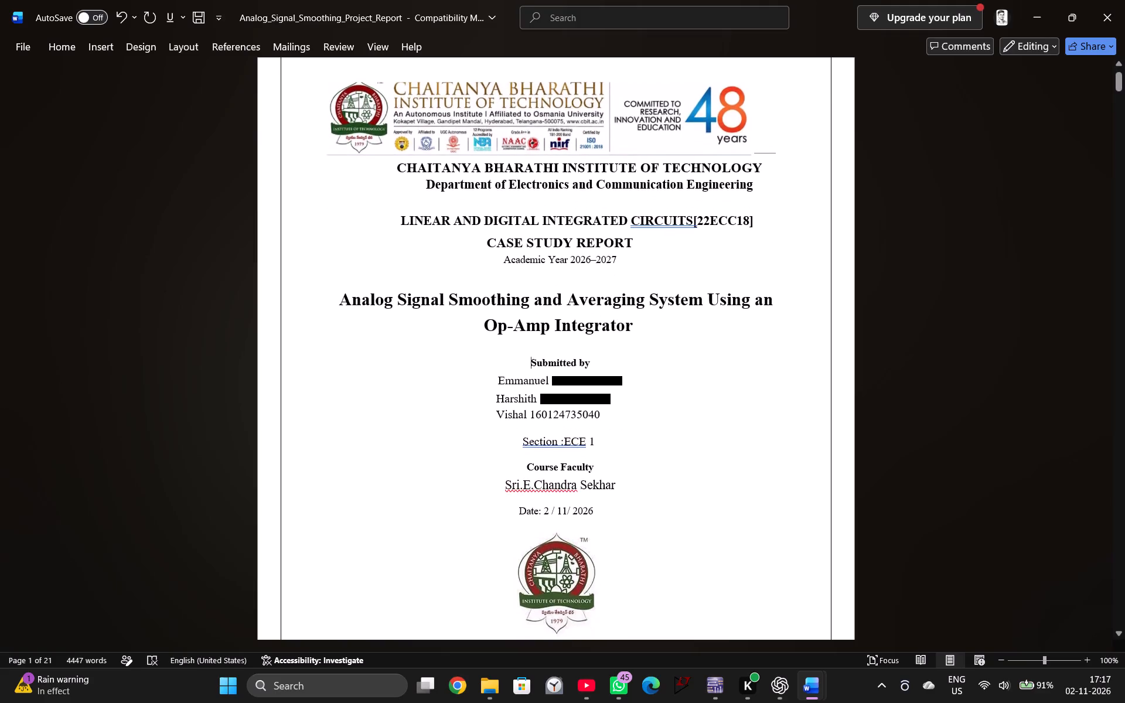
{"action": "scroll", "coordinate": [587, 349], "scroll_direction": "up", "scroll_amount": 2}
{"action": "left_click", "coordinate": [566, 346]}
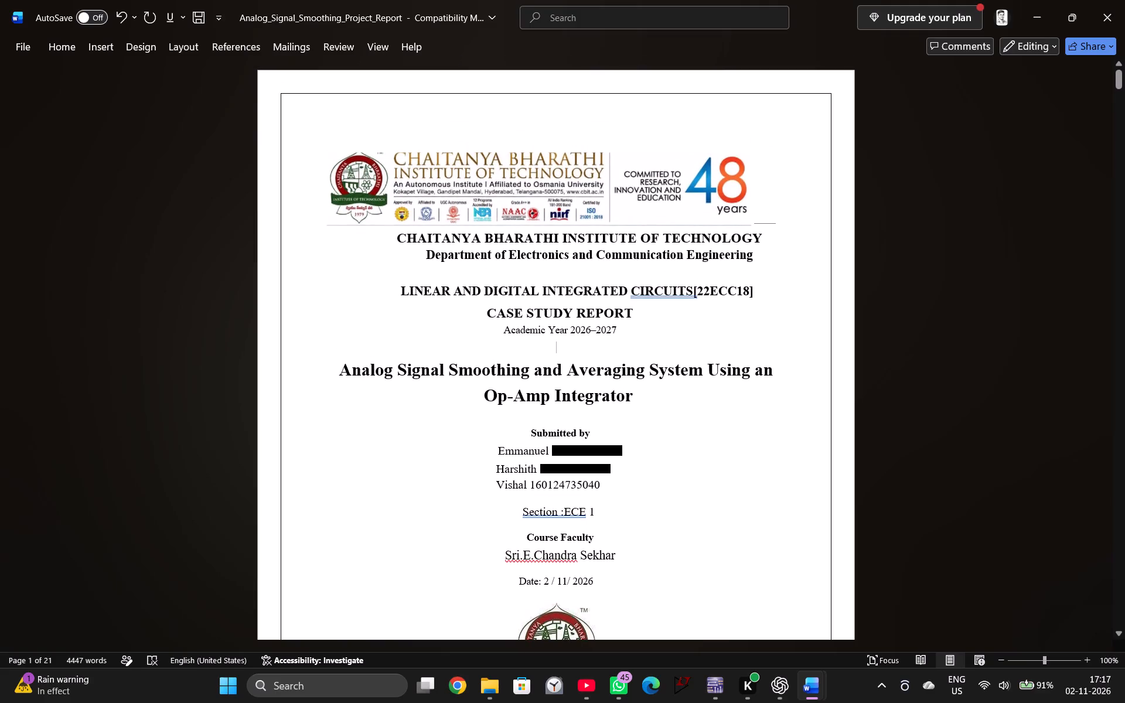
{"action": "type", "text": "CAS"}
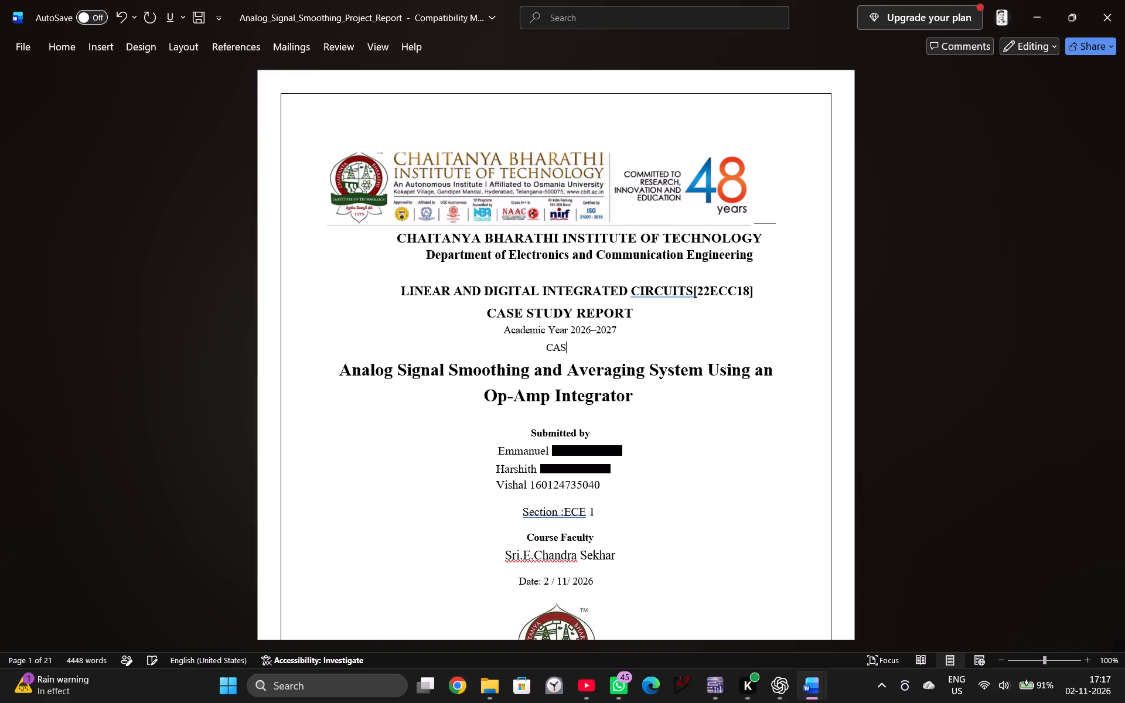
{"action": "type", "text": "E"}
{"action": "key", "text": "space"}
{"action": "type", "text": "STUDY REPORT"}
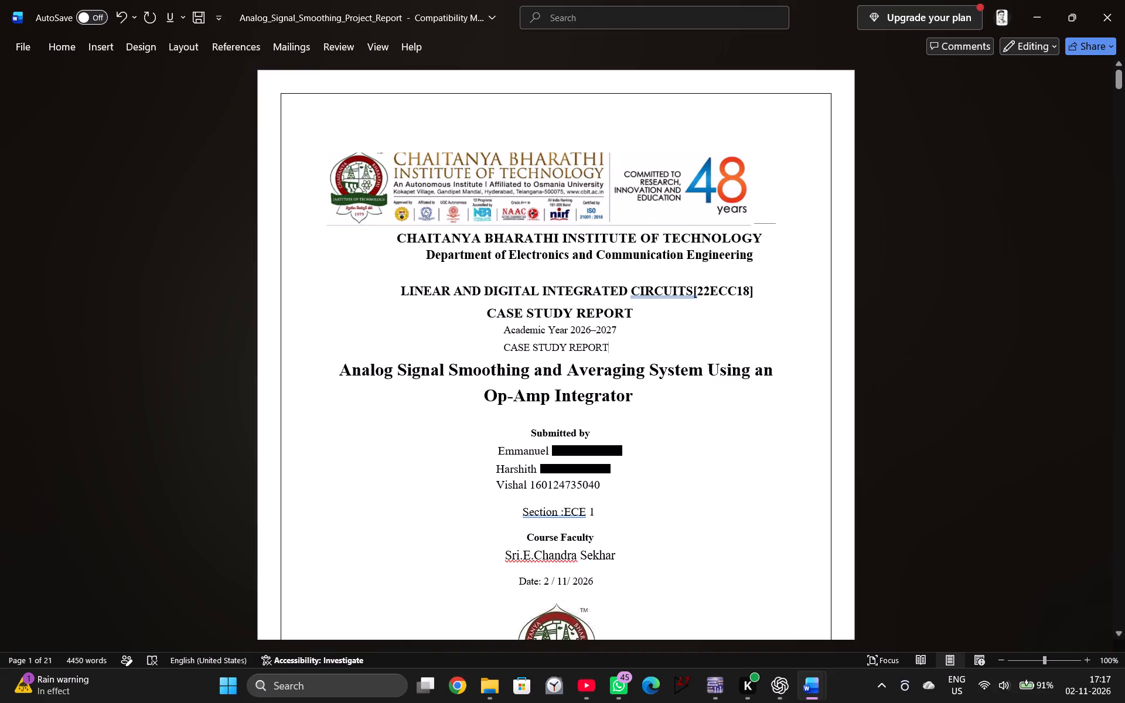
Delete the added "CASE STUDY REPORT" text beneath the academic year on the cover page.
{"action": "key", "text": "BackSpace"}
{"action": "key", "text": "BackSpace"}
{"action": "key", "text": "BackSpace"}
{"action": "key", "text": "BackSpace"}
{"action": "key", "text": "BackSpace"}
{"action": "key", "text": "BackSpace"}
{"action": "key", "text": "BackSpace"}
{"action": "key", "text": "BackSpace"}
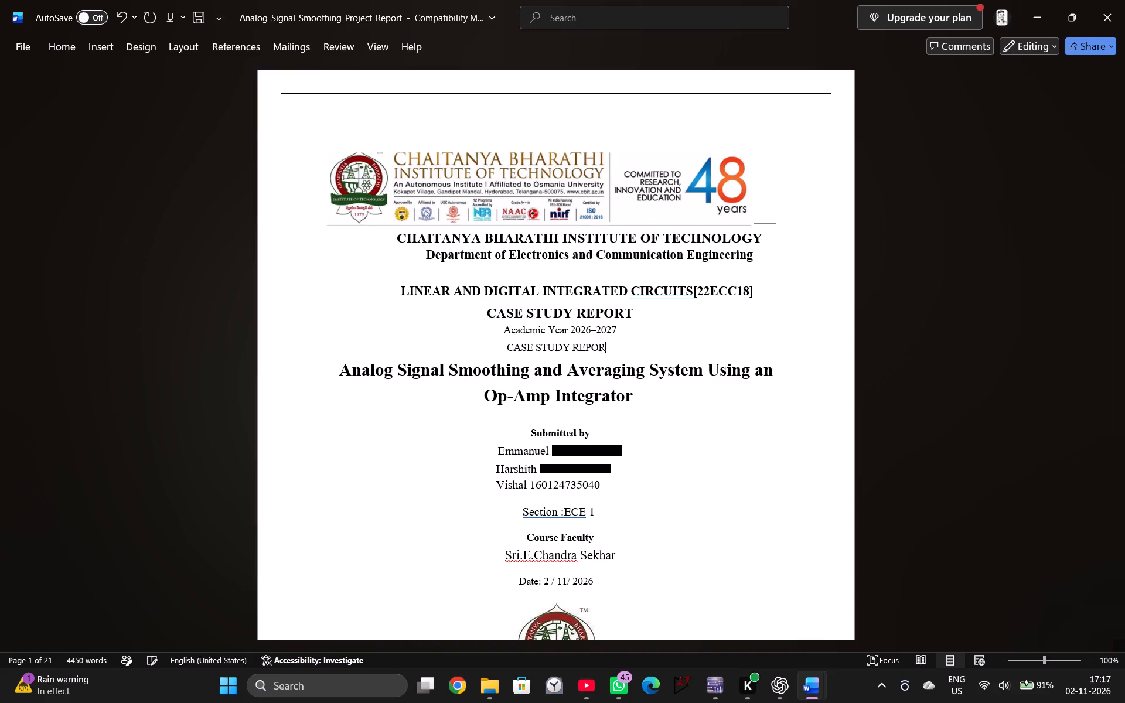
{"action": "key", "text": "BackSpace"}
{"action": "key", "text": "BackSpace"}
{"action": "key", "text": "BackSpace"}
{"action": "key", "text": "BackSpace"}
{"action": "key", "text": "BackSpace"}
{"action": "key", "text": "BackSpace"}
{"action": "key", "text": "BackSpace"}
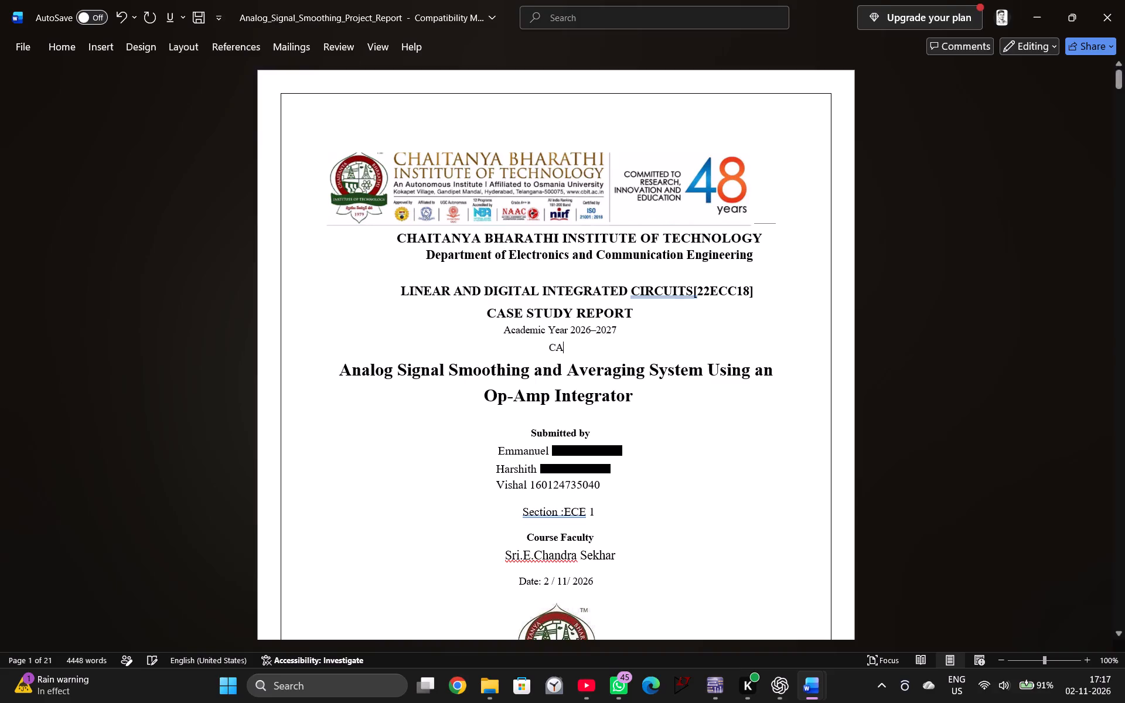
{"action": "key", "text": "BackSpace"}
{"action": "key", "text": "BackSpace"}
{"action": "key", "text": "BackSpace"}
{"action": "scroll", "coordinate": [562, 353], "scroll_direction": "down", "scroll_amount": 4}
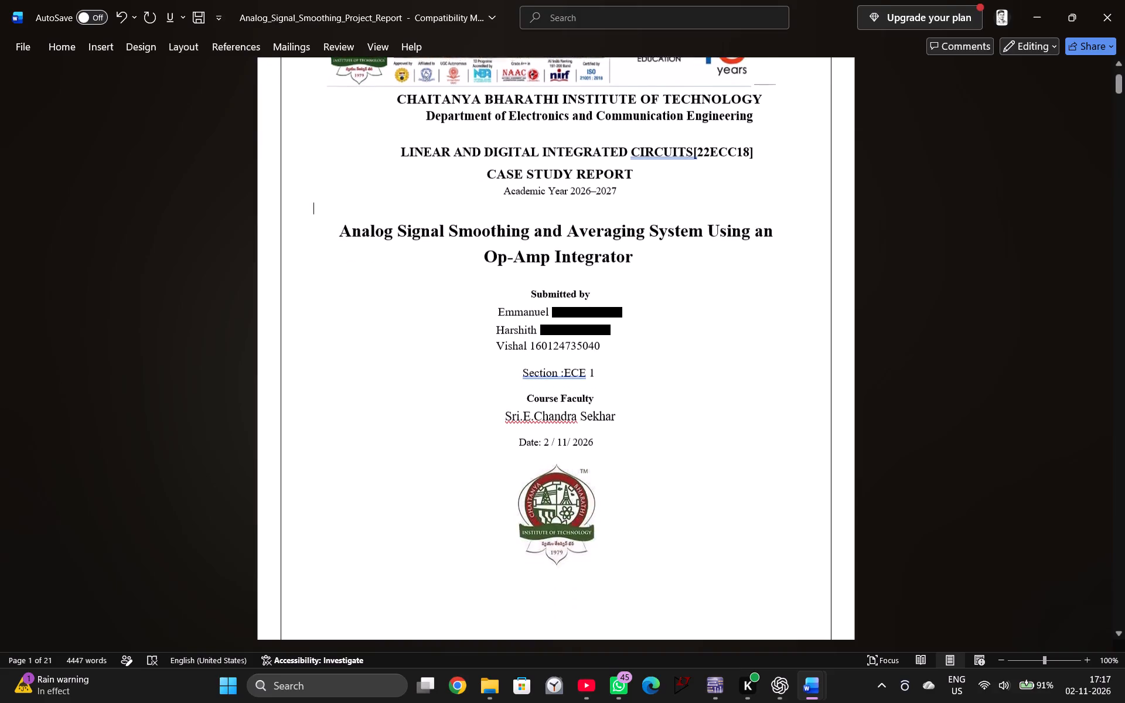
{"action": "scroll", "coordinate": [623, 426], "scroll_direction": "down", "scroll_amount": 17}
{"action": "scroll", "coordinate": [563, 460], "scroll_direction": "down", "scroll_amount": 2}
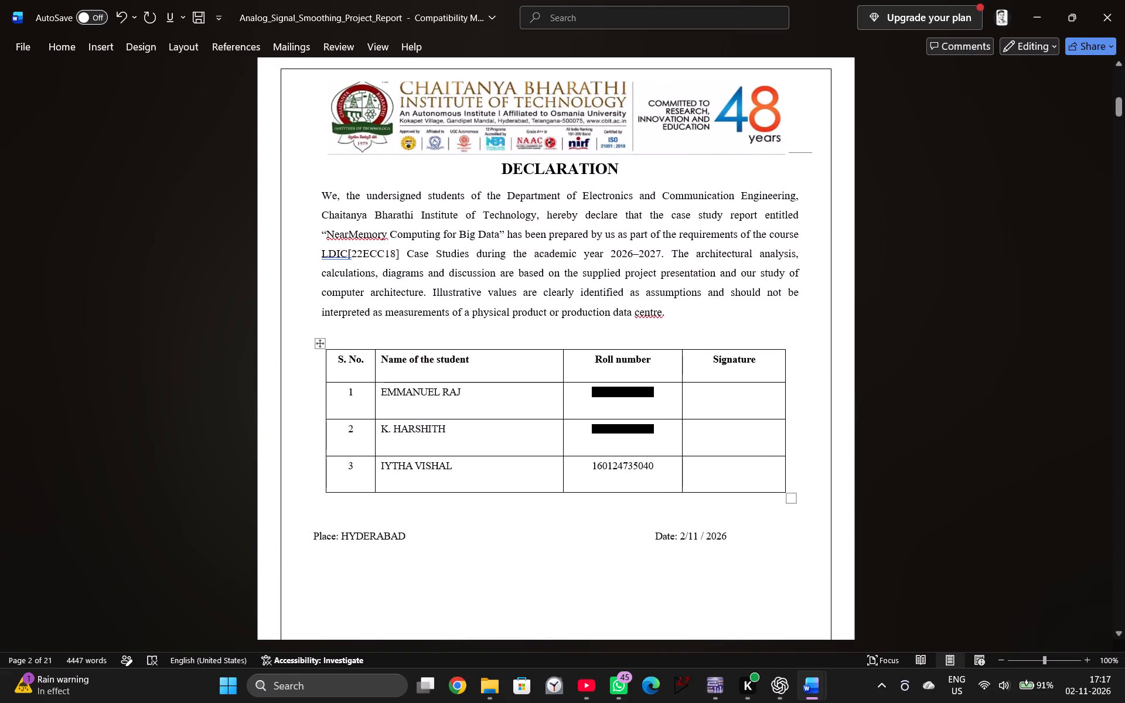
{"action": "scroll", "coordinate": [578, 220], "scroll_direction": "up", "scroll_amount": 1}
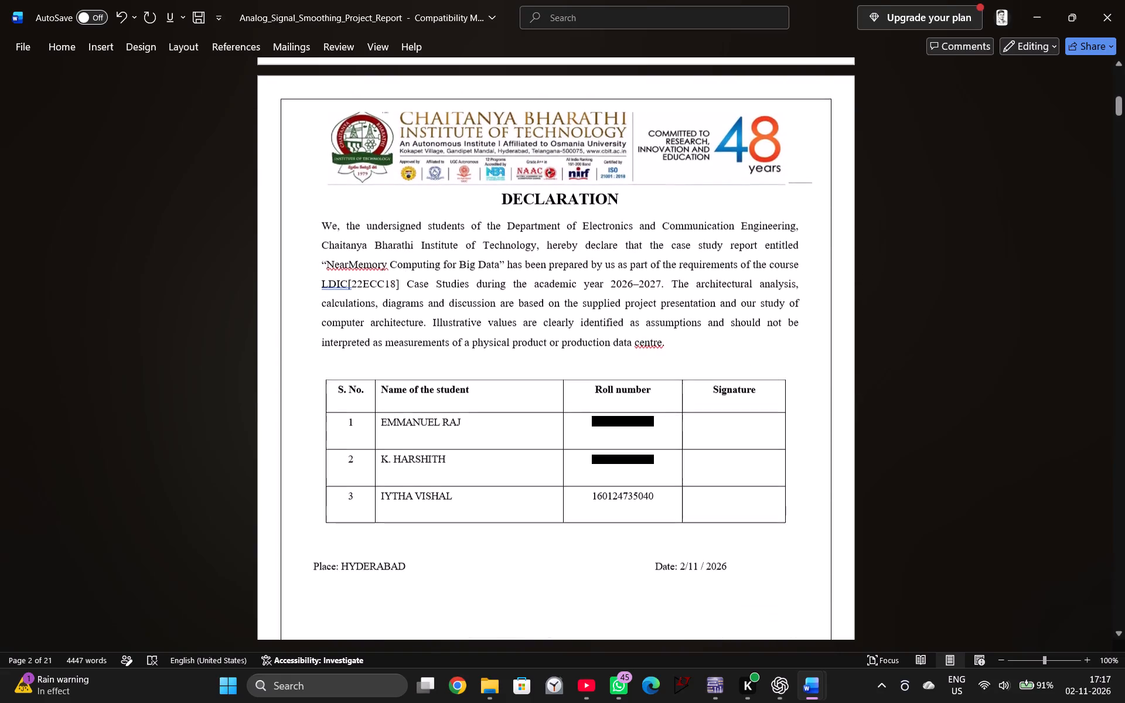
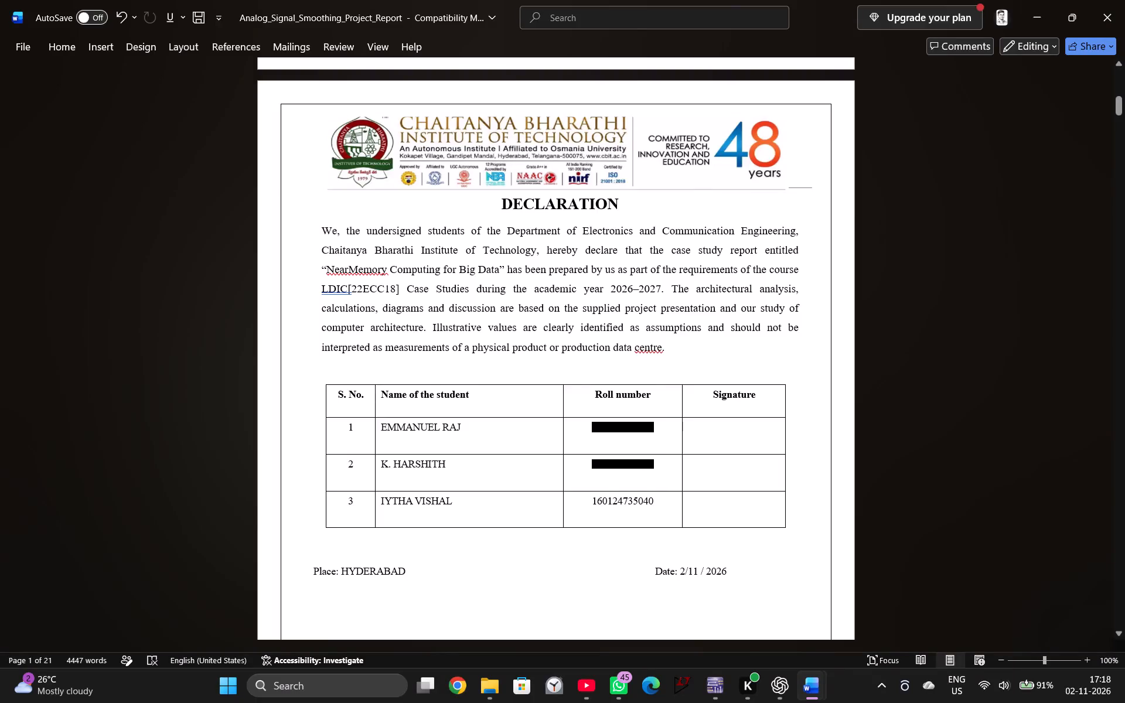
Replace the quoted report title in the declaration paragraph with the copied title "Analog Signal Smoothing and Averaging System Using an Op-Amp Integrator".
{"action": "left_click_drag", "start_coordinate": [321, 268], "coordinate": [504, 269]}
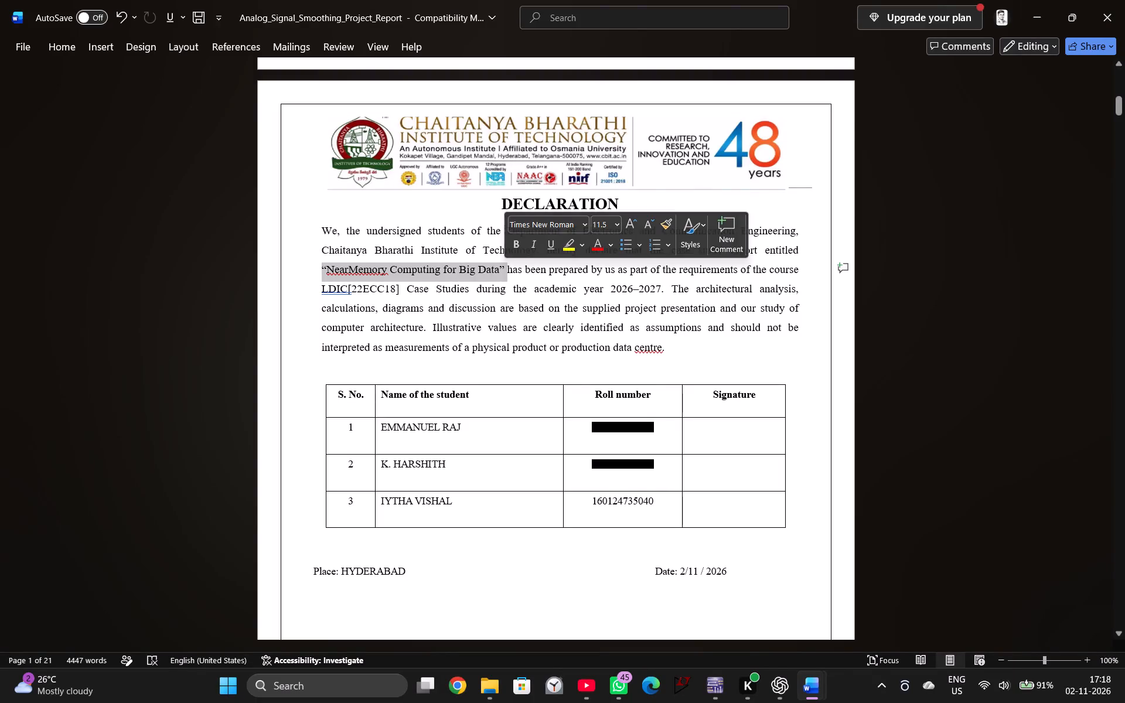
{"action": "key", "text": "ctrl+v"}
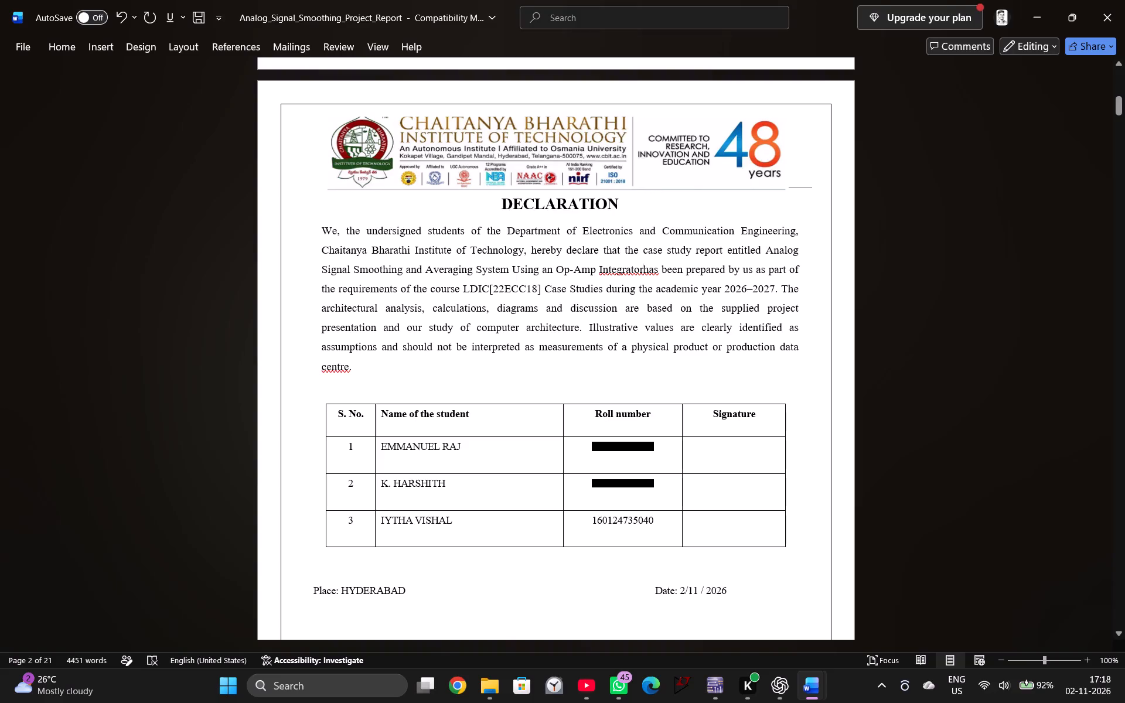
Insert an extra space between "entitled" and the report title in the declaration paragraph.
{"action": "left_click", "coordinate": [761, 247]}
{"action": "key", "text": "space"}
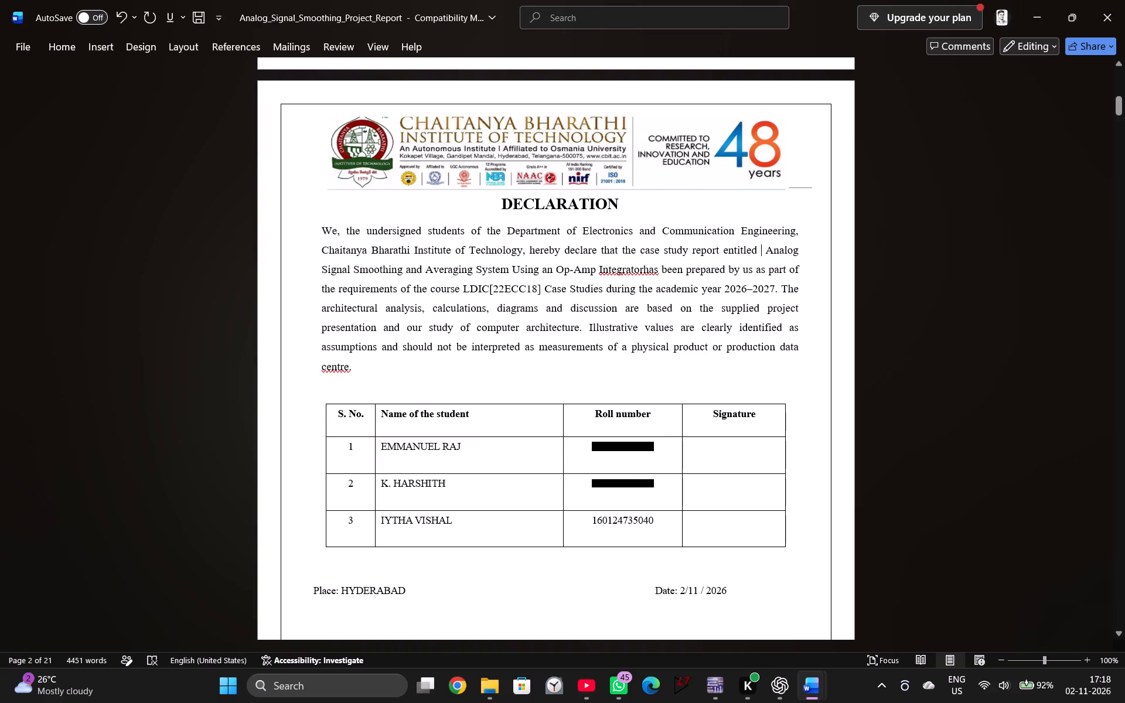
Enclose the report title in the declaration paragraph in double quotation marks, with a space between the closing quote and "has".
{"action": "key", "text": "shift+quotedbl"}
{"action": "key", "text": "Down"}
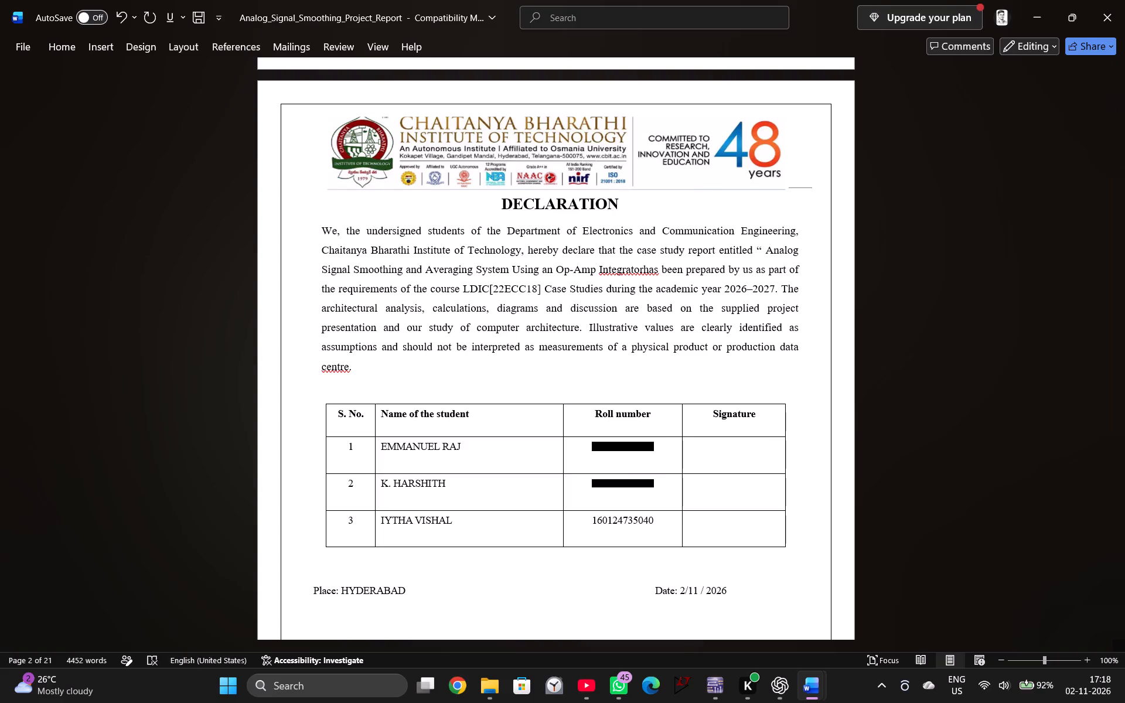
{"action": "key", "text": "Left"}
{"action": "key", "text": "Left"}
{"action": "key", "text": "Left"}
{"action": "key", "text": "Left"}
{"action": "key", "text": "Left"}
{"action": "key", "text": "Left"}
{"action": "key", "text": "Left"}
{"action": "key", "text": "Left"}
{"action": "key", "text": "Left"}
{"action": "key", "text": "Left"}
{"action": "key", "text": "Left"}
{"action": "key", "text": "Left"}
{"action": "key", "text": "Left"}
{"action": "key", "text": "Left"}
{"action": "key", "text": "Left"}
{"action": "key", "text": "Left"}
{"action": "key", "text": "Left"}
{"action": "key", "text": "Left"}
{"action": "key", "text": "Left"}
{"action": "key", "text": "Left"}
{"action": "key", "text": "Left"}
{"action": "key", "text": "Left"}
{"action": "key", "text": "shift+quotedbl"}
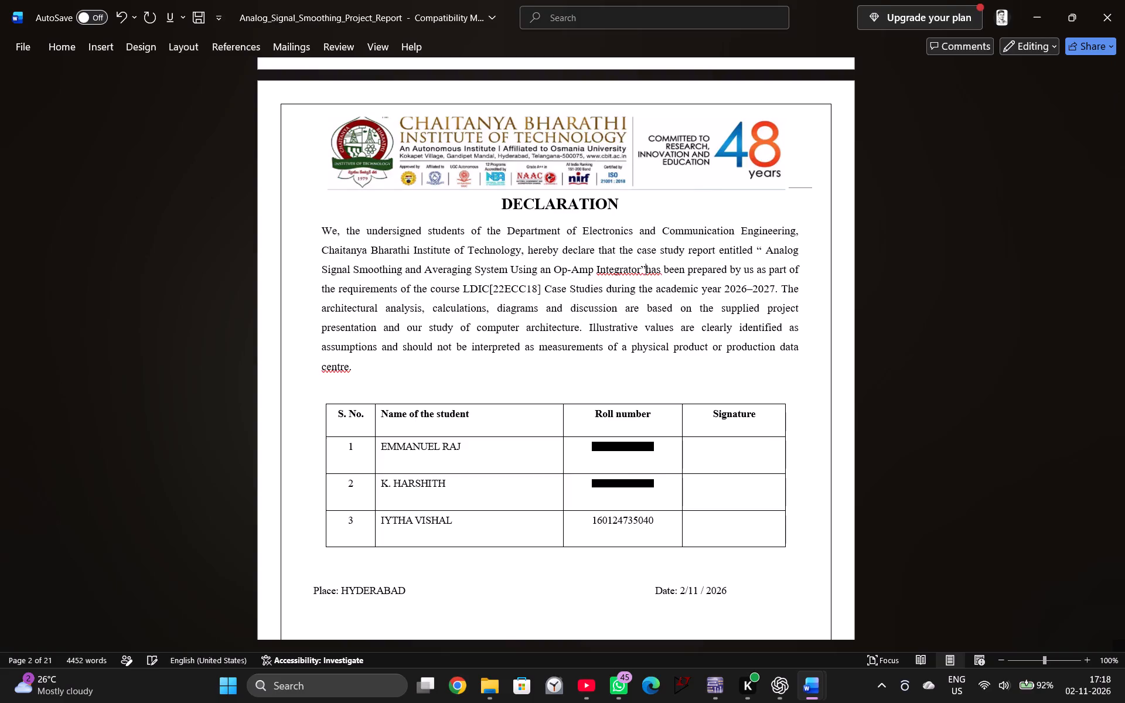
{"action": "key", "text": "space"}
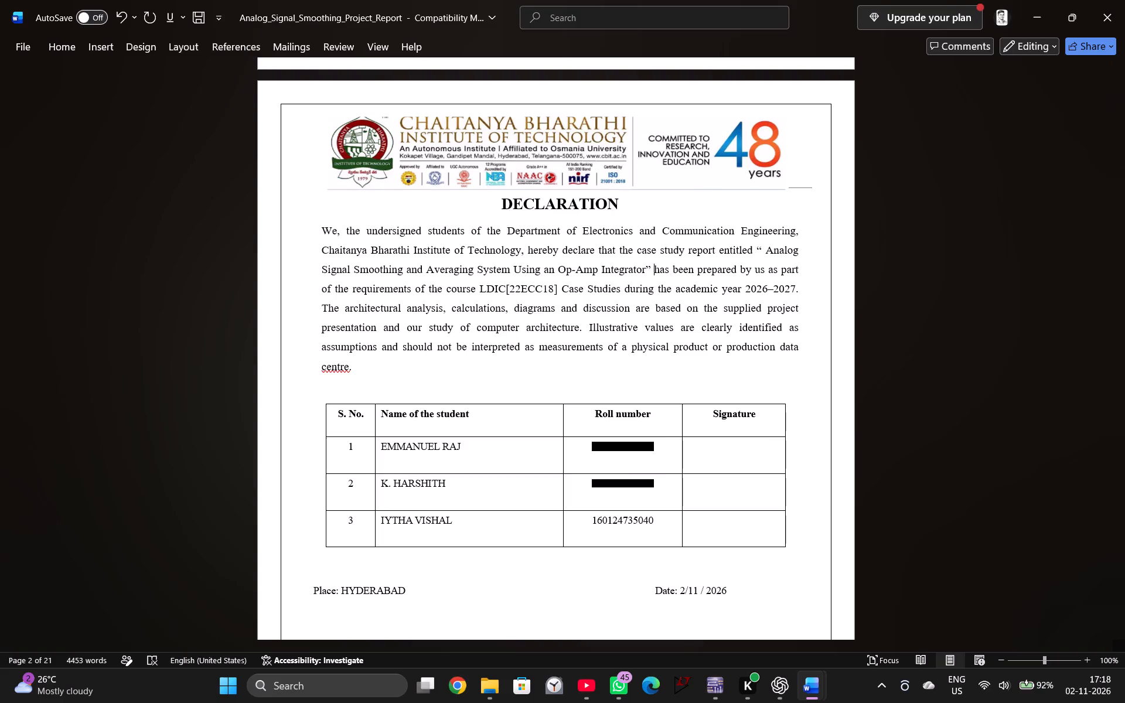
Delete the stray text "Signature of the student" preceding "ABSTRACT" in the page 3 heading.
{"action": "scroll", "coordinate": [602, 564], "scroll_direction": "up", "scroll_amount": 10}
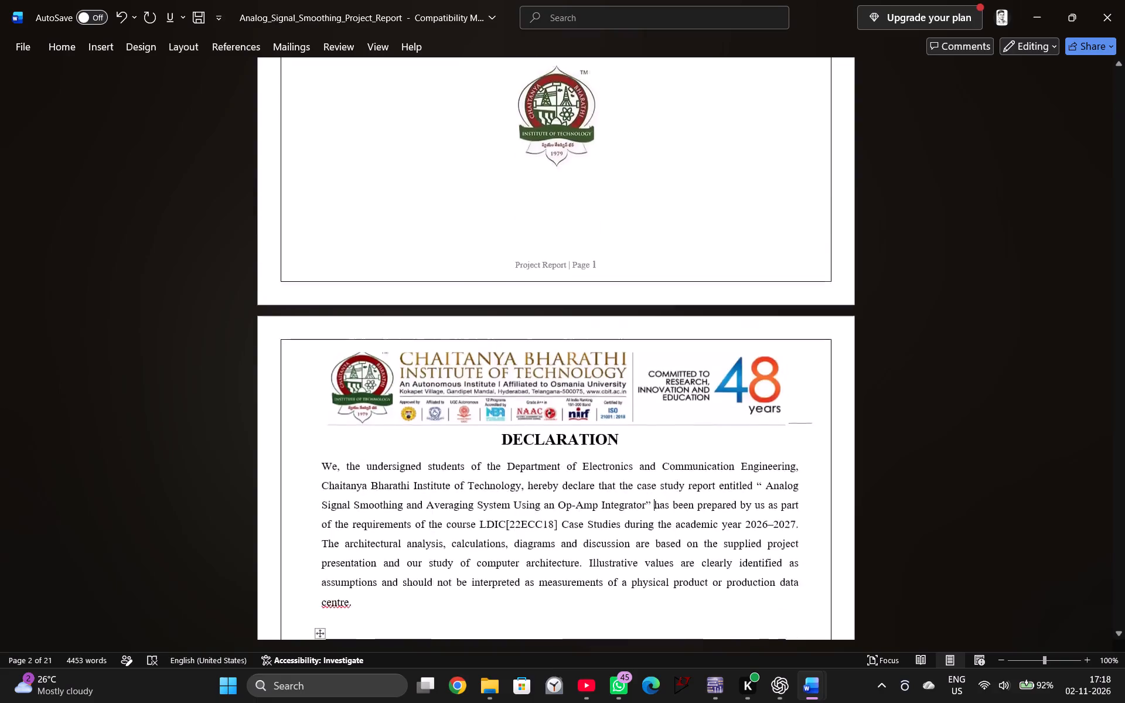
{"action": "scroll", "coordinate": [574, 359], "scroll_direction": "up", "scroll_amount": 16}
{"action": "scroll", "coordinate": [585, 381], "scroll_direction": "down", "scroll_amount": 18}
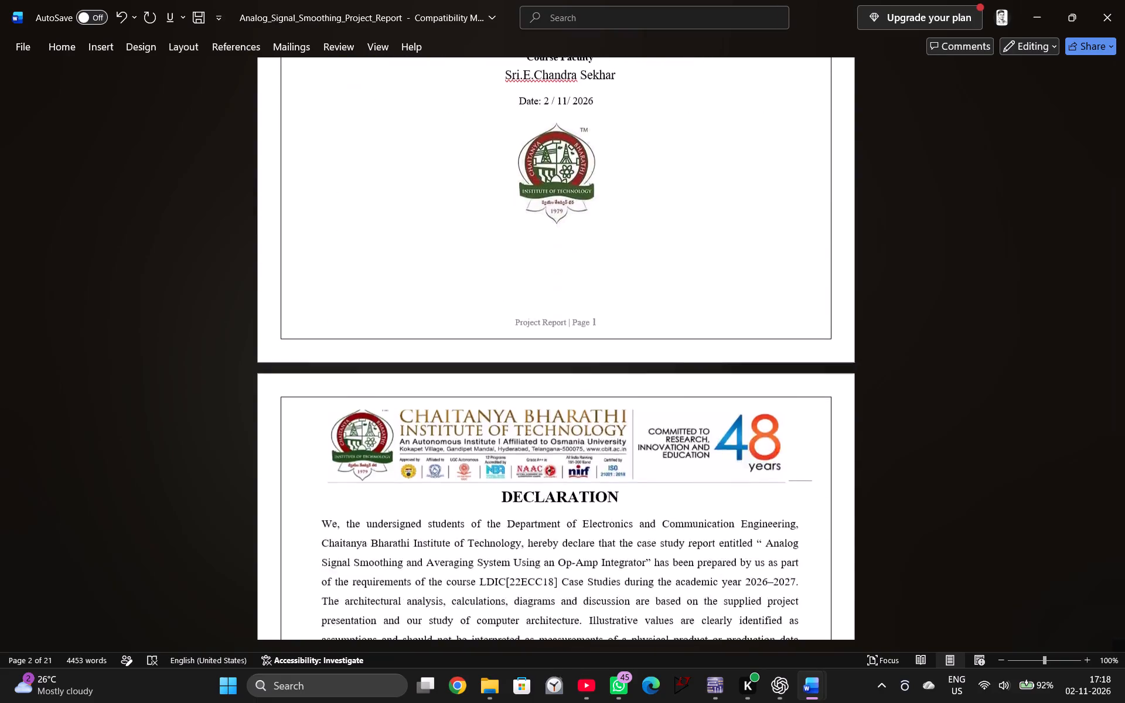
{"action": "scroll", "coordinate": [582, 451], "scroll_direction": "down", "scroll_amount": 20}
{"action": "scroll", "coordinate": [582, 451], "scroll_direction": "down", "scroll_amount": 4}
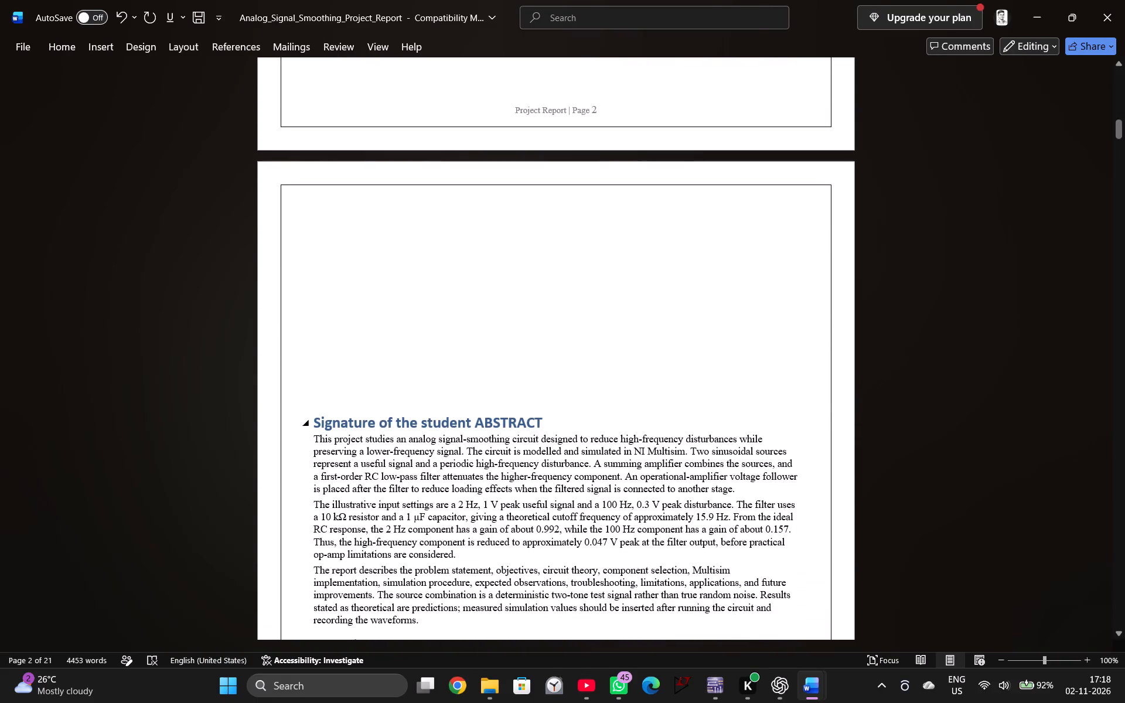
{"action": "left_click", "coordinate": [470, 422]}
{"action": "key", "text": "BackSpace"}
{"action": "key", "text": "BackSpace"}
{"action": "key", "text": "BackSpace"}
{"action": "key", "text": "BackSpace"}
{"action": "key", "text": "BackSpace"}
{"action": "key", "text": "BackSpace"}
{"action": "key", "text": "BackSpace"}
{"action": "key", "text": "BackSpace"}
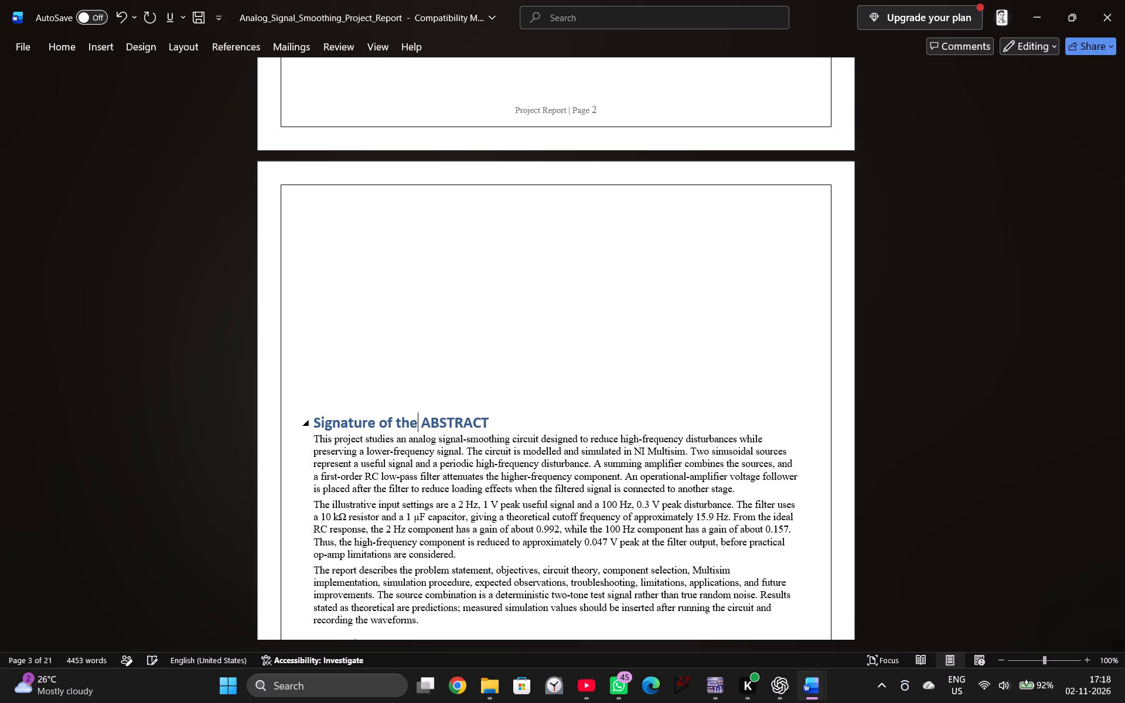
{"action": "key", "text": "BackSpace"}
{"action": "key", "text": "BackSpace"}
{"action": "key", "text": "BackSpace"}
{"action": "key", "text": "BackSpace"}
{"action": "key", "text": "BackSpace"}
{"action": "key", "text": "BackSpace"}
{"action": "key", "text": "BackSpace"}
{"action": "key", "text": "BackSpace"}
{"action": "key", "text": "BackSpace"}
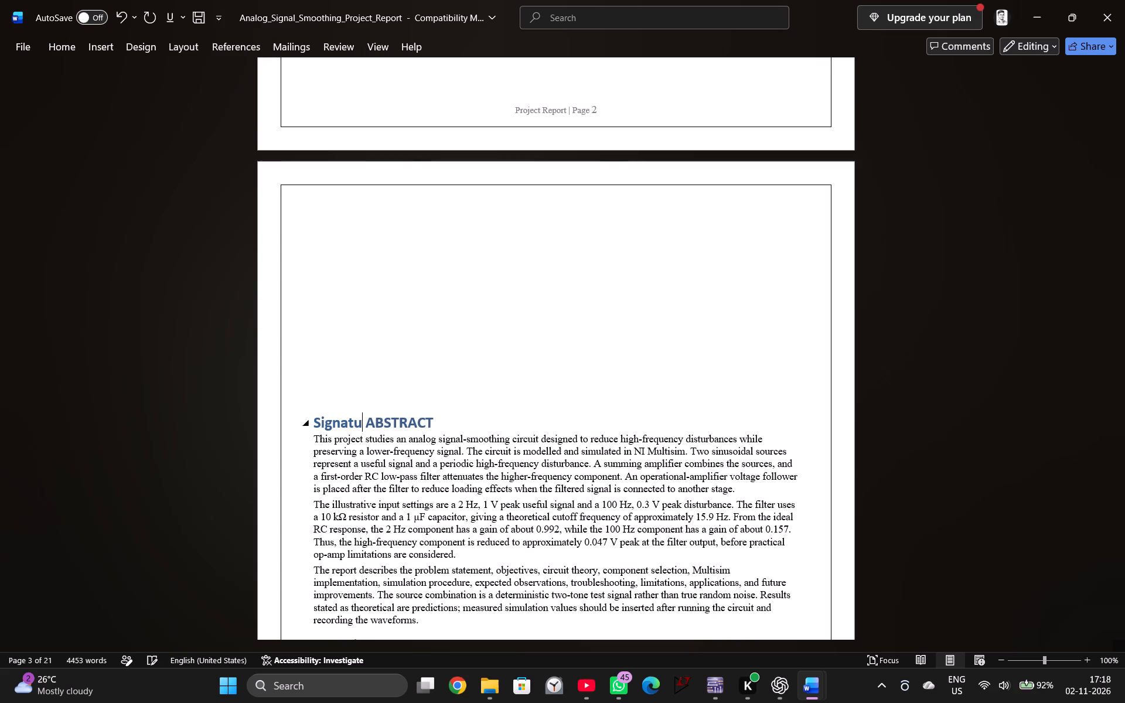
{"action": "key", "text": "BackSpace"}
{"action": "key", "text": "BackSpace"}
{"action": "key", "text": "BackSpace"}
{"action": "key", "text": "BackSpace"}
{"action": "key", "text": "BackSpace"}
{"action": "key", "text": "BackSpace"}
{"action": "key", "text": "BackSpace"}
Remove the blank lines above the ABSTRACT heading so it starts at the top of its page.
{"action": "key", "text": "BackSpace"}
{"action": "key", "text": "BackSpace"}
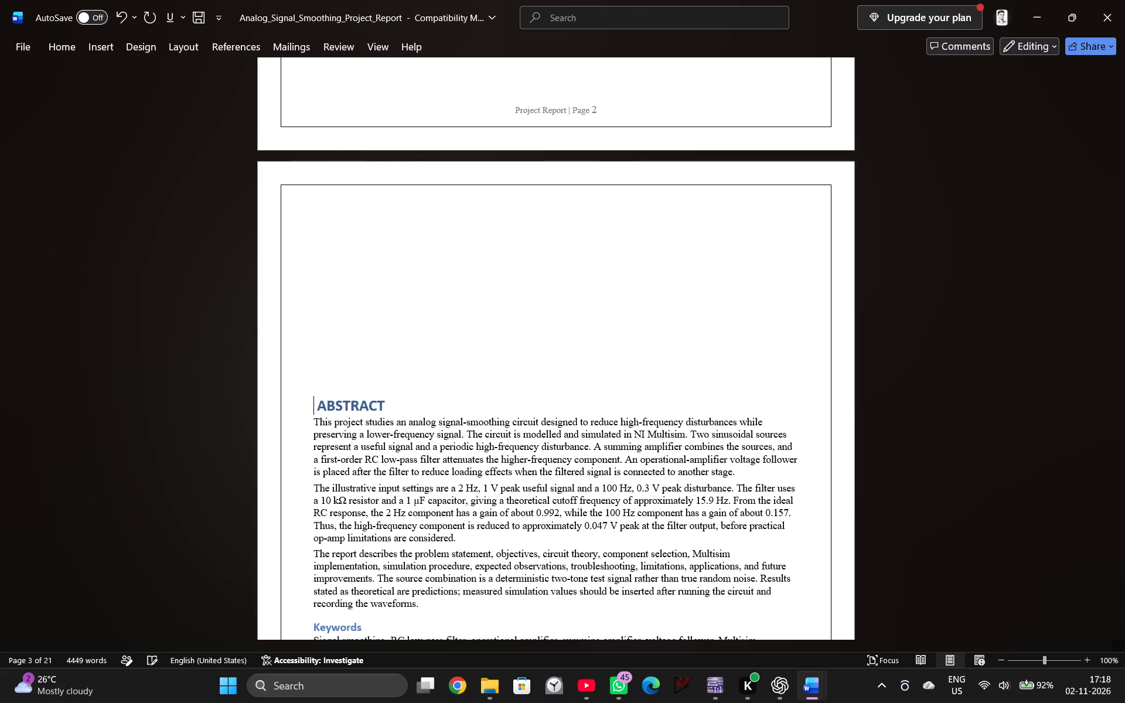
{"action": "key", "text": "BackSpace"}
{"action": "key", "text": "BackSpace"}
{"action": "key", "text": "BackSpace"}
{"action": "key", "text": "BackSpace"}
{"action": "key", "text": "BackSpace"}
{"action": "key", "text": "BackSpace"}
{"action": "key", "text": "BackSpace"}
{"action": "key", "text": "BackSpace"}
{"action": "key", "text": "BackSpace"}
{"action": "key", "text": "BackSpace"}
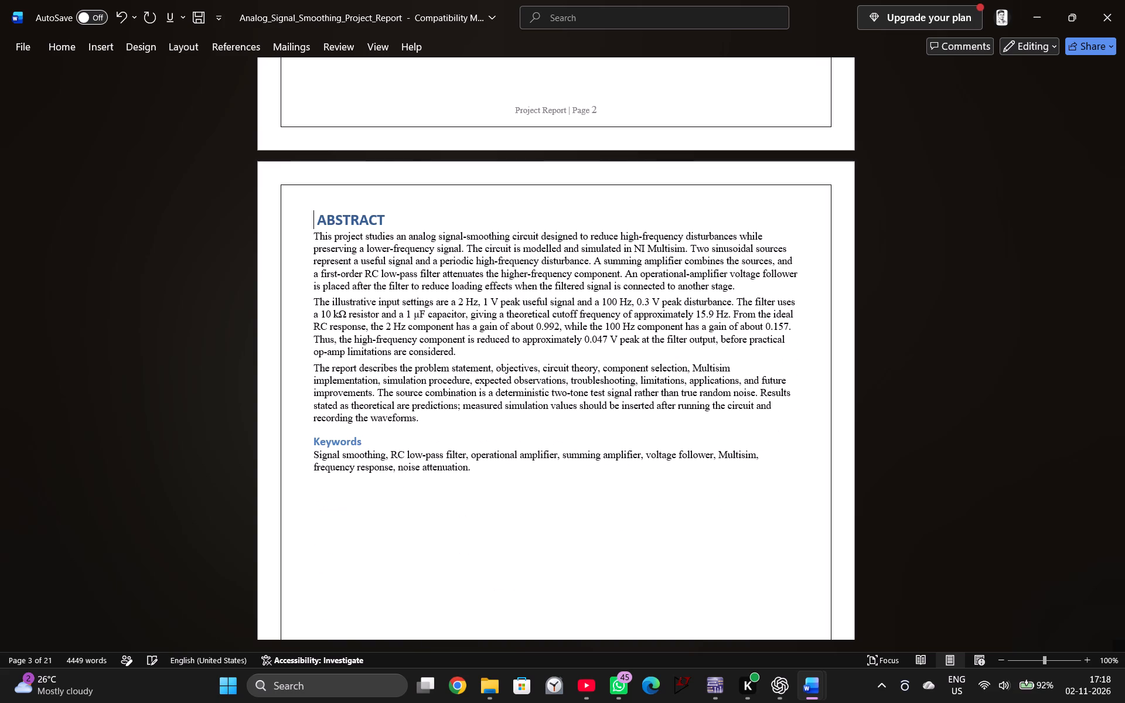
Add leading spaces before the ABSTRACT heading to shift it to about the centre of the line.
{"action": "key", "text": "space"}
{"action": "key", "text": "space"}
{"action": "key", "text": "space"}
{"action": "key", "text": "space"}
{"action": "key", "text": "space"}
{"action": "key", "text": "space"}
{"action": "key", "text": "space"}
{"action": "key", "text": "space"}
{"action": "key", "text": "space"}
{"action": "key", "text": "space"}
{"action": "key", "text": "space"}
{"action": "key", "text": "space"}
{"action": "key", "text": "space"}
{"action": "key", "text": "space"}
{"action": "key", "text": "space"}
{"action": "key", "text": "space"}
{"action": "key", "text": "space"}
{"action": "key", "text": "space"}
{"action": "key", "text": "space"}
{"action": "key", "text": "space"}
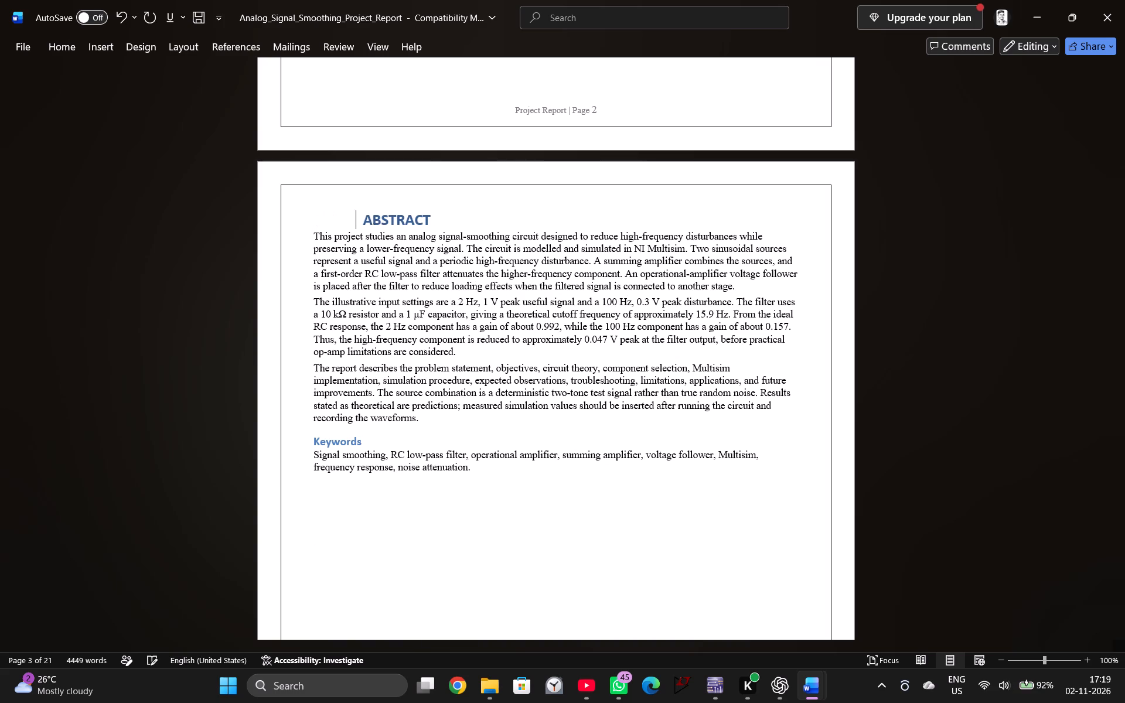
{"action": "key", "text": "space"}
{"action": "key", "text": "space"}
{"action": "key", "text": "space"}
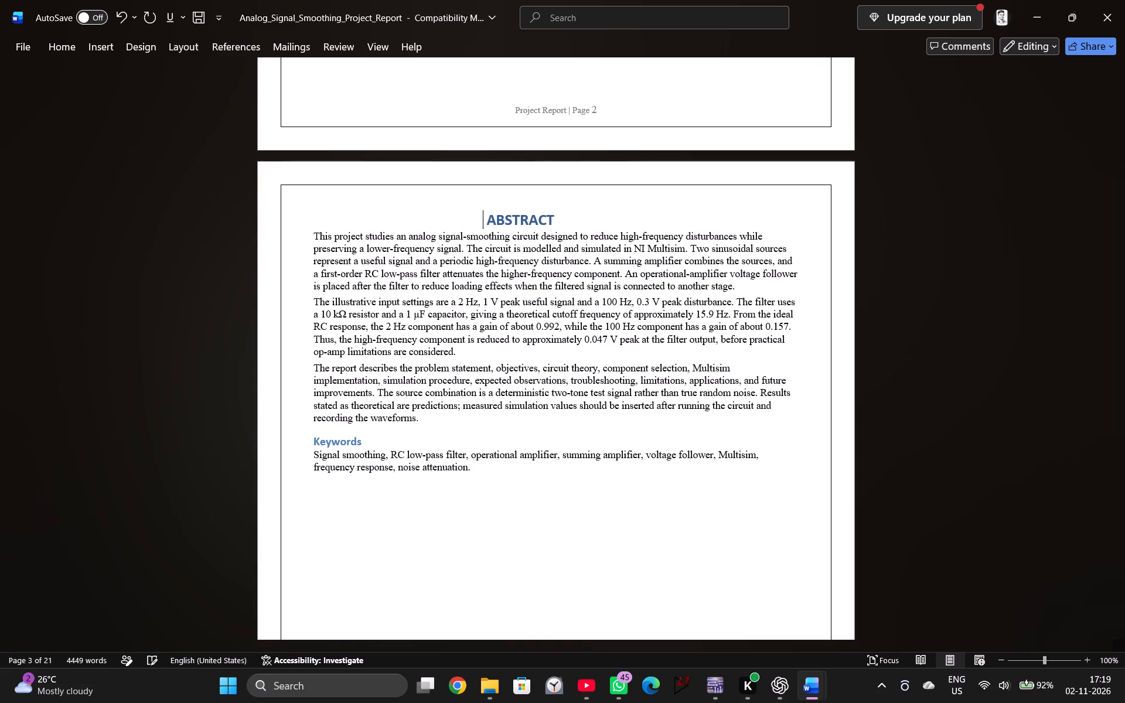
Set the font size of the ABSTRACT heading and the three paragraphs below it to 12.
{"action": "scroll", "coordinate": [564, 403], "scroll_direction": "up", "scroll_amount": 2}
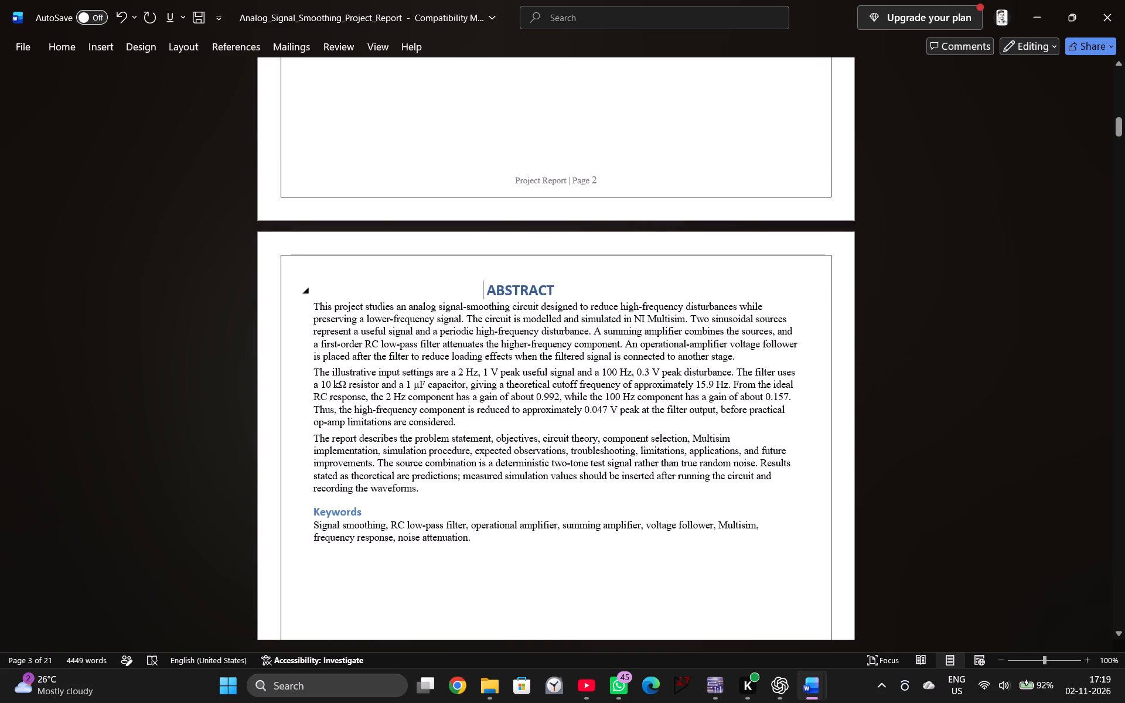
{"action": "left_click_drag", "start_coordinate": [309, 300], "coordinate": [440, 451]}
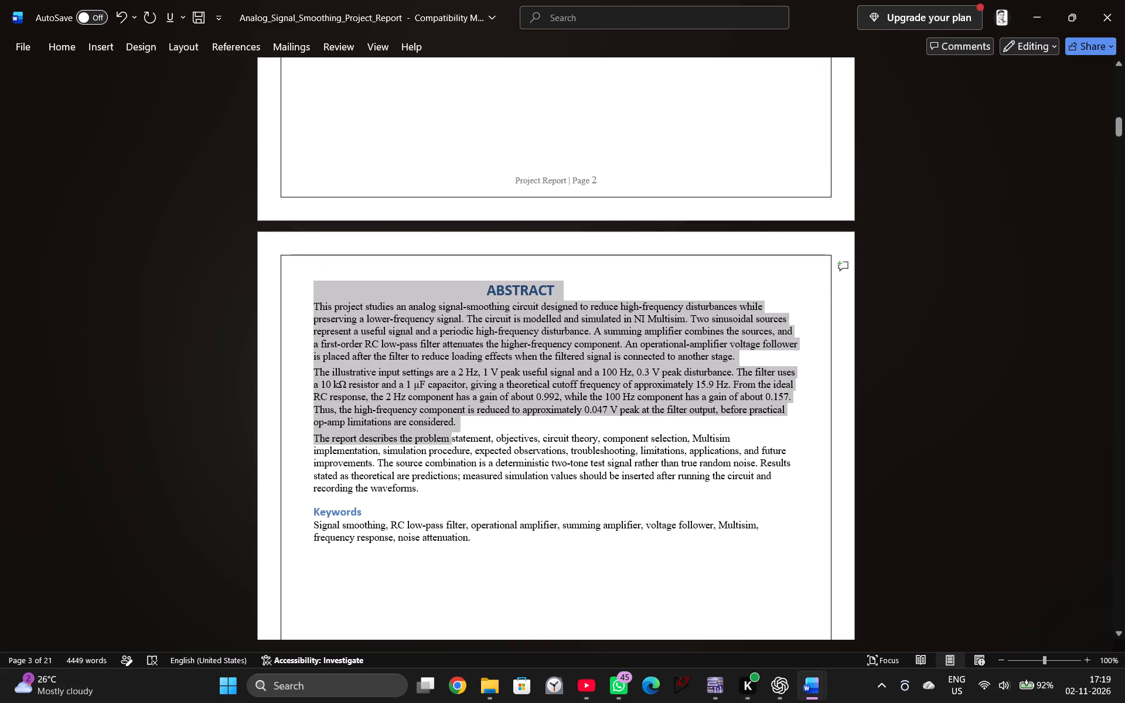
{"action": "left_click_drag", "start_coordinate": [440, 451], "coordinate": [440, 487]}
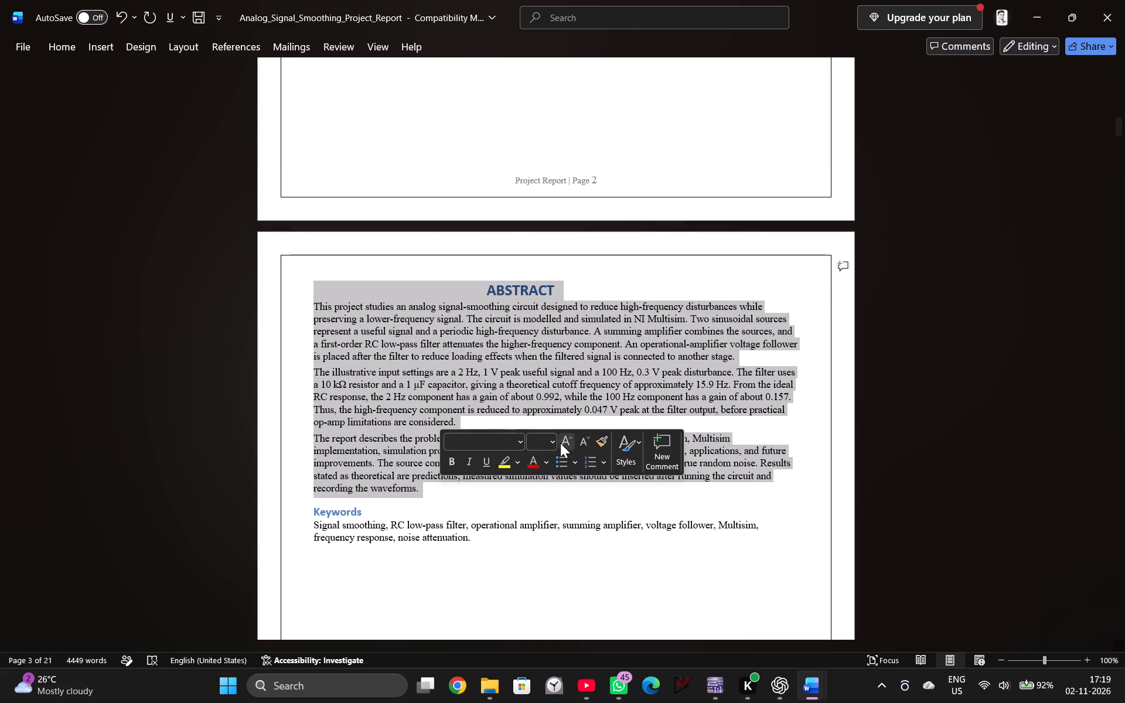
{"action": "left_click", "coordinate": [548, 440]}
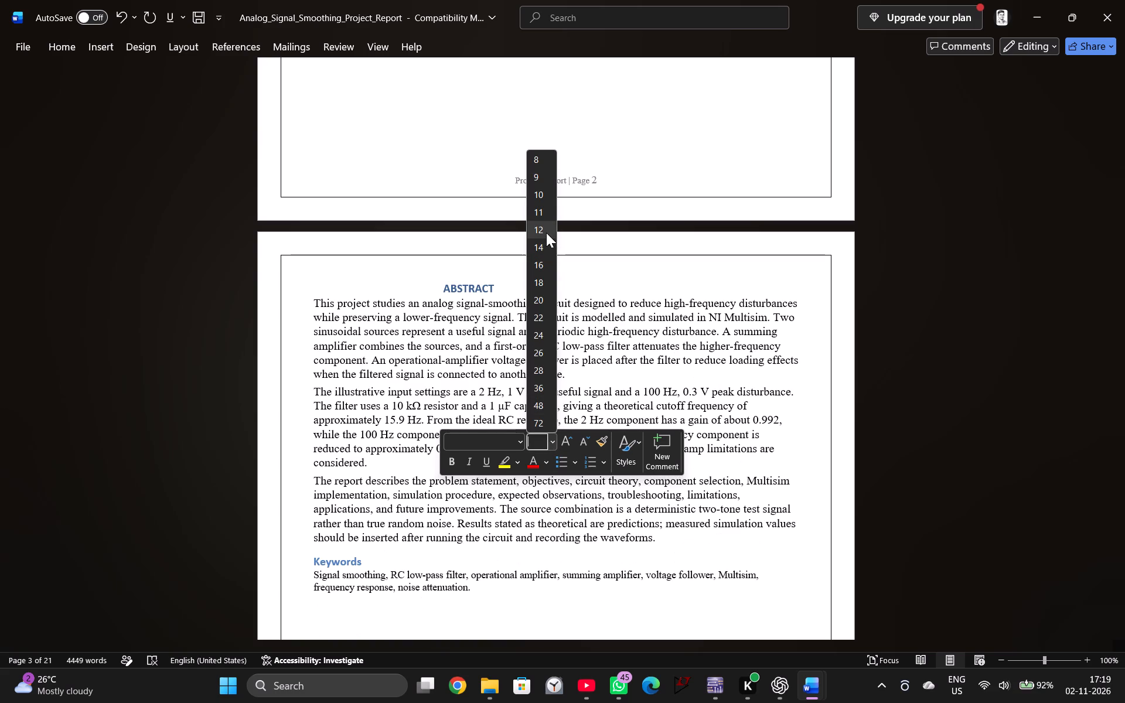
{"action": "left_click", "coordinate": [546, 233]}
{"action": "left_click", "coordinate": [472, 274]}
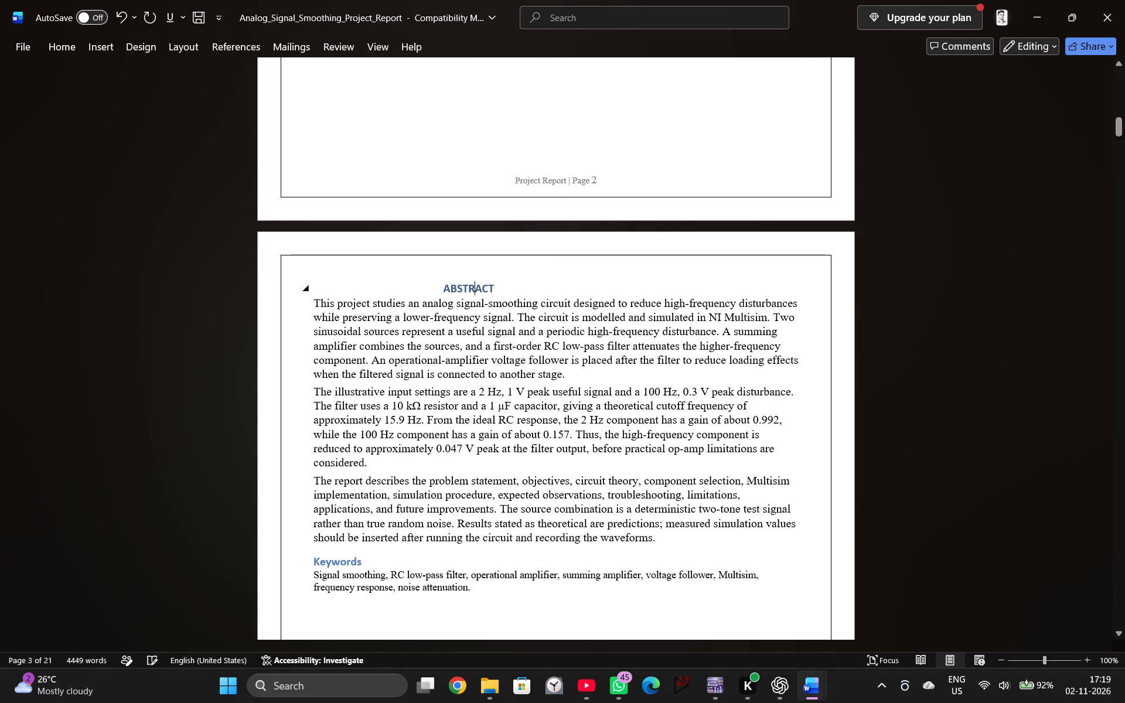
Set the font size of the ABSTRACT heading alone to 16.
{"action": "left_click_drag", "start_coordinate": [498, 288], "coordinate": [435, 288]}
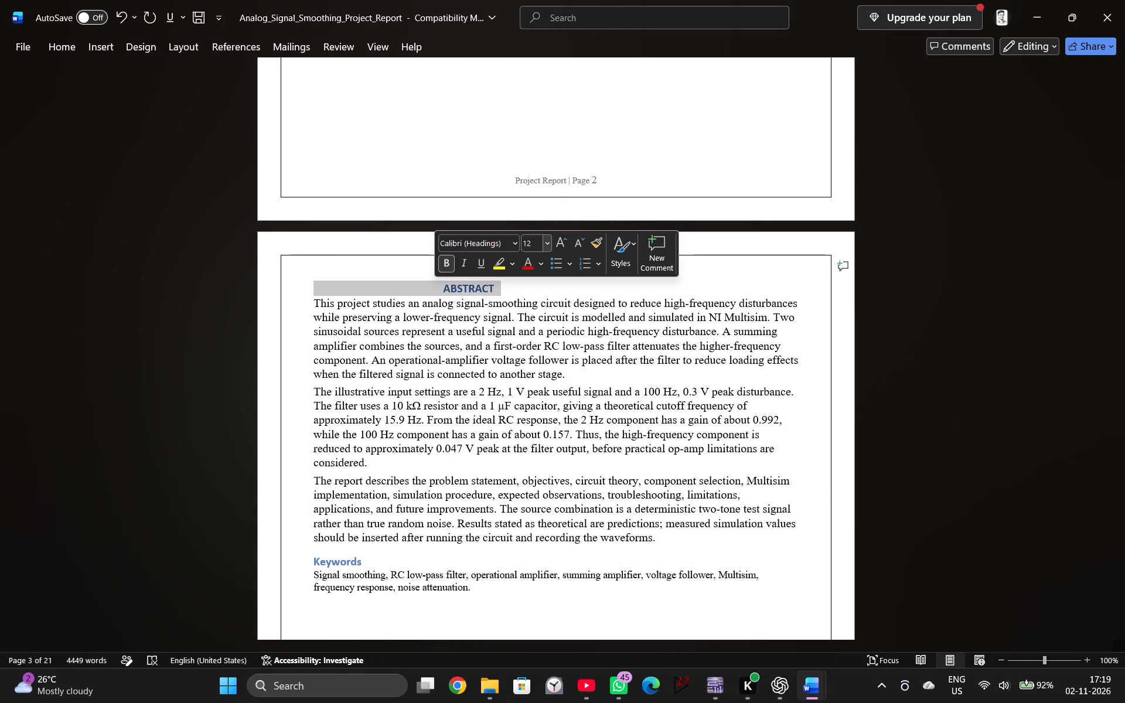
{"action": "left_click", "coordinate": [549, 245]}
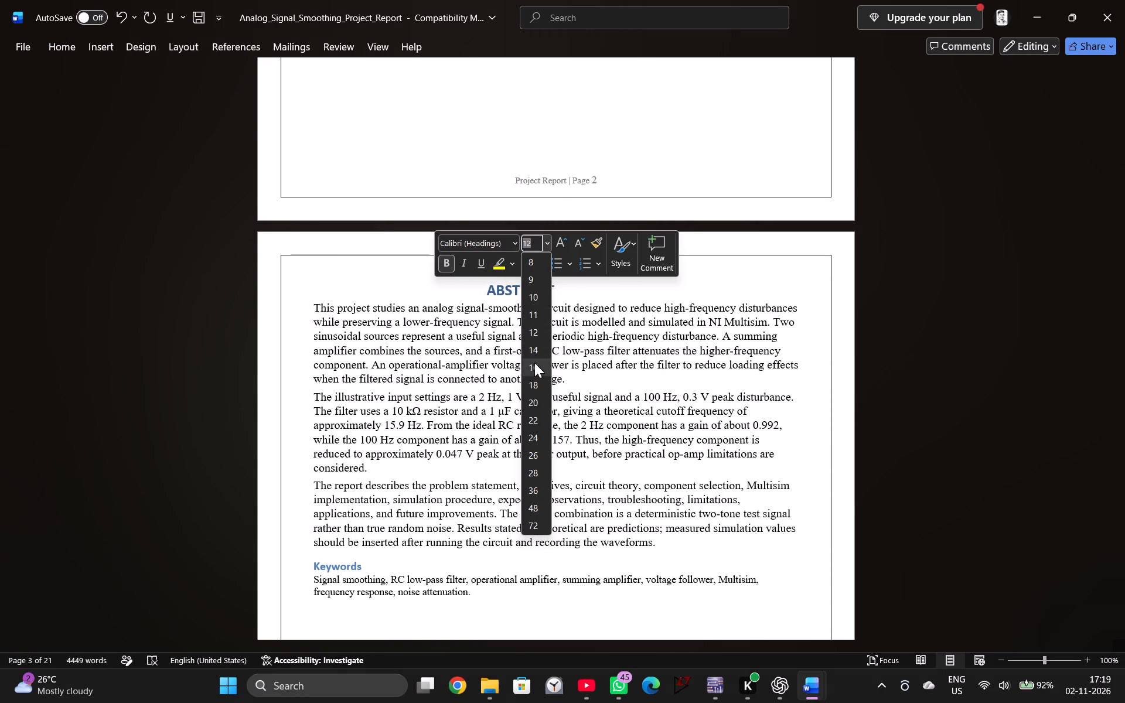
{"action": "left_click", "coordinate": [534, 363]}
{"action": "left_click", "coordinate": [586, 291]}
Change the font colour of the word ABSTRACT in the heading to black.
{"action": "left_click_drag", "start_coordinate": [577, 285], "coordinate": [486, 288]}
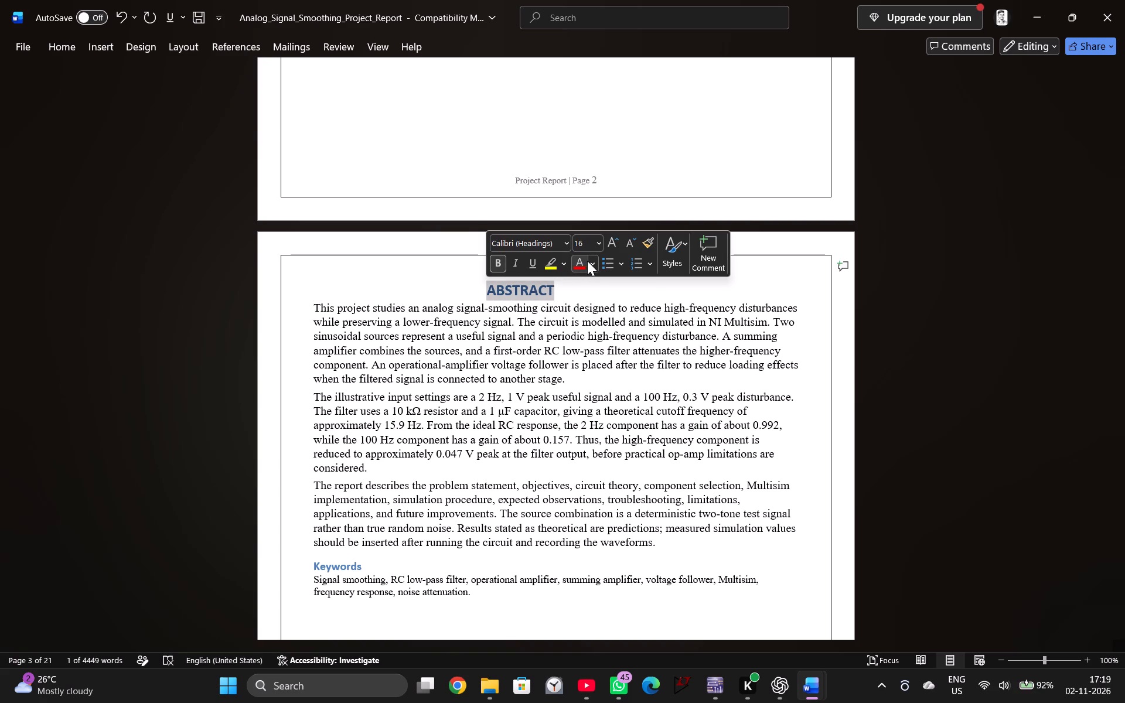
{"action": "left_click", "coordinate": [587, 261]}
{"action": "left_click", "coordinate": [592, 267]}
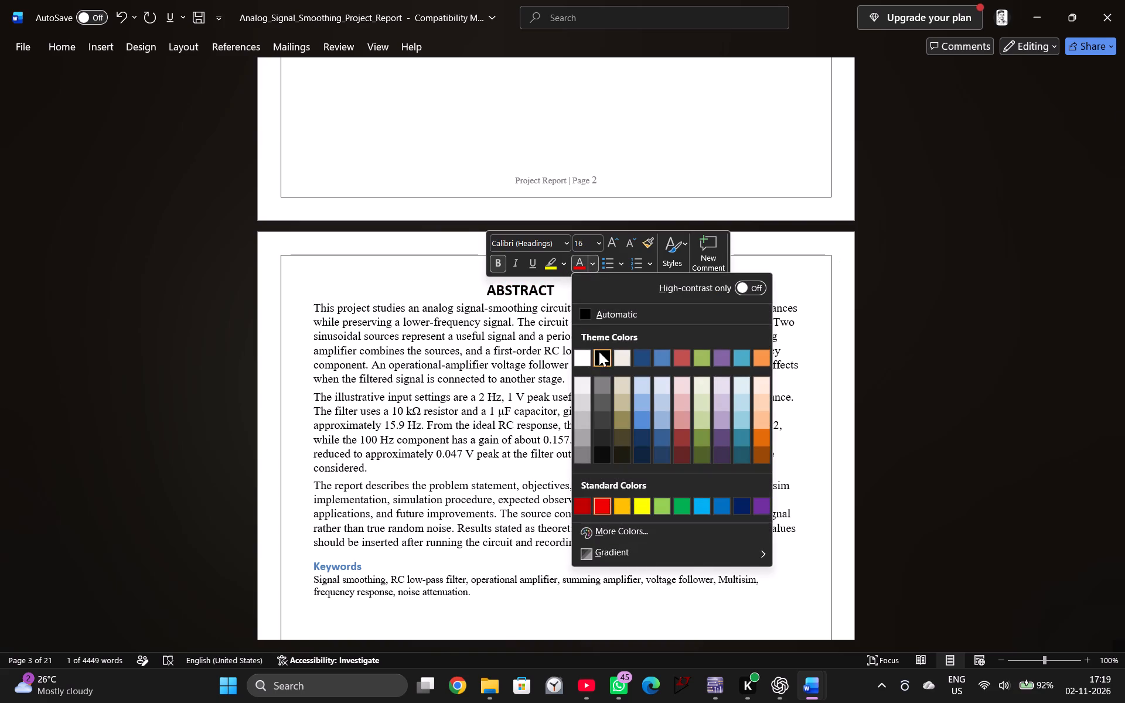
{"action": "left_click", "coordinate": [599, 351]}
Insert one more space in front of ABSTRACT to fine-tune the heading's centring.
{"action": "left_click", "coordinate": [448, 293]}
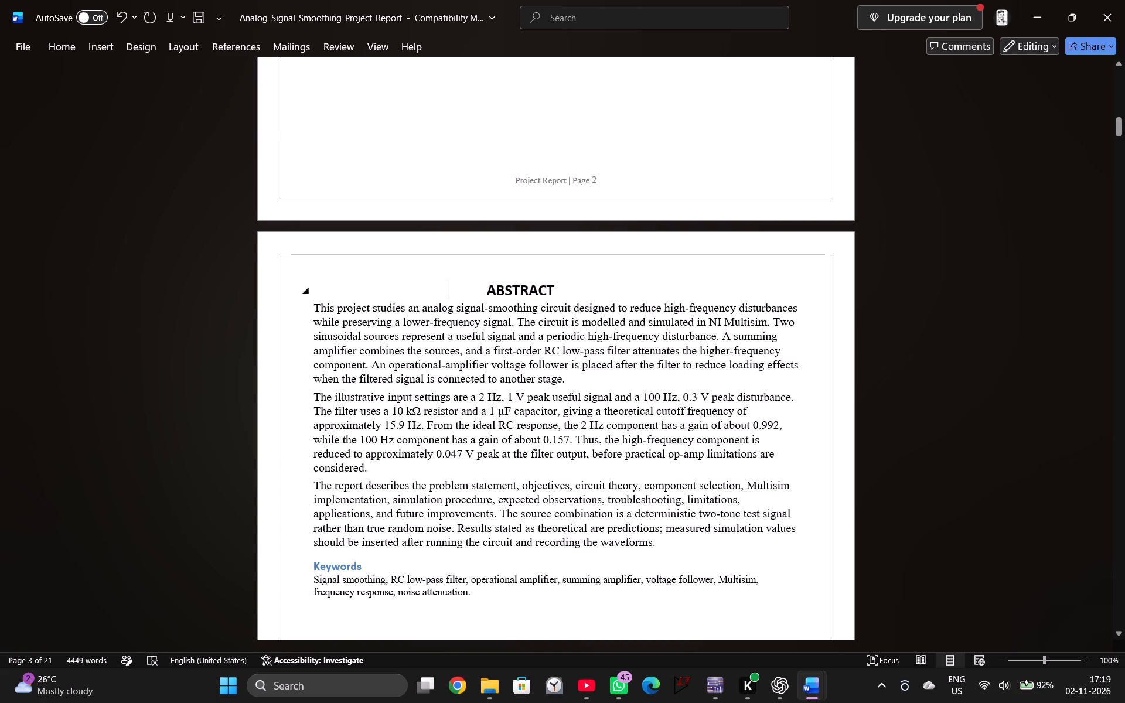
{"action": "key", "text": "space"}
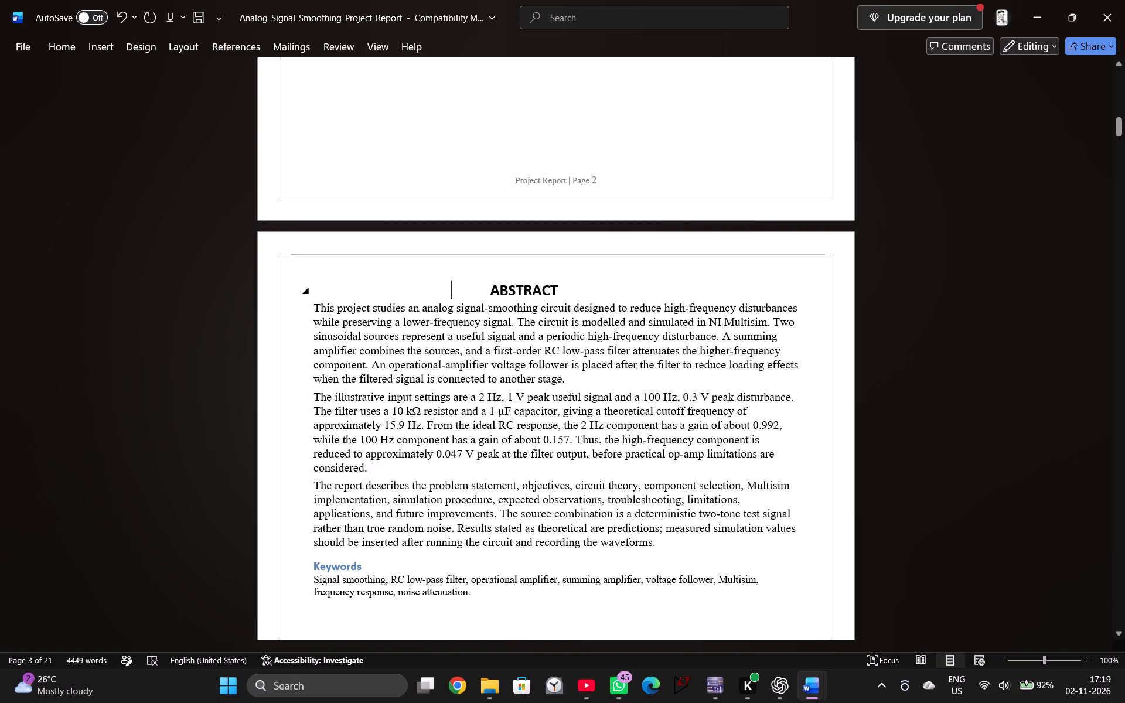
Change the font of the ABSTRACT heading to Times New Roman.
{"action": "scroll", "coordinate": [484, 268], "scroll_direction": "up", "scroll_amount": 10}
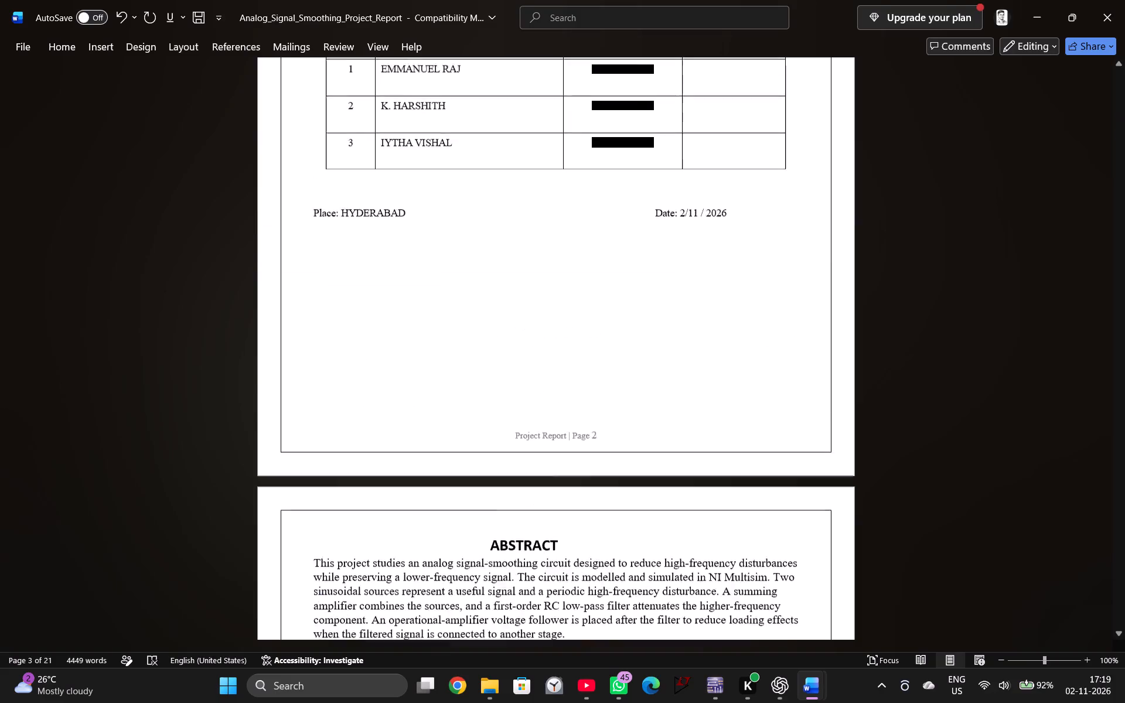
{"action": "scroll", "coordinate": [484, 268], "scroll_direction": "up", "scroll_amount": 10}
{"action": "scroll", "coordinate": [488, 274], "scroll_direction": "down", "scroll_amount": 20}
{"action": "scroll", "coordinate": [488, 274], "scroll_direction": "down", "scroll_amount": 2}
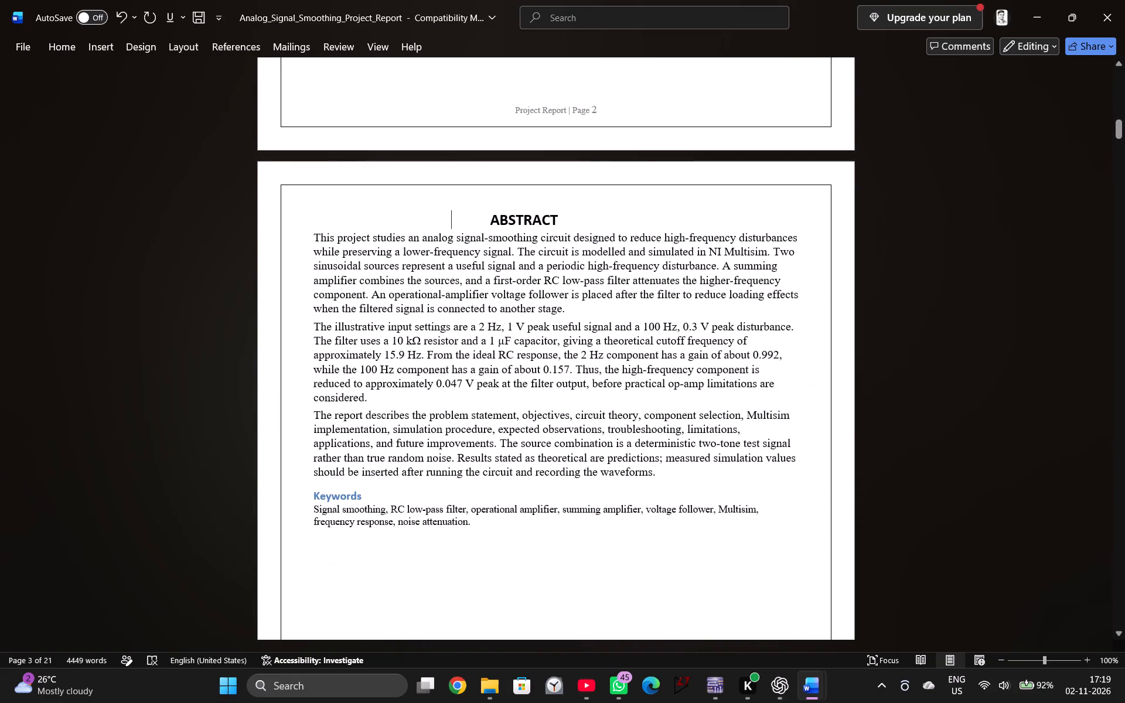
{"action": "left_click_drag", "start_coordinate": [570, 217], "coordinate": [483, 221]}
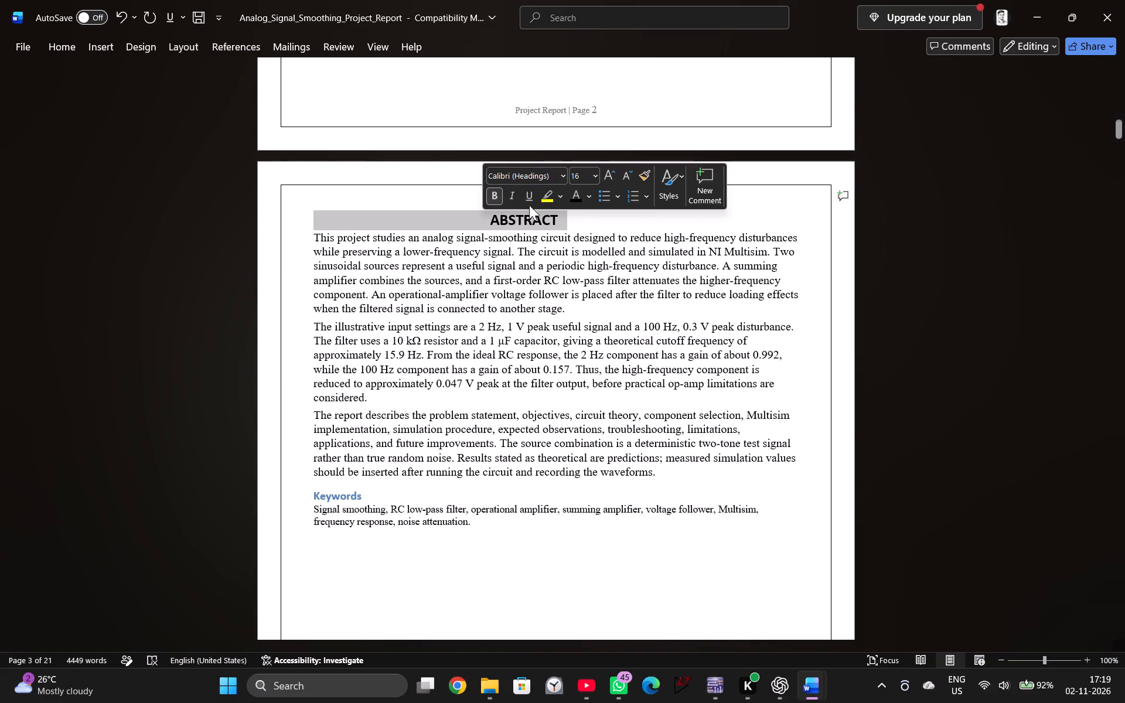
{"action": "left_click", "coordinate": [560, 180]}
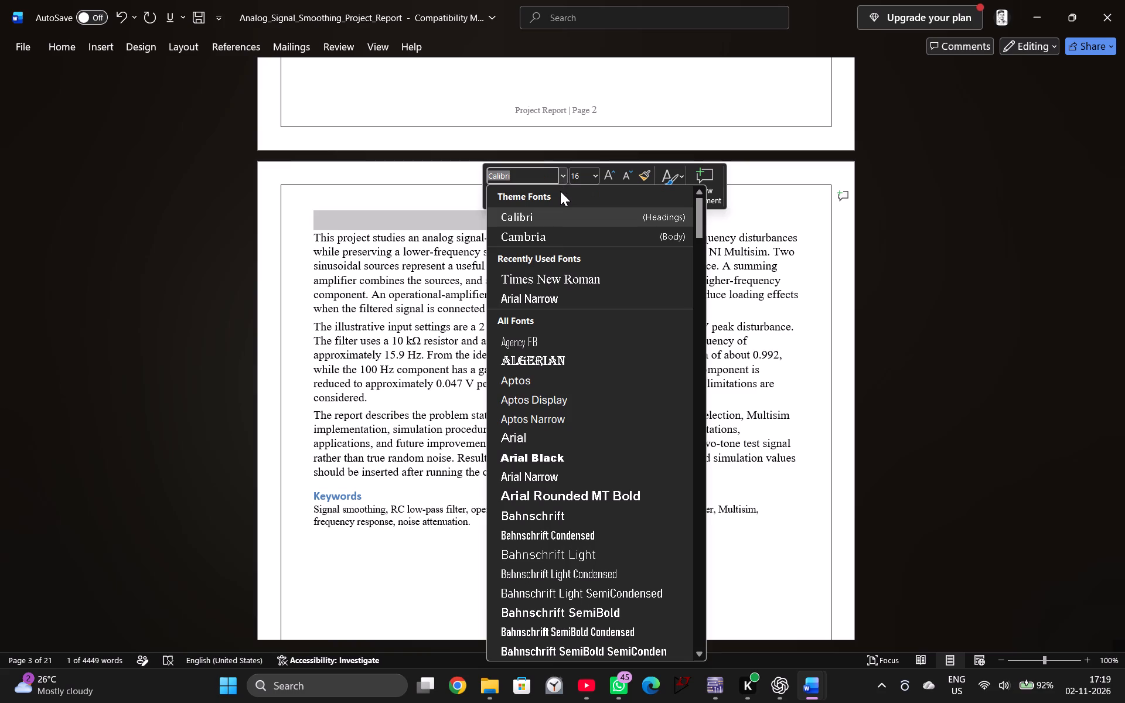
{"action": "left_click", "coordinate": [550, 279]}
{"action": "left_click", "coordinate": [444, 219]}
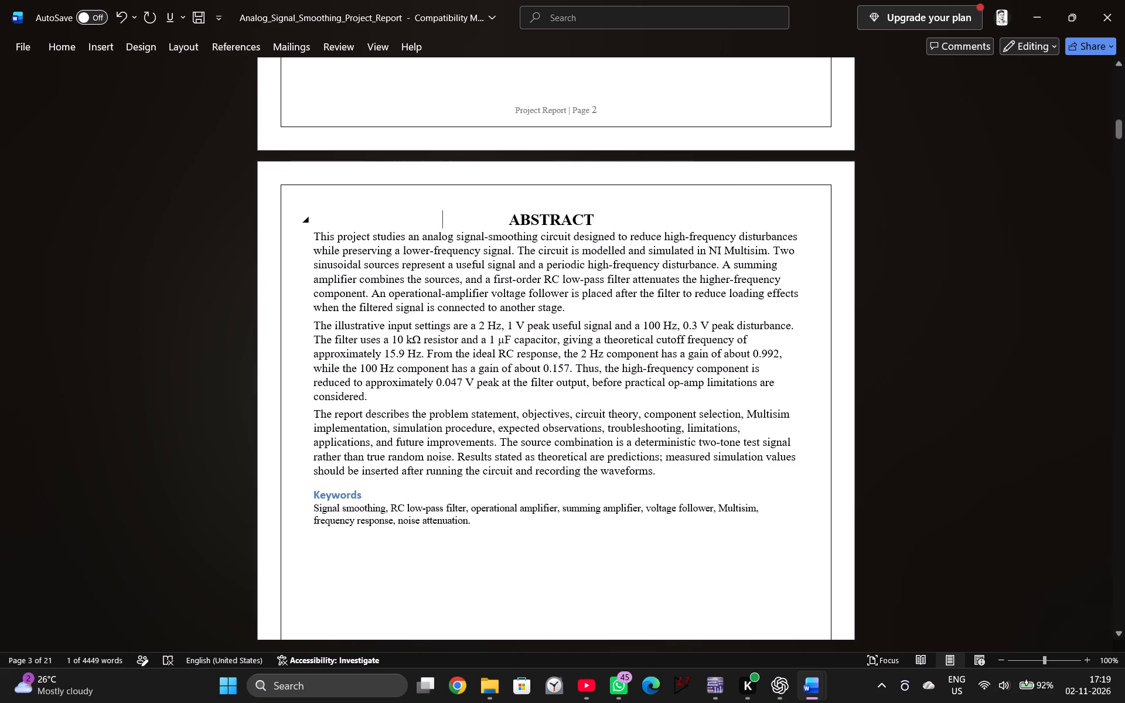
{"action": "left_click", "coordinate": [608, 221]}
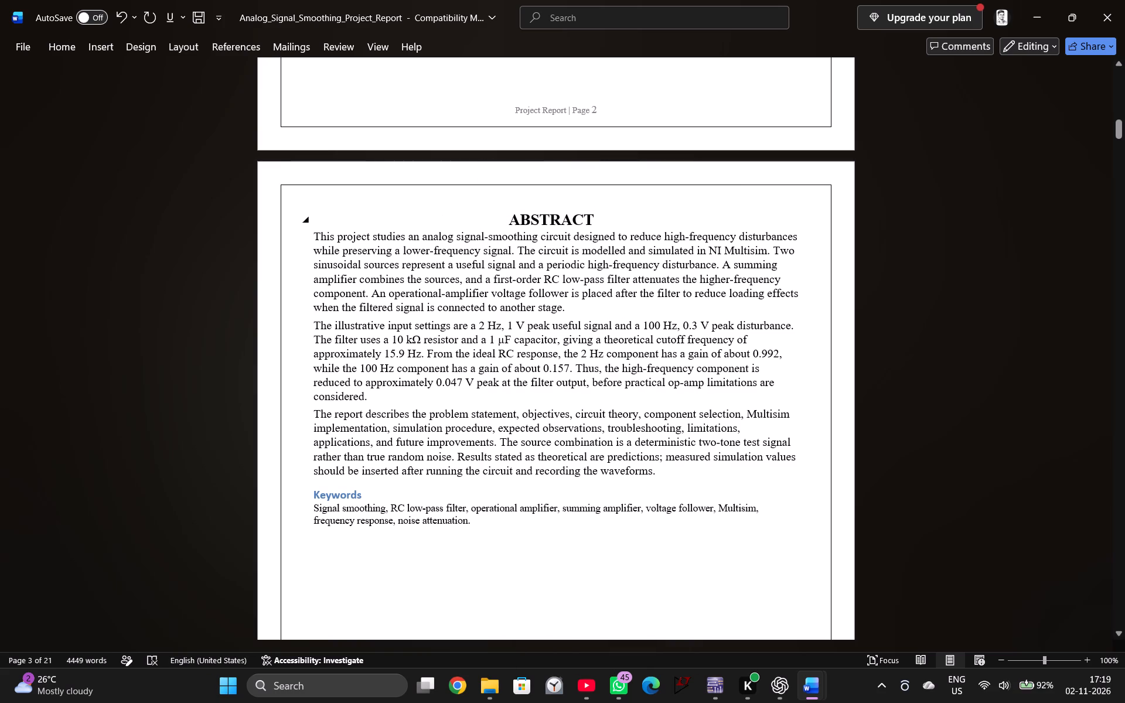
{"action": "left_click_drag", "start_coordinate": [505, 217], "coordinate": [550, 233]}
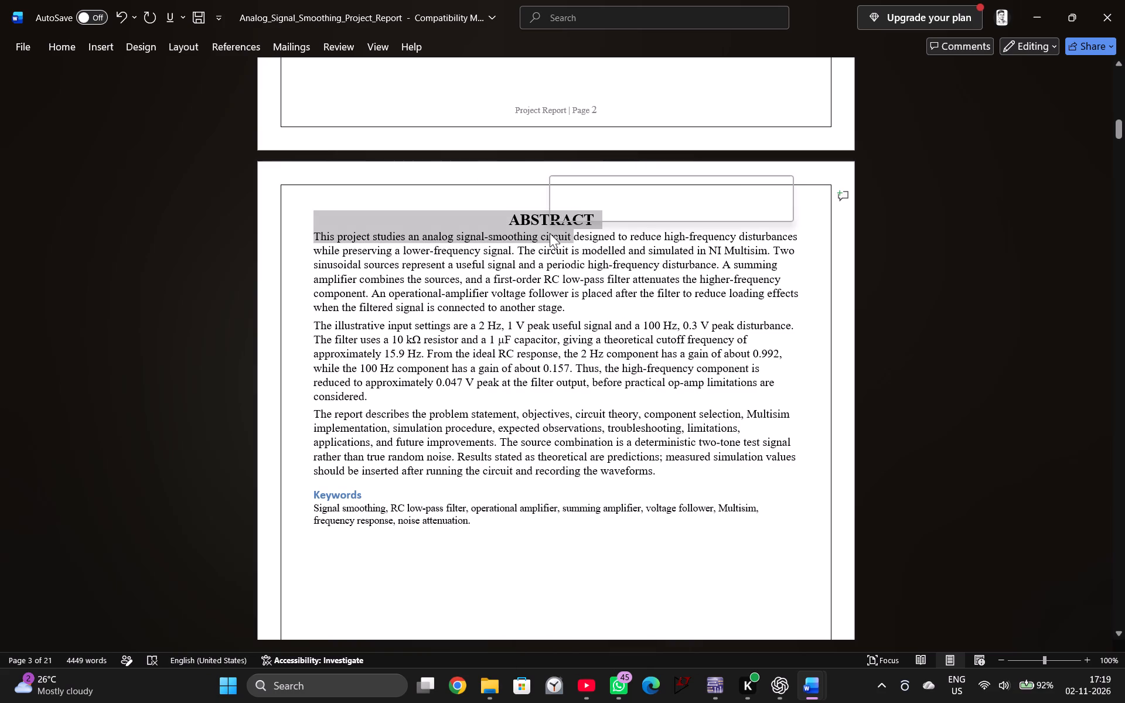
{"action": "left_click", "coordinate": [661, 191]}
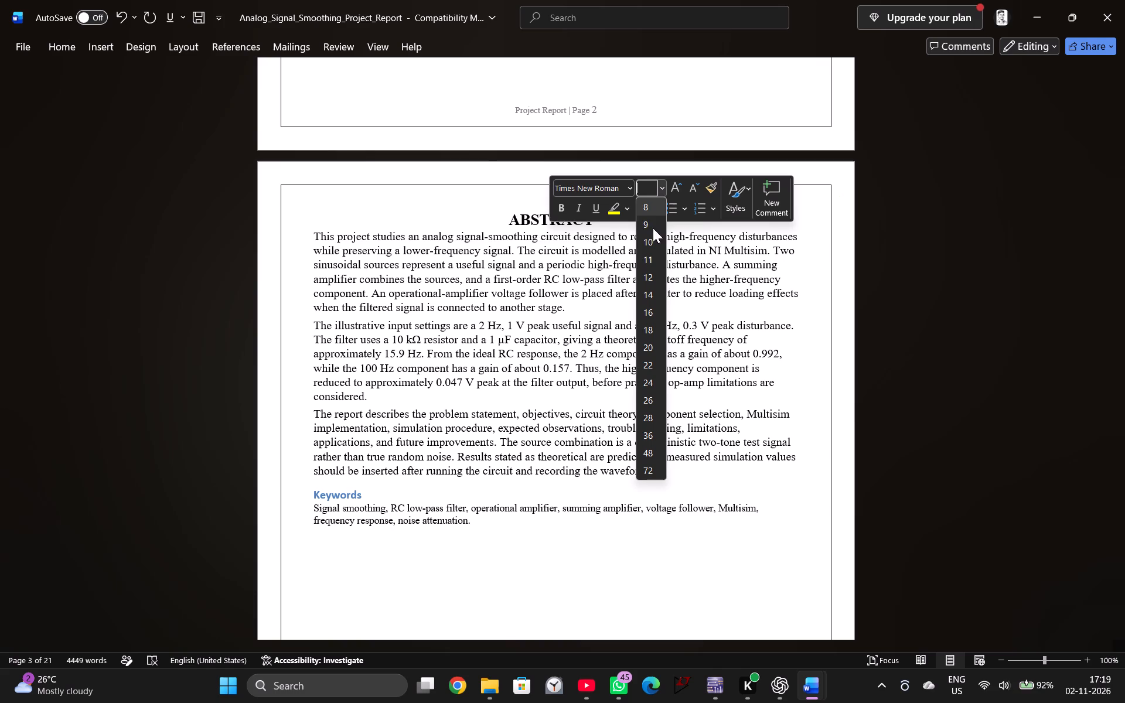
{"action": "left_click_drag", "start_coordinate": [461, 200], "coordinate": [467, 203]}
Insert a blank line between the ABSTRACT heading and the first abstract paragraph.
{"action": "left_click", "coordinate": [628, 206]}
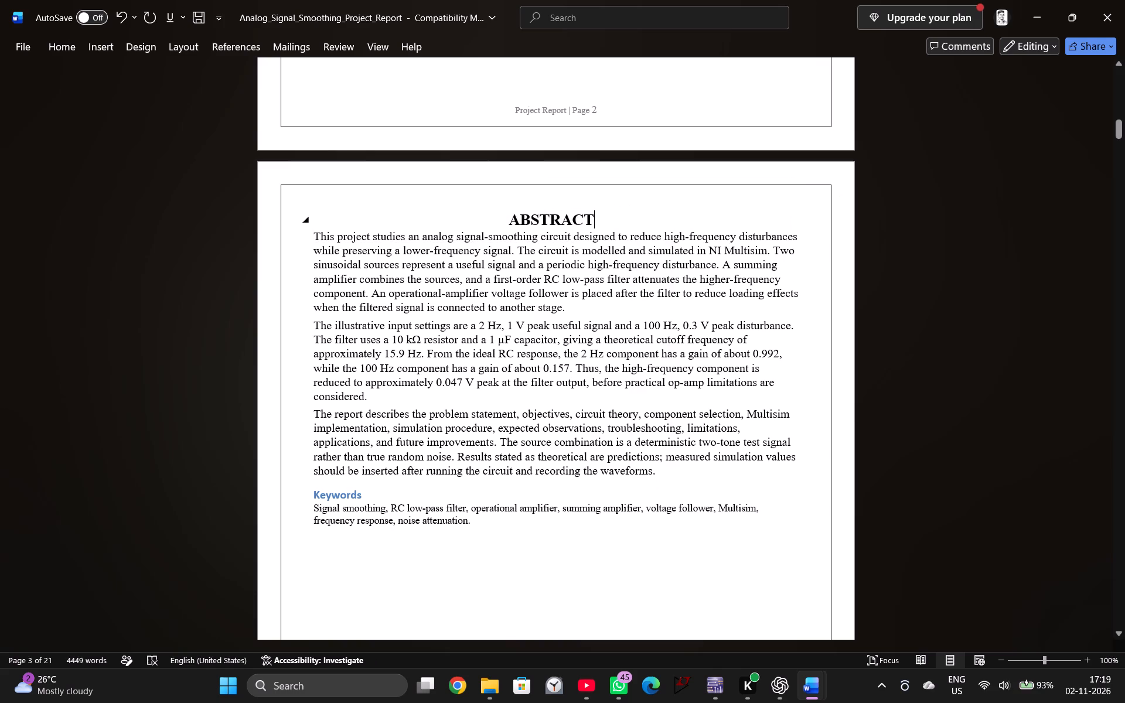
{"action": "key", "text": "Return"}
{"action": "scroll", "coordinate": [541, 312], "scroll_direction": "down", "scroll_amount": 4}
{"action": "scroll", "coordinate": [540, 324], "scroll_direction": "up", "scroll_amount": 5}
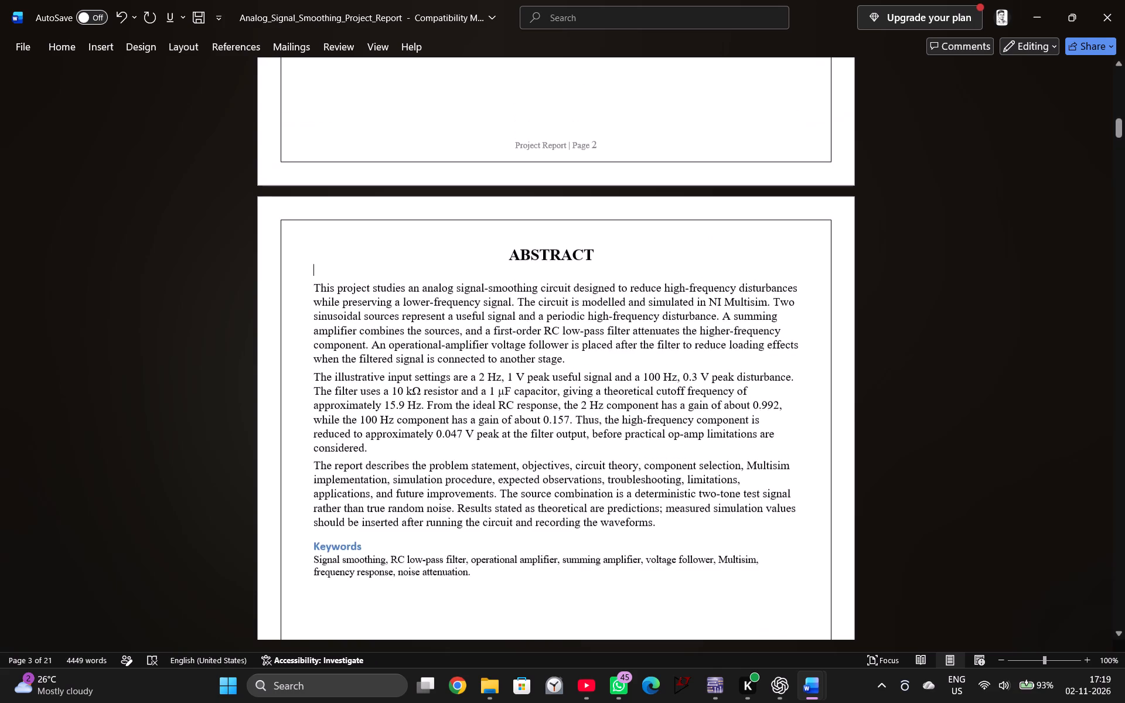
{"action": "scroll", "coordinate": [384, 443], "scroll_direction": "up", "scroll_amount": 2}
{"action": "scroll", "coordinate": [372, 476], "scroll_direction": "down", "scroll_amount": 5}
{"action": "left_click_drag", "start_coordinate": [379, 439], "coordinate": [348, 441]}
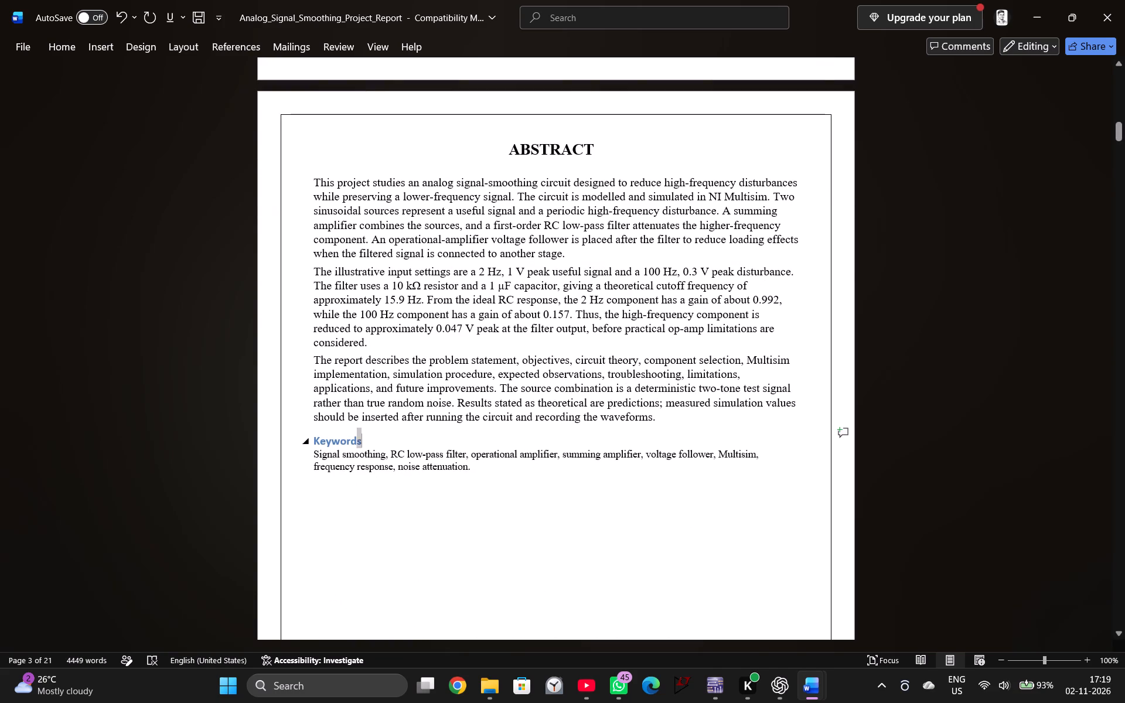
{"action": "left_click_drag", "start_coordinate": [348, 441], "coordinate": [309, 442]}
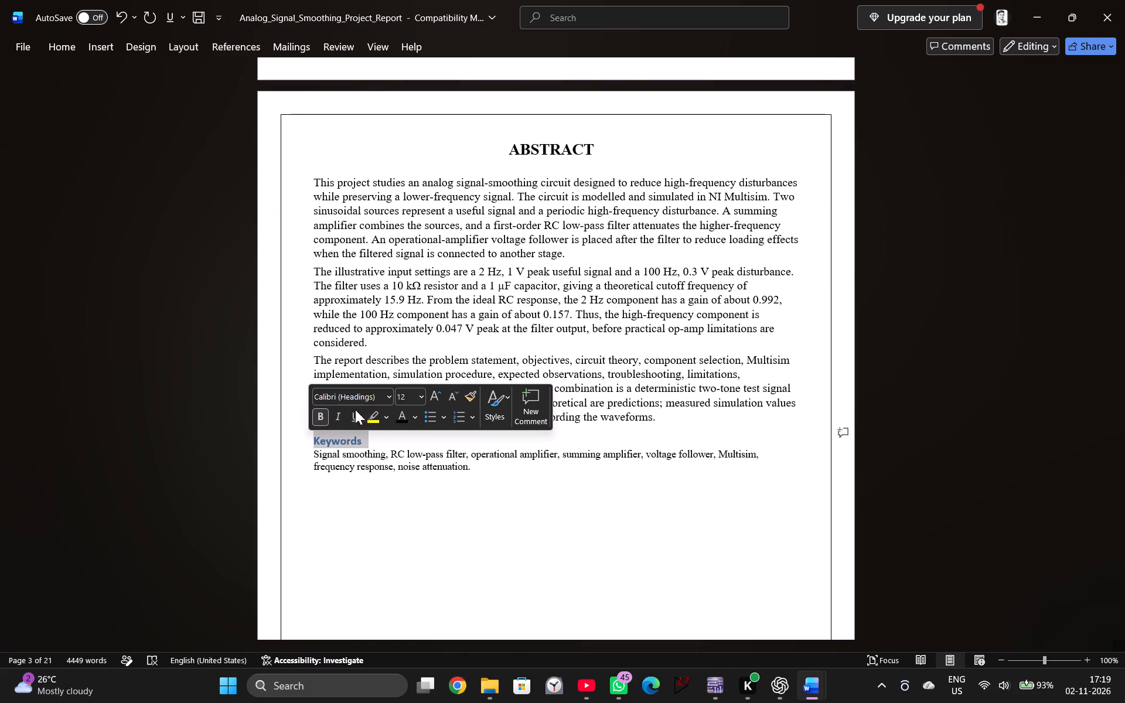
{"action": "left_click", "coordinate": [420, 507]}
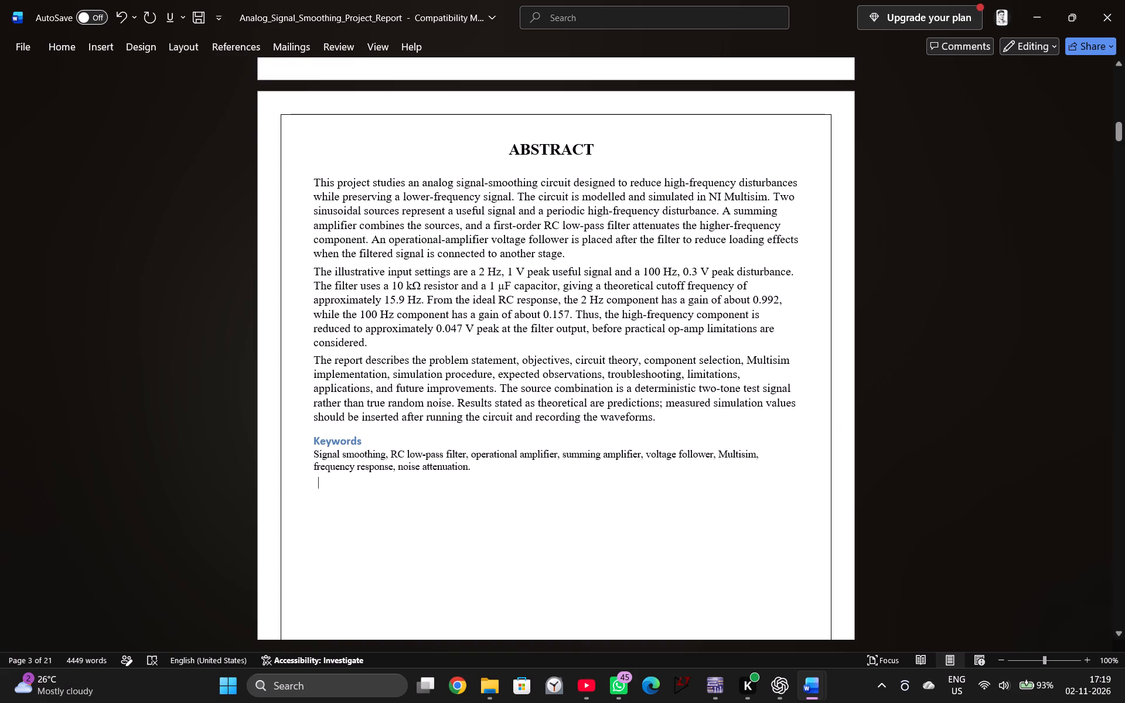
Change the font of the entire document's text to Times New Roman.
{"action": "key", "text": "ctrl+a"}
{"action": "scroll", "coordinate": [431, 538], "scroll_direction": "up", "scroll_amount": 4}
{"action": "scroll", "coordinate": [431, 538], "scroll_direction": "down", "scroll_amount": 19}
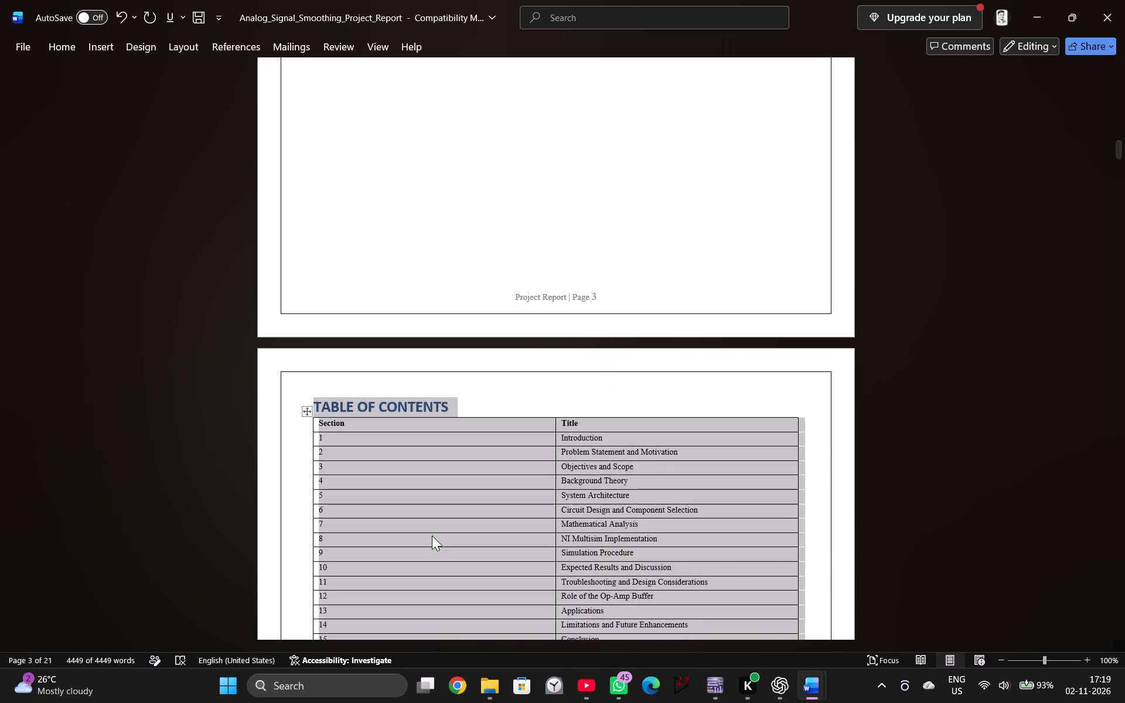
{"action": "right_click", "coordinate": [573, 261]}
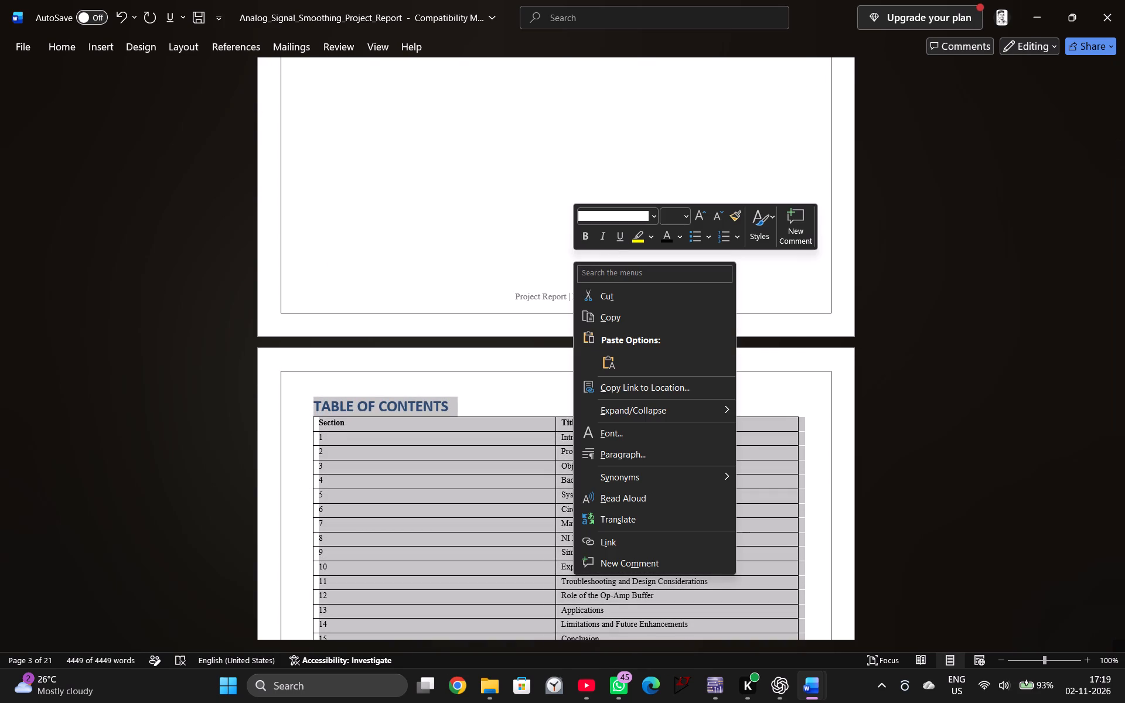
{"action": "left_click", "coordinate": [654, 217]}
{"action": "left_click", "coordinate": [634, 320]}
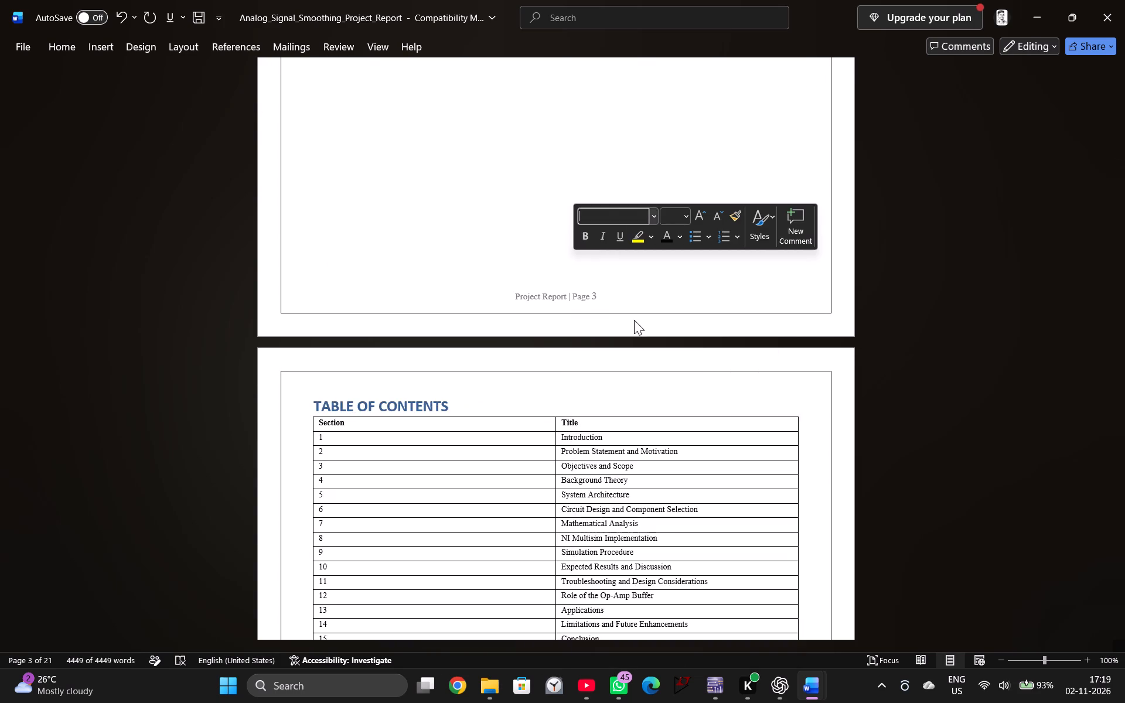
{"action": "left_click", "coordinate": [495, 264]}
Set the font size of the two-line keyword list under the Keywords heading to 12.
{"action": "scroll", "coordinate": [493, 264], "scroll_direction": "up", "scroll_amount": 13}
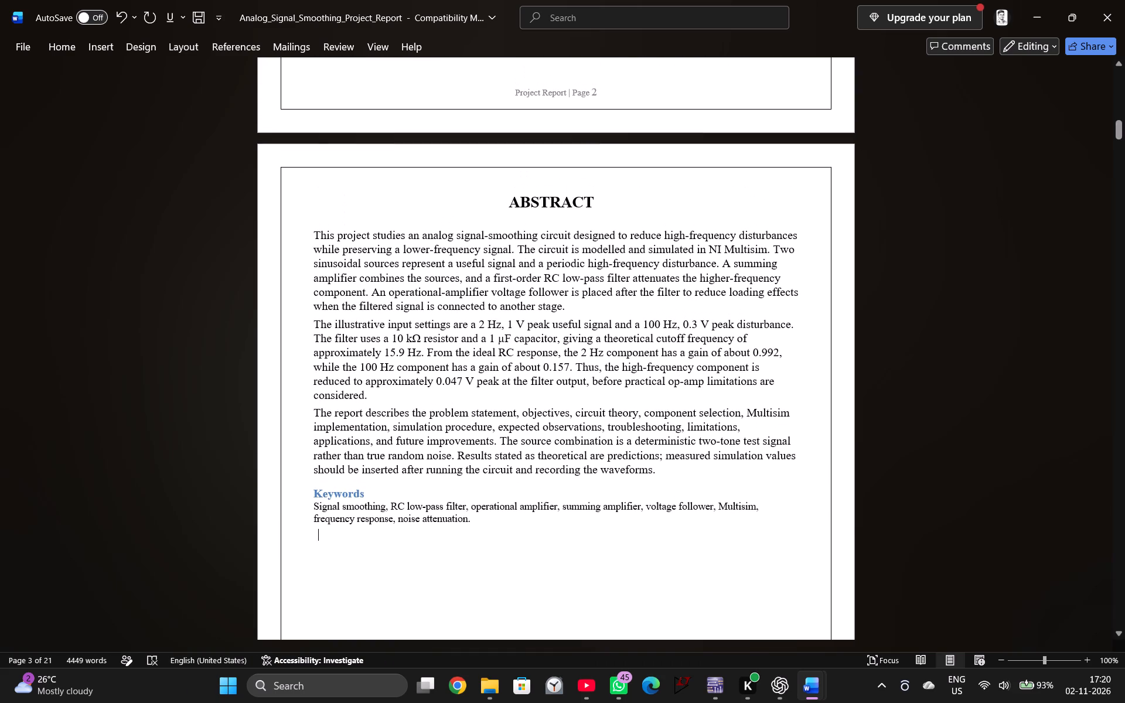
{"action": "left_click_drag", "start_coordinate": [308, 508], "coordinate": [400, 509]}
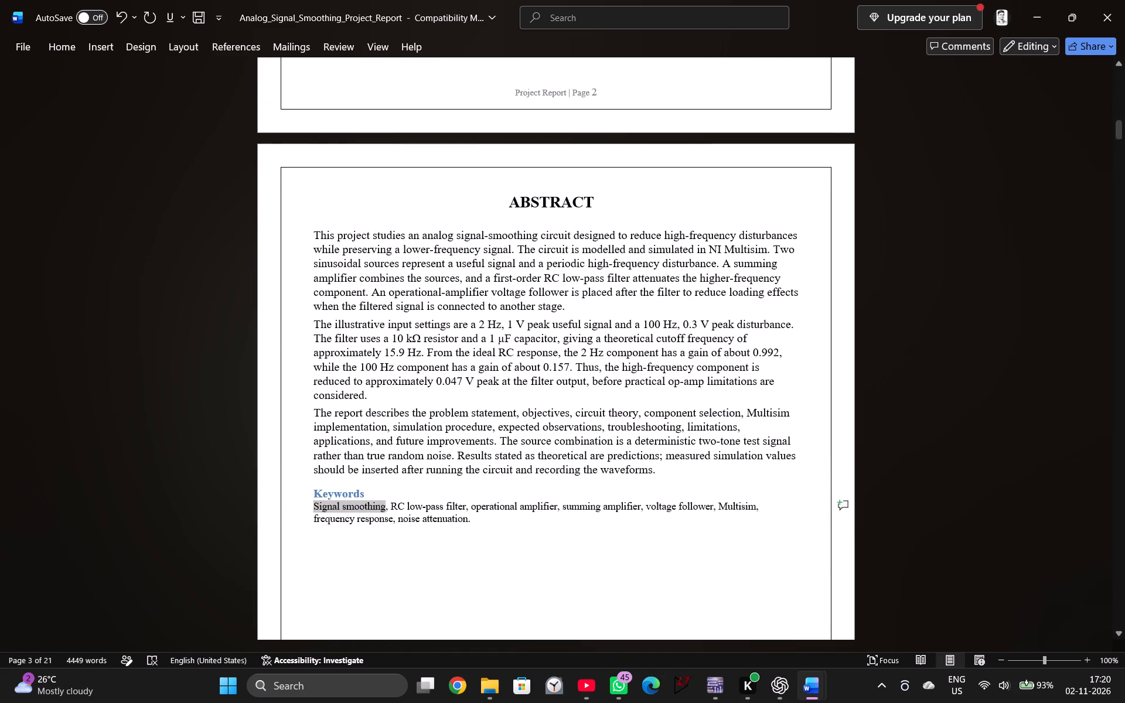
{"action": "left_click_drag", "start_coordinate": [400, 509], "coordinate": [461, 518]}
{"action": "left_click", "coordinate": [571, 471]}
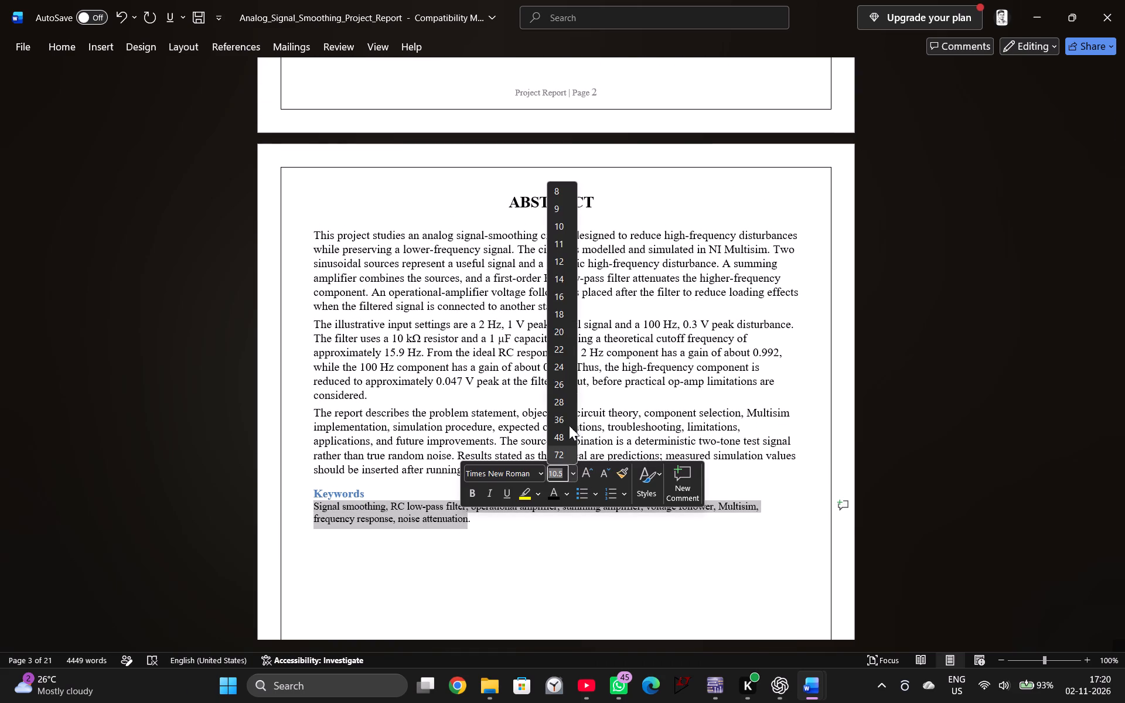
{"action": "left_click", "coordinate": [559, 261]}
{"action": "left_click", "coordinate": [419, 343]}
Check the layout and formatting of the declaration and abstract pages.
{"action": "scroll", "coordinate": [442, 294], "scroll_direction": "up", "scroll_amount": 17}
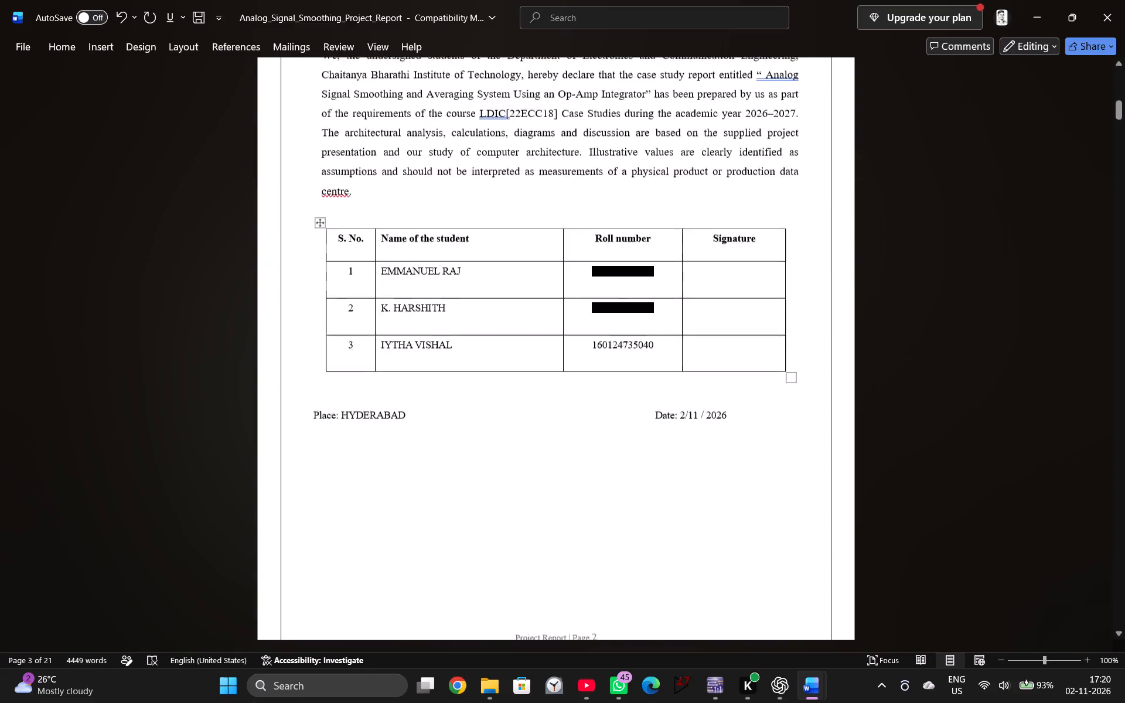
{"action": "scroll", "coordinate": [442, 294], "scroll_direction": "up", "scroll_amount": 20}
{"action": "scroll", "coordinate": [443, 313], "scroll_direction": "down", "scroll_amount": 19}
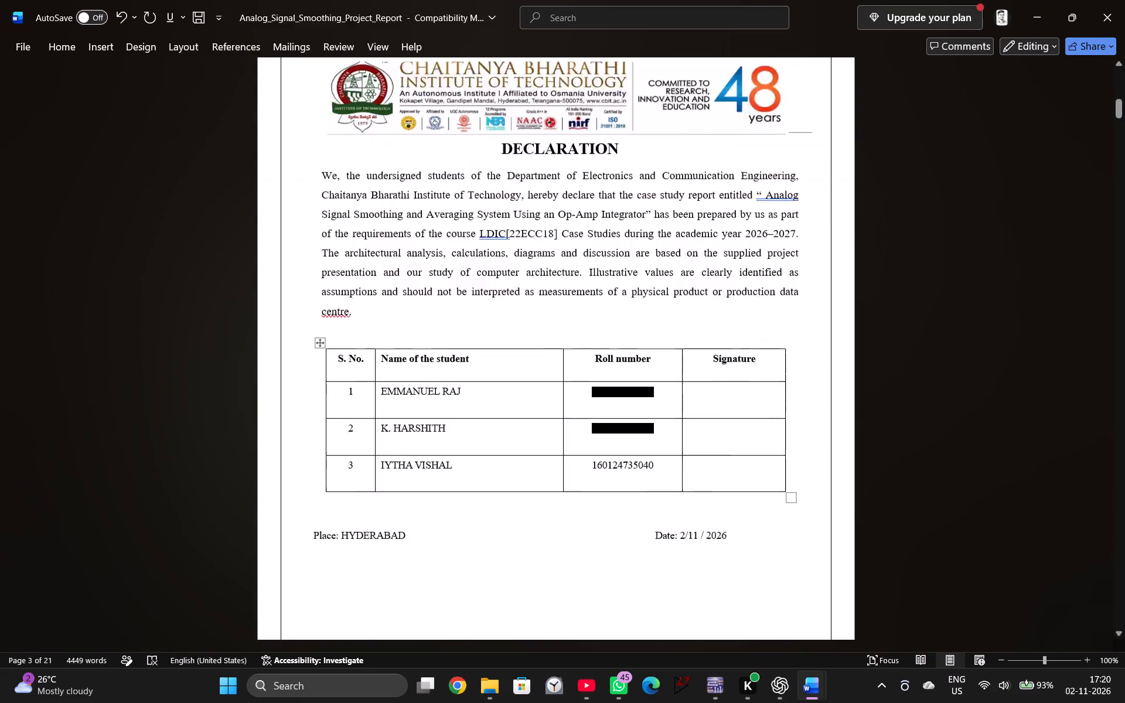
{"action": "scroll", "coordinate": [452, 397], "scroll_direction": "down", "scroll_amount": 10}
{"action": "scroll", "coordinate": [452, 401], "scroll_direction": "up", "scroll_amount": 3}
{"action": "scroll", "coordinate": [452, 401], "scroll_direction": "down", "scroll_amount": 7}
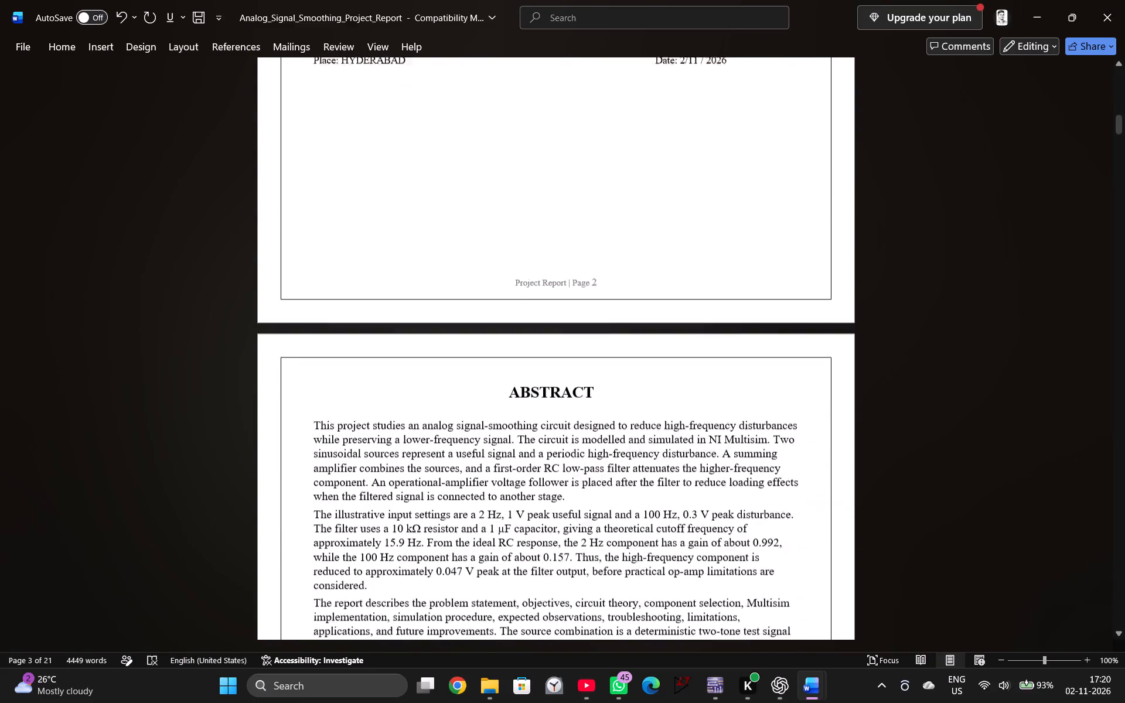
{"action": "scroll", "coordinate": [452, 404], "scroll_direction": "down", "scroll_amount": 10}
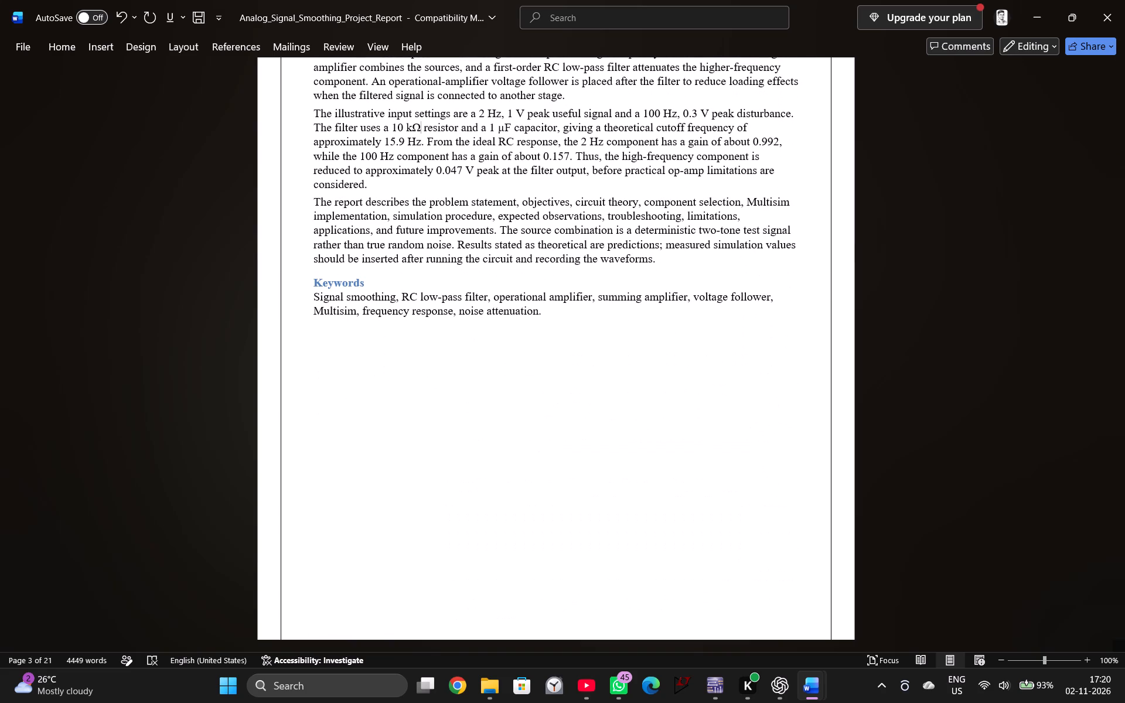
Narrow the Section column of the table of contents so it just fits its header, giving the Title column the remaining width.
{"action": "scroll", "coordinate": [453, 424], "scroll_direction": "down", "scroll_amount": 13}
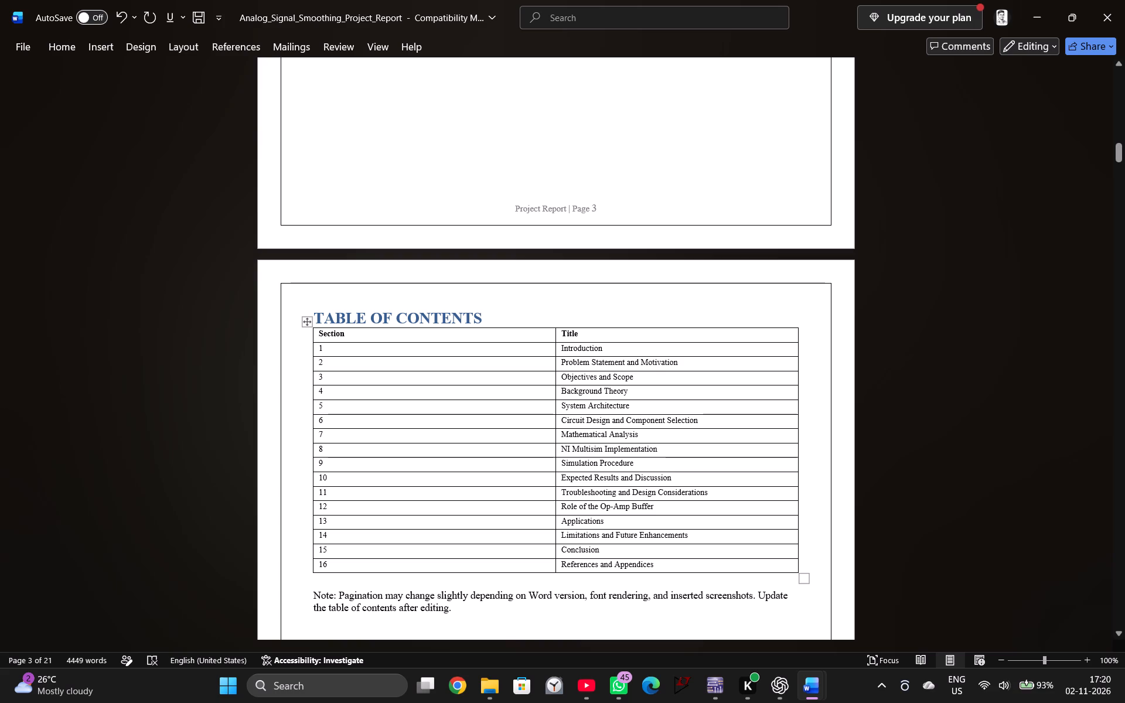
{"action": "left_click_drag", "start_coordinate": [555, 360], "coordinate": [500, 360]}
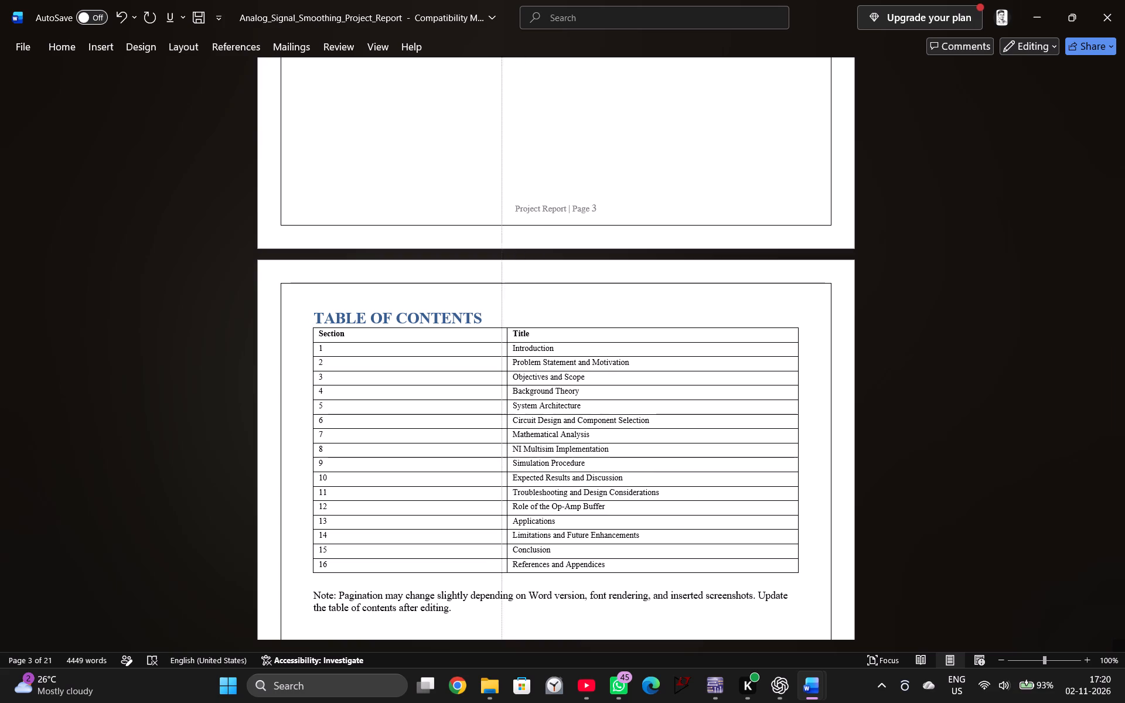
{"action": "left_click_drag", "start_coordinate": [500, 360], "coordinate": [354, 369]}
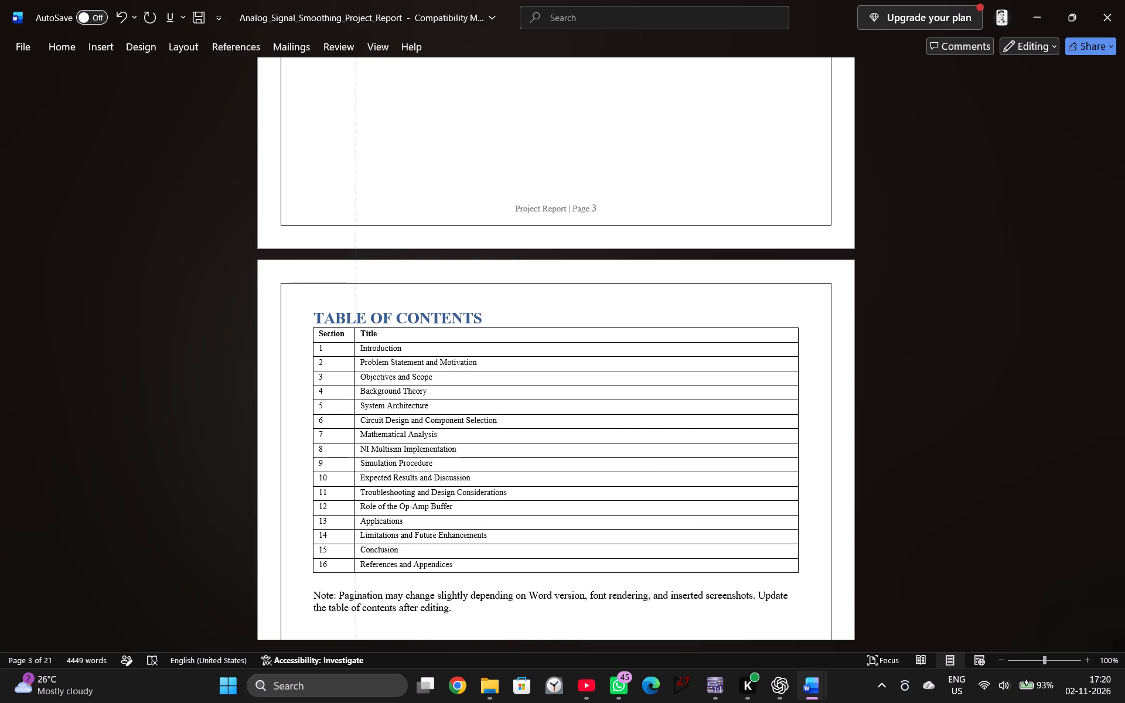
{"action": "left_click_drag", "start_coordinate": [354, 369], "coordinate": [348, 370]}
{"action": "left_click", "coordinate": [534, 371]}
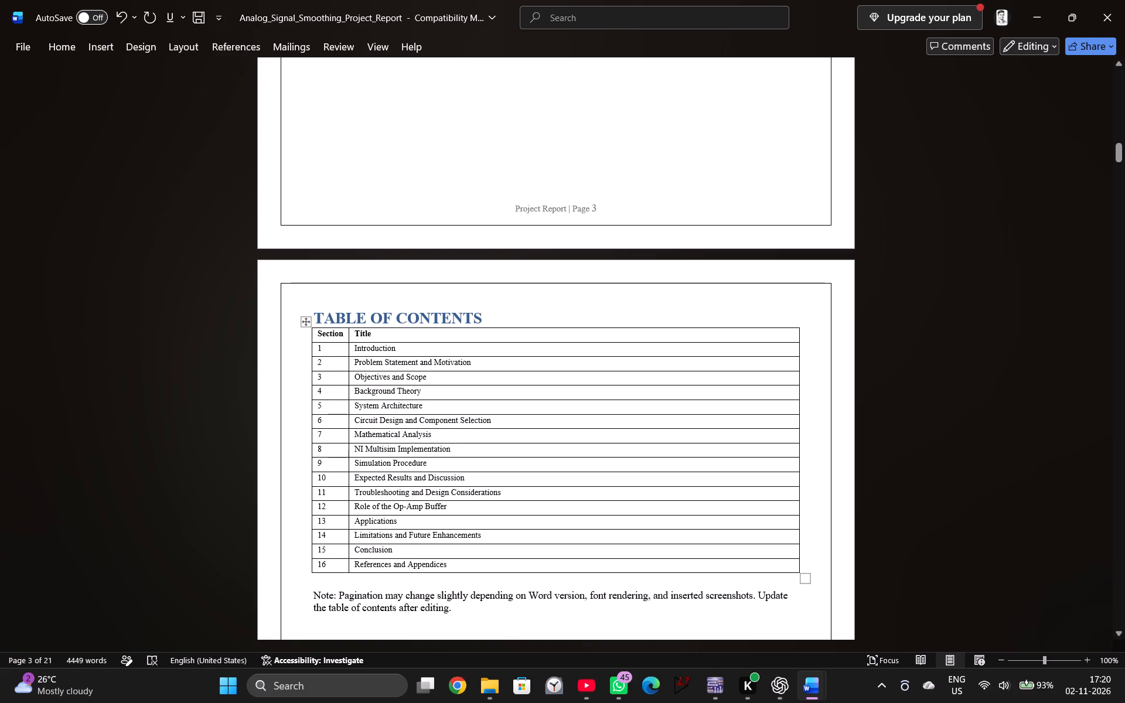
Draw a vertical divider through all rows of the contents table, splitting off a narrow empty third column at the Title column's right end.
{"action": "left_click", "coordinate": [93, 45]}
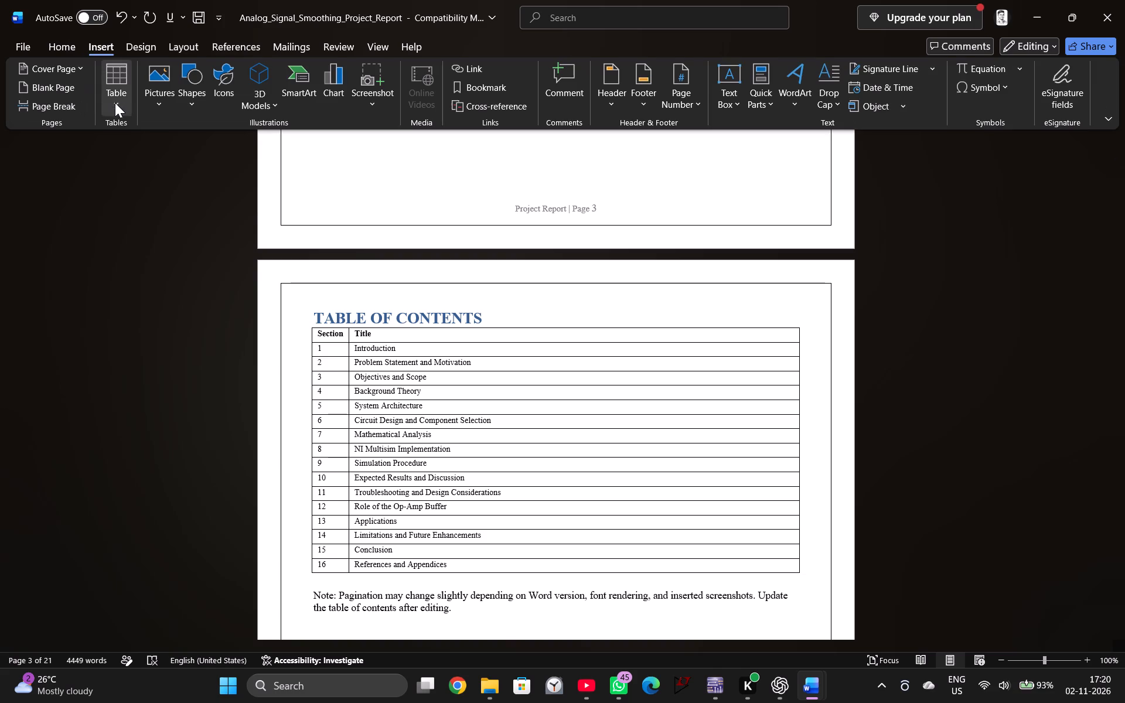
{"action": "left_click", "coordinate": [114, 103]}
{"action": "left_click", "coordinate": [149, 294]}
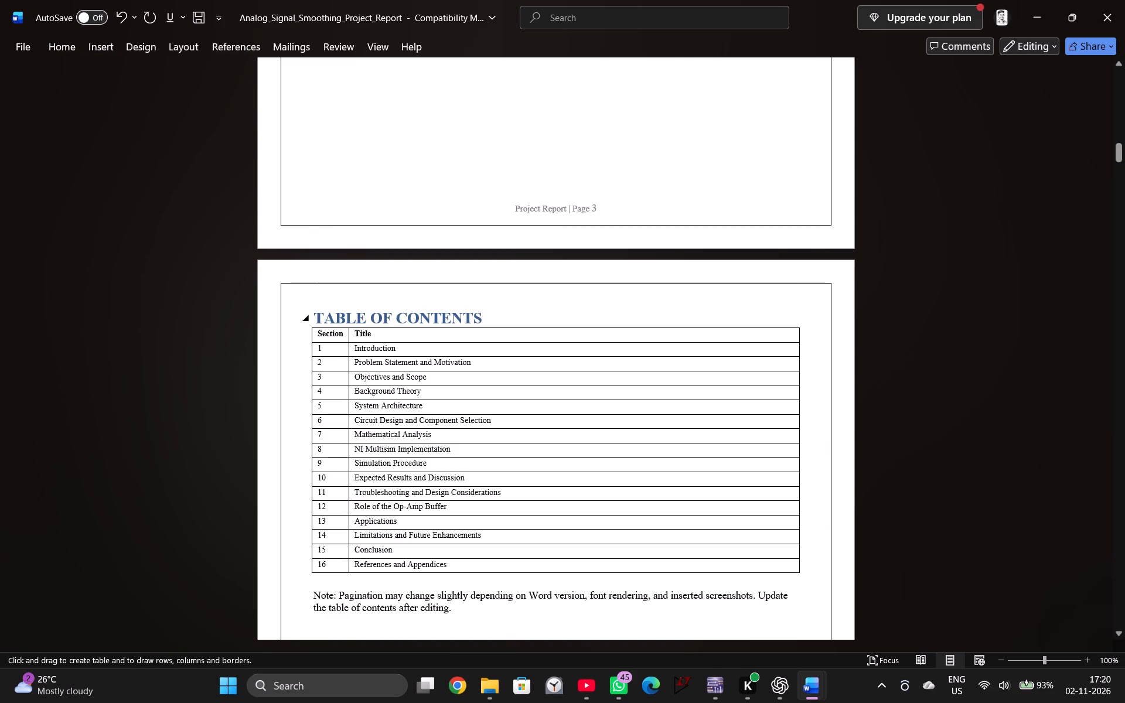
{"action": "left_click_drag", "start_coordinate": [763, 326], "coordinate": [758, 572]}
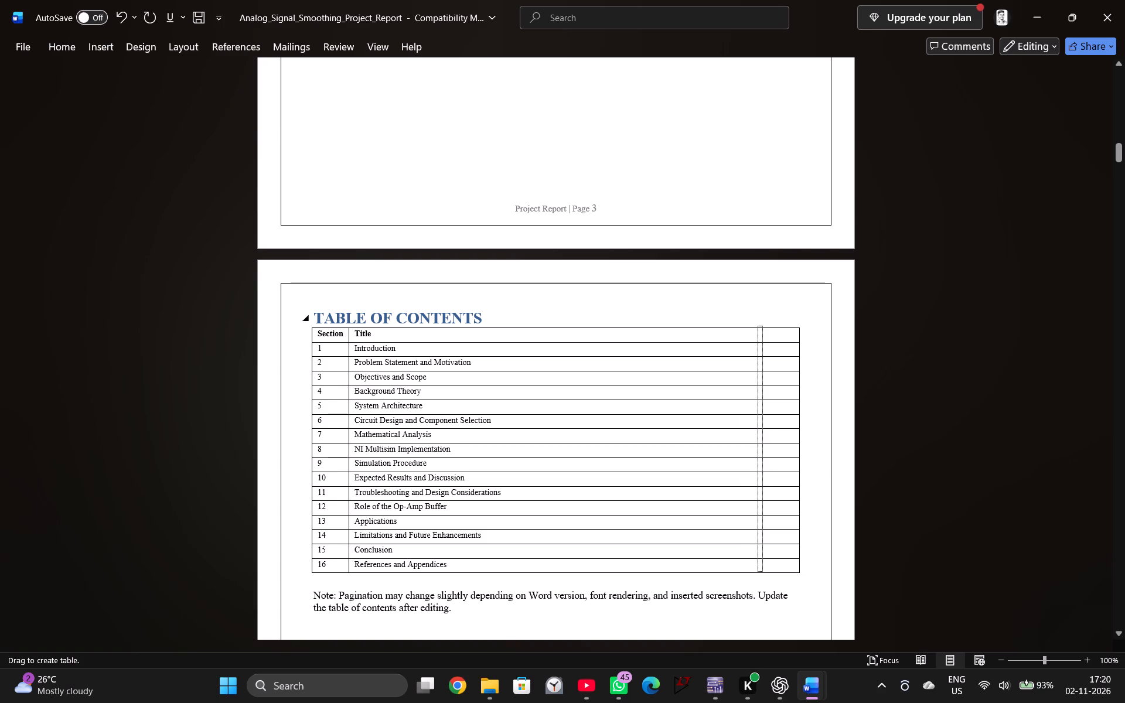
{"action": "left_click_drag", "start_coordinate": [758, 572], "coordinate": [762, 569]}
{"action": "left_click_drag", "start_coordinate": [762, 569], "coordinate": [761, 572]}
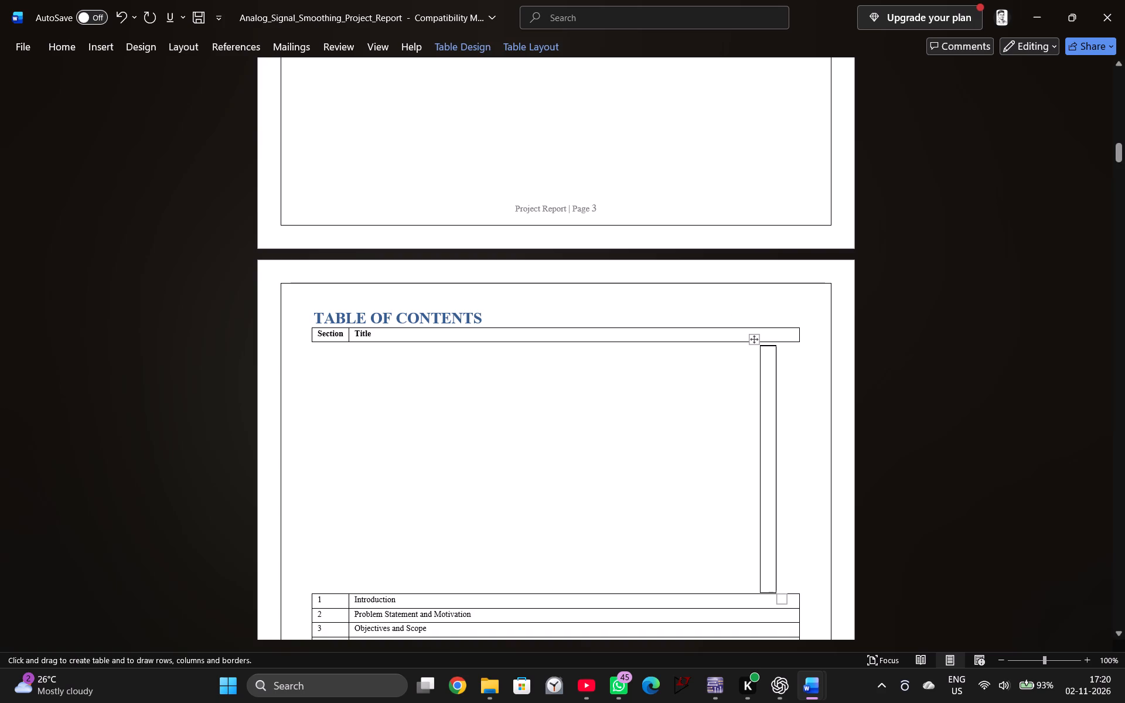
{"action": "left_click", "coordinate": [120, 16]}
{"action": "scroll", "coordinate": [585, 334], "scroll_direction": "down", "scroll_amount": 6}
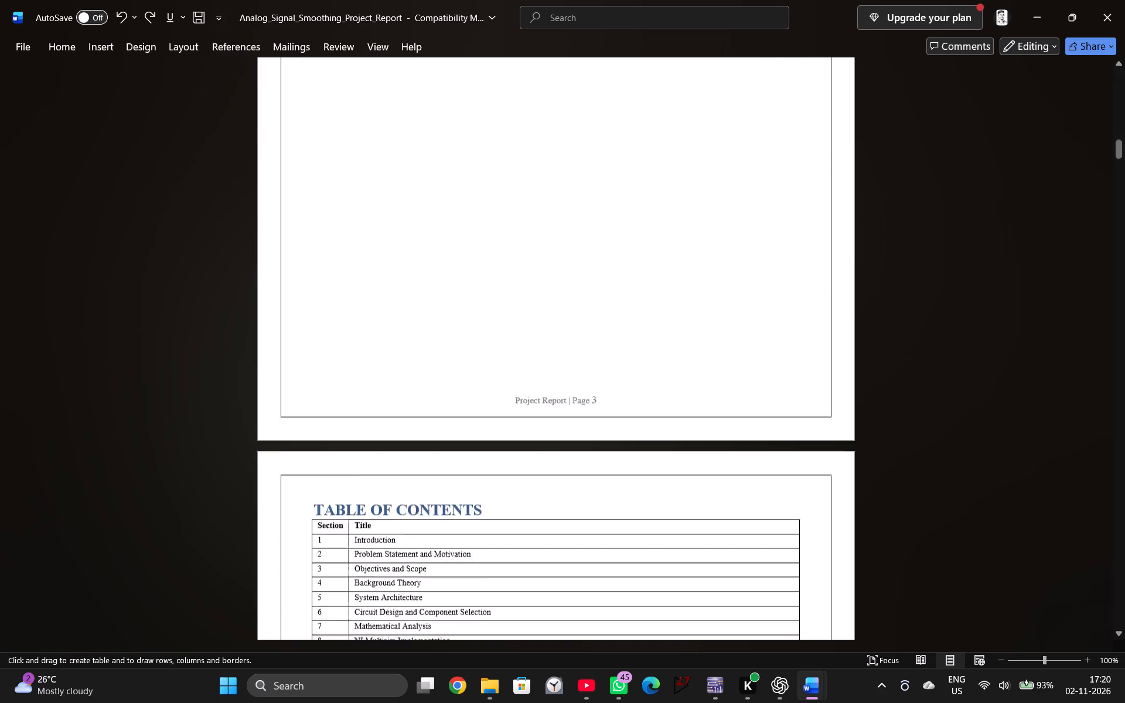
{"action": "scroll", "coordinate": [613, 369], "scroll_direction": "down", "scroll_amount": 9}
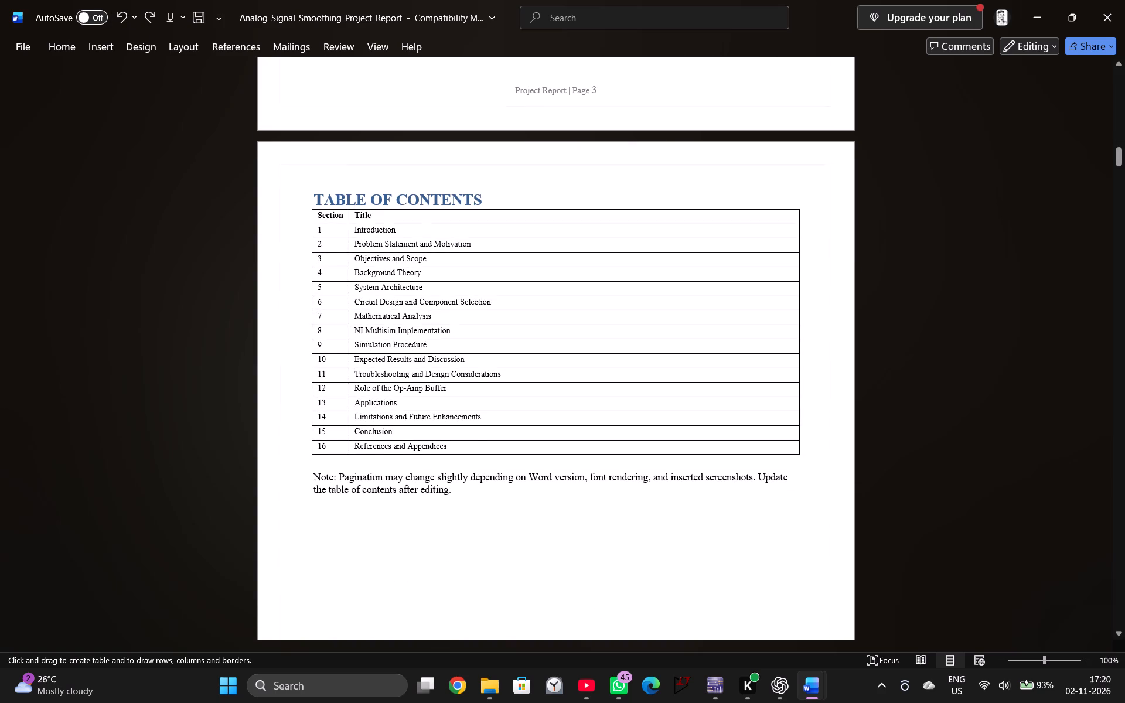
{"action": "scroll", "coordinate": [778, 301], "scroll_direction": "up", "scroll_amount": 5, "text": "ctrl"}
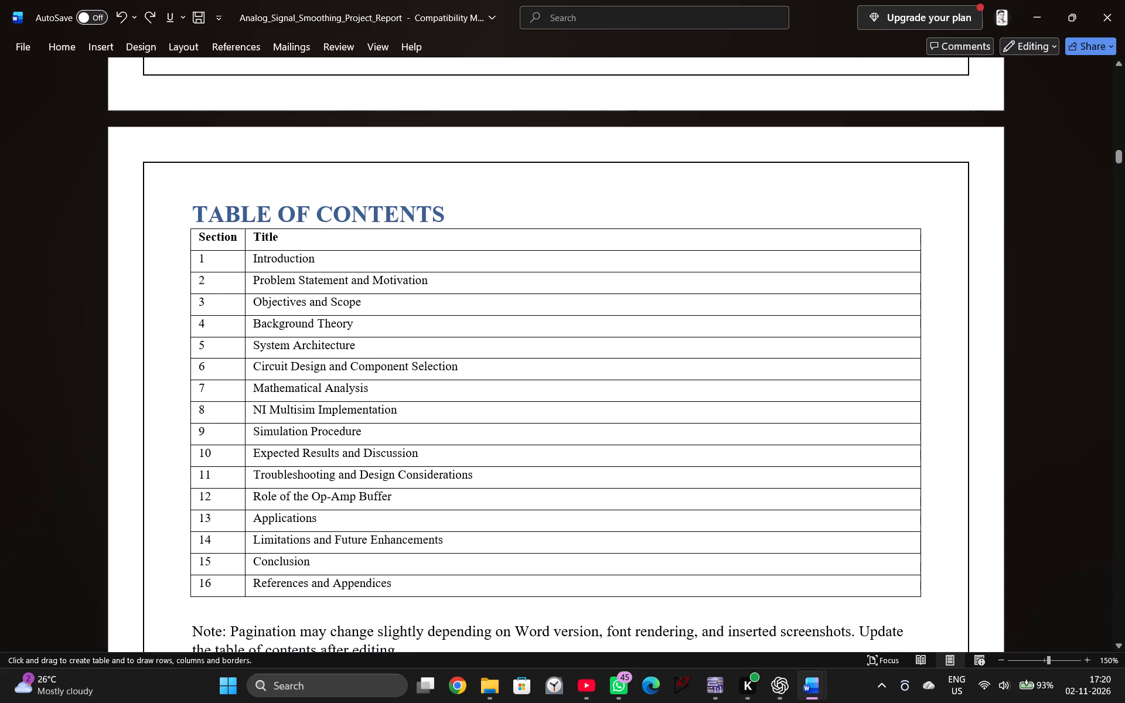
{"action": "left_click_drag", "start_coordinate": [878, 229], "coordinate": [863, 596]}
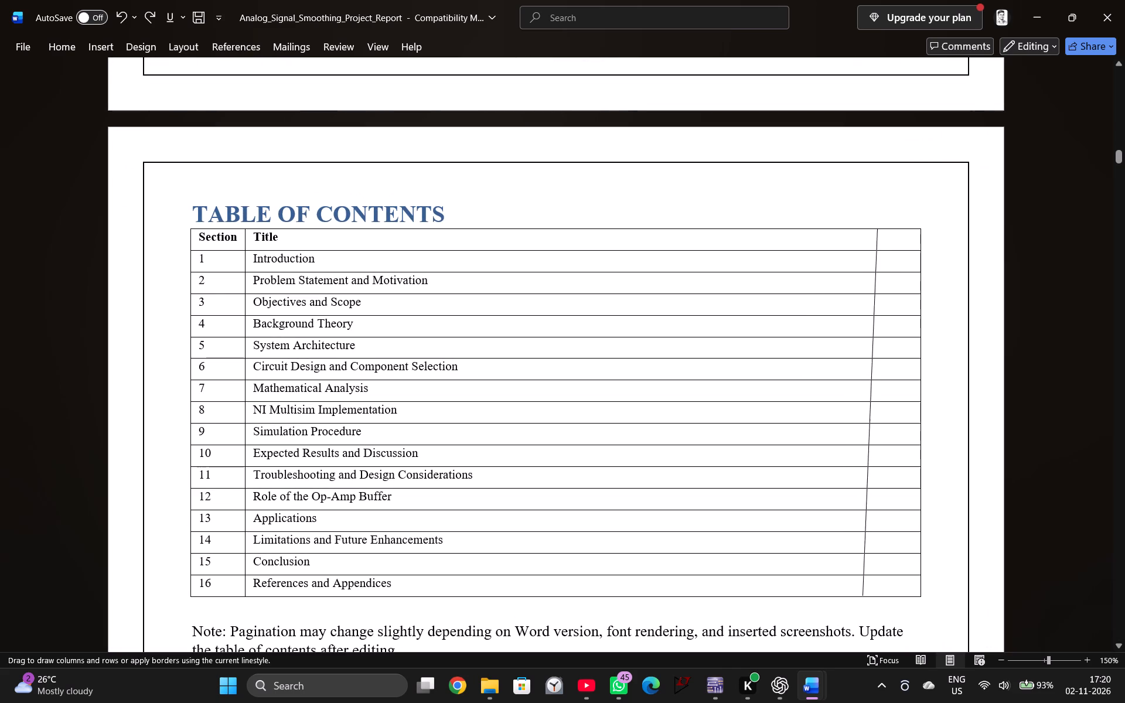
{"action": "left_click_drag", "start_coordinate": [863, 596], "coordinate": [874, 602]}
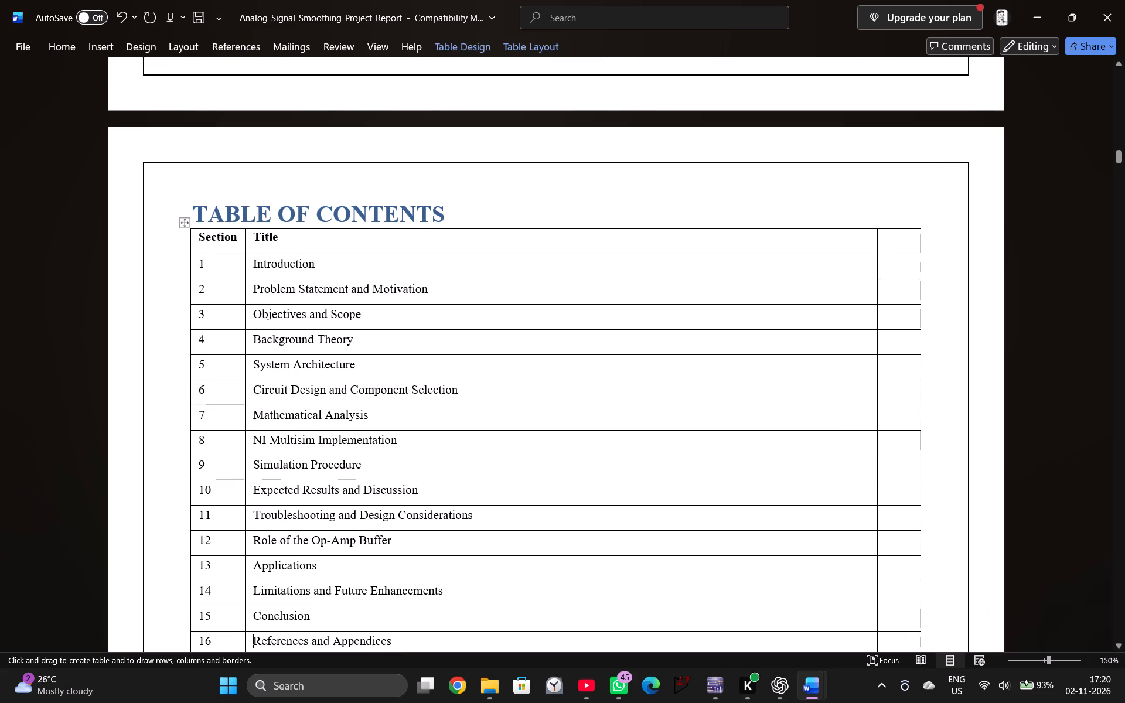
{"action": "scroll", "coordinate": [776, 512], "scroll_direction": "down", "scroll_amount": 7}
{"action": "scroll", "coordinate": [783, 490], "scroll_direction": "up", "scroll_amount": 5}
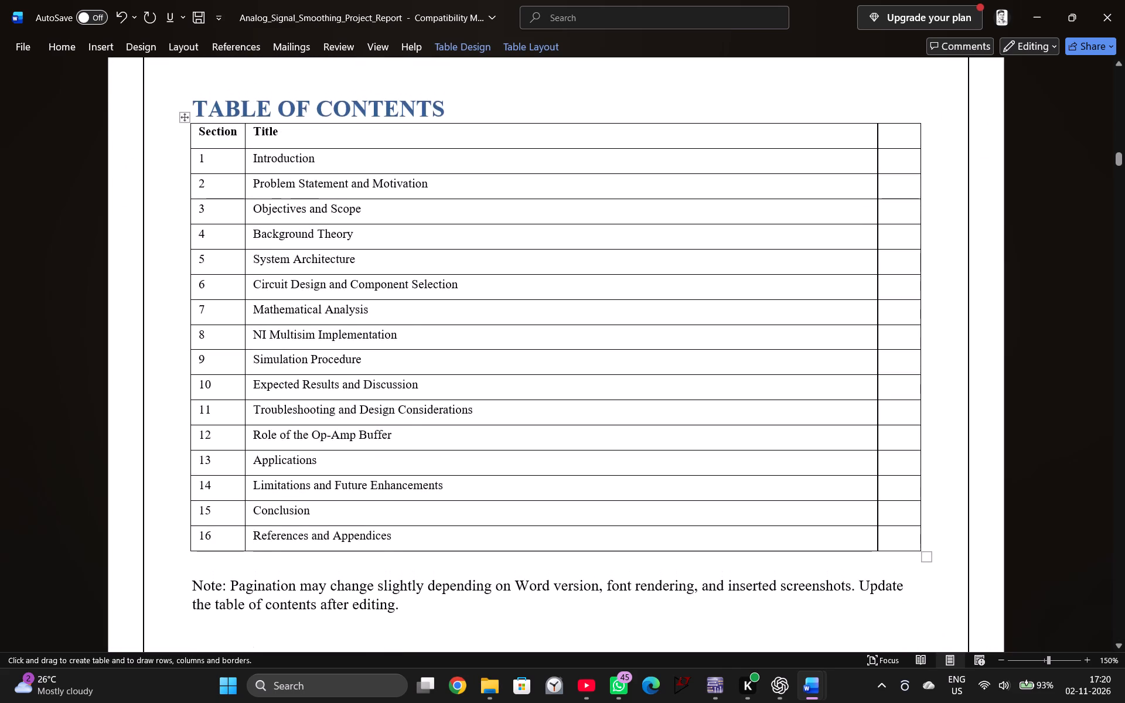
{"action": "scroll", "coordinate": [391, 510], "scroll_direction": "down", "scroll_amount": 2}
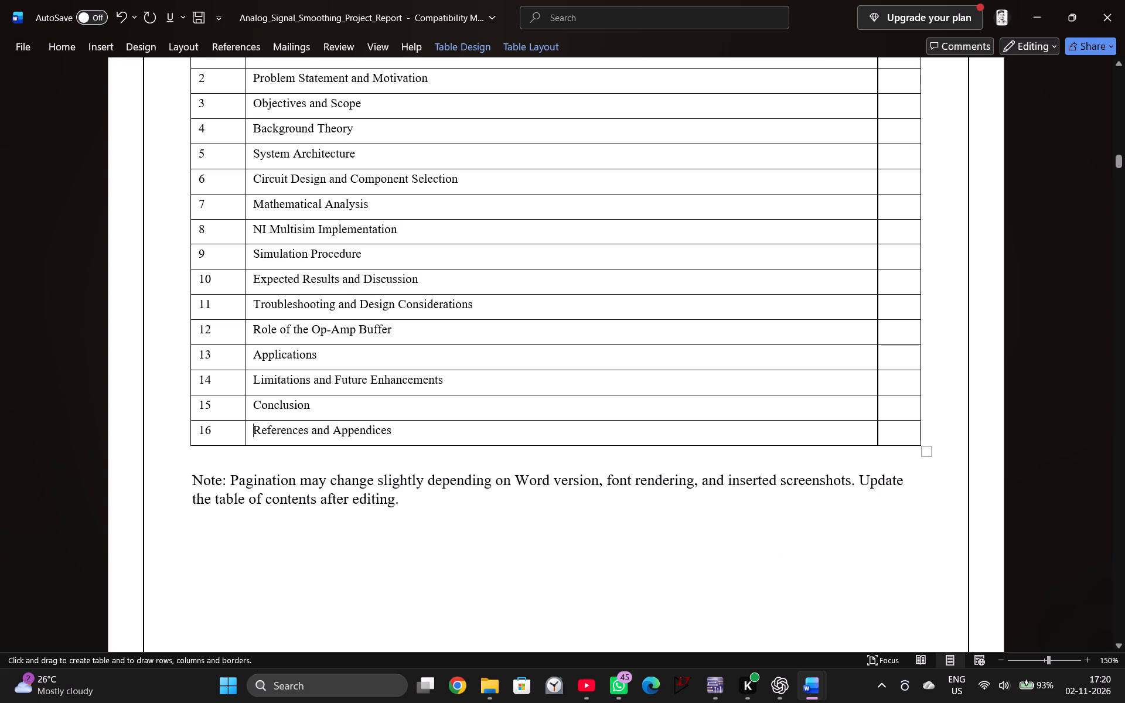
{"action": "key", "text": "Escape"}
Delete the pagination note below the table of contents.
{"action": "left_click_drag", "start_coordinate": [187, 473], "coordinate": [387, 490]}
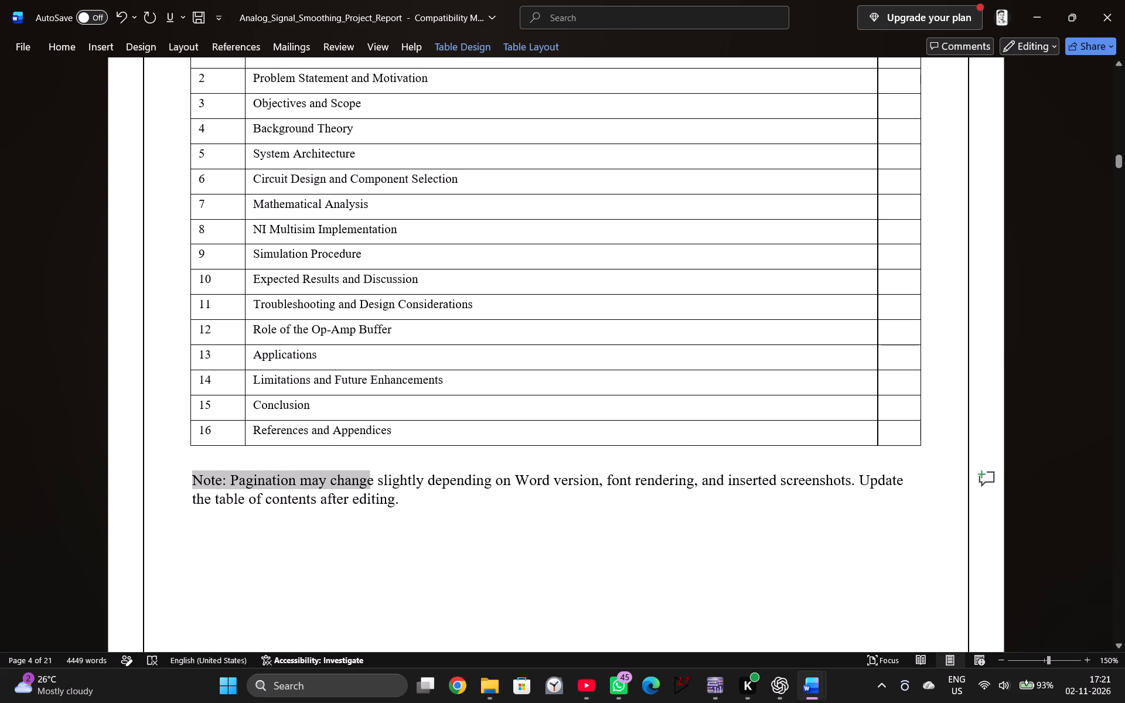
{"action": "left_click_drag", "start_coordinate": [387, 490], "coordinate": [441, 506]}
{"action": "key", "text": "BackSpace"}
Set the font size of the Title column header in the contents table to 12.
{"action": "scroll", "coordinate": [512, 557], "scroll_direction": "up", "scroll_amount": 13}
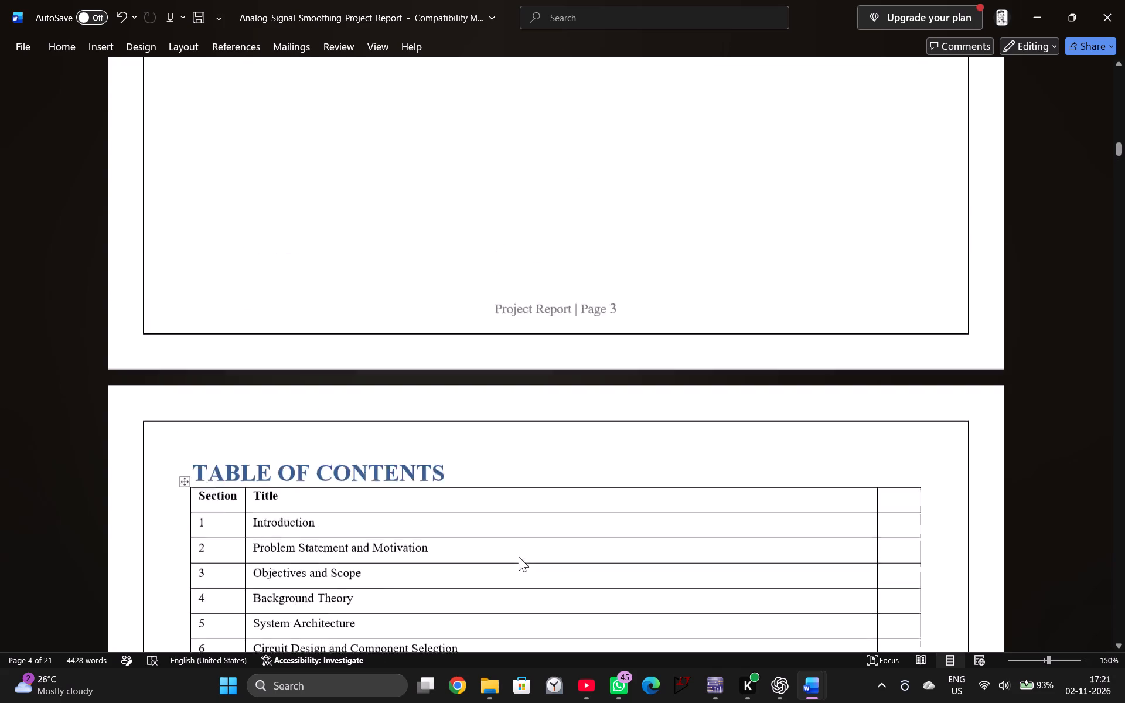
{"action": "scroll", "coordinate": [519, 557], "scroll_direction": "up", "scroll_amount": 9}
{"action": "scroll", "coordinate": [529, 551], "scroll_direction": "down", "scroll_amount": 17}
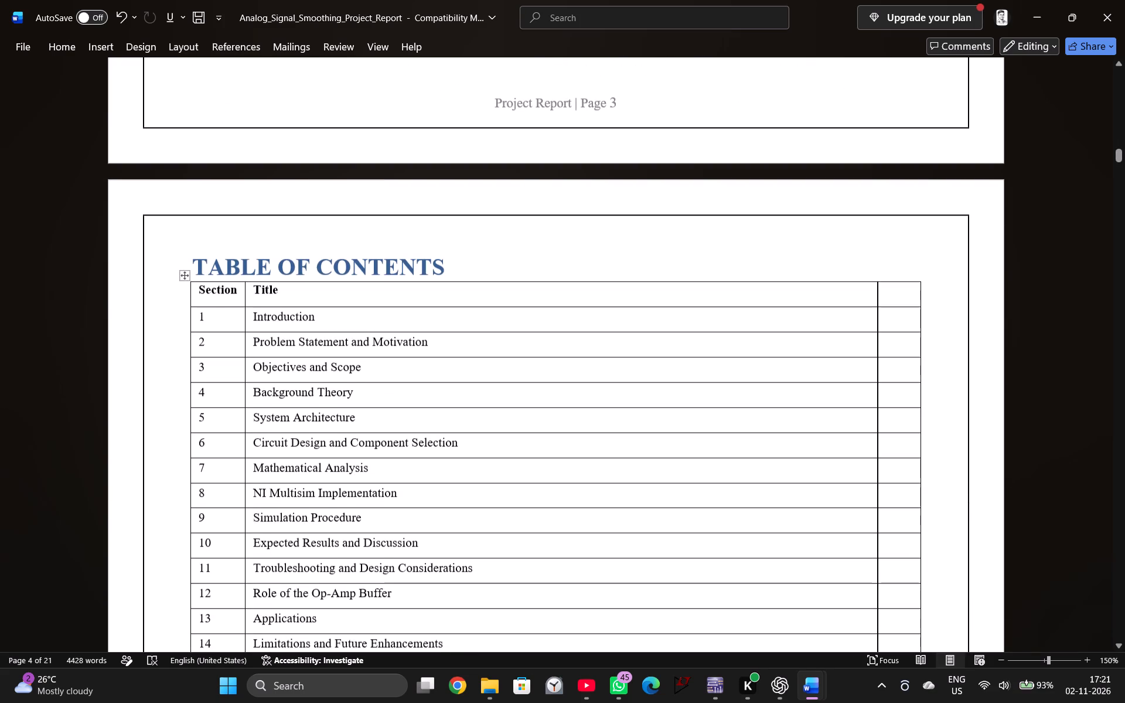
{"action": "left_click_drag", "start_coordinate": [282, 294], "coordinate": [255, 291]}
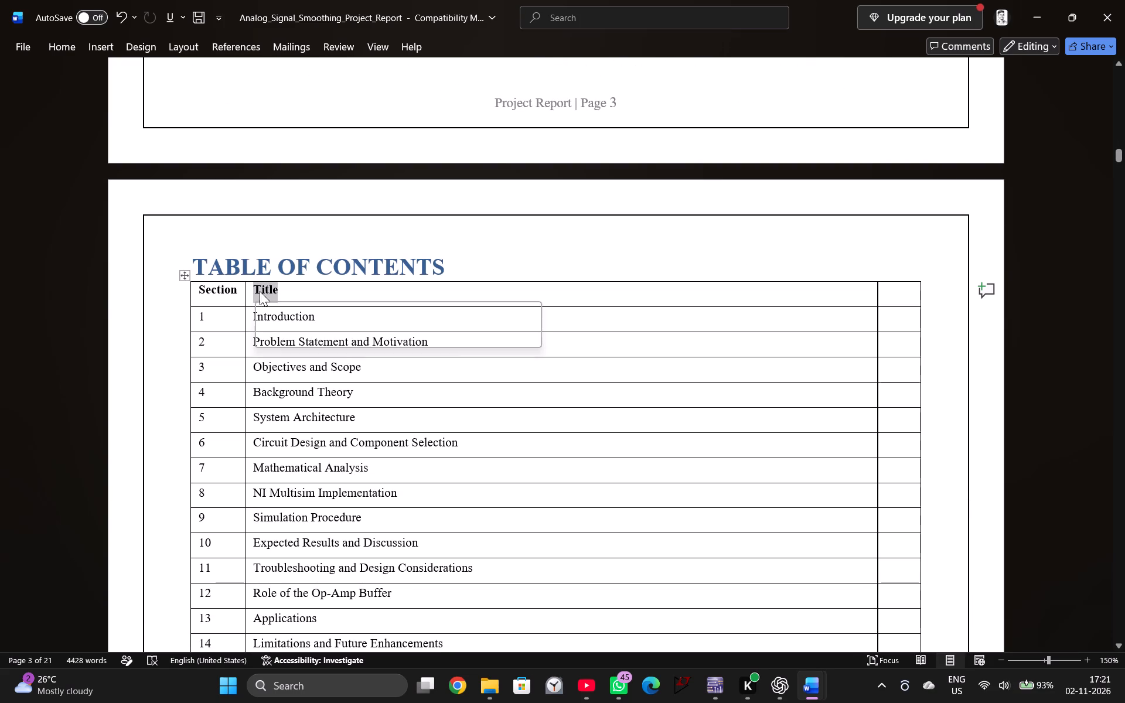
{"action": "left_click", "coordinate": [346, 313]}
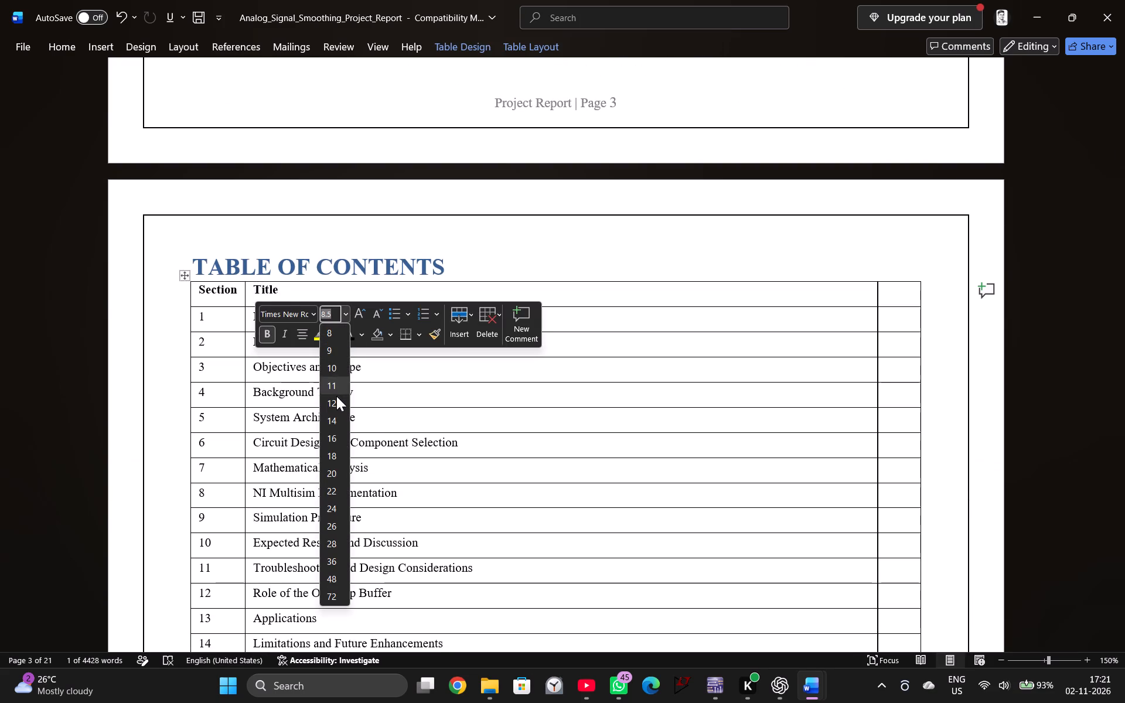
{"action": "left_click", "coordinate": [335, 406]}
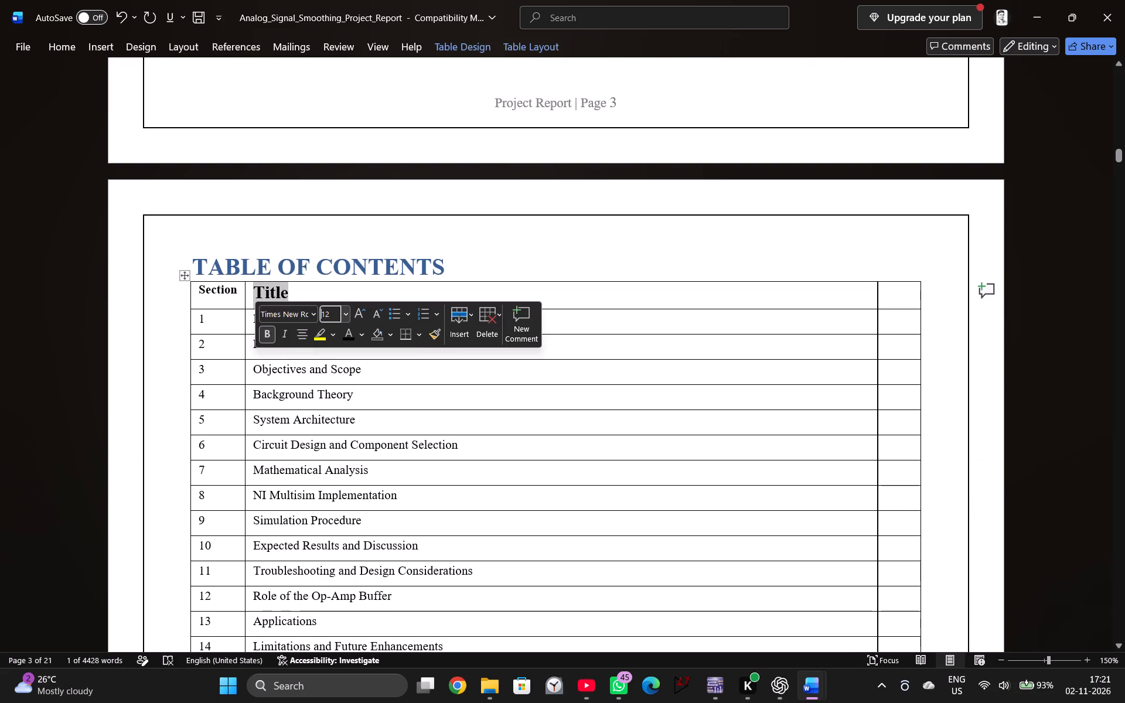
Set the font size of the Section column header in the contents table to 12.
{"action": "left_click_drag", "start_coordinate": [237, 293], "coordinate": [198, 292]}
{"action": "left_click", "coordinate": [287, 320]}
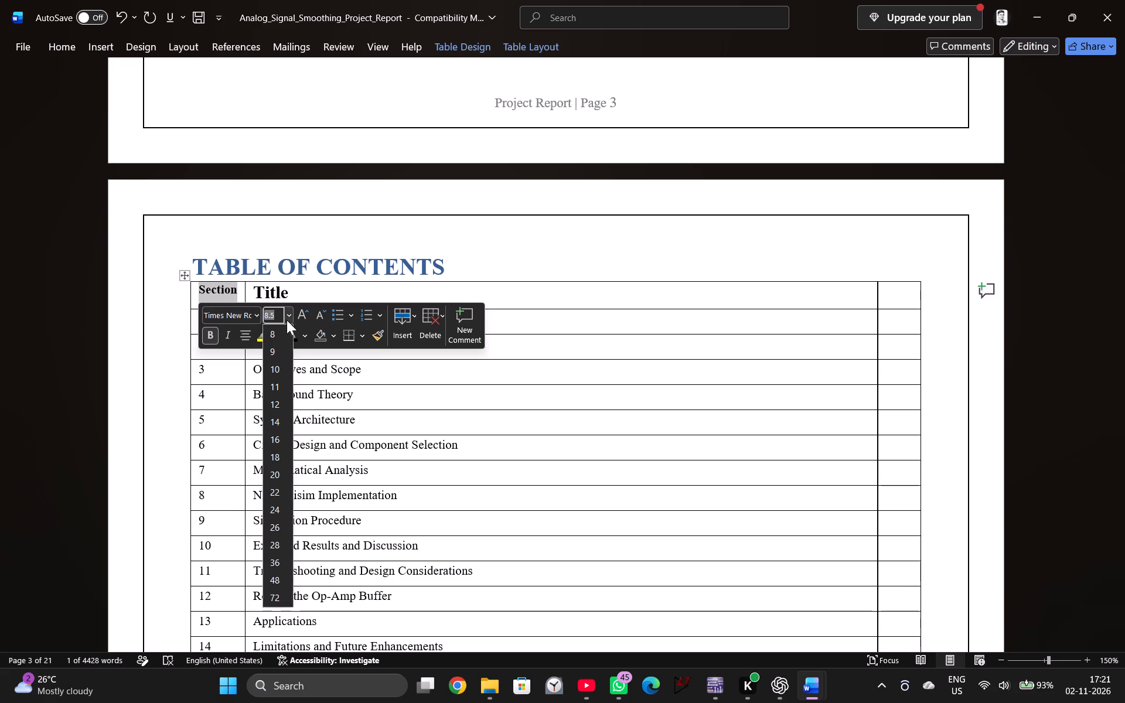
{"action": "left_click", "coordinate": [281, 406]}
{"action": "left_click", "coordinate": [660, 324]}
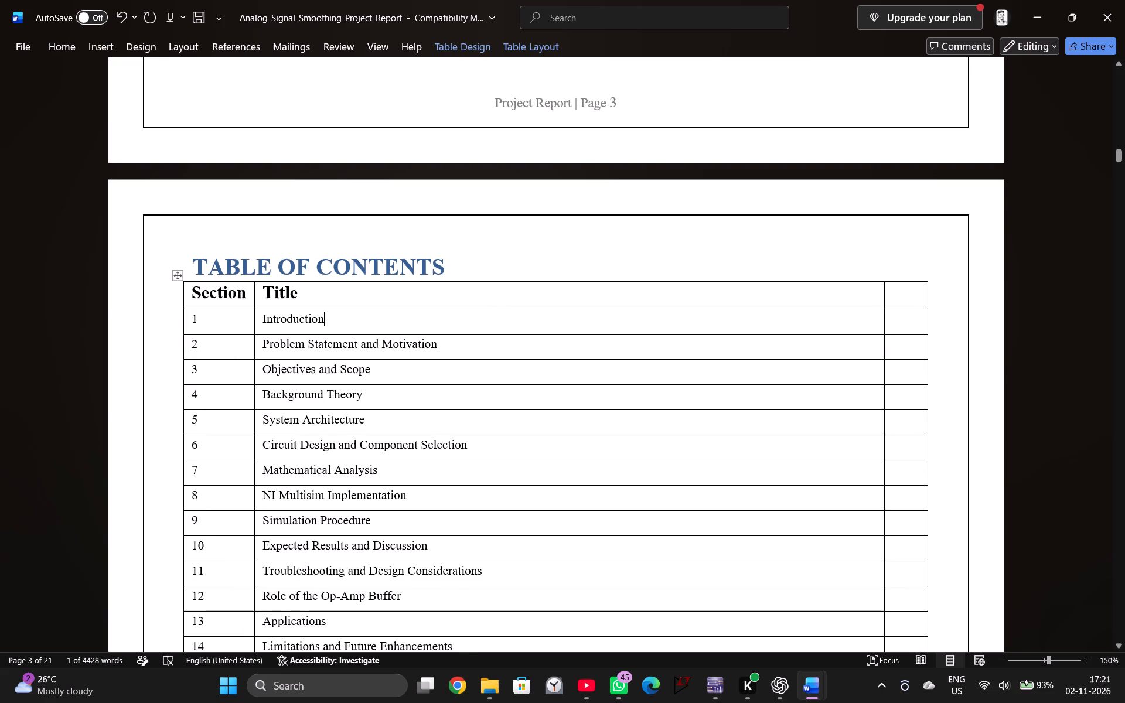
Enter "Pg no" as the header of the empty third column in the contents table.
{"action": "left_click", "coordinate": [908, 301]}
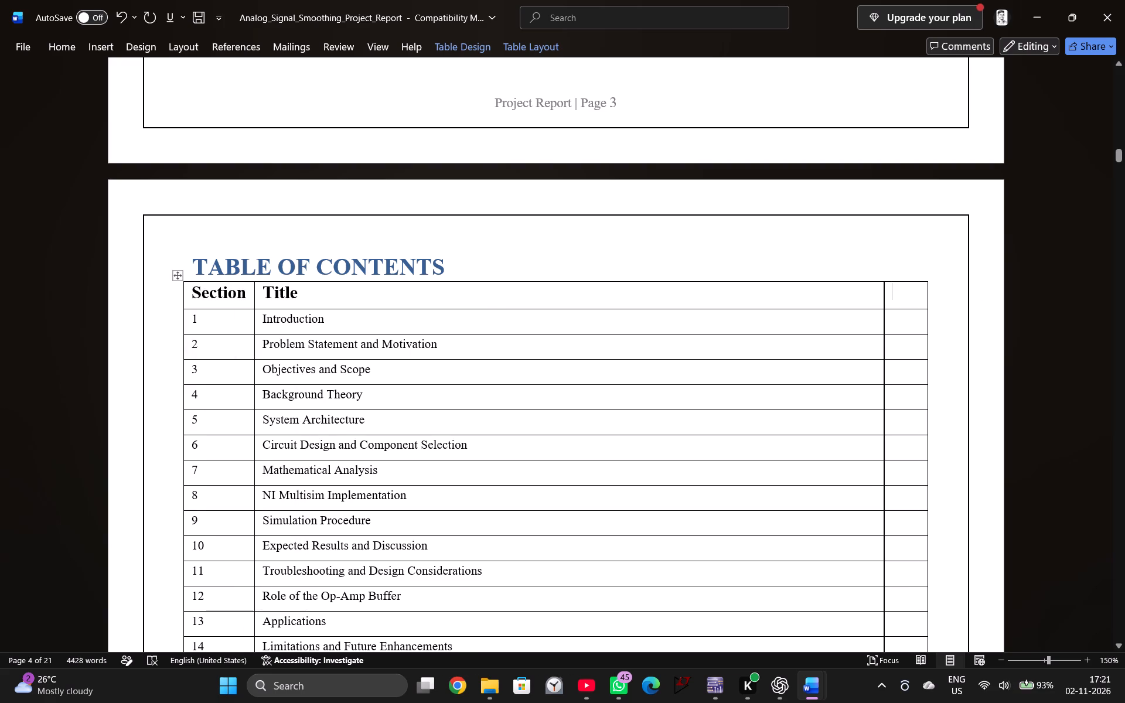
{"action": "key", "text": "p"}
{"action": "key", "text": "g"}
{"action": "key", "text": "BackSpace"}
{"action": "key", "text": "BackSpace"}
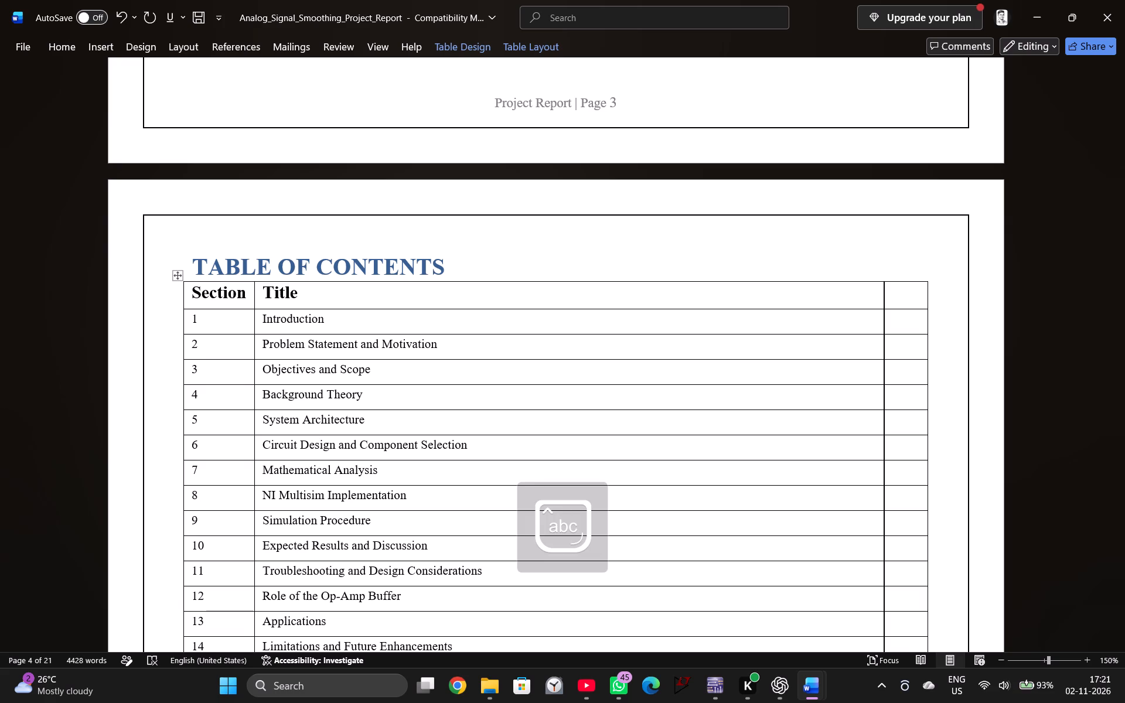
{"action": "key", "text": "p"}
{"action": "type", "text": "g"}
{"action": "key", "text": "space"}
{"action": "type", "text": "no"}
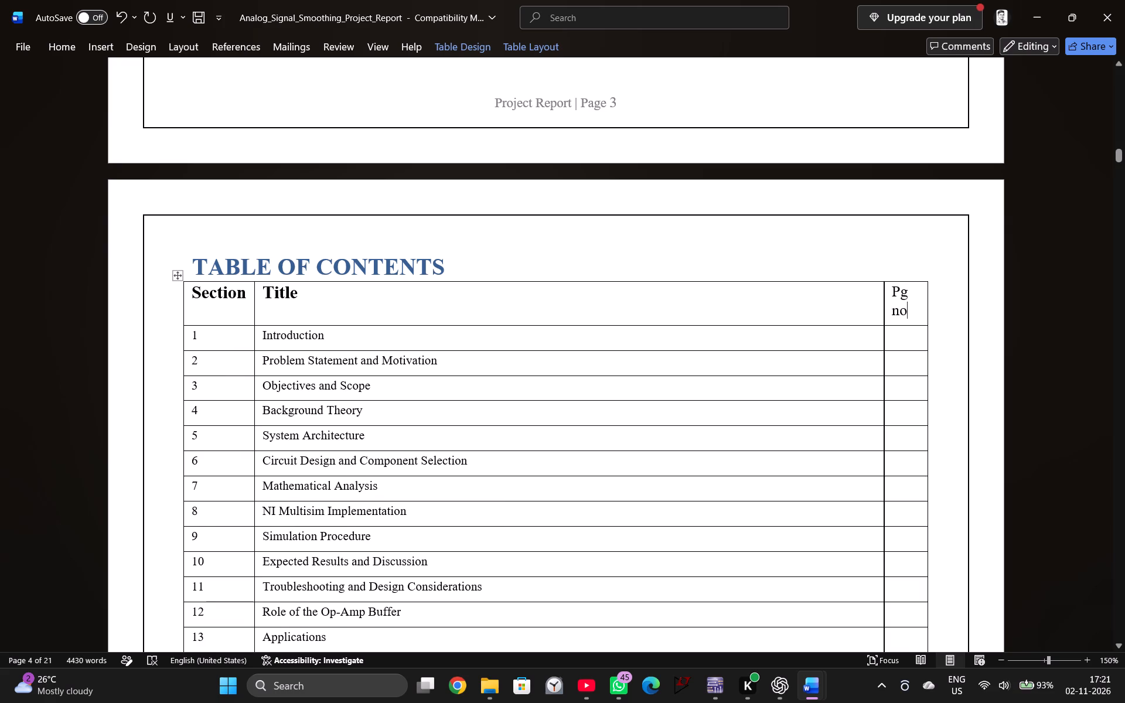
Widen the third column of the contents table outward so its "Pg no" header fits on one line.
{"action": "left_click", "coordinate": [888, 299]}
{"action": "left_click", "coordinate": [887, 300]}
{"action": "left_click", "coordinate": [926, 314]}
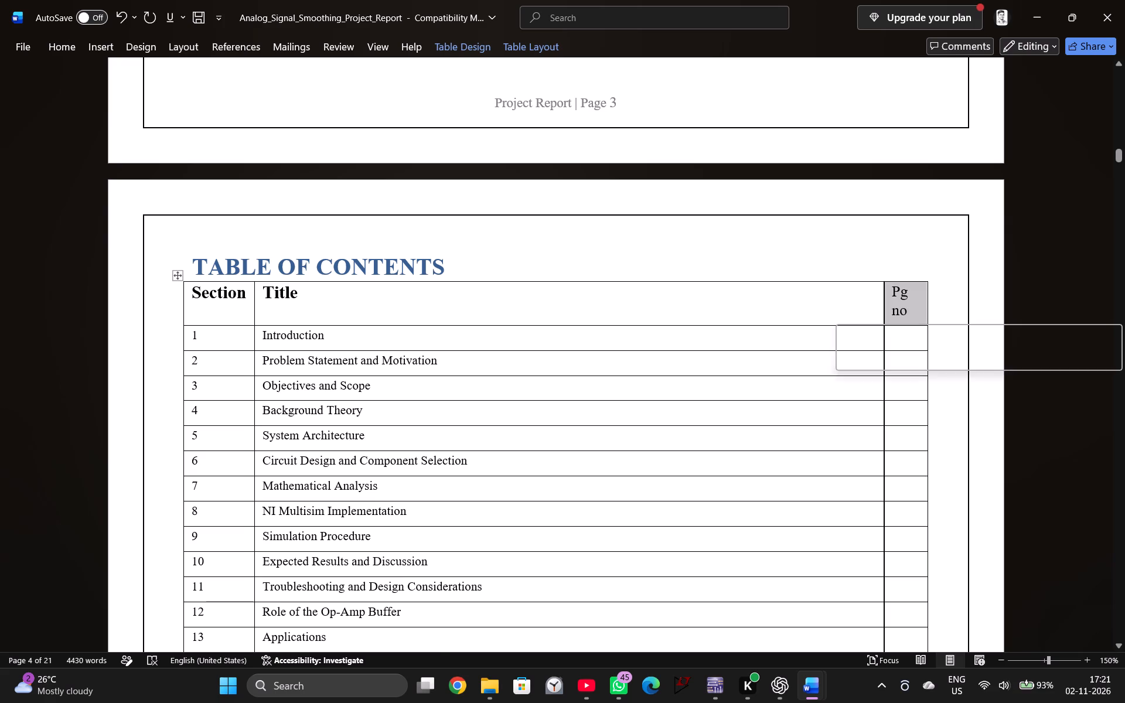
{"action": "left_click_drag", "start_coordinate": [927, 316], "coordinate": [932, 322]}
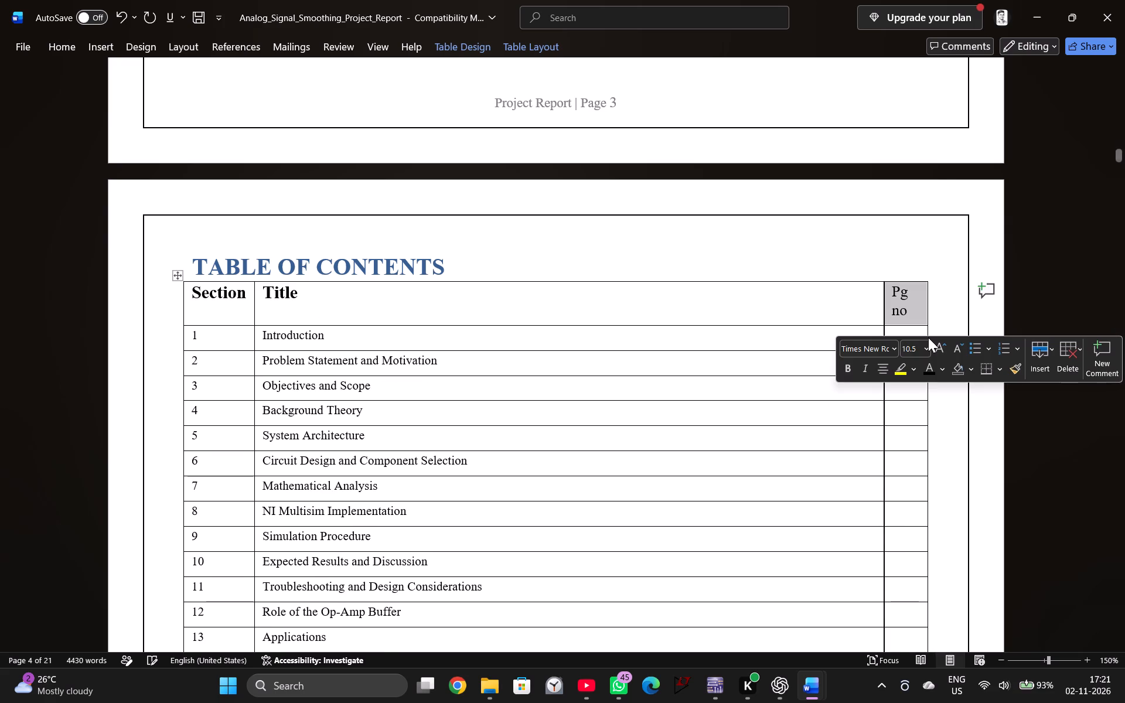
{"action": "left_click", "coordinate": [938, 316]}
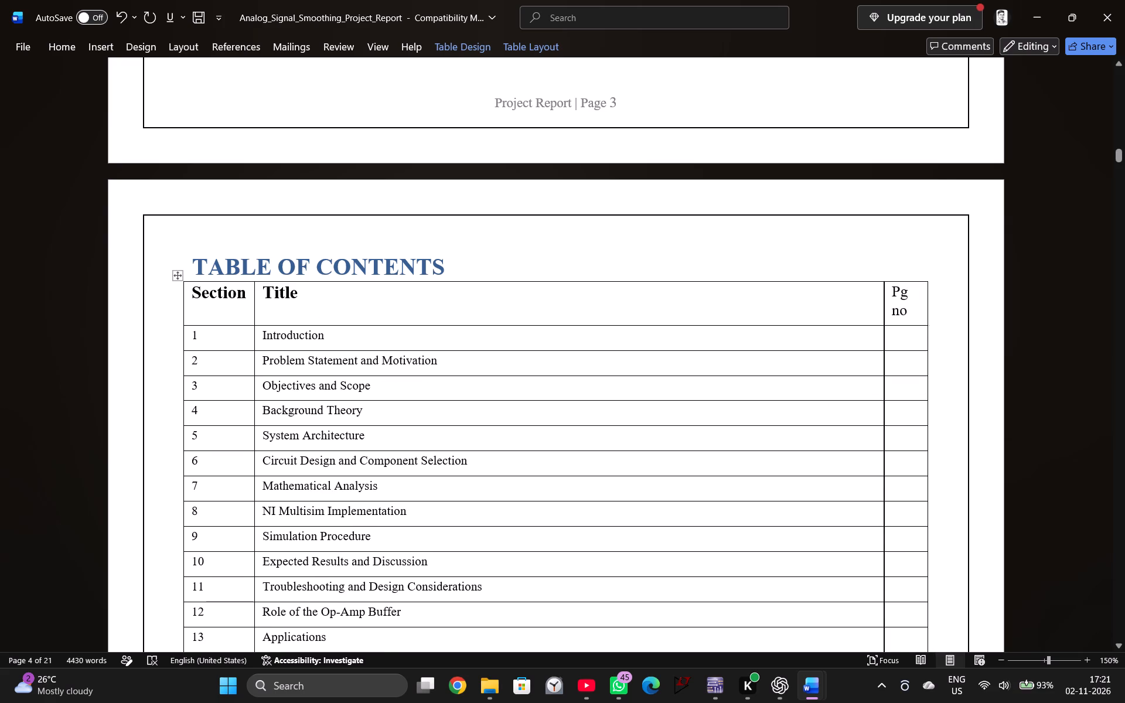
{"action": "left_click_drag", "start_coordinate": [926, 337], "coordinate": [944, 338]}
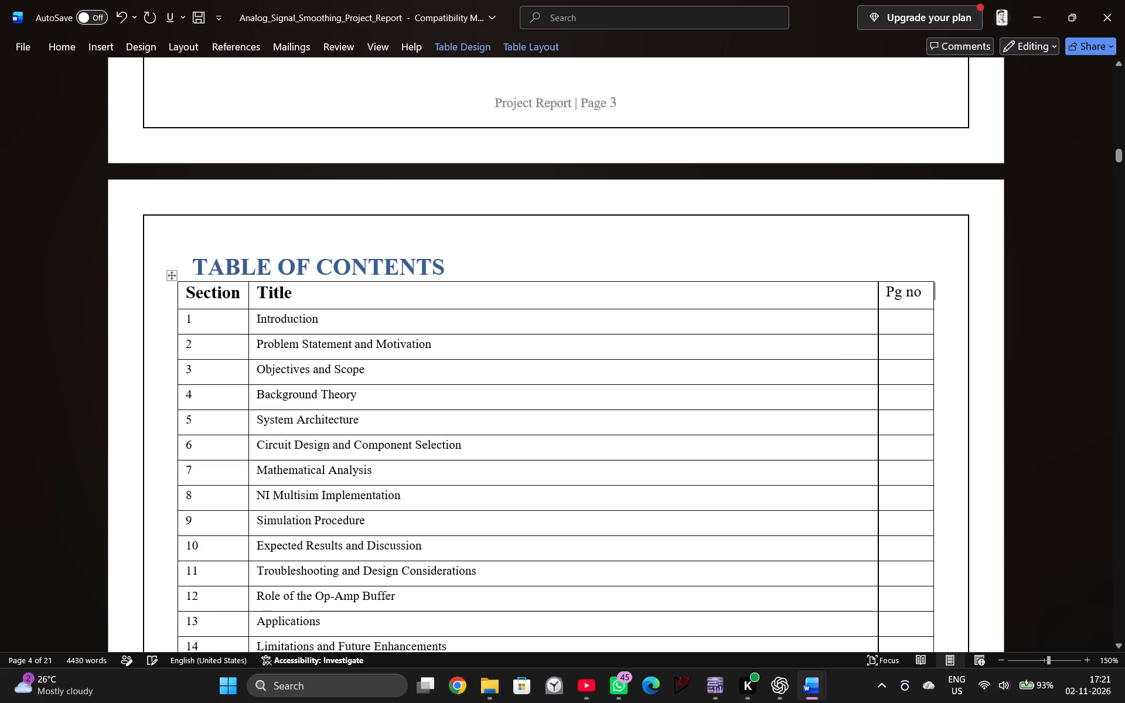
Make the "Pg no" header bold and set its font size to 12.
{"action": "scroll", "coordinate": [486, 344], "scroll_direction": "down", "scroll_amount": 4}
{"action": "scroll", "coordinate": [745, 268], "scroll_direction": "up", "scroll_amount": 3}
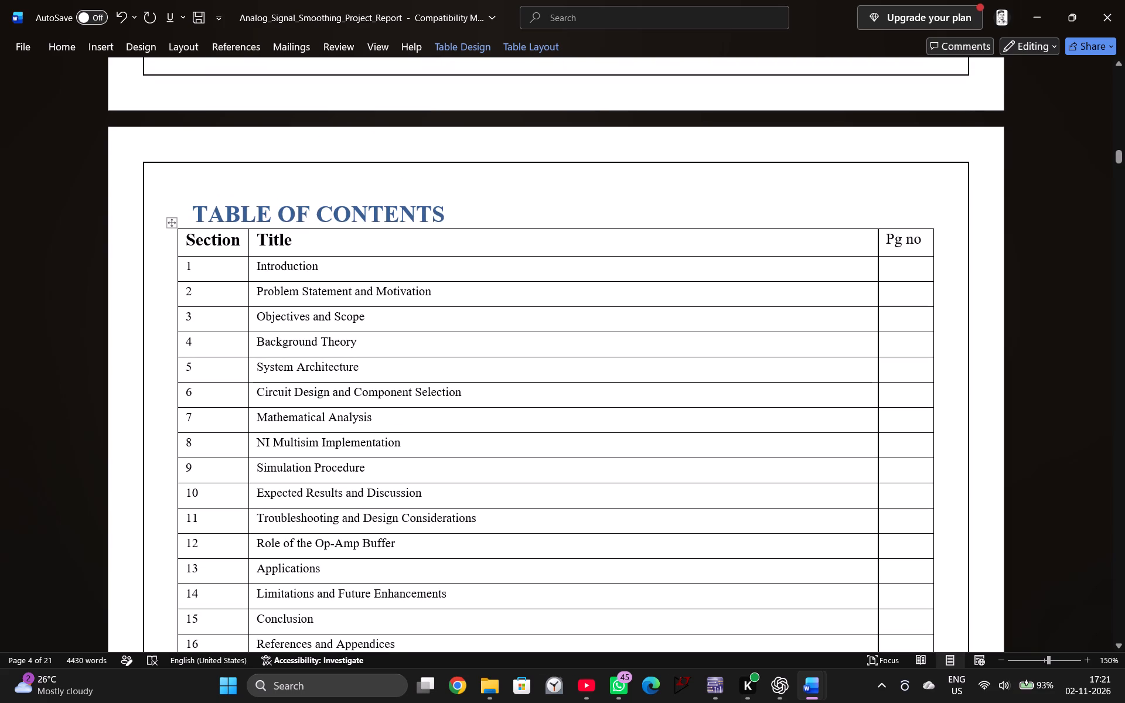
{"action": "left_click_drag", "start_coordinate": [925, 243], "coordinate": [894, 238]}
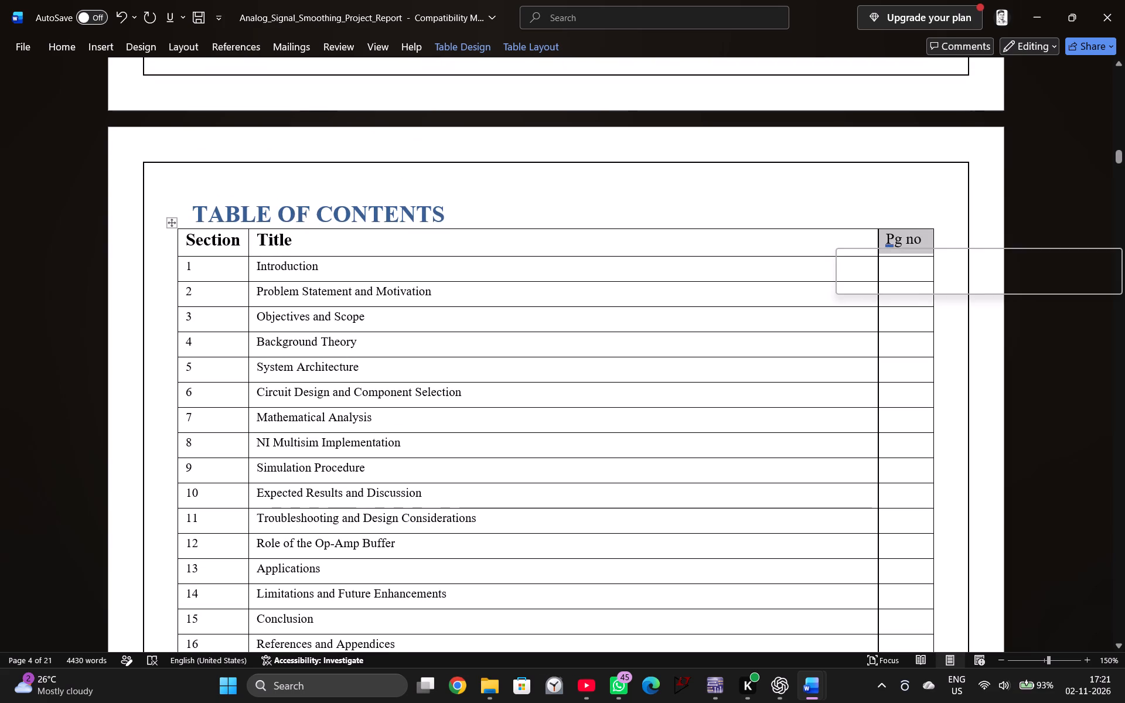
{"action": "left_click", "coordinate": [847, 277]}
{"action": "left_click", "coordinate": [930, 260]}
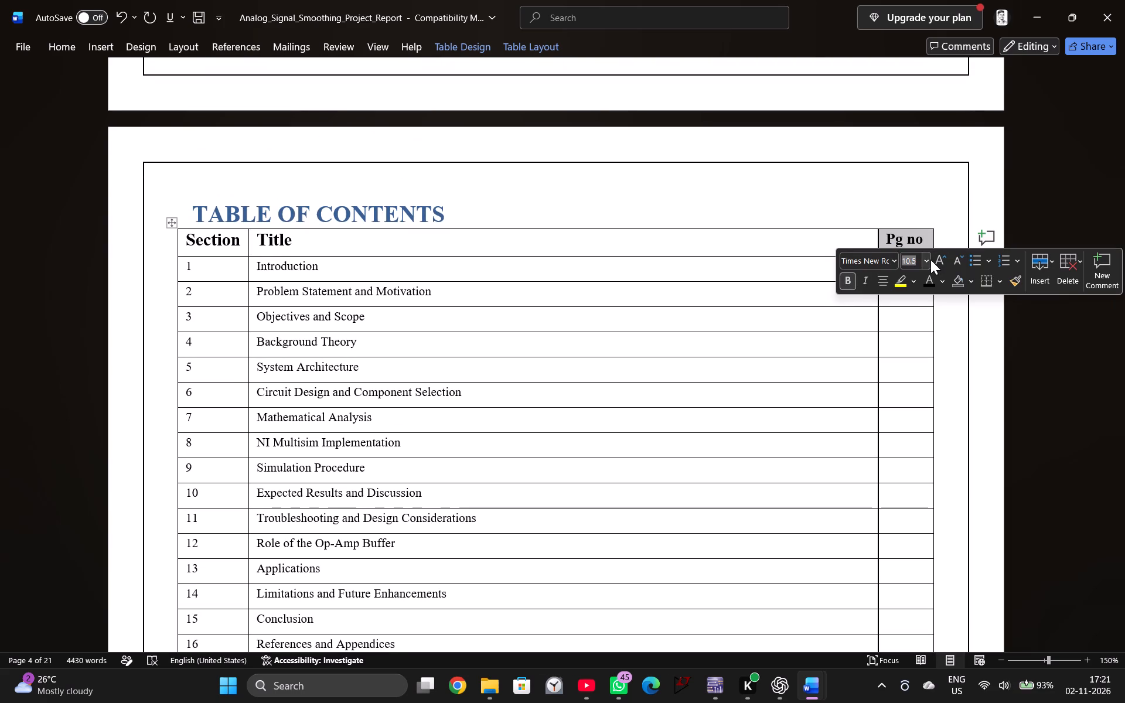
{"action": "left_click", "coordinate": [916, 347]}
{"action": "left_click", "coordinate": [761, 274]}
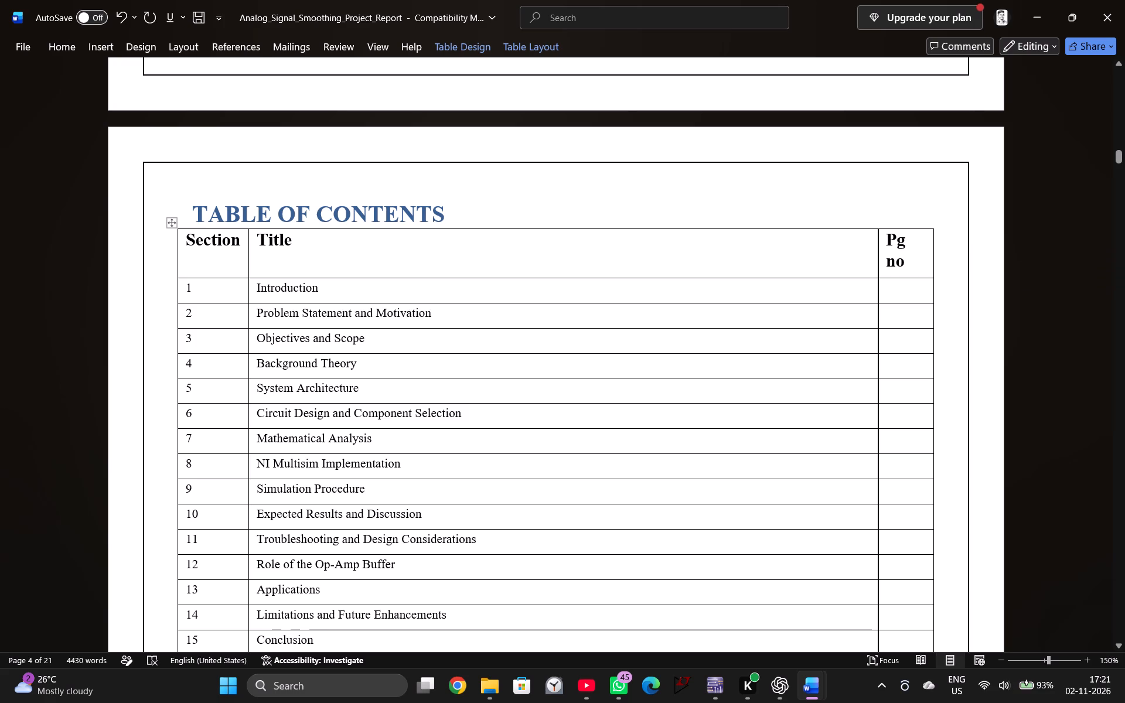
Widen the "Pg no" column further so the enlarged bold header fits on one line.
{"action": "left_click_drag", "start_coordinate": [933, 260], "coordinate": [957, 258]}
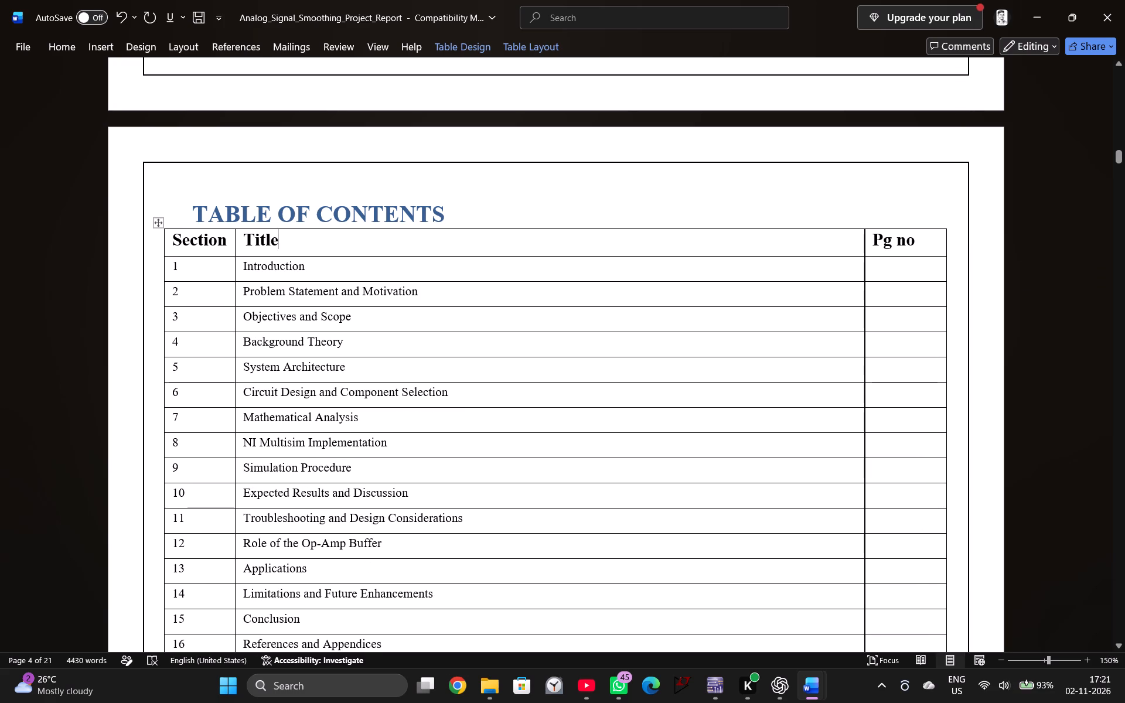
Set the text in all rows of the Section and Title columns, through References and Appendices, to font size 12.
{"action": "left_click_drag", "start_coordinate": [171, 239], "coordinate": [403, 614]}
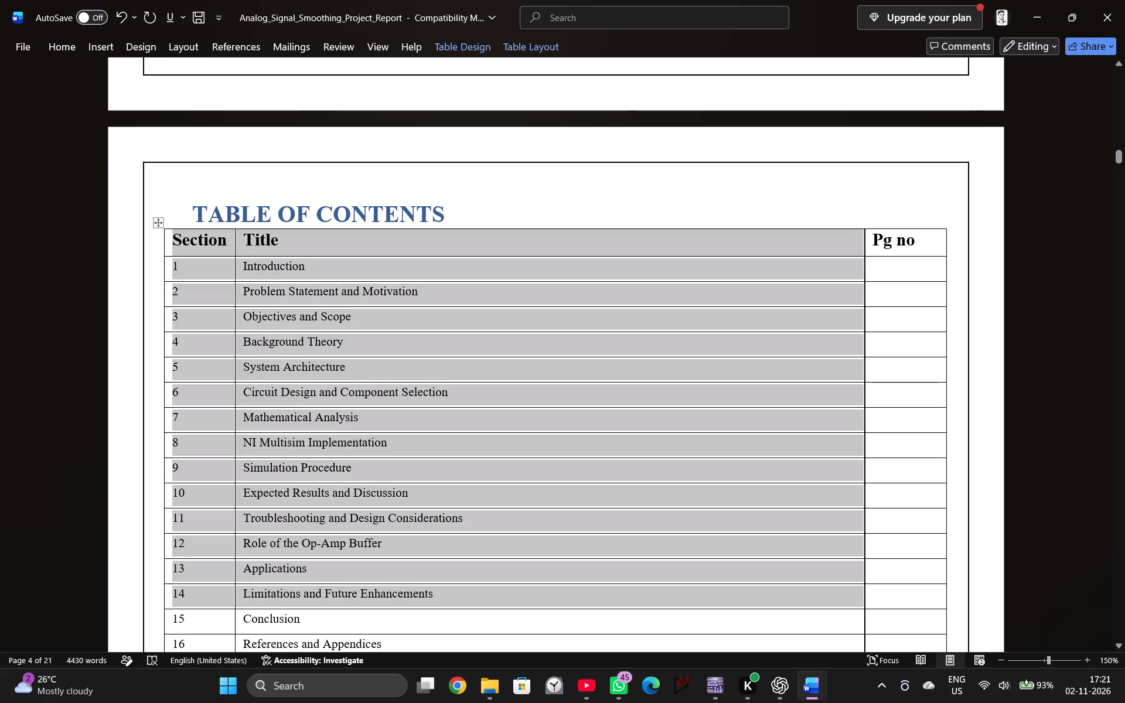
{"action": "left_click_drag", "start_coordinate": [403, 614], "coordinate": [465, 415]}
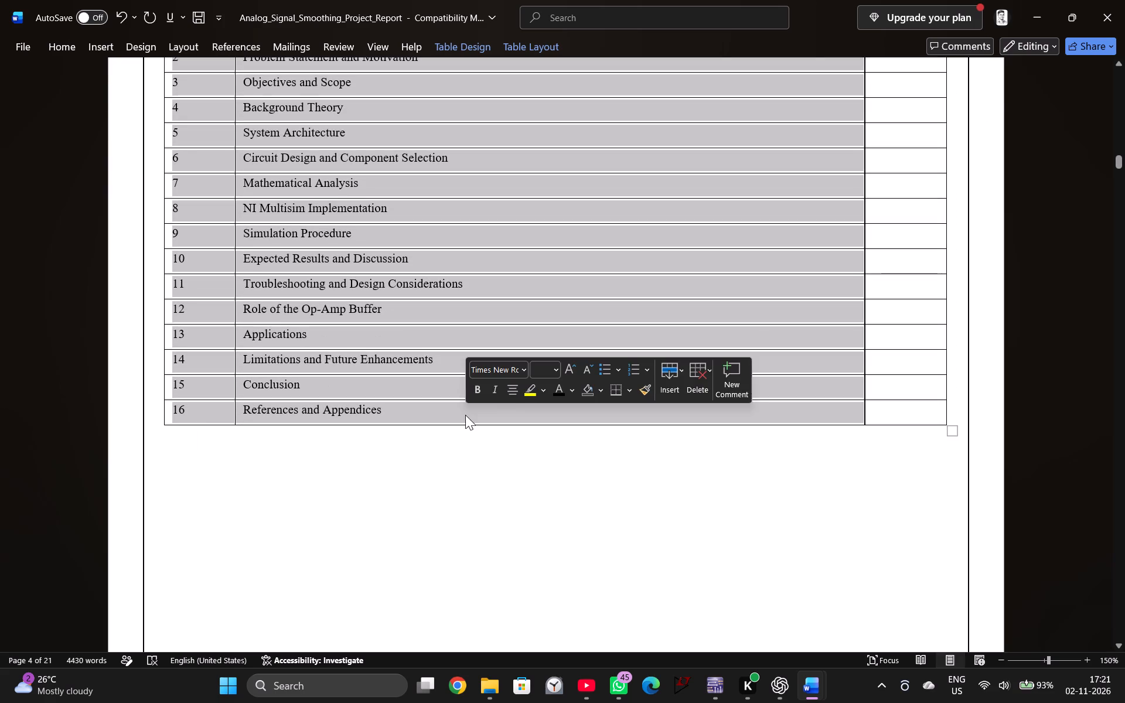
{"action": "left_click", "coordinate": [554, 368]}
{"action": "left_click", "coordinate": [543, 458]}
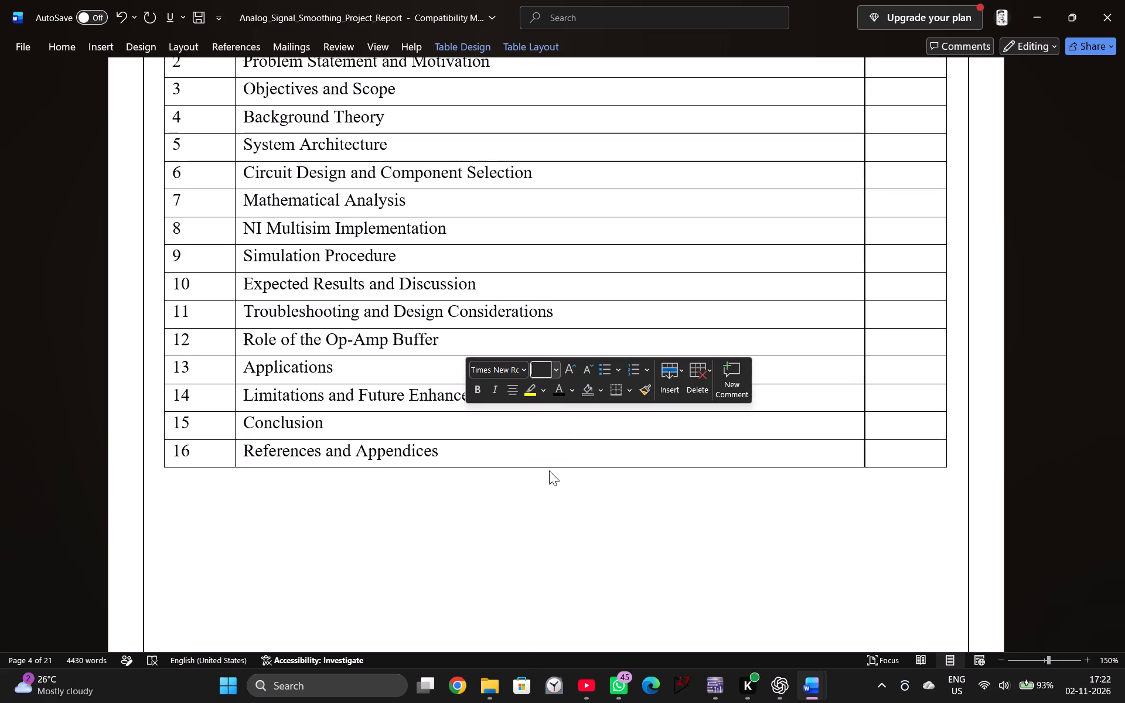
{"action": "left_click", "coordinate": [611, 578]}
{"action": "scroll", "coordinate": [591, 497], "scroll_direction": "up", "scroll_amount": 10}
{"action": "scroll", "coordinate": [597, 466], "scroll_direction": "down", "scroll_amount": 6}
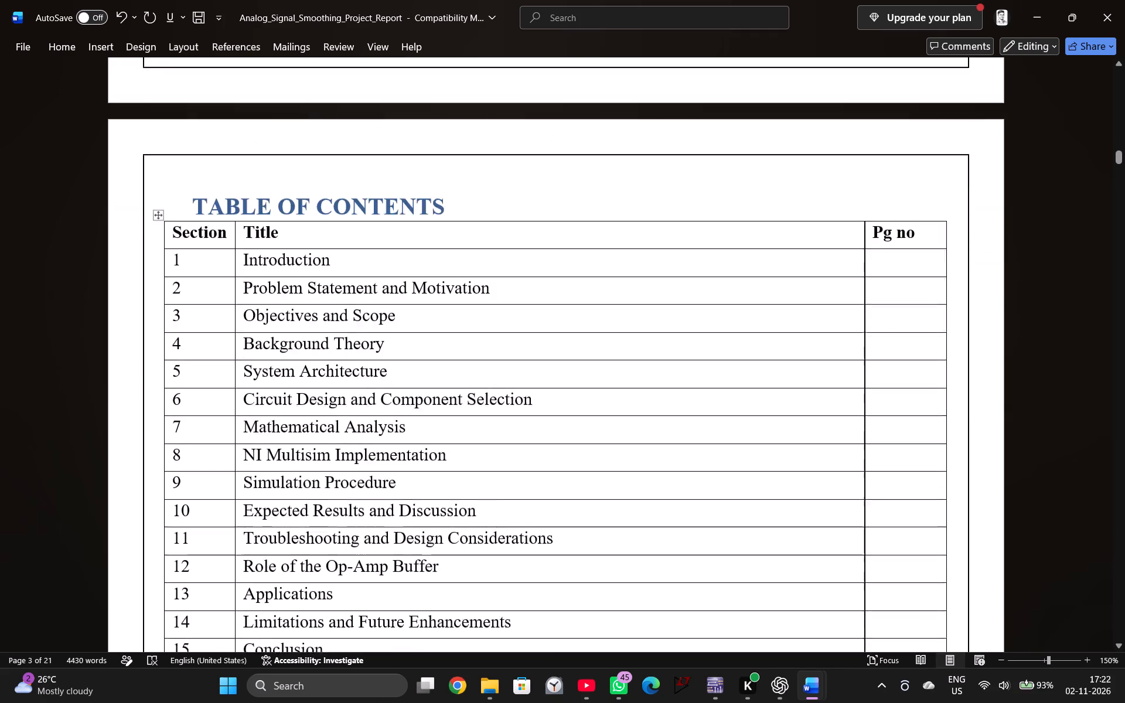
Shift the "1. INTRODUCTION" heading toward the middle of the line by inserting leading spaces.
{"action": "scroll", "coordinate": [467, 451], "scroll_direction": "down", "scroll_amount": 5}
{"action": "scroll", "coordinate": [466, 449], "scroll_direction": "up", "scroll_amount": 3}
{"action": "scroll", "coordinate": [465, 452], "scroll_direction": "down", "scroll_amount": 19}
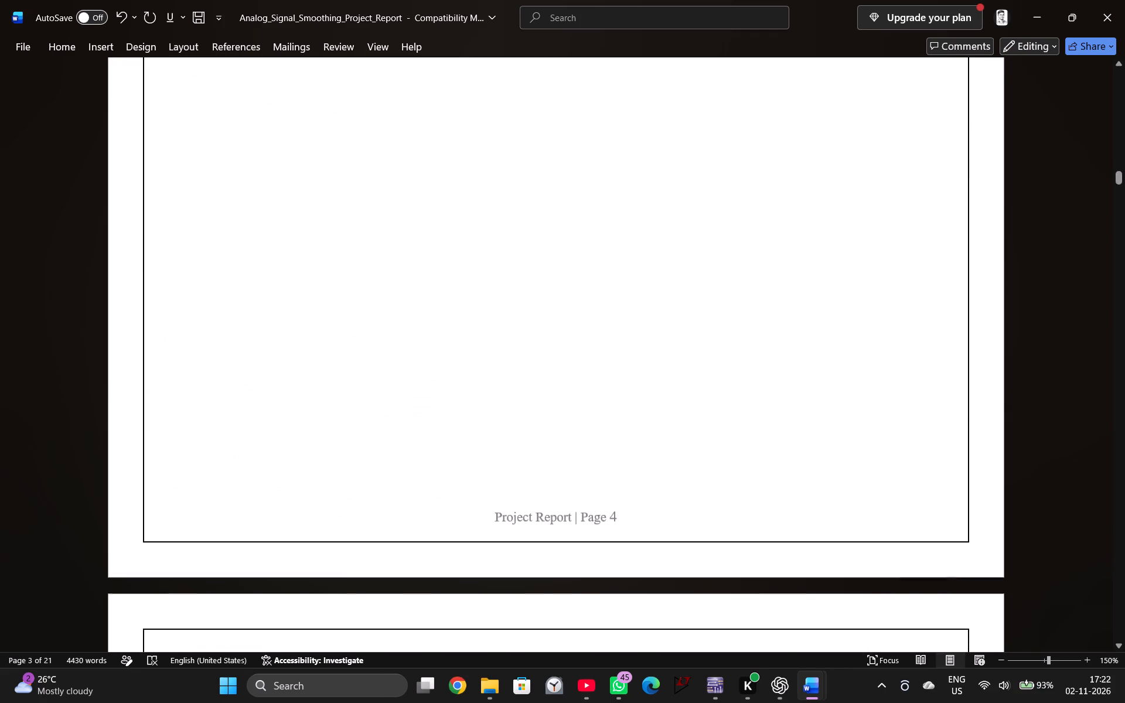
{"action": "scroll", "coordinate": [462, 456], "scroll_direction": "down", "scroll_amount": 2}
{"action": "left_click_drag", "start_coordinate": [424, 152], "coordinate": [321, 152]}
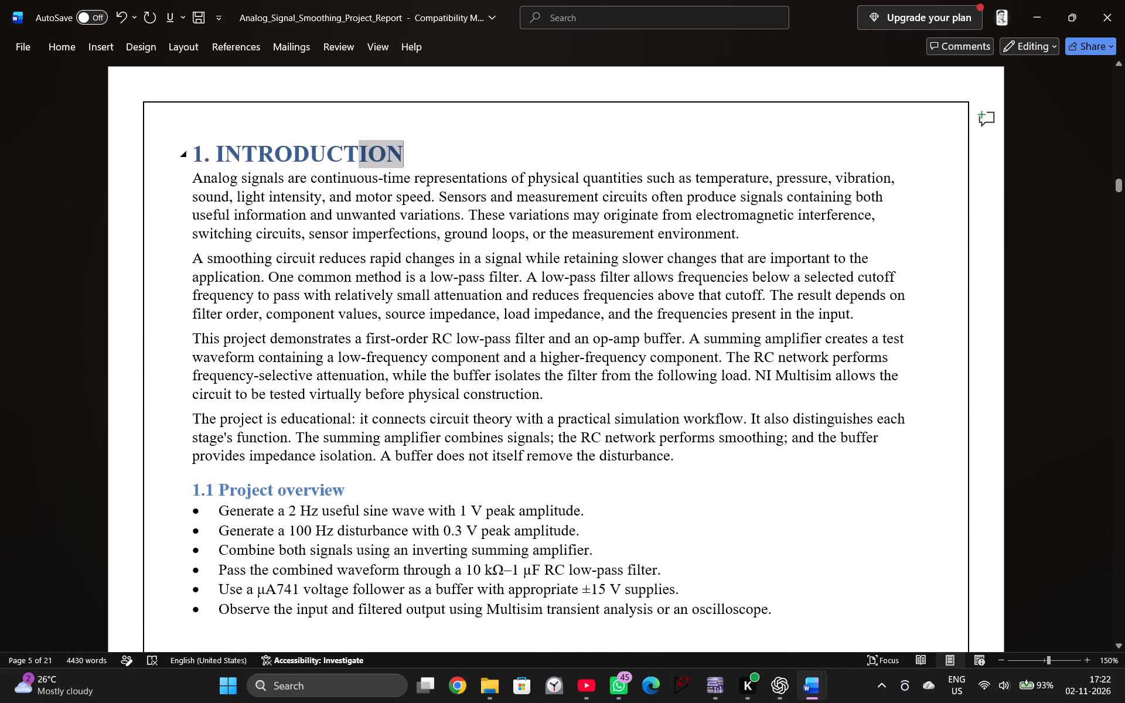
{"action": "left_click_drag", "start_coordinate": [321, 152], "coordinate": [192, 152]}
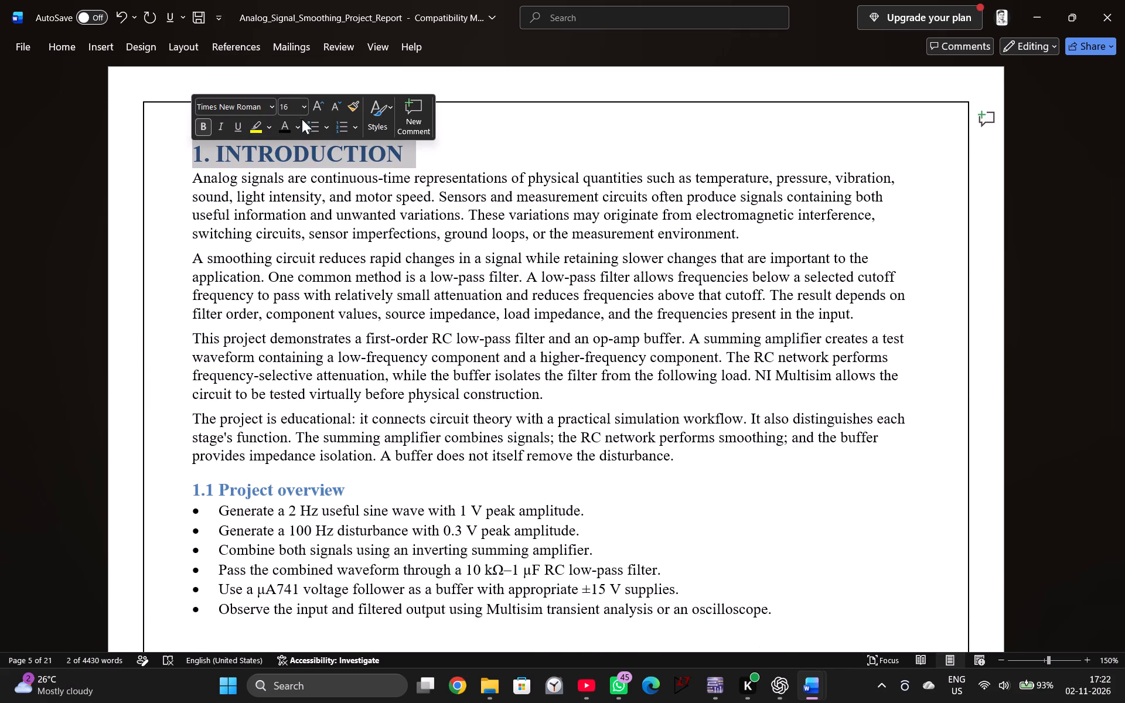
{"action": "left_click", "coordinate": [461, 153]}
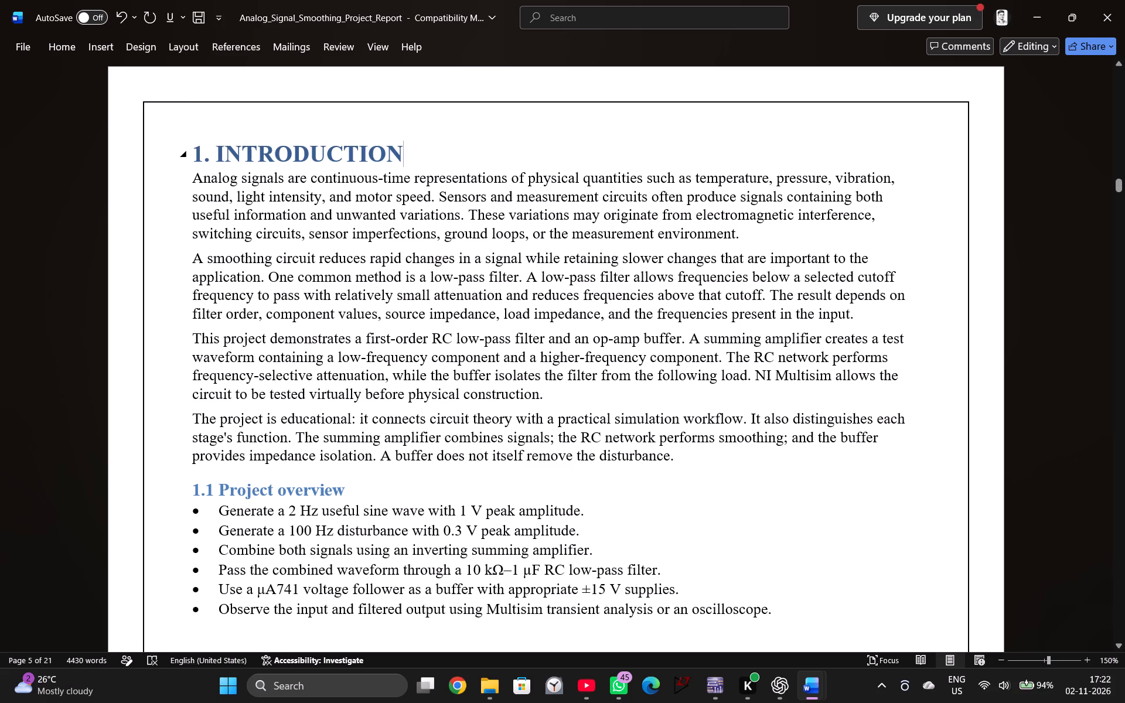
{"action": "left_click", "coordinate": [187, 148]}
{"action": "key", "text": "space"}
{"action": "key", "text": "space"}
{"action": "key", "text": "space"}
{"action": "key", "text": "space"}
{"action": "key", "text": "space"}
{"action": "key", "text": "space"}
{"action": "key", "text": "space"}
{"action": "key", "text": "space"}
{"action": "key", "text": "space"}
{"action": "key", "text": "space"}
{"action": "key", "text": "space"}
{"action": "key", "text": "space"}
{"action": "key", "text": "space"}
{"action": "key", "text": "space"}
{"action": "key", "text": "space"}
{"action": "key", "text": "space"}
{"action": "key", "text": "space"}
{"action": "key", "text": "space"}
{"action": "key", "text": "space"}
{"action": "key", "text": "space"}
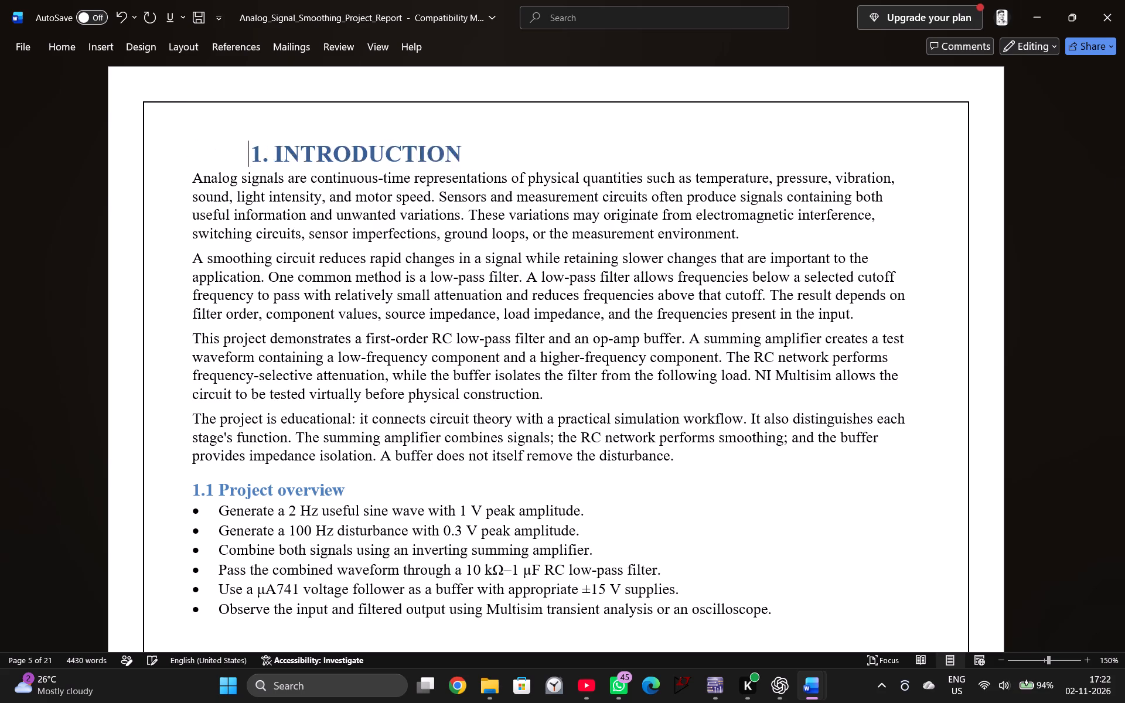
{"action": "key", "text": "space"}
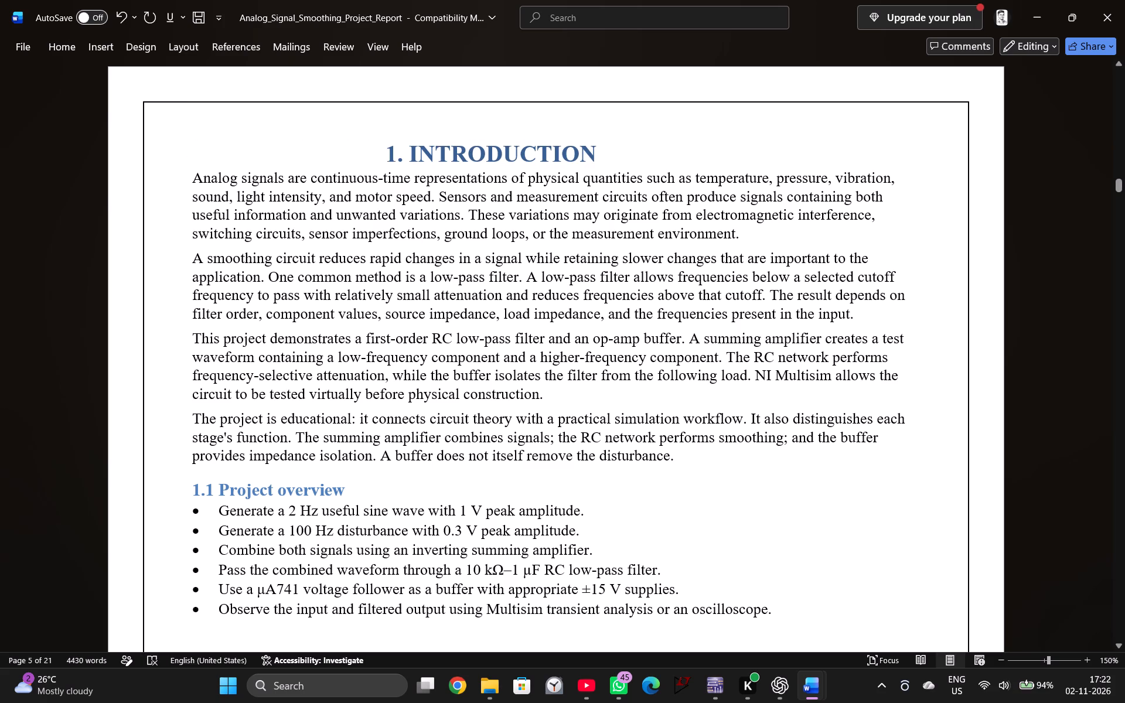
Set the four body paragraphs under the Introduction heading to font size 12.
{"action": "left_click_drag", "start_coordinate": [199, 173], "coordinate": [225, 190]}
{"action": "left_click_drag", "start_coordinate": [225, 190], "coordinate": [684, 461]}
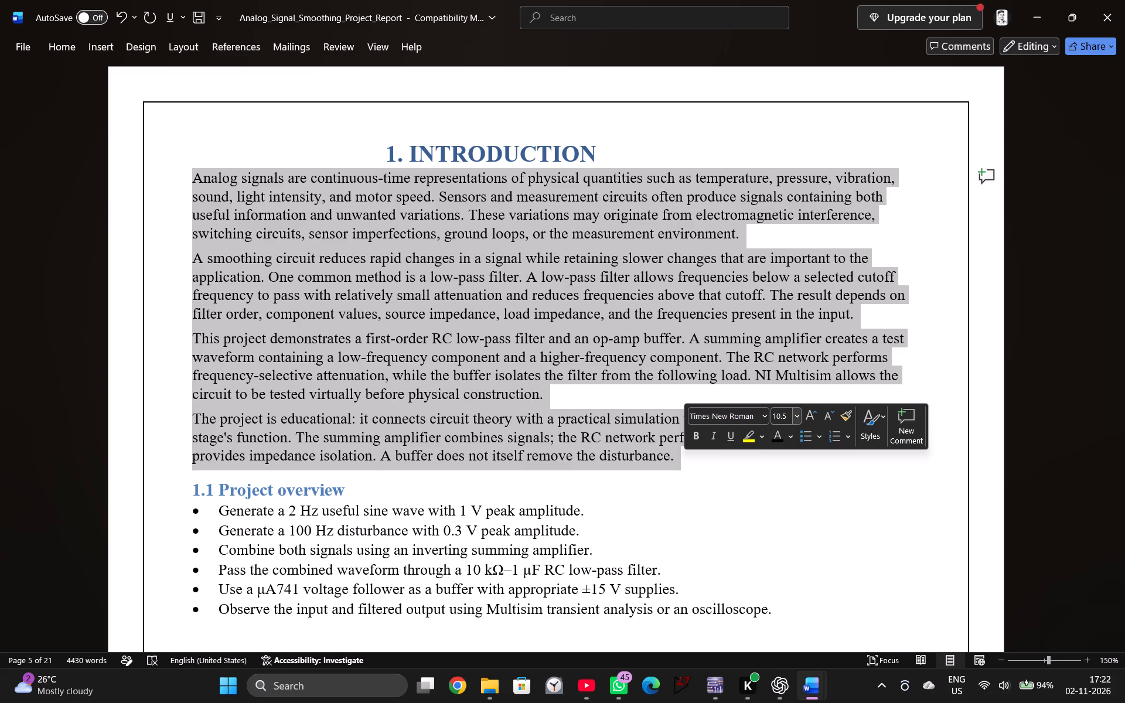
{"action": "left_click", "coordinate": [796, 418]}
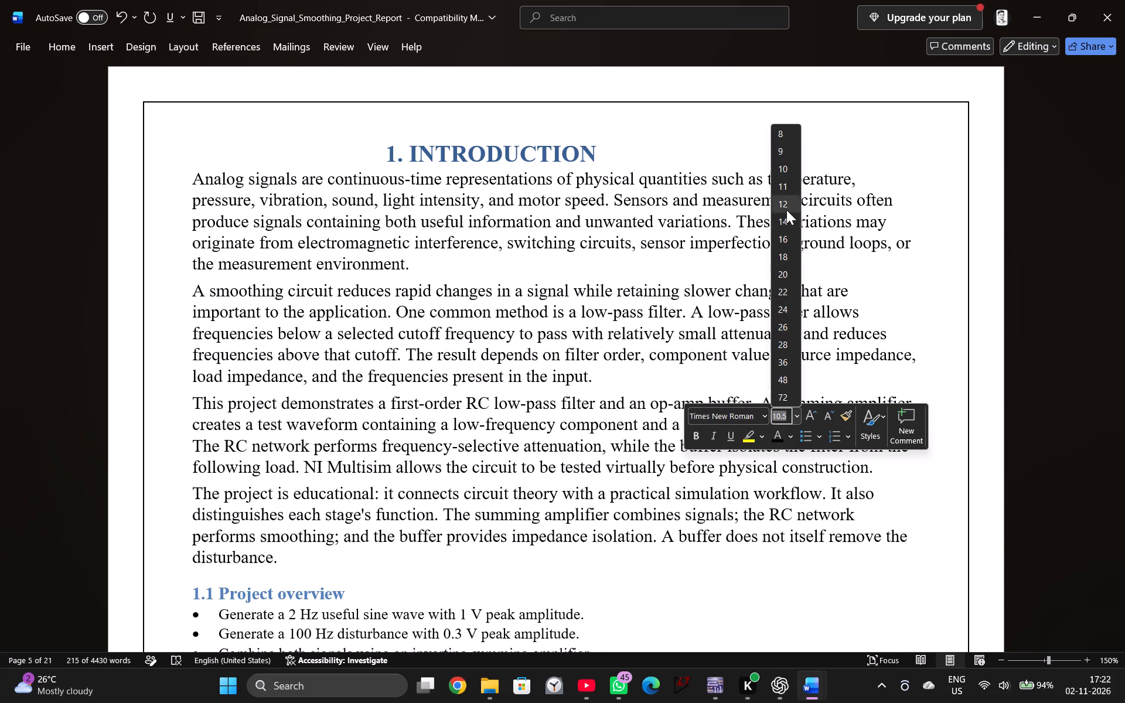
{"action": "left_click", "coordinate": [786, 208]}
{"action": "left_click", "coordinate": [675, 165]}
{"action": "scroll", "coordinate": [771, 202], "scroll_direction": "down", "scroll_amount": 3, "text": "ctrl"}
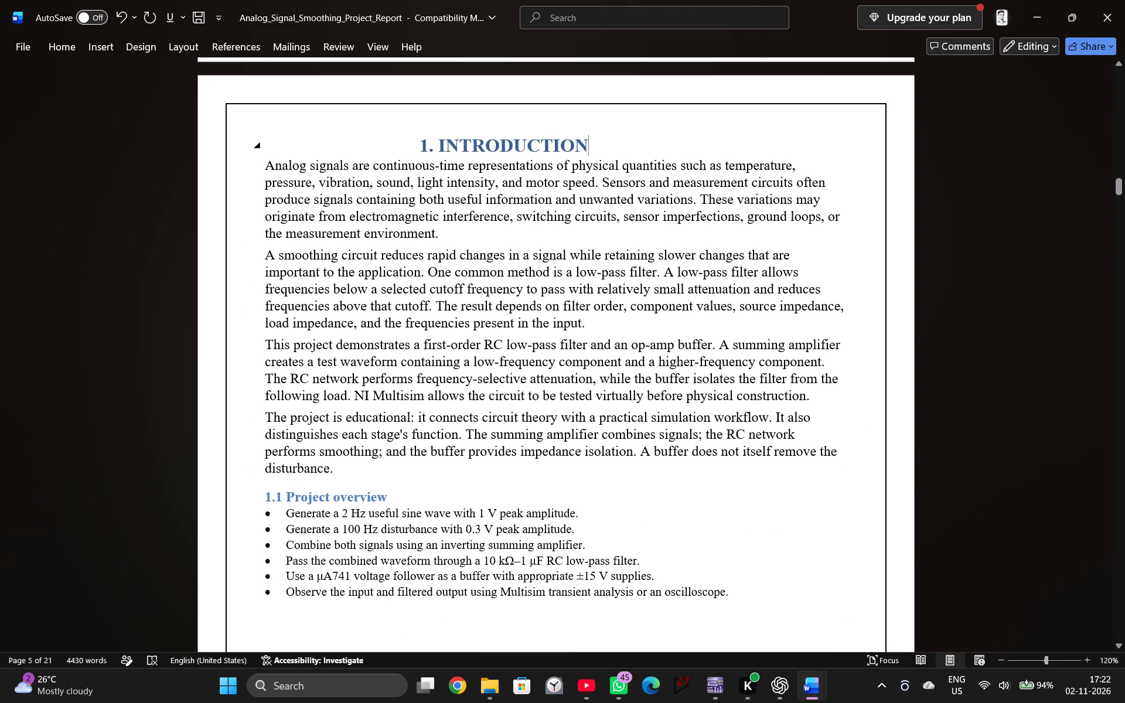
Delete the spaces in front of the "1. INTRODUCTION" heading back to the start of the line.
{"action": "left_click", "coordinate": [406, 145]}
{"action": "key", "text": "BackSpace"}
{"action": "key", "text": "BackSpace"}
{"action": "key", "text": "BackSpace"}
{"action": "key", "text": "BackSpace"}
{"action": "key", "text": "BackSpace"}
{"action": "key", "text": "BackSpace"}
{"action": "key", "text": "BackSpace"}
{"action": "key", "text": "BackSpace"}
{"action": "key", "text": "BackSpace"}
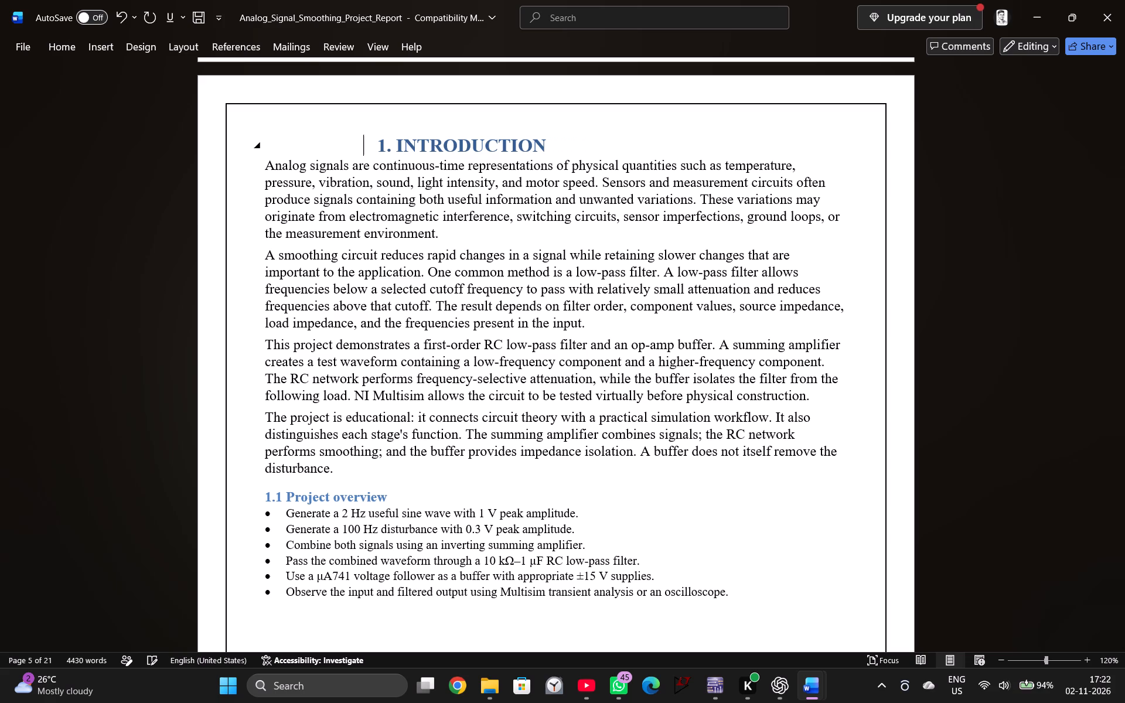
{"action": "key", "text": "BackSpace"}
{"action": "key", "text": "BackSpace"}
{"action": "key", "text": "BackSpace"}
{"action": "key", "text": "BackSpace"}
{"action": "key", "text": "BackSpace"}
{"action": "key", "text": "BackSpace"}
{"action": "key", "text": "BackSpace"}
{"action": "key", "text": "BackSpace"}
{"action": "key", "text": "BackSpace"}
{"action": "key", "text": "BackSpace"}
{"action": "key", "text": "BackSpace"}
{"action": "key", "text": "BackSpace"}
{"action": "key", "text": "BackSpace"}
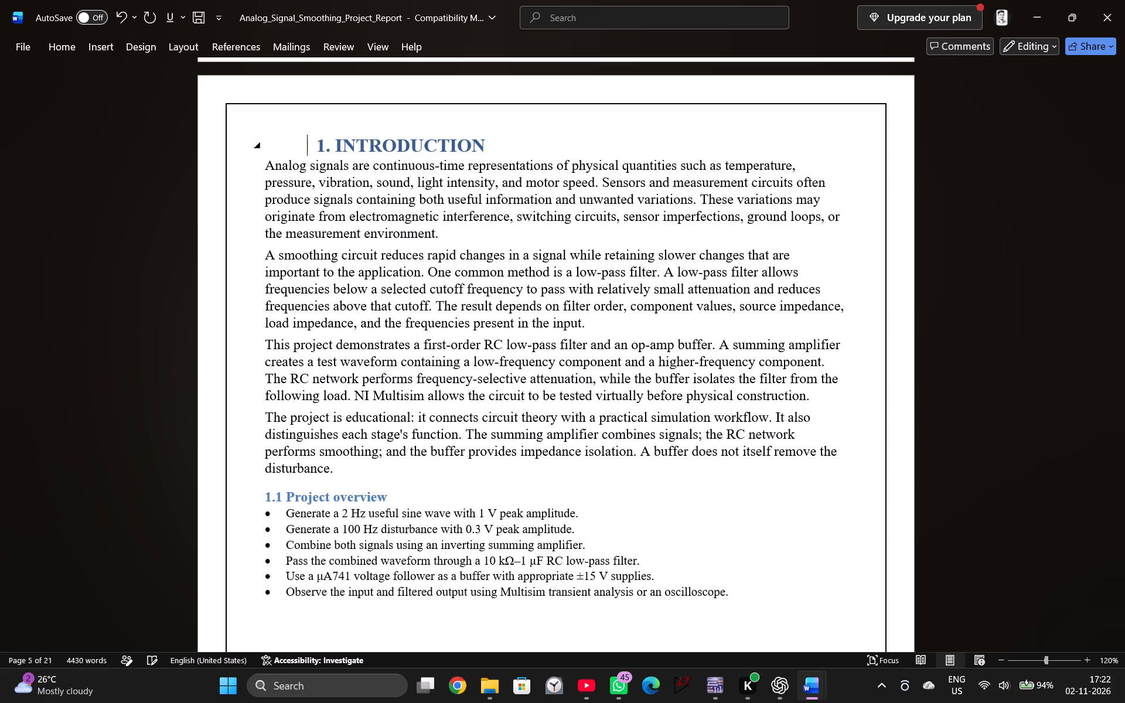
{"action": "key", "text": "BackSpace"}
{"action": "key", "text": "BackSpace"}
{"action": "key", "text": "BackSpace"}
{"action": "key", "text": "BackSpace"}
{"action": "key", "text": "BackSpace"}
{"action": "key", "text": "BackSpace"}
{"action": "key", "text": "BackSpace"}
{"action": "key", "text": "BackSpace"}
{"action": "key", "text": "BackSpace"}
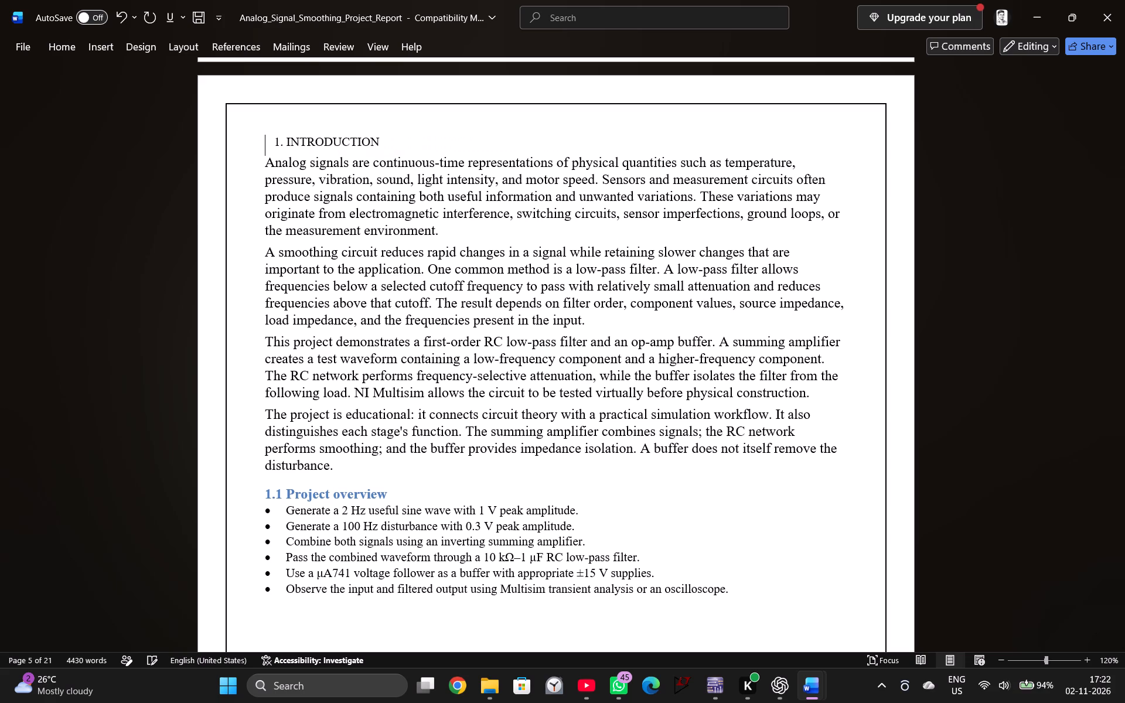
Format the "1. INTRODUCTION" heading as font size 16, black and bold.
{"action": "left_click_drag", "start_coordinate": [400, 142], "coordinate": [267, 149]}
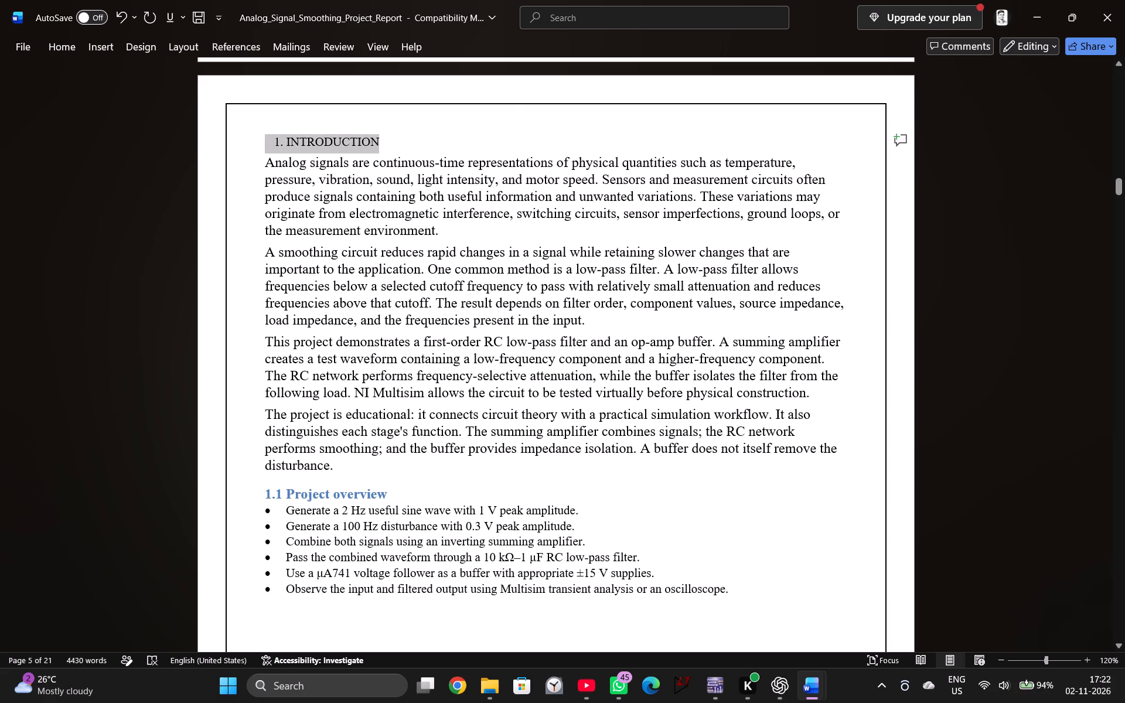
{"action": "left_click_drag", "start_coordinate": [267, 149], "coordinate": [266, 149]}
{"action": "left_click", "coordinate": [377, 103]}
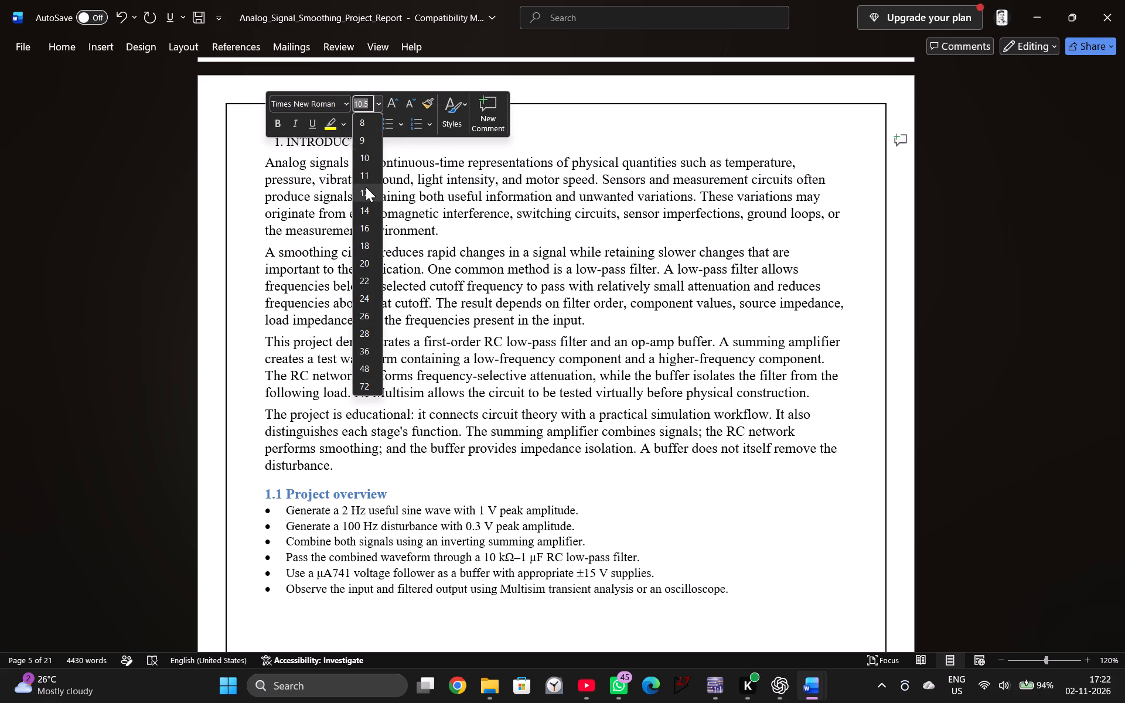
{"action": "left_click", "coordinate": [369, 225]}
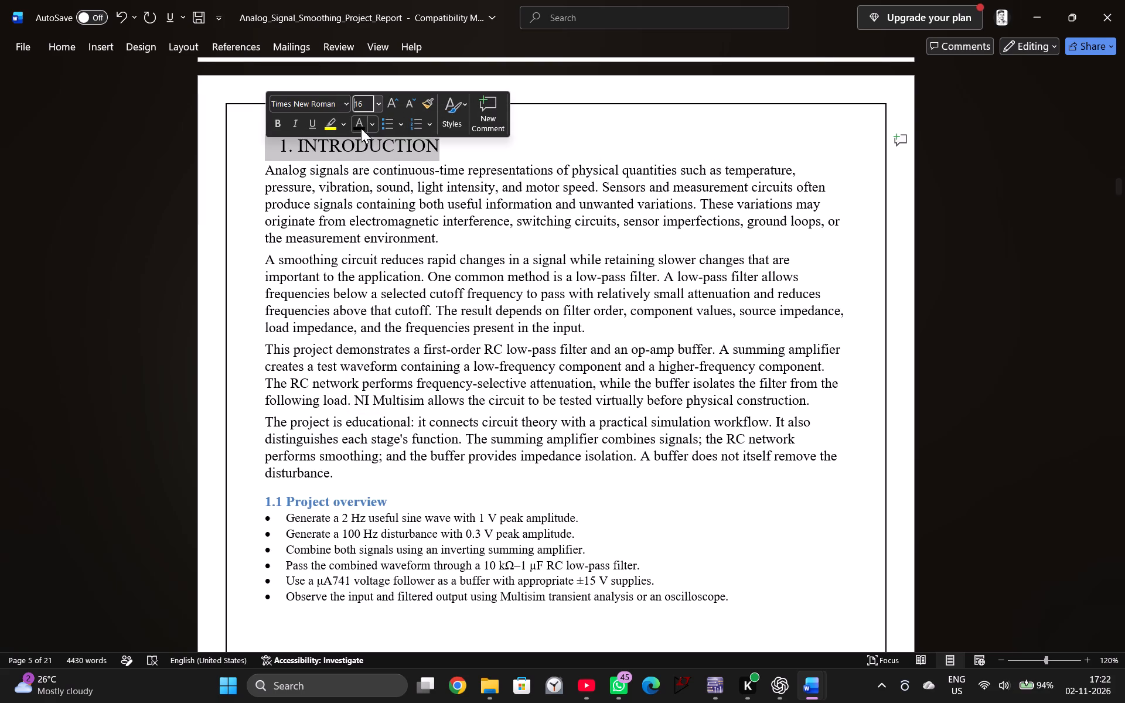
{"action": "left_click", "coordinate": [357, 127]}
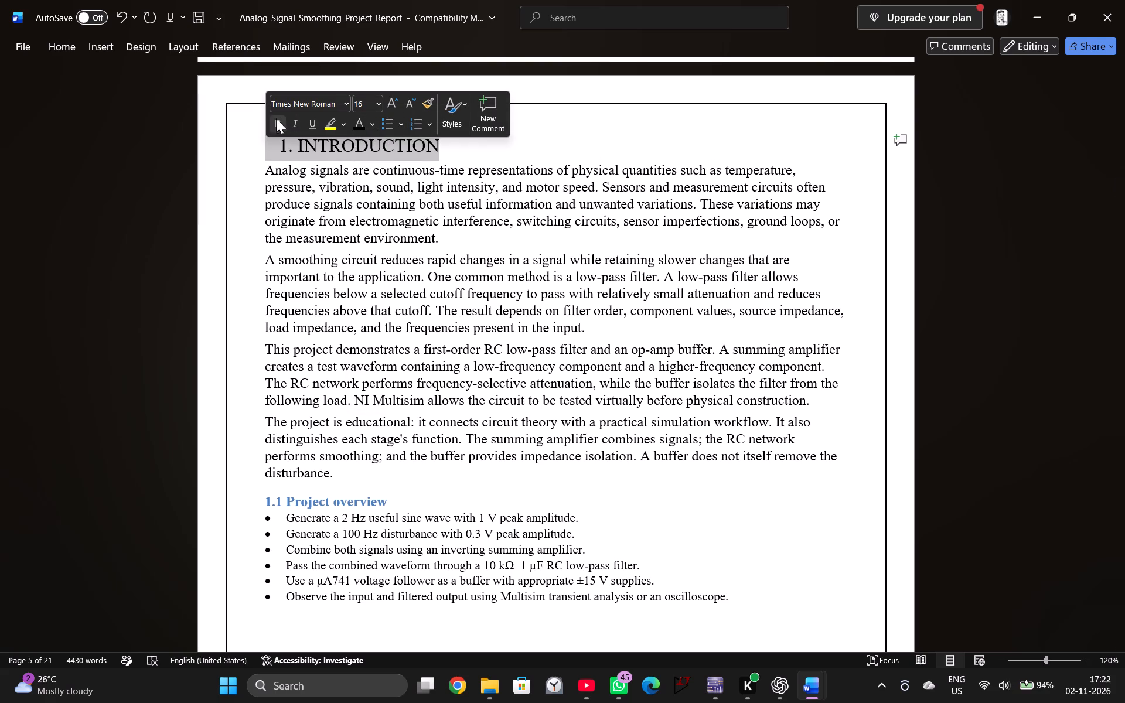
{"action": "left_click", "coordinate": [273, 120]}
{"action": "left_click", "coordinate": [598, 121]}
Change the font colour of the "1.1 Project overview" heading to black, keeping it bold.
{"action": "scroll", "coordinate": [499, 194], "scroll_direction": "down", "scroll_amount": 3}
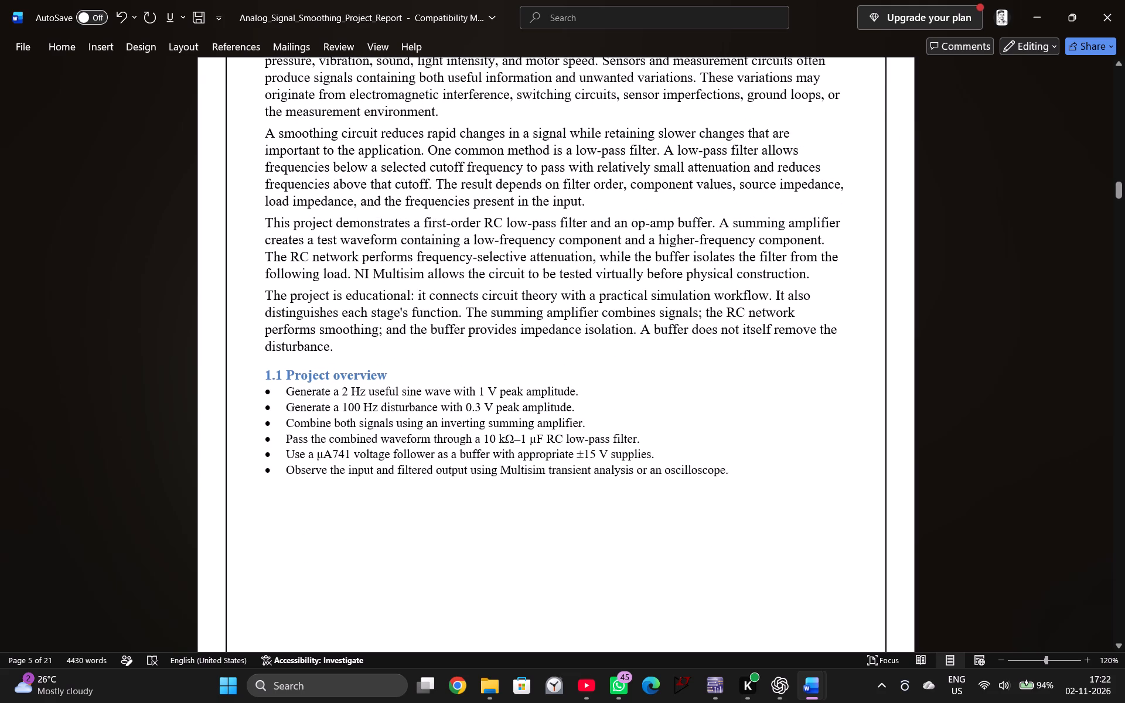
{"action": "left_click_drag", "start_coordinate": [400, 370], "coordinate": [267, 368]}
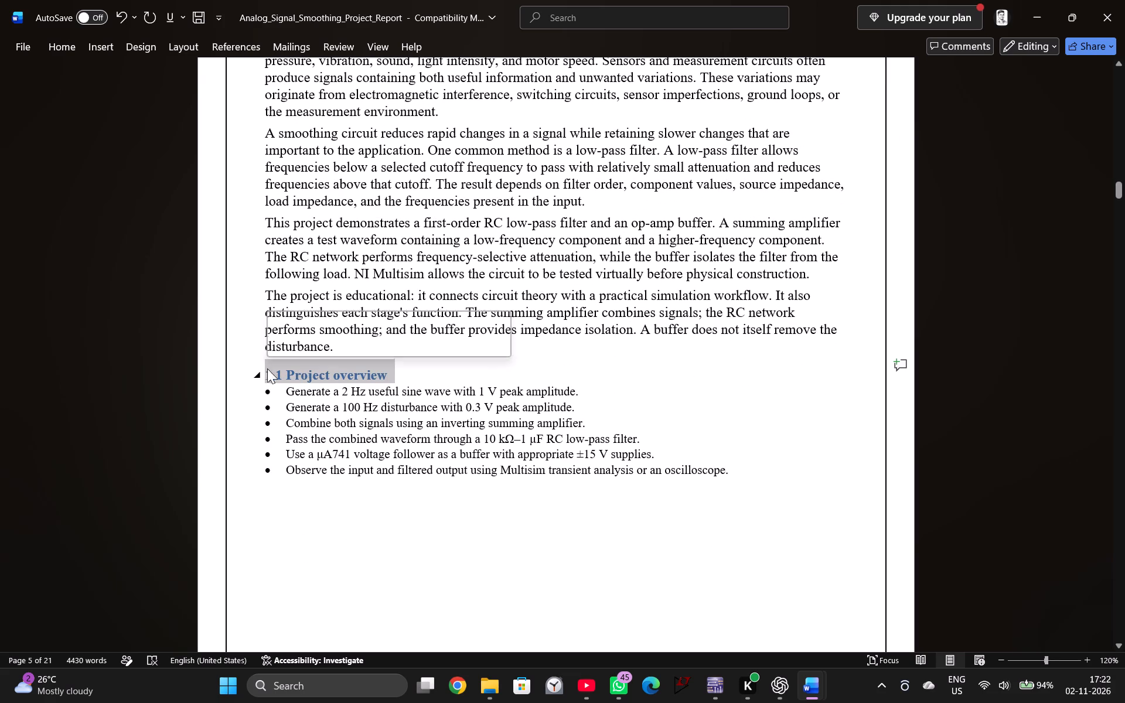
{"action": "left_click", "coordinate": [357, 341]}
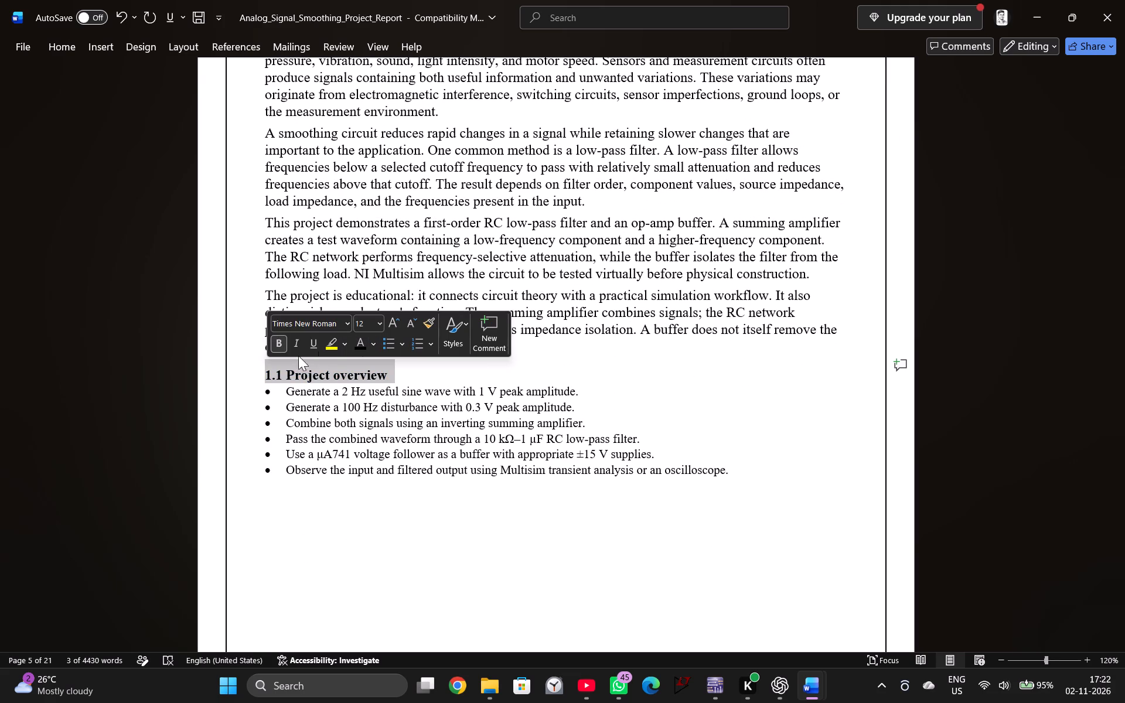
{"action": "left_click", "coordinate": [274, 347]}
{"action": "left_click", "coordinate": [274, 347]}
{"action": "left_click", "coordinate": [749, 437]}
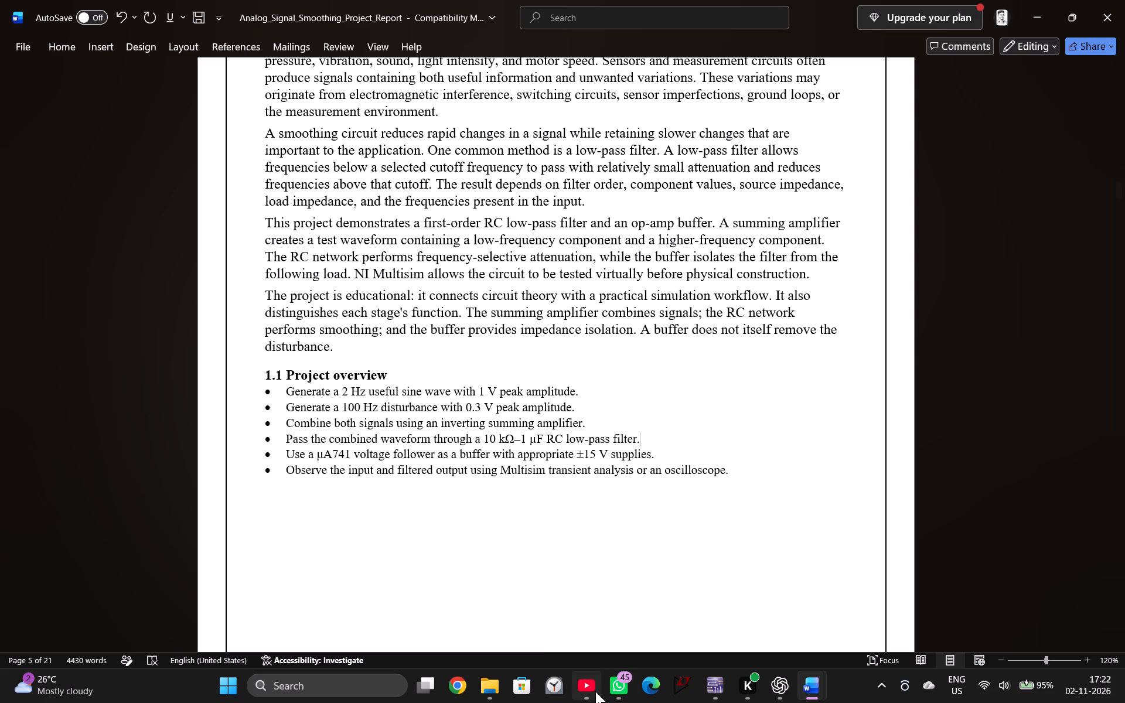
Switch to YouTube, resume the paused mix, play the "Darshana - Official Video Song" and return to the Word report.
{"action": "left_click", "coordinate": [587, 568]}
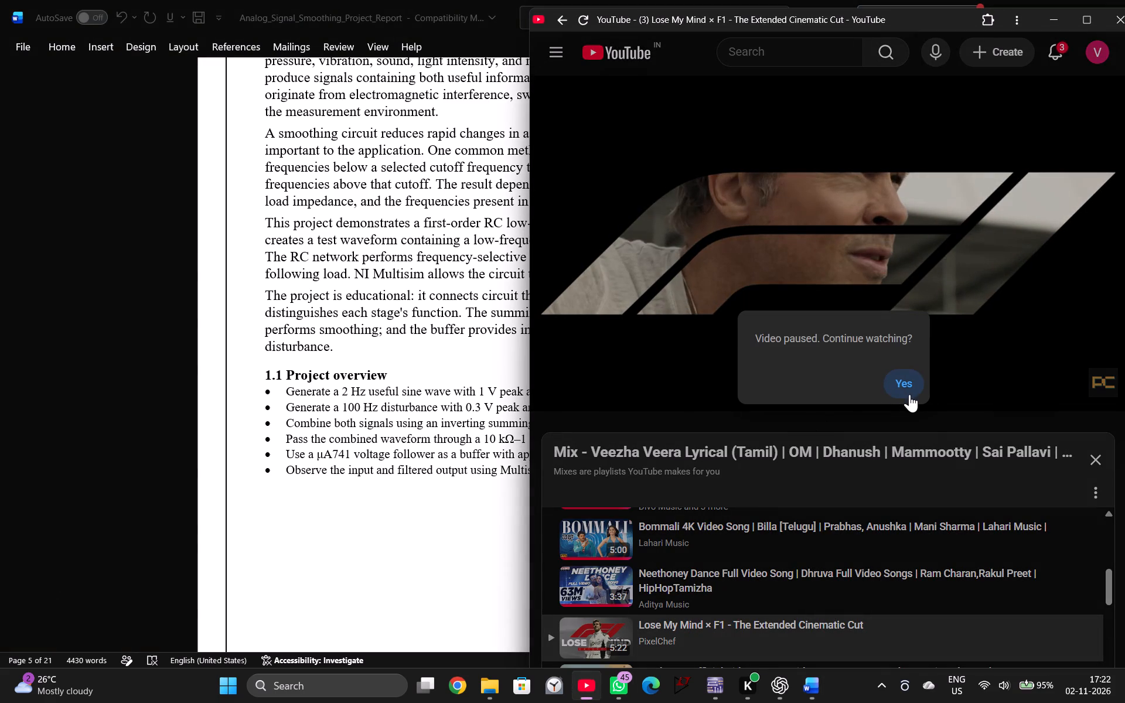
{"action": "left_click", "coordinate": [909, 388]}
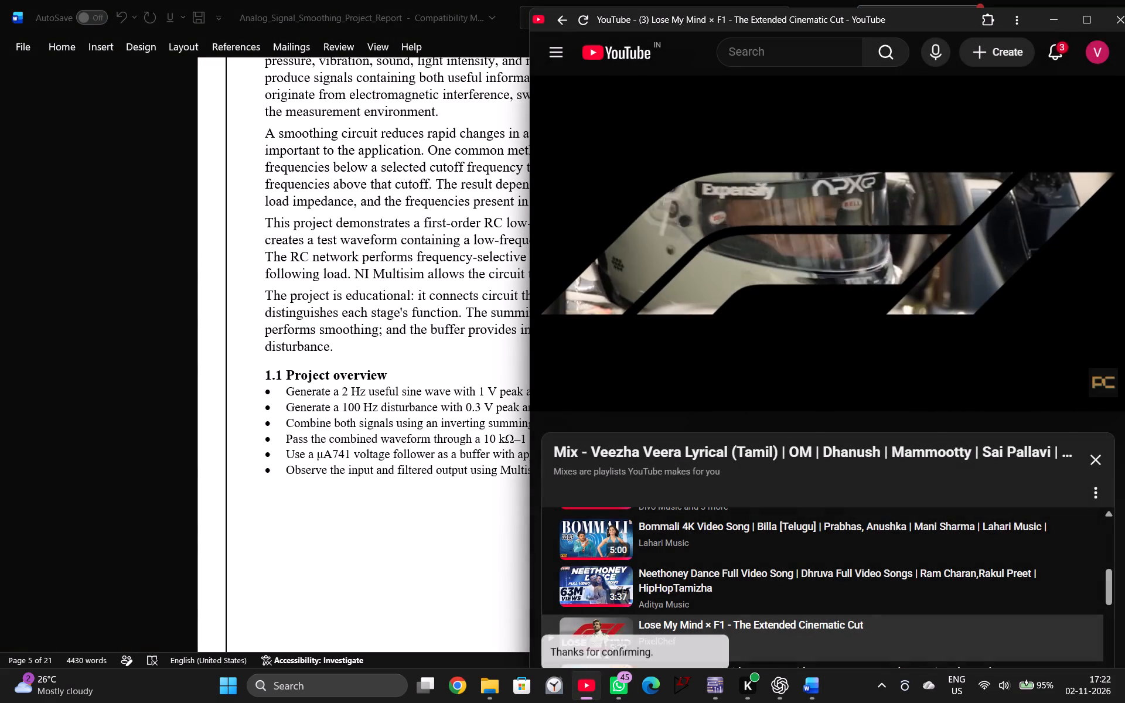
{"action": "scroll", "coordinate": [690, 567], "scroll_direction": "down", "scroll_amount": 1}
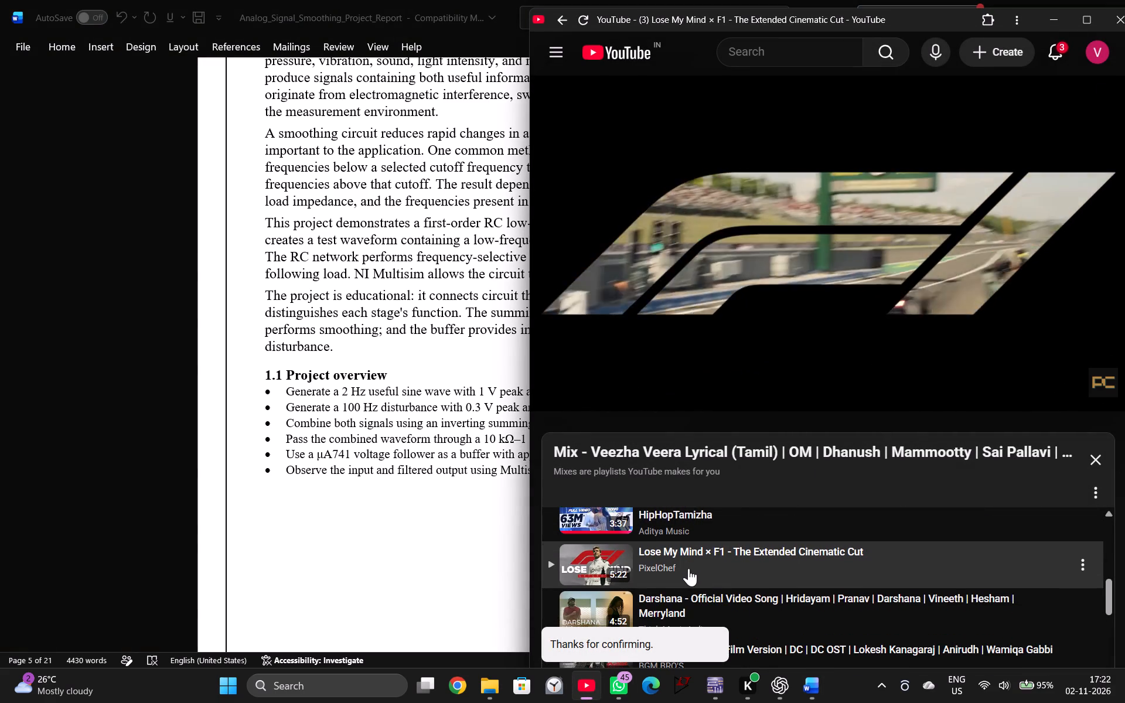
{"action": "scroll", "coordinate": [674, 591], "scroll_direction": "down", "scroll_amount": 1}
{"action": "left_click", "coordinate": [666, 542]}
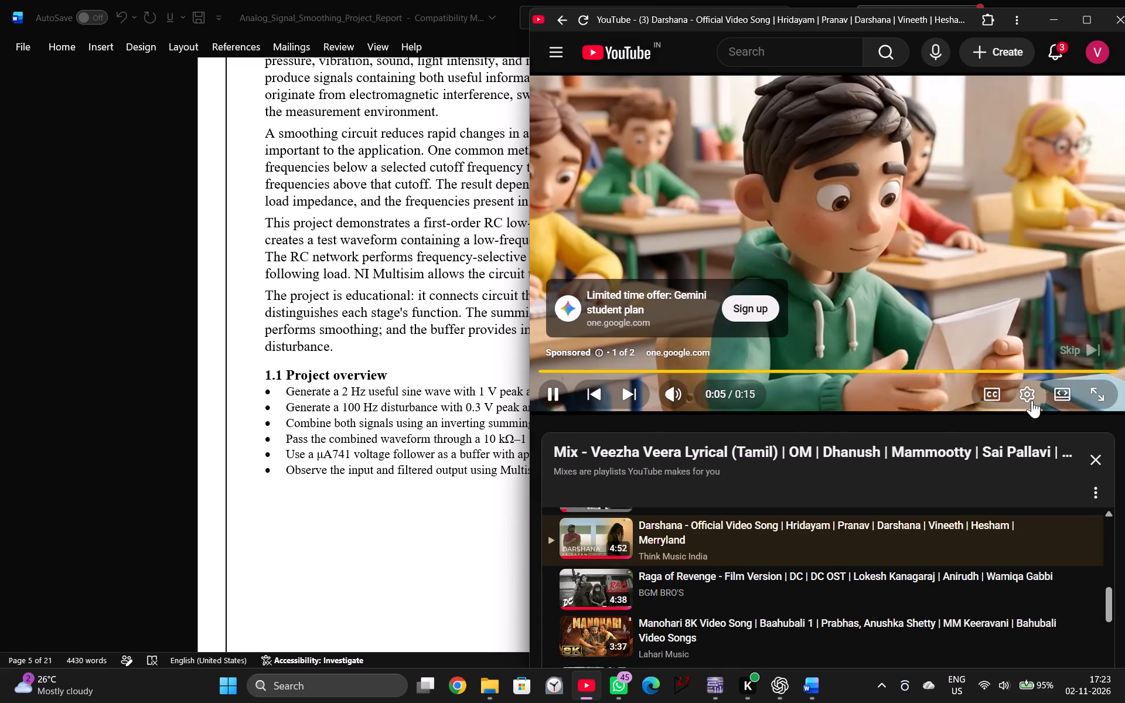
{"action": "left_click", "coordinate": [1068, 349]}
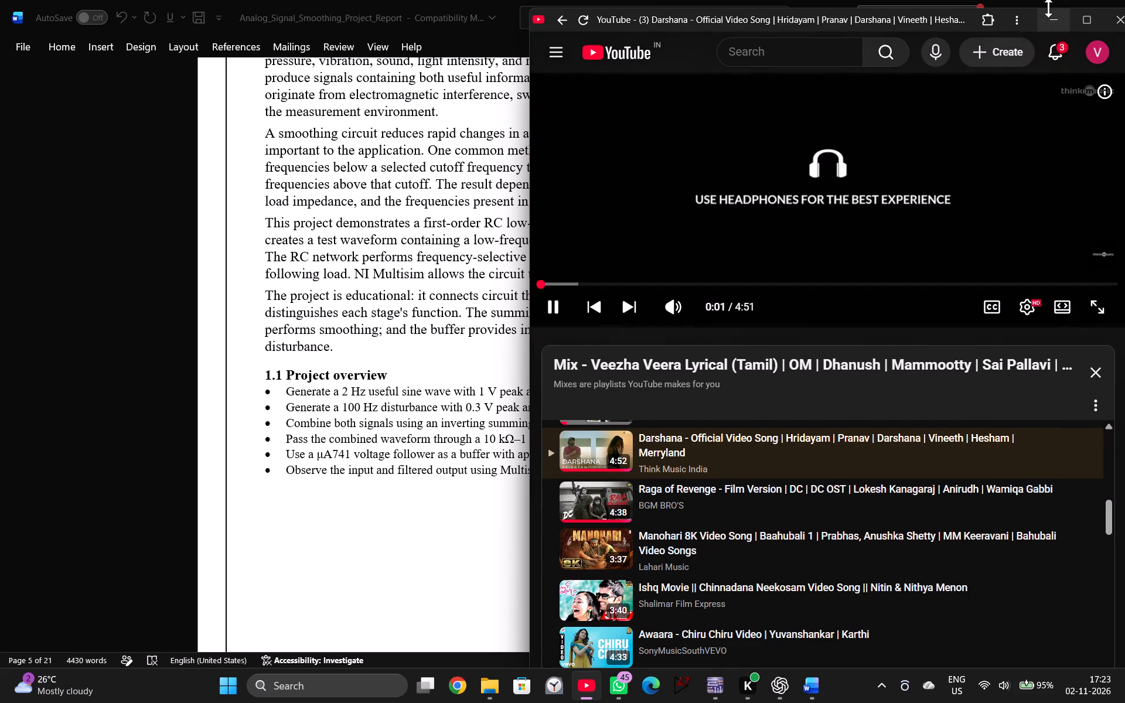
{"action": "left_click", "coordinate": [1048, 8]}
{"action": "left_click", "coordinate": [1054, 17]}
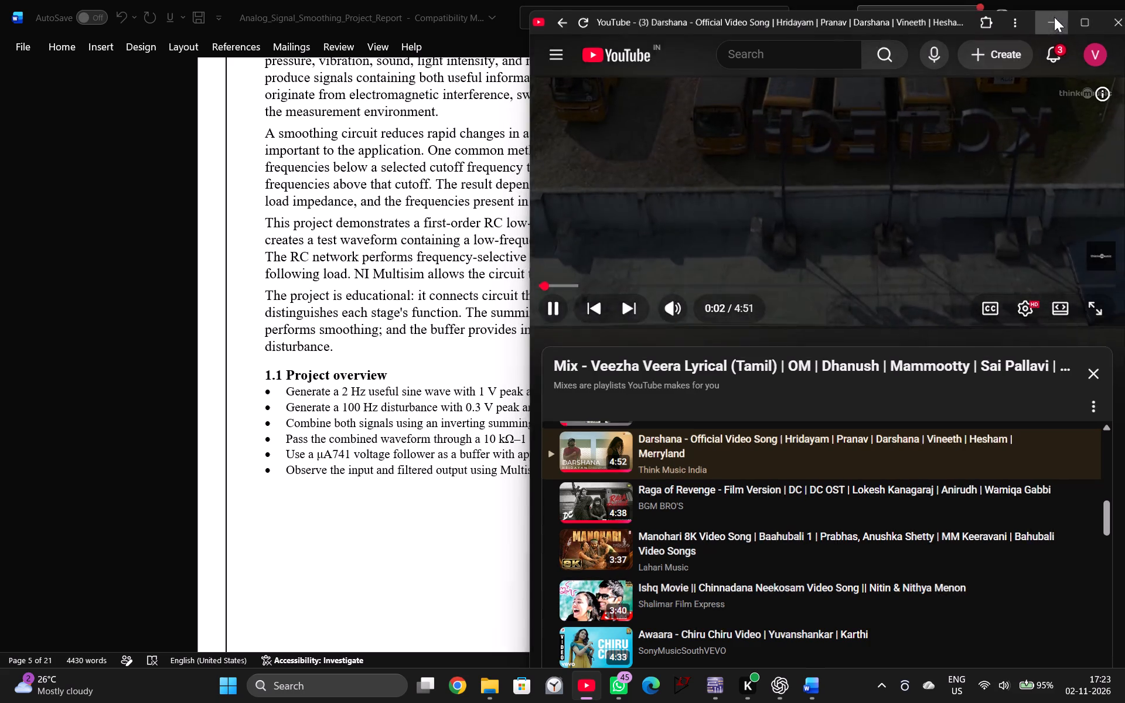
Delete two of the leading spaces in front of the "1. INTRODUCTION" heading.
{"action": "scroll", "coordinate": [522, 385], "scroll_direction": "up", "scroll_amount": 1}
{"action": "scroll", "coordinate": [388, 432], "scroll_direction": "up", "scroll_amount": 1}
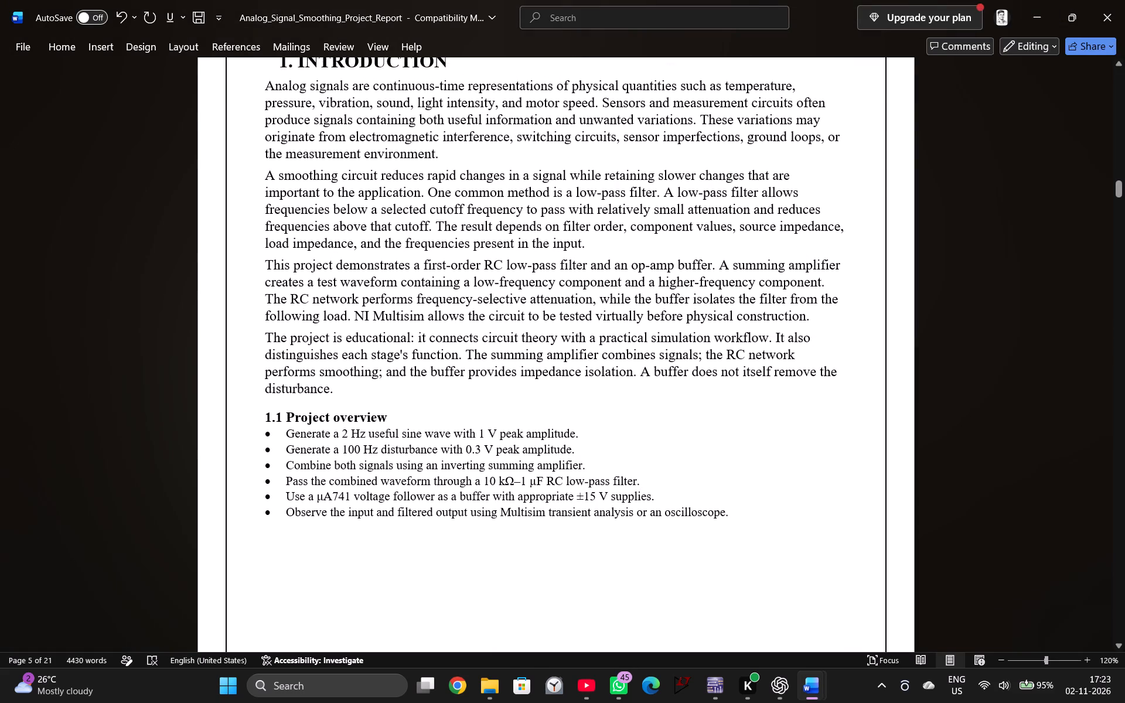
{"action": "scroll", "coordinate": [388, 432], "scroll_direction": "up", "scroll_amount": 3}
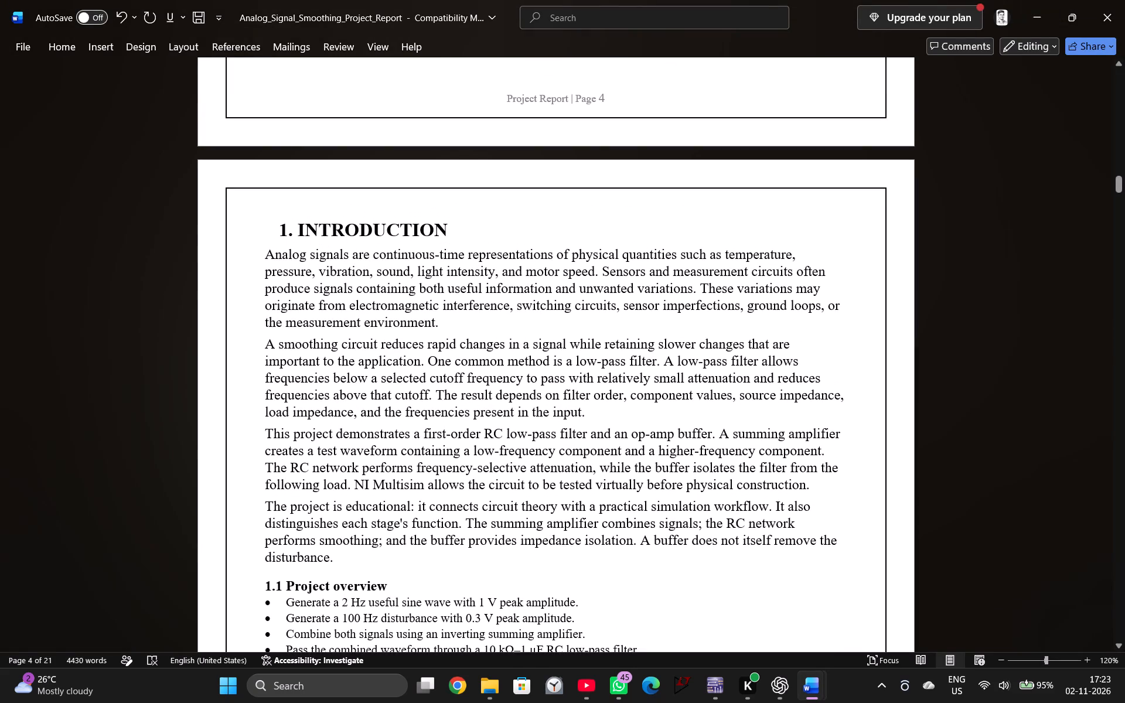
{"action": "left_click", "coordinate": [277, 226]}
{"action": "key", "text": "BackSpace"}
{"action": "key", "text": "BackSpace"}
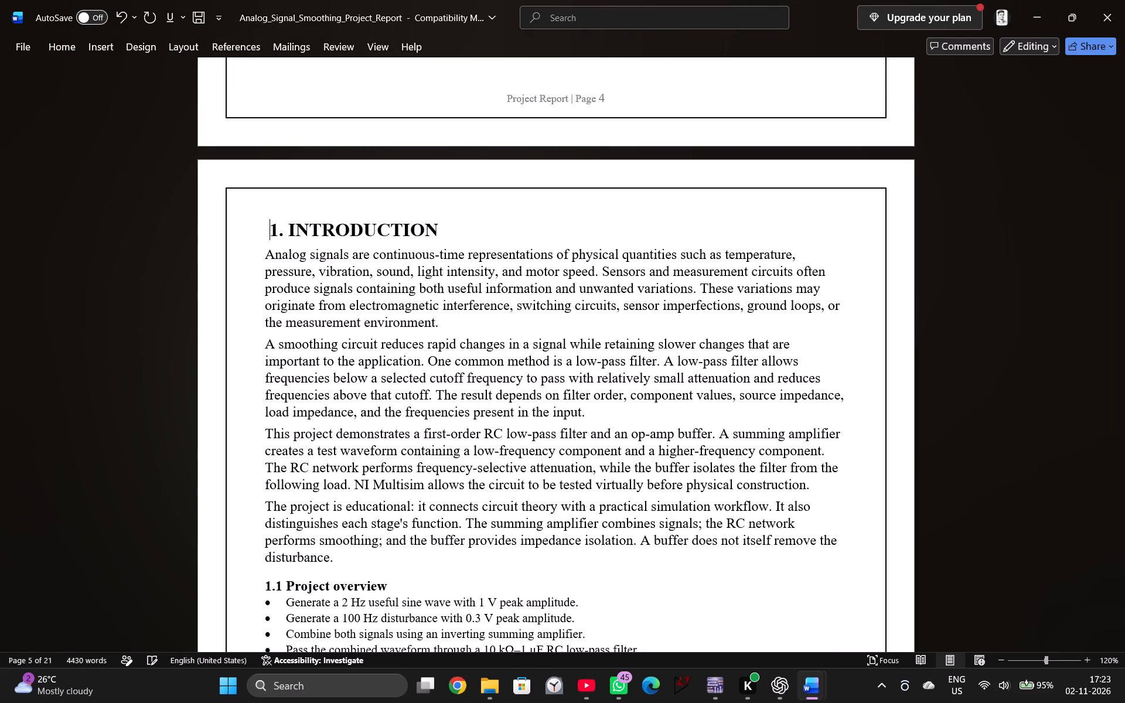
Set the six bullet points under "1.1 Project overview" to font size 12.
{"action": "scroll", "coordinate": [464, 342], "scroll_direction": "down", "scroll_amount": 9}
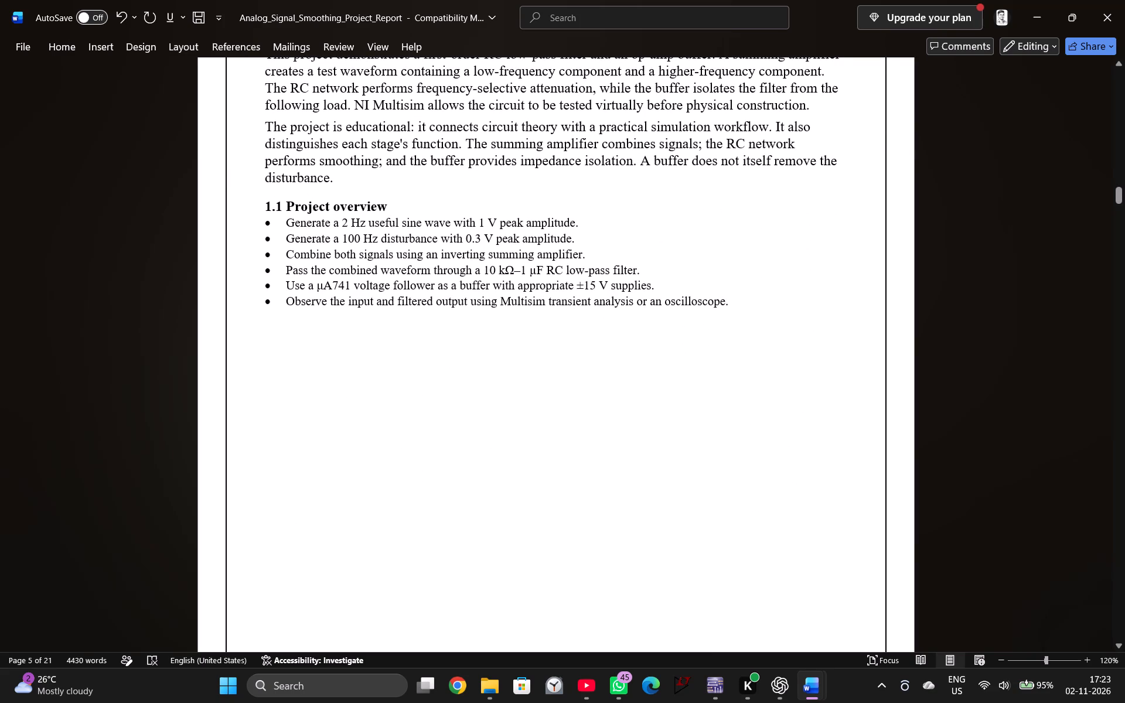
{"action": "left_click_drag", "start_coordinate": [276, 220], "coordinate": [636, 316]}
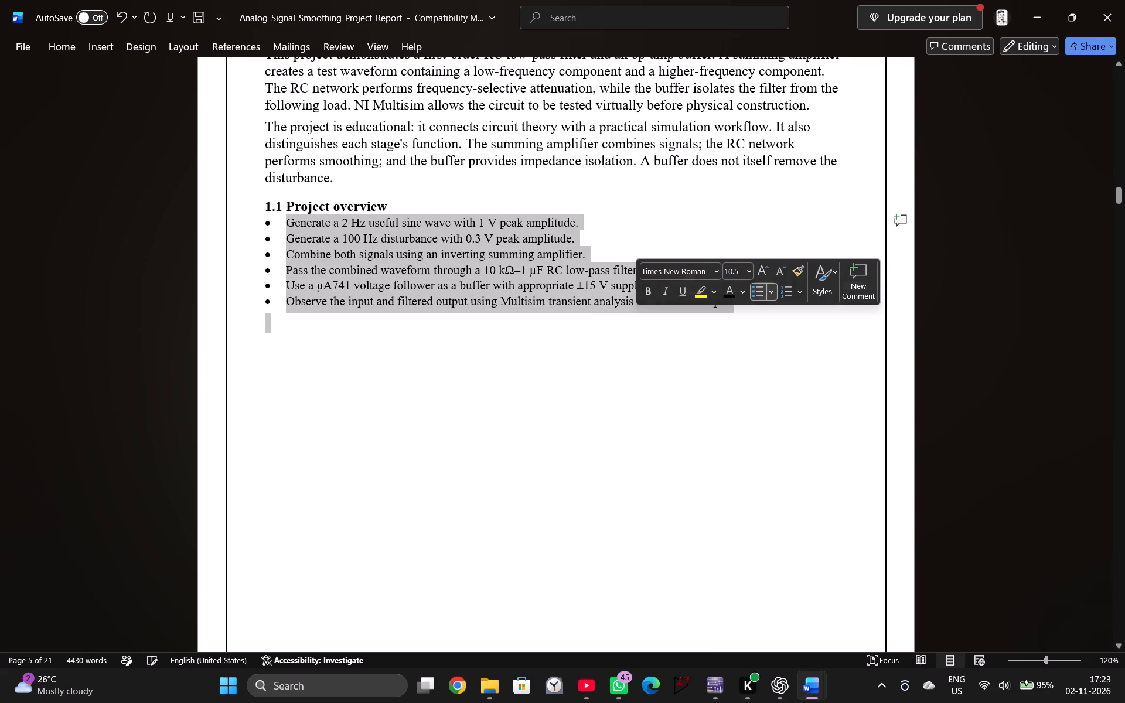
{"action": "left_click", "coordinate": [749, 274]}
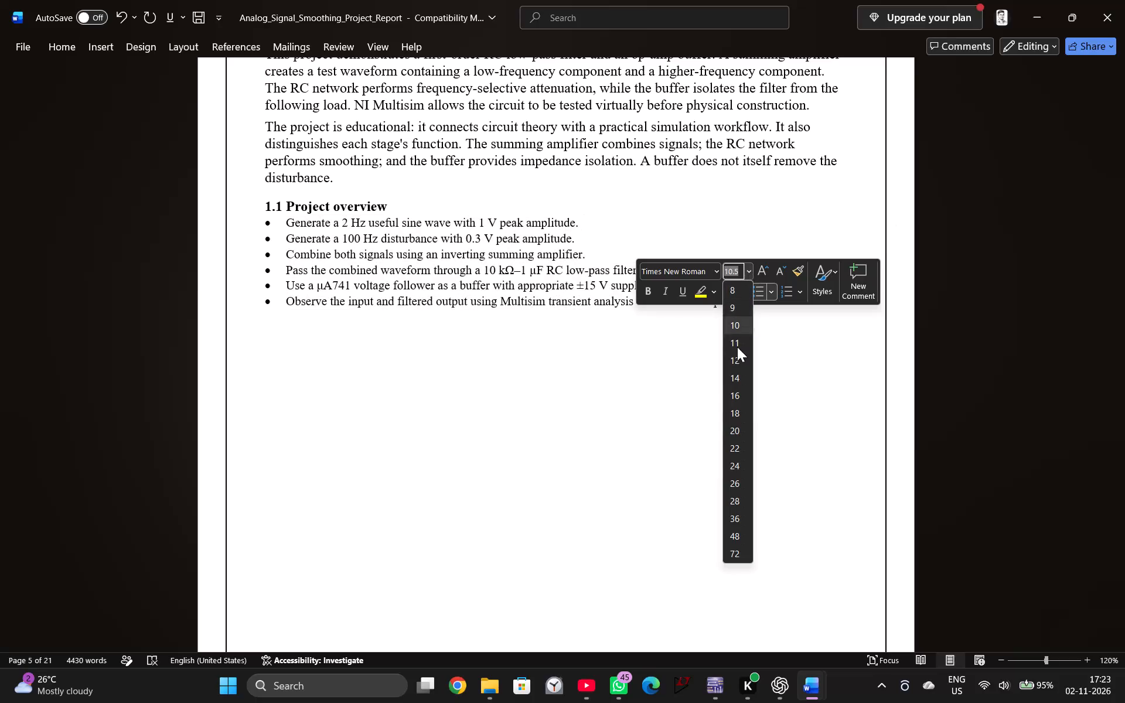
{"action": "left_click", "coordinate": [738, 361]}
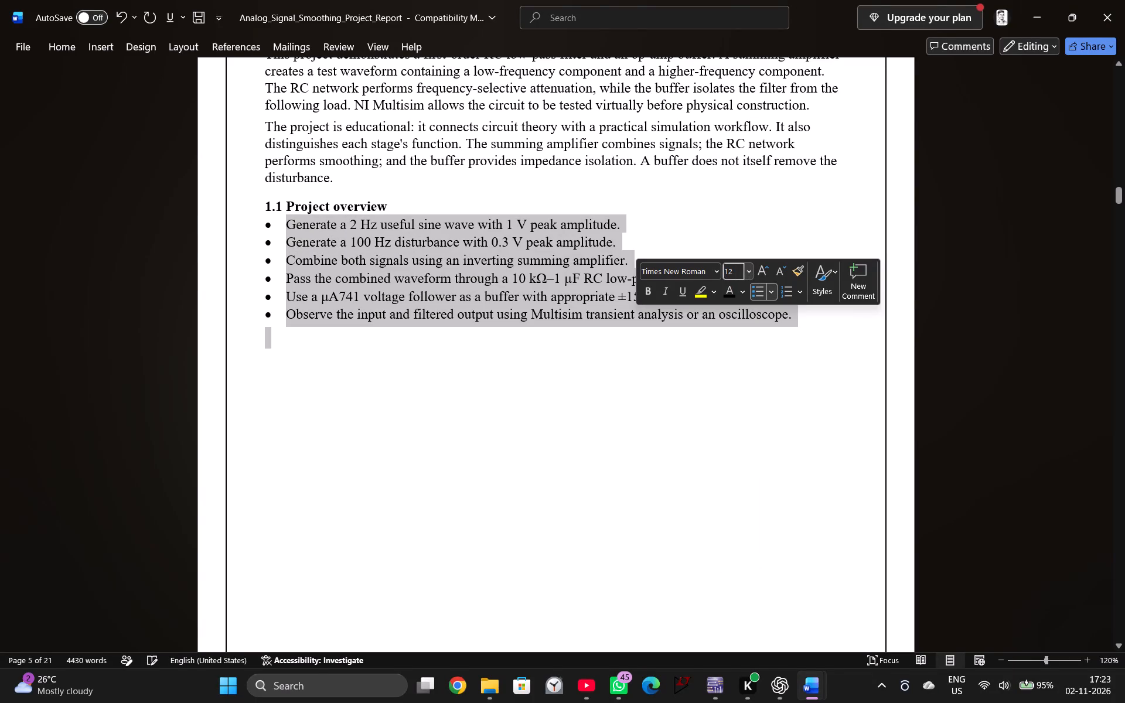
{"action": "left_click", "coordinate": [688, 364]}
Set all the text of section 2, from its main heading through the 2.4 Engineering interpretation paragraph, to font size 12.
{"action": "scroll", "coordinate": [498, 449], "scroll_direction": "down", "scroll_amount": 15}
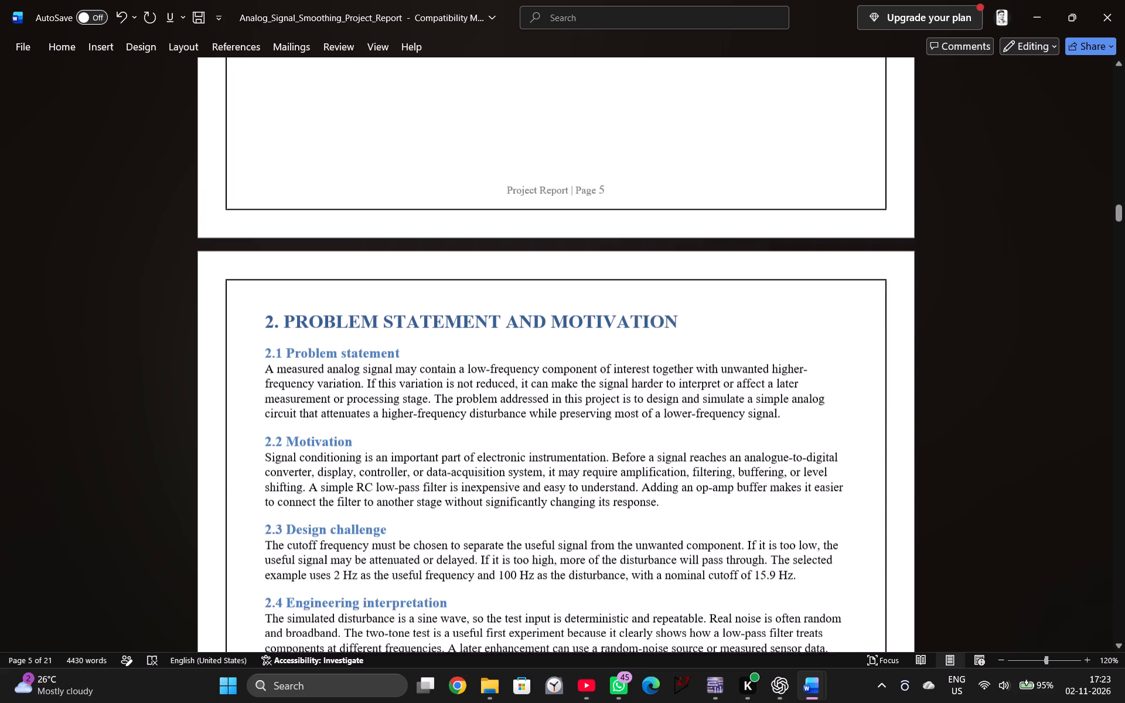
{"action": "left_click_drag", "start_coordinate": [262, 156], "coordinate": [274, 162]}
{"action": "left_click", "coordinate": [258, 159]}
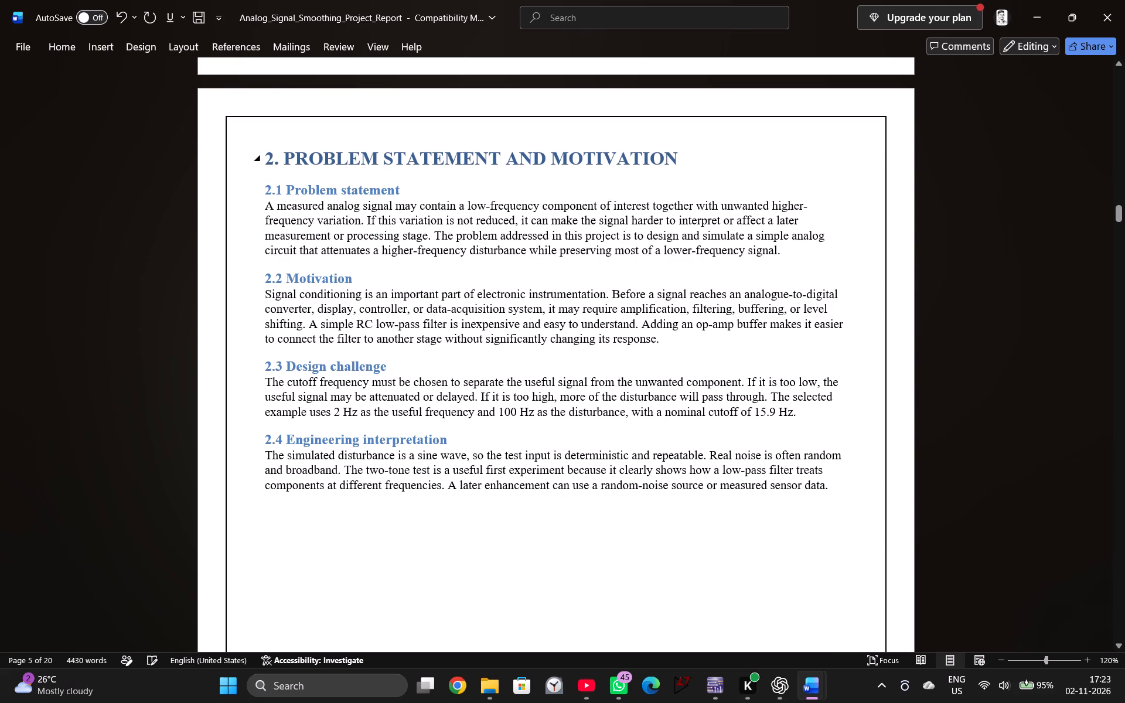
{"action": "left_click_drag", "start_coordinate": [261, 152], "coordinate": [808, 529]}
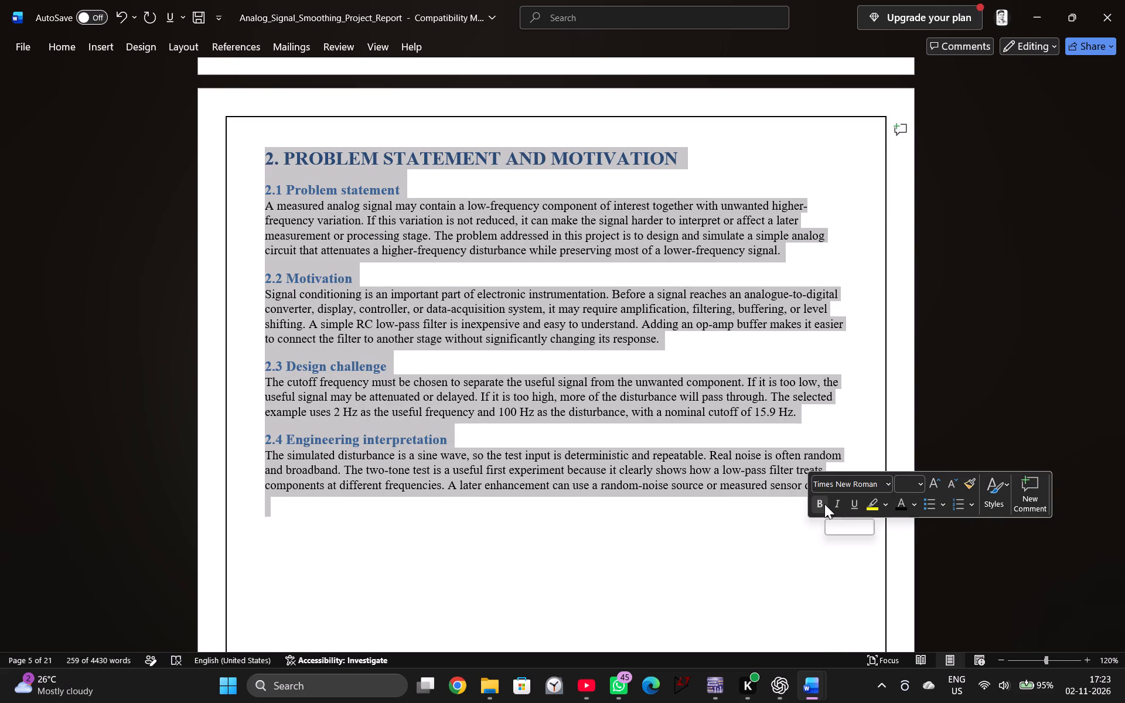
{"action": "left_click", "coordinate": [919, 482]}
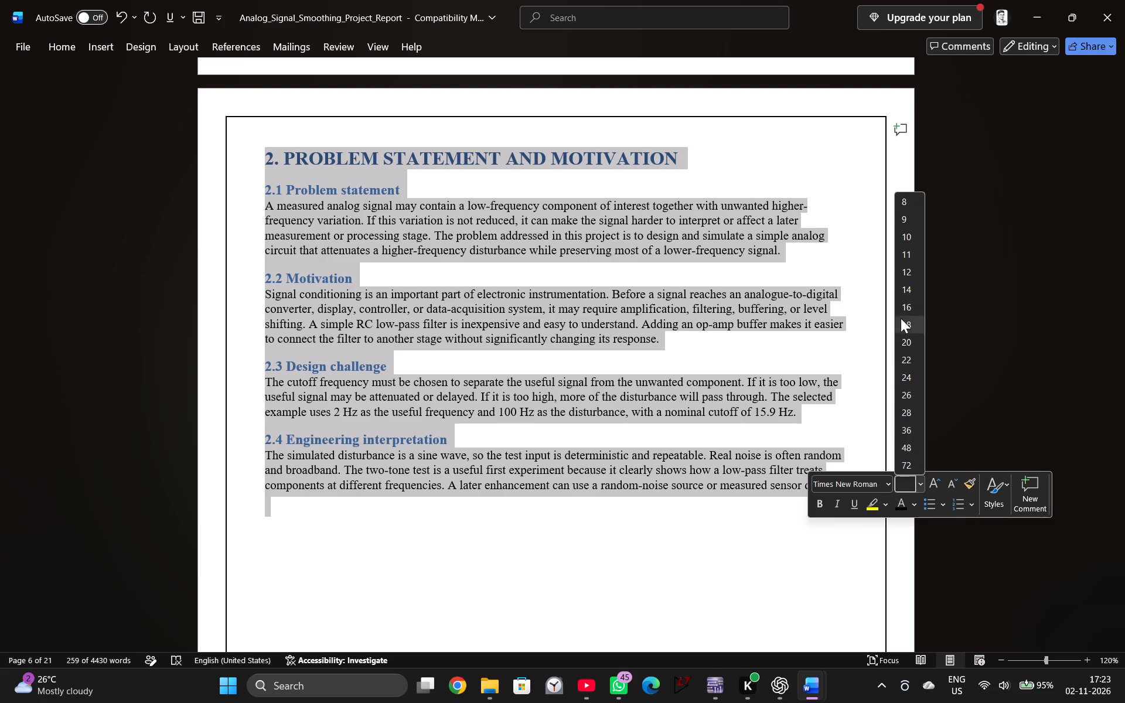
{"action": "left_click", "coordinate": [909, 272]}
{"action": "left_click", "coordinate": [758, 203]}
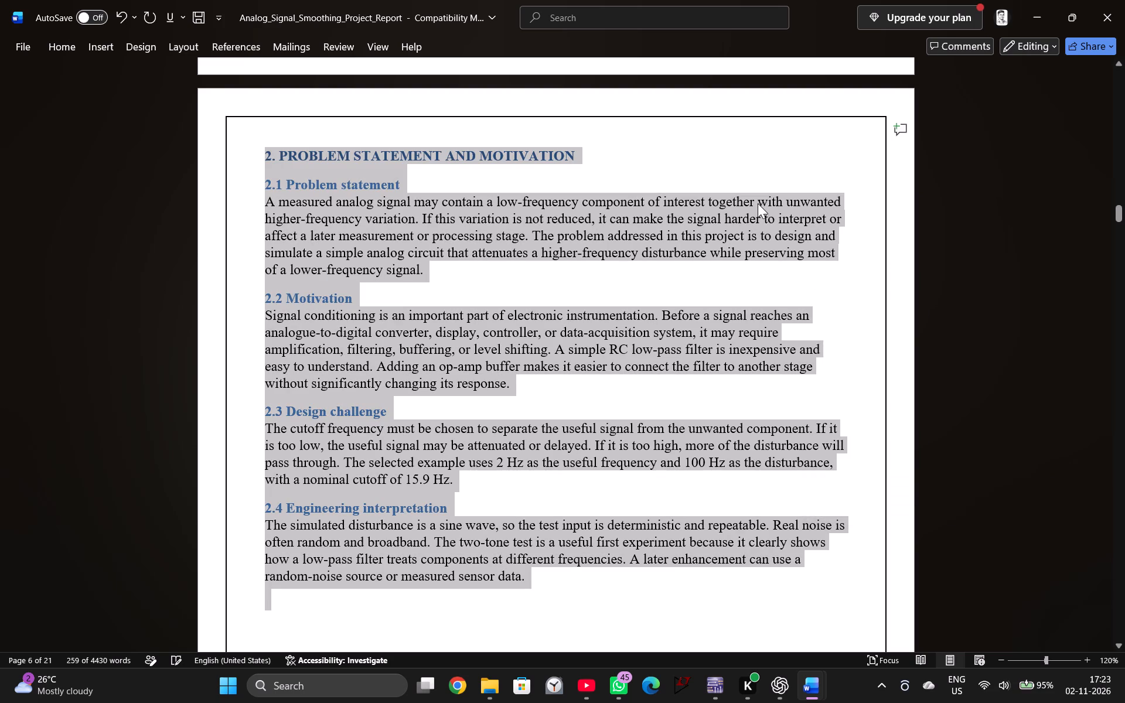
Make the "2. PROBLEM STATEMENT AND MOTIVATION" heading black and set it to font size 16.
{"action": "left_click_drag", "start_coordinate": [596, 153], "coordinate": [260, 159]}
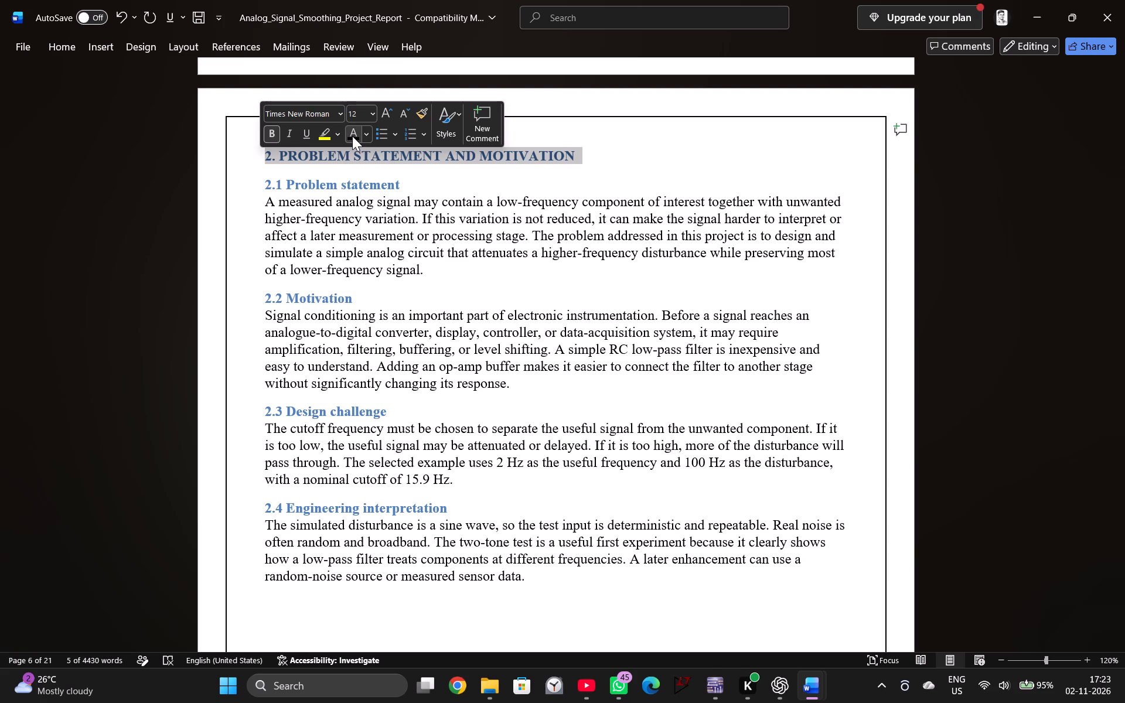
{"action": "left_click", "coordinate": [352, 136]}
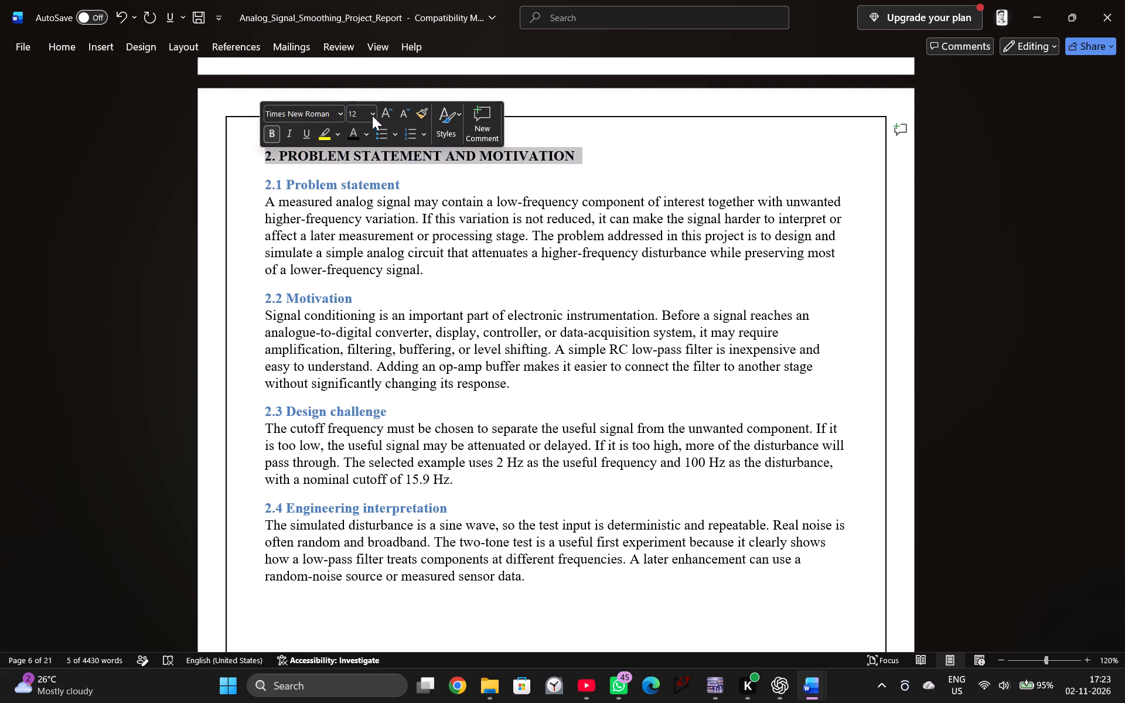
{"action": "left_click", "coordinate": [371, 113]}
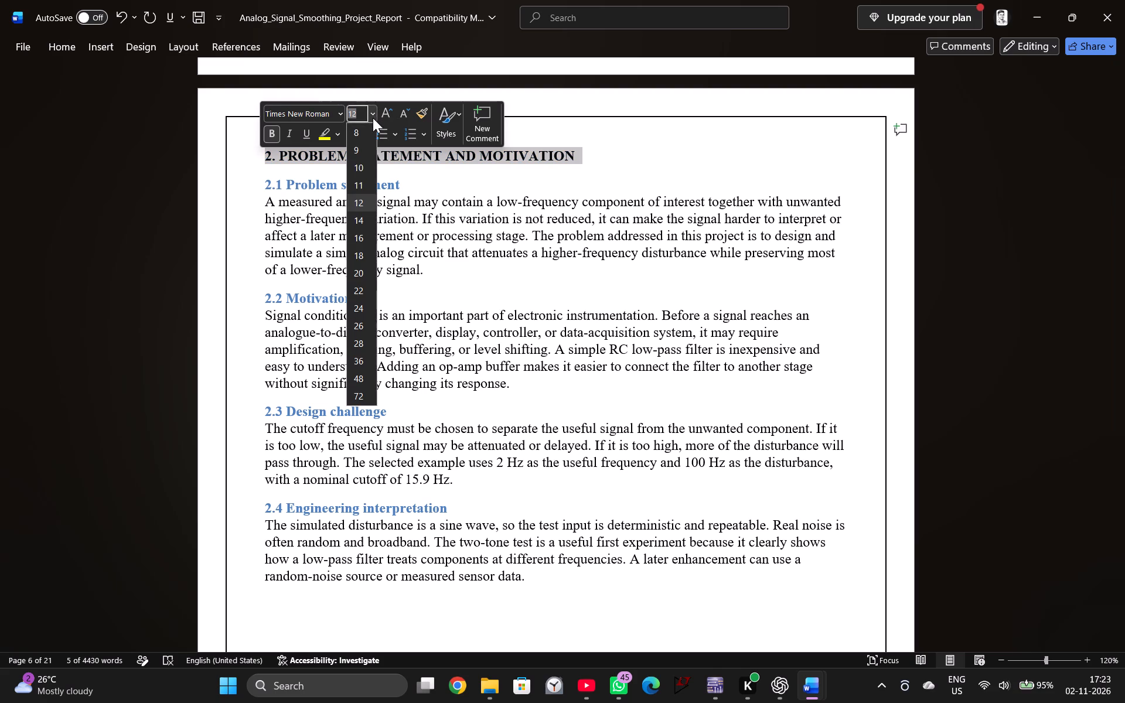
{"action": "left_click", "coordinate": [357, 240]}
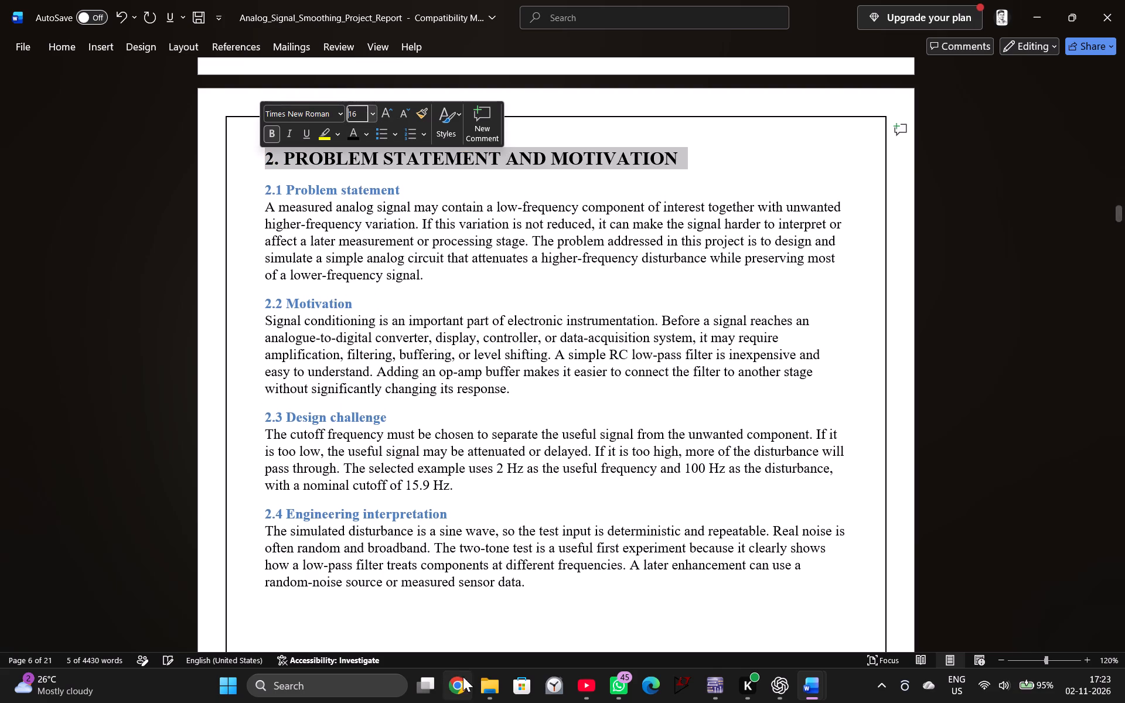
{"action": "left_click", "coordinate": [465, 617]}
Make the "2.4 Engineering interpretation" and "2.3 Design challenge" subheadings black.
{"action": "scroll", "coordinate": [459, 610], "scroll_direction": "down", "scroll_amount": 12}
{"action": "scroll", "coordinate": [391, 452], "scroll_direction": "down", "scroll_amount": 9}
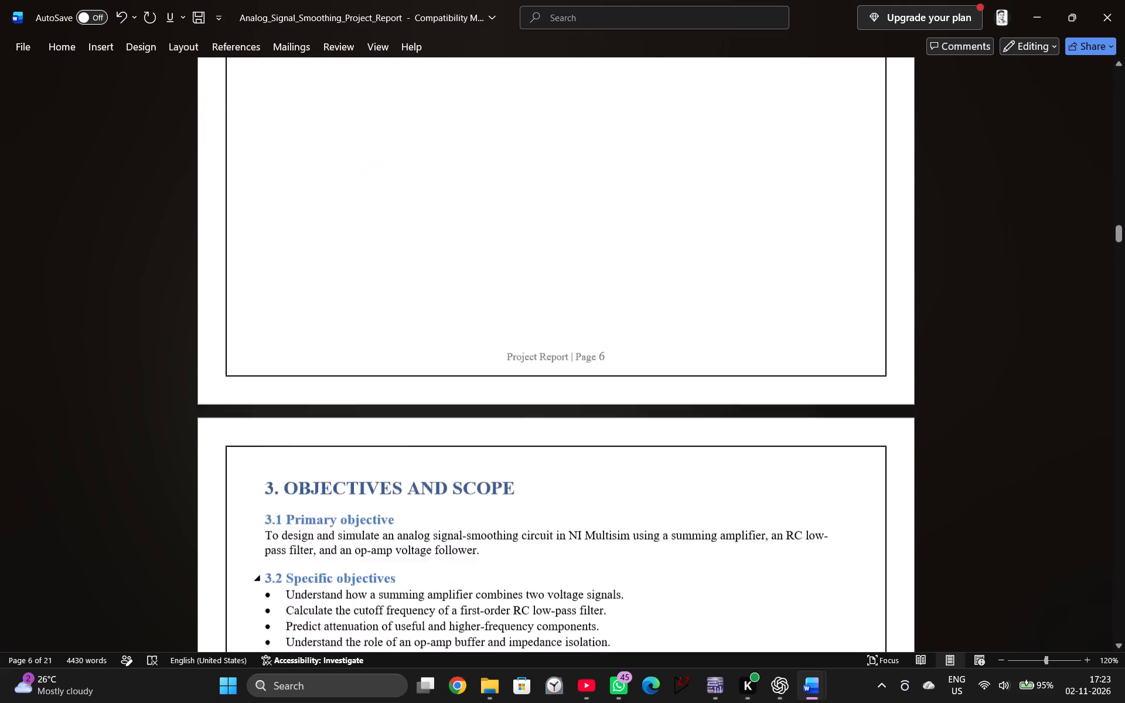
{"action": "scroll", "coordinate": [400, 480], "scroll_direction": "down", "scroll_amount": 6}
{"action": "scroll", "coordinate": [402, 489], "scroll_direction": "up", "scroll_amount": 19}
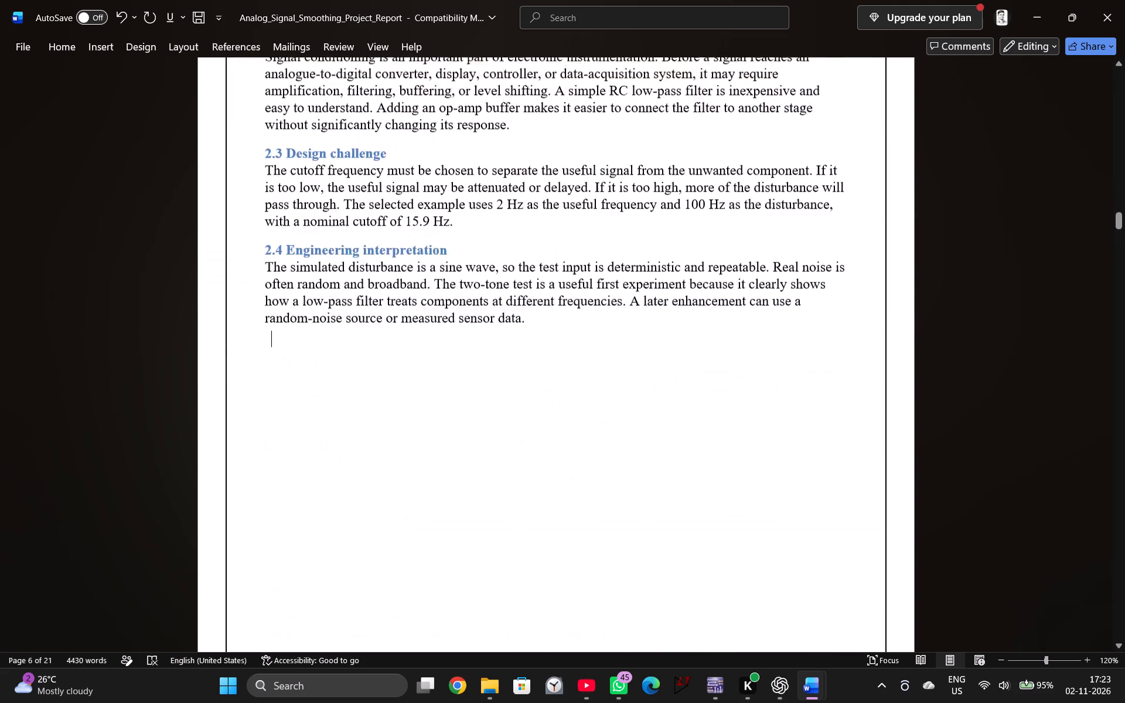
{"action": "scroll", "coordinate": [403, 489], "scroll_direction": "up", "scroll_amount": 10}
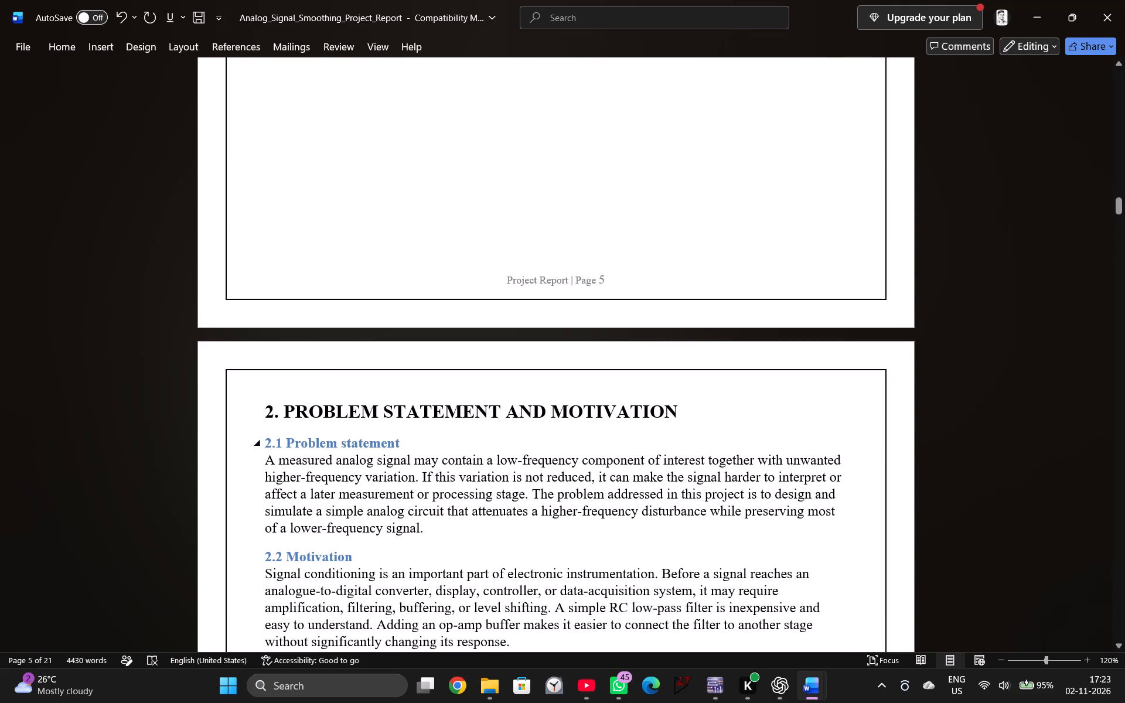
{"action": "scroll", "coordinate": [433, 448], "scroll_direction": "down", "scroll_amount": 7}
{"action": "left_click_drag", "start_coordinate": [454, 469], "coordinate": [262, 469]}
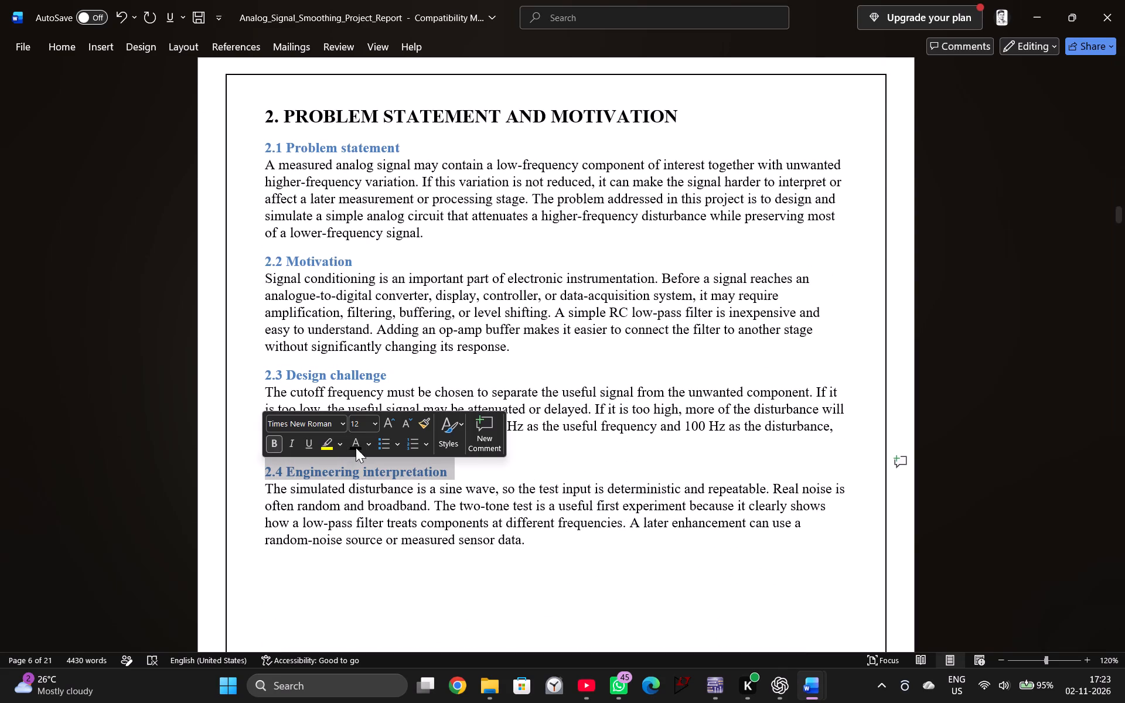
{"action": "left_click", "coordinate": [353, 441]}
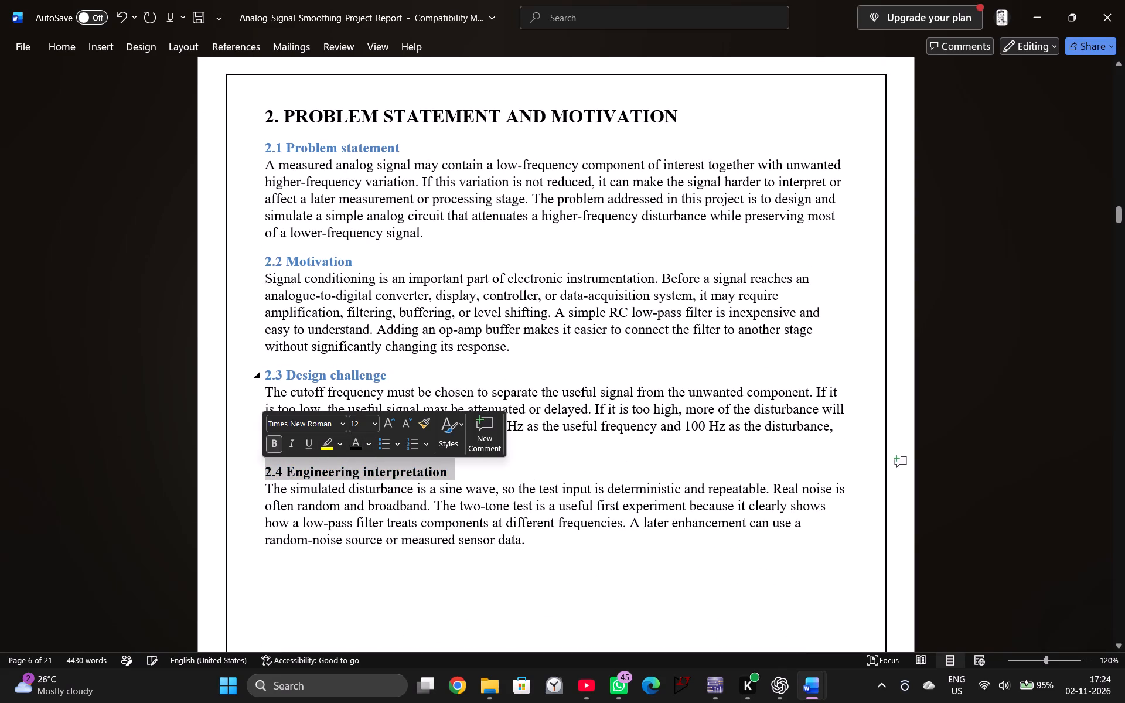
{"action": "left_click_drag", "start_coordinate": [386, 376], "coordinate": [260, 372]}
{"action": "left_click", "coordinate": [352, 349]}
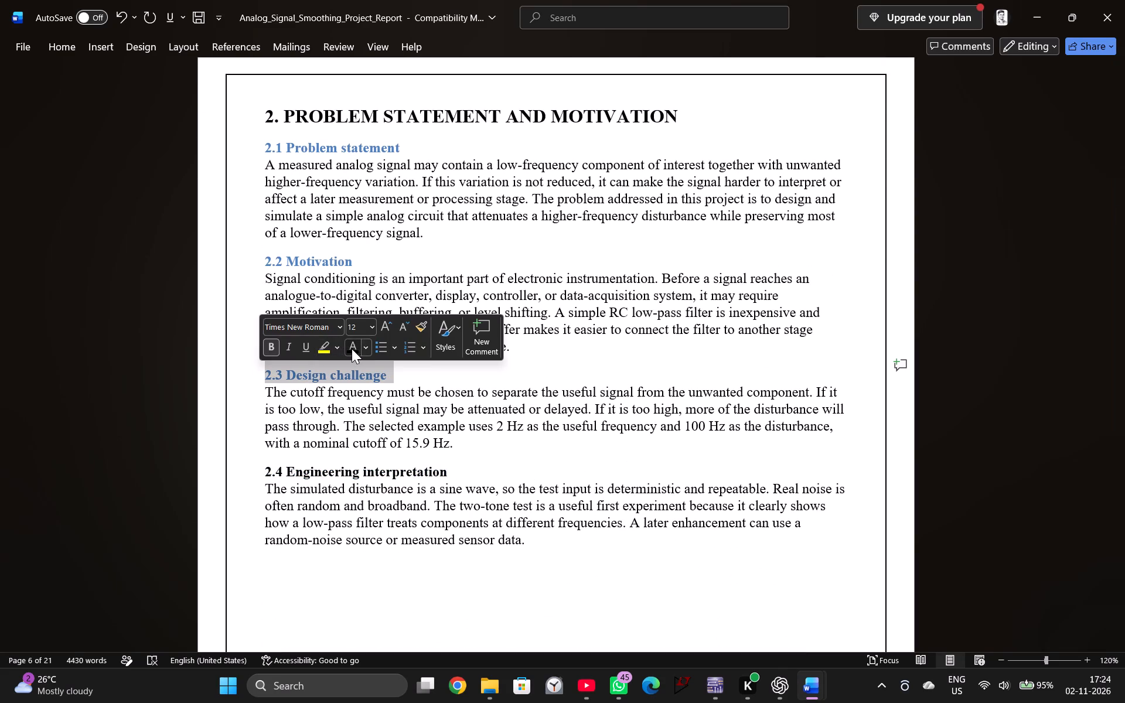
Make the "2.2 Motivation" and "2.1 Problem statement" subheadings black.
{"action": "left_click_drag", "start_coordinate": [357, 260], "coordinate": [266, 258]}
{"action": "left_click", "coordinate": [355, 237]}
{"action": "left_click", "coordinate": [396, 274]}
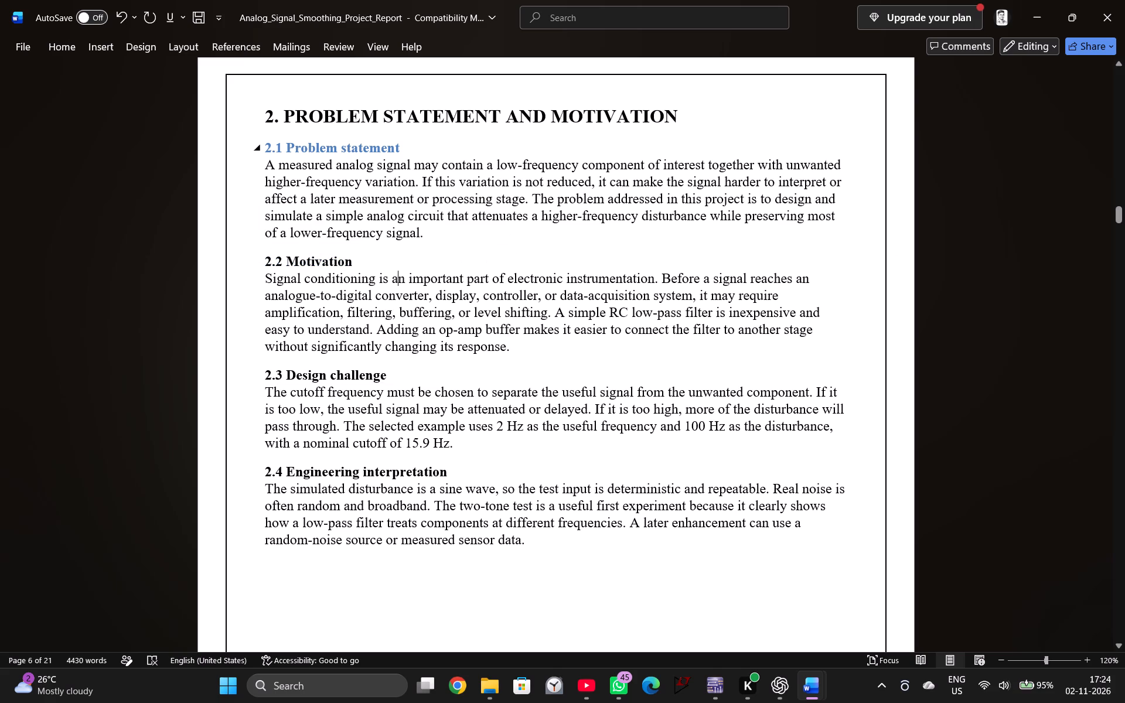
{"action": "left_click_drag", "start_coordinate": [412, 151], "coordinate": [265, 142]}
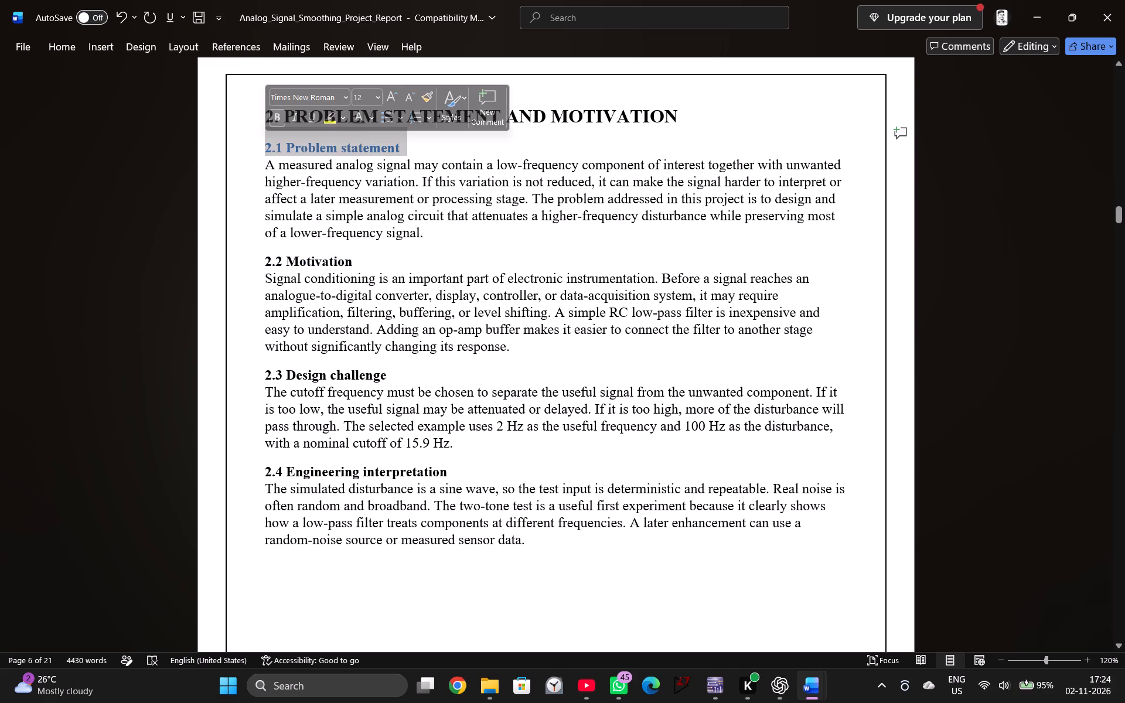
{"action": "left_click", "coordinate": [356, 118]}
{"action": "left_click", "coordinate": [410, 229]}
Make the "3. OBJECTIVES AND SCOPE" main heading black.
{"action": "scroll", "coordinate": [469, 326], "scroll_direction": "down", "scroll_amount": 13}
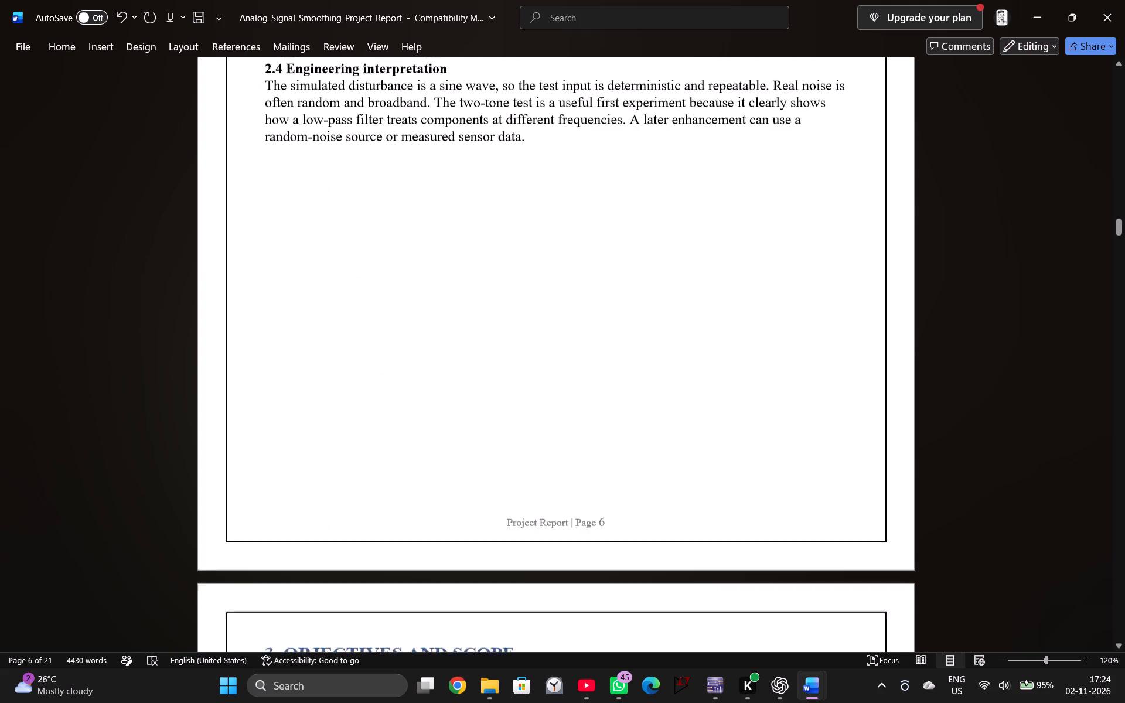
{"action": "scroll", "coordinate": [483, 373], "scroll_direction": "down", "scroll_amount": 5}
{"action": "left_click_drag", "start_coordinate": [526, 296], "coordinate": [264, 295]}
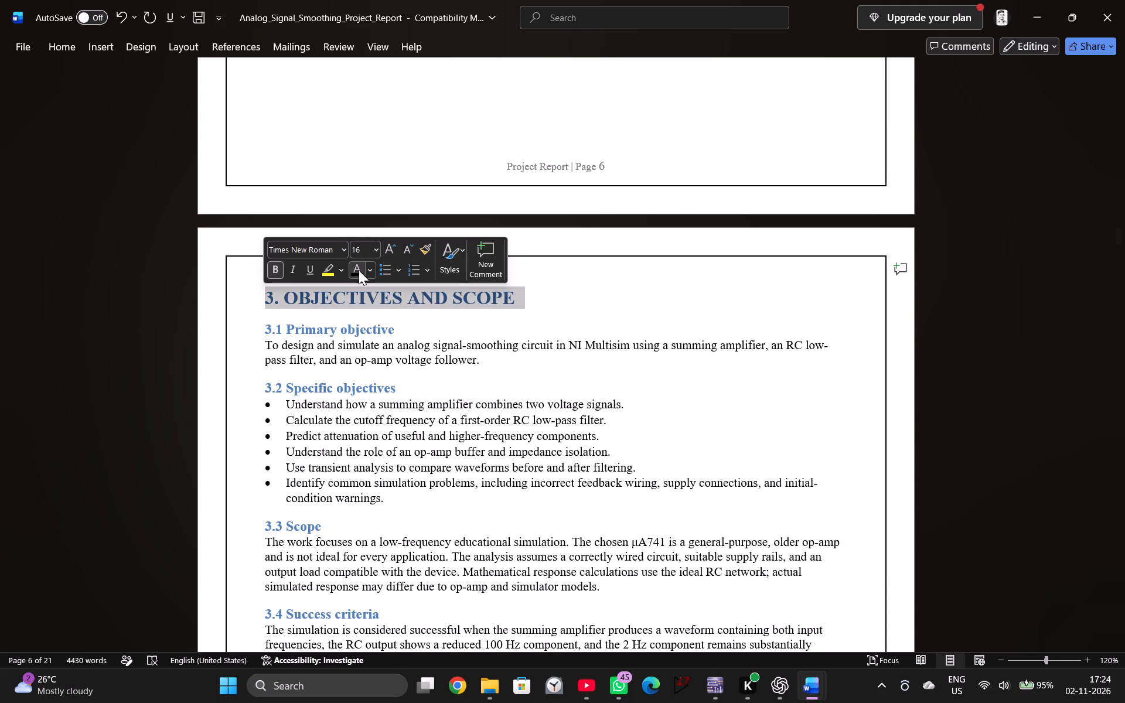
{"action": "left_click", "coordinate": [359, 270]}
{"action": "left_click", "coordinate": [468, 370]}
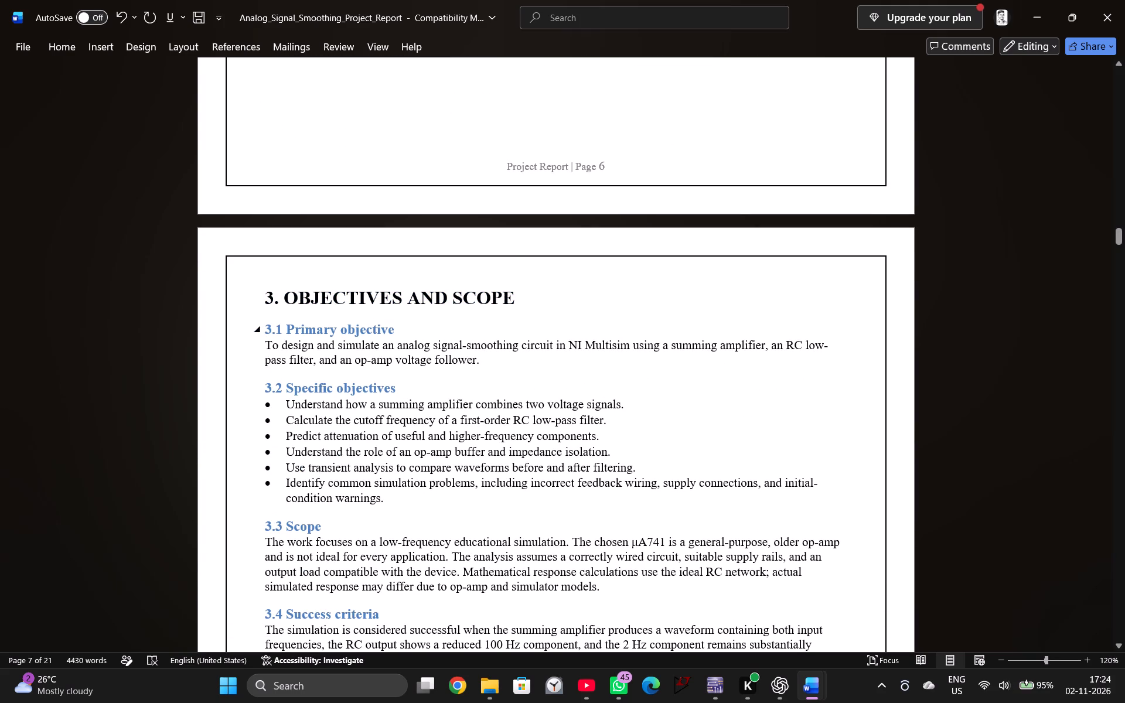
Set all the text of section 3, from the 3.1 subheading through the 3.4 Success criteria paragraph, to font size 12.
{"action": "left_click_drag", "start_coordinate": [263, 323], "coordinate": [659, 674]}
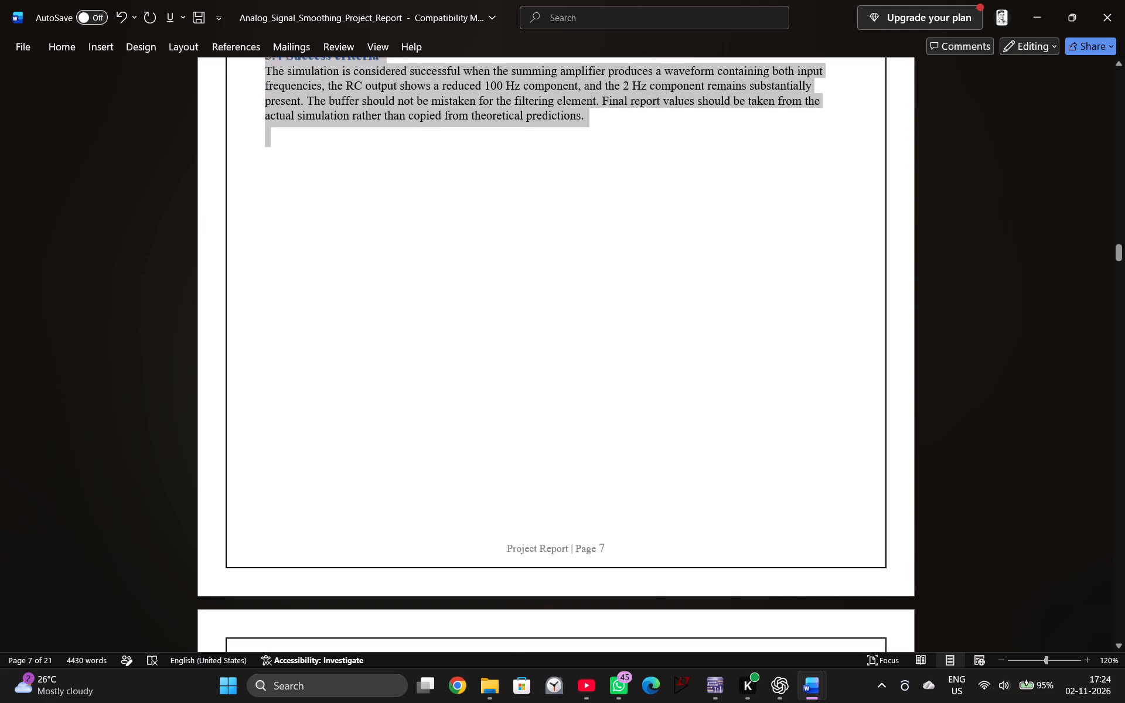
{"action": "left_click_drag", "start_coordinate": [659, 674], "coordinate": [500, 0]}
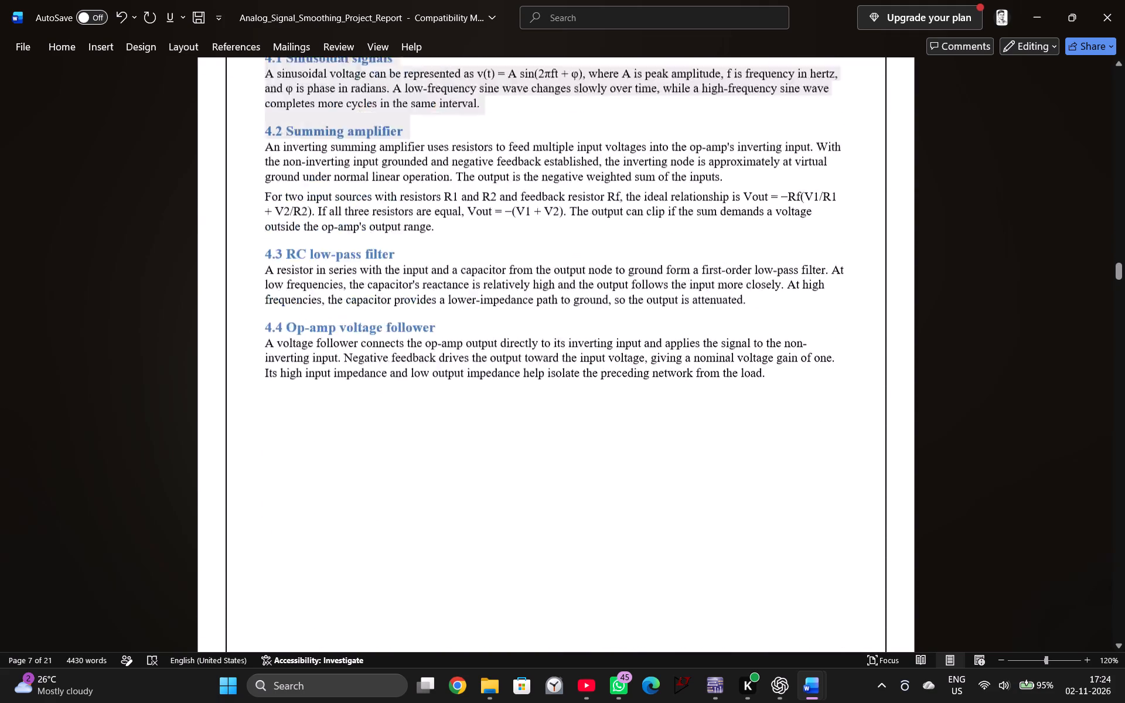
{"action": "left_click_drag", "start_coordinate": [500, 0], "coordinate": [621, 432]}
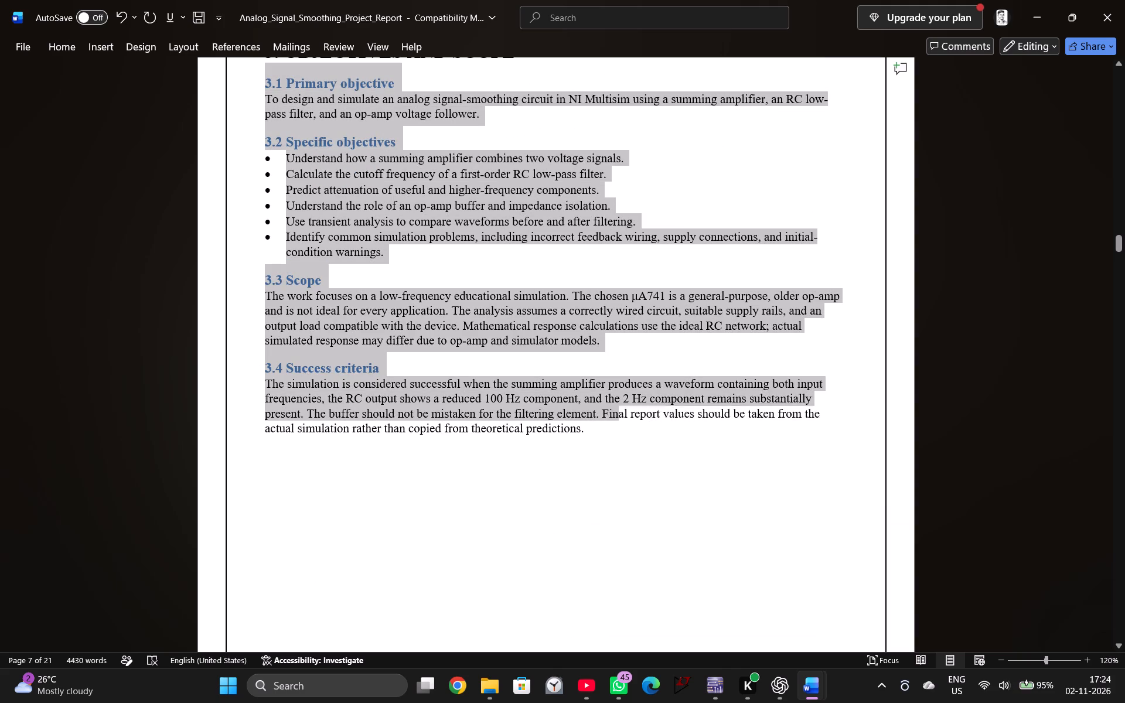
{"action": "left_click_drag", "start_coordinate": [621, 432], "coordinate": [622, 445]}
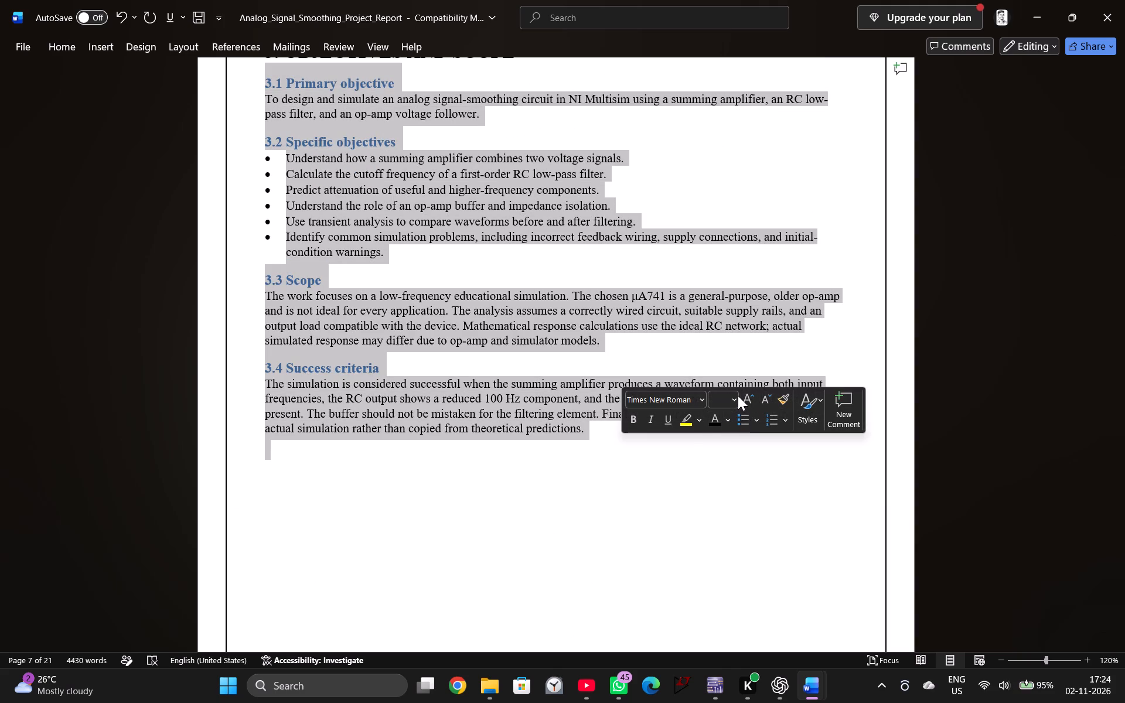
{"action": "left_click", "coordinate": [738, 395]}
{"action": "left_click", "coordinate": [725, 183]}
{"action": "left_click", "coordinate": [725, 183]}
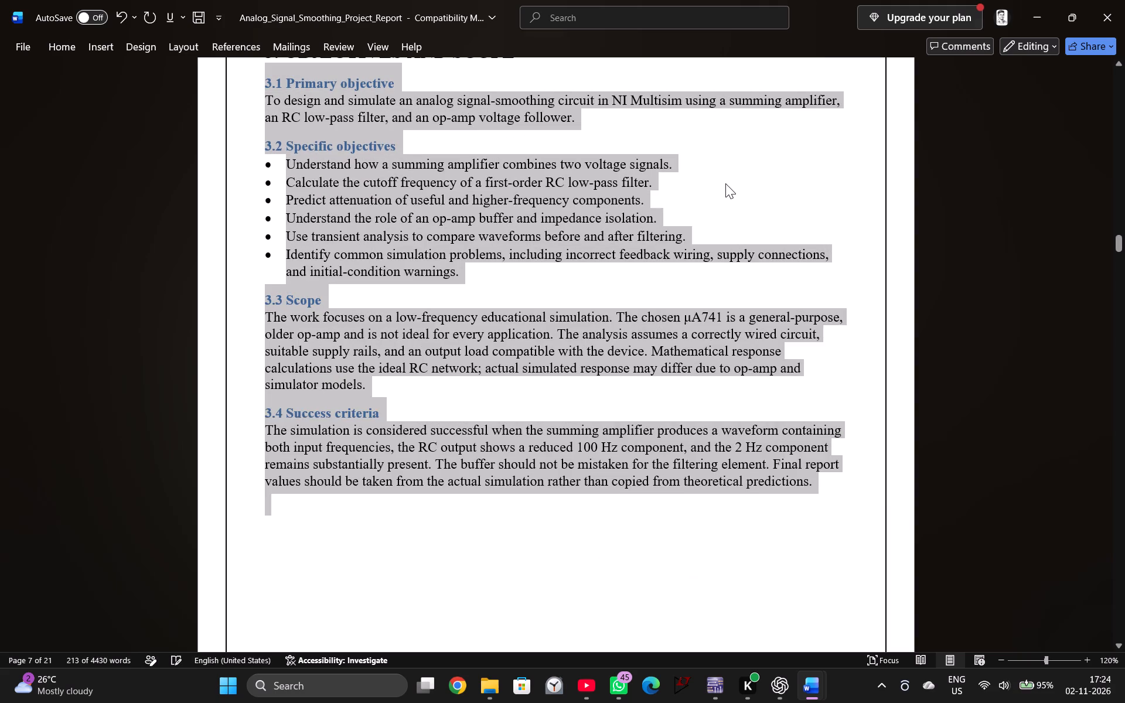
Make the "3.1 Primary objective" and "3.2 Specific objectives" subheadings black, keeping both bold.
{"action": "scroll", "coordinate": [662, 210], "scroll_direction": "up", "scroll_amount": 5}
{"action": "left_click_drag", "start_coordinate": [410, 294], "coordinate": [261, 285]}
{"action": "left_click", "coordinate": [271, 258]}
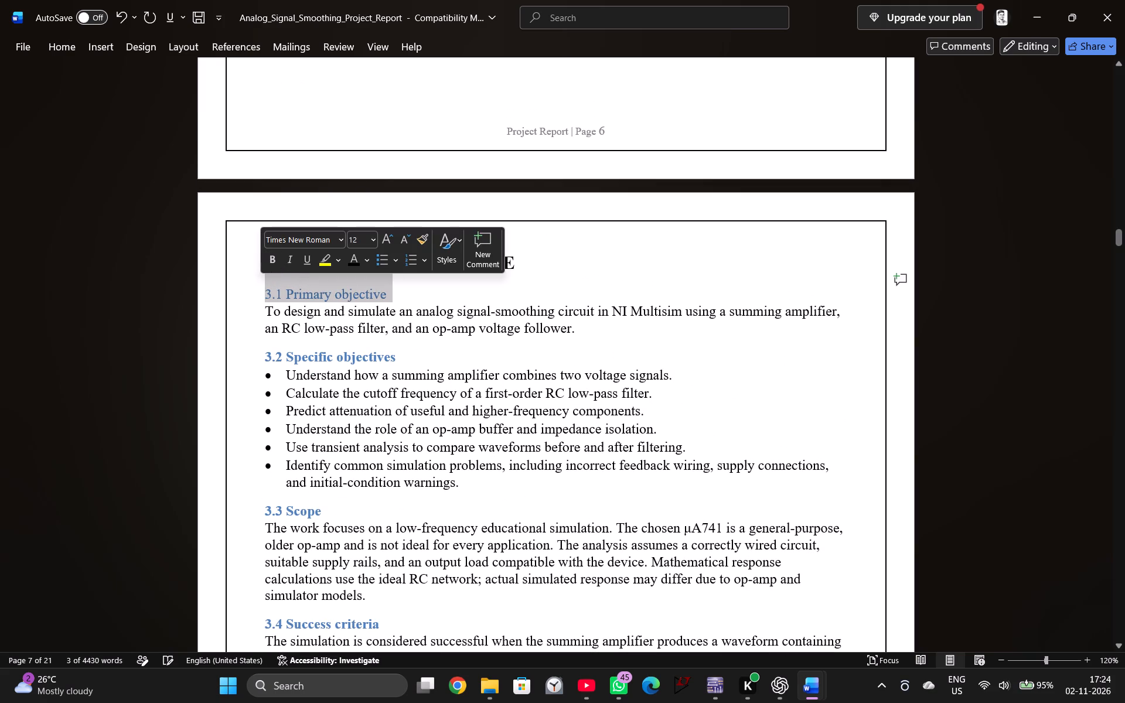
{"action": "left_click", "coordinate": [268, 257]}
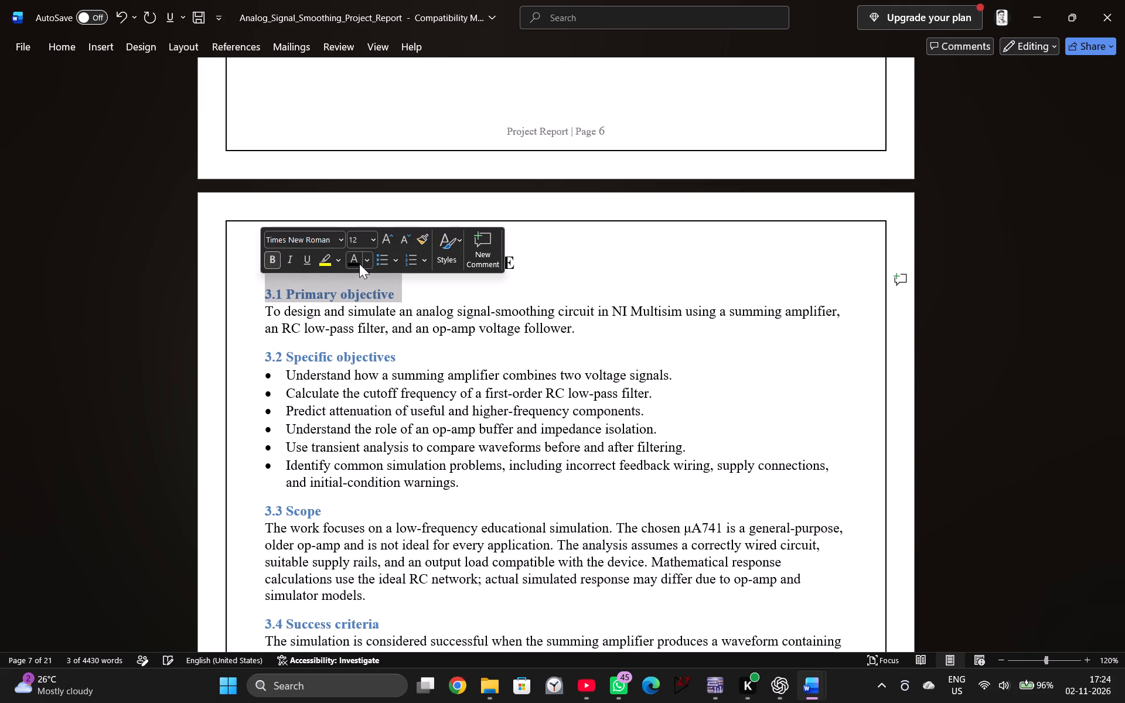
{"action": "left_click", "coordinate": [358, 263]}
{"action": "left_click_drag", "start_coordinate": [408, 358], "coordinate": [268, 342]}
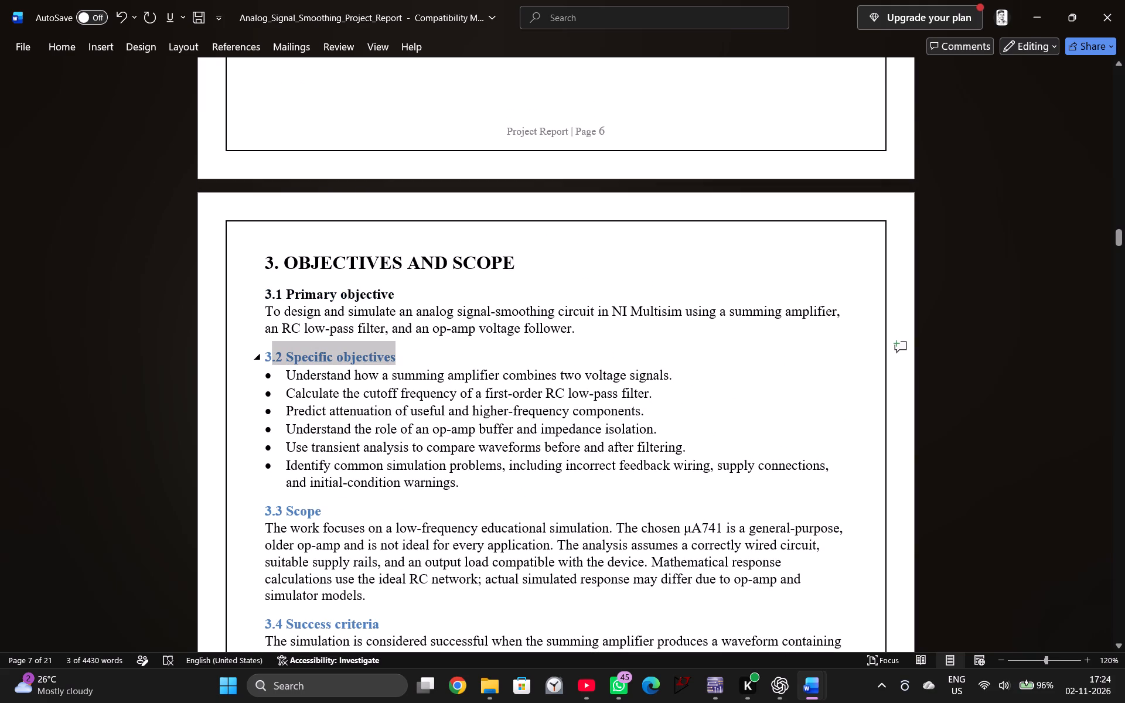
{"action": "left_click_drag", "start_coordinate": [268, 342], "coordinate": [262, 340]}
{"action": "left_click", "coordinate": [417, 366]}
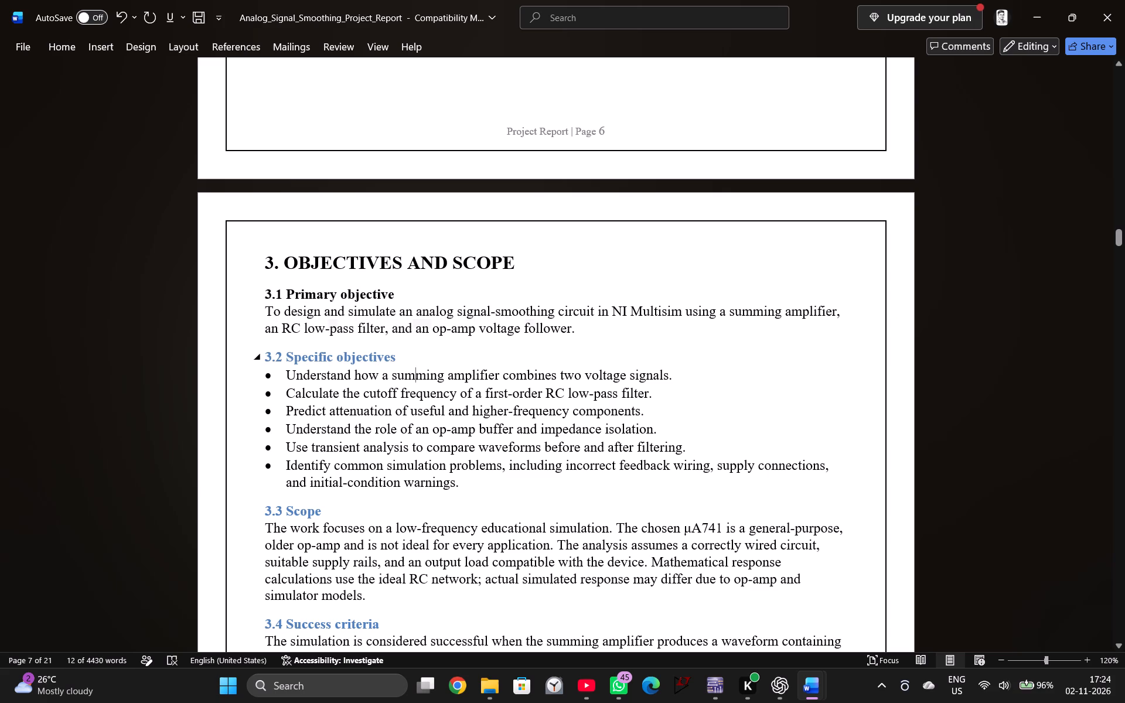
{"action": "left_click_drag", "start_coordinate": [390, 362], "coordinate": [388, 357]}
{"action": "left_click_drag", "start_coordinate": [394, 356], "coordinate": [284, 350]}
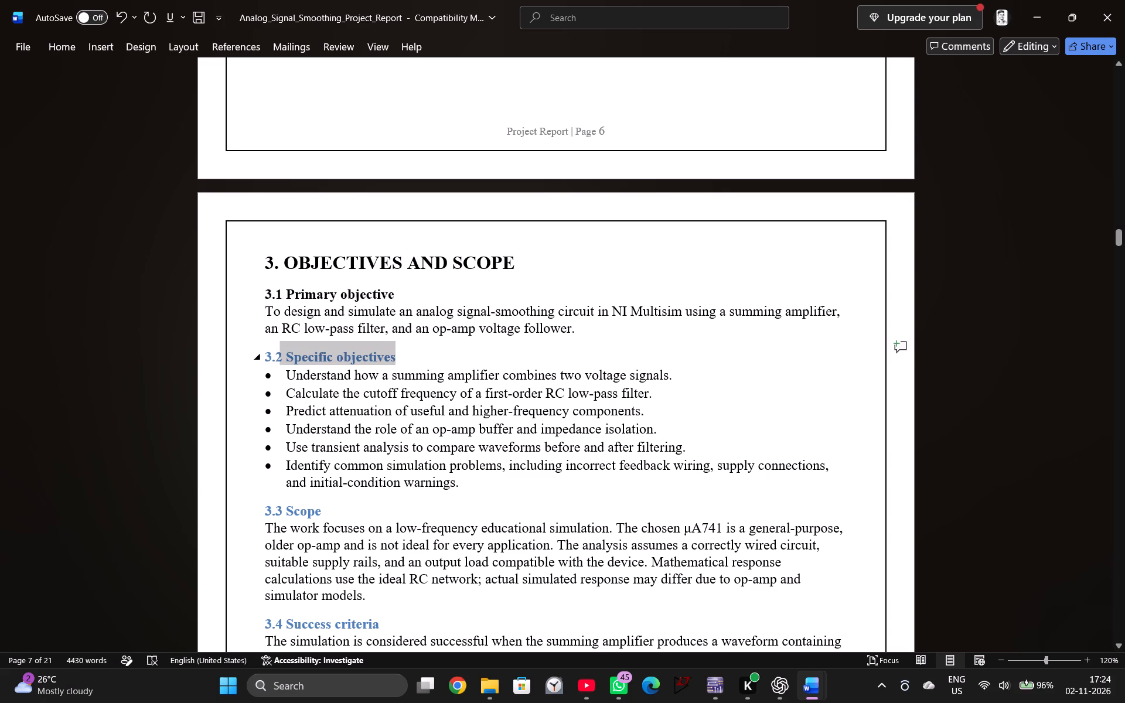
{"action": "left_click_drag", "start_coordinate": [284, 350], "coordinate": [261, 351]}
{"action": "left_click", "coordinate": [349, 330]}
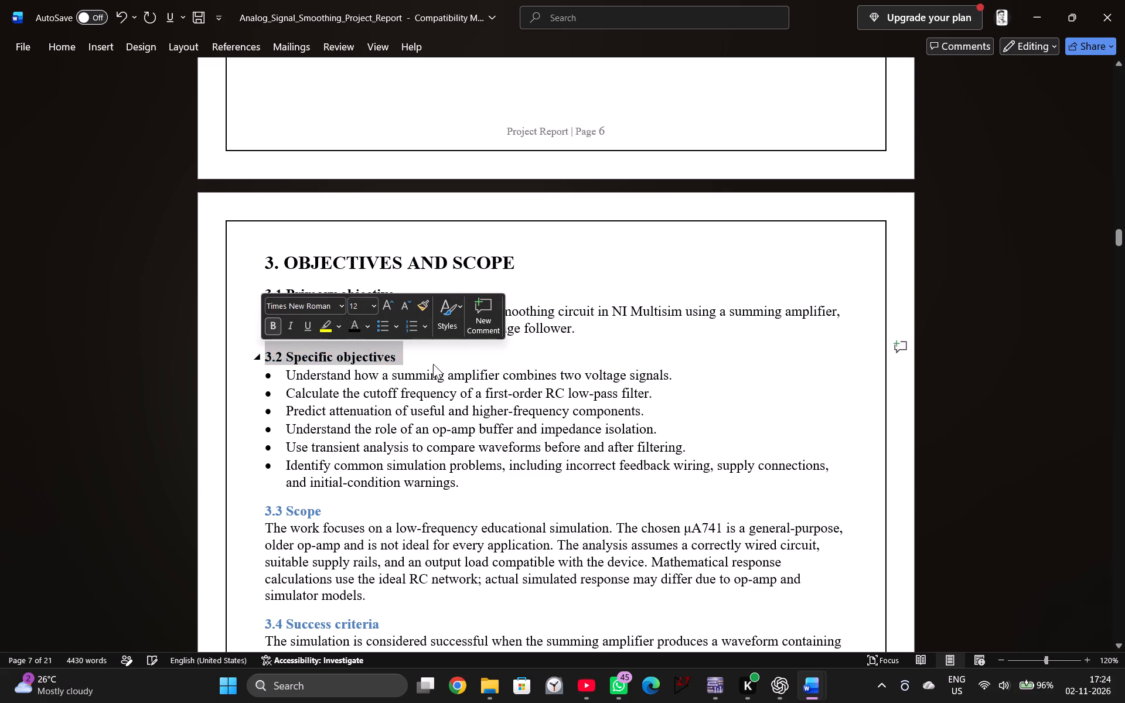
{"action": "left_click", "coordinate": [433, 364]}
Make the "3.3 Scope" and "3.4 Success criteria" subheadings black.
{"action": "left_click_drag", "start_coordinate": [340, 510], "coordinate": [267, 505]}
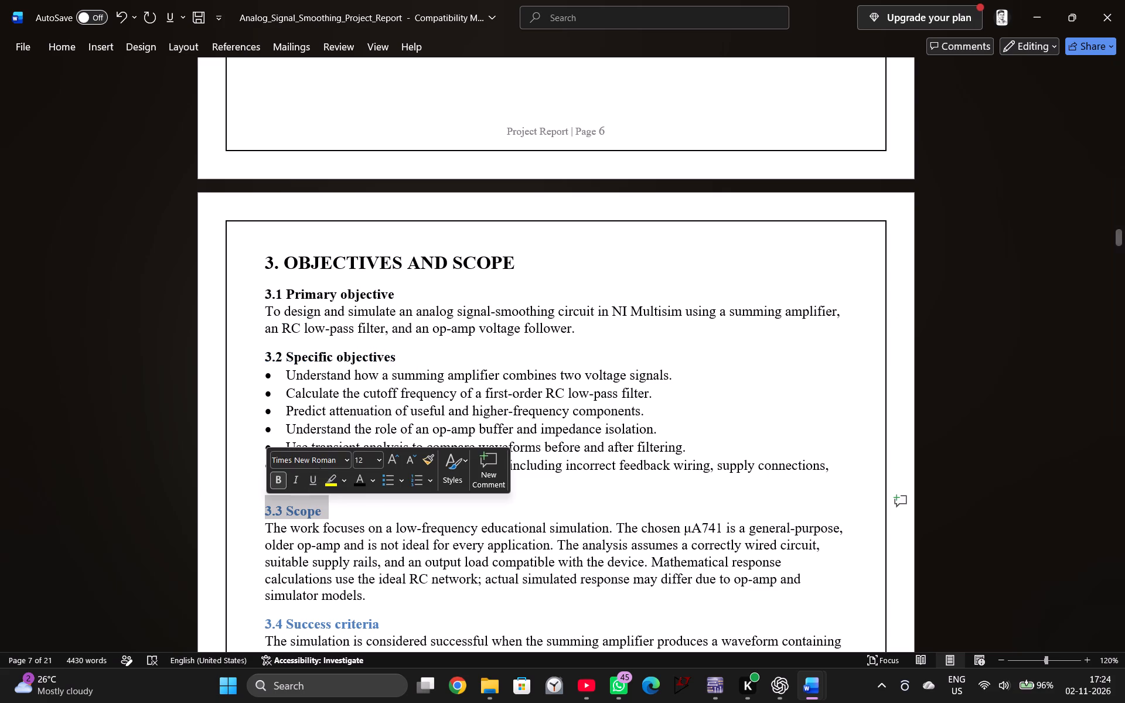
{"action": "left_click", "coordinate": [359, 483]}
{"action": "left_click", "coordinate": [378, 509]}
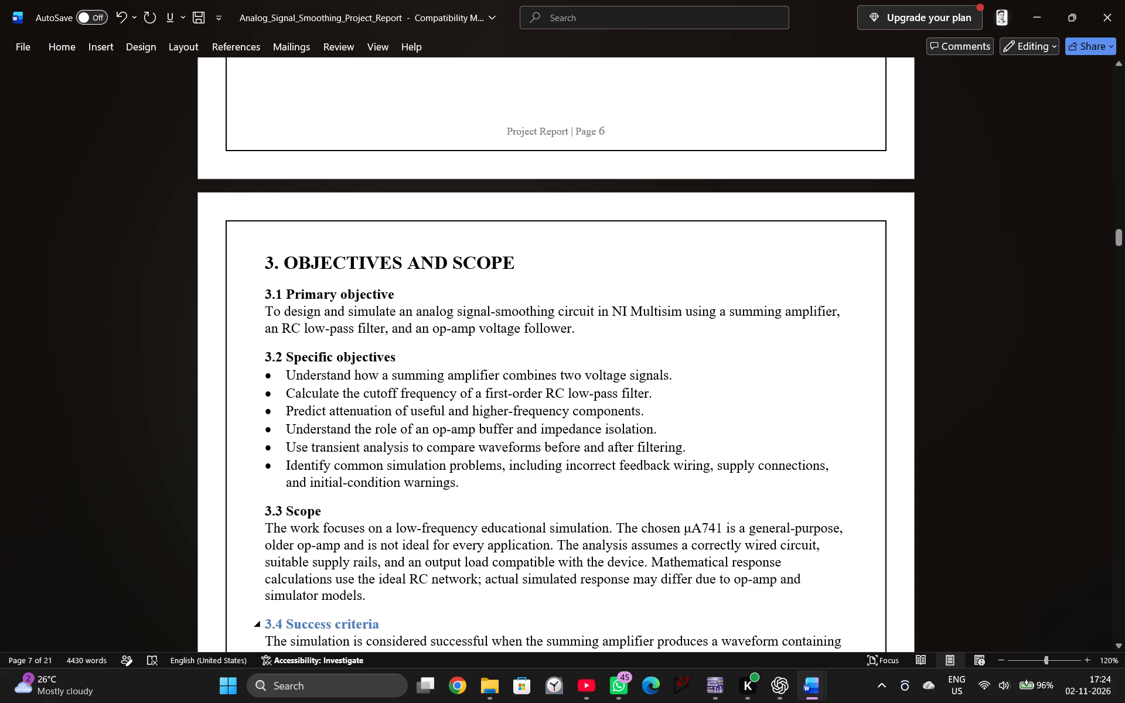
{"action": "left_click_drag", "start_coordinate": [393, 624], "coordinate": [265, 619]}
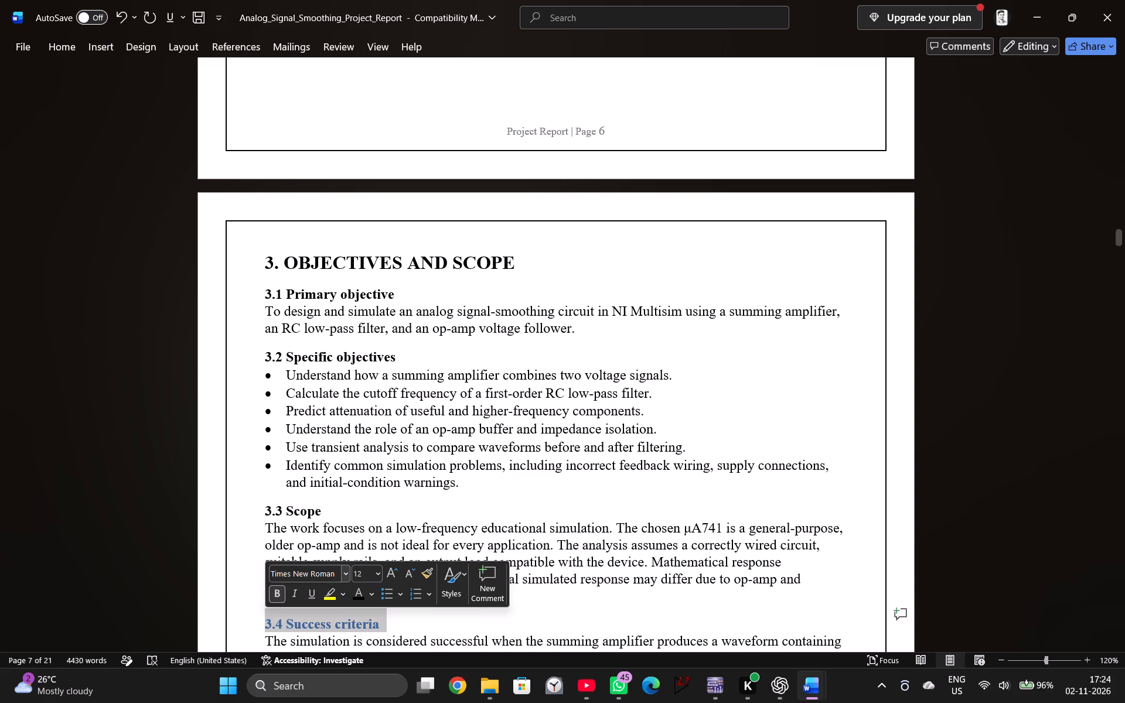
{"action": "left_click", "coordinate": [354, 595]}
{"action": "left_click", "coordinate": [502, 512]}
Set the "3.4 Success criteria" subheading to font size 14.
{"action": "scroll", "coordinate": [483, 495], "scroll_direction": "down", "scroll_amount": 5}
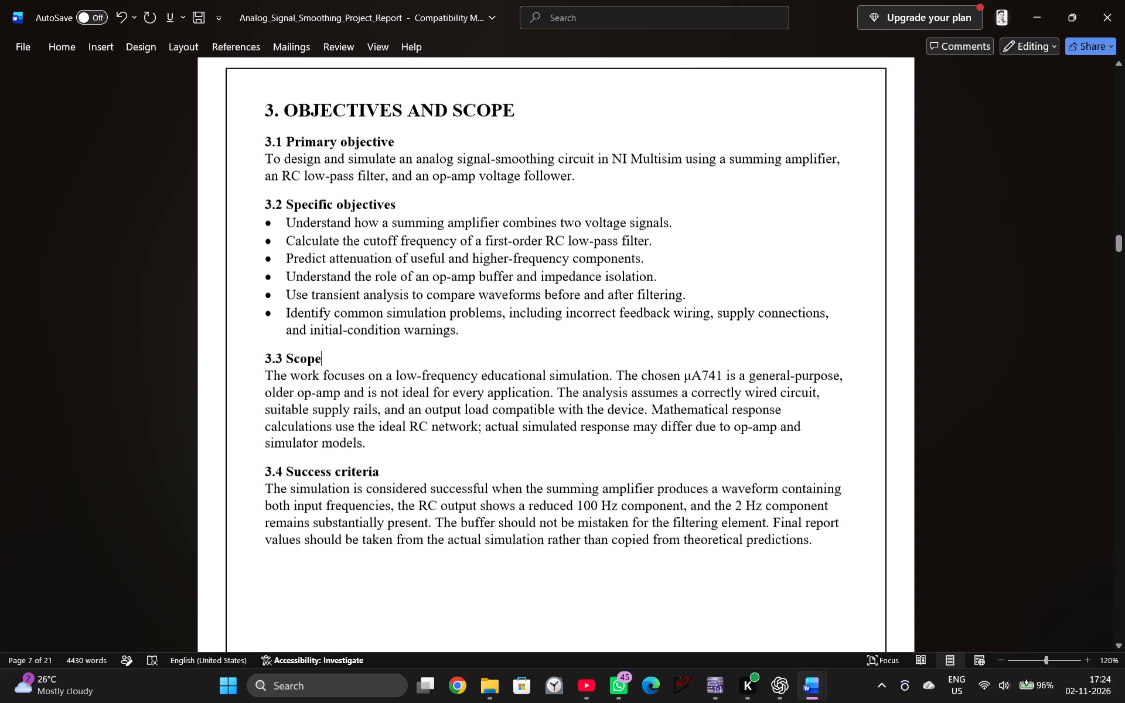
{"action": "left_click_drag", "start_coordinate": [390, 409], "coordinate": [257, 414]}
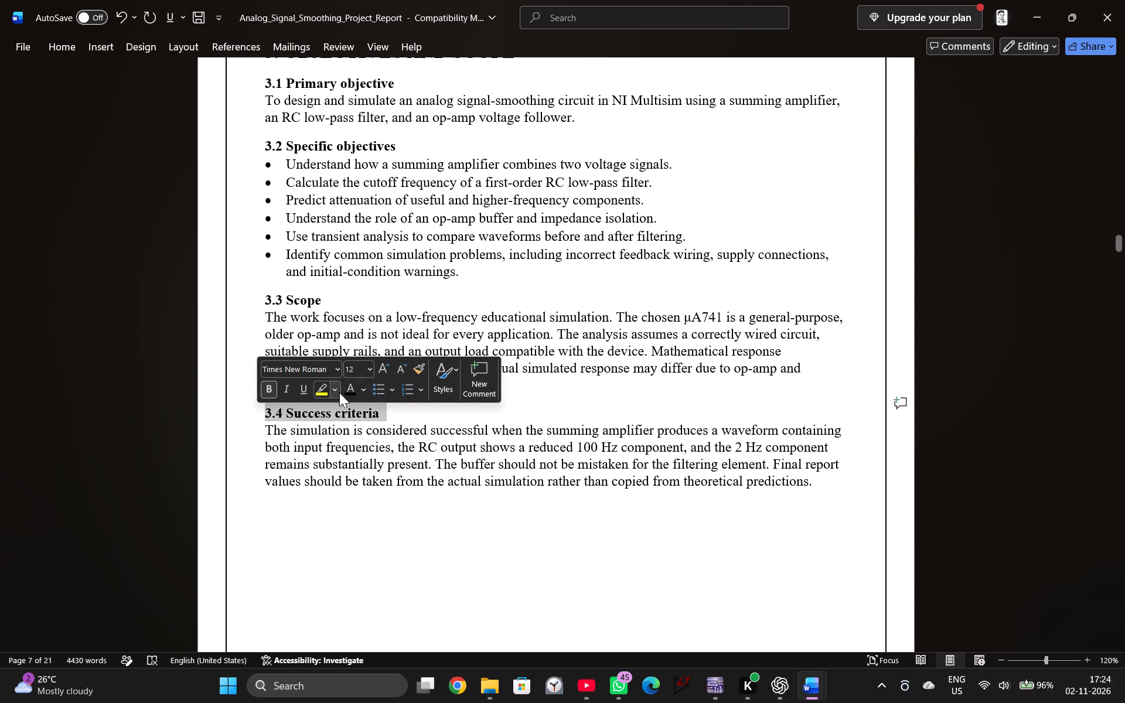
{"action": "left_click", "coordinate": [367, 373]}
{"action": "left_click", "coordinate": [360, 477]}
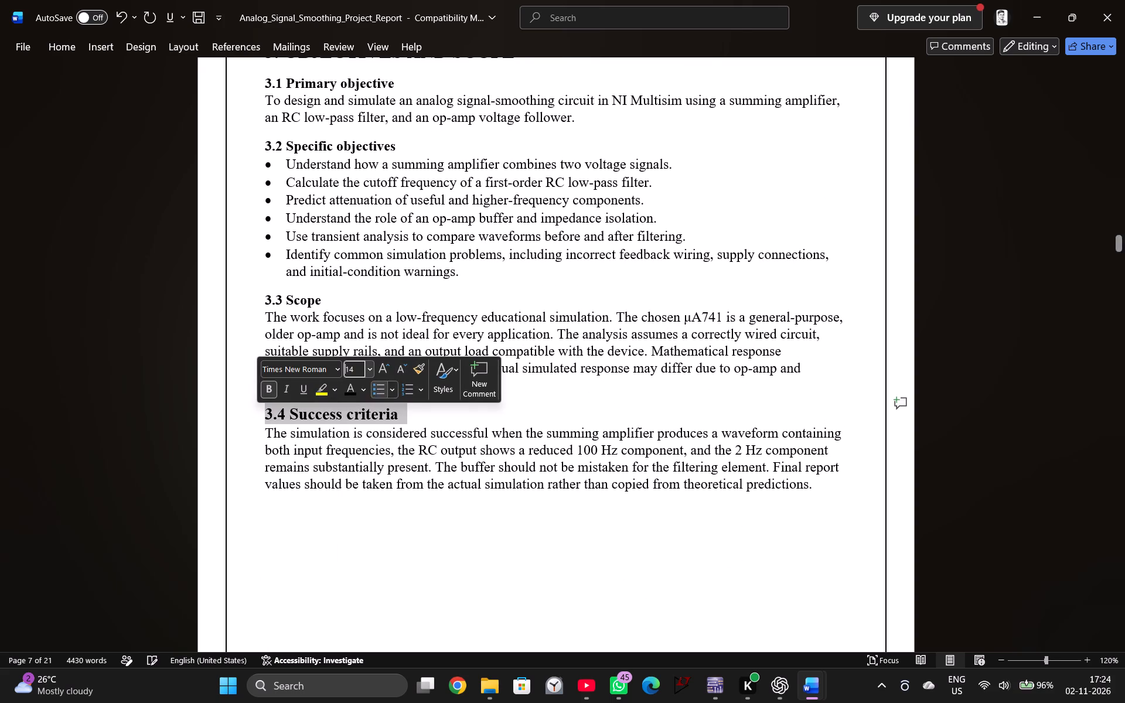
{"action": "left_click", "coordinate": [340, 306]}
{"action": "left_click_drag", "start_coordinate": [328, 302], "coordinate": [268, 298]}
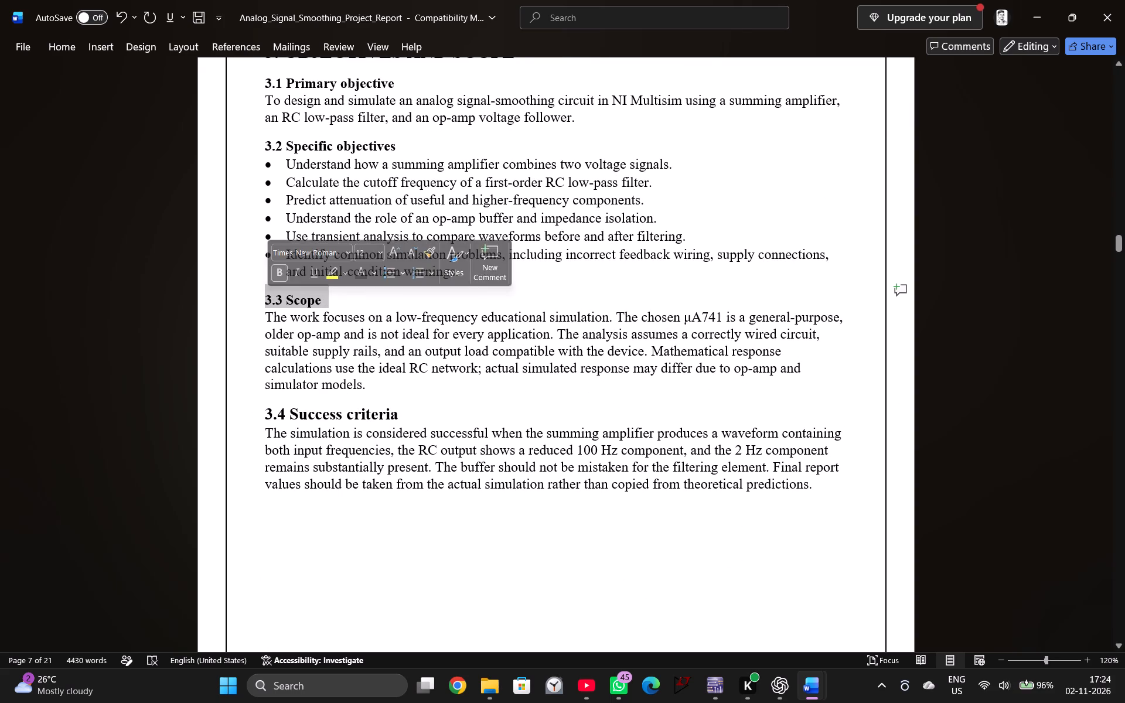
{"action": "left_click", "coordinate": [381, 314]}
Set the "2.2 Motivation" subheading in section 2 to font size 14.
{"action": "scroll", "coordinate": [476, 426], "scroll_direction": "up", "scroll_amount": 20}
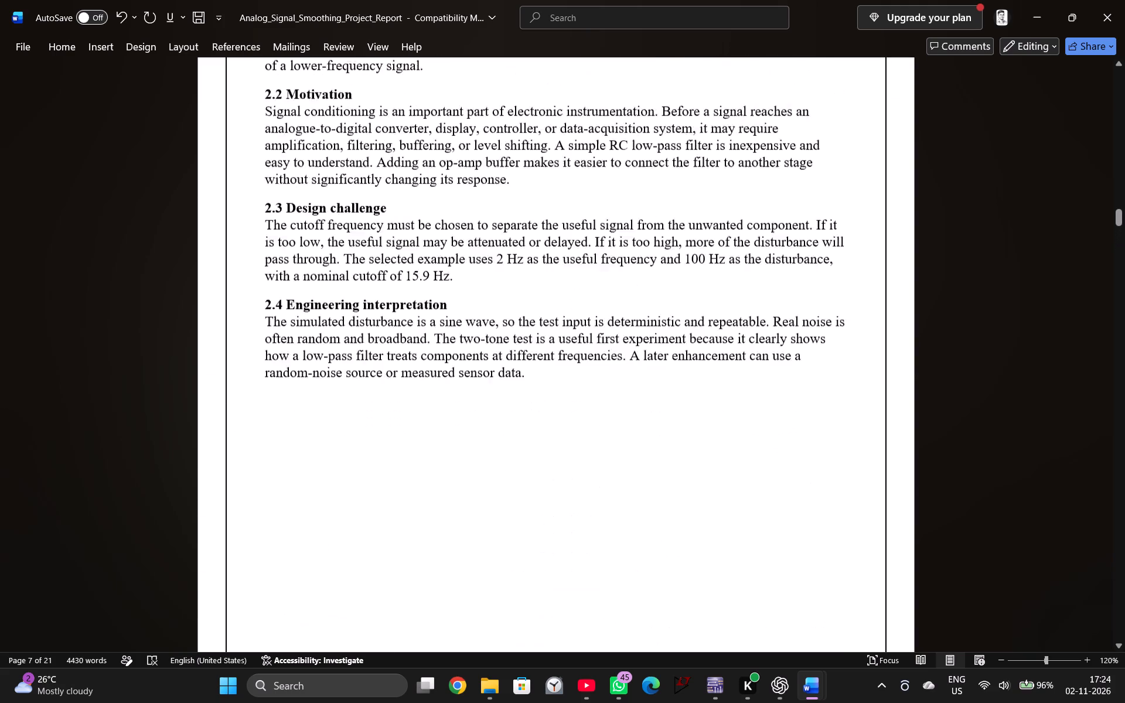
{"action": "scroll", "coordinate": [476, 426], "scroll_direction": "up", "scroll_amount": 4}
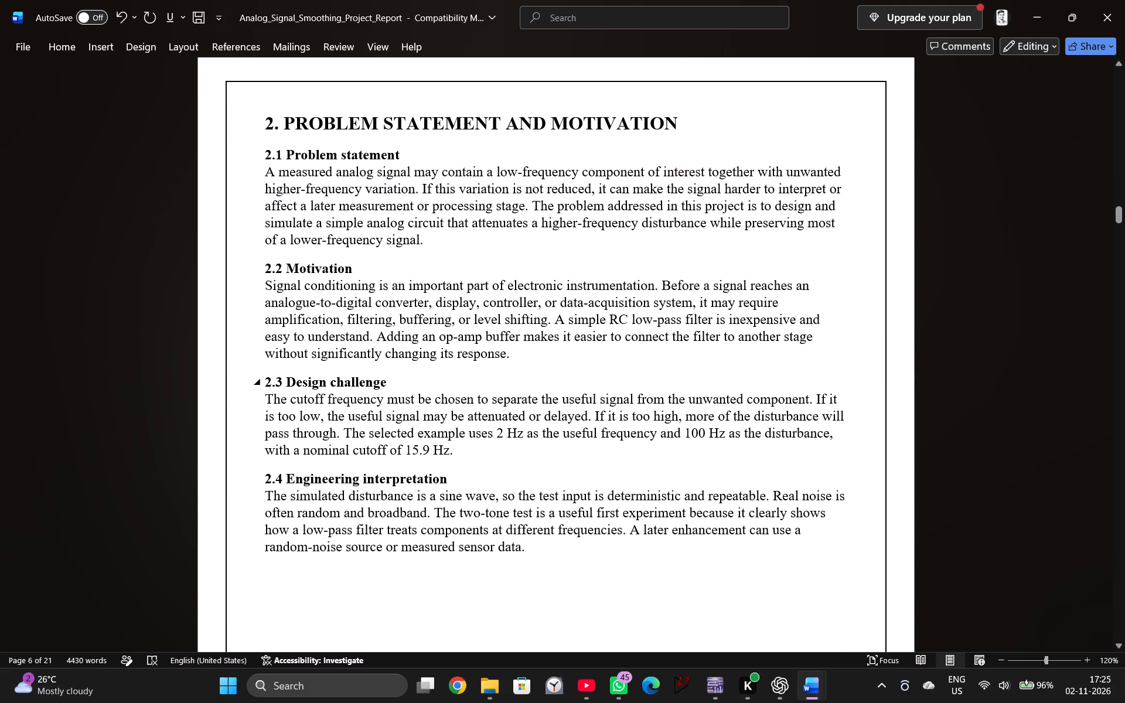
{"action": "left_click_drag", "start_coordinate": [362, 266], "coordinate": [265, 265]}
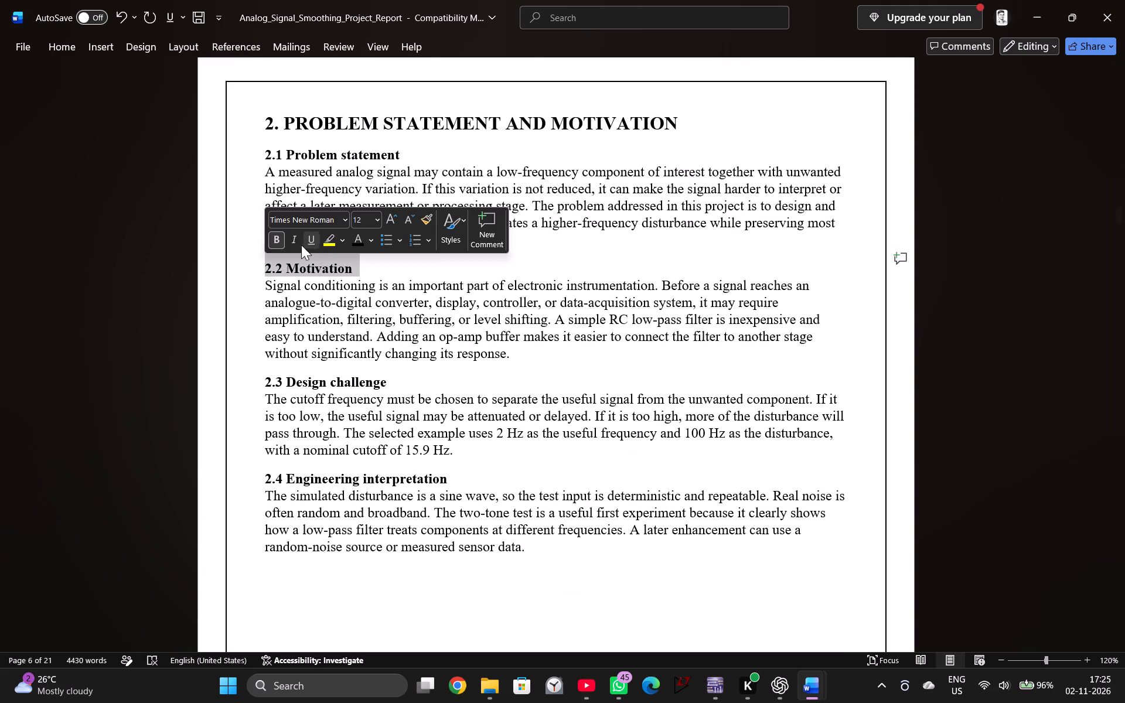
{"action": "left_click", "coordinate": [378, 221]}
{"action": "left_click", "coordinate": [359, 322]}
{"action": "left_click", "coordinate": [433, 279]}
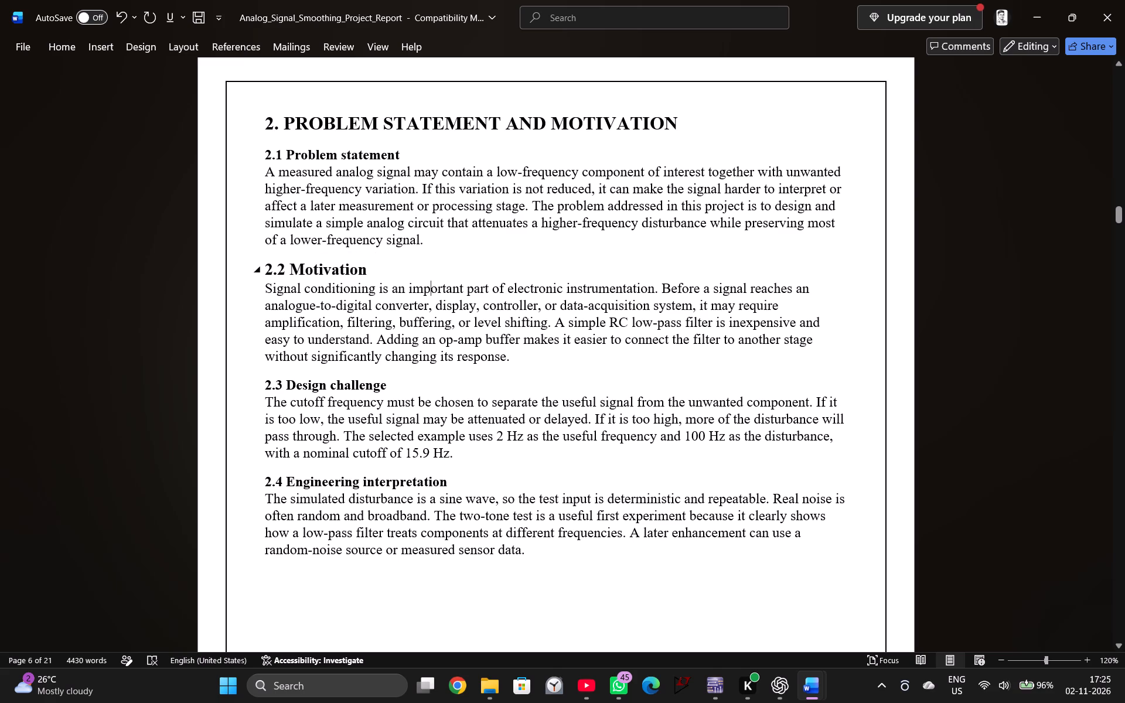
Set the "2.1 Problem statement" subheading to font size 14.
{"action": "left_click_drag", "start_coordinate": [415, 154], "coordinate": [268, 148]}
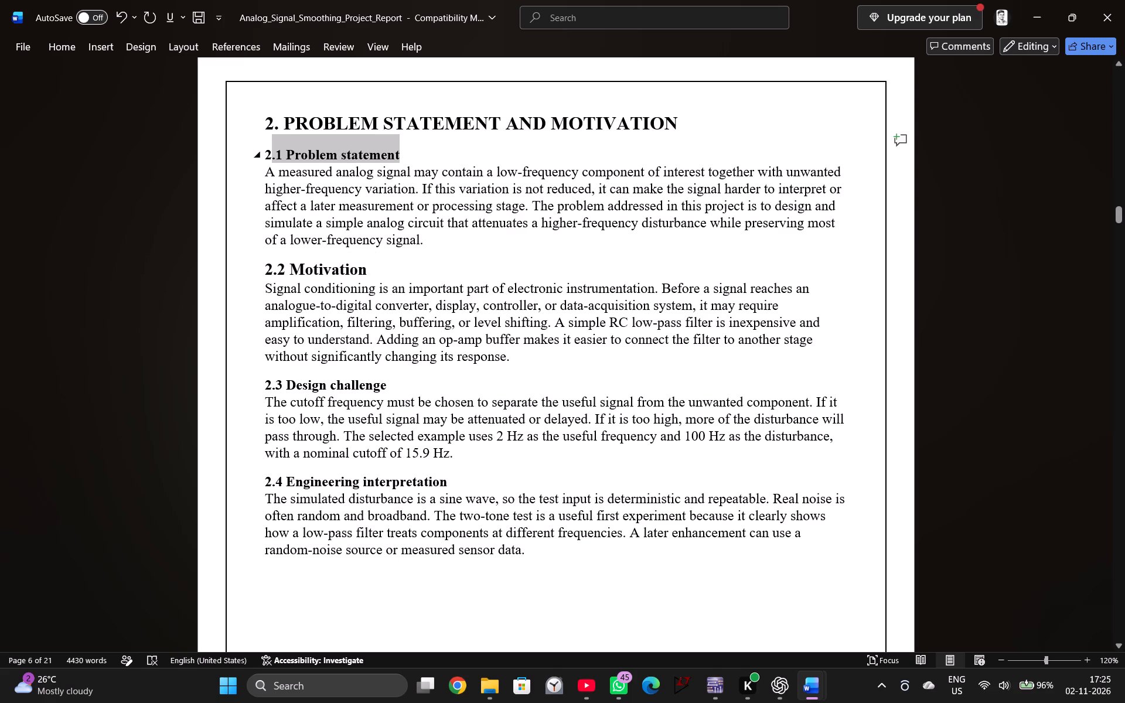
{"action": "left_click_drag", "start_coordinate": [268, 148], "coordinate": [265, 146]}
{"action": "left_click", "coordinate": [373, 99]}
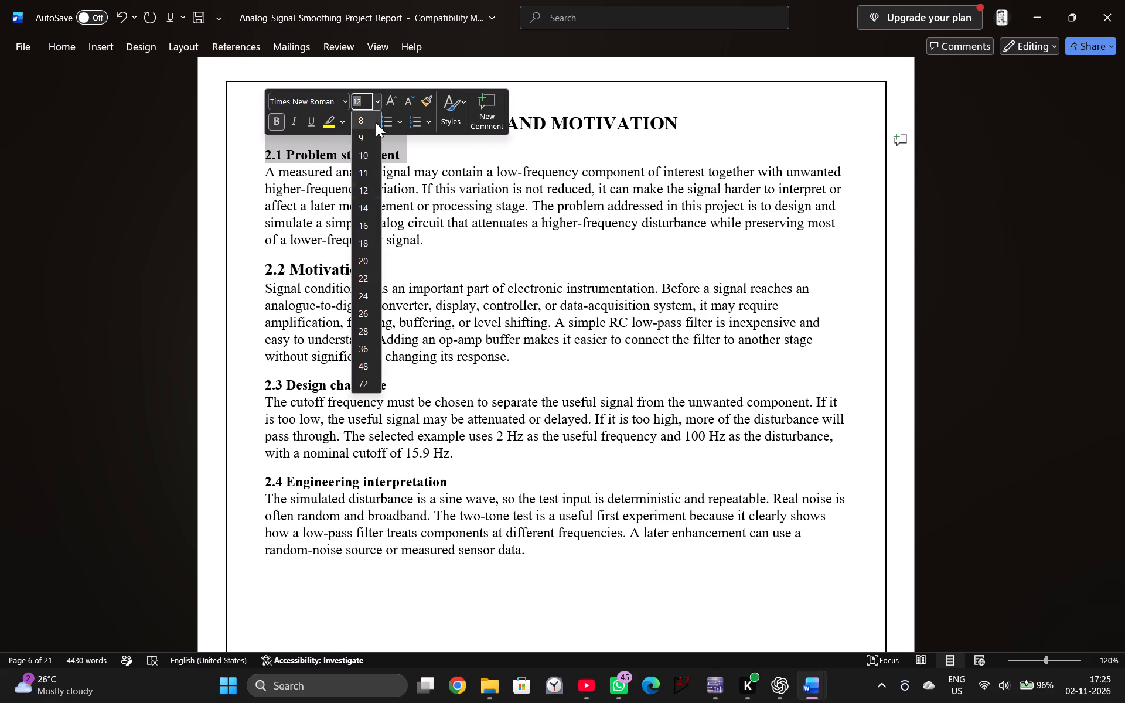
{"action": "left_click", "coordinate": [366, 210]}
{"action": "left_click", "coordinate": [383, 270]}
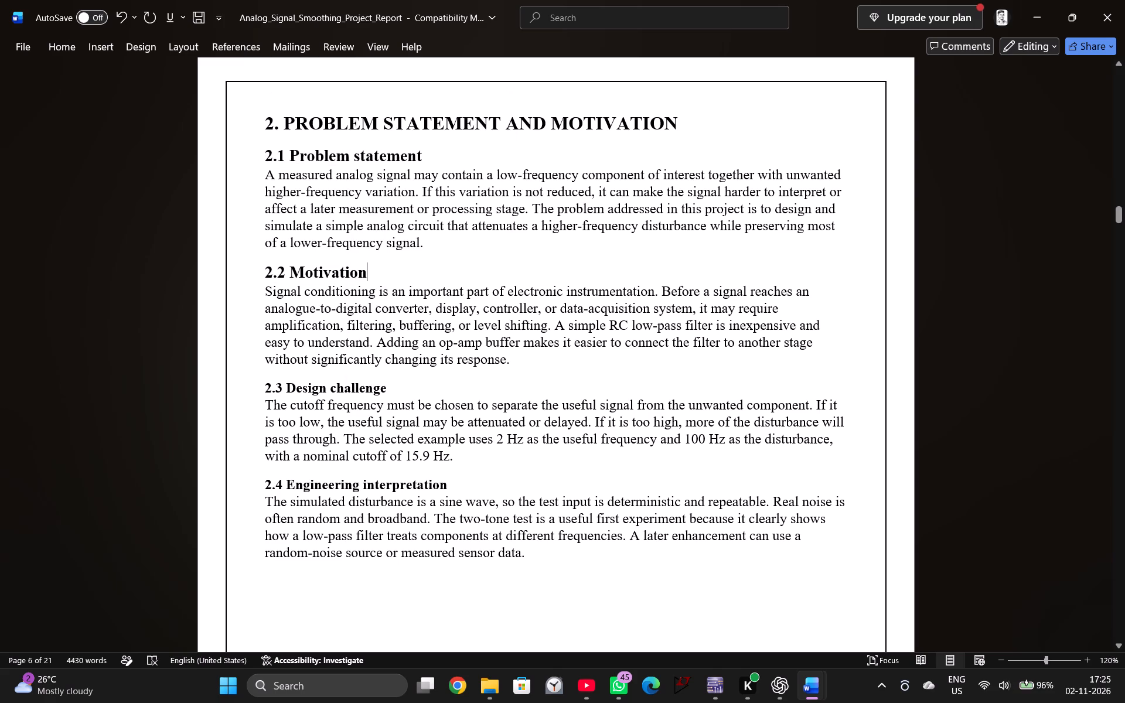
Set the "2.3 Design challenge" and "2.4 Engineering interpretation" subheadings to font size 14.
{"action": "left_click_drag", "start_coordinate": [393, 384], "coordinate": [267, 376]}
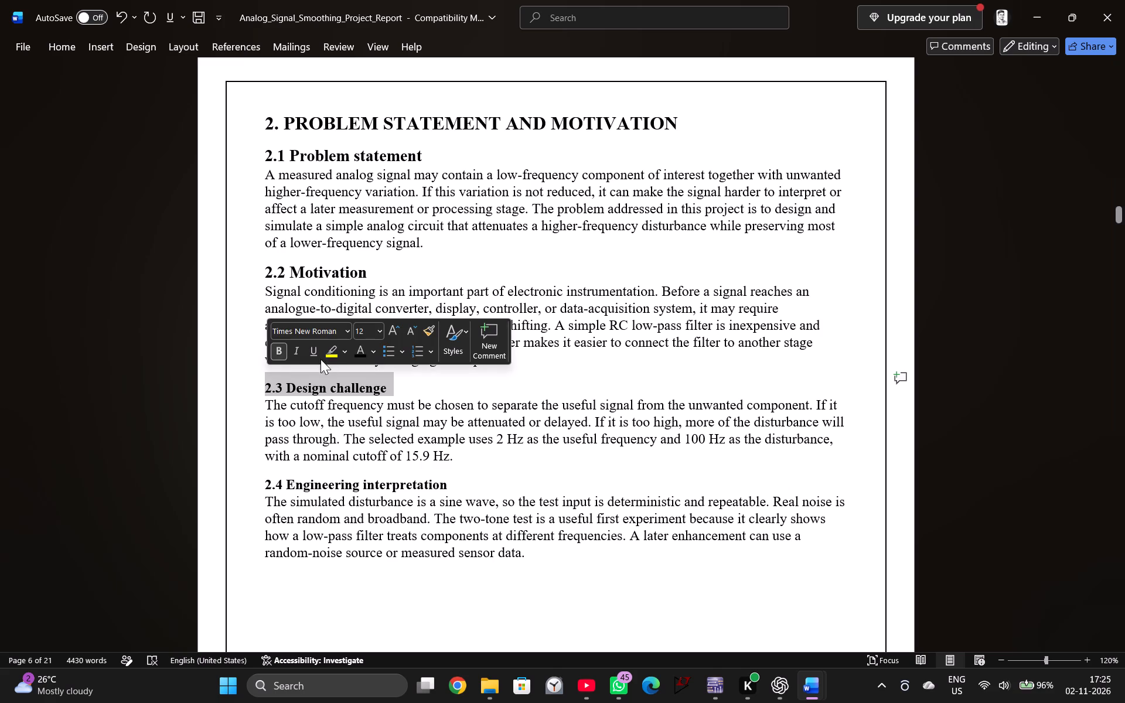
{"action": "left_click", "coordinate": [383, 330]}
{"action": "left_click_drag", "start_coordinate": [379, 411], "coordinate": [376, 423]}
{"action": "left_click", "coordinate": [374, 327]}
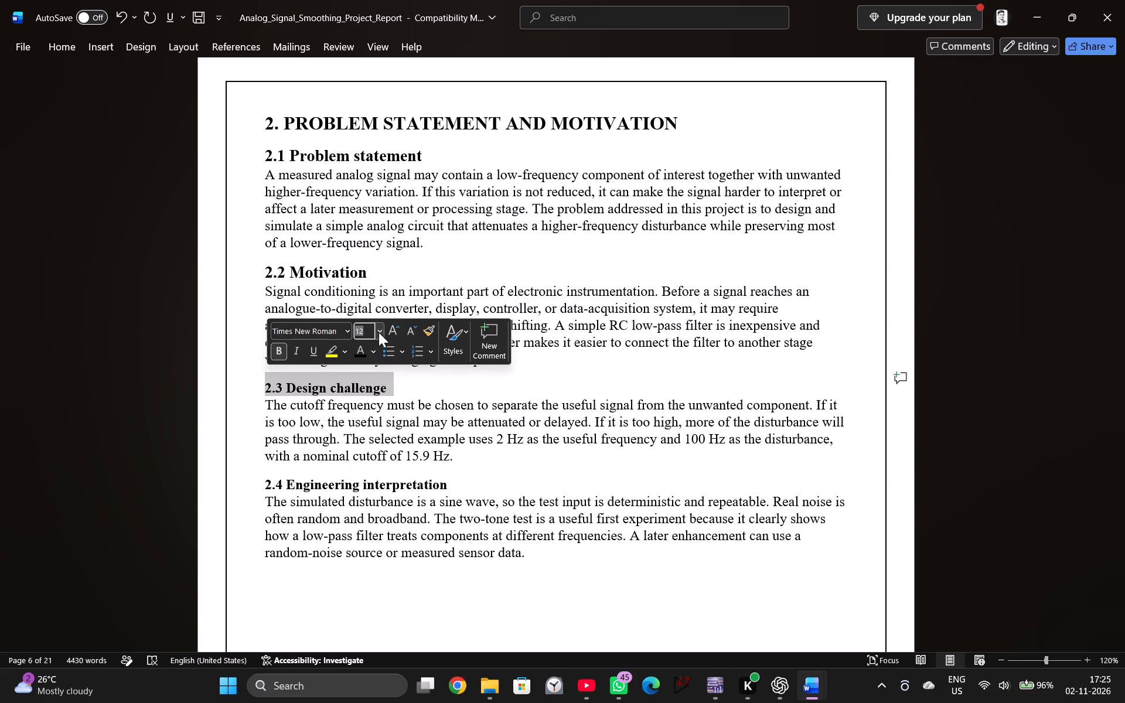
{"action": "left_click", "coordinate": [379, 332]}
{"action": "left_click", "coordinate": [372, 438]}
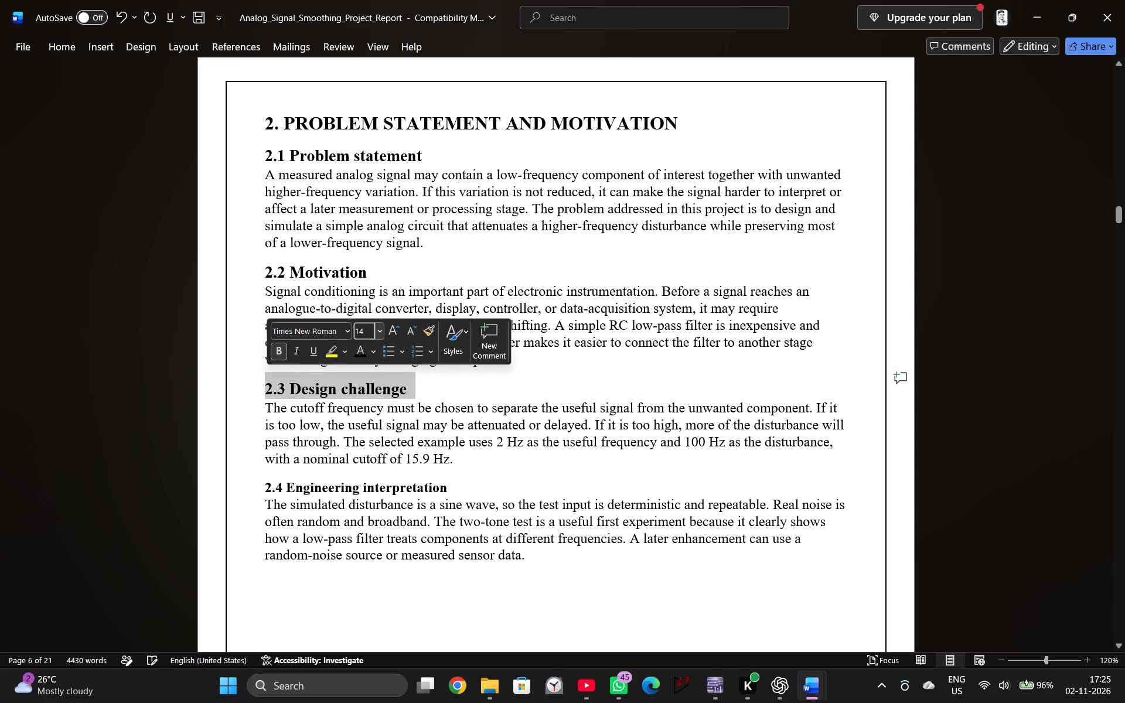
{"action": "left_click", "coordinate": [455, 493]}
{"action": "left_click_drag", "start_coordinate": [454, 486], "coordinate": [261, 480]}
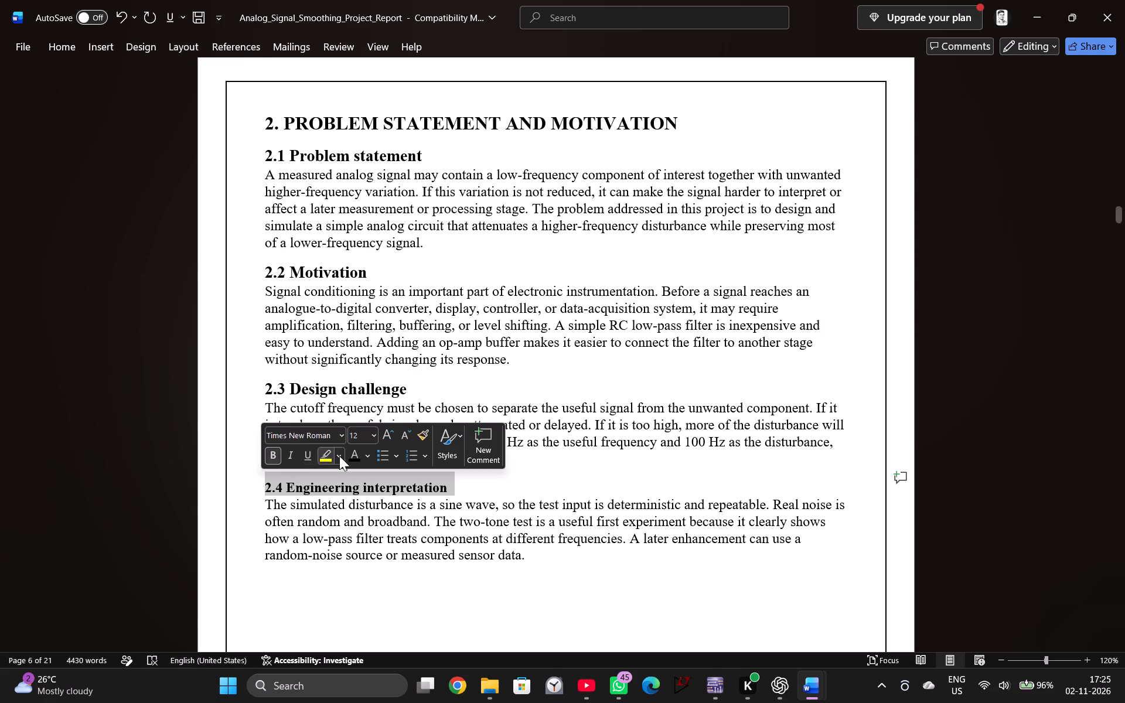
{"action": "left_click", "coordinate": [371, 436]}
{"action": "left_click", "coordinate": [364, 237]}
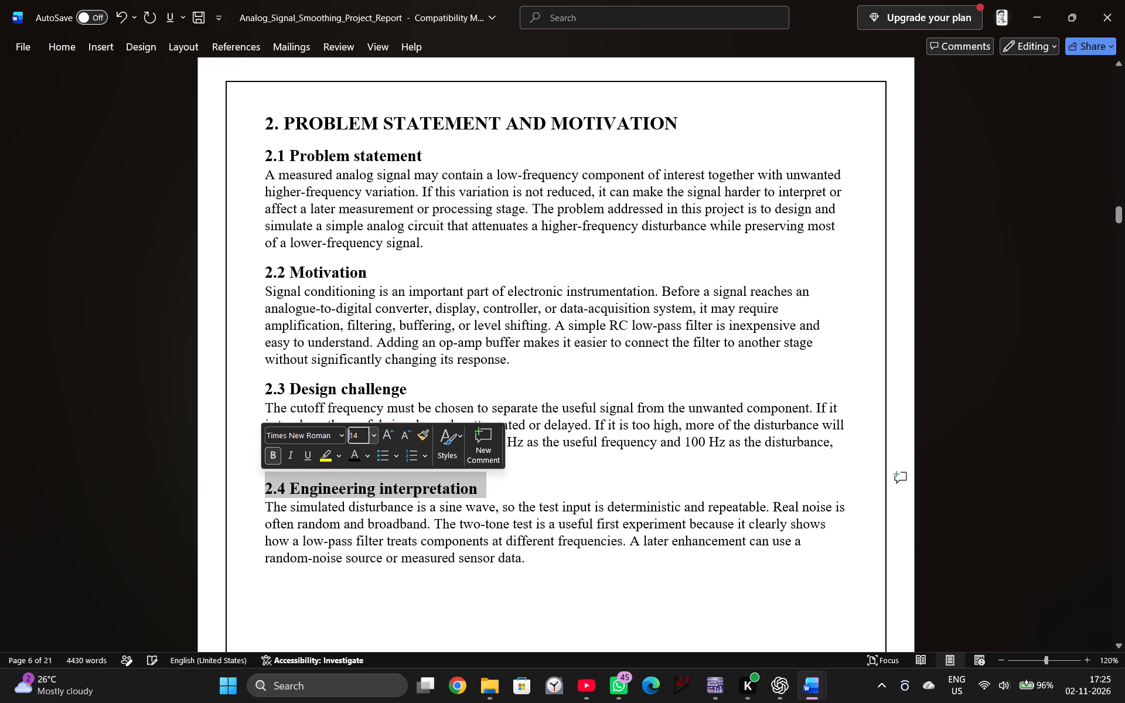
{"action": "left_click", "coordinate": [499, 376]}
Set the "3.1 Primary objective" and "3.2 Specific objectives" subheadings to font size 14.
{"action": "scroll", "coordinate": [440, 441], "scroll_direction": "down", "scroll_amount": 16}
{"action": "left_click_drag", "start_coordinate": [398, 419], "coordinate": [272, 418]}
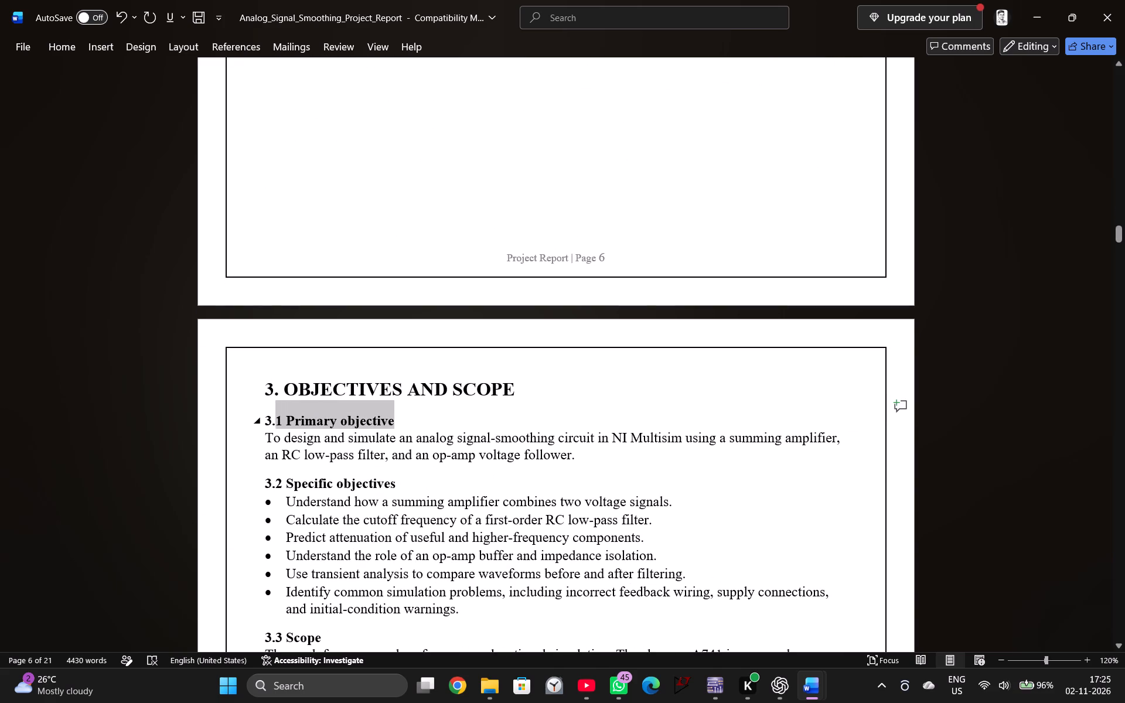
{"action": "left_click_drag", "start_coordinate": [272, 418], "coordinate": [261, 418]}
{"action": "left_click", "coordinate": [371, 374]}
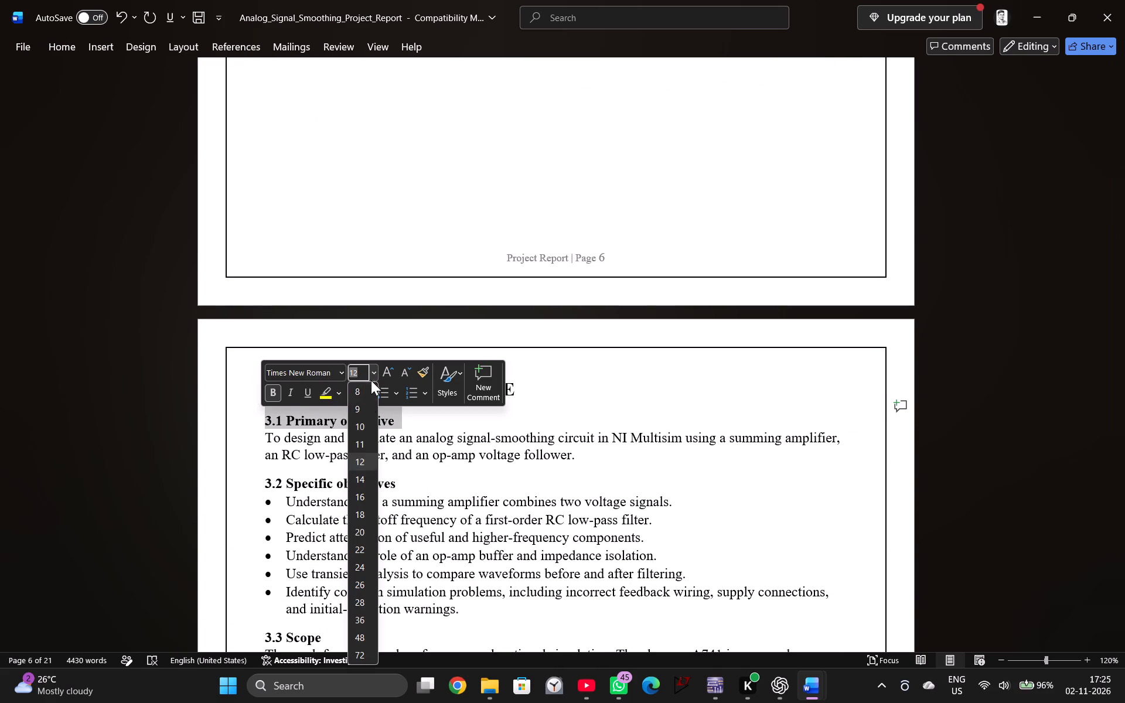
{"action": "left_click", "coordinate": [361, 476]}
{"action": "left_click_drag", "start_coordinate": [407, 487], "coordinate": [298, 486]}
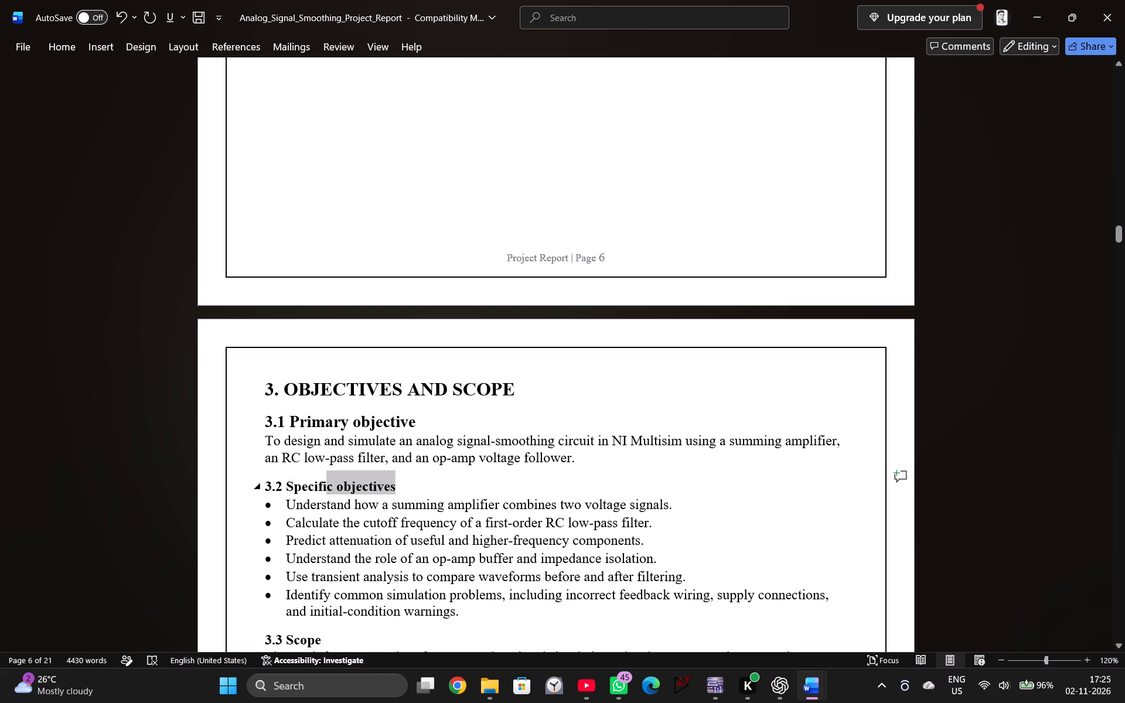
{"action": "left_click_drag", "start_coordinate": [298, 486], "coordinate": [265, 481]}
{"action": "left_click", "coordinate": [374, 438]}
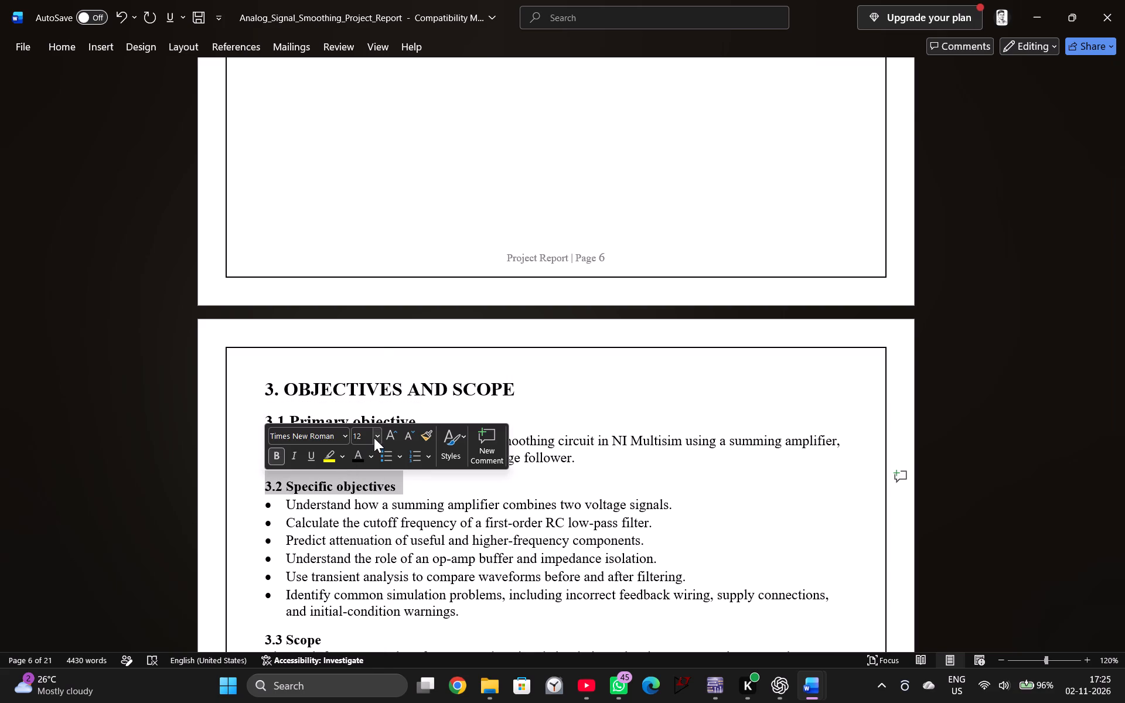
{"action": "left_click", "coordinate": [361, 237]}
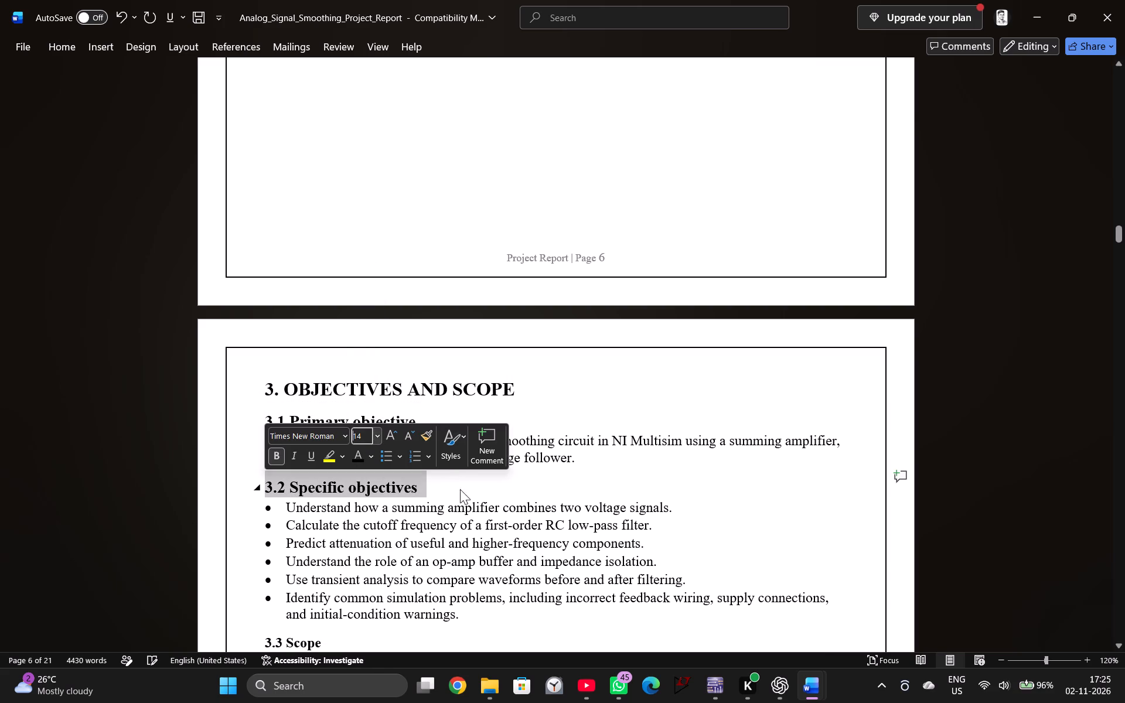
{"action": "left_click", "coordinate": [463, 496]}
Set the "3.3 Scope" subheading to font size 14 and check the size of "3.4 Success criteria".
{"action": "scroll", "coordinate": [382, 597], "scroll_direction": "down", "scroll_amount": 4}
{"action": "left_click_drag", "start_coordinate": [329, 473], "coordinate": [284, 472]}
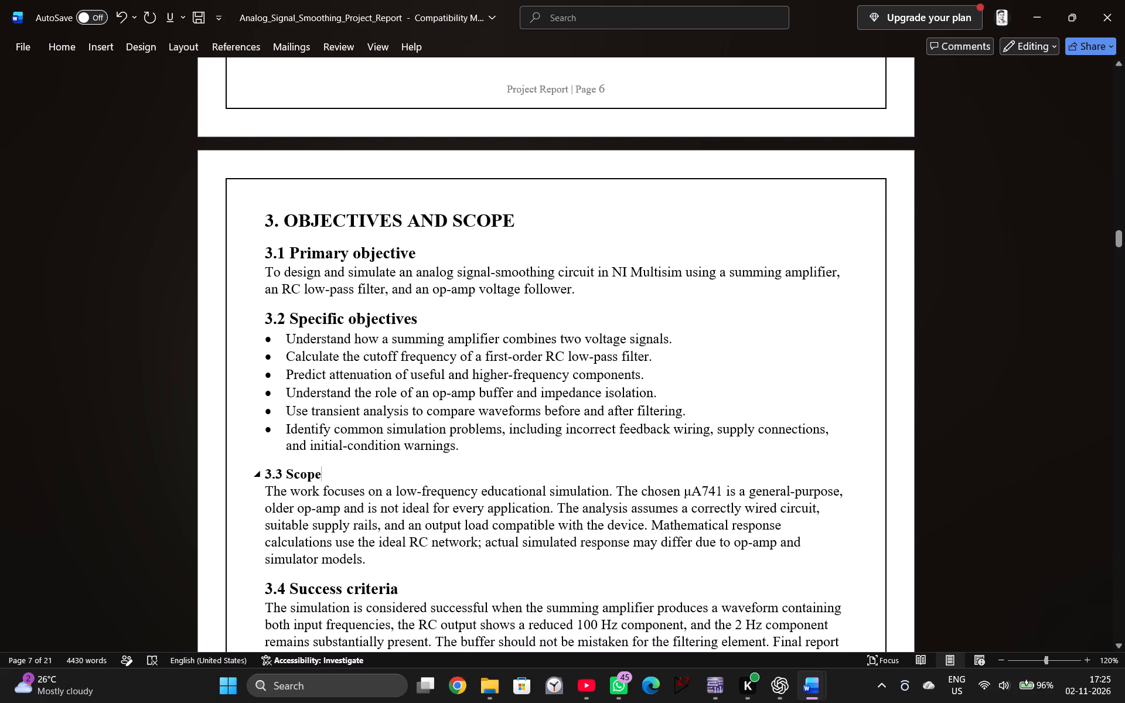
{"action": "left_click_drag", "start_coordinate": [284, 472], "coordinate": [264, 471]}
{"action": "left_click", "coordinate": [374, 429]}
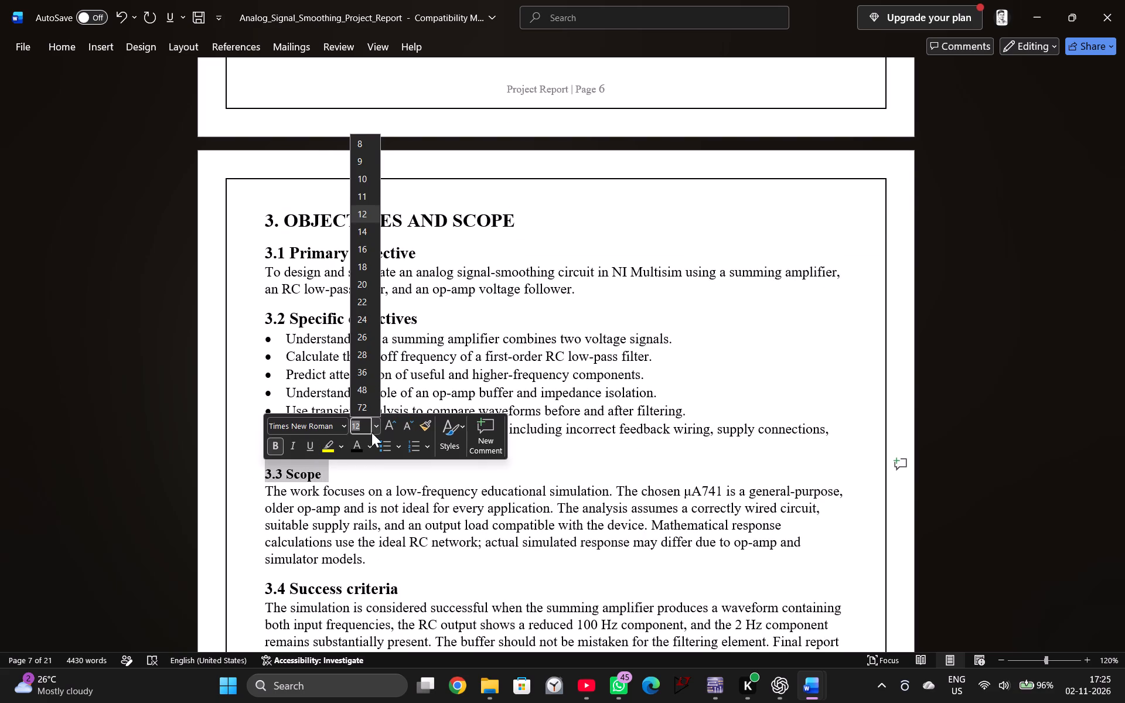
{"action": "left_click", "coordinate": [362, 233]}
{"action": "left_click", "coordinate": [434, 482]}
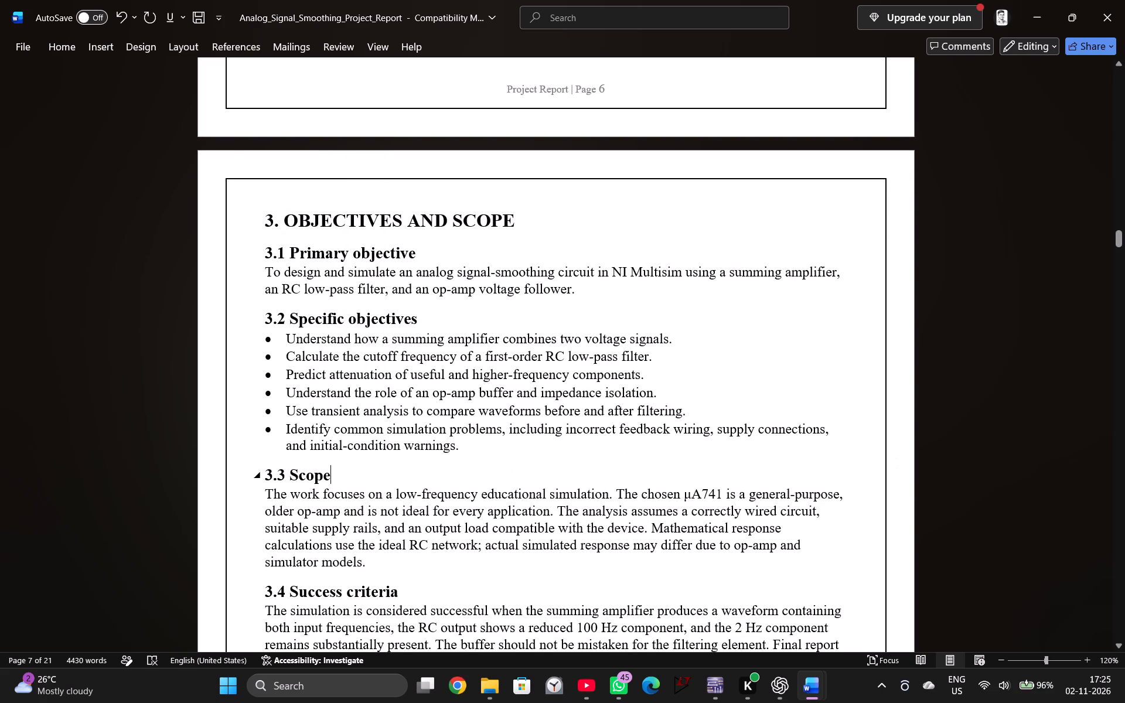
{"action": "left_click_drag", "start_coordinate": [420, 591], "coordinate": [268, 586]}
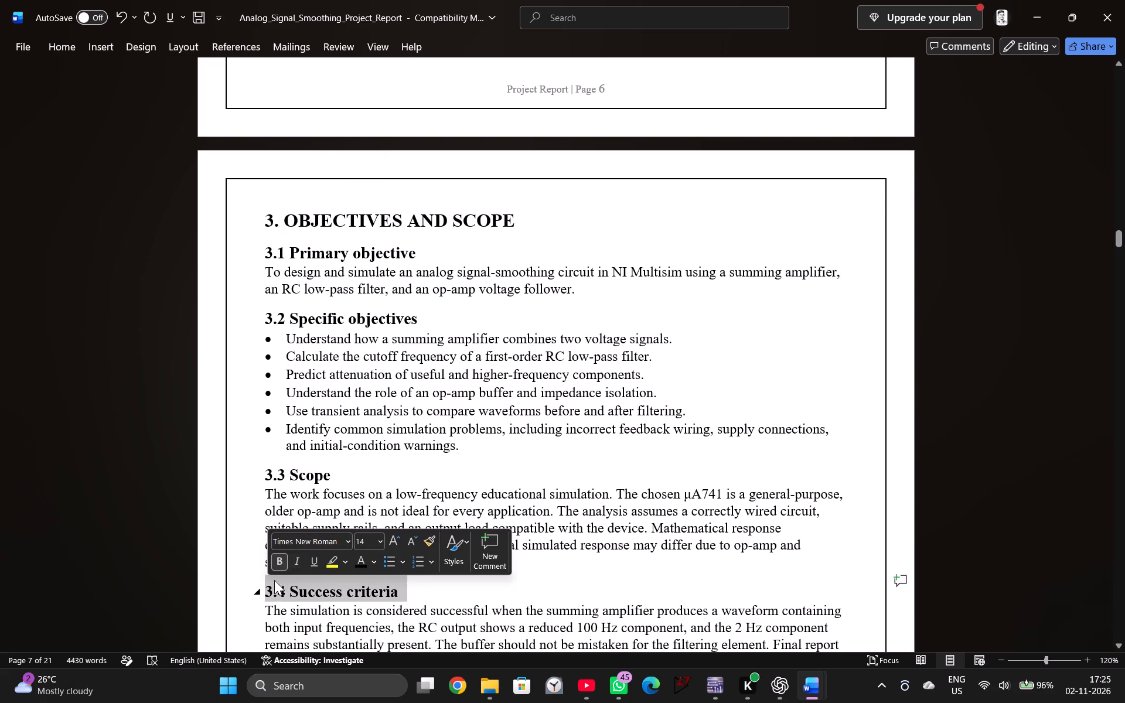
{"action": "left_click", "coordinate": [588, 603]}
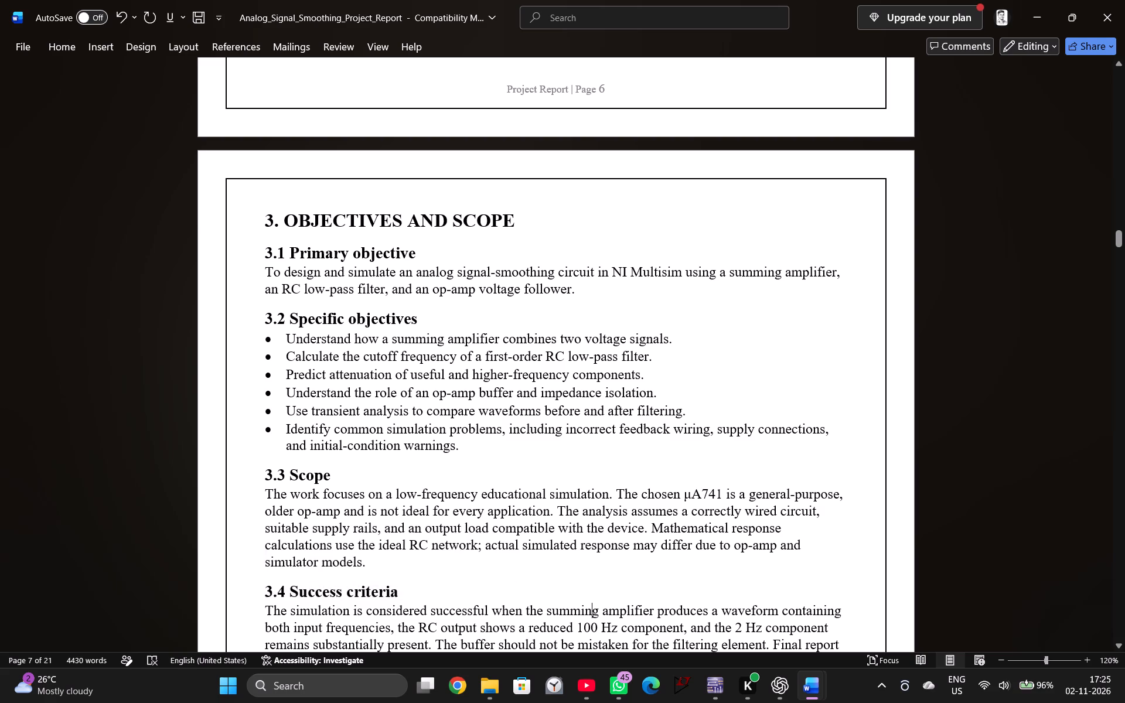
Apply 1.5 line spacing to all section 3 content from "3.1 Primary objective" through the "3.4 Success criteria" paragraph.
{"action": "scroll", "coordinate": [561, 565], "scroll_direction": "down", "scroll_amount": 7}
{"action": "scroll", "coordinate": [450, 306], "scroll_direction": "up", "scroll_amount": 6}
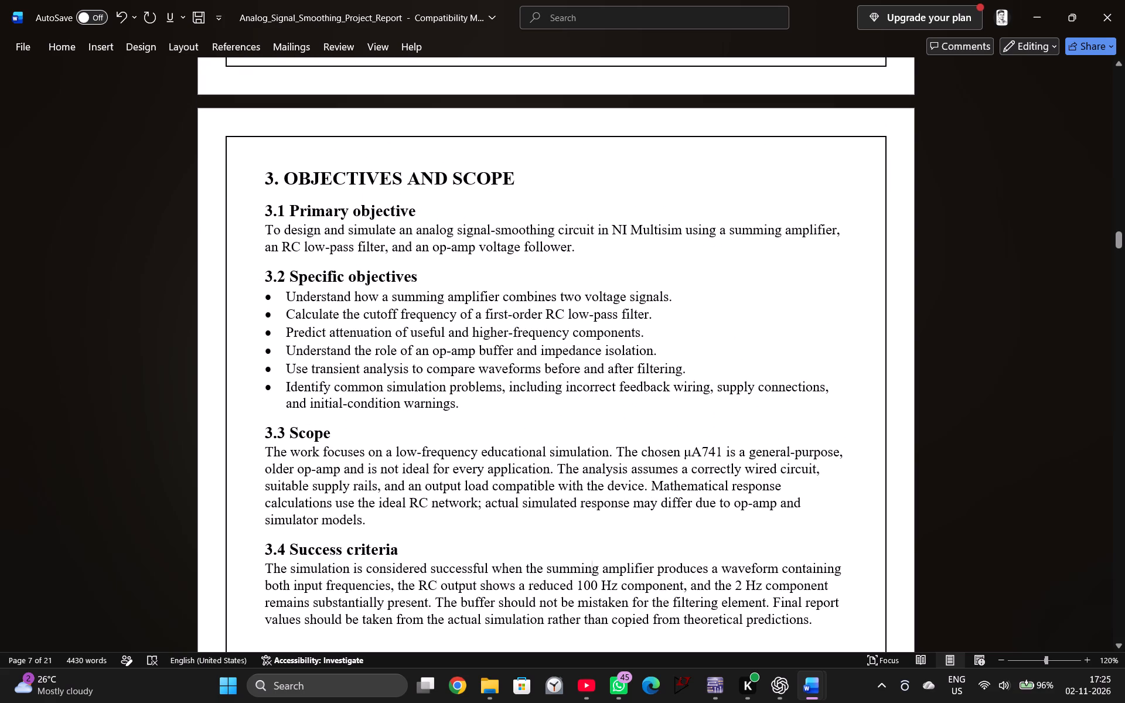
{"action": "left_click_drag", "start_coordinate": [264, 203], "coordinate": [266, 208]}
{"action": "left_click_drag", "start_coordinate": [266, 208], "coordinate": [820, 581]}
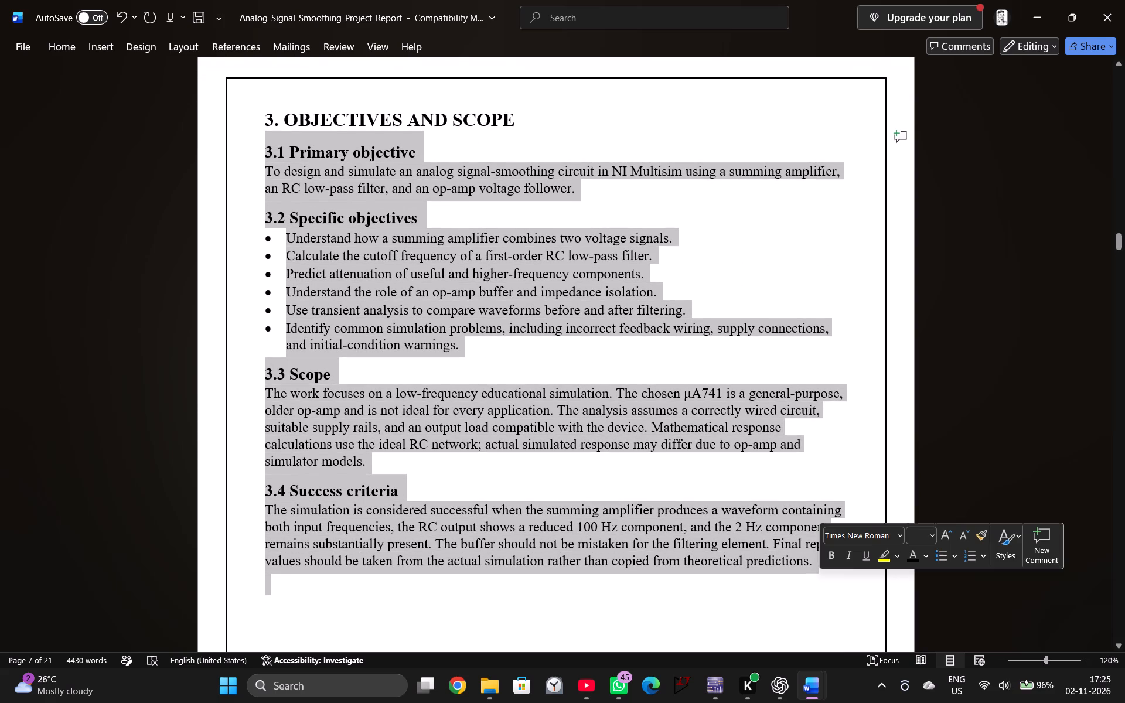
{"action": "left_click", "coordinate": [69, 40]}
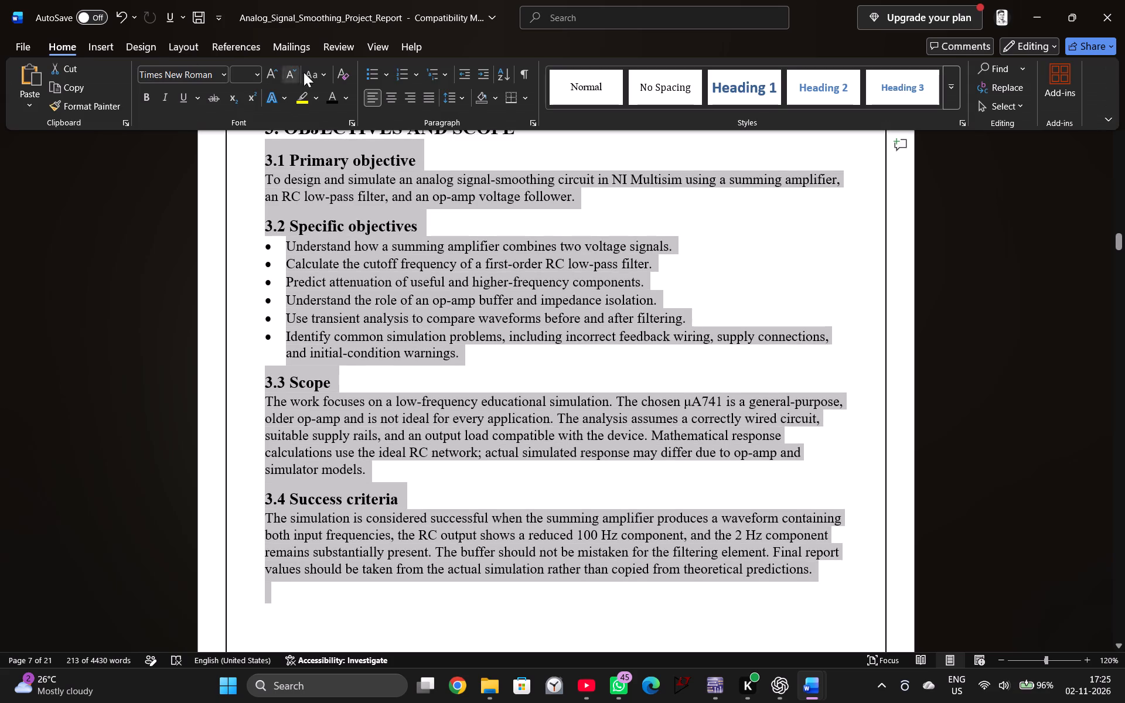
{"action": "left_click", "coordinate": [462, 98]}
{"action": "left_click", "coordinate": [474, 158]}
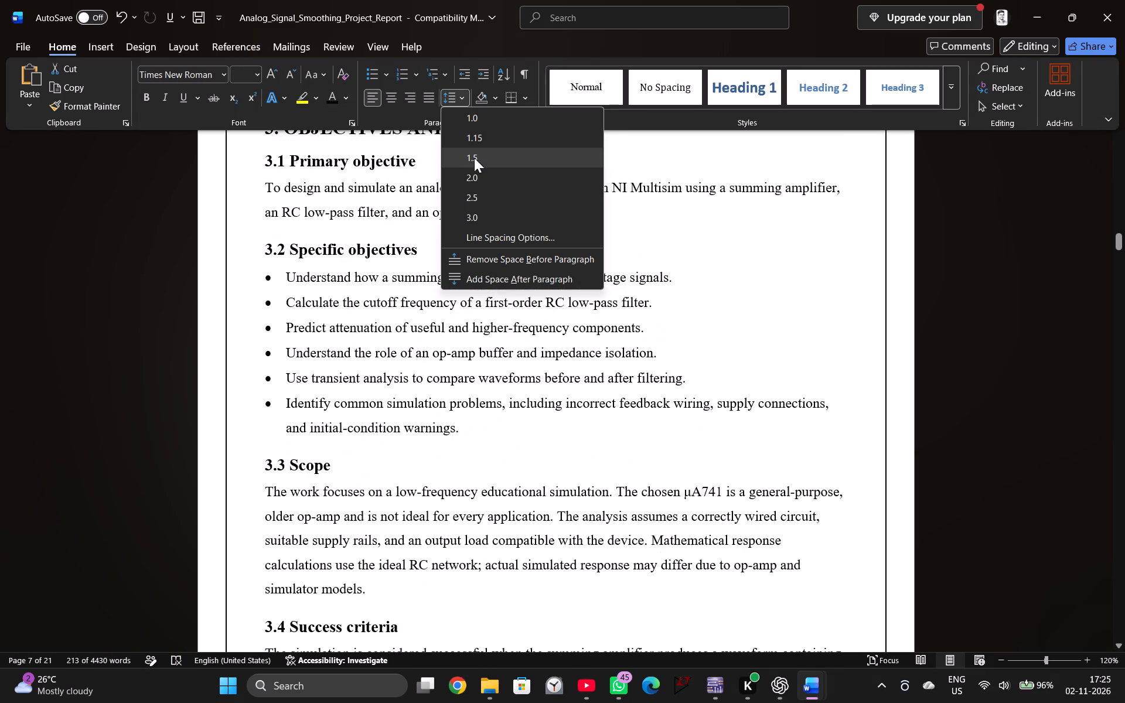
{"action": "left_click", "coordinate": [732, 282]}
{"action": "left_click", "coordinate": [711, 286]}
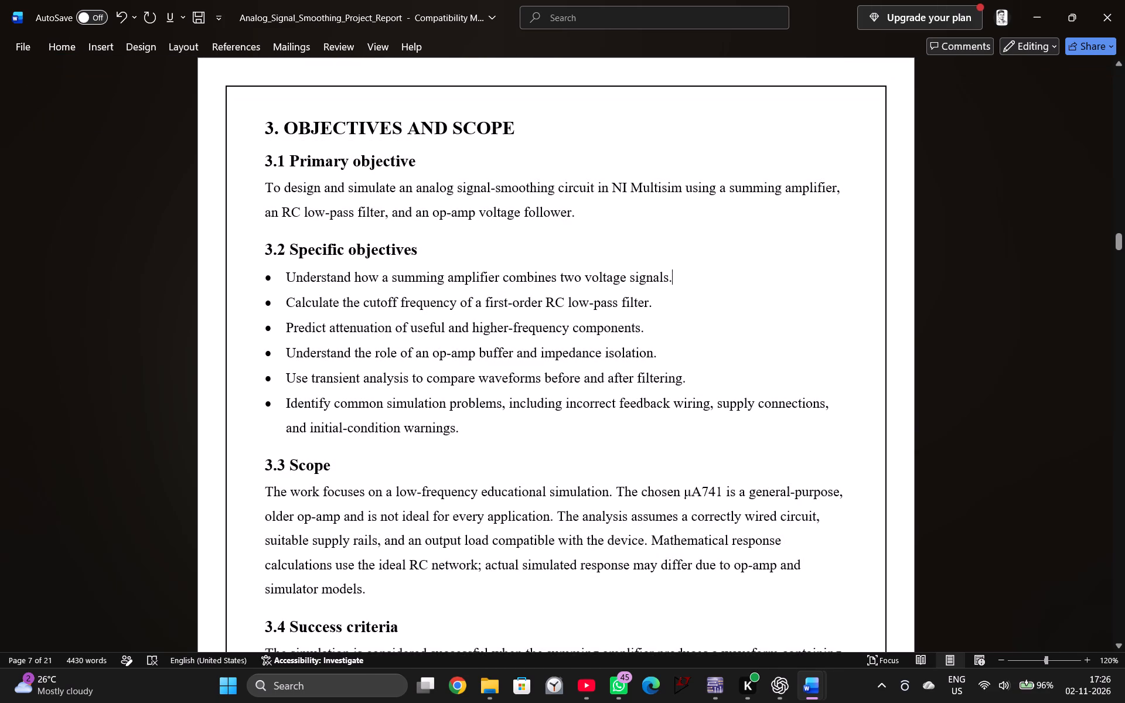
Apply 1.5 line spacing to all section 2 content from "2.1 Problem statement" through the "2.4 Engineering interpretation" paragraph.
{"action": "scroll", "coordinate": [741, 287], "scroll_direction": "up", "scroll_amount": 20}
{"action": "scroll", "coordinate": [741, 287], "scroll_direction": "up", "scroll_amount": 2}
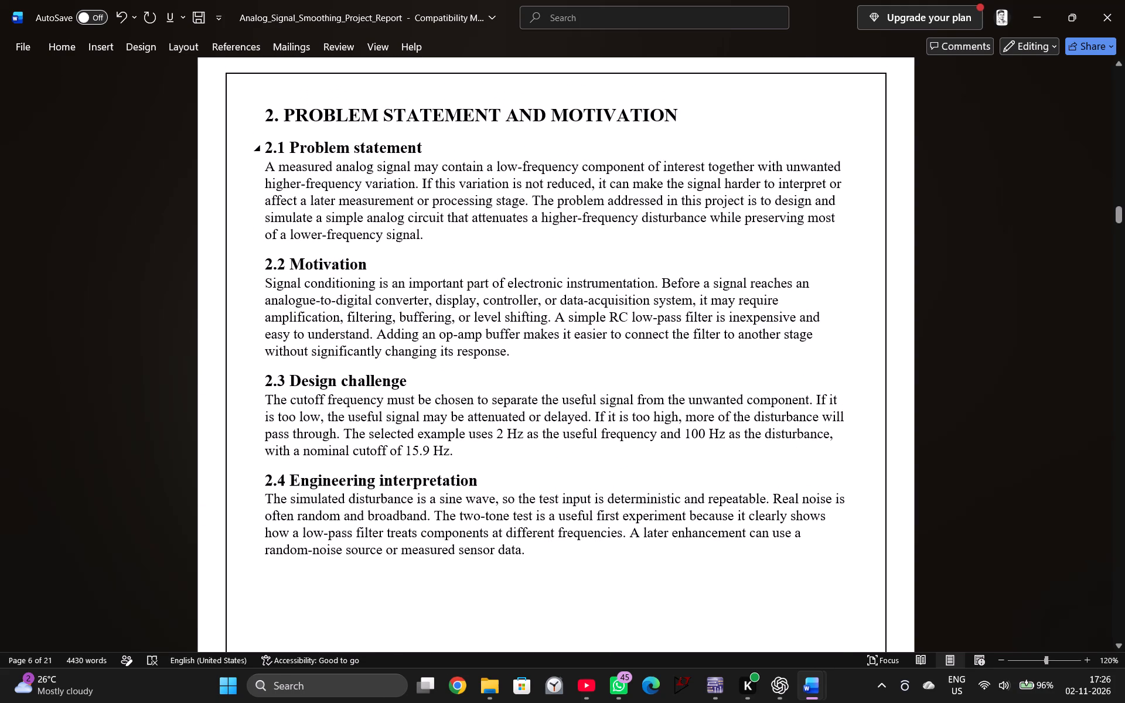
{"action": "left_click_drag", "start_coordinate": [264, 143], "coordinate": [552, 557]}
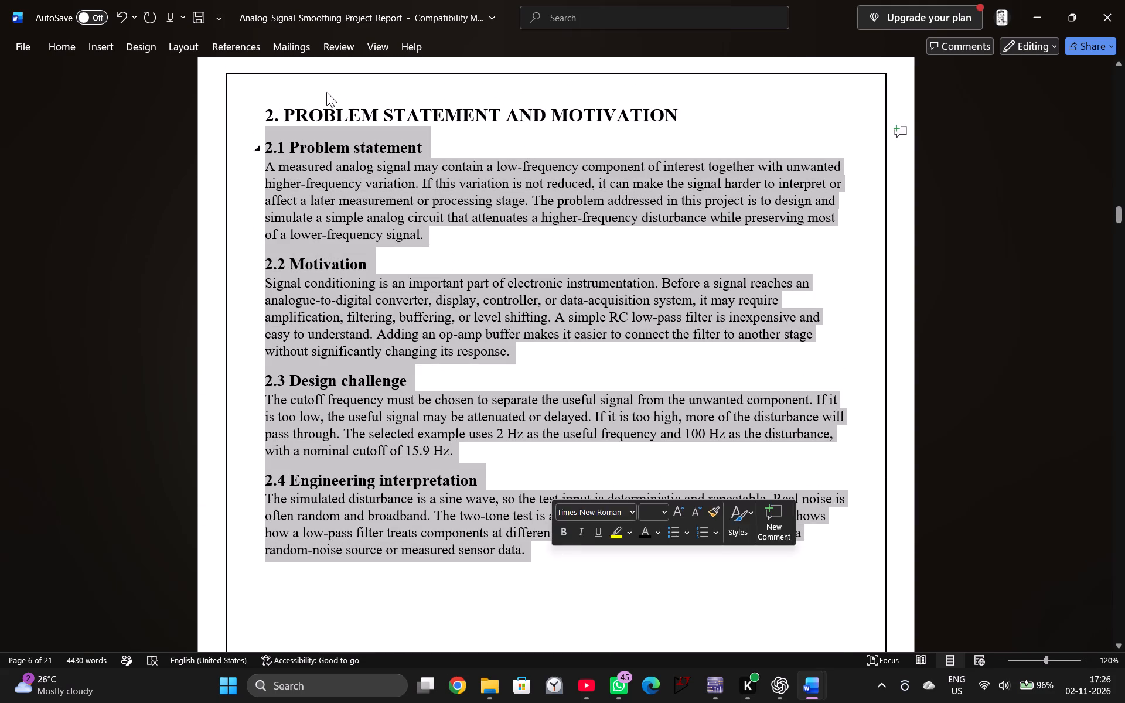
{"action": "left_click", "coordinate": [64, 43]}
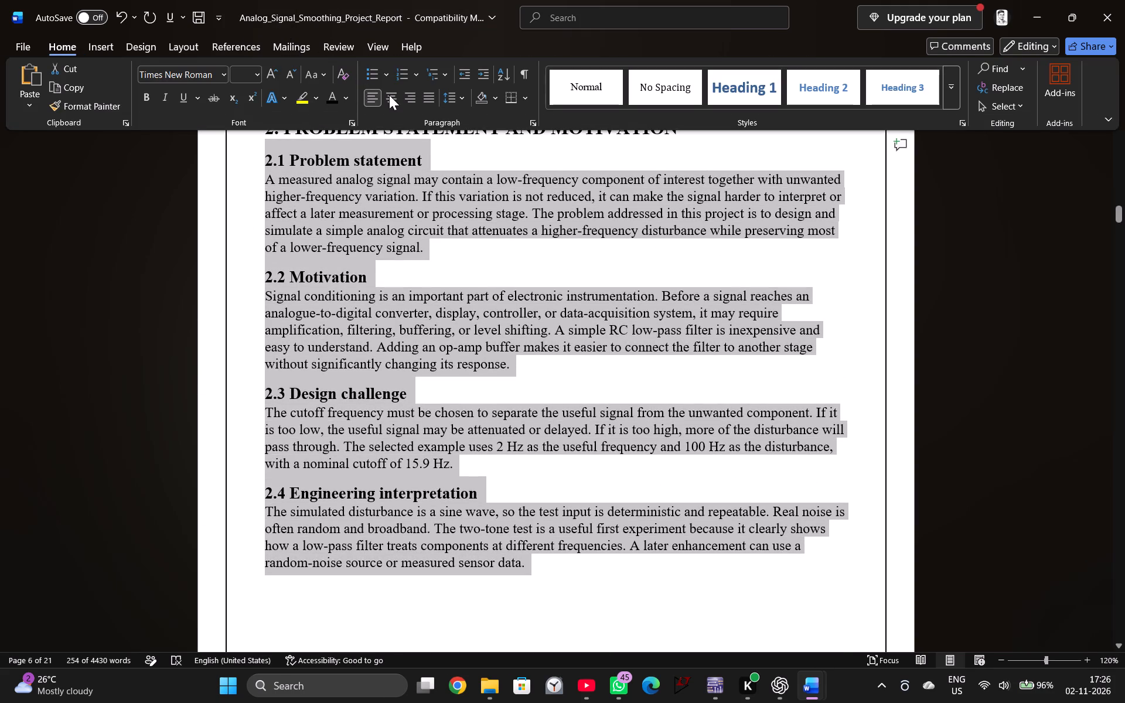
{"action": "left_click", "coordinate": [462, 98]}
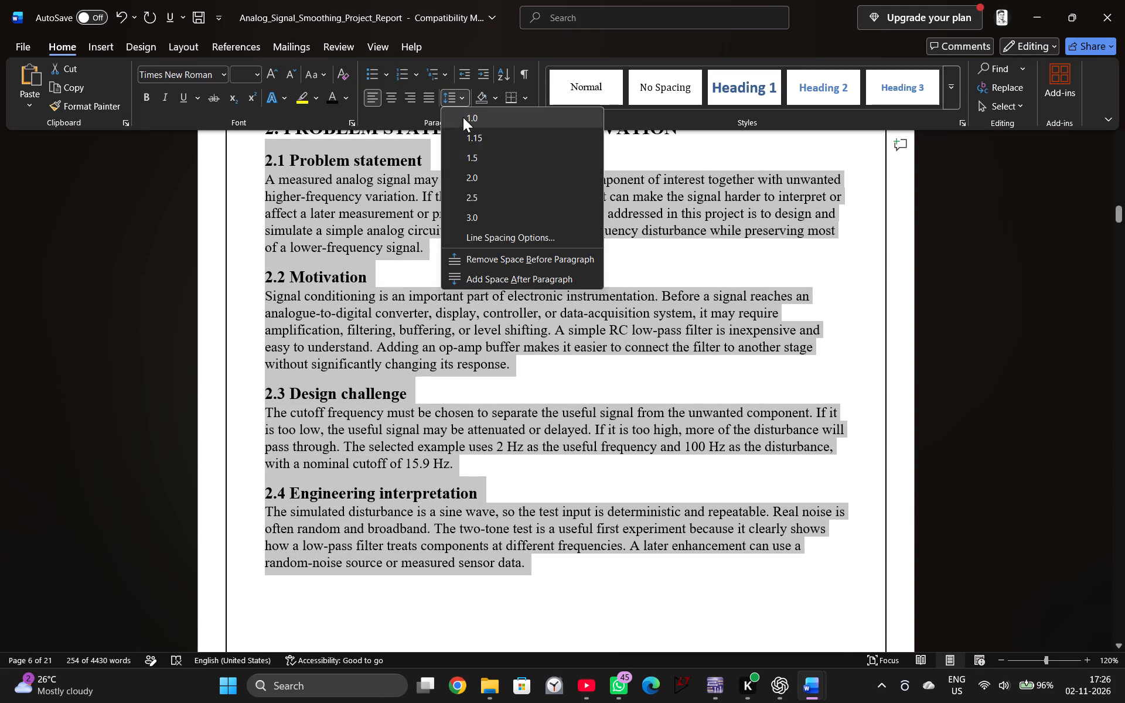
{"action": "left_click", "coordinate": [465, 158]}
{"action": "left_click", "coordinate": [473, 251]}
{"action": "left_click", "coordinate": [508, 331]}
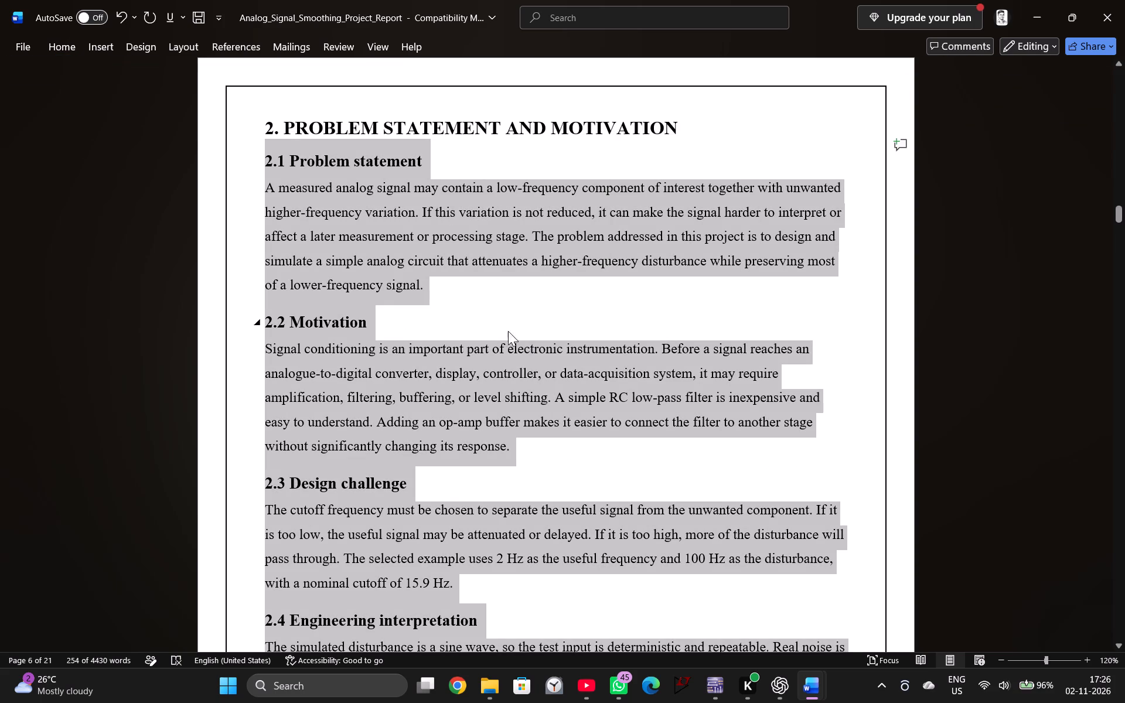
Apply 1.5 line spacing to all section 1 content from the first introduction paragraph through the "1.1 Project overview" bullet list.
{"action": "scroll", "coordinate": [475, 303], "scroll_direction": "up", "scroll_amount": 20}
{"action": "scroll", "coordinate": [476, 302], "scroll_direction": "up", "scroll_amount": 4}
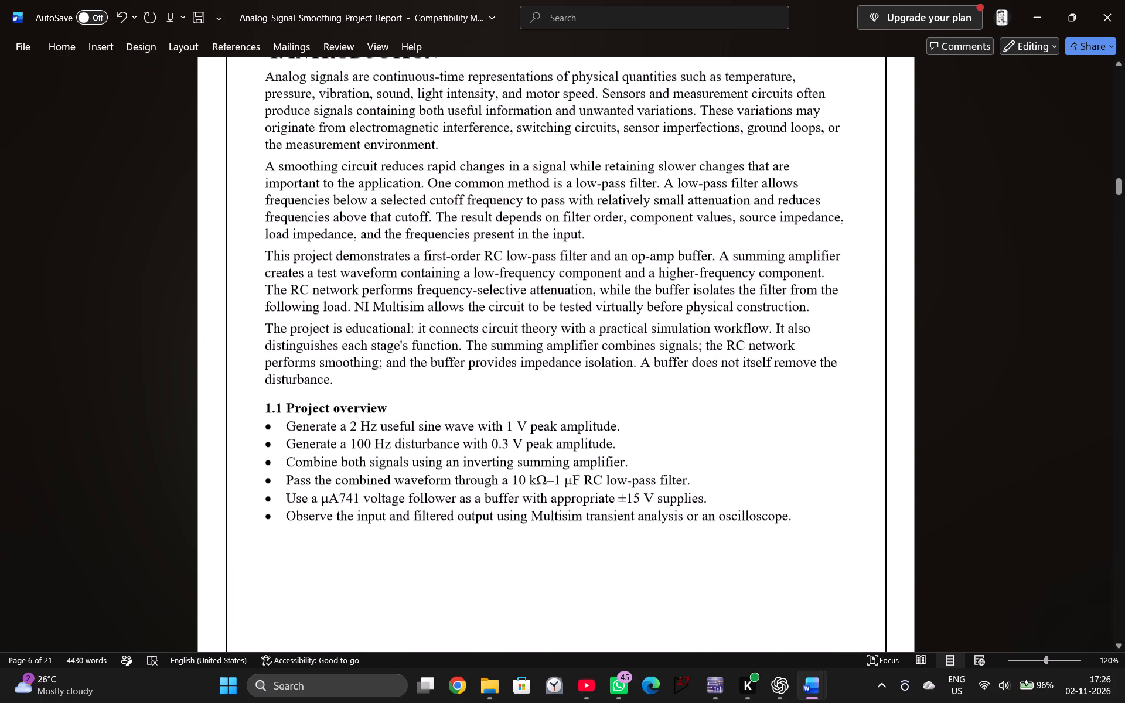
{"action": "scroll", "coordinate": [476, 302], "scroll_direction": "up", "scroll_amount": 2}
{"action": "left_click_drag", "start_coordinate": [263, 303], "coordinate": [458, 626]}
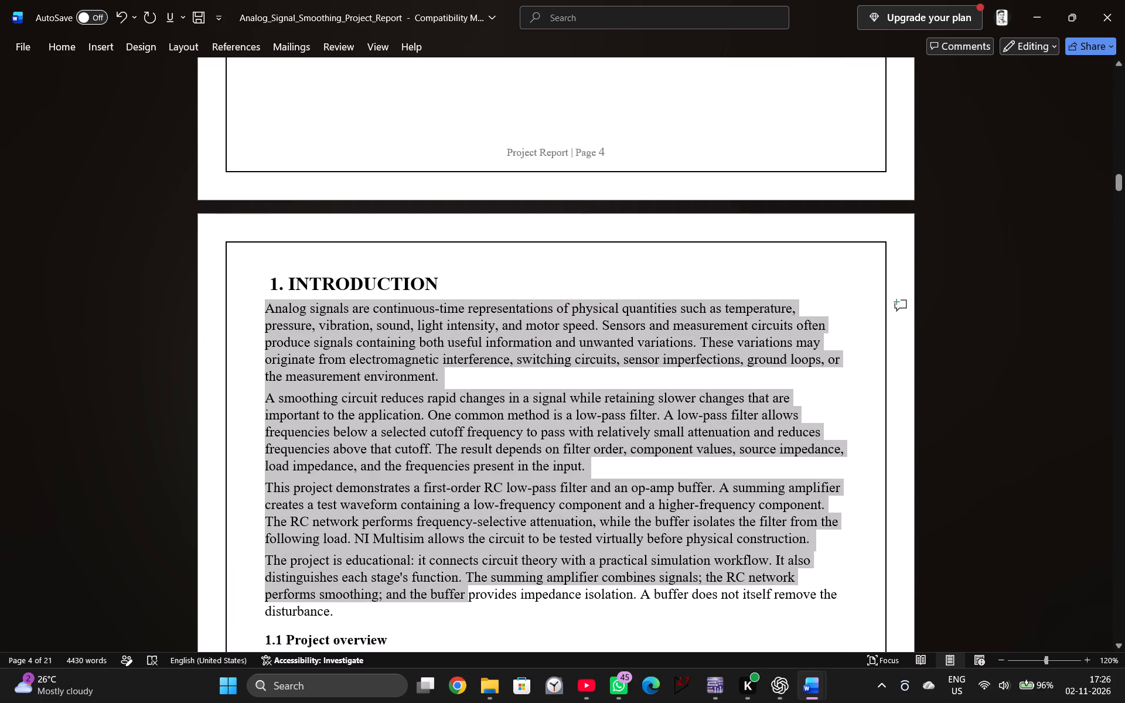
{"action": "left_click_drag", "start_coordinate": [458, 626], "coordinate": [544, 374]}
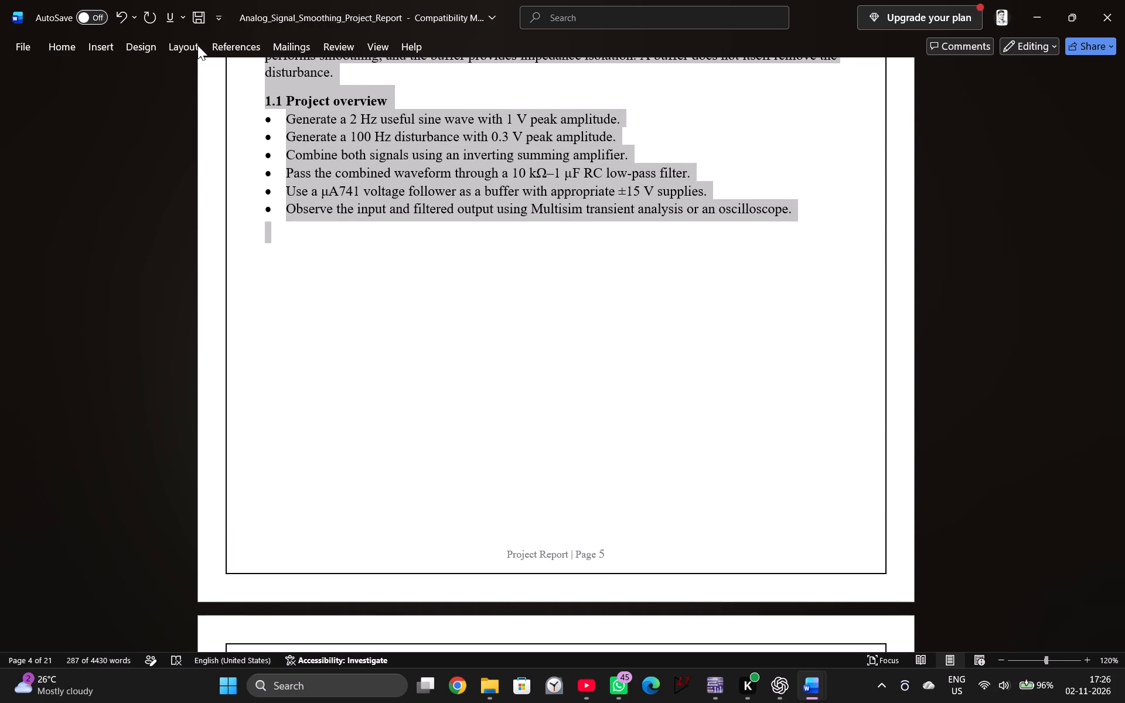
{"action": "left_click", "coordinate": [56, 45]}
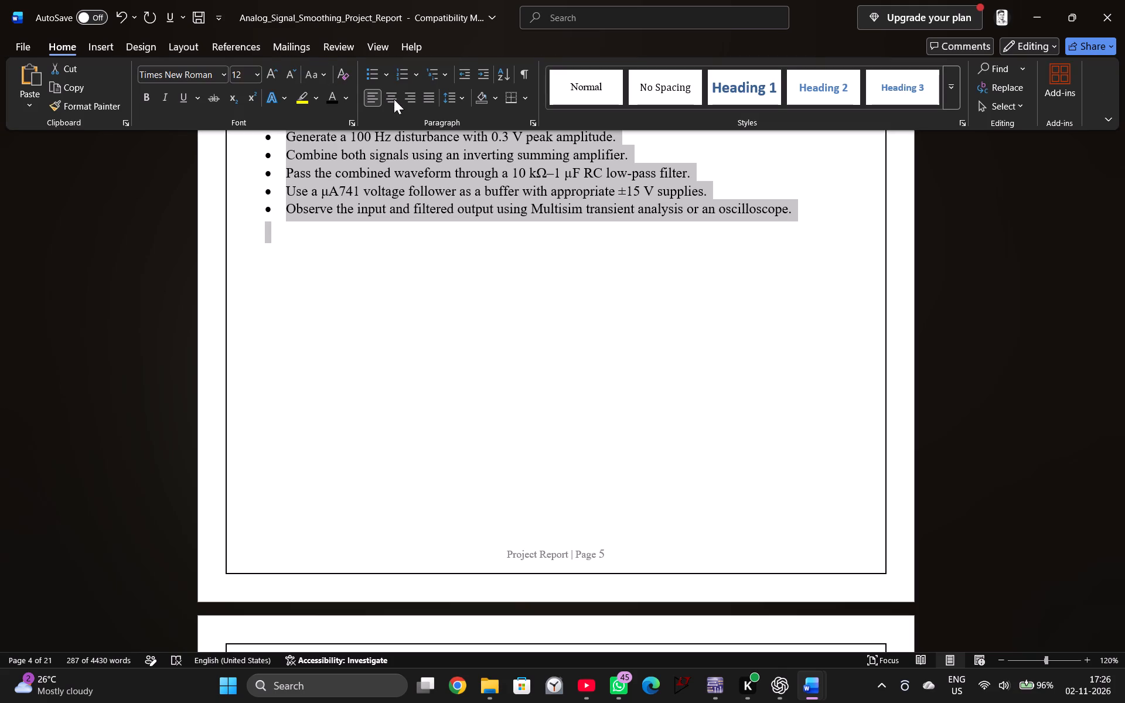
{"action": "left_click", "coordinate": [459, 97]}
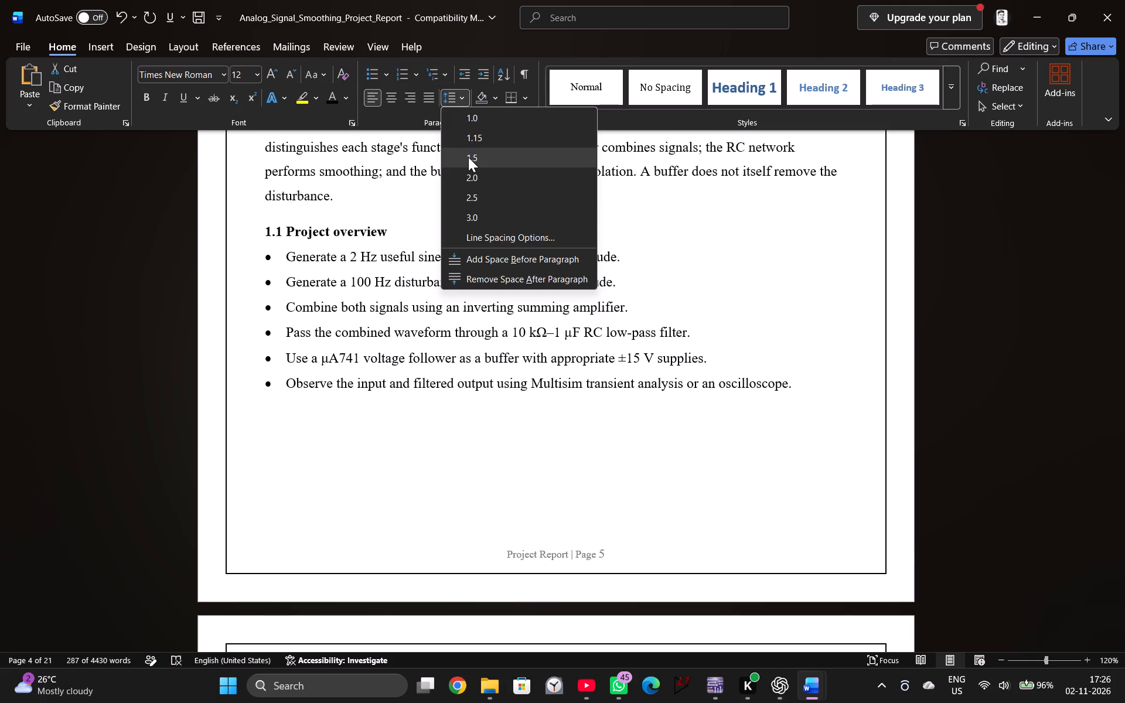
{"action": "left_click", "coordinate": [469, 158]}
{"action": "left_click", "coordinate": [663, 258]}
{"action": "left_click", "coordinate": [656, 264]}
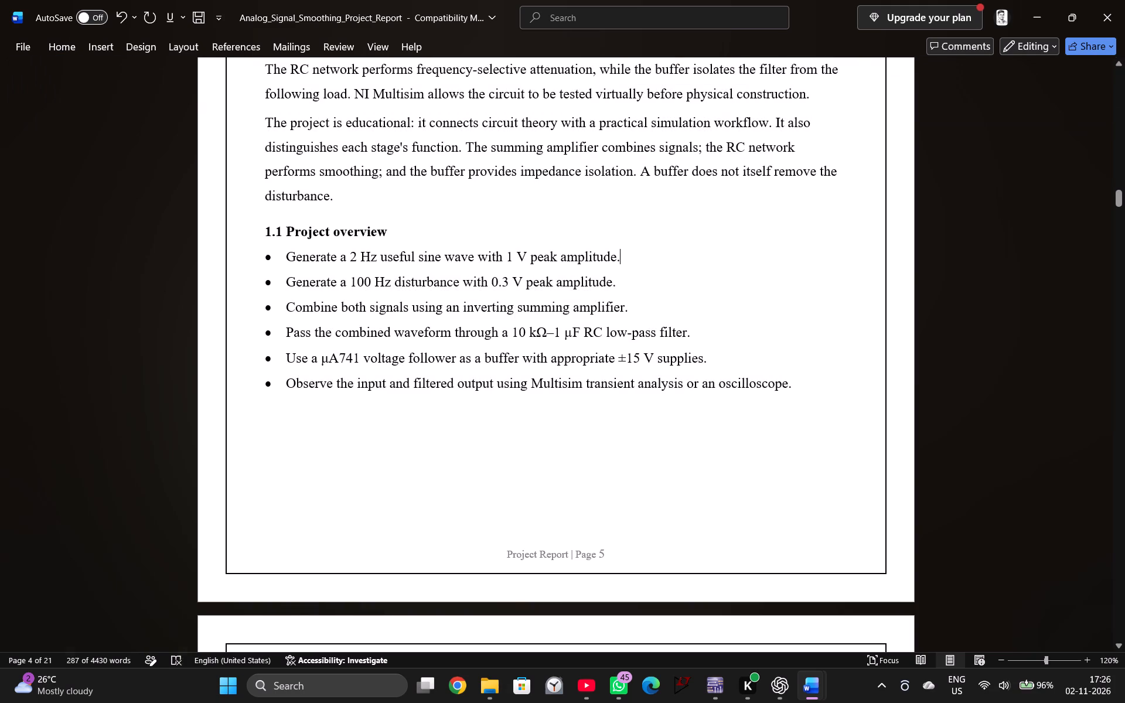
Review the formatting of the keywords, table of contents and sections 1 to 3 before moving on to section 4.
{"action": "scroll", "coordinate": [707, 316], "scroll_direction": "up", "scroll_amount": 20}
{"action": "scroll", "coordinate": [707, 316], "scroll_direction": "up", "scroll_amount": 17}
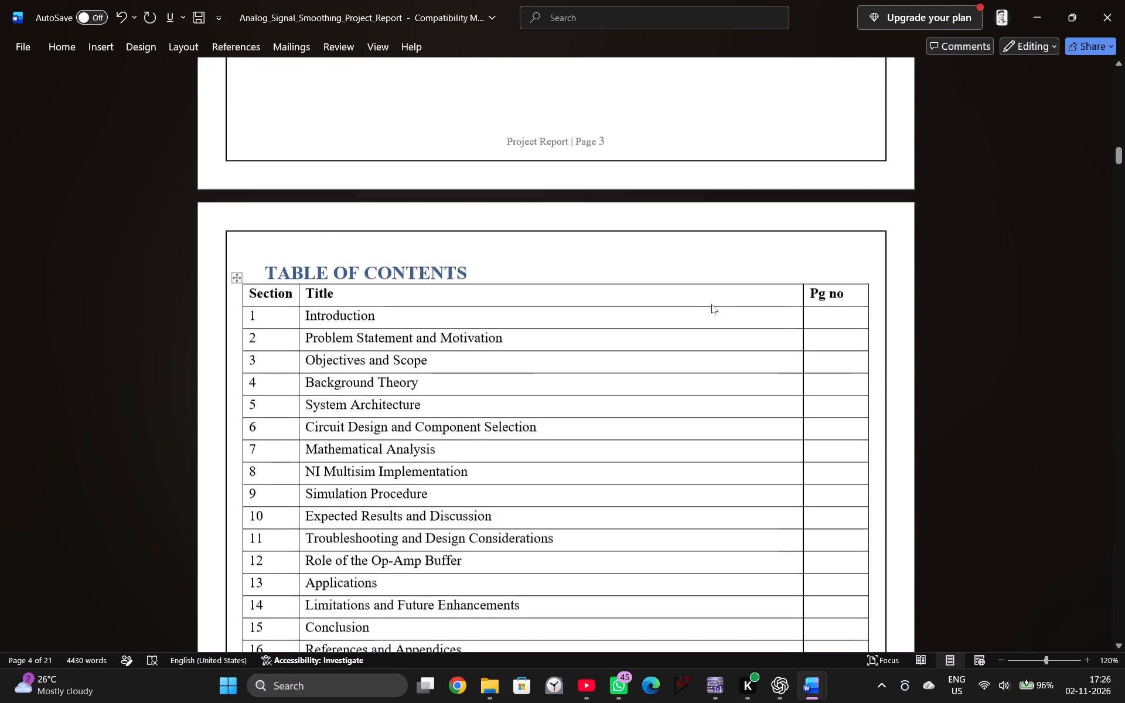
{"action": "scroll", "coordinate": [711, 304], "scroll_direction": "up", "scroll_amount": 3}
{"action": "scroll", "coordinate": [709, 308], "scroll_direction": "down", "scroll_amount": 6}
{"action": "scroll", "coordinate": [704, 329], "scroll_direction": "up", "scroll_amount": 14}
{"action": "scroll", "coordinate": [707, 380], "scroll_direction": "down", "scroll_amount": 10}
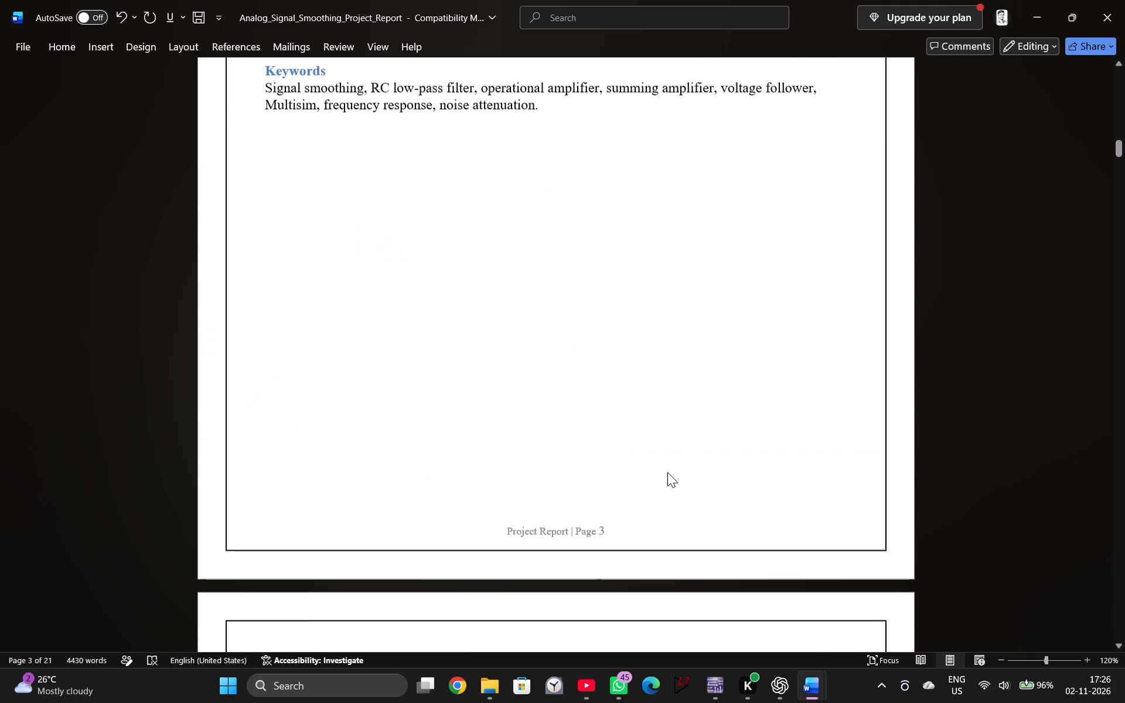
{"action": "scroll", "coordinate": [667, 472], "scroll_direction": "down", "scroll_amount": 20}
{"action": "scroll", "coordinate": [667, 472], "scroll_direction": "down", "scroll_amount": 20}
{"action": "scroll", "coordinate": [667, 472], "scroll_direction": "down", "scroll_amount": 3}
{"action": "scroll", "coordinate": [573, 458], "scroll_direction": "down", "scroll_amount": 7}
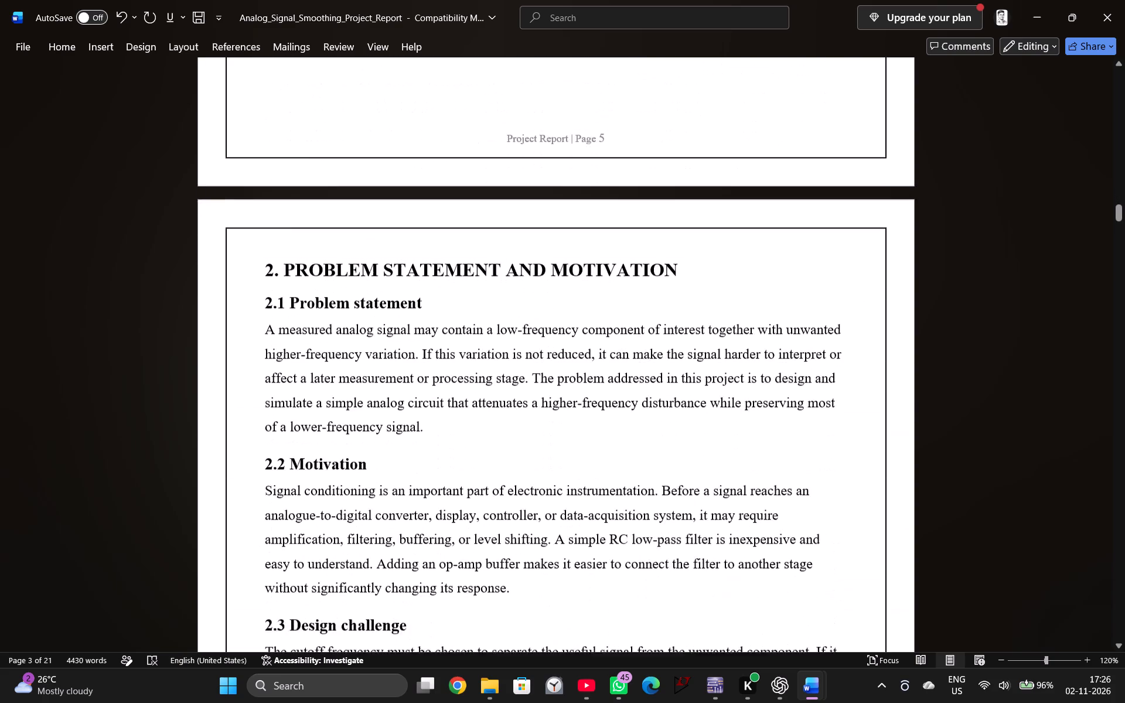
{"action": "scroll", "coordinate": [549, 456], "scroll_direction": "down", "scroll_amount": 18}
{"action": "scroll", "coordinate": [548, 459], "scroll_direction": "down", "scroll_amount": 6}
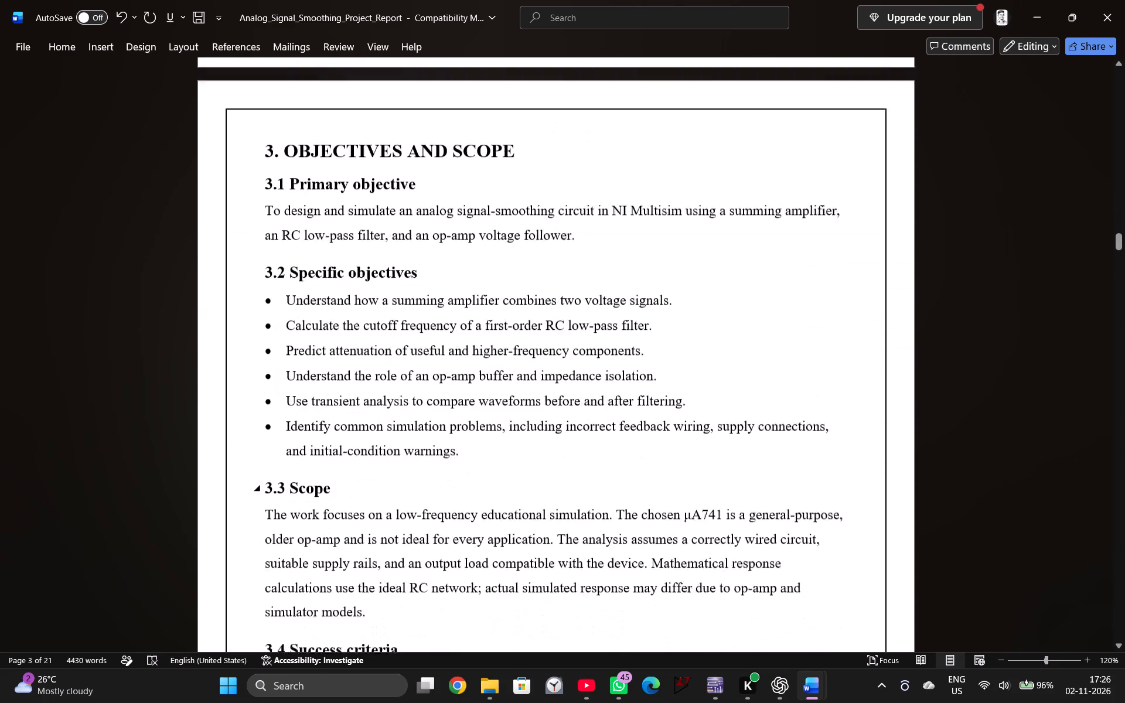
{"action": "scroll", "coordinate": [547, 459], "scroll_direction": "down", "scroll_amount": 18}
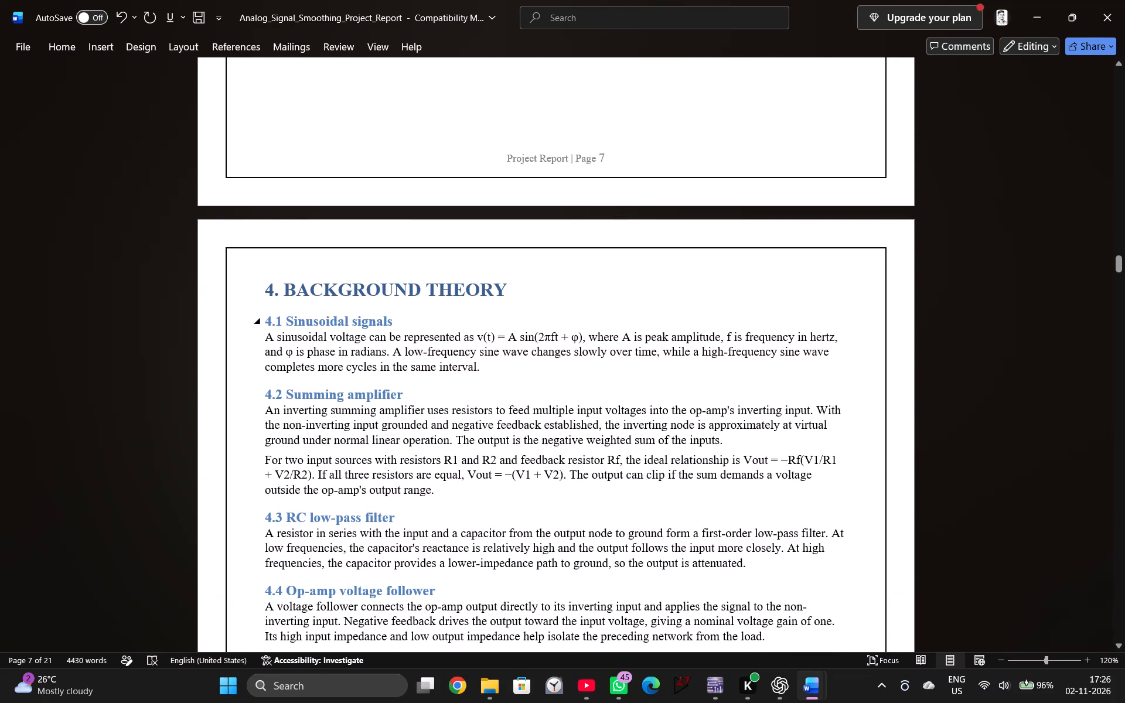
Change the "4. BACKGROUND THEORY" heading's font colour to black, keeping it bold.
{"action": "left_click_drag", "start_coordinate": [512, 288], "coordinate": [257, 285]}
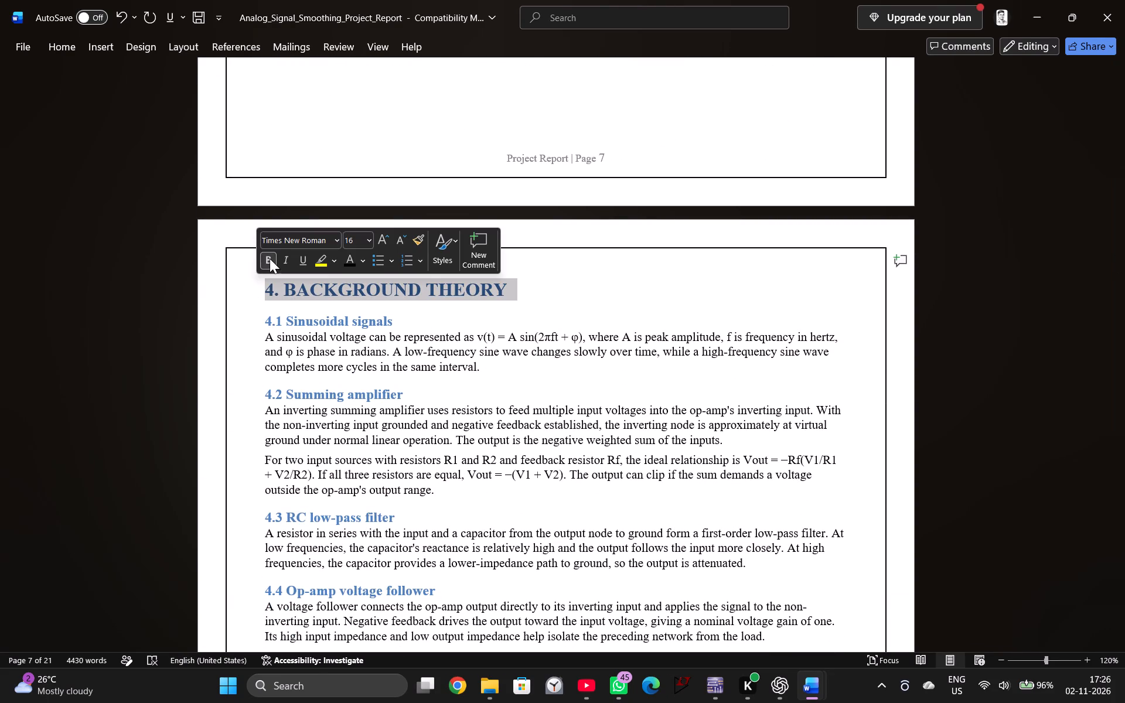
{"action": "left_click", "coordinate": [270, 258]}
{"action": "left_click", "coordinate": [269, 258]}
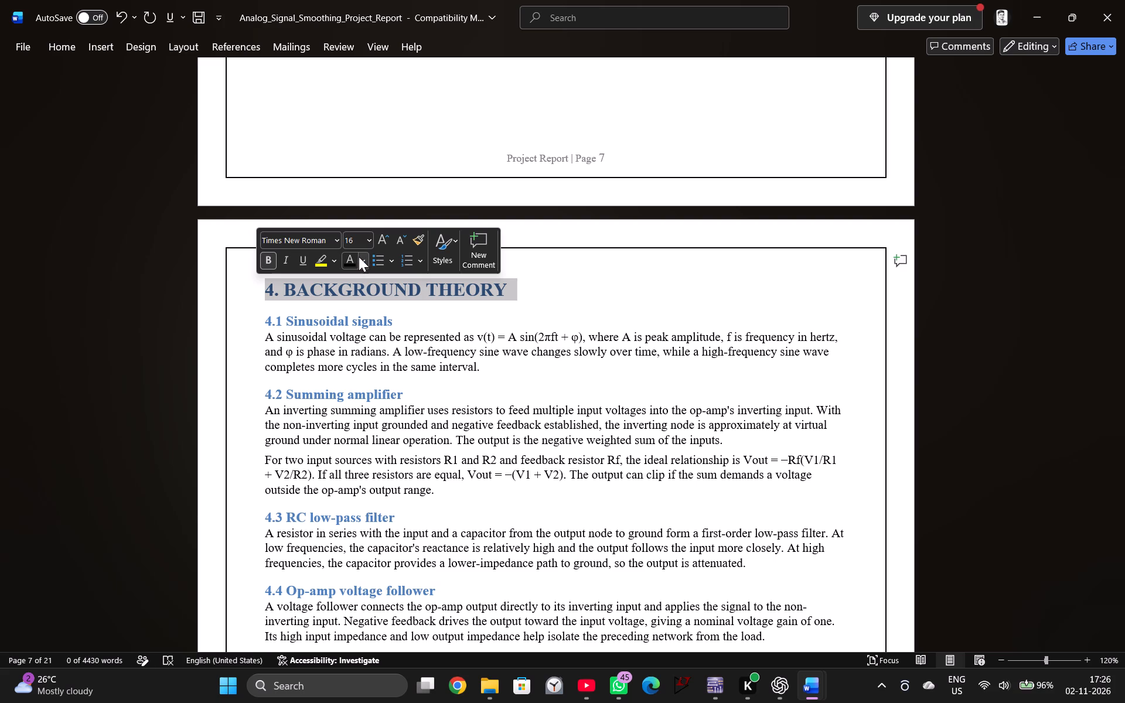
{"action": "left_click", "coordinate": [349, 263]}
Format the "4.1 Sinusoidal signals" and "4.2 Summing amplifier" subheadings in black at font size 14.
{"action": "left_click_drag", "start_coordinate": [396, 320], "coordinate": [305, 313]}
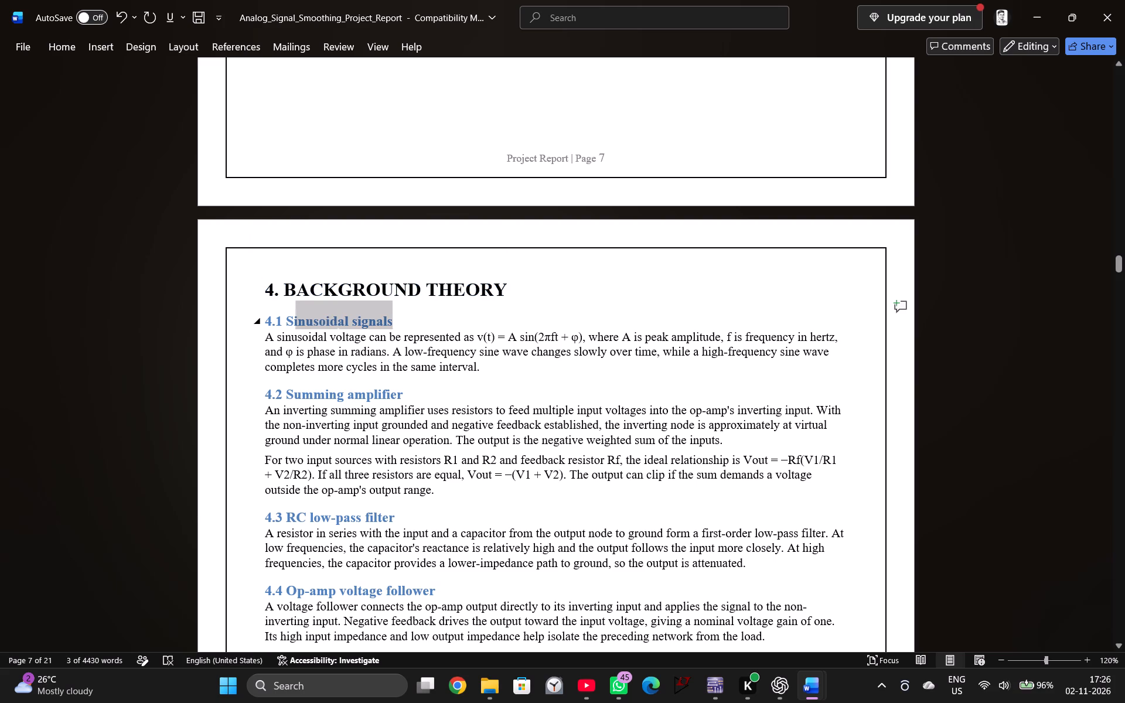
{"action": "left_click_drag", "start_coordinate": [305, 313], "coordinate": [265, 318]}
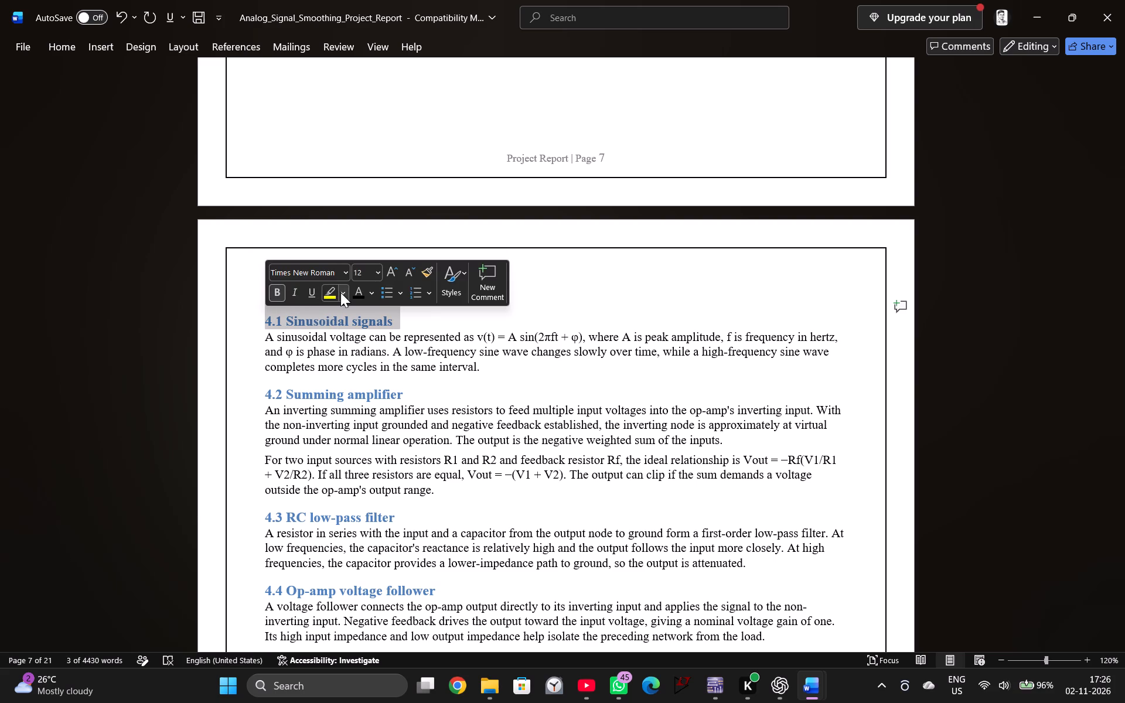
{"action": "left_click", "coordinate": [359, 292]}
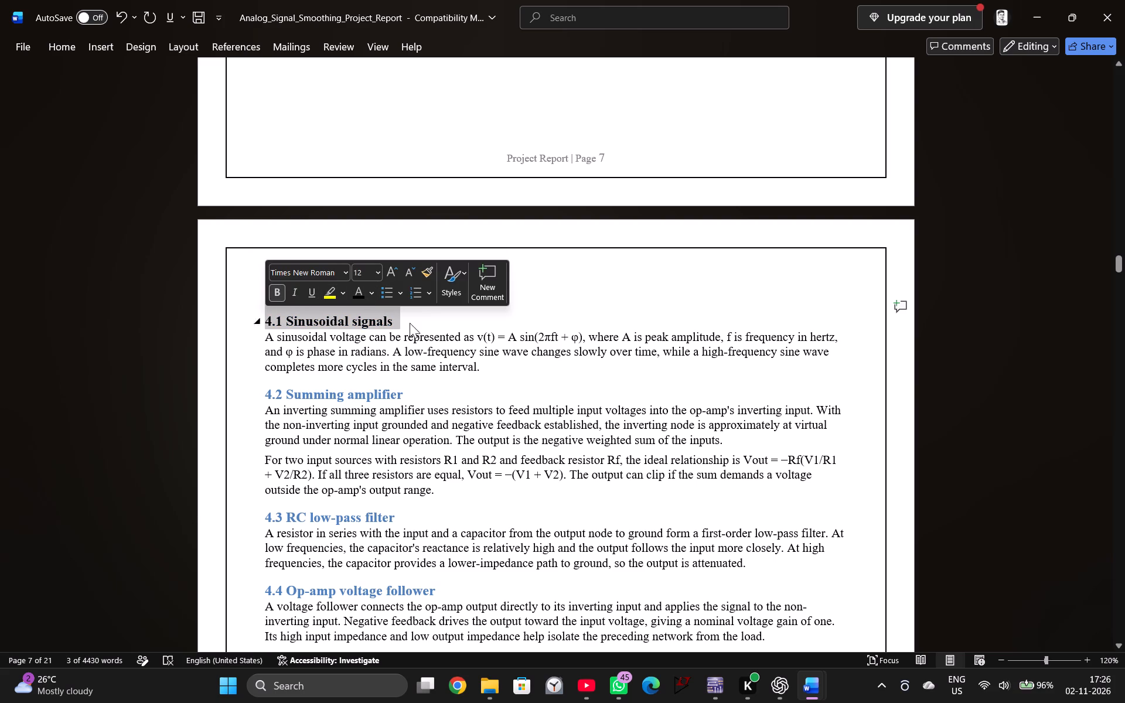
{"action": "left_click", "coordinate": [377, 272]}
{"action": "left_click", "coordinate": [369, 376]}
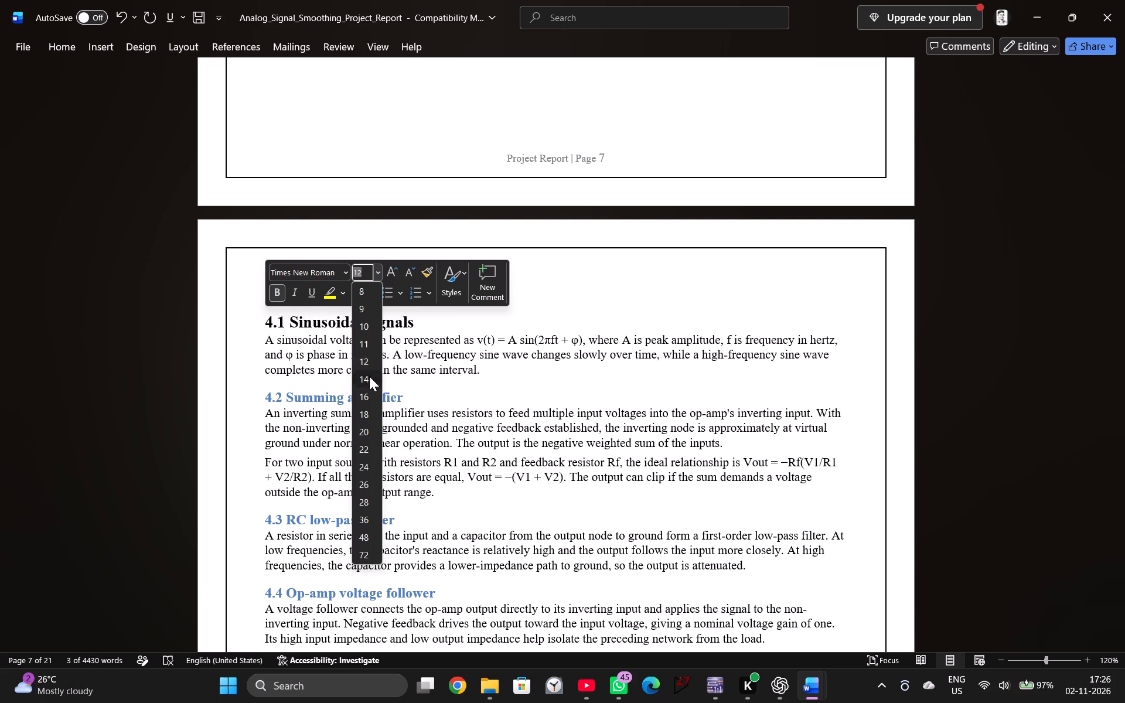
{"action": "left_click_drag", "start_coordinate": [415, 404], "coordinate": [264, 388]}
{"action": "left_click", "coordinate": [379, 346]}
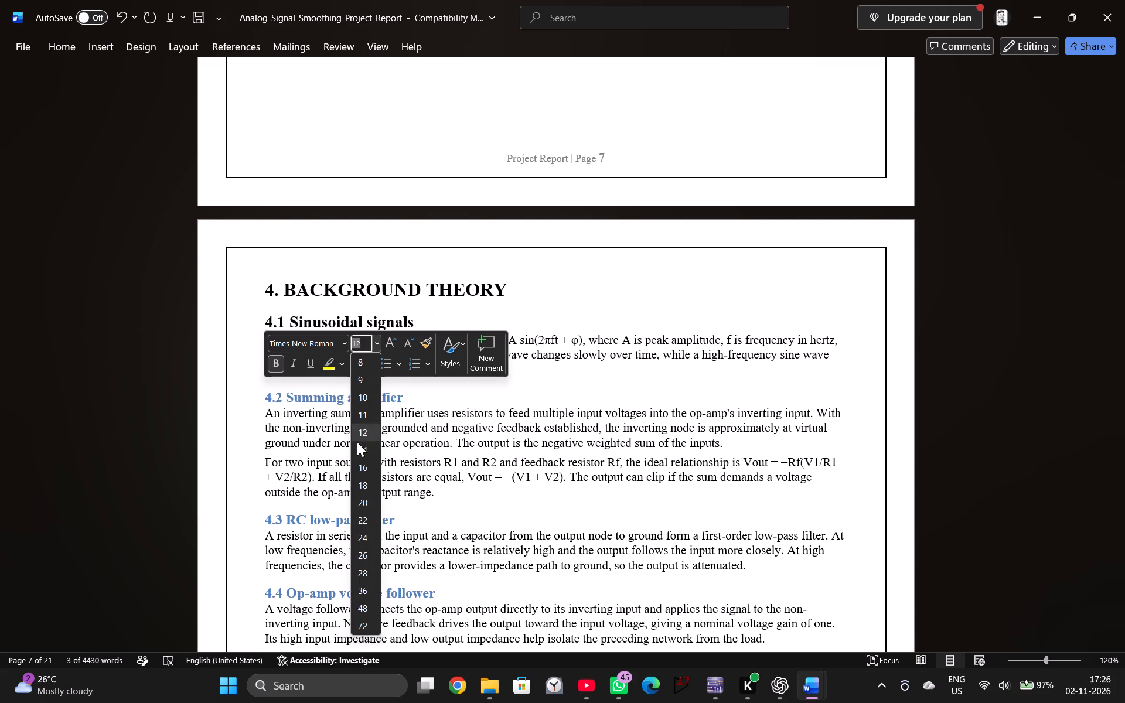
{"action": "left_click", "coordinate": [359, 451]}
{"action": "left_click", "coordinate": [354, 364]}
Format the "4.3 RC low-pass filter" and "4.4 Op-amp voltage follower" subheadings in black at font size 14.
{"action": "left_click_drag", "start_coordinate": [413, 528], "coordinate": [407, 523]}
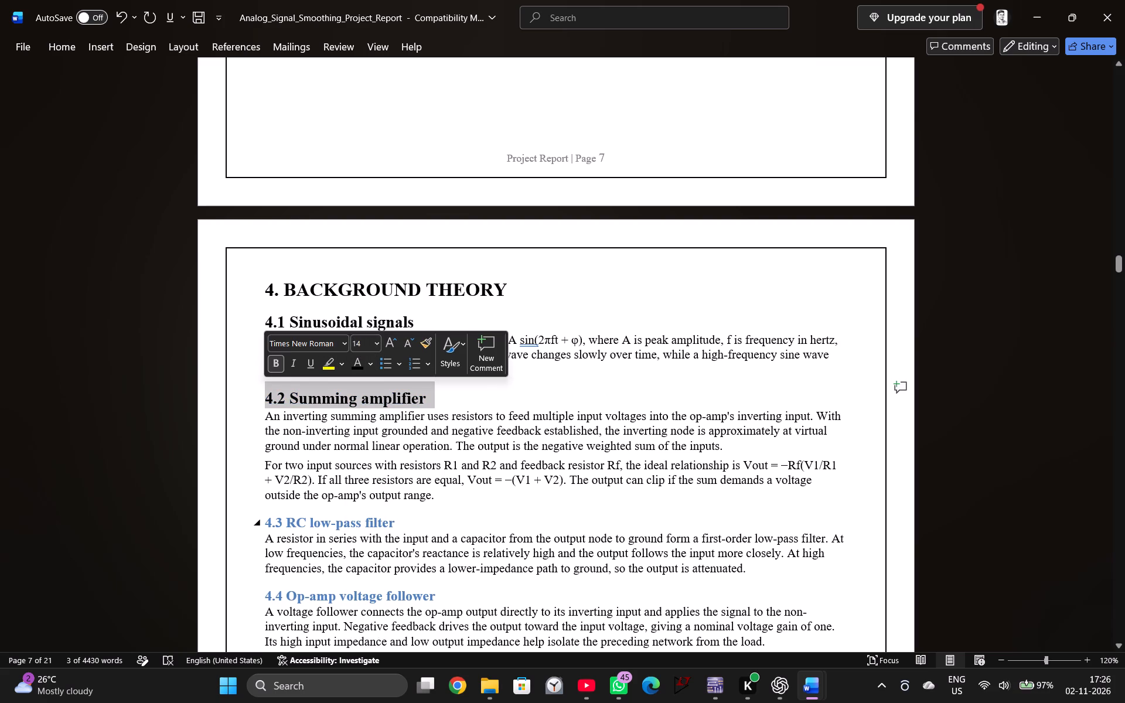
{"action": "left_click_drag", "start_coordinate": [407, 523], "coordinate": [262, 514]}
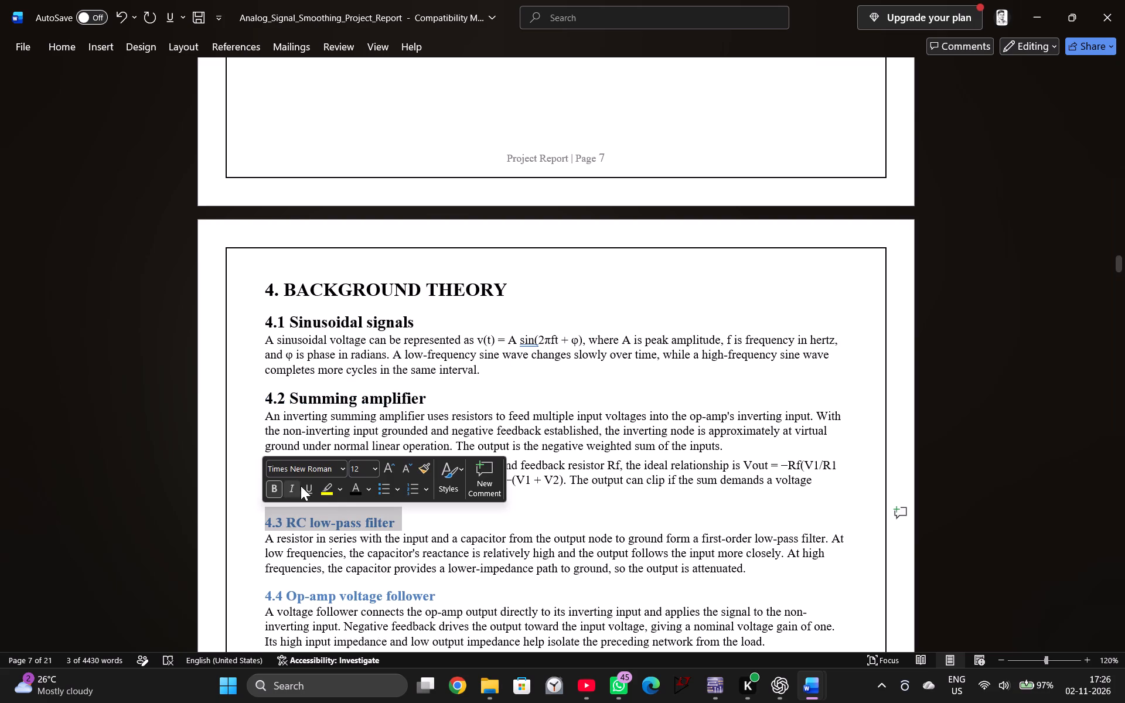
{"action": "left_click", "coordinate": [349, 492]}
{"action": "left_click", "coordinate": [376, 470]}
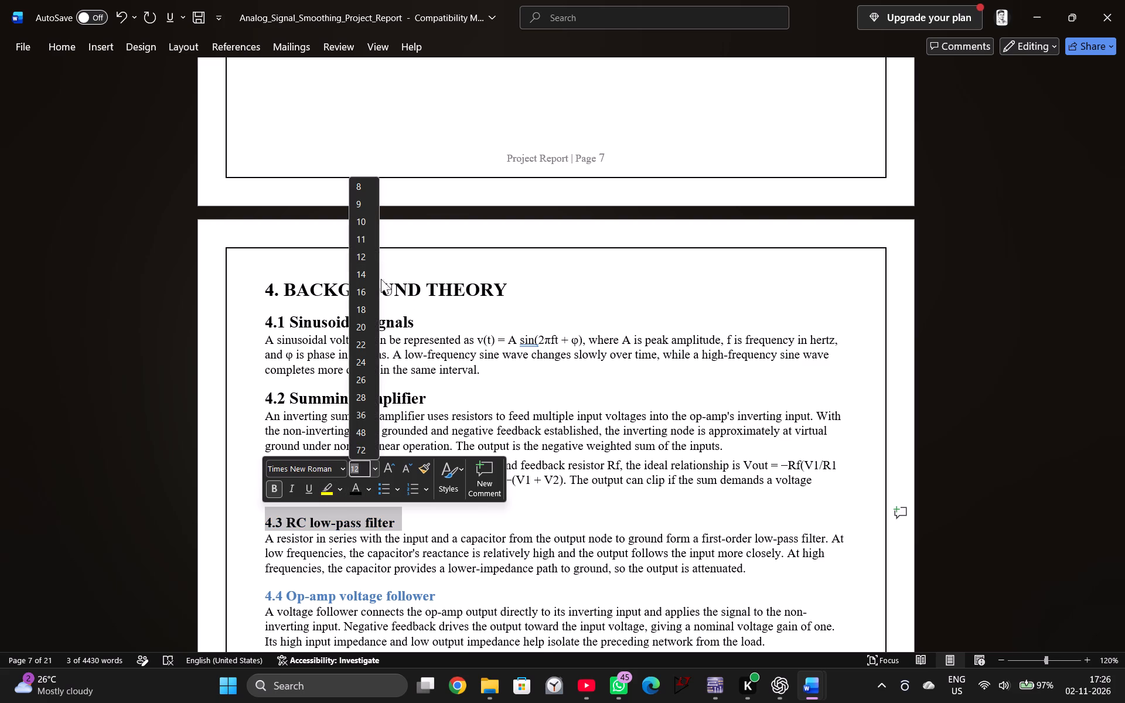
{"action": "left_click", "coordinate": [363, 277]}
{"action": "left_click", "coordinate": [502, 385]}
{"action": "scroll", "coordinate": [408, 452], "scroll_direction": "down", "scroll_amount": 6}
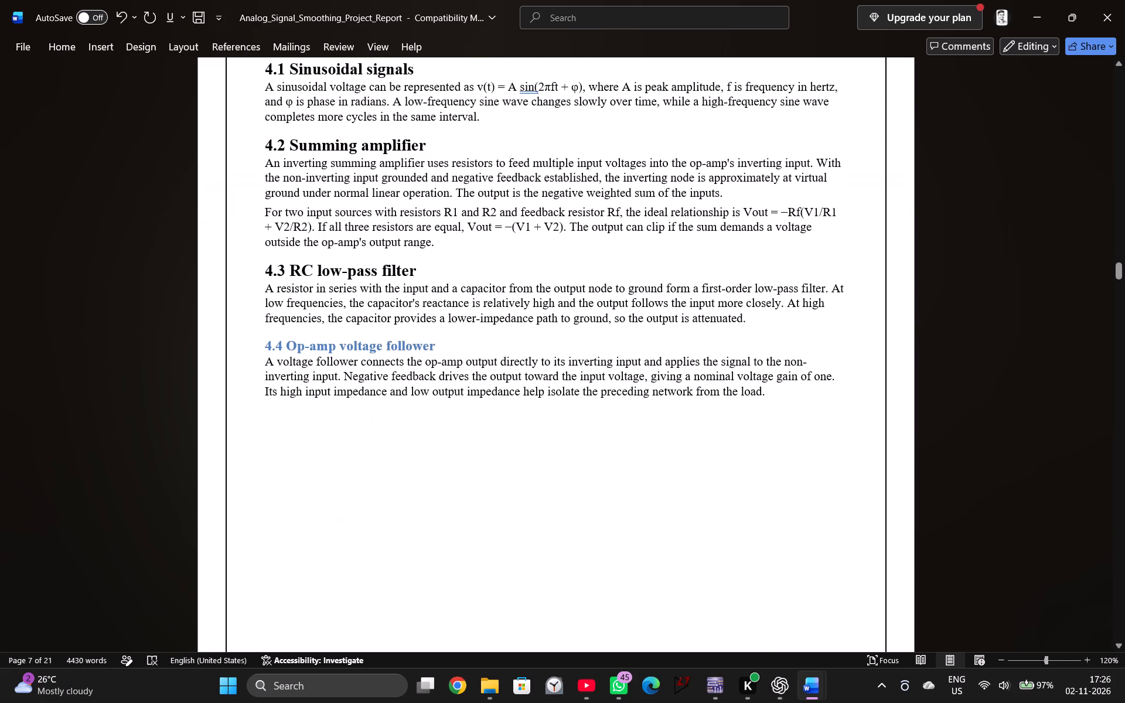
{"action": "left_click_drag", "start_coordinate": [438, 347], "coordinate": [268, 349]}
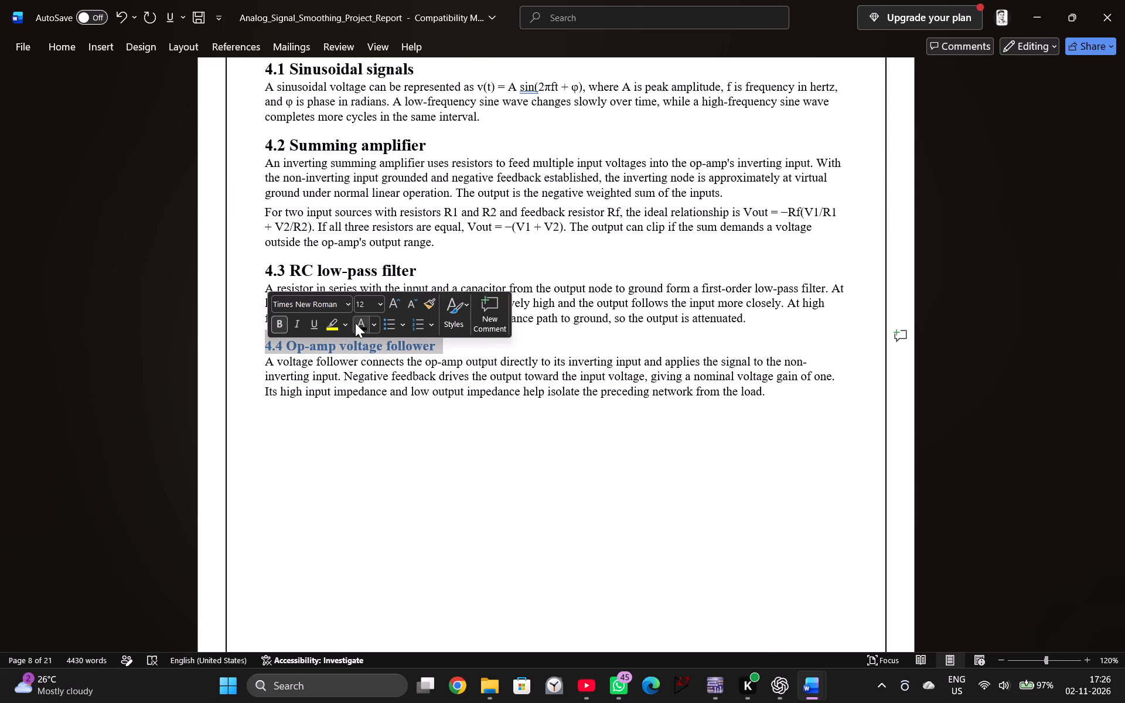
{"action": "left_click", "coordinate": [367, 323]}
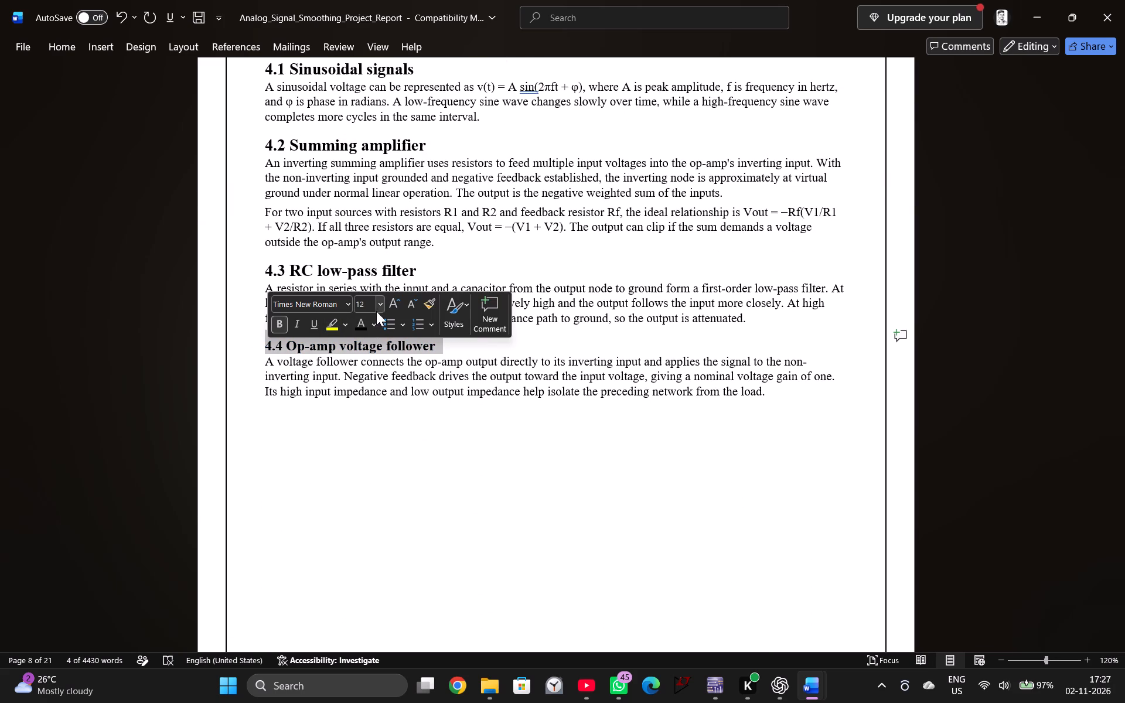
{"action": "left_click", "coordinate": [379, 305]}
{"action": "left_click", "coordinate": [372, 410]}
{"action": "left_click", "coordinate": [418, 510]}
Apply 1.5 line spacing to all section 4 content from "4.1 Sinusoidal signals" through the "4.4 Op-amp voltage follower" paragraph.
{"action": "scroll", "coordinate": [424, 510], "scroll_direction": "up", "scroll_amount": 3}
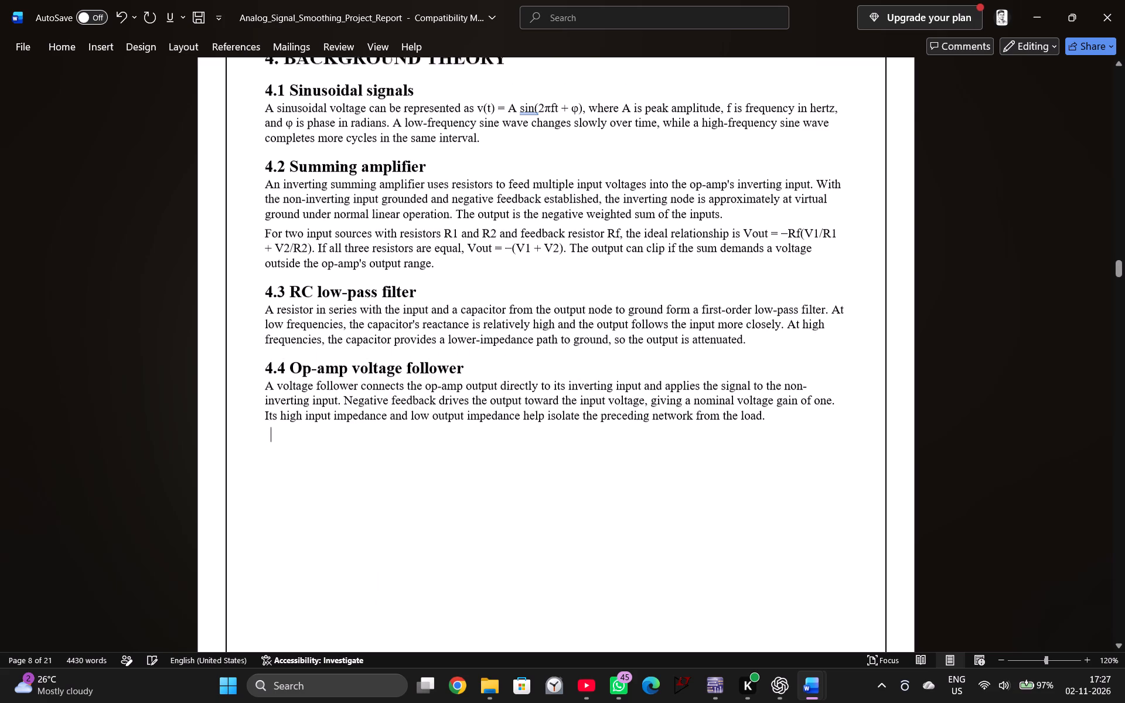
{"action": "scroll", "coordinate": [424, 510], "scroll_direction": "up", "scroll_amount": 4}
{"action": "left_click", "coordinate": [262, 359]}
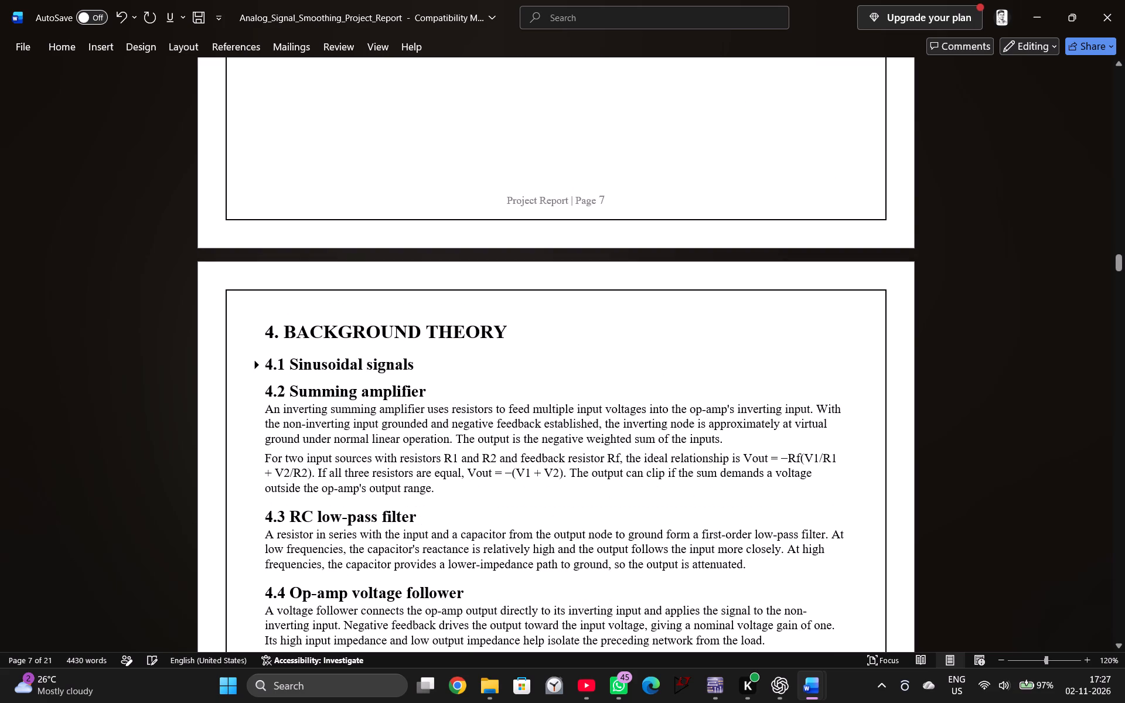
{"action": "left_click", "coordinate": [253, 366]}
{"action": "left_click_drag", "start_coordinate": [264, 360], "coordinate": [428, 581]}
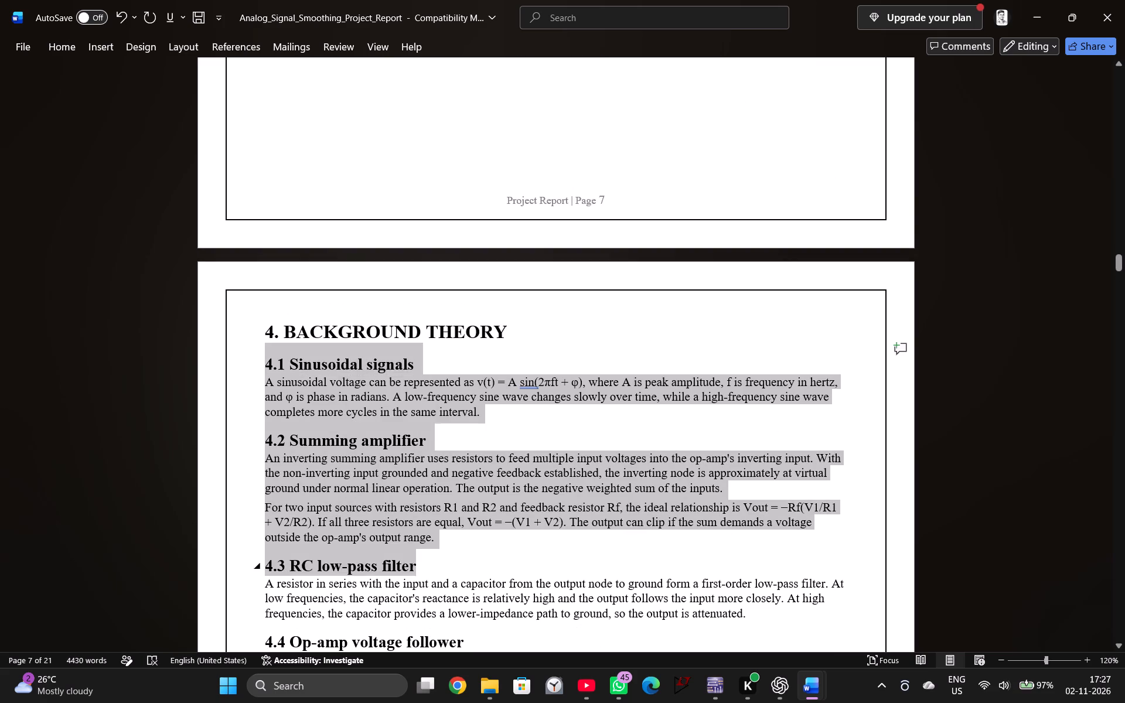
{"action": "left_click_drag", "start_coordinate": [428, 581], "coordinate": [475, 518]}
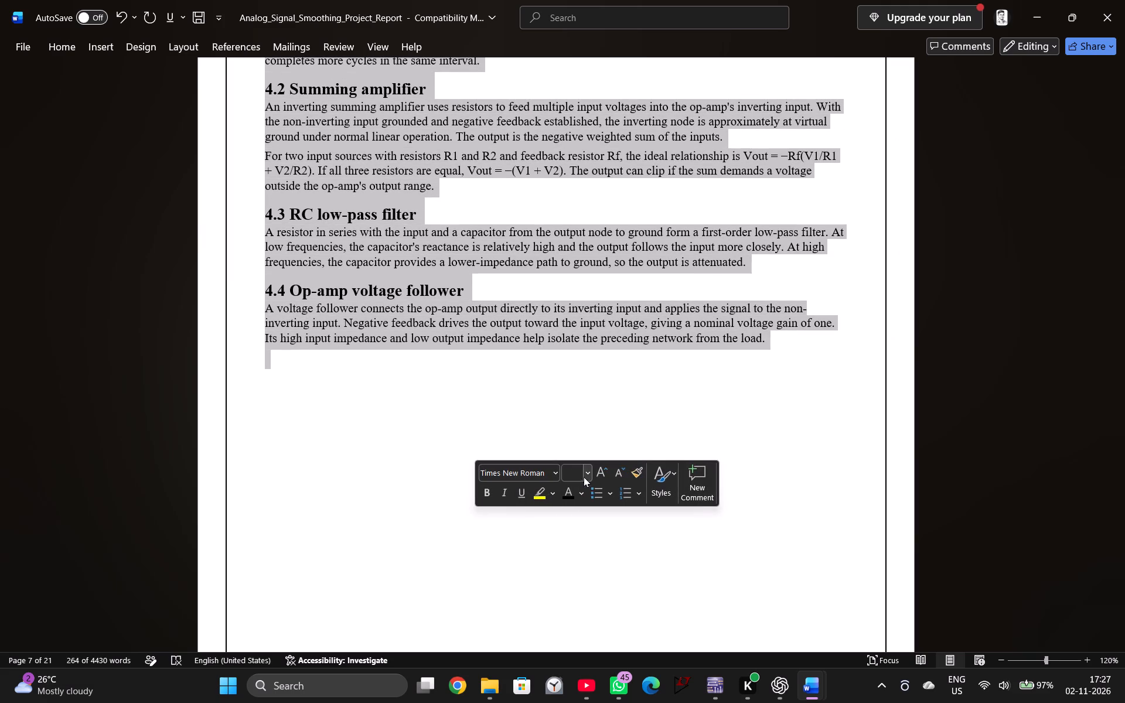
{"action": "left_click", "coordinate": [57, 44]}
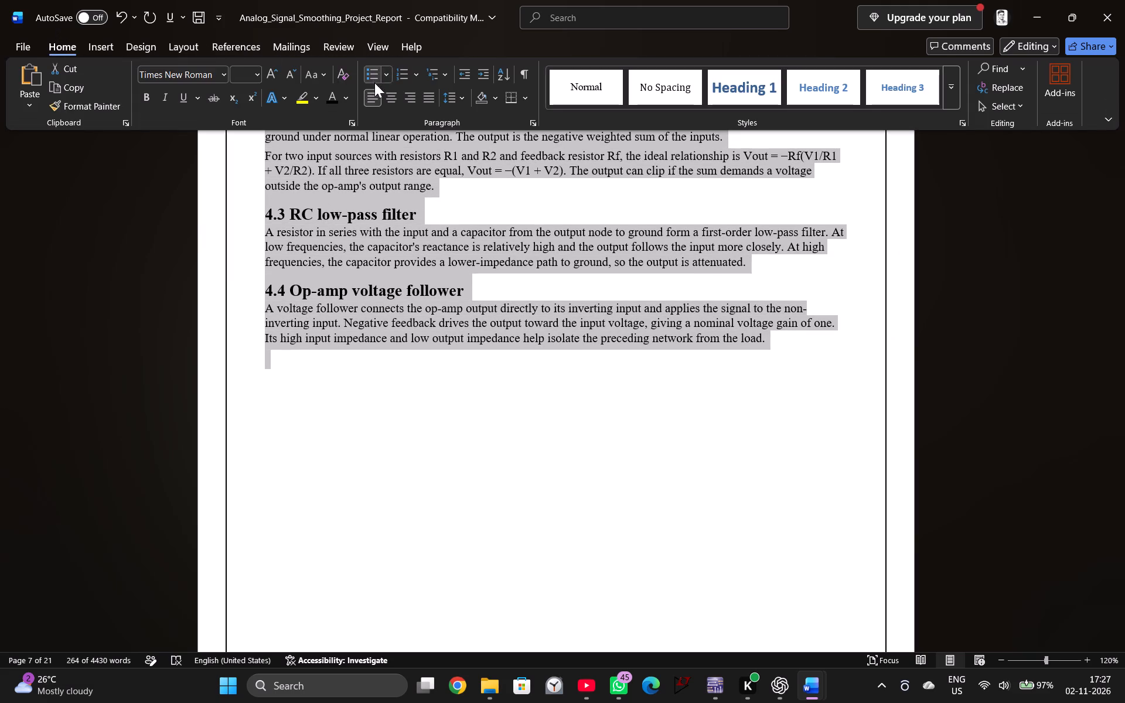
{"action": "left_click", "coordinate": [452, 93]}
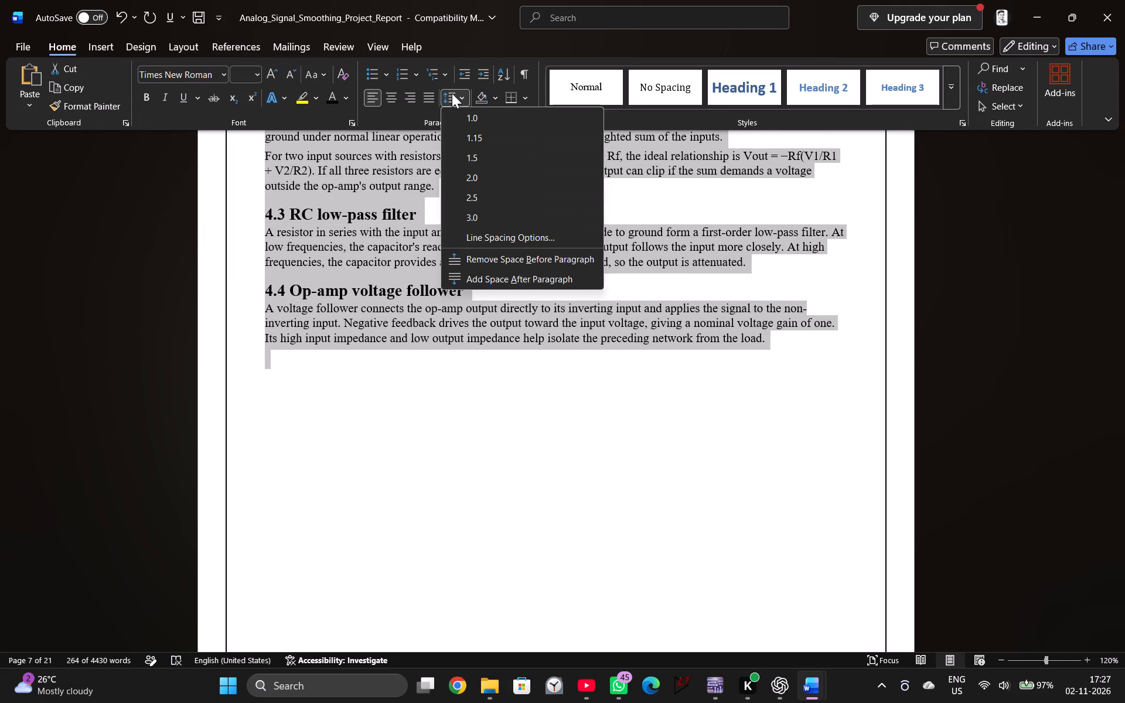
{"action": "left_click", "coordinate": [473, 159]}
{"action": "left_click", "coordinate": [507, 335]}
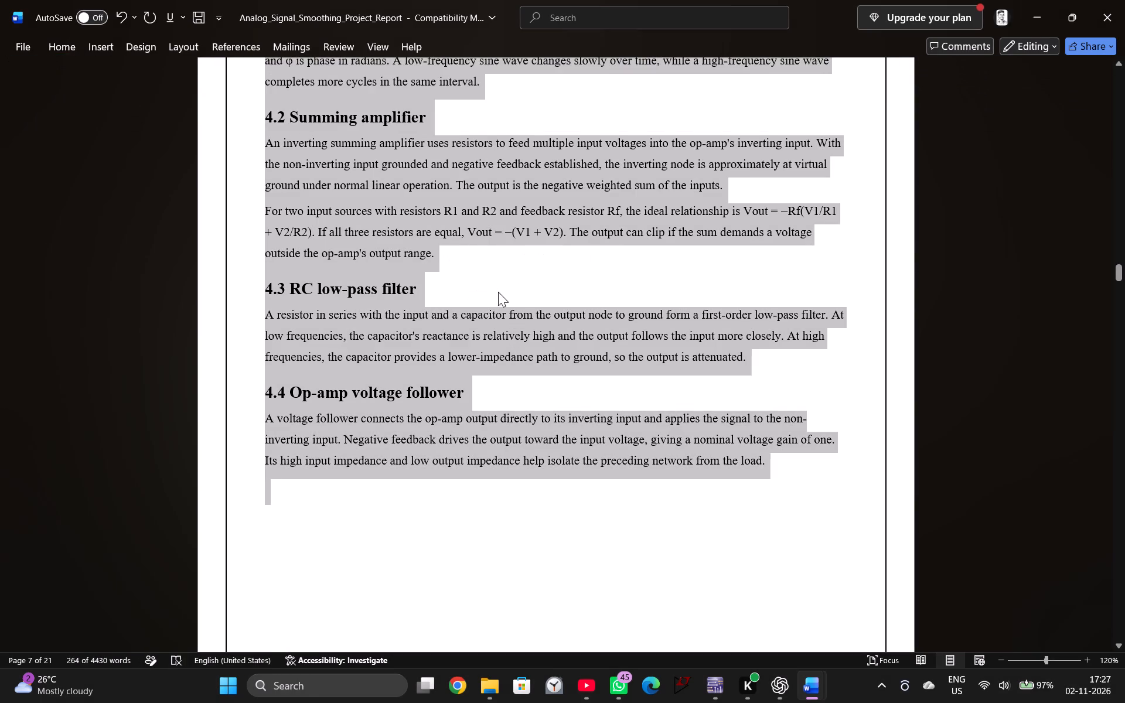
{"action": "left_click", "coordinate": [498, 292]}
Change the "5. SYSTEM ARCHITECTURE" heading's font colour to black.
{"action": "scroll", "coordinate": [476, 279], "scroll_direction": "up", "scroll_amount": 9}
{"action": "scroll", "coordinate": [458, 375], "scroll_direction": "down", "scroll_amount": 14}
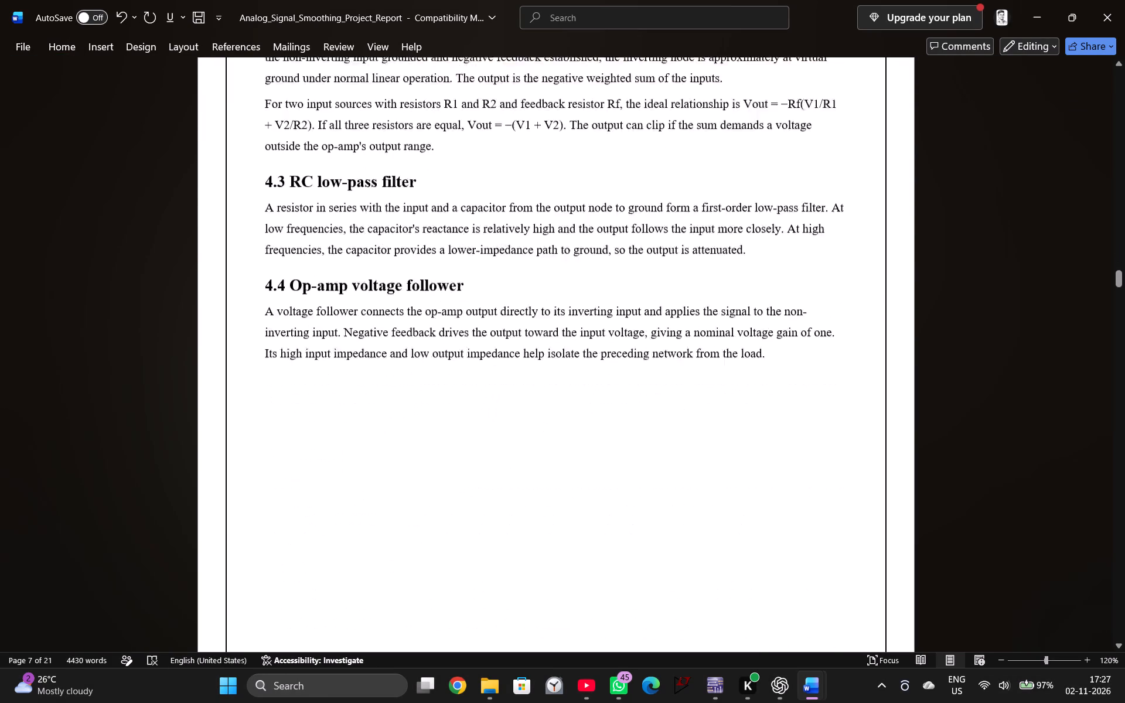
{"action": "scroll", "coordinate": [480, 447], "scroll_direction": "up", "scroll_amount": 7}
{"action": "scroll", "coordinate": [499, 459], "scroll_direction": "down", "scroll_amount": 16}
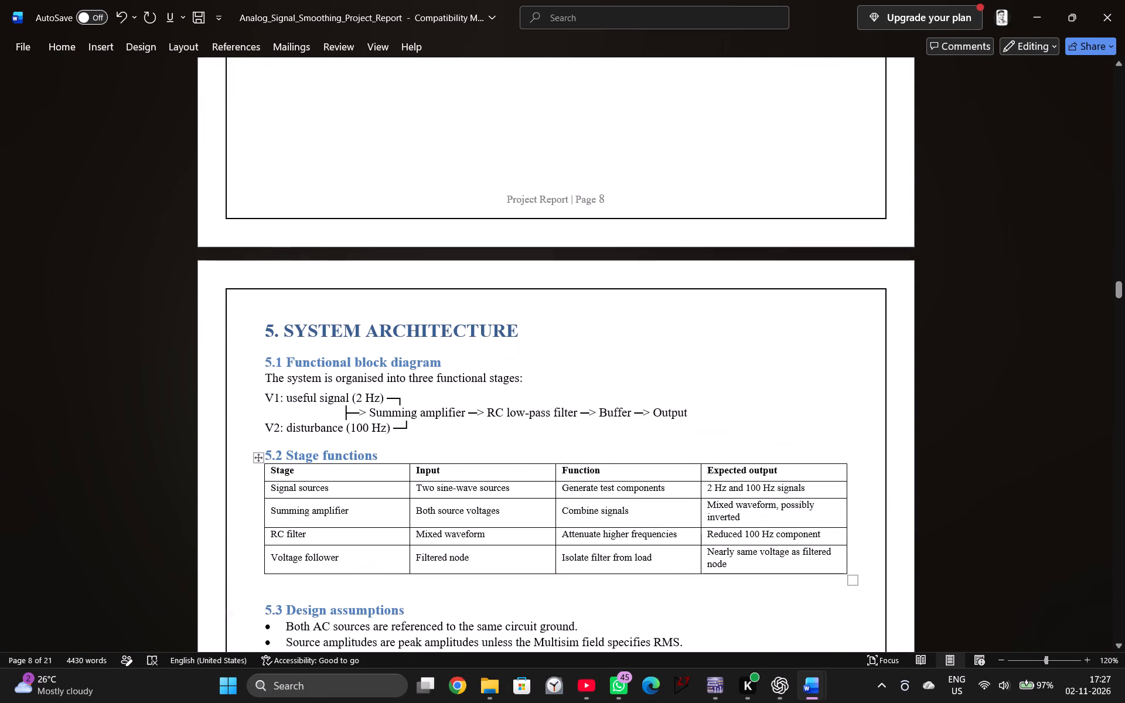
{"action": "scroll", "coordinate": [512, 456], "scroll_direction": "down", "scroll_amount": 4}
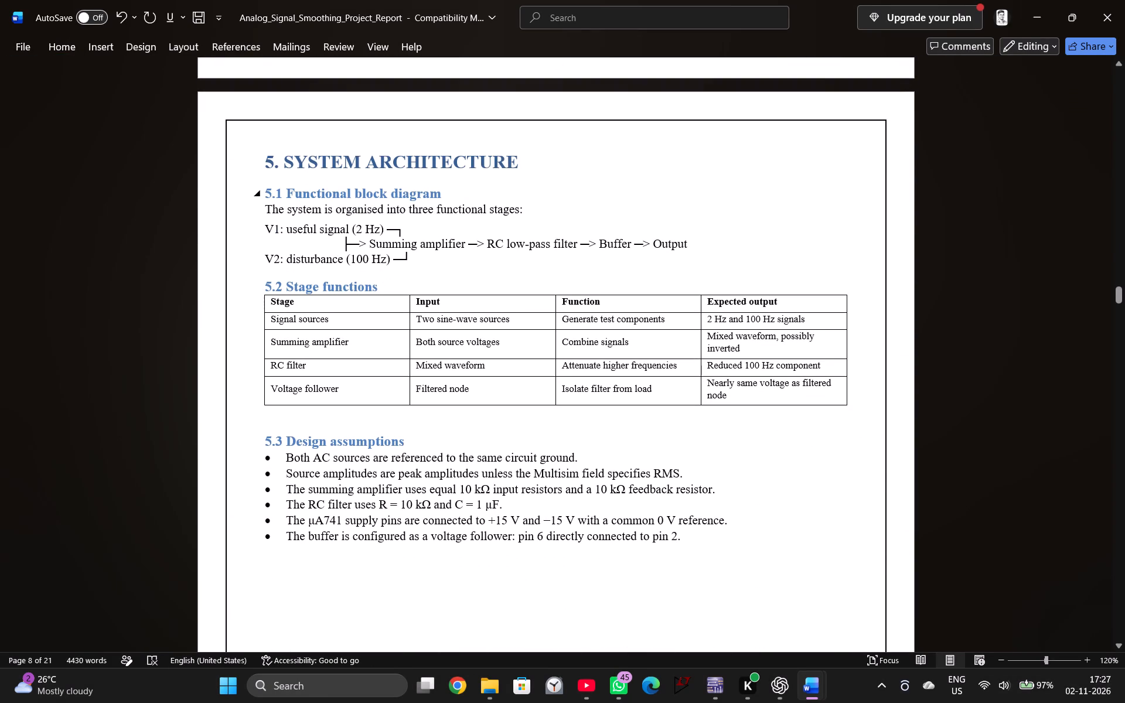
{"action": "left_click_drag", "start_coordinate": [524, 156], "coordinate": [264, 159]}
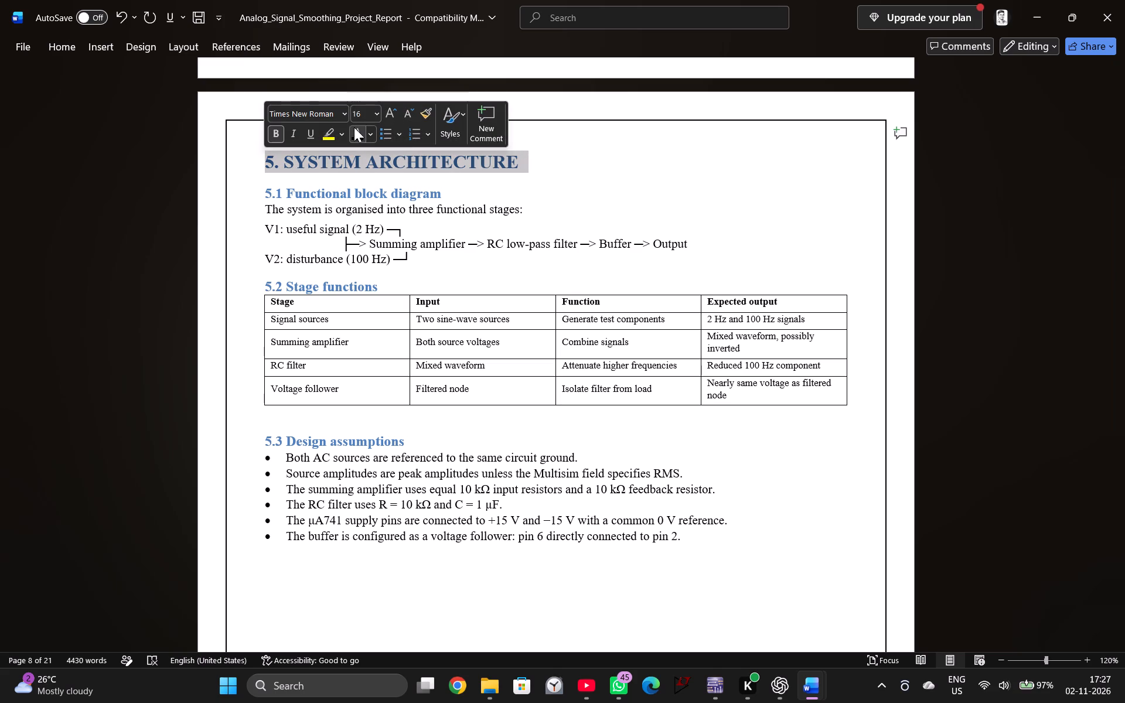
{"action": "left_click", "coordinate": [355, 132]}
Format the "5.1 Functional block diagram" and "5.2 Stage functions" subheadings in black at font size 14.
{"action": "left_click_drag", "start_coordinate": [456, 196], "coordinate": [272, 200]}
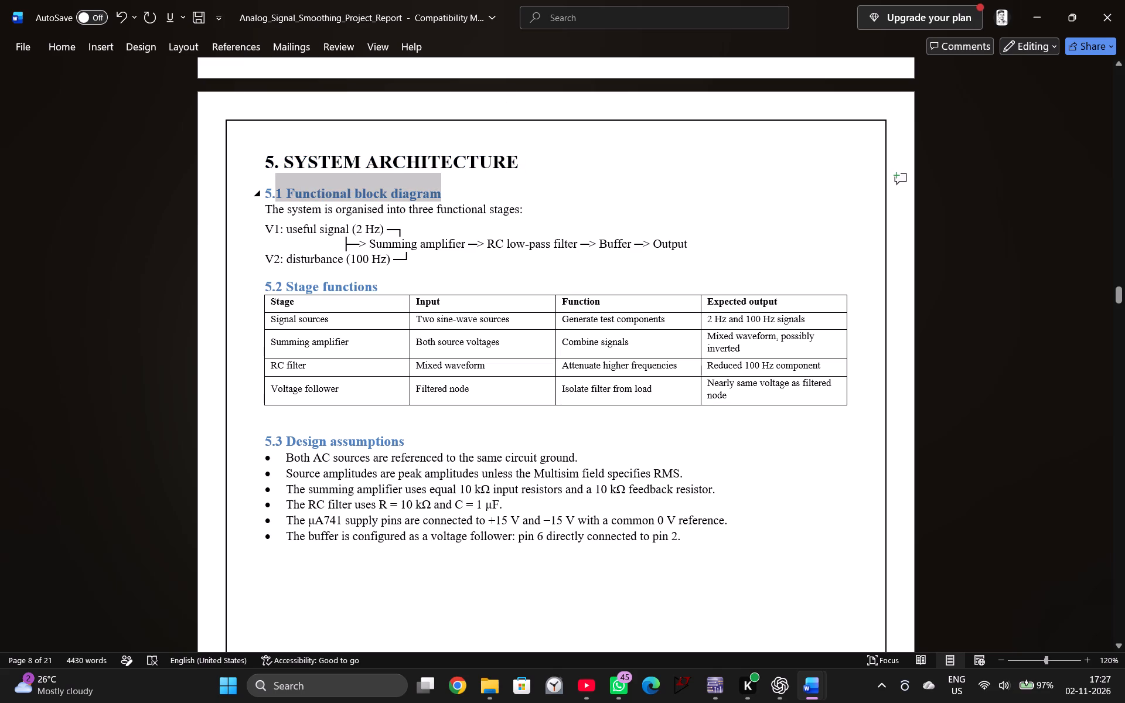
{"action": "left_click_drag", "start_coordinate": [272, 200], "coordinate": [266, 197]}
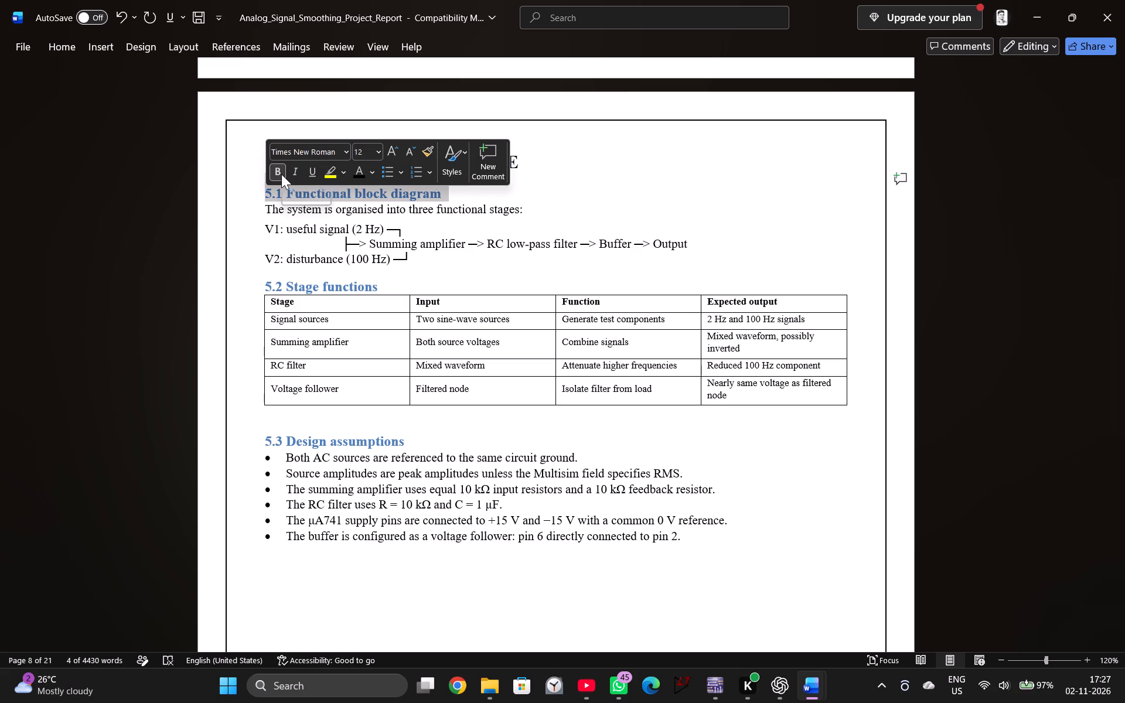
{"action": "left_click", "coordinate": [380, 153]}
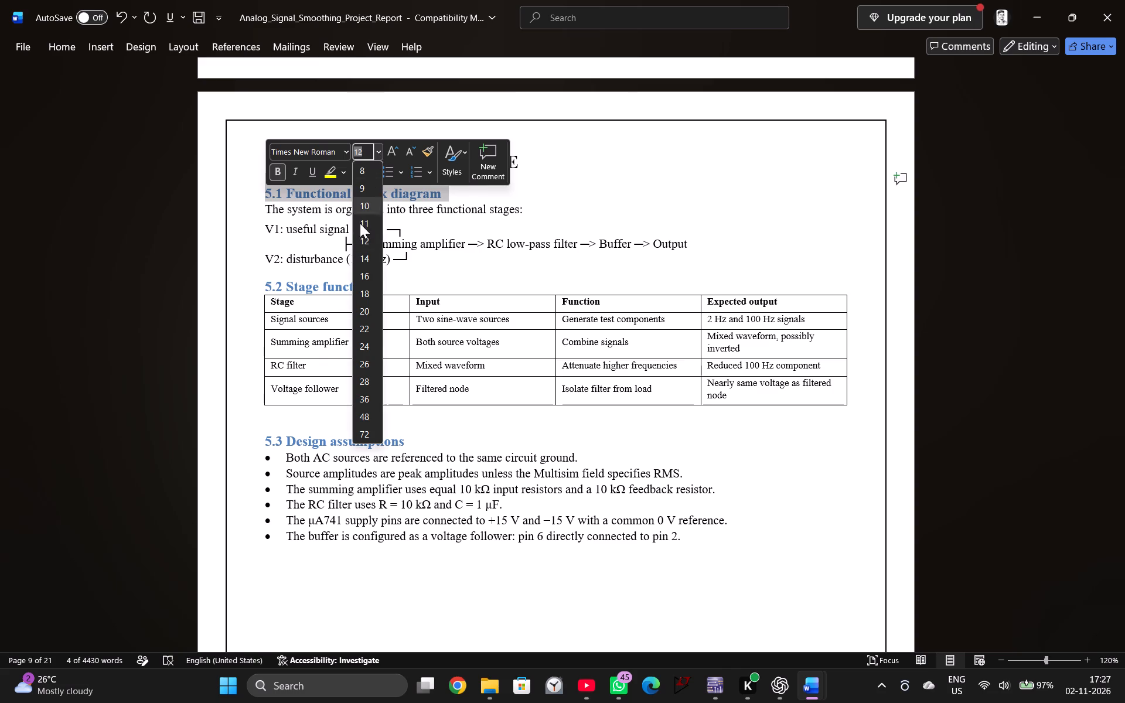
{"action": "left_click", "coordinate": [367, 253]}
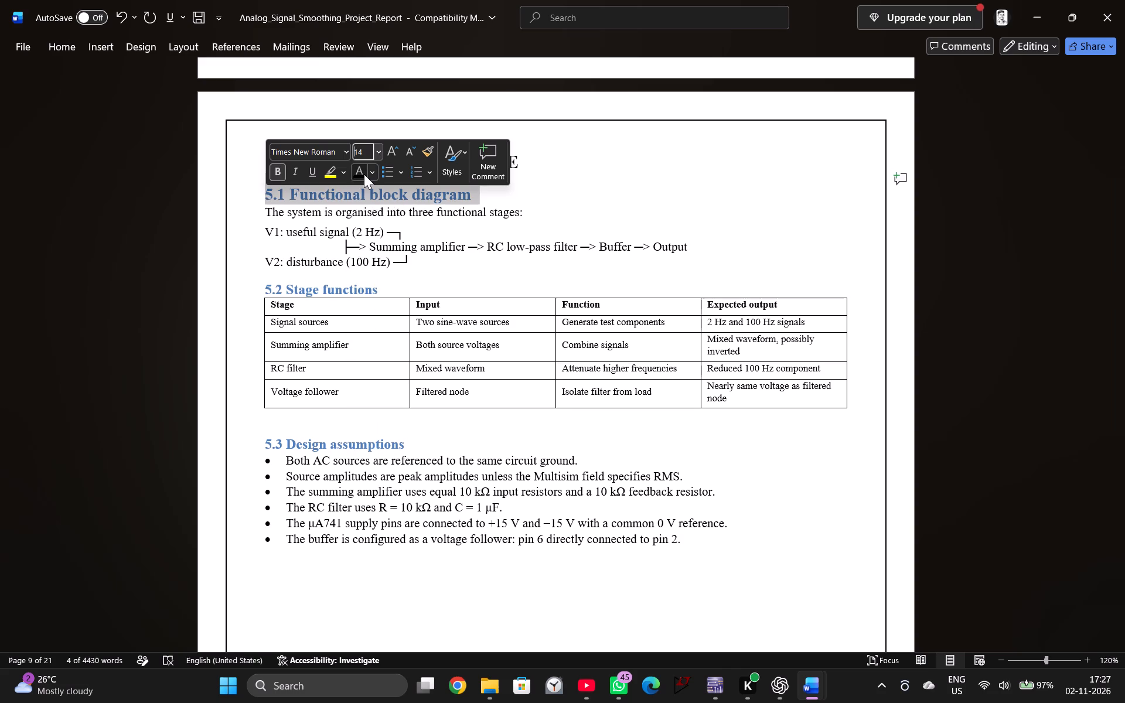
{"action": "left_click", "coordinate": [364, 174]}
{"action": "left_click_drag", "start_coordinate": [392, 294], "coordinate": [268, 286]}
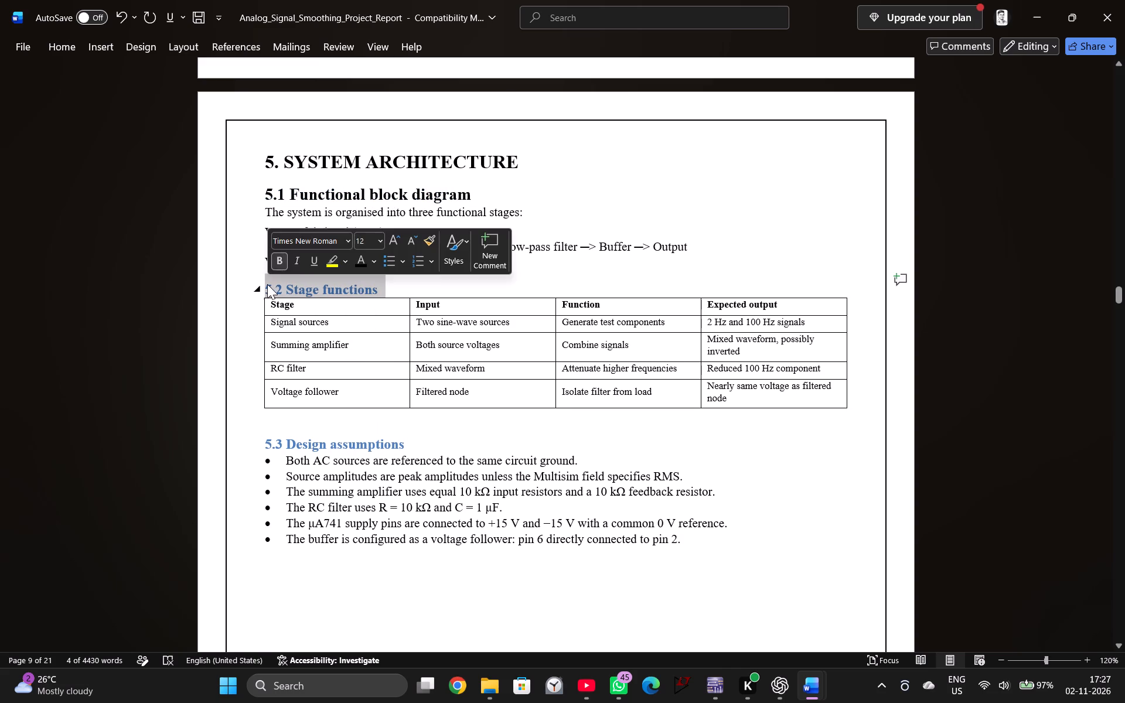
{"action": "left_click", "coordinate": [354, 258]}
{"action": "left_click", "coordinate": [379, 239]}
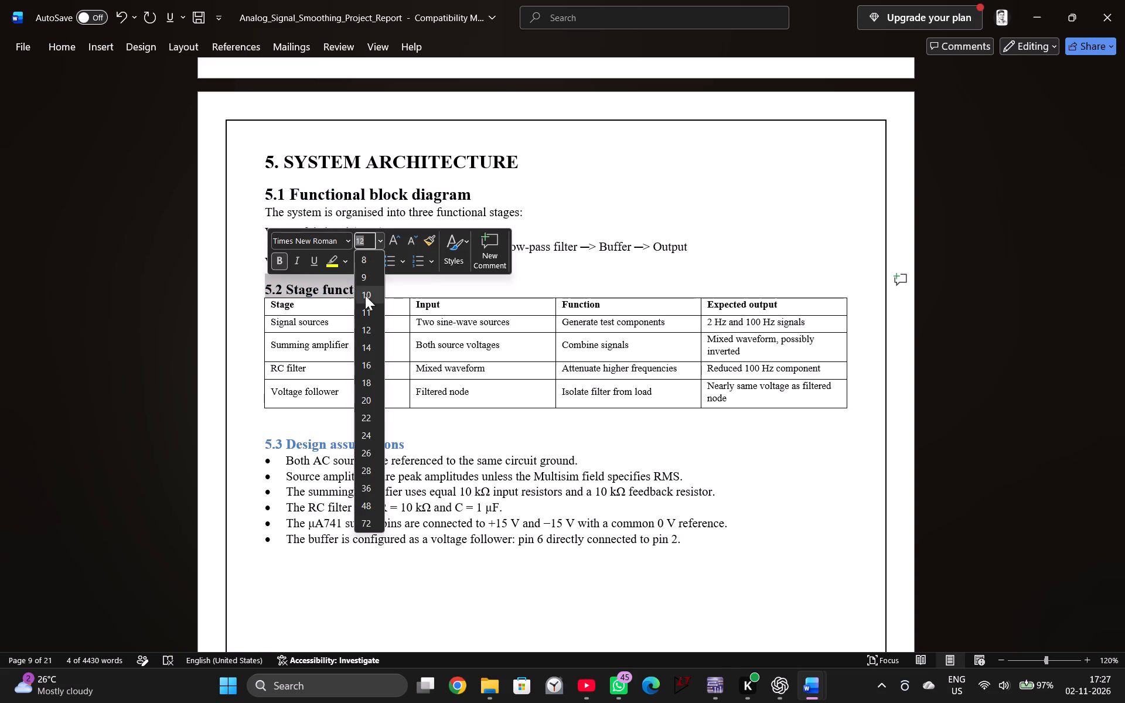
{"action": "left_click", "coordinate": [370, 342]}
{"action": "left_click", "coordinate": [445, 298]}
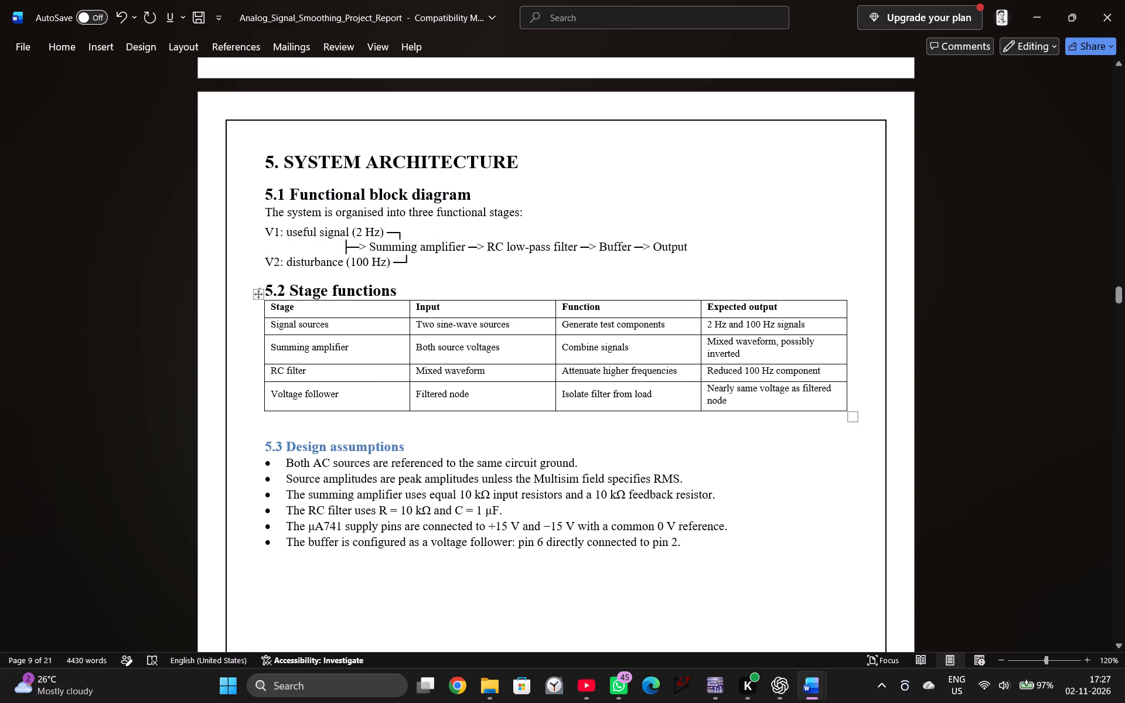
Set all text in the 5.2 Stage functions table to font size 12.
{"action": "left_click", "coordinate": [270, 305]}
{"action": "left_click", "coordinate": [459, 284]}
{"action": "left_click_drag", "start_coordinate": [273, 303], "coordinate": [780, 418]}
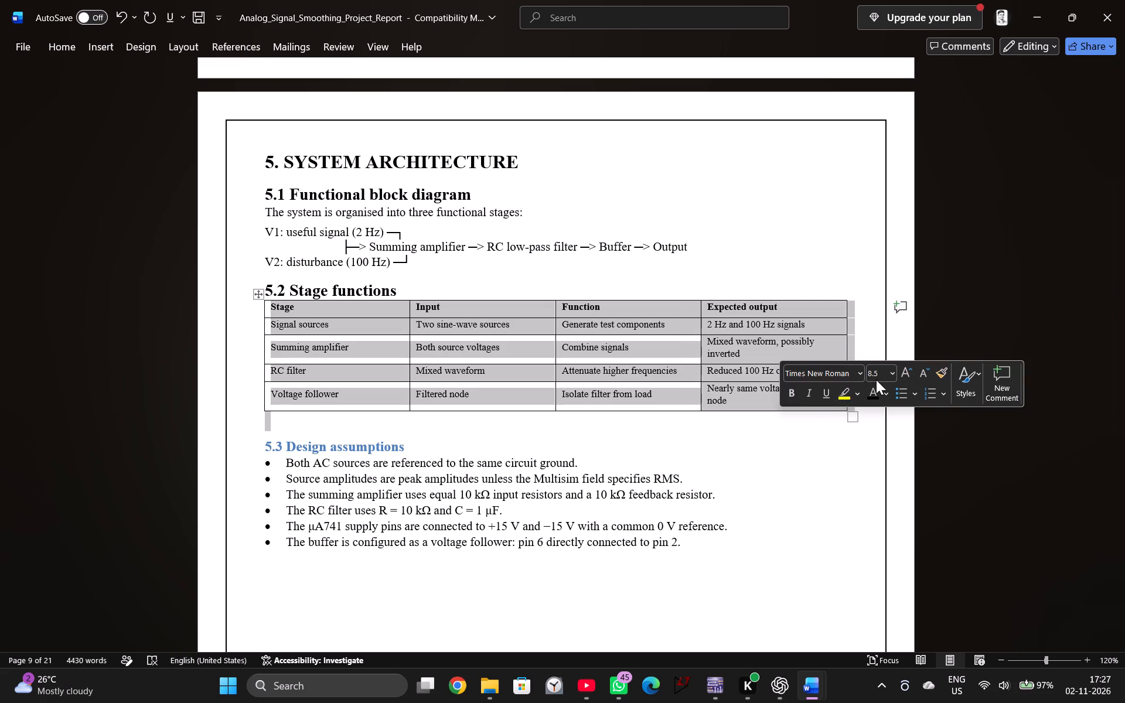
{"action": "left_click", "coordinate": [893, 373]}
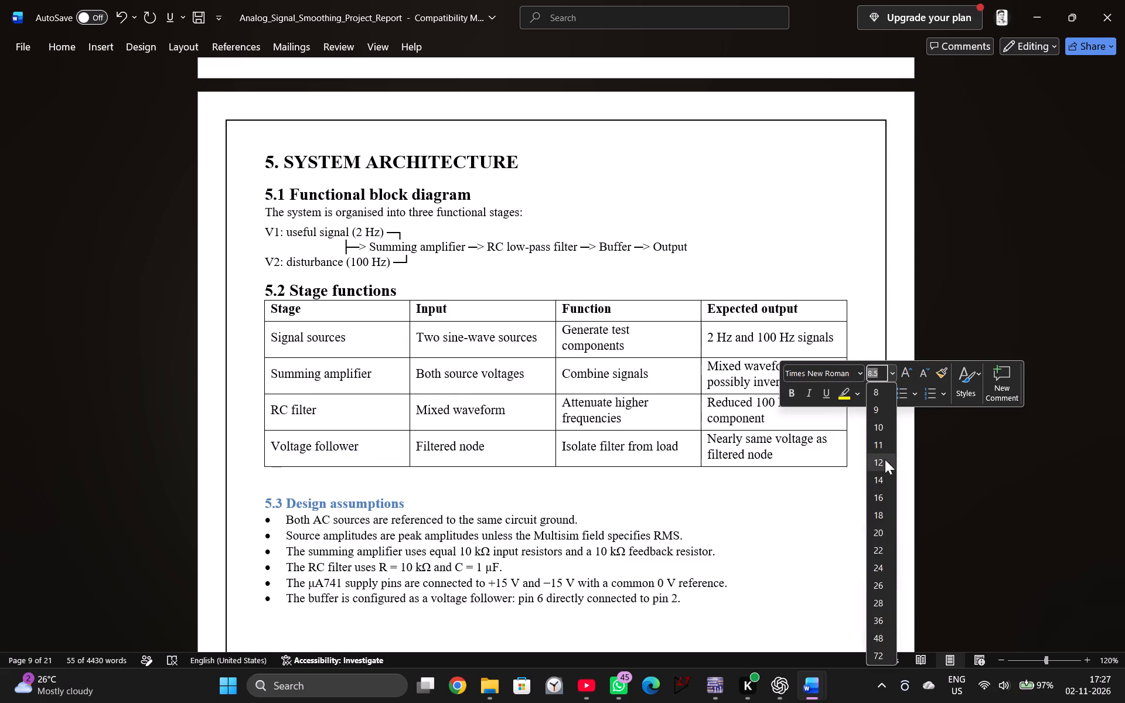
{"action": "left_click", "coordinate": [884, 465]}
{"action": "left_click", "coordinate": [689, 262]}
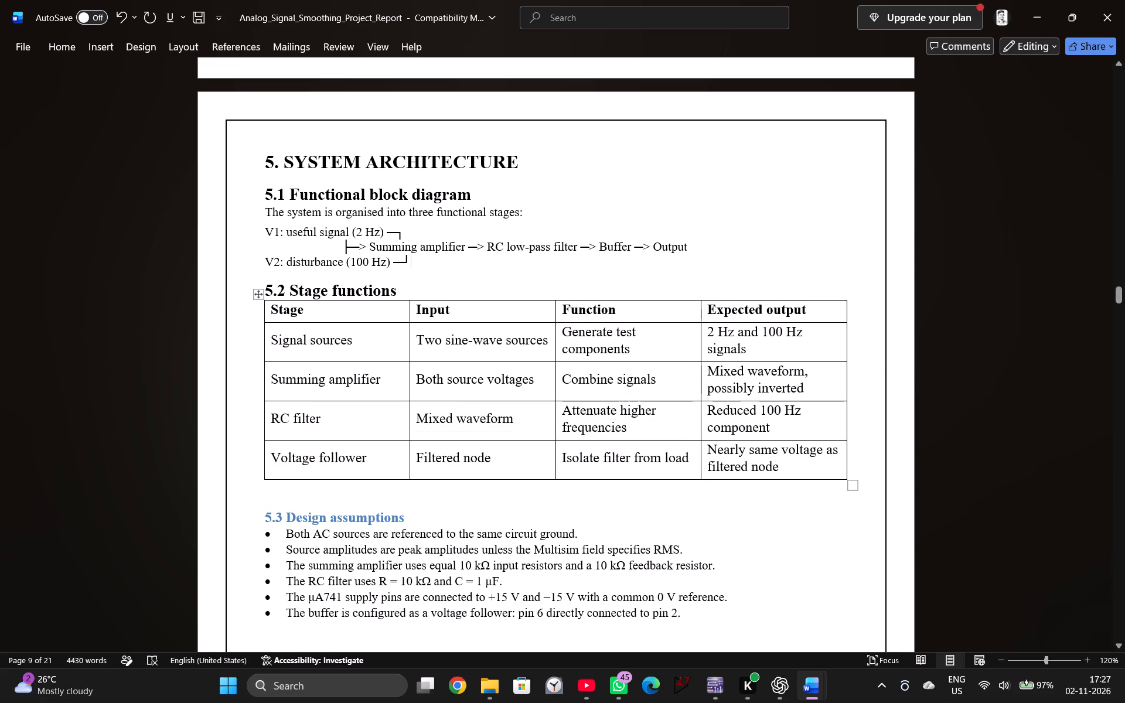
Centre the header row text of the 5.2 Stage functions table.
{"action": "left_click_drag", "start_coordinate": [272, 305], "coordinate": [718, 306]}
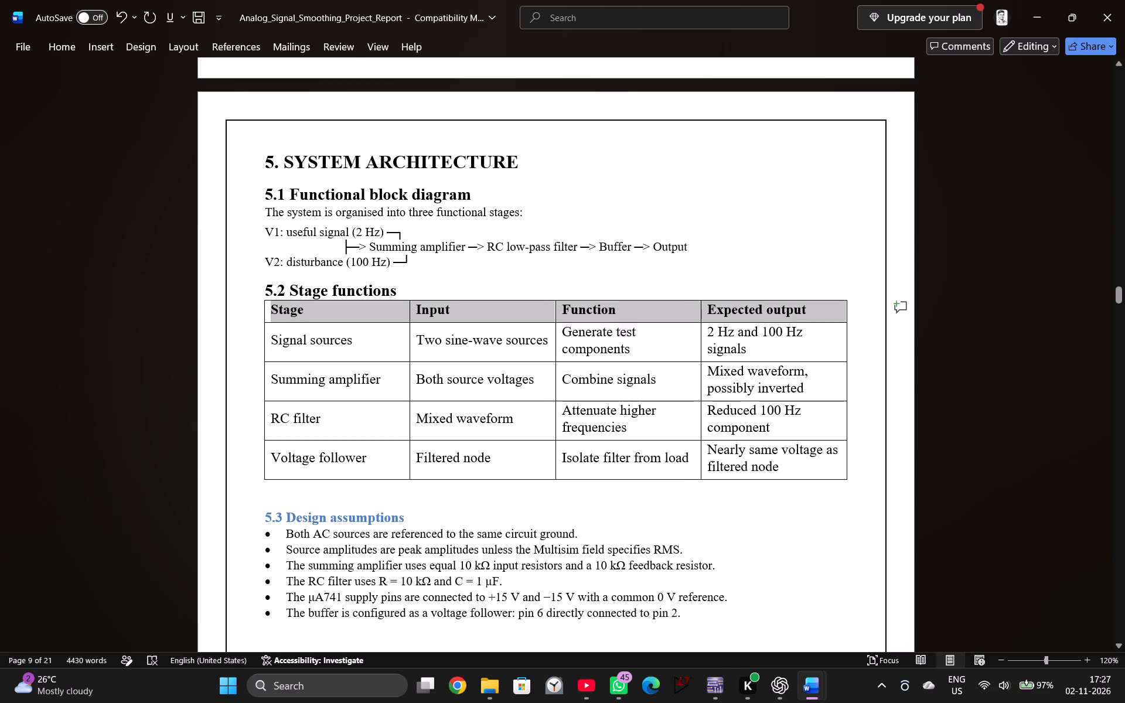
{"action": "left_click_drag", "start_coordinate": [718, 306], "coordinate": [766, 307]}
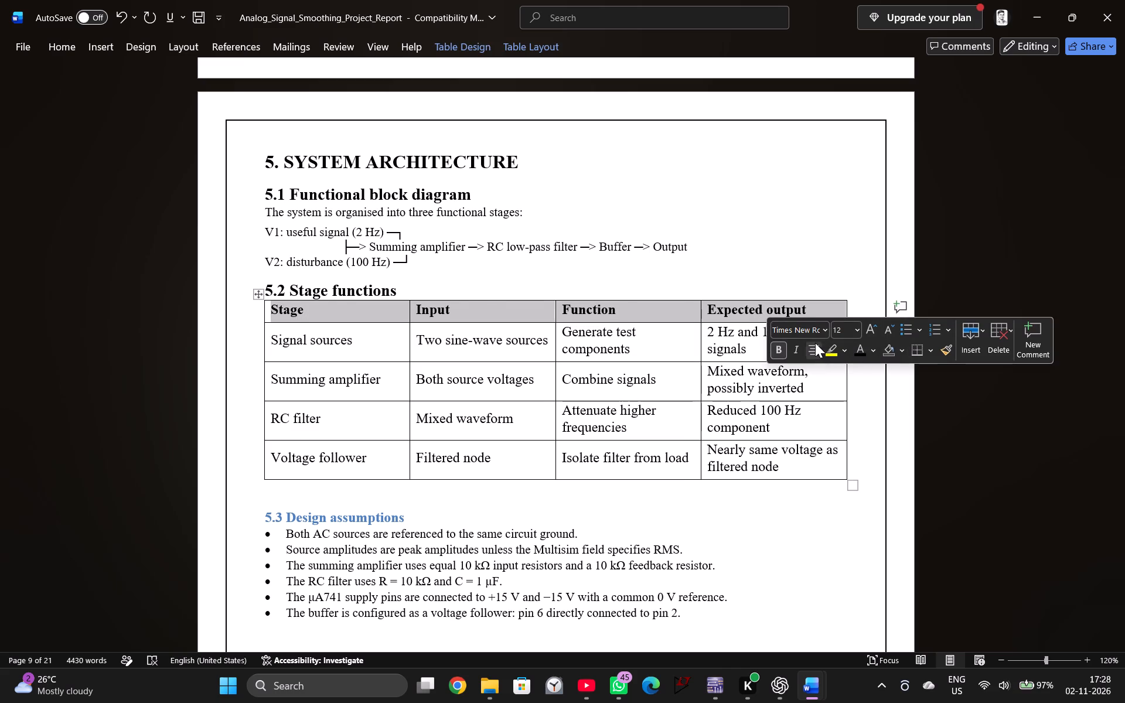
{"action": "left_click", "coordinate": [815, 343]}
{"action": "left_click", "coordinate": [693, 262]}
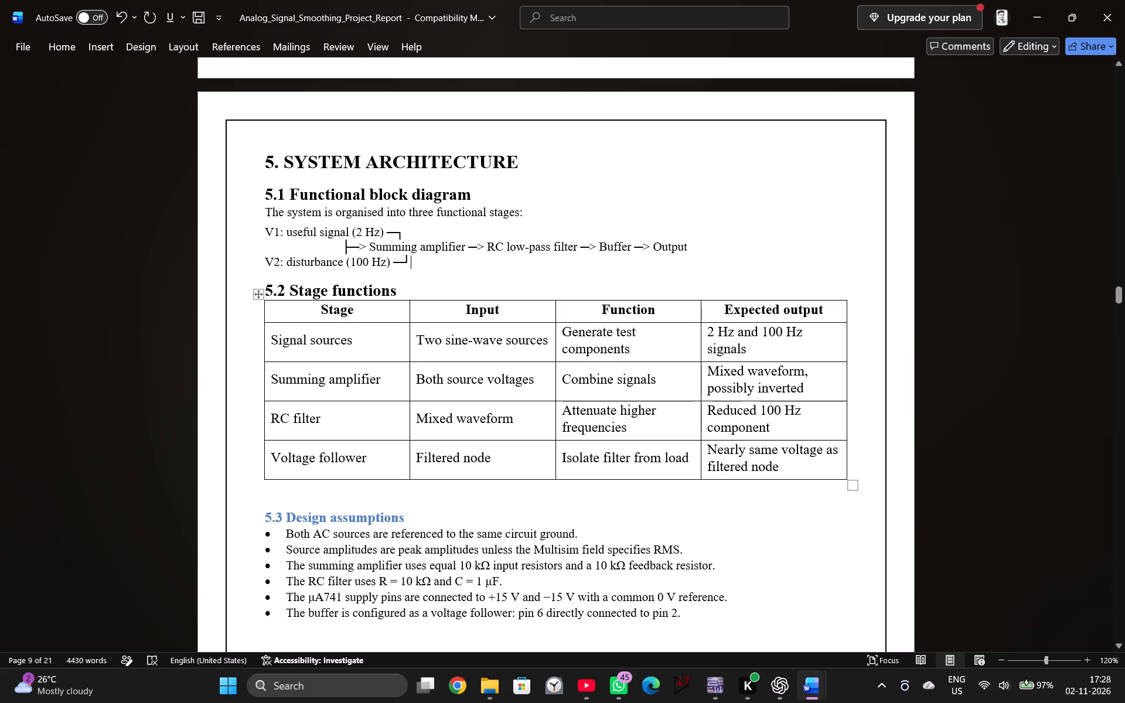
Format the "5.3 Design assumptions" subheading in black at font size 14, keeping it bold.
{"action": "scroll", "coordinate": [500, 442], "scroll_direction": "down", "scroll_amount": 4}
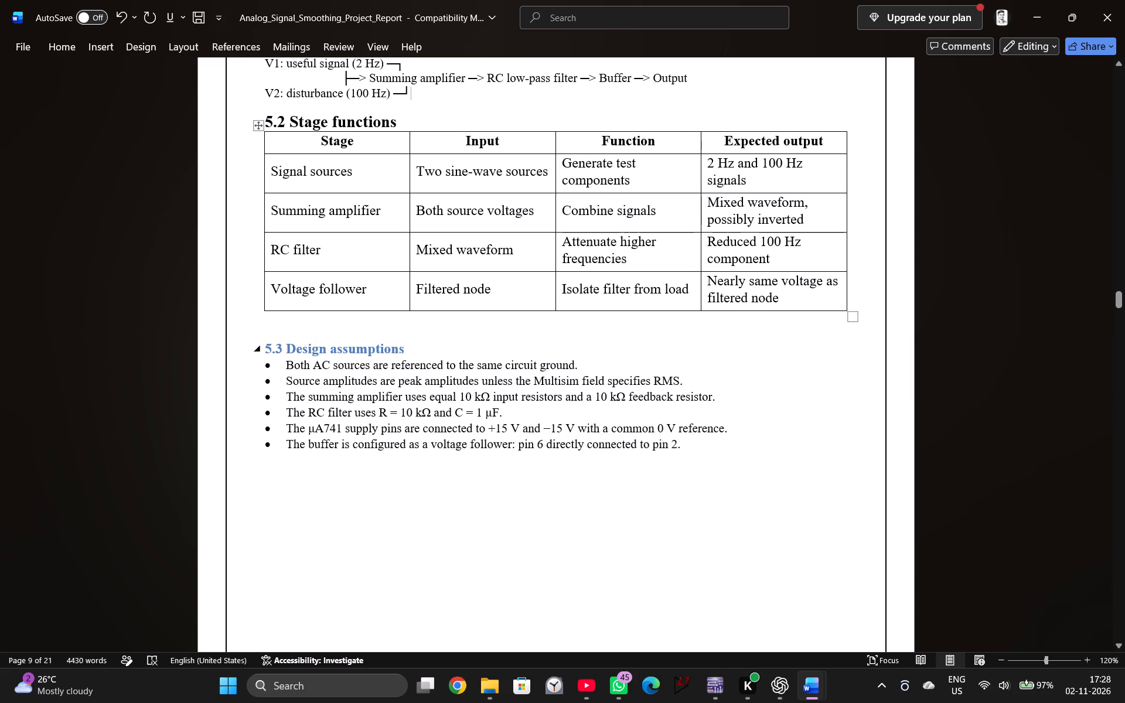
{"action": "left_click_drag", "start_coordinate": [409, 346], "coordinate": [267, 336]}
{"action": "left_click", "coordinate": [276, 313]}
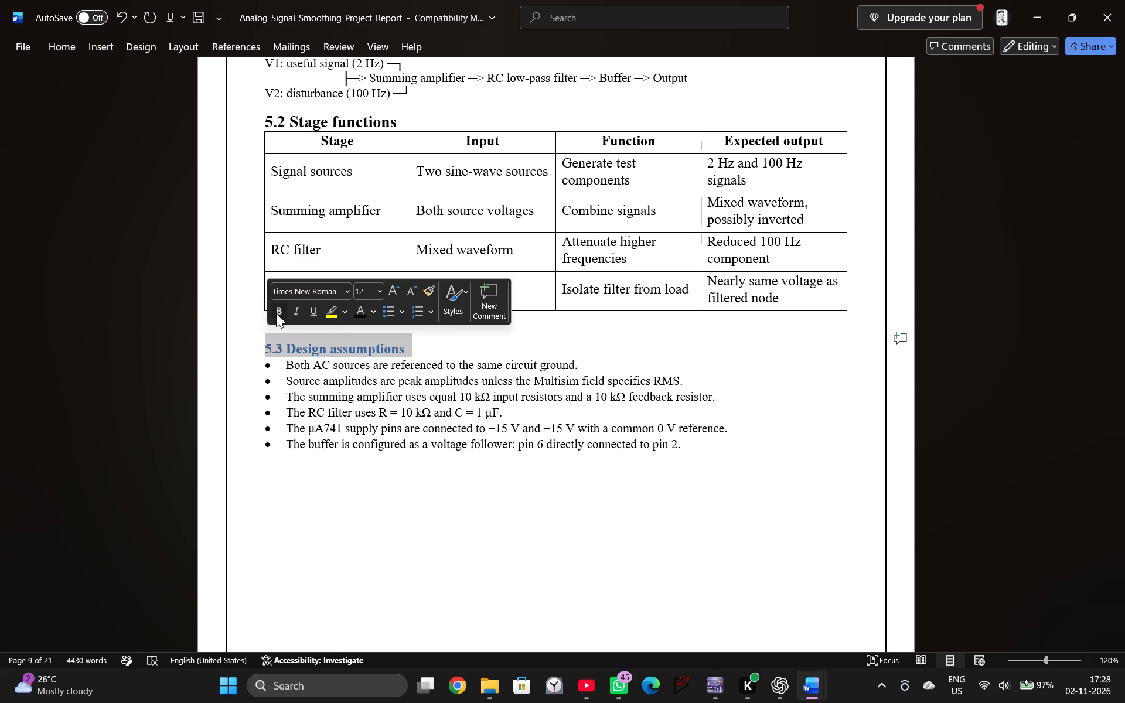
{"action": "left_click", "coordinate": [275, 312]}
{"action": "left_click", "coordinate": [384, 286]}
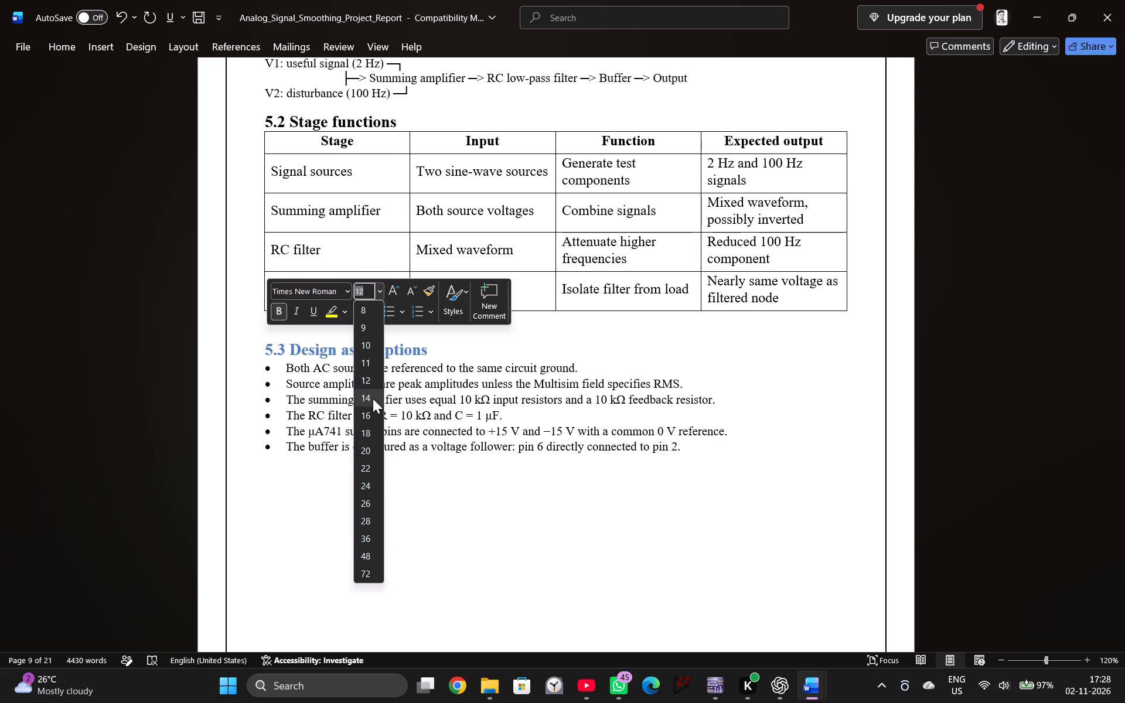
{"action": "left_click", "coordinate": [373, 398]}
{"action": "left_click", "coordinate": [360, 313]}
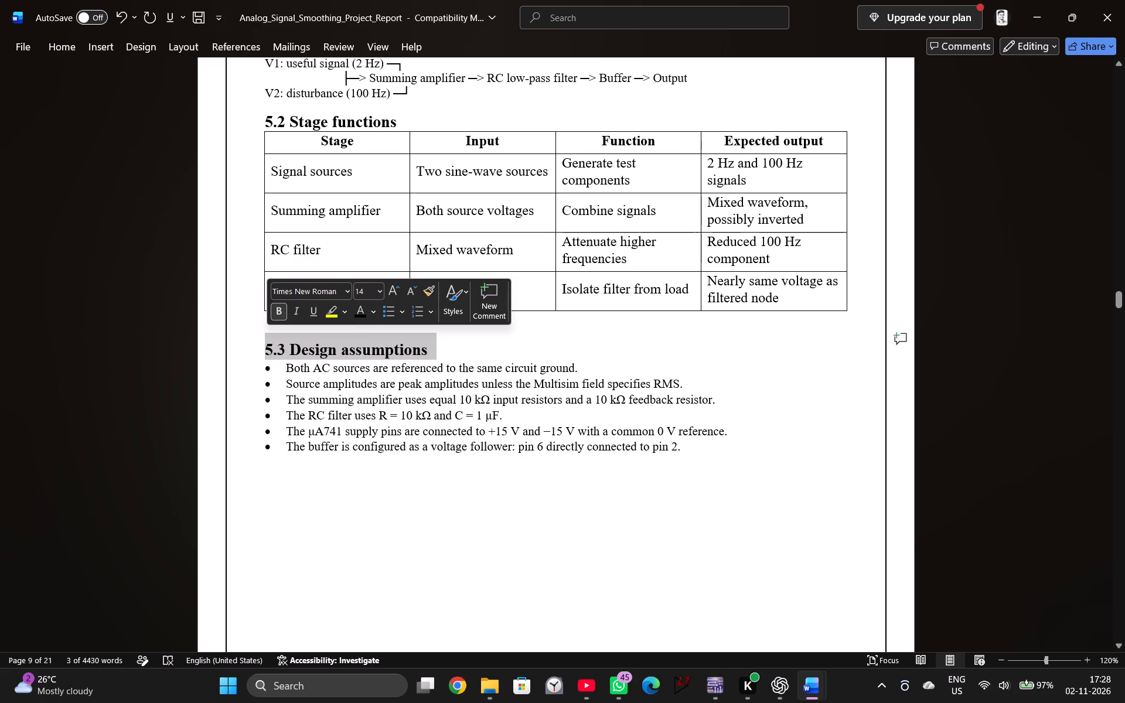
{"action": "left_click", "coordinate": [620, 366]}
Delete the introductory sentence and the text-based block diagram under "5.1 Functional block diagram".
{"action": "scroll", "coordinate": [579, 319], "scroll_direction": "up", "scroll_amount": 6}
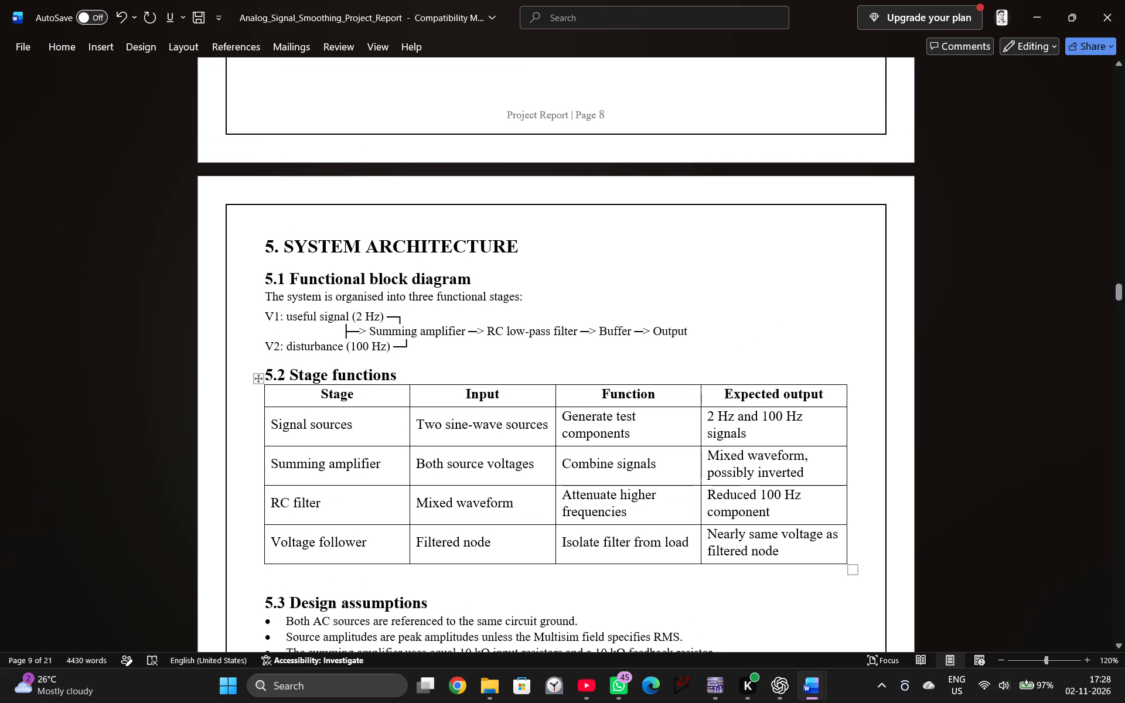
{"action": "left_click_drag", "start_coordinate": [260, 298], "coordinate": [459, 348]}
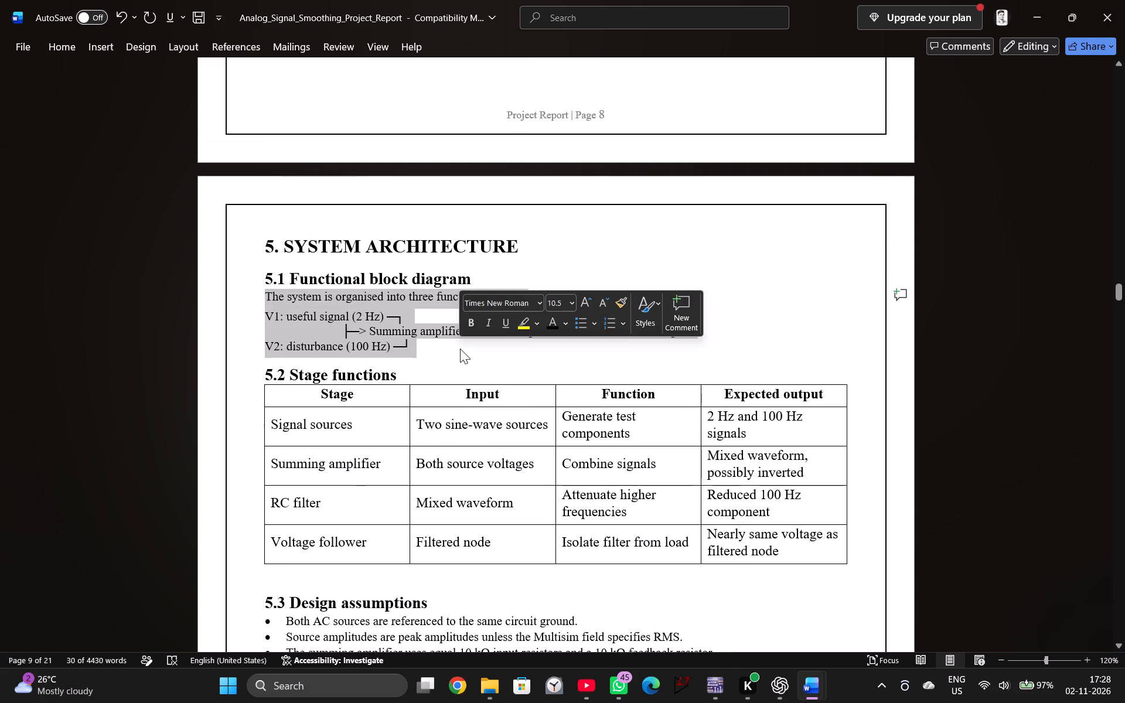
{"action": "key", "text": "BackSpace"}
Apply 1.5 line spacing to the bulleted list under "5.3 Design assumptions".
{"action": "scroll", "coordinate": [350, 404], "scroll_direction": "down", "scroll_amount": 6}
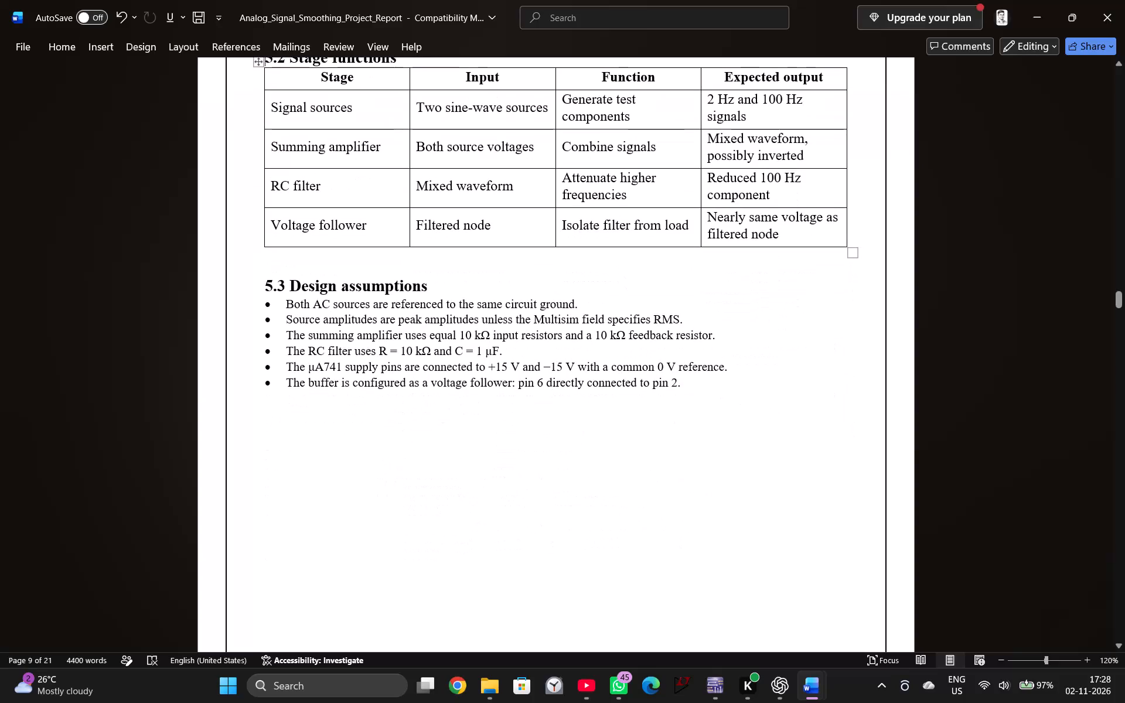
{"action": "left_click_drag", "start_coordinate": [281, 302], "coordinate": [691, 376]}
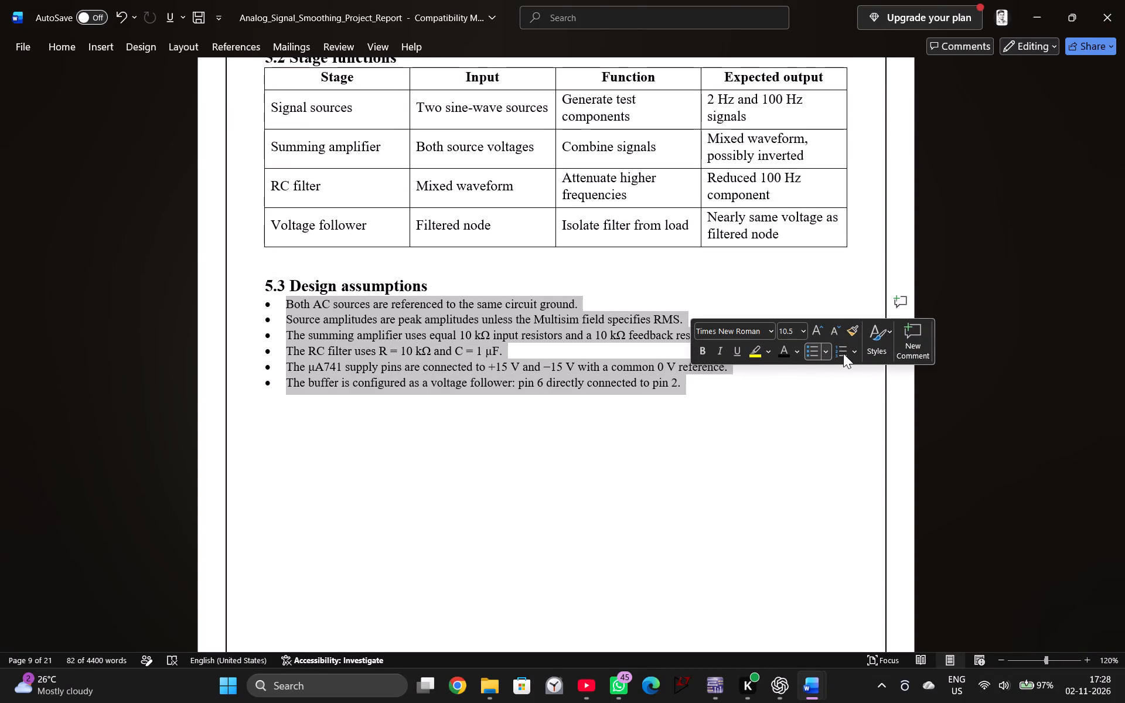
{"action": "left_click", "coordinate": [824, 353]}
{"action": "left_click", "coordinate": [824, 353]}
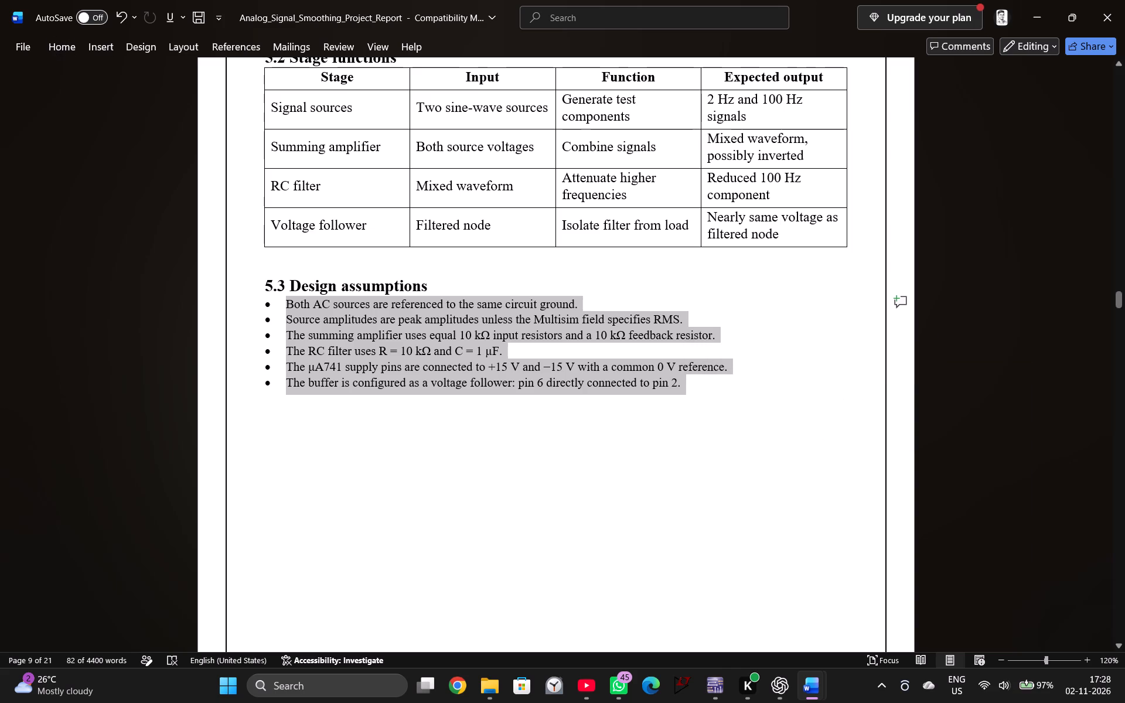
{"action": "left_click", "coordinate": [64, 42]}
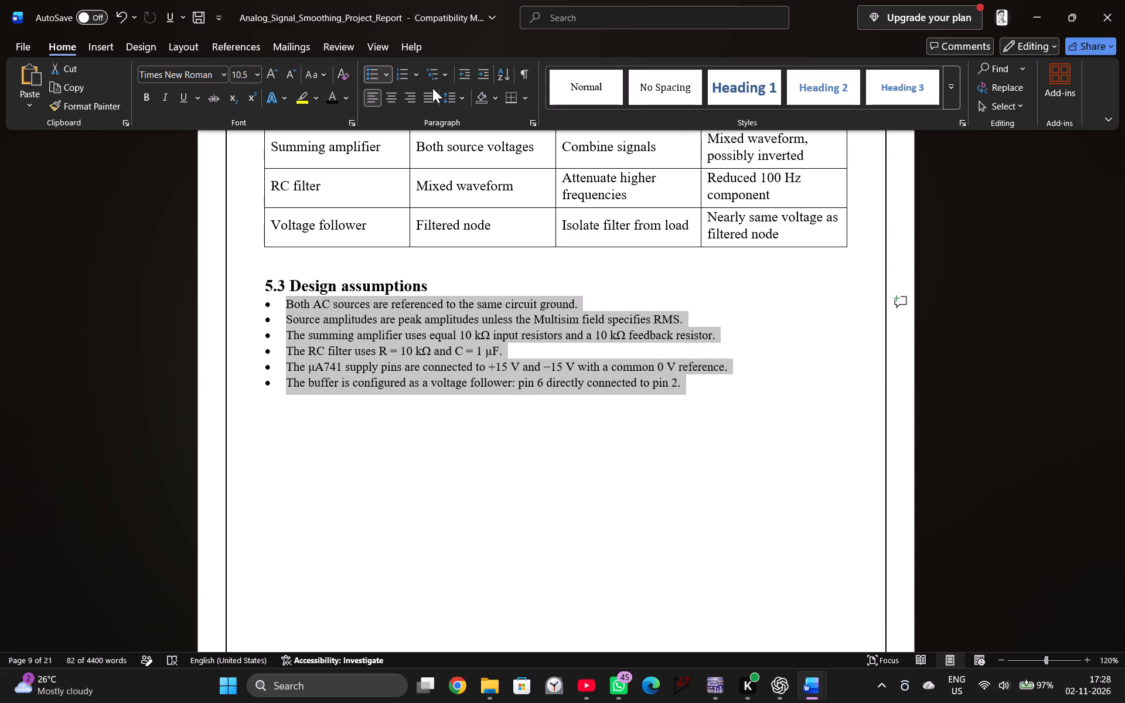
{"action": "left_click", "coordinate": [456, 96]}
{"action": "left_click", "coordinate": [465, 157]}
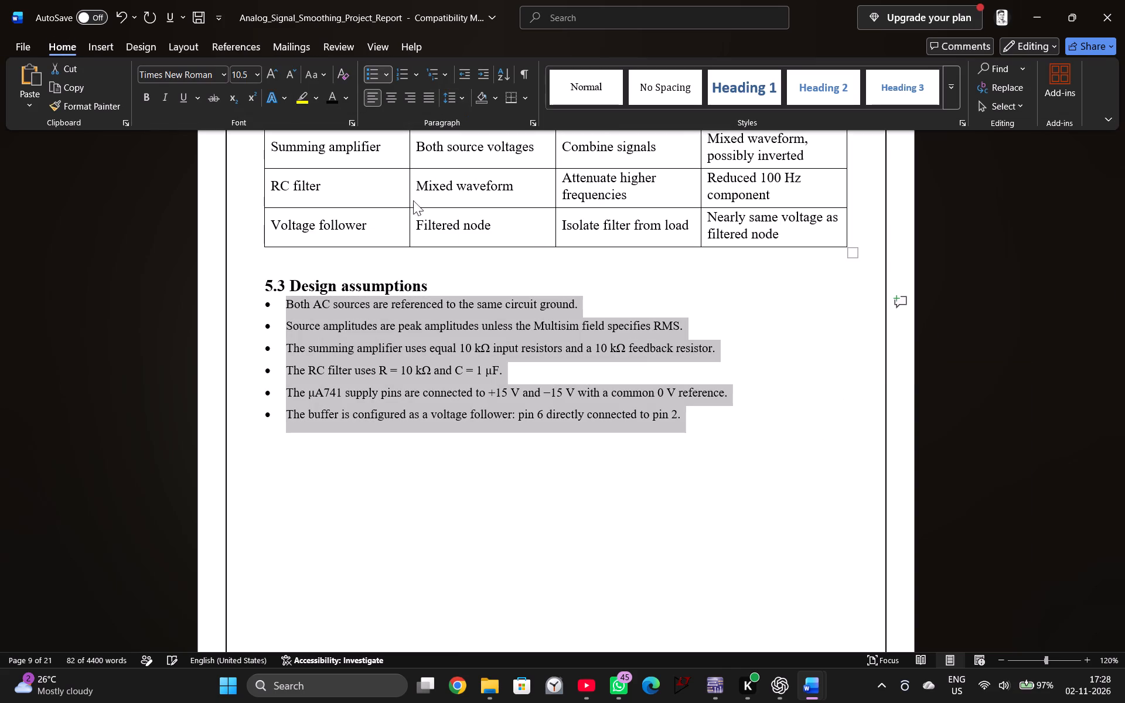
{"action": "left_click", "coordinate": [390, 261]}
{"action": "left_click", "coordinate": [715, 492]}
Set all text in section 6, "CIRCUIT DESIGN AND COMPONENT SELECTION", including its headings and tables, to font size 12.
{"action": "scroll", "coordinate": [577, 538], "scroll_direction": "down", "scroll_amount": 9}
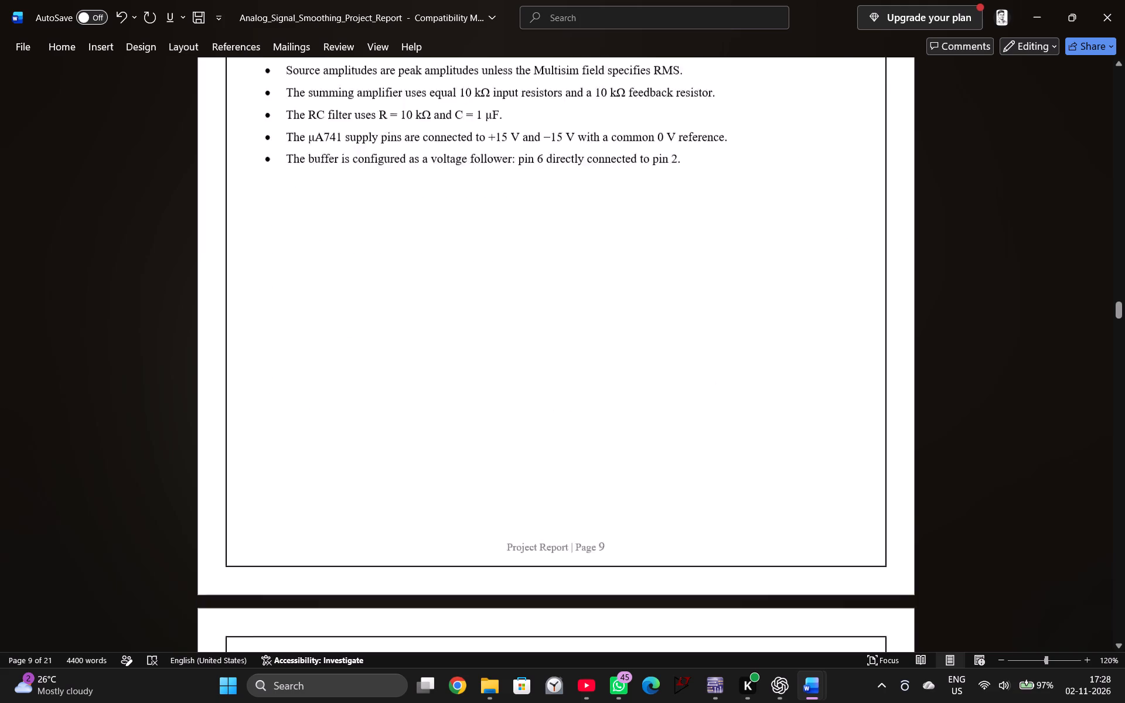
{"action": "scroll", "coordinate": [572, 548], "scroll_direction": "down", "scroll_amount": 12}
{"action": "scroll", "coordinate": [422, 411], "scroll_direction": "up", "scroll_amount": 2}
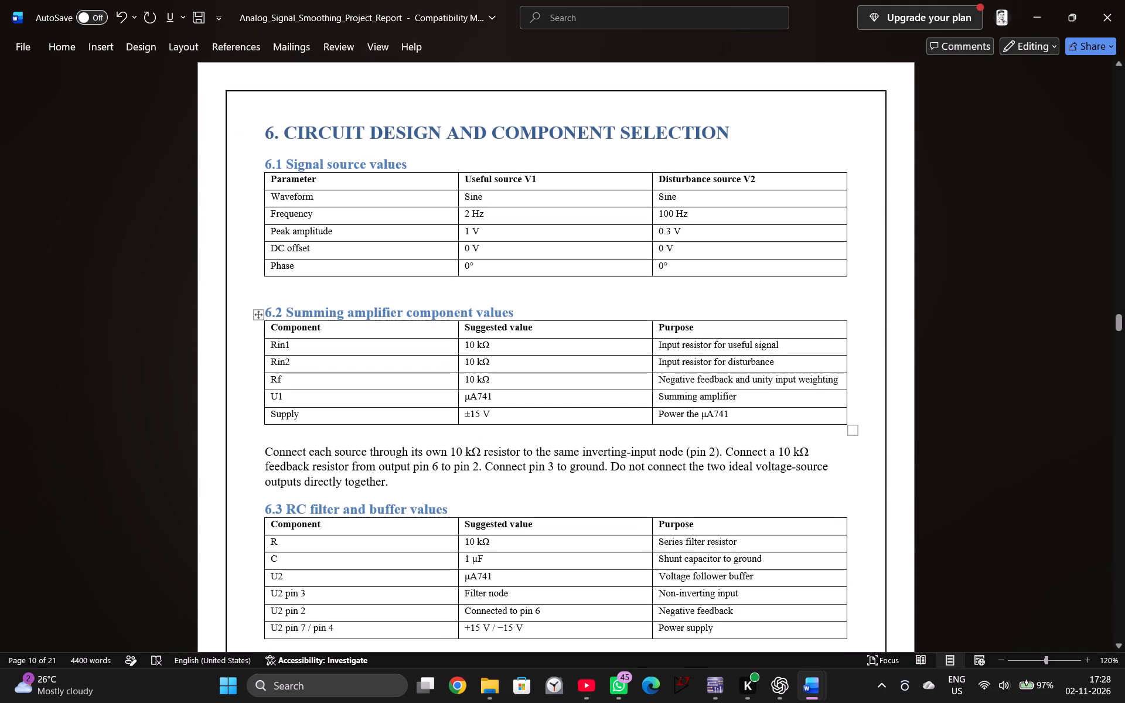
{"action": "left_click_drag", "start_coordinate": [746, 131], "coordinate": [643, 126]}
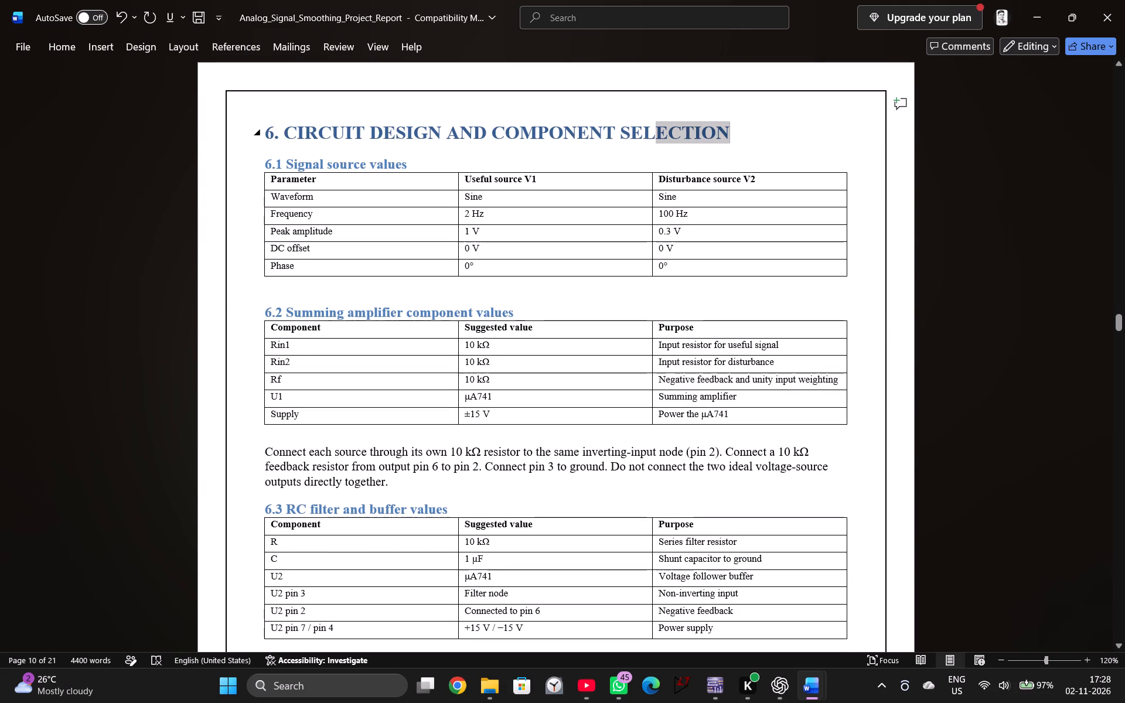
{"action": "left_click_drag", "start_coordinate": [643, 126], "coordinate": [265, 126]}
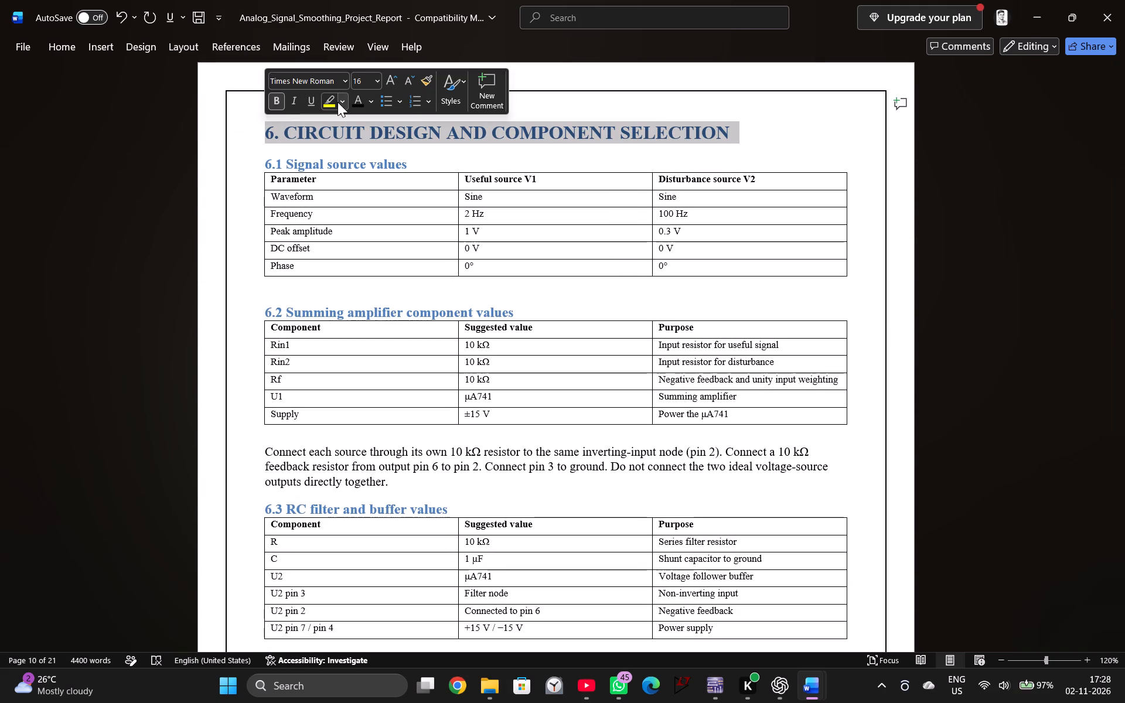
{"action": "left_click", "coordinate": [345, 155]}
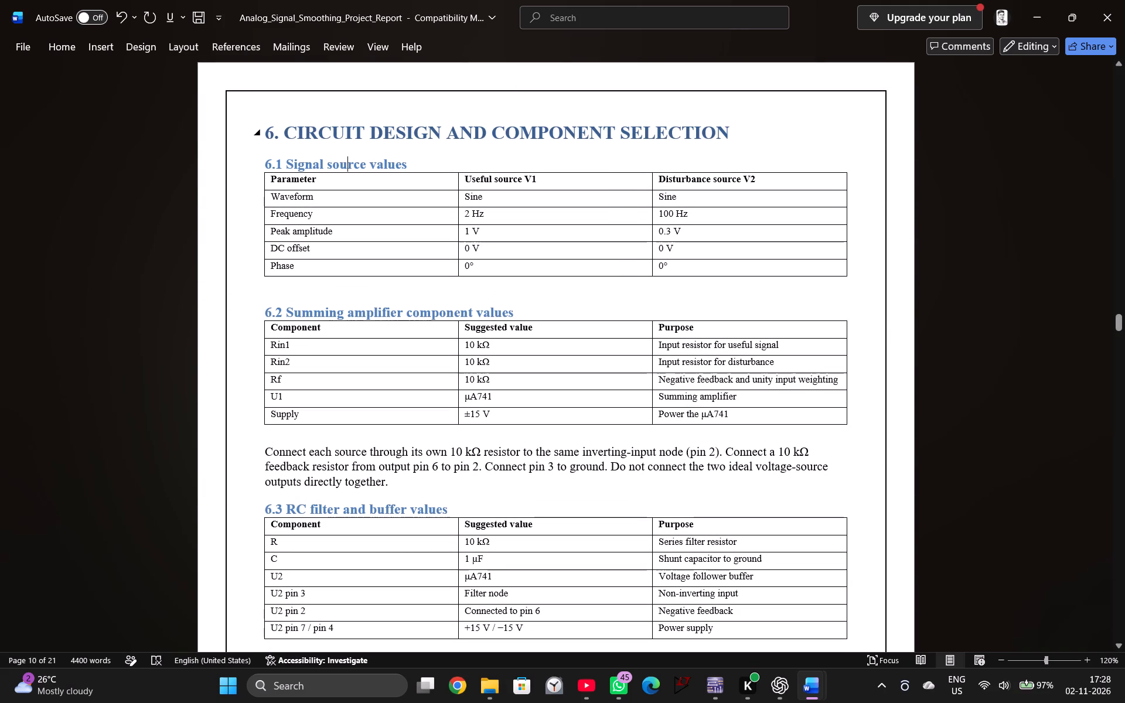
{"action": "left_click_drag", "start_coordinate": [262, 125], "coordinate": [686, 659]}
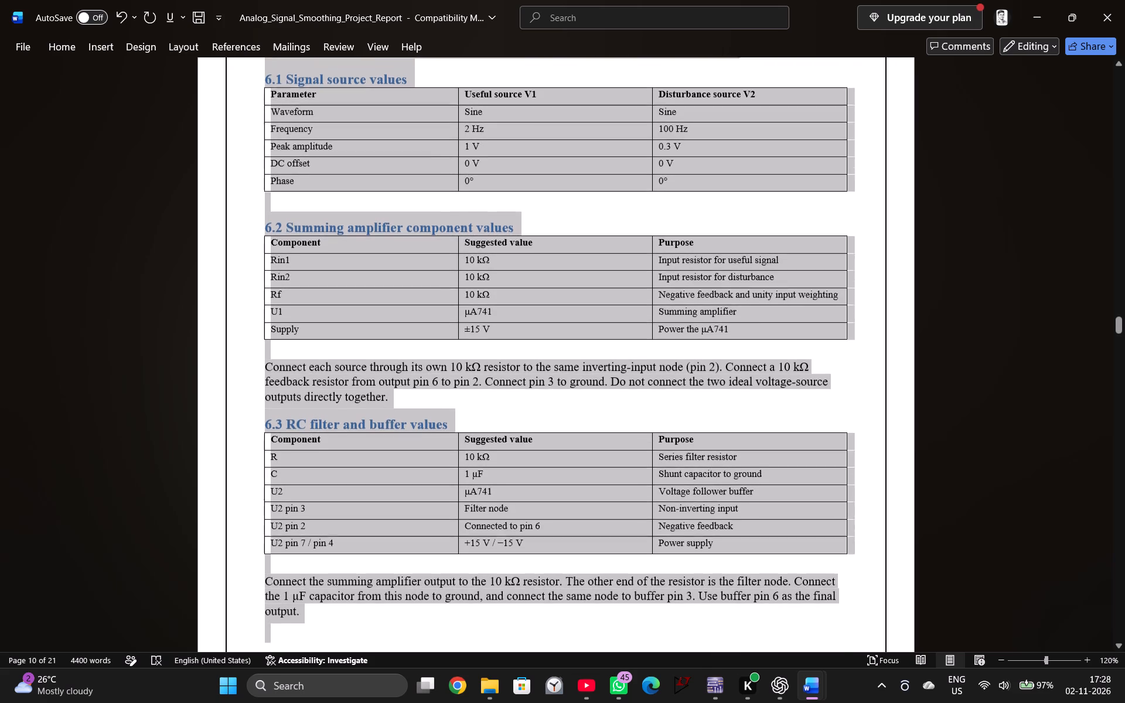
{"action": "left_click_drag", "start_coordinate": [686, 659], "coordinate": [606, 306]}
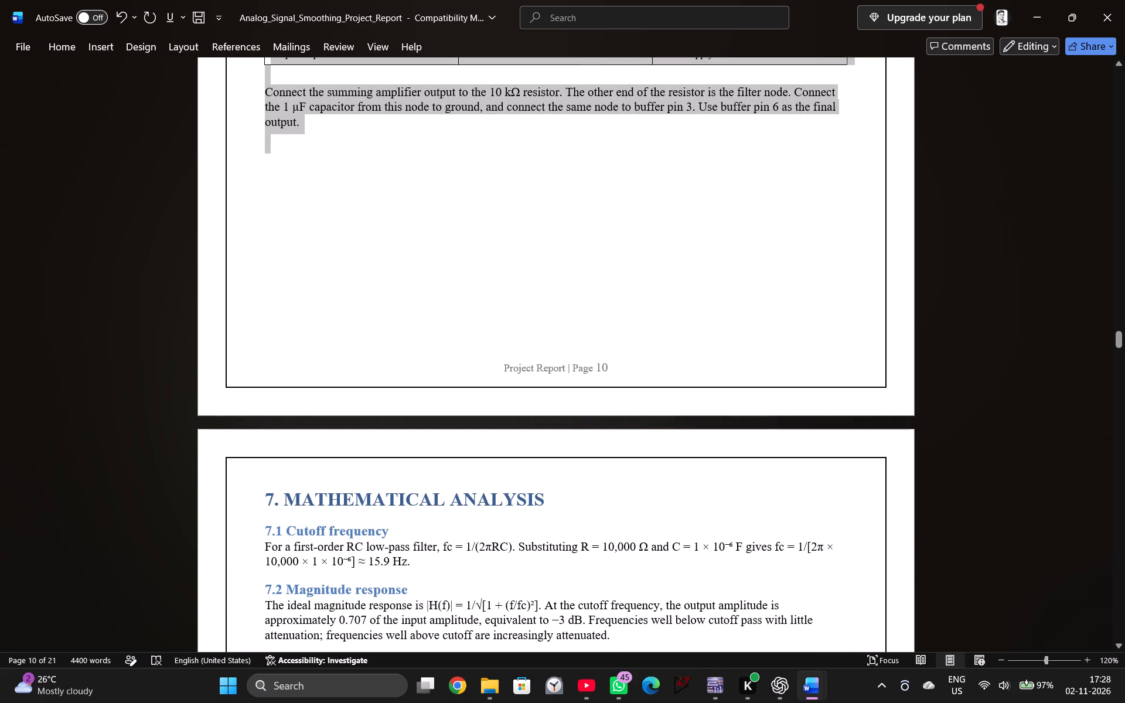
{"action": "left_click_drag", "start_coordinate": [606, 306], "coordinate": [588, 244]}
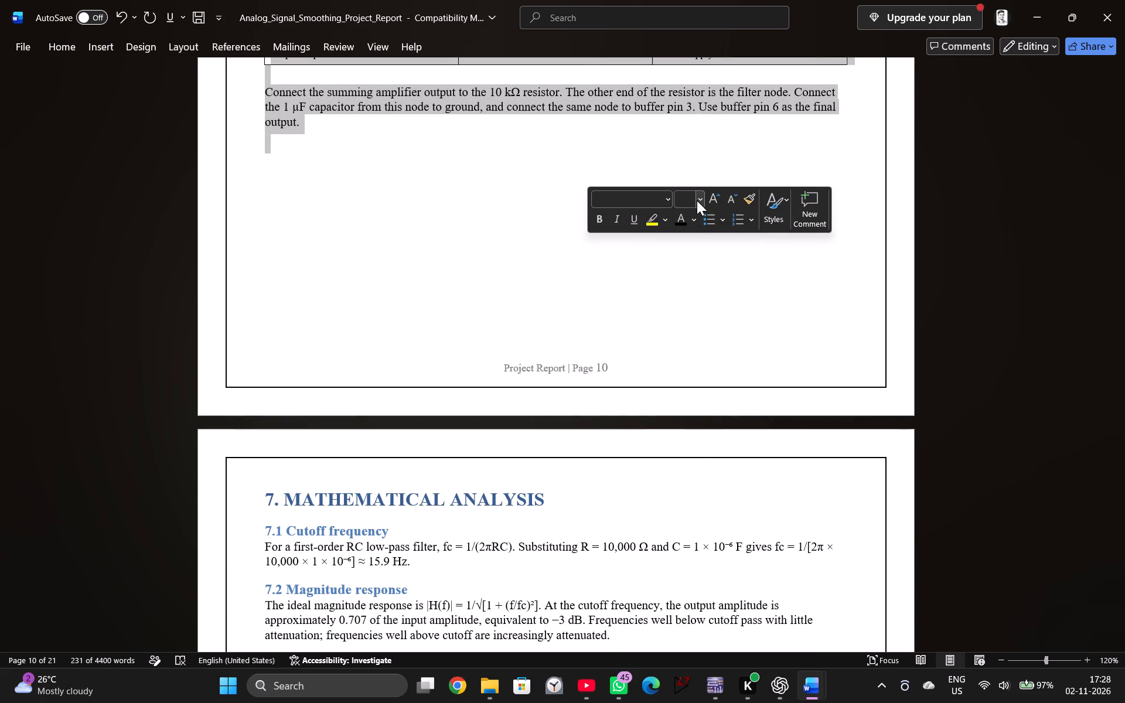
{"action": "left_click", "coordinate": [697, 200]}
{"action": "left_click", "coordinate": [683, 285]}
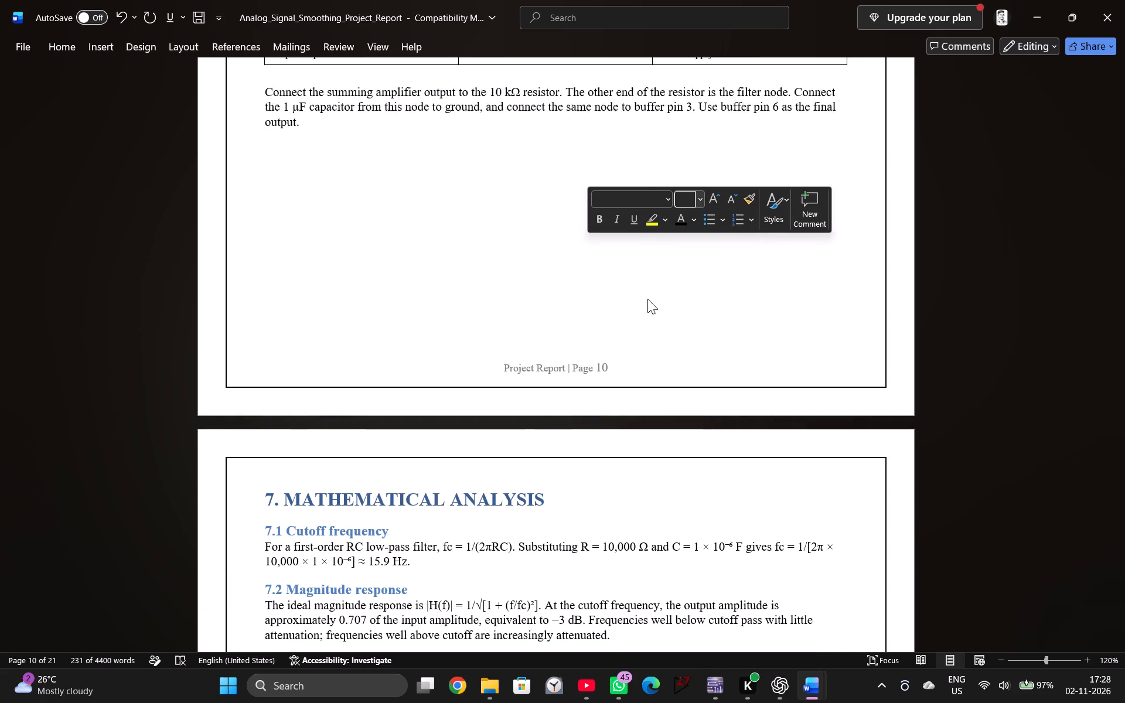
{"action": "left_click", "coordinate": [581, 310]}
Set the "6.1 Signal source values" subheading to font size 14, keeping it bold.
{"action": "scroll", "coordinate": [560, 284], "scroll_direction": "up", "scroll_amount": 17}
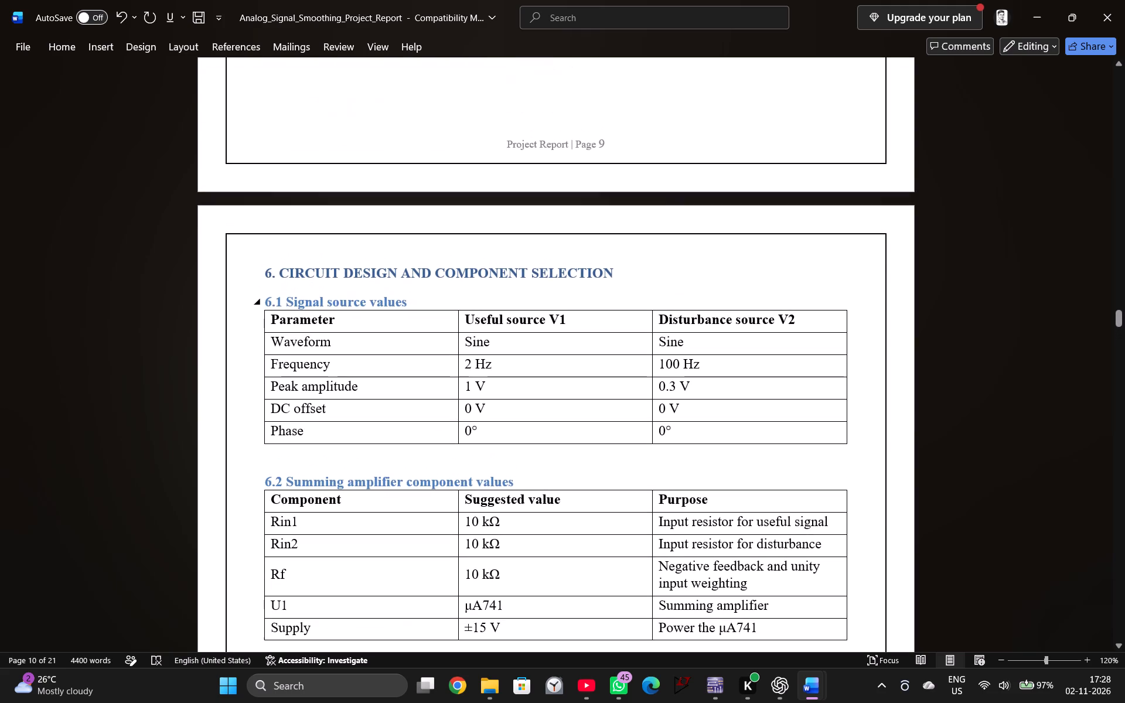
{"action": "scroll", "coordinate": [407, 309], "scroll_direction": "down", "scroll_amount": 4}
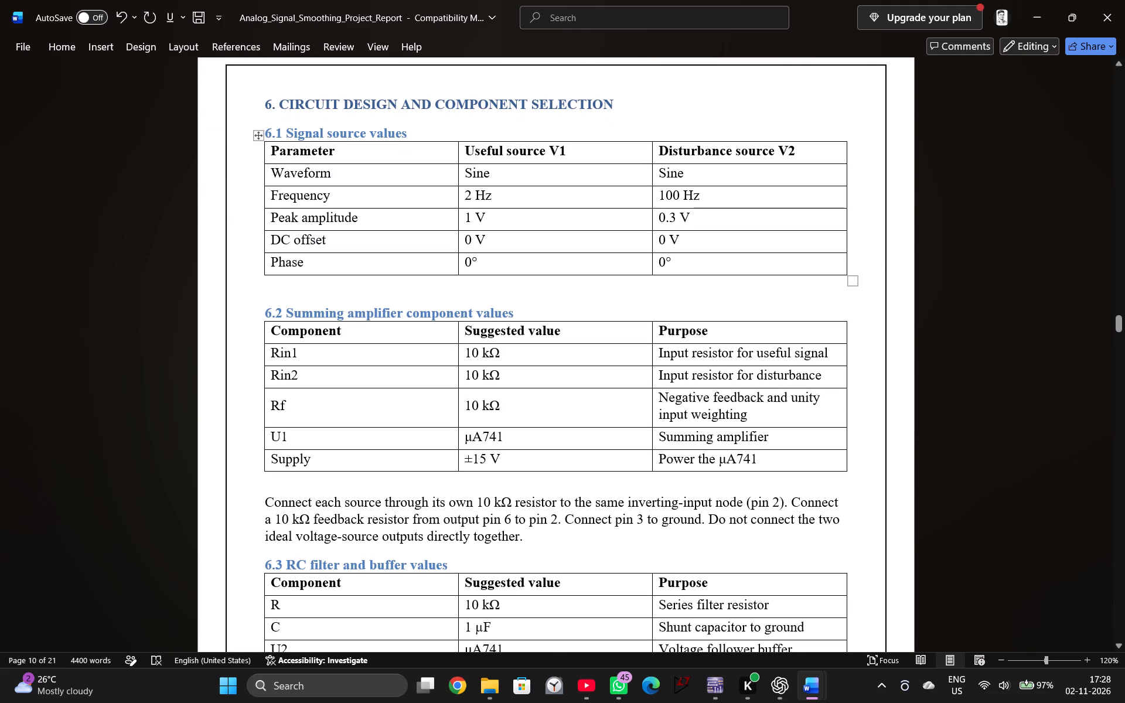
{"action": "left_click_drag", "start_coordinate": [412, 136], "coordinate": [385, 133]}
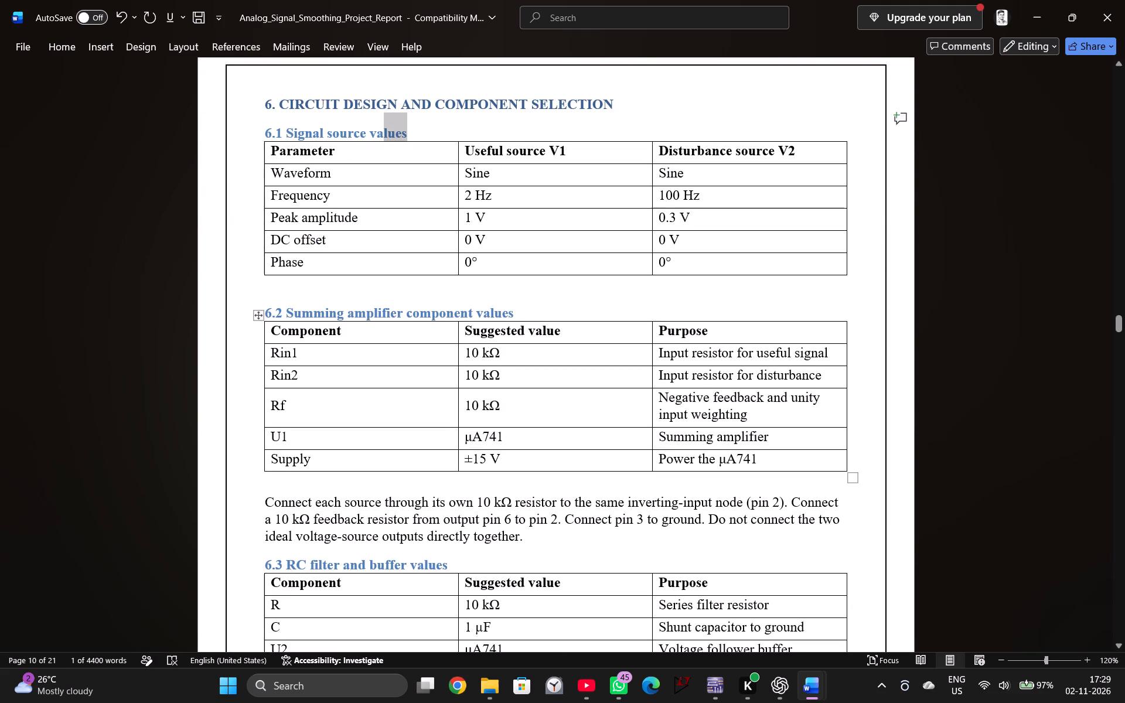
{"action": "left_click", "coordinate": [425, 129]}
{"action": "left_click_drag", "start_coordinate": [408, 138], "coordinate": [305, 154]}
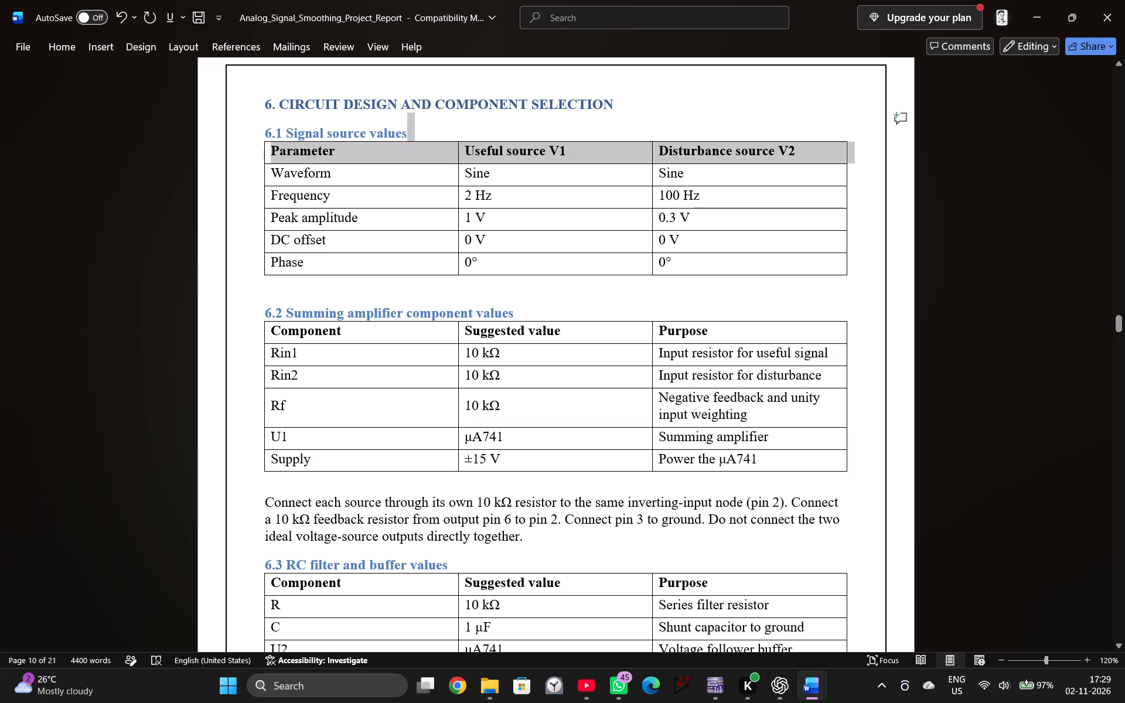
{"action": "left_click_drag", "start_coordinate": [305, 154], "coordinate": [262, 132]}
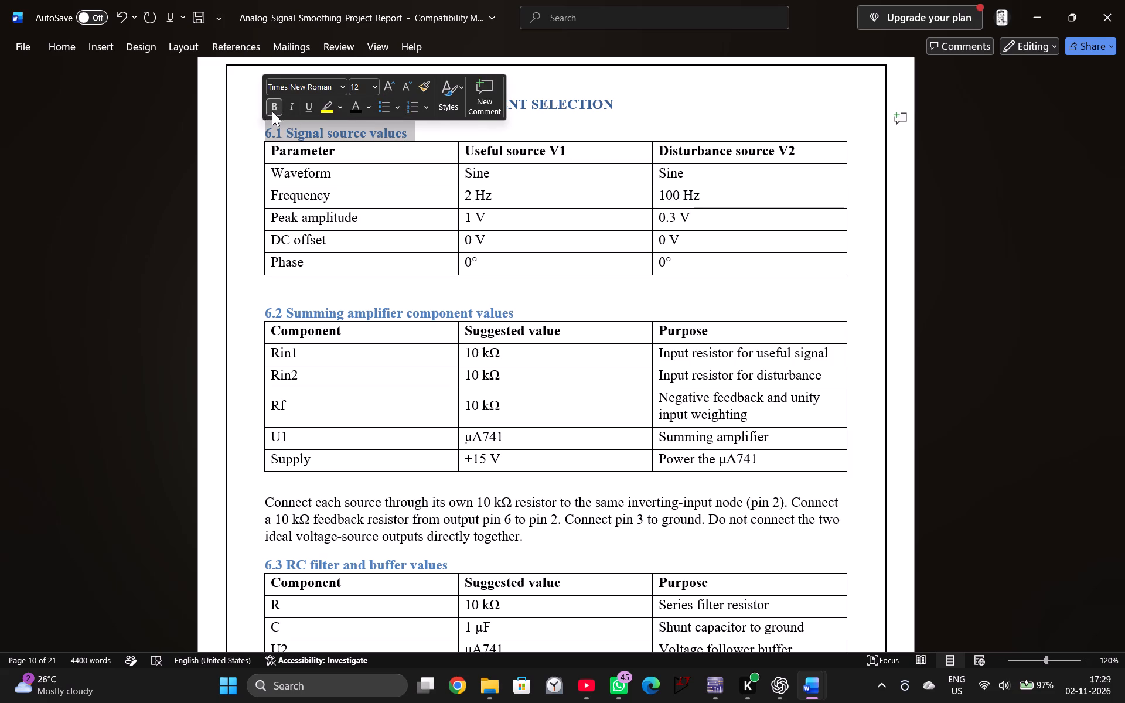
{"action": "left_click", "coordinate": [274, 111]}
{"action": "left_click", "coordinate": [274, 111]}
{"action": "left_click", "coordinate": [376, 84]}
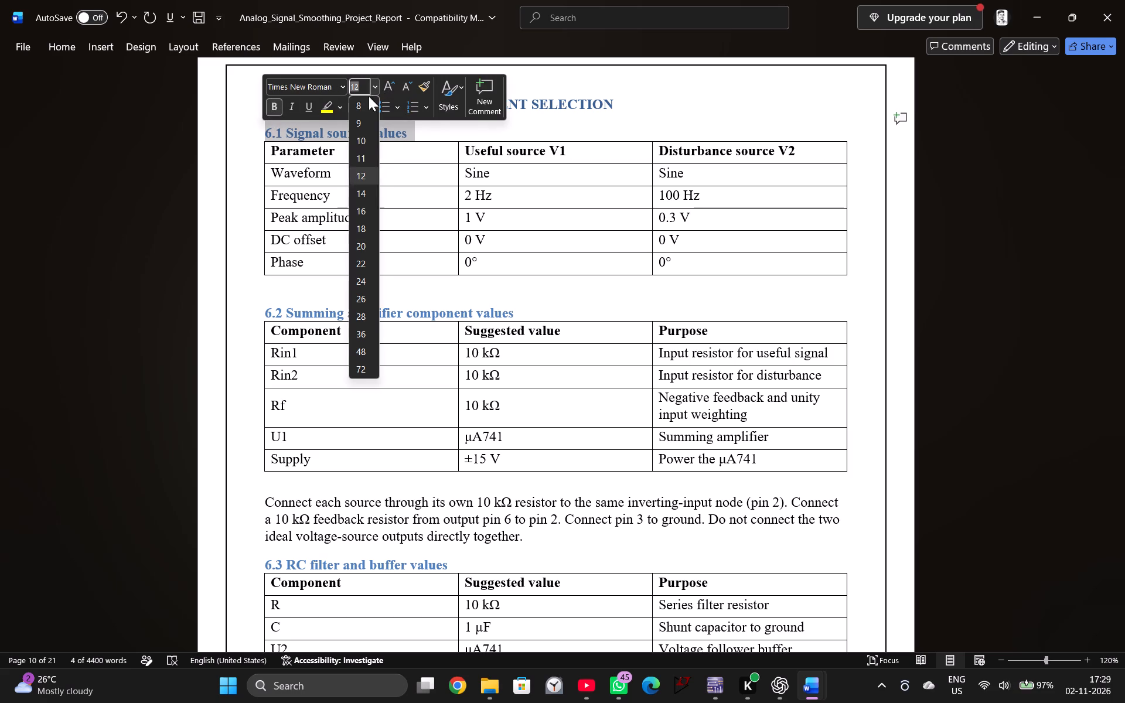
{"action": "left_click", "coordinate": [370, 194]}
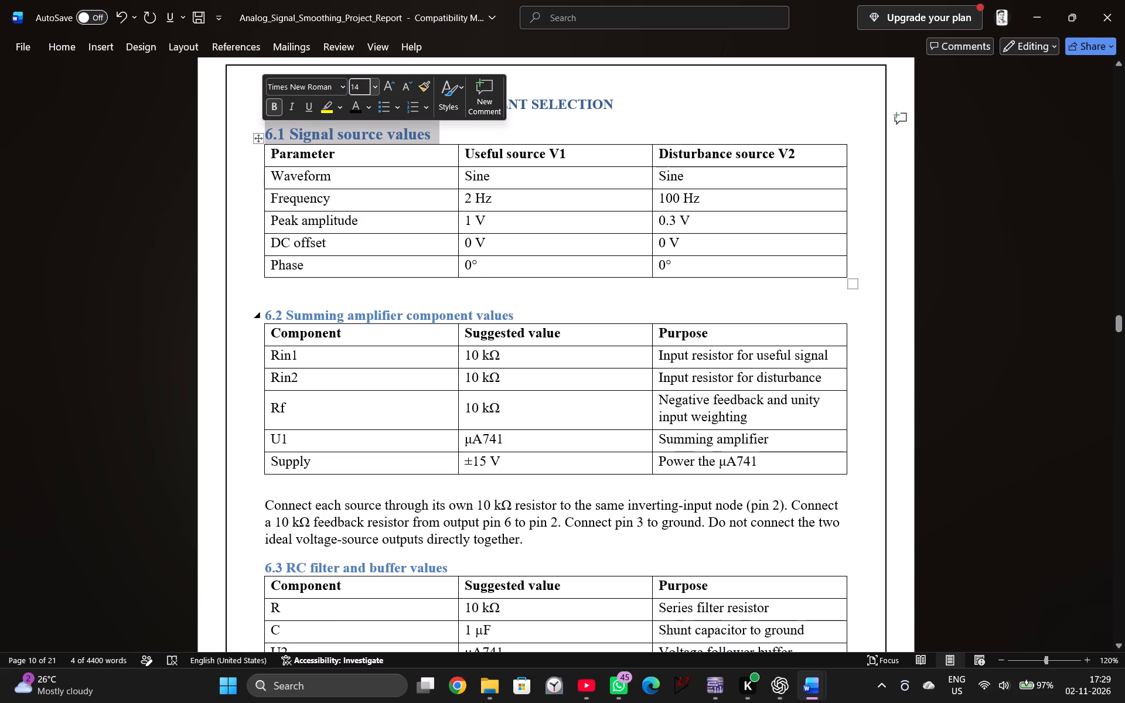
Set the "6.2 Summing amplifier component values" subheading to font size 14, keeping it bold.
{"action": "left_click_drag", "start_coordinate": [523, 312], "coordinate": [262, 319]}
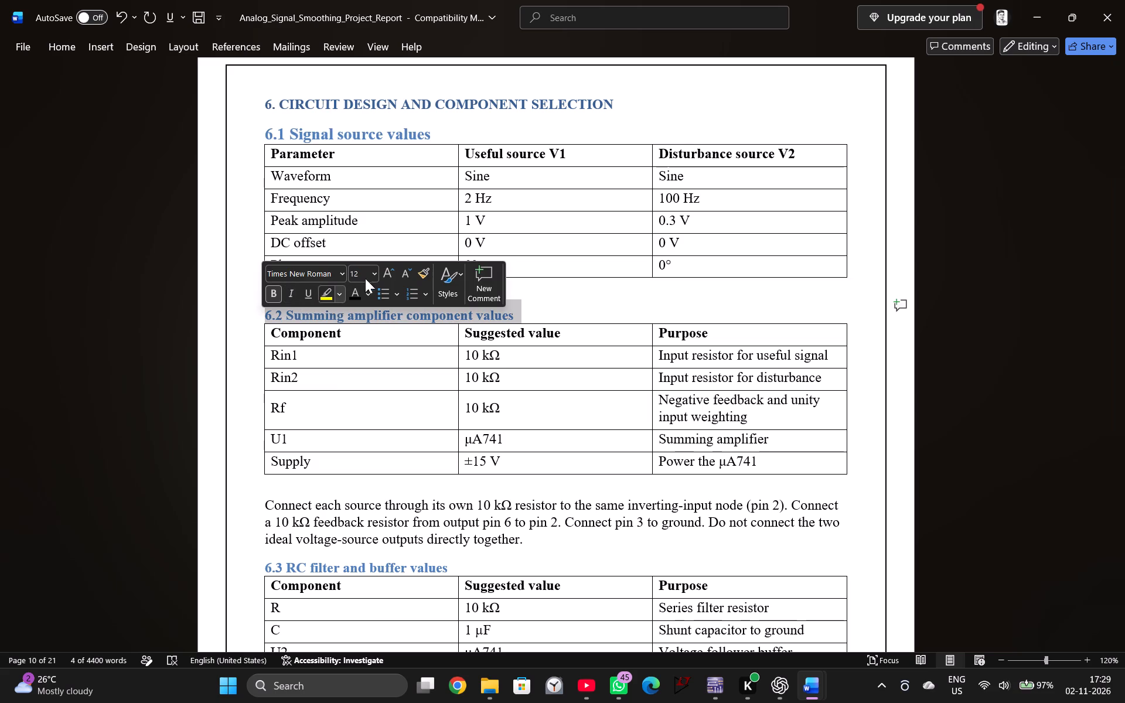
{"action": "left_click", "coordinate": [372, 277]}
{"action": "left_click", "coordinate": [362, 380]}
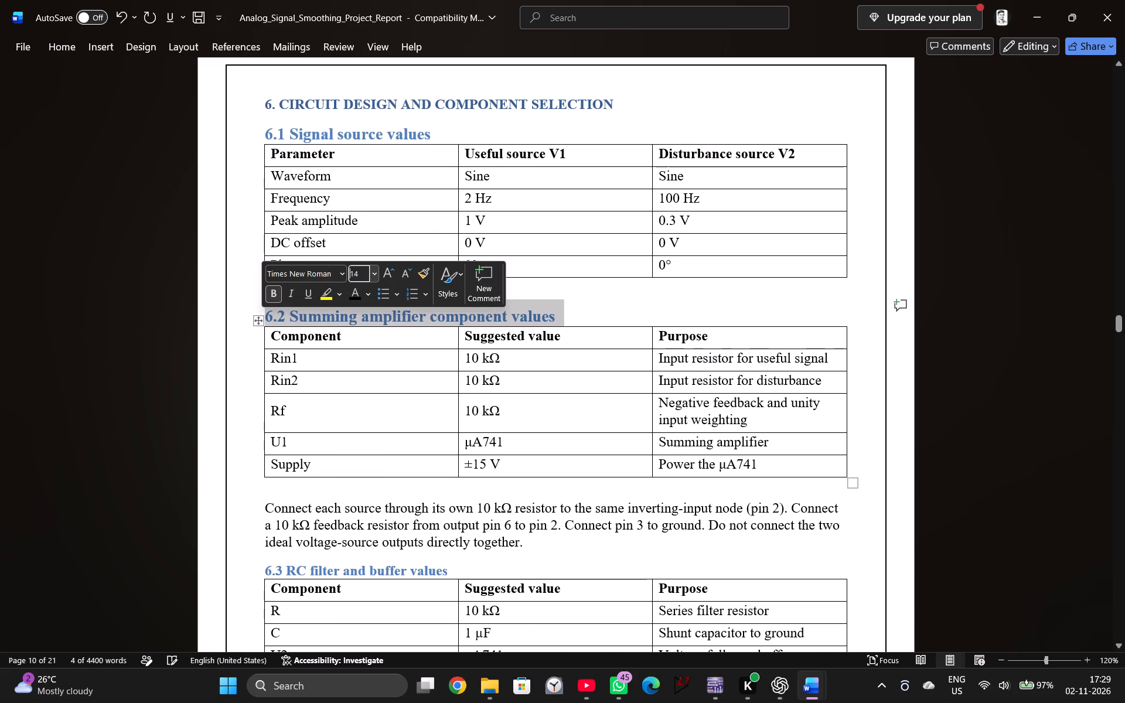
{"action": "left_click", "coordinate": [268, 295]}
{"action": "left_click", "coordinate": [268, 295]}
{"action": "left_click", "coordinate": [582, 290]}
Set the "6.3 RC filter and buffer values" subheading to font size 14, keeping it bold.
{"action": "left_click_drag", "start_coordinate": [468, 567], "coordinate": [323, 574]}
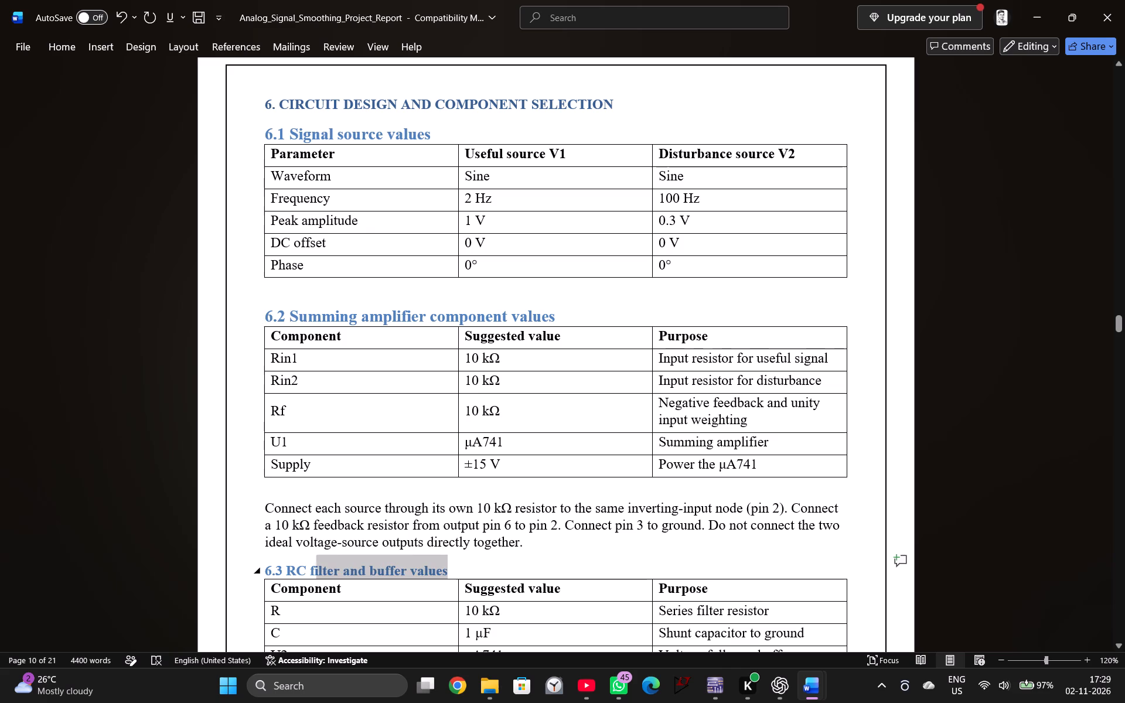
{"action": "left_click_drag", "start_coordinate": [323, 574], "coordinate": [267, 568]}
{"action": "left_click", "coordinate": [278, 543]}
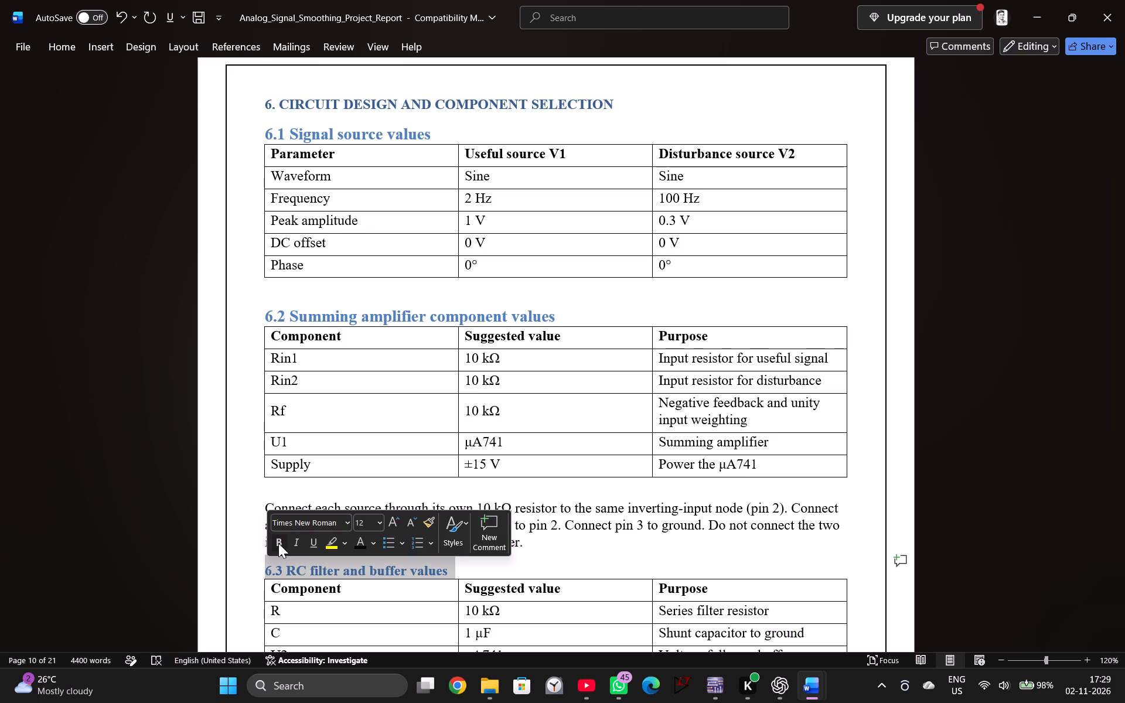
{"action": "left_click", "coordinate": [278, 543]}
{"action": "left_click", "coordinate": [377, 520]}
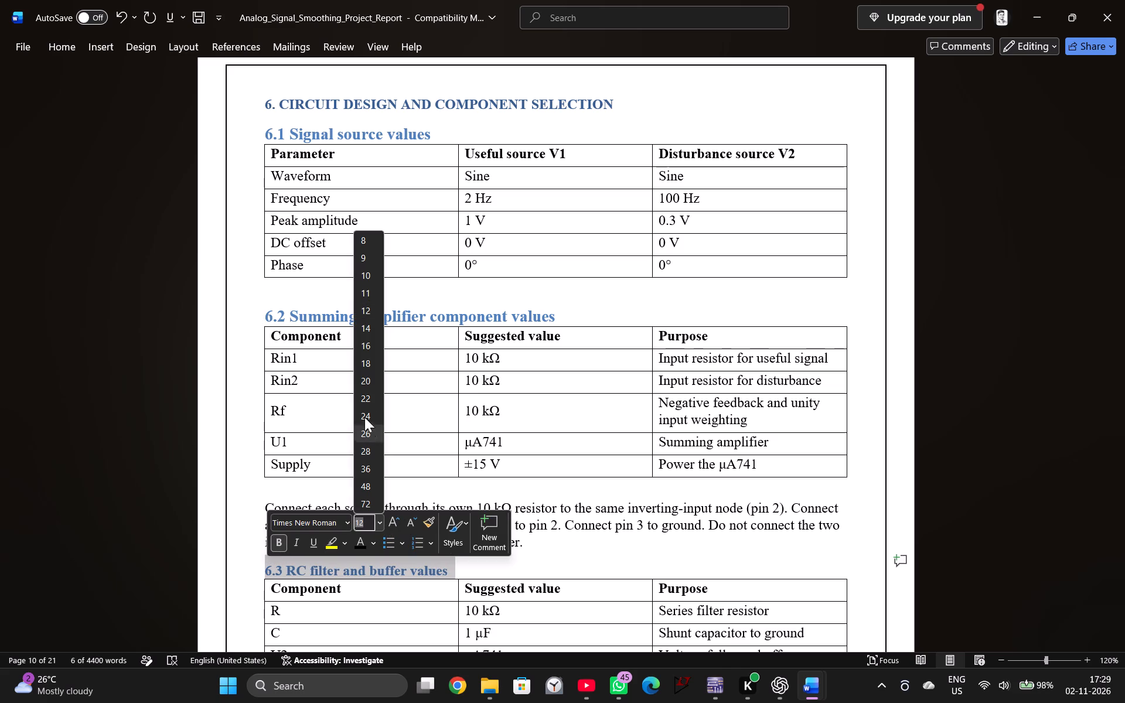
{"action": "left_click", "coordinate": [365, 326]}
{"action": "left_click", "coordinate": [547, 301]}
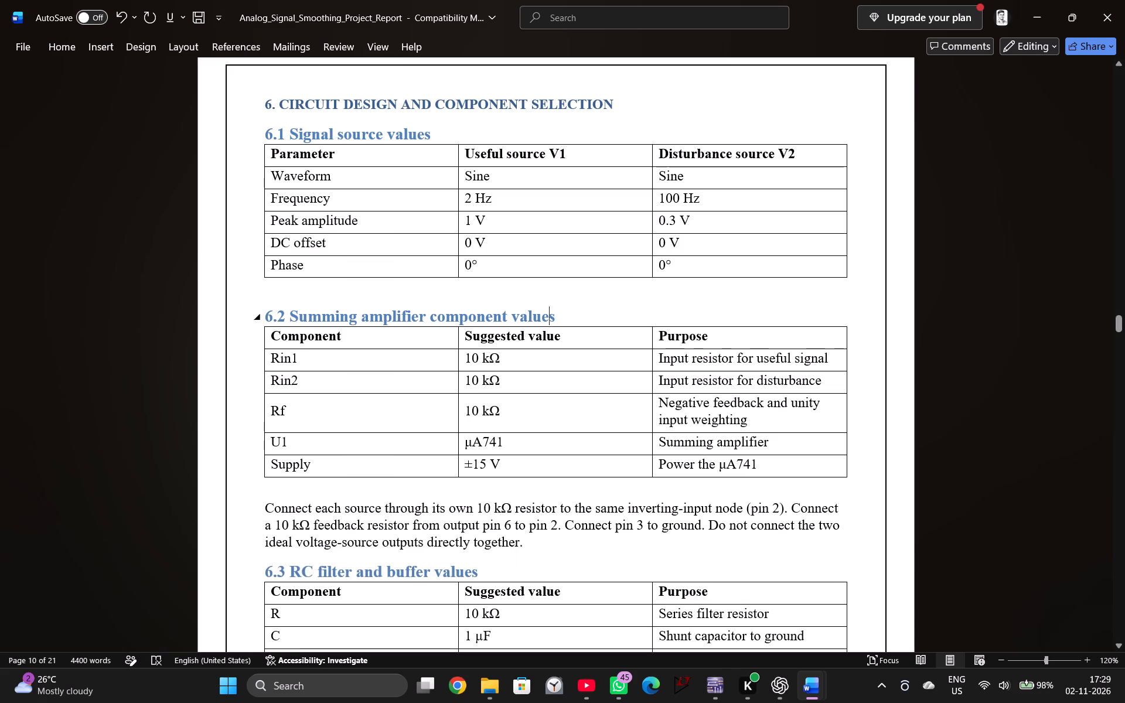
Apply 1.5 line spacing to the paragraph below the 6.2 component table, starting "Connect each source through its own".
{"action": "scroll", "coordinate": [571, 318], "scroll_direction": "down", "scroll_amount": 9}
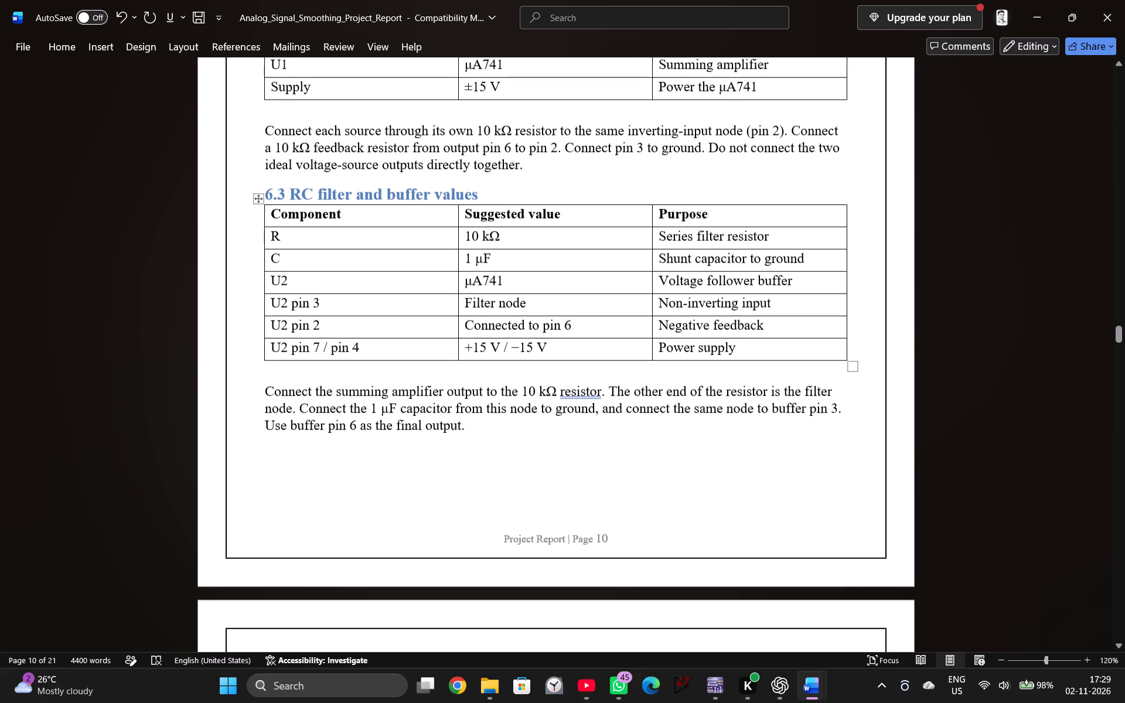
{"action": "left_click_drag", "start_coordinate": [265, 127], "coordinate": [519, 168]}
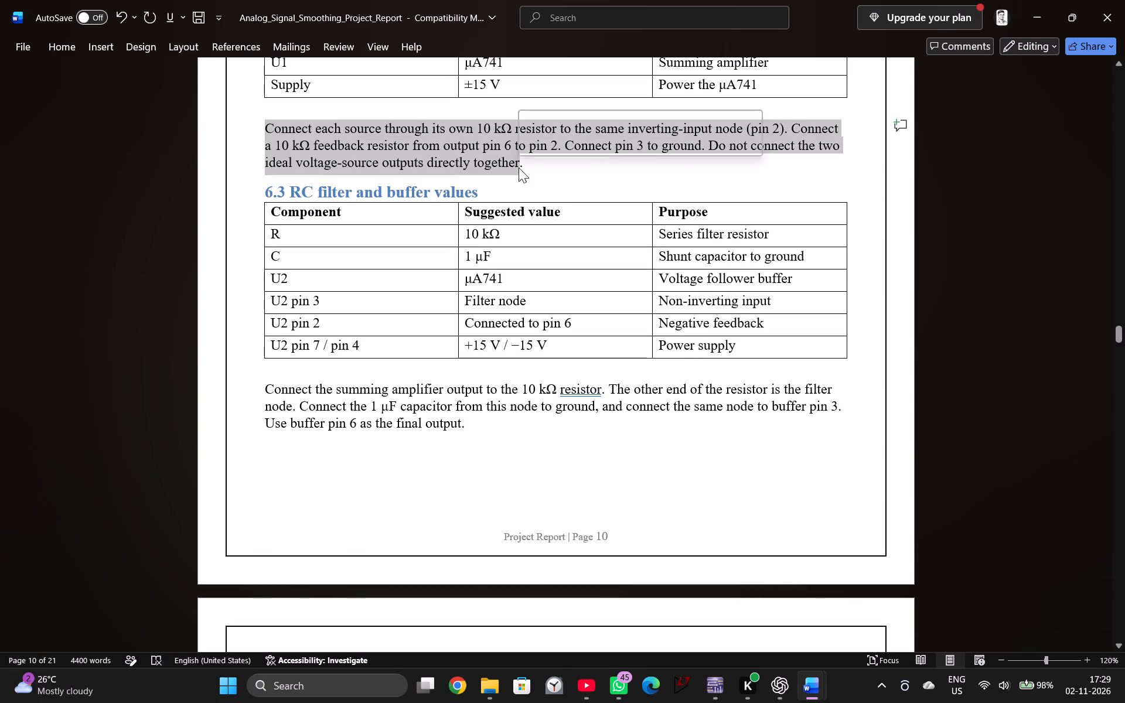
{"action": "left_click", "coordinate": [53, 48]}
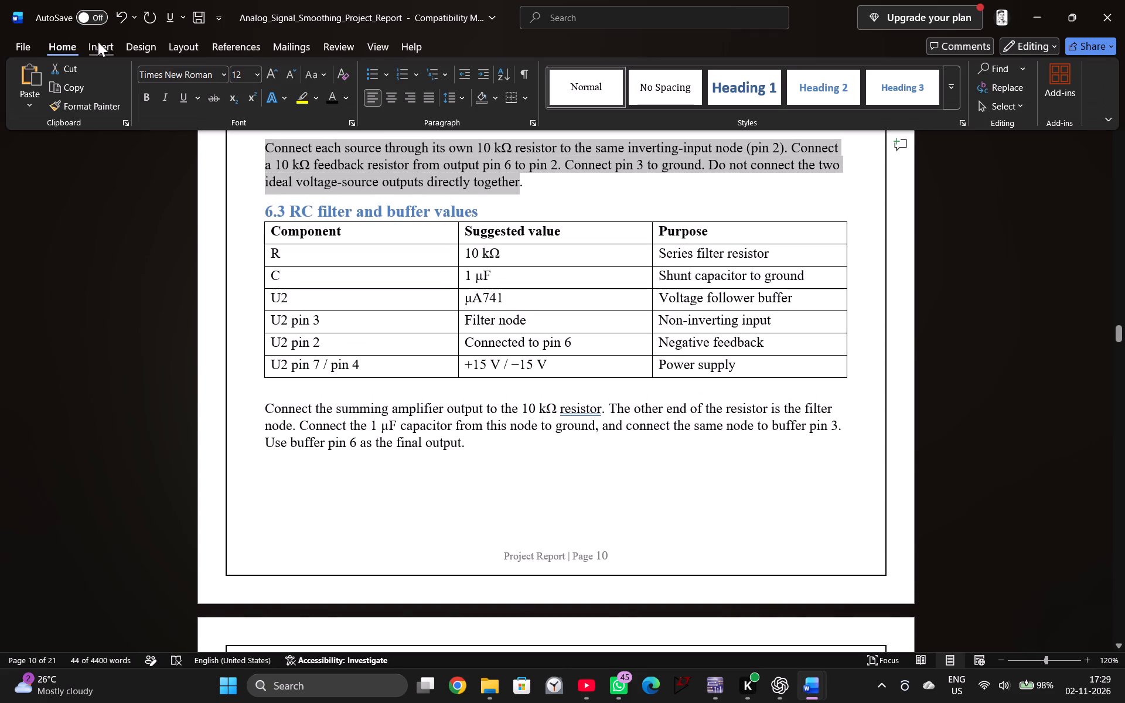
{"action": "left_click", "coordinate": [461, 94]}
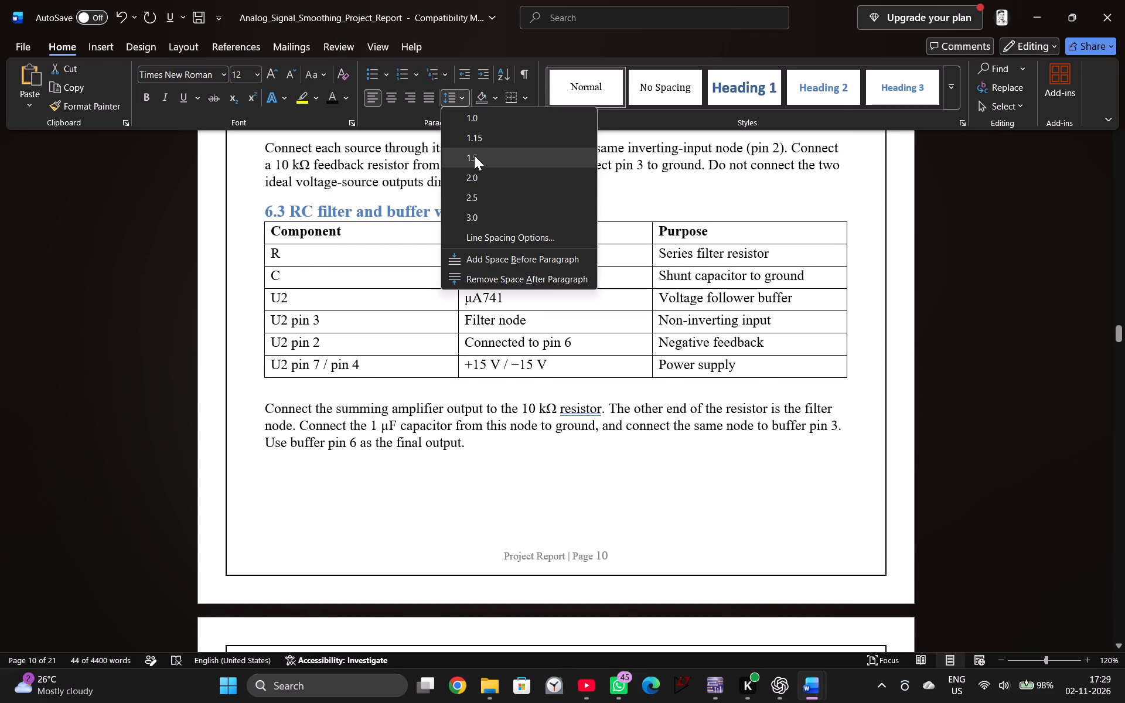
{"action": "left_click", "coordinate": [474, 155]}
{"action": "left_click", "coordinate": [516, 194]}
Apply 1.5 line spacing to the paragraph below the 6.3 table, starting "Connect the summing amplifier output".
{"action": "left_click_drag", "start_coordinate": [264, 425], "coordinate": [325, 451]}
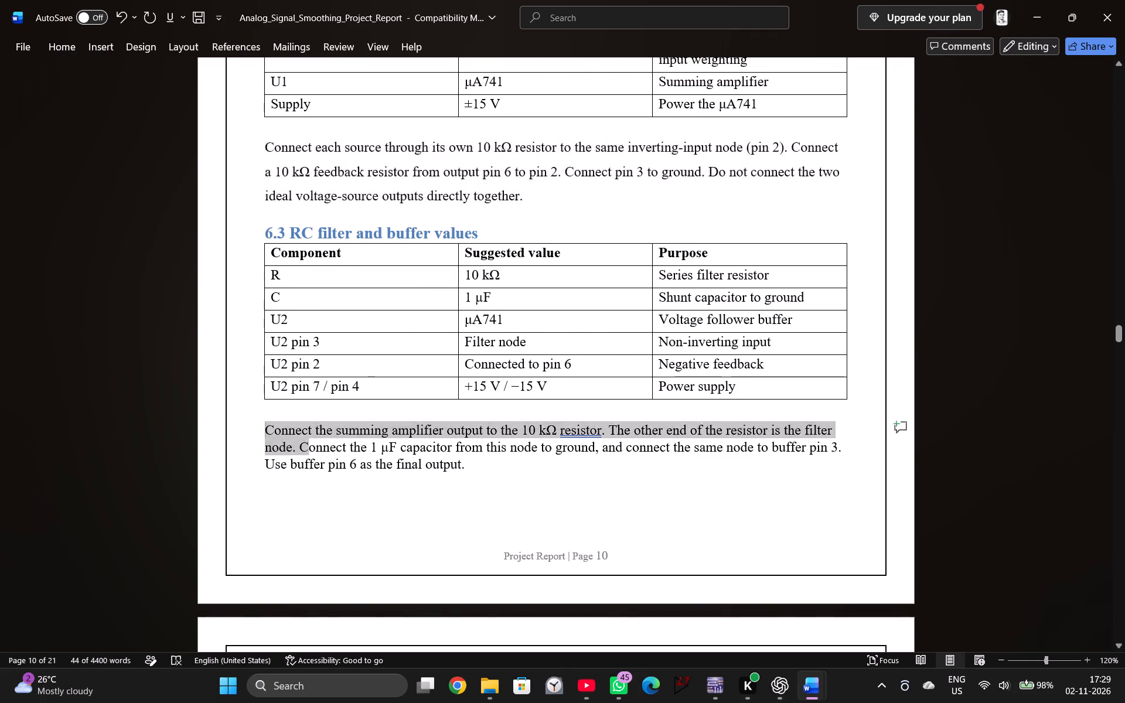
{"action": "left_click_drag", "start_coordinate": [325, 451], "coordinate": [471, 472]}
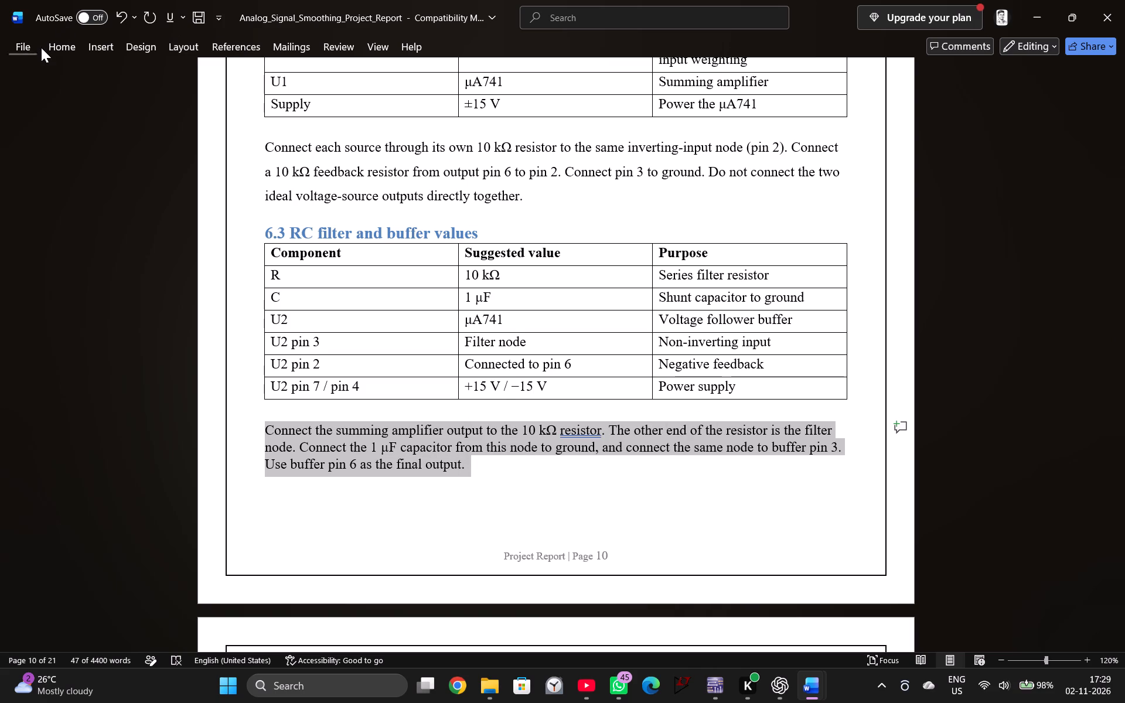
{"action": "left_click_drag", "start_coordinate": [48, 46], "coordinate": [58, 49]}
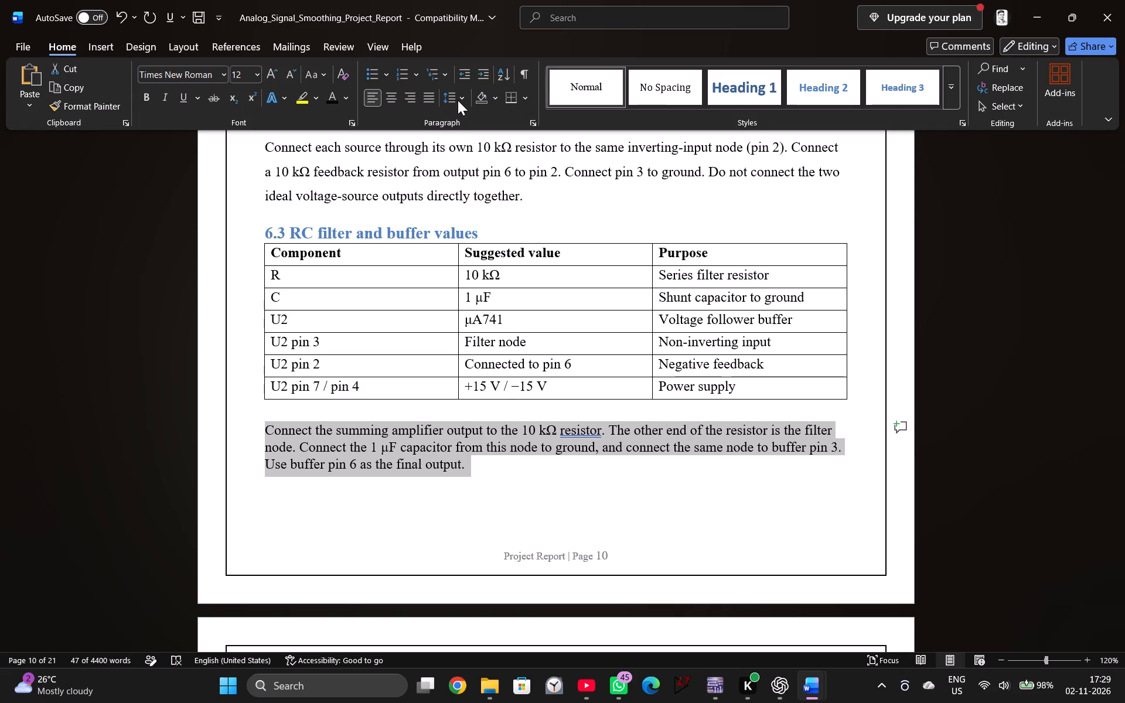
{"action": "left_click", "coordinate": [449, 99]}
{"action": "left_click", "coordinate": [482, 157]}
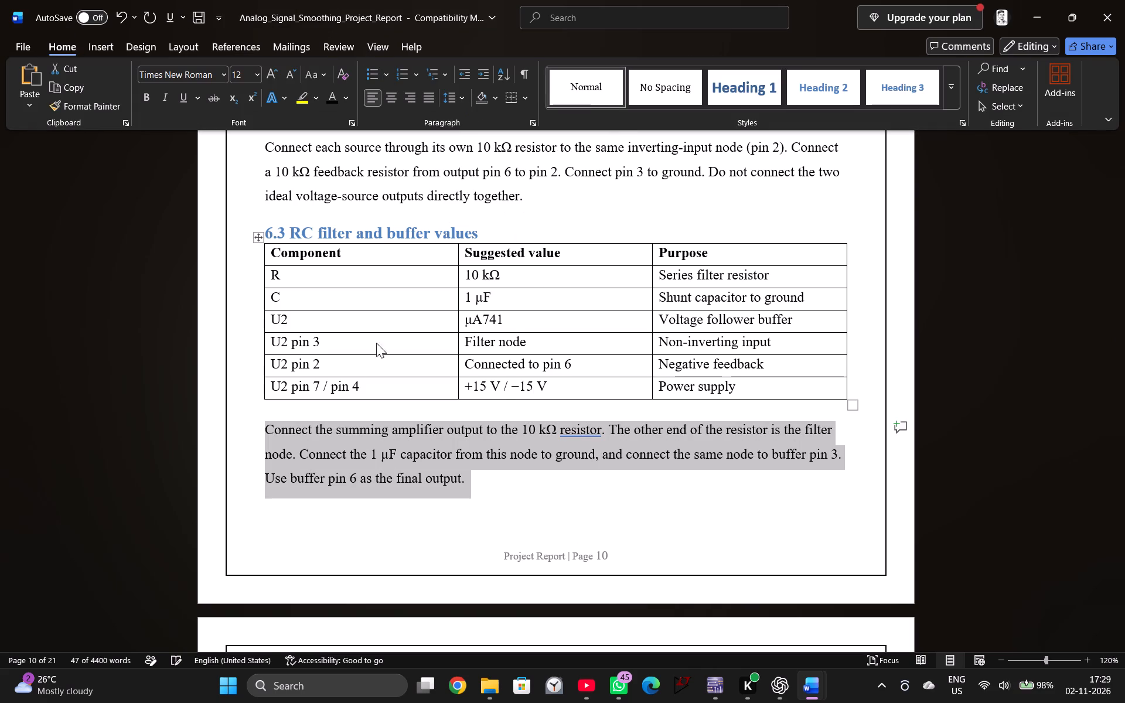
{"action": "left_click", "coordinate": [356, 401]}
{"action": "left_click", "coordinate": [244, 425]}
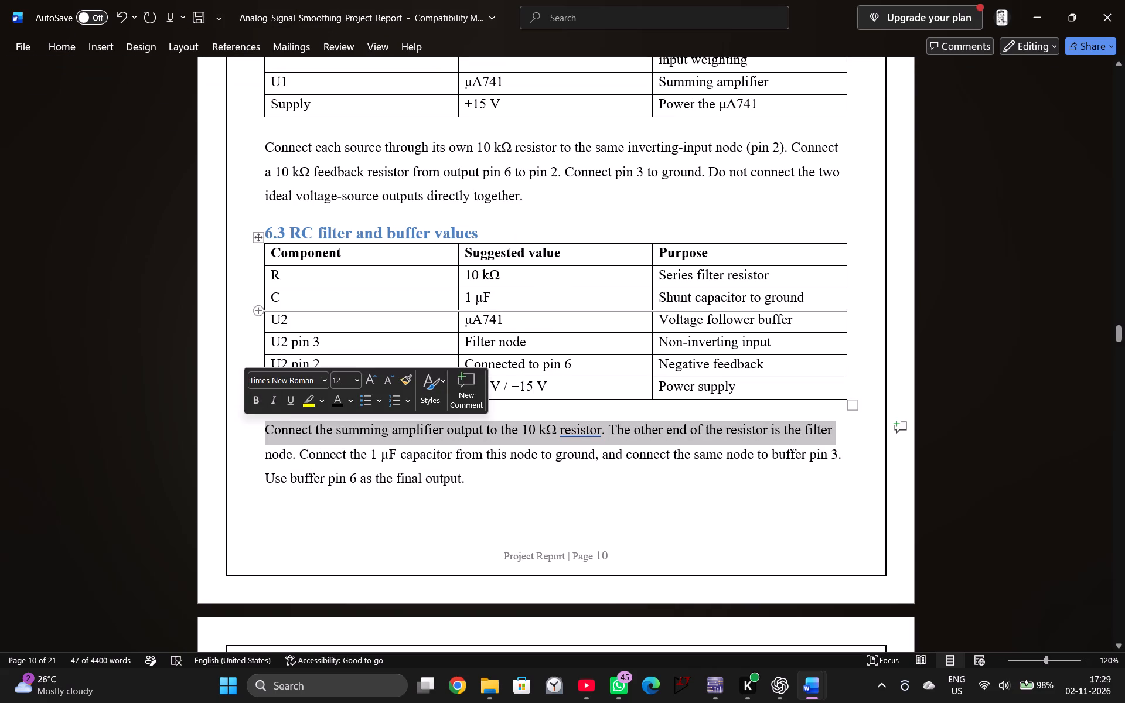
{"action": "left_click", "coordinate": [251, 282]}
Review the formatting of section 6 and the start of section 7, "MATHEMATICAL ANALYSIS".
{"action": "scroll", "coordinate": [267, 214], "scroll_direction": "up", "scroll_amount": 2}
{"action": "scroll", "coordinate": [455, 273], "scroll_direction": "up", "scroll_amount": 7}
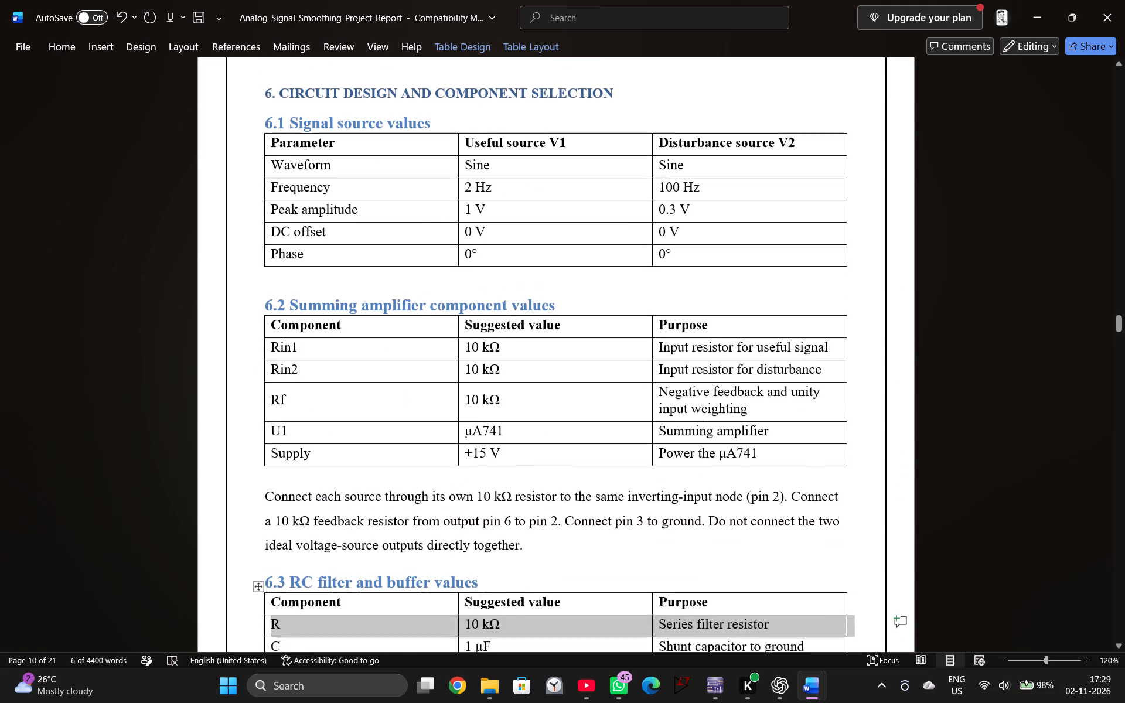
{"action": "scroll", "coordinate": [421, 262], "scroll_direction": "up", "scroll_amount": 5}
{"action": "scroll", "coordinate": [417, 373], "scroll_direction": "down", "scroll_amount": 19}
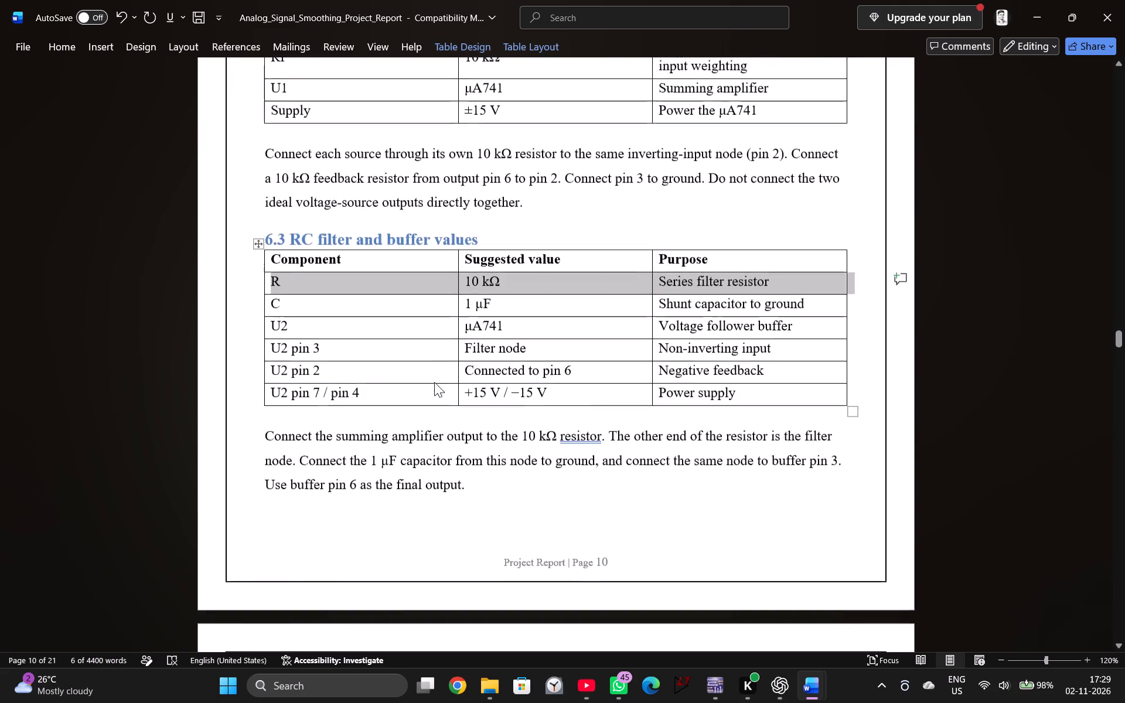
{"action": "scroll", "coordinate": [434, 382], "scroll_direction": "down", "scroll_amount": 16}
{"action": "scroll", "coordinate": [434, 378], "scroll_direction": "up", "scroll_amount": 11}
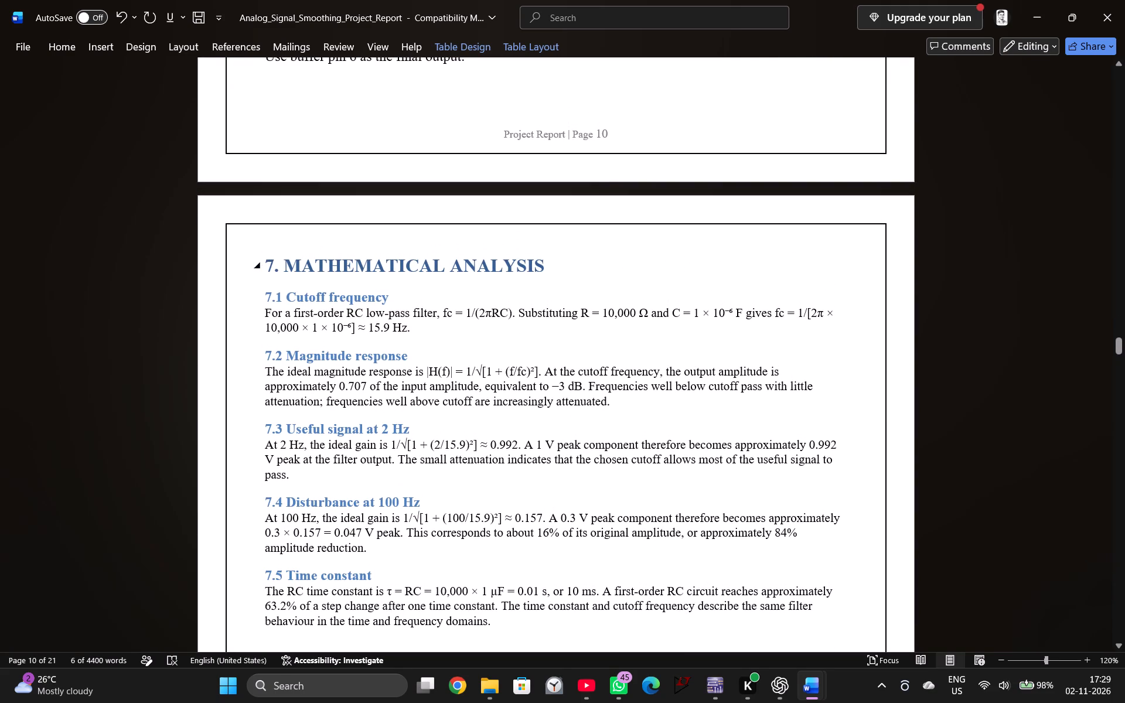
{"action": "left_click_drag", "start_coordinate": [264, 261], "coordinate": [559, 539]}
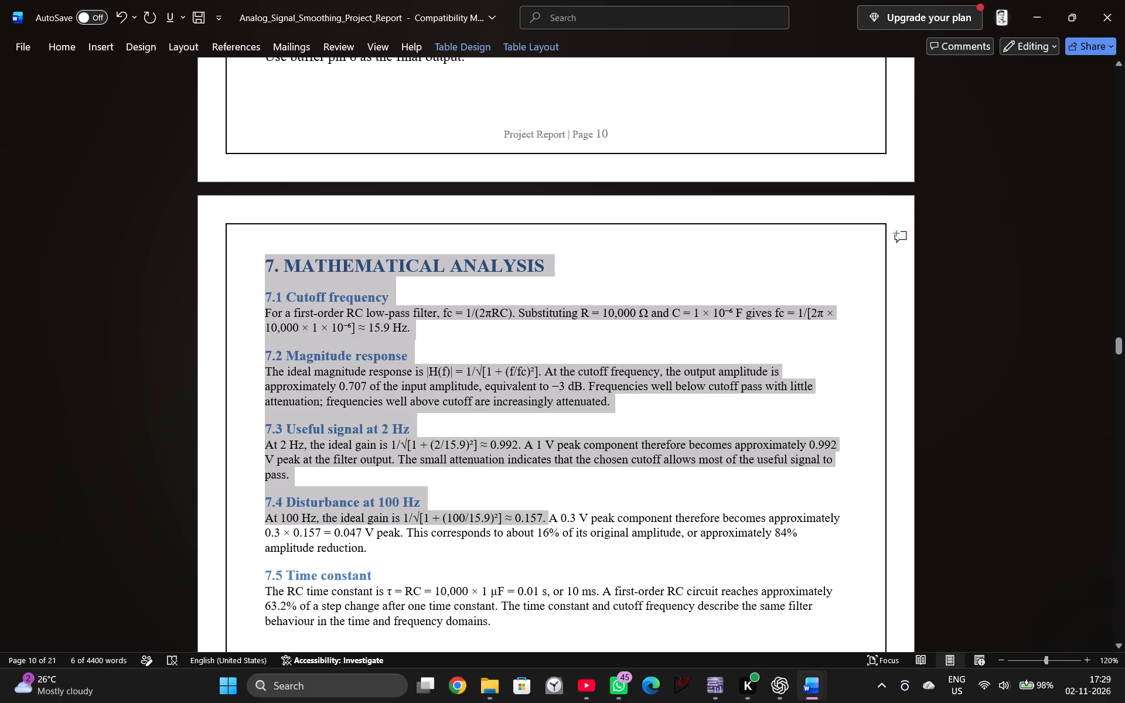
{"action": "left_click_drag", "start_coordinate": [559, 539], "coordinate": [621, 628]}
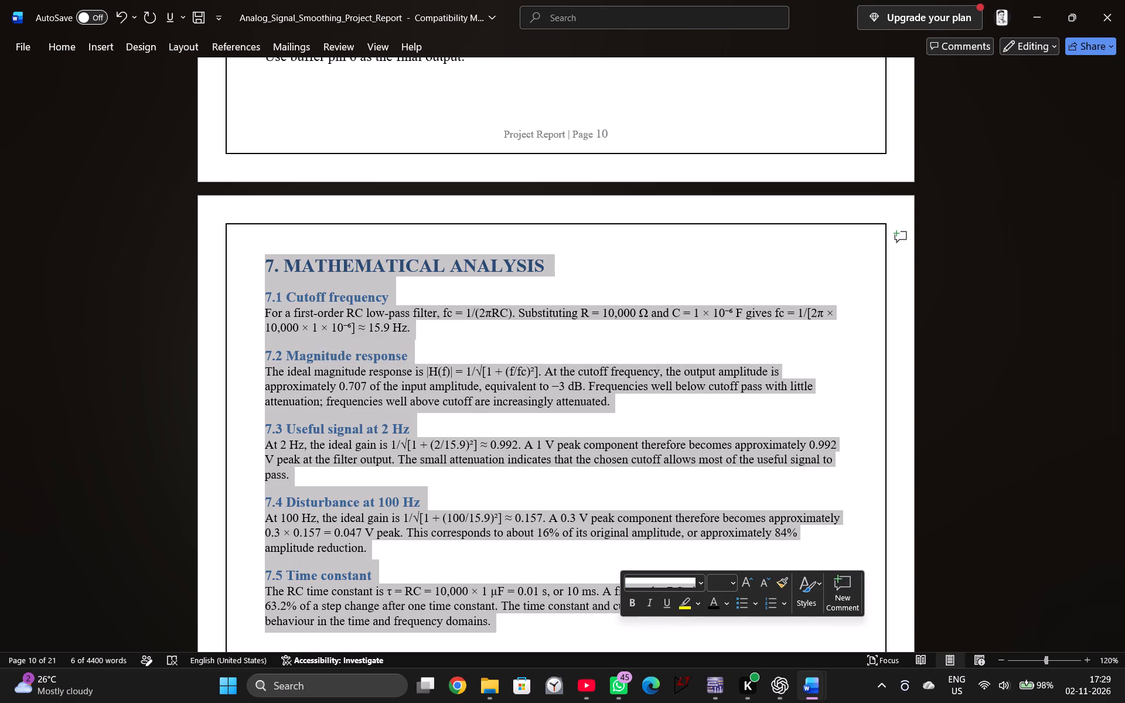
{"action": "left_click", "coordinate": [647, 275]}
Set all text from subheading 7.1 through the end of the 7.5 paragraph to font size 12.
{"action": "left_click_drag", "start_coordinate": [262, 292], "coordinate": [333, 326]}
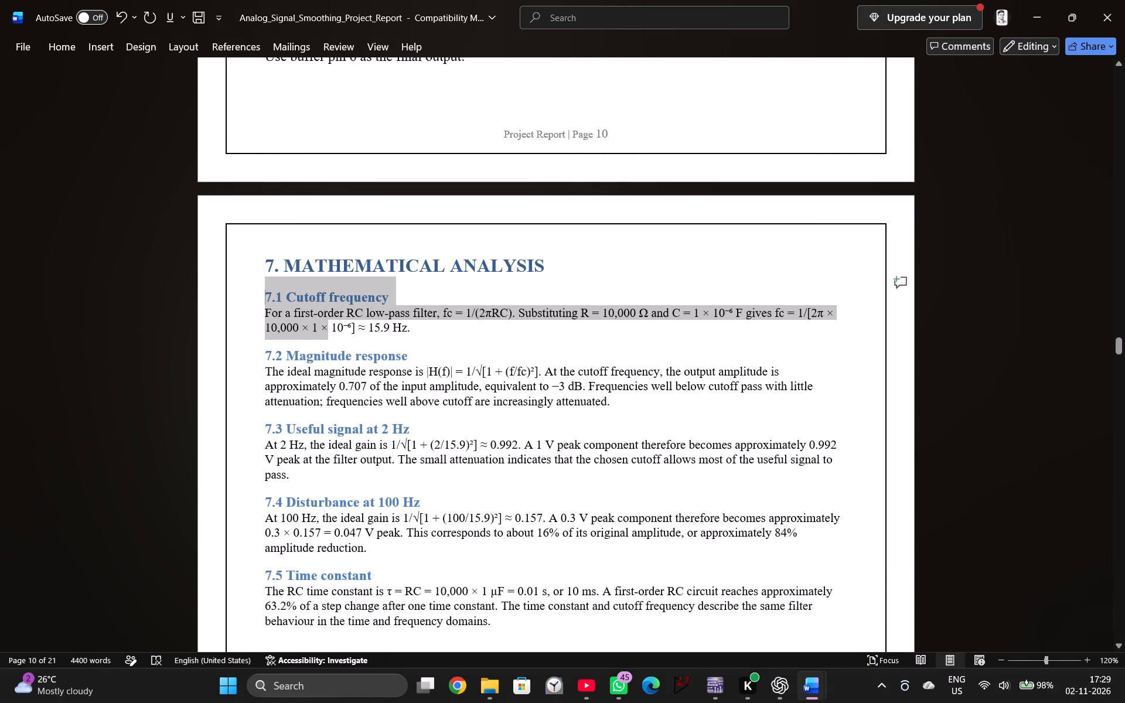
{"action": "left_click_drag", "start_coordinate": [333, 326], "coordinate": [520, 626]}
{"action": "left_click", "coordinate": [635, 578]}
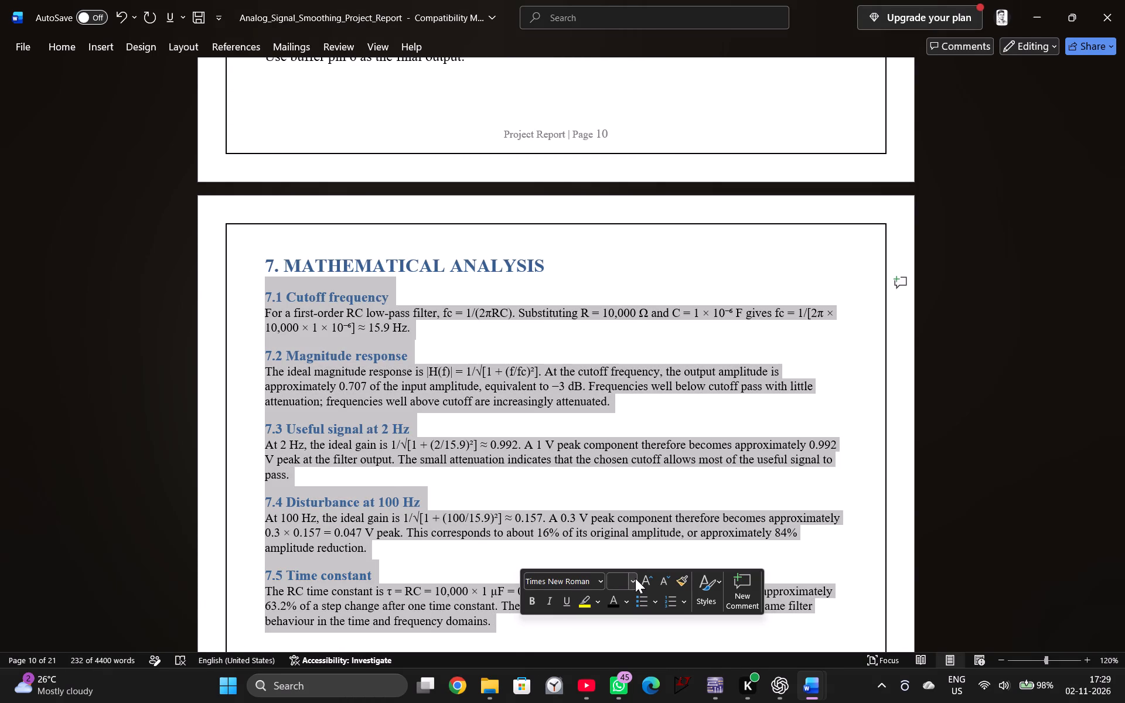
{"action": "left_click", "coordinate": [622, 376]}
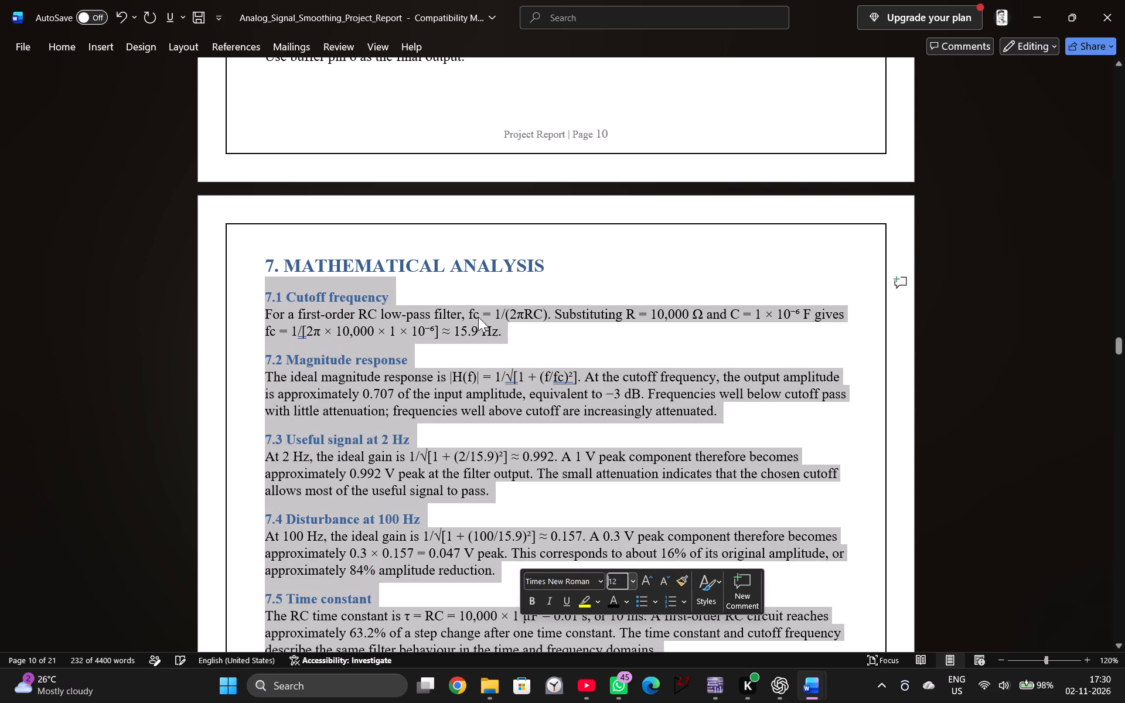
Set the "7.1 Cutoff frequency" subheading to font size 14.
{"action": "left_click", "coordinate": [424, 299]}
{"action": "left_click_drag", "start_coordinate": [394, 292], "coordinate": [262, 302]}
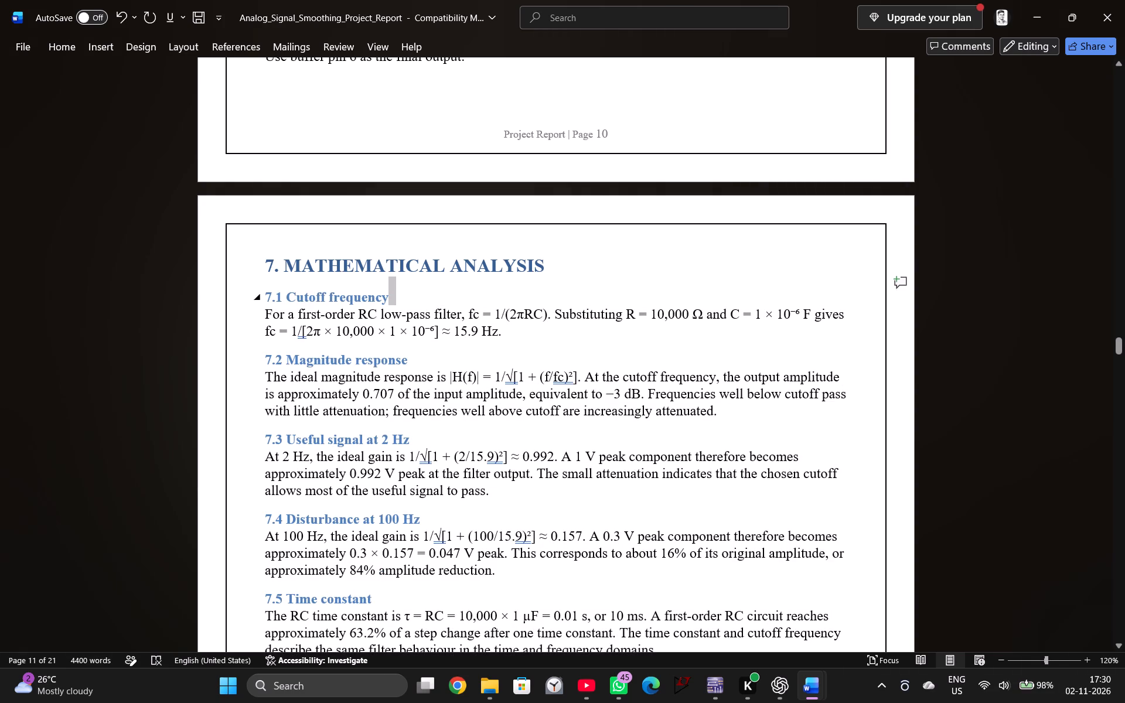
{"action": "left_click_drag", "start_coordinate": [262, 302], "coordinate": [262, 301]}
{"action": "left_click", "coordinate": [376, 252]}
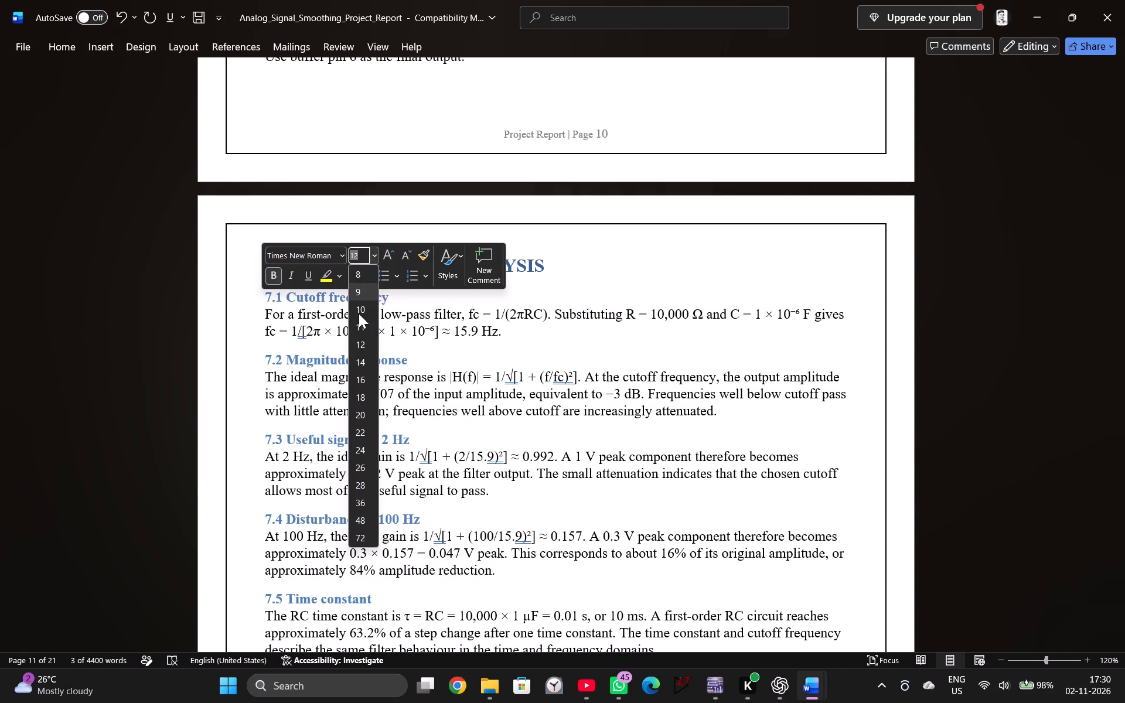
{"action": "left_click", "coordinate": [362, 366]}
Format the "7.2 Magnitude response" subheading as black, font size 14, keeping it bold.
{"action": "left_click_drag", "start_coordinate": [419, 361], "coordinate": [297, 367]}
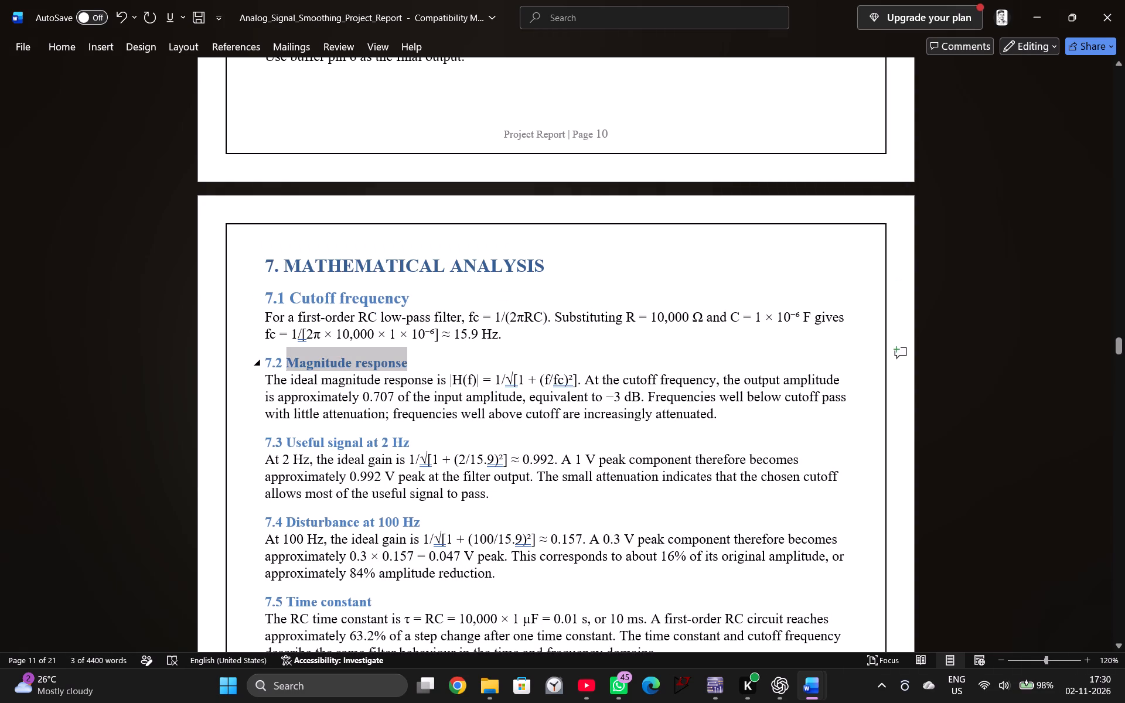
{"action": "left_click_drag", "start_coordinate": [297, 367], "coordinate": [266, 361]}
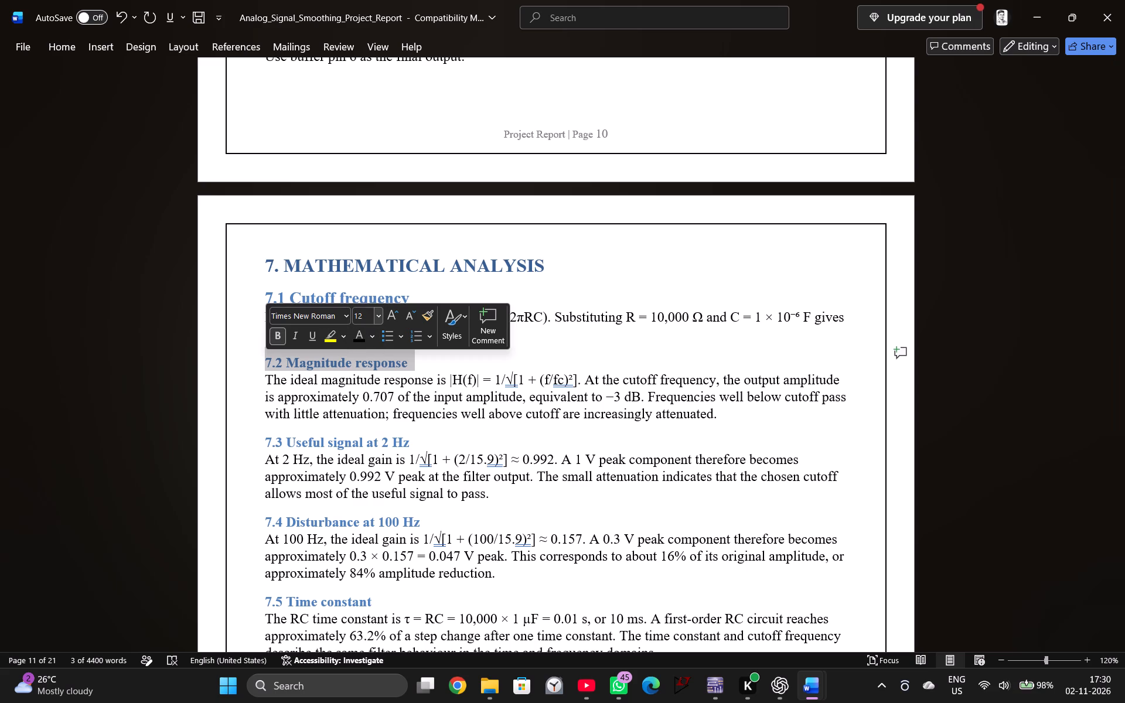
{"action": "left_click", "coordinate": [378, 319]}
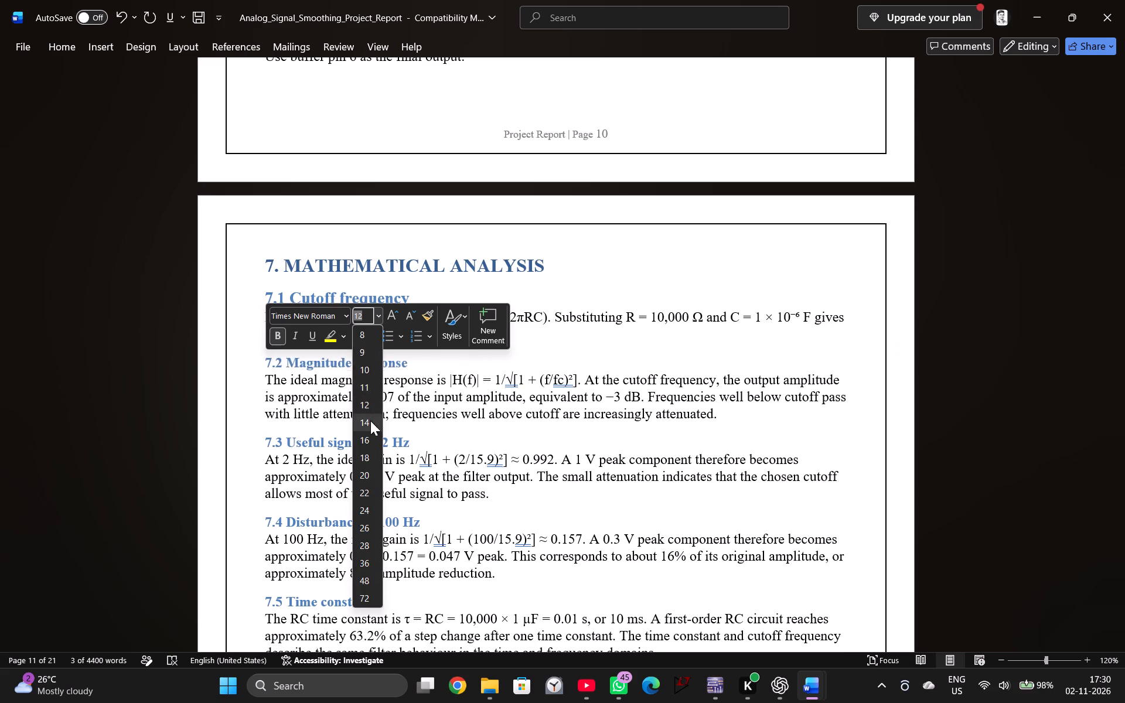
{"action": "left_click", "coordinate": [370, 421]}
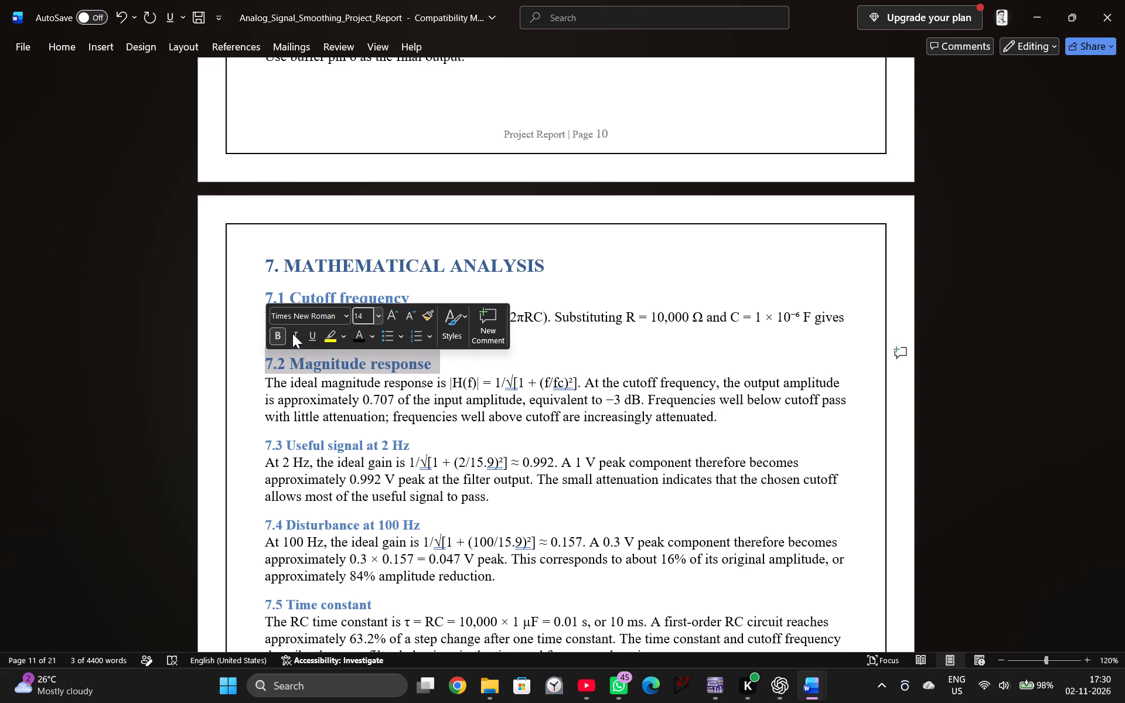
{"action": "left_click", "coordinate": [276, 334]}
{"action": "left_click", "coordinate": [282, 337]}
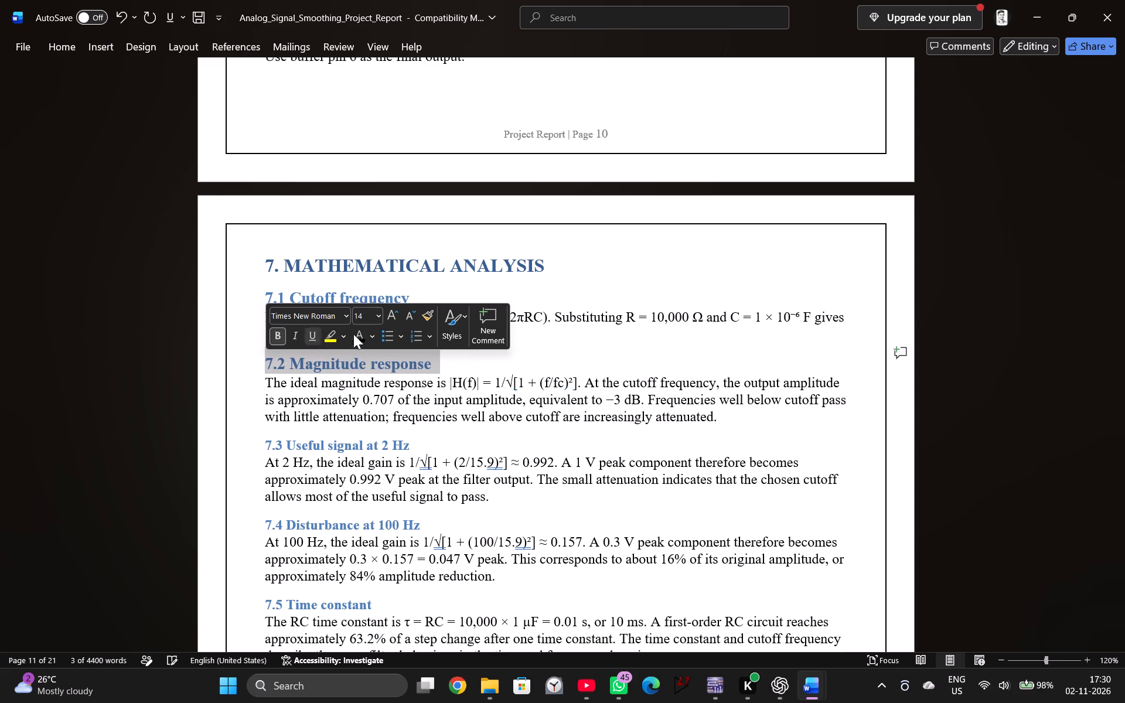
{"action": "left_click", "coordinate": [363, 333]}
Format the "7.3 Useful signal at 2 Hz" subheading as black, font size 14.
{"action": "left_click_drag", "start_coordinate": [416, 445], "coordinate": [275, 442]}
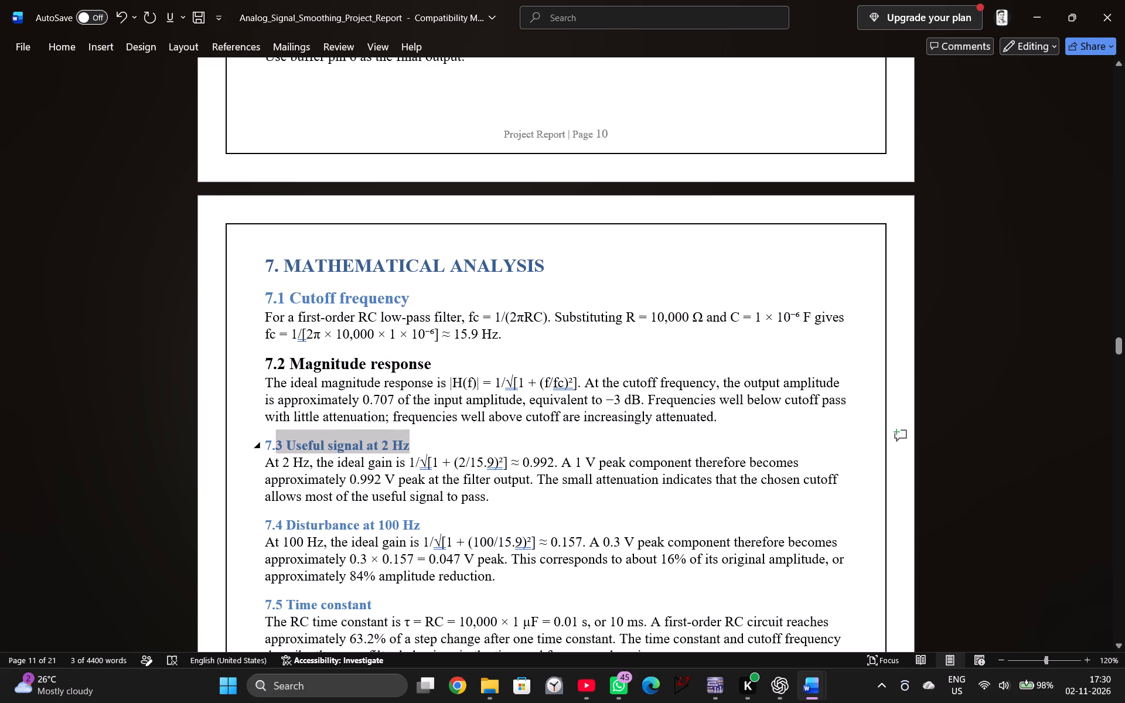
{"action": "left_click_drag", "start_coordinate": [275, 442], "coordinate": [267, 436]}
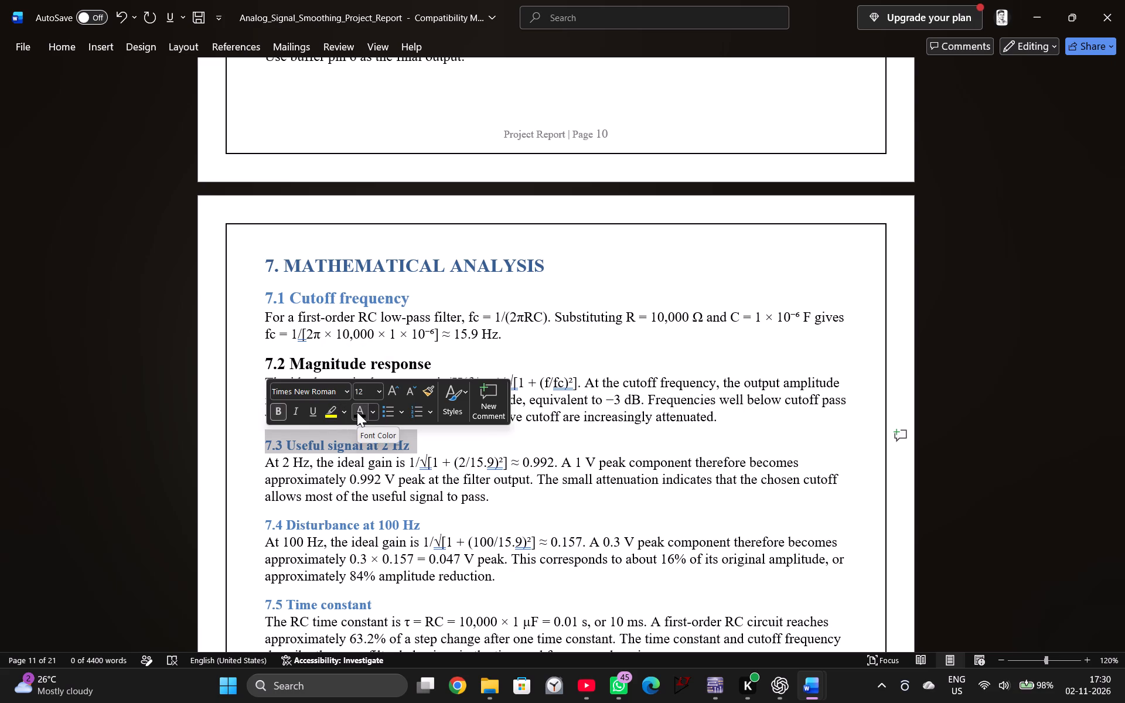
{"action": "left_click", "coordinate": [380, 393]}
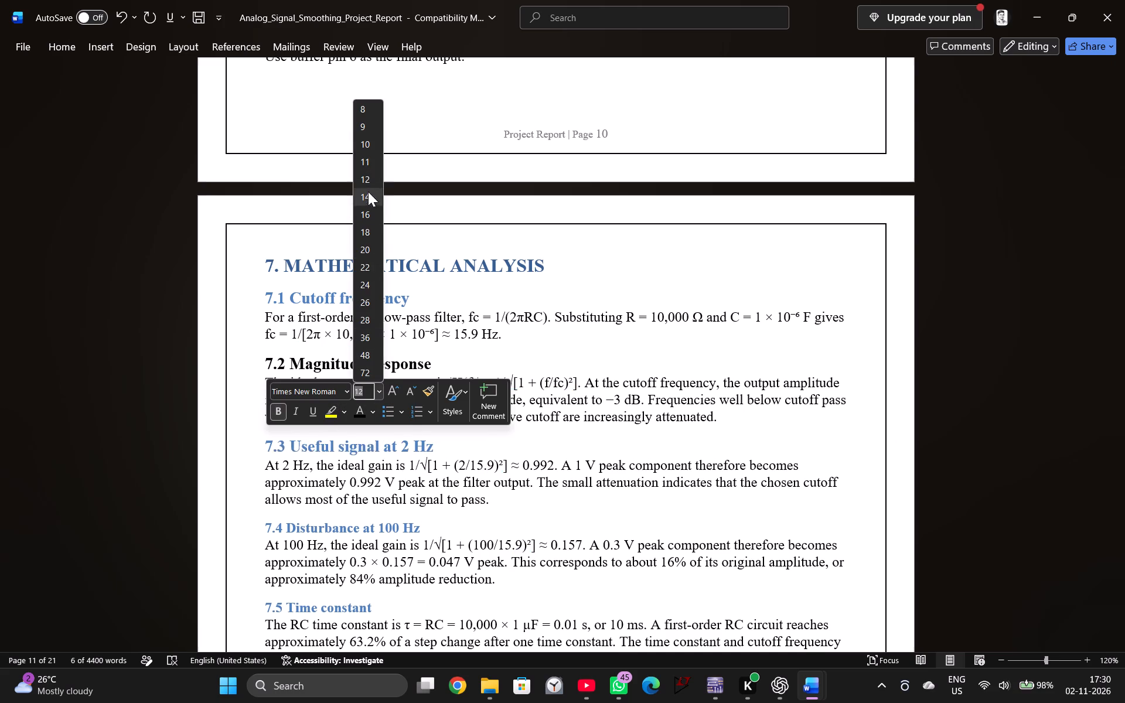
{"action": "left_click", "coordinate": [368, 192]}
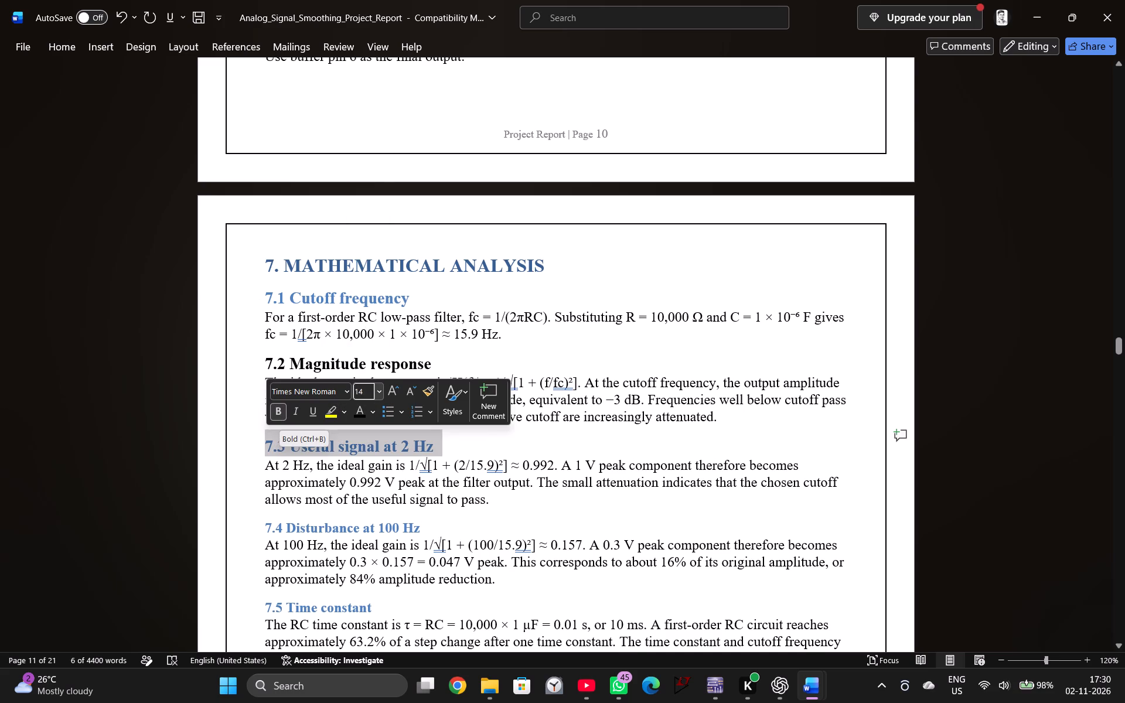
{"action": "left_click", "coordinate": [363, 415]}
Format the "7.4 Disturbance at 100 Hz" subheading as black, font size 14, keeping it bold.
{"action": "left_click_drag", "start_coordinate": [424, 529], "coordinate": [415, 528]}
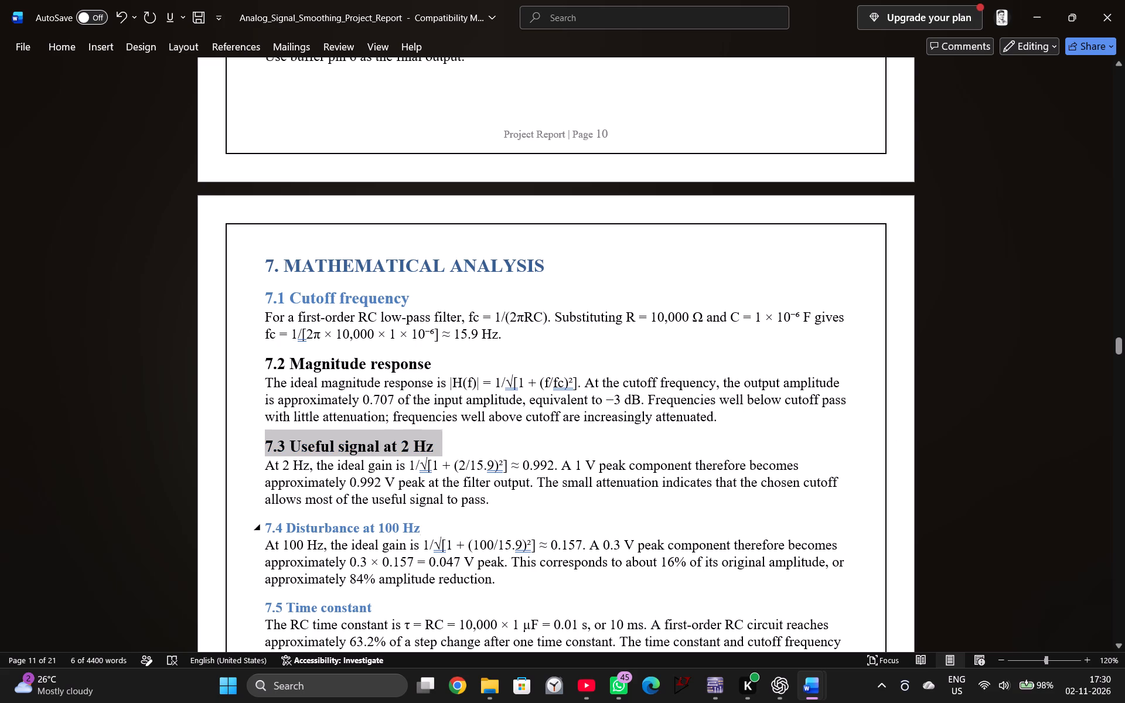
{"action": "left_click_drag", "start_coordinate": [415, 528], "coordinate": [265, 522]}
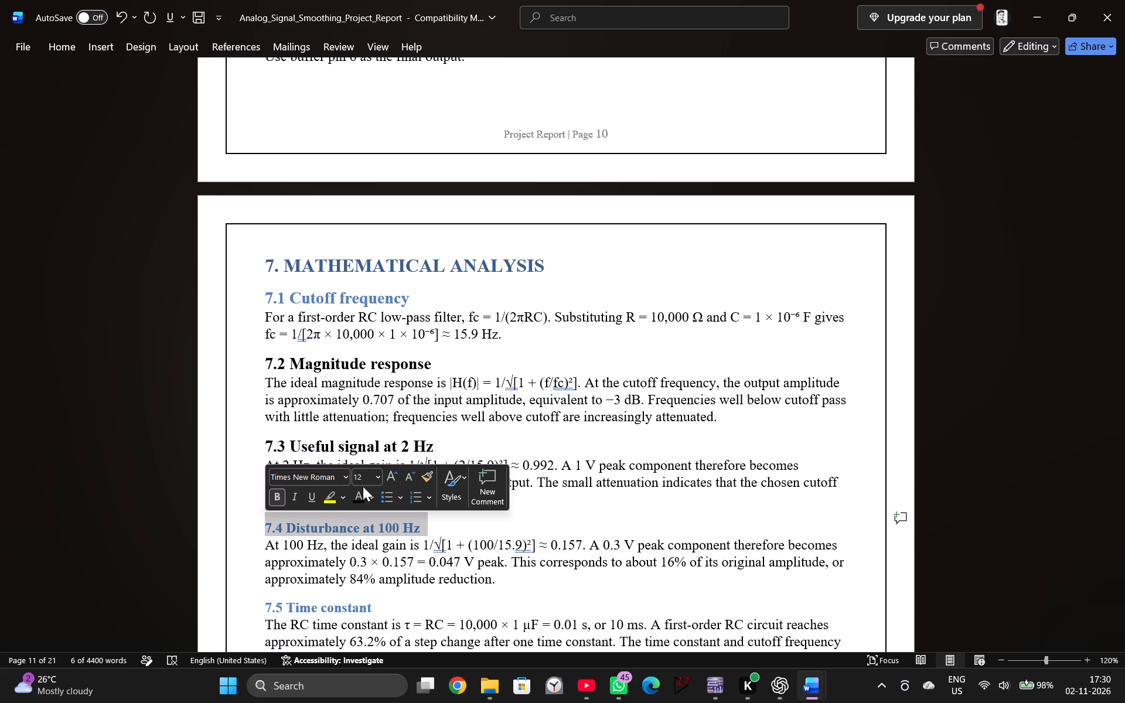
{"action": "left_click", "coordinate": [381, 476]}
{"action": "left_click", "coordinate": [364, 280]}
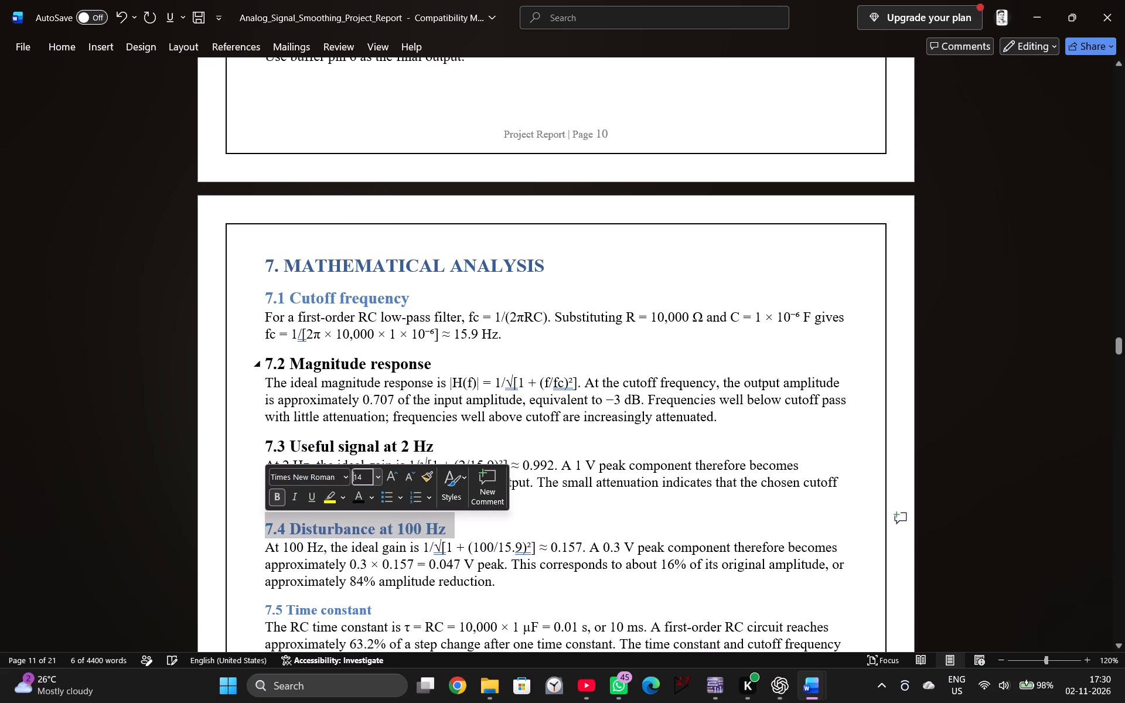
{"action": "left_click", "coordinate": [277, 499]}
{"action": "left_click", "coordinate": [277, 499]}
{"action": "left_click", "coordinate": [363, 503]}
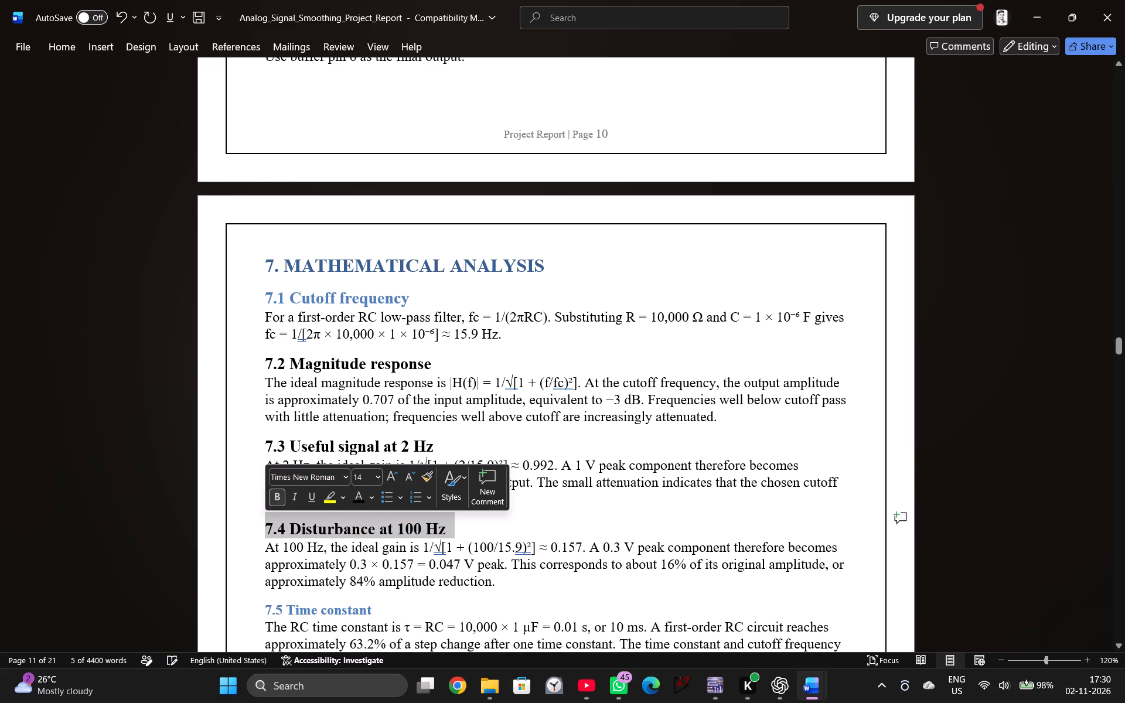
Format the "7.5 Time constant" subheading as black, font size 14.
{"action": "left_click_drag", "start_coordinate": [373, 608], "coordinate": [267, 602]}
{"action": "left_click", "coordinate": [379, 554]}
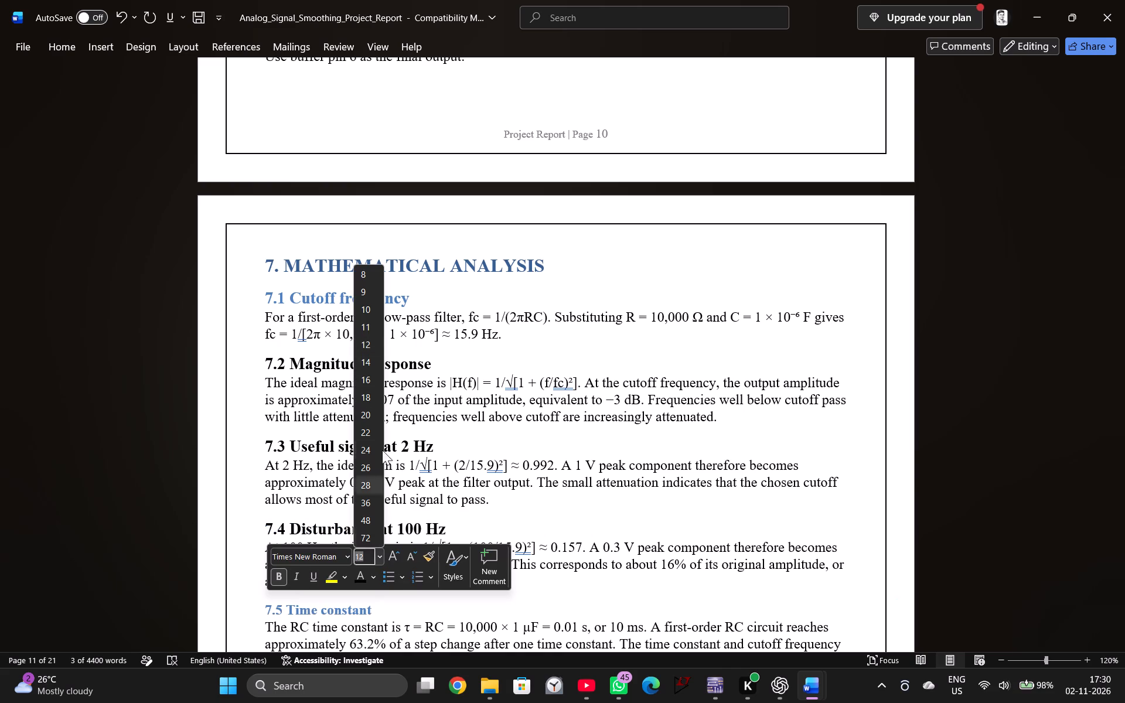
{"action": "left_click", "coordinate": [369, 359]}
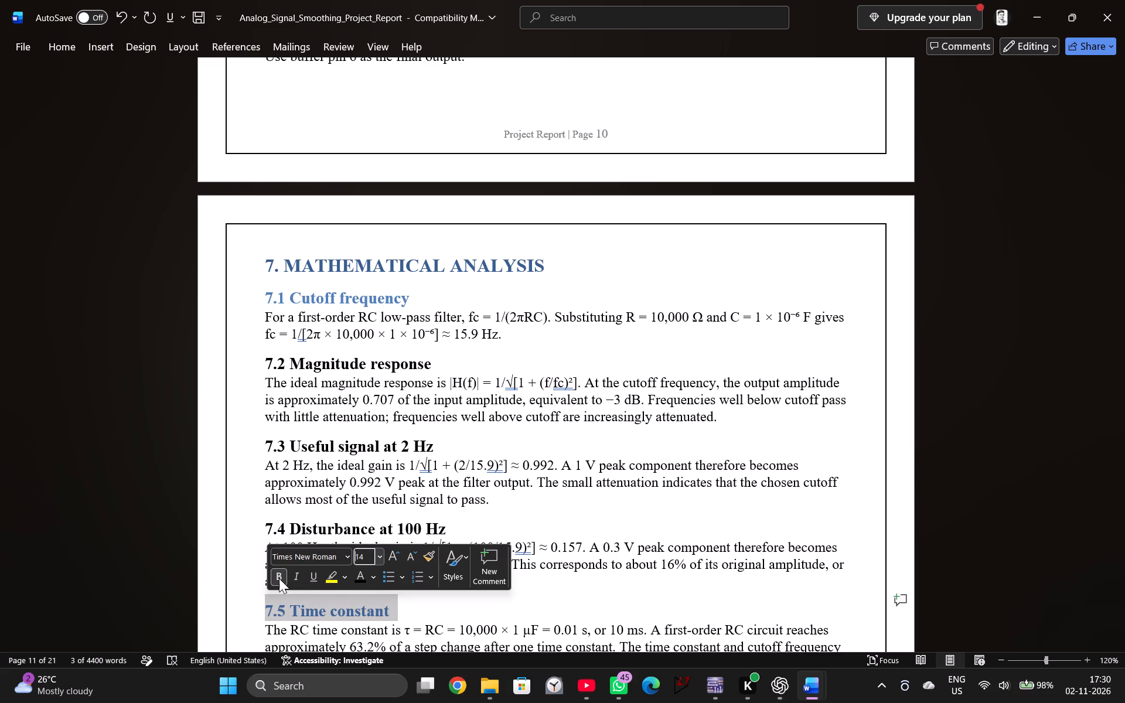
{"action": "left_click", "coordinate": [360, 581]}
{"action": "left_click", "coordinate": [431, 633]}
Change the "7.1 Cutoff frequency" subheading's font colour to black.
{"action": "scroll", "coordinate": [421, 577], "scroll_direction": "down", "scroll_amount": 4}
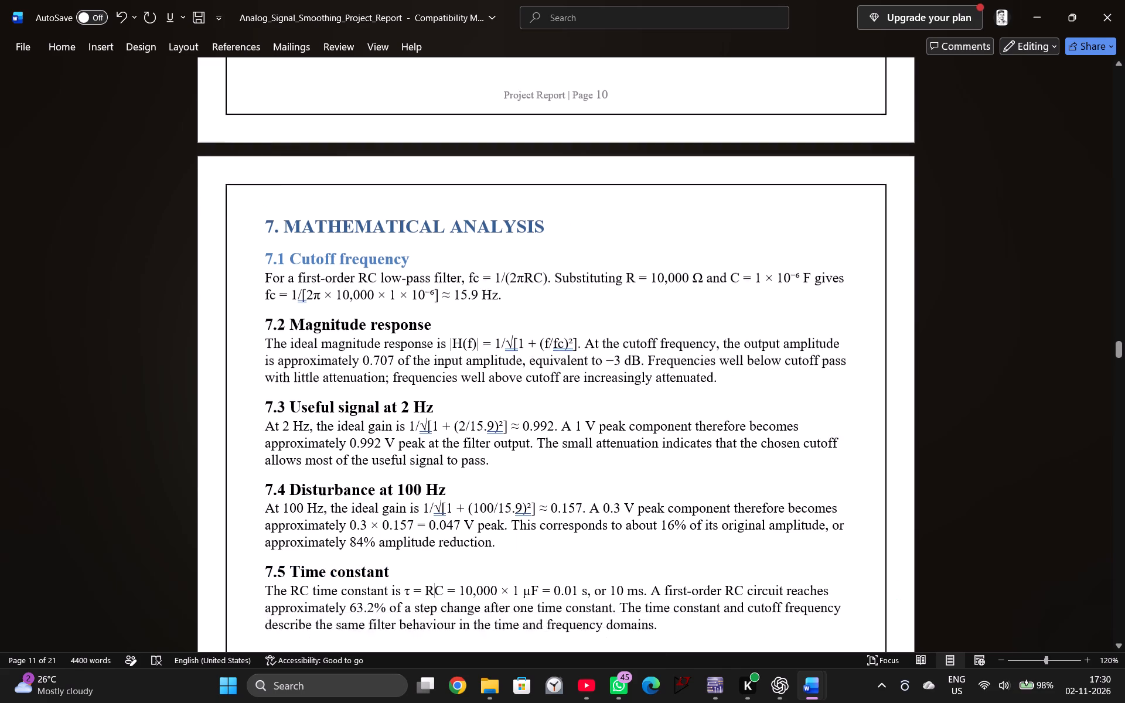
{"action": "scroll", "coordinate": [441, 576], "scroll_direction": "down", "scroll_amount": 3}
{"action": "scroll", "coordinate": [473, 548], "scroll_direction": "up", "scroll_amount": 5}
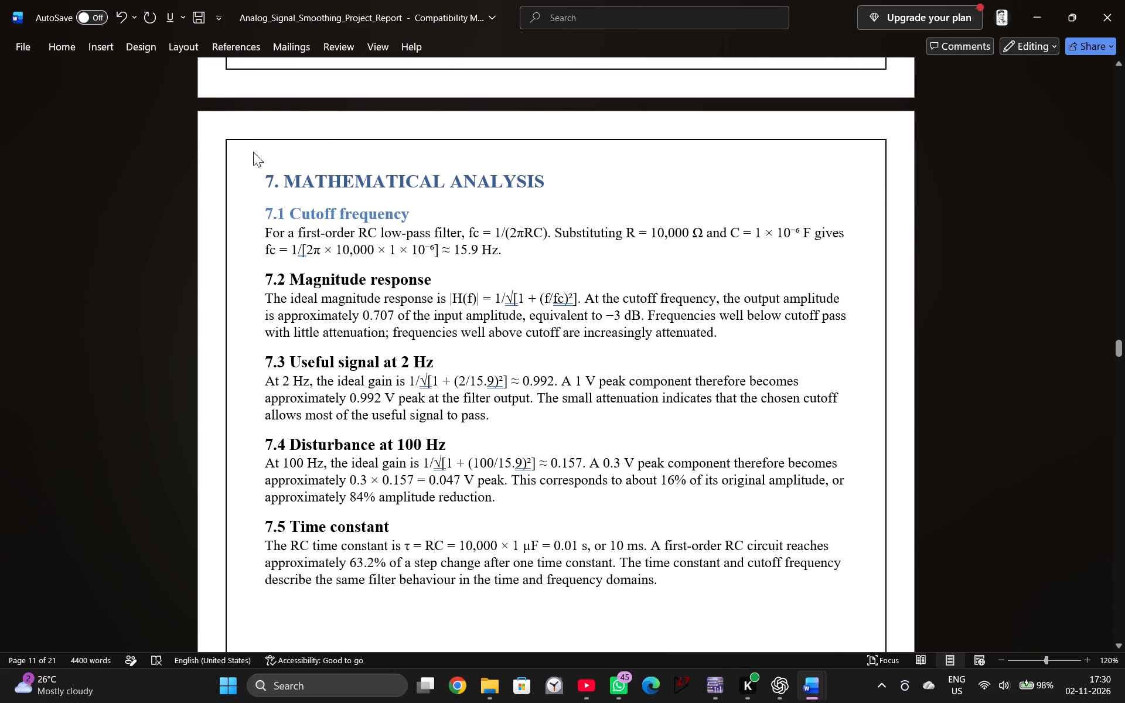
{"action": "left_click_drag", "start_coordinate": [412, 214], "coordinate": [269, 223]}
{"action": "left_click_drag", "start_coordinate": [269, 223], "coordinate": [266, 220]}
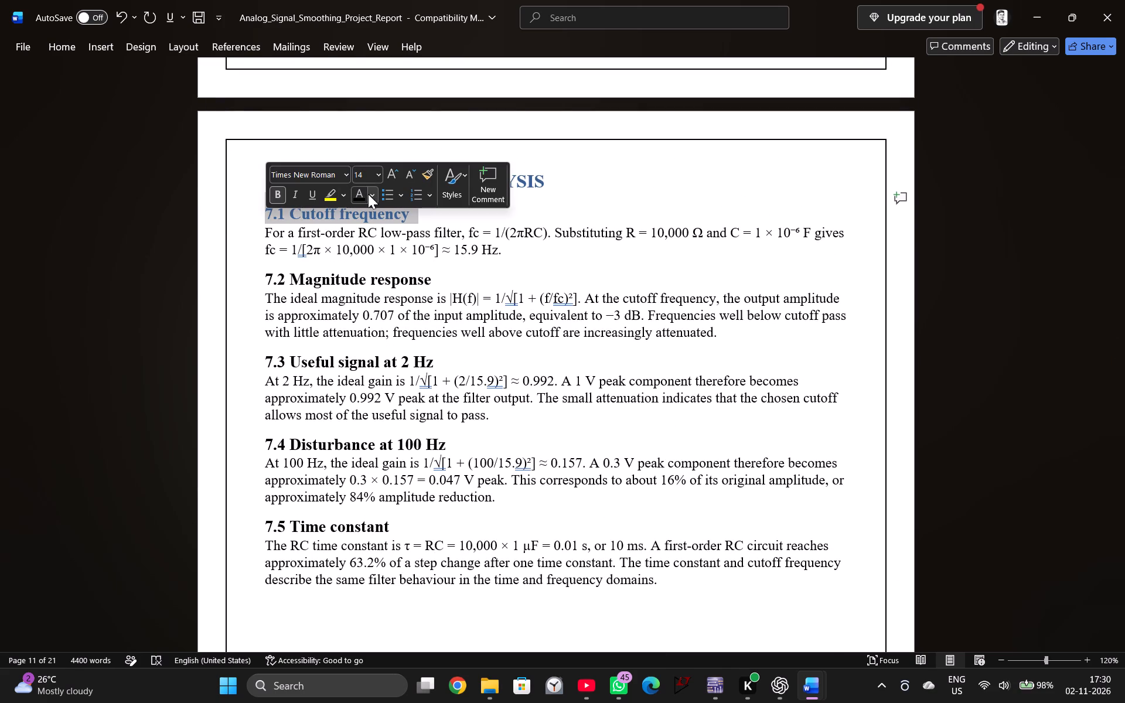
{"action": "left_click", "coordinate": [360, 194]}
{"action": "left_click", "coordinate": [656, 189]}
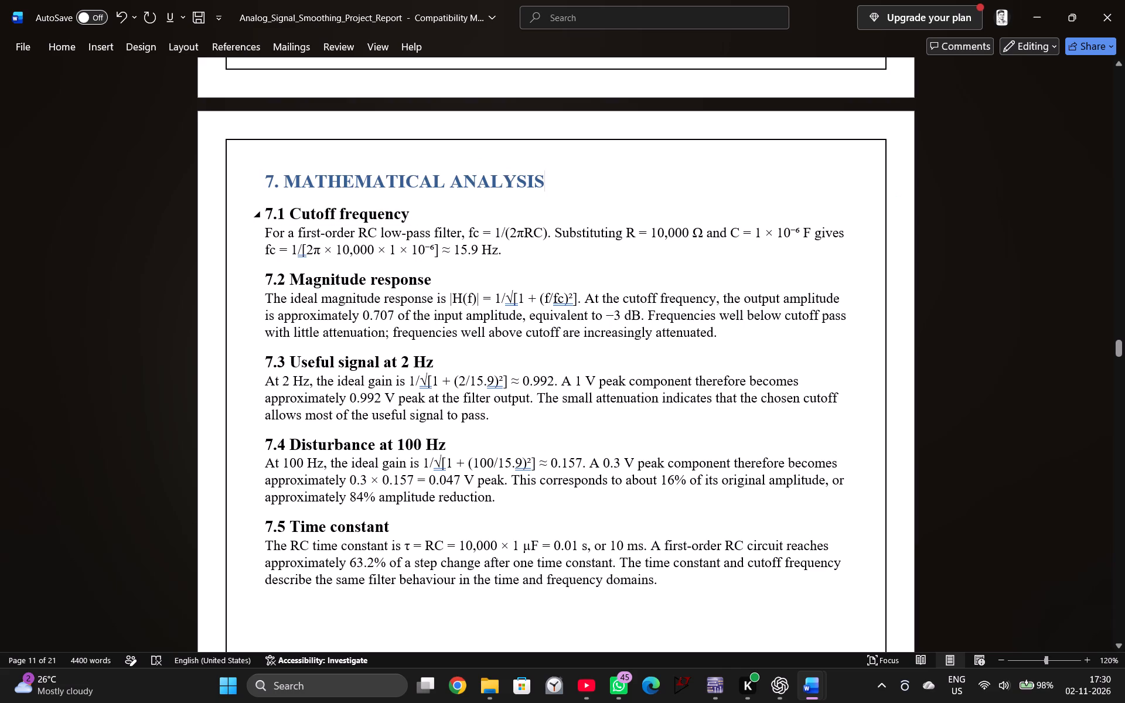
Apply 1.5 line spacing to section 7 from subheading 7.1 through the end of the 7.5 paragraph.
{"action": "left_click_drag", "start_coordinate": [266, 207], "coordinate": [636, 510]}
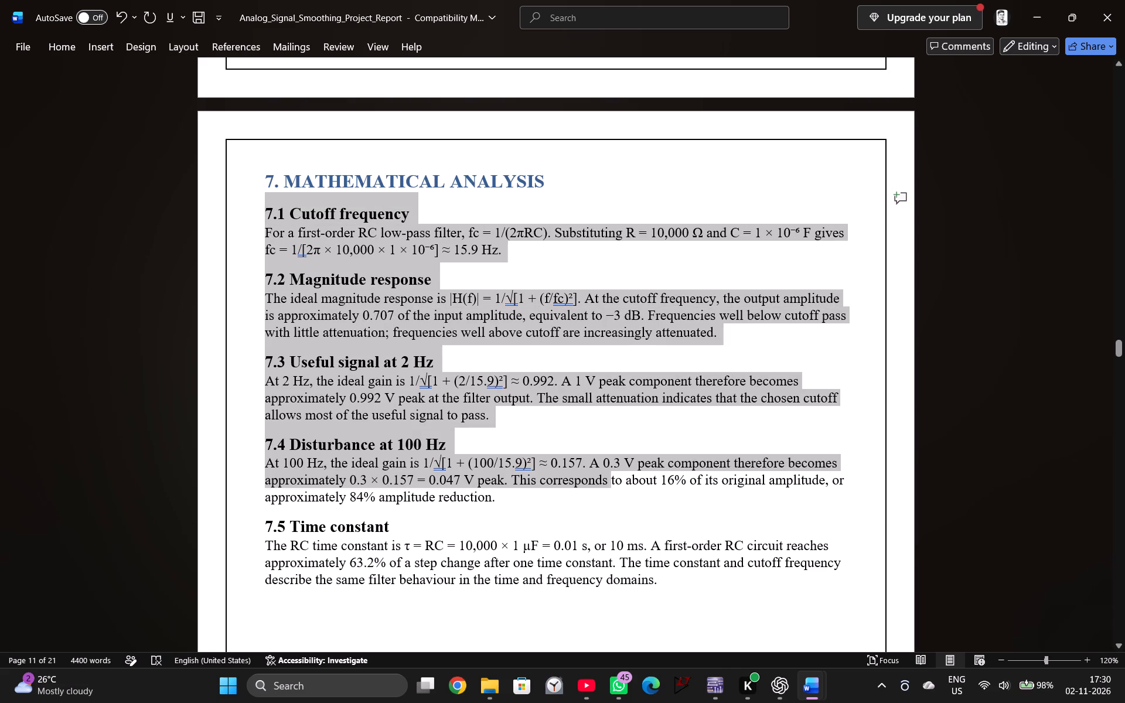
{"action": "left_click_drag", "start_coordinate": [636, 510], "coordinate": [684, 575]}
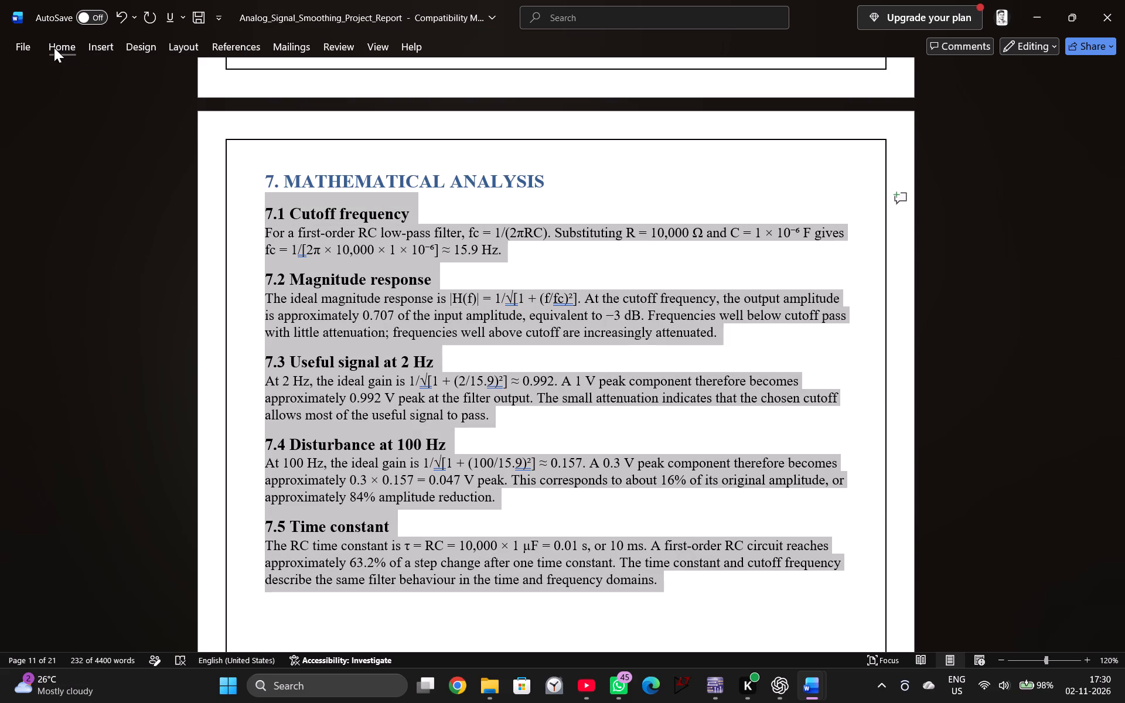
{"action": "left_click", "coordinate": [54, 47]}
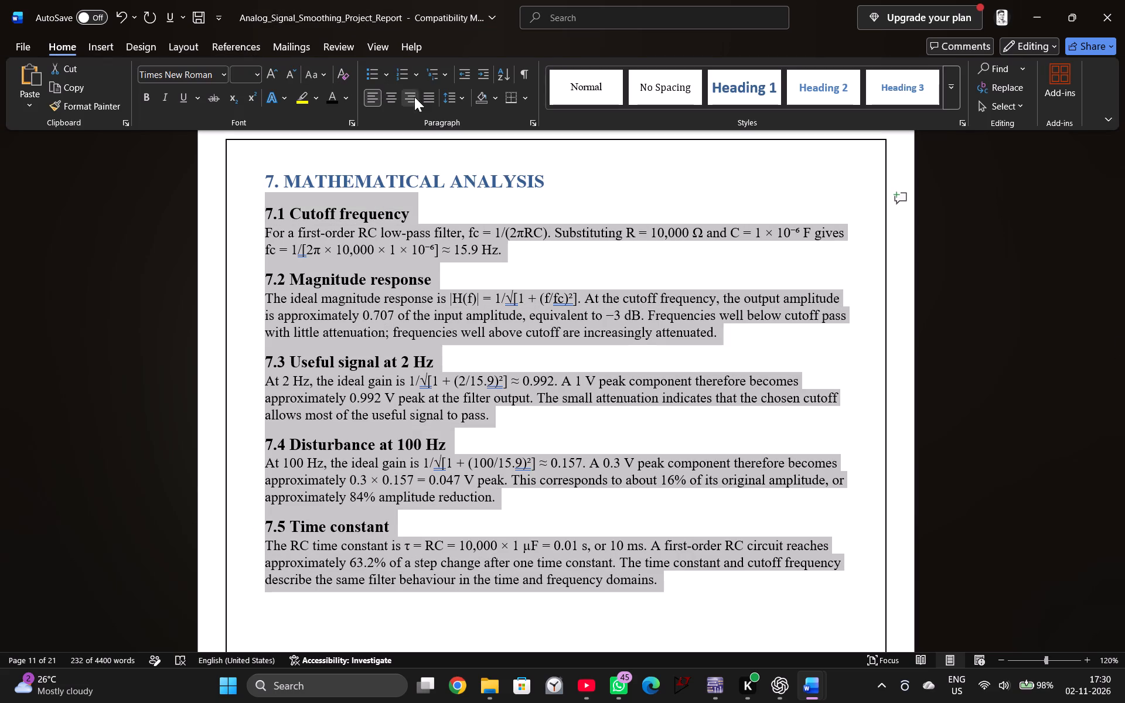
{"action": "left_click", "coordinate": [463, 97]}
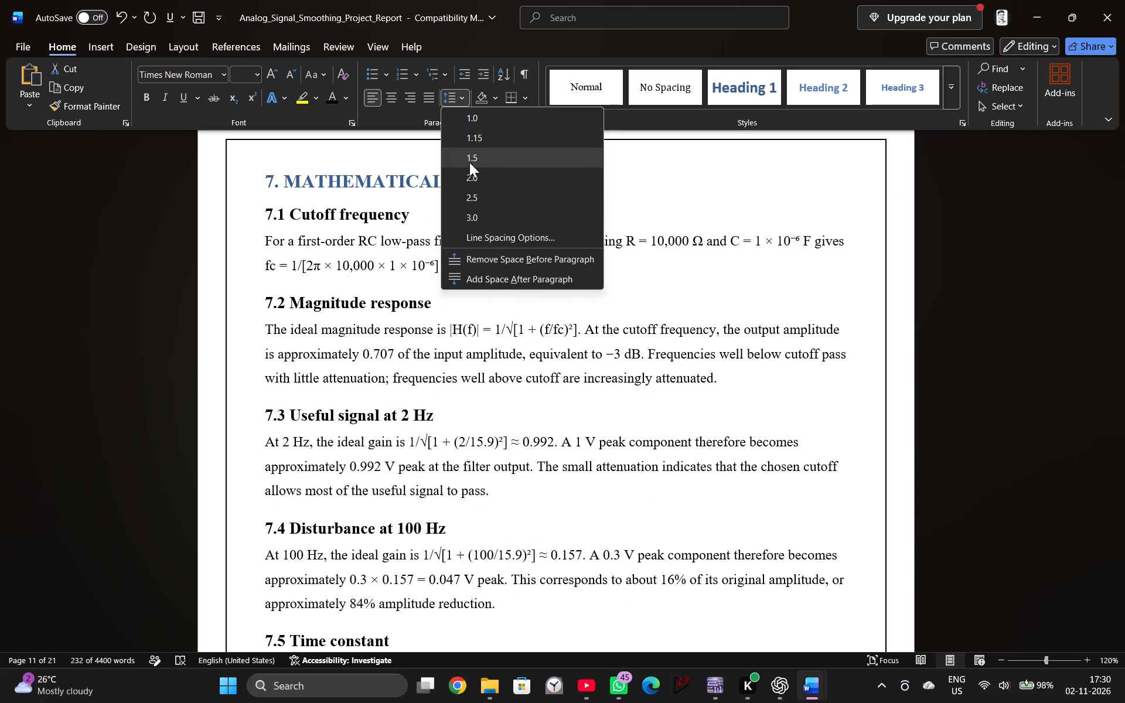
{"action": "left_click", "coordinate": [469, 162]}
{"action": "left_click", "coordinate": [500, 203]}
{"action": "left_click", "coordinate": [521, 304]}
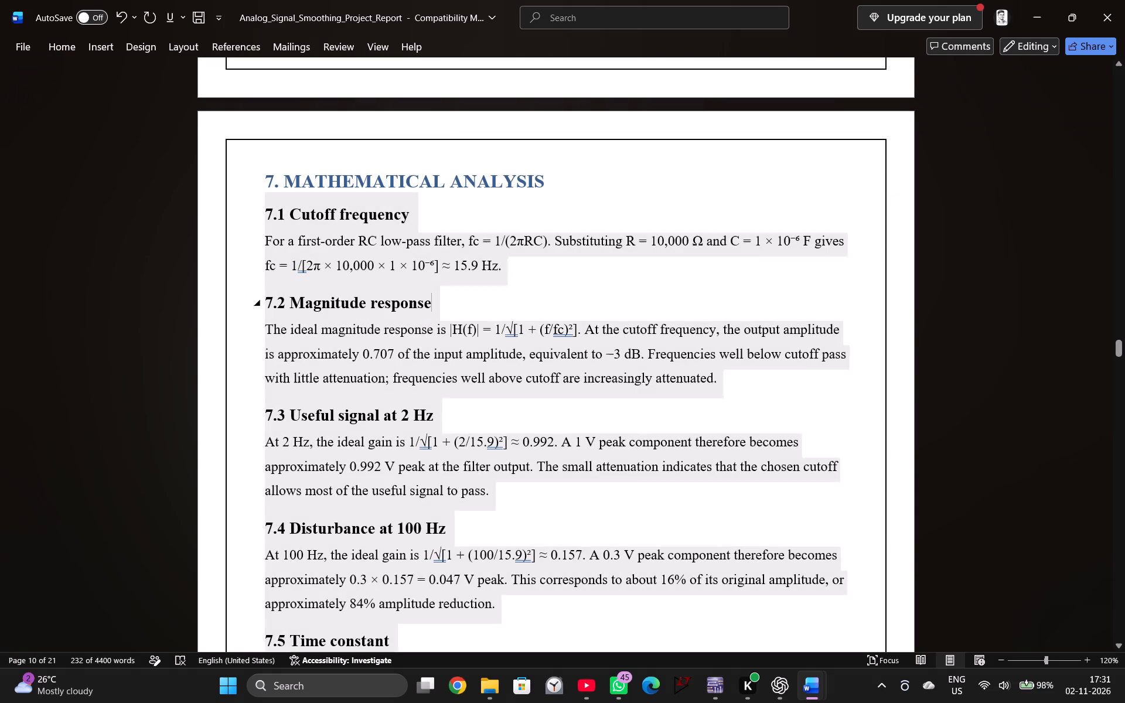
Change the "8. NI MULTISIM IMPLEMENTATION" heading's font colour to black.
{"action": "scroll", "coordinate": [466, 312], "scroll_direction": "down", "scroll_amount": 20}
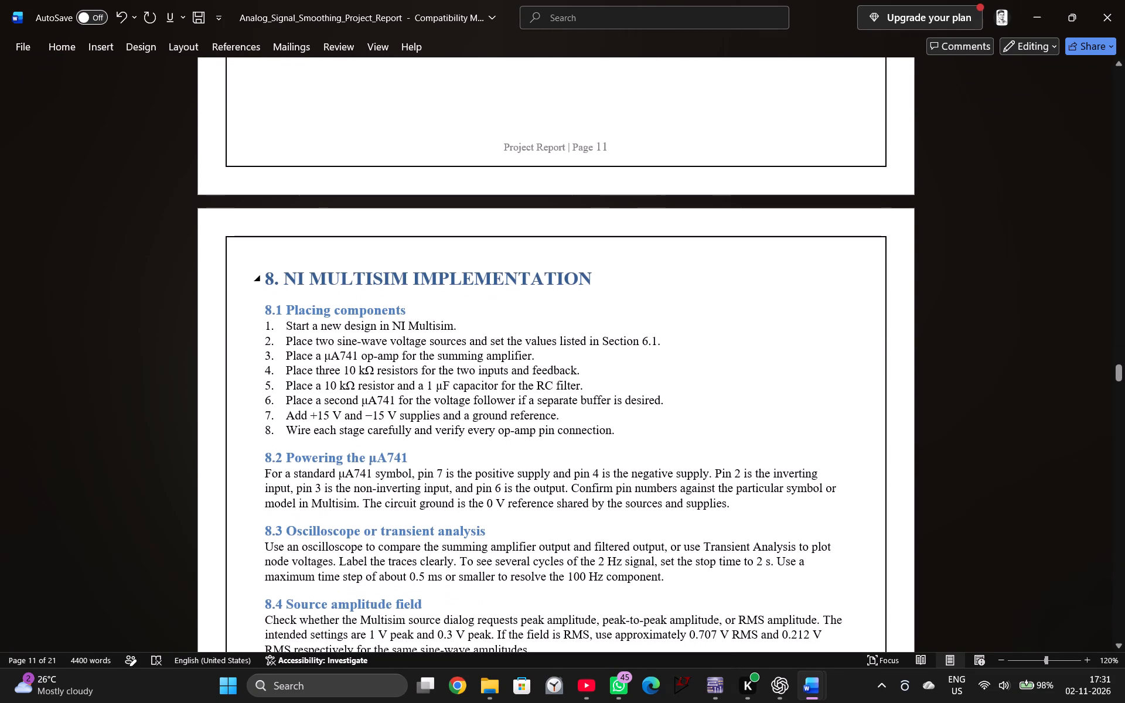
{"action": "left_click_drag", "start_coordinate": [585, 277], "coordinate": [298, 287]}
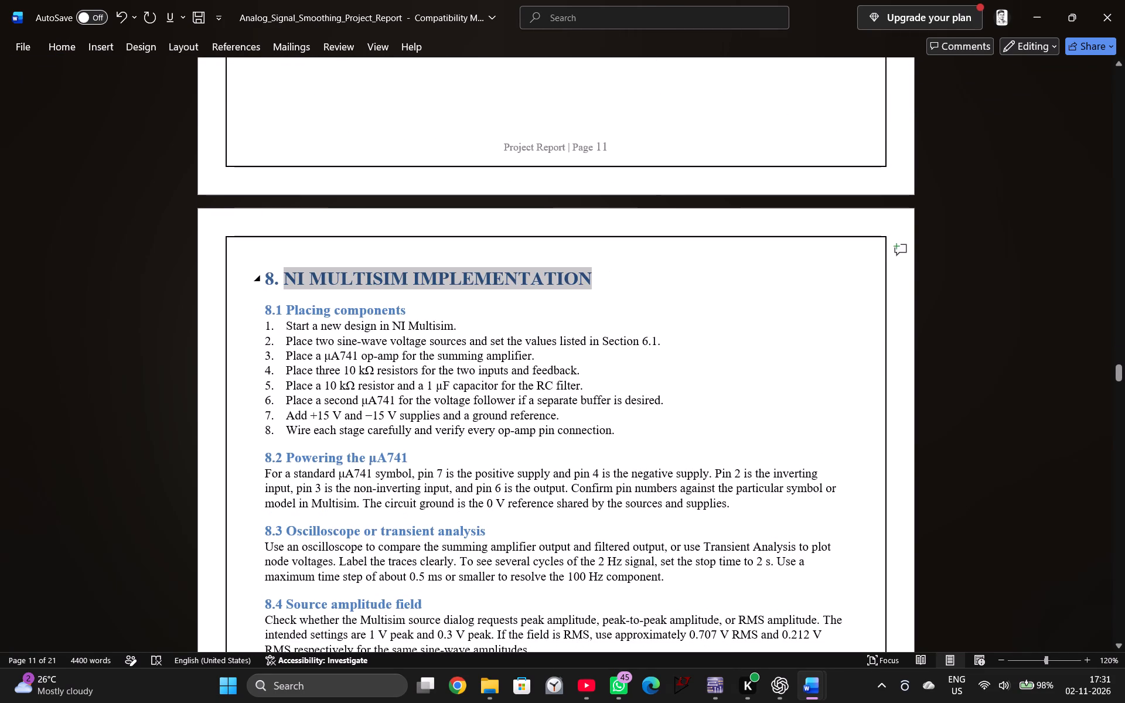
{"action": "left_click_drag", "start_coordinate": [298, 287], "coordinate": [266, 277]}
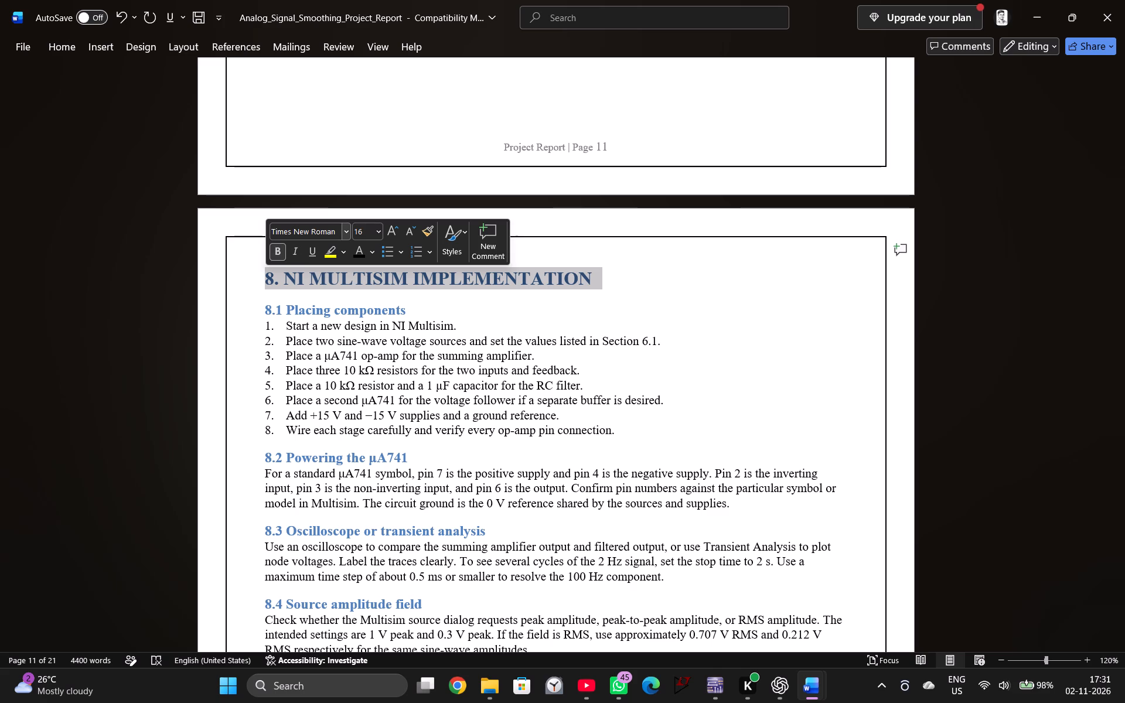
{"action": "left_click", "coordinate": [357, 248]}
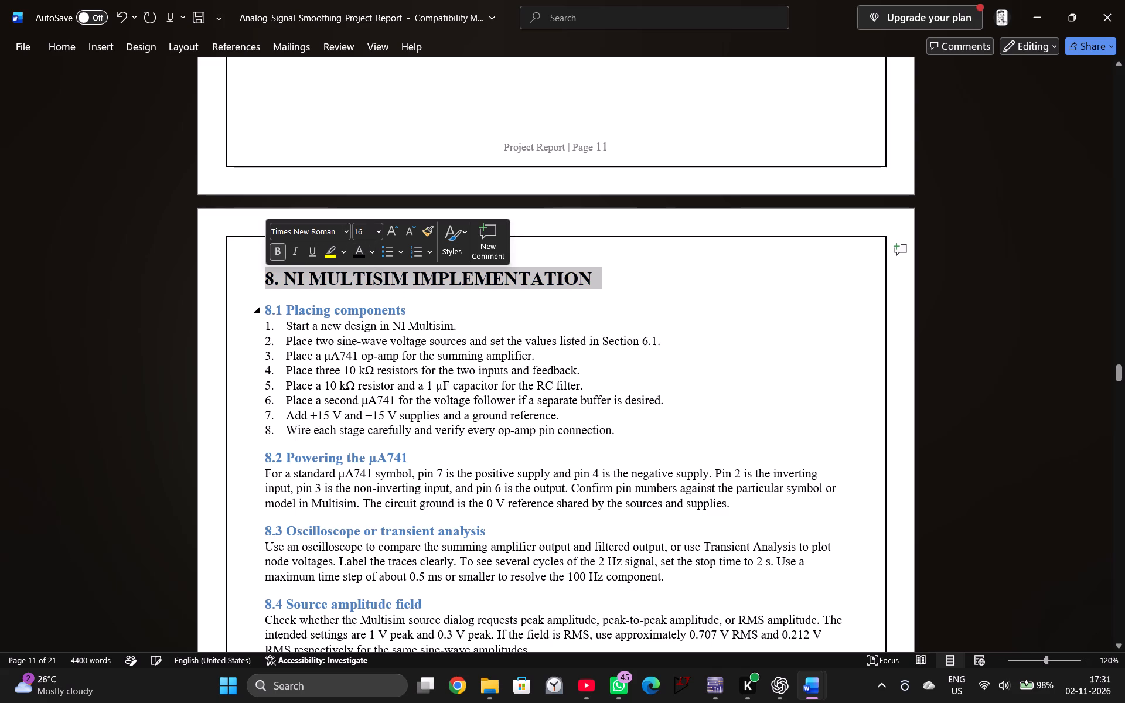
Set the font size of section 8 to 12, from subheading 8.1 through the end of the 8.4 paragraph.
{"action": "left_click_drag", "start_coordinate": [408, 308], "coordinate": [262, 308]}
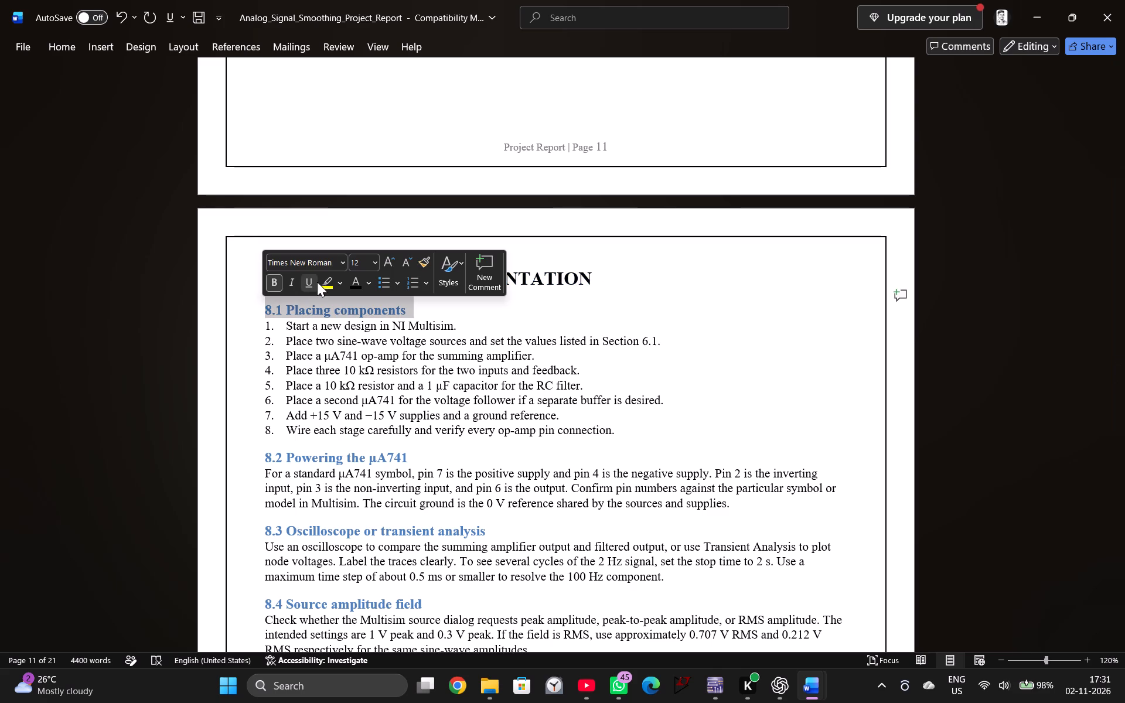
{"action": "left_click", "coordinate": [615, 296]}
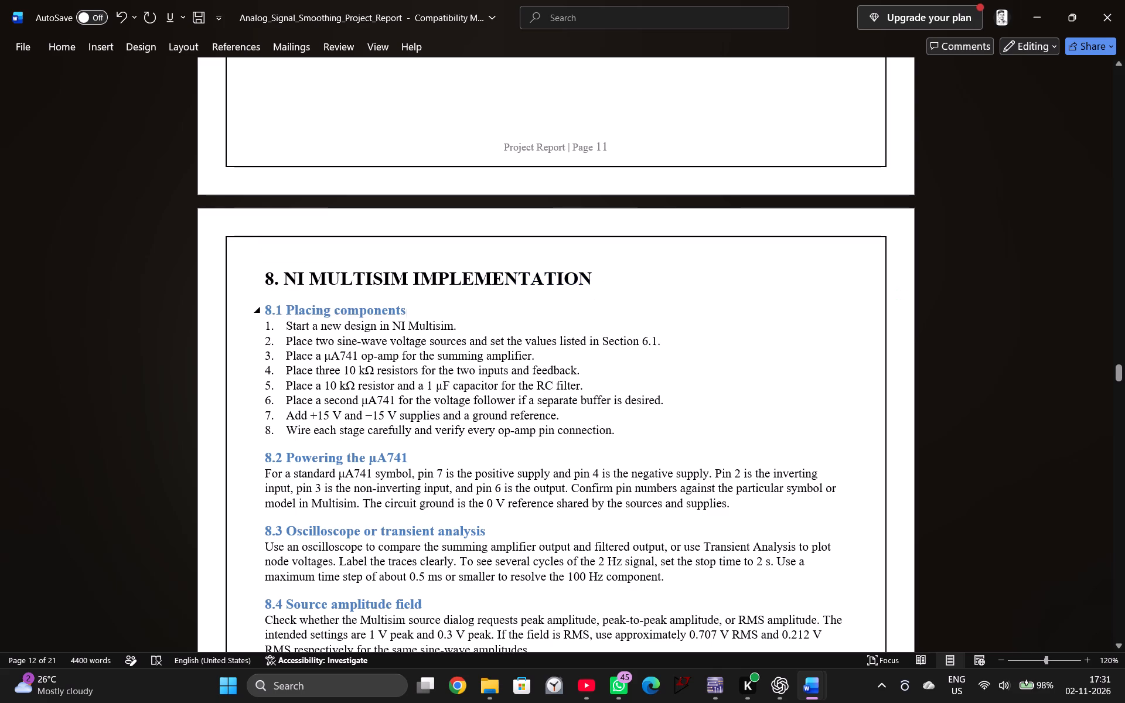
{"action": "left_click_drag", "start_coordinate": [262, 302], "coordinate": [658, 599]}
{"action": "left_click", "coordinate": [771, 552]}
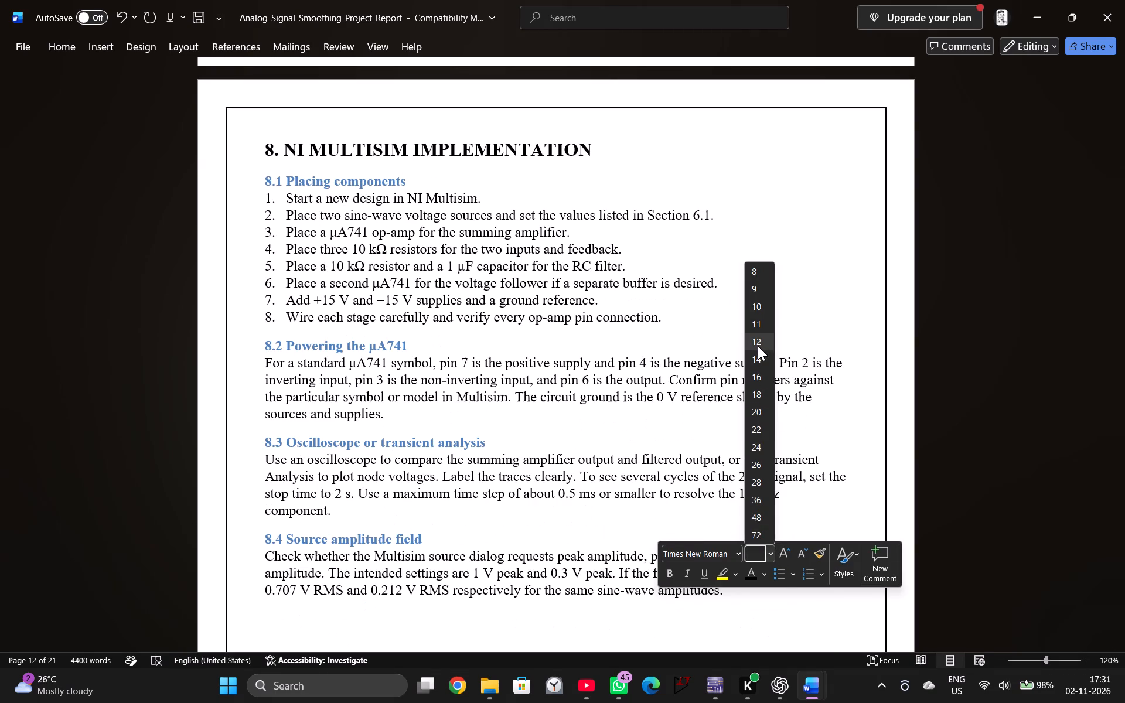
{"action": "left_click", "coordinate": [758, 346]}
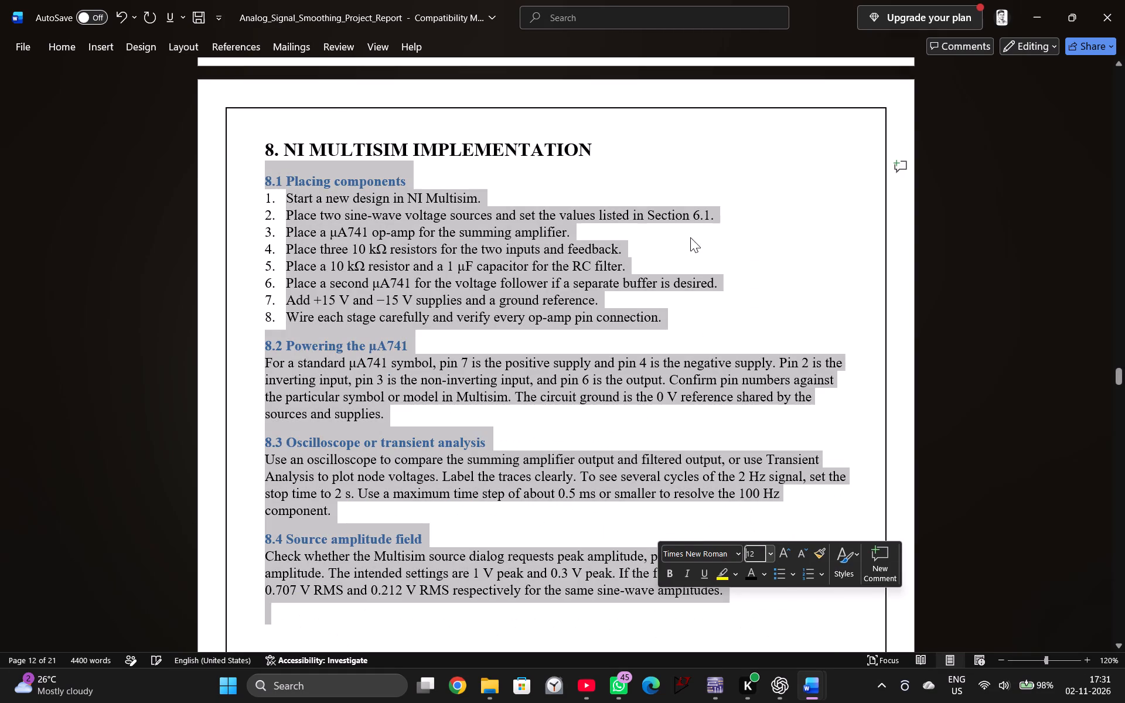
{"action": "left_click", "coordinate": [680, 213]}
Apply 1.5 line spacing to section 8 from subheading 8.1 through the end of the 8.4 paragraph.
{"action": "left_click", "coordinate": [50, 49]}
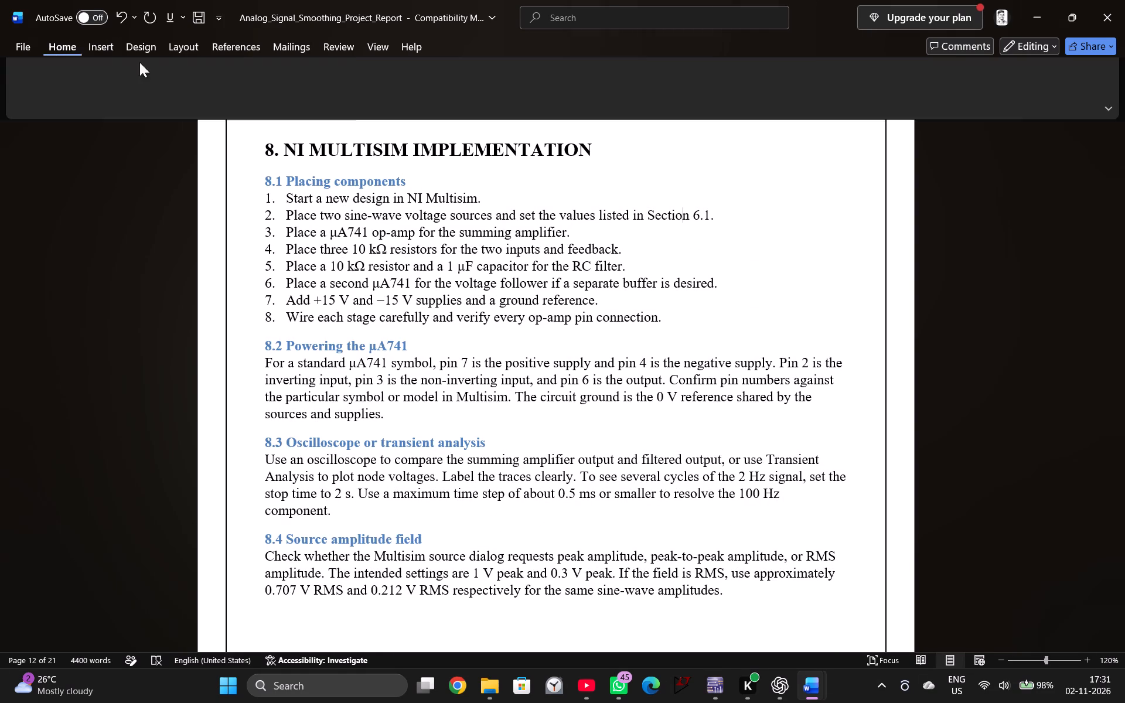
{"action": "left_click", "coordinate": [264, 185]}
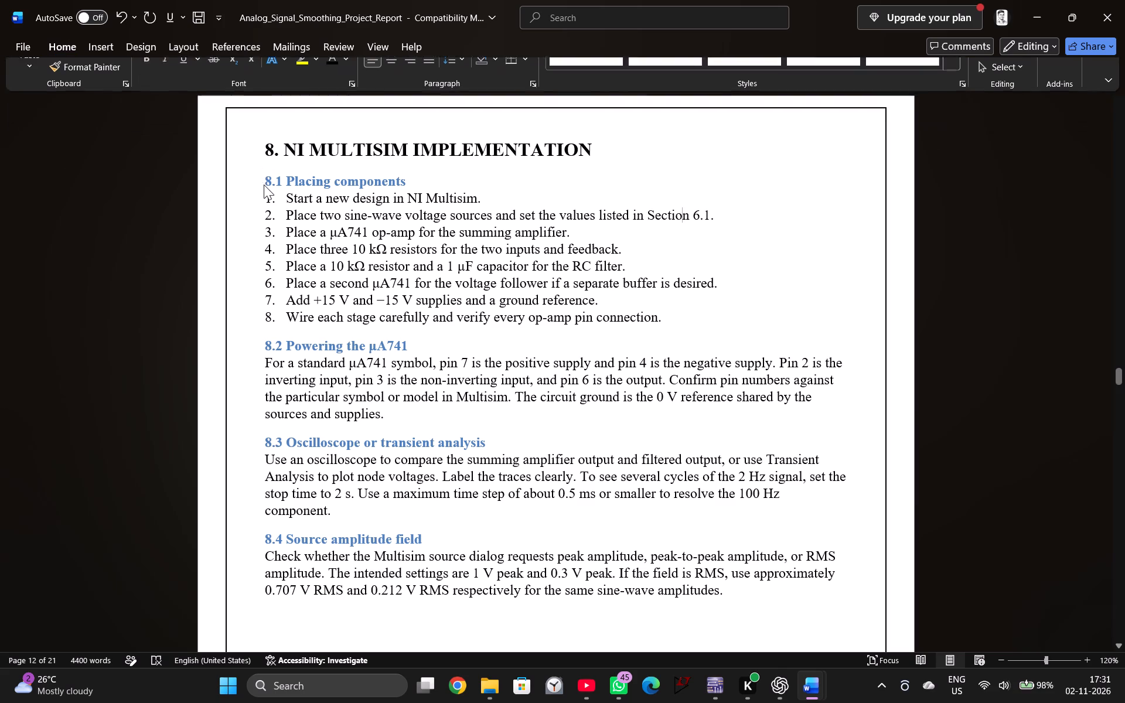
{"action": "left_click", "coordinate": [262, 176]}
{"action": "left_click", "coordinate": [257, 179]}
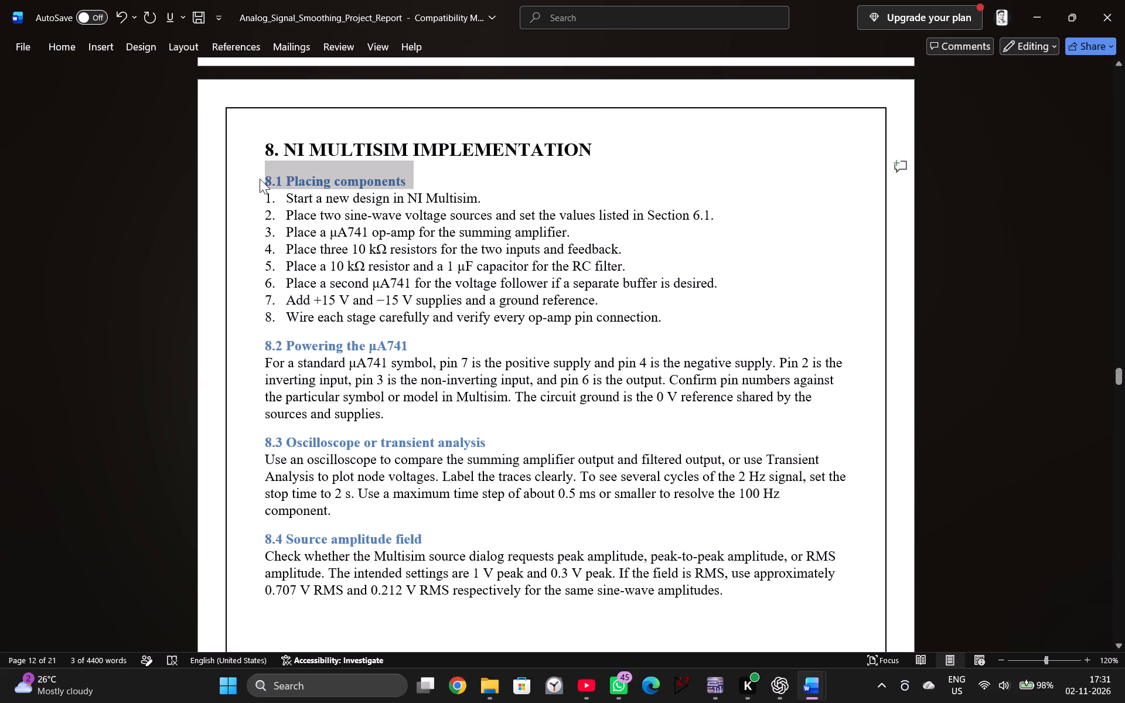
{"action": "left_click", "coordinate": [265, 175]}
{"action": "left_click_drag", "start_coordinate": [265, 175], "coordinate": [644, 562]}
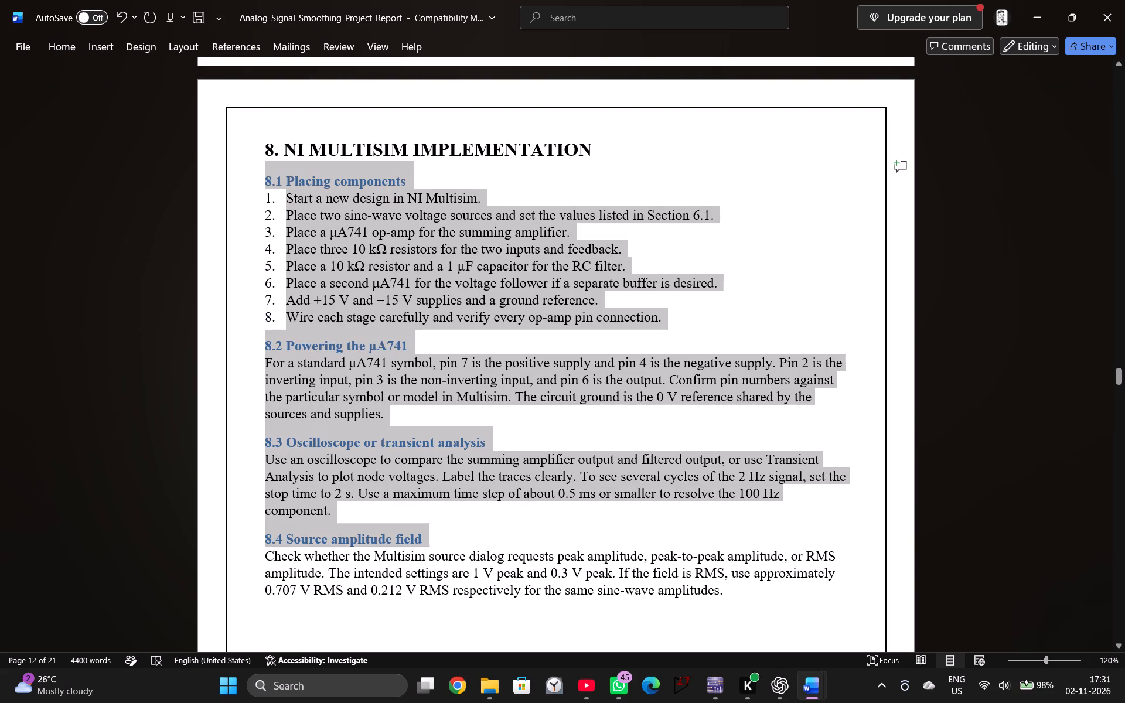
{"action": "left_click_drag", "start_coordinate": [644, 562], "coordinate": [712, 588]}
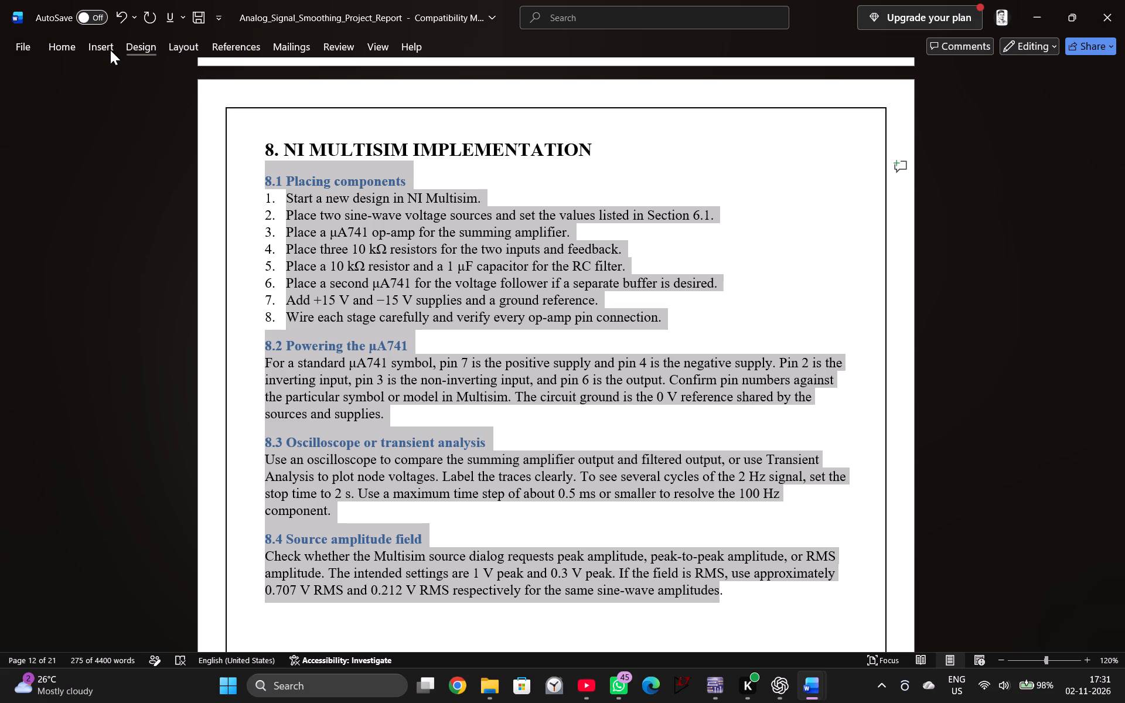
{"action": "left_click", "coordinate": [63, 45]}
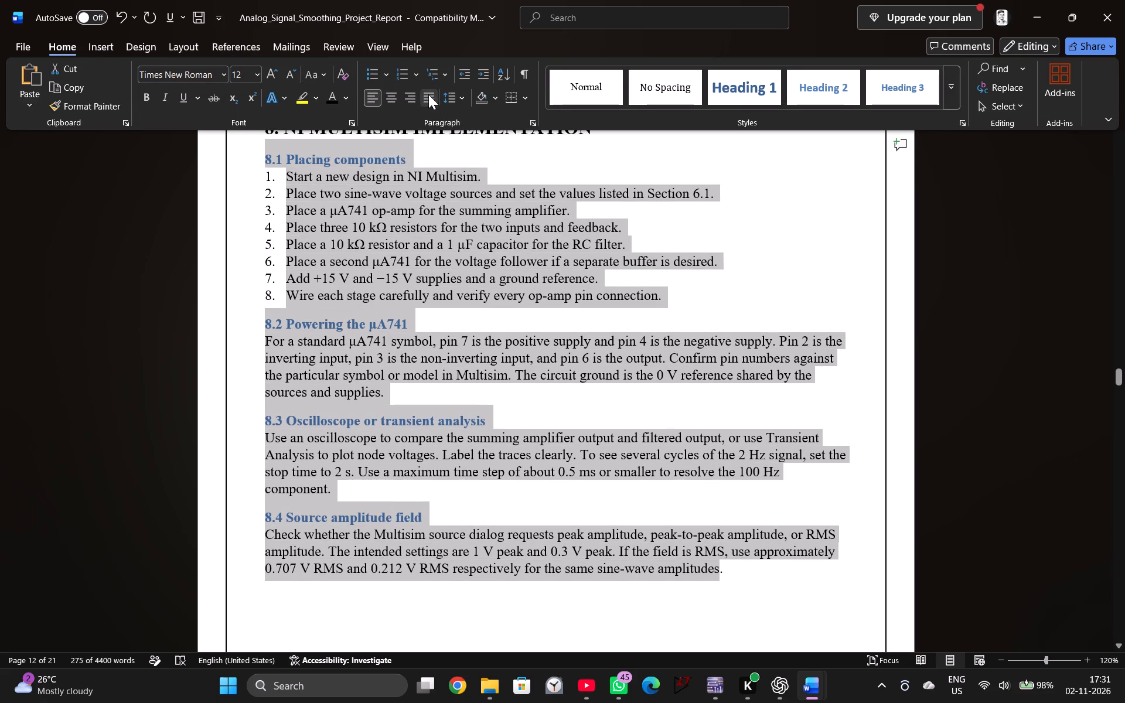
{"action": "left_click", "coordinate": [459, 92]}
{"action": "left_click", "coordinate": [479, 153]}
{"action": "left_click", "coordinate": [512, 176]}
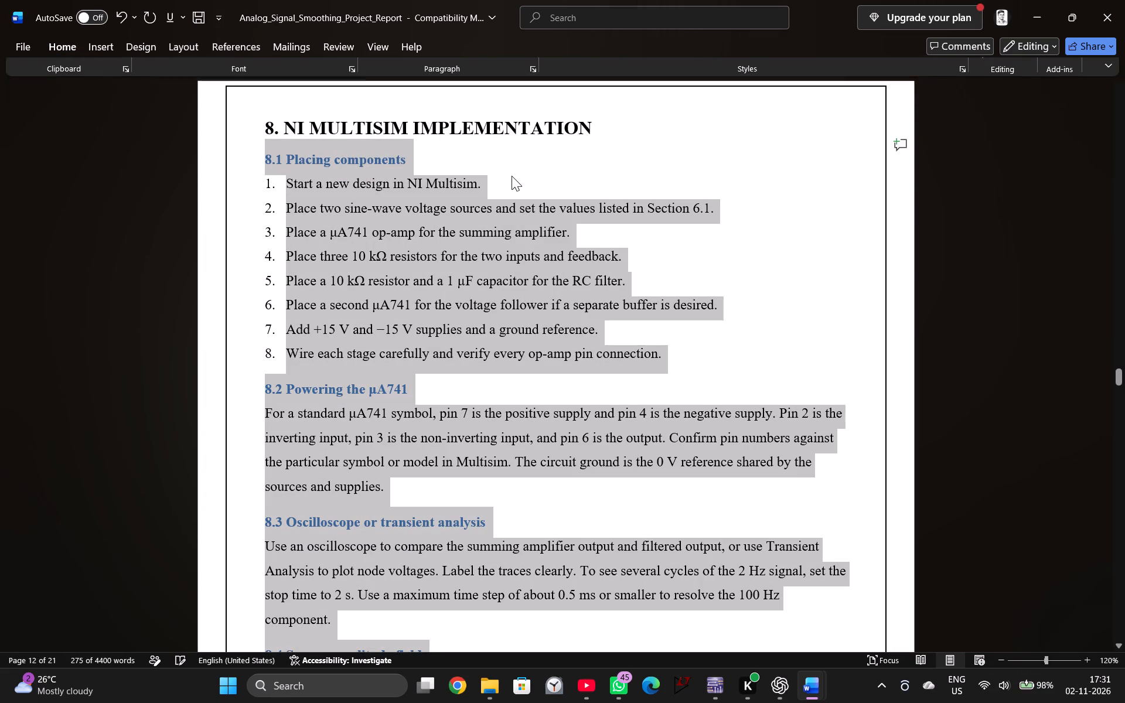
{"action": "left_click", "coordinate": [480, 186]}
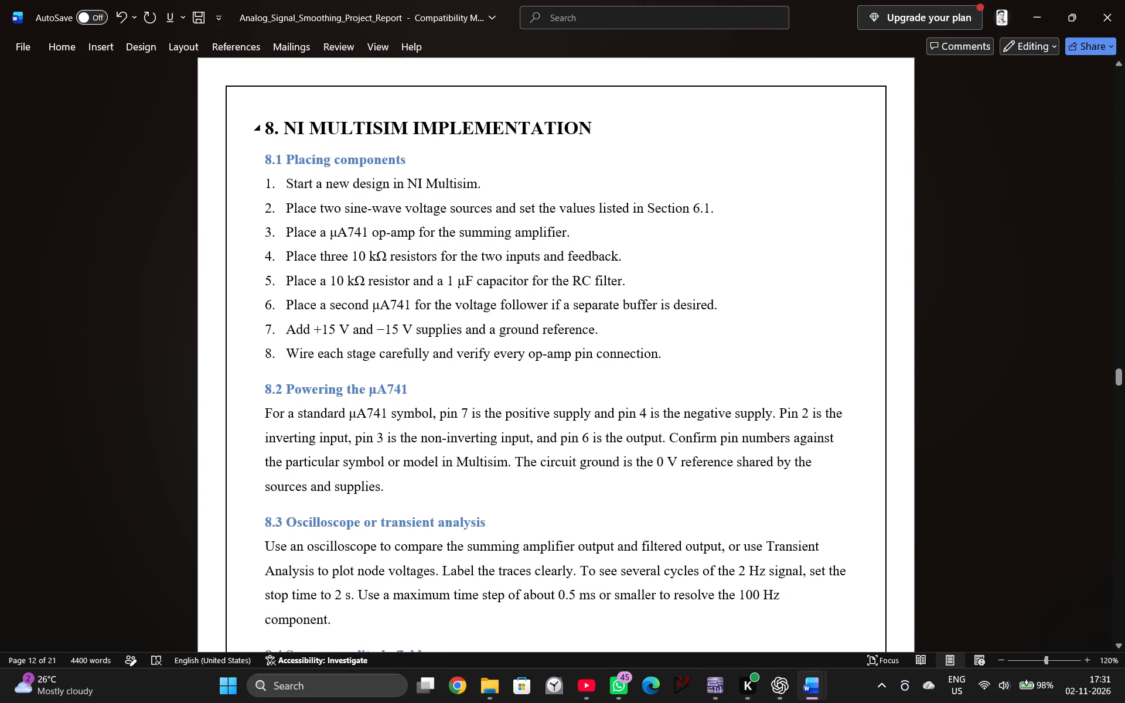
Set the "8.1 Placing components" and "8.2 Powering the µA741" subheadings to font size 14.
{"action": "left_click_drag", "start_coordinate": [415, 158], "coordinate": [254, 163]}
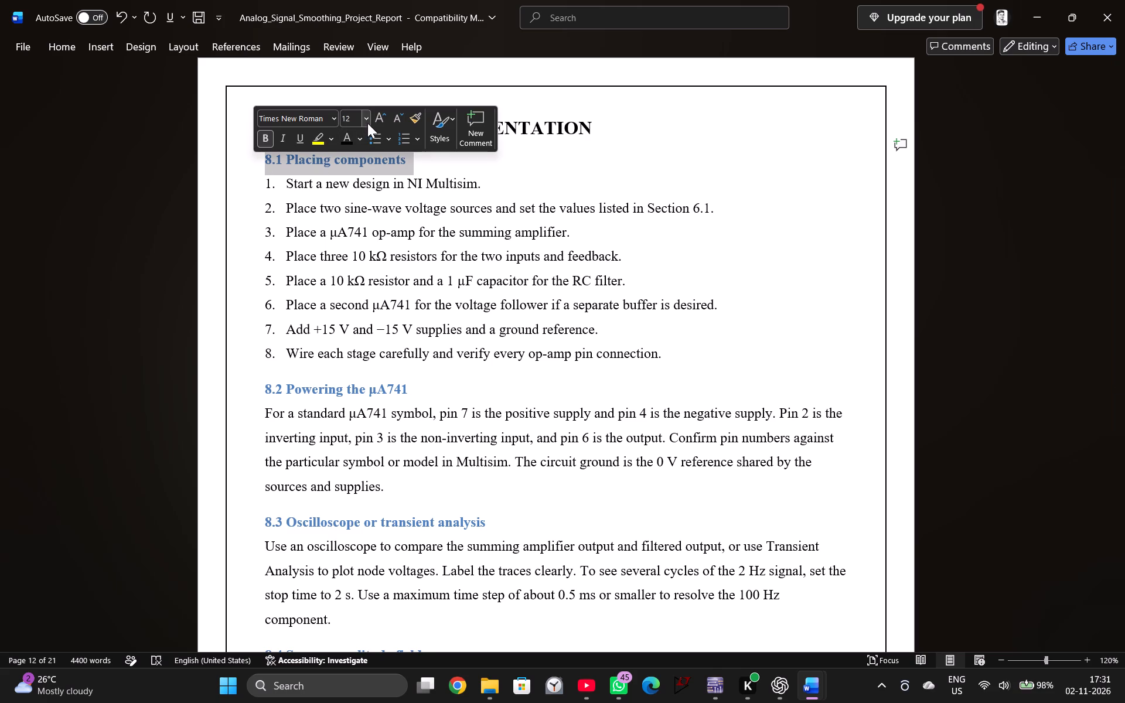
{"action": "left_click", "coordinate": [367, 118]}
{"action": "left_click", "coordinate": [360, 225]}
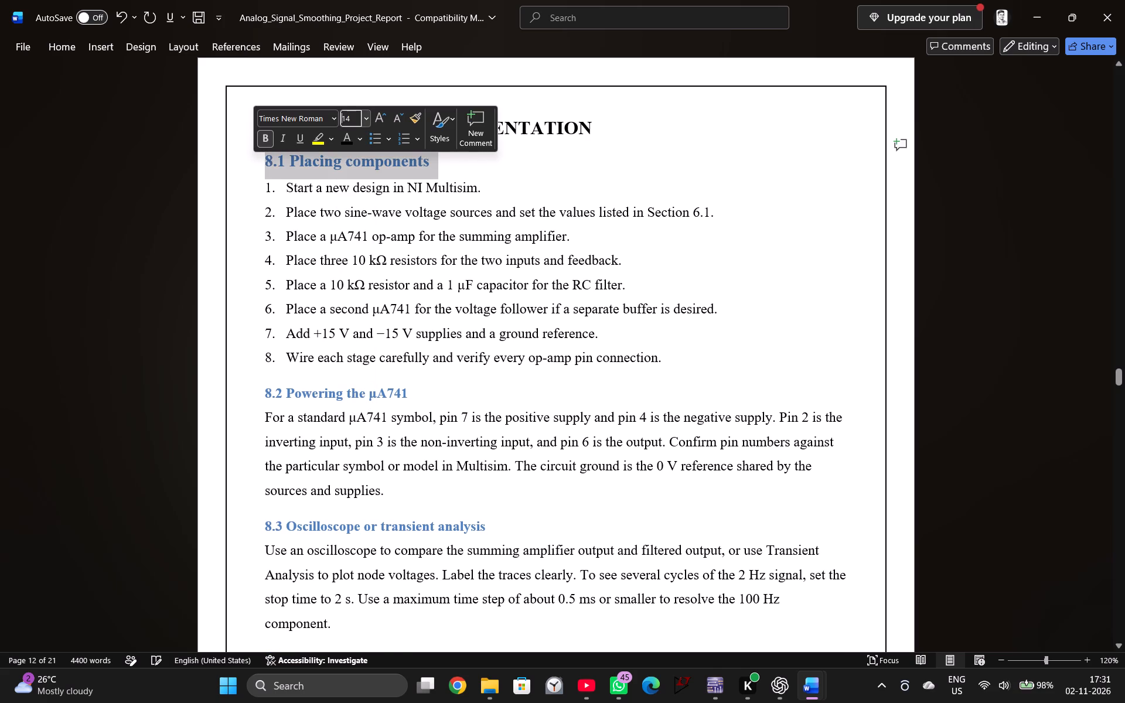
{"action": "left_click_drag", "start_coordinate": [418, 399], "coordinate": [262, 389]}
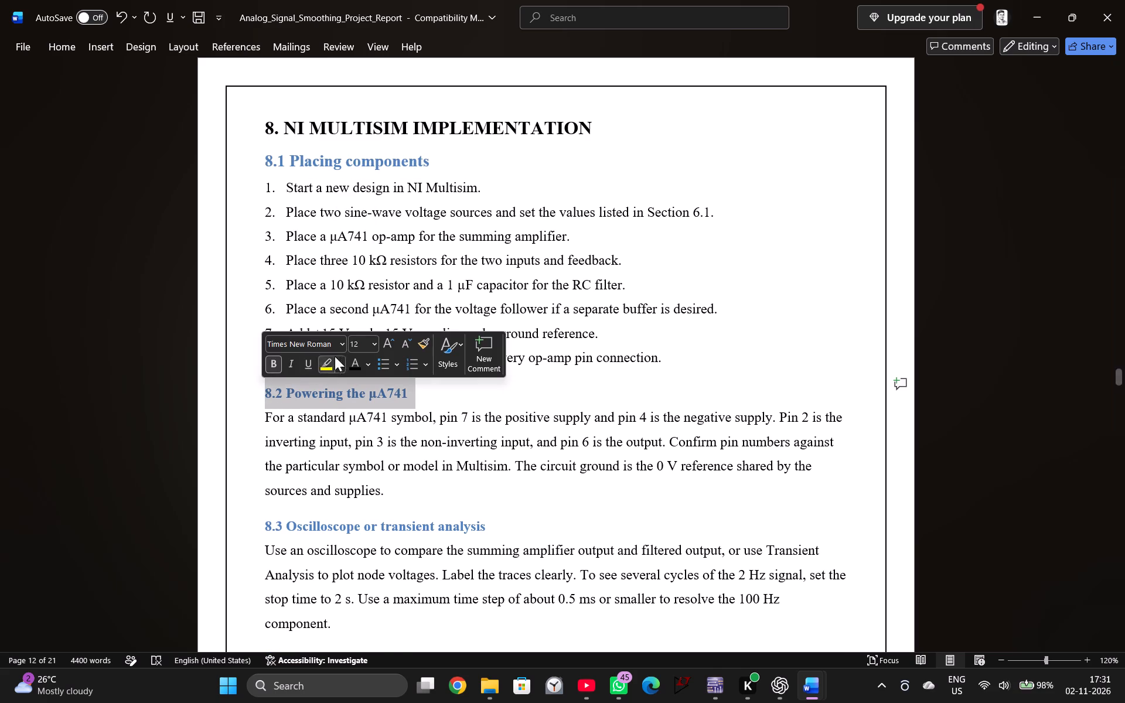
{"action": "left_click", "coordinate": [371, 346]}
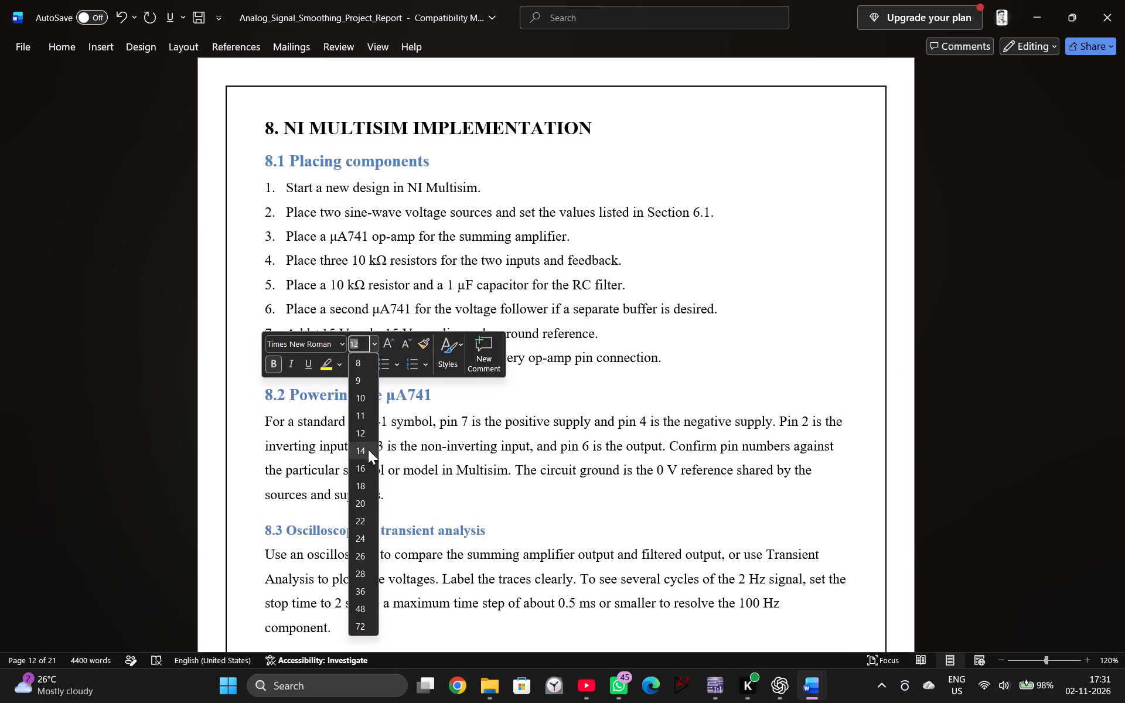
{"action": "left_click", "coordinate": [367, 449]}
Format the "8.3 Oscilloscope or transient analysis" subheading as black, font size 14.
{"action": "left_click_drag", "start_coordinate": [501, 538], "coordinate": [271, 527]}
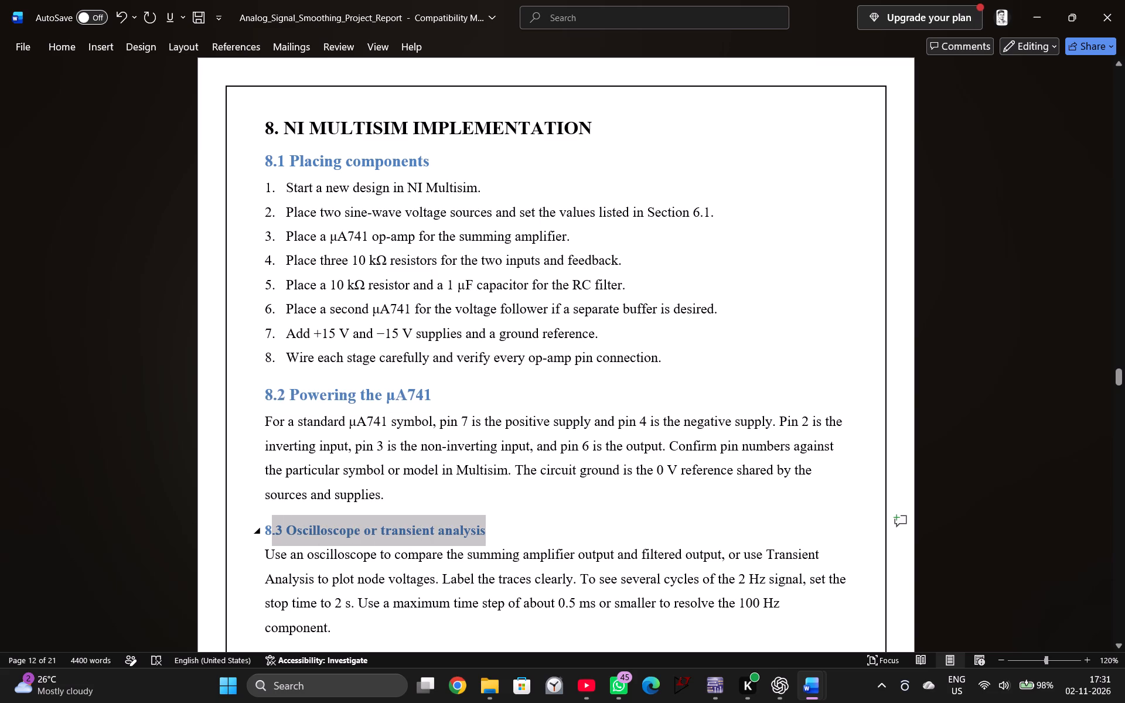
{"action": "left_click_drag", "start_coordinate": [271, 527], "coordinate": [267, 526]}
{"action": "left_click", "coordinate": [383, 483]}
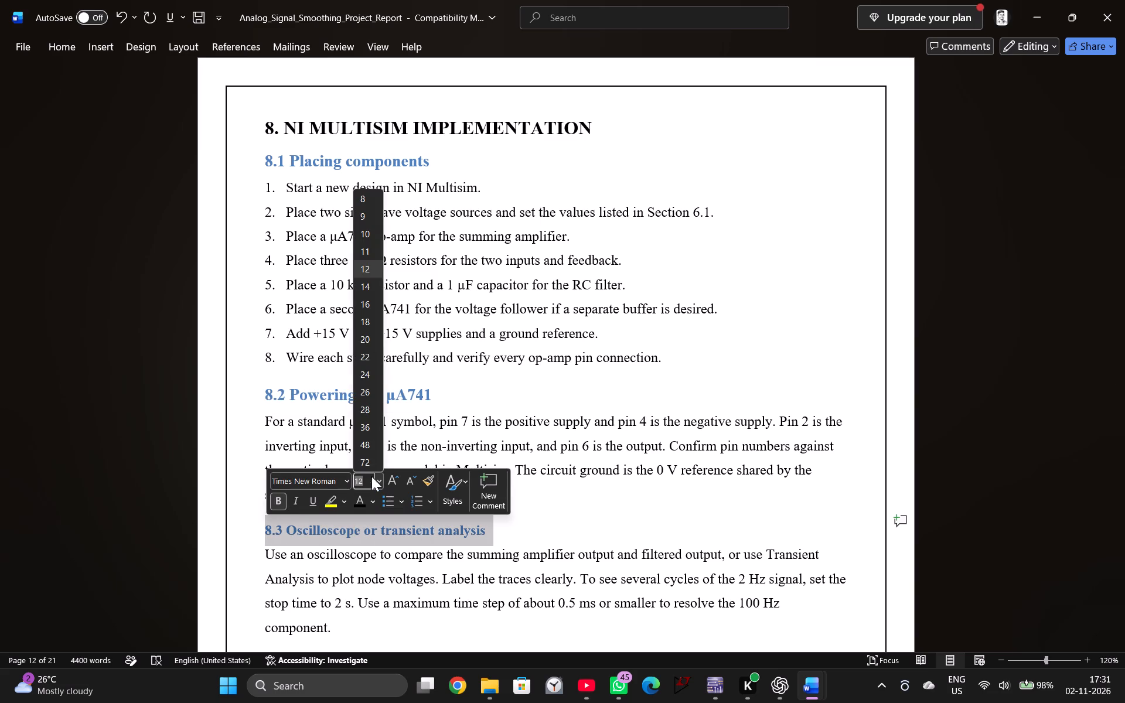
{"action": "left_click", "coordinate": [366, 287]}
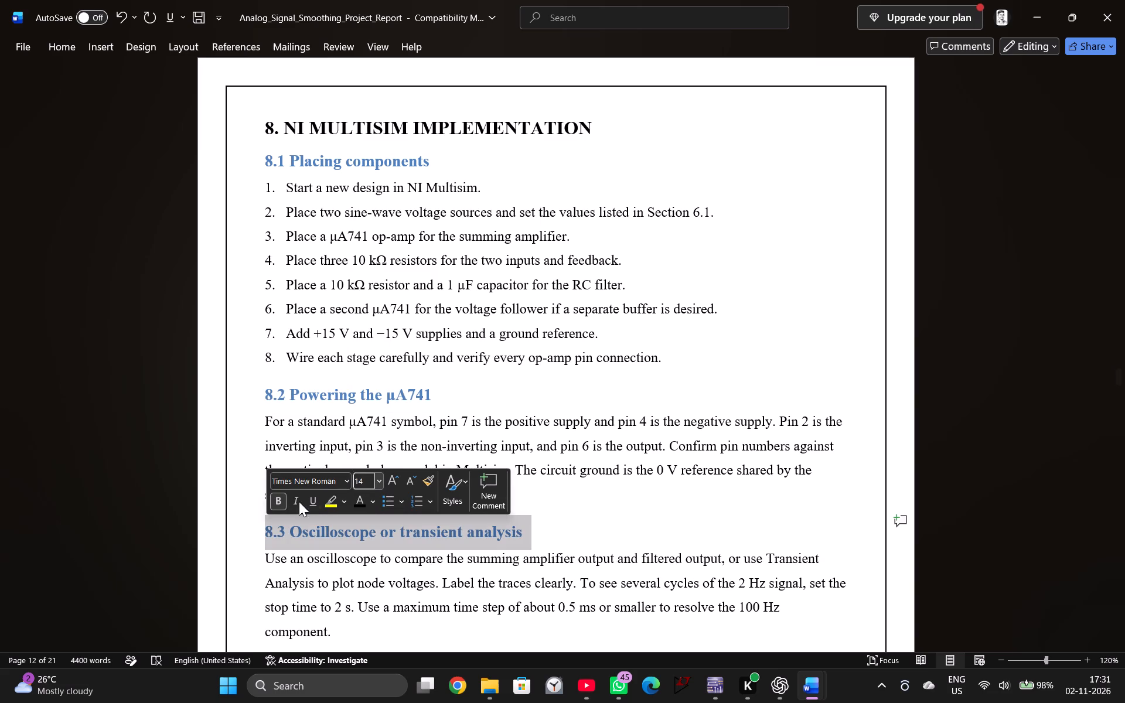
{"action": "left_click", "coordinate": [358, 499]}
Change the font colour of the 8.2 and 8.1 subheadings to black.
{"action": "left_click_drag", "start_coordinate": [439, 398], "coordinate": [266, 397]}
{"action": "left_click", "coordinate": [359, 373]}
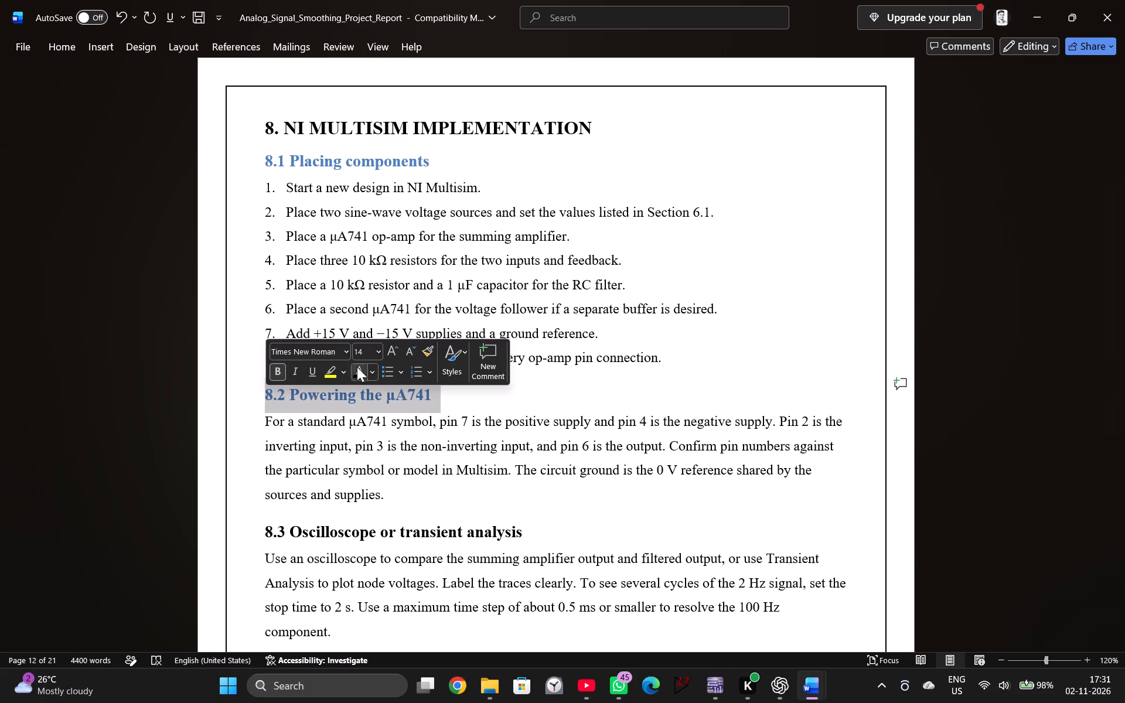
{"action": "left_click_drag", "start_coordinate": [465, 156], "coordinate": [267, 166]}
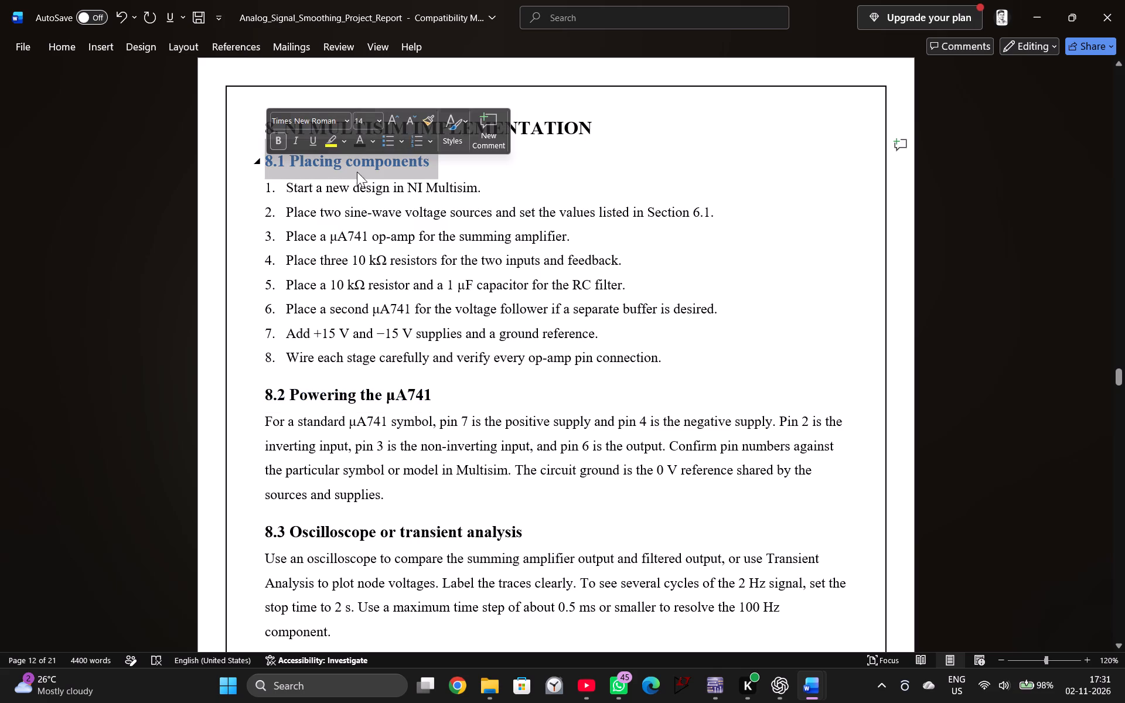
{"action": "left_click", "coordinate": [351, 145]}
{"action": "left_click", "coordinate": [363, 142]}
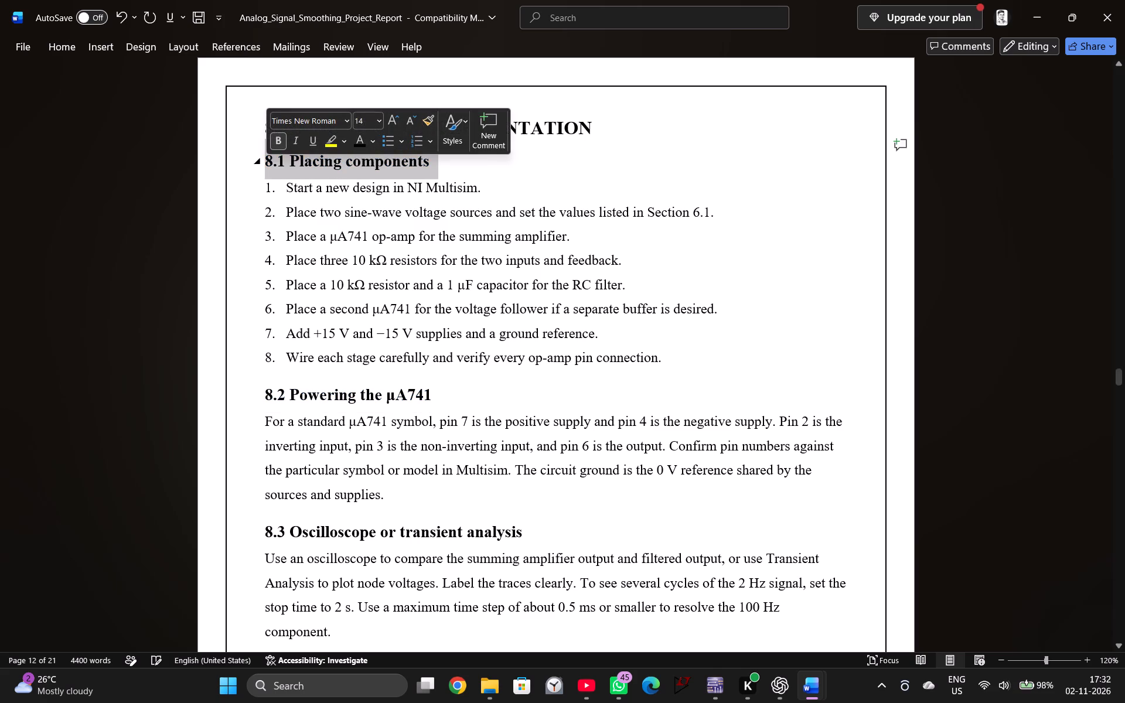
Format the "8.4 Source amplitude field" subheading as black, font size 14.
{"action": "scroll", "coordinate": [471, 373], "scroll_direction": "down", "scroll_amount": 9}
{"action": "left_click_drag", "start_coordinate": [435, 286], "coordinate": [290, 297]}
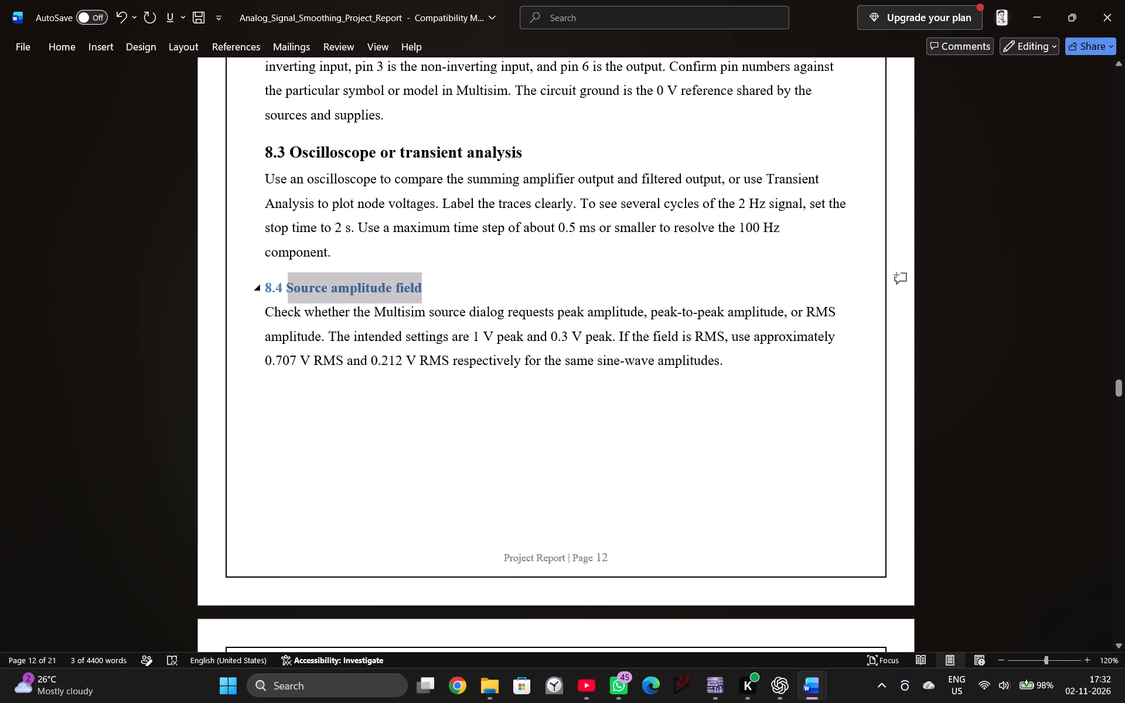
{"action": "left_click_drag", "start_coordinate": [290, 297], "coordinate": [265, 289]}
{"action": "left_click", "coordinate": [351, 263]}
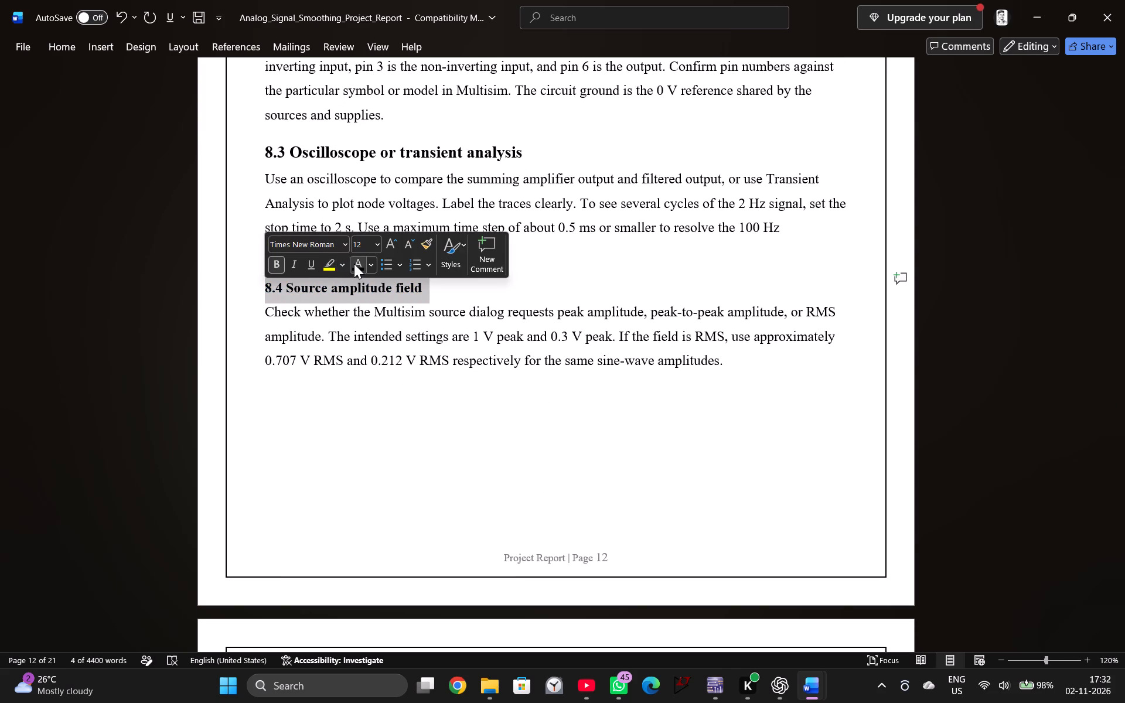
{"action": "left_click", "coordinate": [377, 240]}
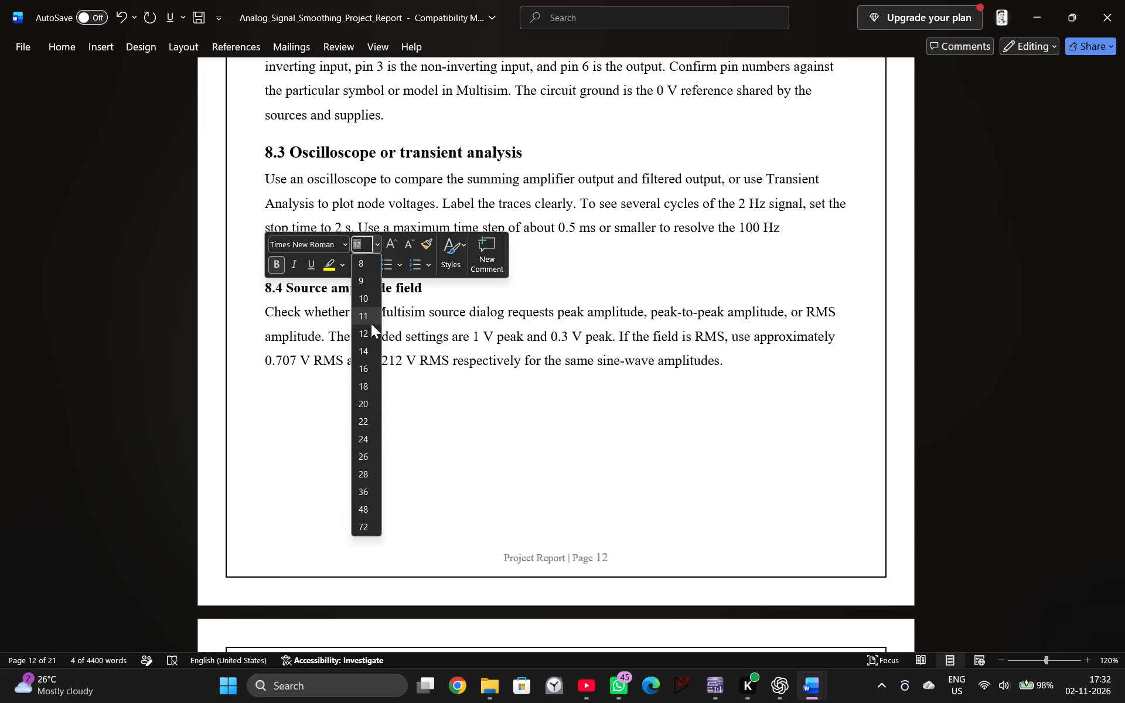
{"action": "left_click", "coordinate": [371, 354]}
{"action": "left_click", "coordinate": [480, 312]}
Apply 1.5 line spacing to section 9 from subheading 9.1 through the end of the 9.4 paragraph, including the settings table.
{"action": "scroll", "coordinate": [466, 337], "scroll_direction": "down", "scroll_amount": 8}
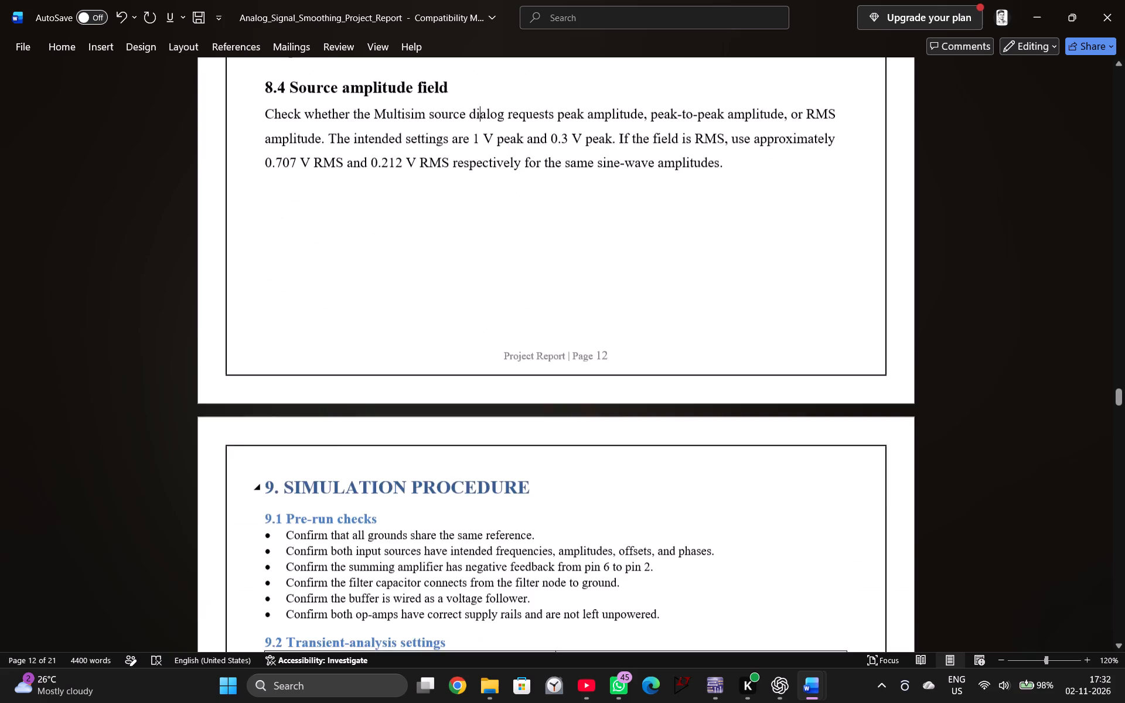
{"action": "scroll", "coordinate": [438, 374], "scroll_direction": "down", "scroll_amount": 7}
{"action": "scroll", "coordinate": [435, 384], "scroll_direction": "up", "scroll_amount": 8}
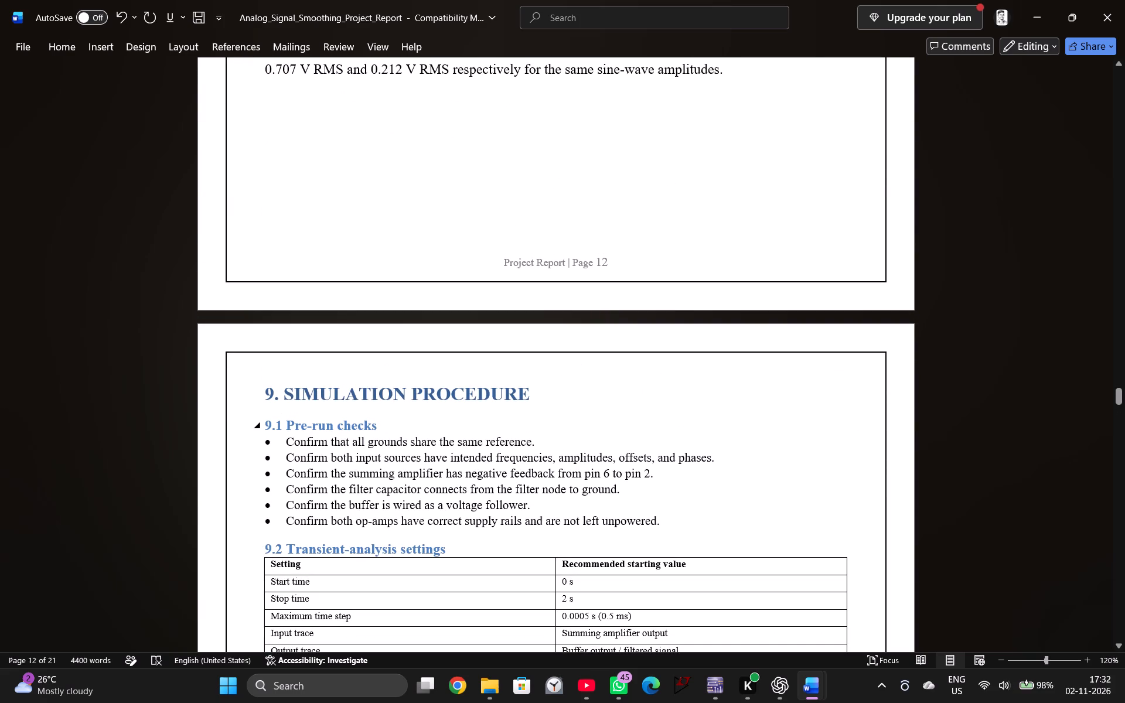
{"action": "left_click_drag", "start_coordinate": [264, 421], "coordinate": [689, 544]}
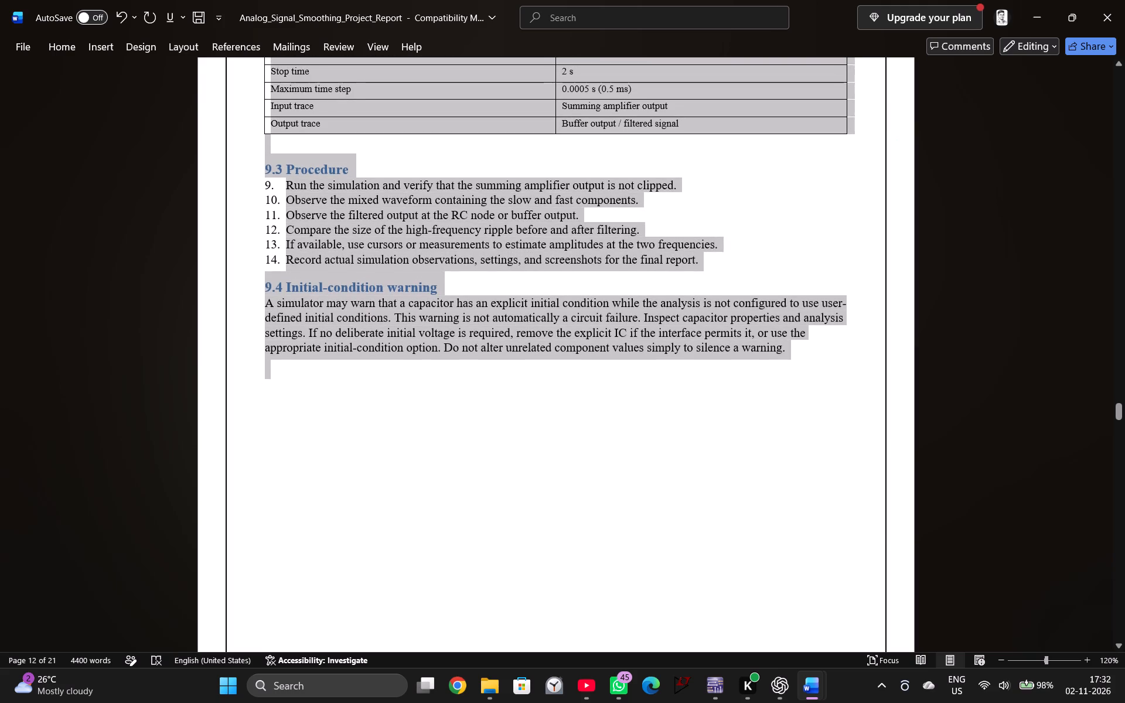
{"action": "left_click_drag", "start_coordinate": [689, 544], "coordinate": [687, 540]}
{"action": "left_click", "coordinate": [53, 45]}
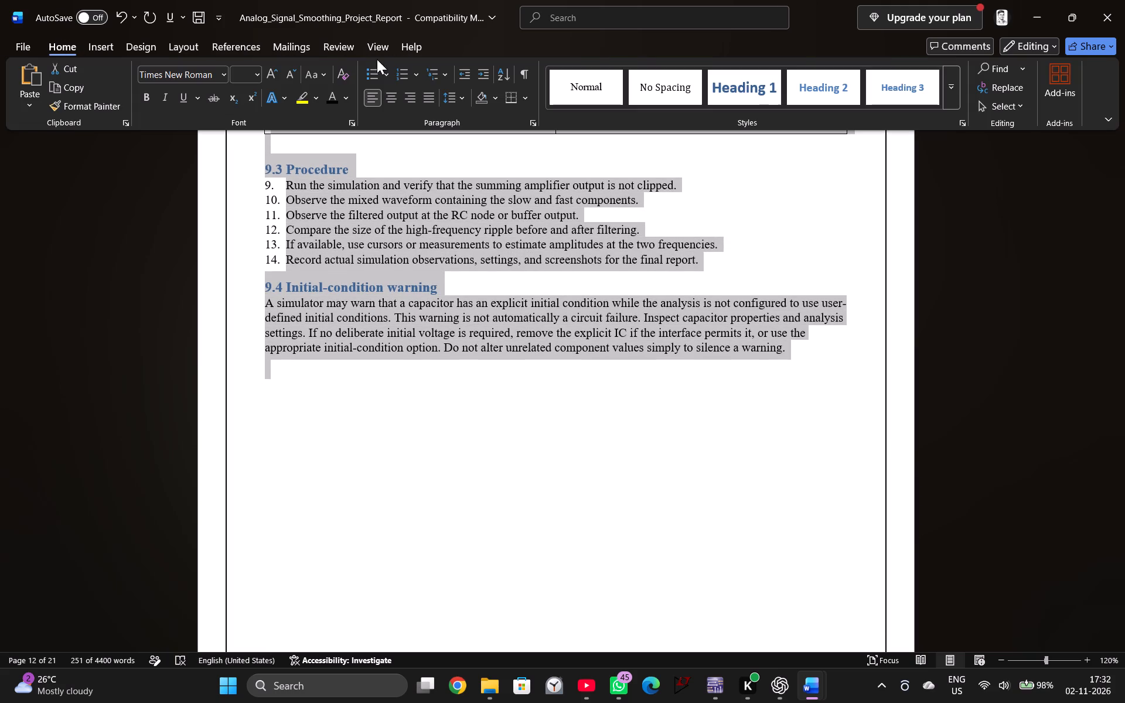
{"action": "left_click", "coordinate": [462, 102]}
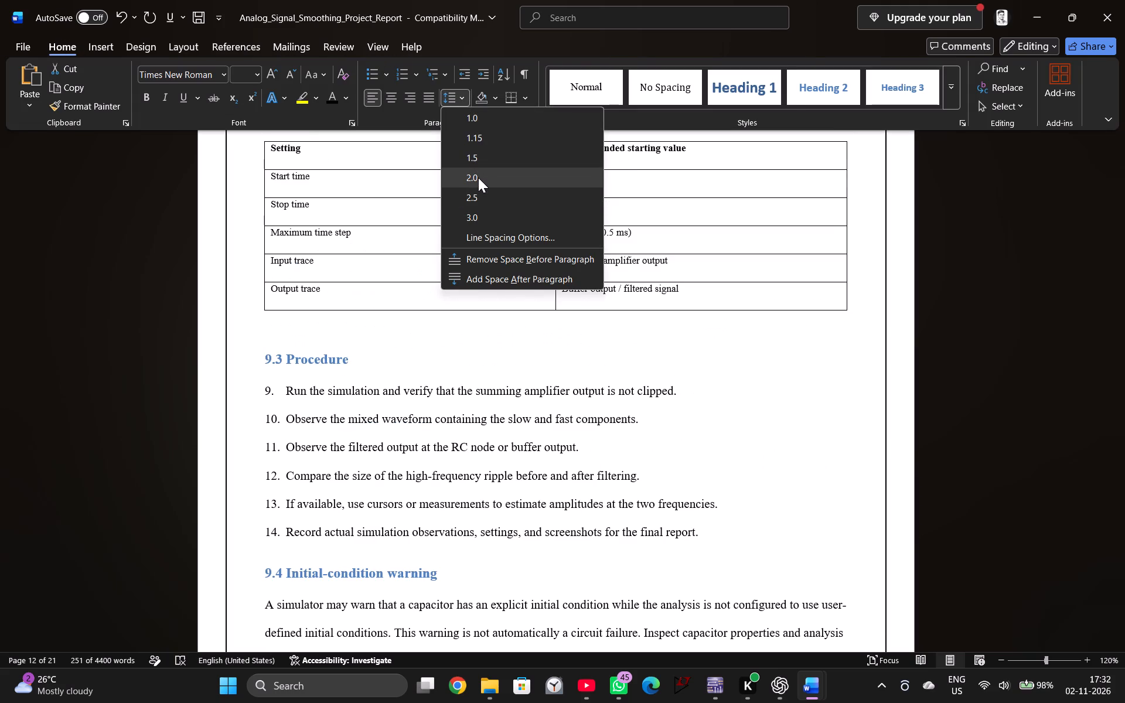
{"action": "left_click", "coordinate": [474, 155]}
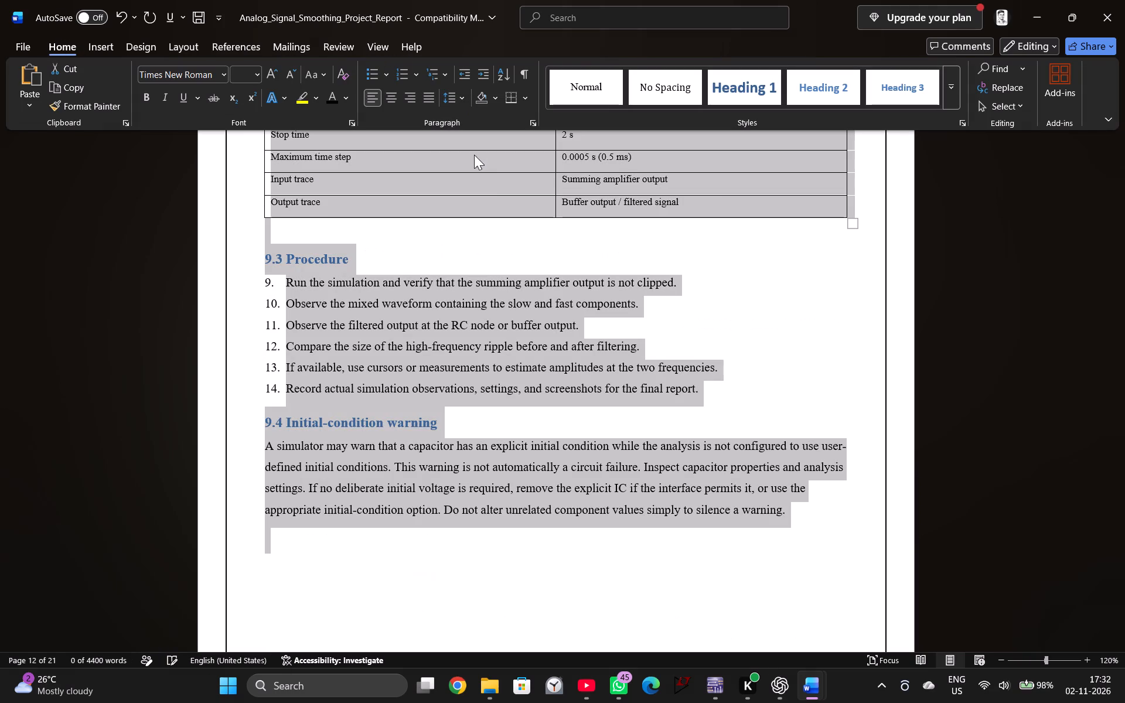
Set the font size of the selected section 9 content, from subheading 9.1 through the 9.4 paragraph, to 12.
{"action": "scroll", "coordinate": [393, 247], "scroll_direction": "up", "scroll_amount": 11}
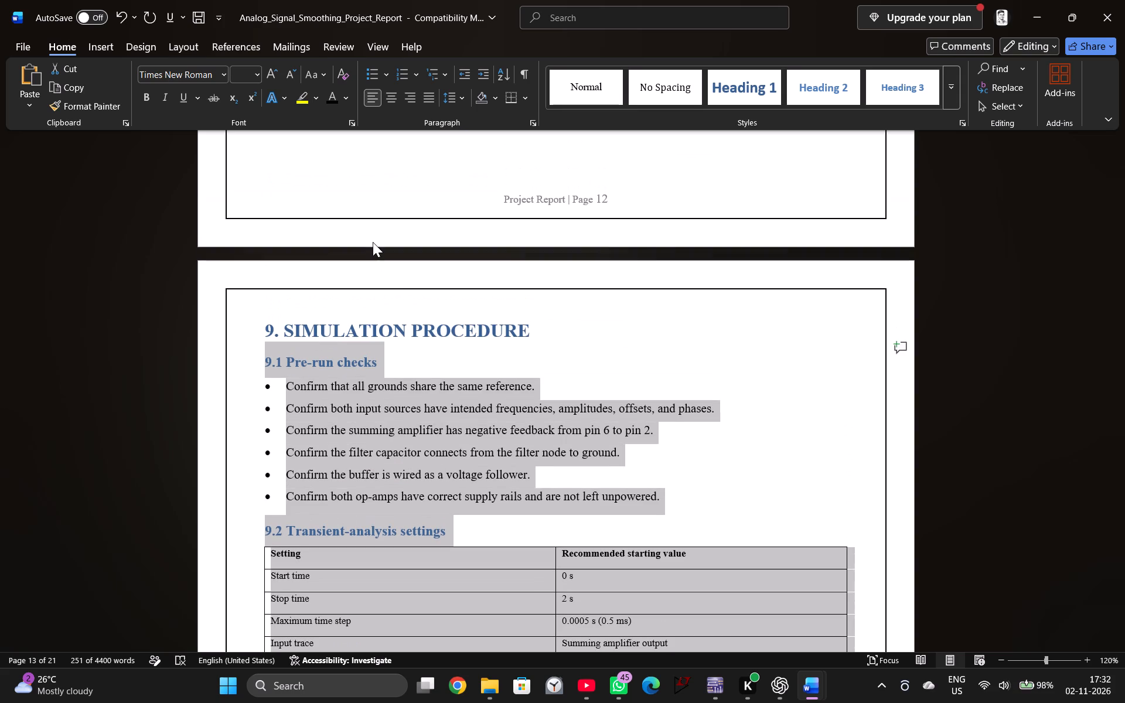
{"action": "right_click", "coordinate": [364, 367]}
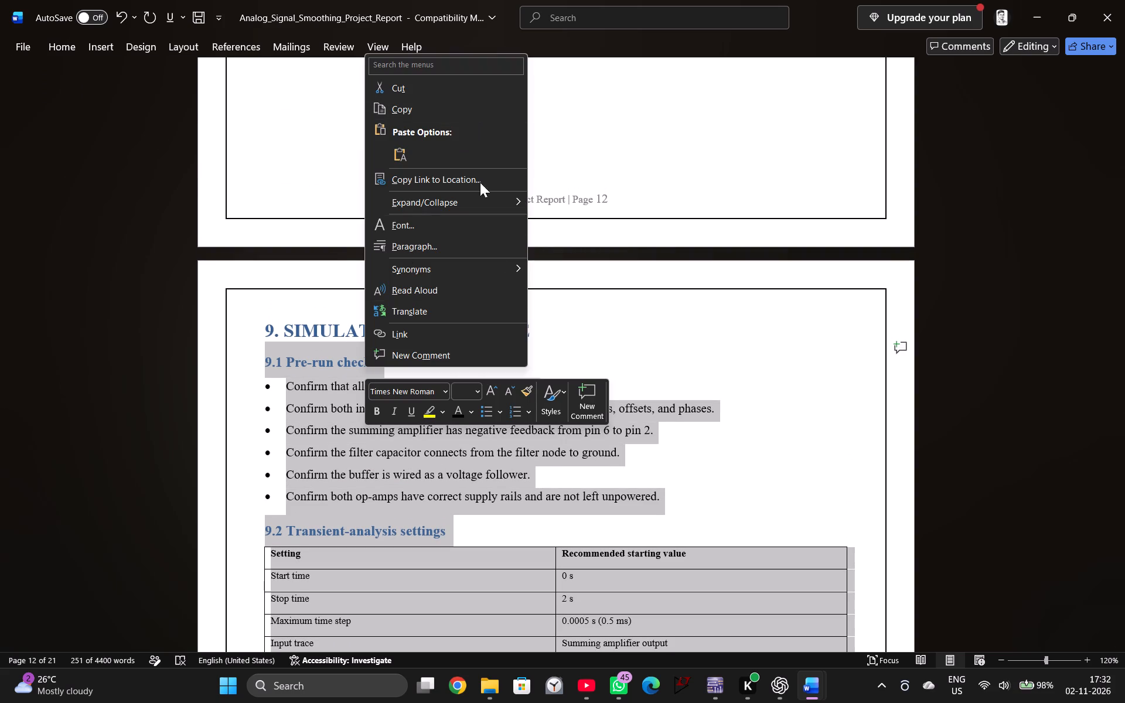
{"action": "left_click", "coordinate": [480, 388]}
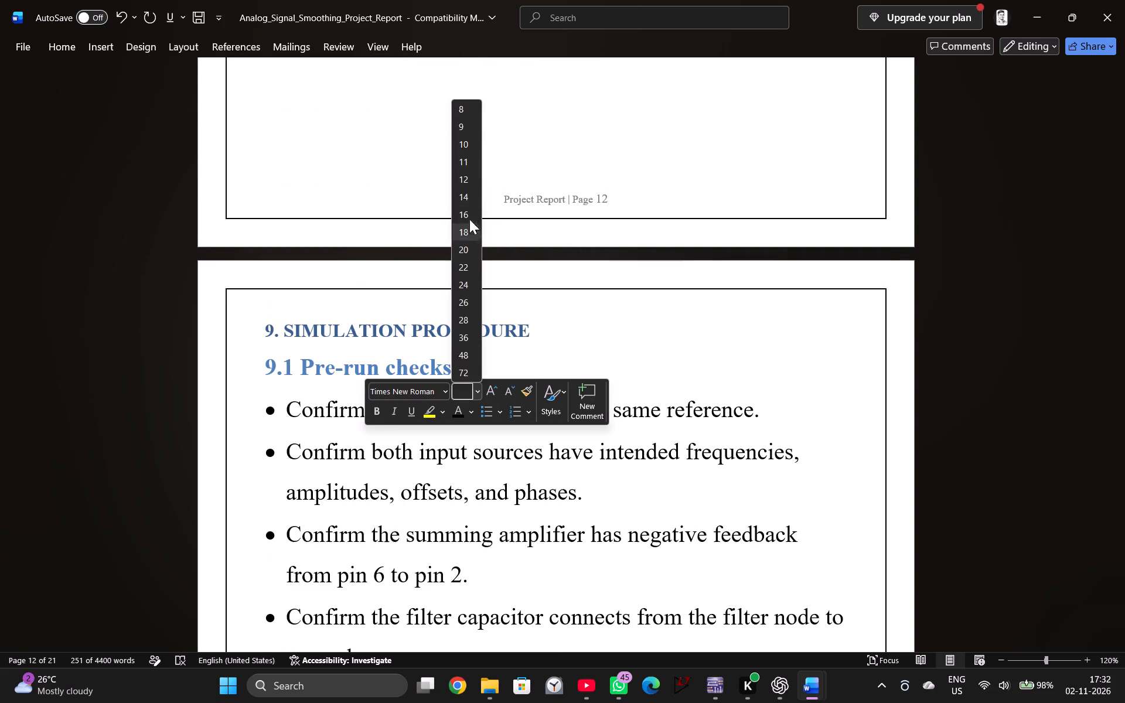
{"action": "left_click", "coordinate": [470, 178]}
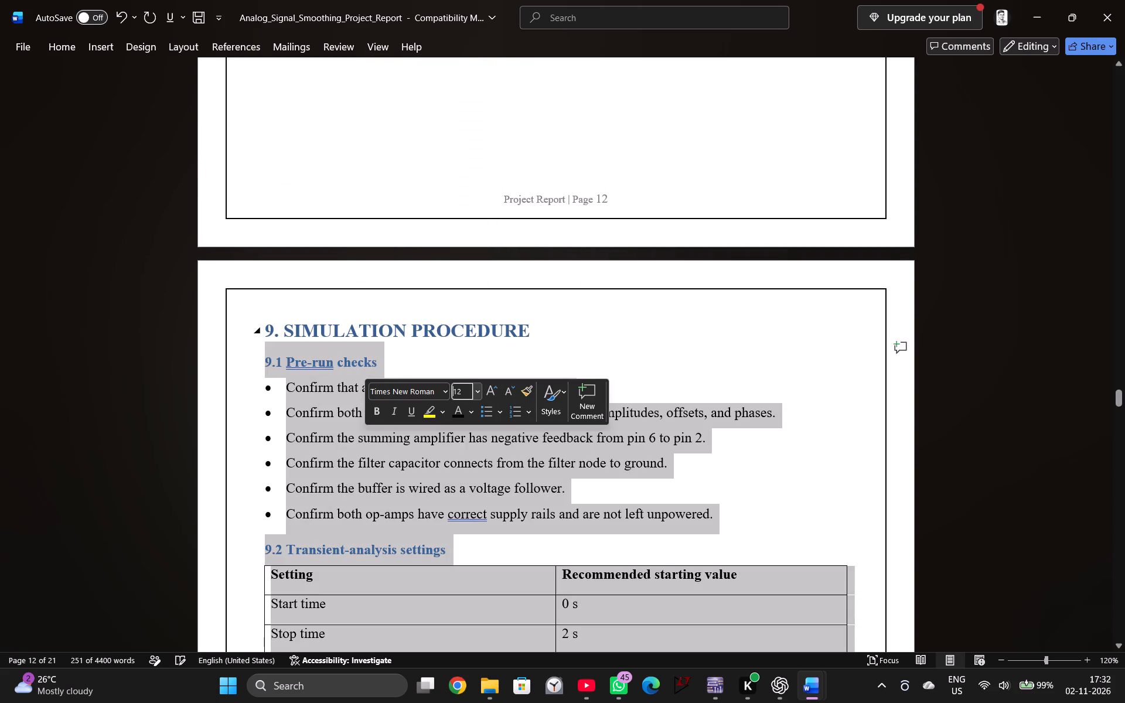
{"action": "left_click", "coordinate": [611, 324]}
Set the font size of the "9.1 Pre-run checks" subheading to 14, keeping it bold.
{"action": "scroll", "coordinate": [550, 348], "scroll_direction": "down", "scroll_amount": 19}
{"action": "scroll", "coordinate": [550, 365], "scroll_direction": "down", "scroll_amount": 8}
{"action": "scroll", "coordinate": [550, 365], "scroll_direction": "up", "scroll_amount": 4}
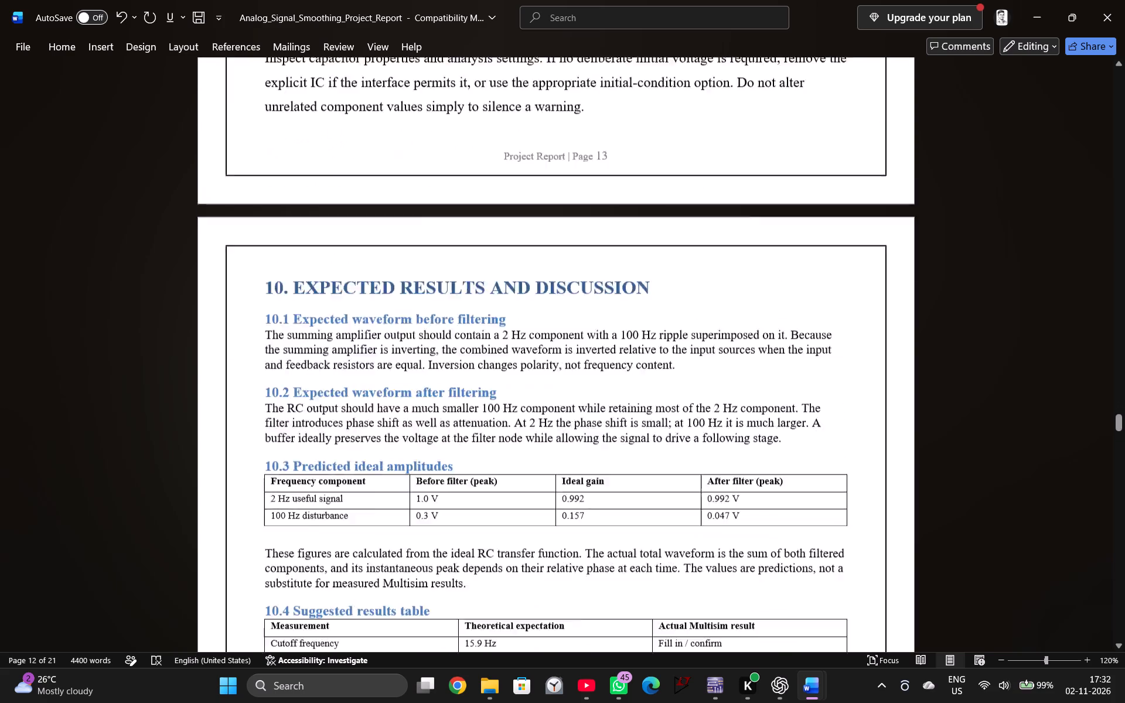
{"action": "scroll", "coordinate": [550, 365], "scroll_direction": "up", "scroll_amount": 15}
{"action": "scroll", "coordinate": [538, 361], "scroll_direction": "up", "scroll_amount": 6}
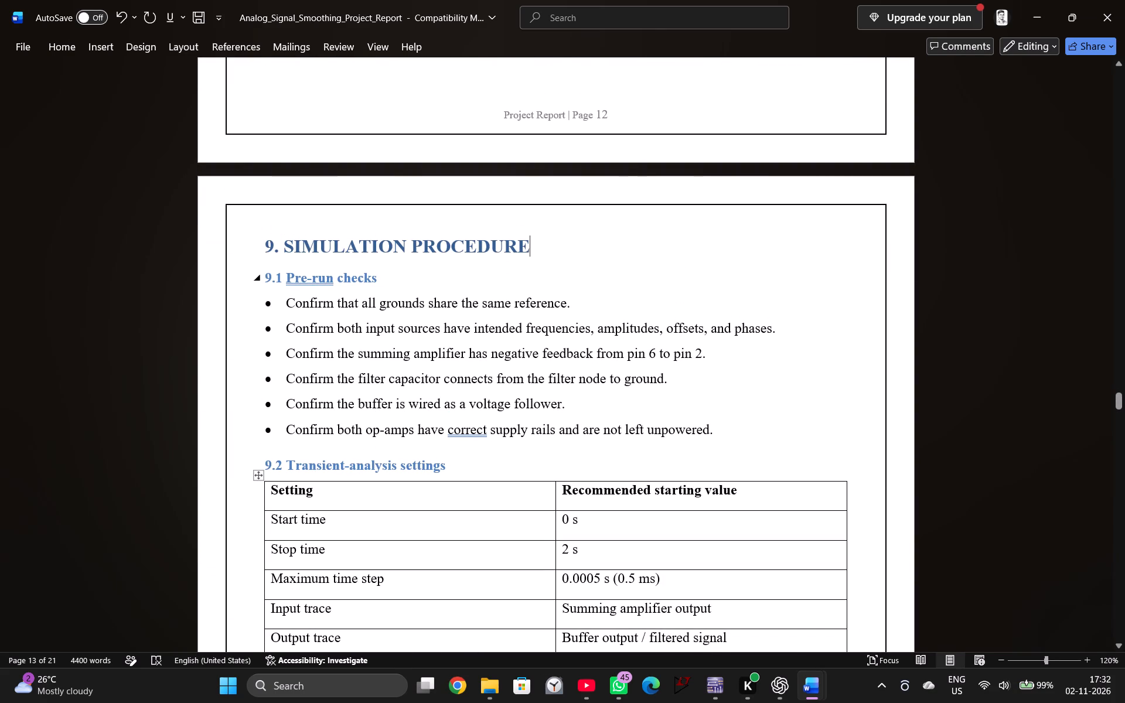
{"action": "left_click_drag", "start_coordinate": [380, 278], "coordinate": [260, 275]}
{"action": "left_click", "coordinate": [271, 251]}
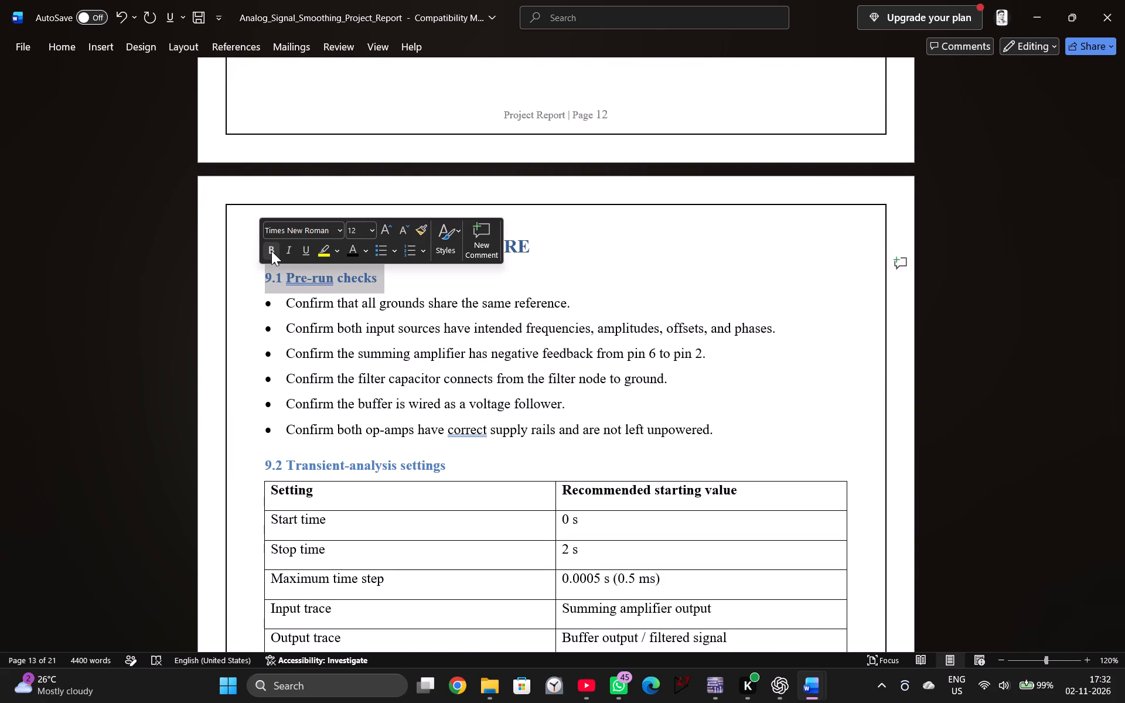
{"action": "left_click", "coordinate": [271, 250]}
{"action": "left_click", "coordinate": [370, 231]}
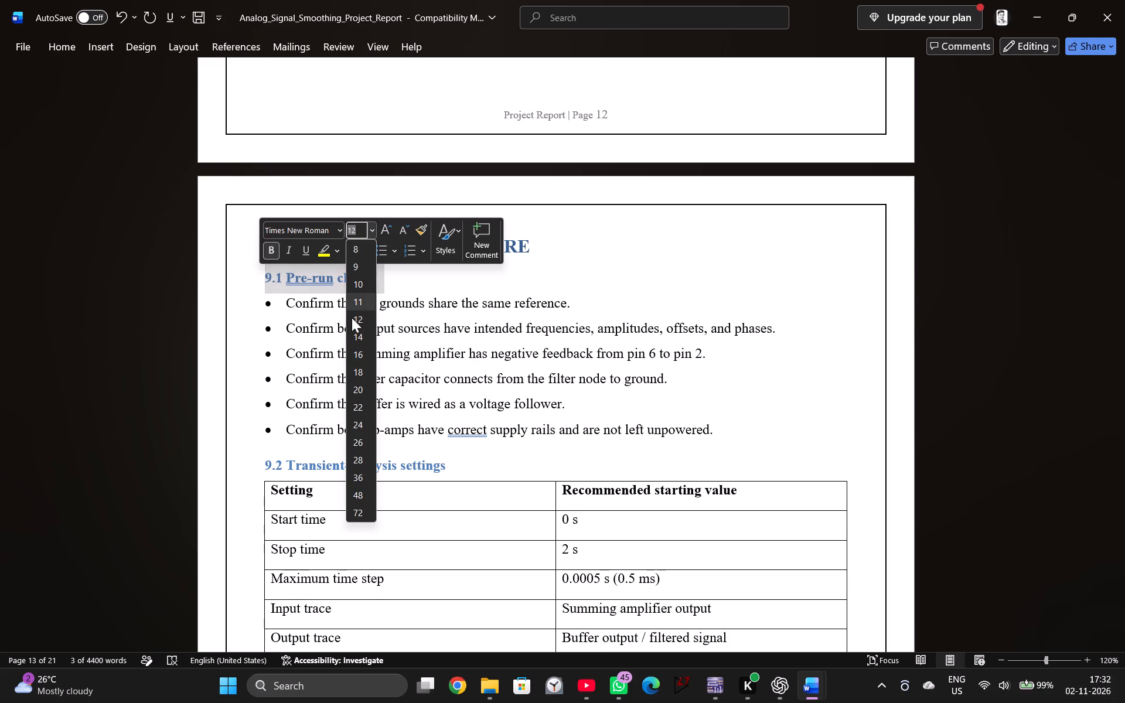
{"action": "left_click", "coordinate": [359, 339]}
{"action": "left_click", "coordinate": [573, 267]}
Change the font colour of the "9. SIMULATION PROCEDURE" heading and the 9.1 subheading to black.
{"action": "left_click_drag", "start_coordinate": [552, 247], "coordinate": [400, 257]}
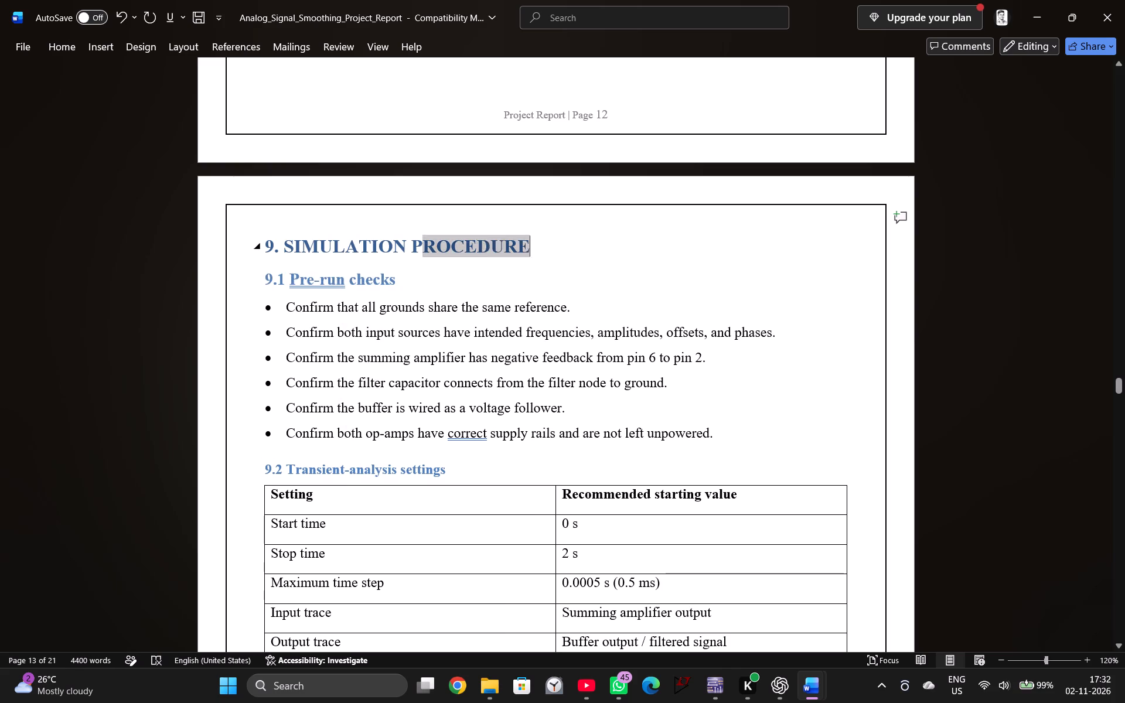
{"action": "left_click_drag", "start_coordinate": [400, 257], "coordinate": [262, 245]}
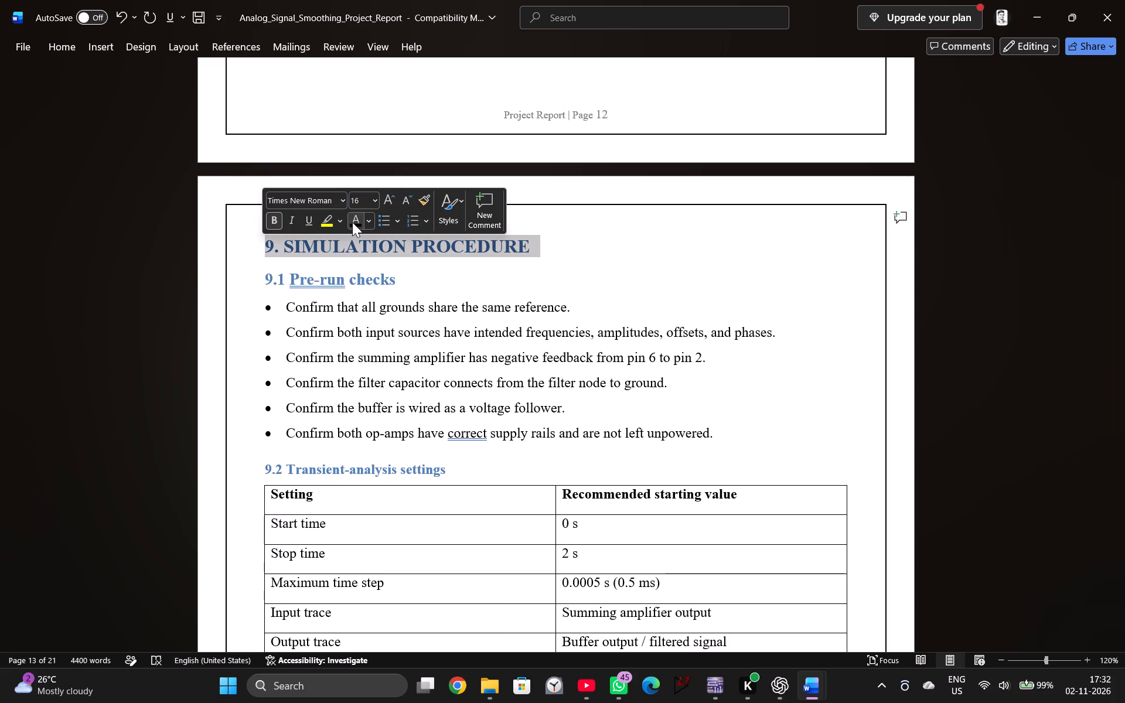
{"action": "left_click", "coordinate": [352, 222]}
{"action": "left_click", "coordinate": [411, 277]}
{"action": "left_click_drag", "start_coordinate": [411, 278], "coordinate": [313, 278]}
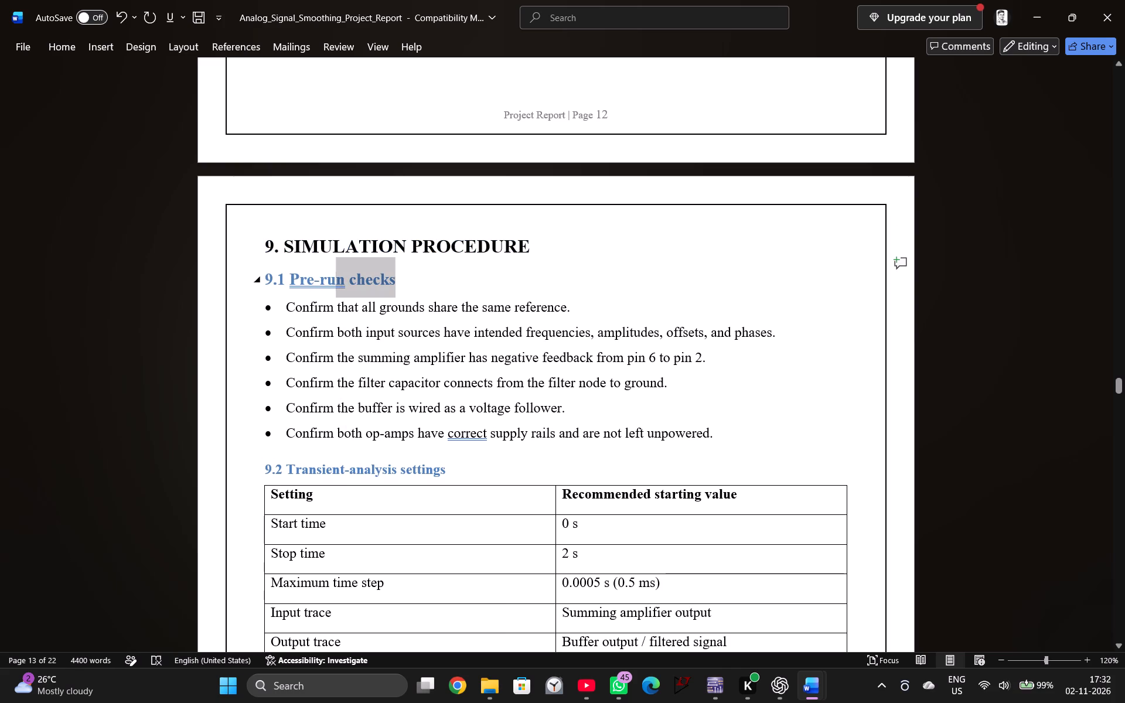
{"action": "left_click_drag", "start_coordinate": [313, 278], "coordinate": [266, 282]}
{"action": "left_click", "coordinate": [362, 252]}
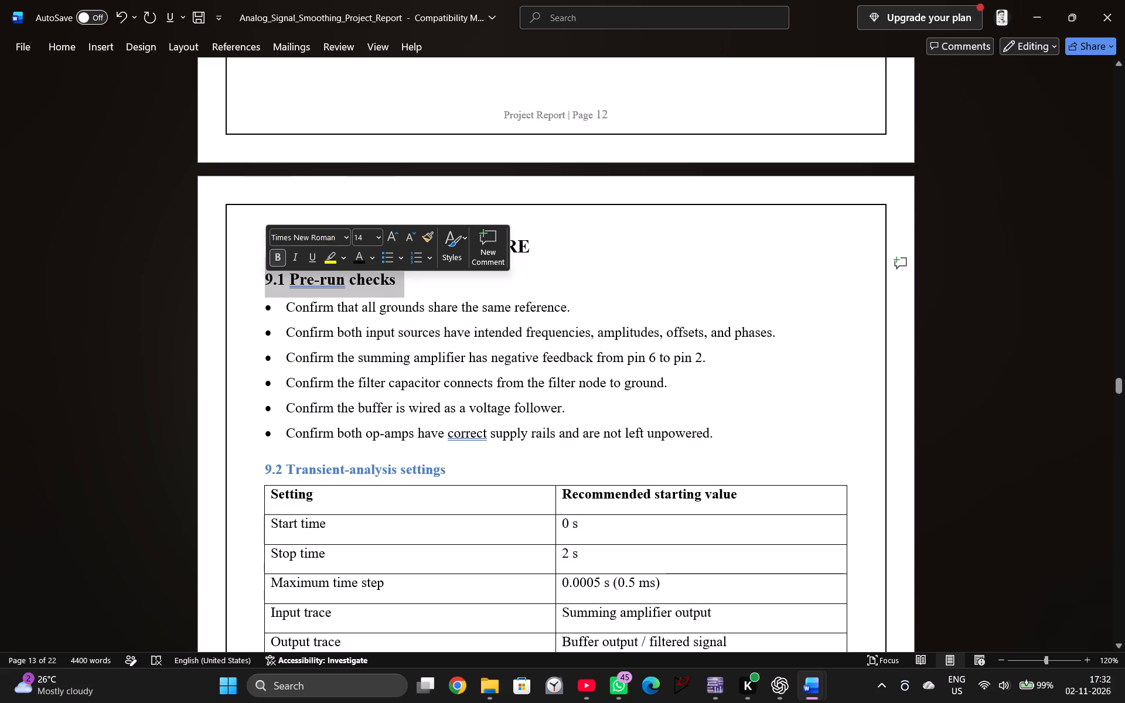
Format the "9.2 Transient-analysis settings" subheading as black, font size 14.
{"action": "left_click_drag", "start_coordinate": [458, 475], "coordinate": [266, 461]}
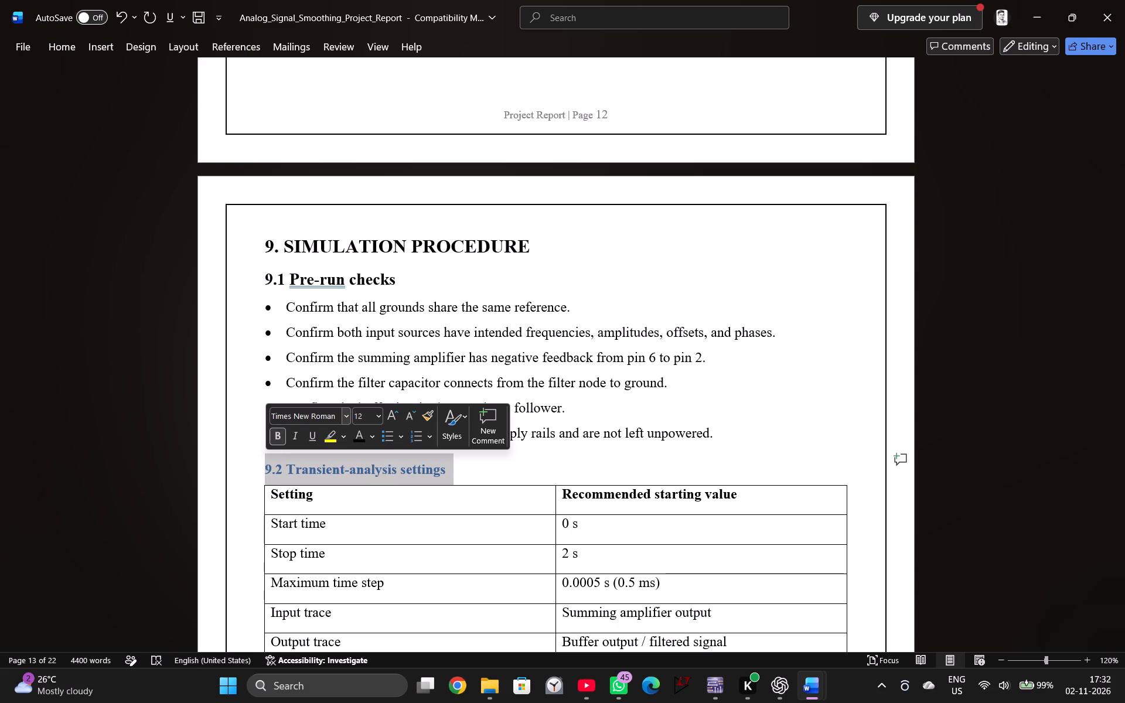
{"action": "left_click", "coordinate": [380, 415]}
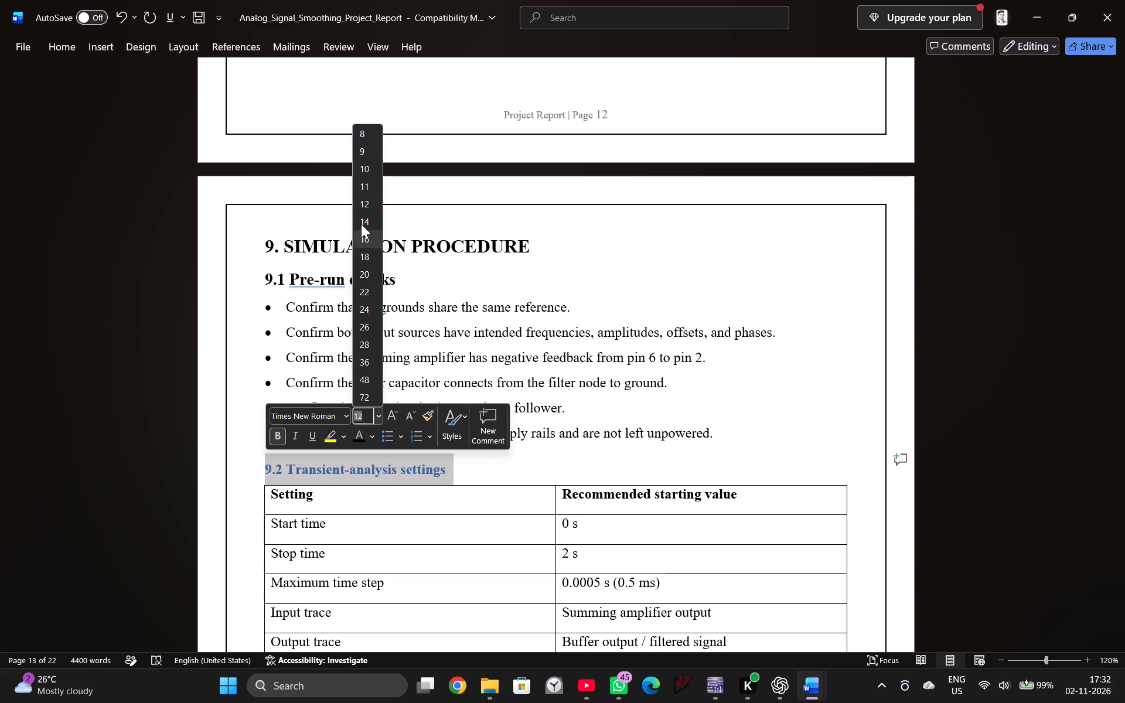
{"action": "left_click", "coordinate": [361, 224]}
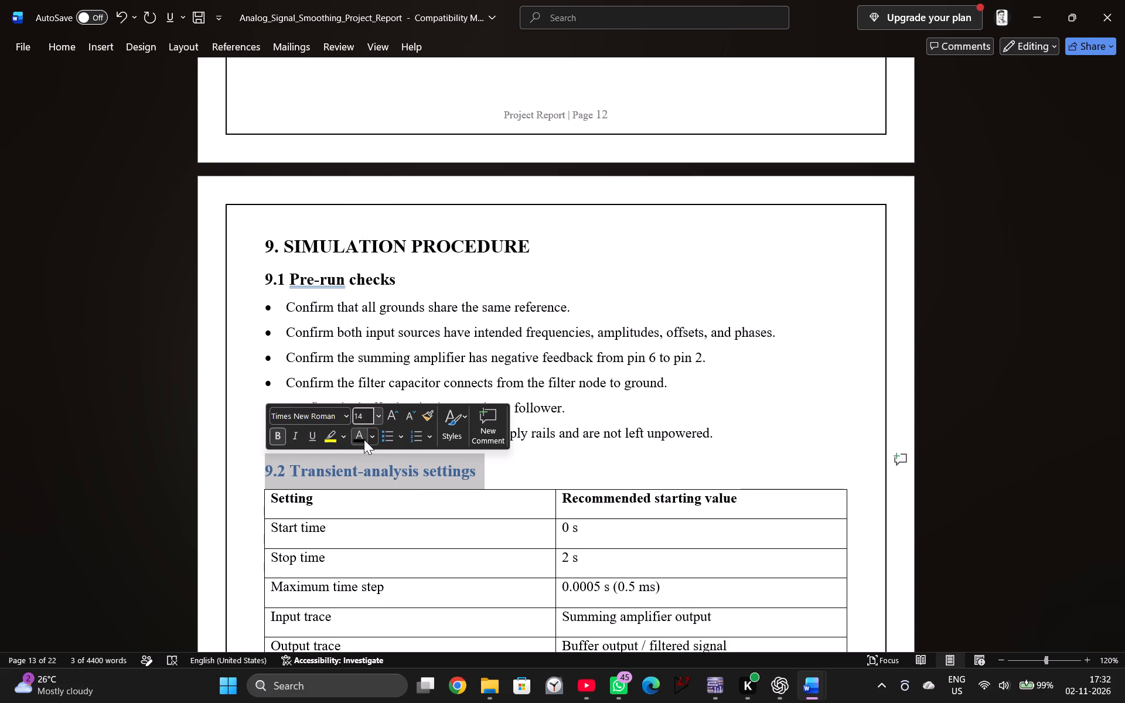
{"action": "left_click", "coordinate": [356, 437]}
{"action": "left_click", "coordinate": [503, 473]}
Format the "9.3 Procedure" subheading as black, font size 14.
{"action": "scroll", "coordinate": [495, 484], "scroll_direction": "down", "scroll_amount": 3}
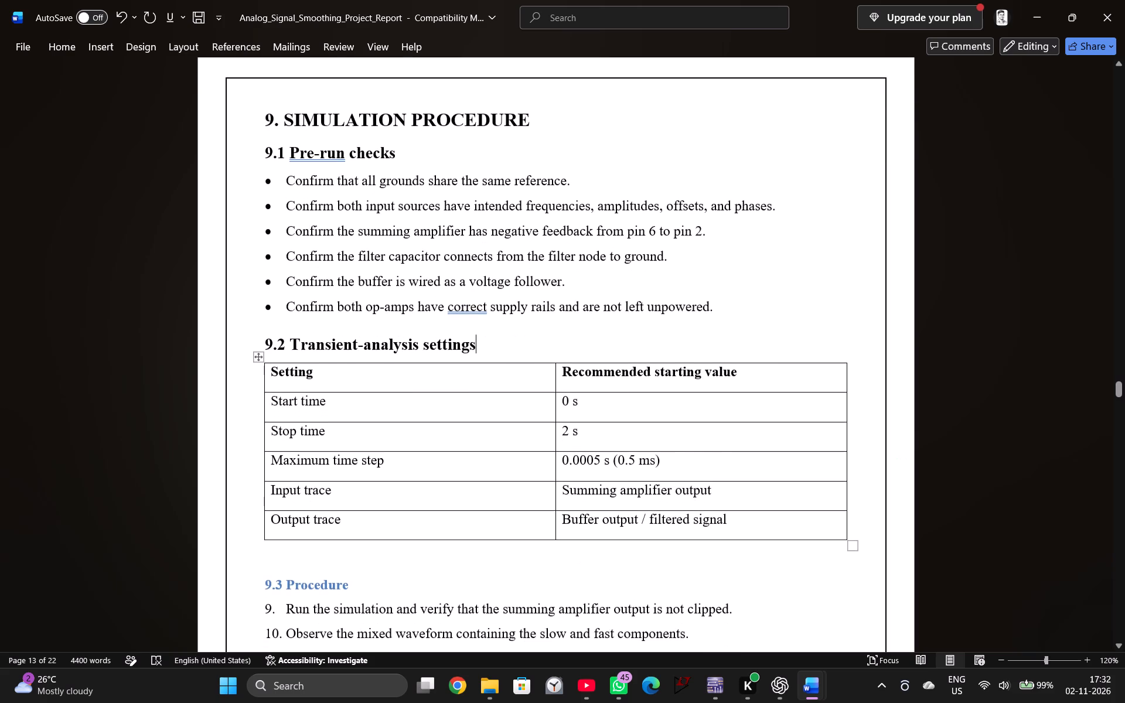
{"action": "scroll", "coordinate": [463, 480], "scroll_direction": "down", "scroll_amount": 6}
{"action": "left_click_drag", "start_coordinate": [359, 334], "coordinate": [275, 329]}
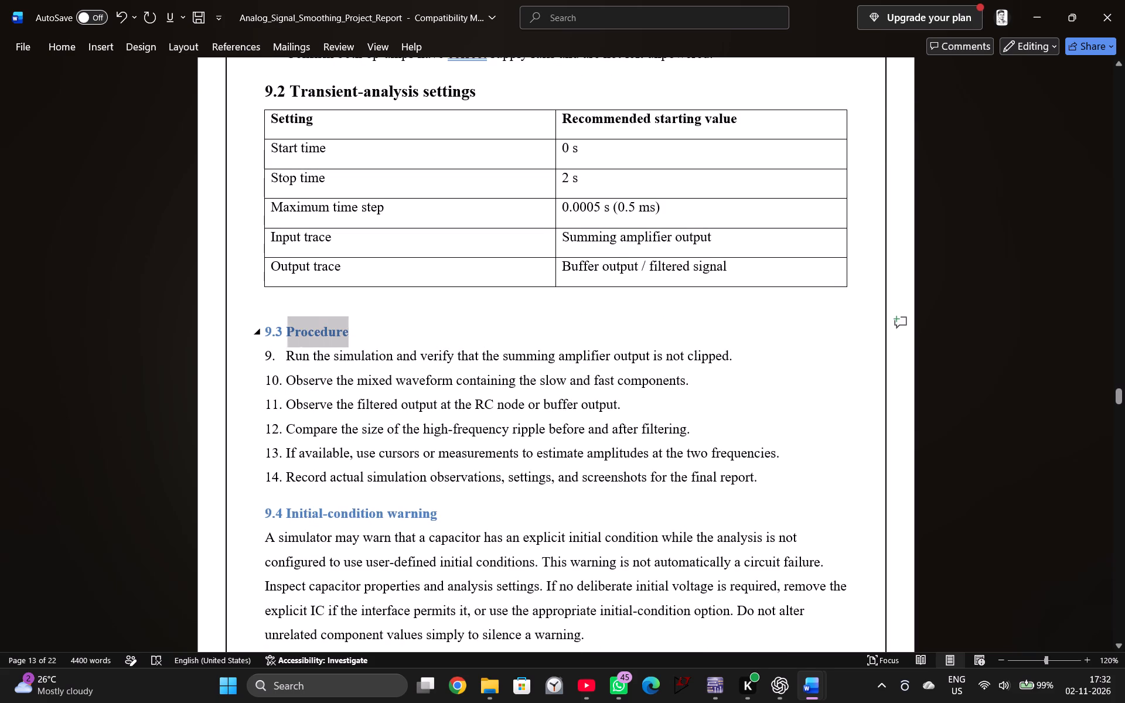
{"action": "left_click_drag", "start_coordinate": [275, 329], "coordinate": [267, 330]}
{"action": "left_click", "coordinate": [354, 303]}
{"action": "left_click", "coordinate": [380, 281]}
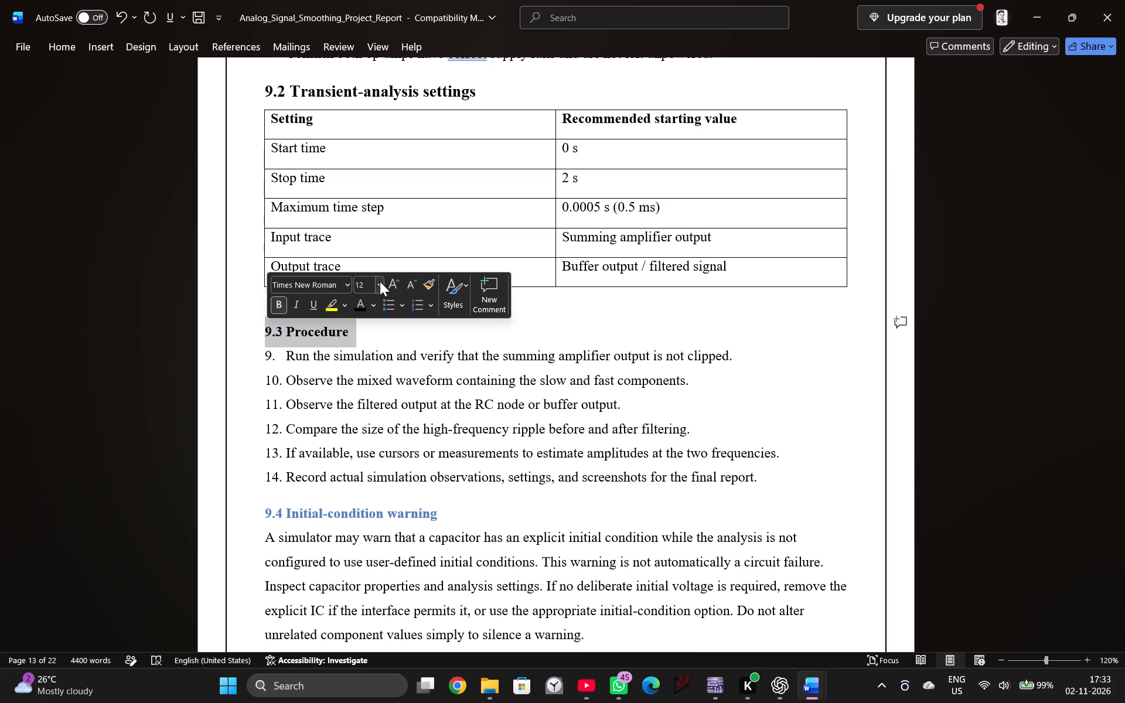
{"action": "left_click", "coordinate": [363, 394]}
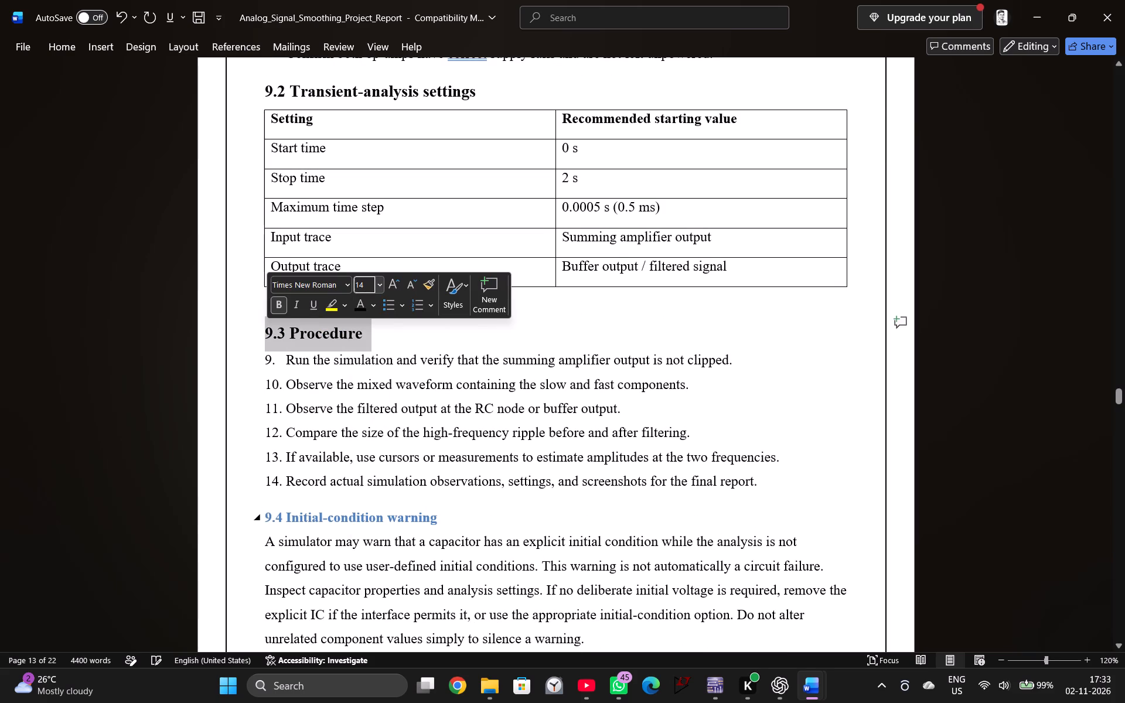
Format the "9.4 Initial-condition warning" subheading as black, font size 14.
{"action": "left_click_drag", "start_coordinate": [459, 514], "coordinate": [263, 503]}
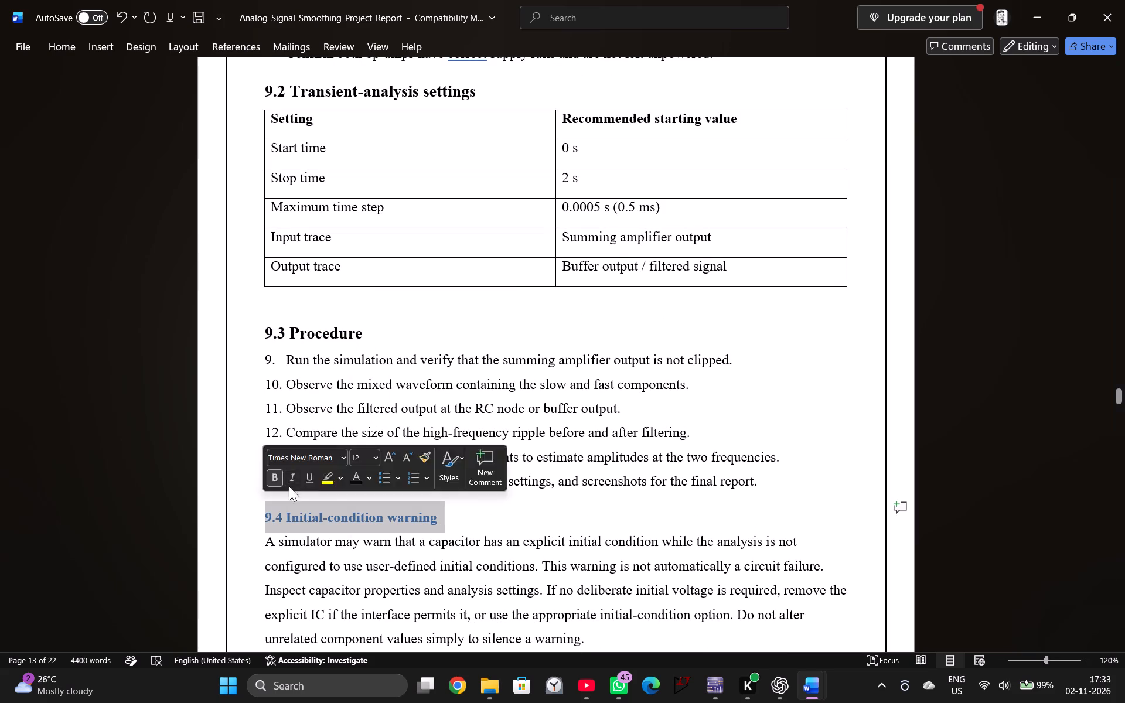
{"action": "left_click", "coordinate": [375, 455]}
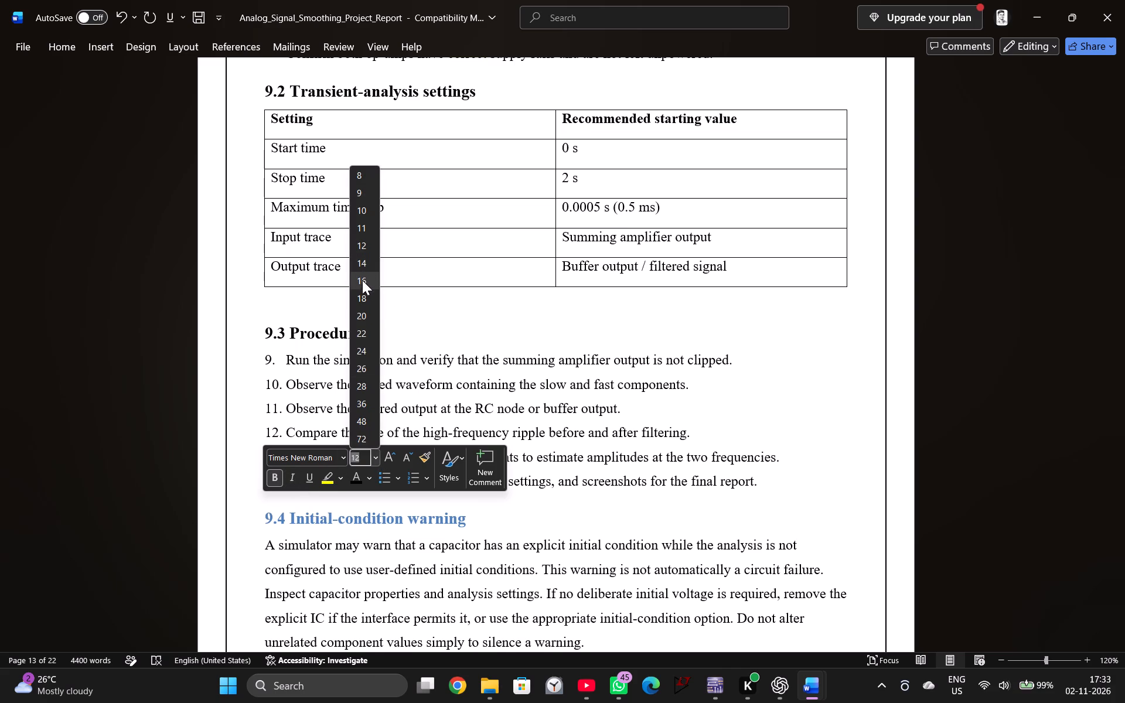
{"action": "left_click", "coordinate": [362, 267]}
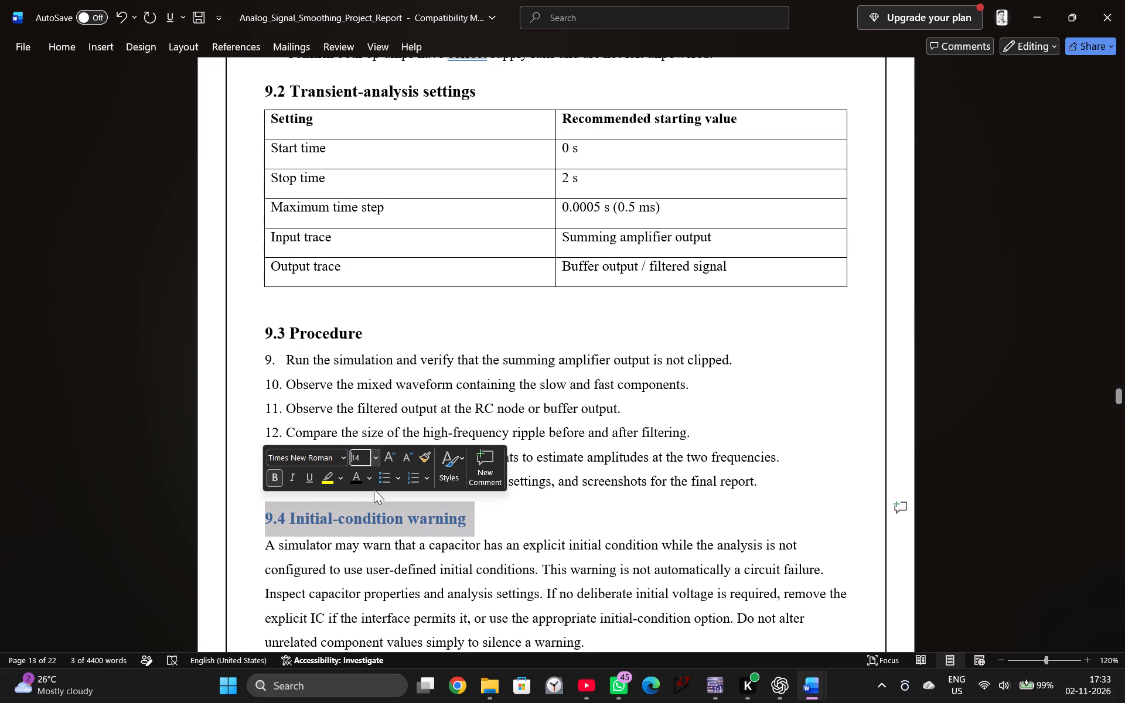
{"action": "left_click", "coordinate": [355, 481]}
{"action": "left_click", "coordinate": [557, 546]}
Place the cursor on the blank page after section 9 and show the navigation pane beside the document.
{"action": "scroll", "coordinate": [459, 535], "scroll_direction": "down", "scroll_amount": 9}
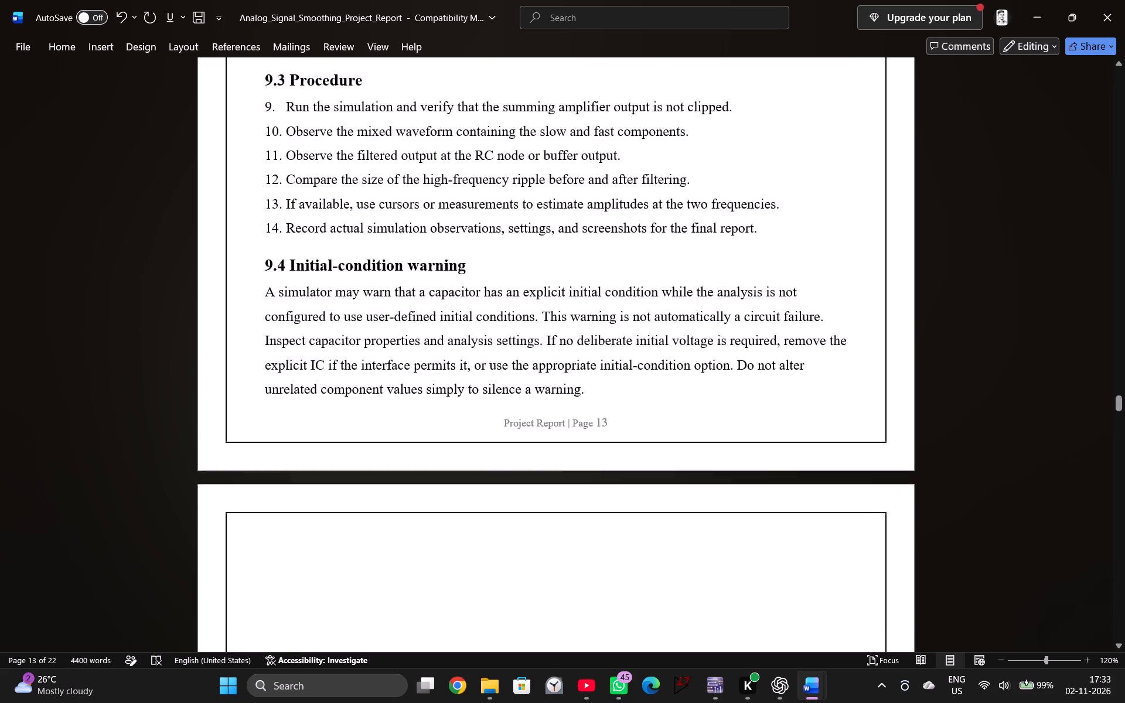
{"action": "scroll", "coordinate": [457, 538], "scroll_direction": "down", "scroll_amount": 19}
{"action": "scroll", "coordinate": [454, 551], "scroll_direction": "down", "scroll_amount": 7}
{"action": "scroll", "coordinate": [454, 551], "scroll_direction": "up", "scroll_amount": 10}
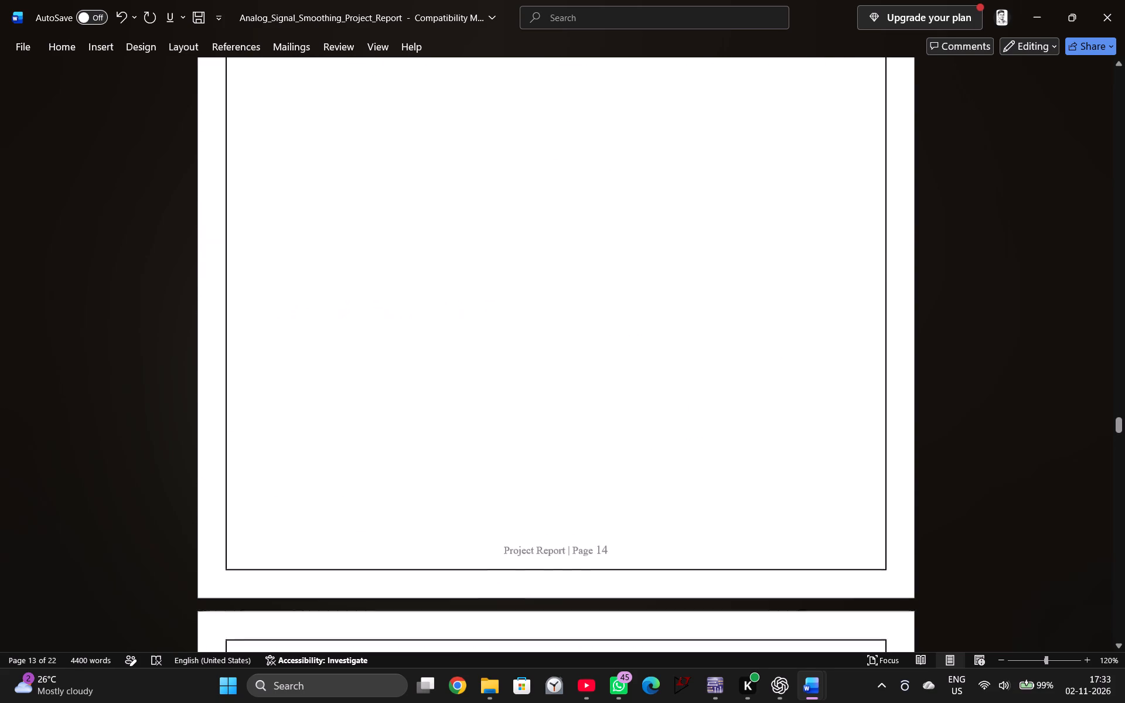
{"action": "scroll", "coordinate": [455, 544], "scroll_direction": "up", "scroll_amount": 16}
{"action": "left_click", "coordinate": [543, 476]}
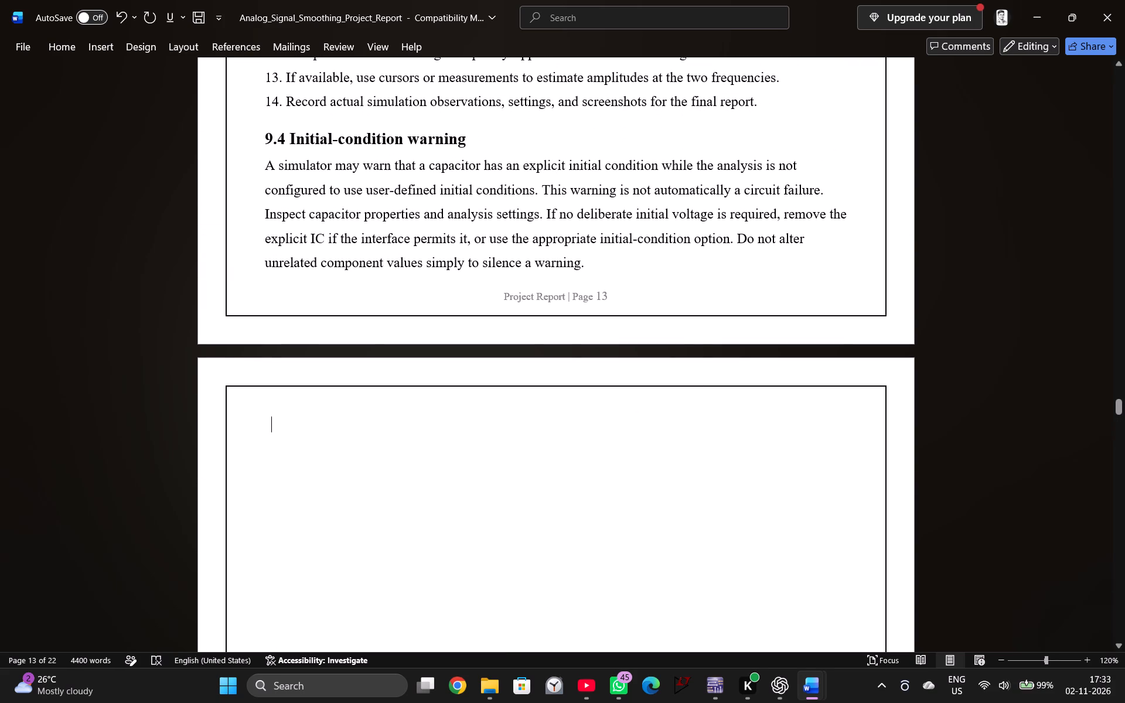
{"action": "left_click", "coordinate": [380, 46]}
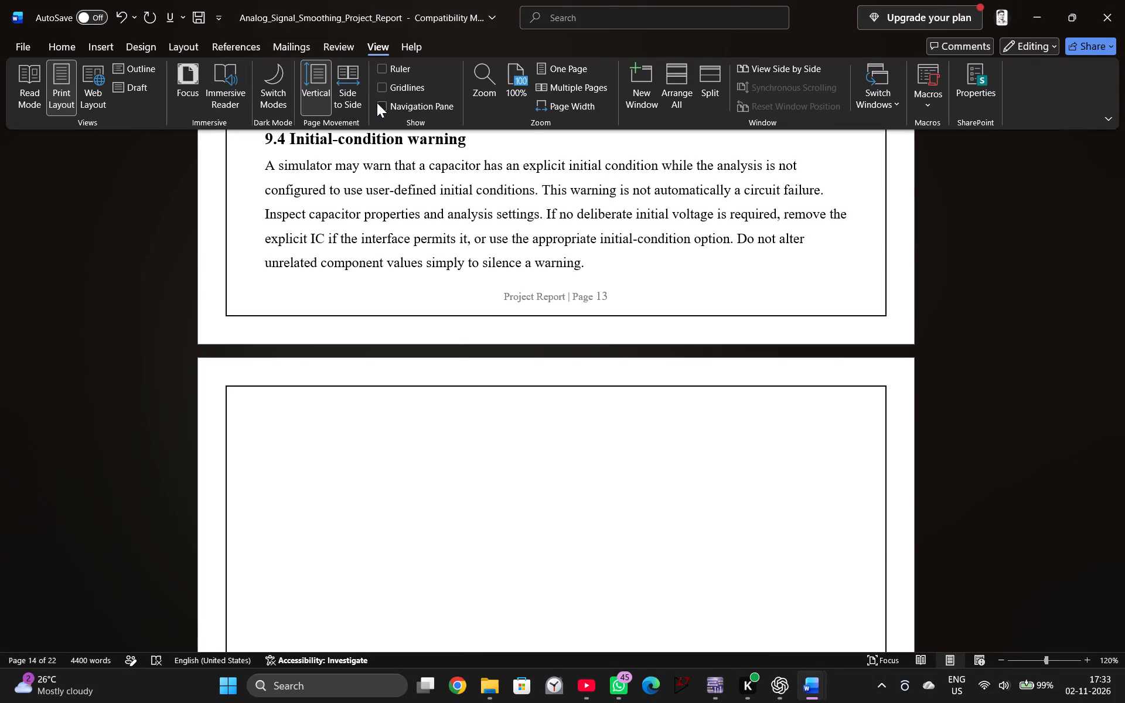
{"action": "left_click", "coordinate": [377, 103]}
Go to blank page 14 between sections 9 and 10 and delete it.
{"action": "scroll", "coordinate": [155, 326], "scroll_direction": "up", "scroll_amount": 3}
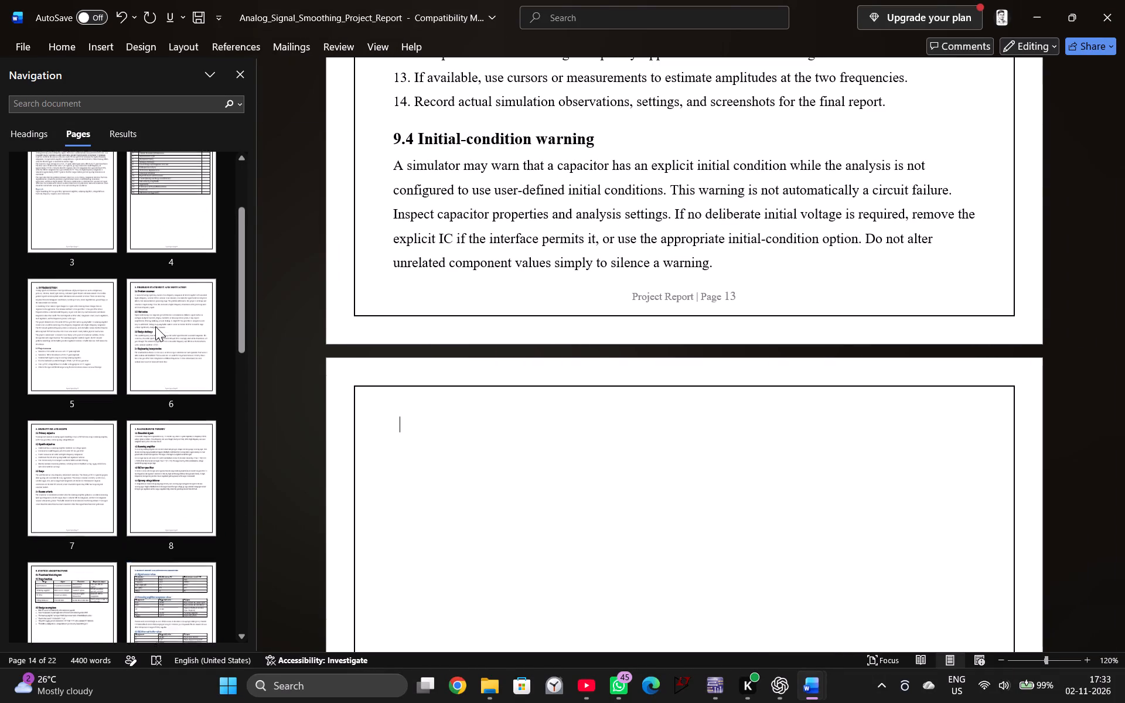
{"action": "scroll", "coordinate": [158, 349], "scroll_direction": "down", "scroll_amount": 4}
{"action": "left_click", "coordinate": [175, 390]}
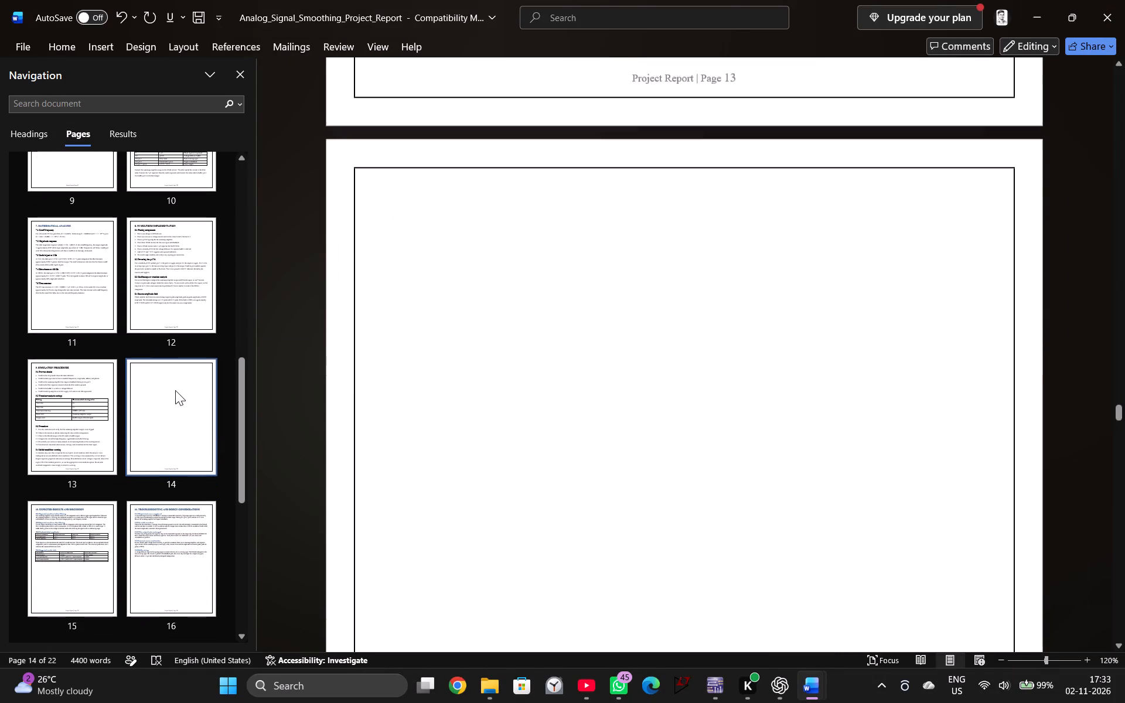
{"action": "double_click", "coordinate": [174, 401]}
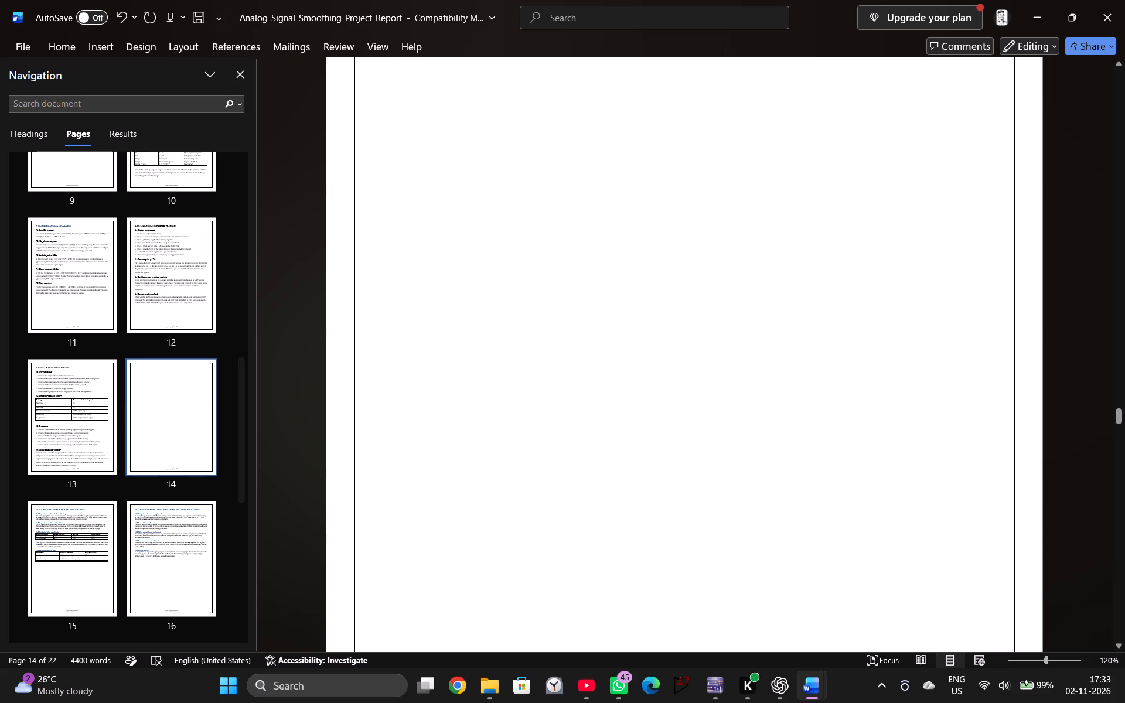
{"action": "left_click", "coordinate": [128, 390]}
{"action": "left_click", "coordinate": [175, 400]}
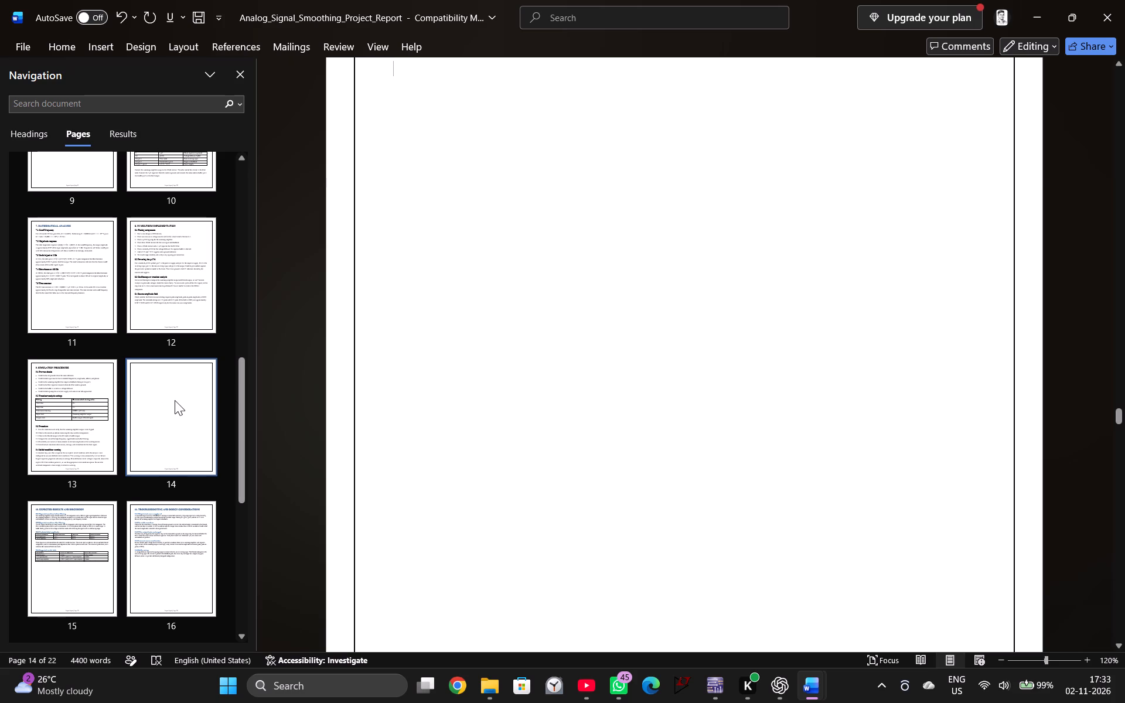
{"action": "key", "text": "BackSpace"}
Change the font colour of the "10. EXPECTED RESULTS AND DISCUSSION" heading to black, keeping it bold.
{"action": "scroll", "coordinate": [516, 366], "scroll_direction": "up", "scroll_amount": 12}
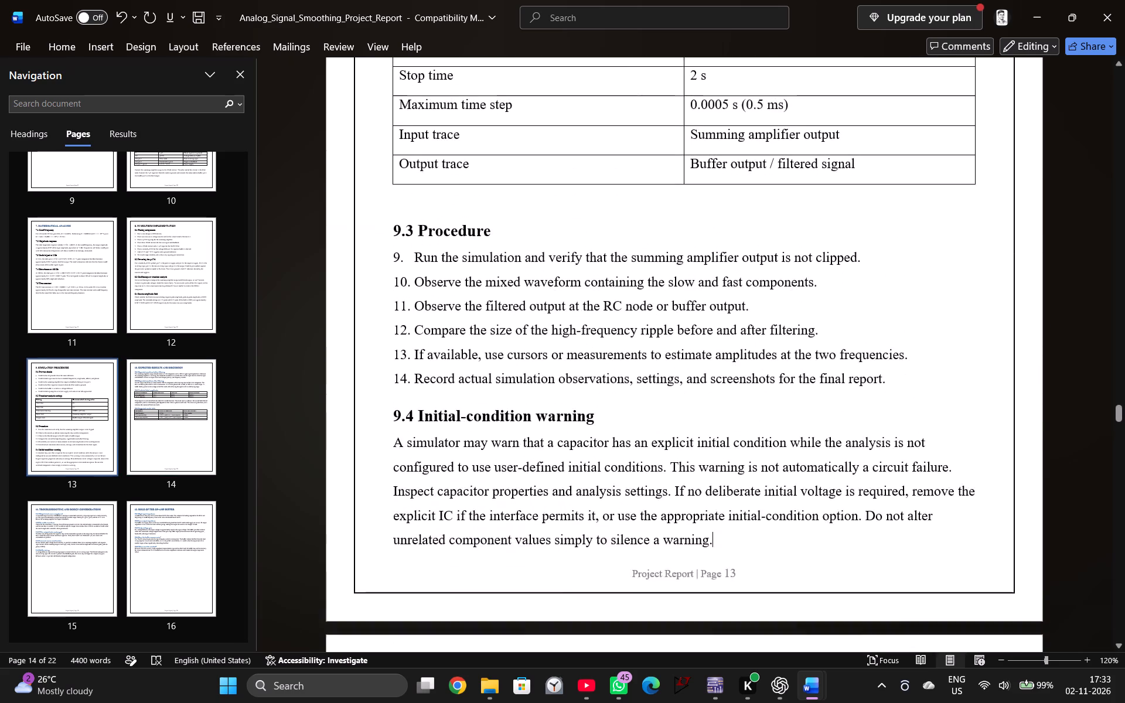
{"action": "scroll", "coordinate": [530, 353], "scroll_direction": "up", "scroll_amount": 11}
{"action": "scroll", "coordinate": [530, 353], "scroll_direction": "down", "scroll_amount": 16}
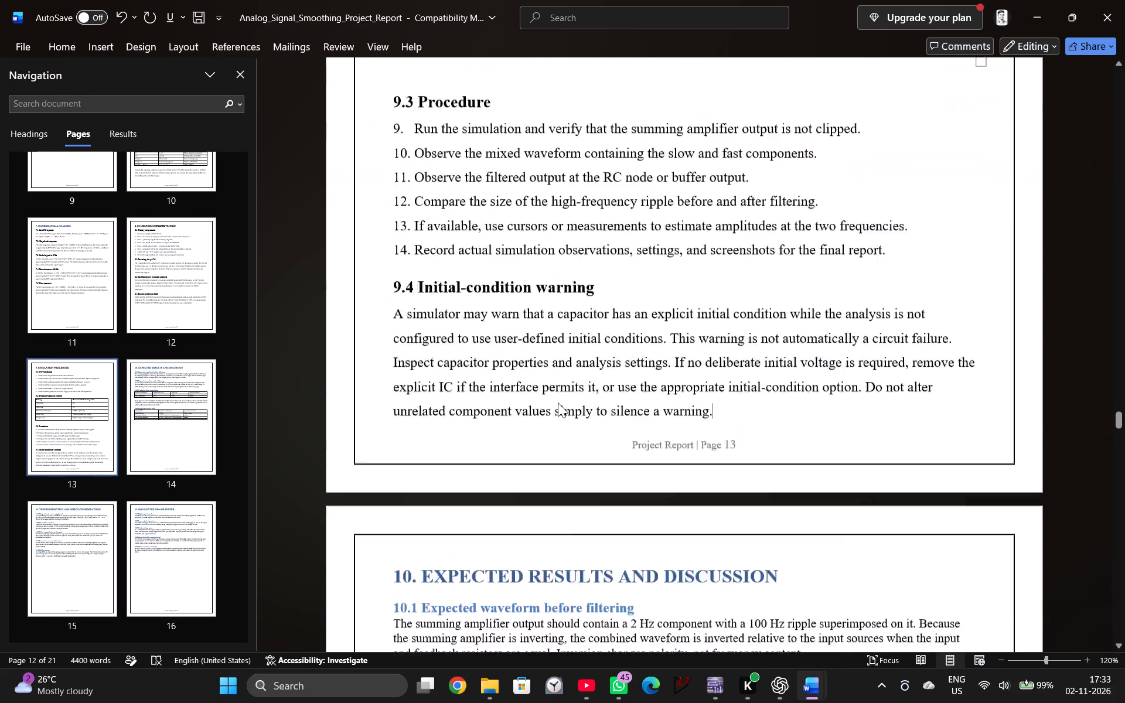
{"action": "scroll", "coordinate": [558, 402], "scroll_direction": "down", "scroll_amount": 8}
{"action": "left_click_drag", "start_coordinate": [789, 207], "coordinate": [451, 204]}
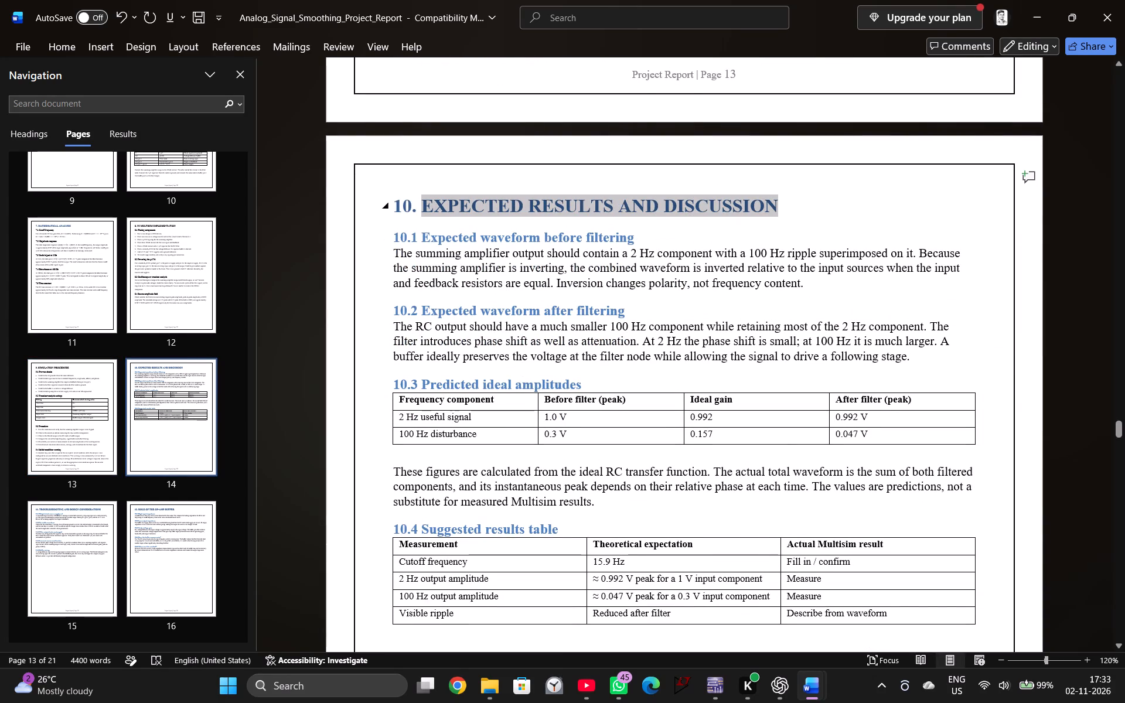
{"action": "left_click_drag", "start_coordinate": [451, 204], "coordinate": [390, 204]}
{"action": "left_click", "coordinate": [401, 179]}
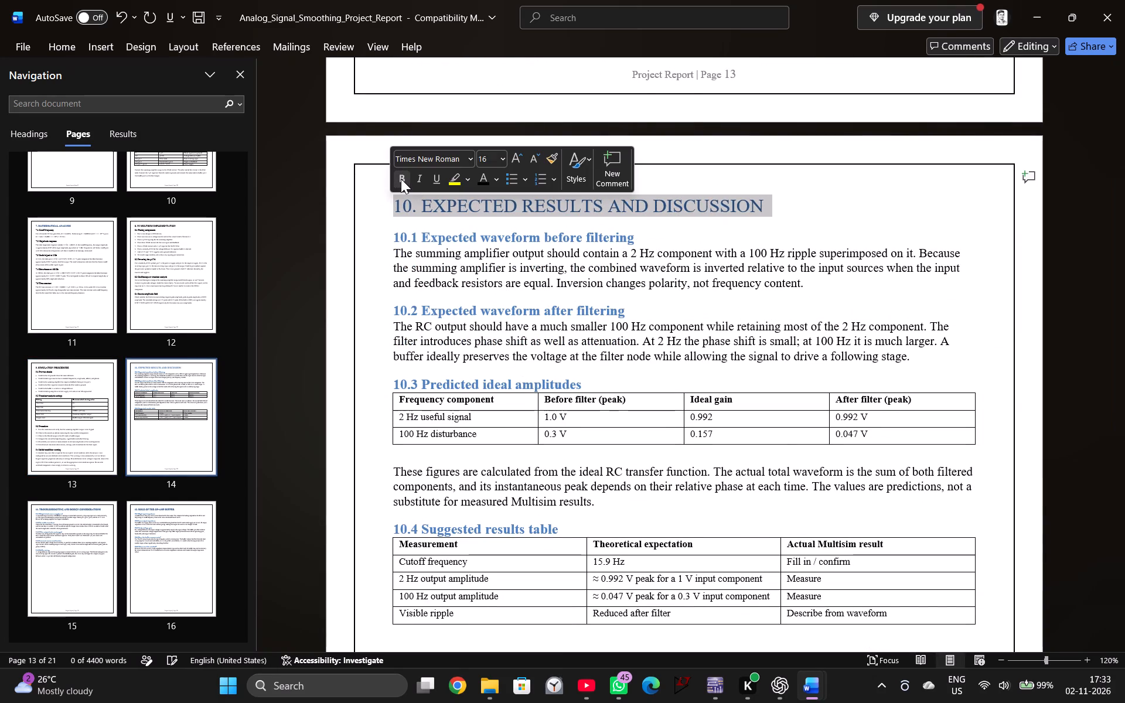
{"action": "left_click", "coordinate": [401, 179]}
{"action": "left_click", "coordinate": [478, 174]}
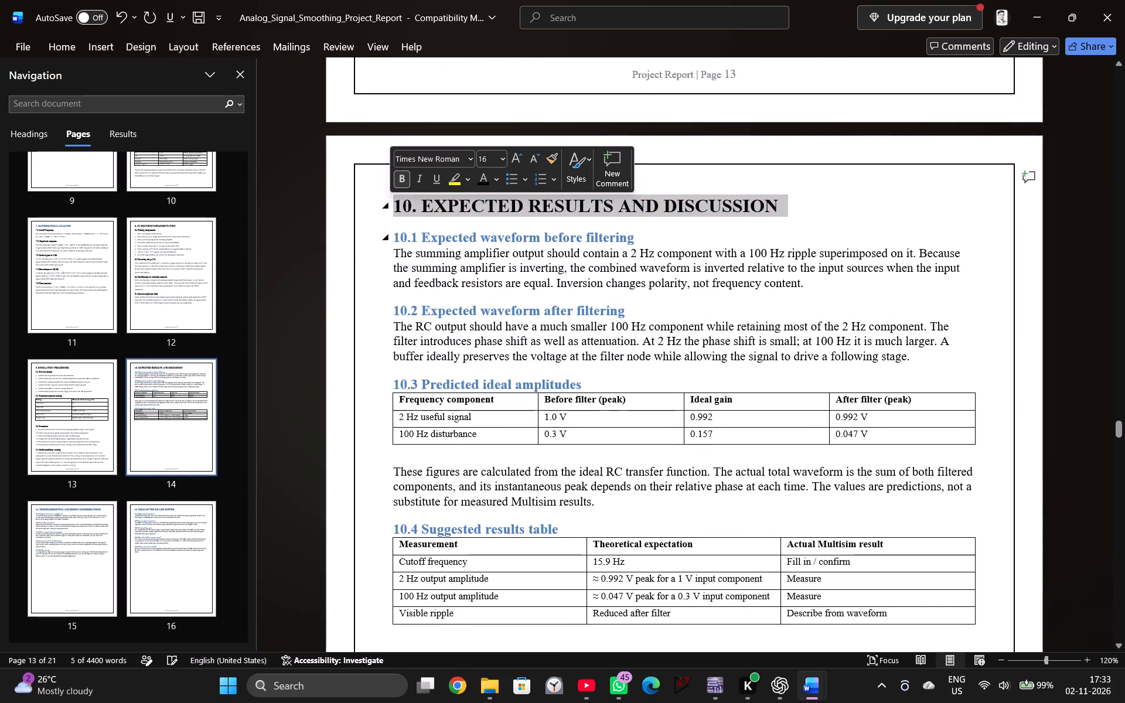
Set the line spacing to 1.5 for all text and tables beneath the "10. EXPECTED RESULTS AND DISCUSSION" heading.
{"action": "left_click", "coordinate": [647, 239]}
{"action": "left_click_drag", "start_coordinate": [393, 234], "coordinate": [570, 363]}
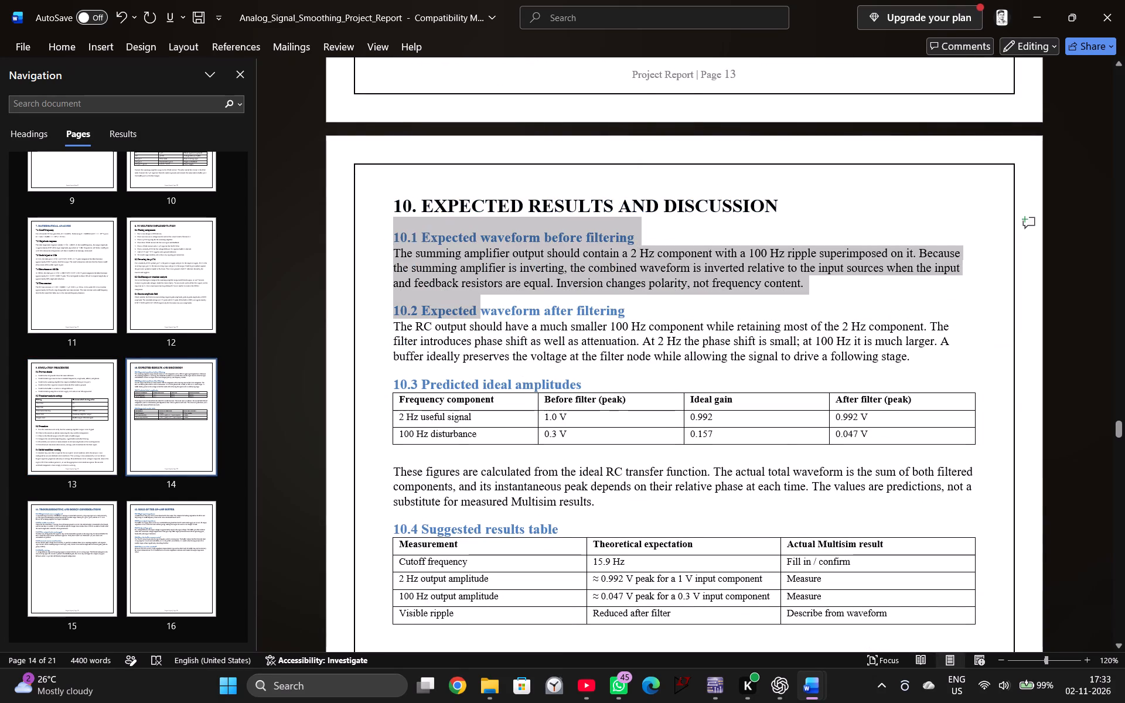
{"action": "left_click_drag", "start_coordinate": [570, 363], "coordinate": [840, 459]}
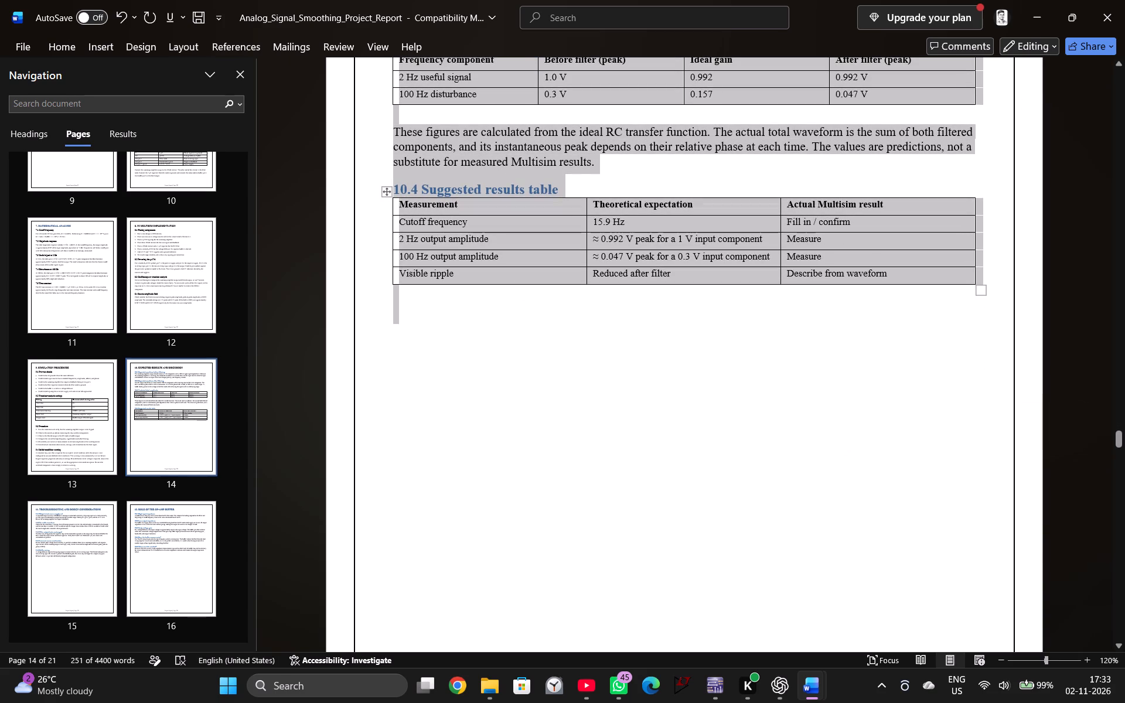
{"action": "left_click", "coordinate": [63, 43]}
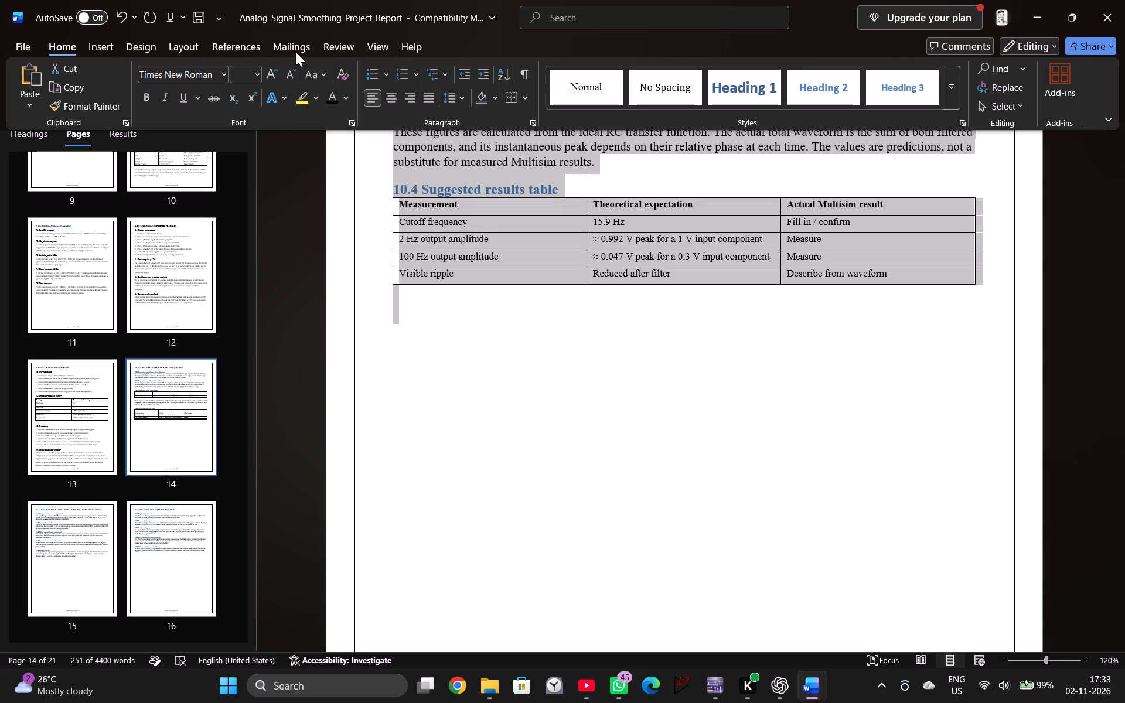
{"action": "left_click", "coordinate": [465, 93]}
{"action": "left_click", "coordinate": [479, 155]}
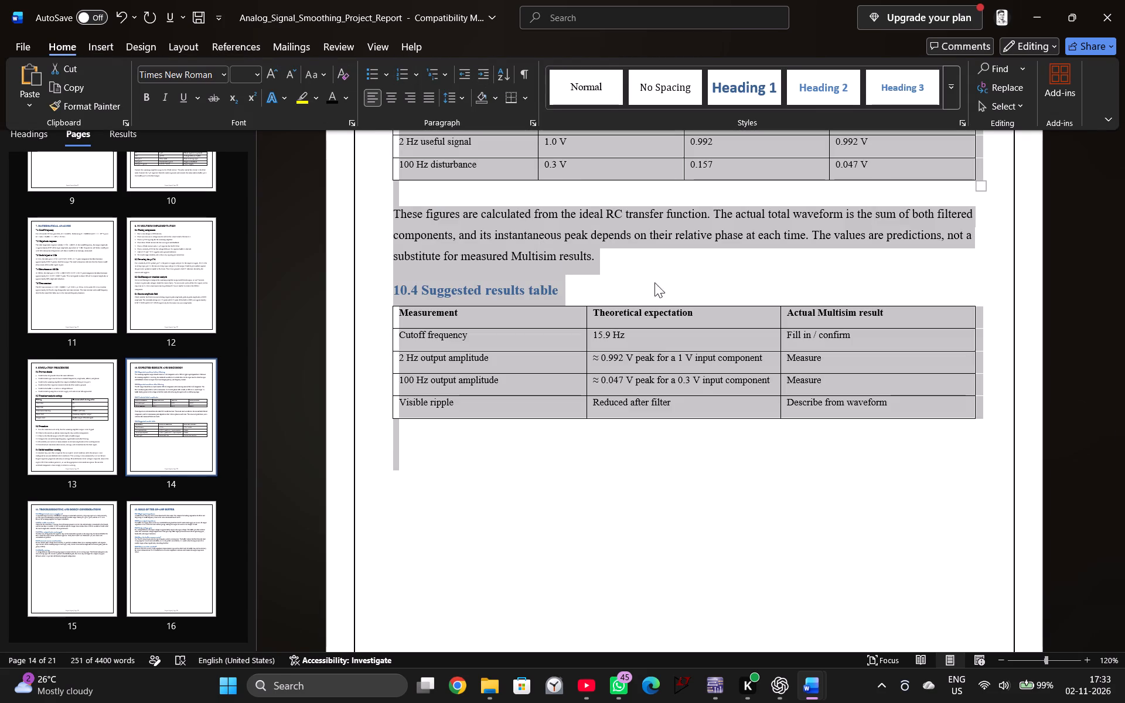
{"action": "left_click", "coordinate": [664, 282]}
Set the font size to 12 for all of section 10's content below its main heading, including both tables.
{"action": "scroll", "coordinate": [643, 278], "scroll_direction": "up", "scroll_amount": 10}
{"action": "left_click", "coordinate": [679, 314]}
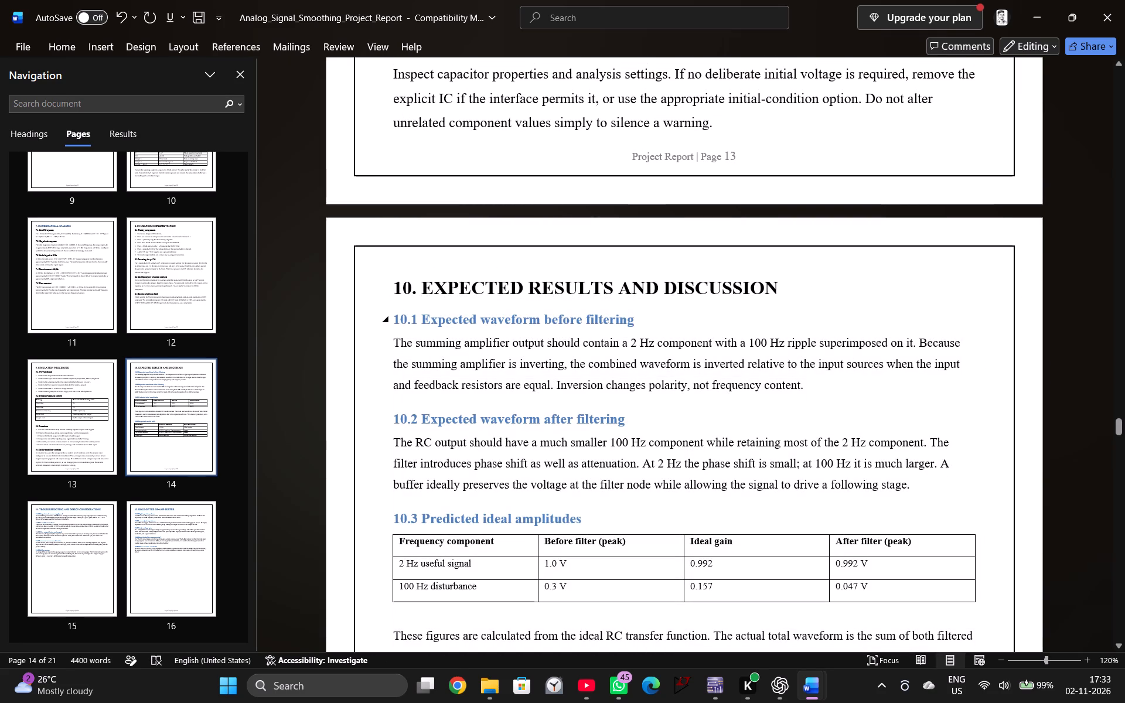
{"action": "left_click_drag", "start_coordinate": [391, 317], "coordinate": [765, 632]}
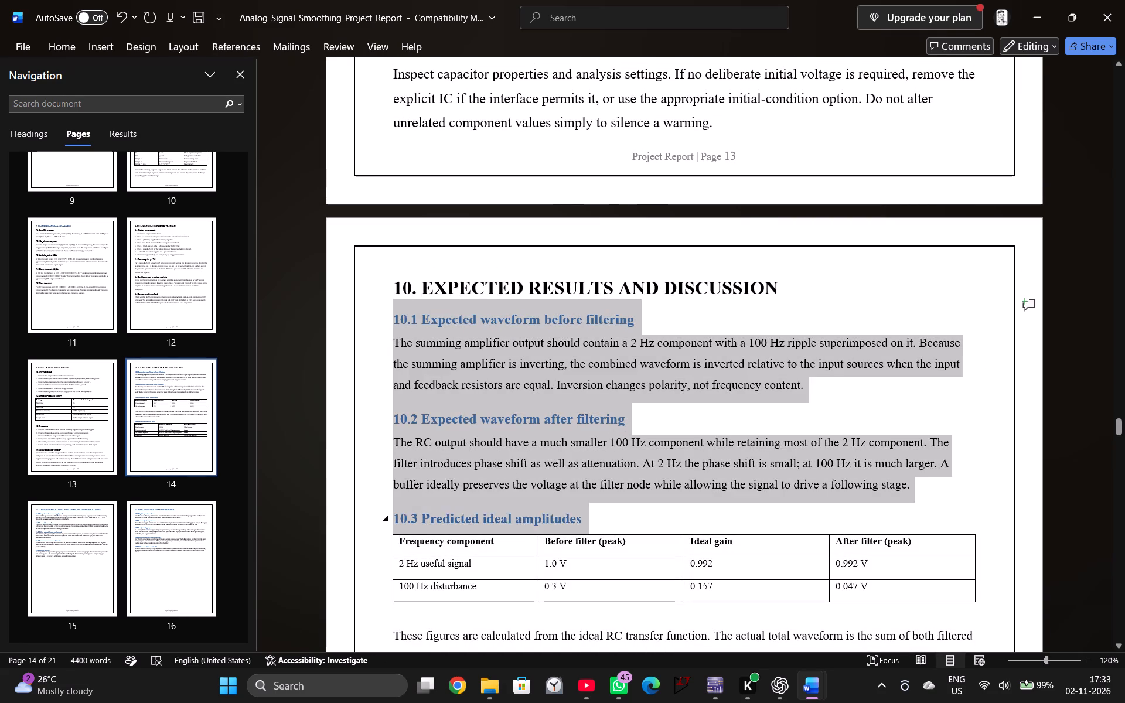
{"action": "left_click_drag", "start_coordinate": [765, 632], "coordinate": [815, 621]}
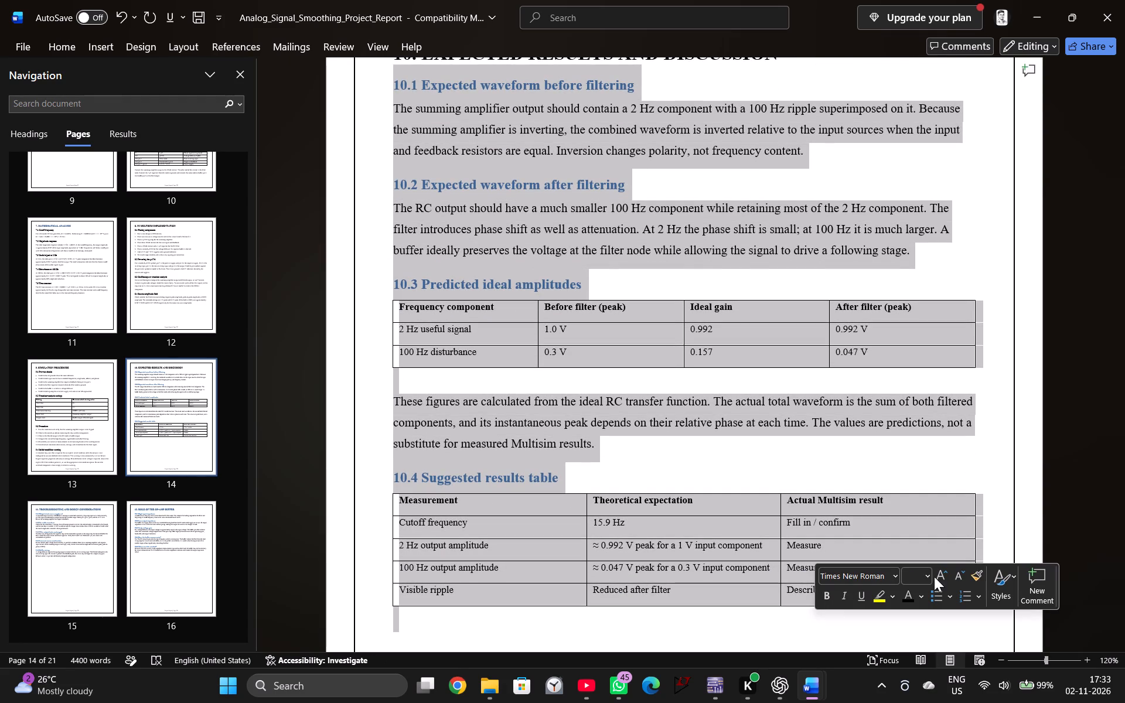
{"action": "left_click", "coordinate": [921, 574]}
{"action": "left_click", "coordinate": [926, 577]}
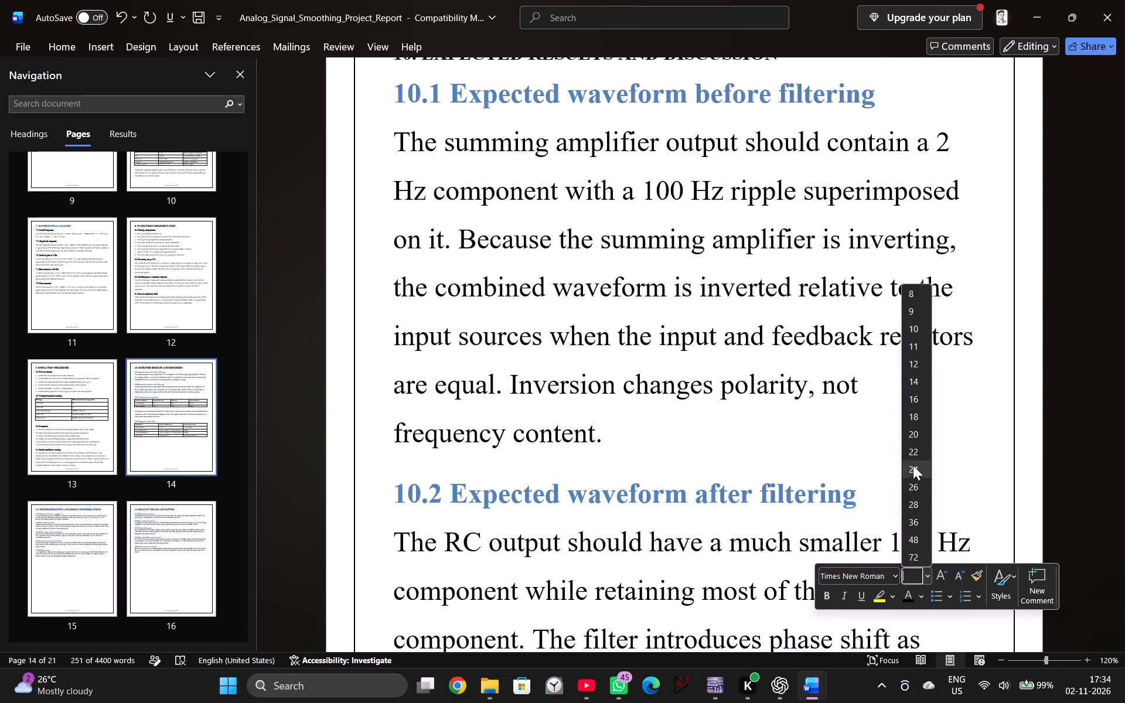
{"action": "left_click", "coordinate": [911, 361]}
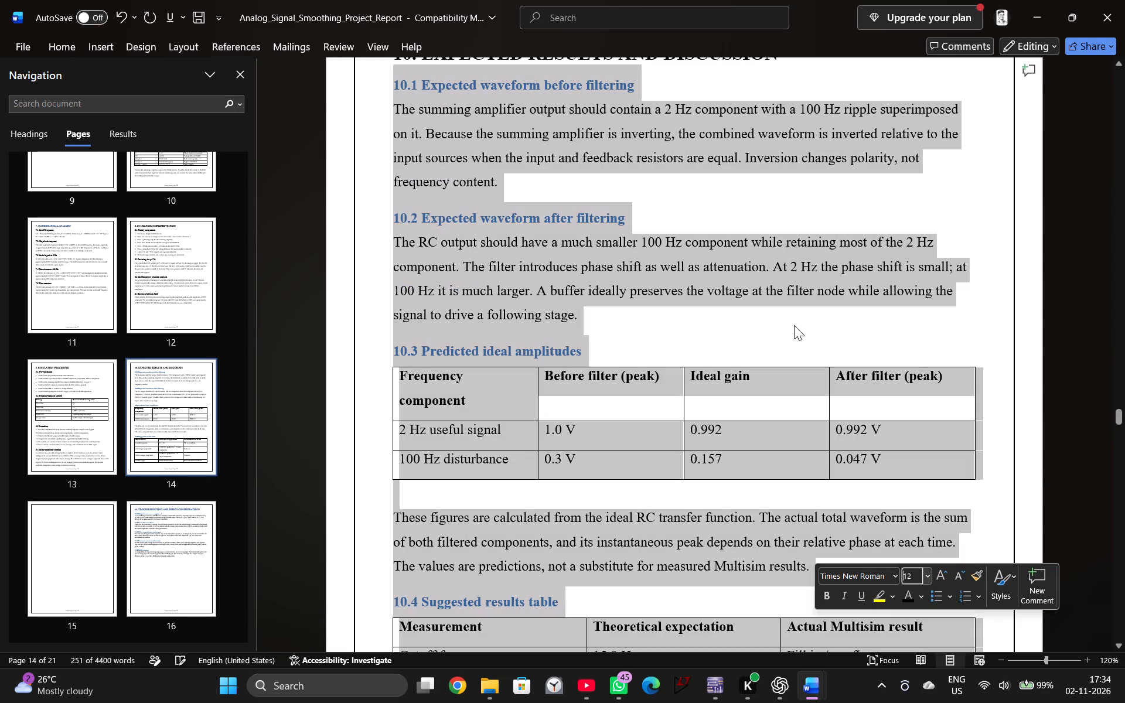
{"action": "left_click", "coordinate": [794, 325]}
Format the "10.1 Expected waveform before filtering" subheading as bold, black, font size 14.
{"action": "scroll", "coordinate": [562, 291], "scroll_direction": "up", "scroll_amount": 4}
{"action": "left_click_drag", "start_coordinate": [644, 251], "coordinate": [589, 254]}
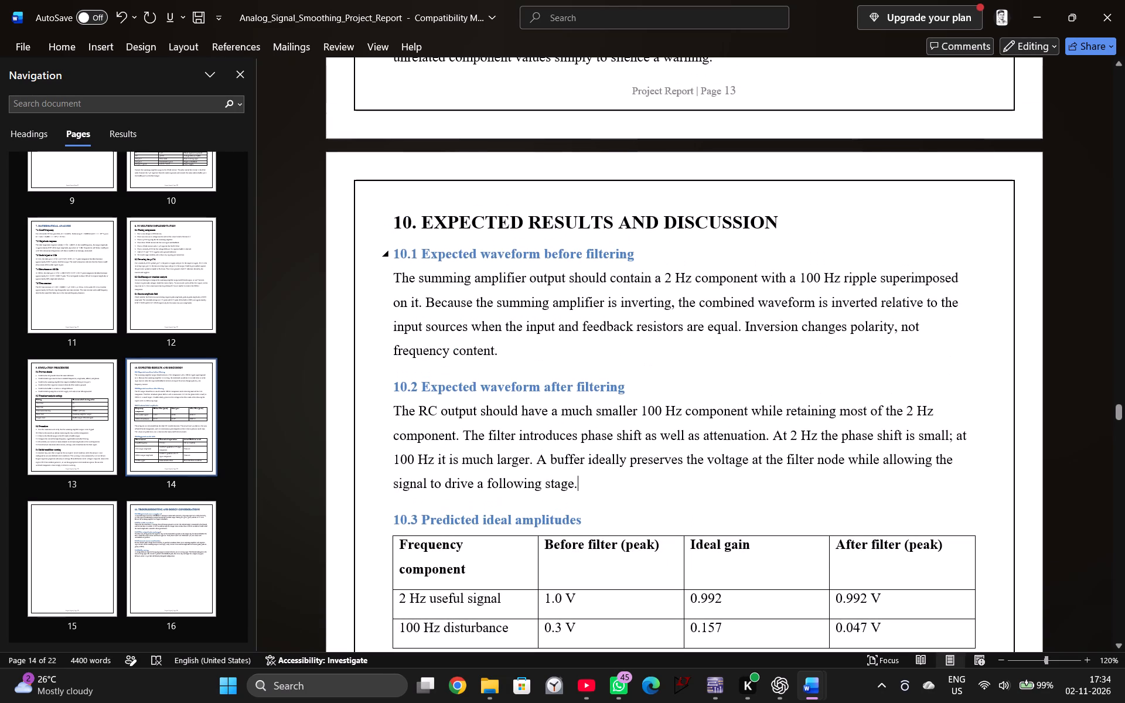
{"action": "left_click_drag", "start_coordinate": [589, 254], "coordinate": [398, 254]}
{"action": "left_click", "coordinate": [410, 230]}
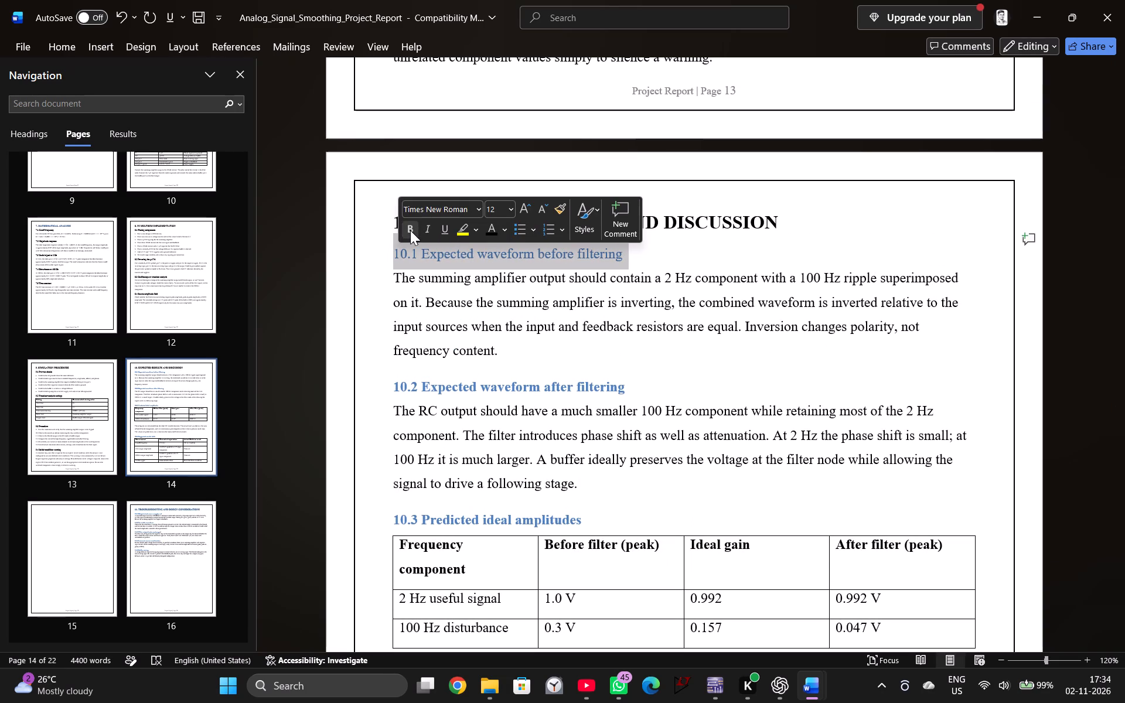
{"action": "left_click", "coordinate": [410, 230]}
{"action": "left_click", "coordinate": [513, 212]}
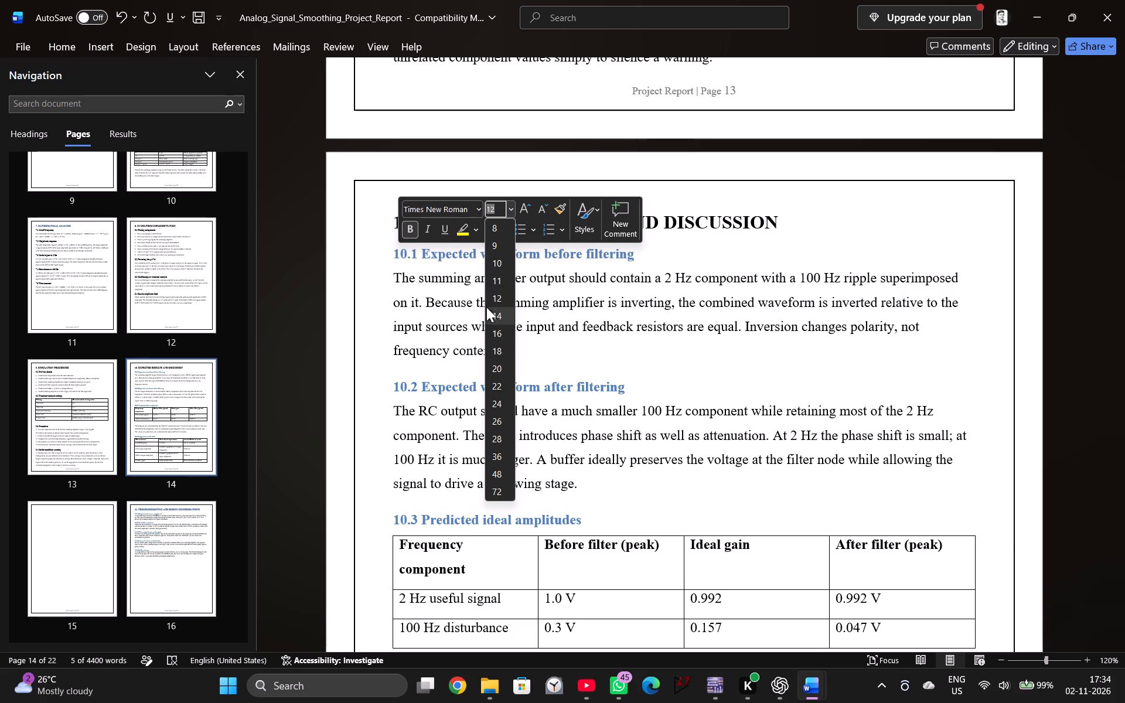
{"action": "left_click", "coordinate": [495, 314]}
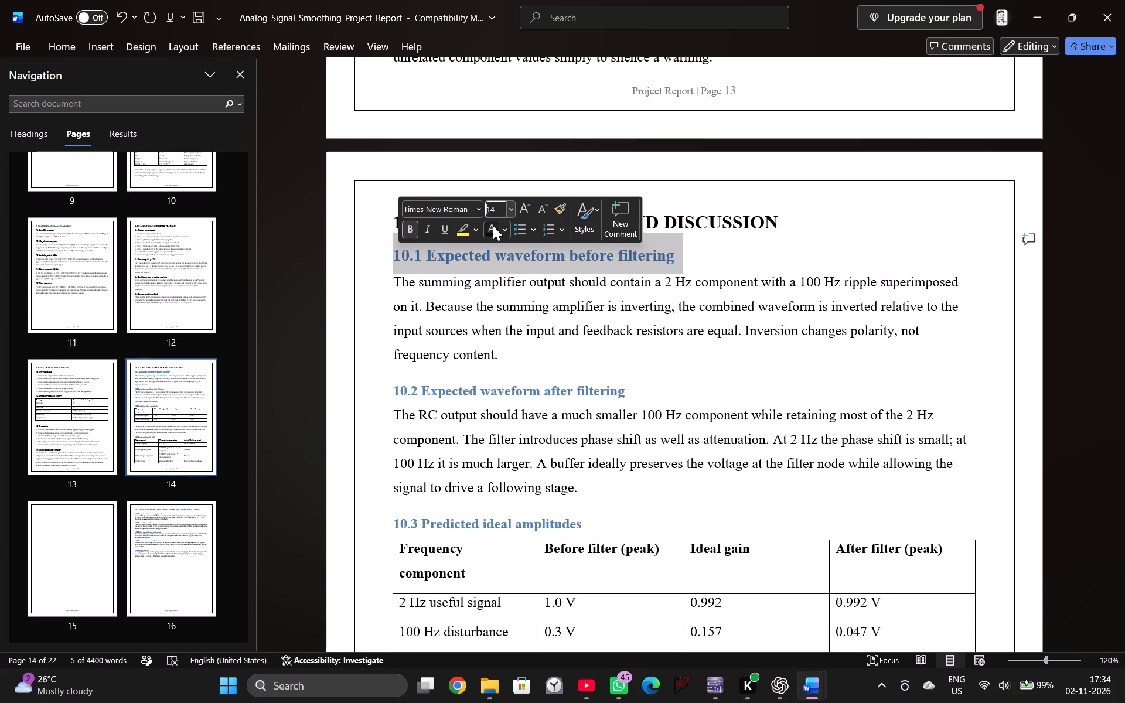
{"action": "left_click", "coordinate": [493, 226]}
Format the "10.2 Expected waveform after filtering" subheading as black, font size 14.
{"action": "left_click_drag", "start_coordinate": [634, 394], "coordinate": [390, 395]}
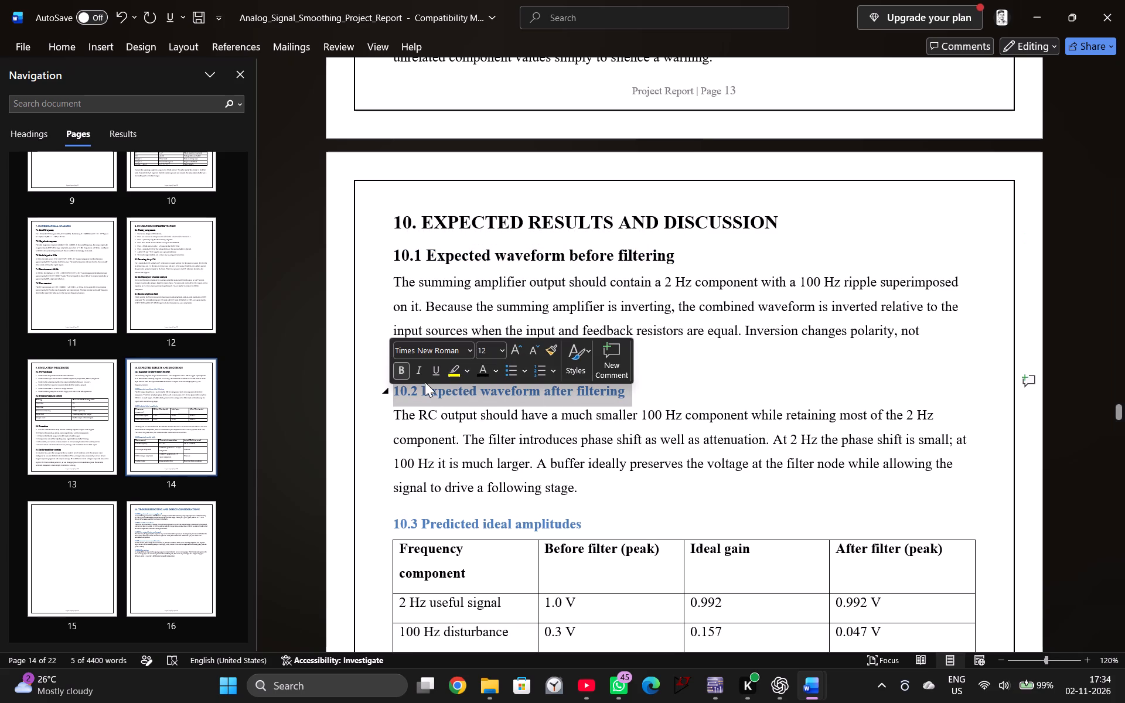
{"action": "left_click", "coordinate": [484, 365]}
{"action": "left_click", "coordinate": [502, 350]}
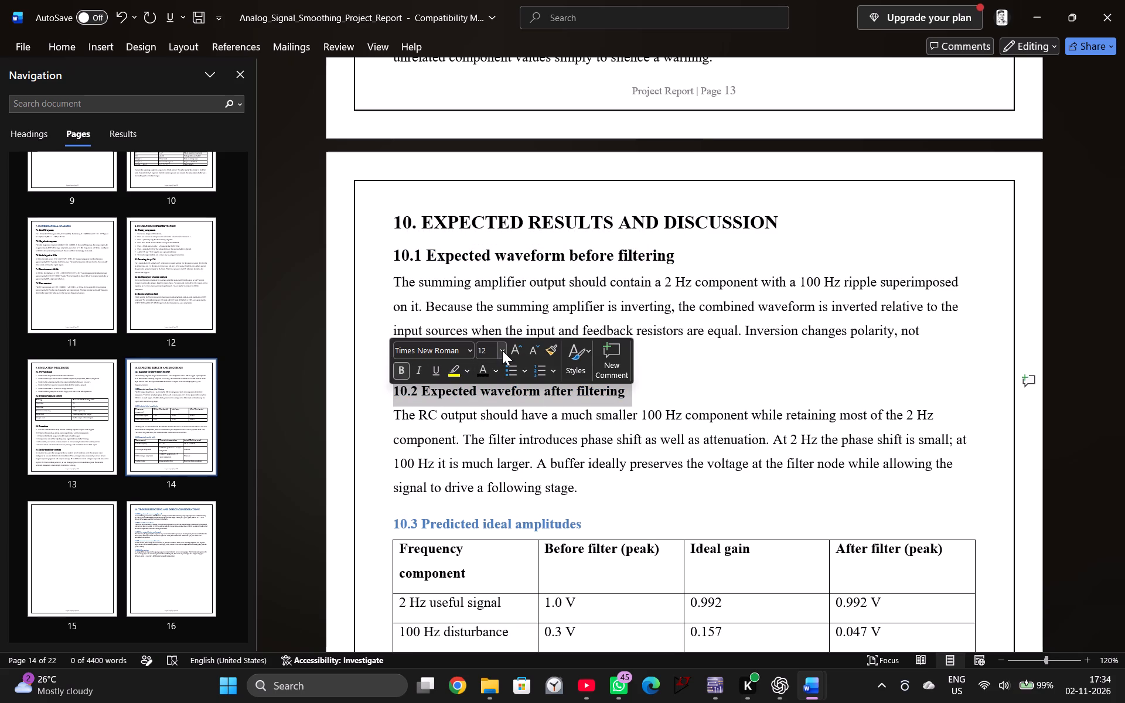
{"action": "left_click", "coordinate": [489, 456]}
Format the "10.3 Predicted ideal amplitudes" subheading as black, font size 14.
{"action": "left_click_drag", "start_coordinate": [592, 534], "coordinate": [541, 524]}
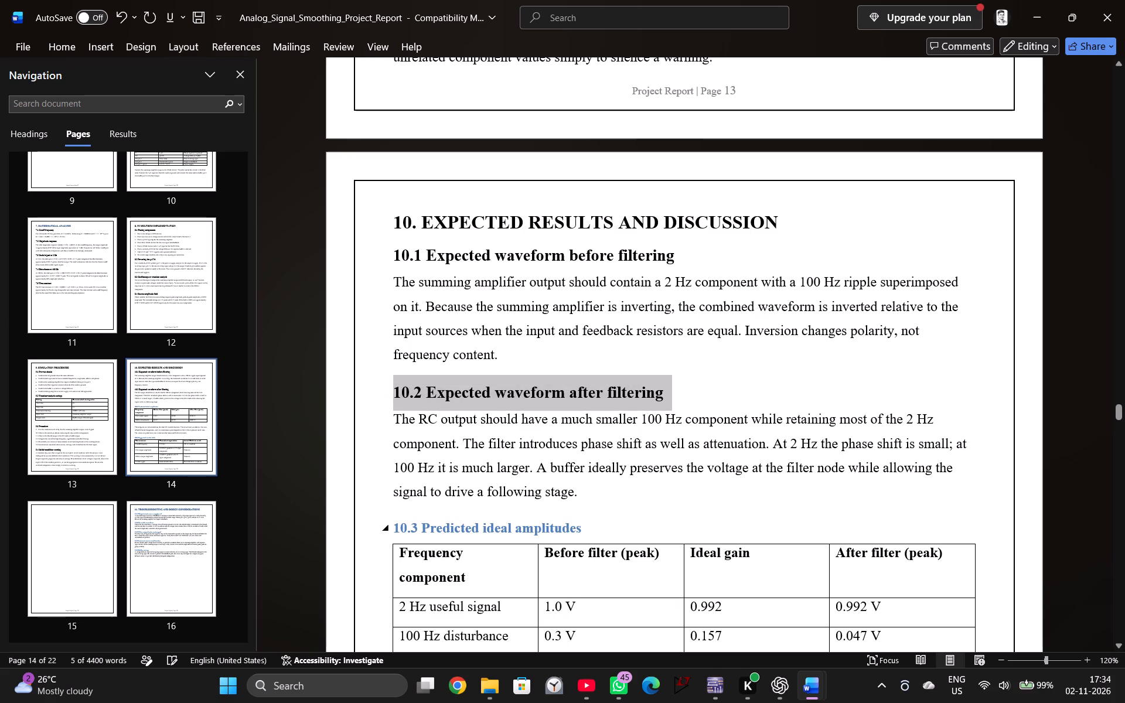
{"action": "left_click_drag", "start_coordinate": [541, 524], "coordinate": [395, 513]}
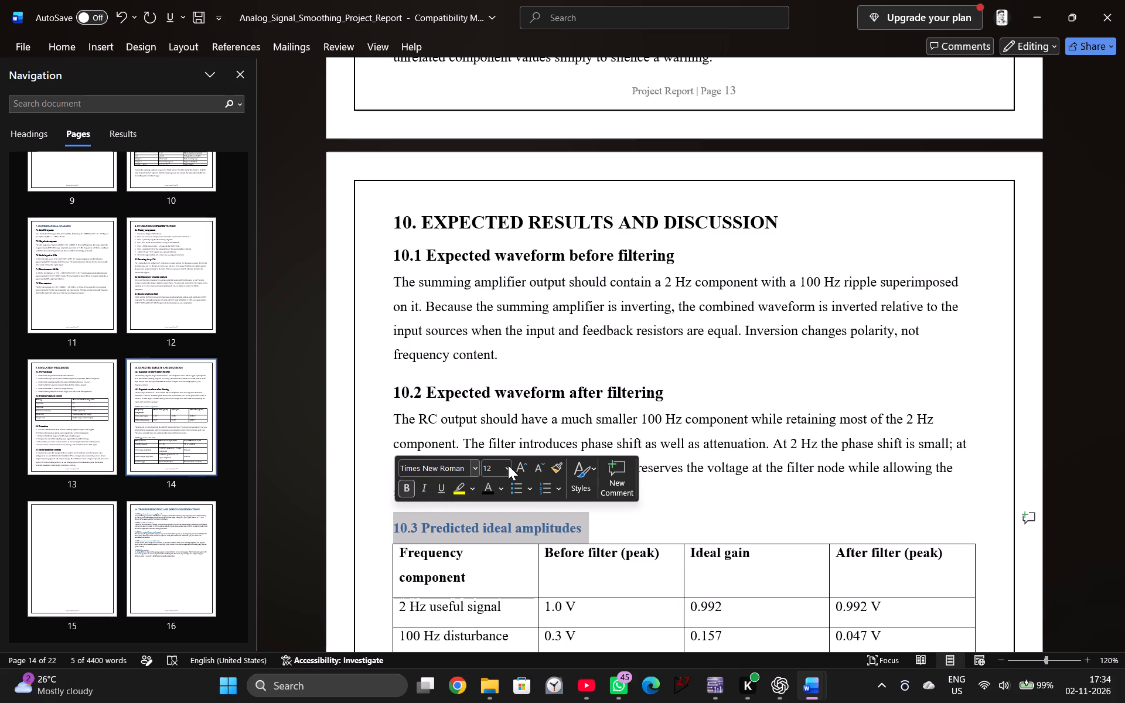
{"action": "left_click", "coordinate": [508, 465]}
{"action": "left_click", "coordinate": [496, 275]}
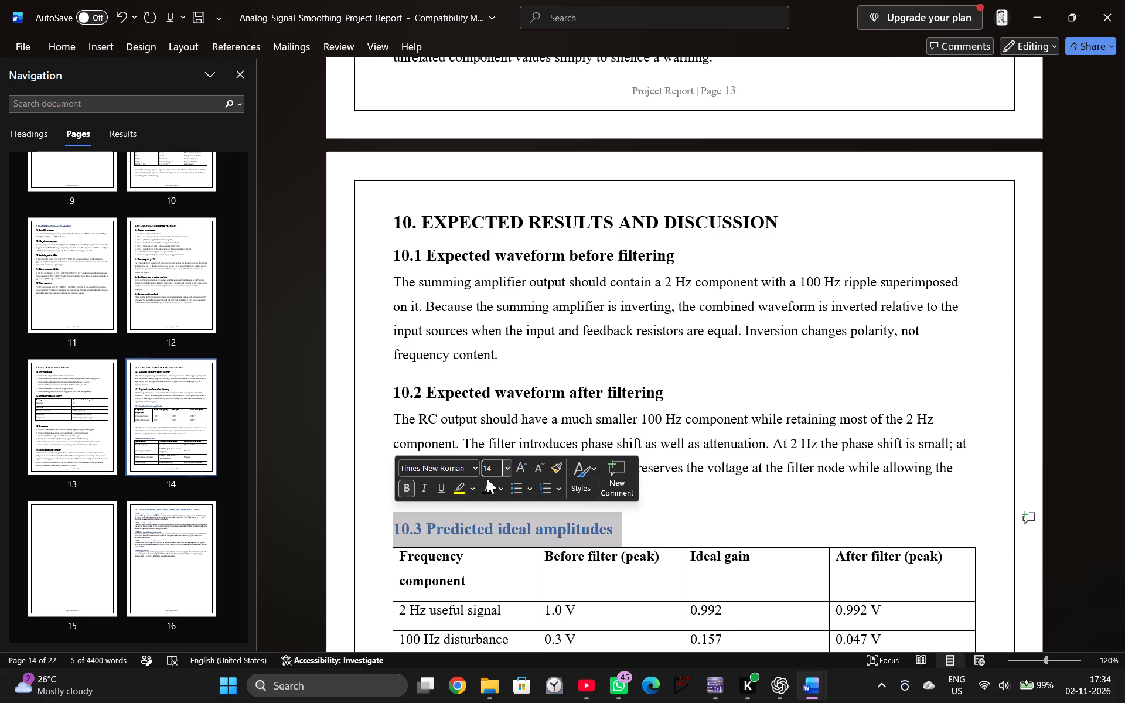
{"action": "left_click", "coordinate": [487, 479]}
{"action": "left_click", "coordinate": [486, 488]}
{"action": "left_click", "coordinate": [687, 514]}
Format the "10.4 Suggested results table" subheading as black, font size 14.
{"action": "scroll", "coordinate": [603, 506], "scroll_direction": "down", "scroll_amount": 9}
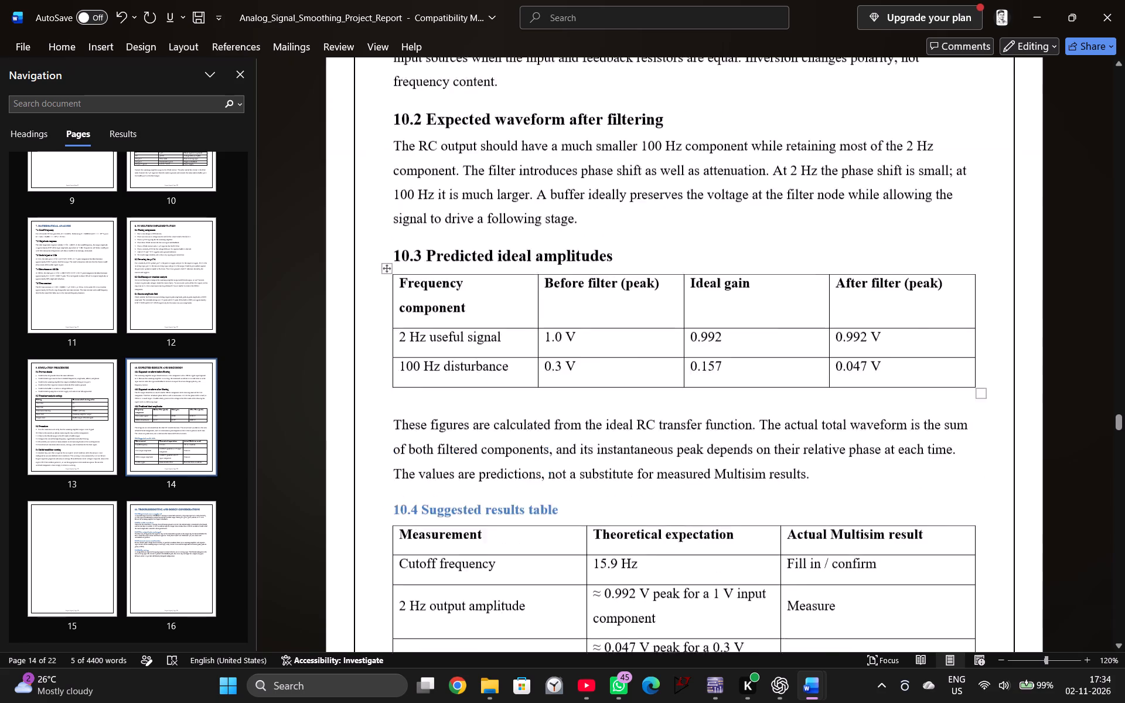
{"action": "left_click_drag", "start_coordinate": [571, 407], "coordinate": [402, 399]}
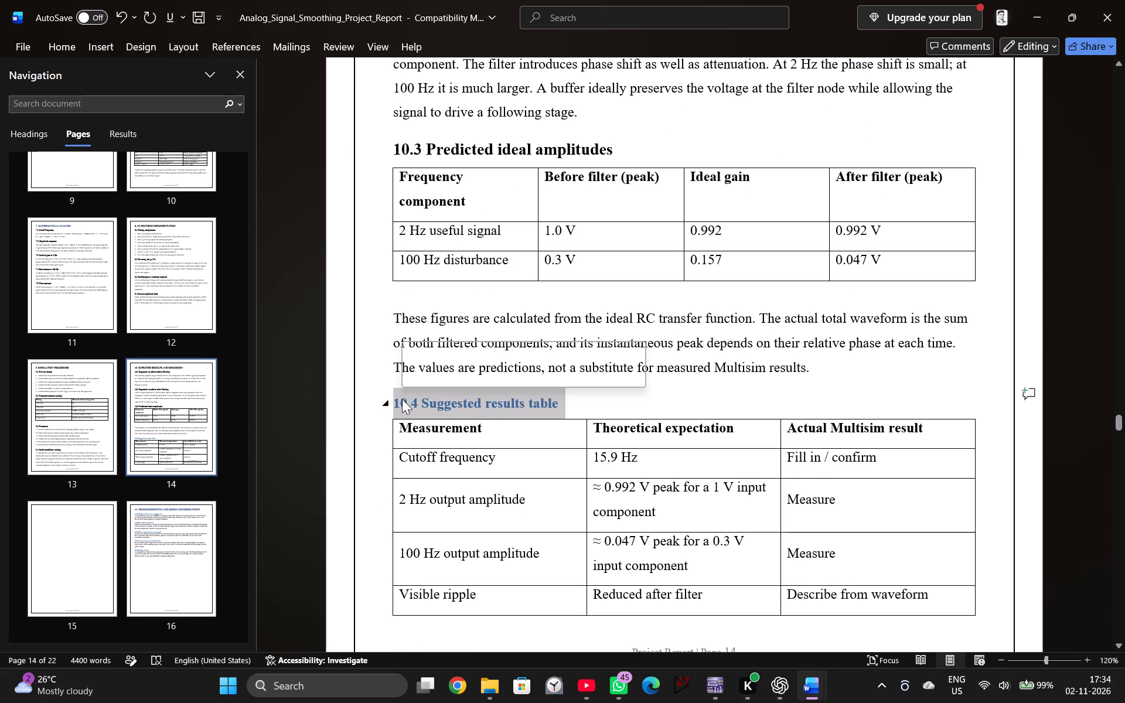
{"action": "left_click", "coordinate": [512, 357]}
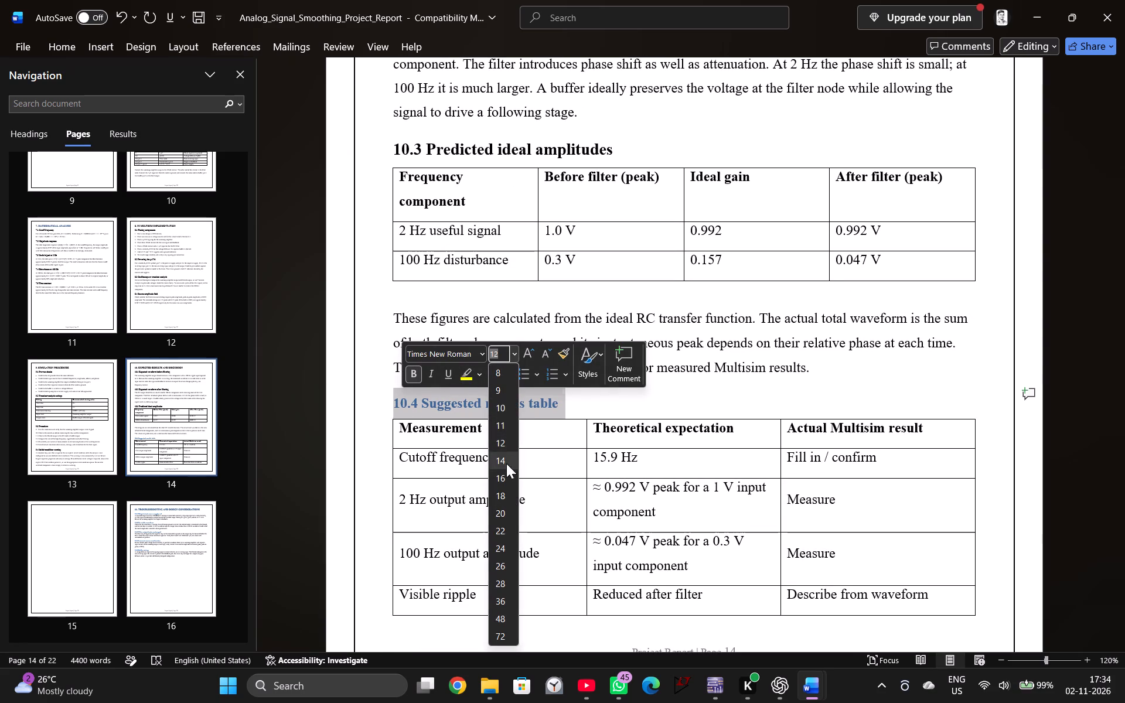
{"action": "left_click", "coordinate": [506, 463]}
{"action": "left_click", "coordinate": [487, 370]}
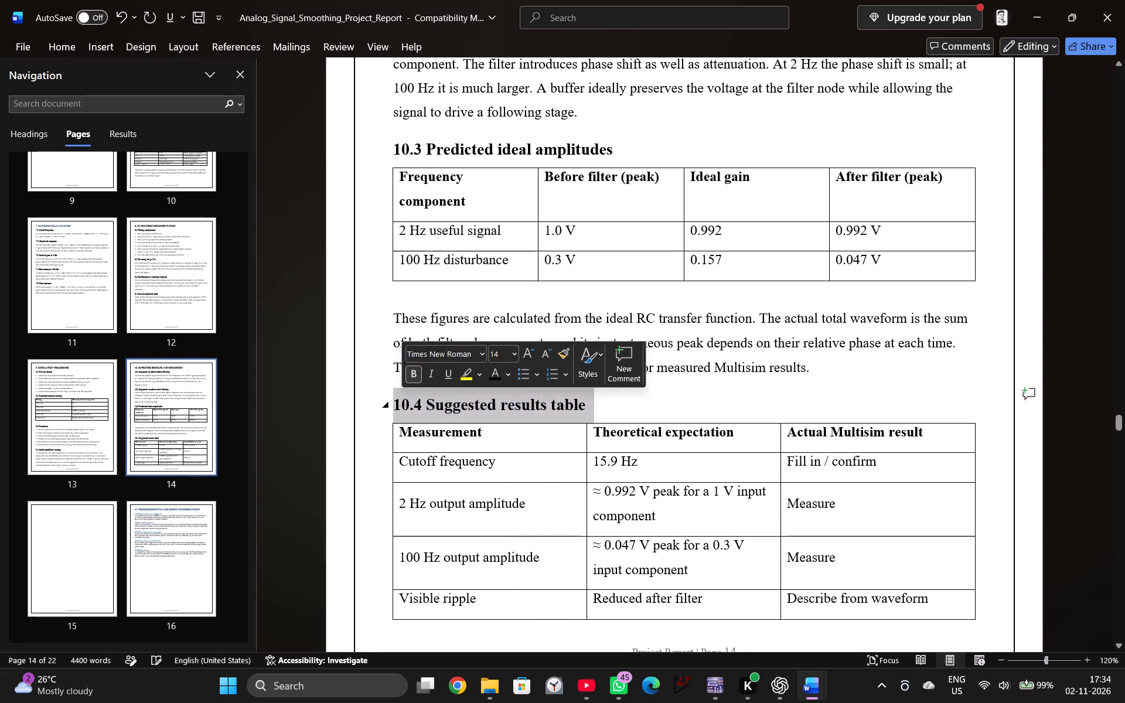
{"action": "left_click", "coordinate": [669, 421]}
Go to blank page 15 between sections 10 and 11 and delete it.
{"action": "scroll", "coordinate": [654, 420], "scroll_direction": "down", "scroll_amount": 15}
{"action": "scroll", "coordinate": [653, 420], "scroll_direction": "down", "scroll_amount": 15}
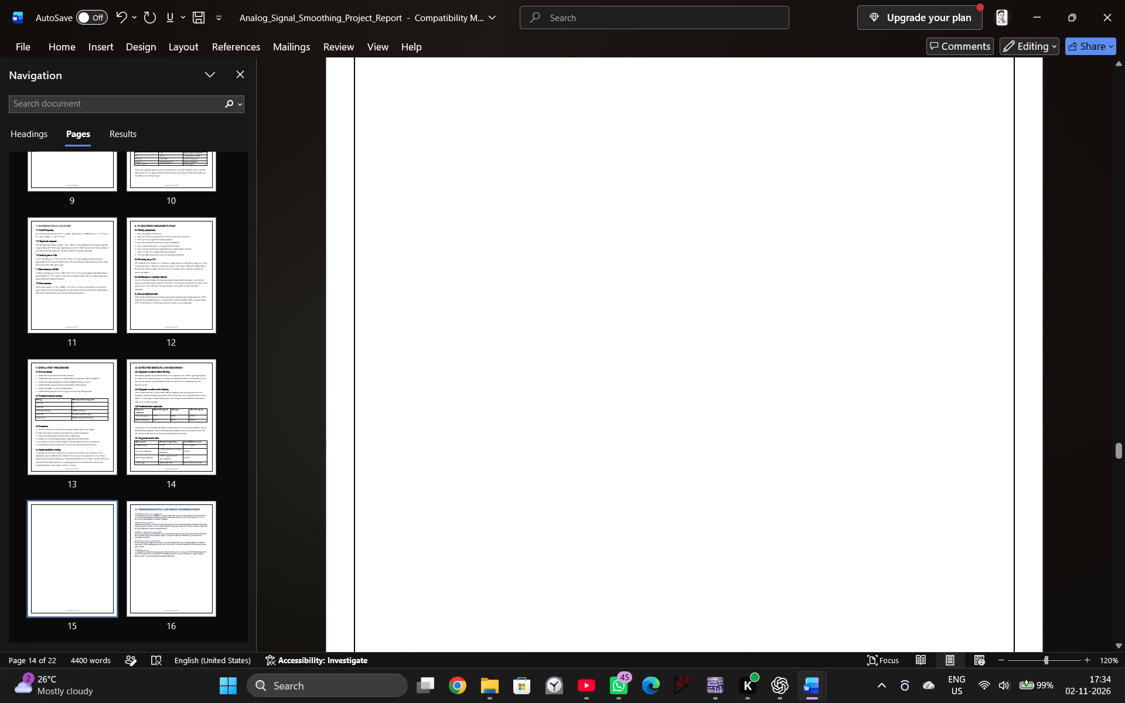
{"action": "scroll", "coordinate": [653, 428], "scroll_direction": "down", "scroll_amount": 3}
{"action": "scroll", "coordinate": [645, 427], "scroll_direction": "up", "scroll_amount": 1}
{"action": "double_click", "coordinate": [80, 534]}
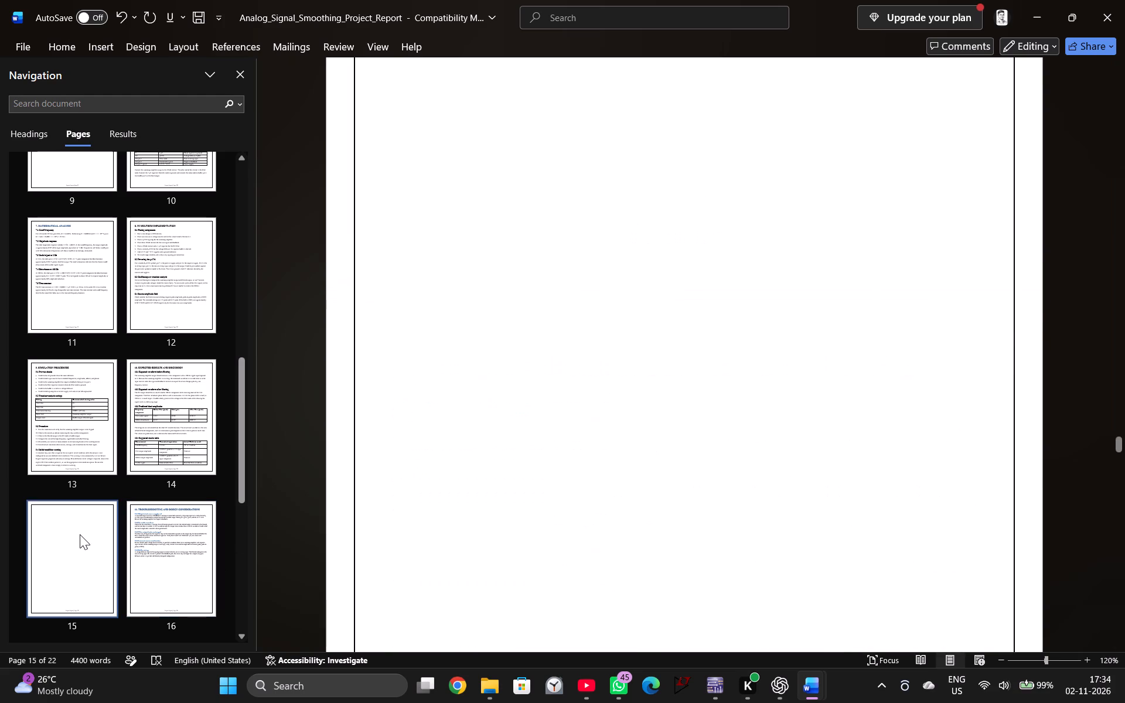
{"action": "double_click", "coordinate": [80, 534]}
{"action": "scroll", "coordinate": [80, 534], "scroll_direction": "up", "scroll_amount": 5}
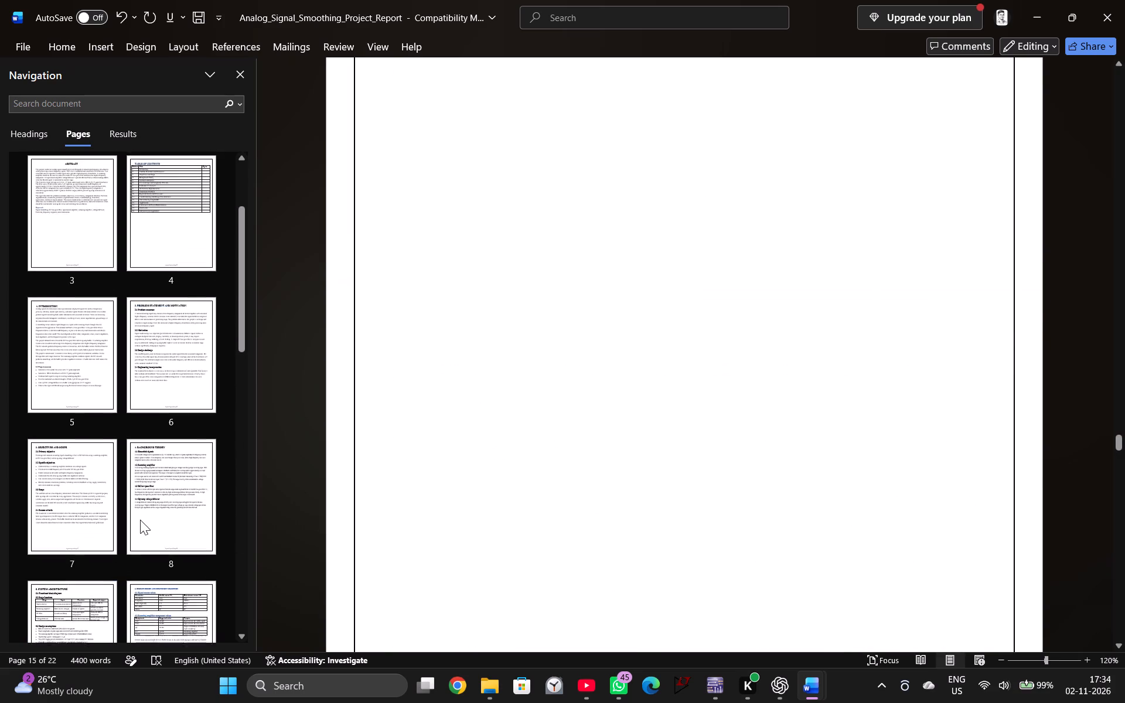
{"action": "scroll", "coordinate": [139, 533], "scroll_direction": "down", "scroll_amount": 8}
{"action": "double_click", "coordinate": [66, 560]}
{"action": "key", "text": "BackSpace"}
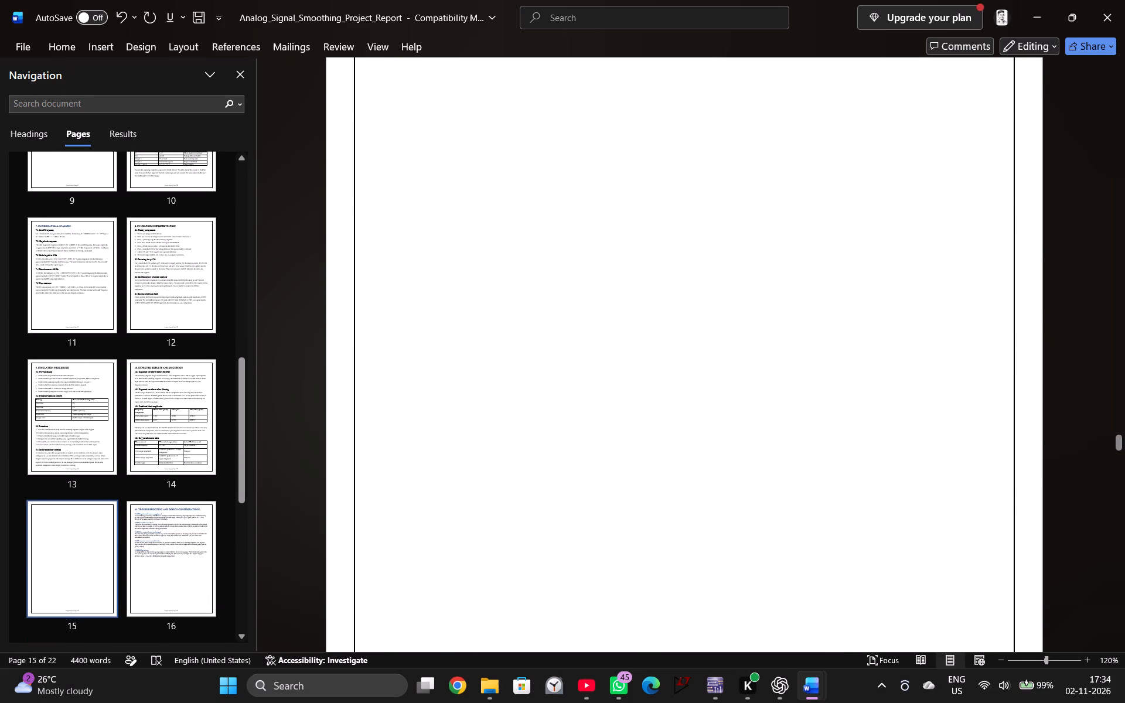
Set the "11. TROUBLESHOOTING AND DESIGN CONSIDERATIONS" heading to font size 16, keeping it bold.
{"action": "scroll", "coordinate": [343, 493], "scroll_direction": "up", "scroll_amount": 4}
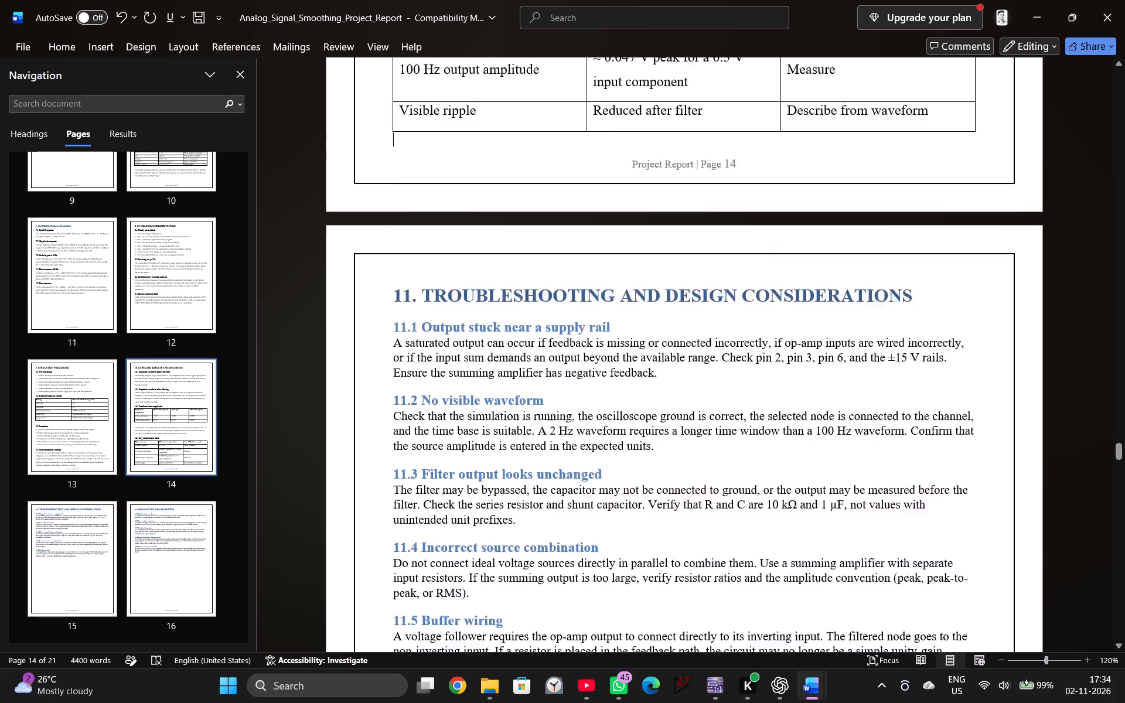
{"action": "scroll", "coordinate": [343, 493], "scroll_direction": "up", "scroll_amount": 1}
{"action": "scroll", "coordinate": [627, 417], "scroll_direction": "up", "scroll_amount": 6}
{"action": "scroll", "coordinate": [628, 417], "scroll_direction": "down", "scroll_amount": 8}
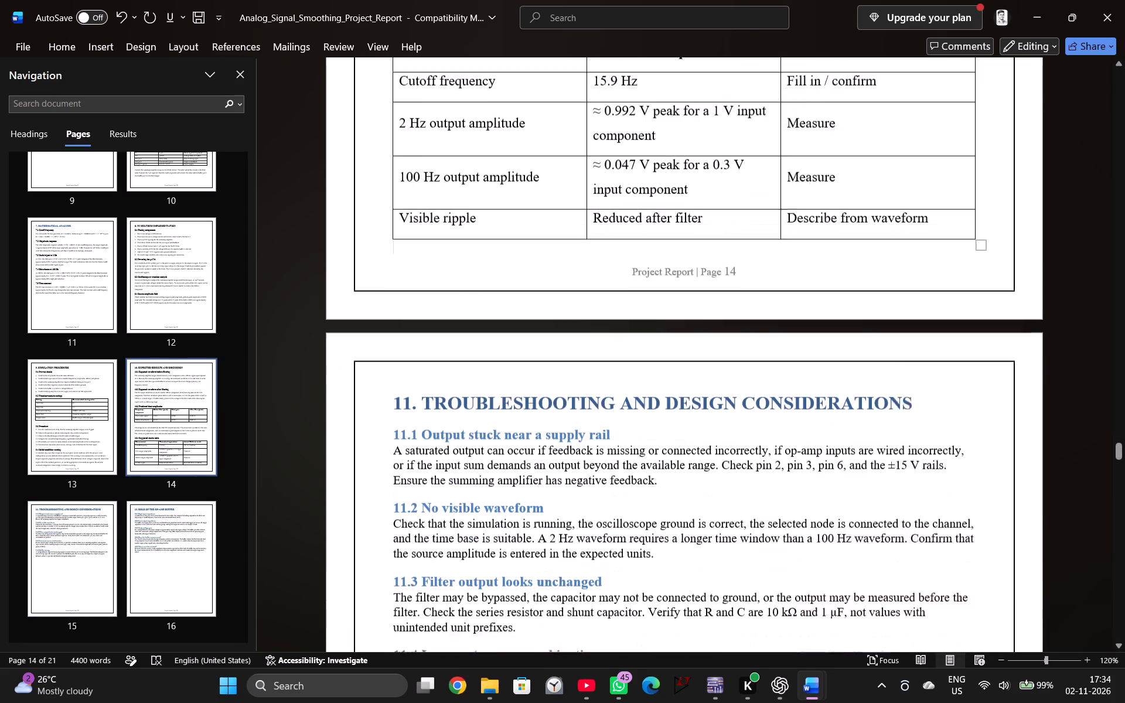
{"action": "left_click_drag", "start_coordinate": [919, 363], "coordinate": [527, 393]}
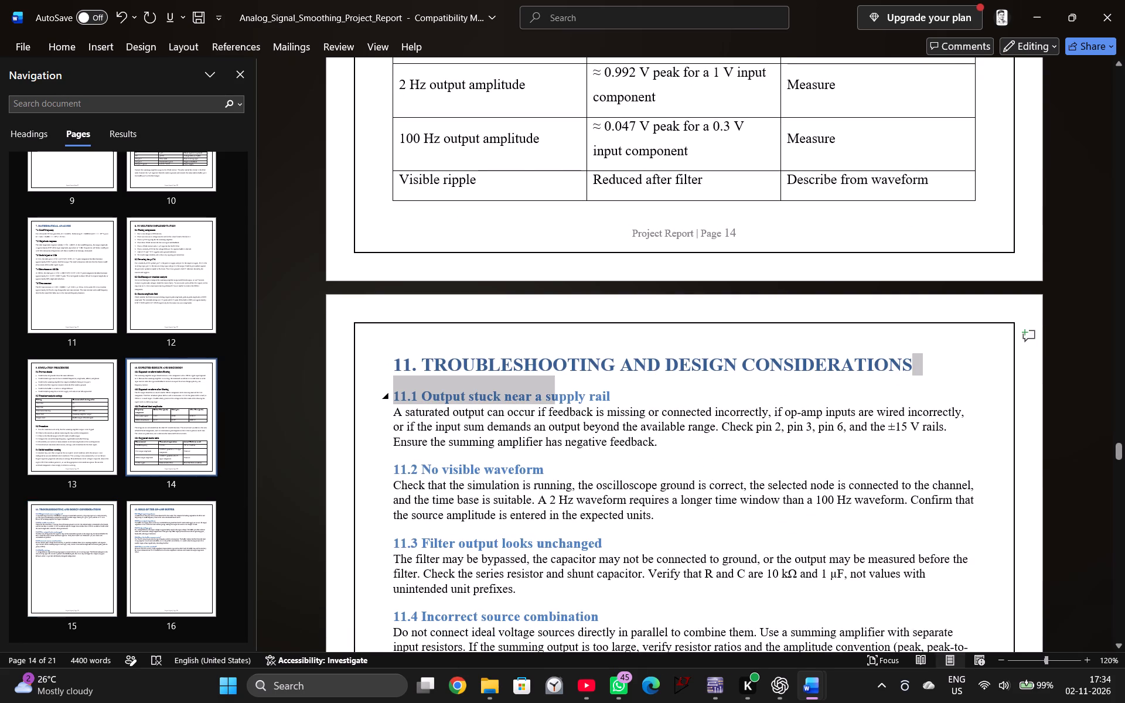
{"action": "left_click_drag", "start_coordinate": [527, 393], "coordinate": [478, 377]}
{"action": "left_click", "coordinate": [835, 390]}
{"action": "left_click_drag", "start_coordinate": [936, 359], "coordinate": [637, 364]}
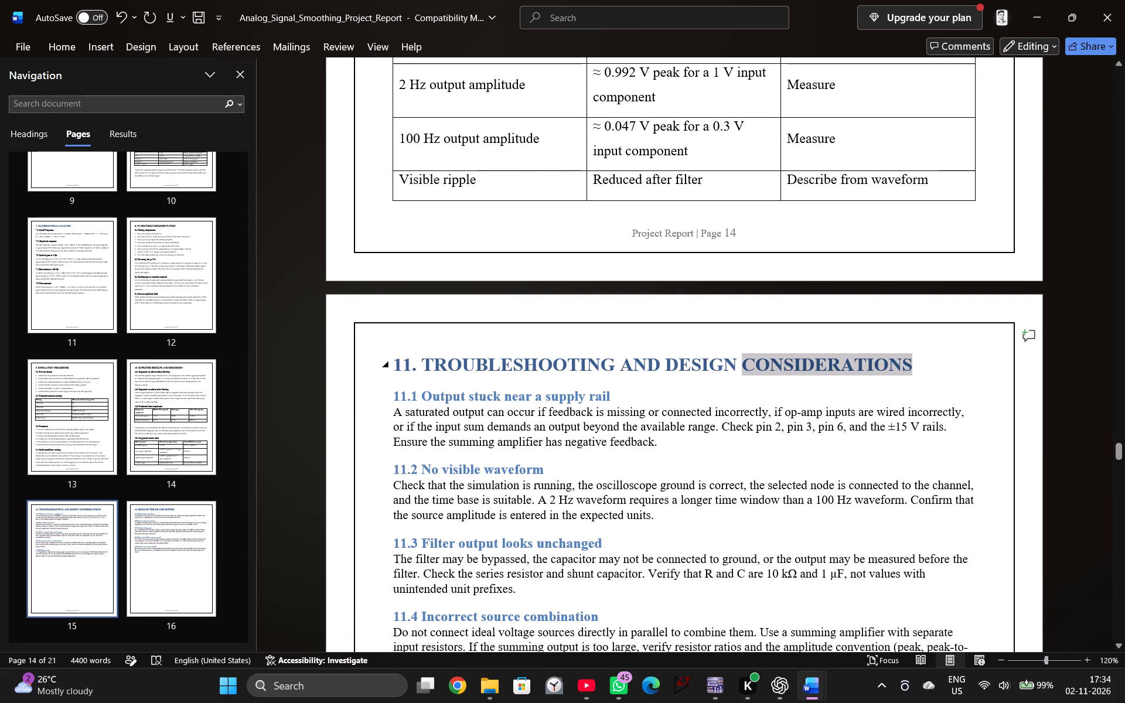
{"action": "left_click_drag", "start_coordinate": [637, 364], "coordinate": [393, 359]}
{"action": "left_click", "coordinate": [403, 336]}
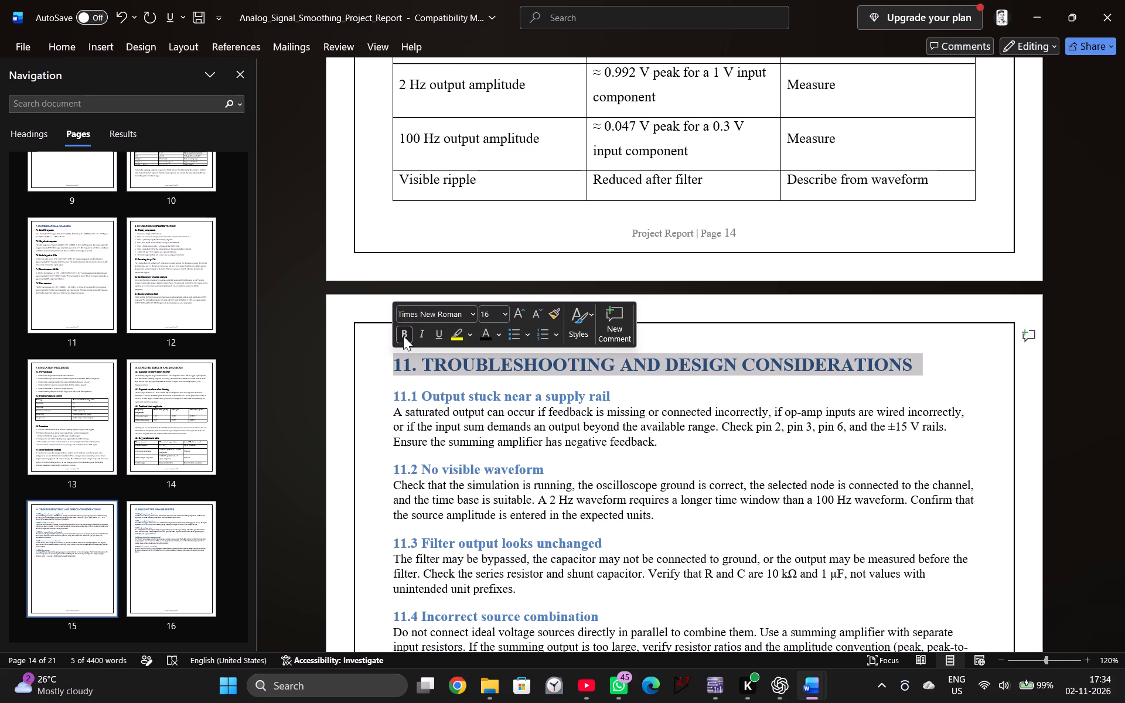
{"action": "left_click", "coordinate": [403, 336]}
{"action": "left_click", "coordinate": [507, 315]}
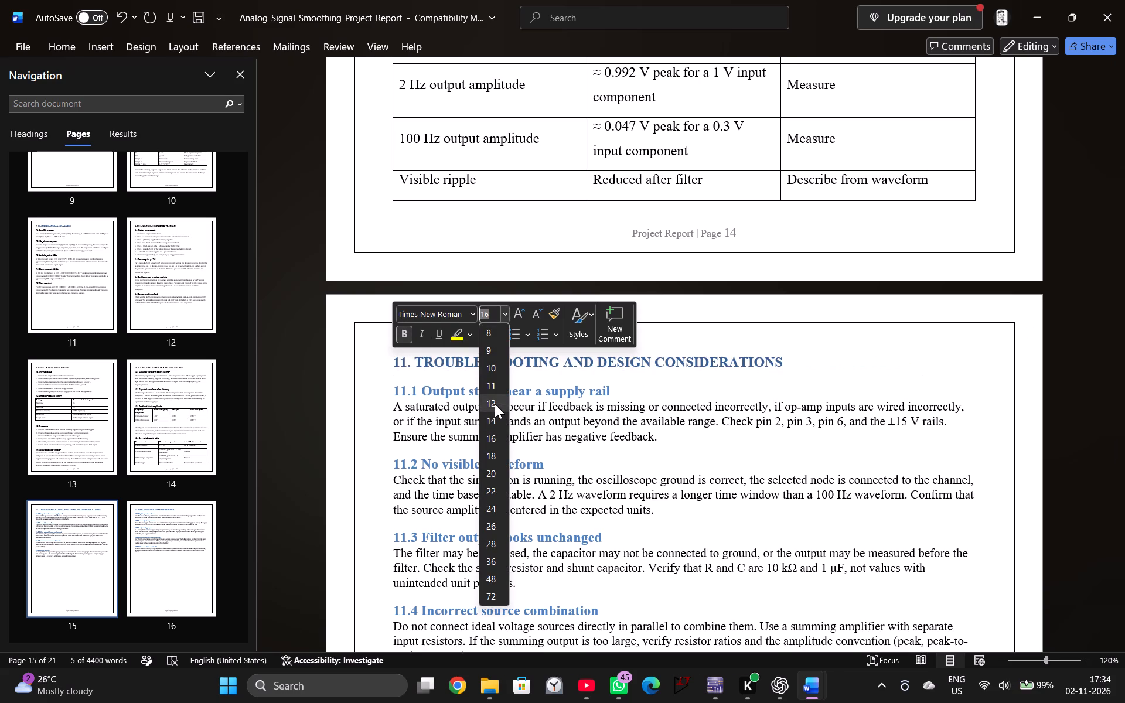
{"action": "left_click", "coordinate": [491, 439]}
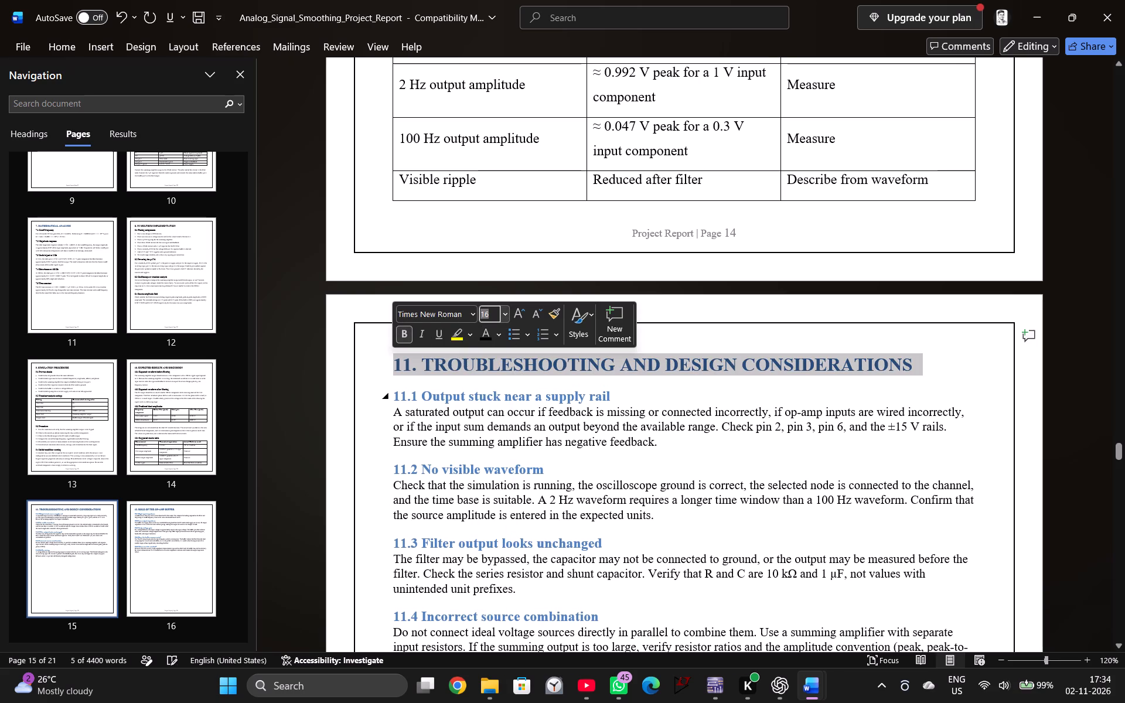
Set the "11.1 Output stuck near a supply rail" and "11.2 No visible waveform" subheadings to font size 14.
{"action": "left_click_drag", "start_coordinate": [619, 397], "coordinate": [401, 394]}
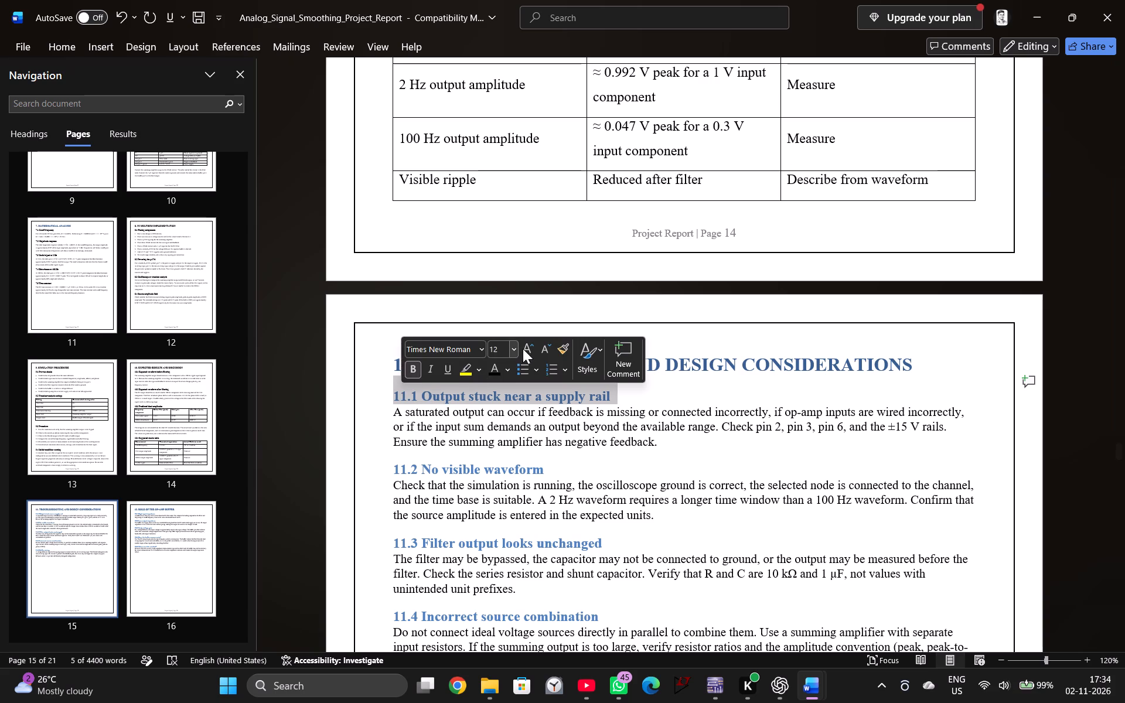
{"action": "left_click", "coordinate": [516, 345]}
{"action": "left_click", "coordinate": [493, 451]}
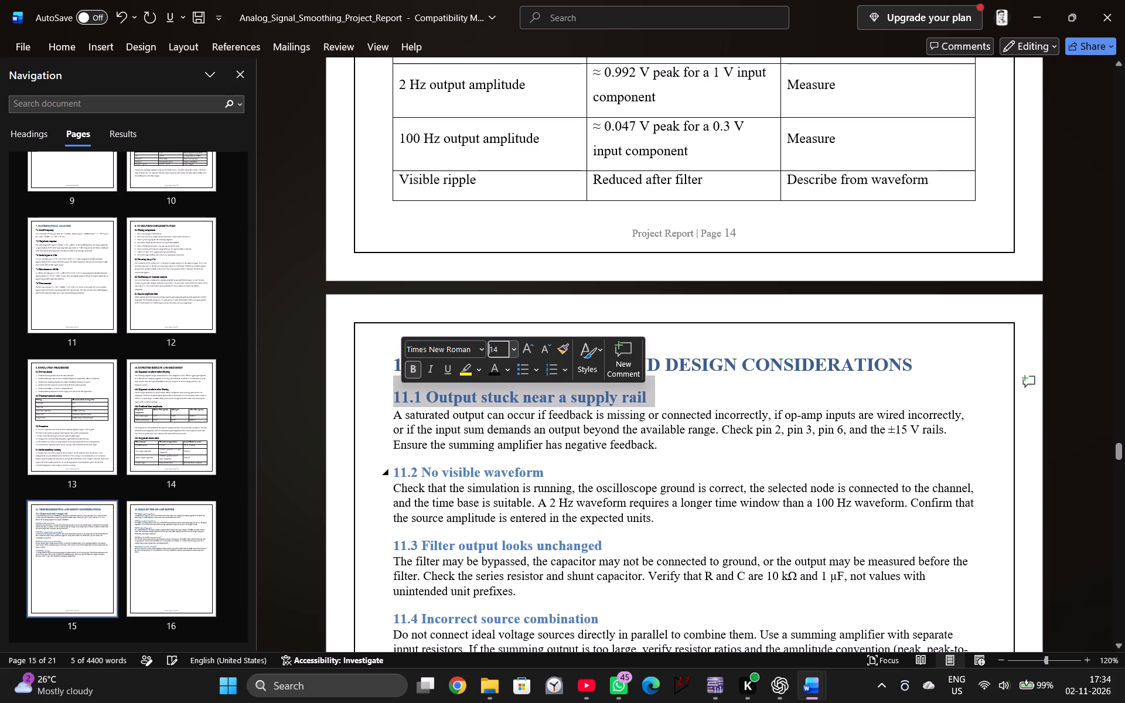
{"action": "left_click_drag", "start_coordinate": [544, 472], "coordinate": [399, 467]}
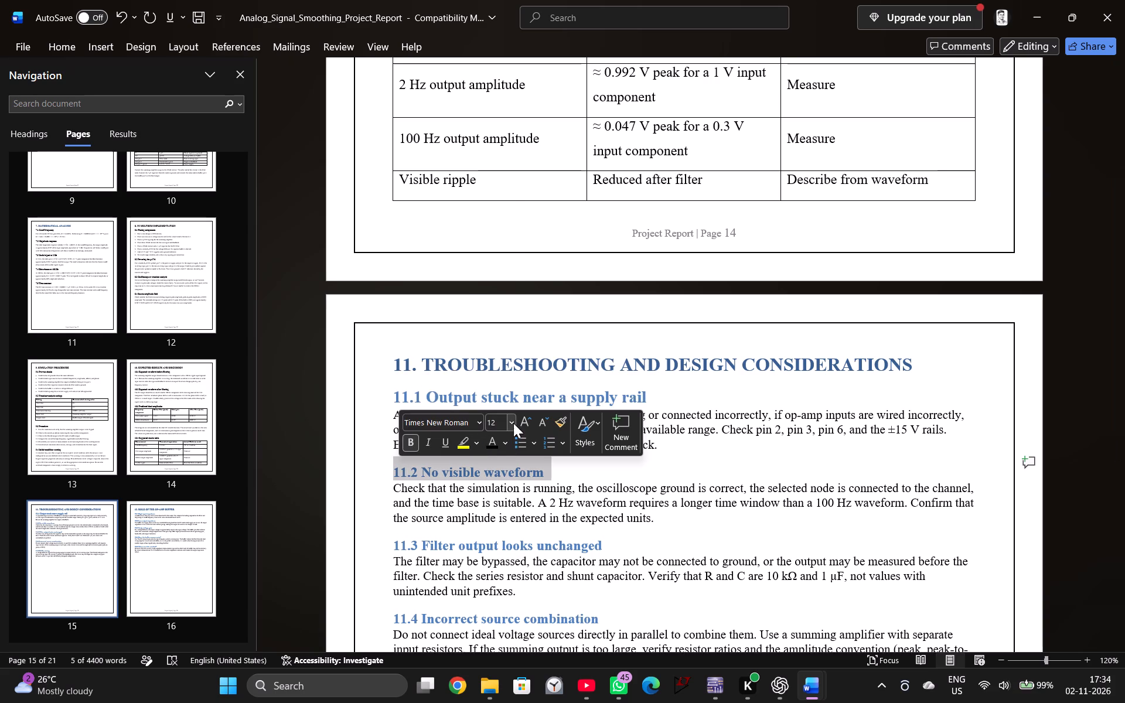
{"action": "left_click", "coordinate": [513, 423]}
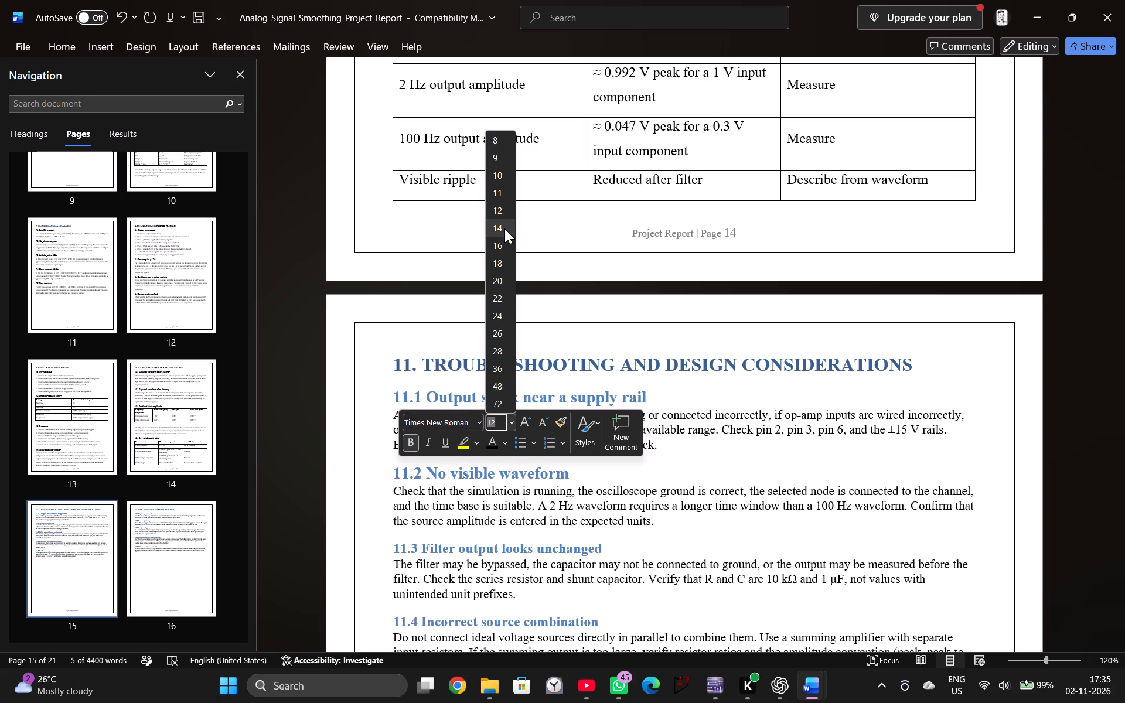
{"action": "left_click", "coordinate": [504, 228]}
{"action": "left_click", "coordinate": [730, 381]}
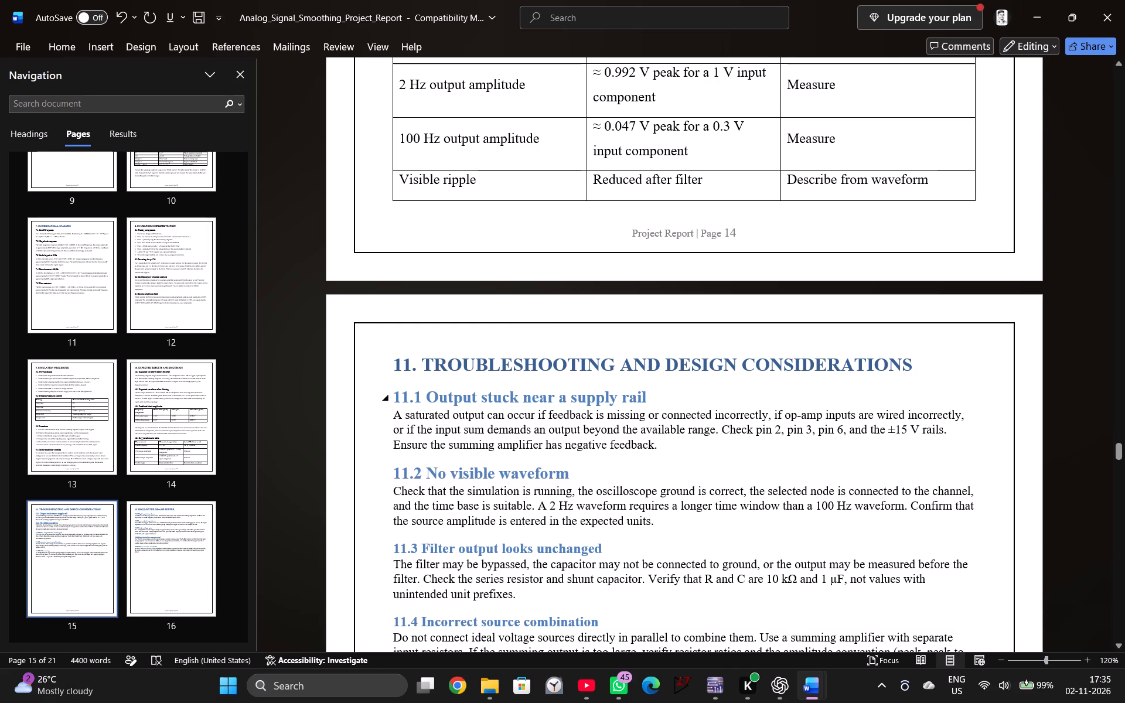
Set all section 11 content below the main heading to 1.5 line spacing and font size 12.
{"action": "left_click_drag", "start_coordinate": [392, 392], "coordinate": [708, 572]}
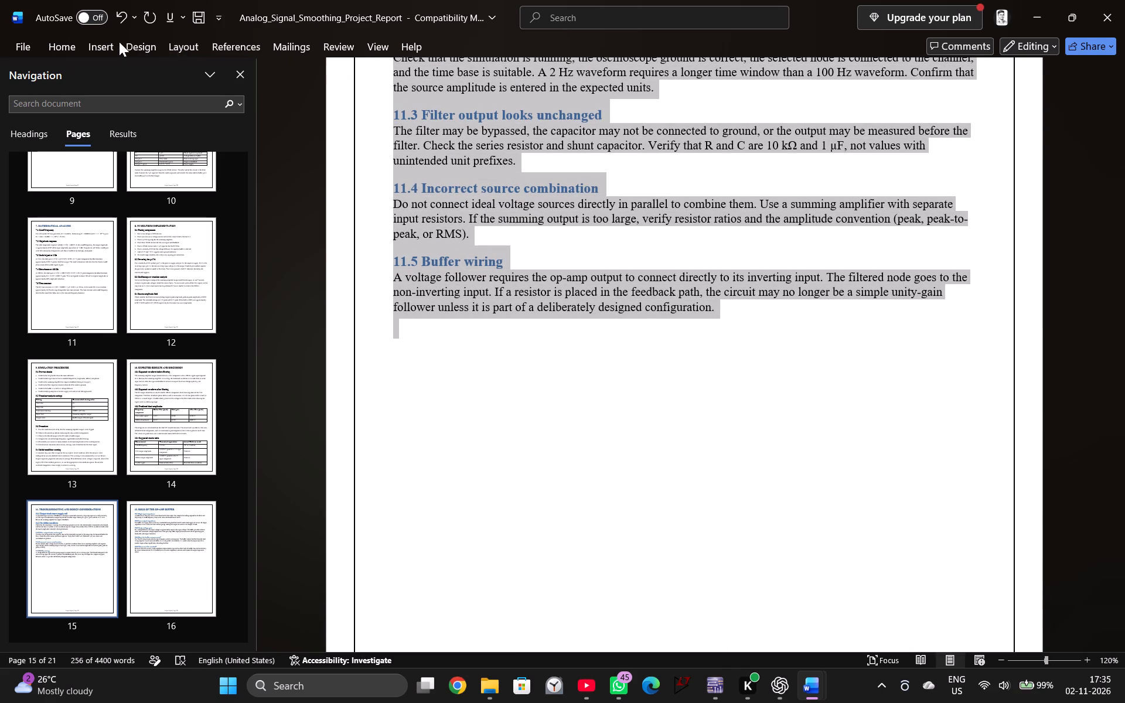
{"action": "left_click", "coordinate": [67, 49]}
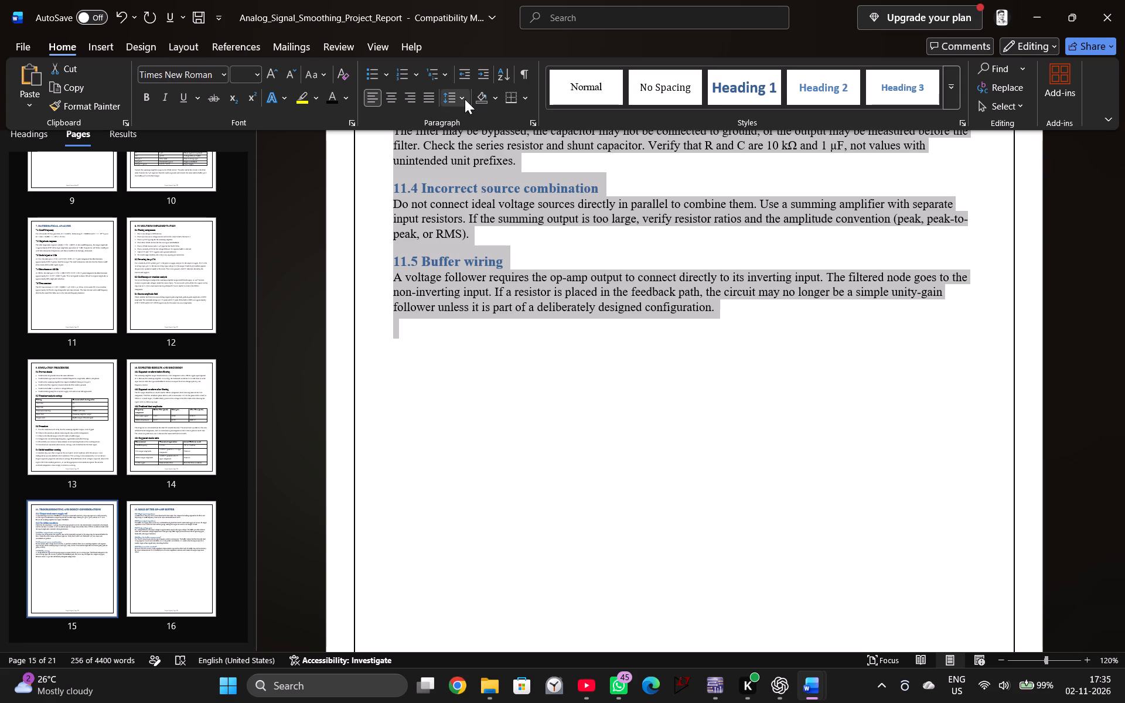
{"action": "left_click", "coordinate": [459, 98]}
{"action": "left_click", "coordinate": [461, 158]}
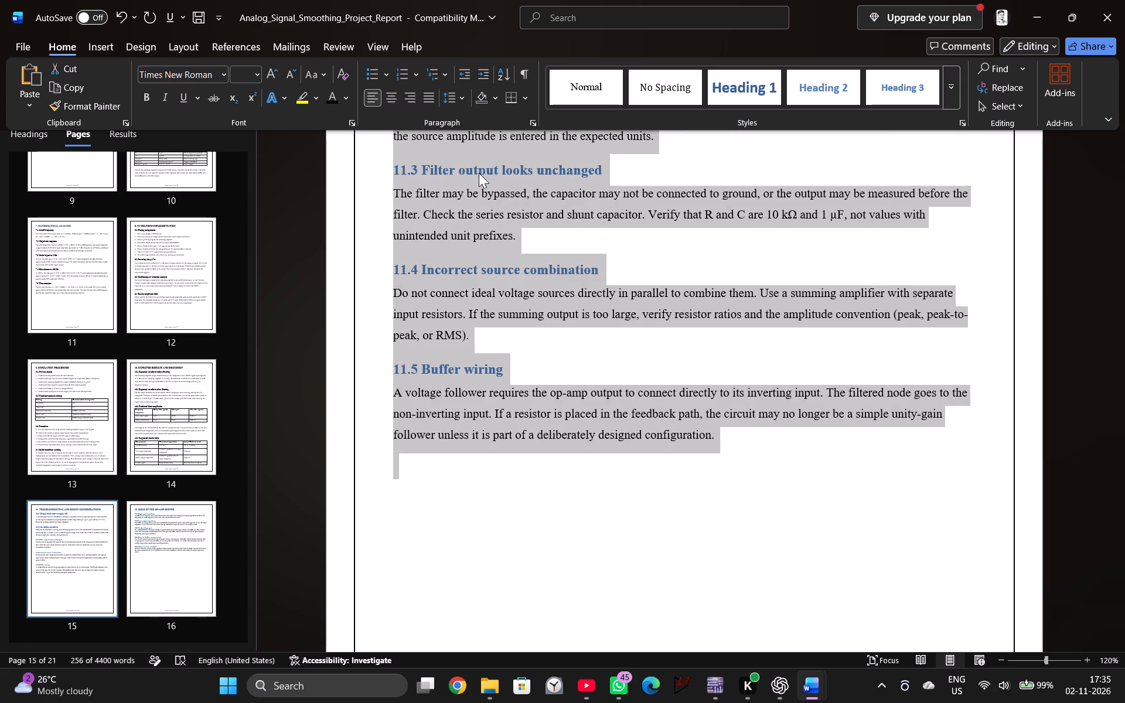
{"action": "right_click", "coordinate": [551, 223]}
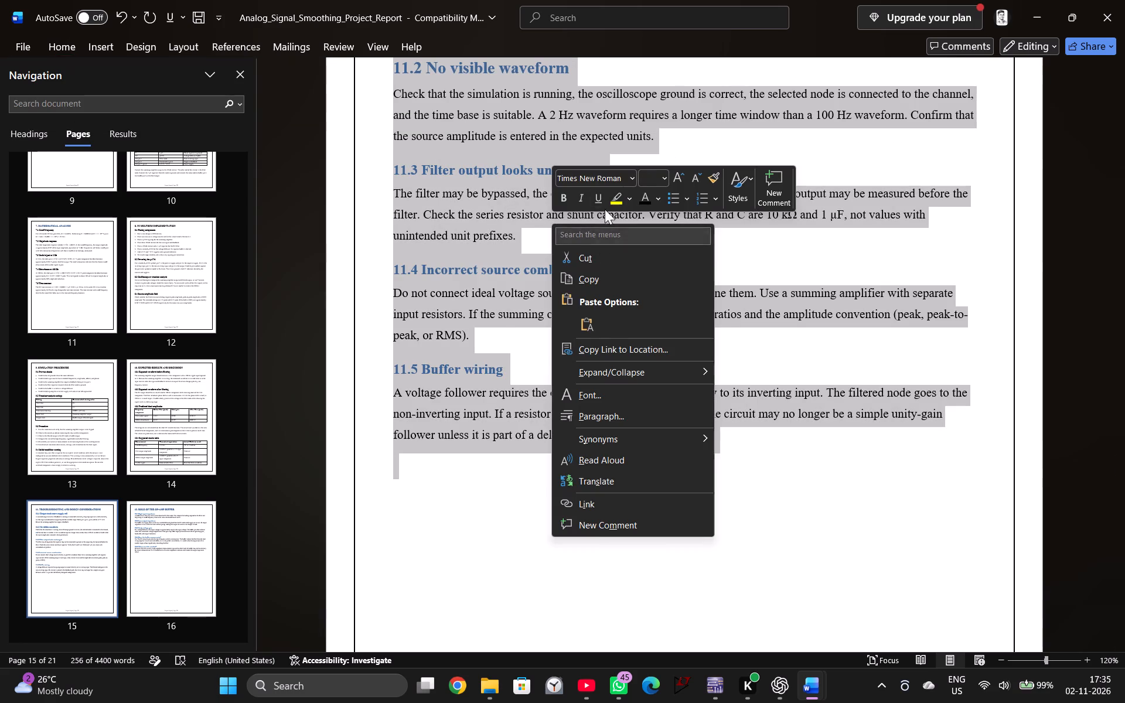
{"action": "left_click", "coordinate": [666, 176]}
{"action": "left_click", "coordinate": [647, 270]}
{"action": "left_click", "coordinate": [701, 271]}
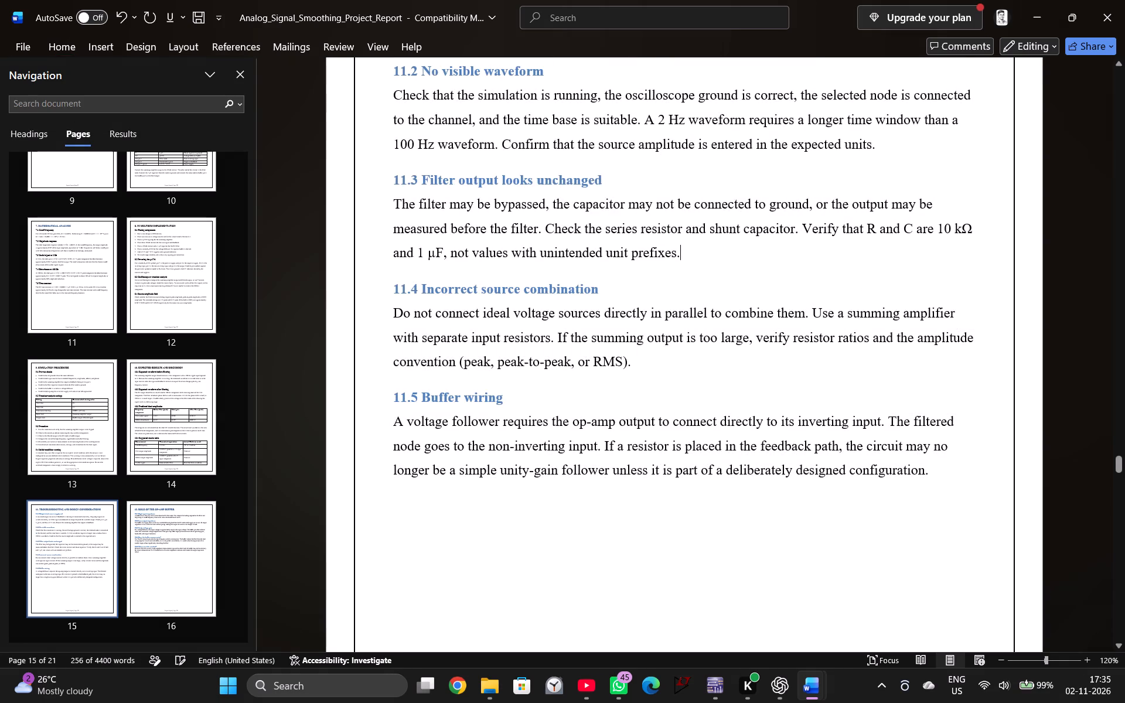
Format the "11.1 Output stuck near a supply rail" subheading as black, font size 14.
{"action": "scroll", "coordinate": [606, 265], "scroll_direction": "up", "scroll_amount": 7}
{"action": "left_click_drag", "start_coordinate": [613, 255], "coordinate": [350, 255]}
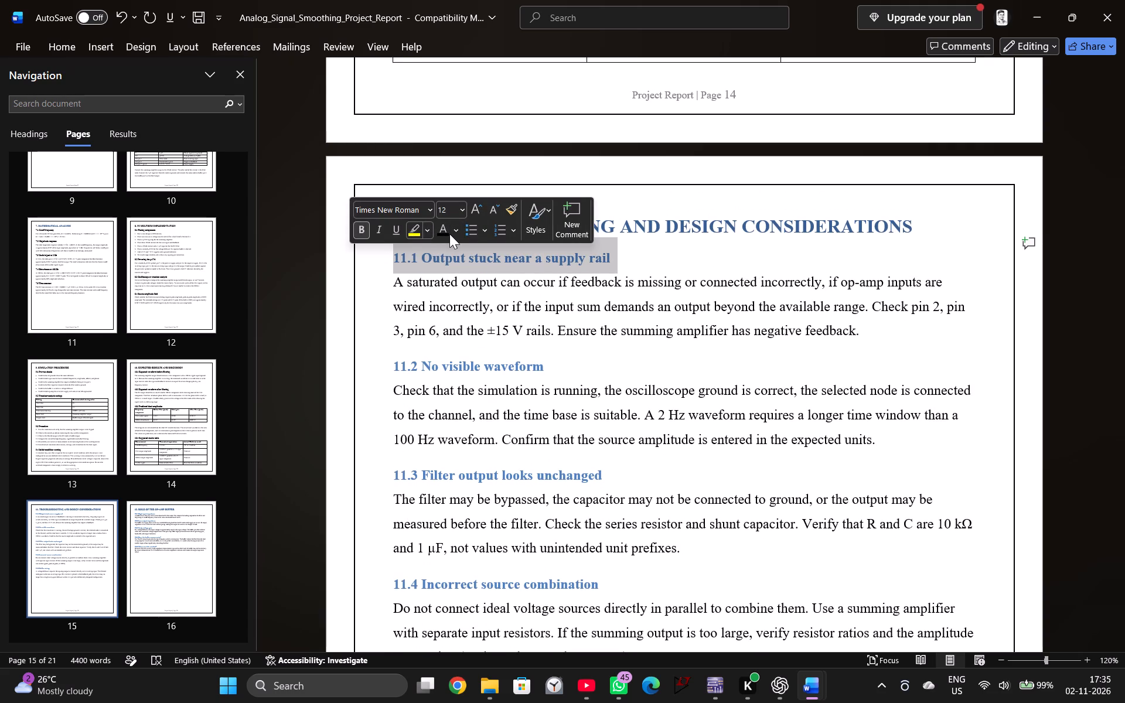
{"action": "left_click", "coordinate": [459, 209]}
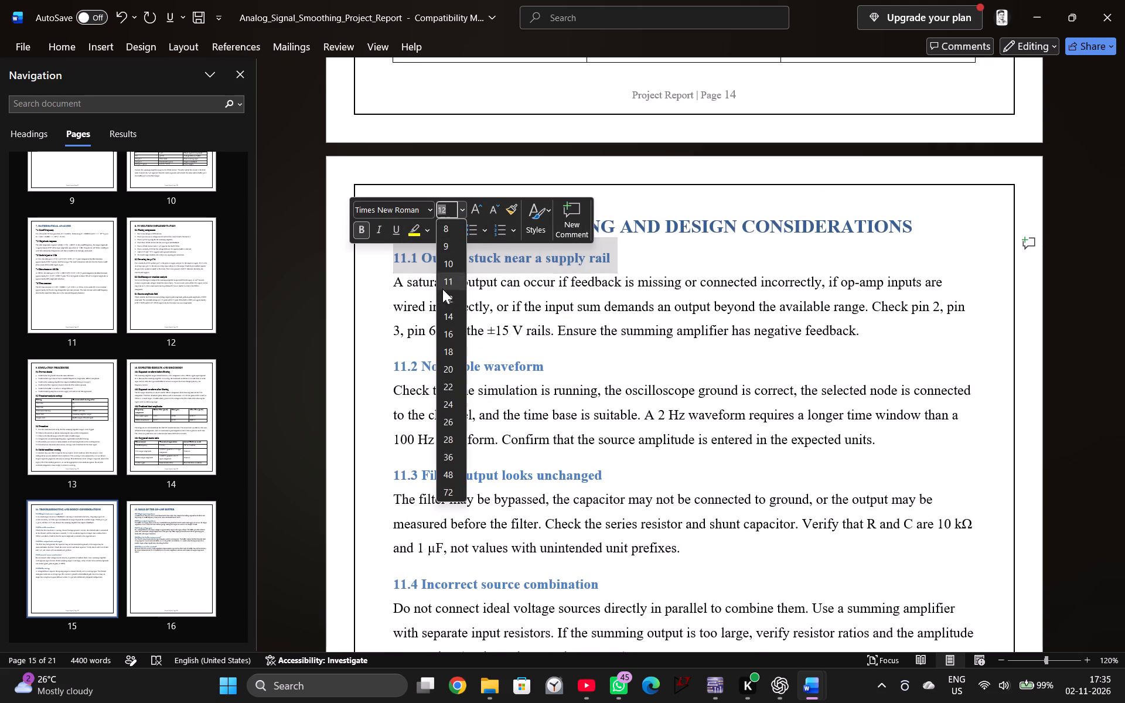
{"action": "left_click", "coordinate": [446, 312]}
{"action": "left_click", "coordinate": [441, 228]}
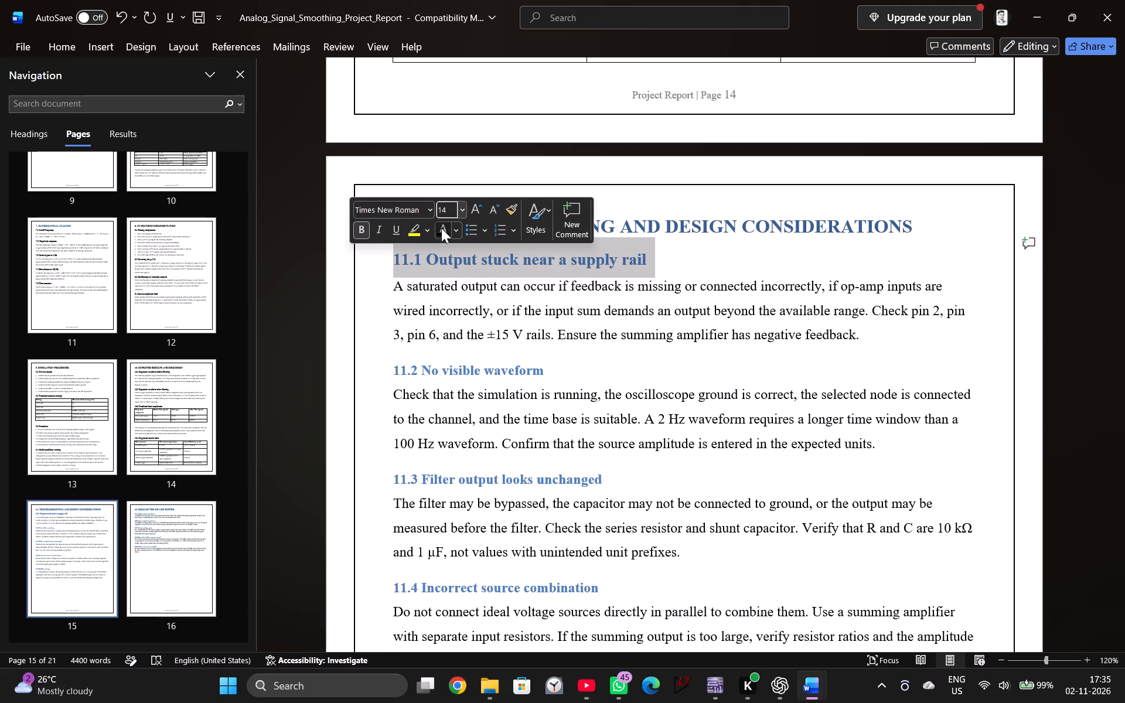
Format the "11.2 No visible waveform" subheading as black, font size 14.
{"action": "left_click_drag", "start_coordinate": [550, 368], "coordinate": [397, 364]}
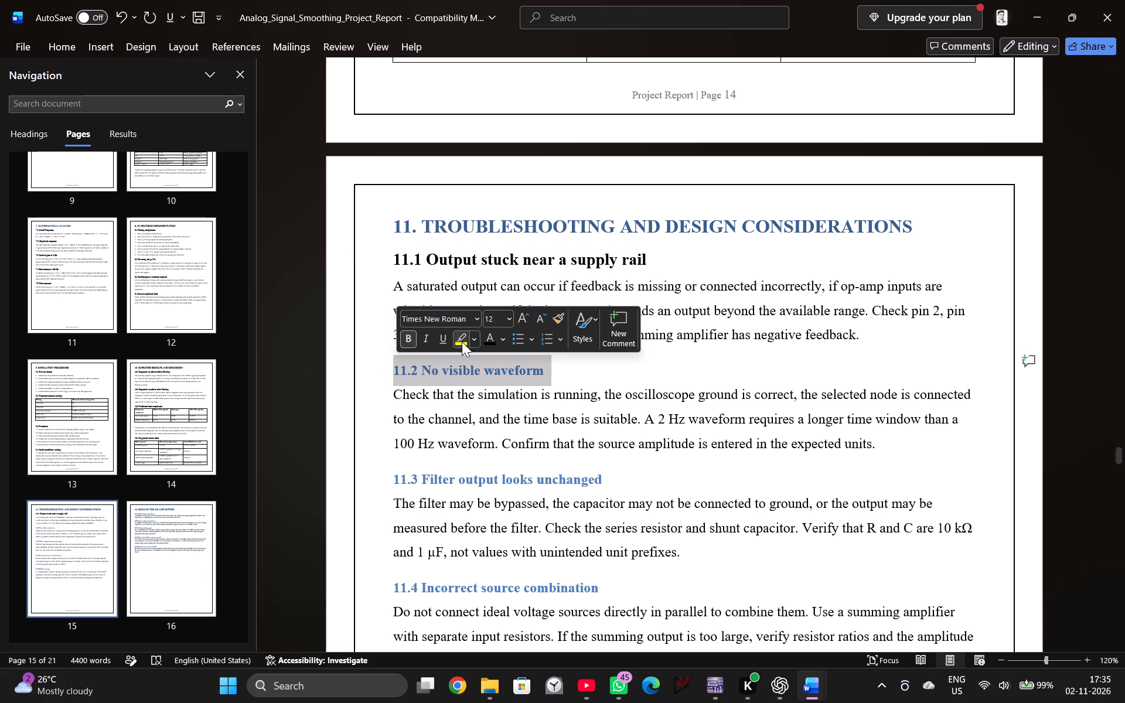
{"action": "left_click", "coordinate": [481, 340]}
{"action": "left_click", "coordinate": [486, 339]}
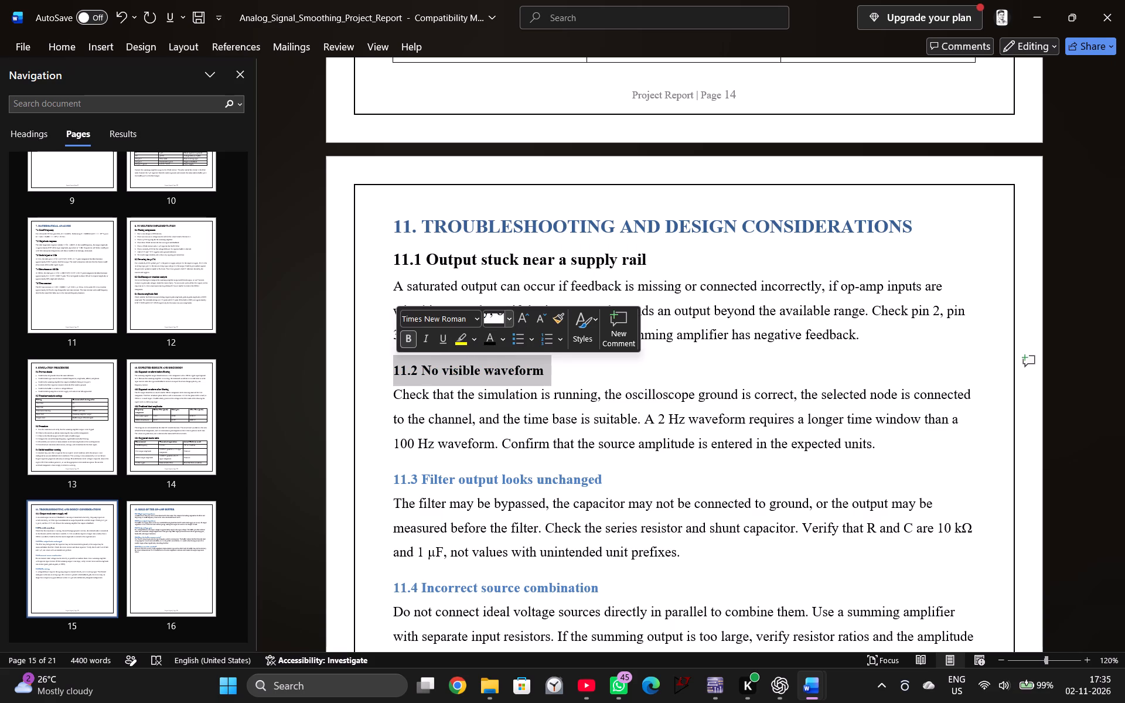
{"action": "left_click", "coordinate": [503, 316]}
{"action": "left_click", "coordinate": [509, 318]}
{"action": "left_click", "coordinate": [495, 426]}
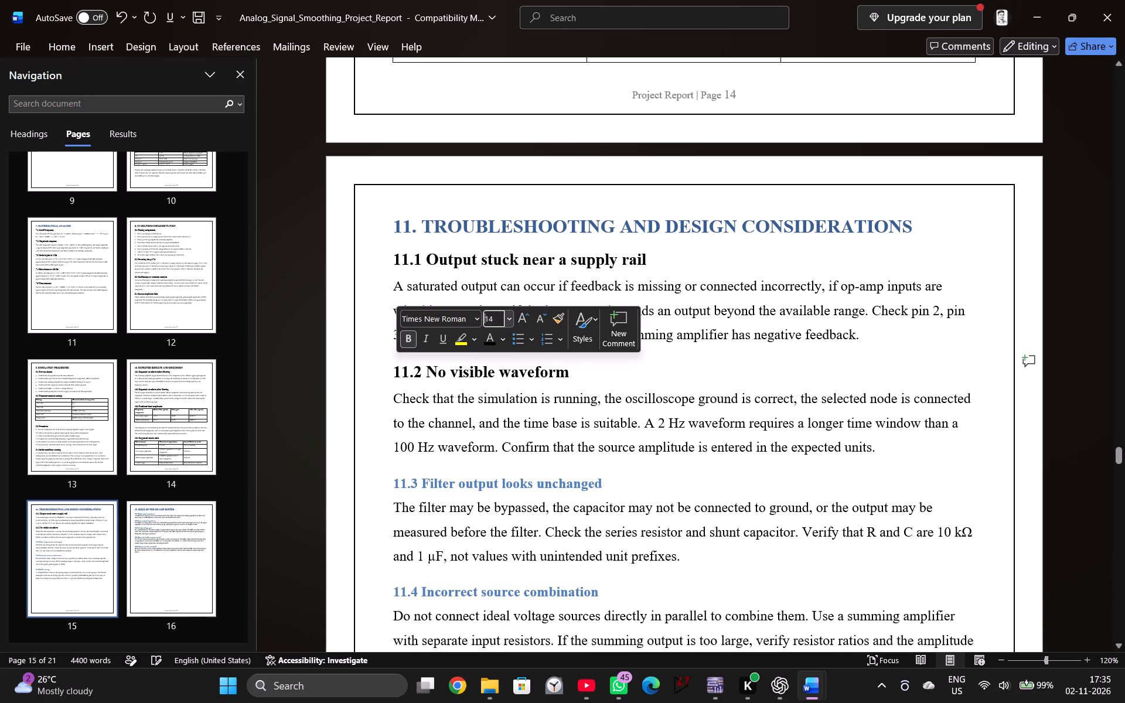
Format the "11.3 Filter output looks unchanged" subheading as black, font size 14.
{"action": "left_click_drag", "start_coordinate": [612, 485], "coordinate": [394, 479]}
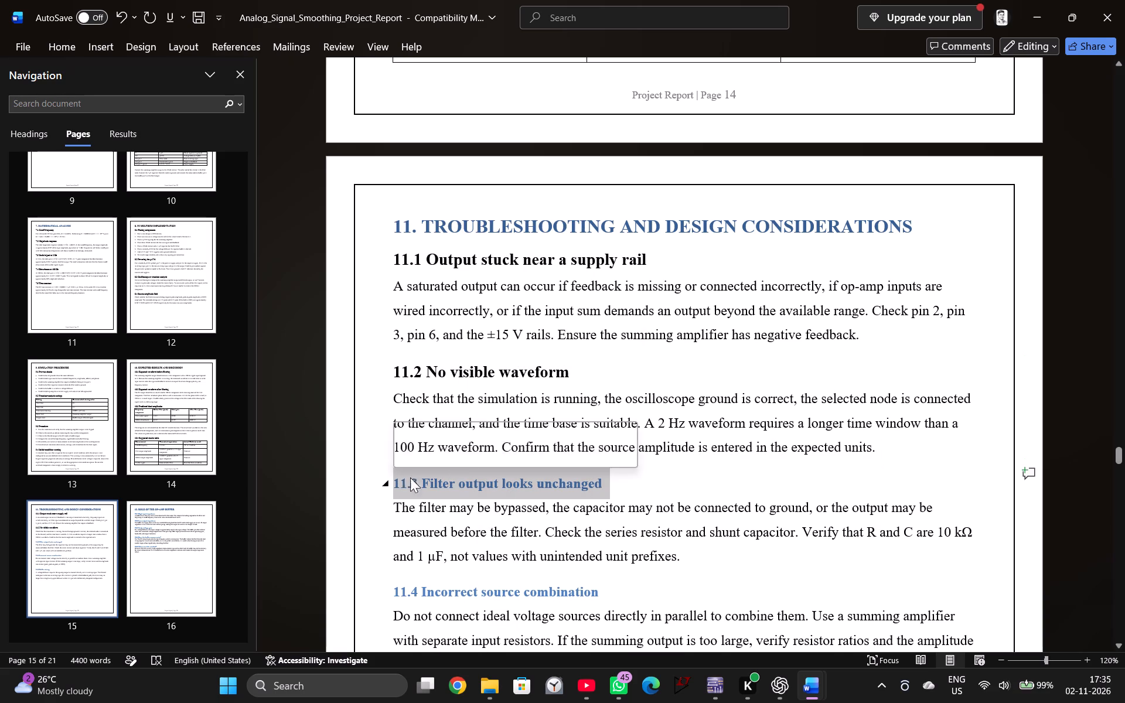
{"action": "left_click", "coordinate": [510, 435]}
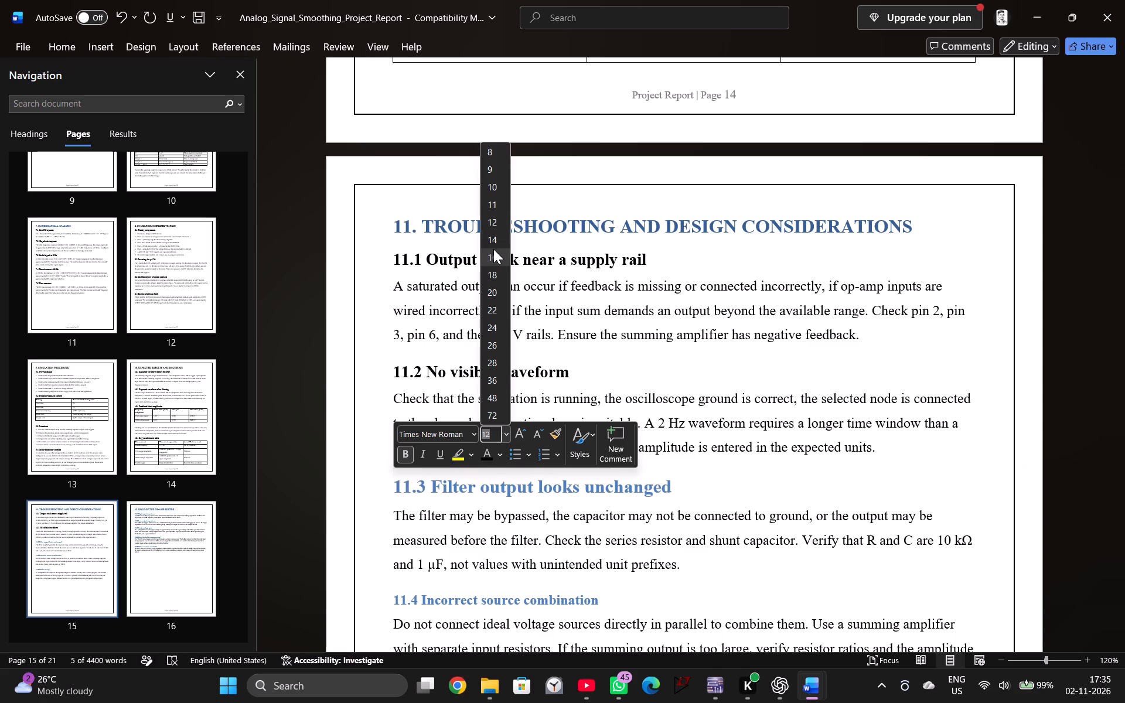
{"action": "left_click", "coordinate": [496, 244]}
{"action": "left_click", "coordinate": [492, 451]}
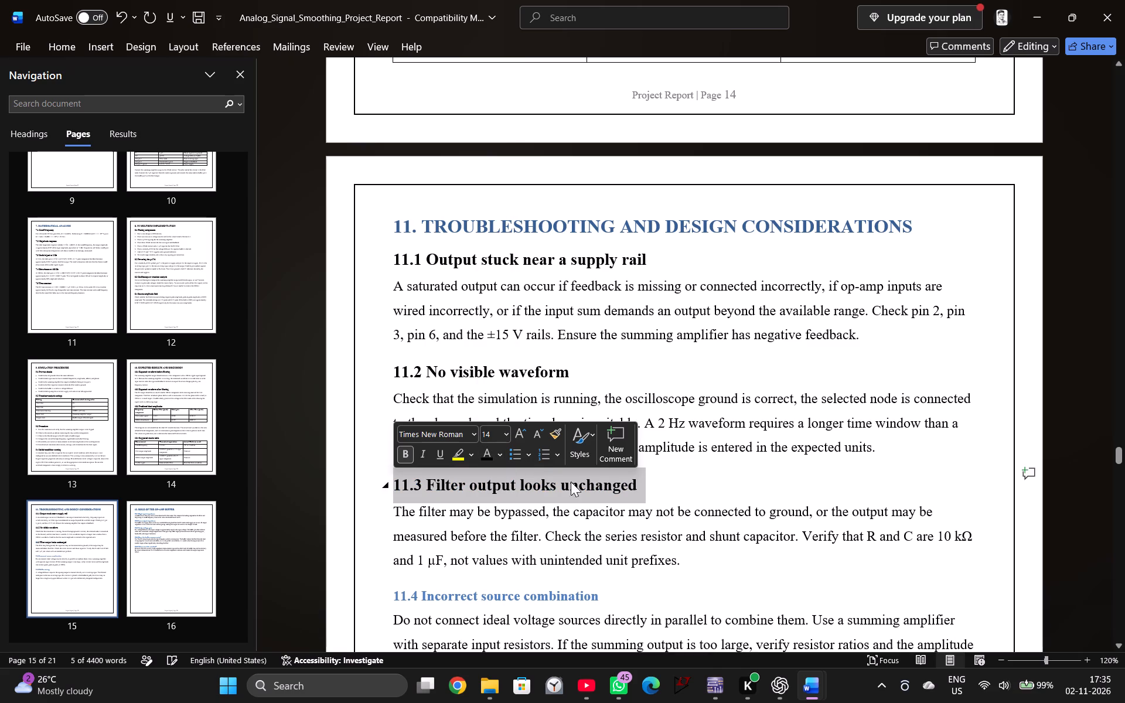
{"action": "left_click", "coordinate": [704, 501]}
Format the "11.4 Incorrect source combination" subheading as black, font size 14.
{"action": "left_click_drag", "start_coordinate": [614, 596], "coordinate": [397, 595]}
{"action": "left_click", "coordinate": [491, 566]}
{"action": "left_click", "coordinate": [513, 552]}
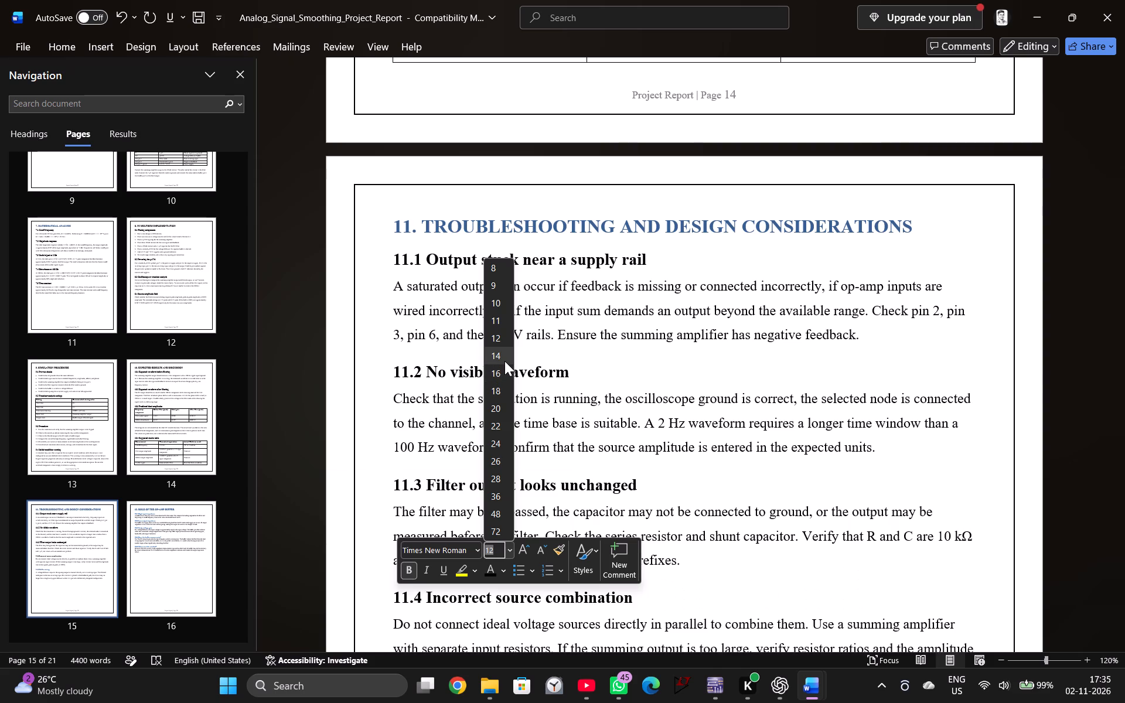
{"action": "left_click", "coordinate": [504, 361]}
{"action": "left_click", "coordinate": [671, 585]}
Format the "11.5 Buffer wiring" subheading as black, font size 14.
{"action": "scroll", "coordinate": [646, 571], "scroll_direction": "down", "scroll_amount": 7}
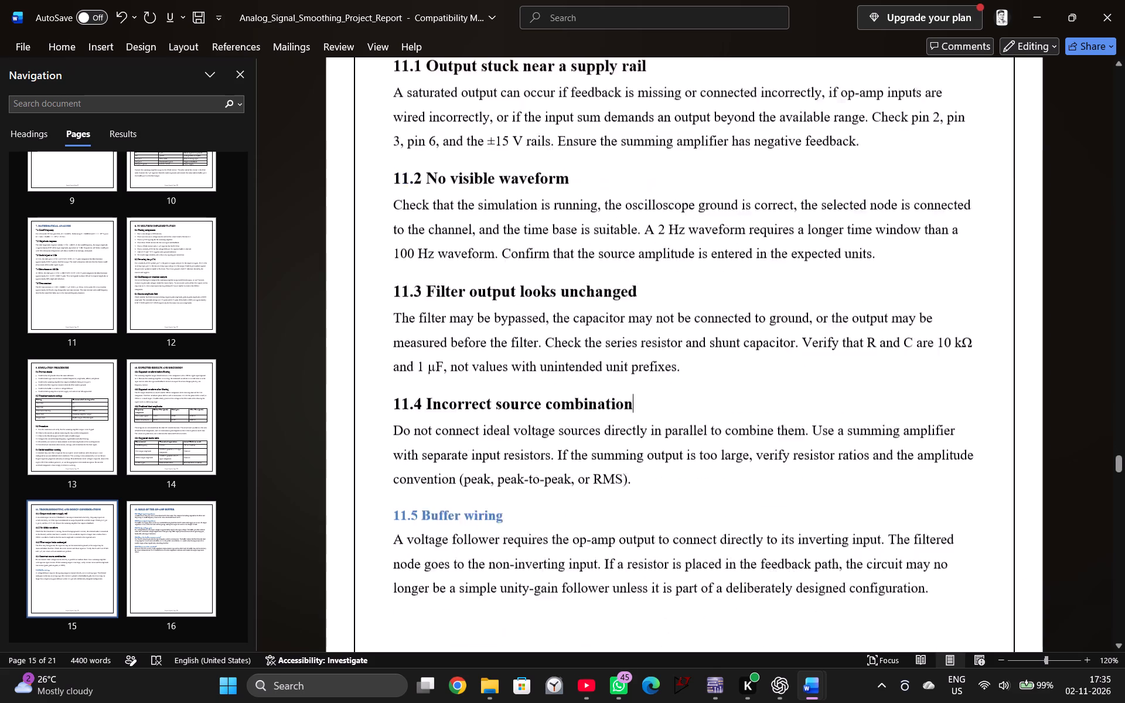
{"action": "left_click_drag", "start_coordinate": [513, 412], "coordinate": [397, 411]}
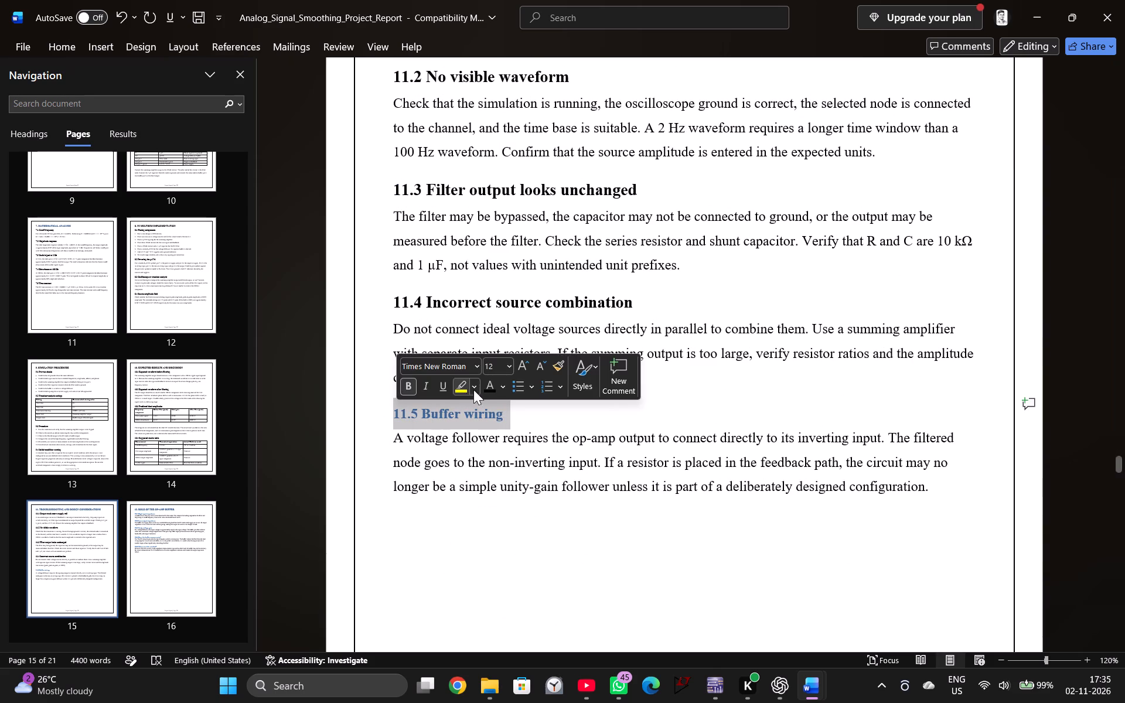
{"action": "left_click", "coordinate": [490, 381]}
{"action": "left_click", "coordinate": [509, 365]}
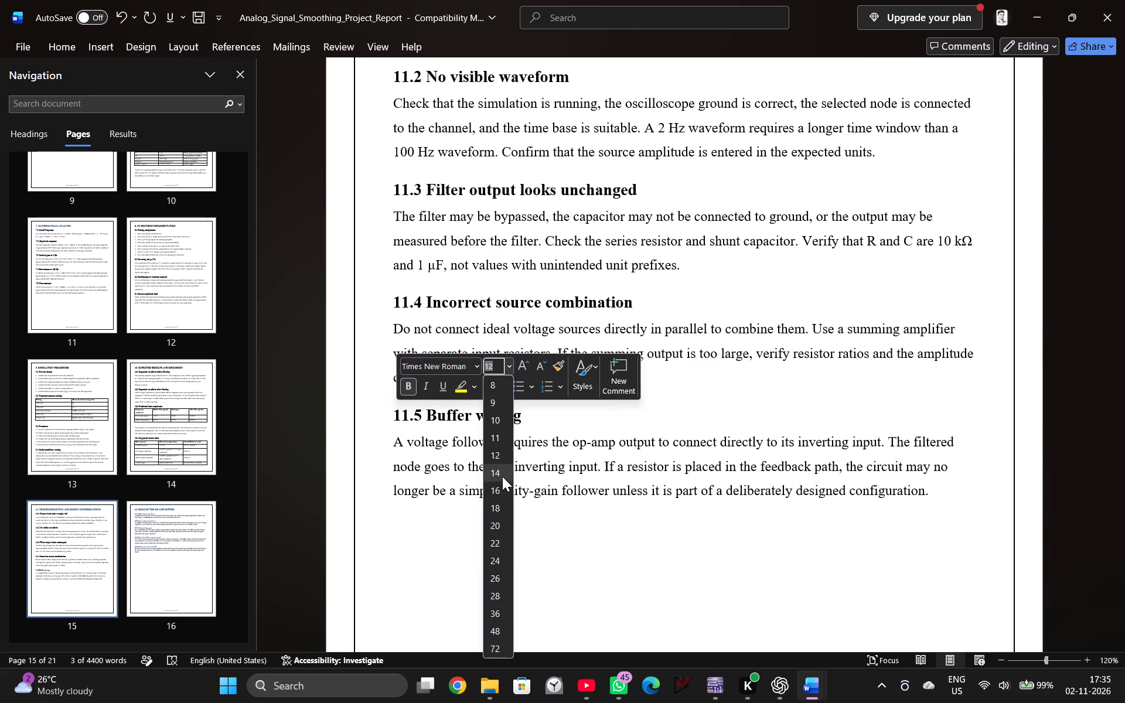
{"action": "left_click", "coordinate": [502, 476]}
{"action": "left_click", "coordinate": [574, 444]}
Change the "11. TROUBLESHOOTING AND DESIGN CONSIDERATIONS" heading colour to black.
{"action": "scroll", "coordinate": [552, 407], "scroll_direction": "up", "scroll_amount": 5}
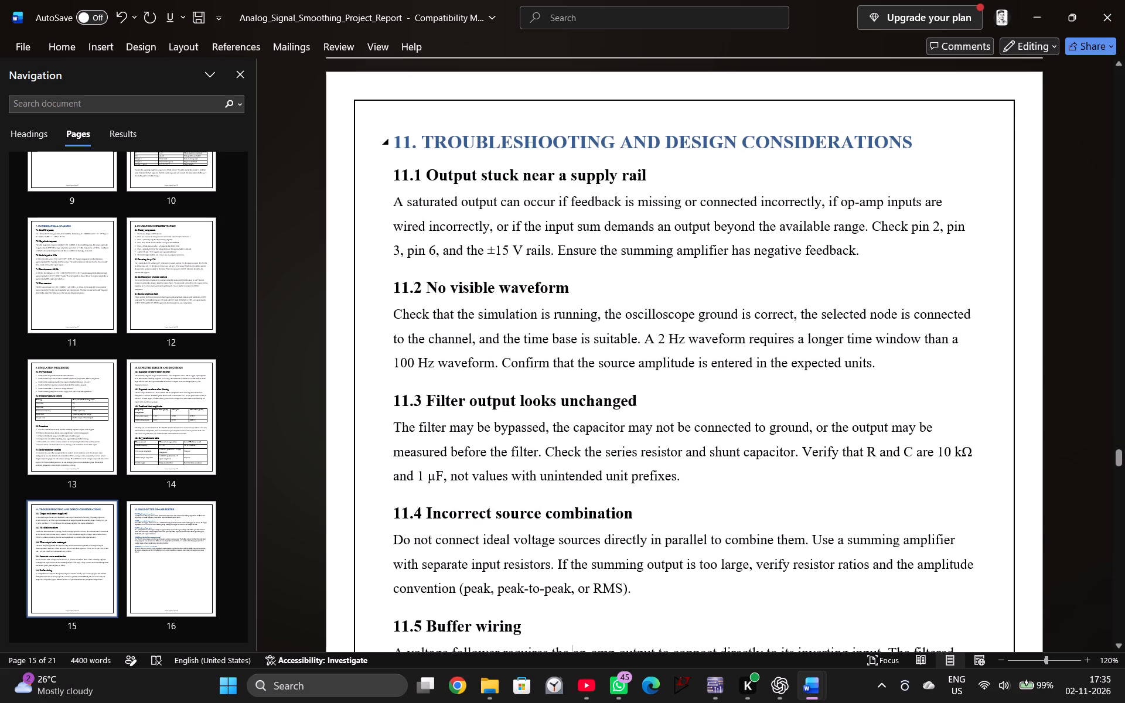
{"action": "left_click_drag", "start_coordinate": [921, 145], "coordinate": [396, 134]}
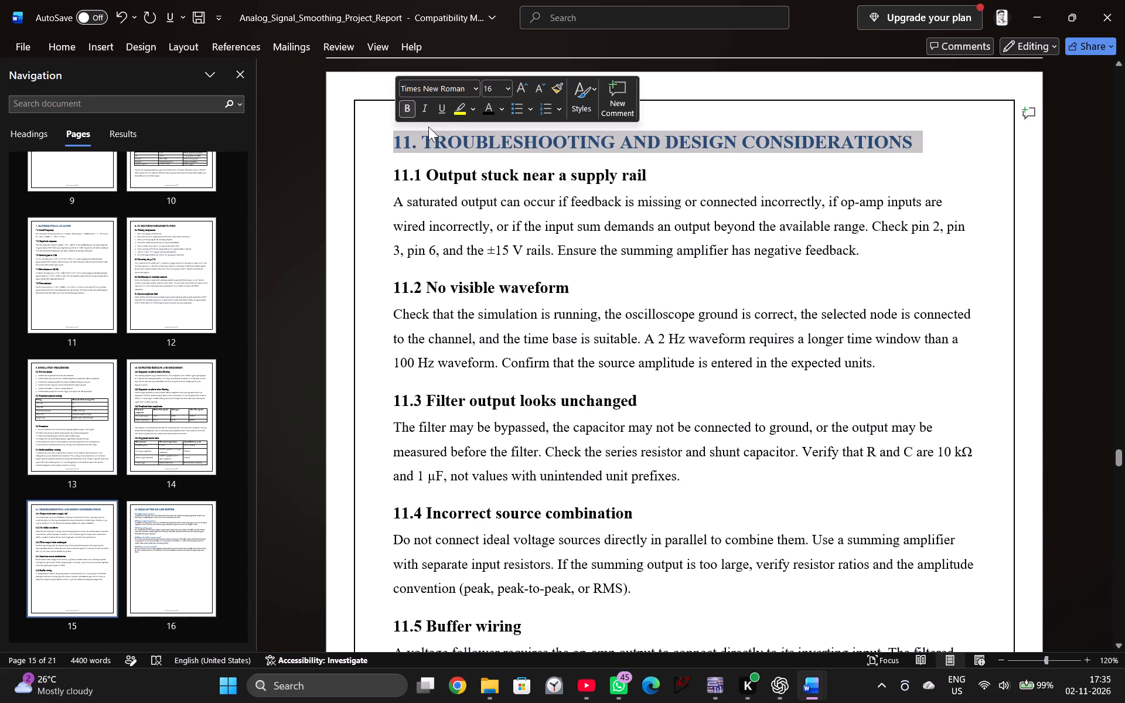
{"action": "left_click", "coordinate": [487, 108]}
{"action": "left_click", "coordinate": [674, 178]}
Go to section 12 and make the "12. ROLE OF THE OP-AMP BUFFER" heading black, keeping it bold.
{"action": "scroll", "coordinate": [669, 179], "scroll_direction": "up", "scroll_amount": 3}
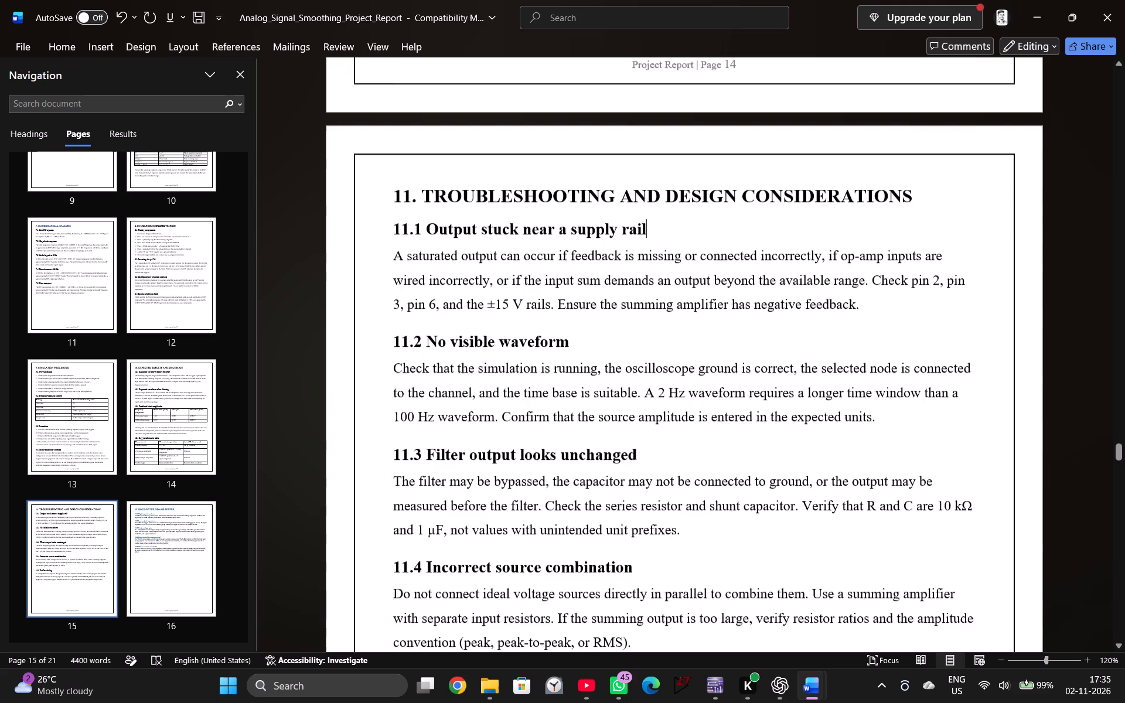
{"action": "scroll", "coordinate": [669, 179], "scroll_direction": "up", "scroll_amount": 20}
{"action": "scroll", "coordinate": [623, 230], "scroll_direction": "down", "scroll_amount": 7}
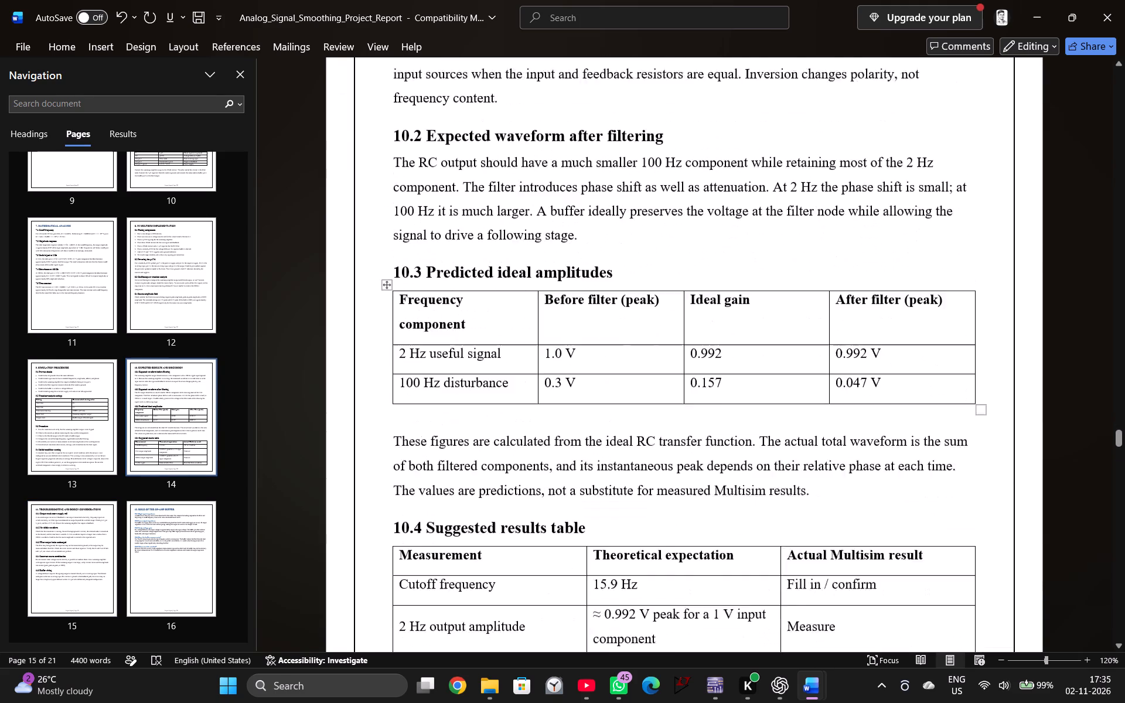
{"action": "scroll", "coordinate": [618, 254], "scroll_direction": "down", "scroll_amount": 20}
{"action": "scroll", "coordinate": [618, 254], "scroll_direction": "down", "scroll_amount": 9}
{"action": "scroll", "coordinate": [629, 306], "scroll_direction": "down", "scroll_amount": 7}
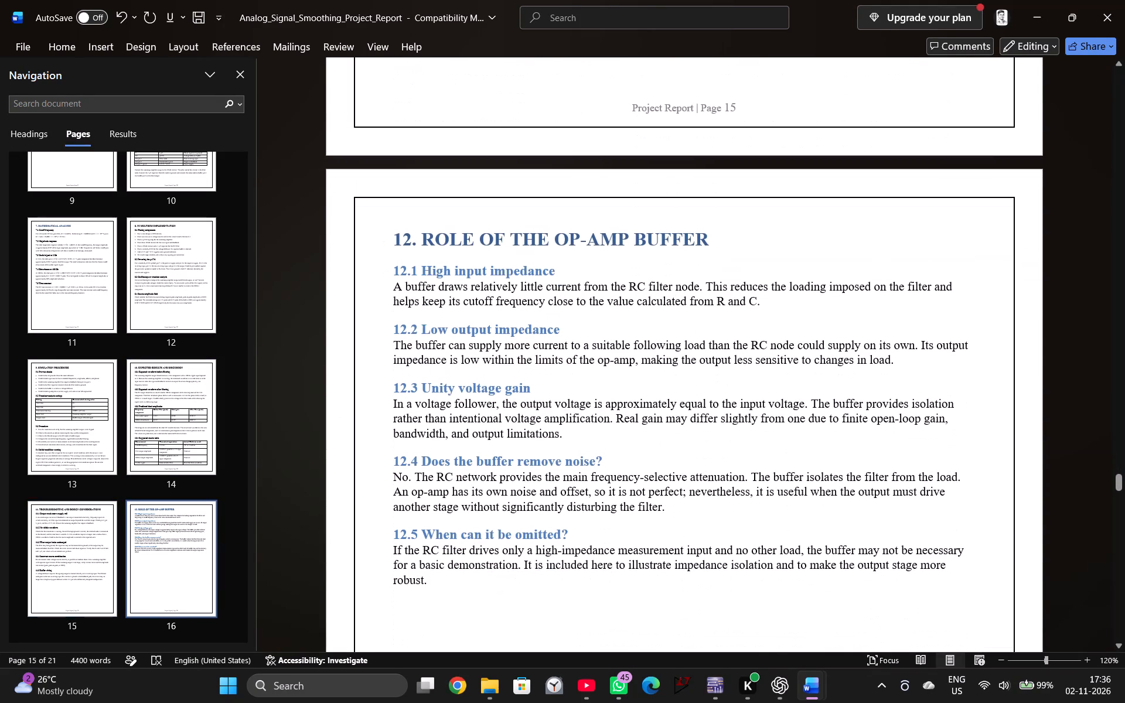
{"action": "left_click_drag", "start_coordinate": [727, 239], "coordinate": [398, 241]}
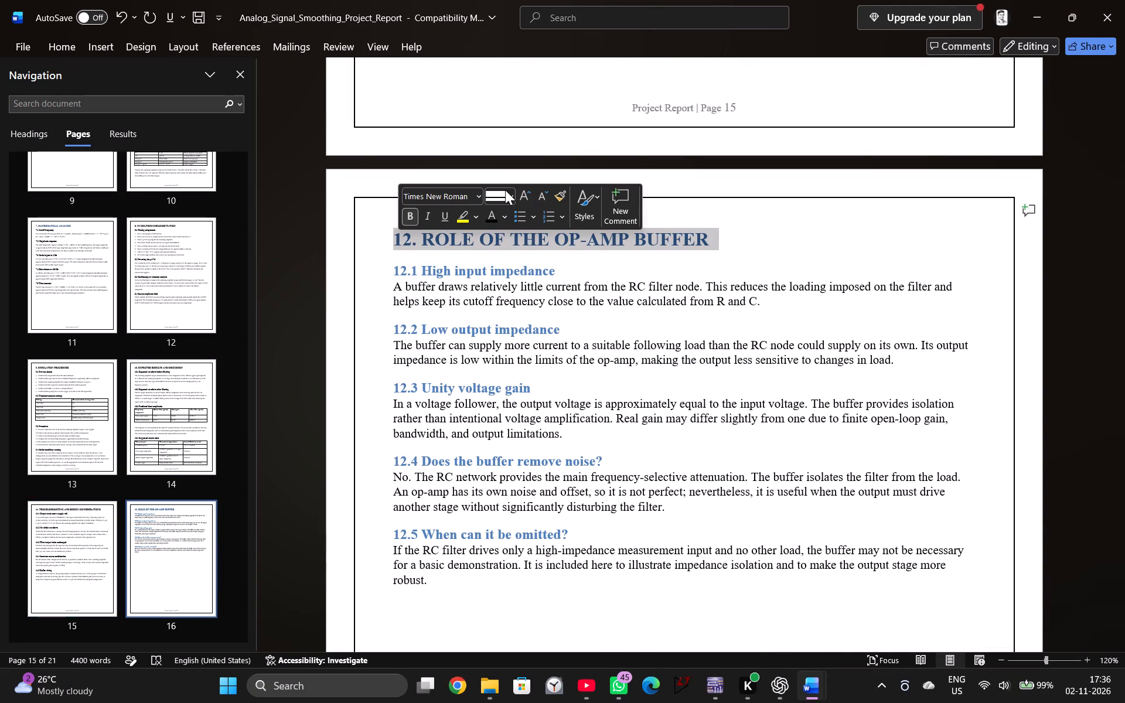
{"action": "left_click", "coordinate": [510, 194]}
{"action": "left_click", "coordinate": [405, 218]}
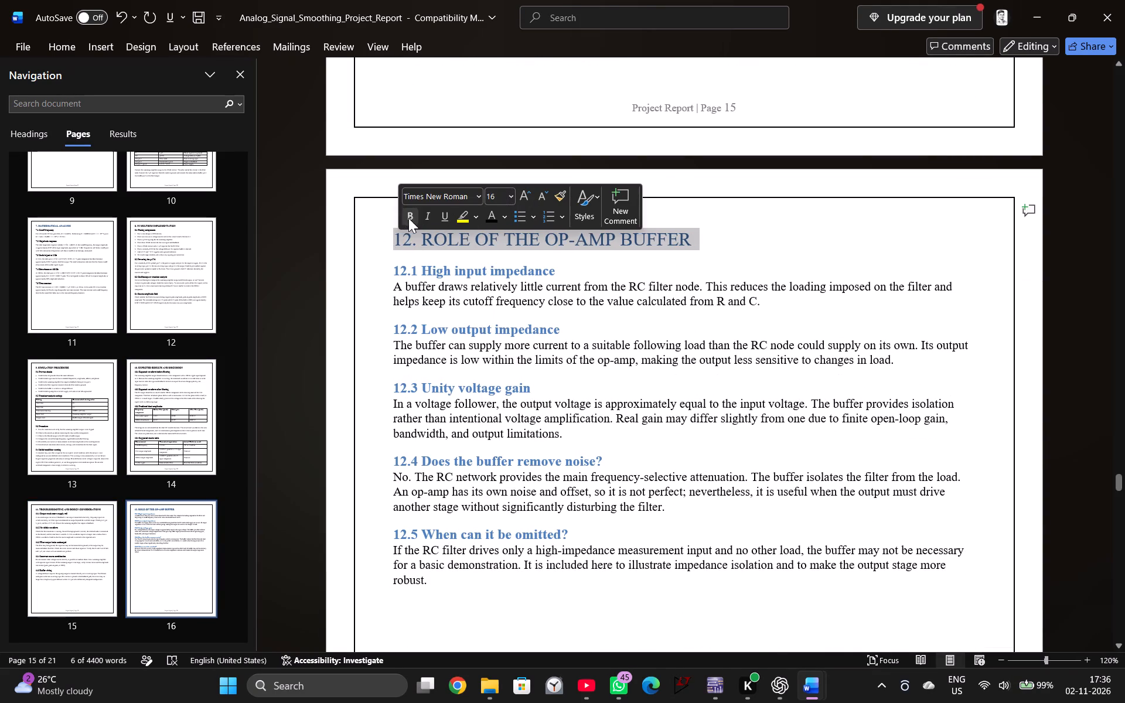
{"action": "left_click", "coordinate": [415, 217]}
{"action": "left_click", "coordinate": [494, 213]}
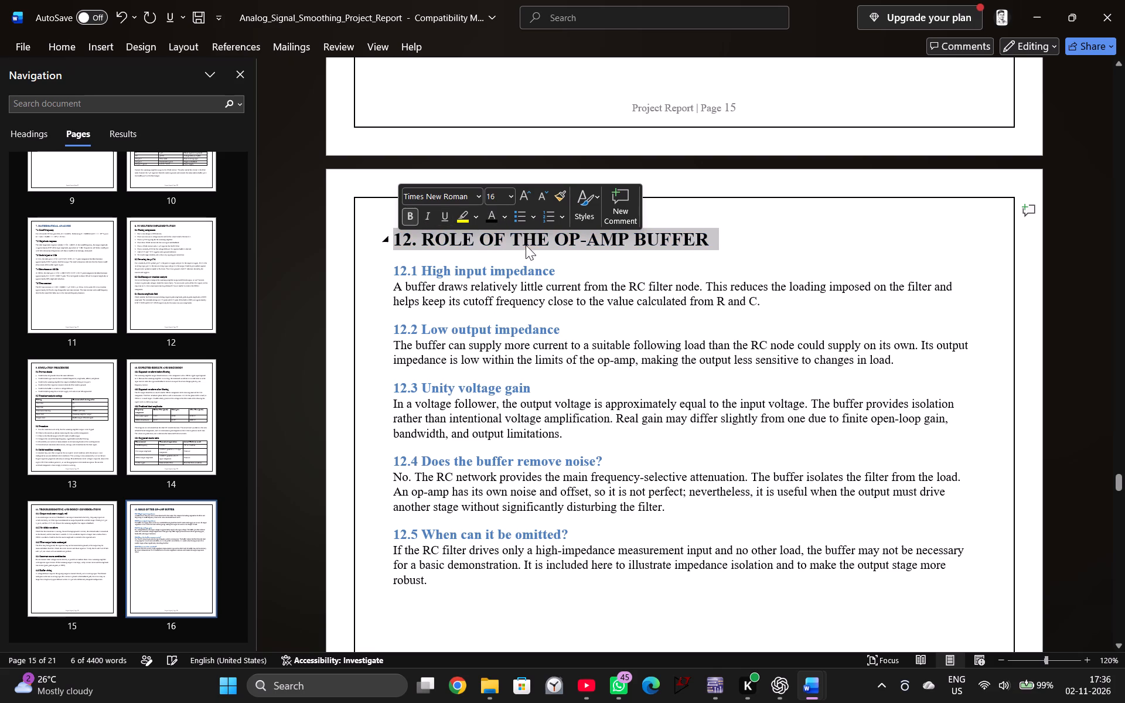
Change the "12.1 High input impedance" and "12.2 Low output impedance" subheadings to black.
{"action": "left_click_drag", "start_coordinate": [561, 269], "coordinate": [397, 268]}
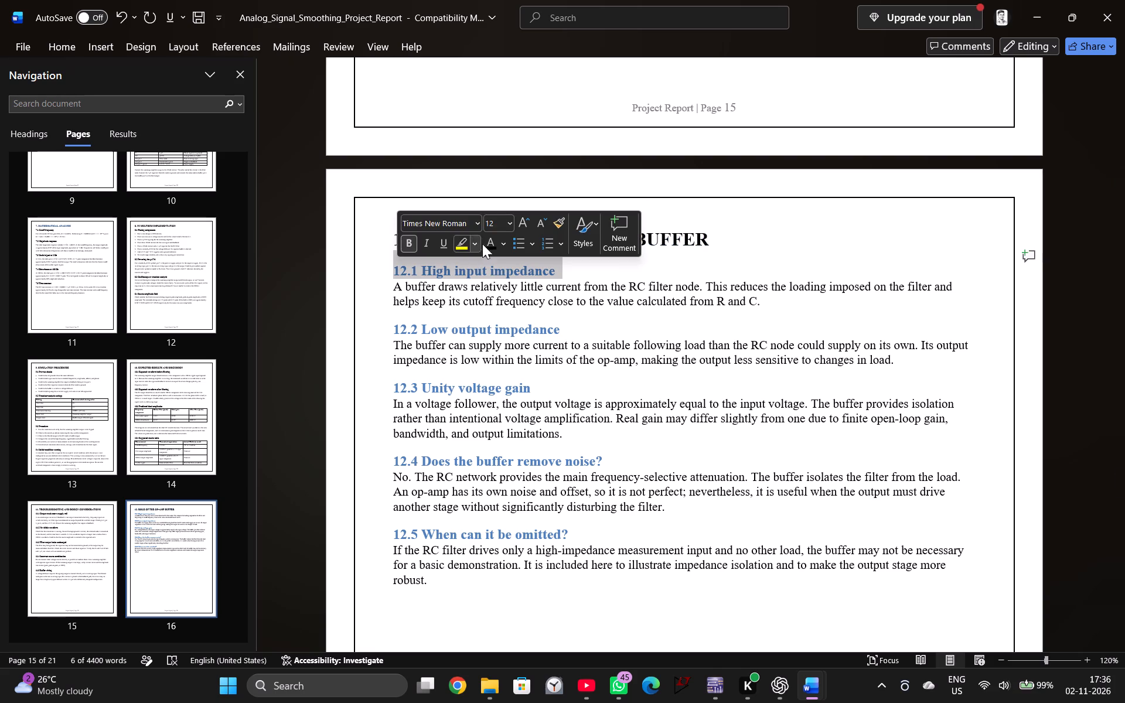
{"action": "left_click", "coordinate": [490, 241]}
{"action": "left_click_drag", "start_coordinate": [563, 328], "coordinate": [403, 326]}
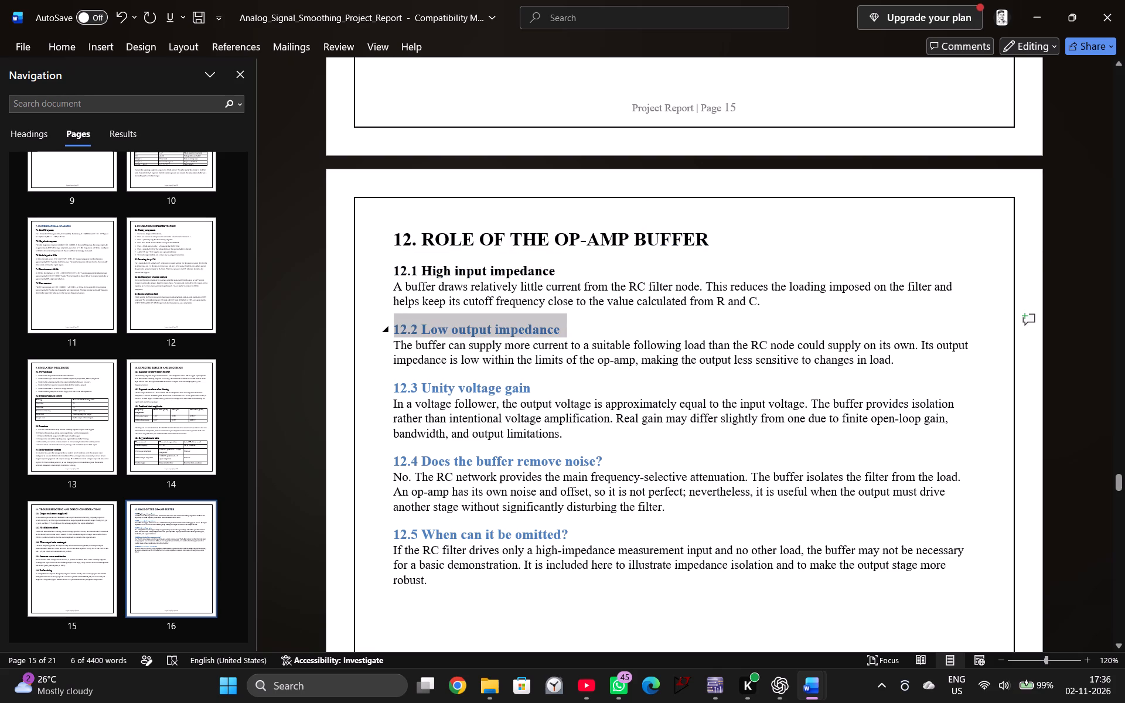
{"action": "left_click_drag", "start_coordinate": [403, 326], "coordinate": [398, 326]}
{"action": "left_click", "coordinate": [493, 303]}
Format the "12.3 Unity voltage gain" subheading as black, font size 14.
{"action": "left_click_drag", "start_coordinate": [530, 390], "coordinate": [448, 386]}
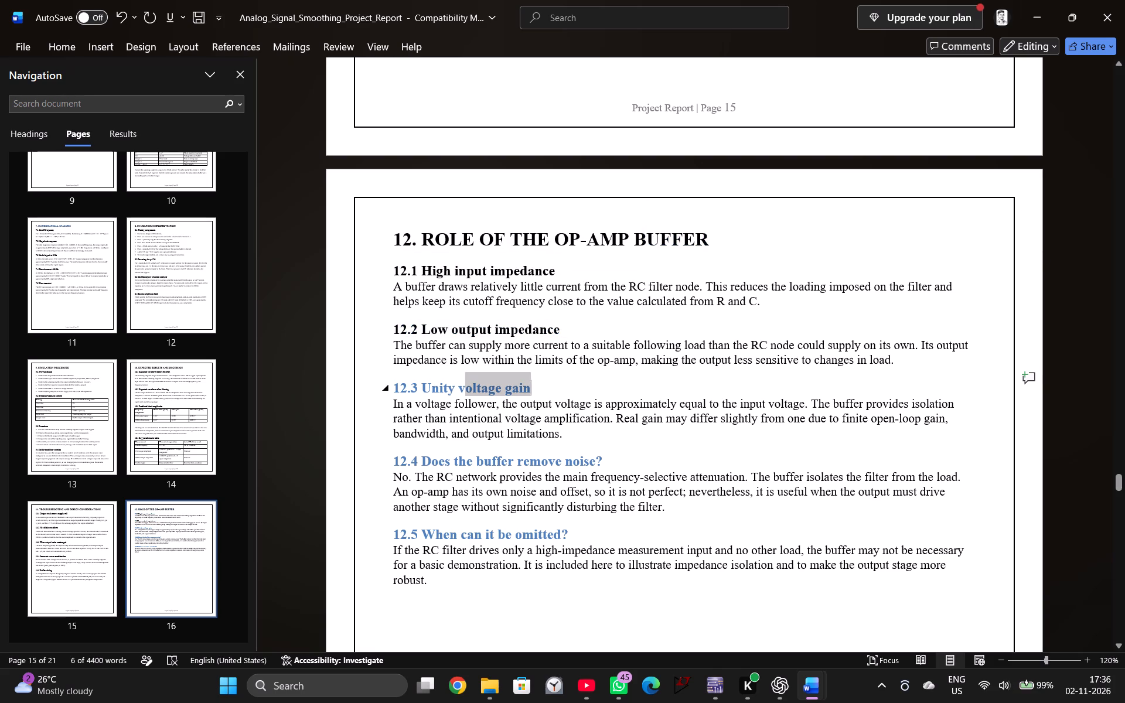
{"action": "left_click_drag", "start_coordinate": [448, 386], "coordinate": [401, 389]}
{"action": "left_click", "coordinate": [489, 361]}
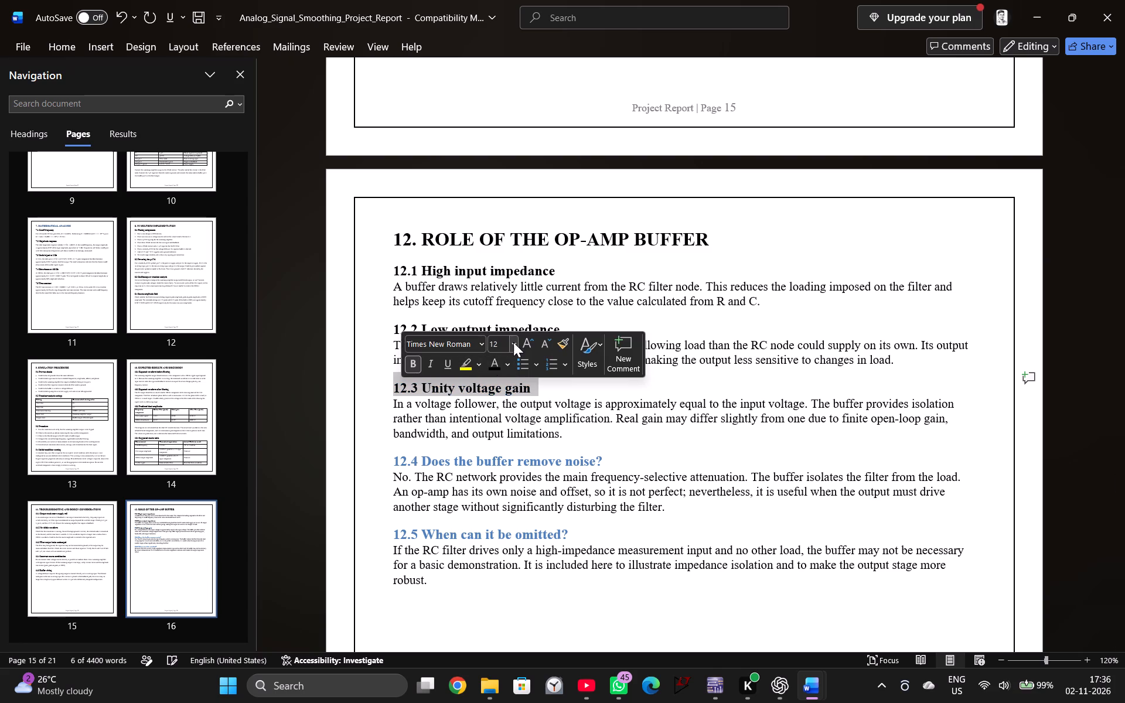
{"action": "left_click", "coordinate": [513, 342]}
{"action": "left_click", "coordinate": [499, 451]}
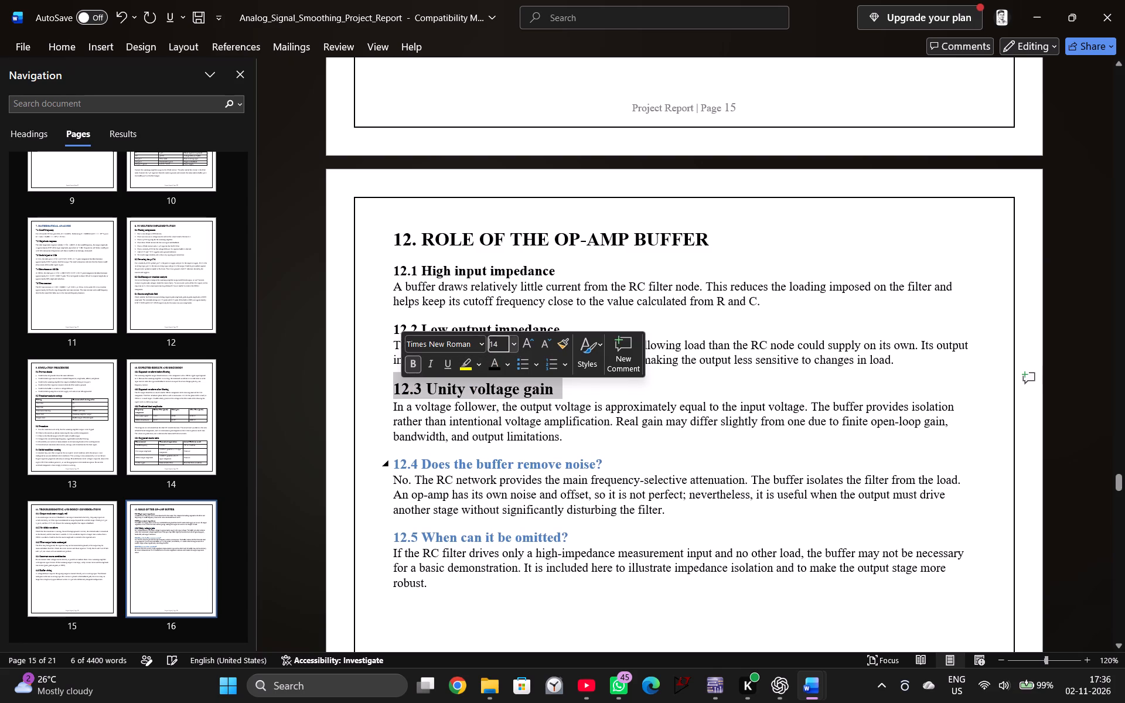
Format the "12.4 Does the buffer remove noise?" subheading as black, font size 14.
{"action": "left_click_drag", "start_coordinate": [609, 463], "coordinate": [397, 459]}
{"action": "left_click", "coordinate": [491, 437]}
{"action": "left_click", "coordinate": [507, 415]}
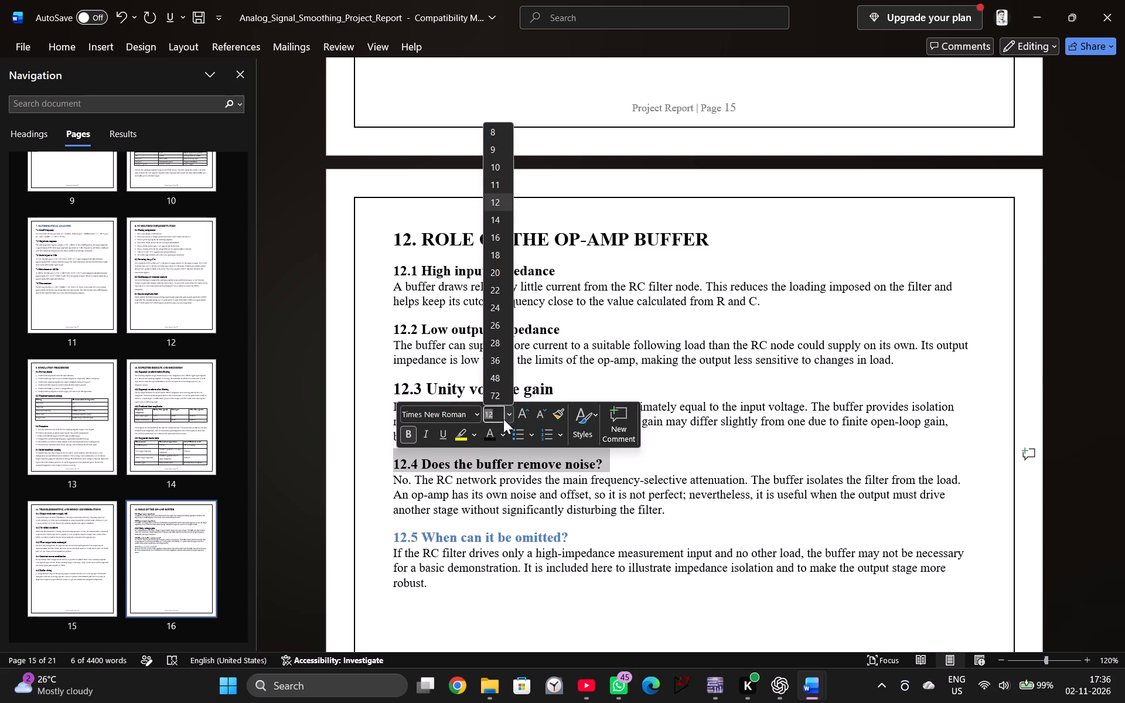
{"action": "left_click", "coordinate": [499, 226]}
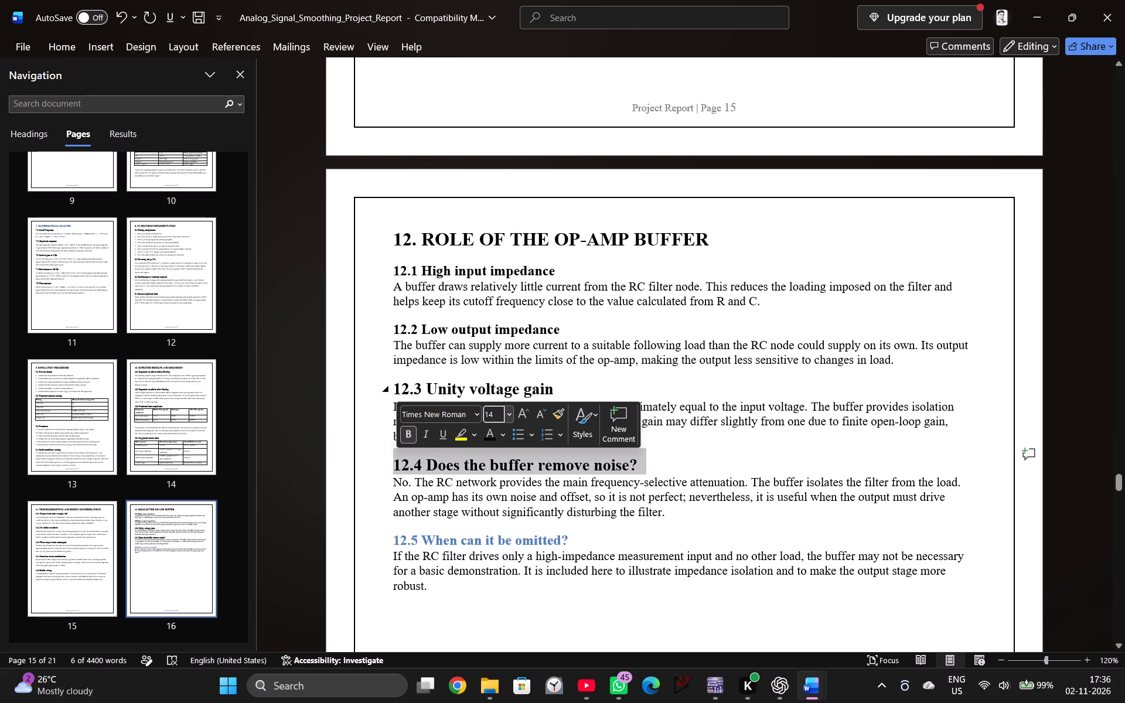
Set the "12.2 Low output impedance" and "12.1 High input impedance" subheadings to font size 14.
{"action": "left_click_drag", "start_coordinate": [558, 330], "coordinate": [390, 335]}
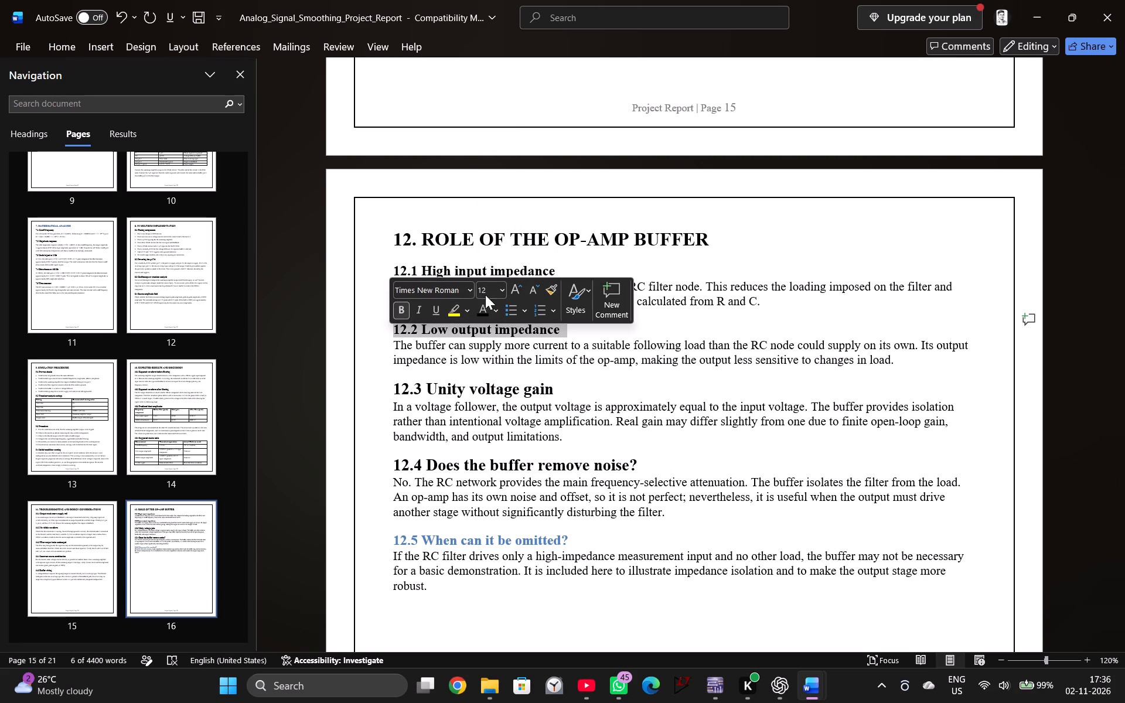
{"action": "left_click", "coordinate": [497, 292]}
{"action": "left_click", "coordinate": [504, 288]}
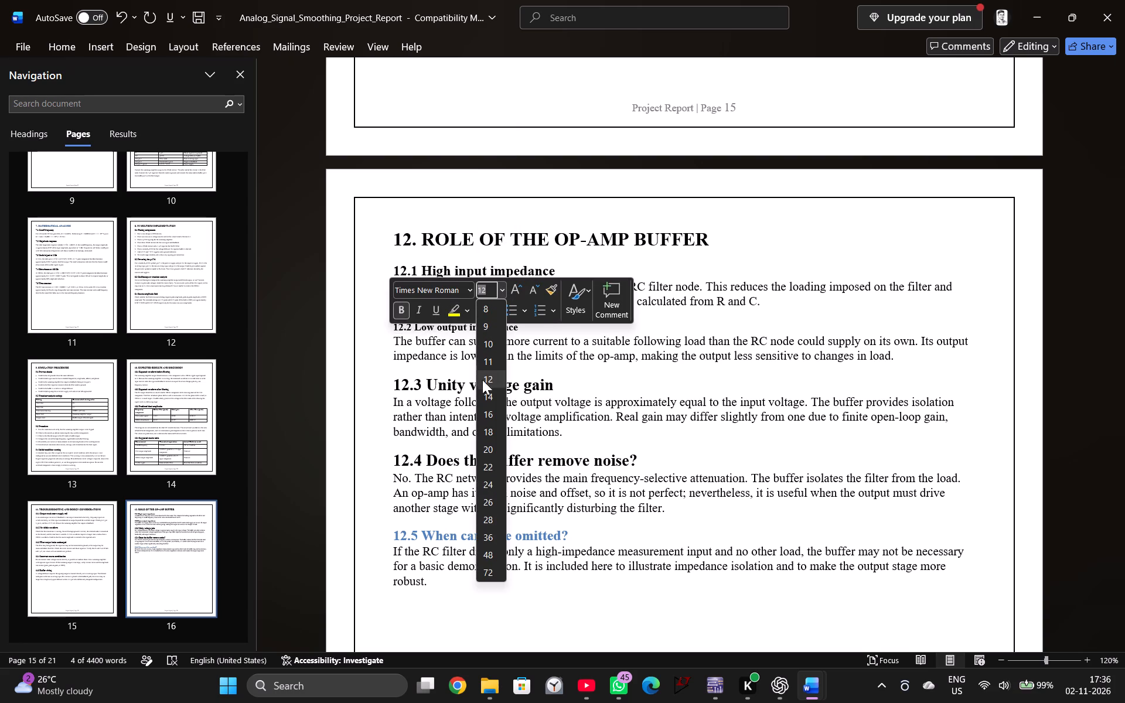
{"action": "left_click", "coordinate": [490, 394]}
{"action": "left_click", "coordinate": [573, 253]}
{"action": "left_click_drag", "start_coordinate": [568, 270], "coordinate": [547, 269]}
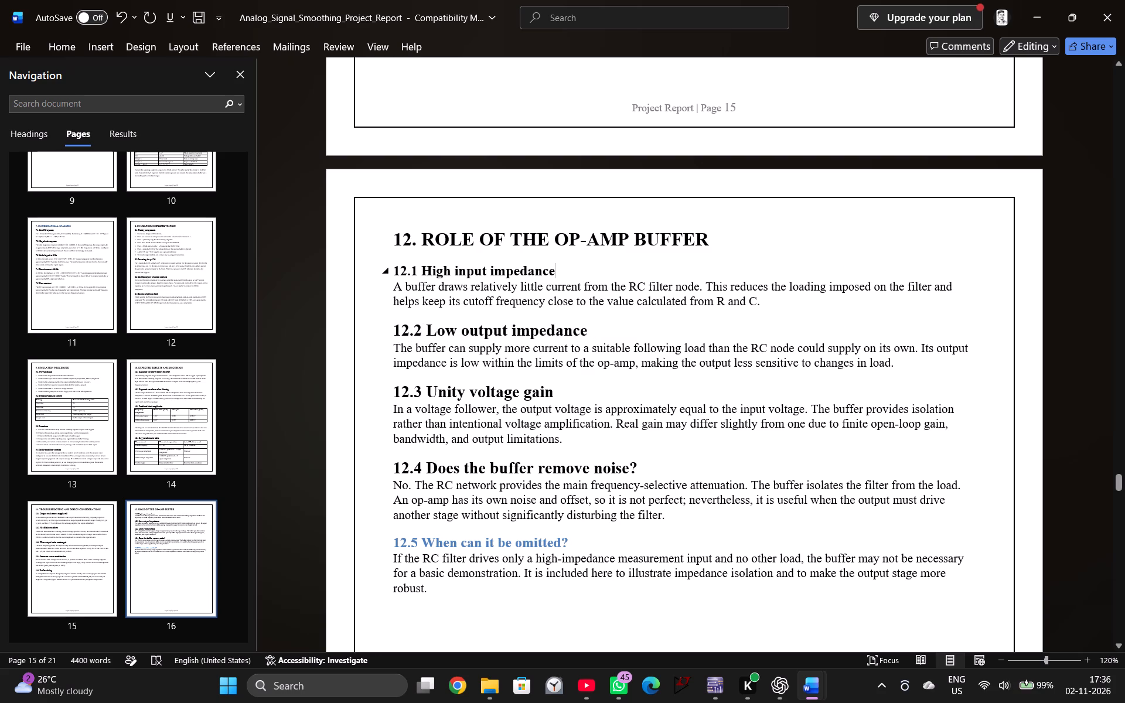
{"action": "left_click_drag", "start_coordinate": [547, 269], "coordinate": [402, 269]}
{"action": "left_click", "coordinate": [517, 227]}
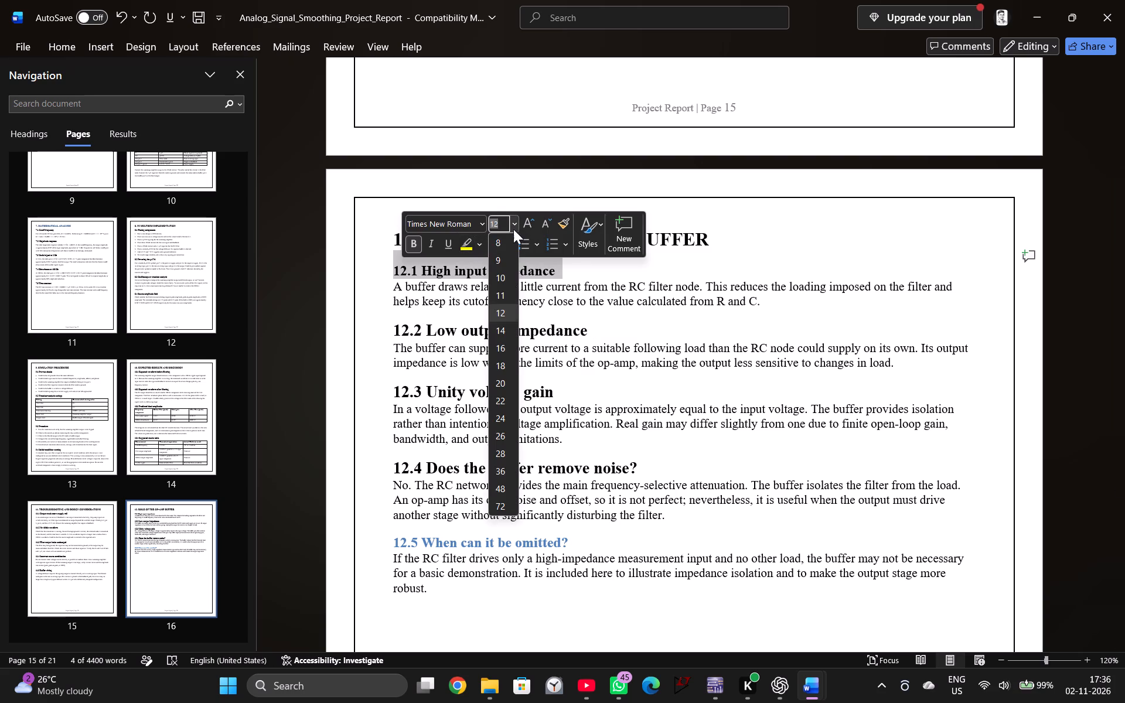
{"action": "left_click", "coordinate": [499, 336]}
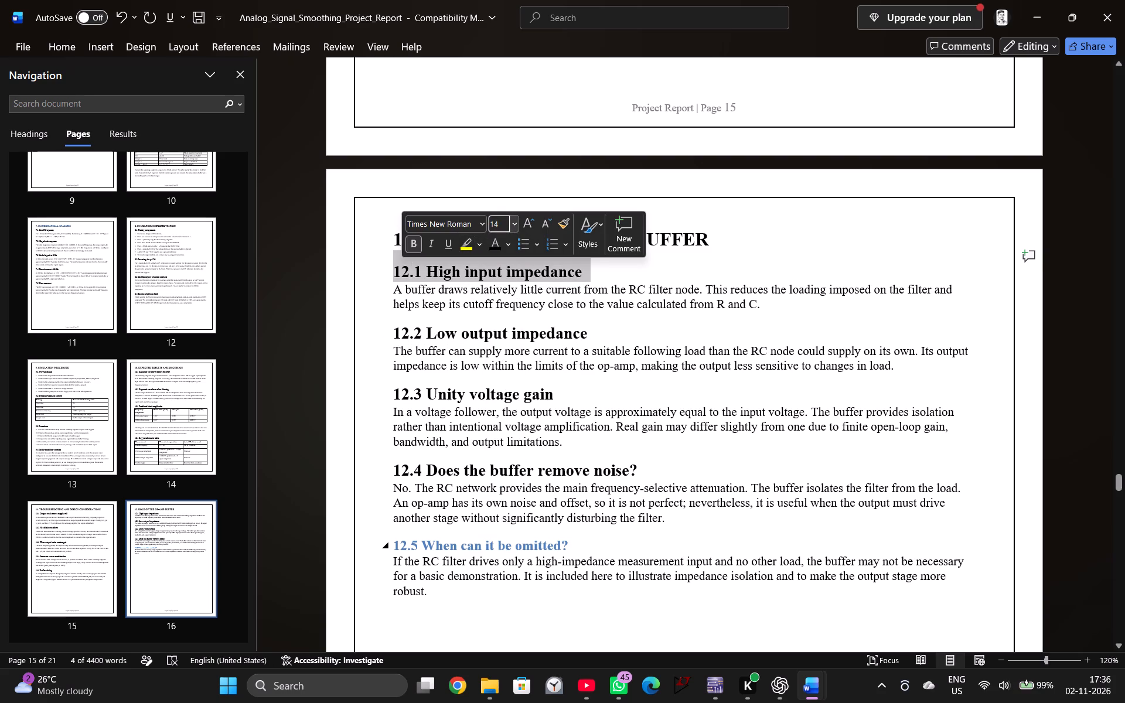
Format the "12.5 When can it be omitted?" subheading as font size 14, black.
{"action": "left_click_drag", "start_coordinate": [577, 550], "coordinate": [397, 542]}
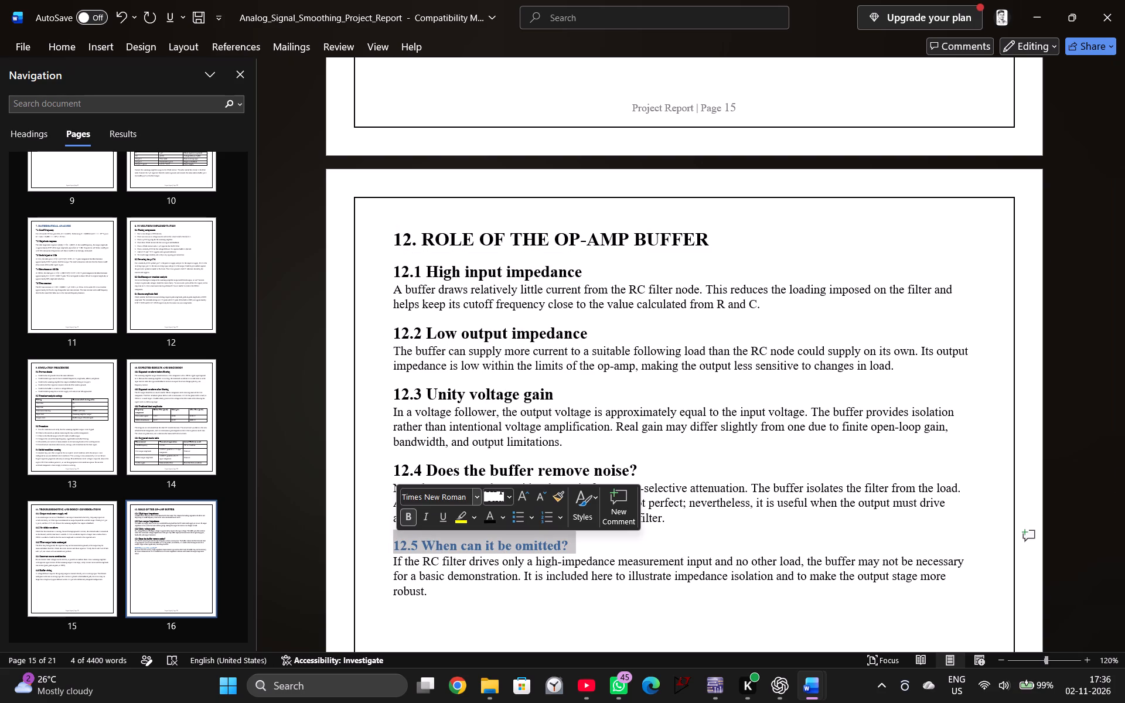
{"action": "left_click", "coordinate": [504, 495]}
{"action": "left_click", "coordinate": [510, 496]}
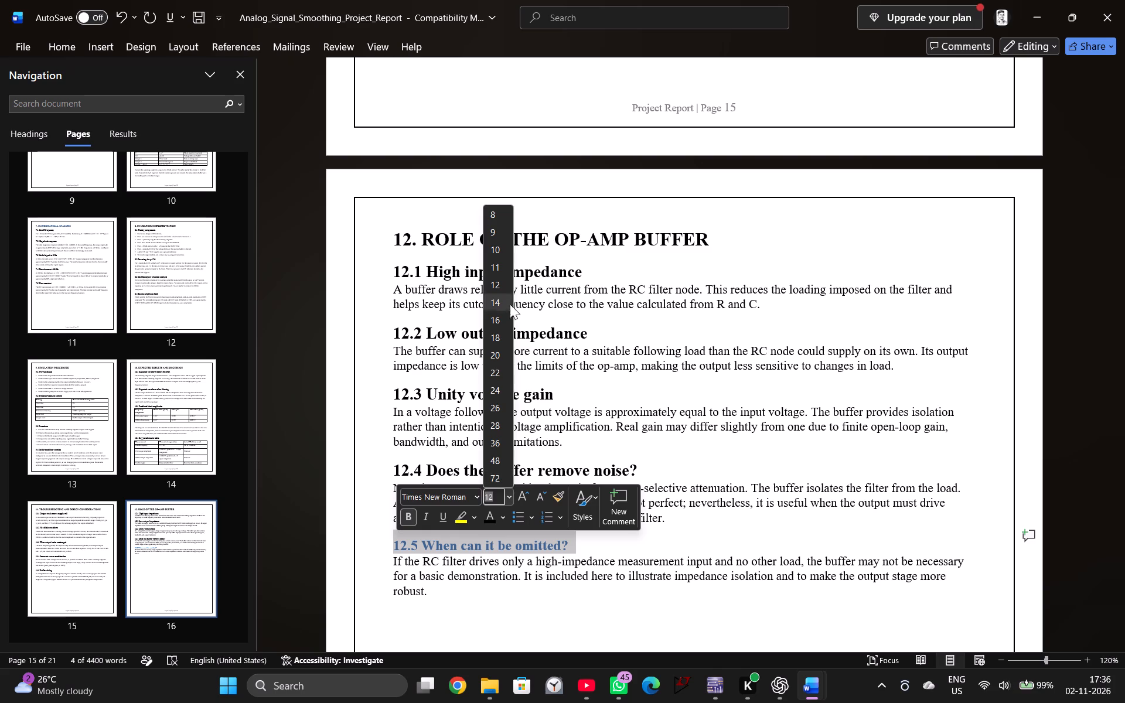
{"action": "left_click", "coordinate": [507, 302]}
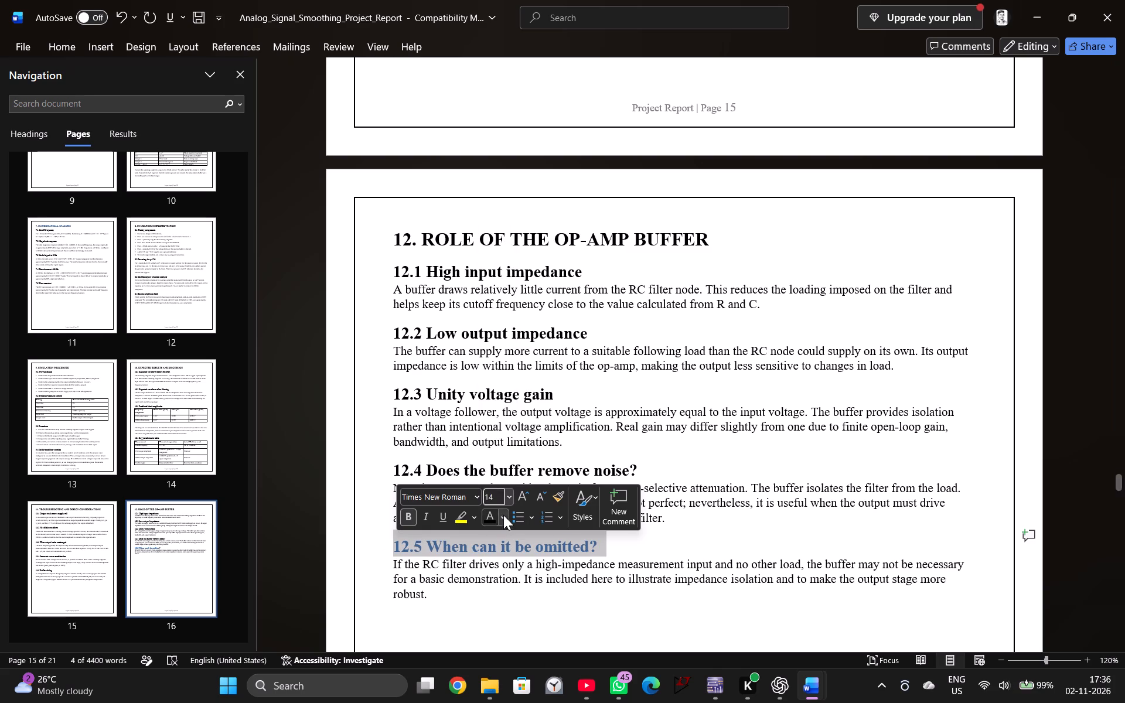
{"action": "left_click", "coordinate": [492, 512]}
{"action": "left_click", "coordinate": [671, 566]}
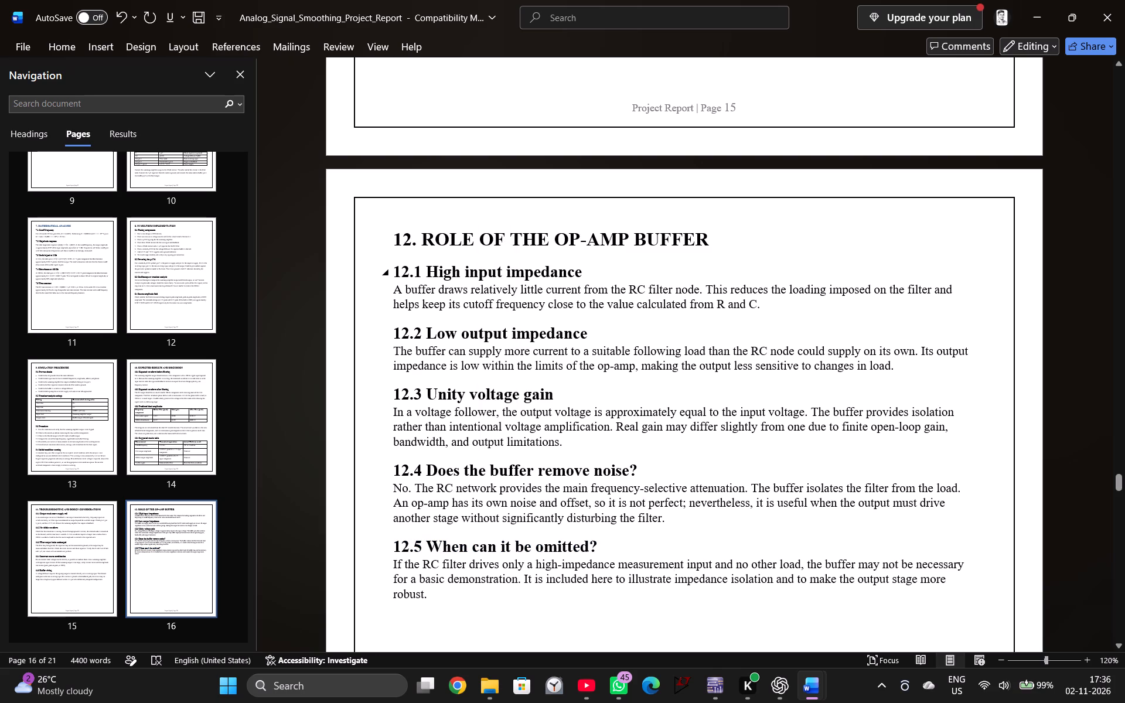
Apply 1.5 line spacing to all of section 12's content from subheading 12.1 through the 12.5 paragraph.
{"action": "left_click_drag", "start_coordinate": [393, 267], "coordinate": [480, 332]}
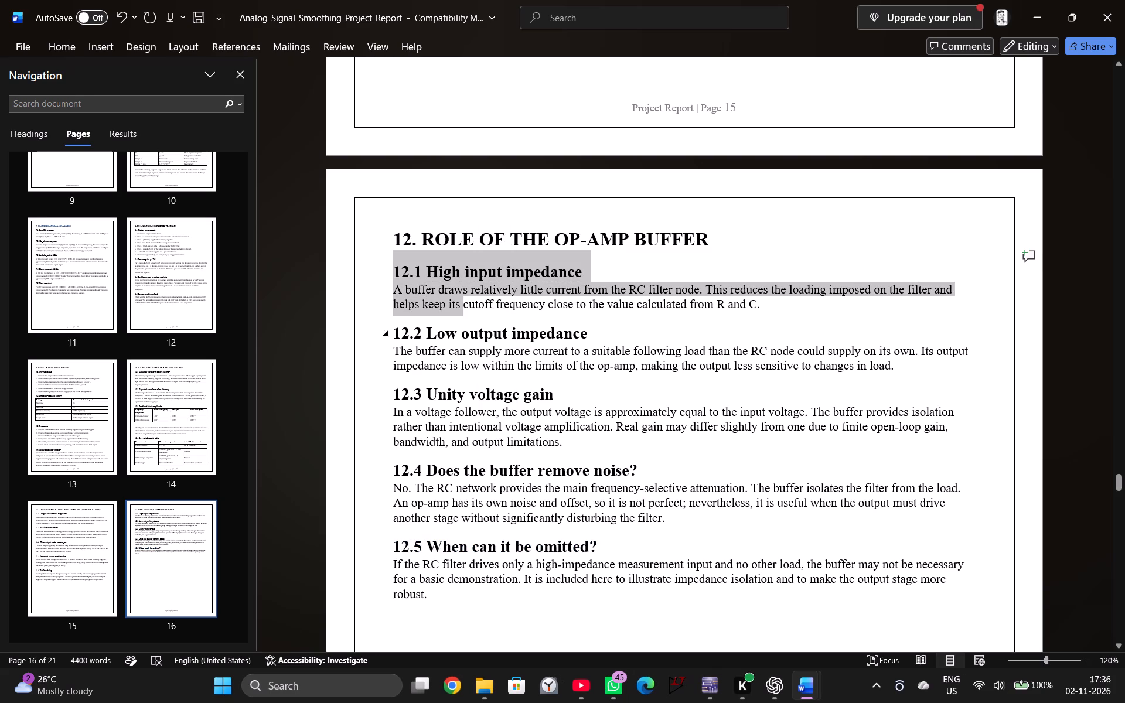
{"action": "left_click_drag", "start_coordinate": [480, 332], "coordinate": [690, 613]}
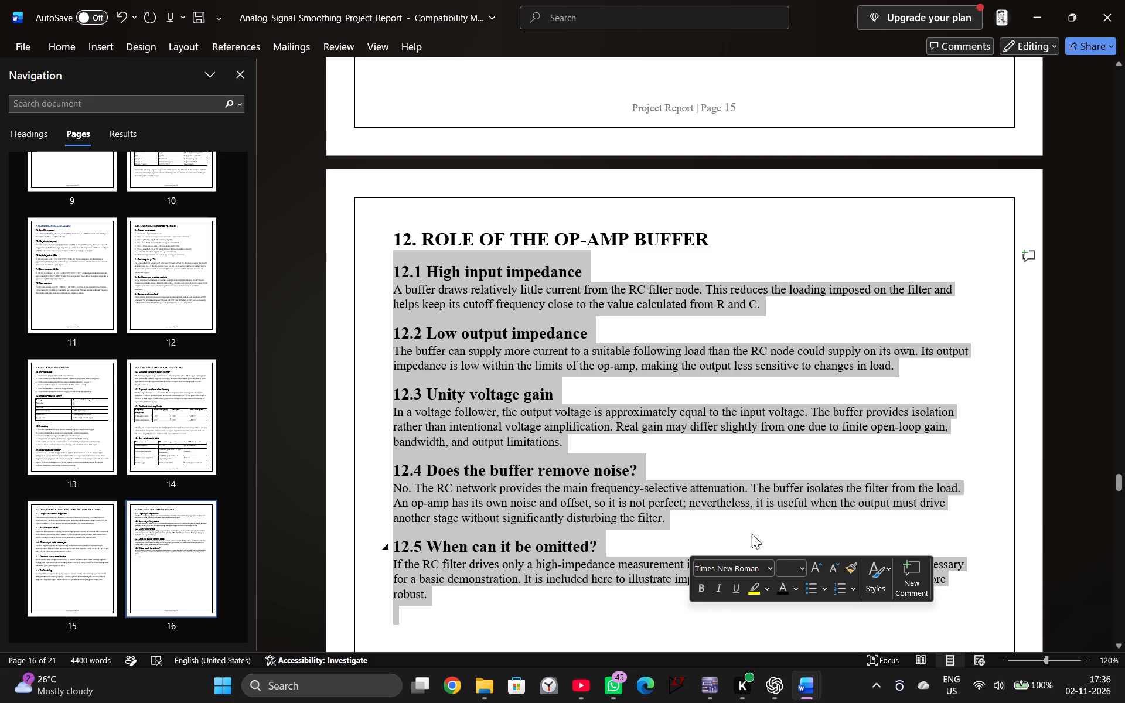
{"action": "left_click", "coordinate": [62, 45]}
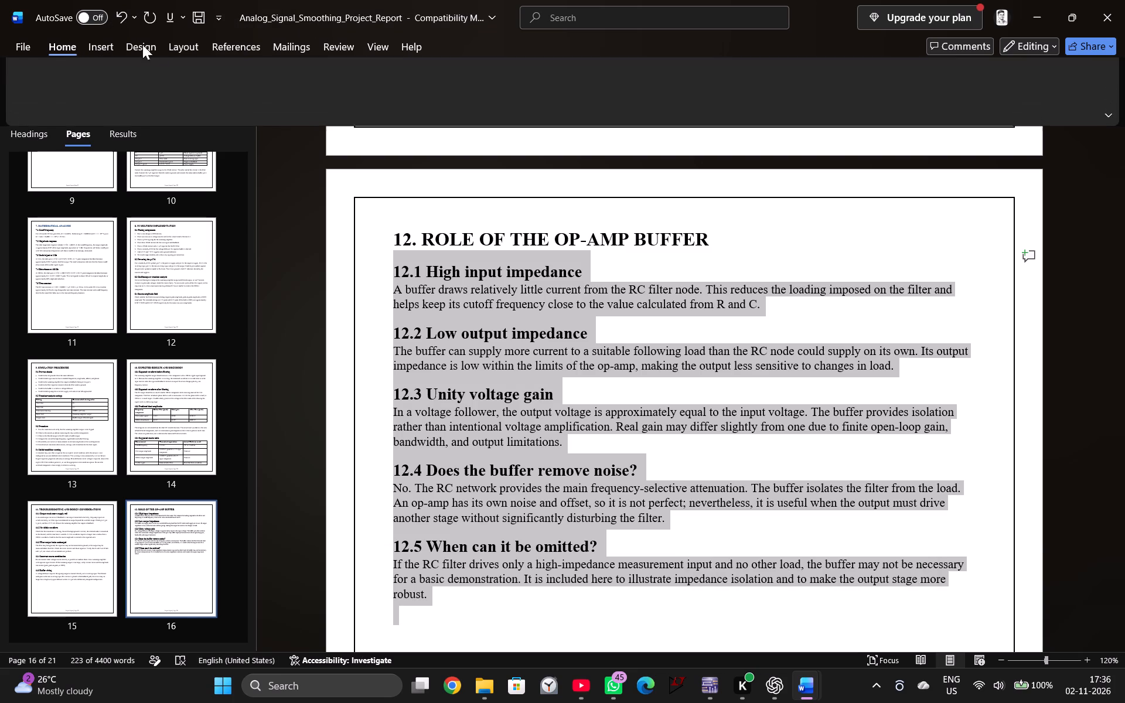
{"action": "left_click", "coordinate": [459, 98]}
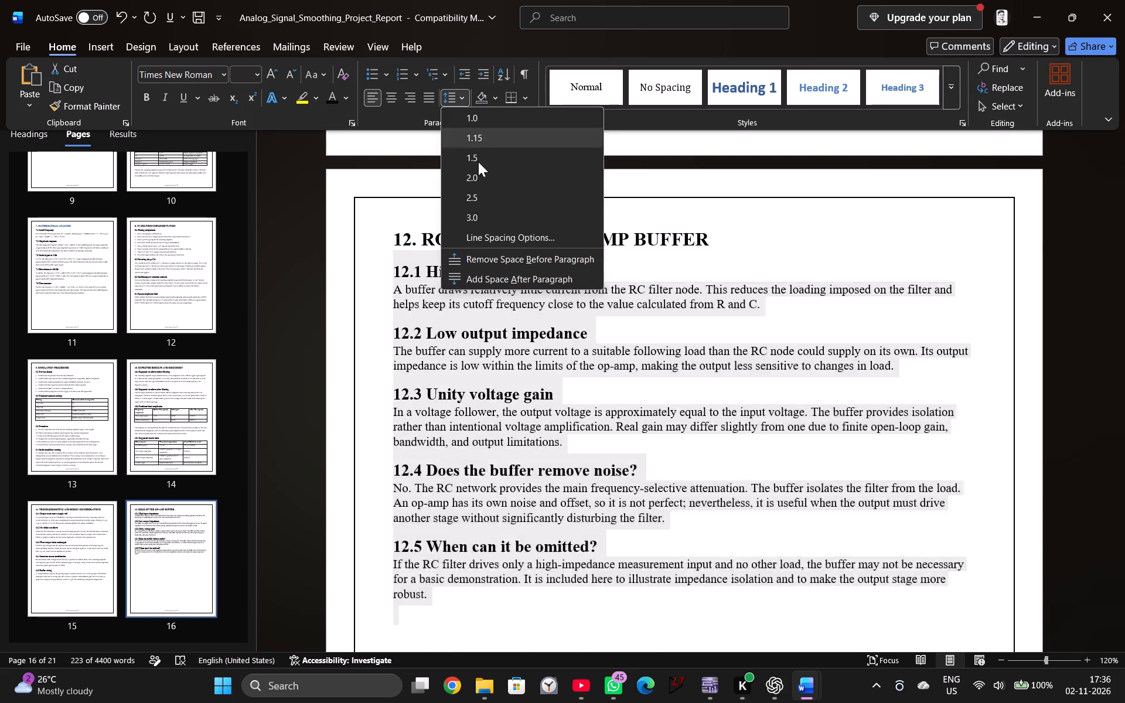
{"action": "left_click", "coordinate": [469, 162]}
{"action": "left_click", "coordinate": [643, 278]}
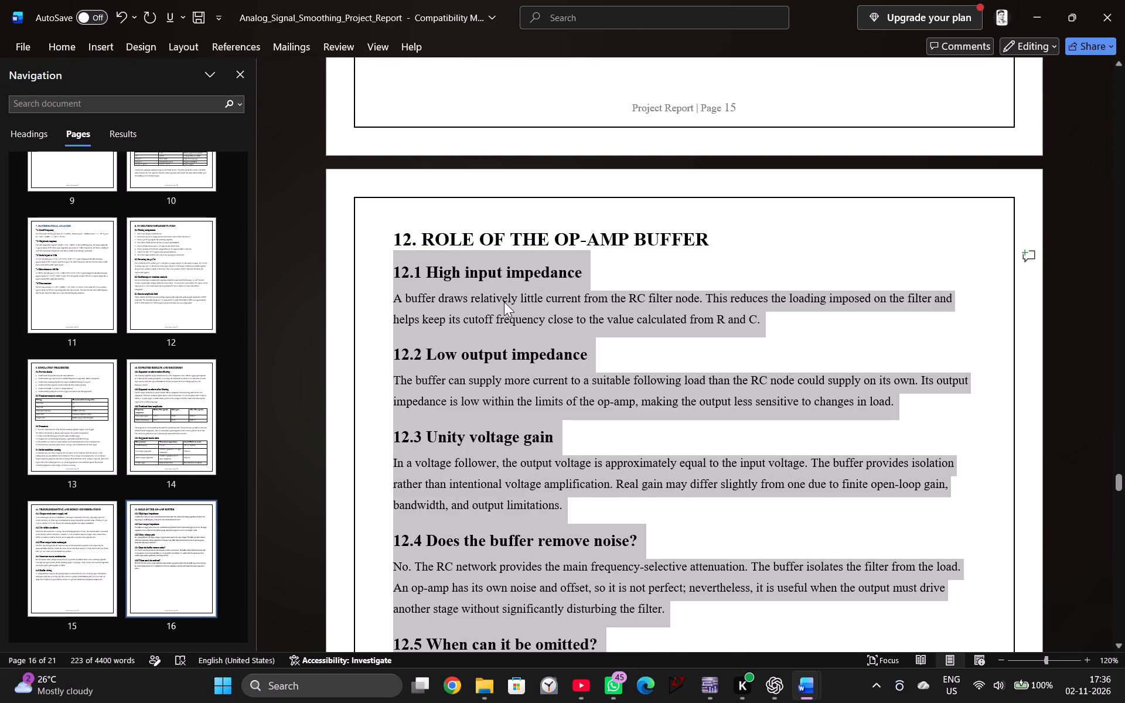
{"action": "left_click", "coordinate": [704, 255]}
Set the body paragraphs under subheadings 12.1 and 12.2 to font size 12.
{"action": "left_click_drag", "start_coordinate": [393, 294], "coordinate": [615, 325]}
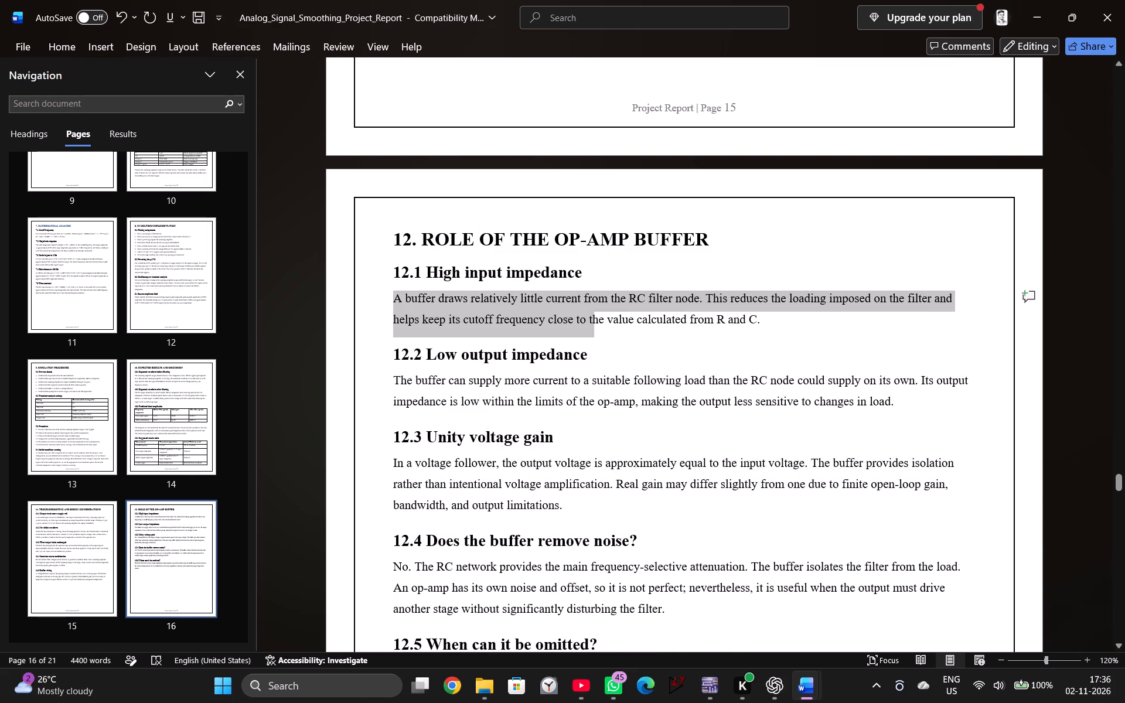
{"action": "left_click_drag", "start_coordinate": [615, 325], "coordinate": [785, 330]}
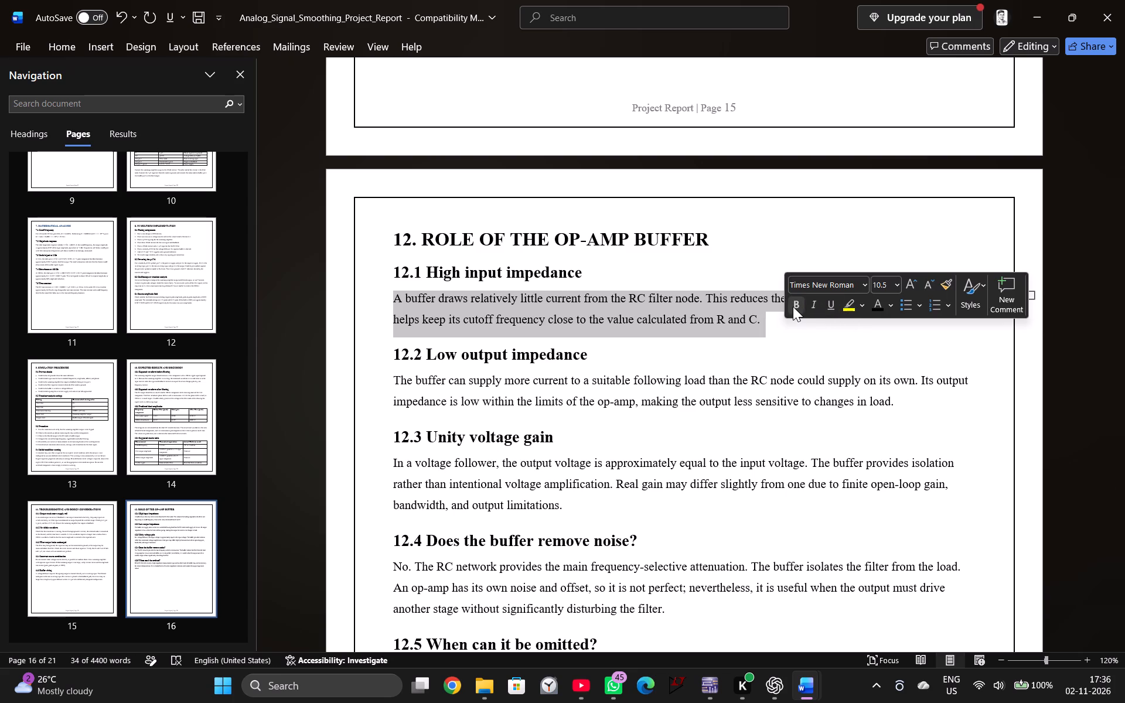
{"action": "left_click", "coordinate": [894, 279]}
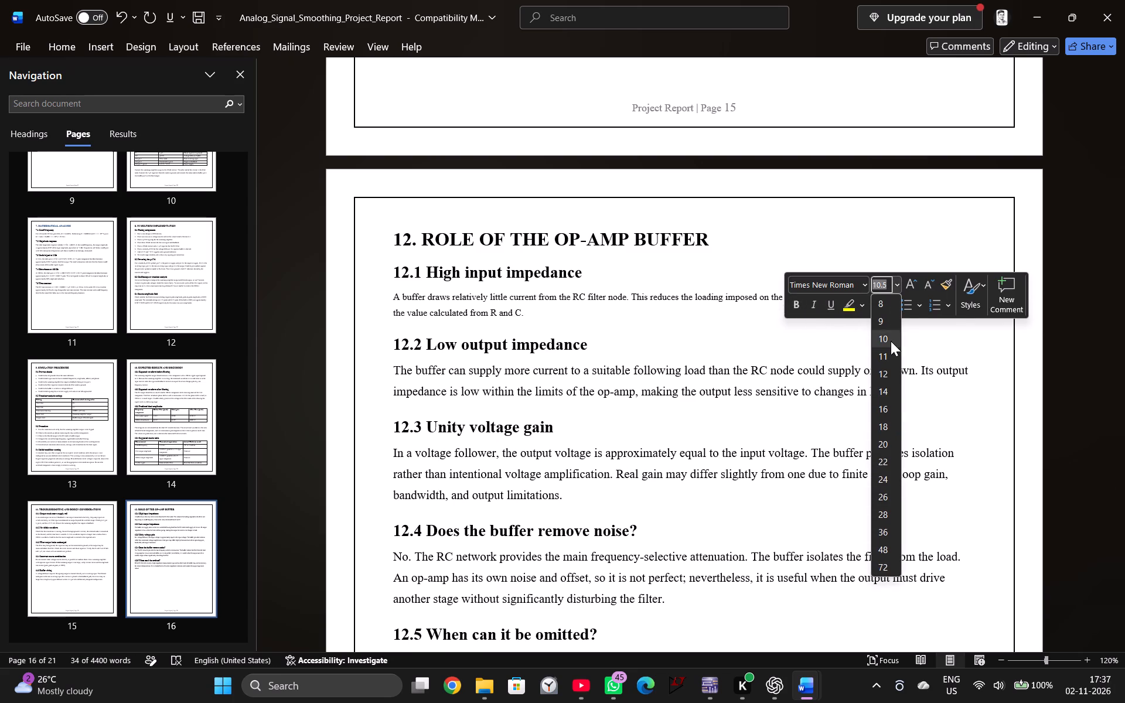
{"action": "left_click", "coordinate": [888, 373]}
{"action": "left_click_drag", "start_coordinate": [384, 387], "coordinate": [729, 405]}
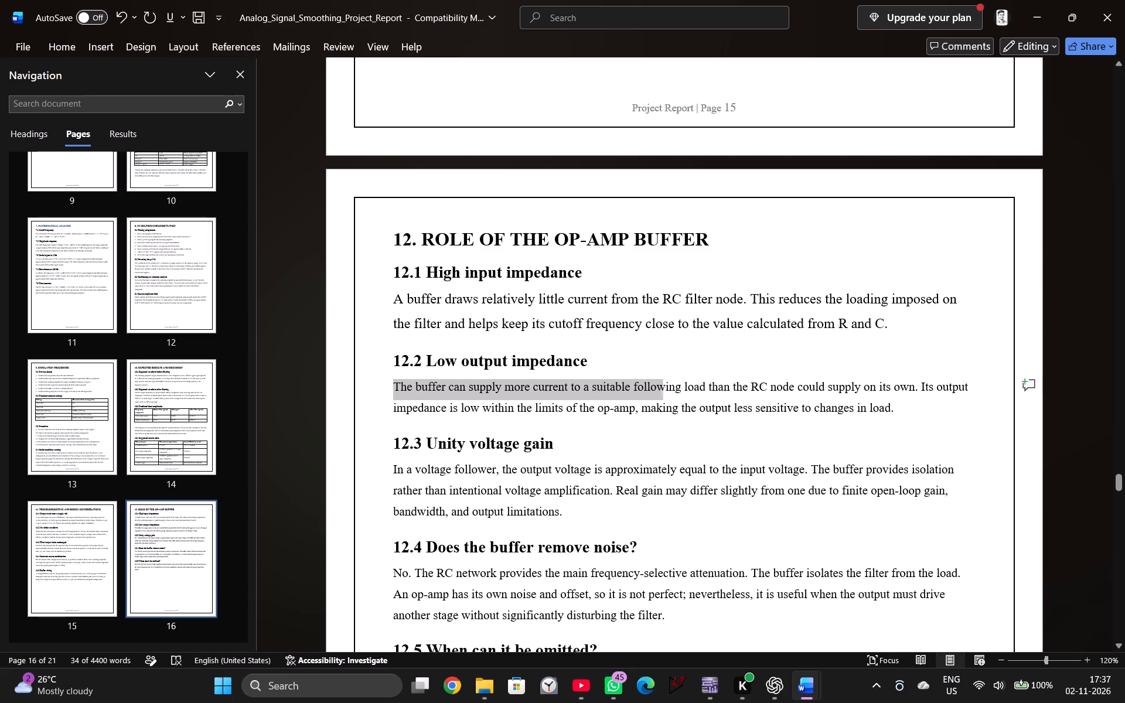
{"action": "left_click_drag", "start_coordinate": [729, 405], "coordinate": [890, 418]}
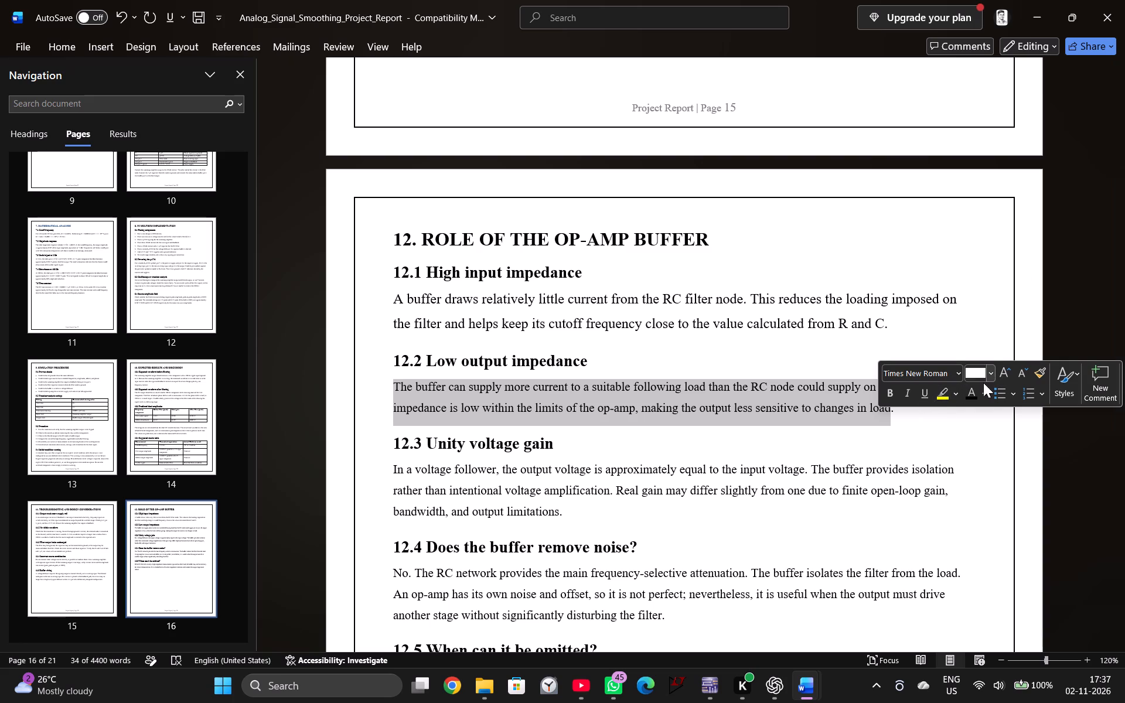
{"action": "left_click", "coordinate": [992, 370]}
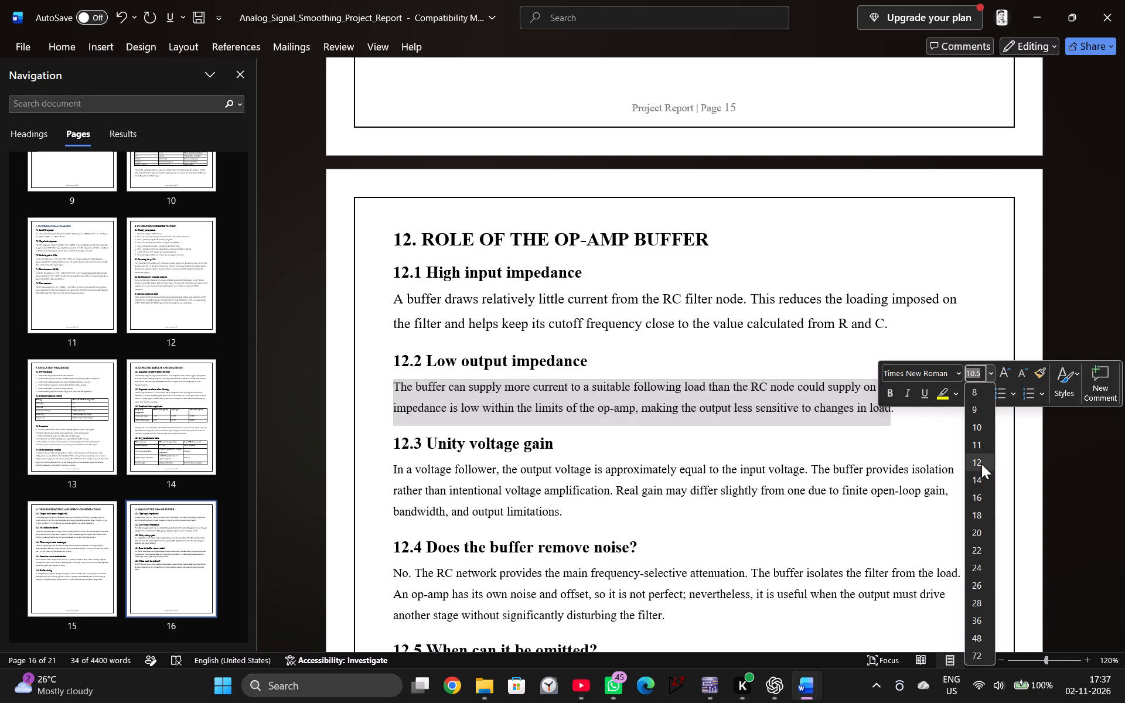
{"action": "left_click", "coordinate": [981, 464]}
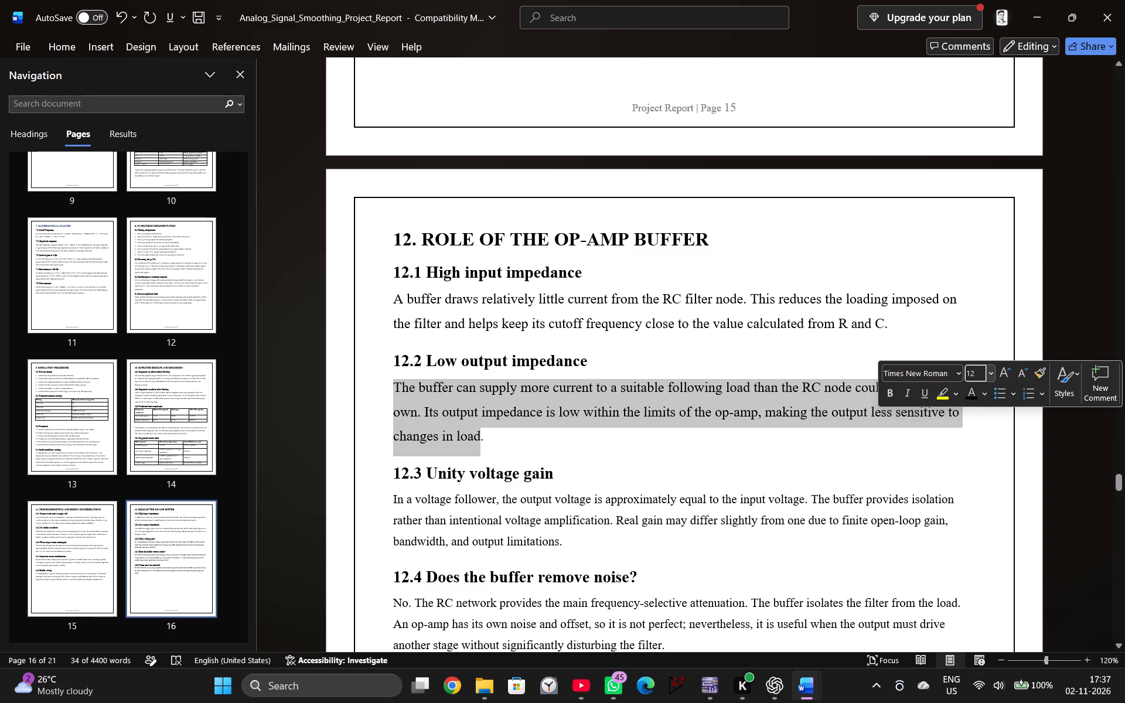
Set the body paragraphs under subheadings 12.3 and 12.4 to font size 12.
{"action": "left_click_drag", "start_coordinate": [393, 495], "coordinate": [579, 542]}
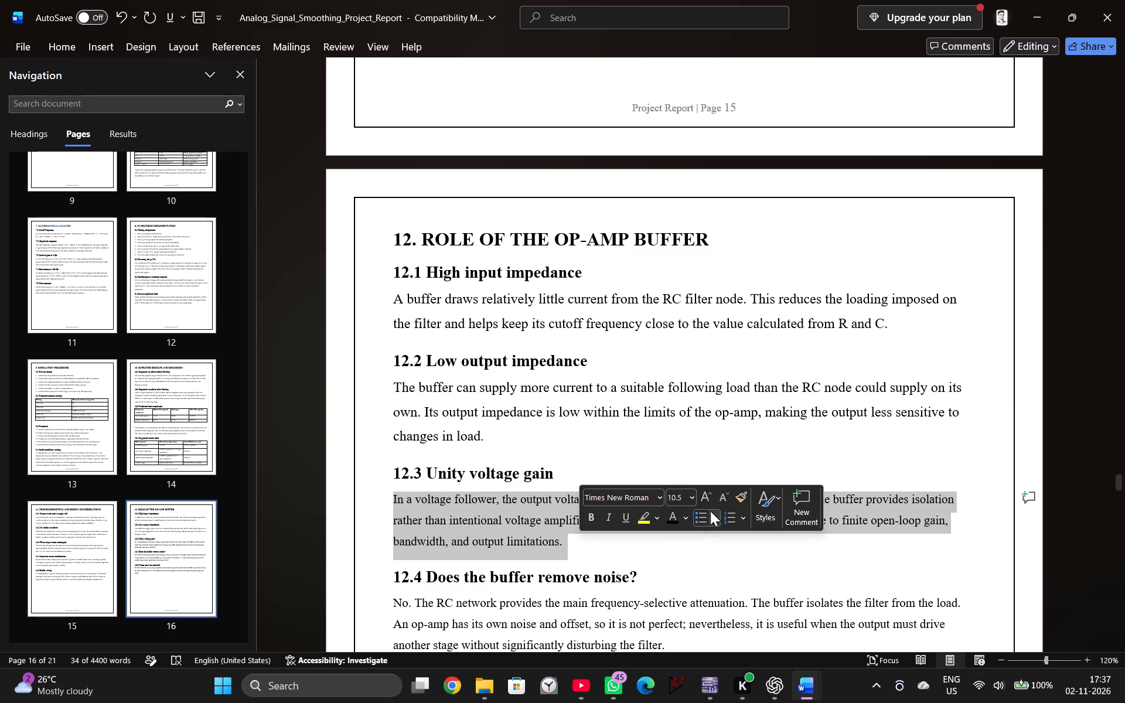
{"action": "left_click", "coordinate": [692, 494]}
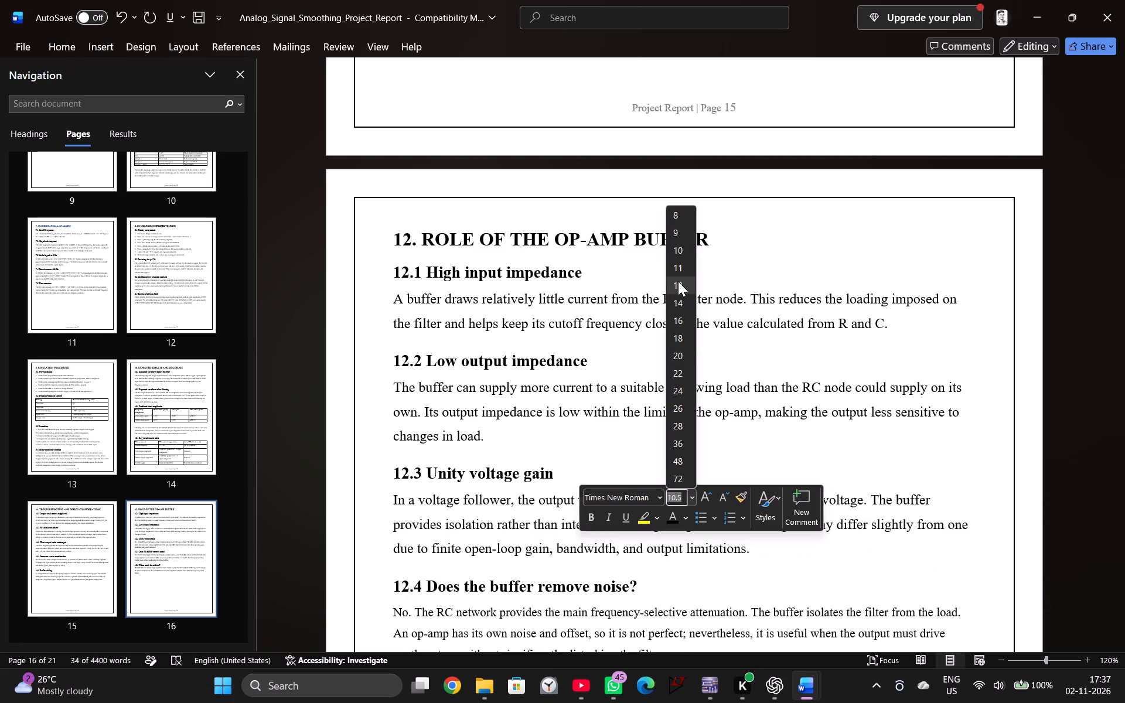
{"action": "left_click", "coordinate": [678, 281]}
{"action": "left_click", "coordinate": [615, 438]}
{"action": "scroll", "coordinate": [466, 494], "scroll_direction": "down", "scroll_amount": 3}
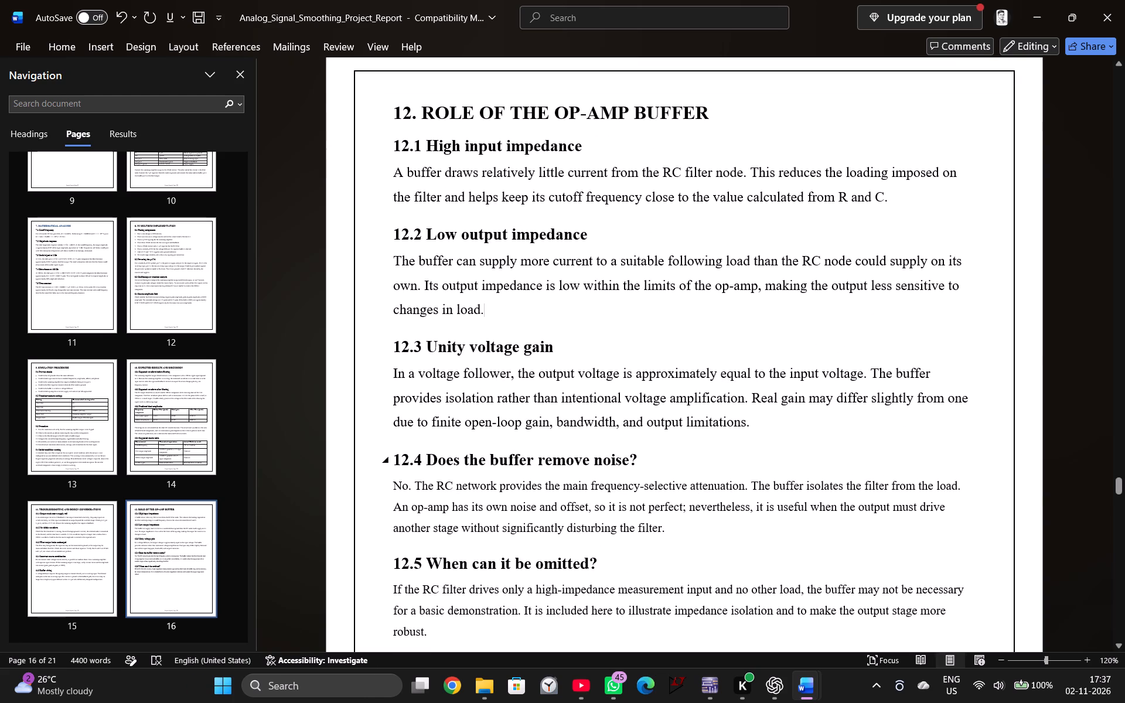
{"action": "left_click_drag", "start_coordinate": [391, 483], "coordinate": [659, 532]}
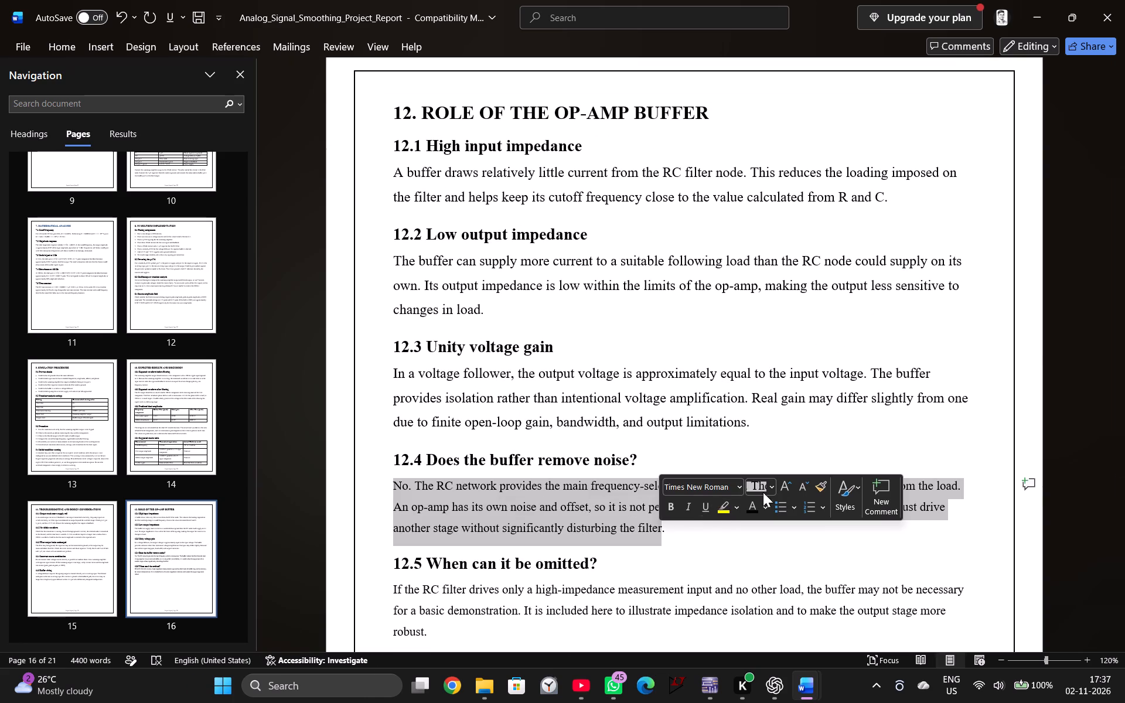
{"action": "left_click", "coordinate": [773, 489]}
{"action": "left_click", "coordinate": [756, 281]}
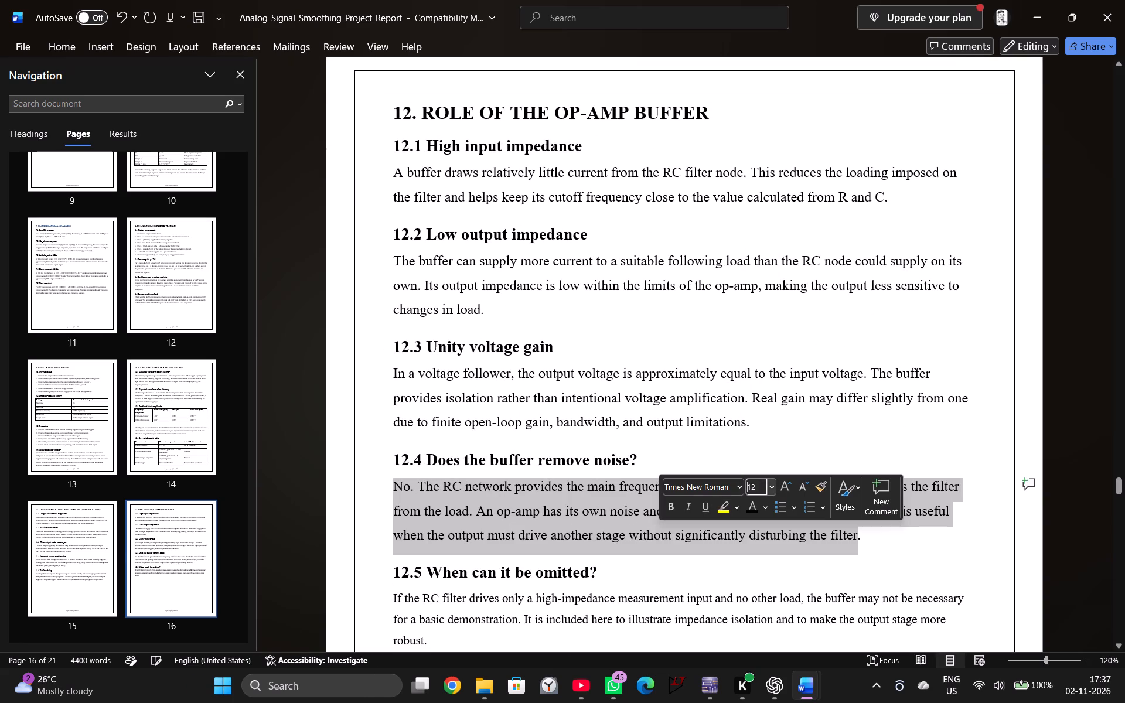
{"action": "left_click", "coordinate": [671, 429]}
Set the body paragraph under subheading 12.5 to font size 12.
{"action": "scroll", "coordinate": [573, 500], "scroll_direction": "down", "scroll_amount": 4}
{"action": "left_click_drag", "start_coordinate": [388, 418], "coordinate": [409, 434]}
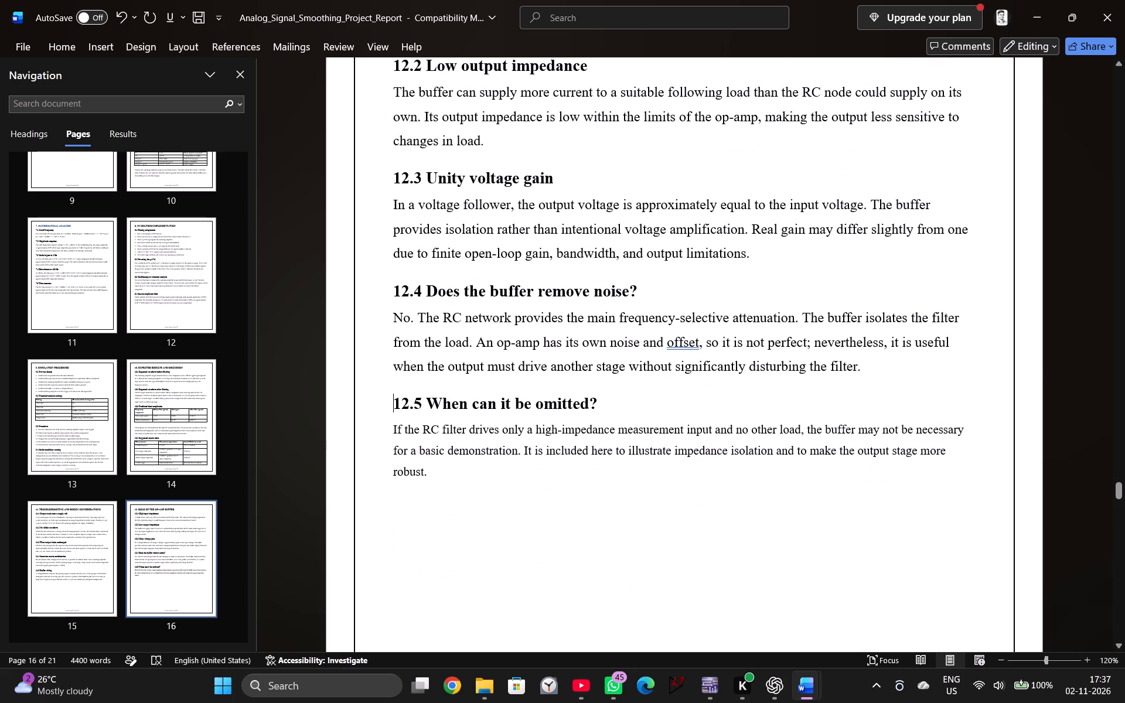
{"action": "left_click_drag", "start_coordinate": [409, 434], "coordinate": [435, 476]}
{"action": "left_click", "coordinate": [656, 391]}
{"action": "left_click_drag", "start_coordinate": [386, 434], "coordinate": [428, 467]}
{"action": "left_click", "coordinate": [538, 418]}
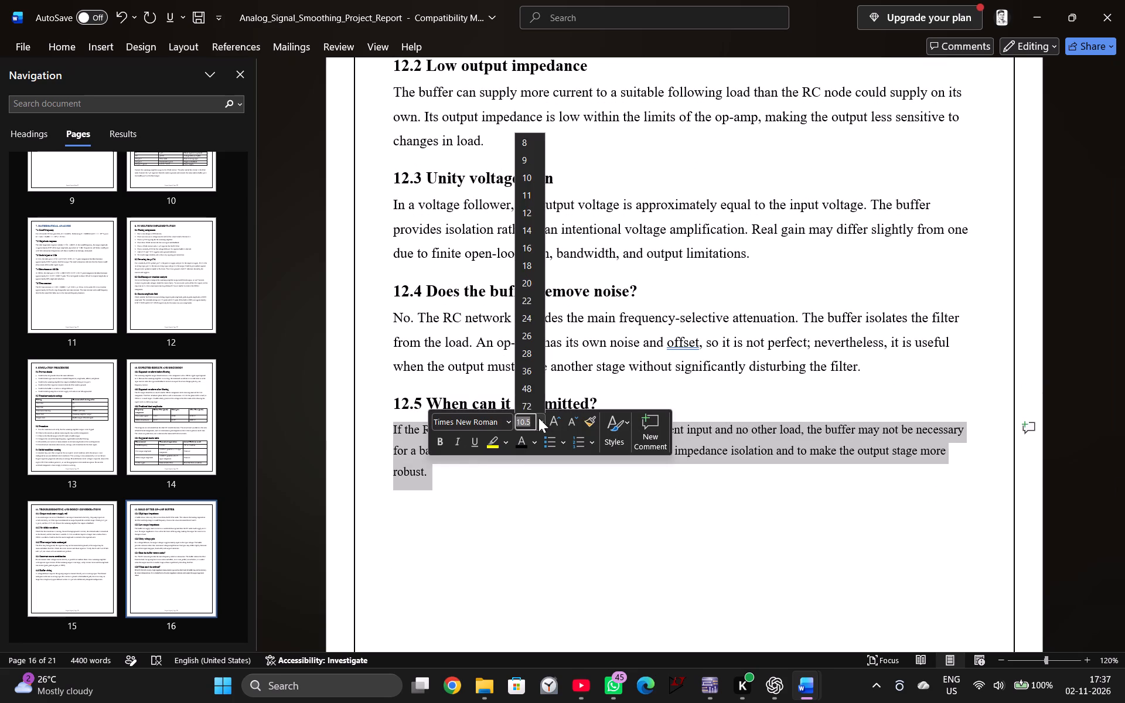
{"action": "left_click", "coordinate": [531, 209]}
{"action": "left_click", "coordinate": [626, 547]}
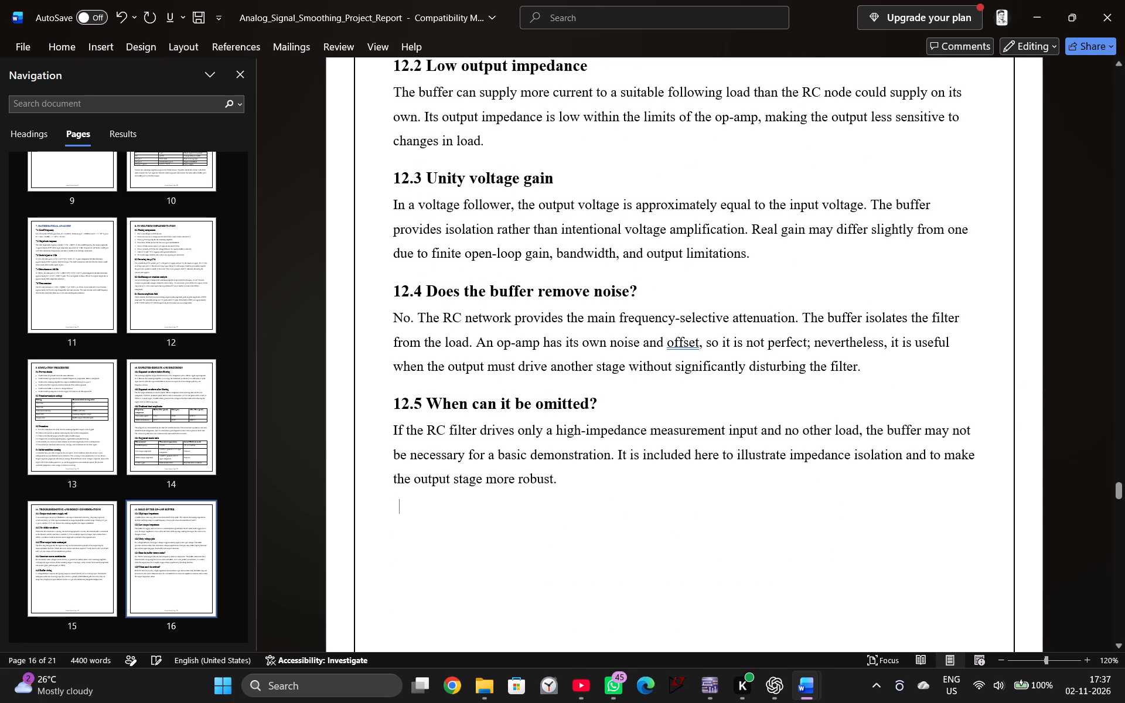
Look through the remaining pages from section 13 to the conclusion to check which headings and text still need formatting.
{"action": "scroll", "coordinate": [572, 555], "scroll_direction": "down", "scroll_amount": 15}
{"action": "scroll", "coordinate": [614, 451], "scroll_direction": "down", "scroll_amount": 17}
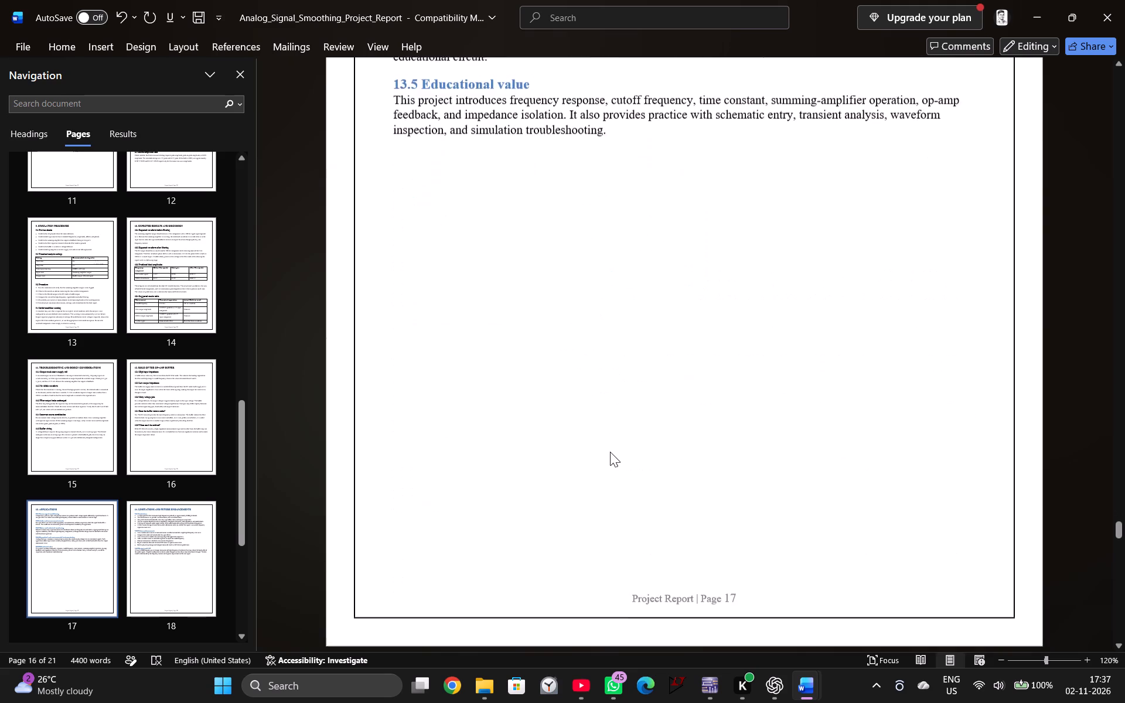
{"action": "scroll", "coordinate": [610, 452], "scroll_direction": "down", "scroll_amount": 18}
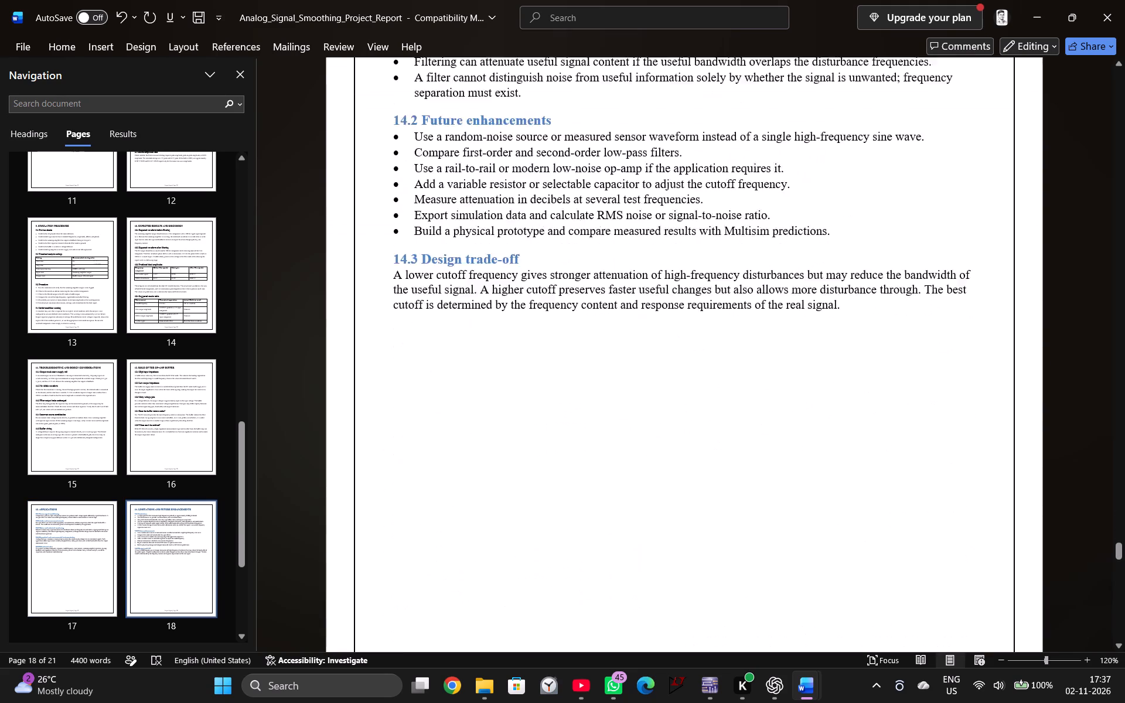
{"action": "scroll", "coordinate": [610, 454], "scroll_direction": "down", "scroll_amount": 13}
{"action": "scroll", "coordinate": [610, 454], "scroll_direction": "up", "scroll_amount": 5}
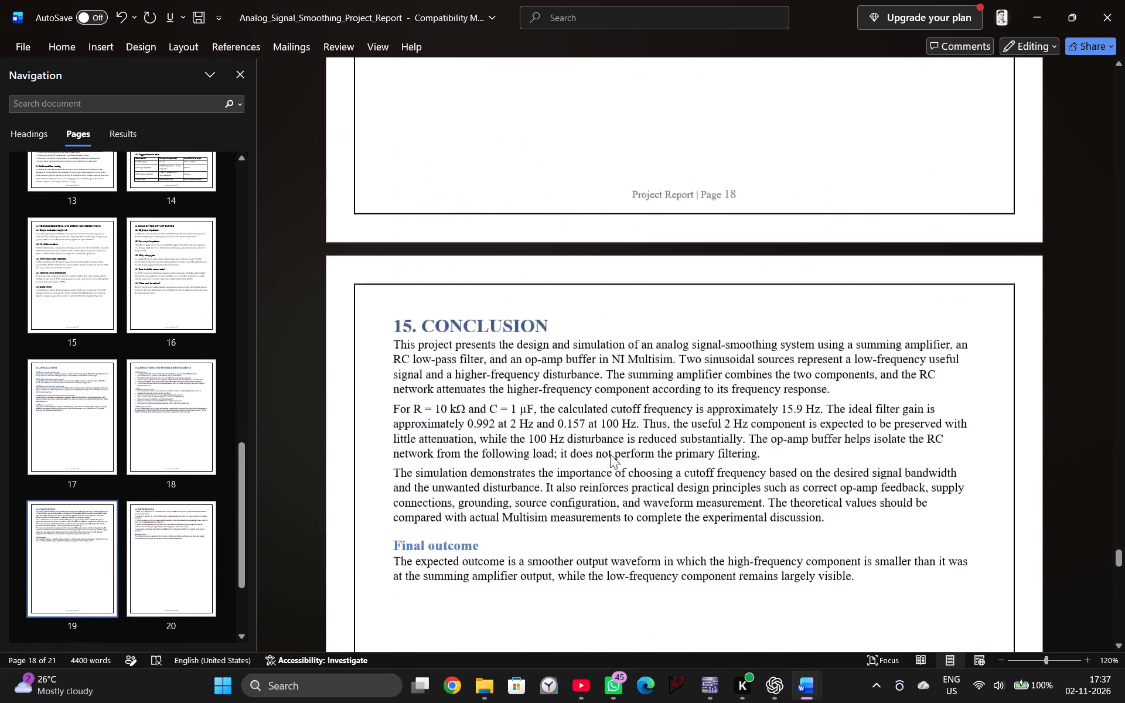
{"action": "scroll", "coordinate": [610, 454], "scroll_direction": "up", "scroll_amount": 10}
{"action": "scroll", "coordinate": [608, 456], "scroll_direction": "down", "scroll_amount": 8}
{"action": "scroll", "coordinate": [341, 482], "scroll_direction": "down", "scroll_amount": 14}
{"action": "scroll", "coordinate": [332, 492], "scroll_direction": "up", "scroll_amount": 4}
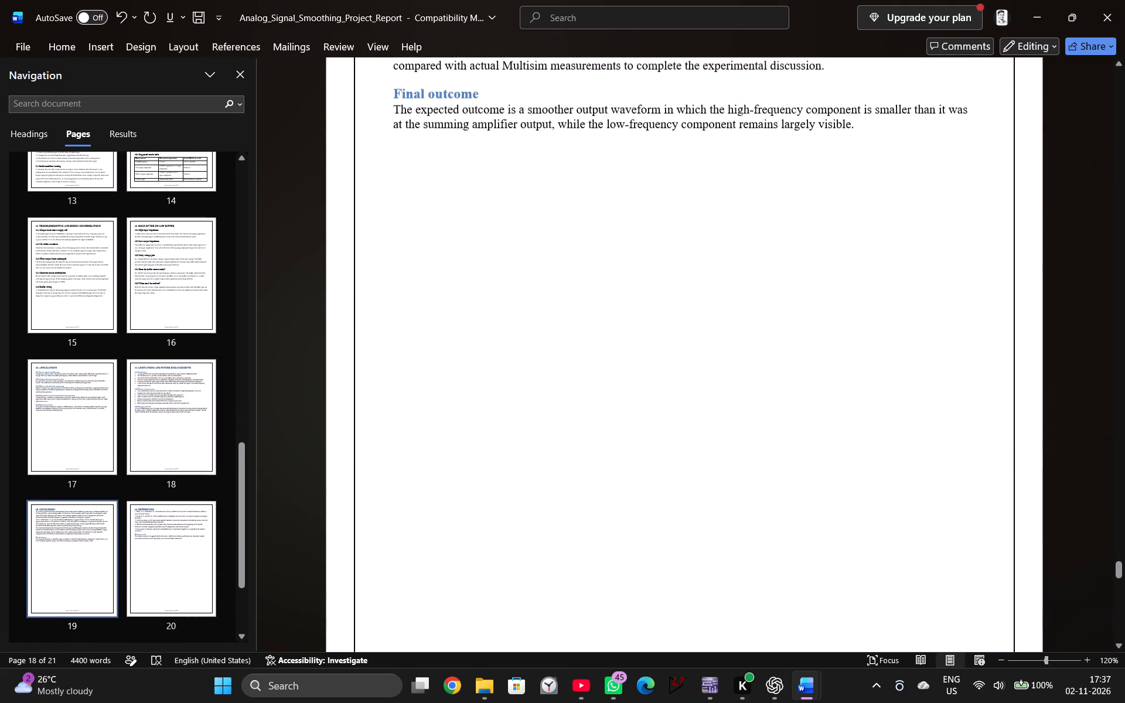
{"action": "scroll", "coordinate": [332, 492], "scroll_direction": "up", "scroll_amount": 11}
{"action": "scroll", "coordinate": [742, 391], "scroll_direction": "up", "scroll_amount": 20}
{"action": "scroll", "coordinate": [742, 391], "scroll_direction": "up", "scroll_amount": 1}
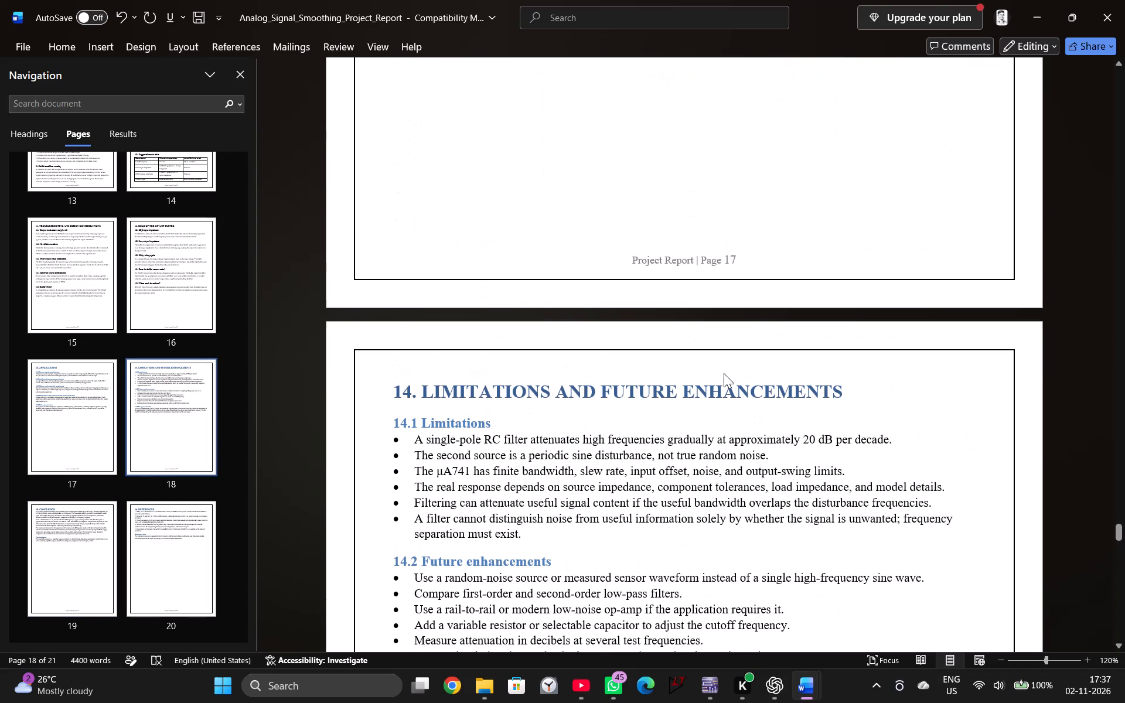
{"action": "scroll", "coordinate": [724, 373], "scroll_direction": "up", "scroll_amount": 17}
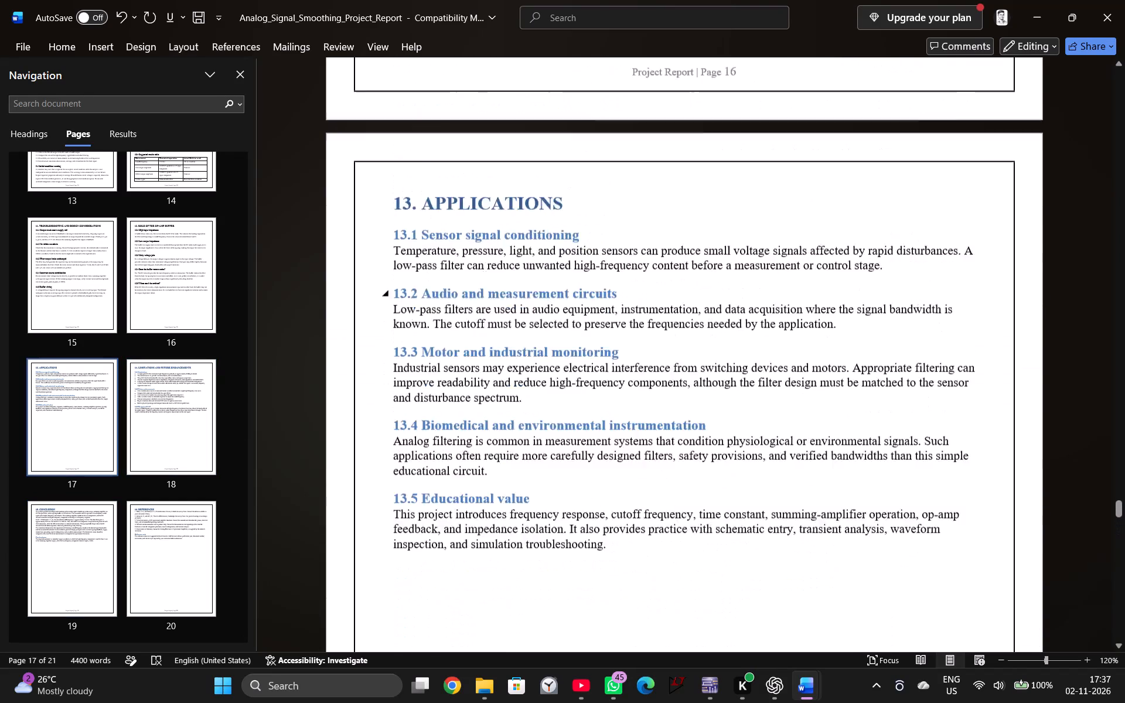
{"action": "scroll", "coordinate": [737, 387], "scroll_direction": "up", "scroll_amount": 19}
{"action": "scroll", "coordinate": [718, 400], "scroll_direction": "down", "scroll_amount": 18}
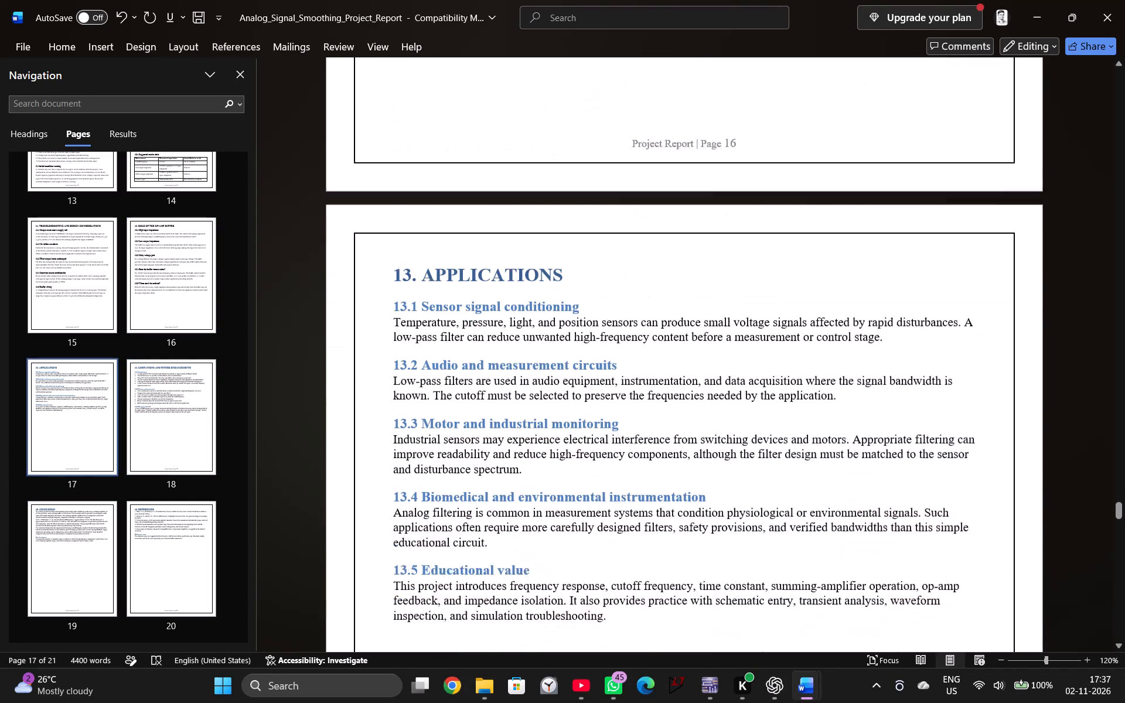
Set section 13's content, from subheading 13.1 through the 13.5 paragraph, to font size 12 with 1.5 line spacing.
{"action": "left_click_drag", "start_coordinate": [393, 236], "coordinate": [392, 236]}
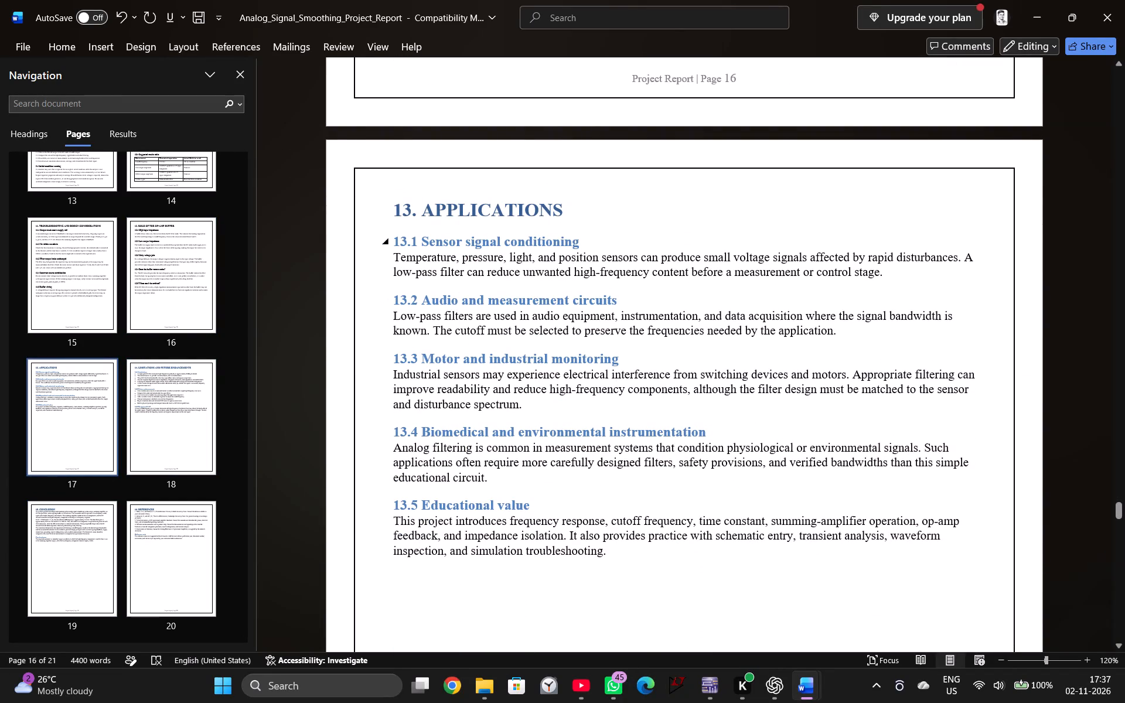
{"action": "left_click_drag", "start_coordinate": [392, 236], "coordinate": [650, 552]}
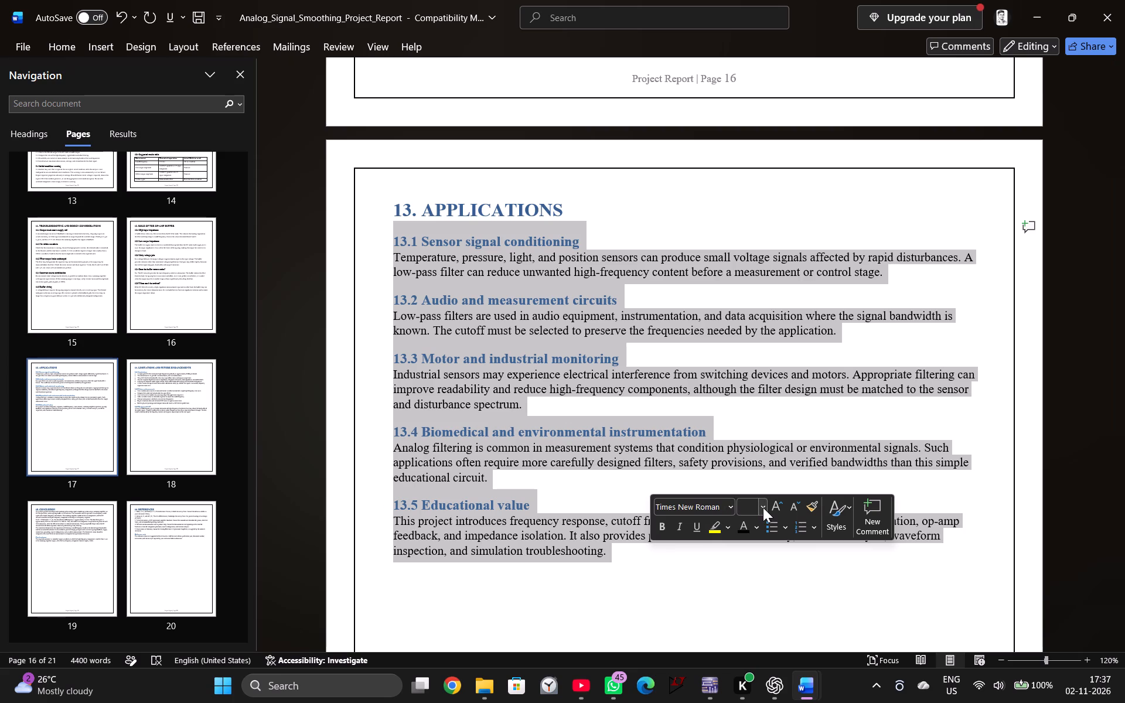
{"action": "left_click", "coordinate": [763, 507]}
{"action": "left_click", "coordinate": [749, 297]}
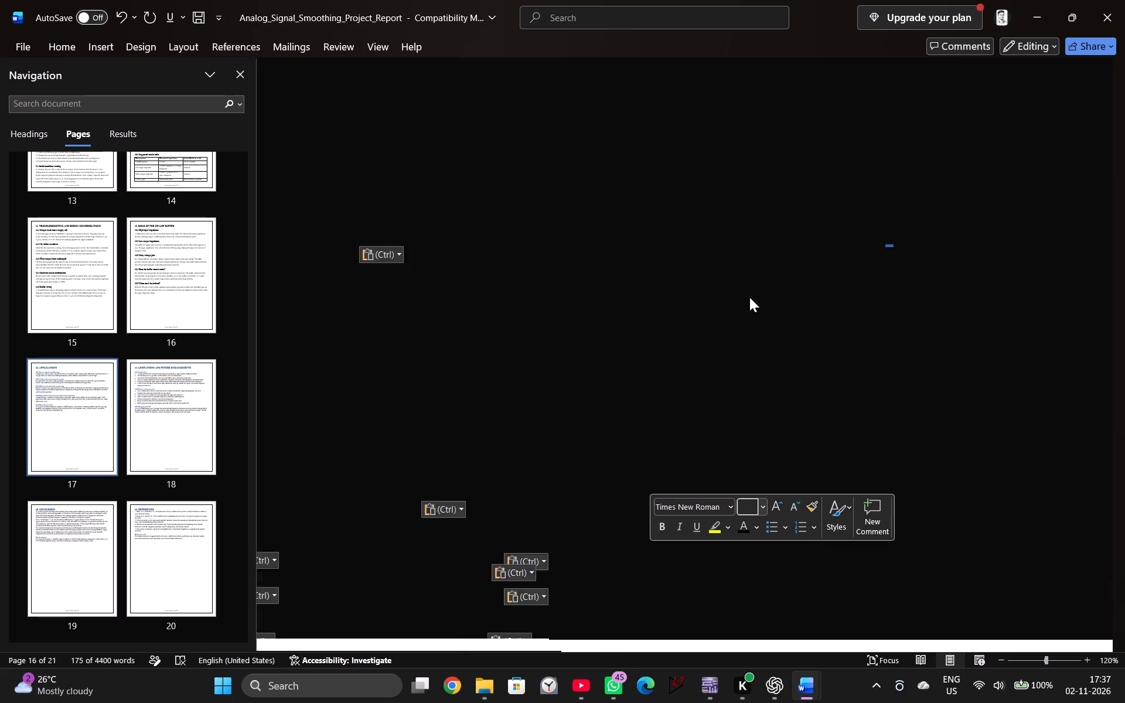
{"action": "left_click", "coordinate": [66, 44]}
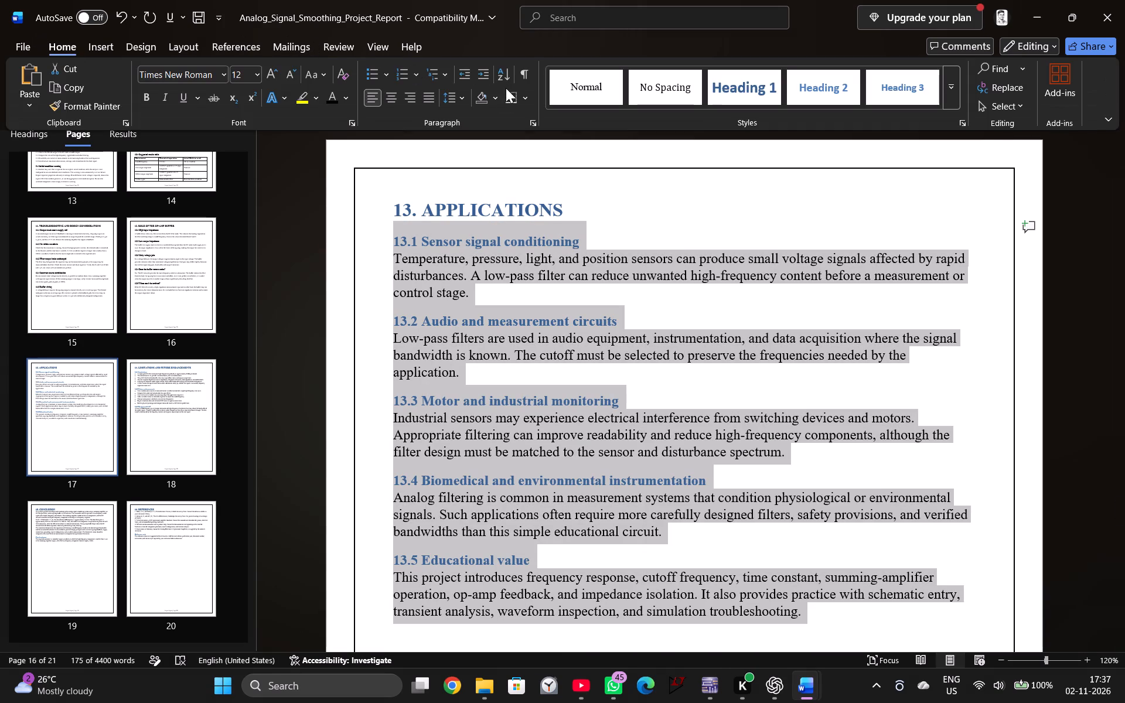
{"action": "left_click", "coordinate": [463, 100]}
{"action": "left_click", "coordinate": [473, 152]}
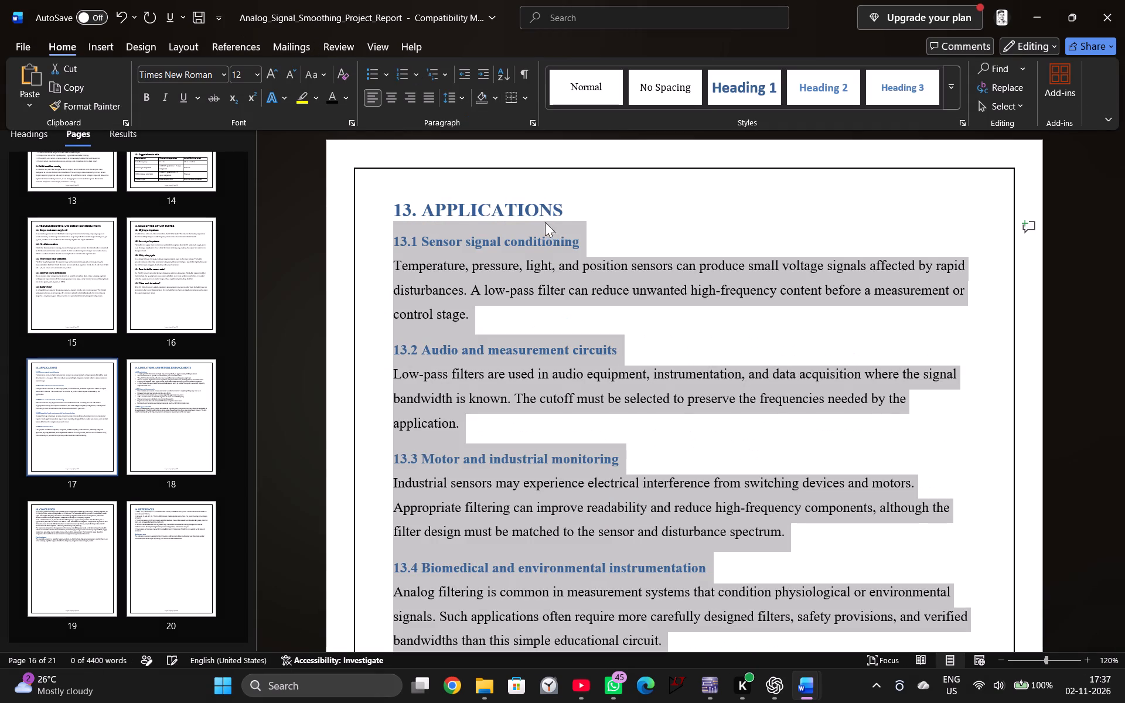
Change the "13. APPLICATIONS" heading's font colour to black.
{"action": "left_click", "coordinate": [570, 213]}
{"action": "left_click", "coordinate": [568, 204]}
{"action": "left_click_drag", "start_coordinate": [563, 212], "coordinate": [401, 202]}
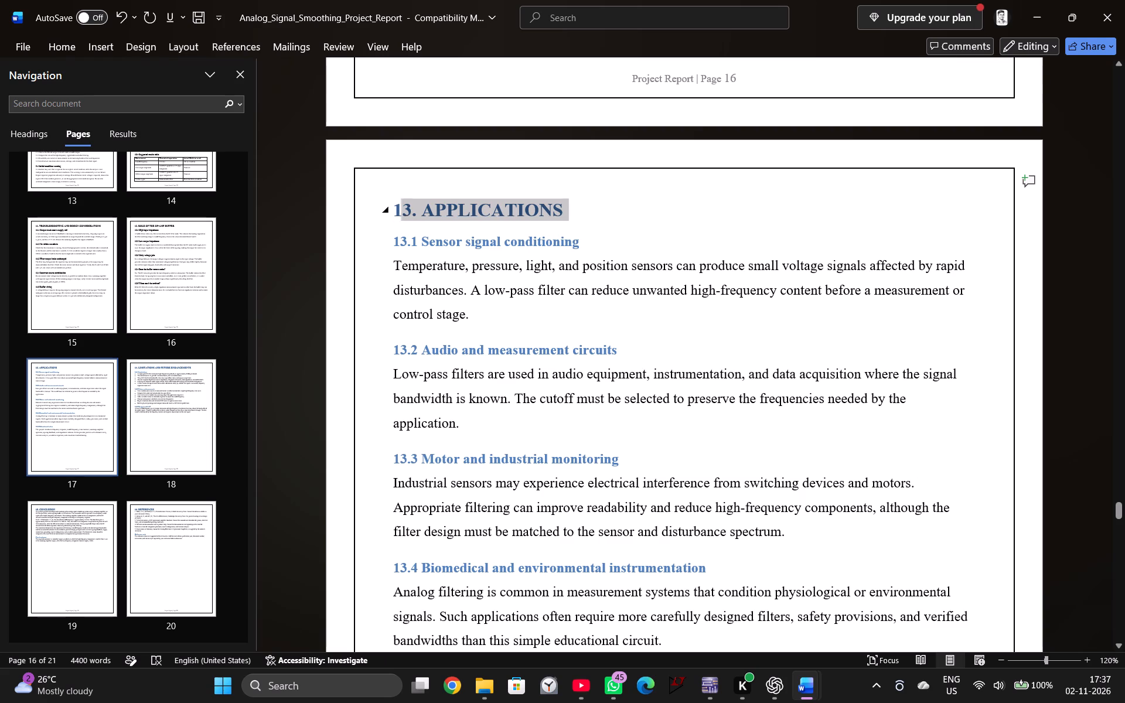
{"action": "left_click_drag", "start_coordinate": [401, 202], "coordinate": [394, 202]}
{"action": "left_click", "coordinate": [485, 173]}
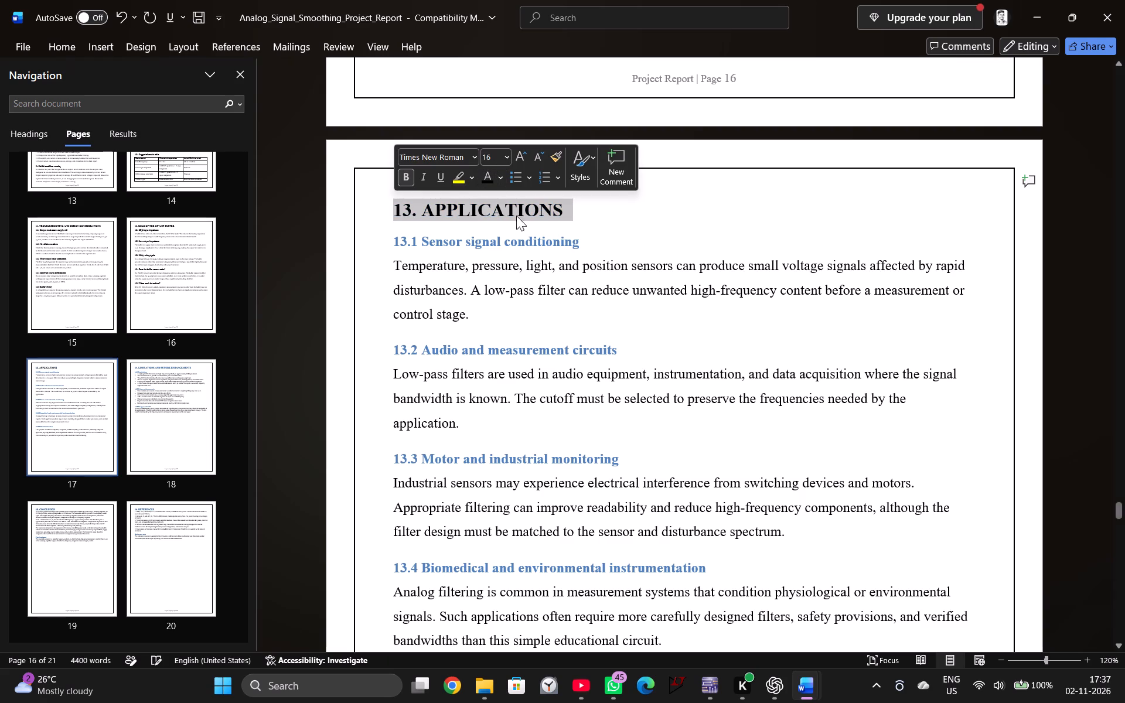
Format the "13.1 Sensor signal conditioning" and "13.2 Audio and measurement circuits" subheadings as font size 14, black.
{"action": "left_click_drag", "start_coordinate": [590, 243], "coordinate": [400, 239]}
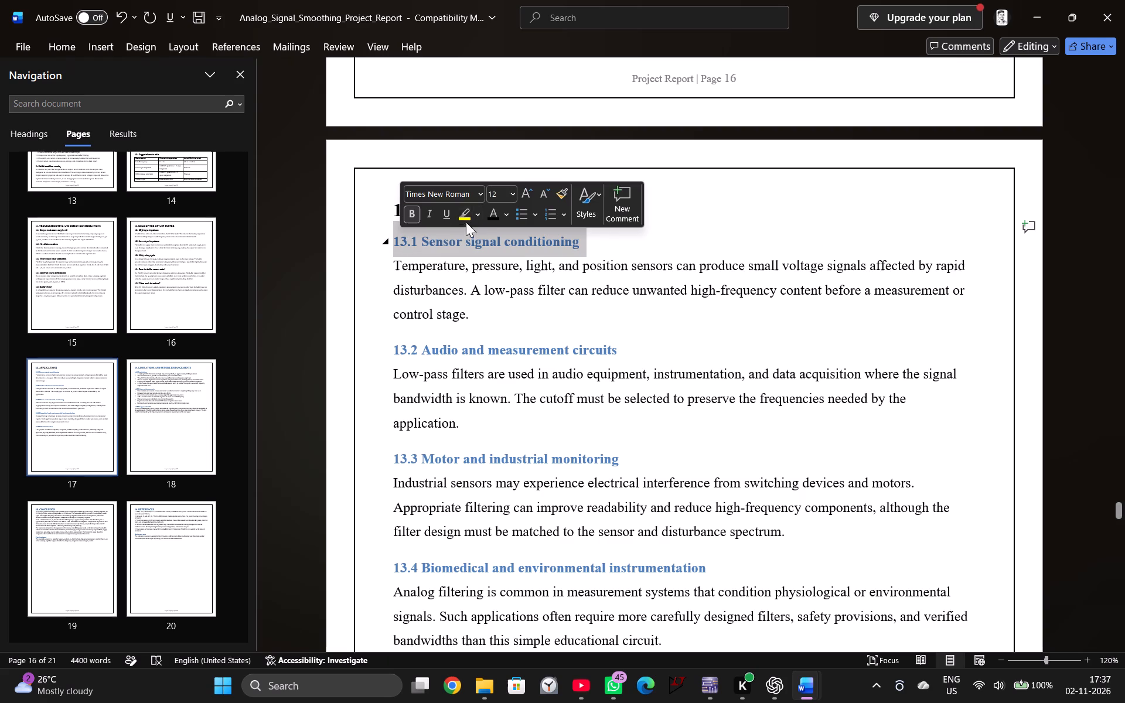
{"action": "left_click", "coordinate": [488, 213]}
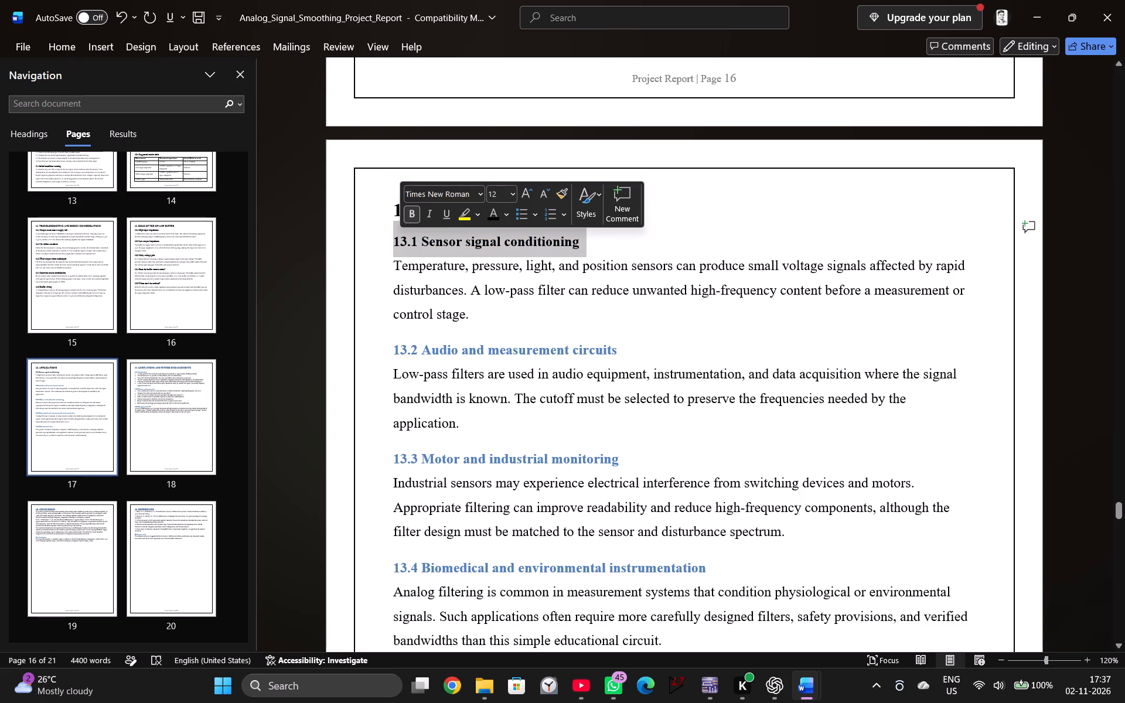
{"action": "left_click", "coordinate": [514, 195]}
{"action": "left_click", "coordinate": [506, 299]}
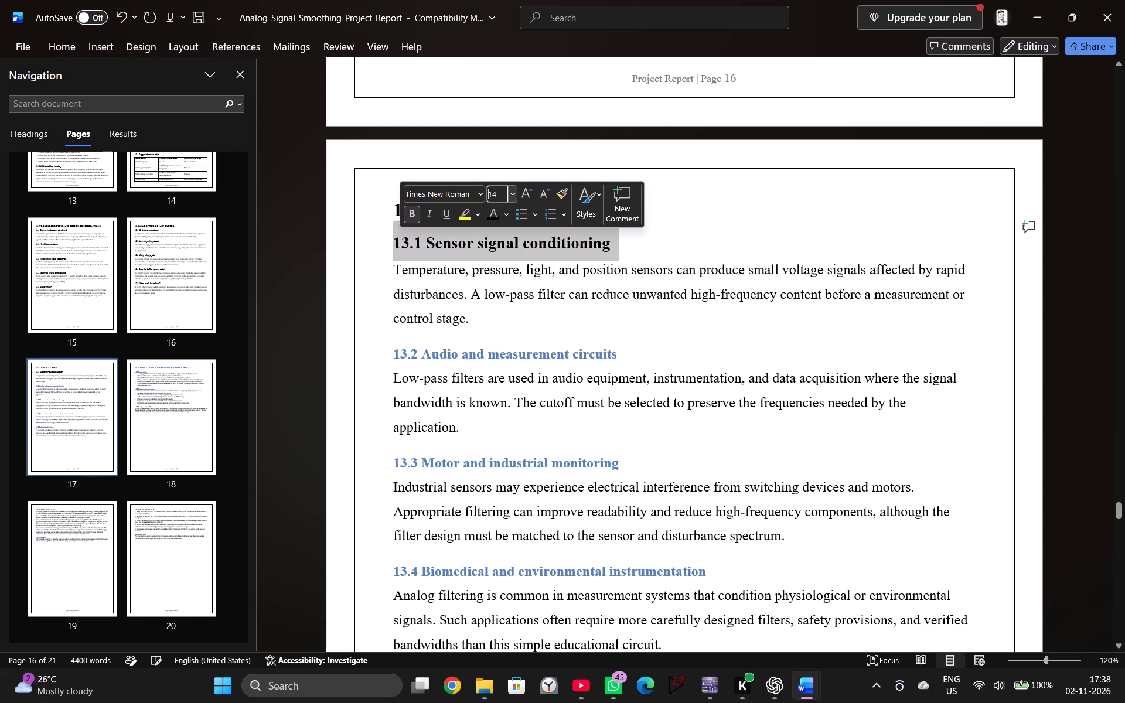
{"action": "left_click_drag", "start_coordinate": [627, 354], "coordinate": [397, 348]}
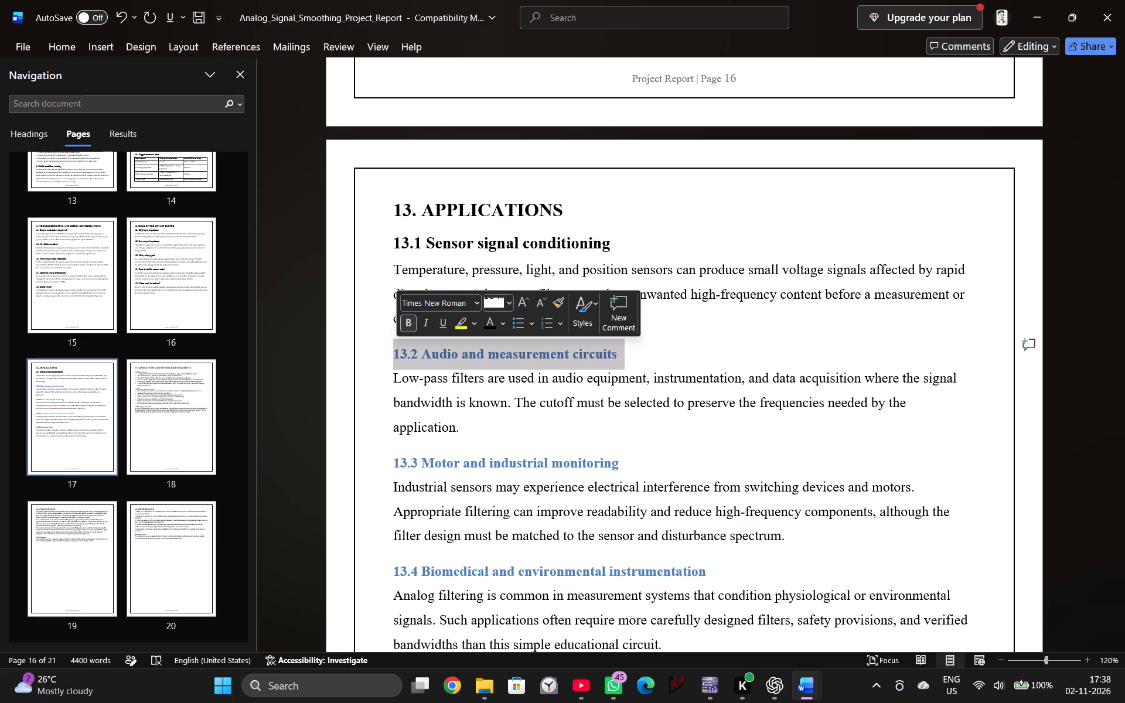
{"action": "left_click", "coordinate": [508, 301]}
{"action": "left_click", "coordinate": [496, 406]}
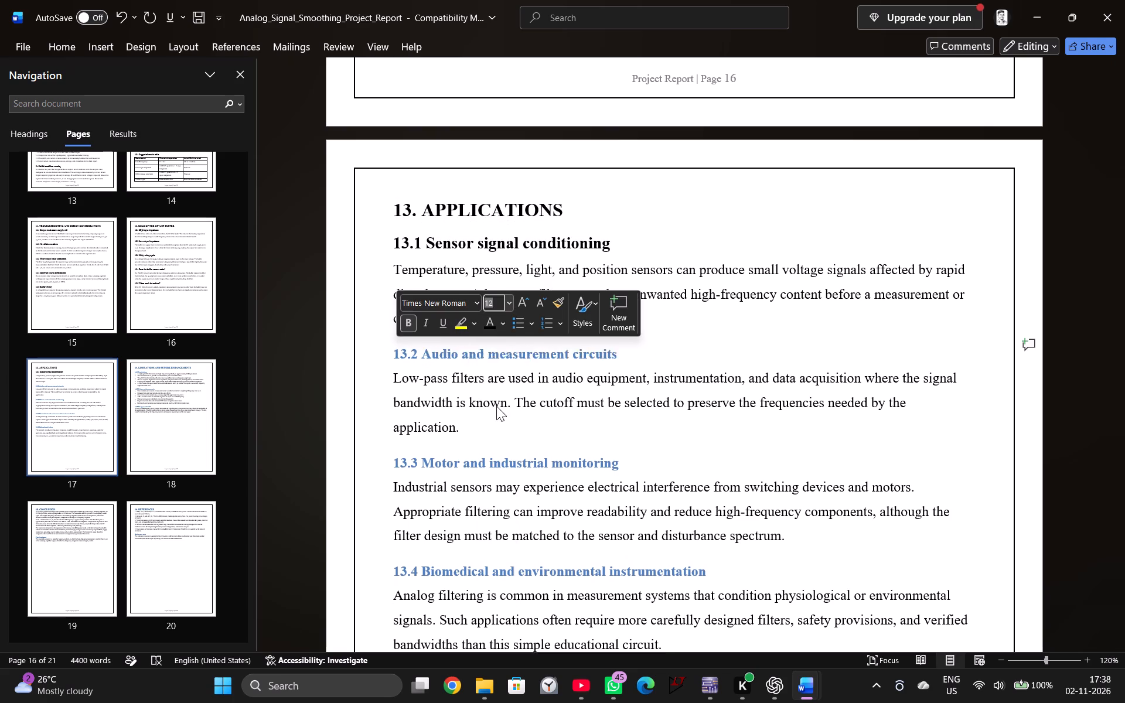
{"action": "left_click", "coordinate": [490, 312]}
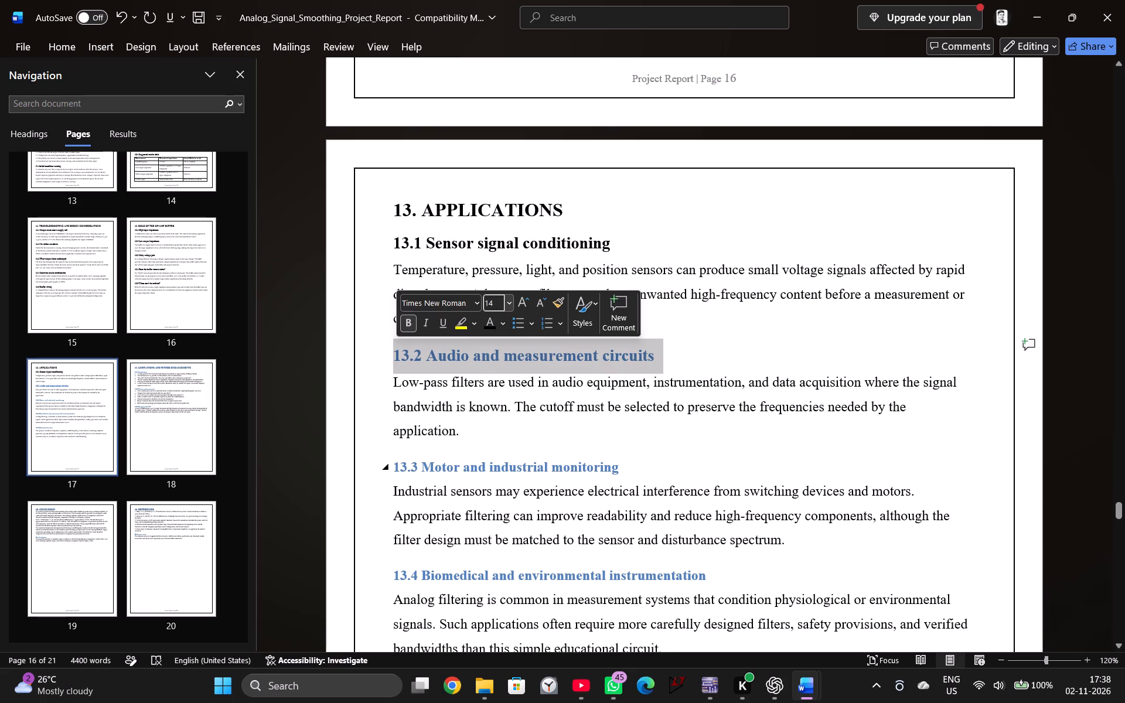
{"action": "left_click", "coordinate": [487, 323]}
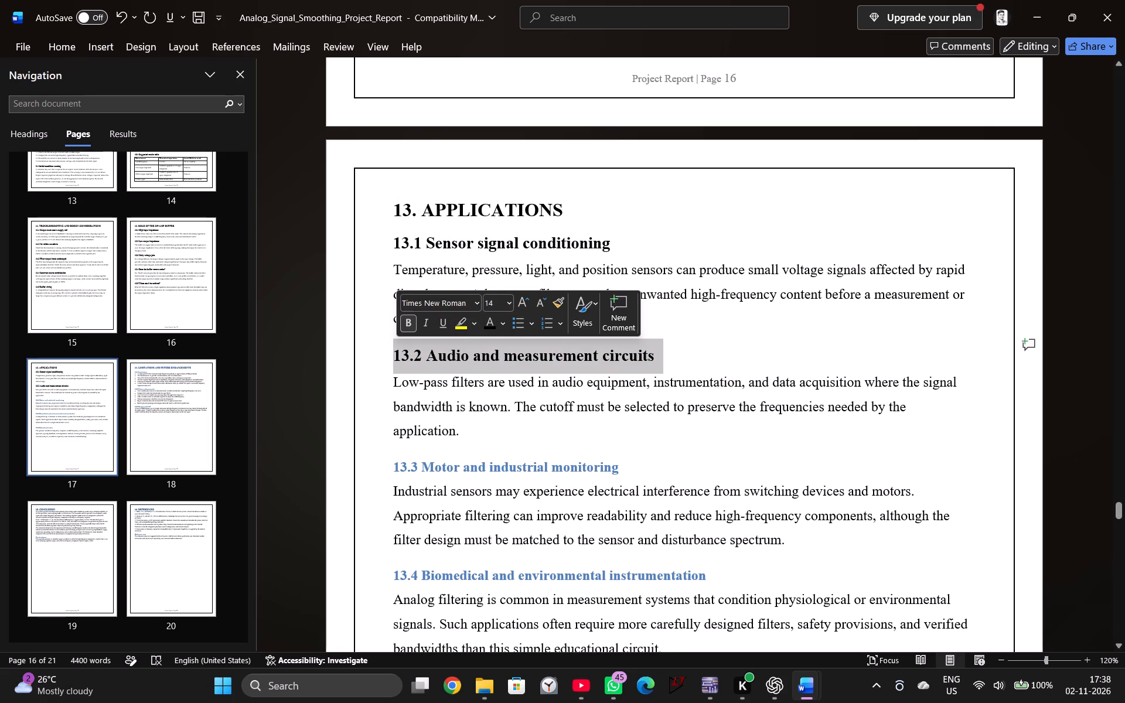
Format the "13.3 Motor and industrial monitoring" and "13.4 Biomedical and environmental instrumentation" subheadings as black, font size 14.
{"action": "left_click_drag", "start_coordinate": [632, 458], "coordinate": [394, 468]}
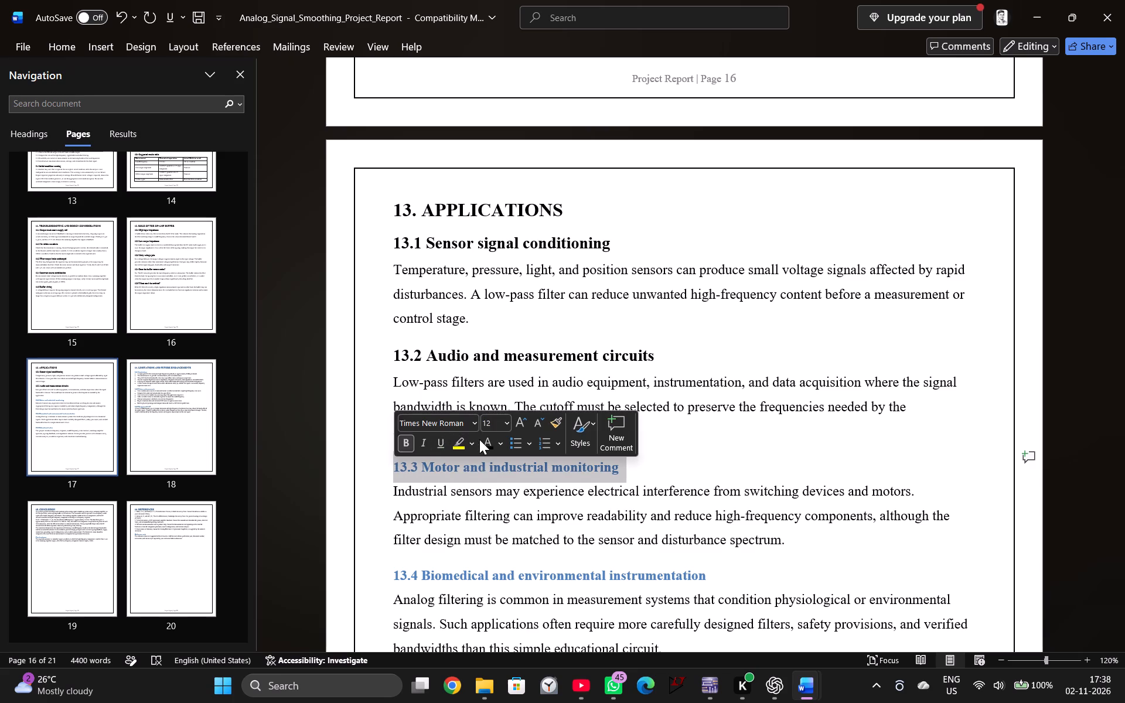
{"action": "left_click", "coordinate": [484, 439]}
{"action": "left_click", "coordinate": [505, 425]}
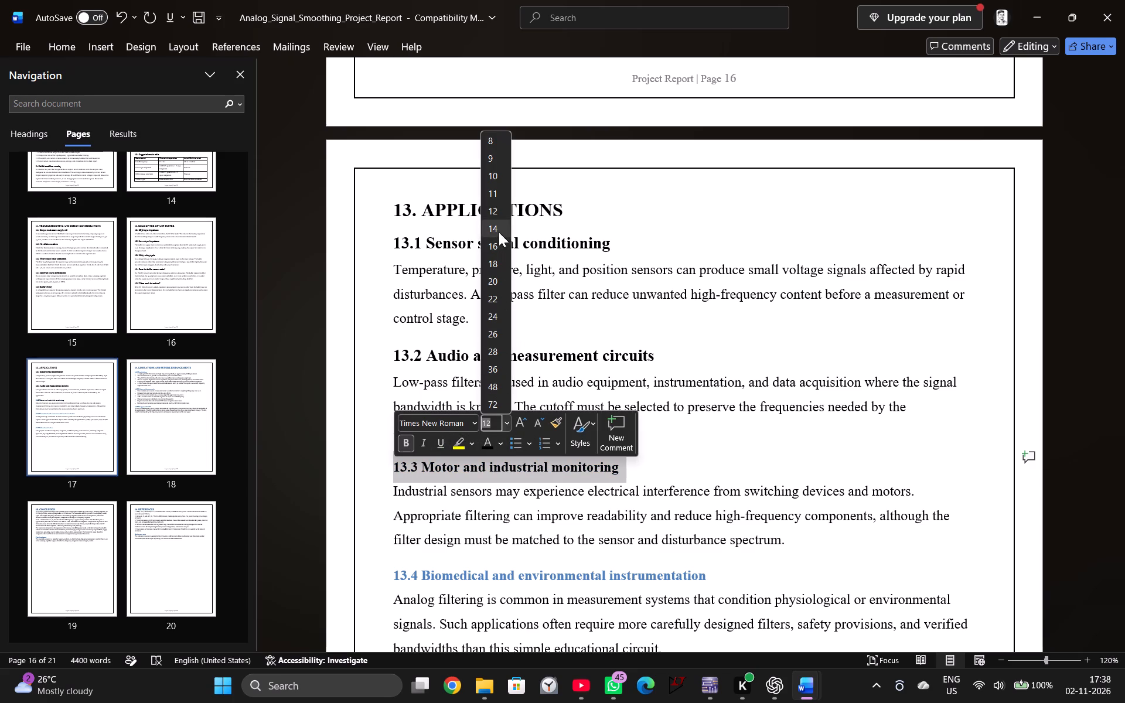
{"action": "left_click", "coordinate": [499, 232]}
{"action": "left_click_drag", "start_coordinate": [715, 573], "coordinate": [435, 571]}
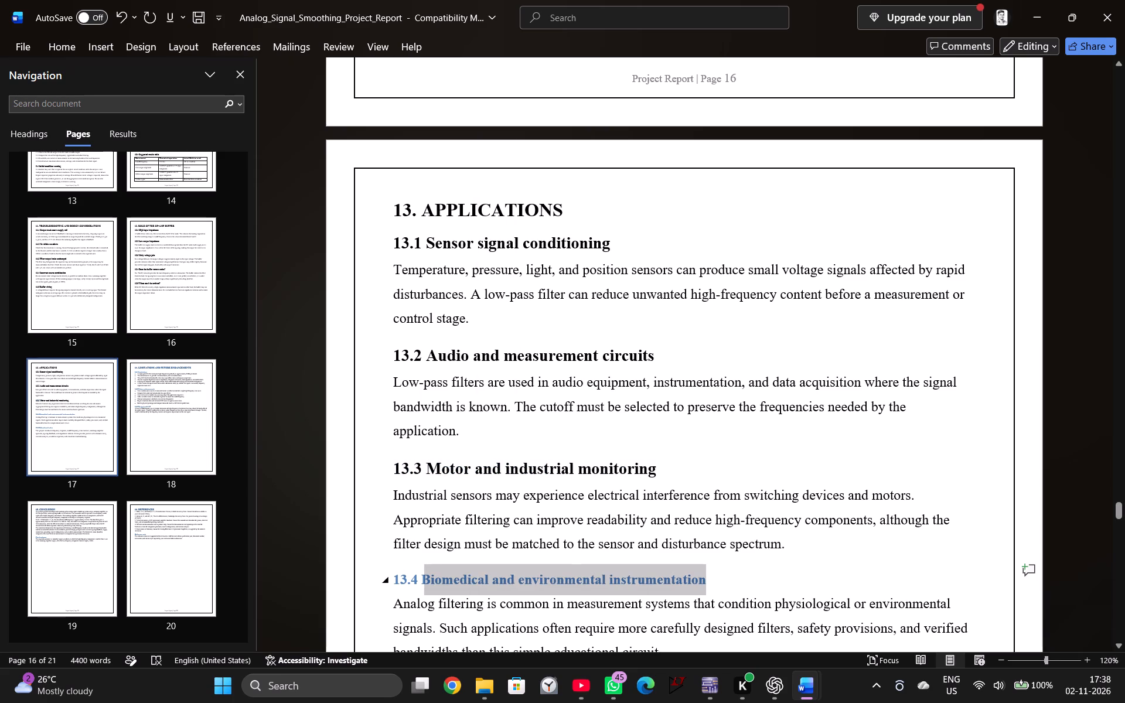
{"action": "left_click_drag", "start_coordinate": [435, 571], "coordinate": [400, 565]}
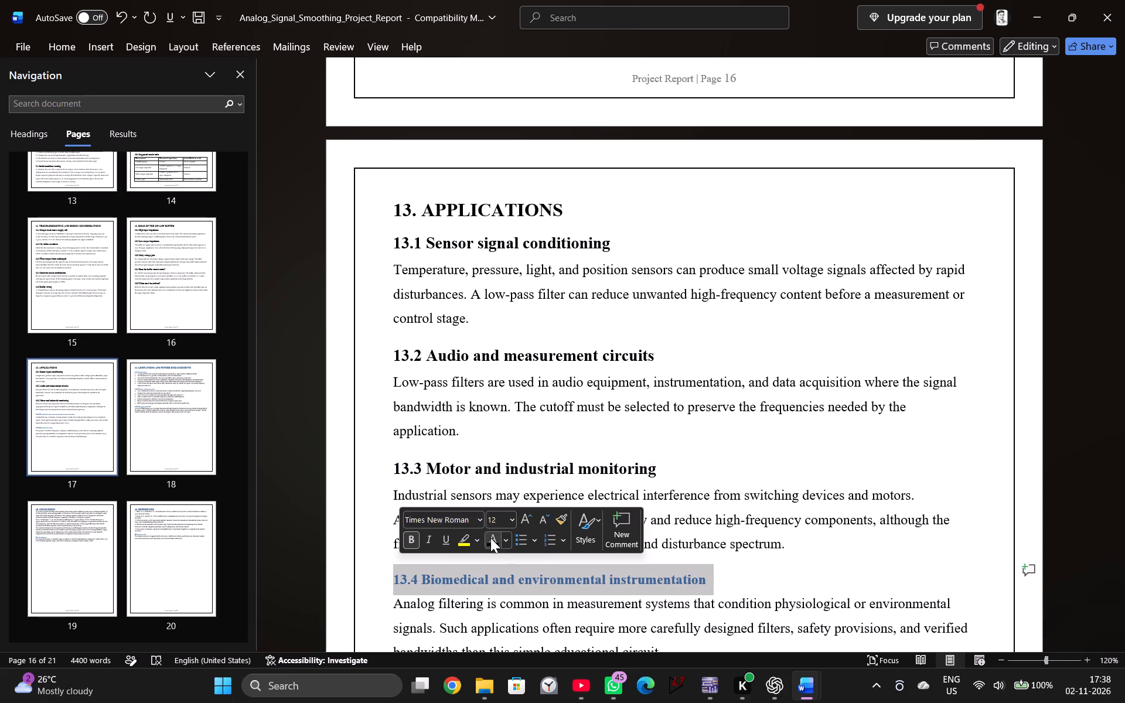
{"action": "left_click", "coordinate": [490, 537]}
{"action": "left_click", "coordinate": [516, 517]}
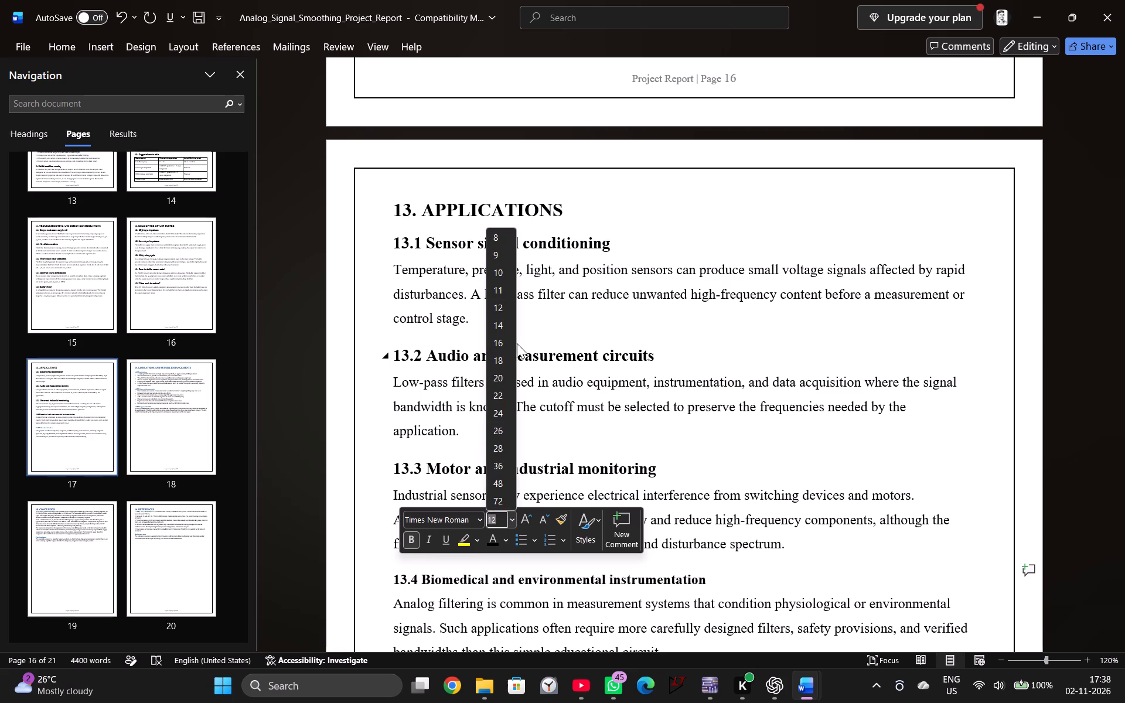
{"action": "left_click", "coordinate": [499, 321]}
{"action": "left_click", "coordinate": [789, 572]}
Format the "13.5 Educational value" subheading as font size 14, black.
{"action": "scroll", "coordinate": [673, 572], "scroll_direction": "down", "scroll_amount": 6}
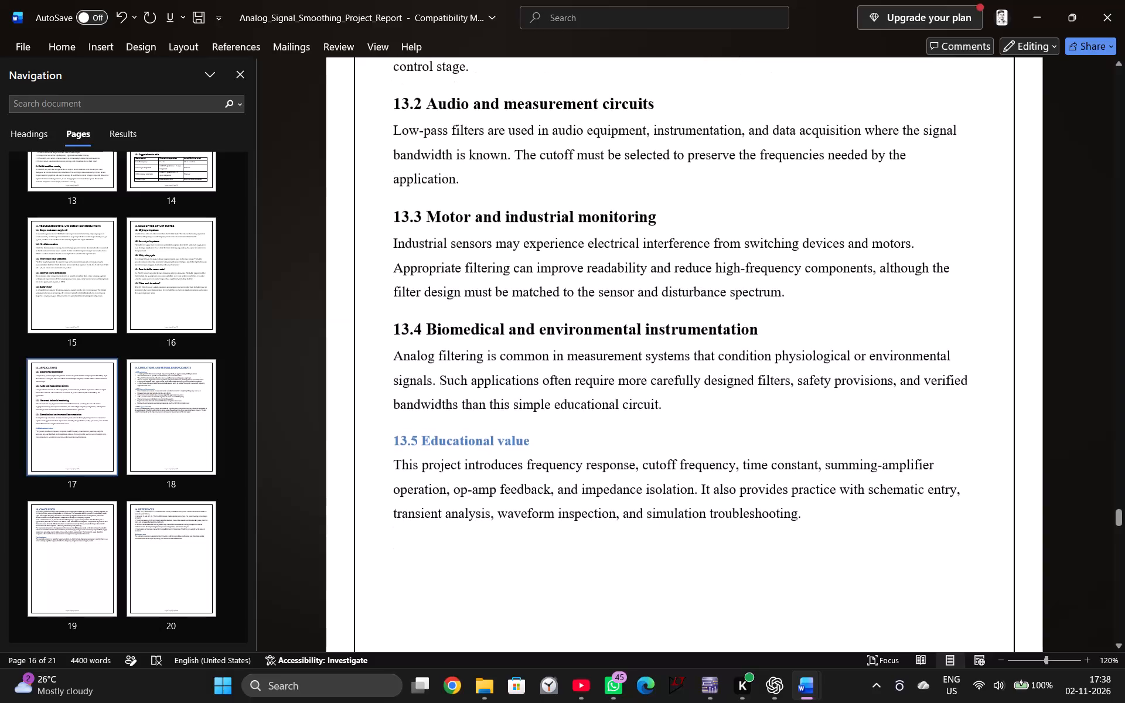
{"action": "left_click_drag", "start_coordinate": [538, 443], "coordinate": [398, 440]}
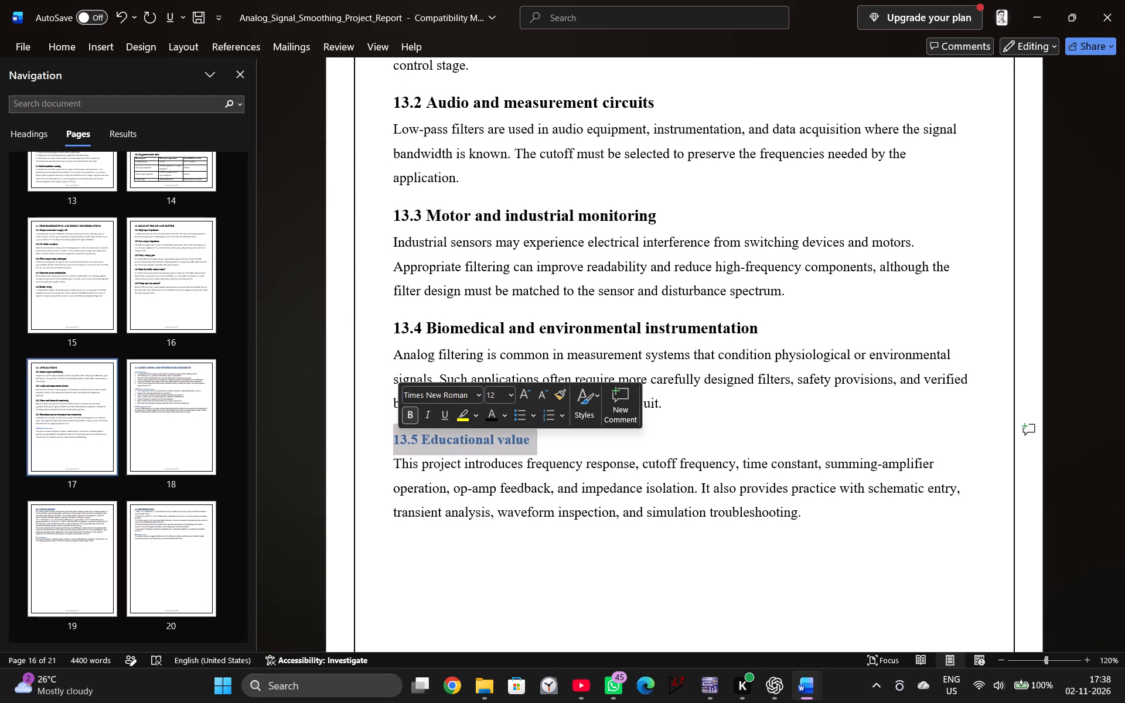
{"action": "left_click", "coordinate": [514, 397]}
{"action": "left_click", "coordinate": [496, 203]}
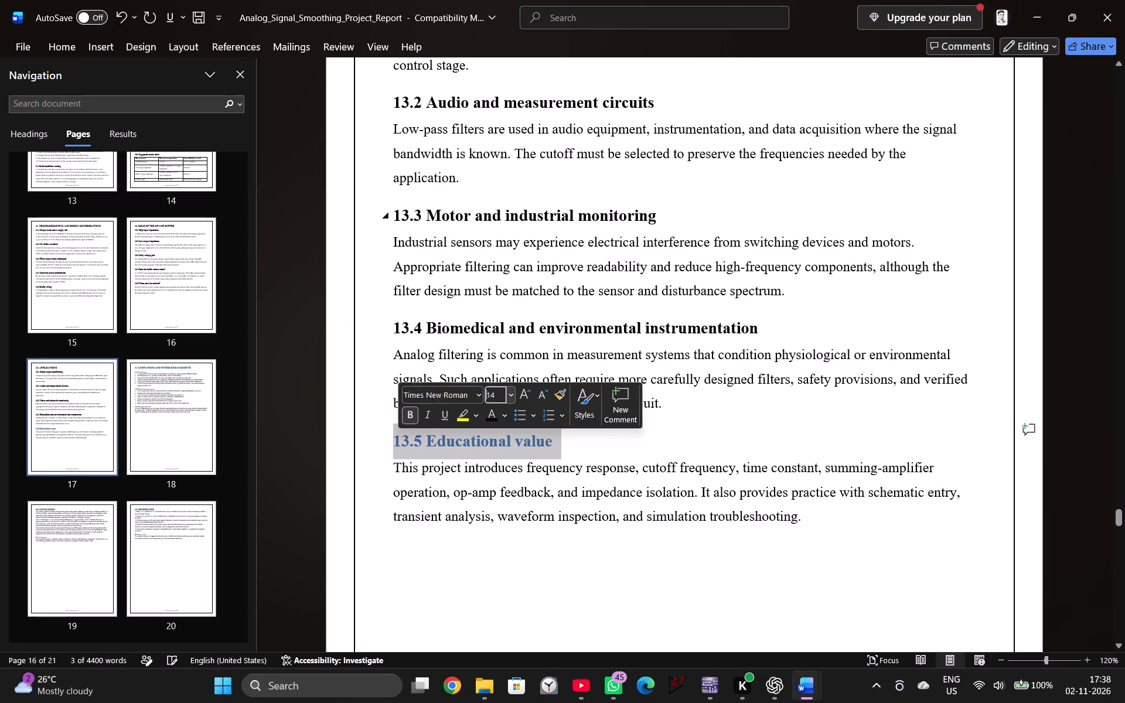
{"action": "left_click", "coordinate": [490, 415]}
{"action": "left_click", "coordinate": [632, 476]}
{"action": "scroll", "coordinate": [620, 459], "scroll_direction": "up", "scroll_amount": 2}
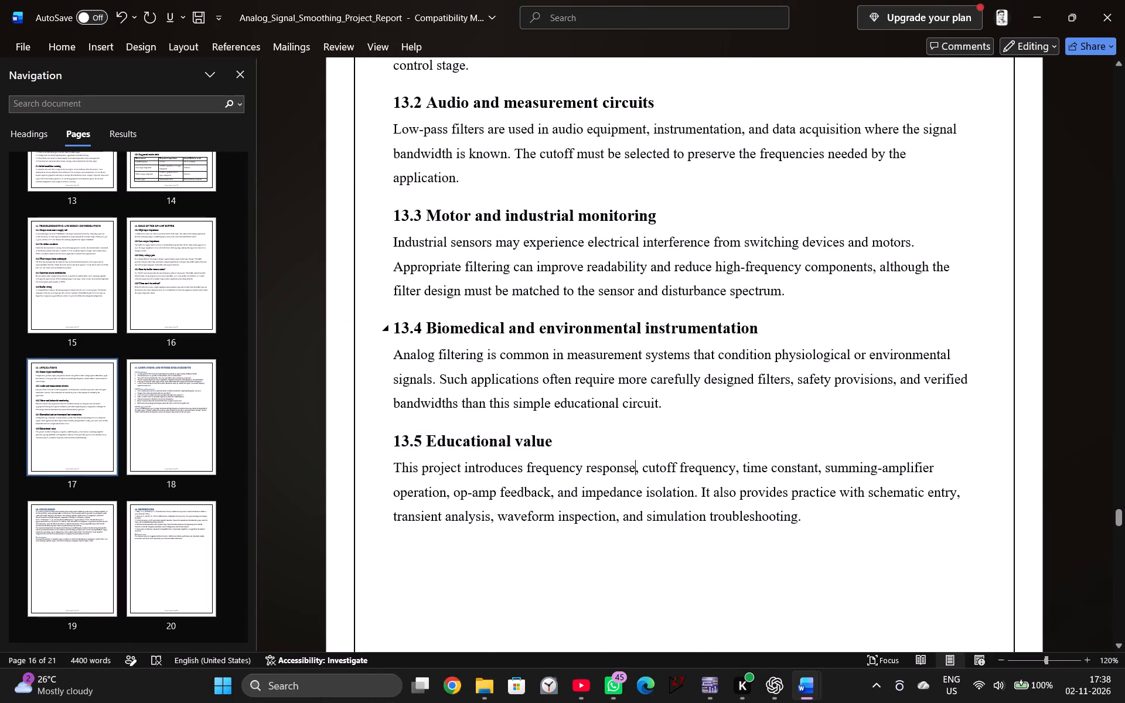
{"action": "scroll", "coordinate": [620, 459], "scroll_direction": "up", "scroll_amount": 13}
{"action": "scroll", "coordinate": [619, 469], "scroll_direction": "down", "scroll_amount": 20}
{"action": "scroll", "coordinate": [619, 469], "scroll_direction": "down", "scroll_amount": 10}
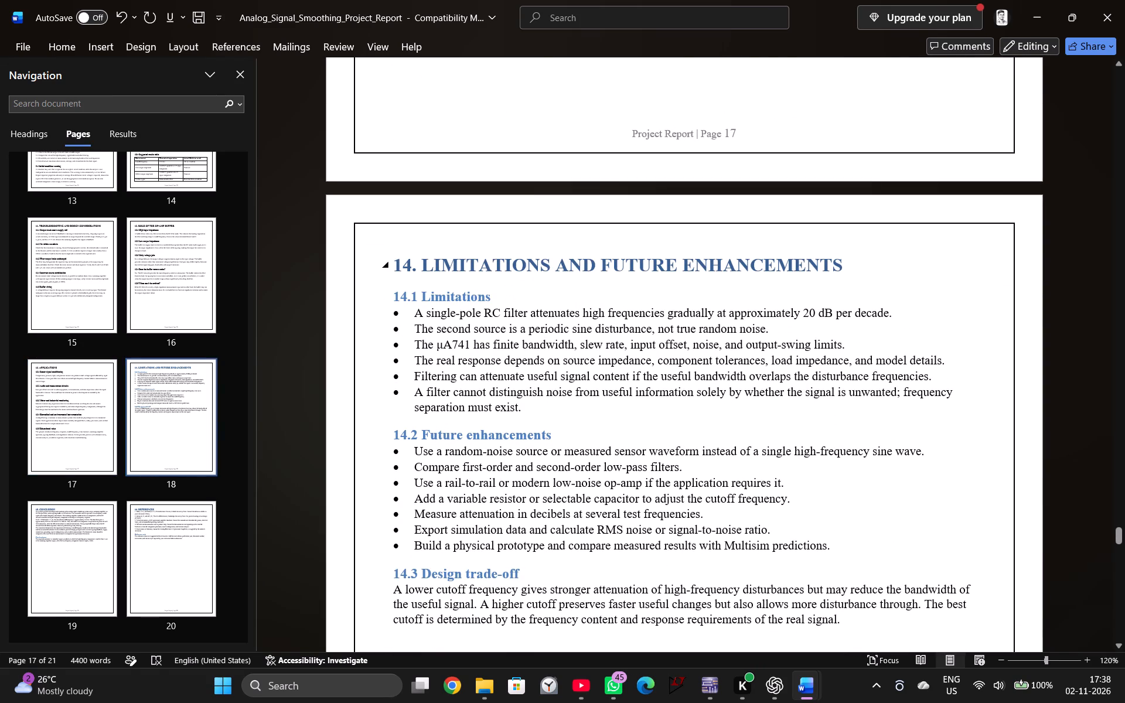
Format the "14. LIMITATIONS AND FUTURE ENHANCEMENTS" heading as font size 16, black.
{"action": "left_click_drag", "start_coordinate": [567, 270], "coordinate": [544, 271]}
{"action": "left_click_drag", "start_coordinate": [848, 263], "coordinate": [575, 290]}
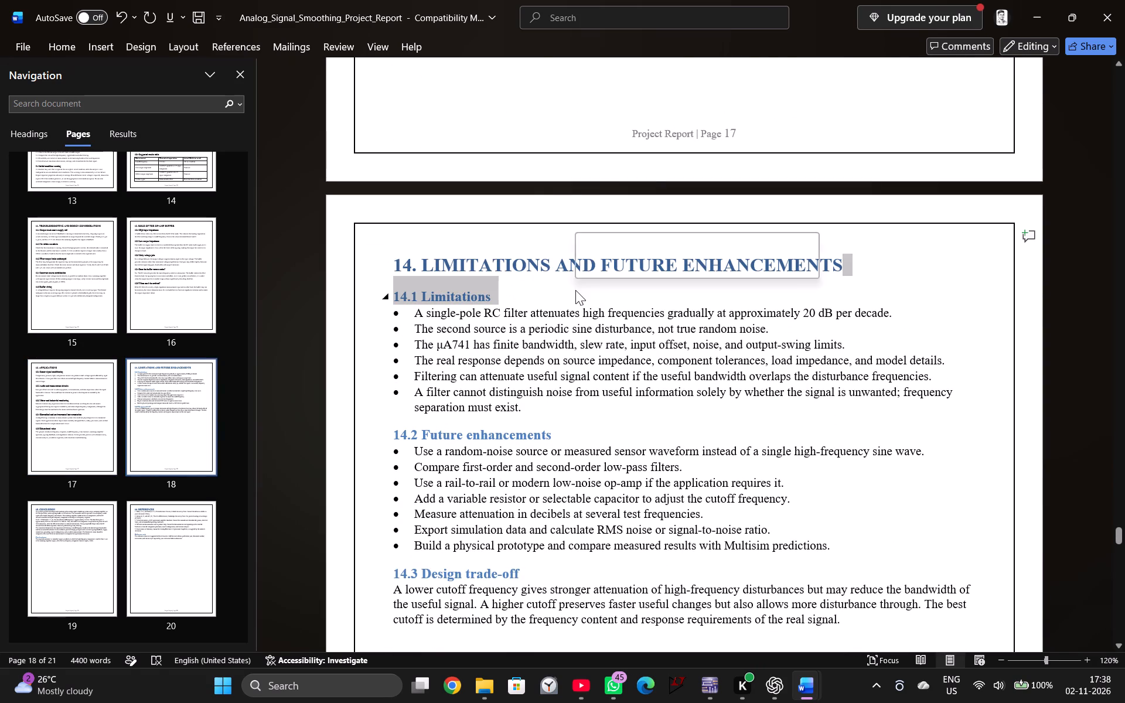
{"action": "left_click", "coordinate": [550, 292]}
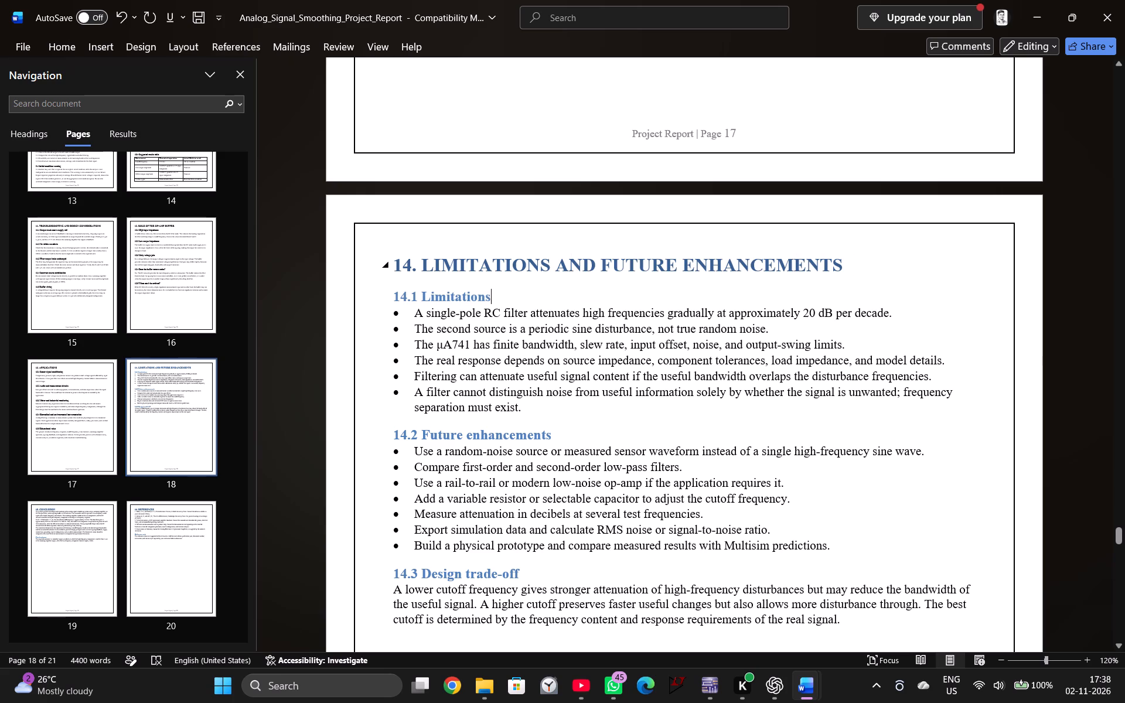
{"action": "left_click_drag", "start_coordinate": [854, 268], "coordinate": [396, 272]}
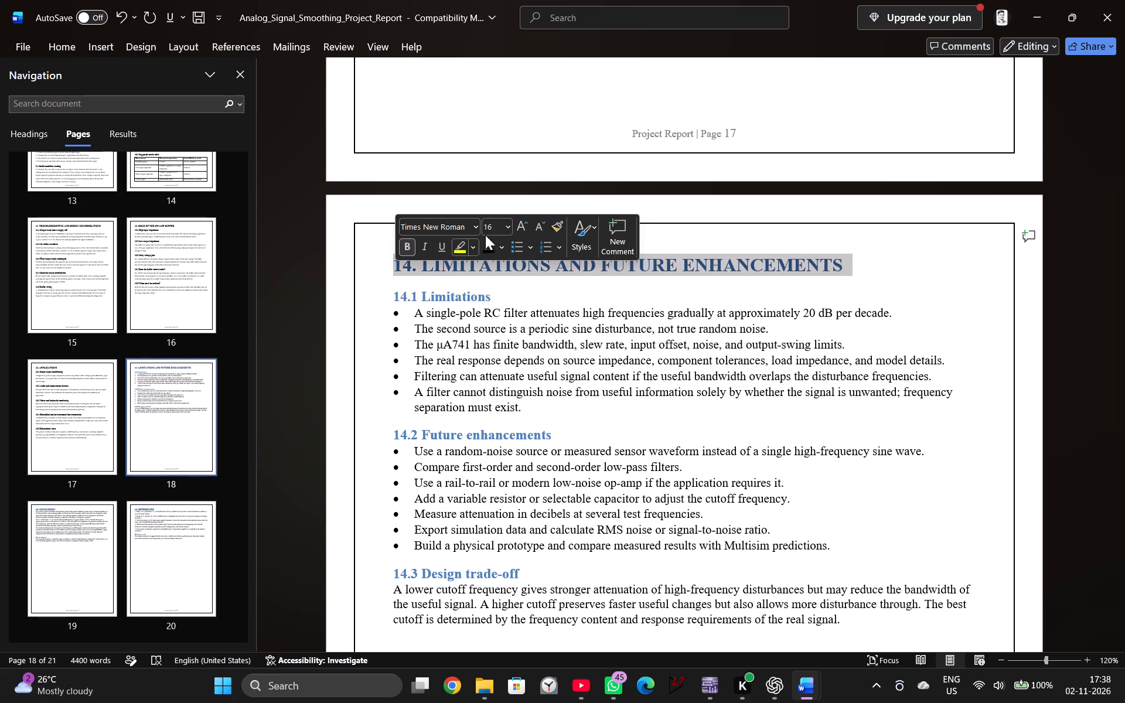
{"action": "left_click", "coordinate": [510, 226]}
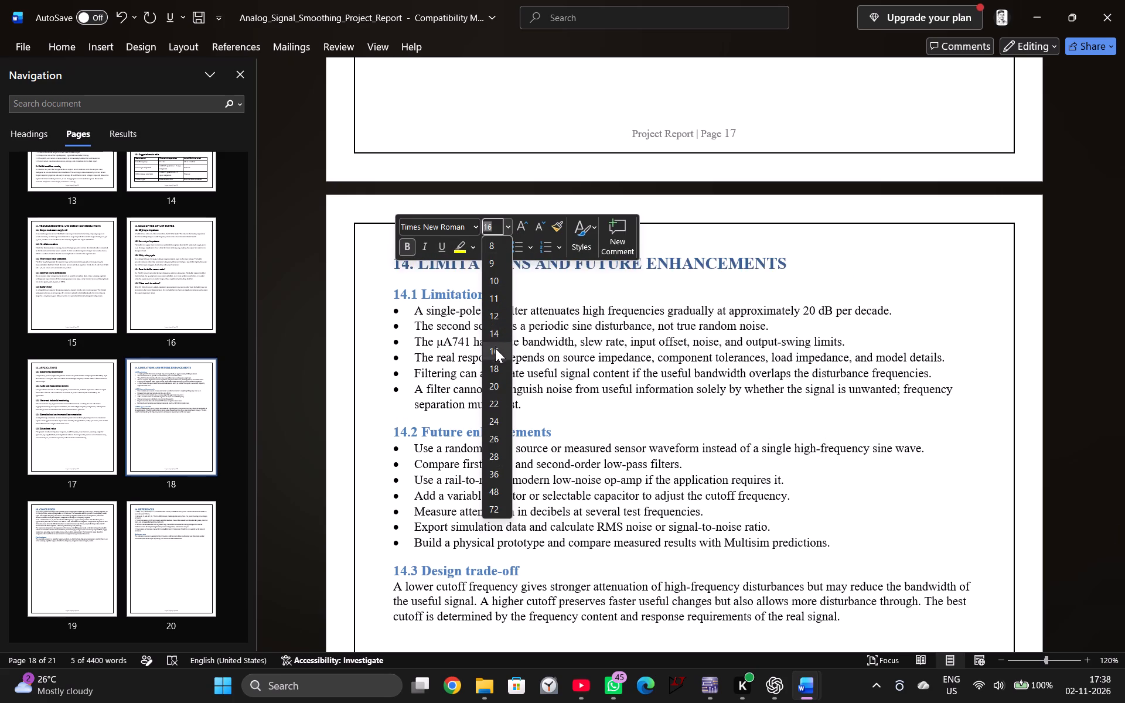
{"action": "left_click", "coordinate": [495, 352]}
{"action": "left_click", "coordinate": [487, 240]}
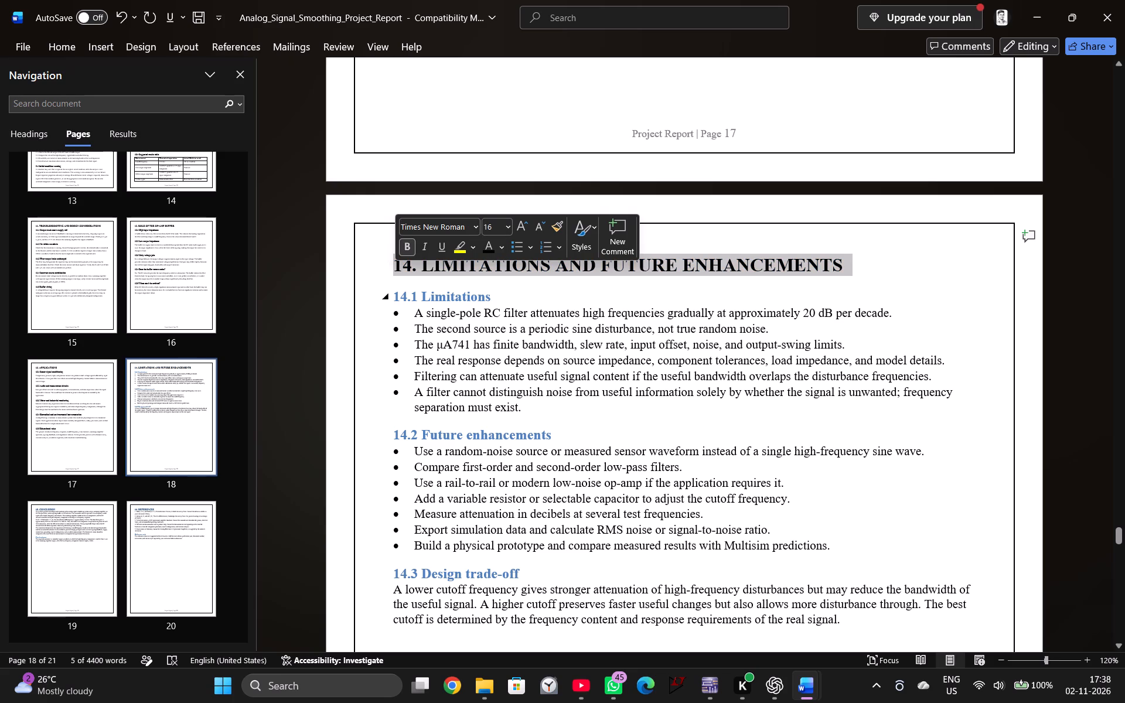
Set all text below the section 14 heading, from "14.1 Limitations" through the 14.3 paragraph, to font size 12.
{"action": "left_click", "coordinate": [392, 286]}
{"action": "left_click_drag", "start_coordinate": [392, 286], "coordinate": [651, 621]}
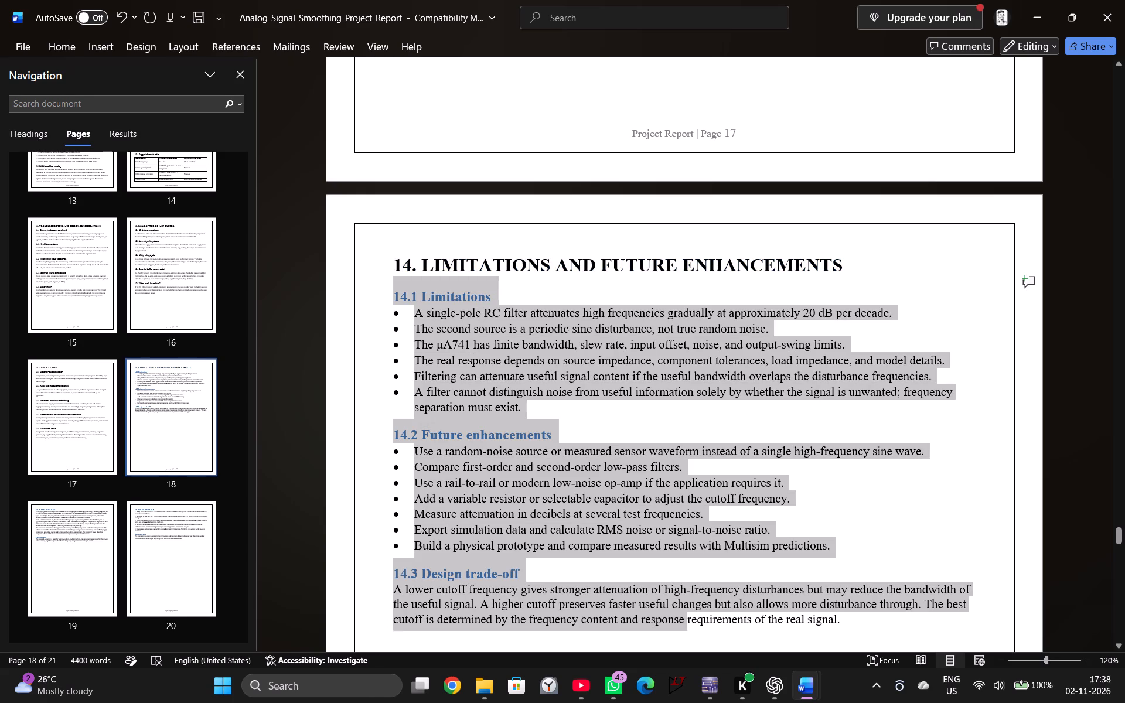
{"action": "left_click_drag", "start_coordinate": [651, 621], "coordinate": [808, 625]}
{"action": "left_click_drag", "start_coordinate": [824, 626], "coordinate": [852, 626]}
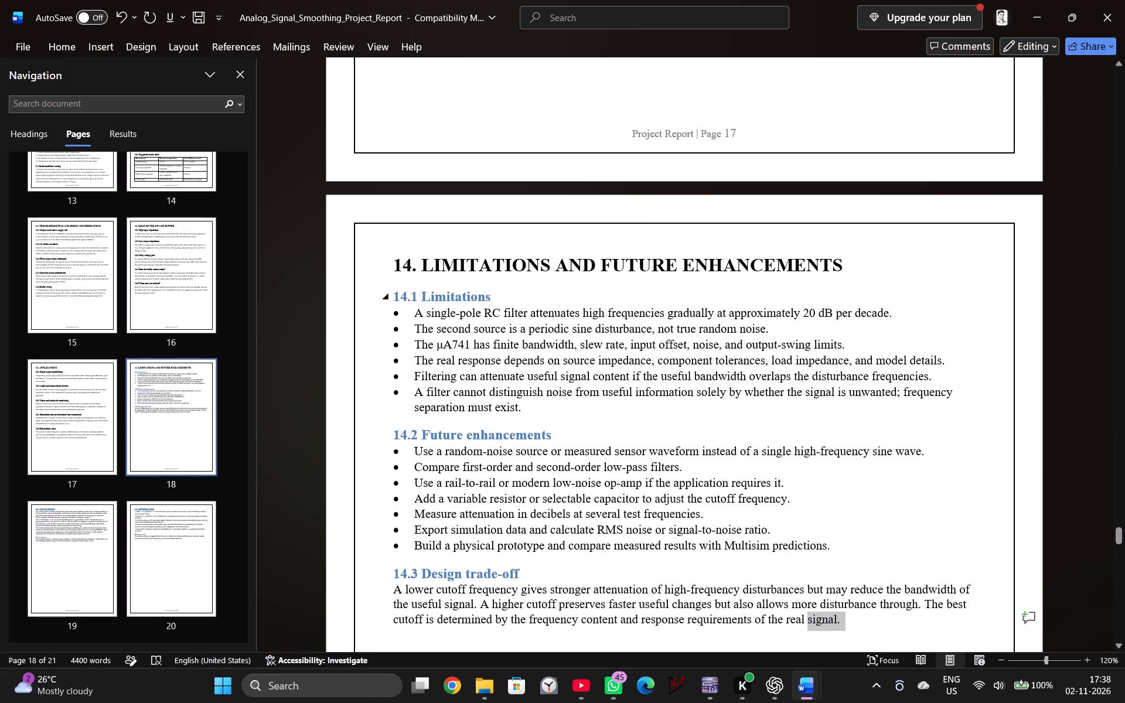
{"action": "left_click_drag", "start_coordinate": [391, 292], "coordinate": [881, 628]}
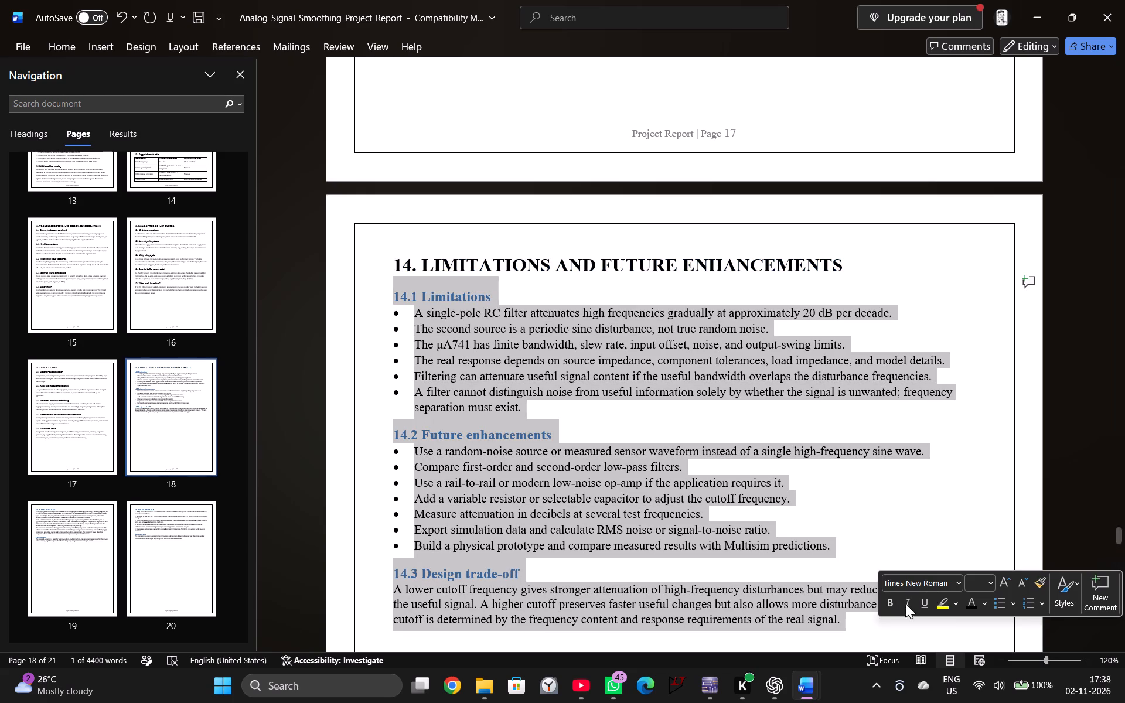
{"action": "left_click", "coordinate": [988, 585]}
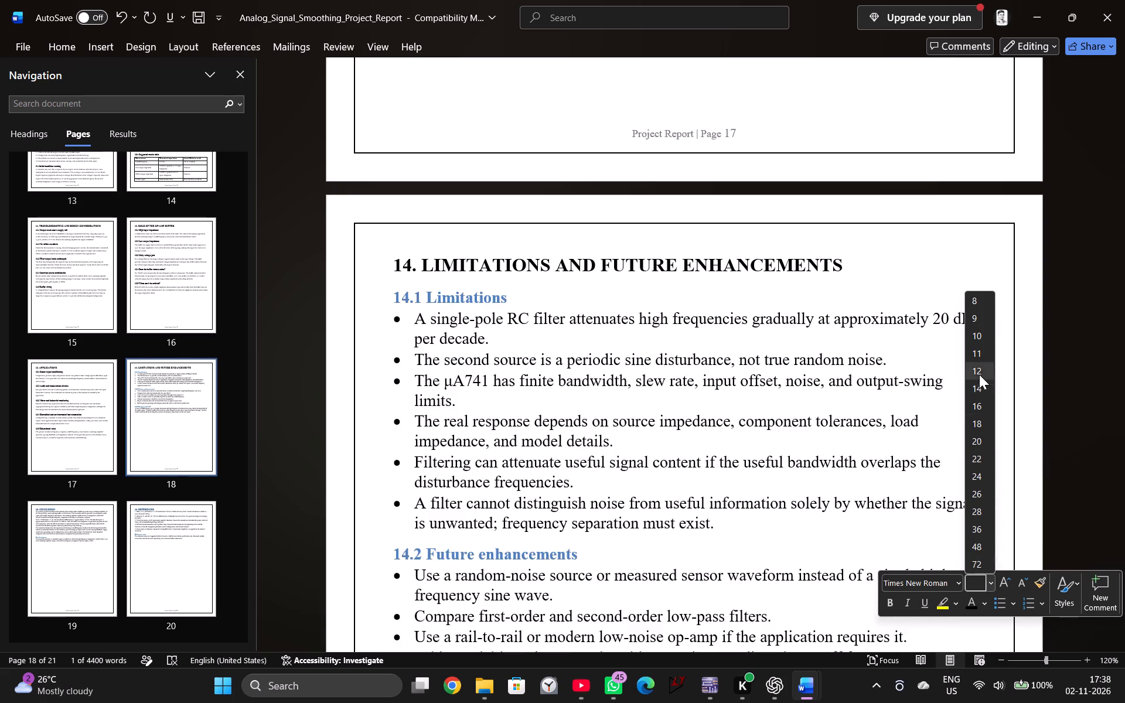
{"action": "left_click", "coordinate": [979, 369]}
Set the line spacing of the selected section 14 content to 1.5.
{"action": "left_click", "coordinate": [41, 42]}
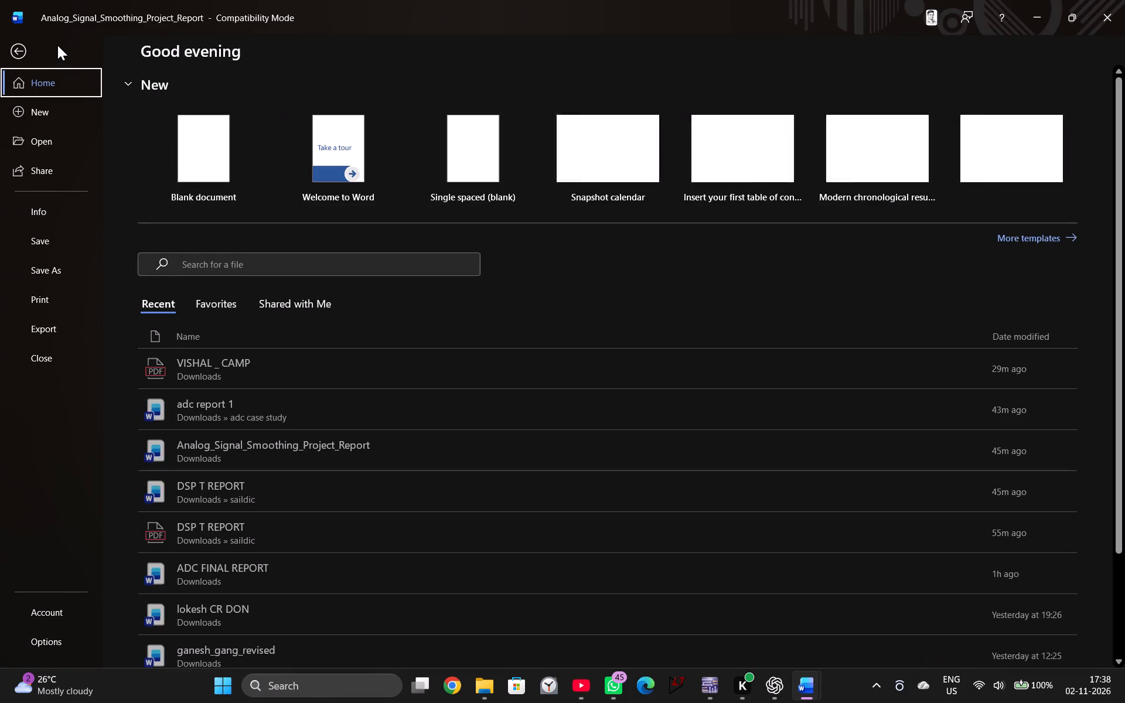
{"action": "left_click", "coordinate": [16, 48]}
{"action": "left_click", "coordinate": [50, 49]}
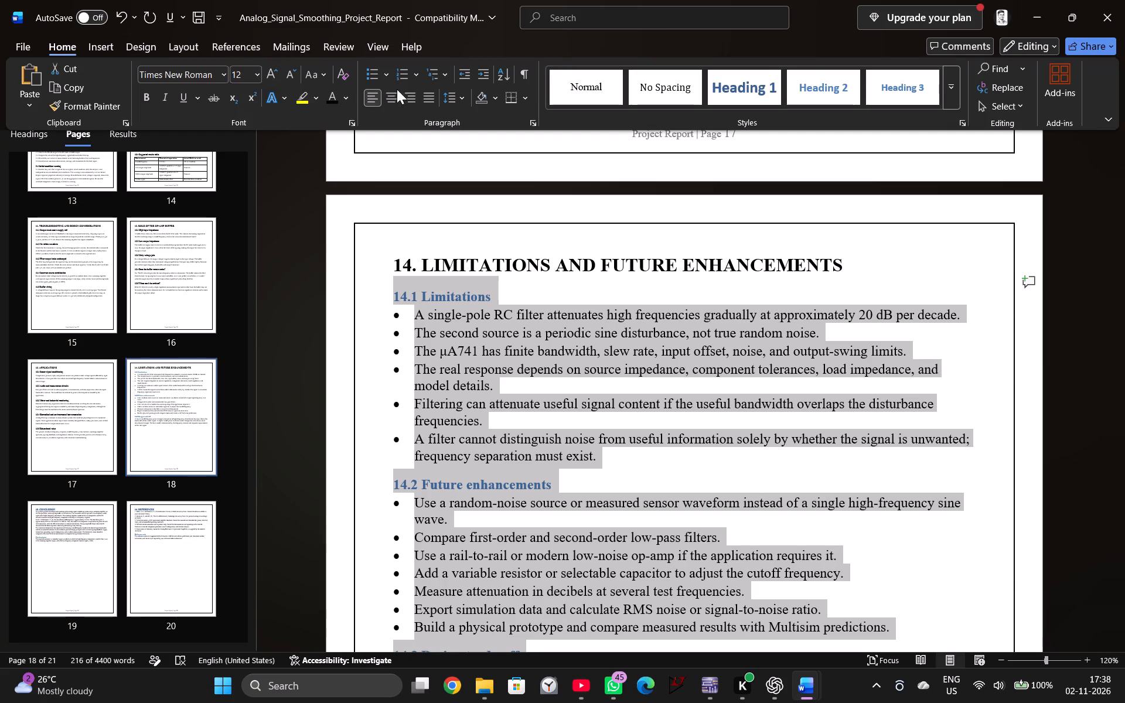
{"action": "left_click", "coordinate": [465, 101]}
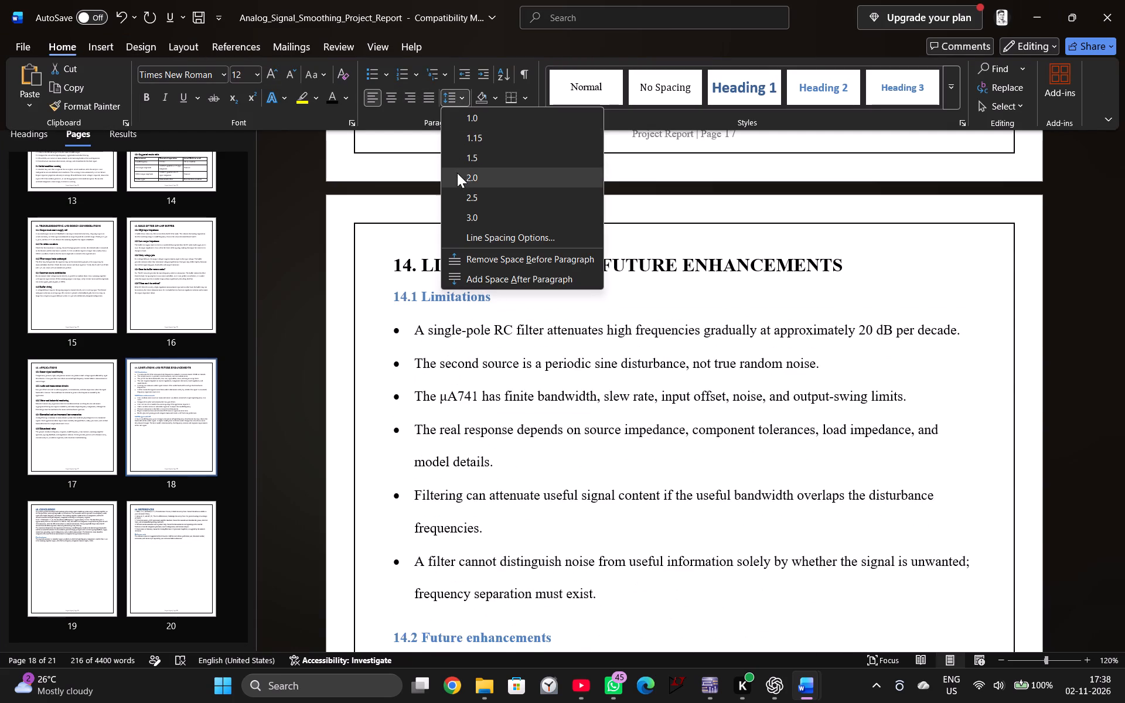
{"action": "left_click", "coordinate": [468, 155]}
{"action": "left_click", "coordinate": [527, 244]}
{"action": "left_click", "coordinate": [509, 305]}
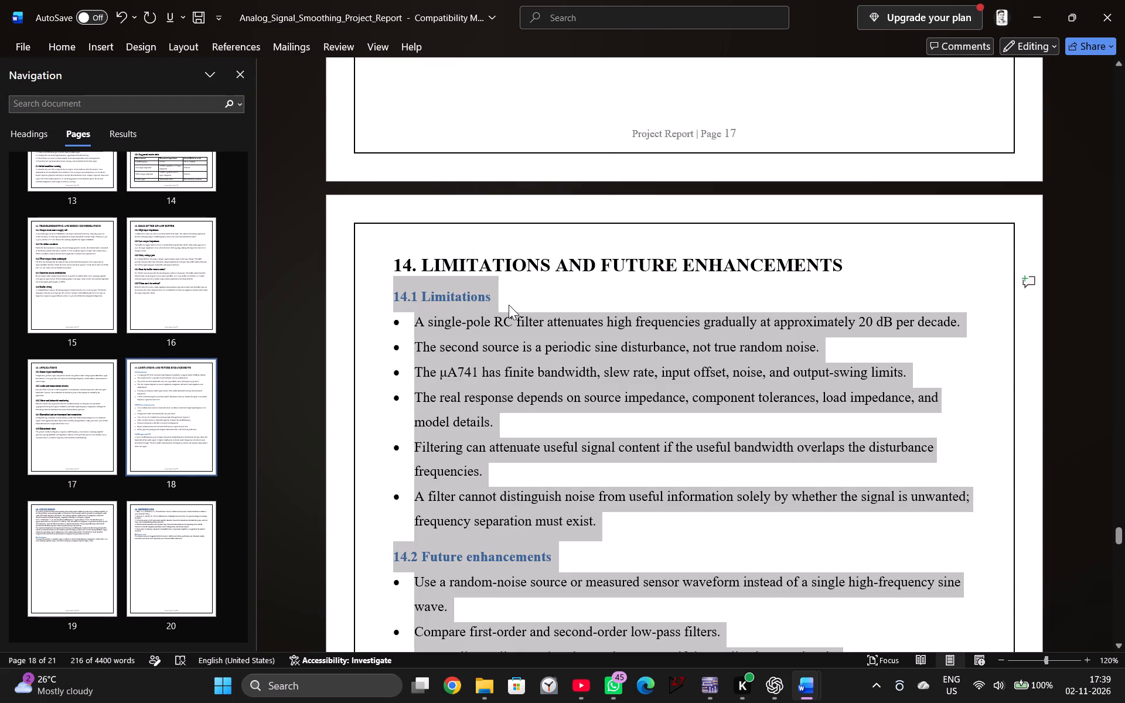
Format the "14.1 Limitations" subheading as black, font size 14, keeping it bold.
{"action": "left_click_drag", "start_coordinate": [493, 297], "coordinate": [397, 294]}
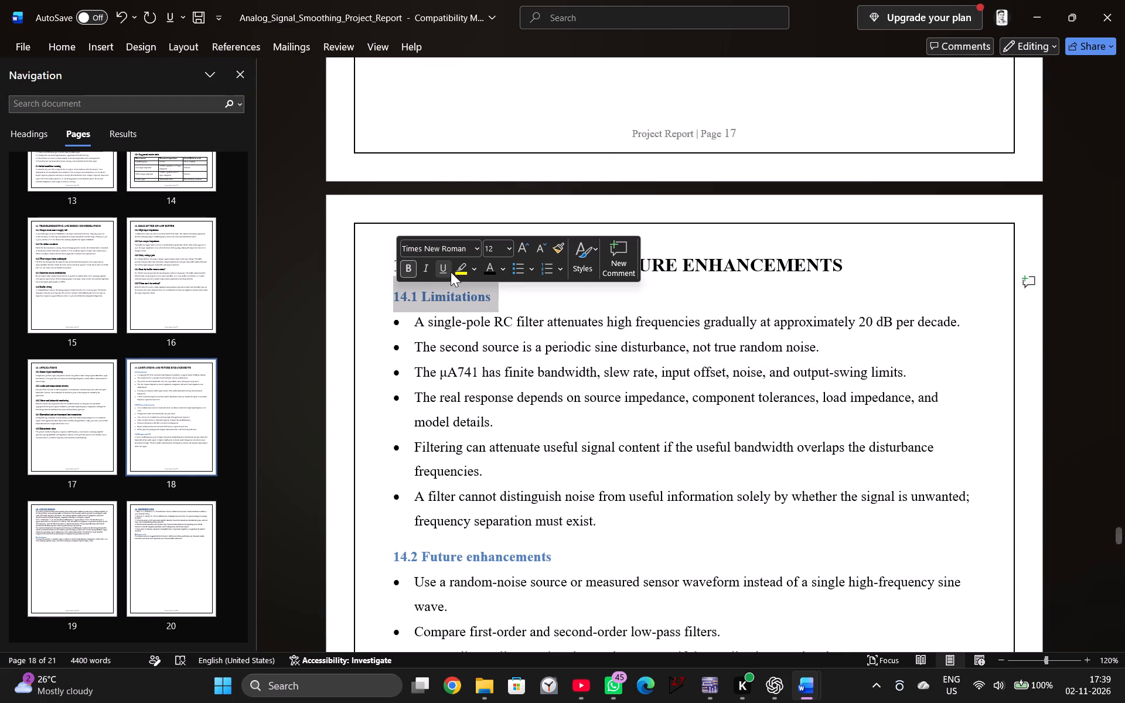
{"action": "left_click", "coordinate": [410, 267]}
{"action": "left_click", "coordinate": [410, 267]}
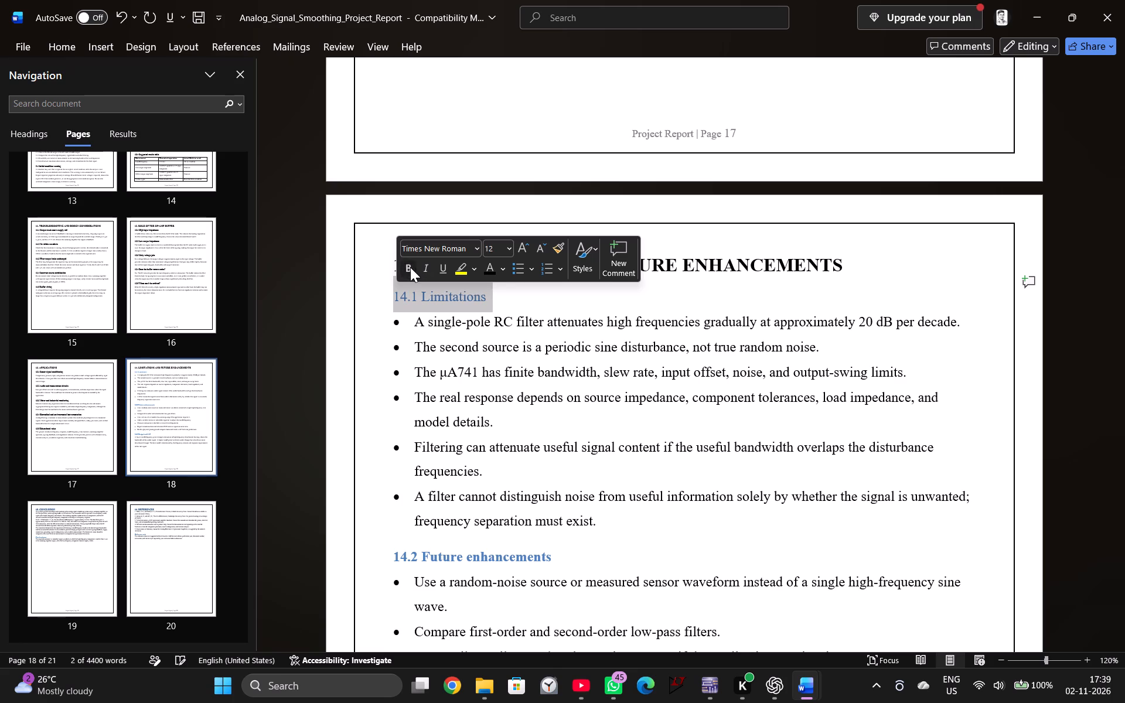
{"action": "left_click", "coordinate": [485, 268]}
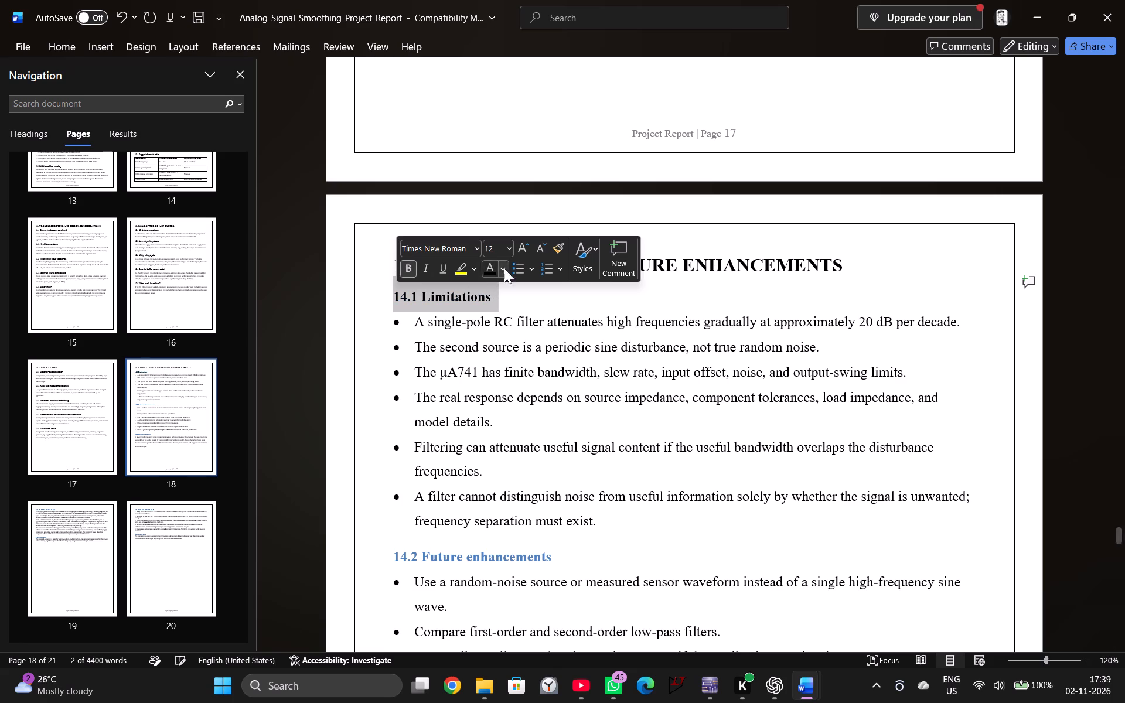
{"action": "left_click", "coordinate": [504, 251]}
{"action": "left_click", "coordinate": [490, 354]}
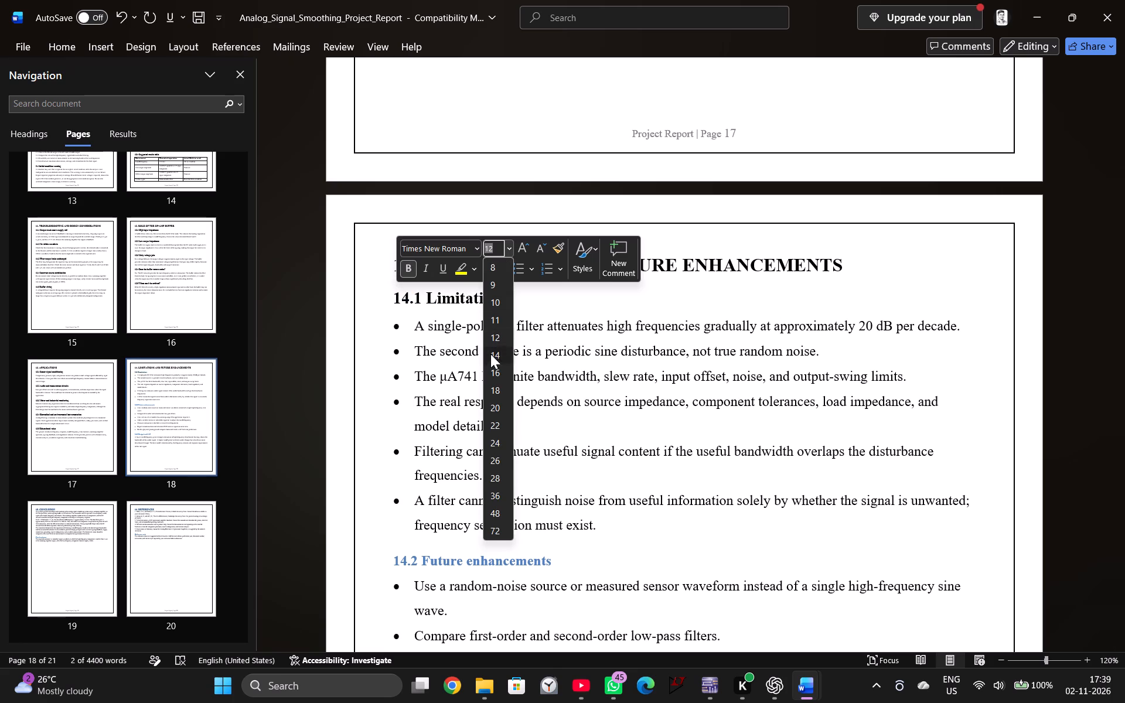
Format the "14.2 Future enhancements" subheading as black, font size 14.
{"action": "left_click_drag", "start_coordinate": [560, 553], "coordinate": [398, 559]}
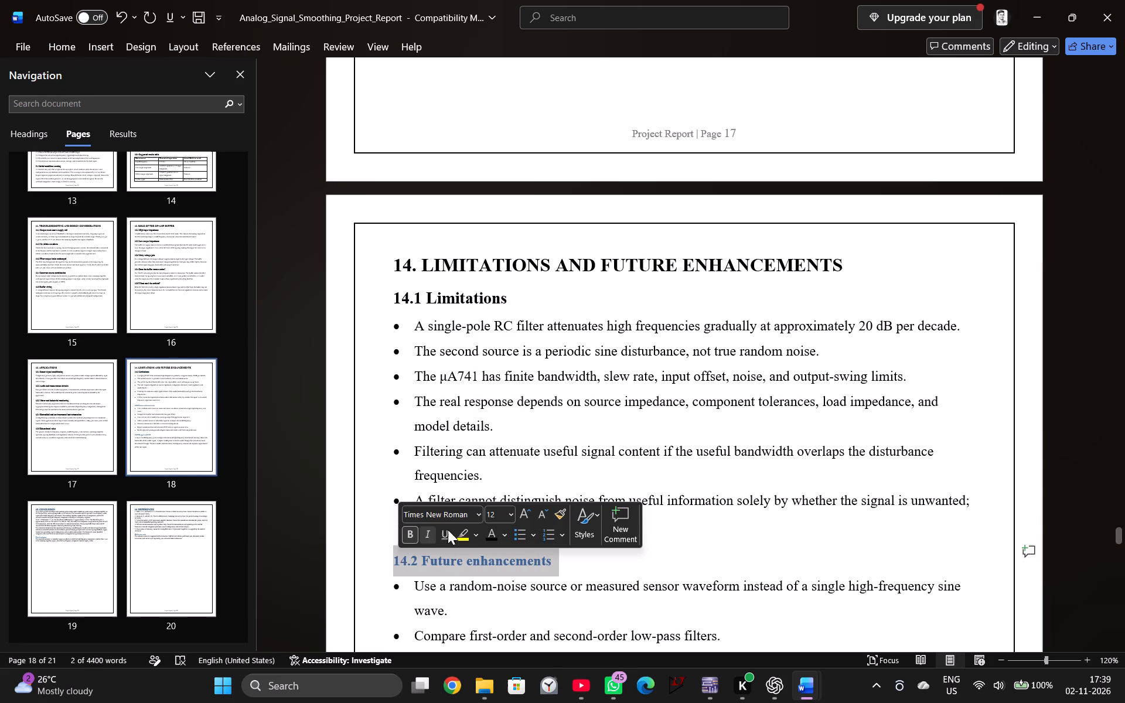
{"action": "left_click", "coordinate": [496, 537]}
{"action": "left_click", "coordinate": [512, 517]}
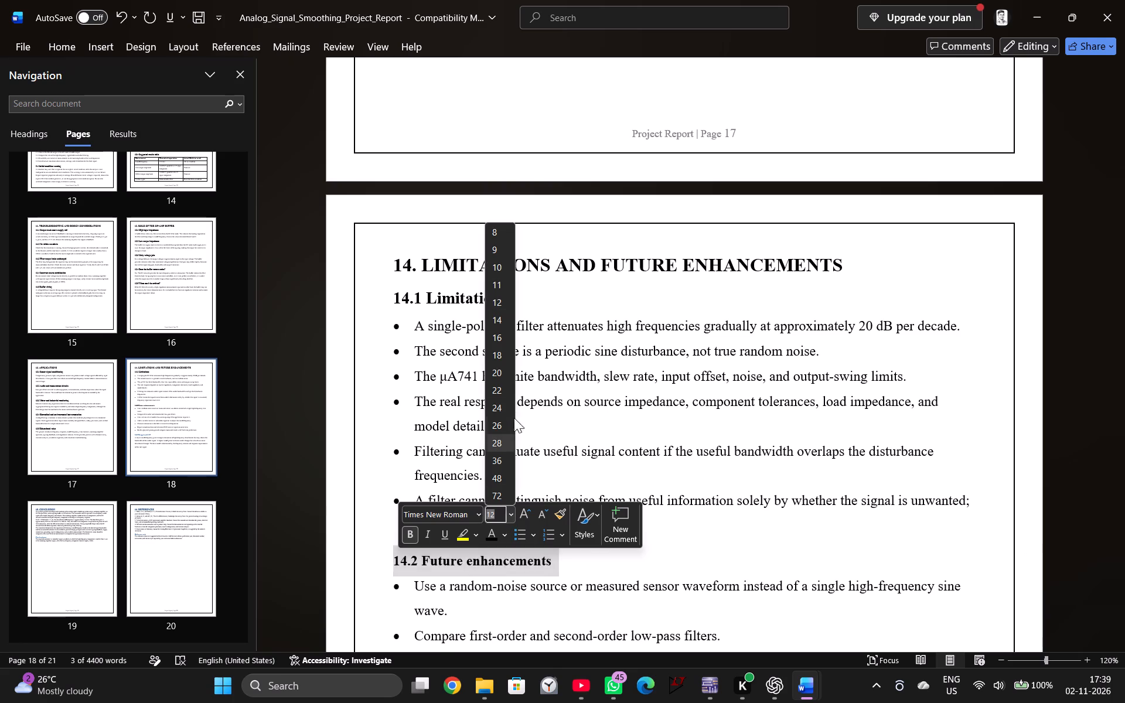
{"action": "left_click", "coordinate": [504, 317]}
{"action": "left_click", "coordinate": [686, 568]}
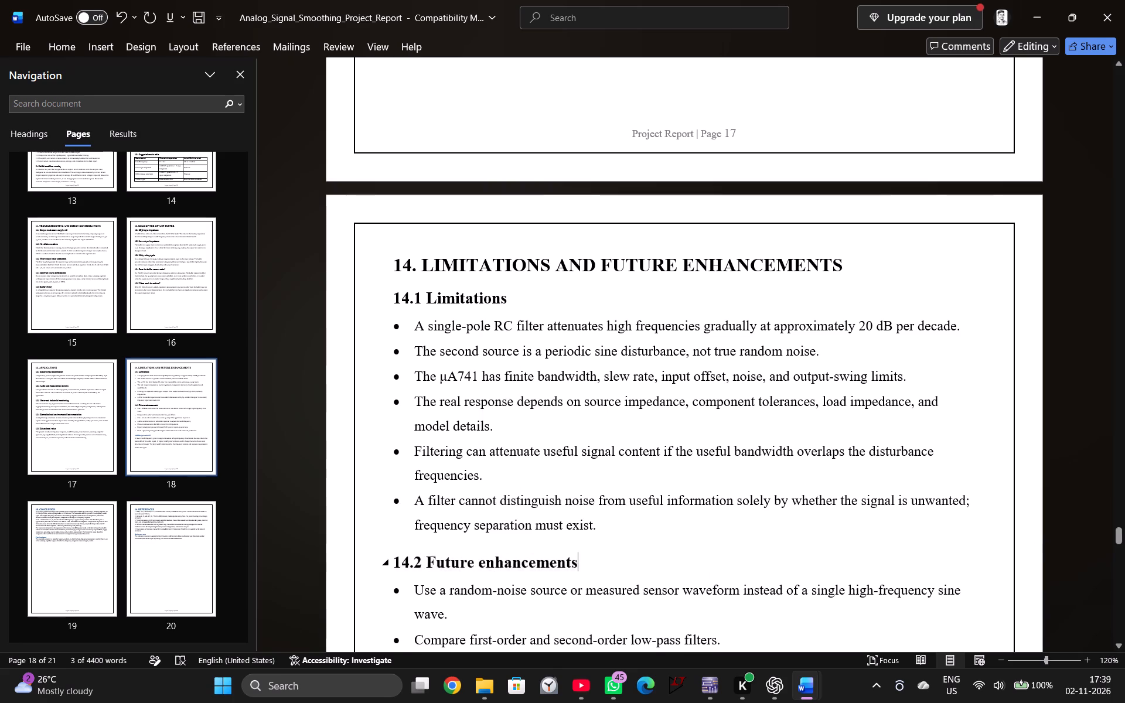
Format the "14.3 Design trade-off" subheading as black, font size 14.
{"action": "scroll", "coordinate": [630, 542], "scroll_direction": "down", "scroll_amount": 6}
{"action": "scroll", "coordinate": [603, 473], "scroll_direction": "down", "scroll_amount": 4}
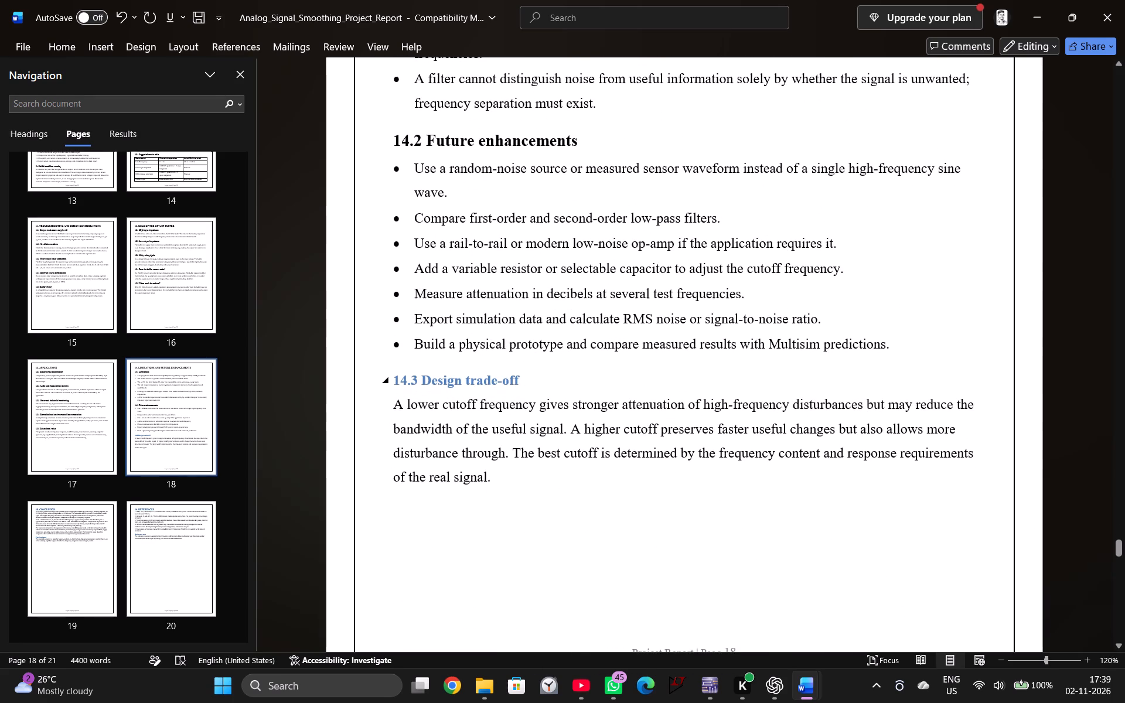
{"action": "left_click_drag", "start_coordinate": [524, 377], "coordinate": [400, 374]}
{"action": "left_click", "coordinate": [492, 346]}
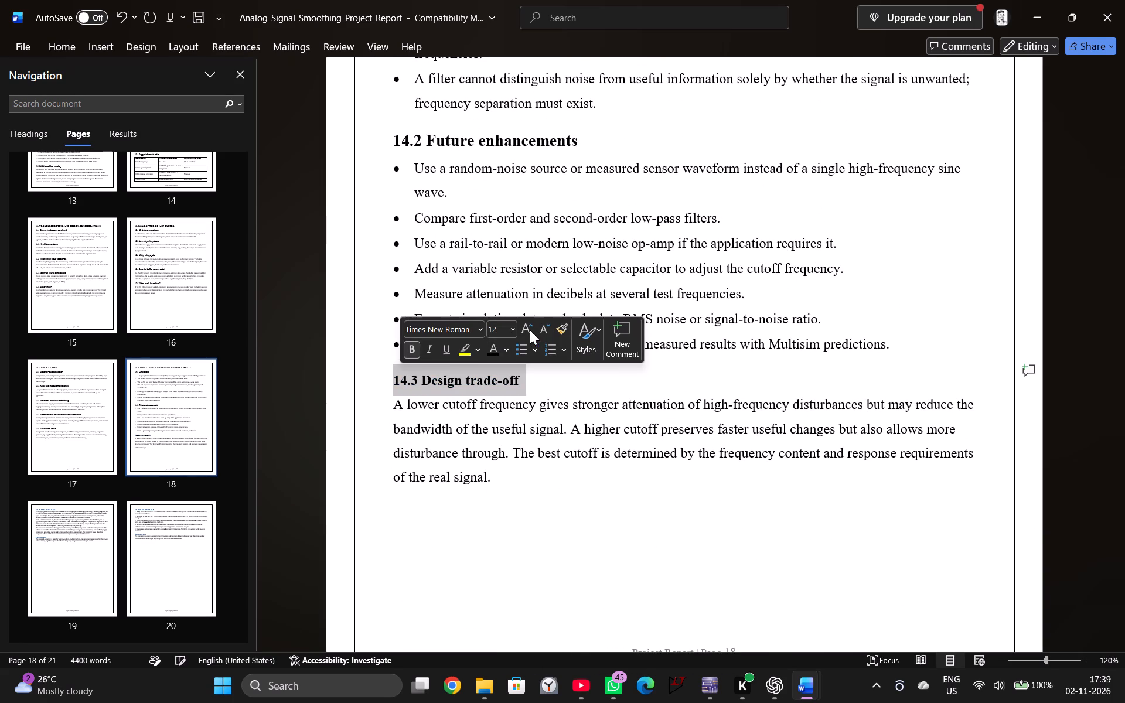
{"action": "left_click", "coordinate": [512, 327]}
{"action": "left_click", "coordinate": [506, 437]}
{"action": "left_click", "coordinate": [560, 551]}
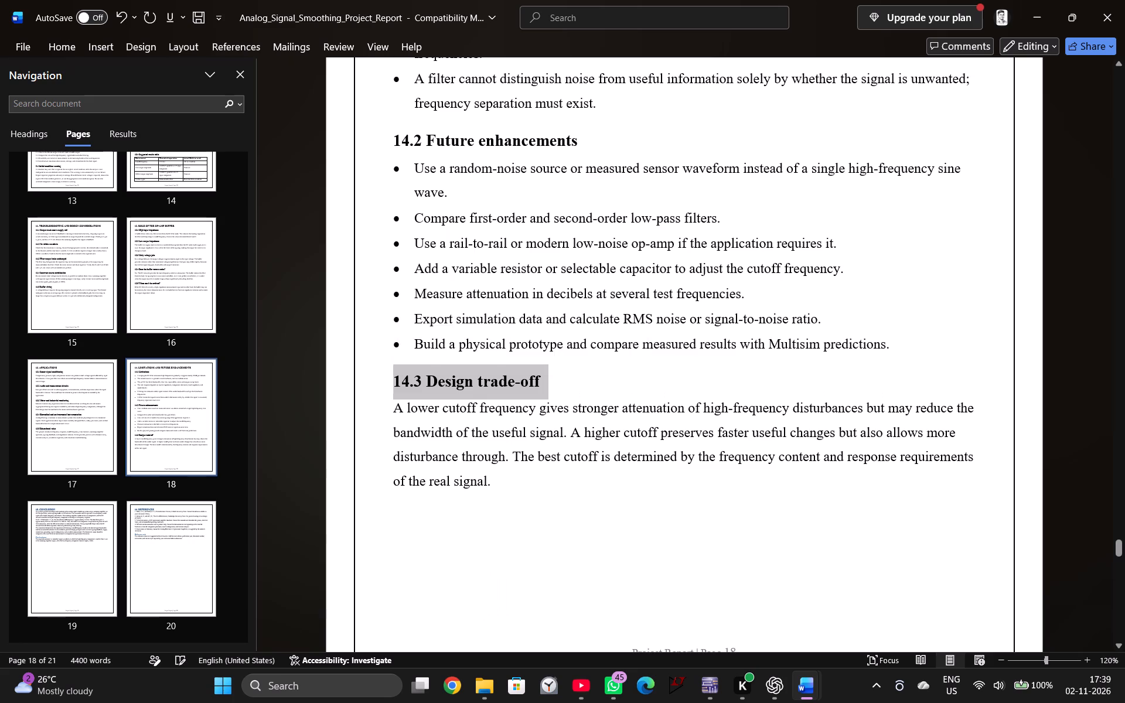
Change the "15. CONCLUSION" heading's font colour to black.
{"action": "scroll", "coordinate": [544, 595], "scroll_direction": "down", "scroll_amount": 15}
{"action": "scroll", "coordinate": [556, 574], "scroll_direction": "up", "scroll_amount": 20}
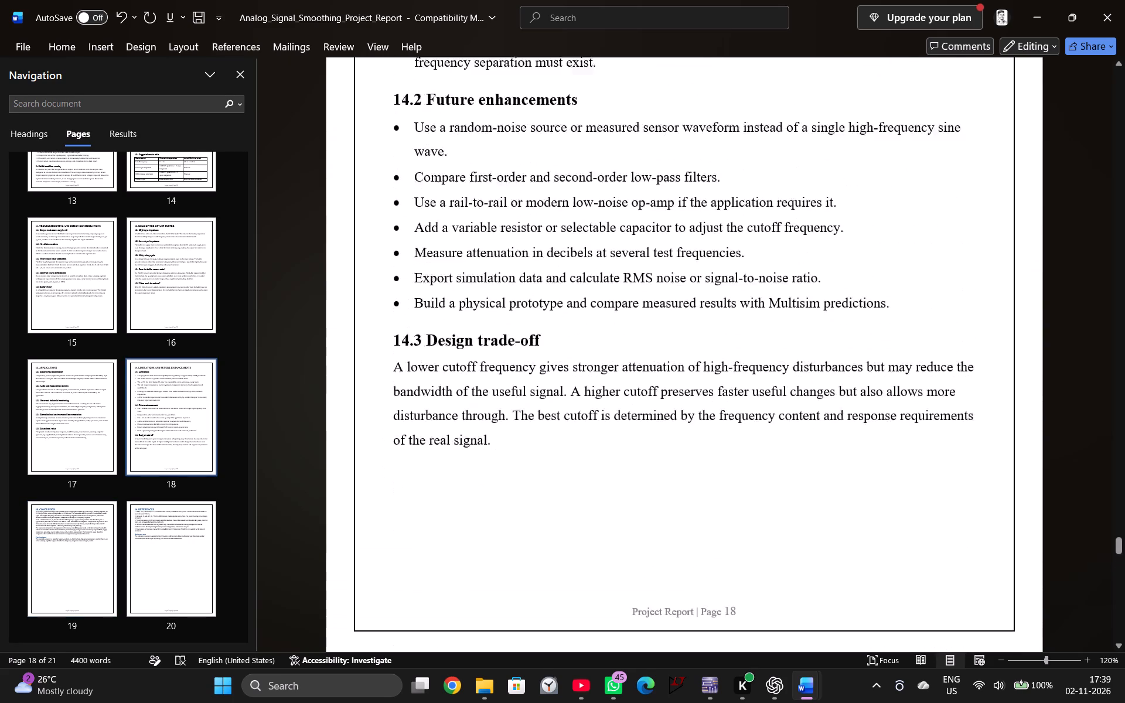
{"action": "scroll", "coordinate": [559, 565], "scroll_direction": "down", "scroll_amount": 20}
{"action": "scroll", "coordinate": [559, 565], "scroll_direction": "down", "scroll_amount": 15}
{"action": "scroll", "coordinate": [588, 562], "scroll_direction": "up", "scroll_amount": 3}
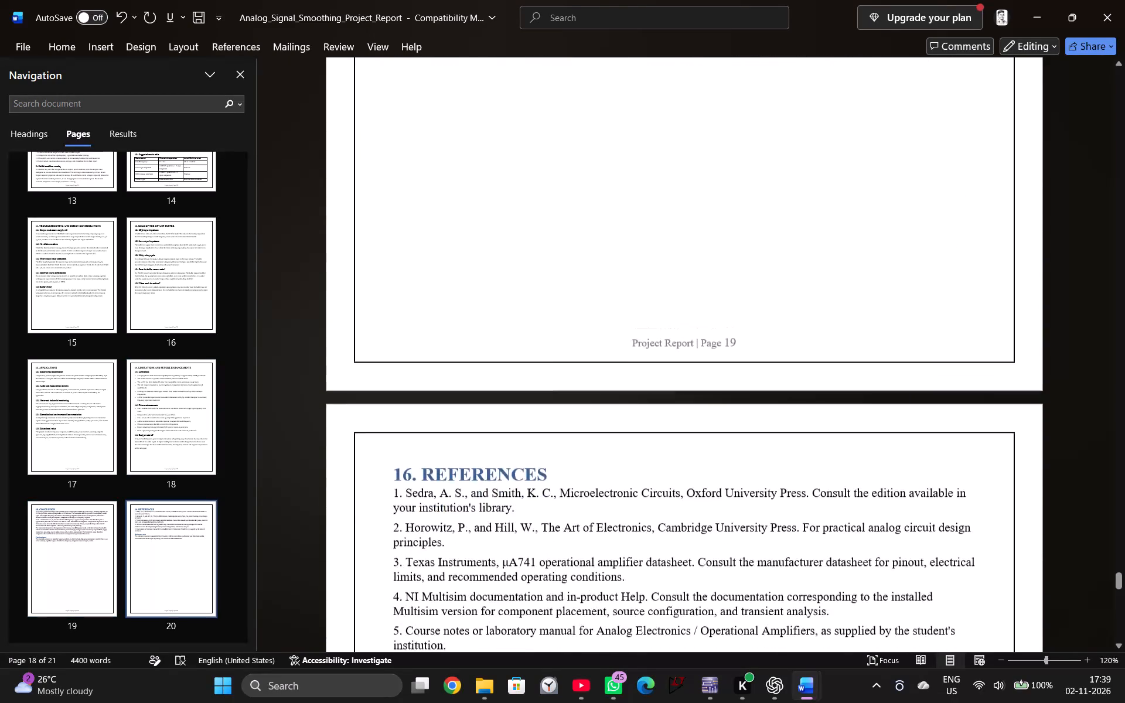
{"action": "scroll", "coordinate": [588, 562], "scroll_direction": "up", "scroll_amount": 19}
{"action": "left_click_drag", "start_coordinate": [581, 452], "coordinate": [524, 443]}
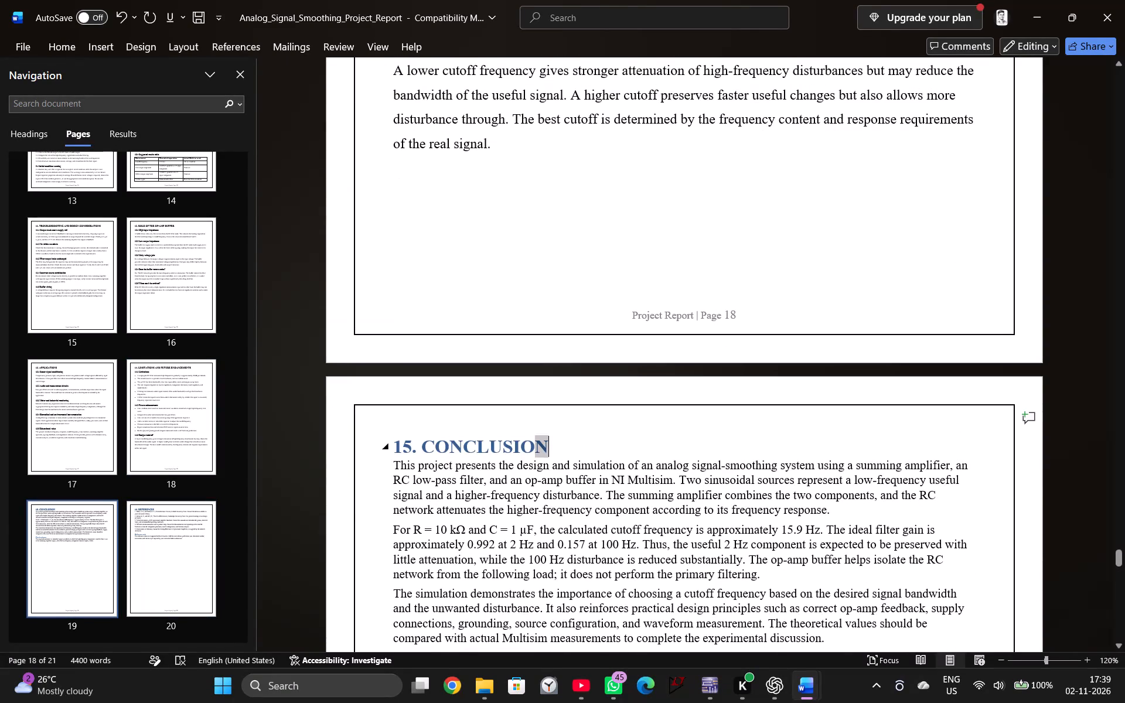
{"action": "left_click_drag", "start_coordinate": [524, 443], "coordinate": [396, 447]}
{"action": "left_click", "coordinate": [509, 401]}
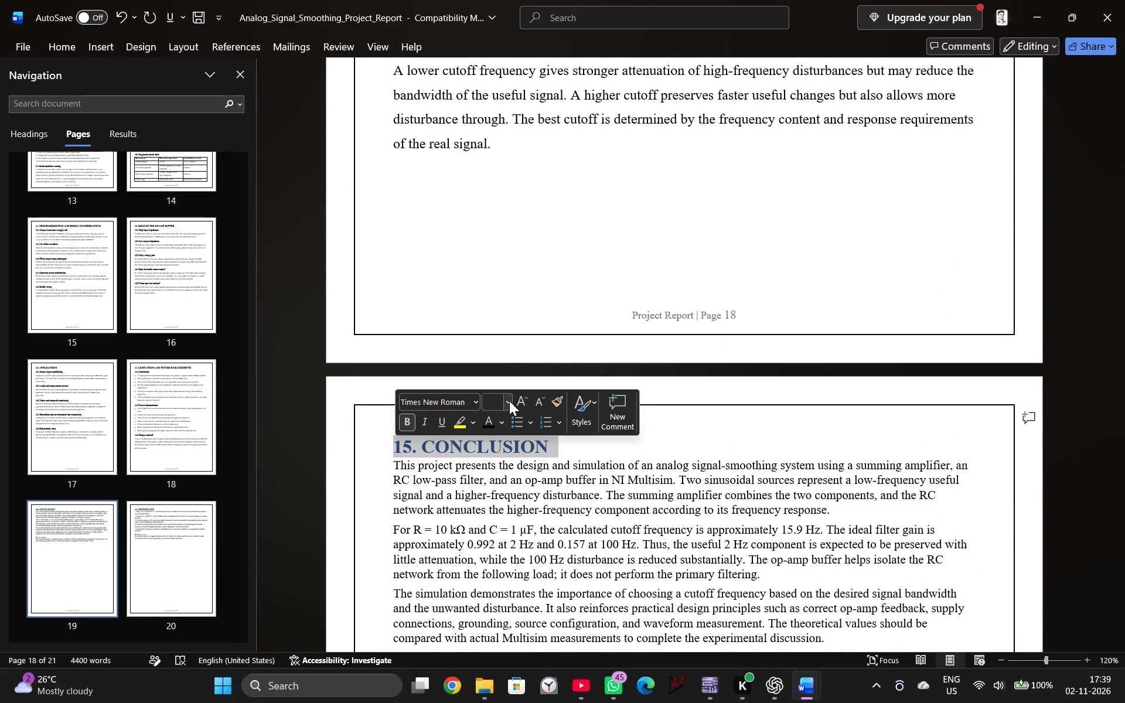
{"action": "left_click", "coordinate": [509, 400]}
{"action": "left_click", "coordinate": [483, 421]}
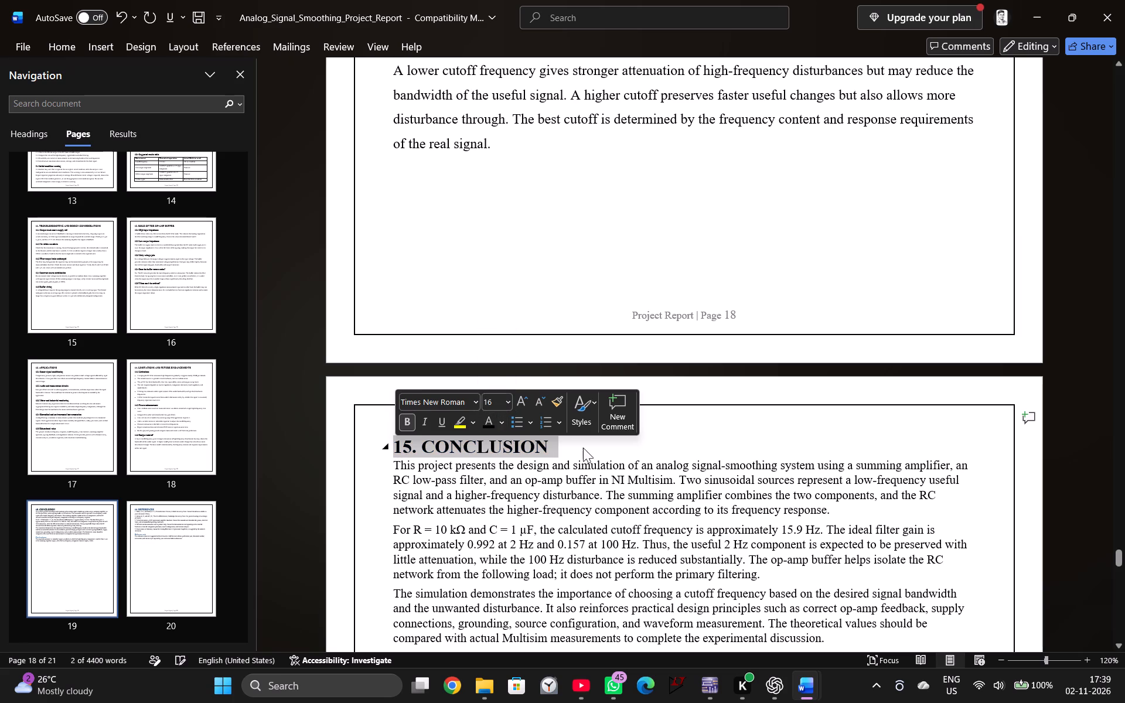
{"action": "left_click", "coordinate": [606, 455]}
Set the line spacing of all text below the "15. CONCLUSION" heading, including the "Final outcome" part, to 1.5.
{"action": "left_click_drag", "start_coordinate": [391, 465], "coordinate": [421, 484]}
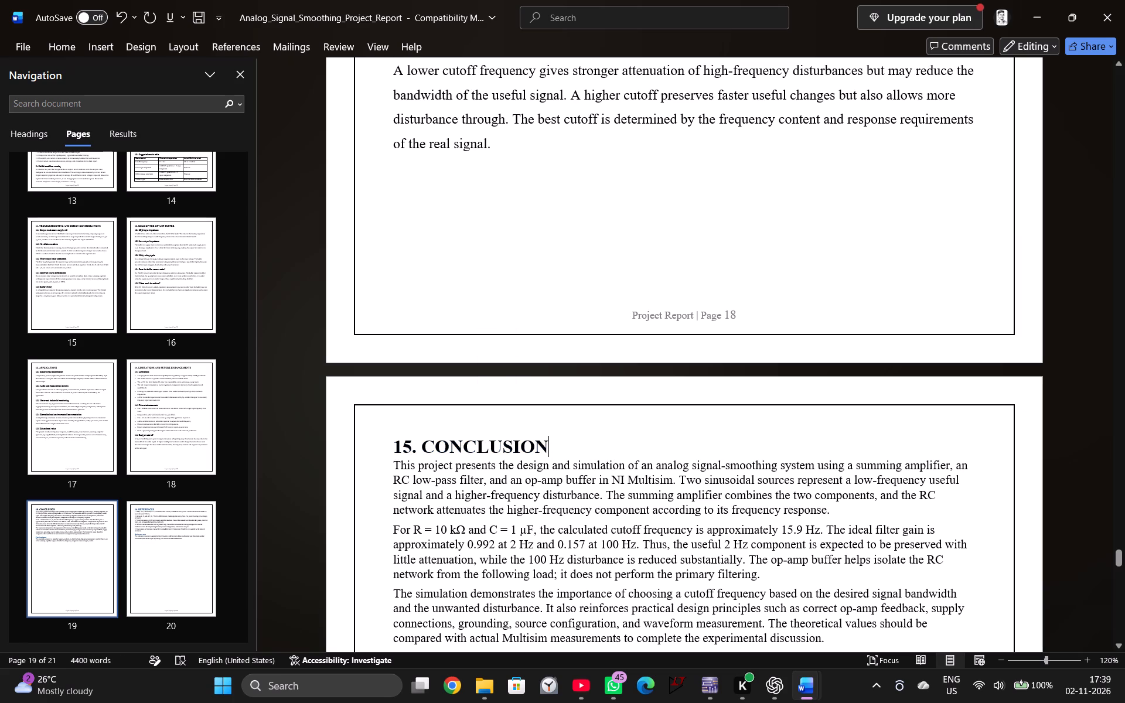
{"action": "left_click_drag", "start_coordinate": [421, 484], "coordinate": [677, 492]}
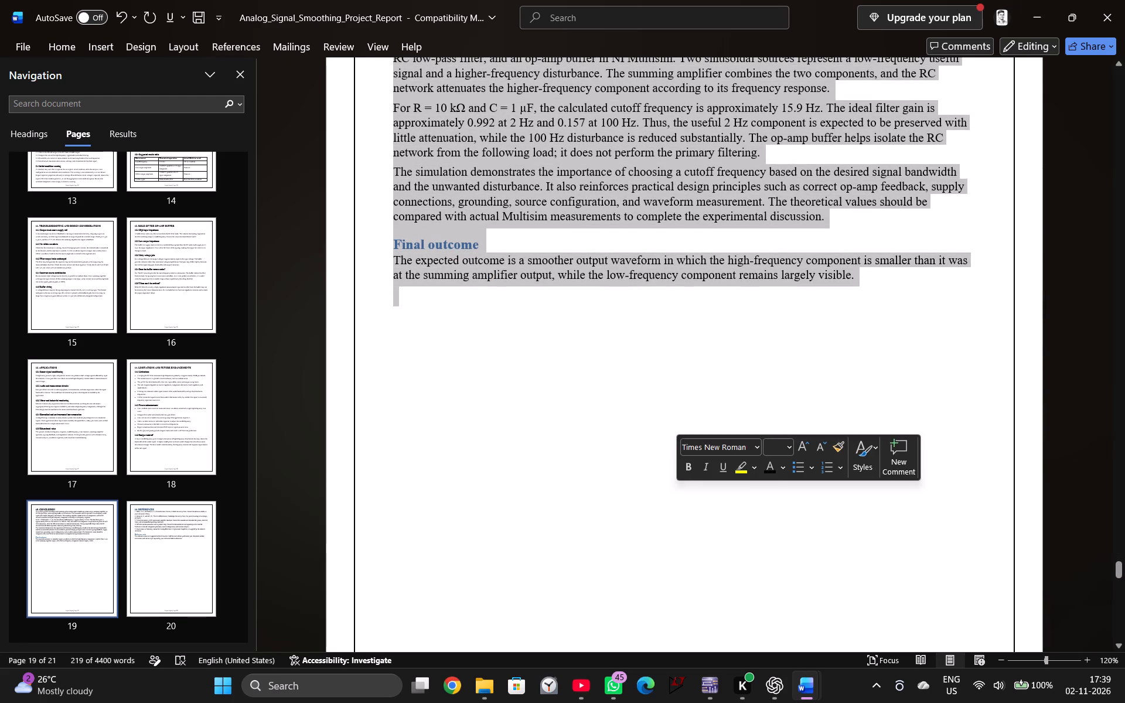
{"action": "left_click", "coordinate": [54, 44]}
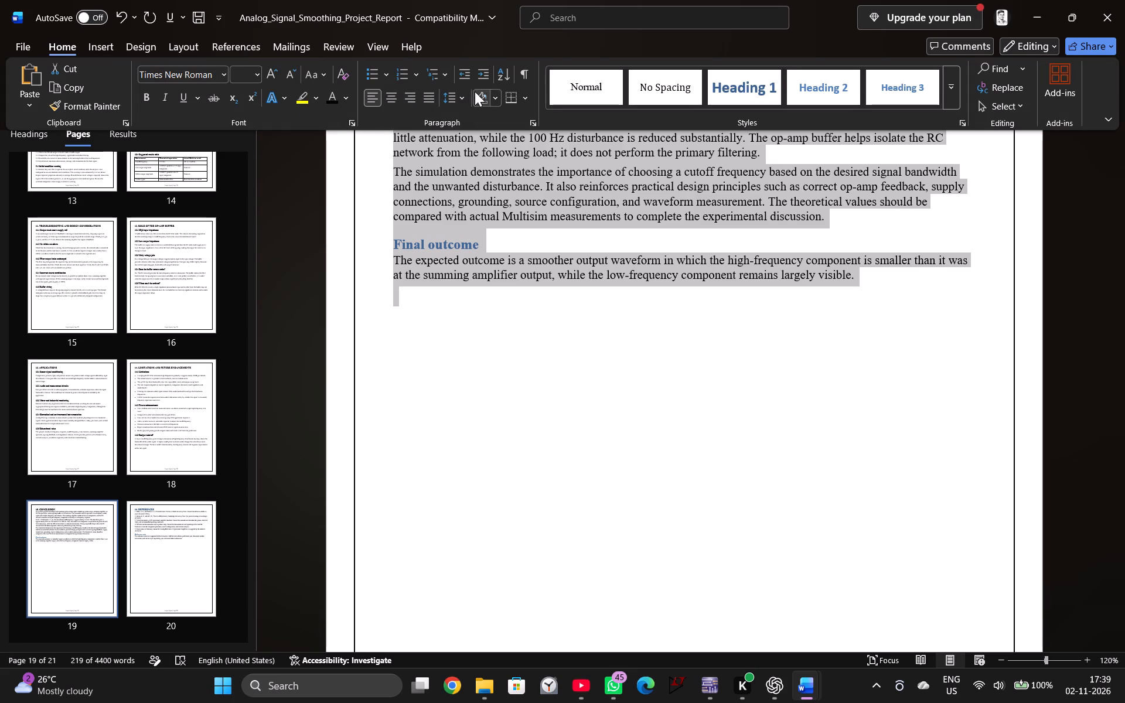
{"action": "left_click", "coordinate": [462, 98]}
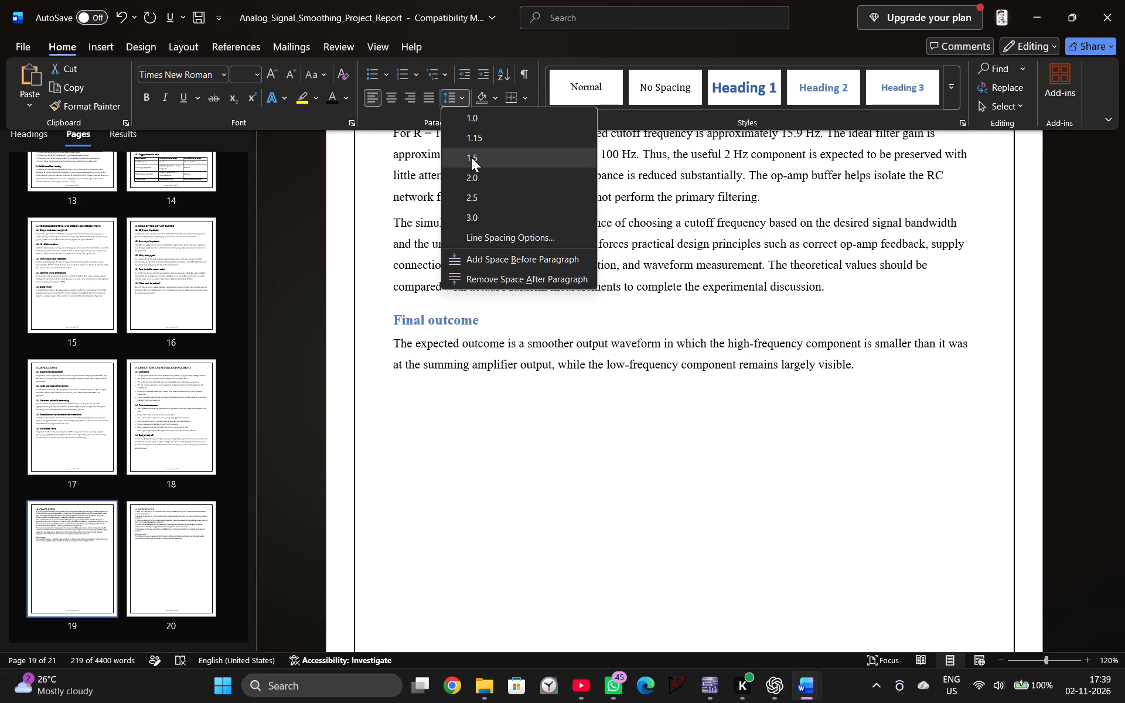
{"action": "left_click", "coordinate": [471, 157]}
Set the font size of all text below the "15. CONCLUSION" heading, including the "Final outcome" part, to 12.
{"action": "scroll", "coordinate": [533, 308], "scroll_direction": "up", "scroll_amount": 7}
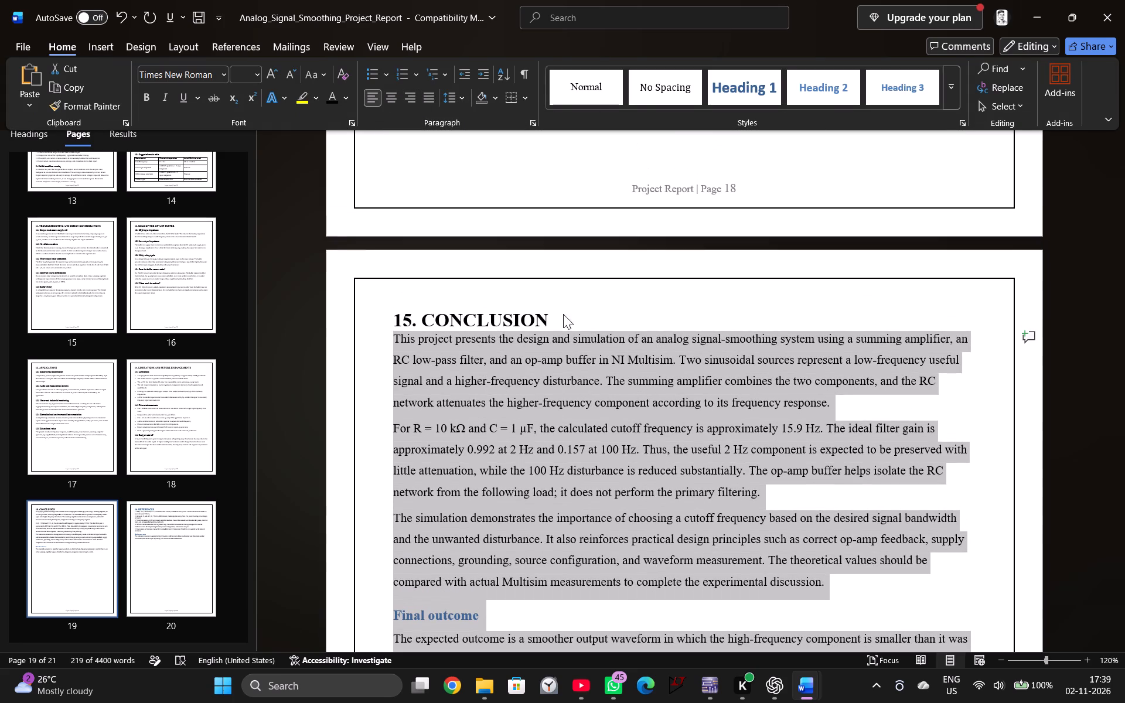
{"action": "right_click", "coordinate": [597, 363]}
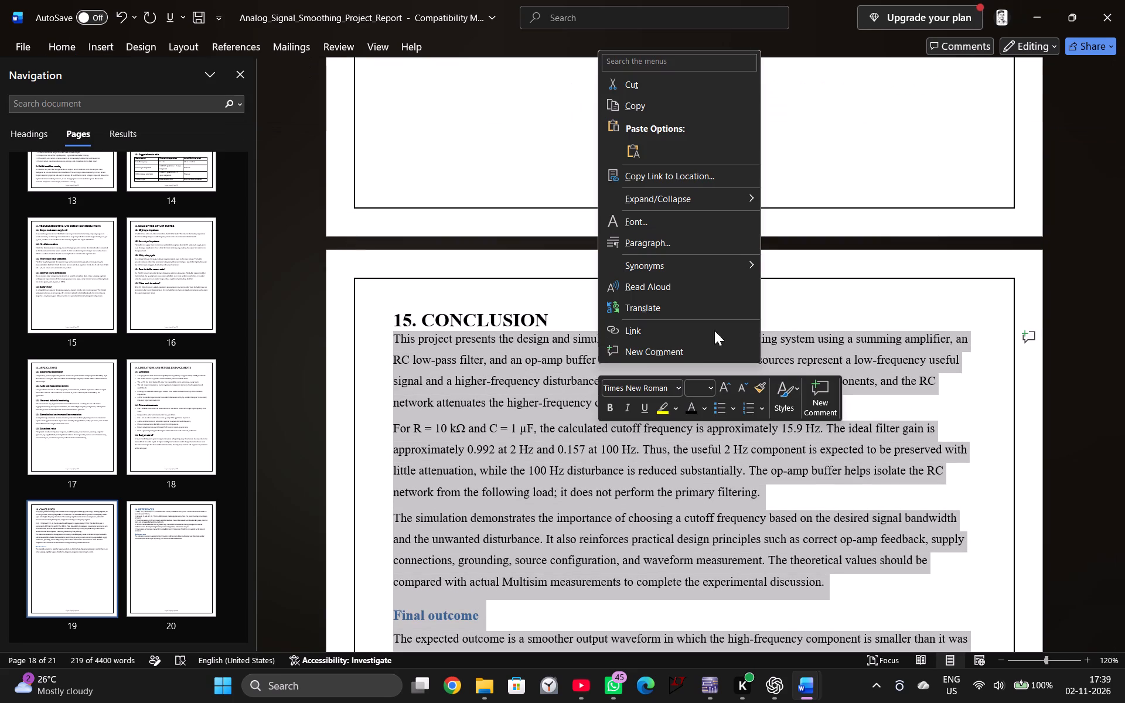
{"action": "left_click", "coordinate": [709, 391]}
{"action": "left_click", "coordinate": [698, 174]}
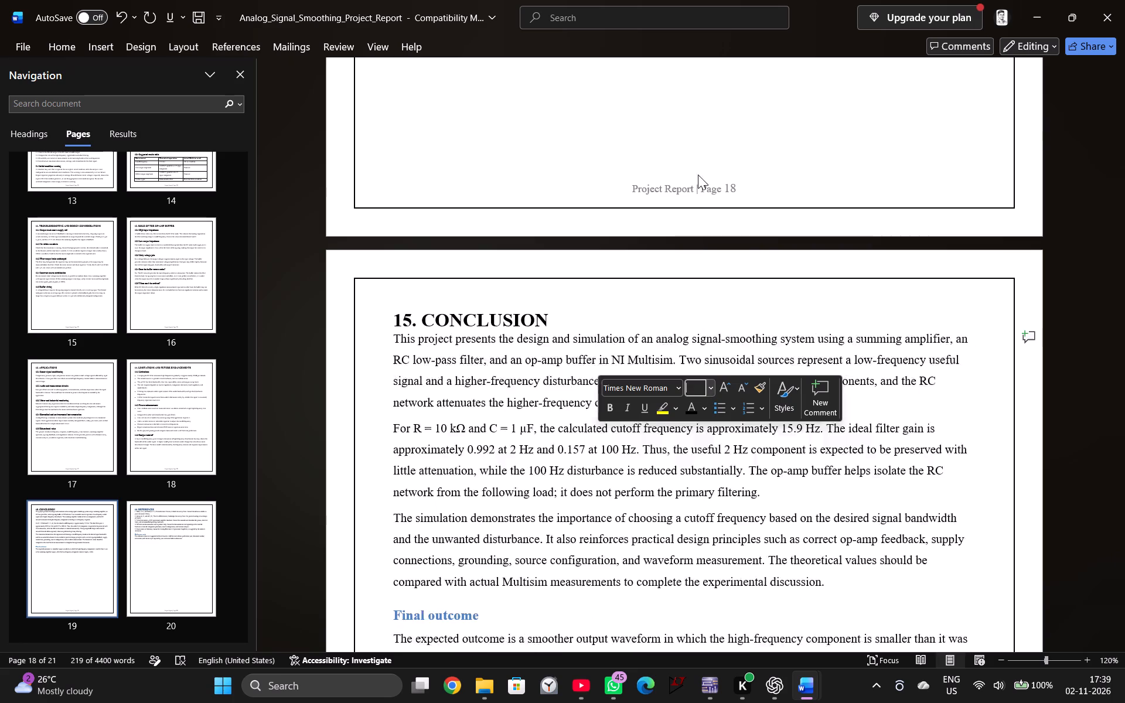
{"action": "left_click", "coordinate": [656, 287]}
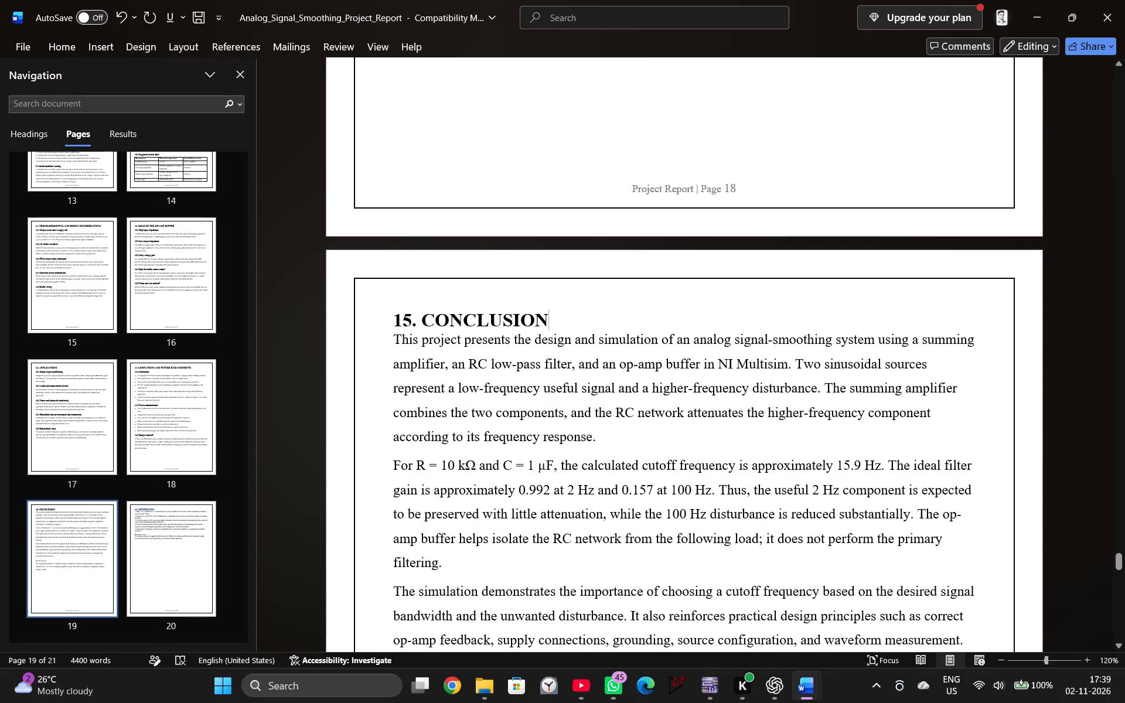
Format the "Final outcome" subheading in the conclusion as bold, black, font size 14.
{"action": "scroll", "coordinate": [595, 354], "scroll_direction": "up", "scroll_amount": 20}
{"action": "scroll", "coordinate": [595, 354], "scroll_direction": "up", "scroll_amount": 15}
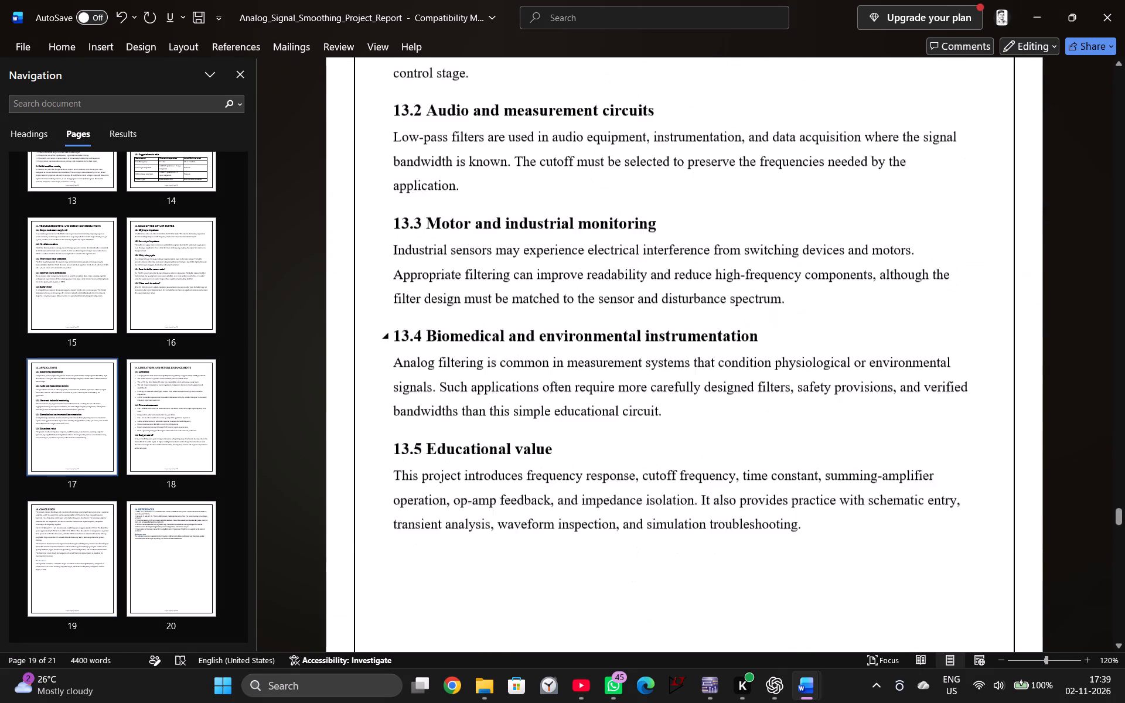
{"action": "scroll", "coordinate": [595, 354], "scroll_direction": "up", "scroll_amount": 10}
{"action": "scroll", "coordinate": [613, 394], "scroll_direction": "down", "scroll_amount": 20}
{"action": "scroll", "coordinate": [613, 394], "scroll_direction": "down", "scroll_amount": 20}
{"action": "scroll", "coordinate": [613, 394], "scroll_direction": "down", "scroll_amount": 6}
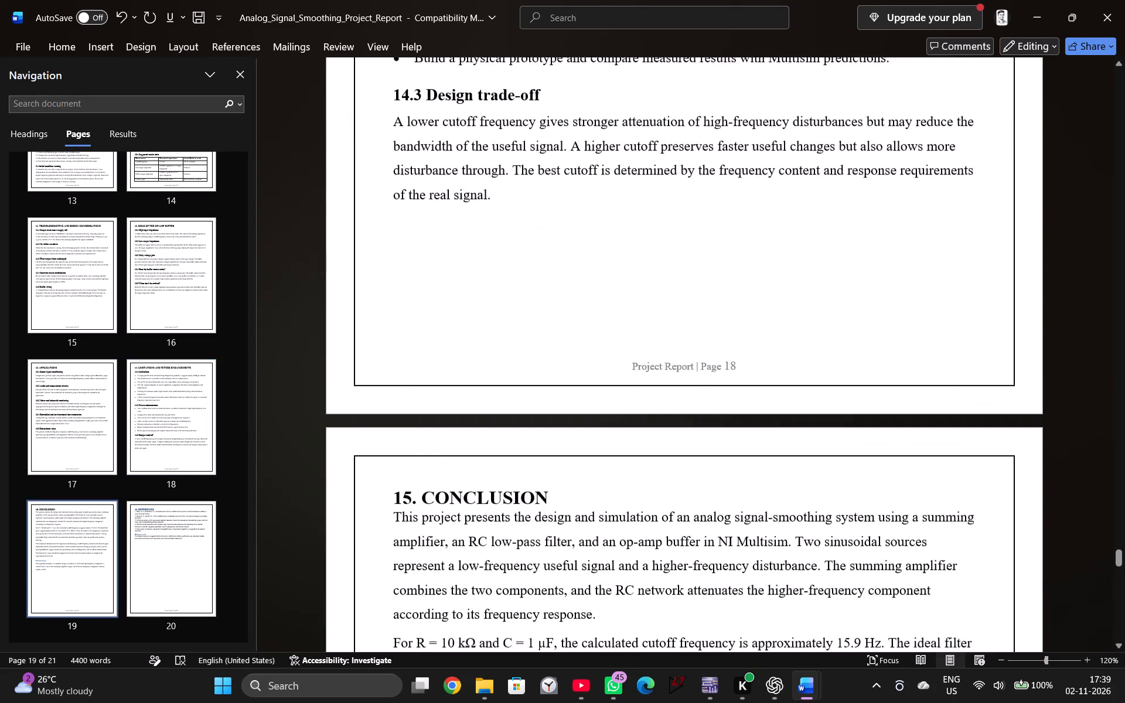
{"action": "scroll", "coordinate": [709, 420], "scroll_direction": "down", "scroll_amount": 17}
{"action": "scroll", "coordinate": [707, 418], "scroll_direction": "down", "scroll_amount": 7}
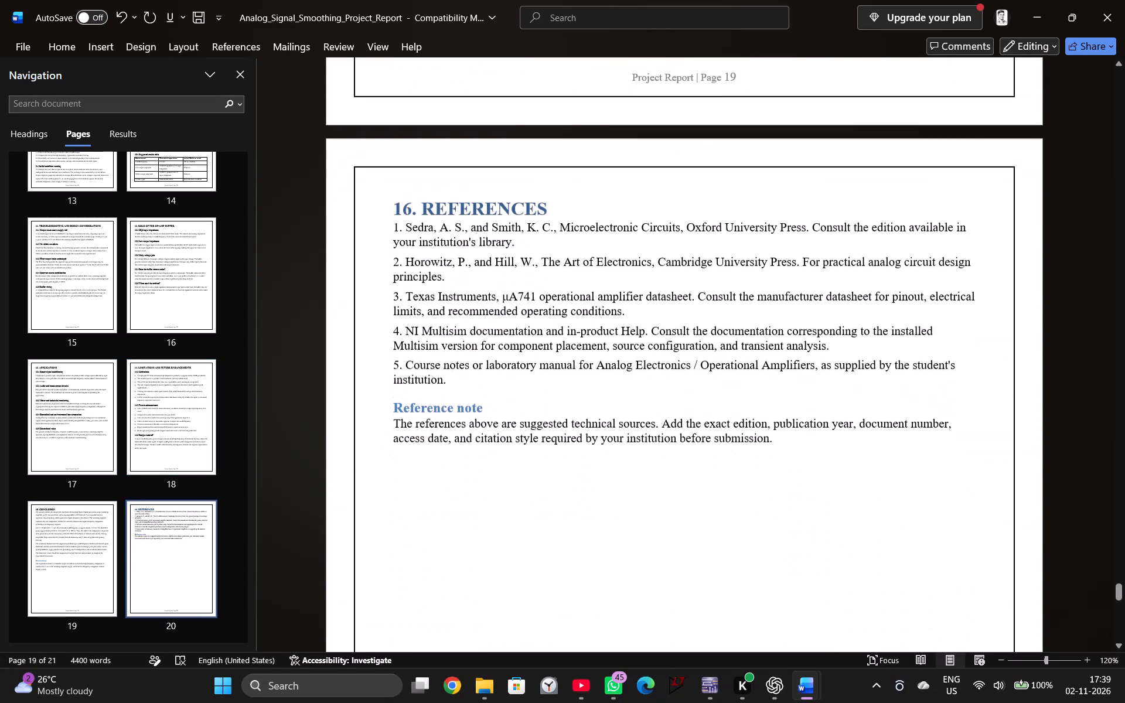
{"action": "scroll", "coordinate": [566, 208], "scroll_direction": "up", "scroll_amount": 13}
{"action": "scroll", "coordinate": [529, 310], "scroll_direction": "down", "scroll_amount": 14}
{"action": "scroll", "coordinate": [526, 300], "scroll_direction": "up", "scroll_amount": 20}
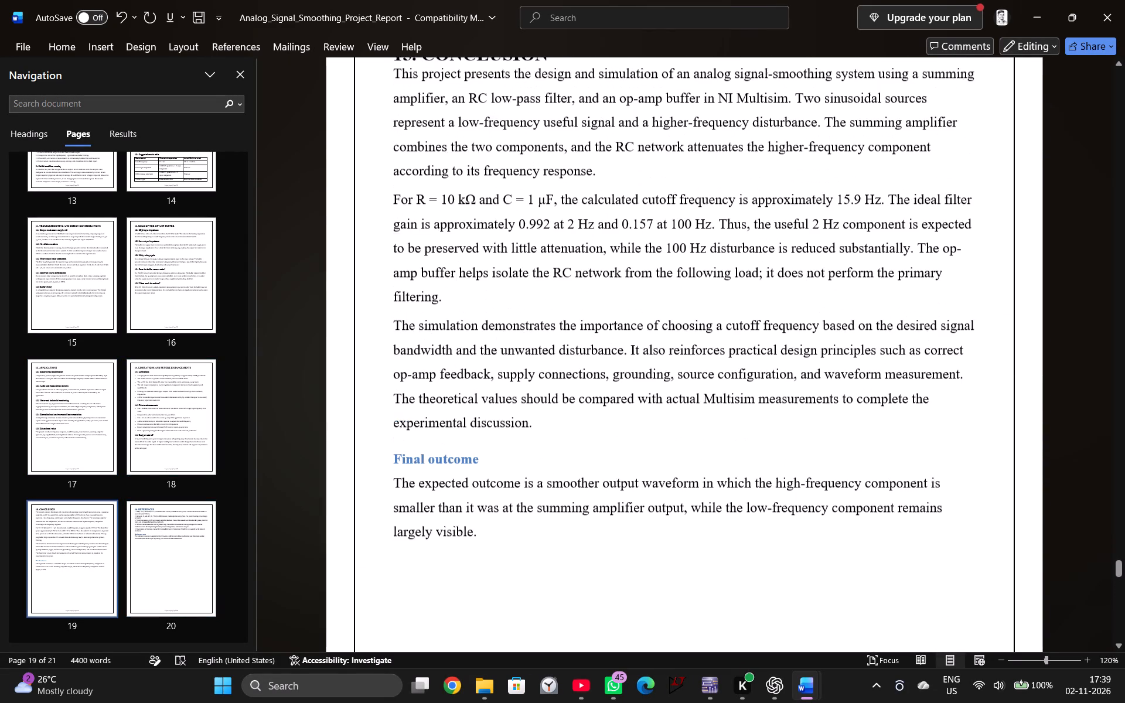
{"action": "left_click_drag", "start_coordinate": [484, 476], "coordinate": [400, 472]}
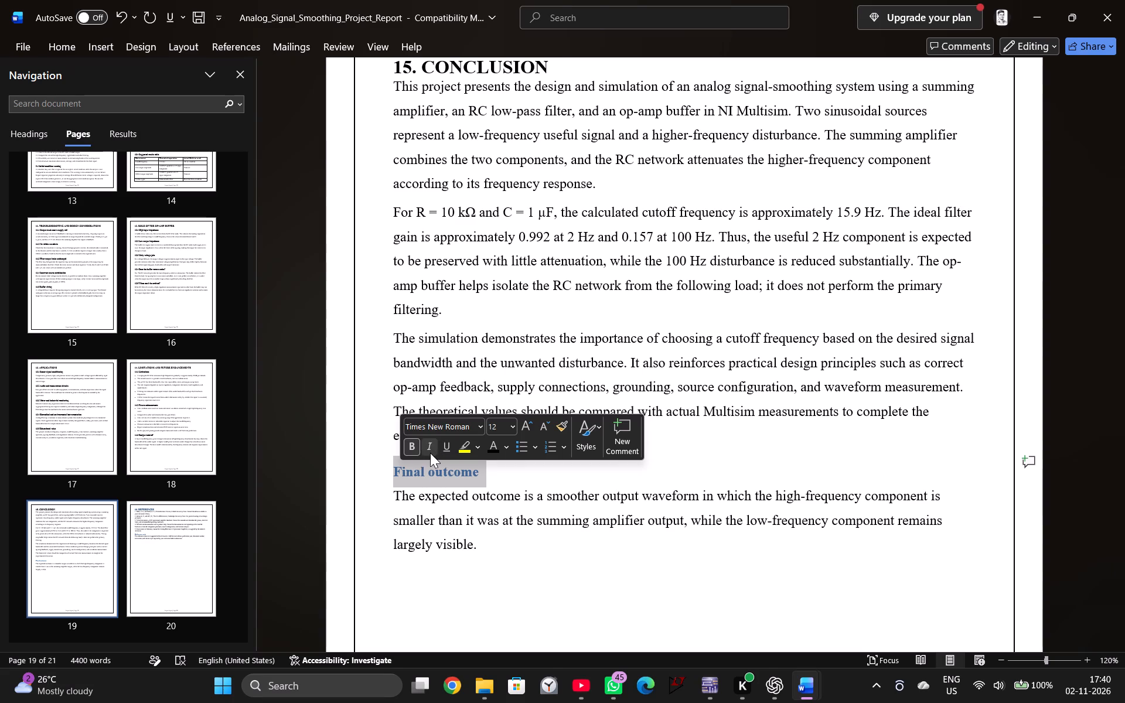
{"action": "left_click", "coordinate": [410, 447]}
{"action": "left_click", "coordinate": [410, 448]}
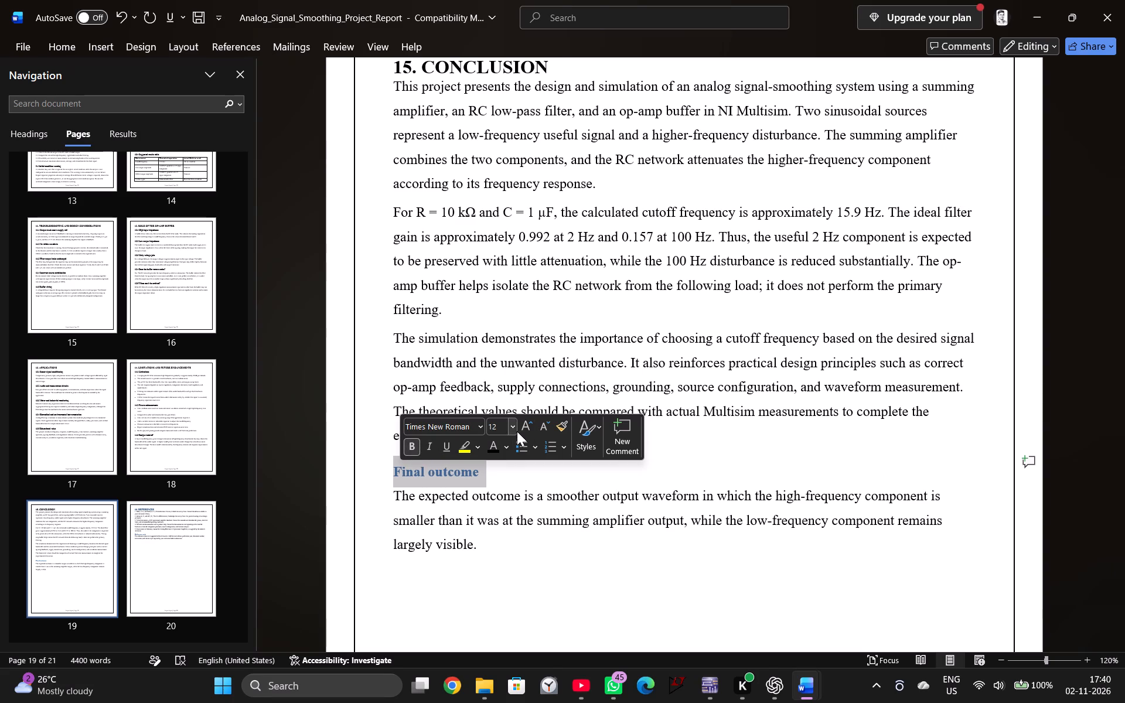
{"action": "left_click", "coordinate": [512, 428]}
{"action": "left_click", "coordinate": [506, 229]}
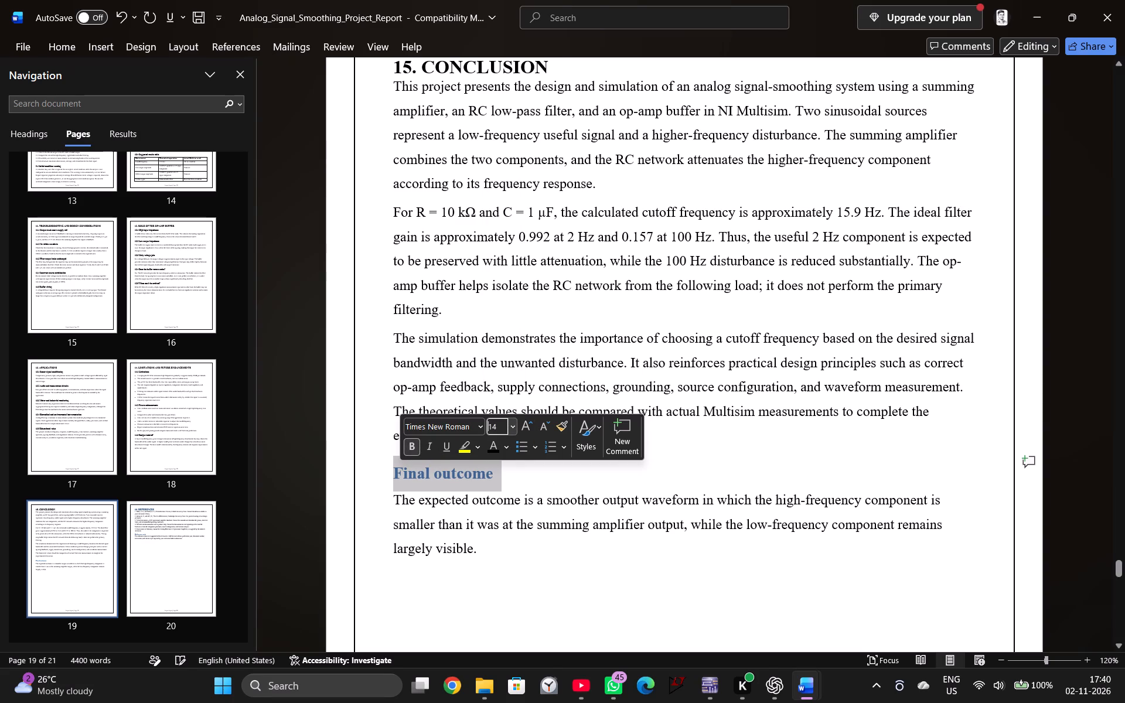
{"action": "left_click", "coordinate": [535, 592]}
{"action": "scroll", "coordinate": [535, 592], "scroll_direction": "down", "scroll_amount": 7}
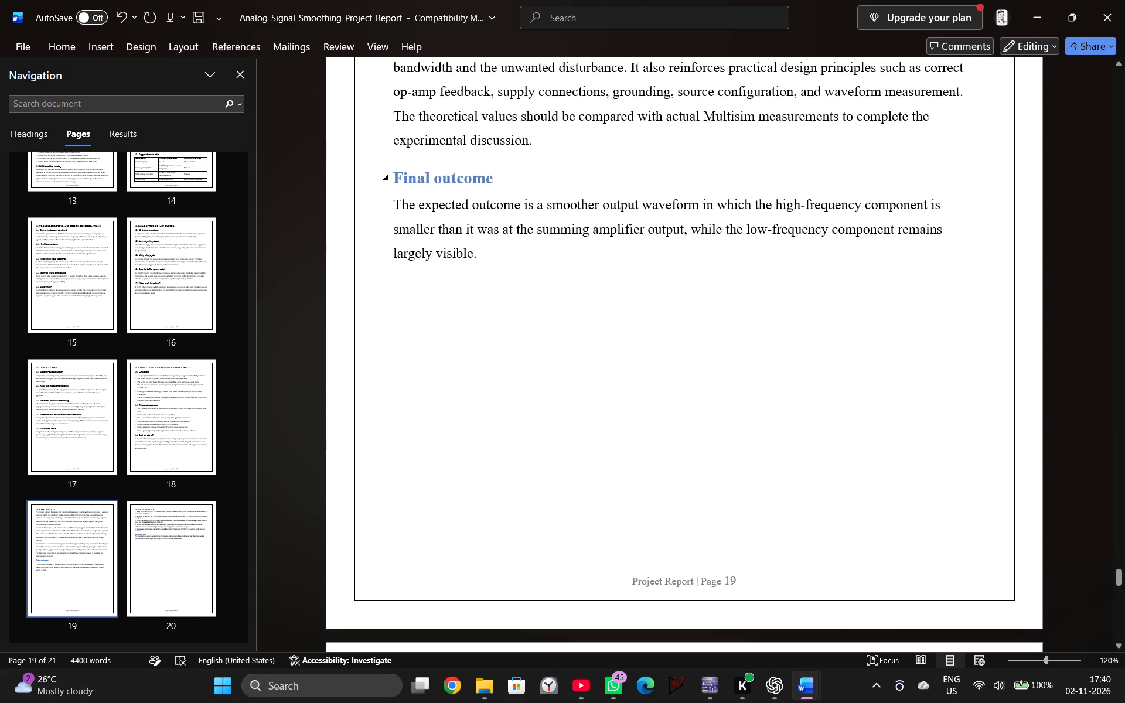
{"action": "left_click_drag", "start_coordinate": [503, 178], "coordinate": [394, 176]}
{"action": "left_click", "coordinate": [489, 148]}
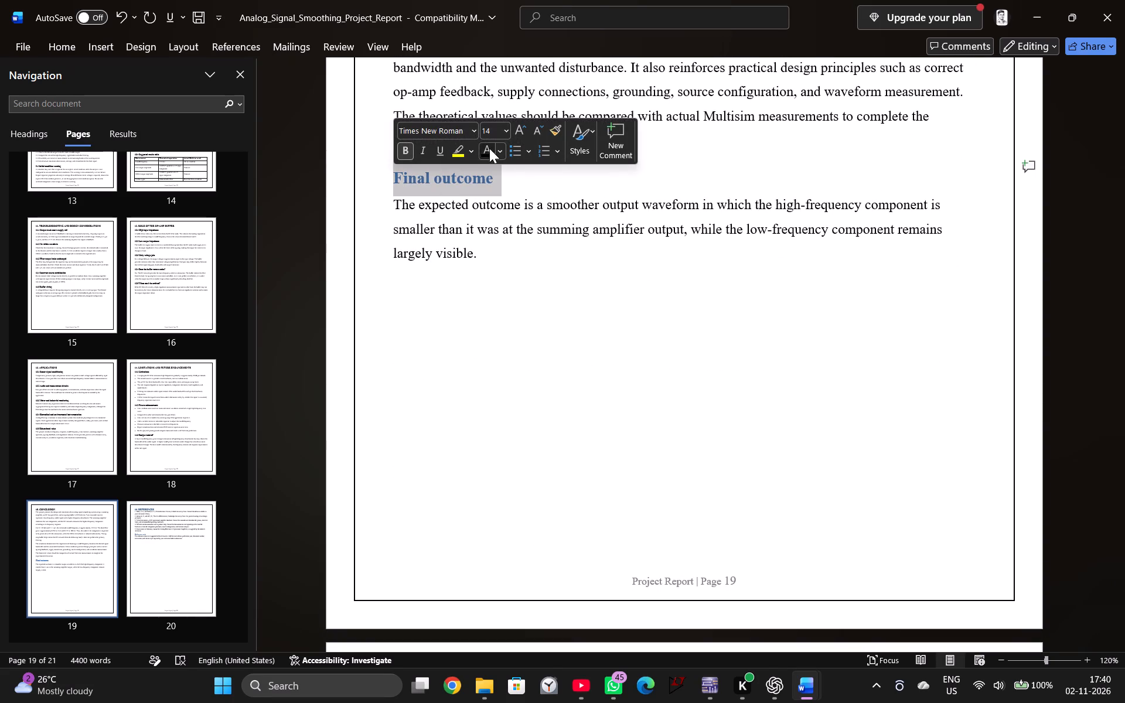
Change the "16. REFERENCES" heading's font colour to black.
{"action": "scroll", "coordinate": [483, 365], "scroll_direction": "down", "scroll_amount": 10}
{"action": "left_click_drag", "start_coordinate": [554, 293], "coordinate": [480, 291]}
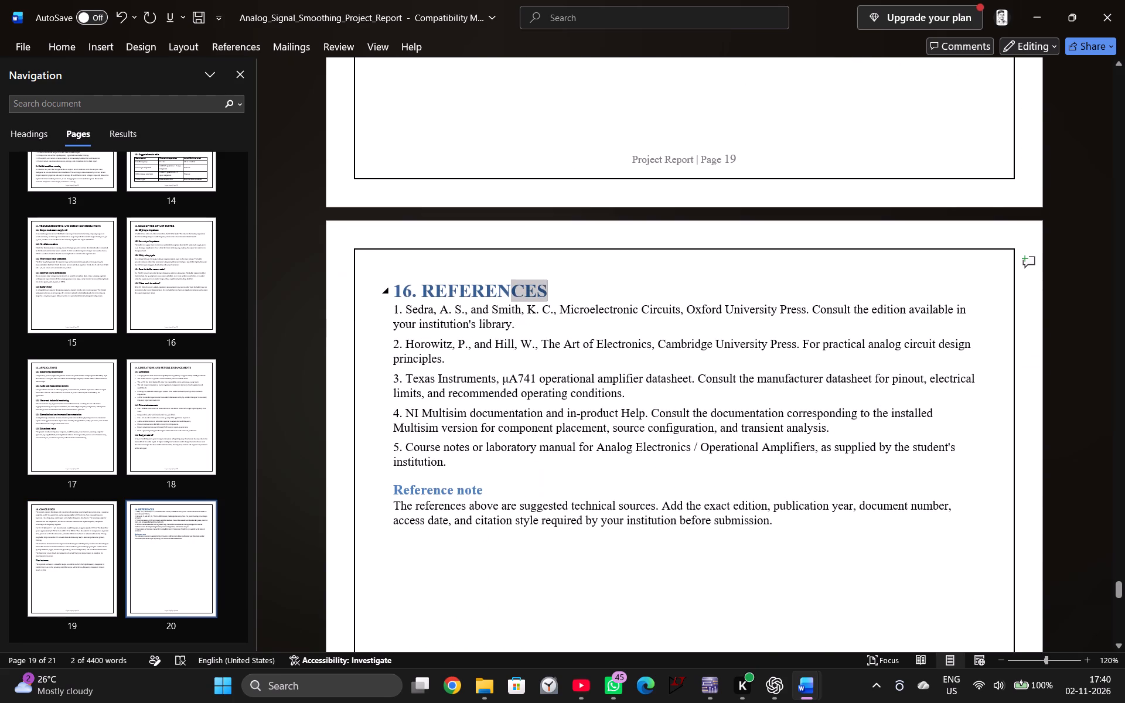
{"action": "left_click_drag", "start_coordinate": [480, 291], "coordinate": [391, 298]}
{"action": "left_click", "coordinate": [481, 272]}
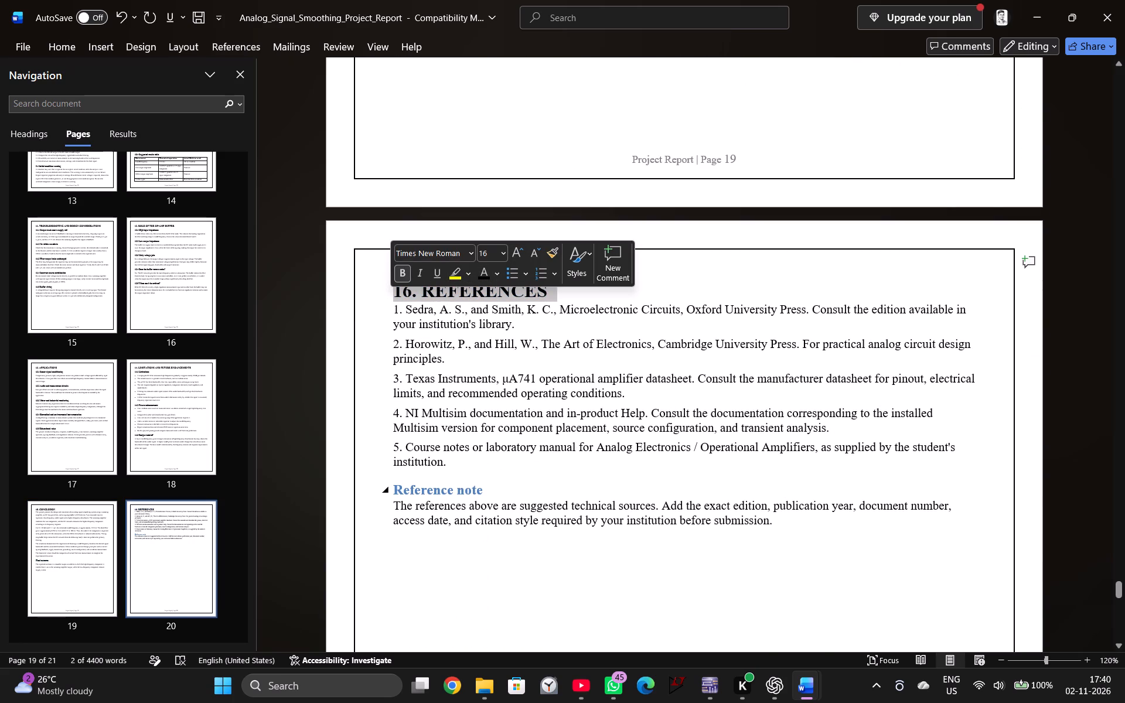
Format the "Reference note" subheading as black, font size 14.
{"action": "left_click_drag", "start_coordinate": [489, 487], "coordinate": [412, 485]}
{"action": "left_click", "coordinate": [504, 458]}
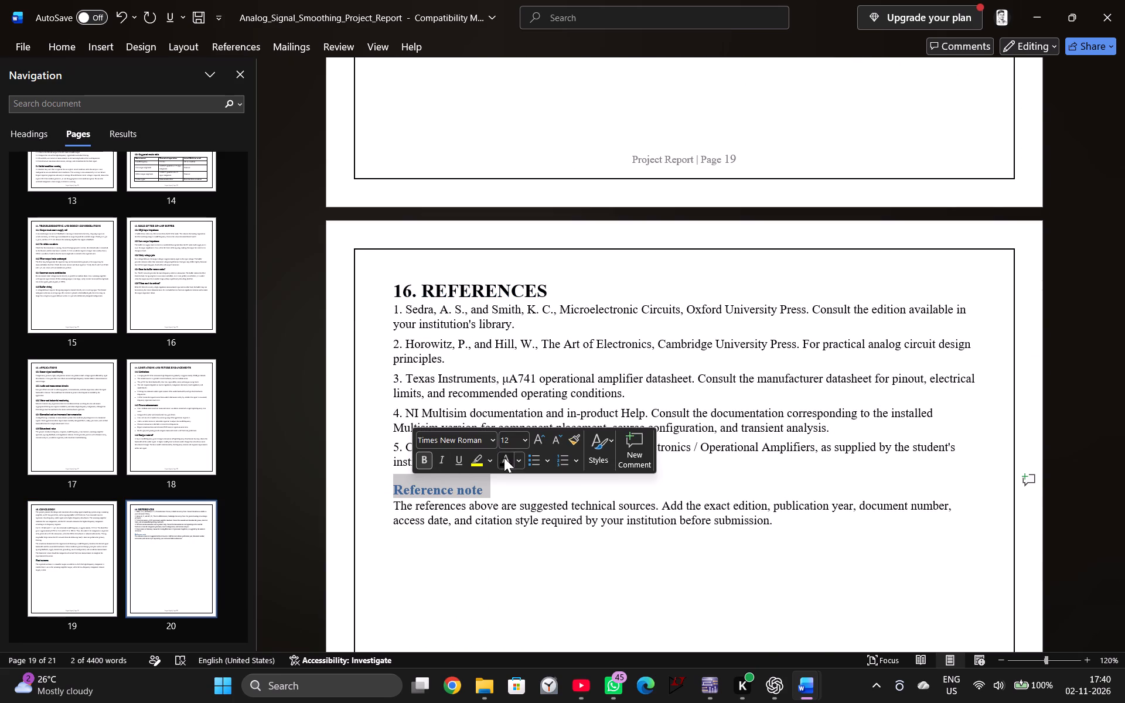
{"action": "left_click", "coordinate": [520, 443]}
{"action": "left_click", "coordinate": [519, 247]}
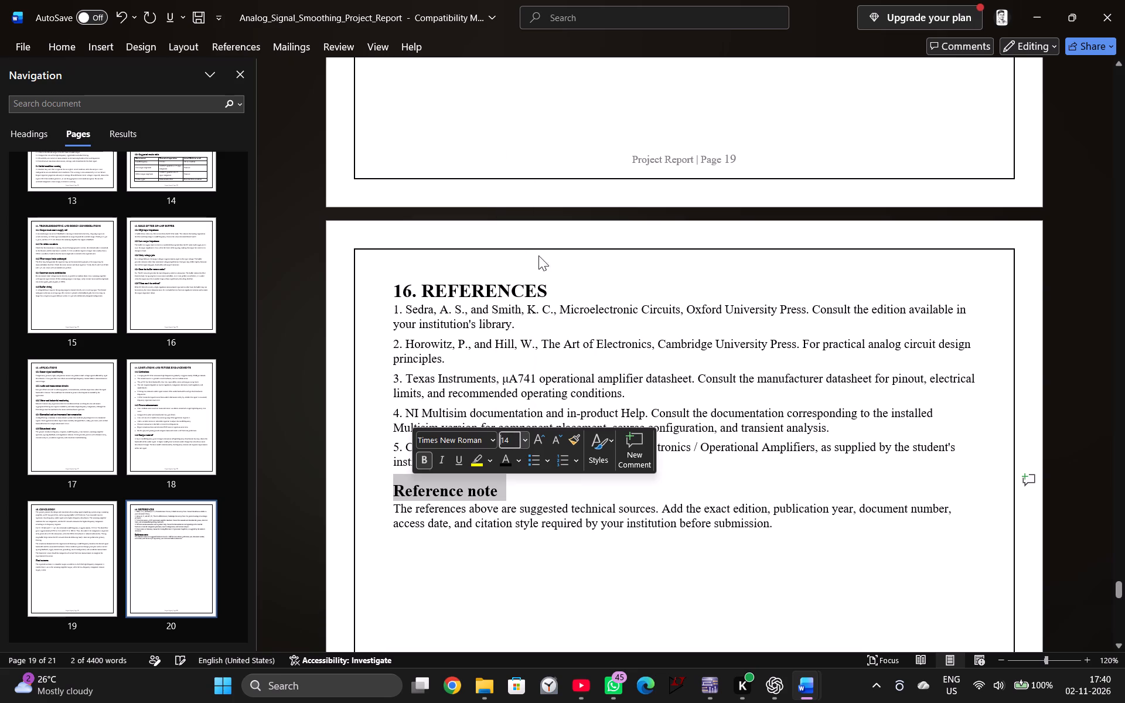
{"action": "left_click", "coordinate": [596, 275]}
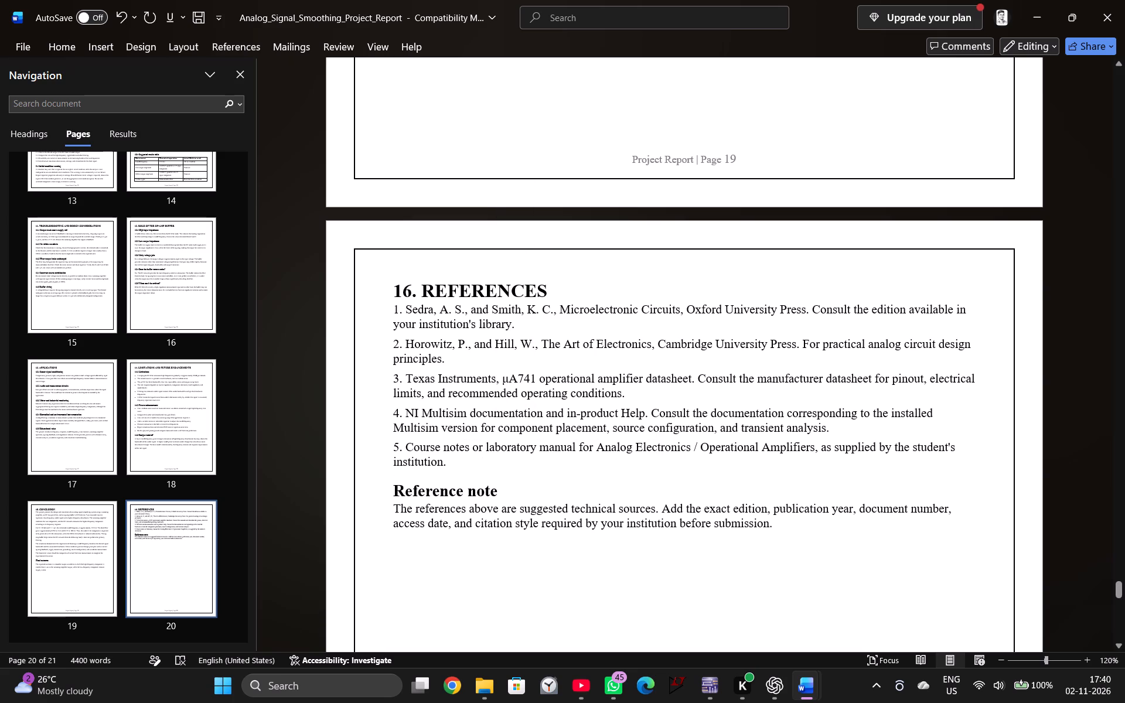
Set the font size of all text below the "16. REFERENCES" heading, including the "Reference note" part, to 12.
{"action": "left_click_drag", "start_coordinate": [393, 310], "coordinate": [743, 538]}
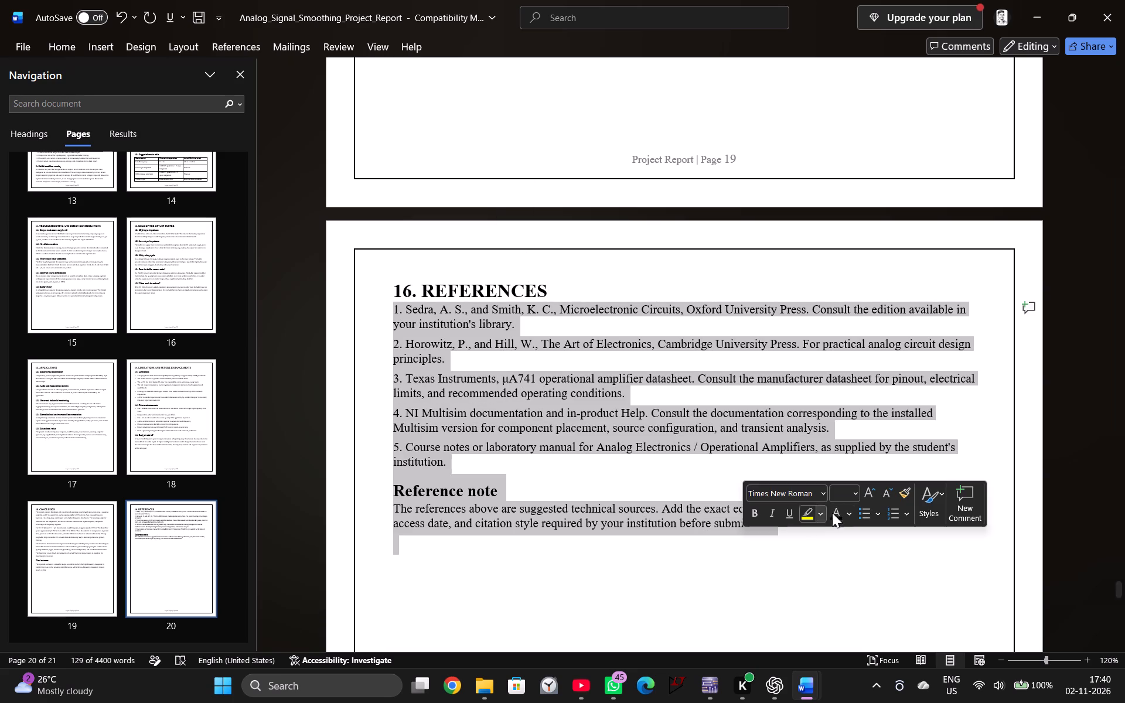
{"action": "left_click", "coordinate": [853, 494]}
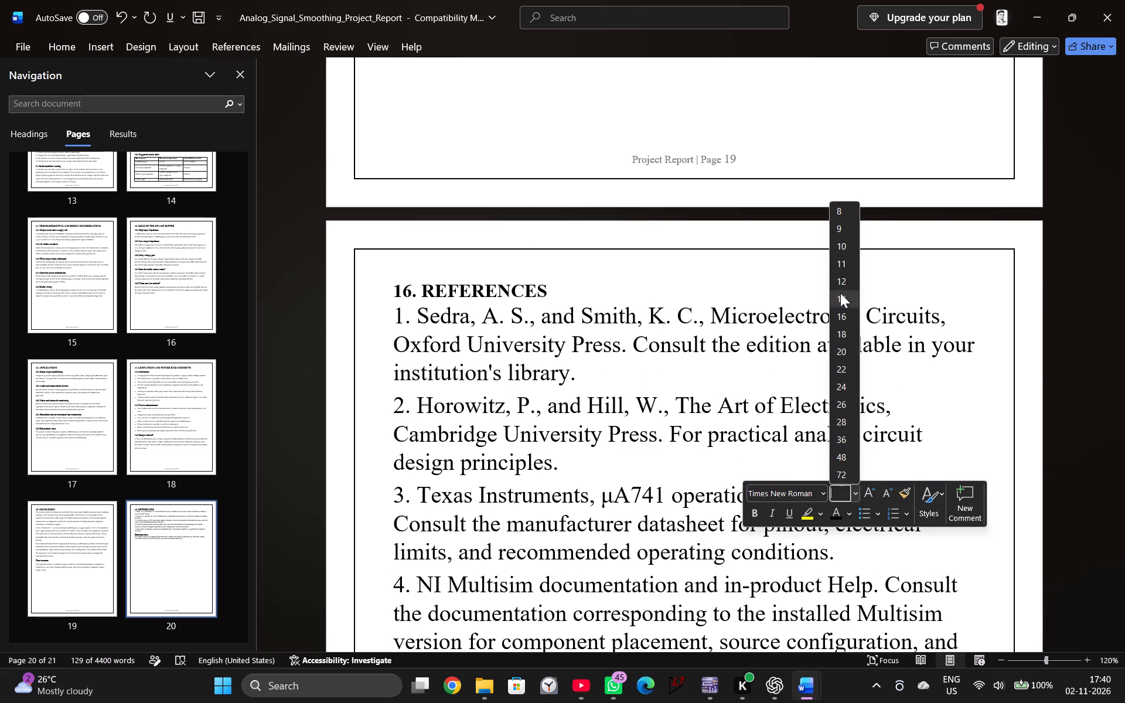
{"action": "left_click", "coordinate": [840, 285]}
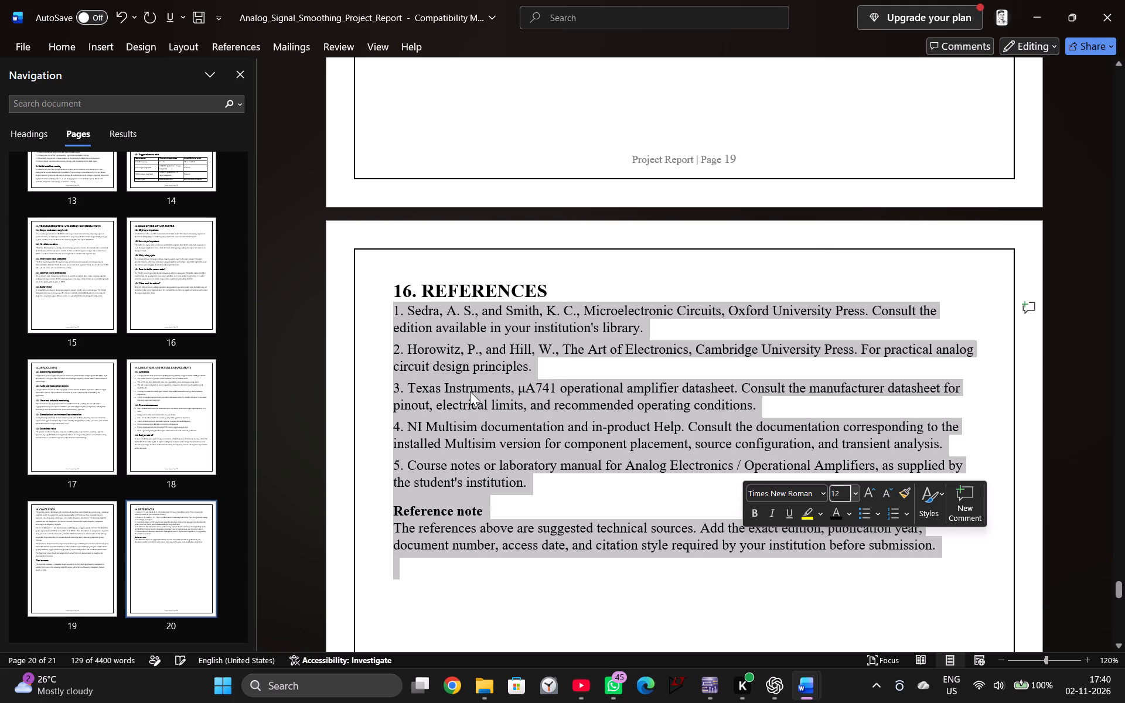
{"action": "left_click", "coordinate": [421, 368]}
Set the line spacing of all text below the "16. REFERENCES" heading, including the "Reference note" part, to 1.5.
{"action": "left_click_drag", "start_coordinate": [392, 310], "coordinate": [503, 445]}
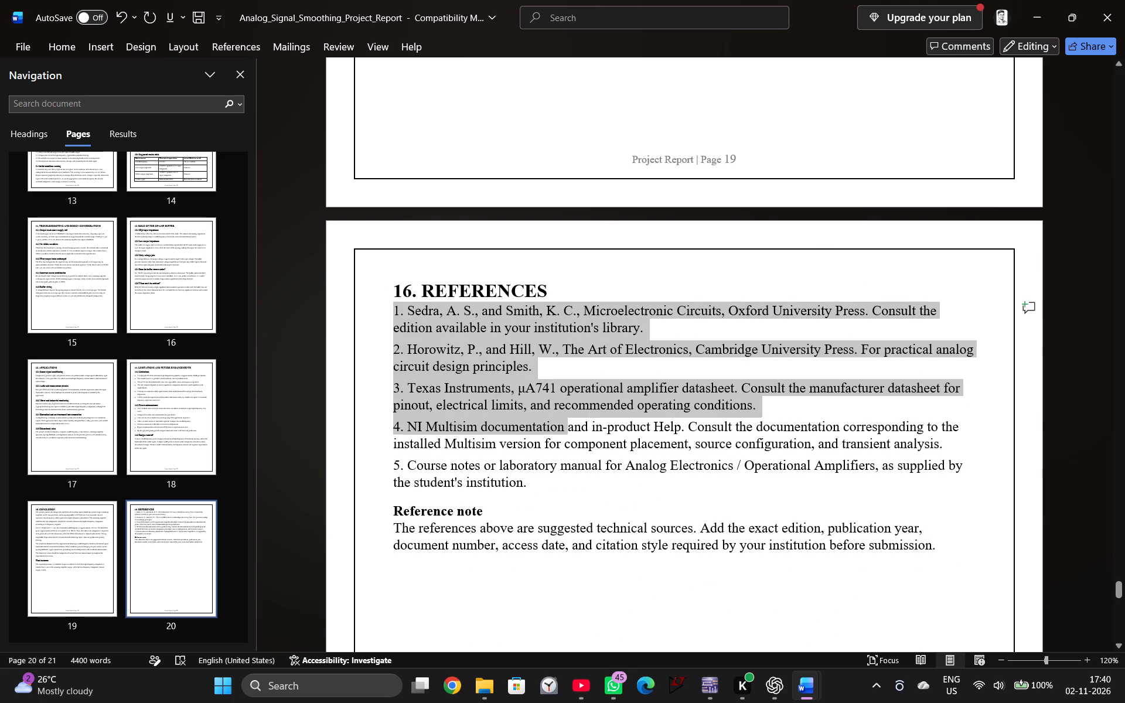
{"action": "left_click_drag", "start_coordinate": [503, 445], "coordinate": [955, 571]}
{"action": "left_click", "coordinate": [65, 37]}
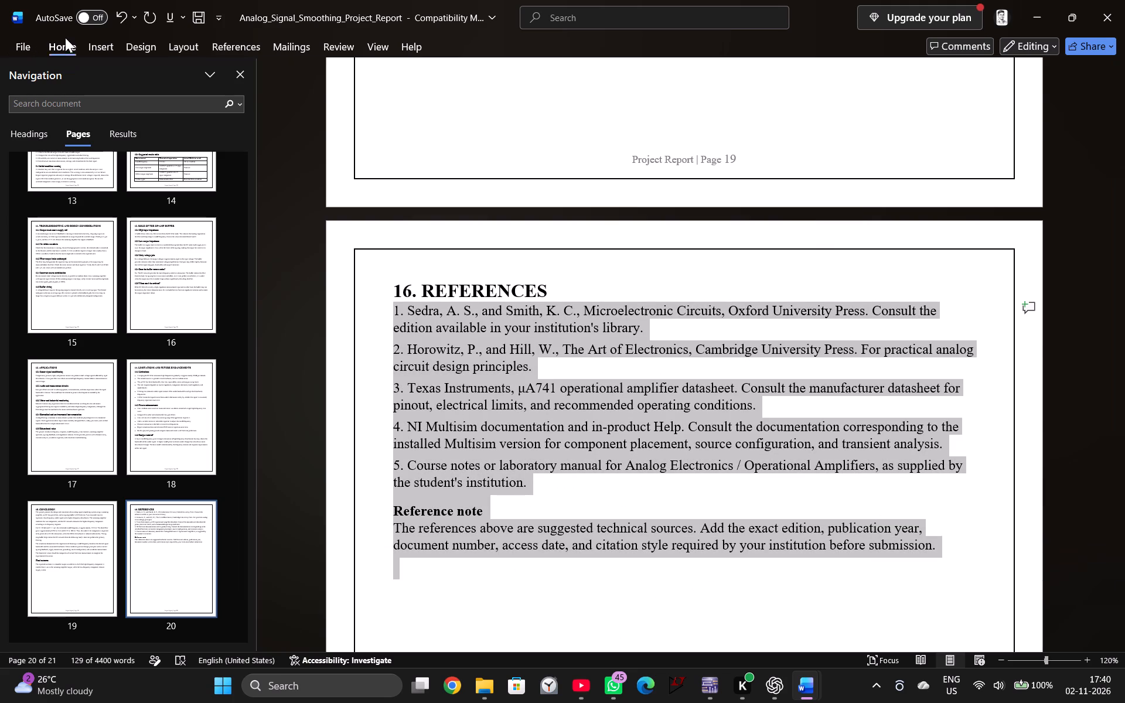
{"action": "left_click", "coordinate": [465, 100]}
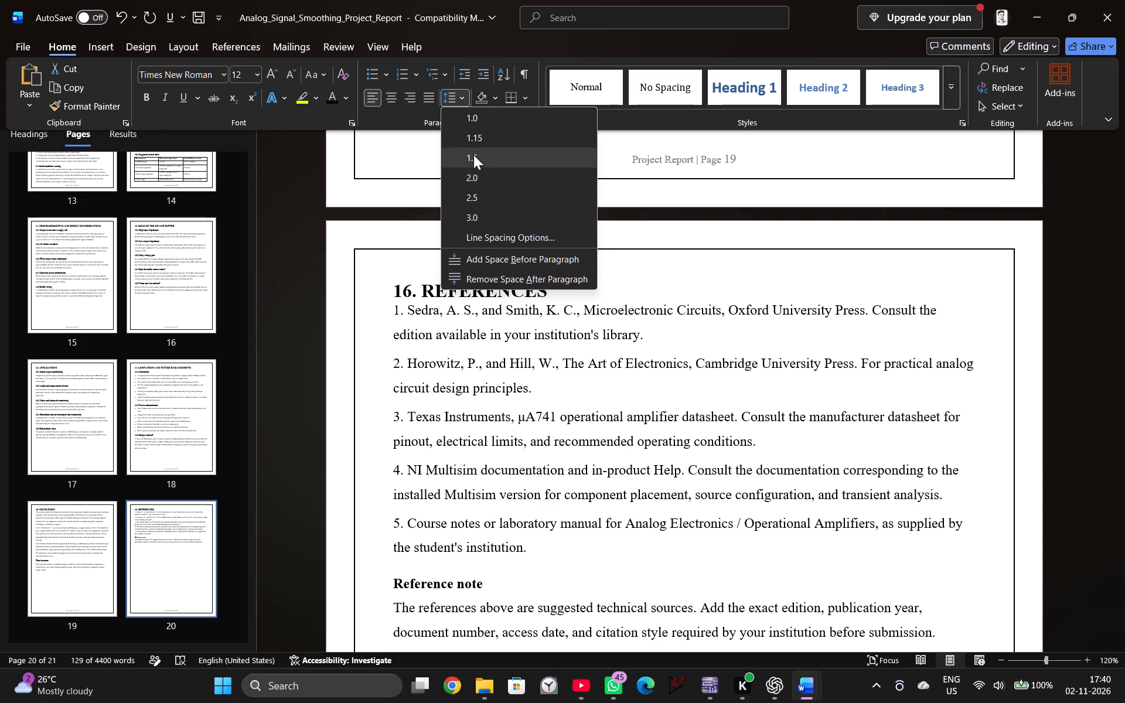
{"action": "left_click", "coordinate": [473, 155]}
{"action": "left_click", "coordinate": [601, 237]}
{"action": "left_click", "coordinate": [591, 276]}
Return to the Analog_Signal_Smoothing_Project_Report document and save it.
{"action": "scroll", "coordinate": [567, 288], "scroll_direction": "up", "scroll_amount": 4}
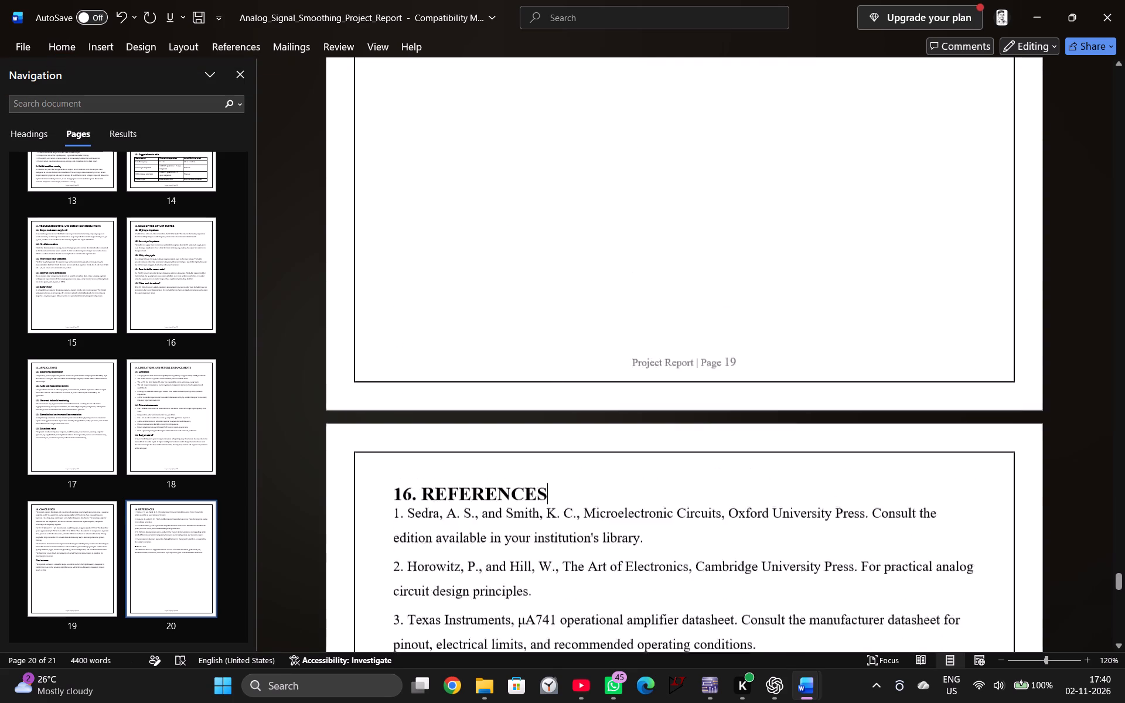
{"action": "scroll", "coordinate": [567, 288], "scroll_direction": "up", "scroll_amount": 16}
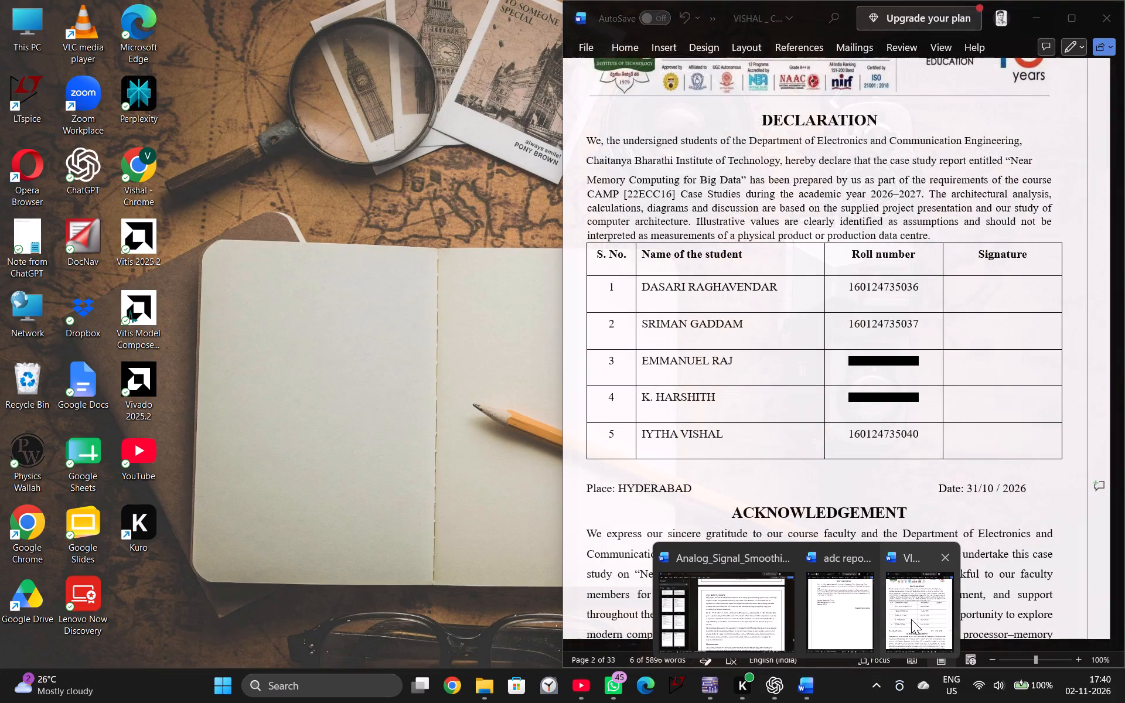
{"action": "left_click", "coordinate": [744, 620]}
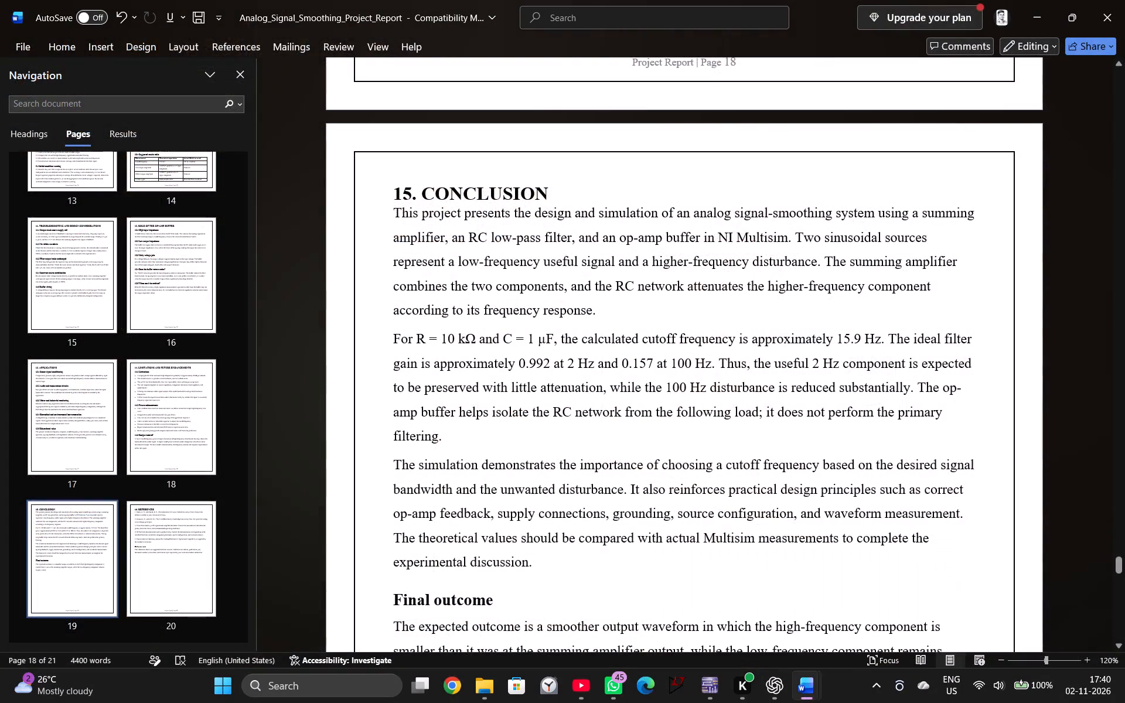
{"action": "scroll", "coordinate": [463, 342], "scroll_direction": "up", "scroll_amount": 10}
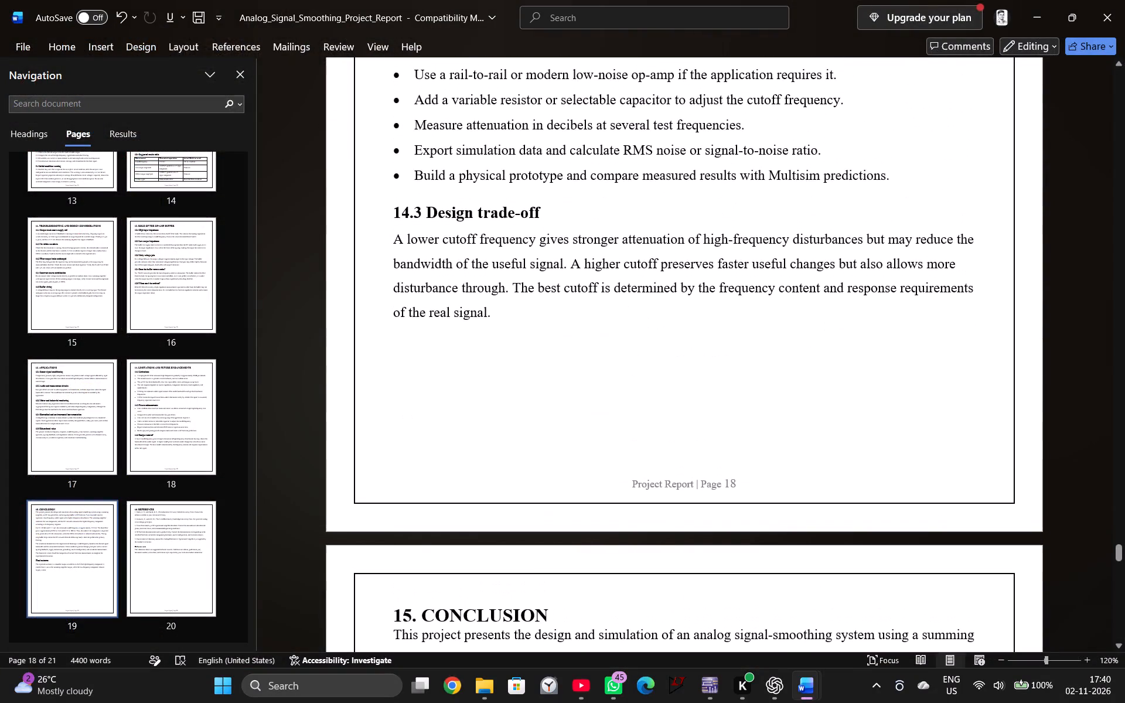
{"action": "key", "text": "ctrl+s"}
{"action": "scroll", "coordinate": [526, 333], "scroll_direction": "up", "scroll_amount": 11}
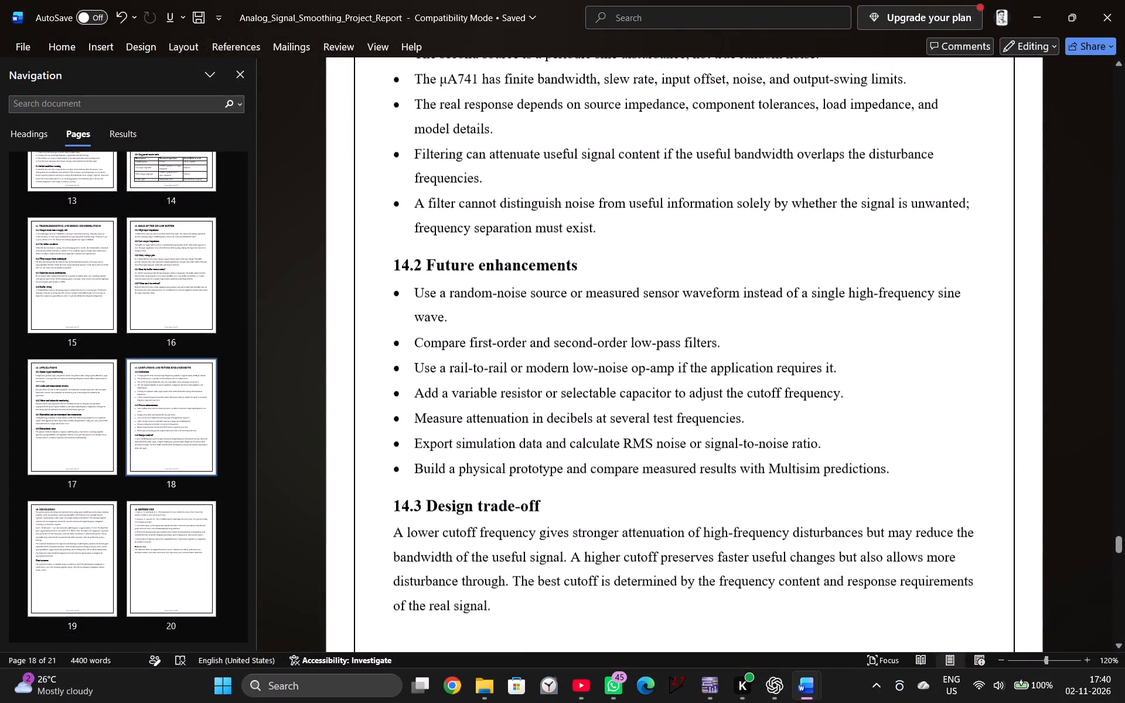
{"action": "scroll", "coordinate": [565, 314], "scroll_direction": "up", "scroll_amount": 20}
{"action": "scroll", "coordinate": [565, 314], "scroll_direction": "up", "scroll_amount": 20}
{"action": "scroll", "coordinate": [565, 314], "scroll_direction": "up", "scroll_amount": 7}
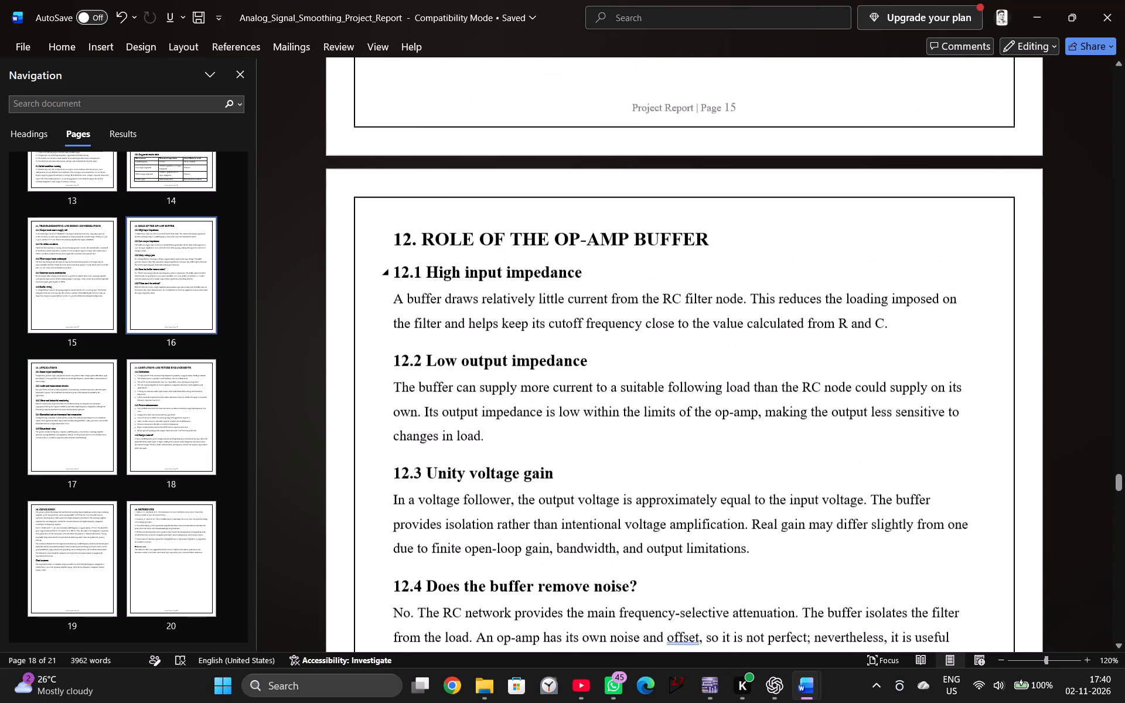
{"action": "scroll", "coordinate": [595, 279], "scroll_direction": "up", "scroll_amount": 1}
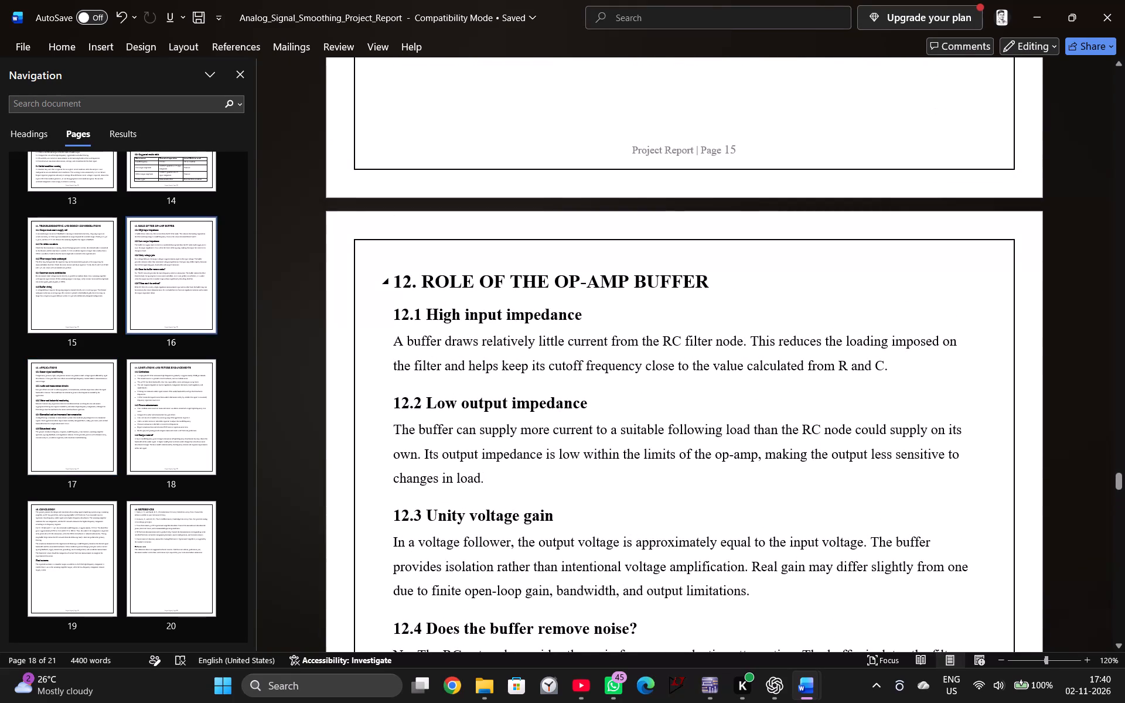
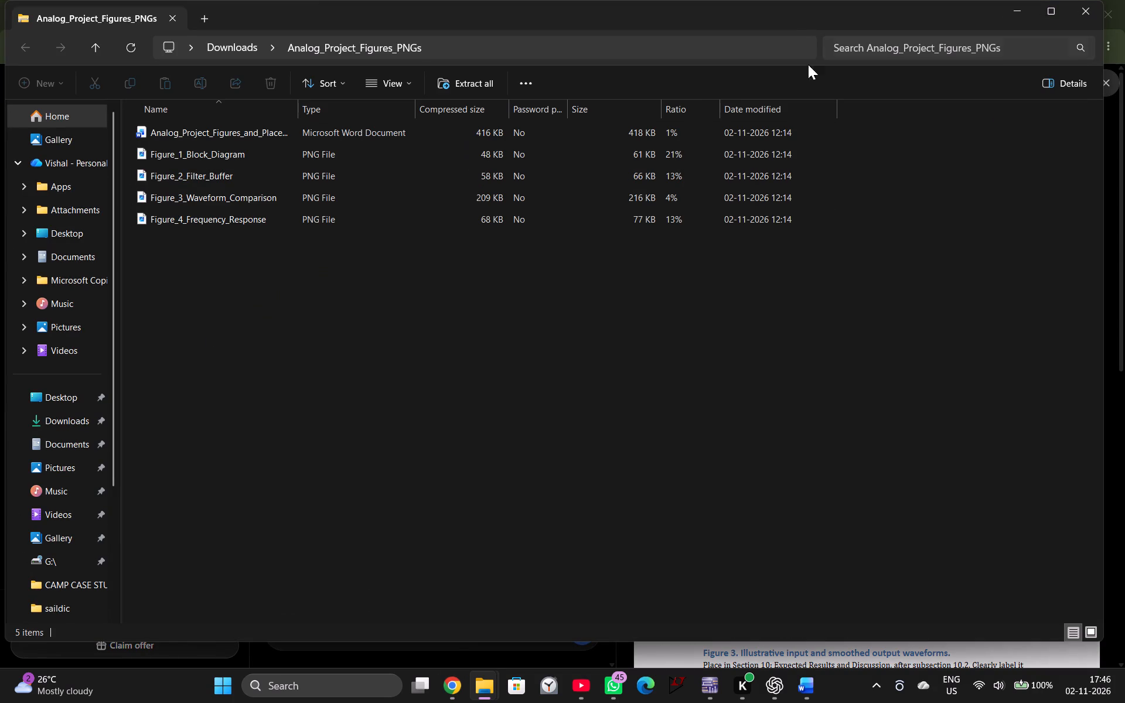
{"action": "left_click", "coordinate": [473, 84]}
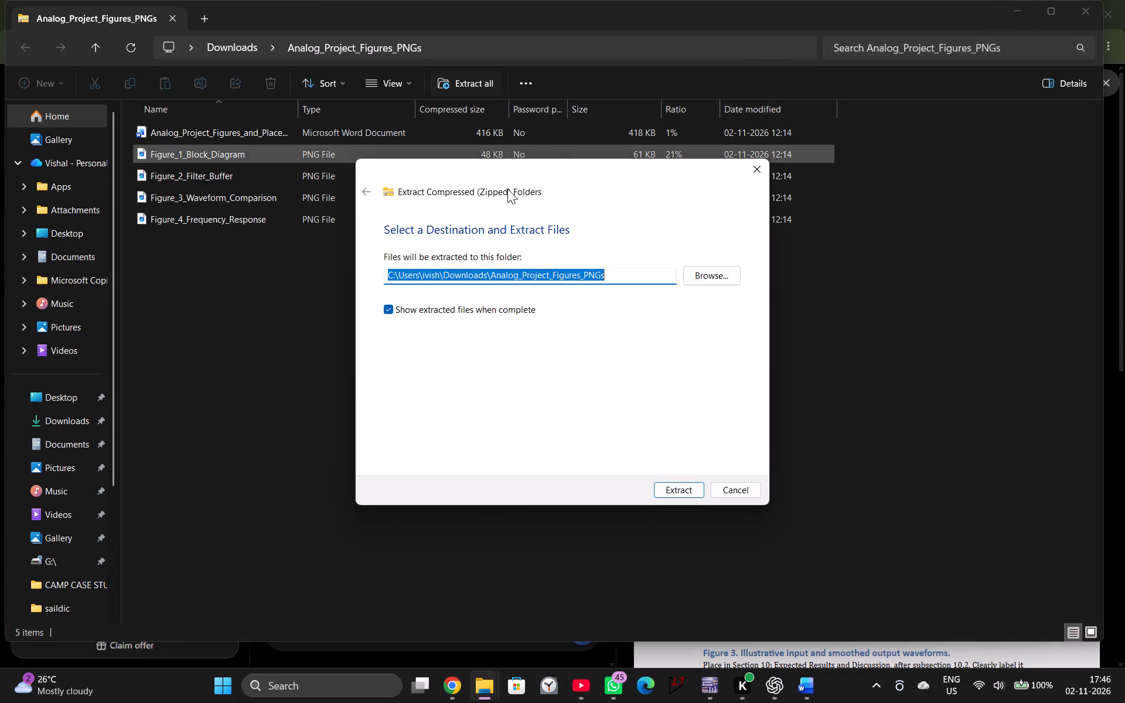
{"action": "left_click", "coordinate": [681, 484]}
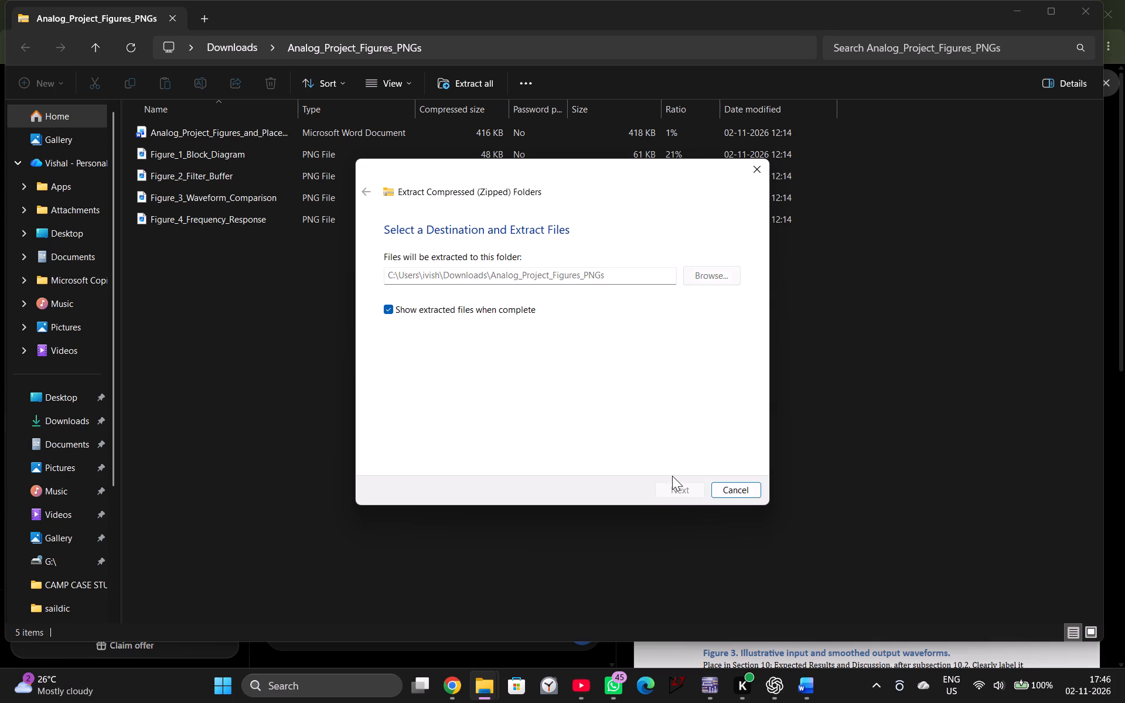
Open the extracted Analog_Project_Figures_and_Placement_Guide document in Word for a look, then minimize it.
{"action": "double_click", "coordinate": [312, 152]}
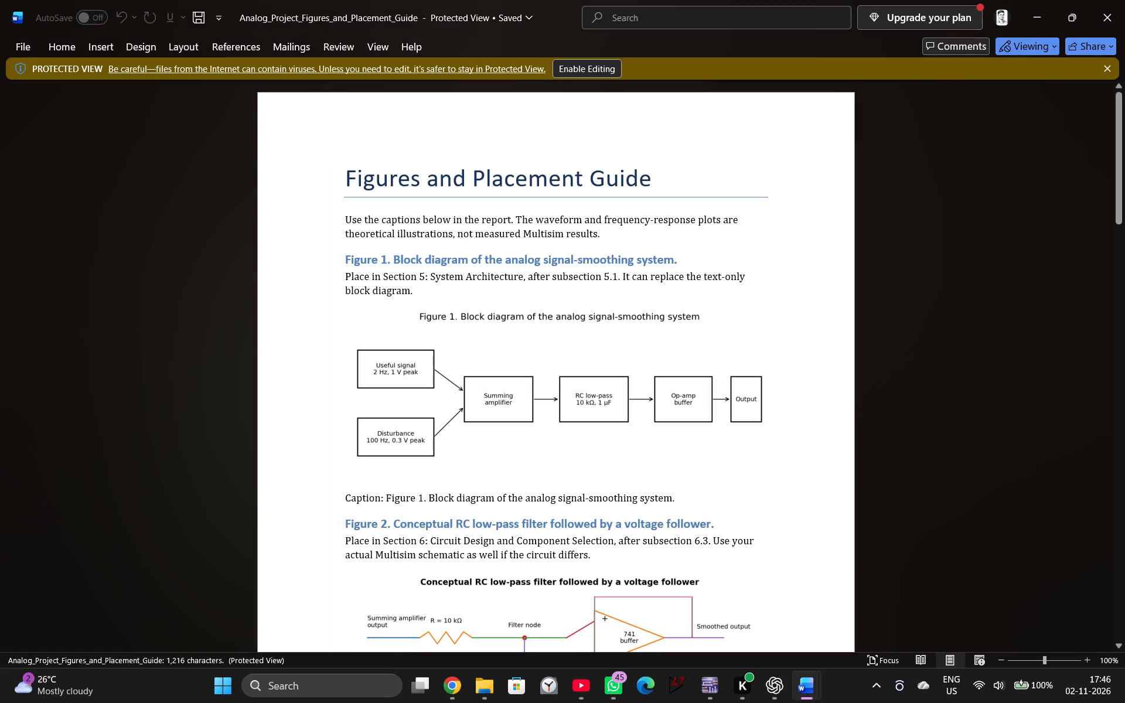
{"action": "left_click", "coordinate": [1031, 16]}
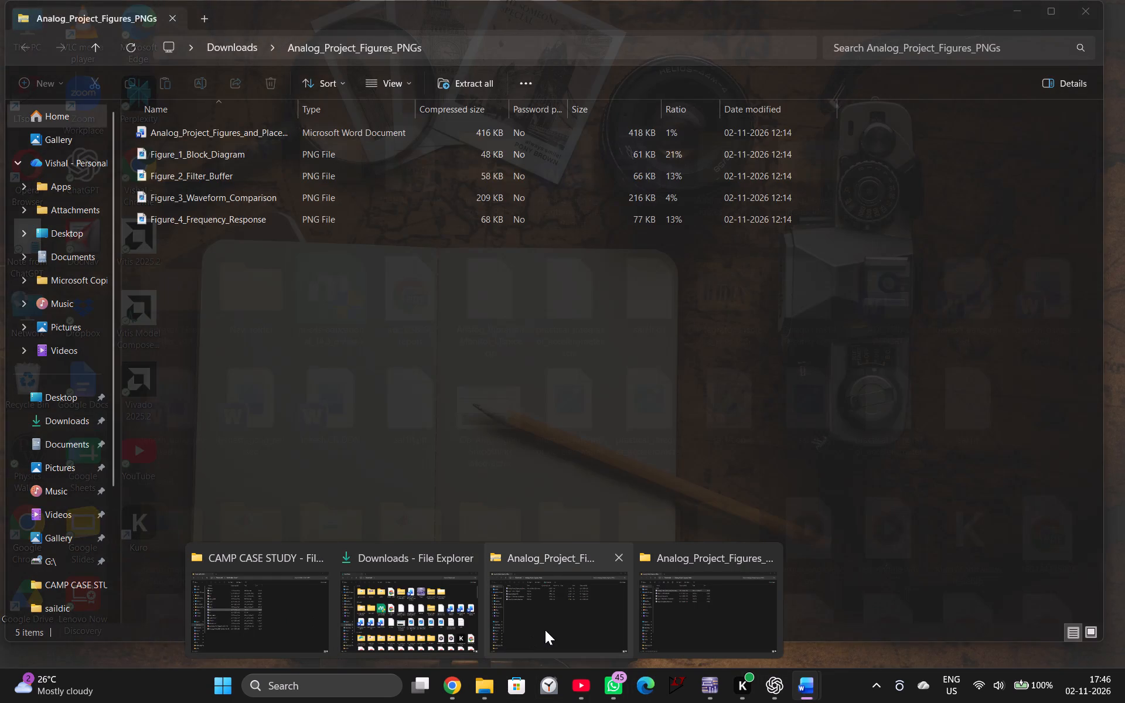
View the Figure_1_Block_Diagram image from the archive, then close it.
{"action": "left_click", "coordinate": [545, 630]}
{"action": "double_click", "coordinate": [446, 151]}
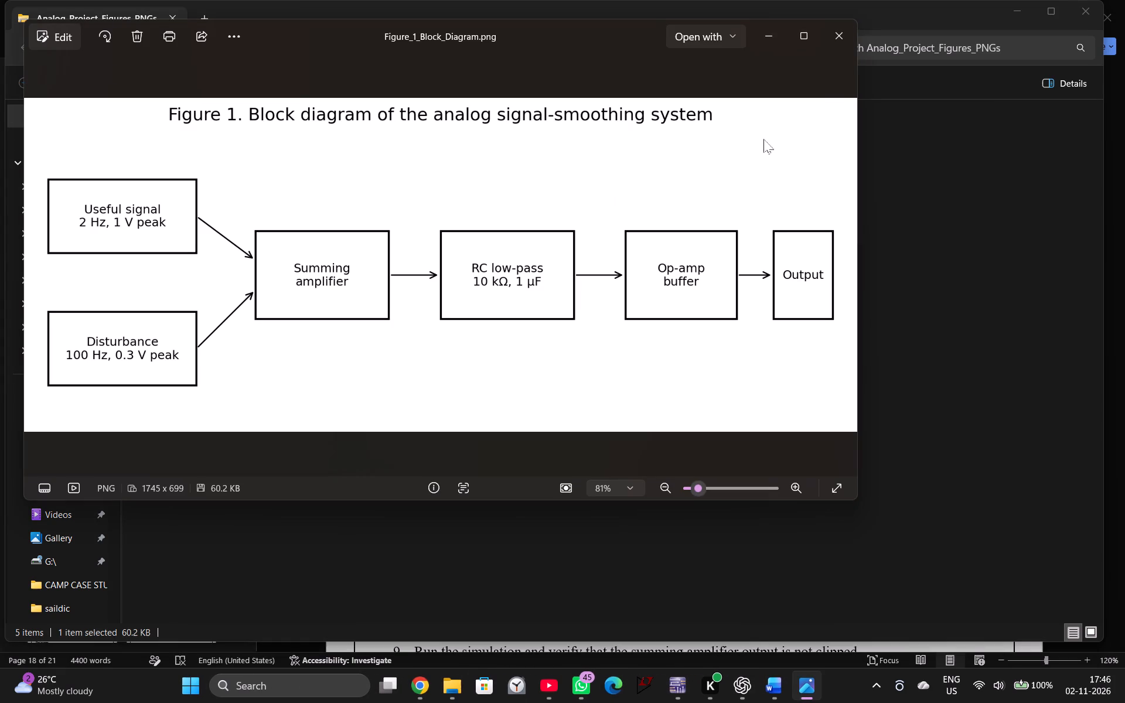
{"action": "left_click", "coordinate": [822, 47]}
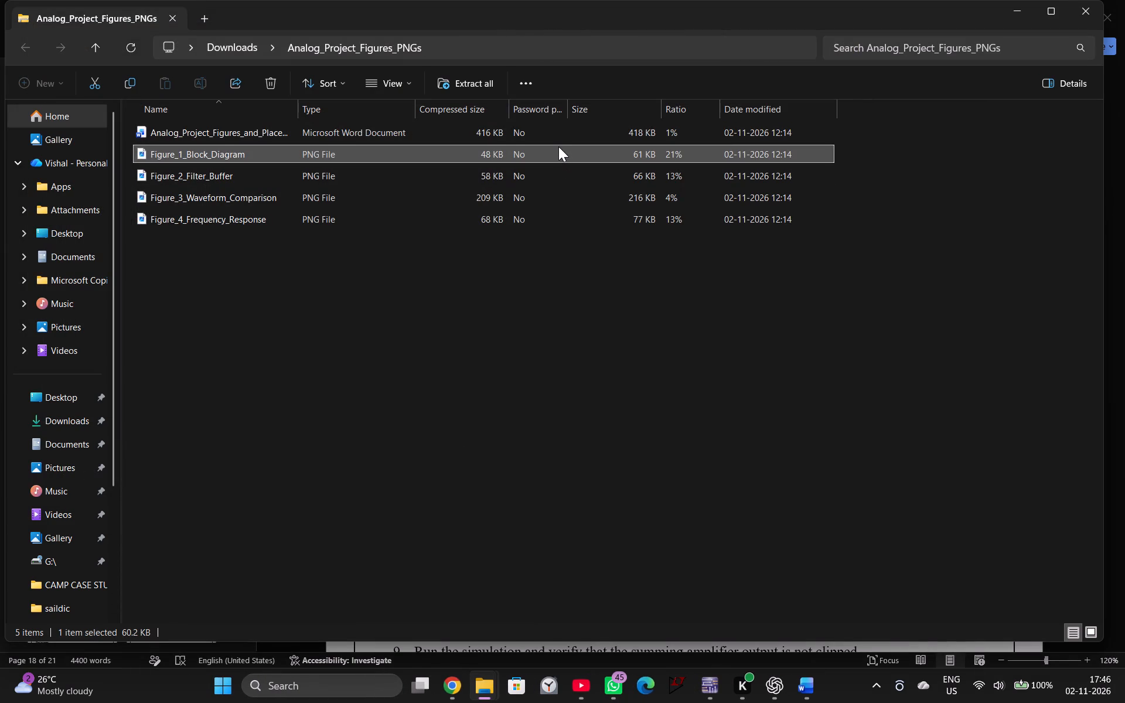
Open the figures and placement guide from the archive in Word, enable editing, and minimize it.
{"action": "double_click", "coordinate": [556, 125]}
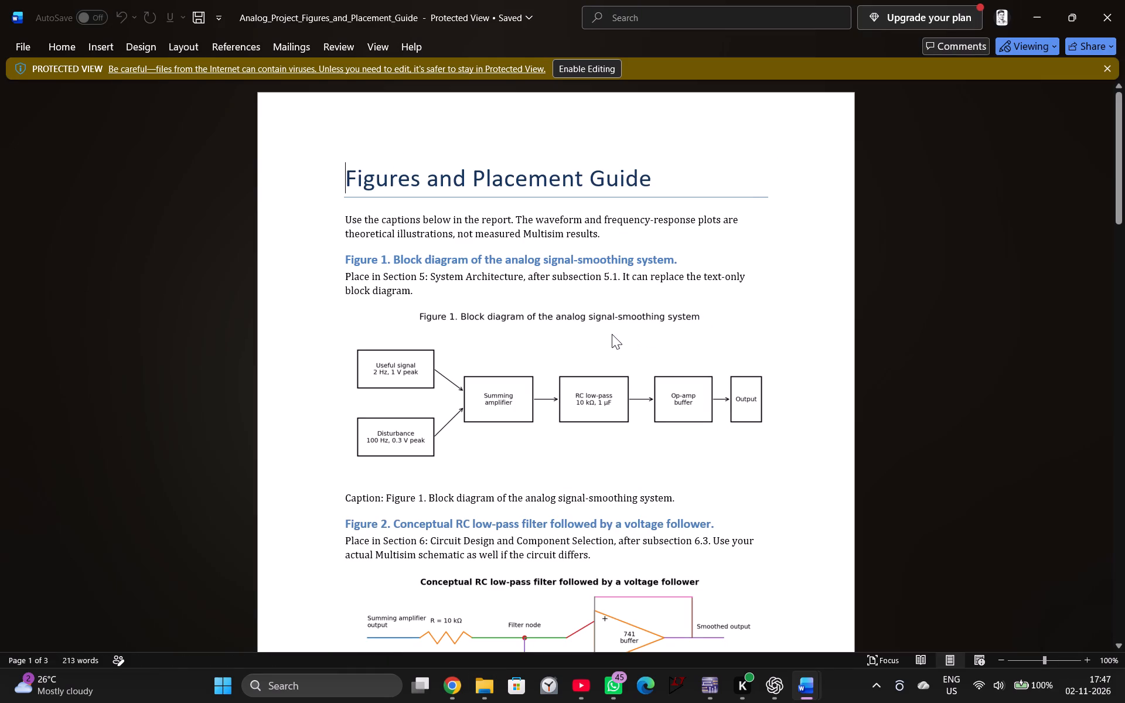
{"action": "left_click", "coordinate": [587, 64]}
{"action": "left_click", "coordinate": [1041, 13]}
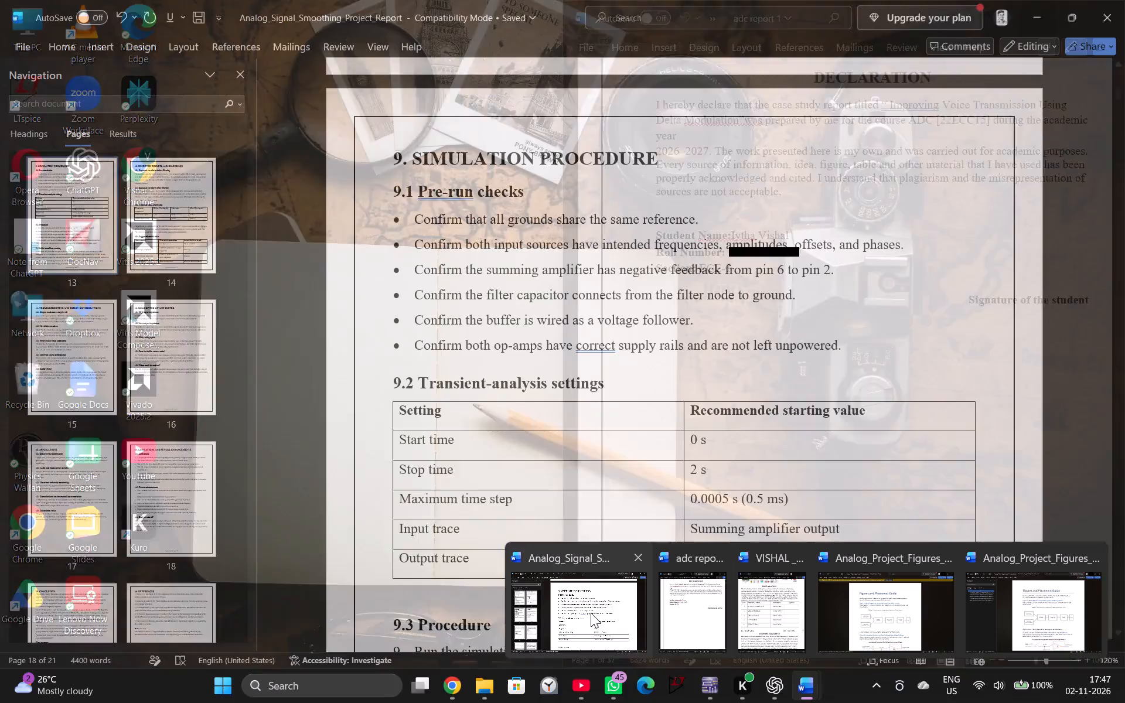
Check the Analog_Signal_Smoothing_Project_Report, then copy the Figure_1_Block_Diagram image from the extracted Analog_Project_Figures_PNGs folder in File Explorer.
{"action": "left_click", "coordinate": [590, 613]}
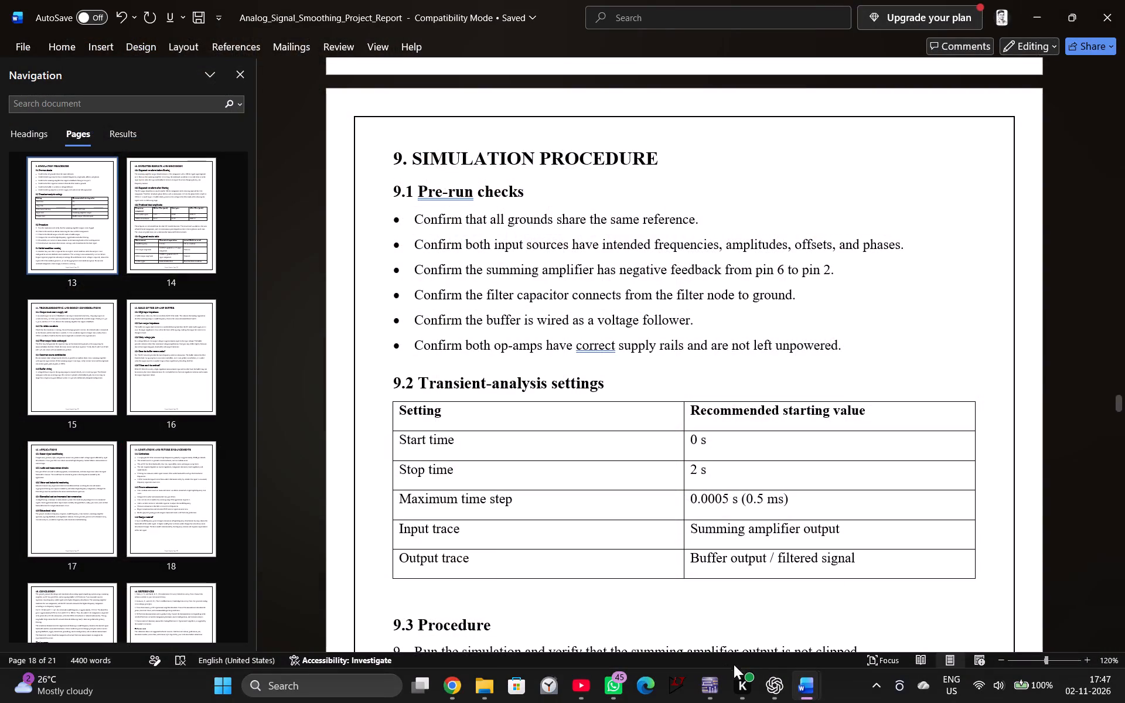
{"action": "scroll", "coordinate": [736, 537], "scroll_direction": "down", "scroll_amount": 1}
{"action": "scroll", "coordinate": [226, 371], "scroll_direction": "up", "scroll_amount": 4}
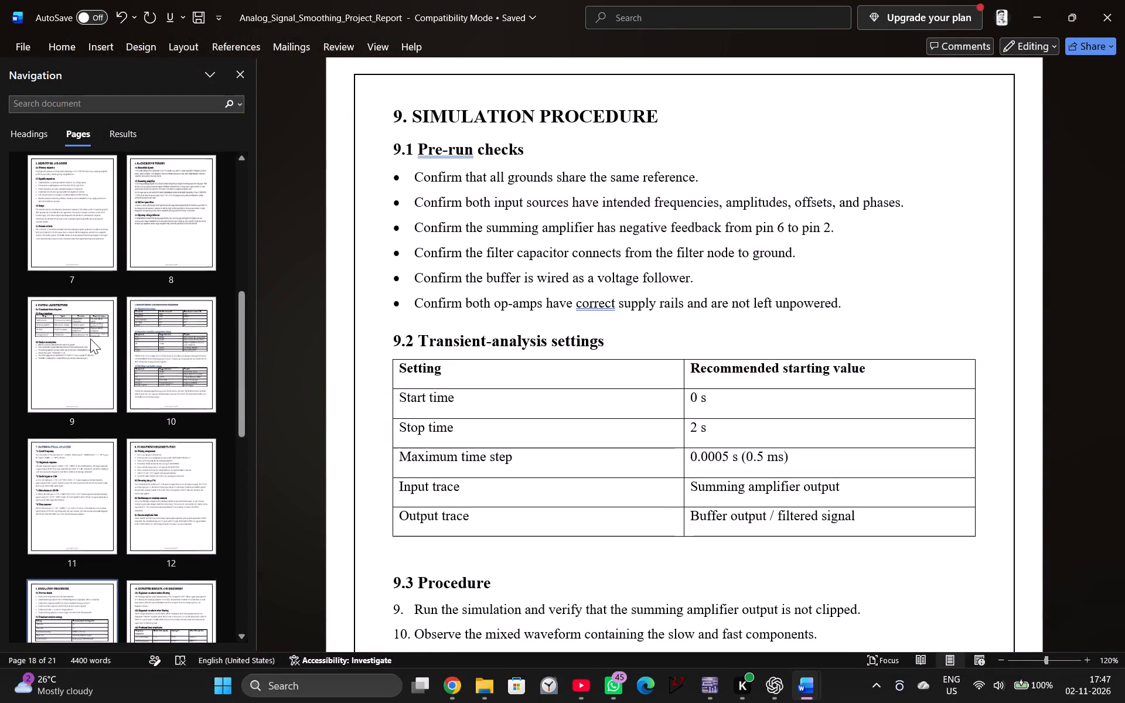
{"action": "scroll", "coordinate": [82, 339], "scroll_direction": "up", "scroll_amount": 4}
{"action": "scroll", "coordinate": [342, 556], "scroll_direction": "up", "scroll_amount": 3}
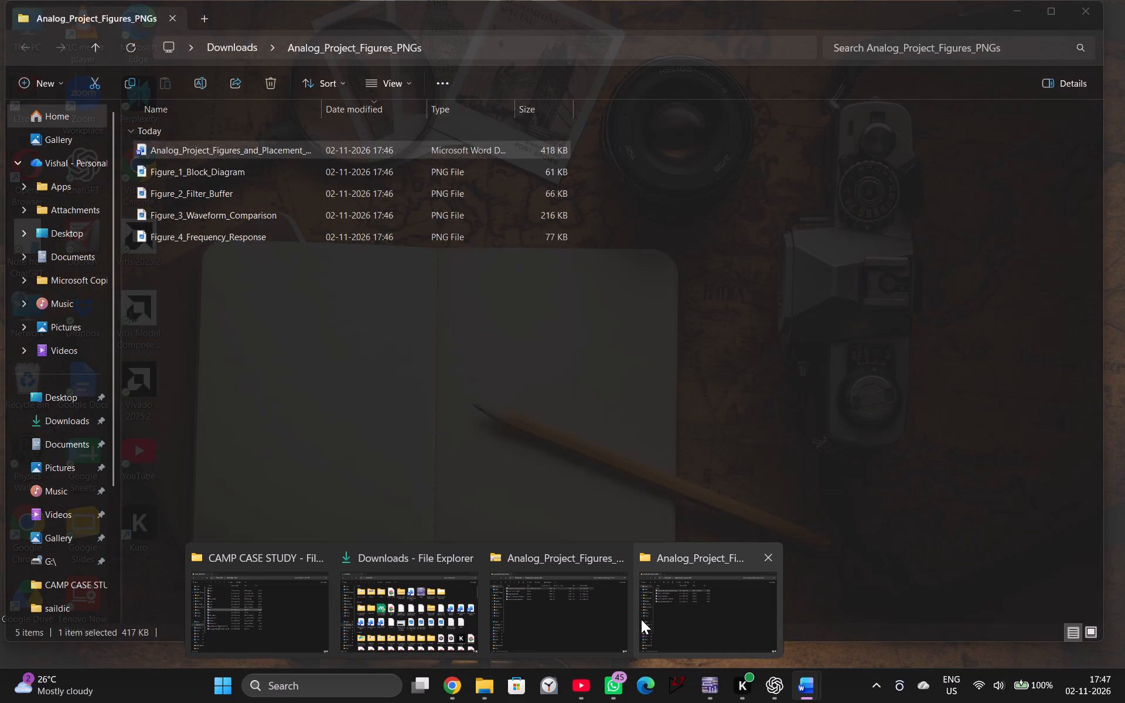
{"action": "left_click", "coordinate": [667, 621]}
{"action": "right_click", "coordinate": [449, 175]}
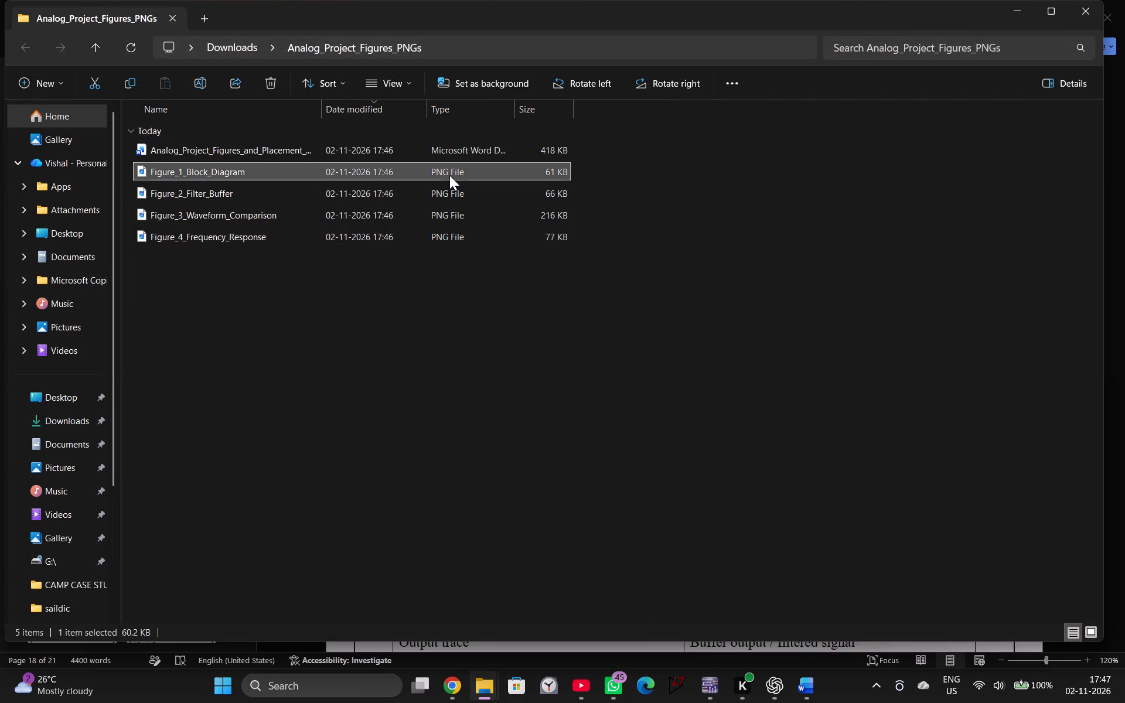
{"action": "left_click", "coordinate": [524, 84]}
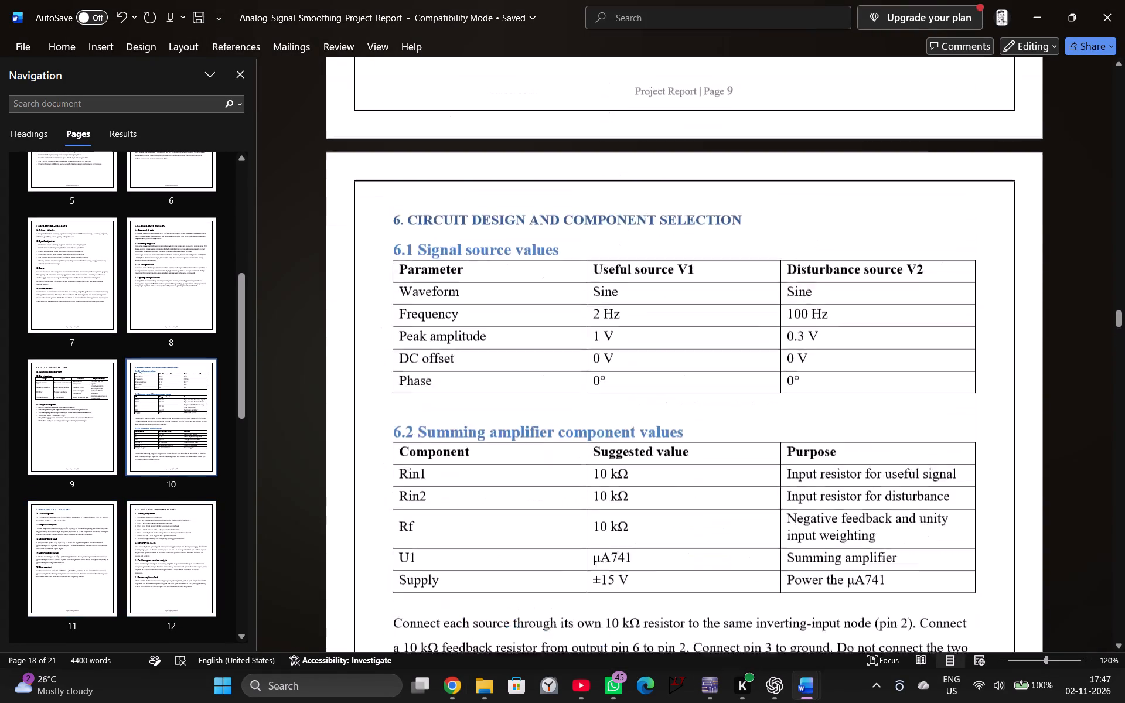
{"action": "scroll", "coordinate": [622, 479], "scroll_direction": "up", "scroll_amount": 19}
{"action": "scroll", "coordinate": [622, 479], "scroll_direction": "down", "scroll_amount": 17}
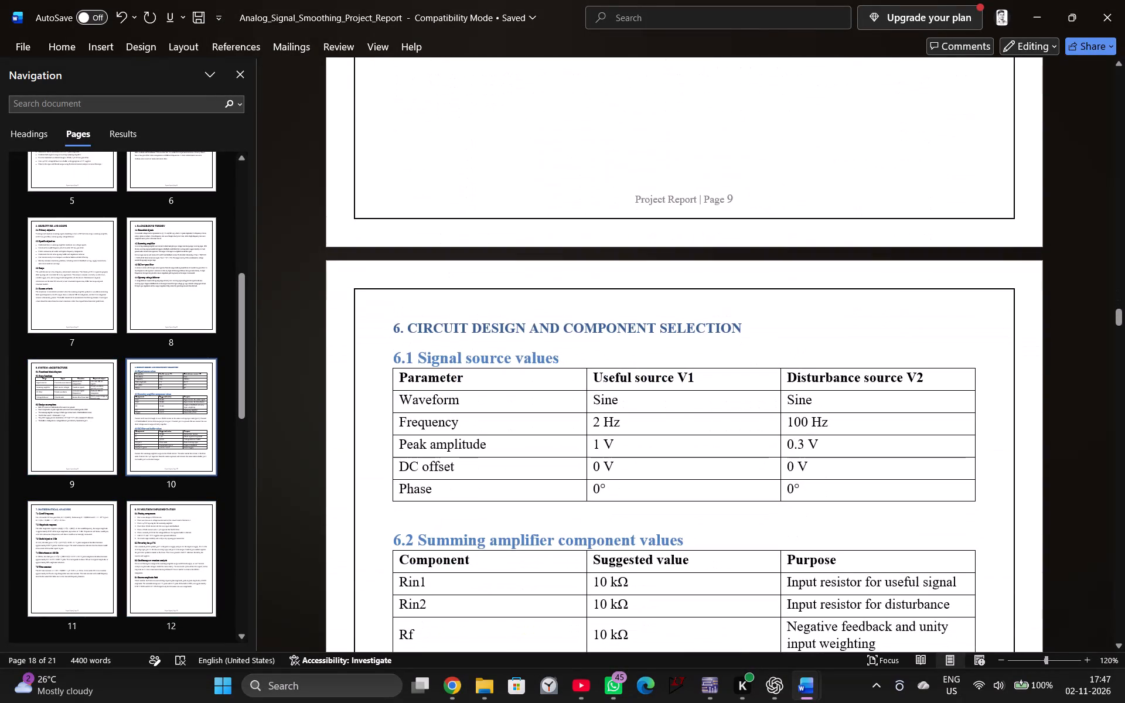
{"action": "scroll", "coordinate": [613, 485], "scroll_direction": "up", "scroll_amount": 20}
{"action": "scroll", "coordinate": [613, 485], "scroll_direction": "up", "scroll_amount": 20}
{"action": "scroll", "coordinate": [613, 485], "scroll_direction": "up", "scroll_amount": 7}
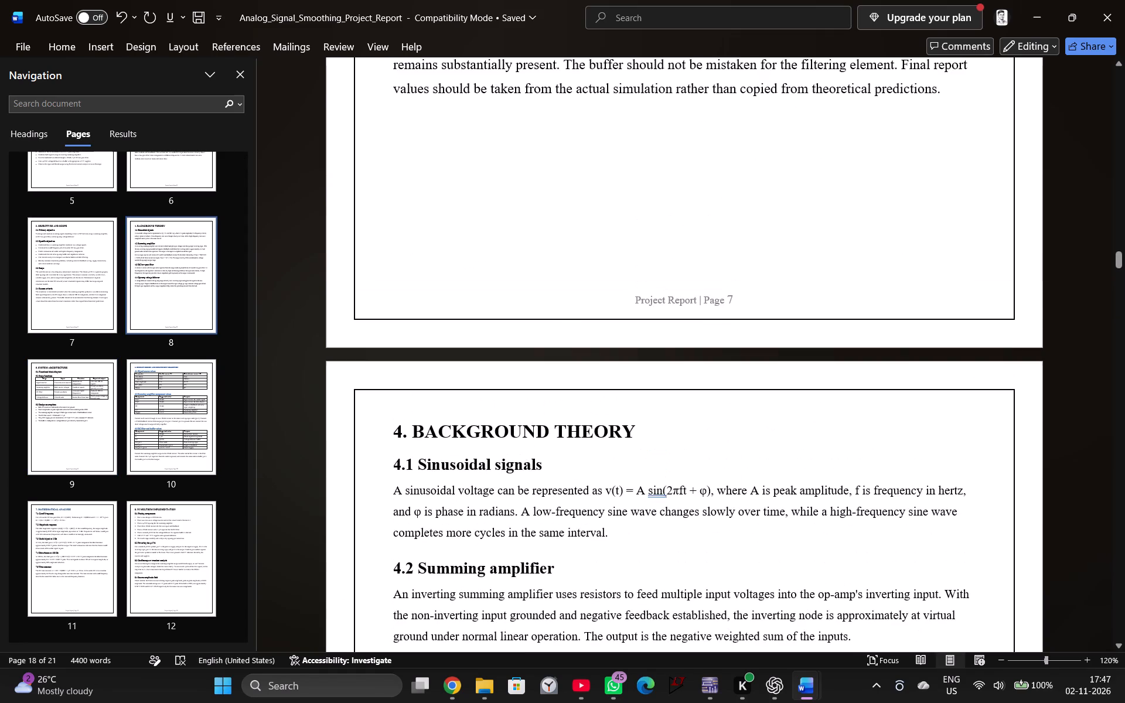
{"action": "scroll", "coordinate": [613, 485], "scroll_direction": "down", "scroll_amount": 20}
{"action": "scroll", "coordinate": [613, 485], "scroll_direction": "down", "scroll_amount": 2}
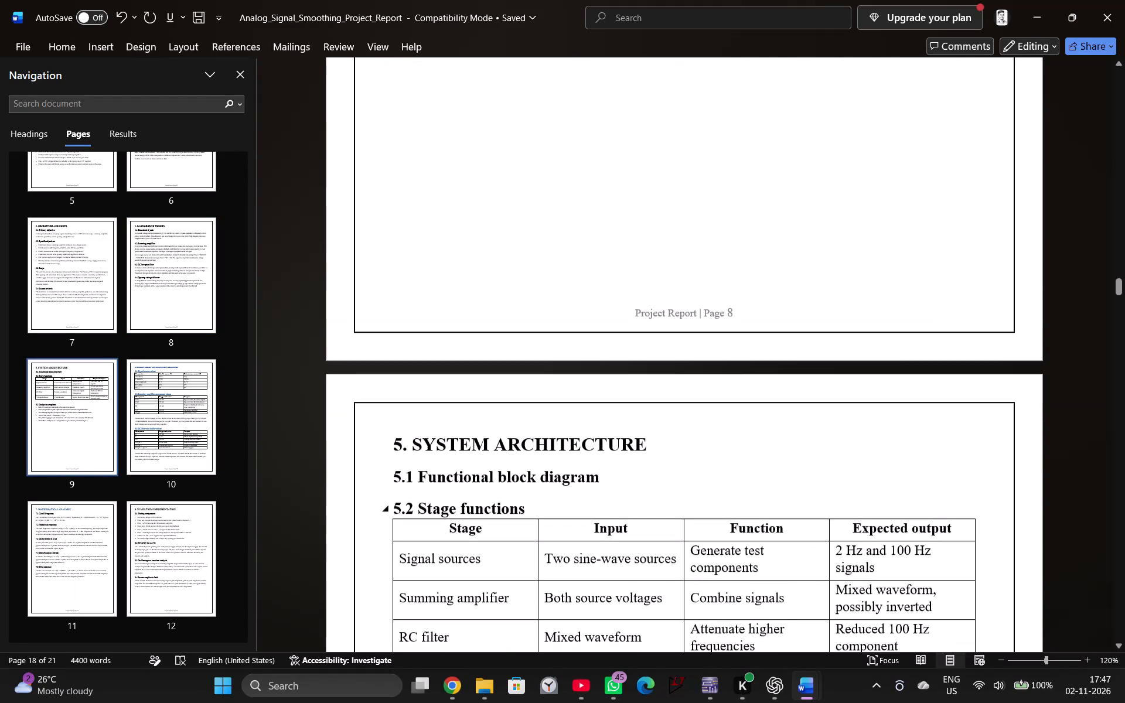
{"action": "left_click", "coordinate": [601, 496]}
{"action": "left_click", "coordinate": [606, 480]}
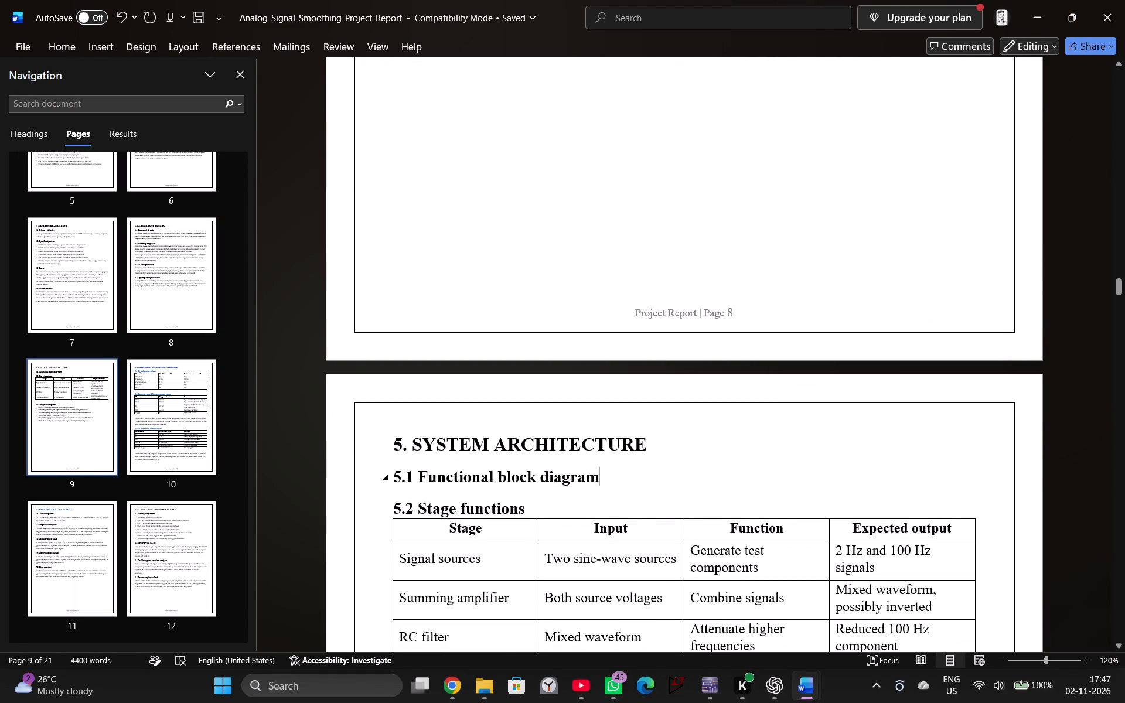
{"action": "key", "text": "Return"}
{"action": "key", "text": "ctrl+v"}
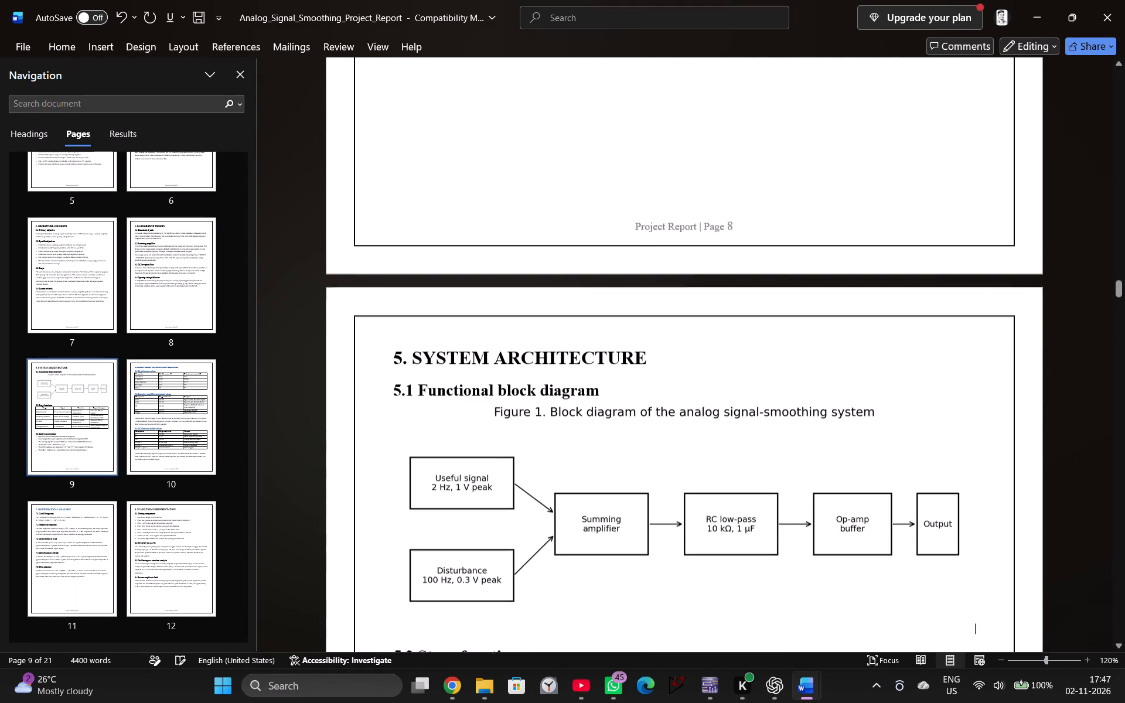
{"action": "scroll", "coordinate": [533, 479], "scroll_direction": "up", "scroll_amount": 2}
{"action": "scroll", "coordinate": [533, 479], "scroll_direction": "down", "scroll_amount": 5}
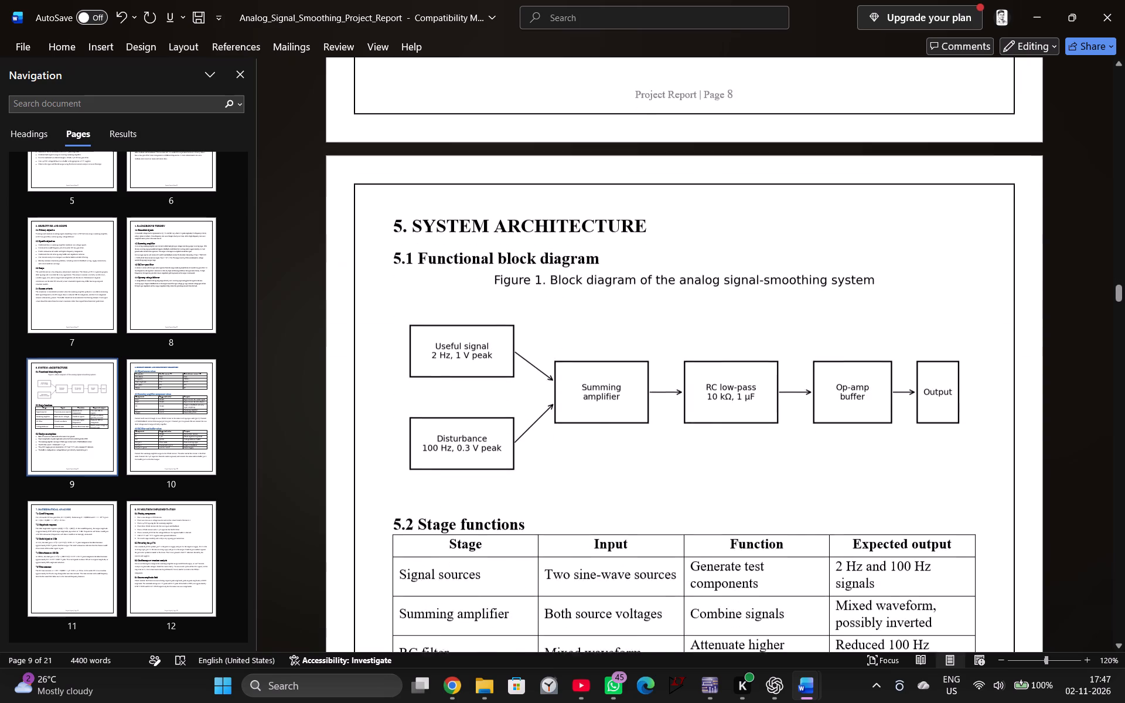
Set the font size of the heading "6. CIRCUIT DESIGN AND COMPONENT SELECTION" to 16.
{"action": "scroll", "coordinate": [533, 479], "scroll_direction": "down", "scroll_amount": 20}
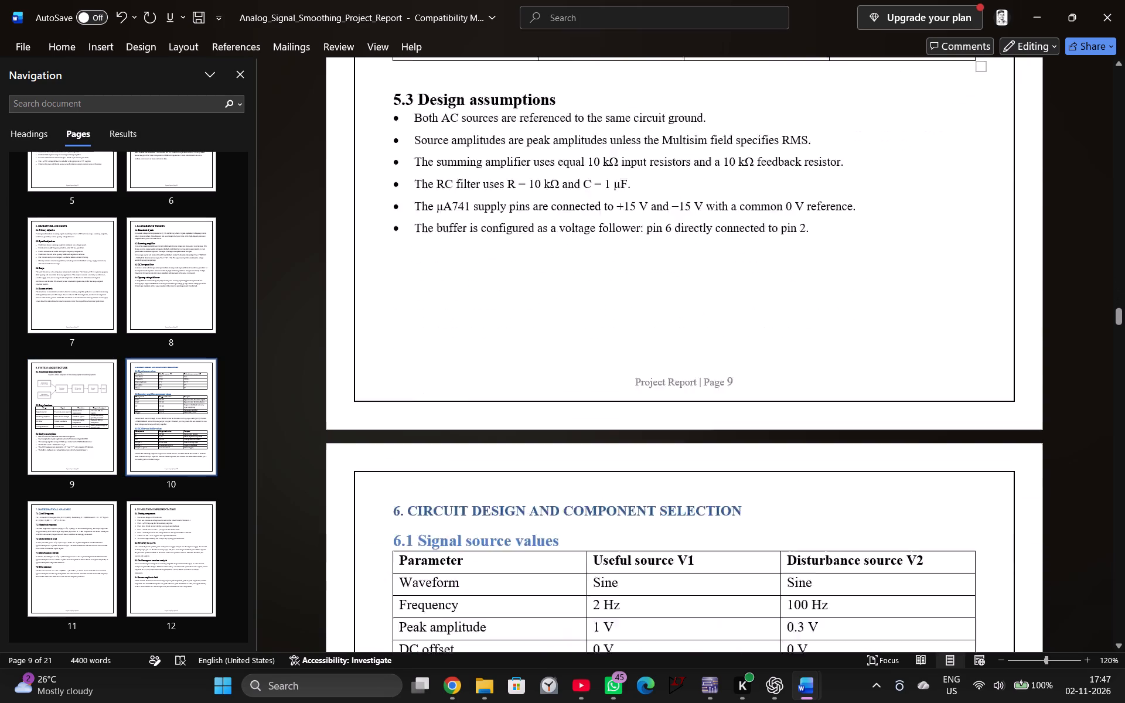
{"action": "scroll", "coordinate": [729, 323], "scroll_direction": "up", "scroll_amount": 11}
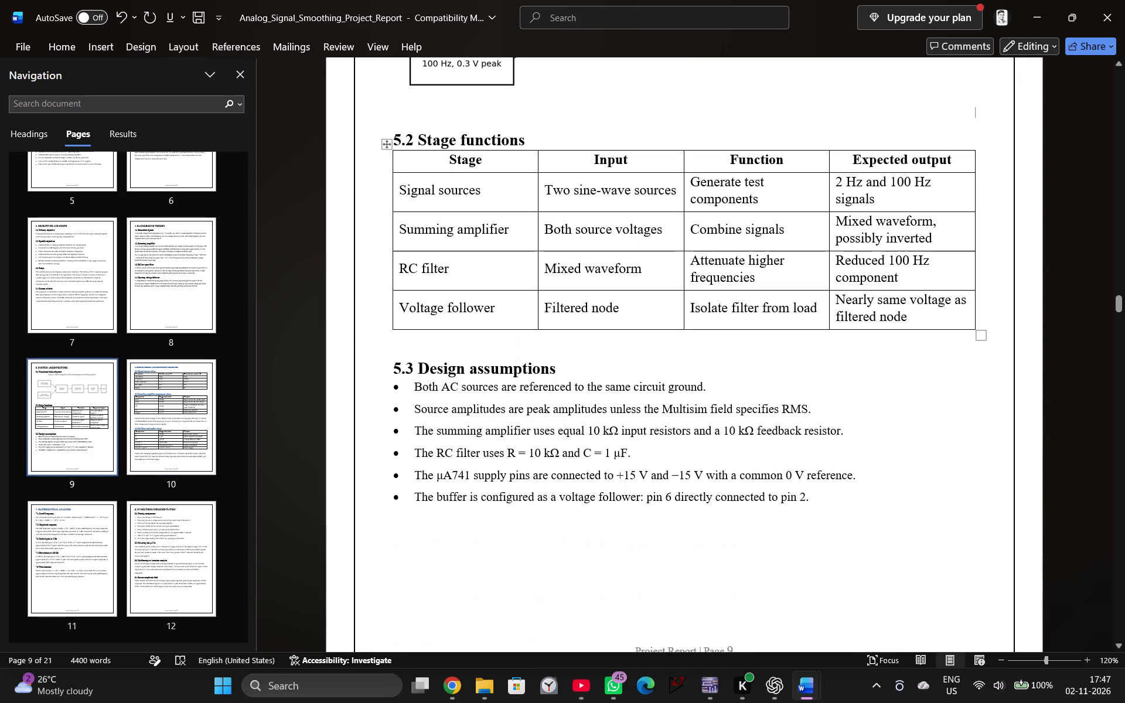
{"action": "scroll", "coordinate": [706, 439], "scroll_direction": "down", "scroll_amount": 9}
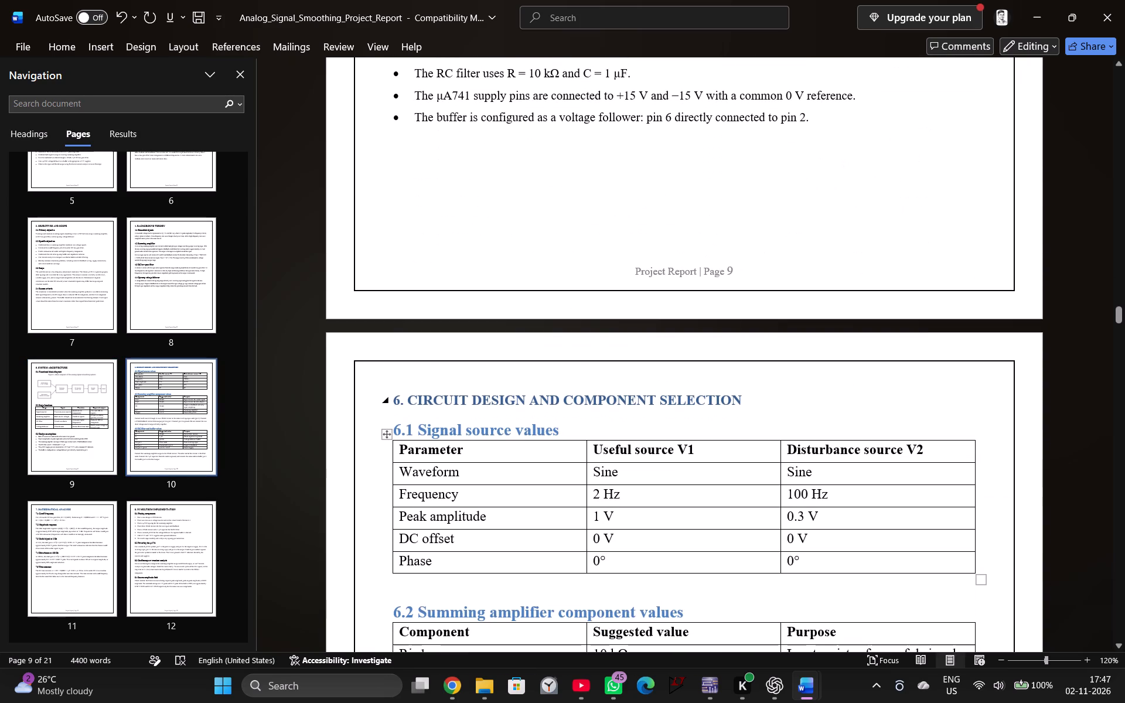
{"action": "left_click_drag", "start_coordinate": [746, 400], "coordinate": [391, 396]}
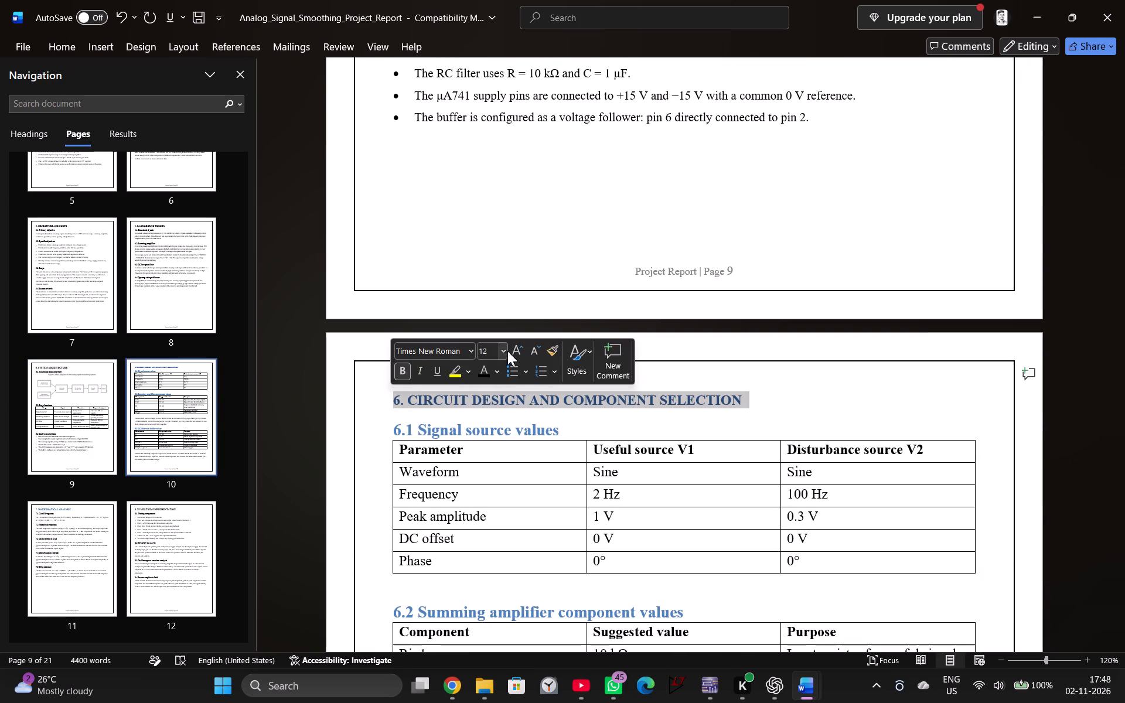
{"action": "left_click", "coordinate": [502, 349]}
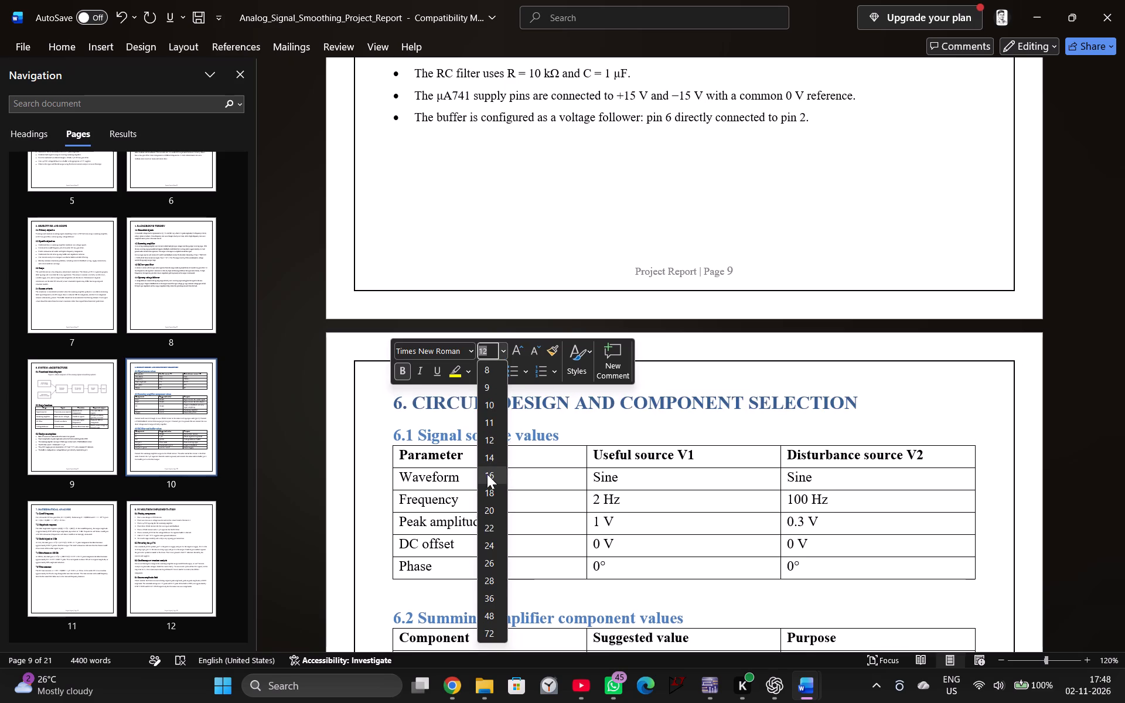
{"action": "left_click", "coordinate": [487, 474]}
Change the font colour of the 6.1 Signal source, 6.2 Summing amplifier and 6.3 RC filter subheadings to black.
{"action": "left_click_drag", "start_coordinate": [566, 430], "coordinate": [458, 434]}
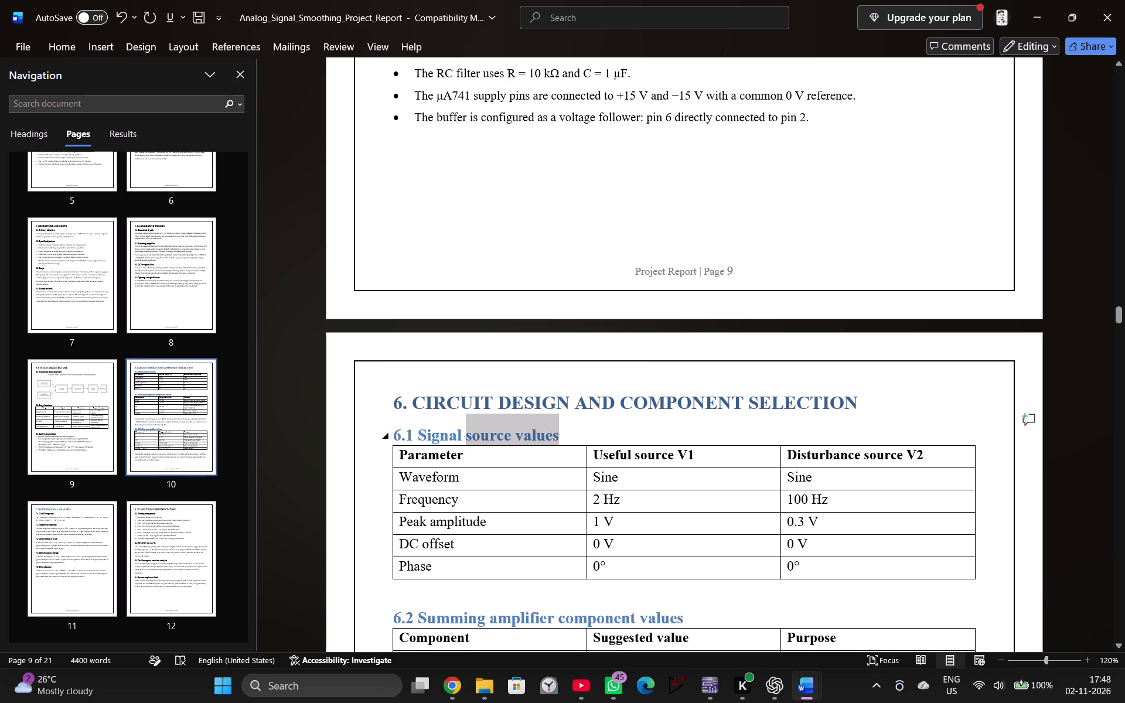
{"action": "left_click_drag", "start_coordinate": [458, 434], "coordinate": [391, 431]}
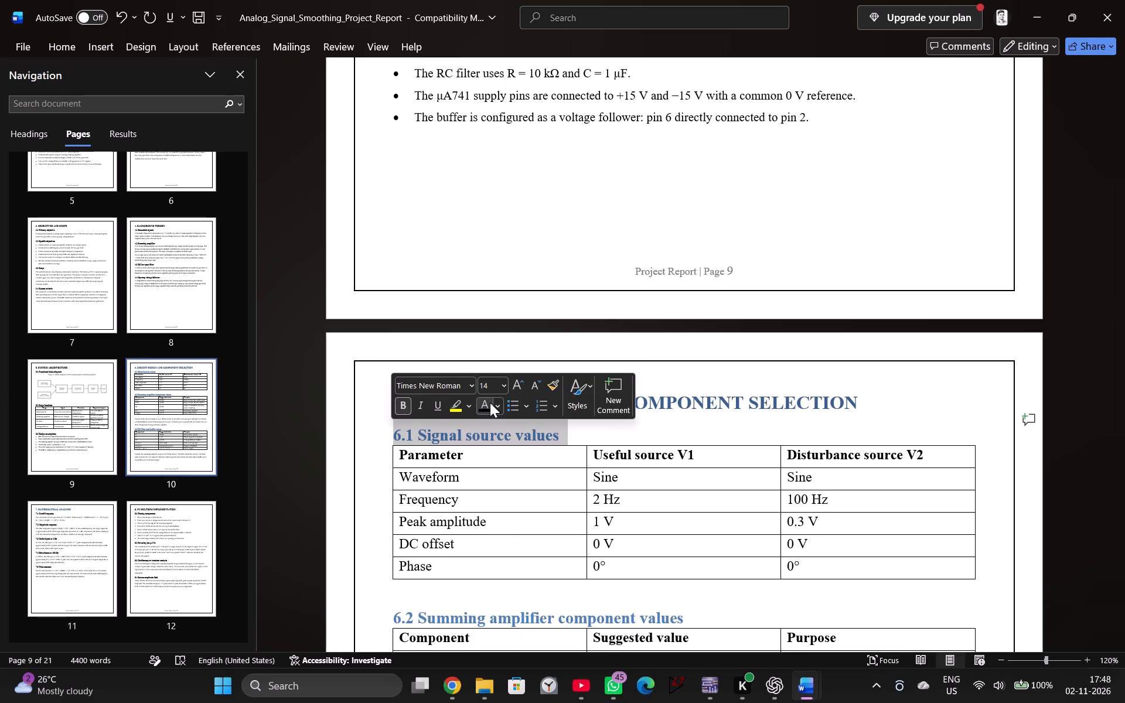
{"action": "left_click", "coordinate": [482, 402]}
{"action": "scroll", "coordinate": [542, 565], "scroll_direction": "down", "scroll_amount": 4}
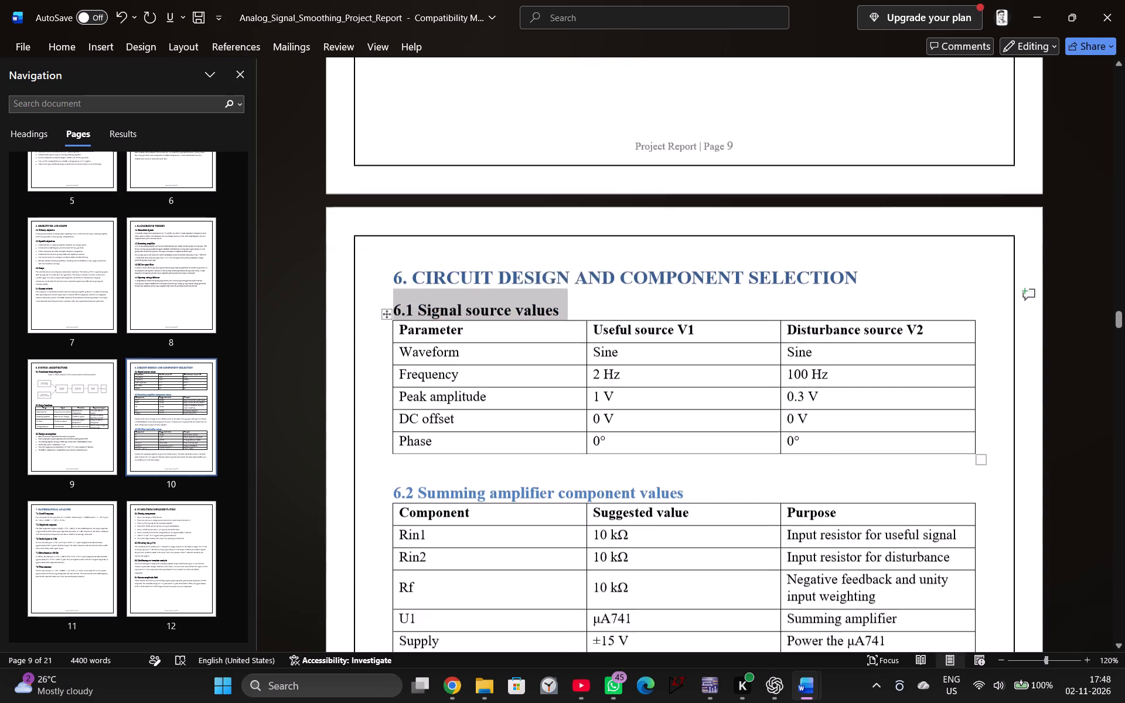
{"action": "left_click_drag", "start_coordinate": [683, 451], "coordinate": [399, 445]}
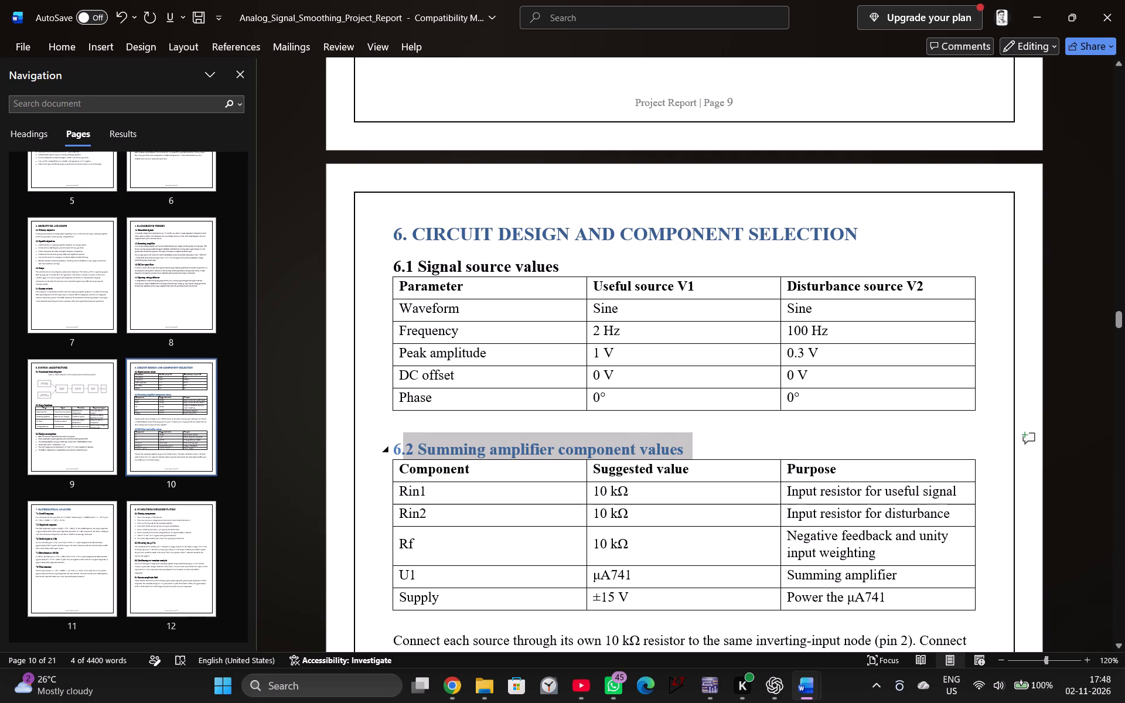
{"action": "left_click_drag", "start_coordinate": [399, 445], "coordinate": [394, 444]}
{"action": "left_click", "coordinate": [486, 419]}
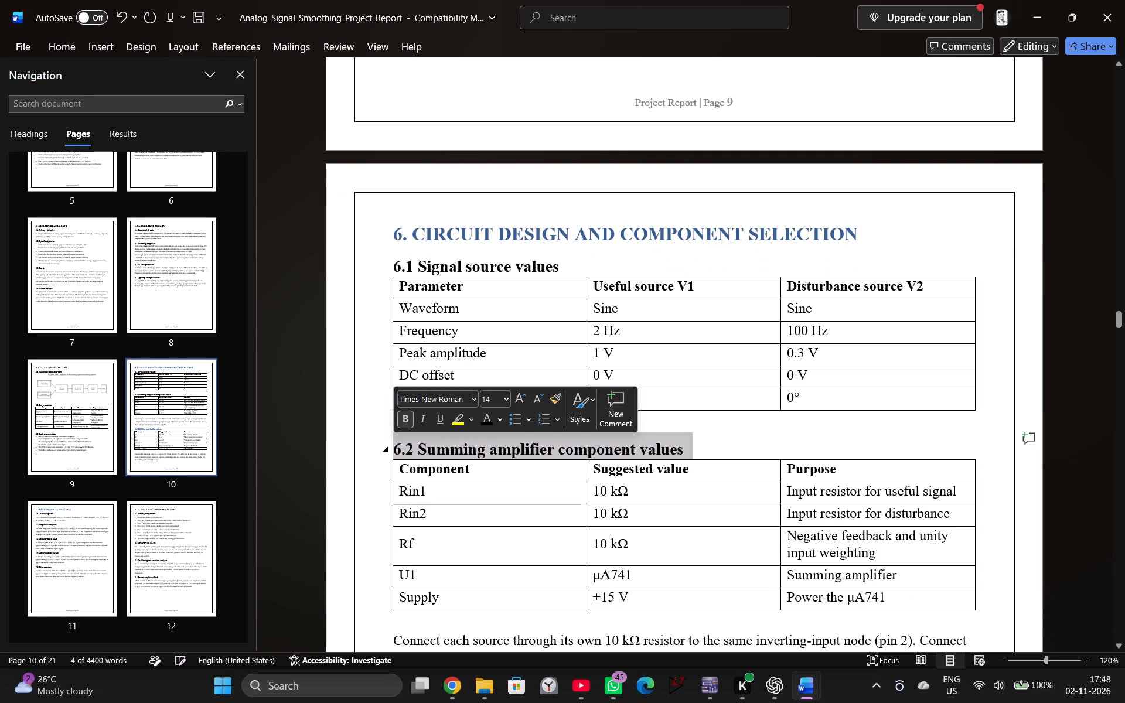
{"action": "scroll", "coordinate": [454, 588], "scroll_direction": "down", "scroll_amount": 5}
{"action": "left_click_drag", "start_coordinate": [611, 517], "coordinate": [449, 513]}
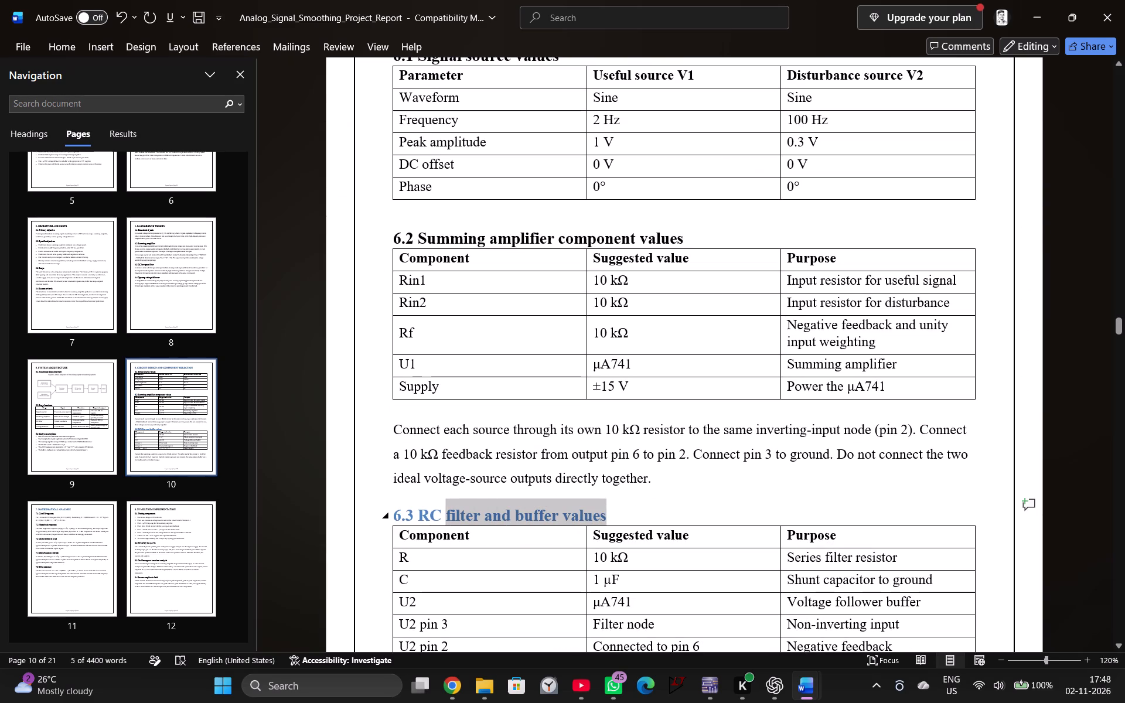
{"action": "left_click_drag", "start_coordinate": [449, 513], "coordinate": [393, 511]}
{"action": "left_click", "coordinate": [482, 486]}
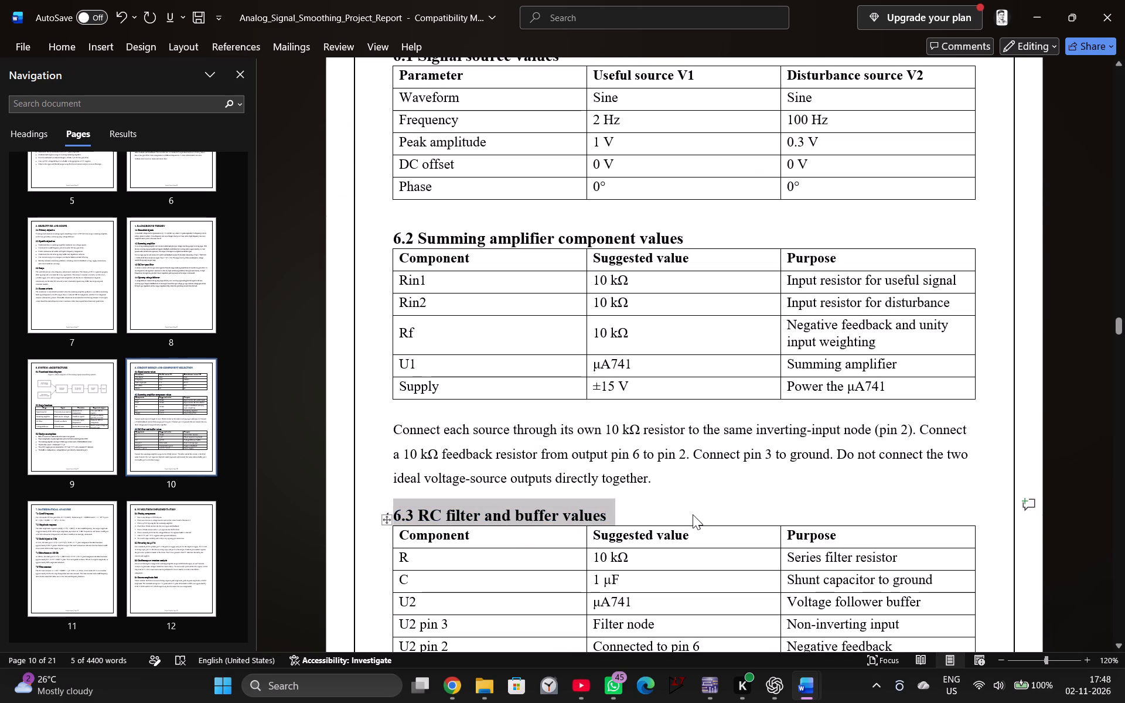
{"action": "left_click", "coordinate": [693, 514]}
Change the font colour of the heading "7. MATHEMATICAL ANALYSIS" to black.
{"action": "scroll", "coordinate": [639, 513], "scroll_direction": "down", "scroll_amount": 13}
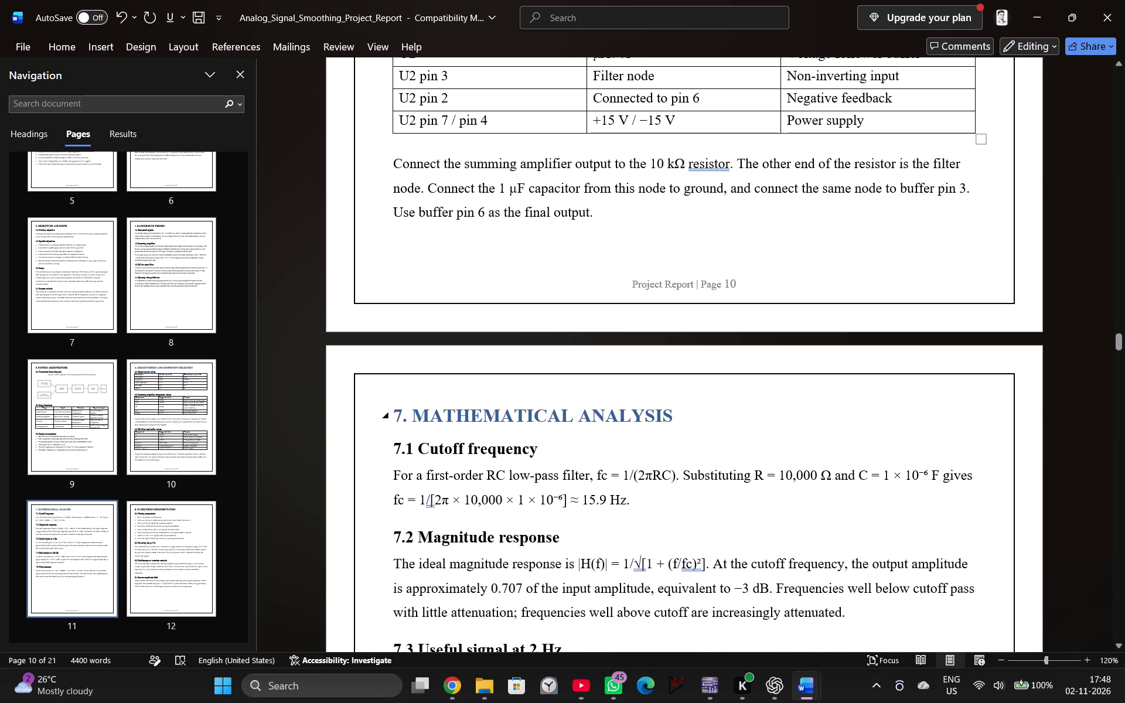
{"action": "left_click_drag", "start_coordinate": [695, 421], "coordinate": [390, 412]}
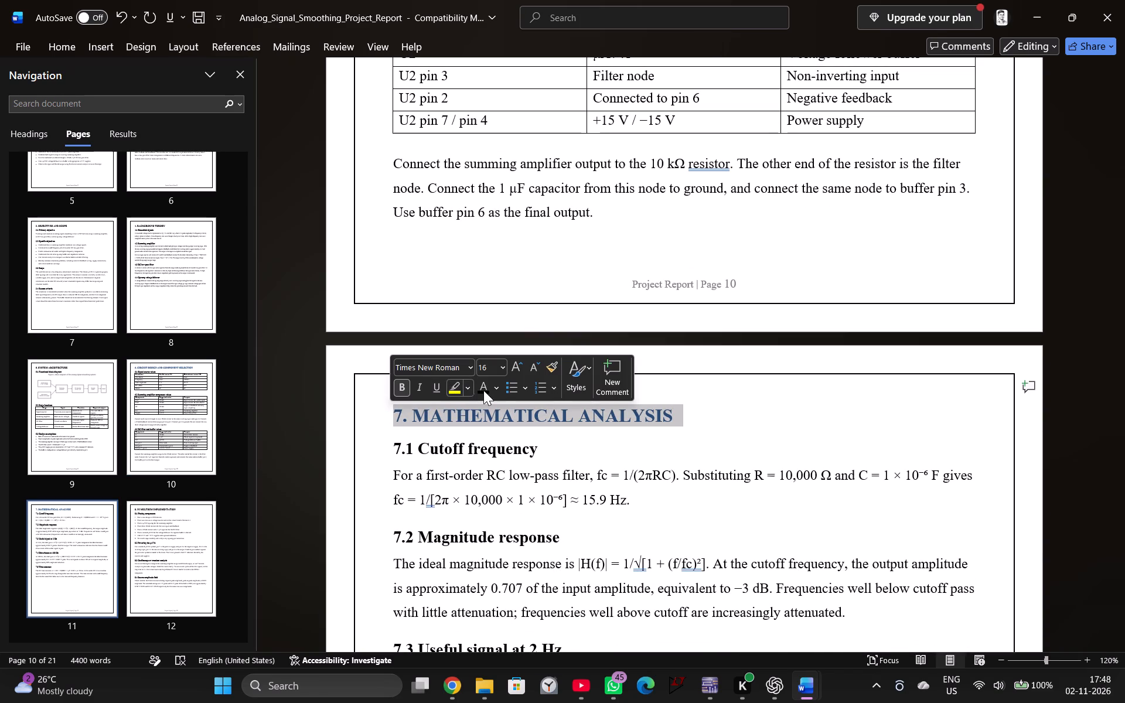
{"action": "left_click", "coordinate": [483, 390]}
{"action": "left_click", "coordinate": [706, 449]}
Change the font colour of the heading "6. CIRCUIT DESIGN AND COMPONENT SELECTION" to black.
{"action": "scroll", "coordinate": [705, 447], "scroll_direction": "up", "scroll_amount": 20}
{"action": "scroll", "coordinate": [713, 444], "scroll_direction": "up", "scroll_amount": 3}
{"action": "left_click_drag", "start_coordinate": [861, 445], "coordinate": [382, 432]}
{"action": "left_click", "coordinate": [473, 407]}
{"action": "left_click", "coordinate": [764, 489]}
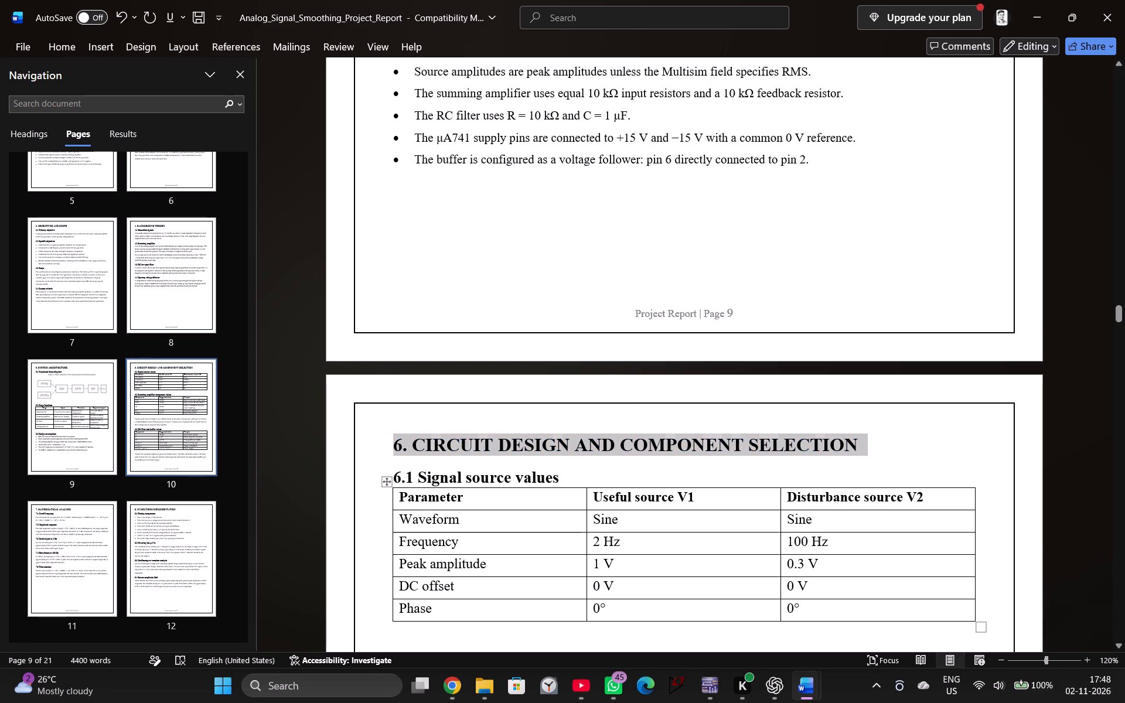
{"action": "left_click", "coordinate": [945, 429]}
Return to the Analog_Project_Figures_PNGs folder in File Explorer and copy the Figure_1_Block_Diagram image again.
{"action": "scroll", "coordinate": [867, 460], "scroll_direction": "down", "scroll_amount": 7}
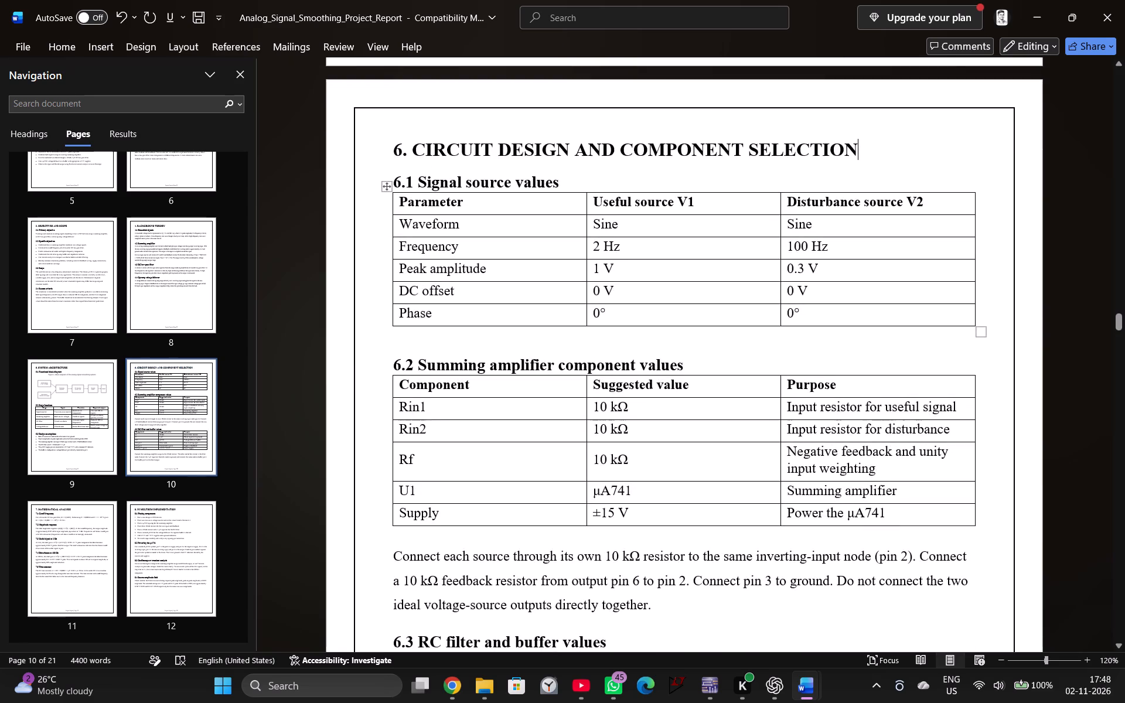
{"action": "scroll", "coordinate": [813, 489], "scroll_direction": "up", "scroll_amount": 20}
{"action": "scroll", "coordinate": [813, 489], "scroll_direction": "up", "scroll_amount": 3}
{"action": "scroll", "coordinate": [765, 506], "scroll_direction": "down", "scroll_amount": 2}
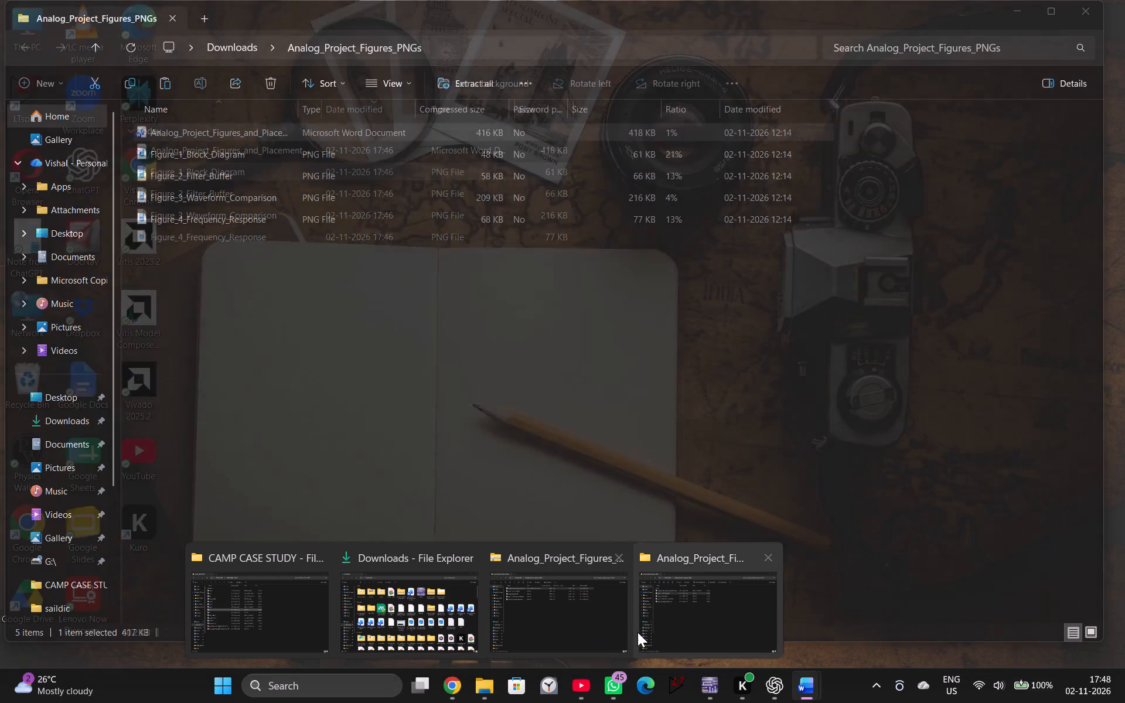
{"action": "left_click_drag", "start_coordinate": [665, 623], "coordinate": [670, 616]}
{"action": "right_click", "coordinate": [500, 185]}
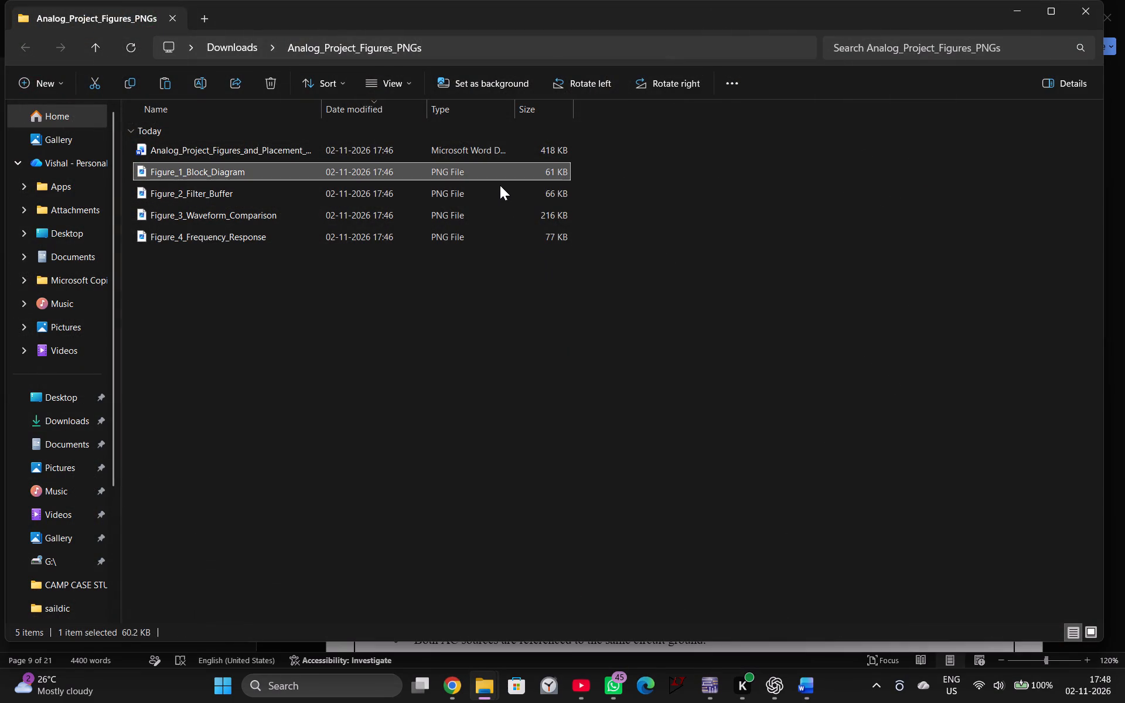
{"action": "left_click", "coordinate": [415, 174]}
{"action": "key", "text": "ctrl+c"}
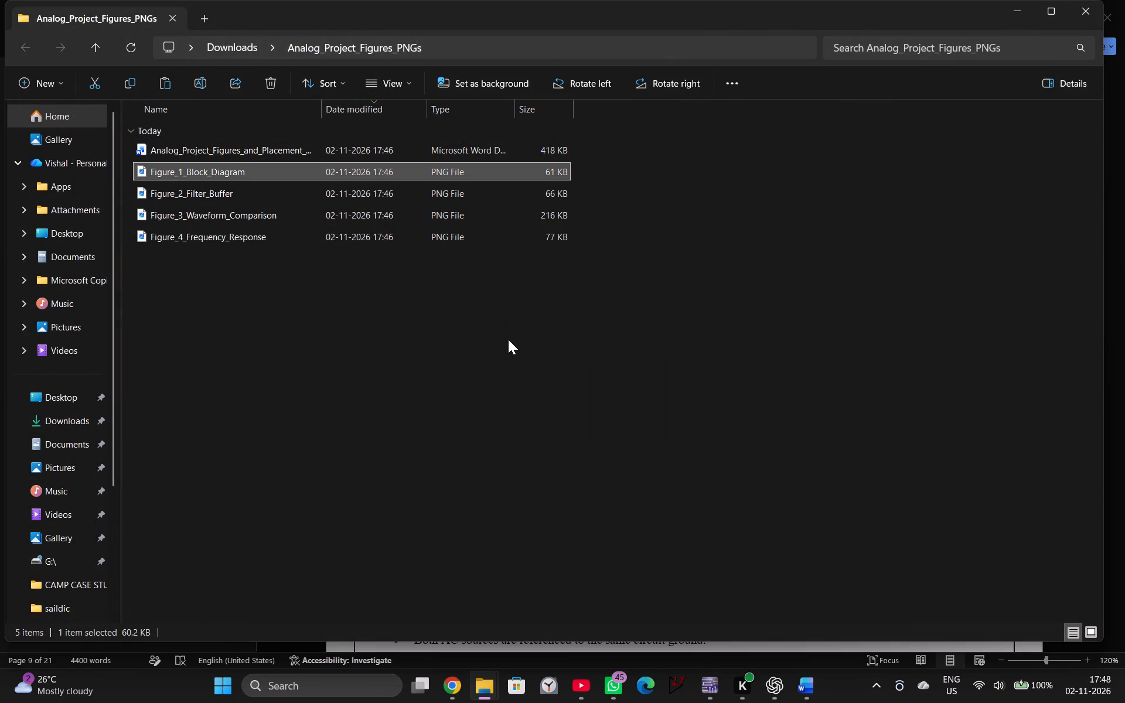
{"action": "left_click", "coordinate": [508, 350]}
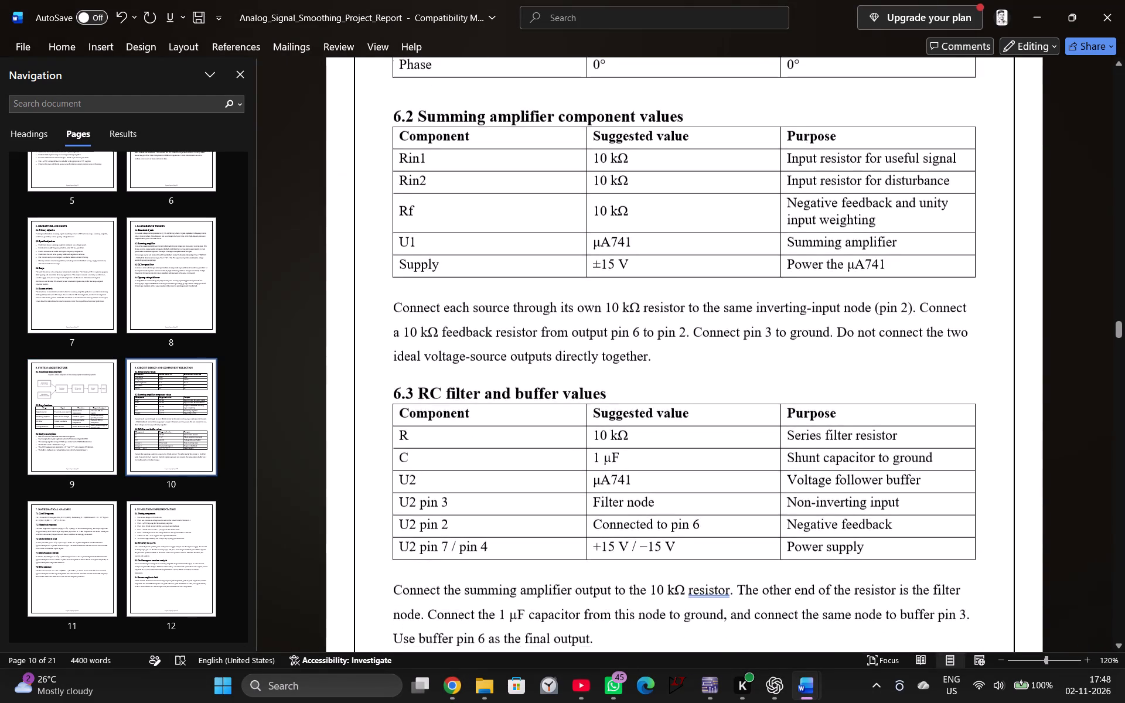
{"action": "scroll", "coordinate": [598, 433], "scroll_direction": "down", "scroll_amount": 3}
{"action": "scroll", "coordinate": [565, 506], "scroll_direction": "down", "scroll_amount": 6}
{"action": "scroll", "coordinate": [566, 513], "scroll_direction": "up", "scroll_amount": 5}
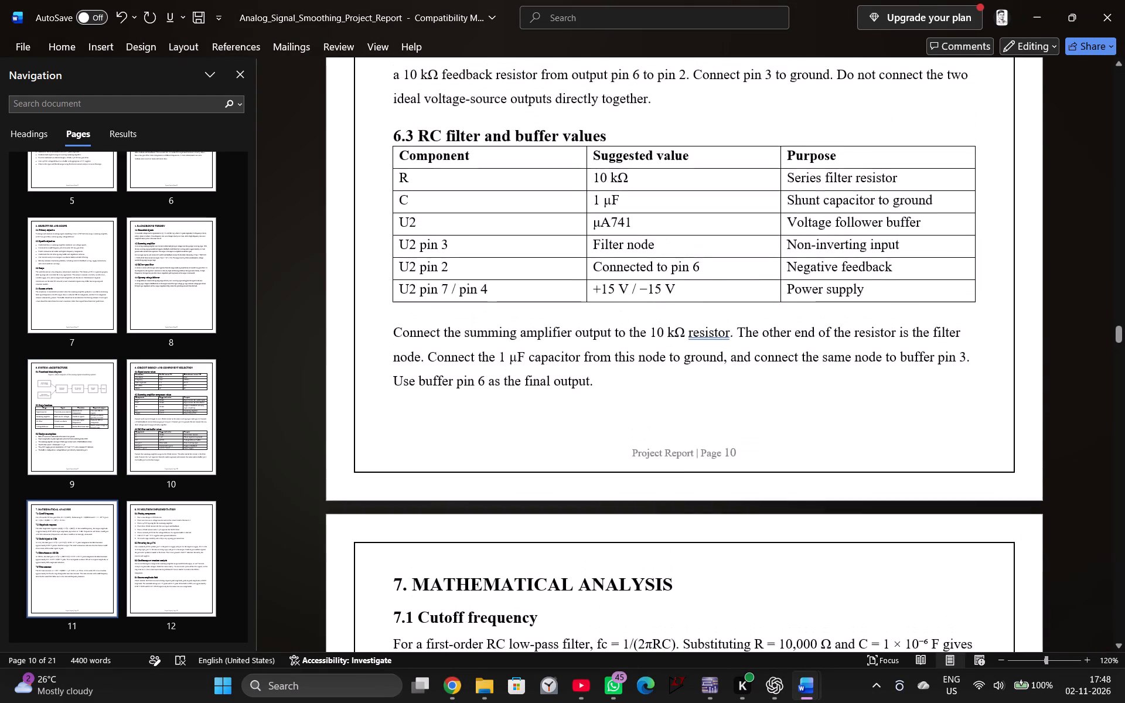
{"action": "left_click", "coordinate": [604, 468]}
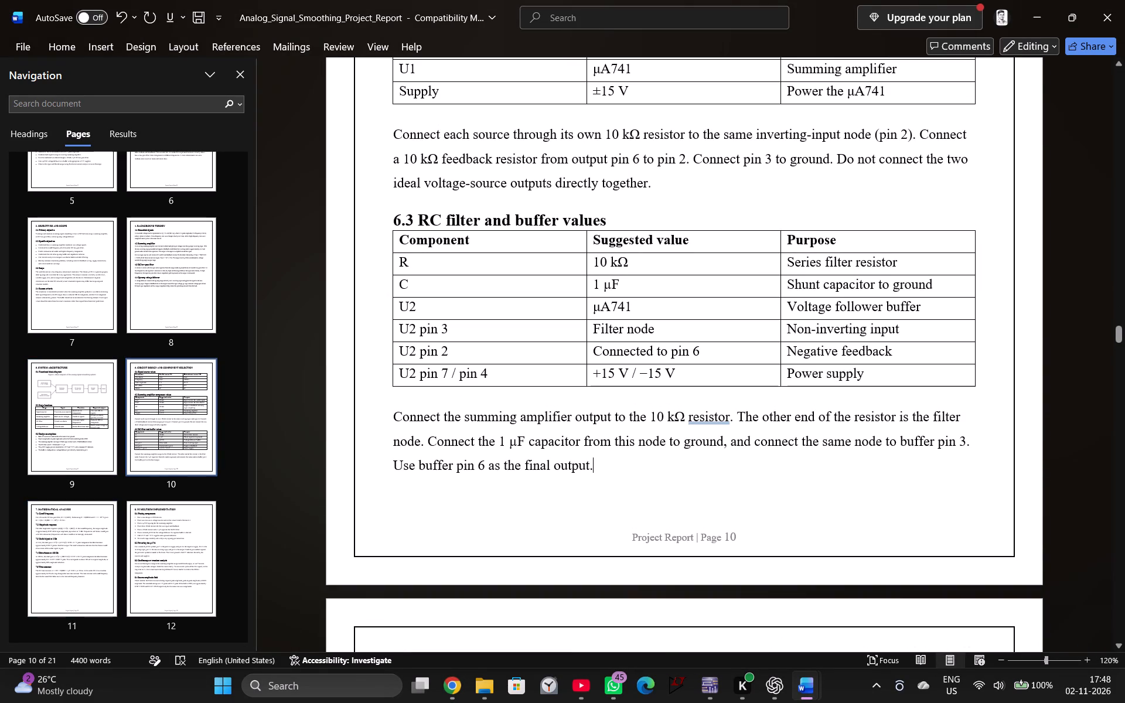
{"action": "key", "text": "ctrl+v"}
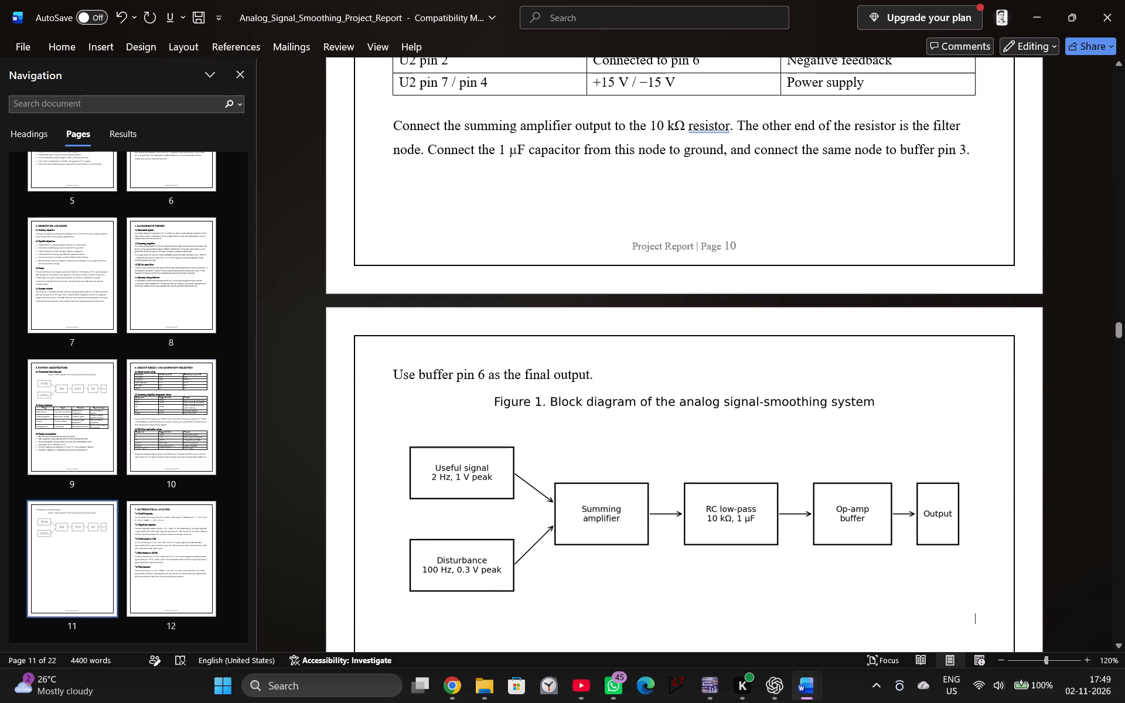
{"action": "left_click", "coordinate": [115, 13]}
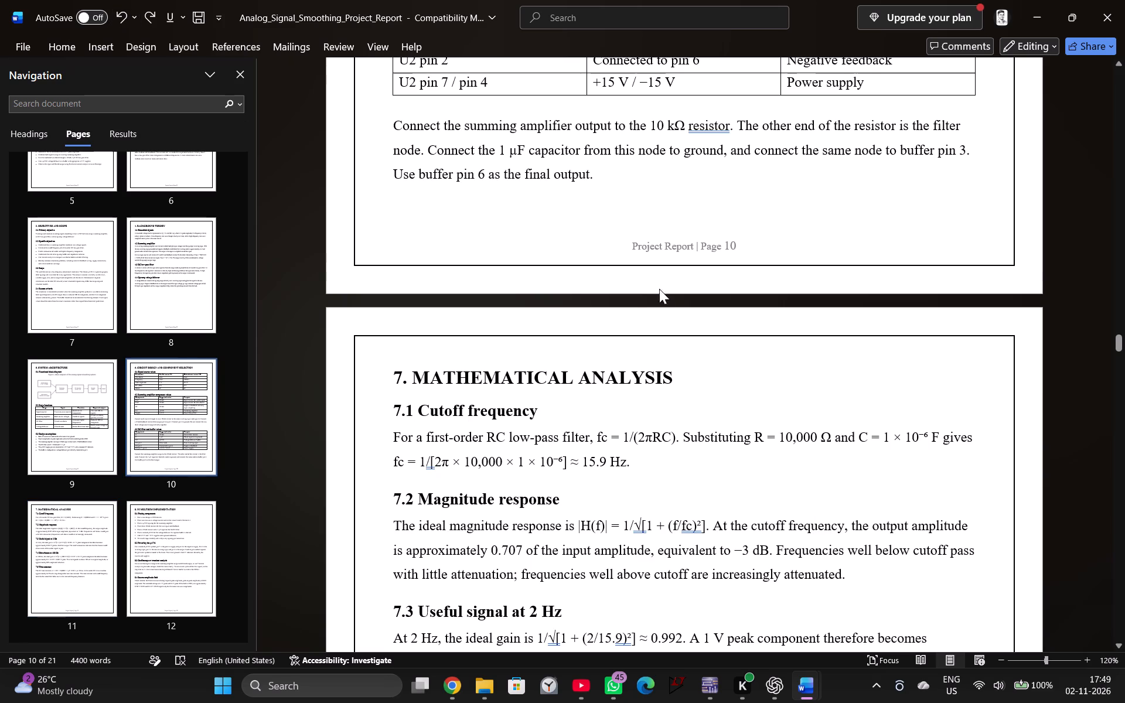
Insert an empty line above the heading "7. MATHEMATICAL ANALYSIS" and place the text cursor in it.
{"action": "left_click", "coordinate": [562, 339]}
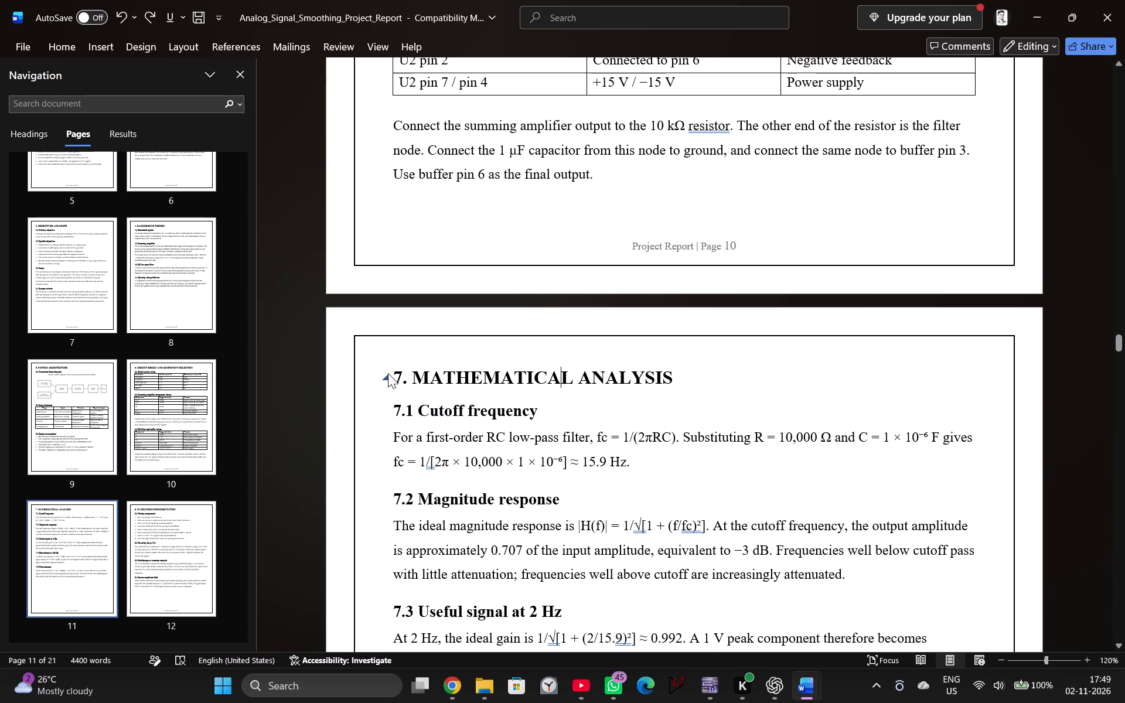
{"action": "left_click", "coordinate": [387, 373]}
{"action": "left_click", "coordinate": [383, 377]}
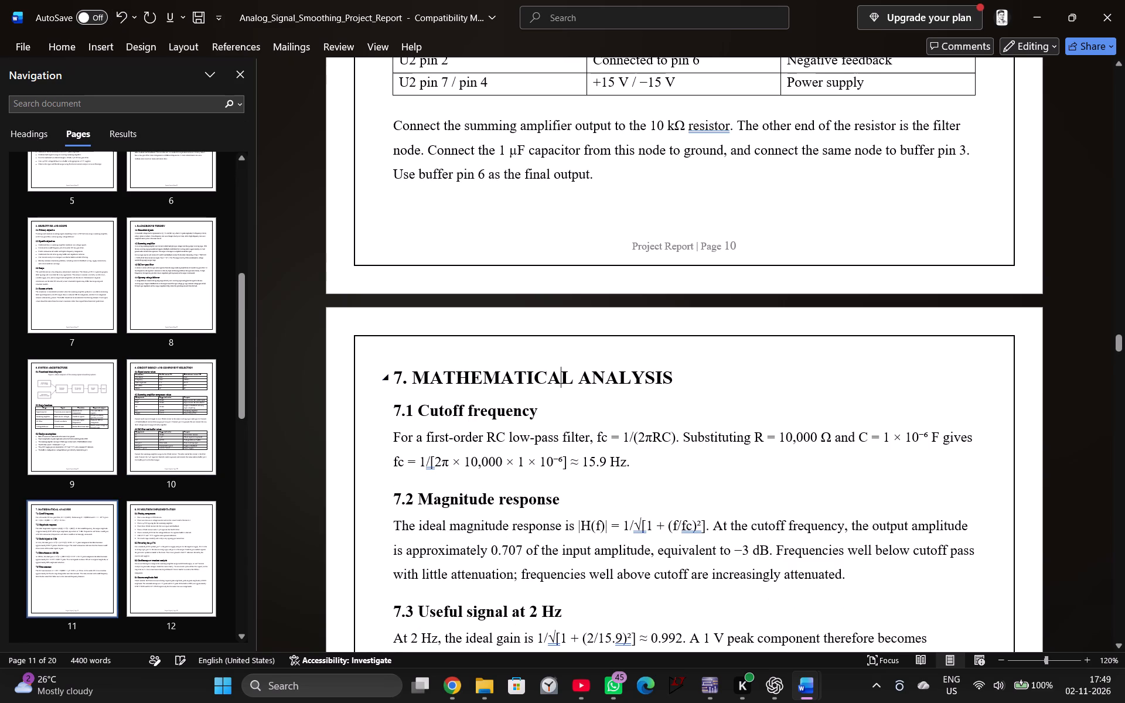
{"action": "left_click", "coordinate": [392, 372]}
{"action": "key", "text": "Return"}
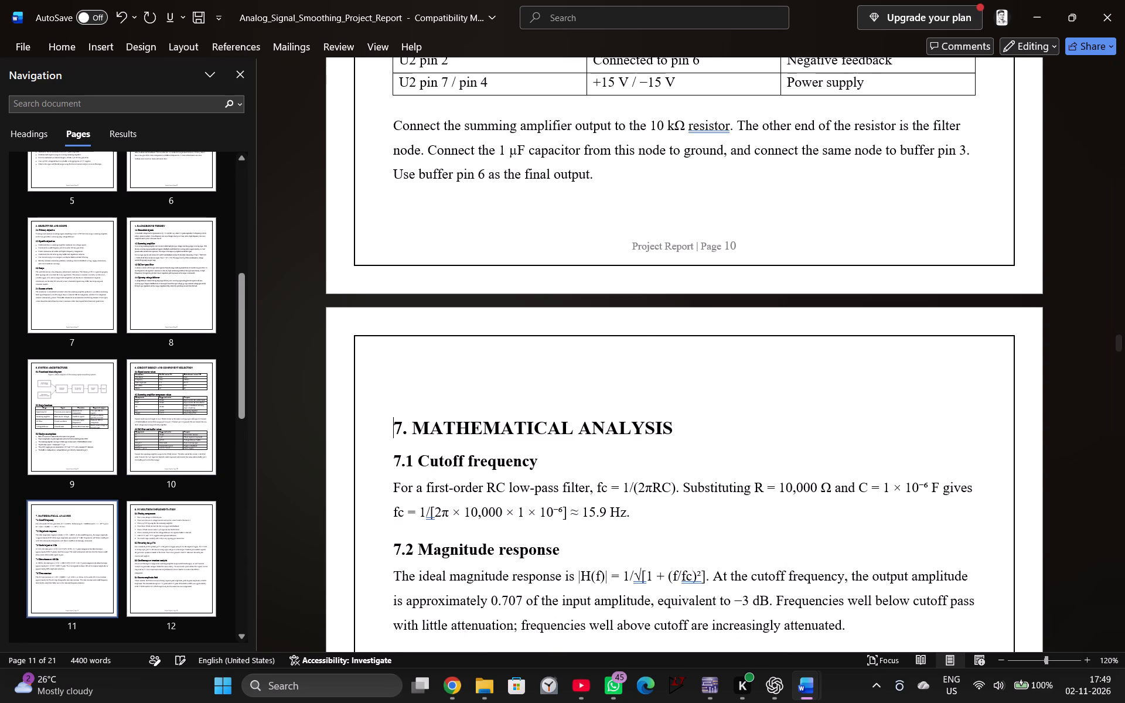
{"action": "key", "text": "Up"}
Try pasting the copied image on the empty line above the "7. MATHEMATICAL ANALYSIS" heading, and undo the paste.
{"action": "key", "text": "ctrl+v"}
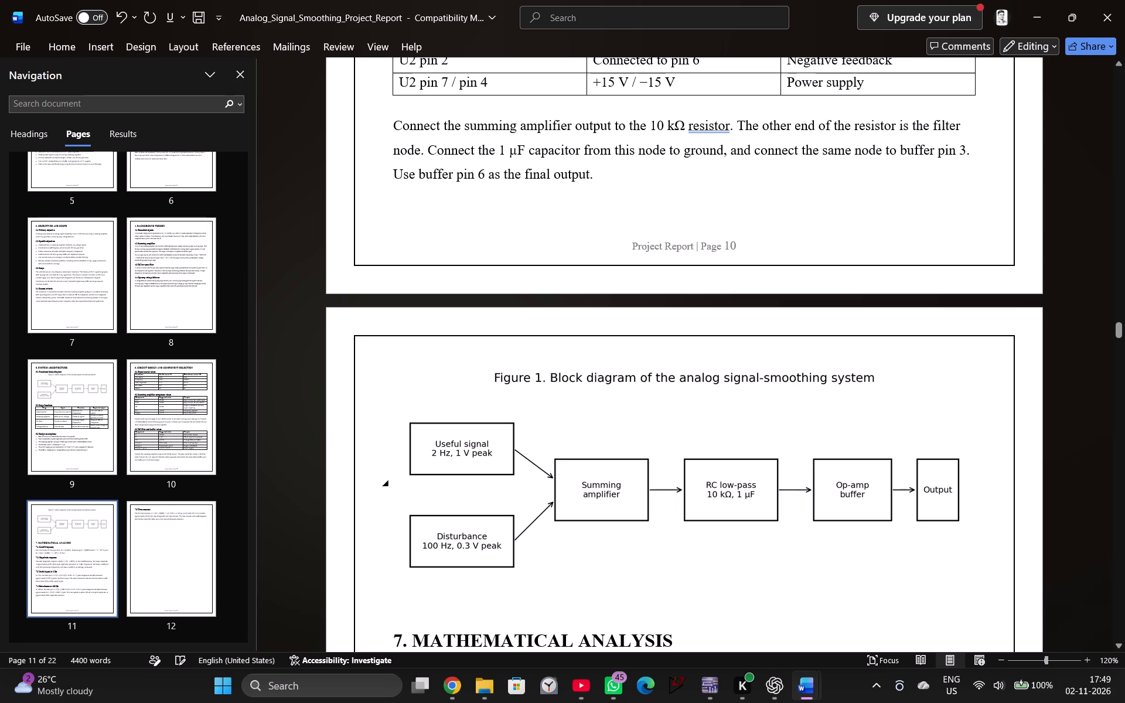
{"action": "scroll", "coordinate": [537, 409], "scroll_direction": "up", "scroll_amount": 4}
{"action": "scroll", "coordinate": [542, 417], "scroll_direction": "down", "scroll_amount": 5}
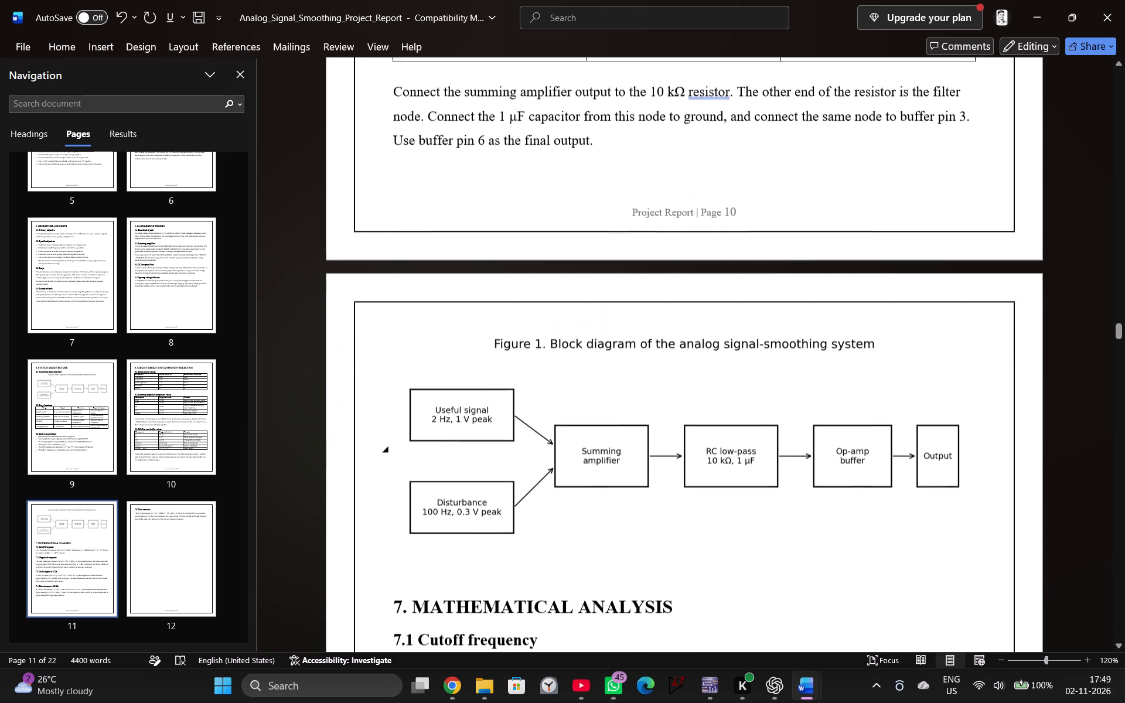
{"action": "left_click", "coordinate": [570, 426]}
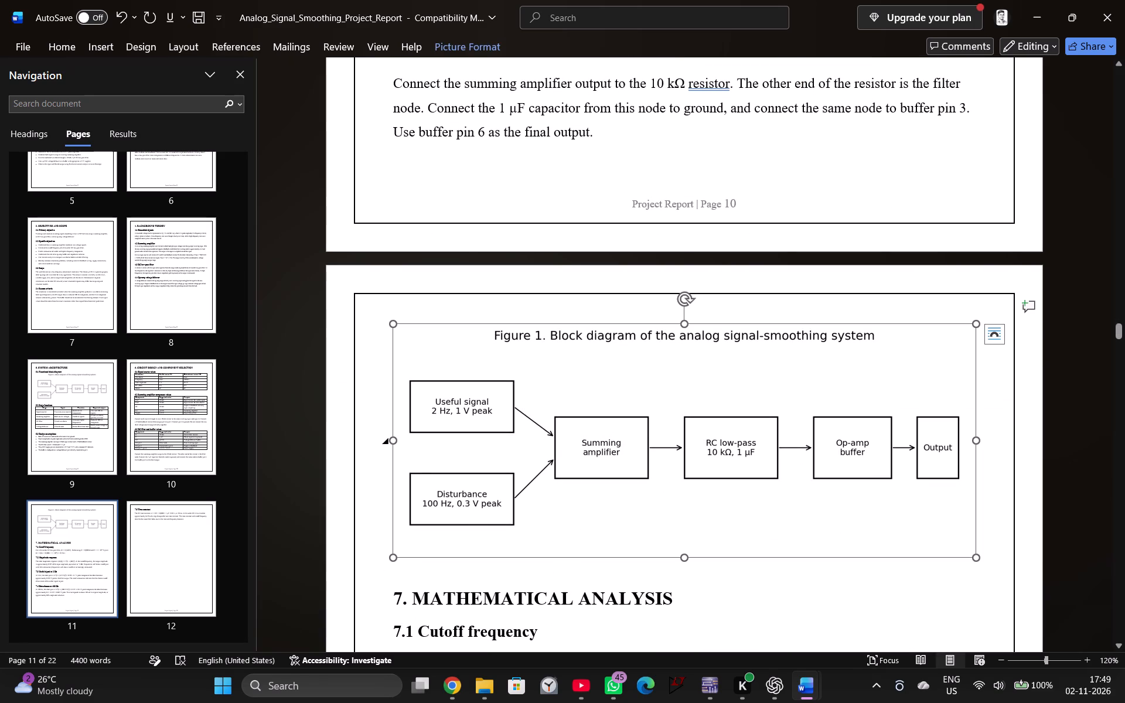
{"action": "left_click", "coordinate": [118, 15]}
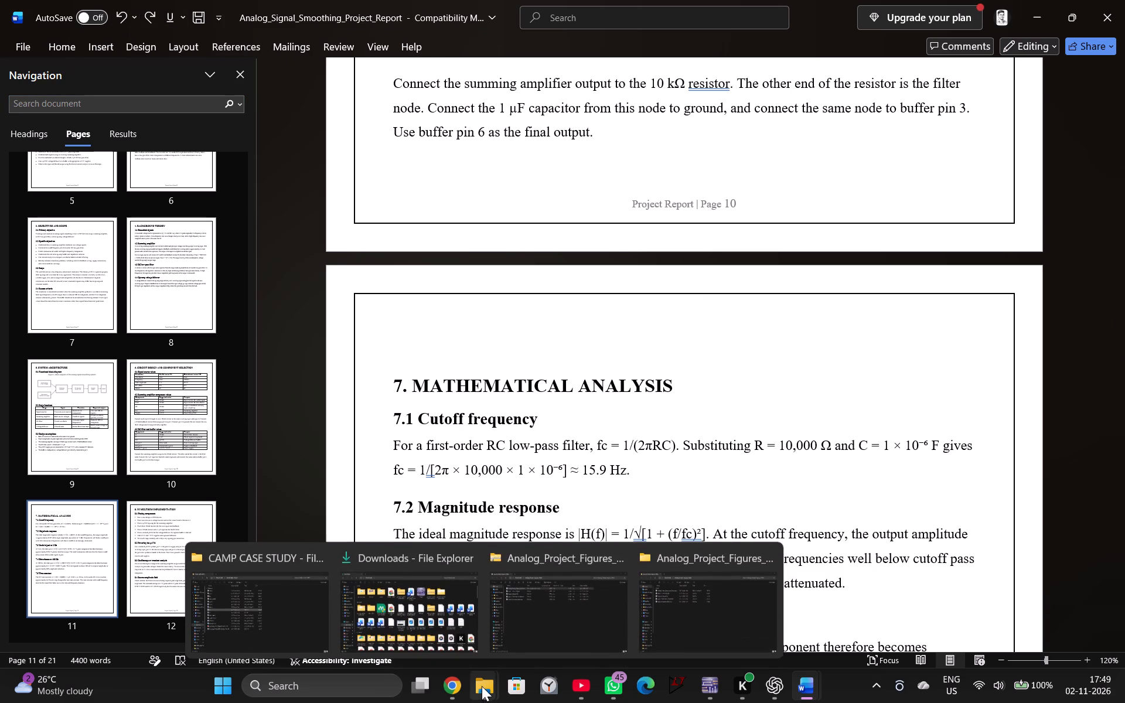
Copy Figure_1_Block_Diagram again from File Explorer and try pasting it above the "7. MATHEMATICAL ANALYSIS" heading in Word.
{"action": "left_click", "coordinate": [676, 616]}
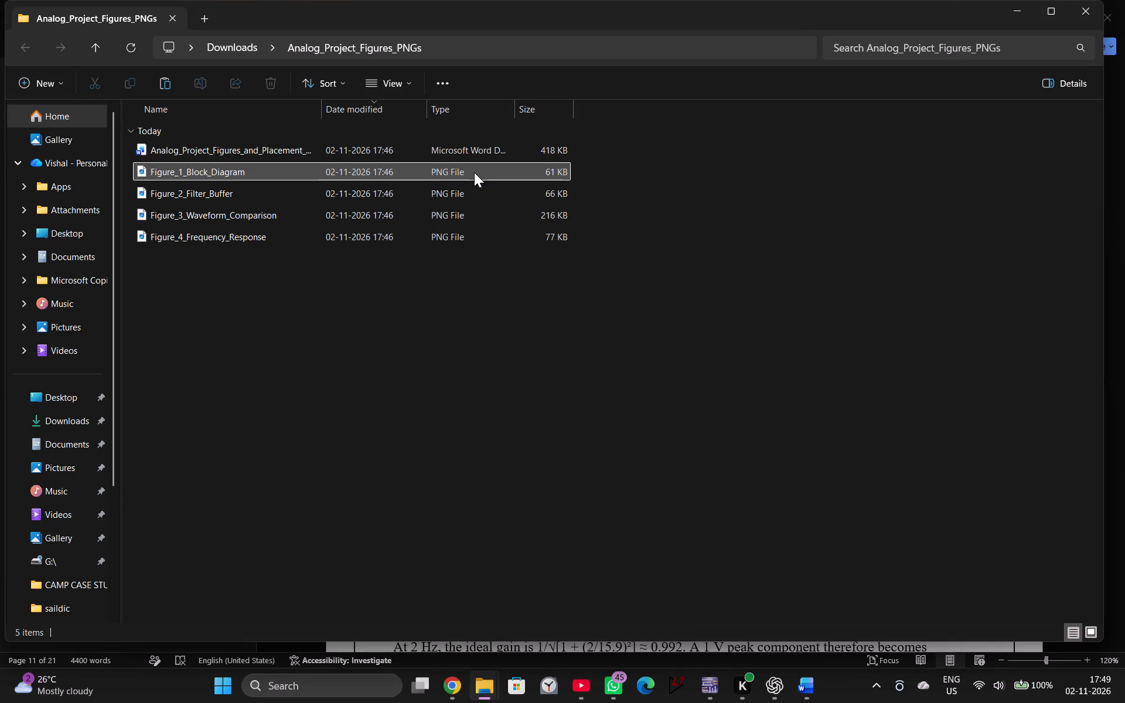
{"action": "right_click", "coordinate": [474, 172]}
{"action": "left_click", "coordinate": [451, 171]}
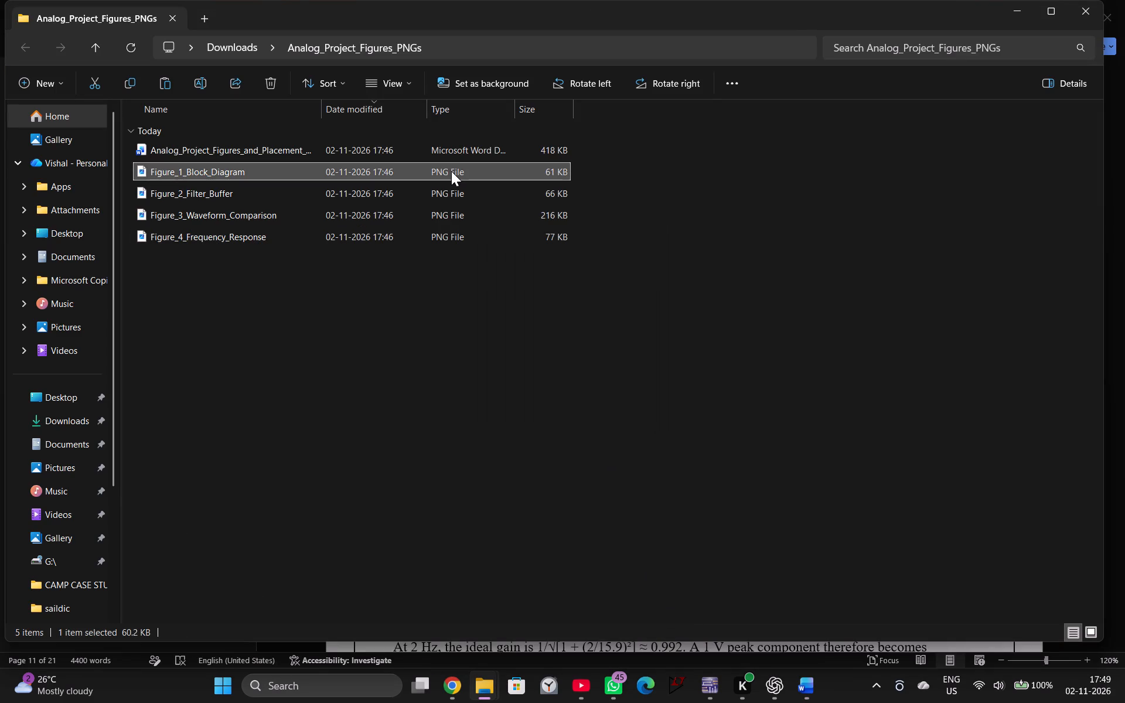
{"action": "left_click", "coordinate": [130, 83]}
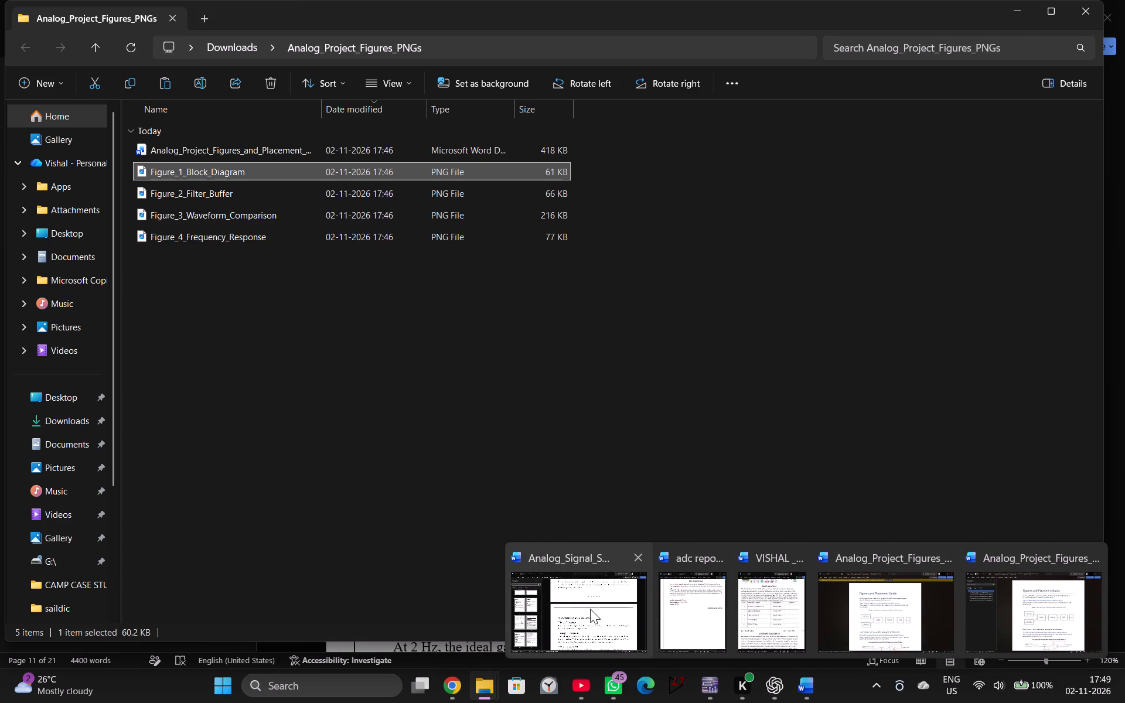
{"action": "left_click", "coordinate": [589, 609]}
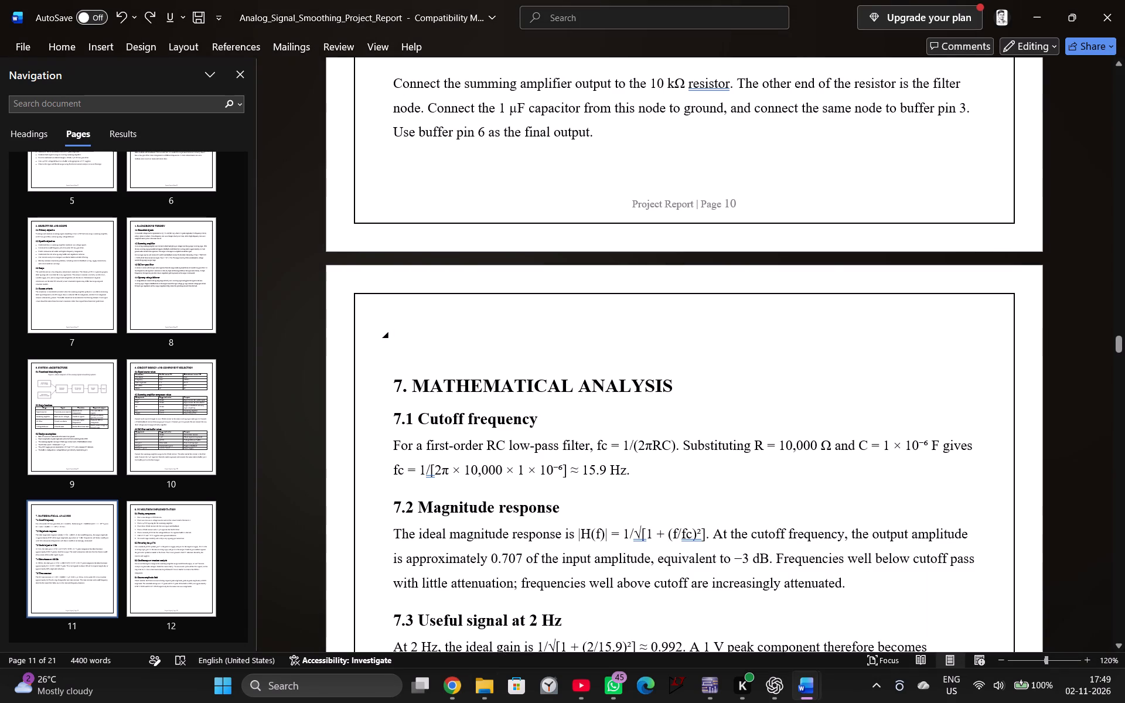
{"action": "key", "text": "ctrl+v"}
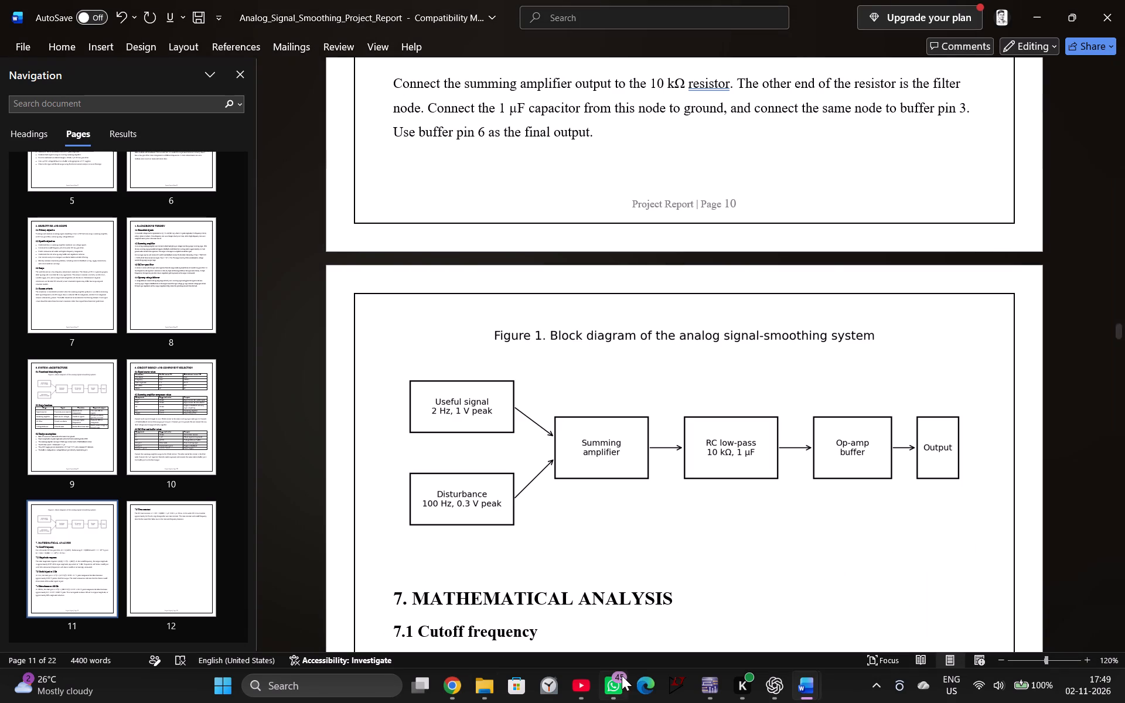
Copy Figure_2_Filter_Buffer from File Explorer and paste it above "7. MATHEMATICAL ANALYSIS" in Word, undoing the block diagram paste there first.
{"action": "left_click", "coordinate": [670, 641]}
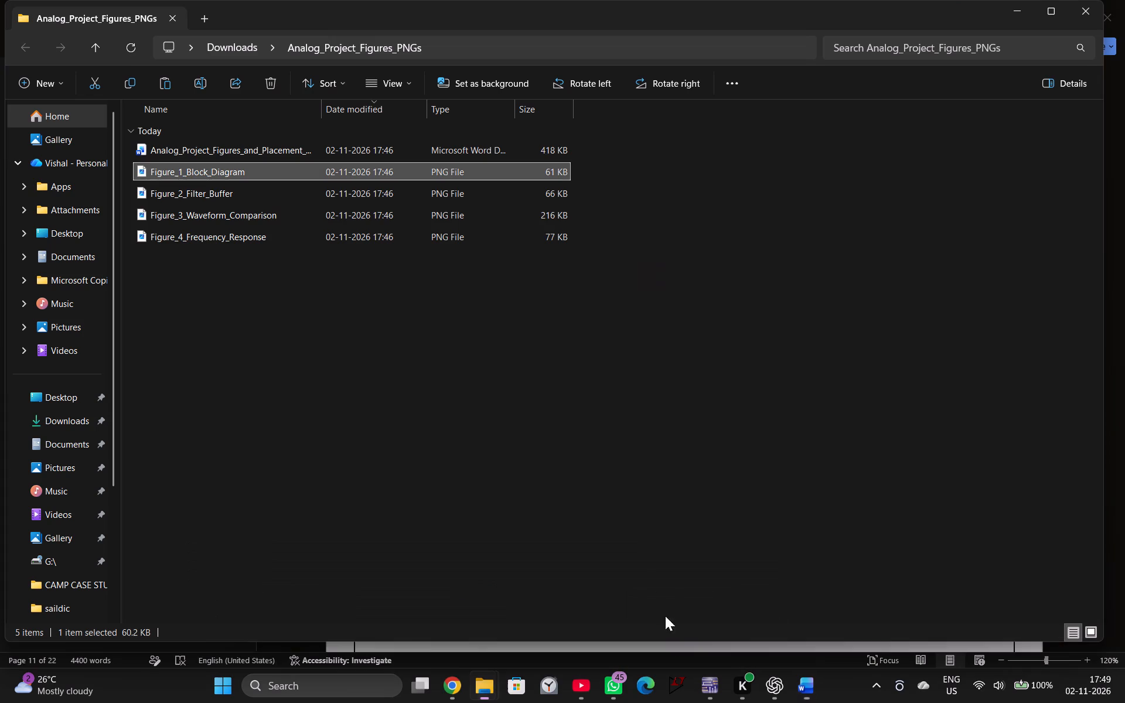
{"action": "left_click", "coordinate": [403, 190]}
{"action": "right_click", "coordinate": [403, 190]}
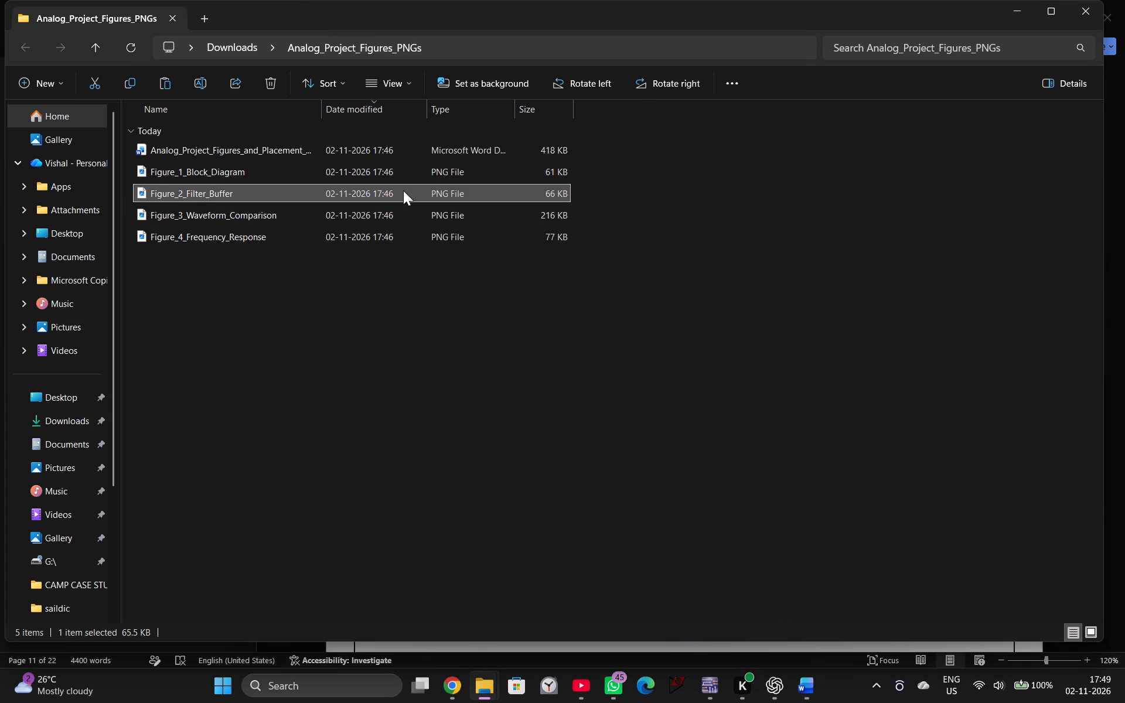
{"action": "left_click", "coordinate": [472, 83]}
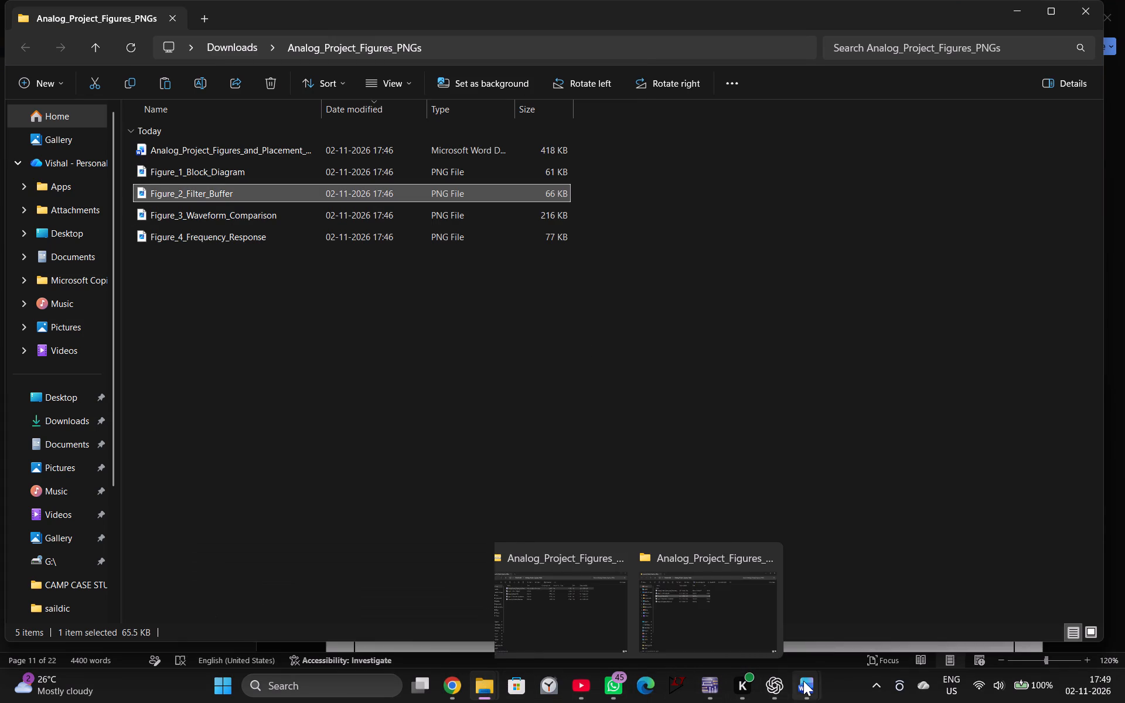
{"action": "left_click", "coordinate": [591, 613]}
{"action": "left_click", "coordinate": [595, 445]}
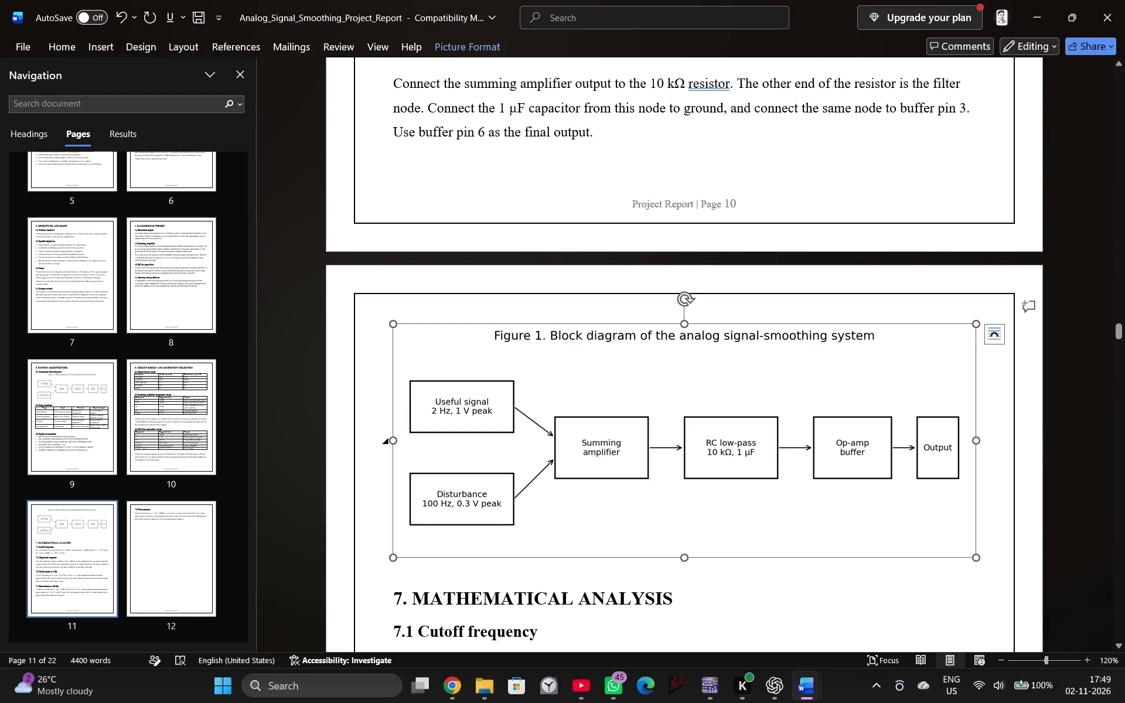
{"action": "left_click", "coordinate": [121, 12]}
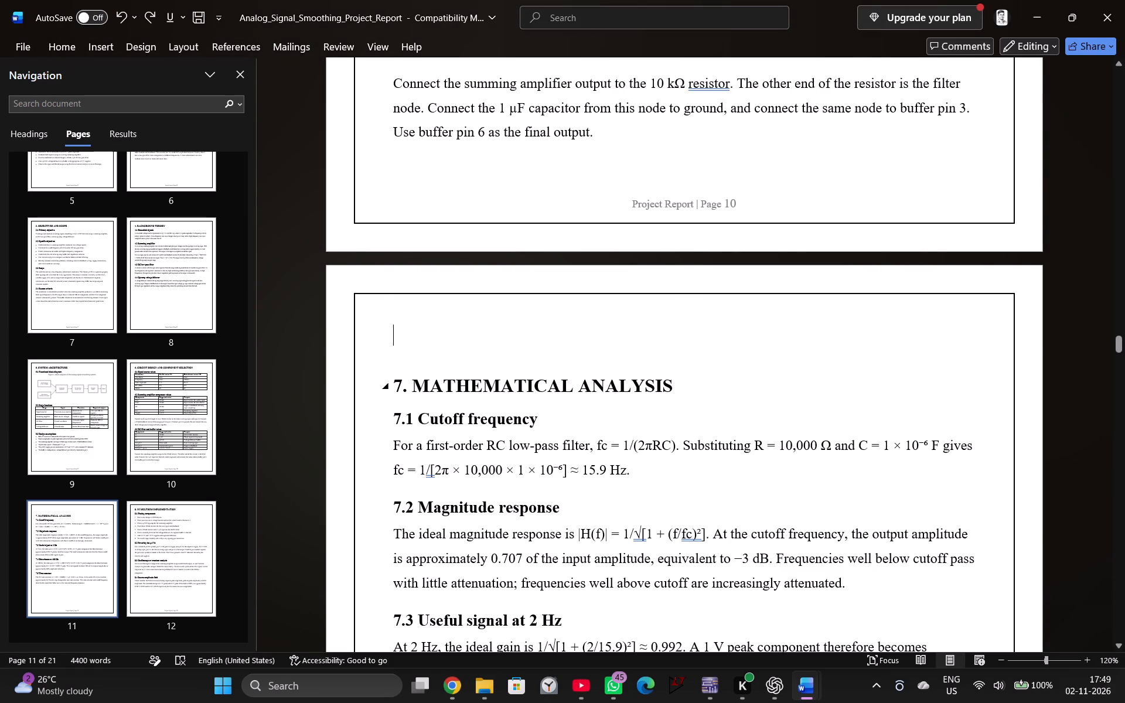
{"action": "key", "text": "ctrl+v"}
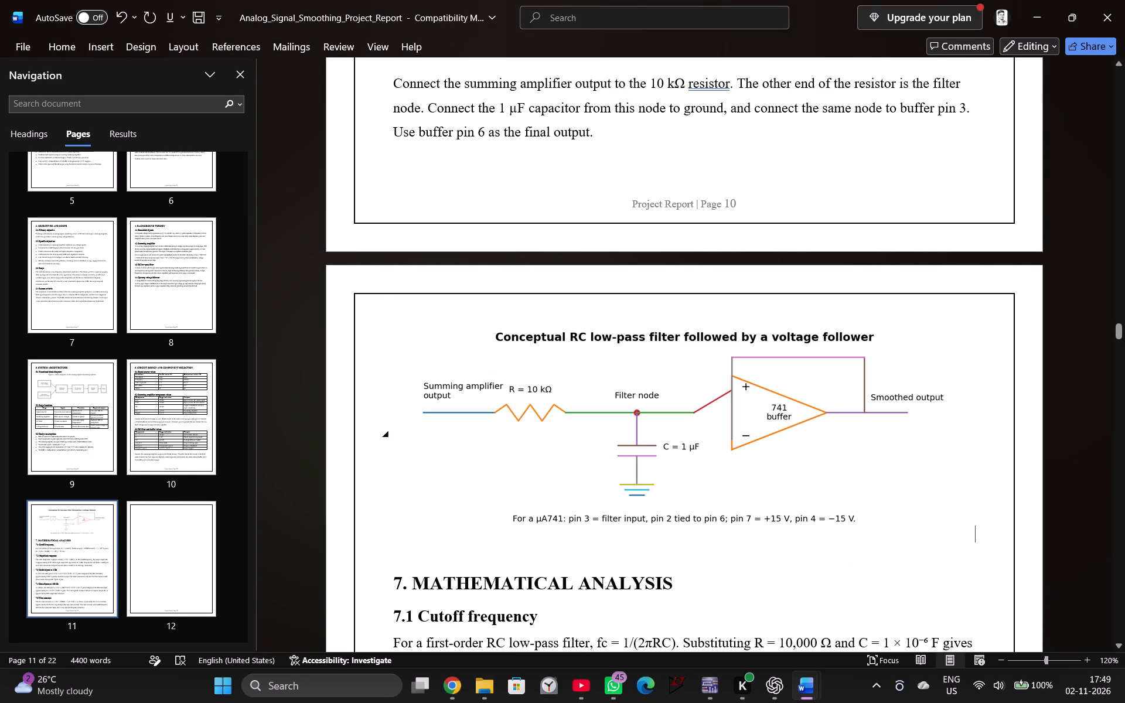
{"action": "scroll", "coordinate": [661, 433], "scroll_direction": "down", "scroll_amount": 4}
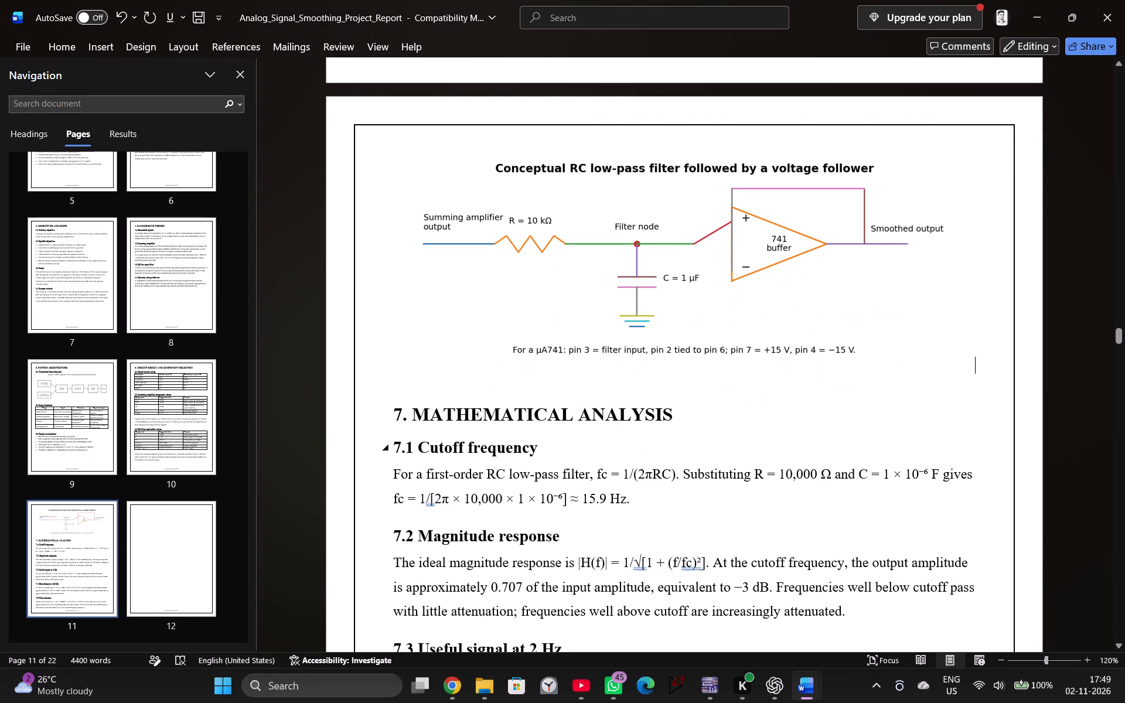
{"action": "scroll", "coordinate": [662, 440], "scroll_direction": "down", "scroll_amount": 3}
{"action": "scroll", "coordinate": [663, 444], "scroll_direction": "up", "scroll_amount": 3}
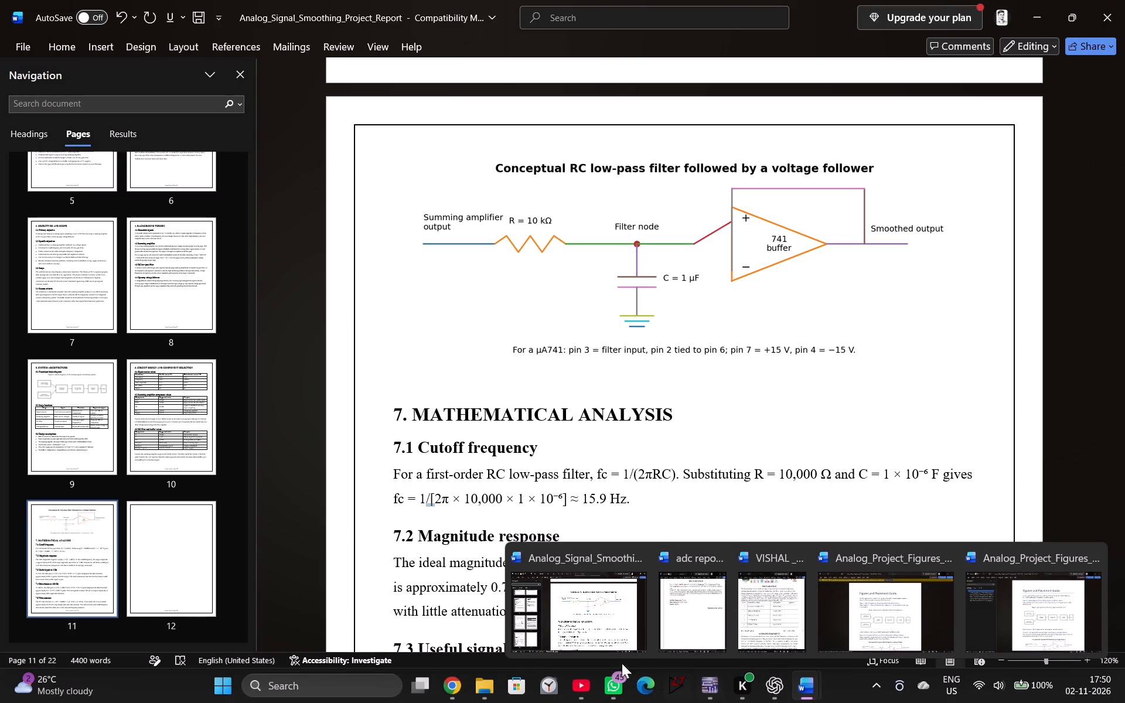
Switch to the Analog_Project_Figures_PNGs folder in File Explorer and copy the Figure_3_Waveform_Comparison image.
{"action": "left_click", "coordinate": [688, 621]}
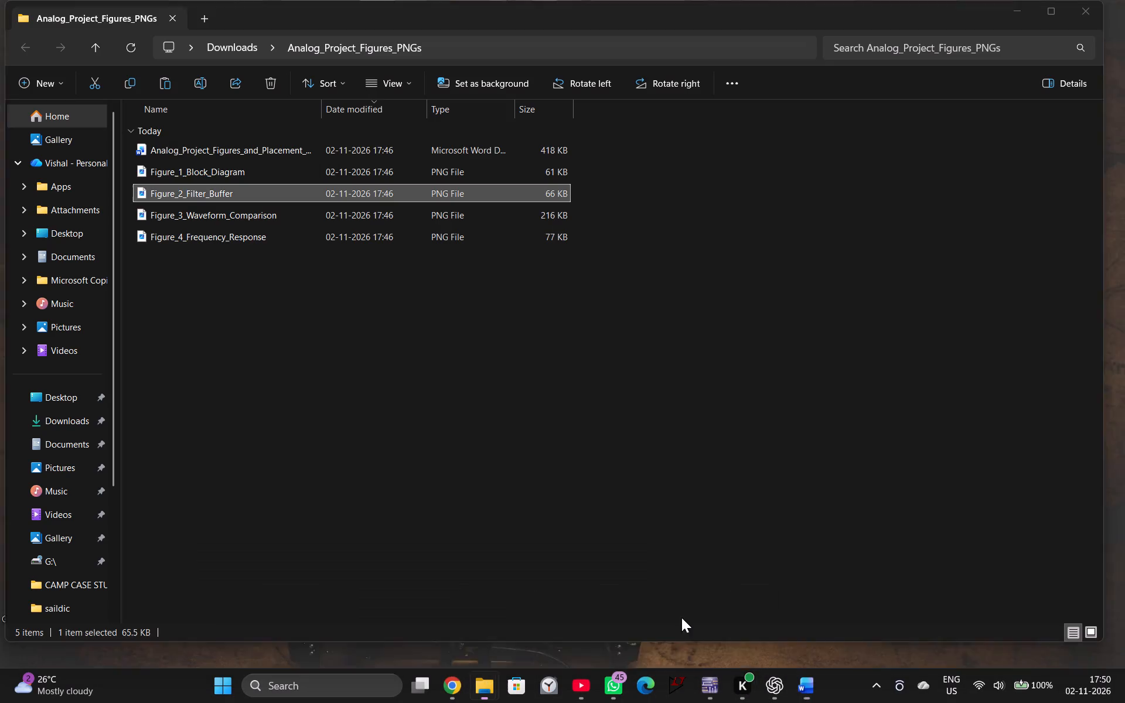
{"action": "left_click", "coordinate": [495, 220]}
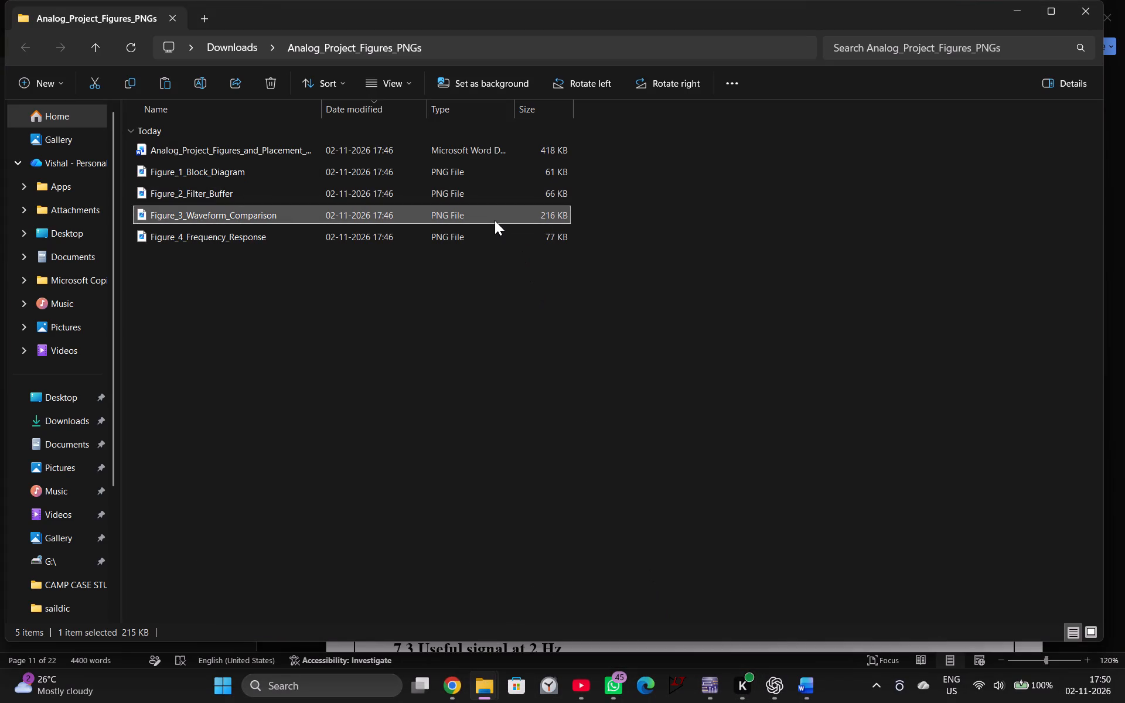
{"action": "left_click", "coordinate": [137, 82]}
{"action": "left_click", "coordinate": [132, 80]}
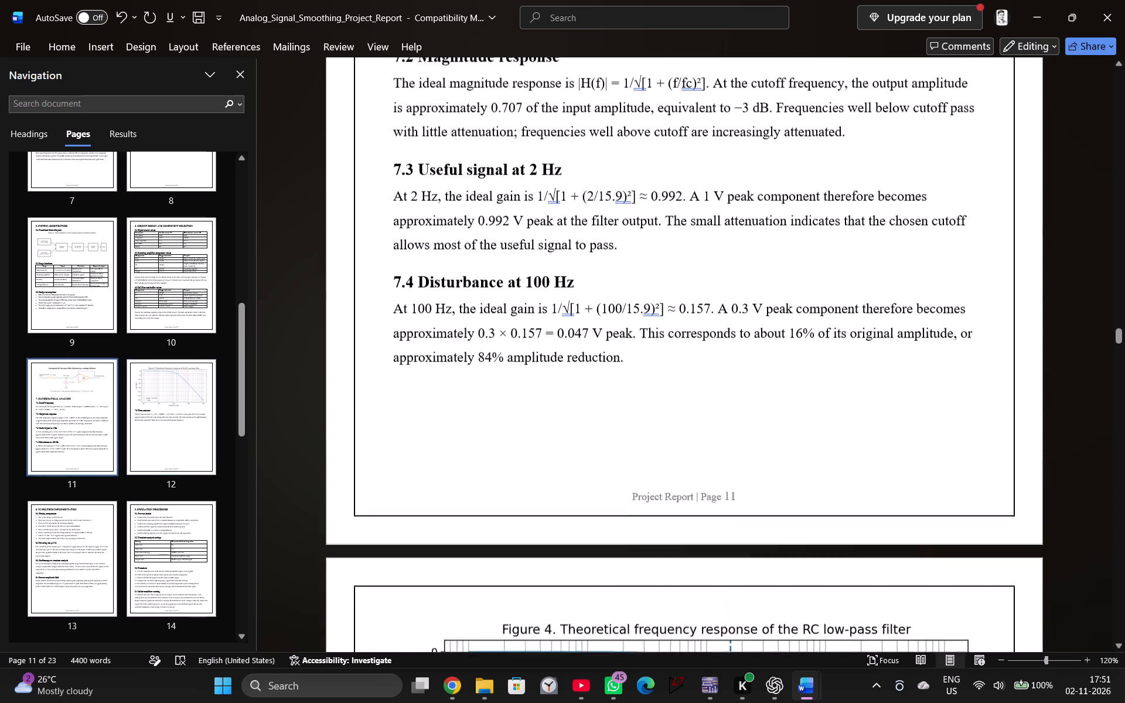
{"action": "scroll", "coordinate": [639, 435], "scroll_direction": "down", "scroll_amount": 20}
{"action": "scroll", "coordinate": [639, 435], "scroll_direction": "down", "scroll_amount": 3}
{"action": "scroll", "coordinate": [645, 518], "scroll_direction": "down", "scroll_amount": 6}
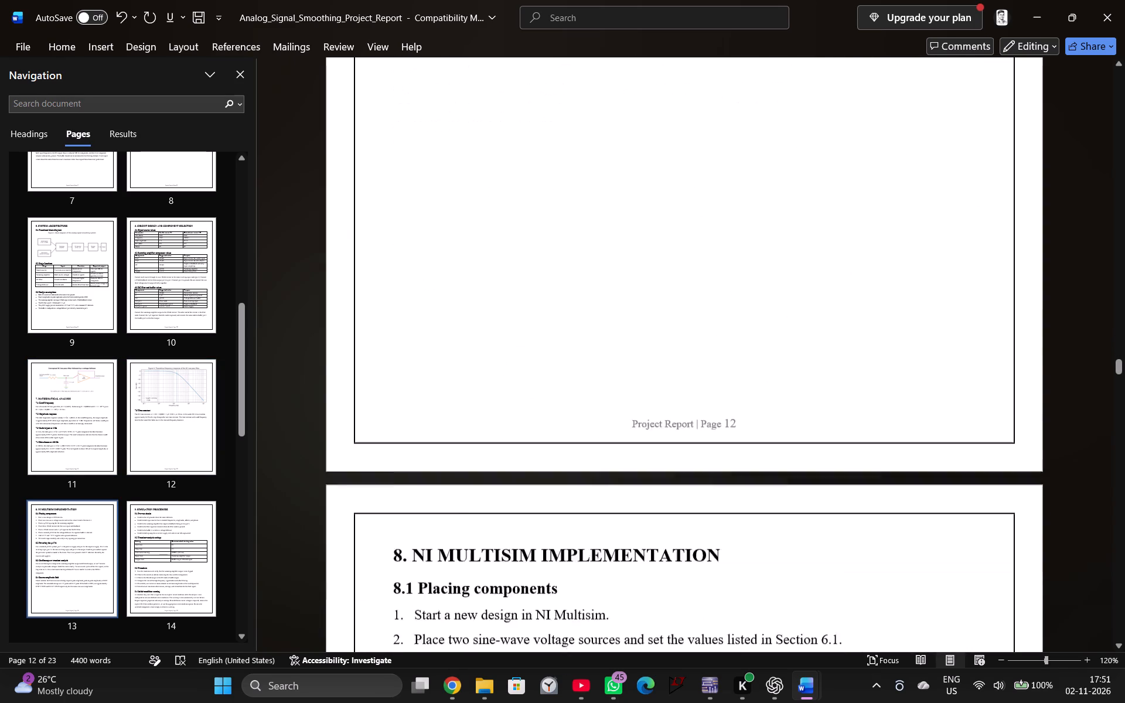
{"action": "scroll", "coordinate": [657, 371], "scroll_direction": "up", "scroll_amount": 4}
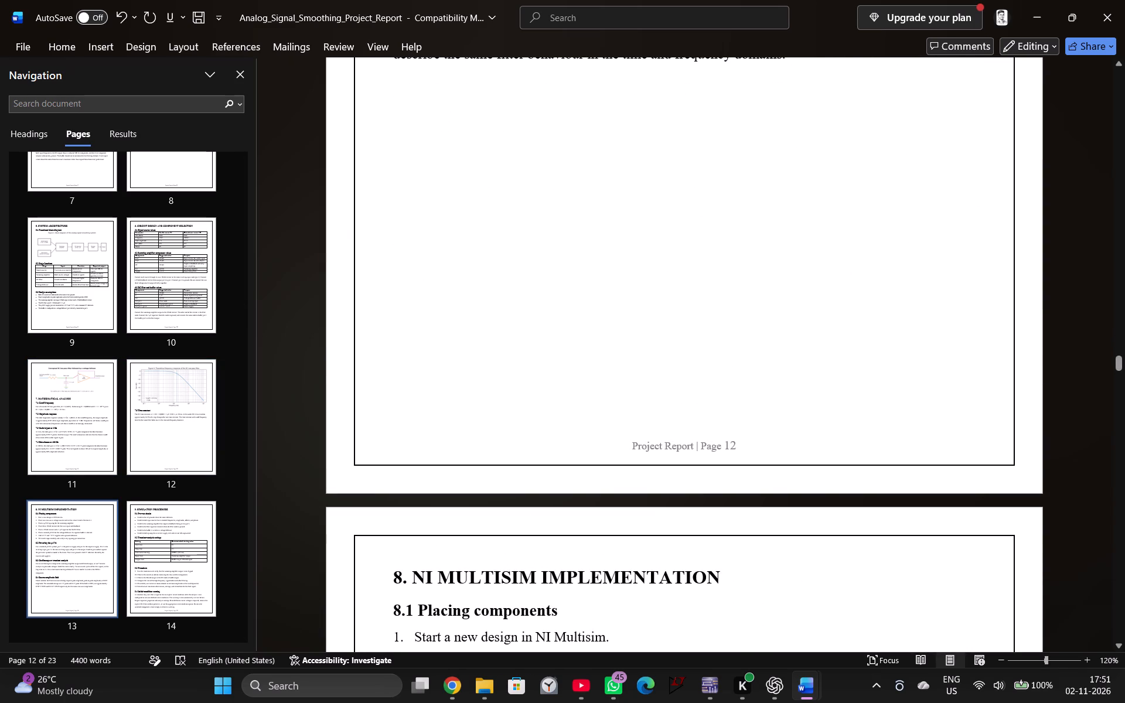
{"action": "scroll", "coordinate": [654, 364], "scroll_direction": "up", "scroll_amount": 12}
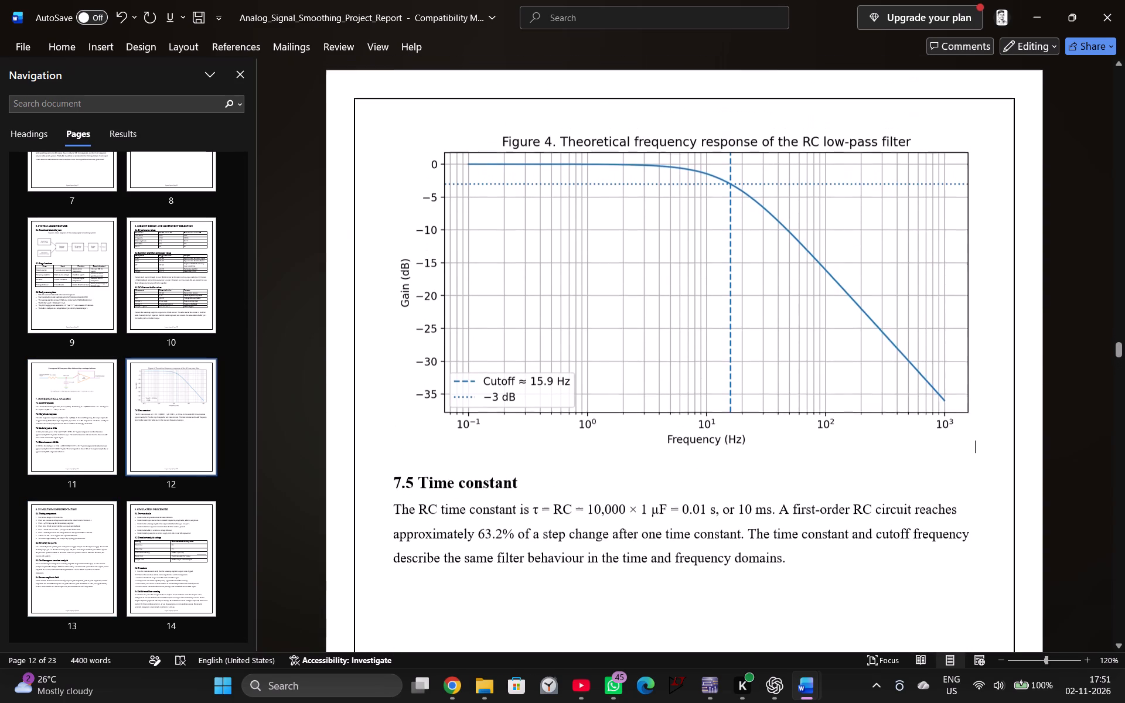
{"action": "scroll", "coordinate": [639, 478], "scroll_direction": "up", "scroll_amount": 20}
{"action": "scroll", "coordinate": [639, 478], "scroll_direction": "up", "scroll_amount": 11}
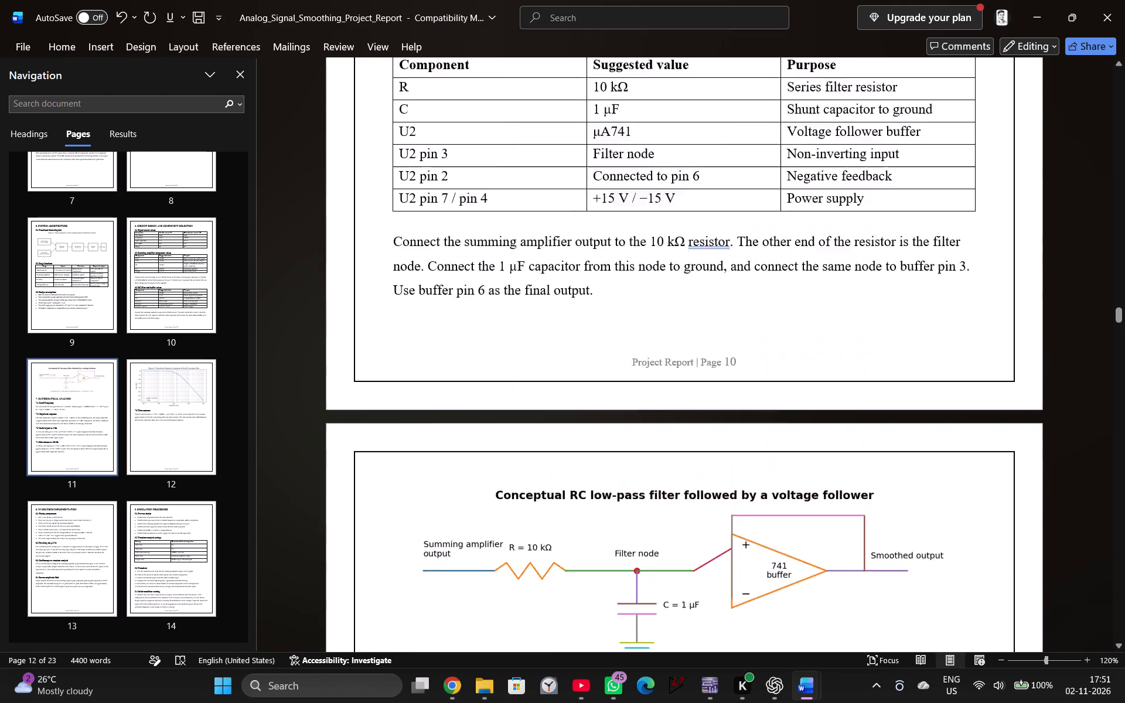
{"action": "scroll", "coordinate": [652, 478], "scroll_direction": "up", "scroll_amount": 14}
{"action": "scroll", "coordinate": [655, 478], "scroll_direction": "down", "scroll_amount": 20}
{"action": "scroll", "coordinate": [655, 478], "scroll_direction": "down", "scroll_amount": 13}
{"action": "scroll", "coordinate": [666, 531], "scroll_direction": "down", "scroll_amount": 3}
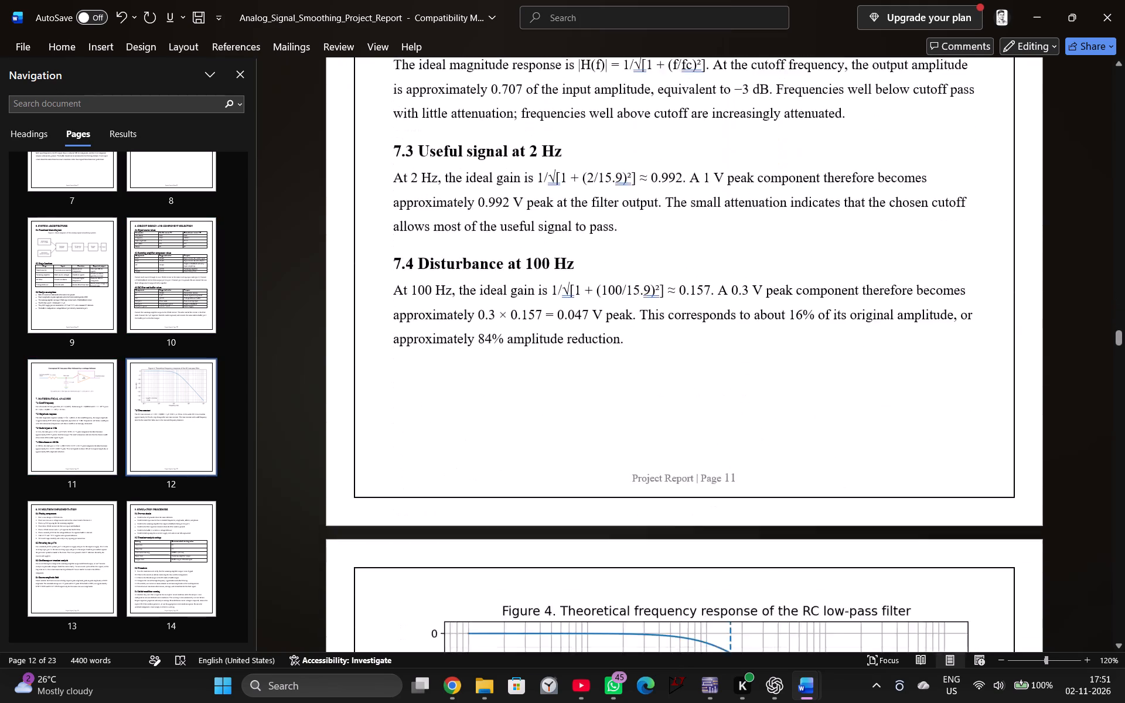
{"action": "scroll", "coordinate": [666, 537], "scroll_direction": "down", "scroll_amount": 20}
{"action": "scroll", "coordinate": [666, 537], "scroll_direction": "down", "scroll_amount": 5}
{"action": "scroll", "coordinate": [668, 588], "scroll_direction": "down", "scroll_amount": 20}
{"action": "scroll", "coordinate": [668, 588], "scroll_direction": "down", "scroll_amount": 6}
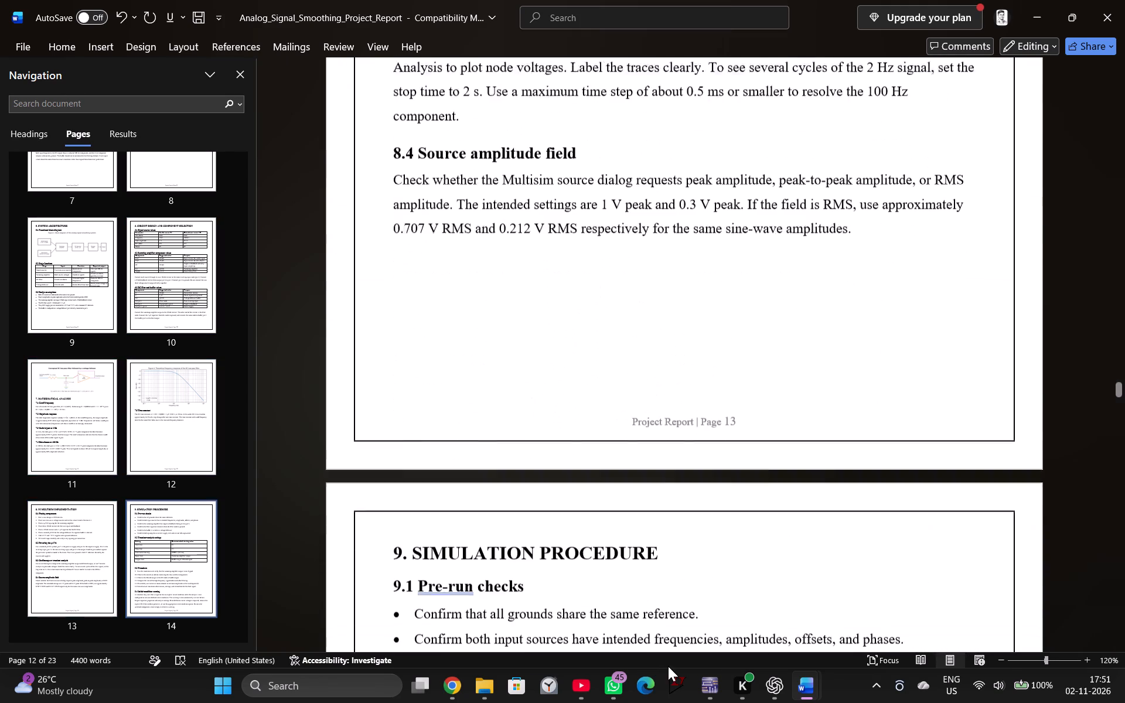
{"action": "scroll", "coordinate": [668, 666], "scroll_direction": "down", "scroll_amount": 1}
{"action": "scroll", "coordinate": [715, 452], "scroll_direction": "down", "scroll_amount": 20}
{"action": "scroll", "coordinate": [715, 452], "scroll_direction": "down", "scroll_amount": 20}
{"action": "scroll", "coordinate": [715, 452], "scroll_direction": "down", "scroll_amount": 8}
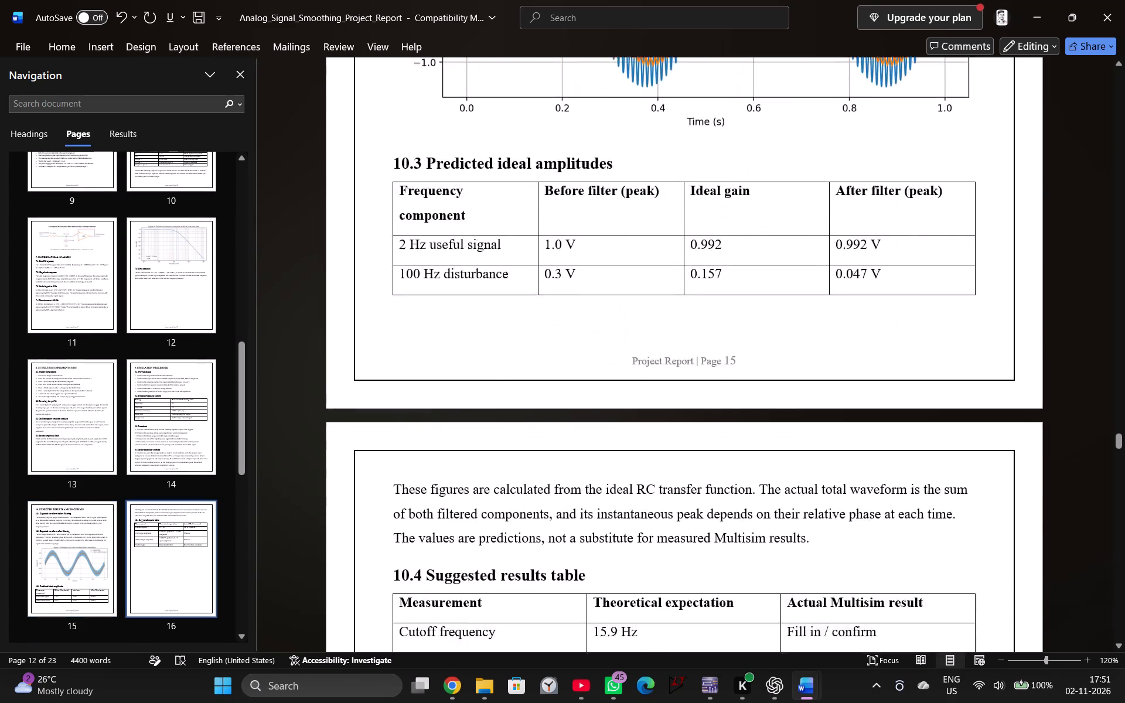
{"action": "scroll", "coordinate": [714, 554], "scroll_direction": "down", "scroll_amount": 20}
{"action": "scroll", "coordinate": [714, 554], "scroll_direction": "down", "scroll_amount": 20}
{"action": "scroll", "coordinate": [714, 554], "scroll_direction": "down", "scroll_amount": 20}
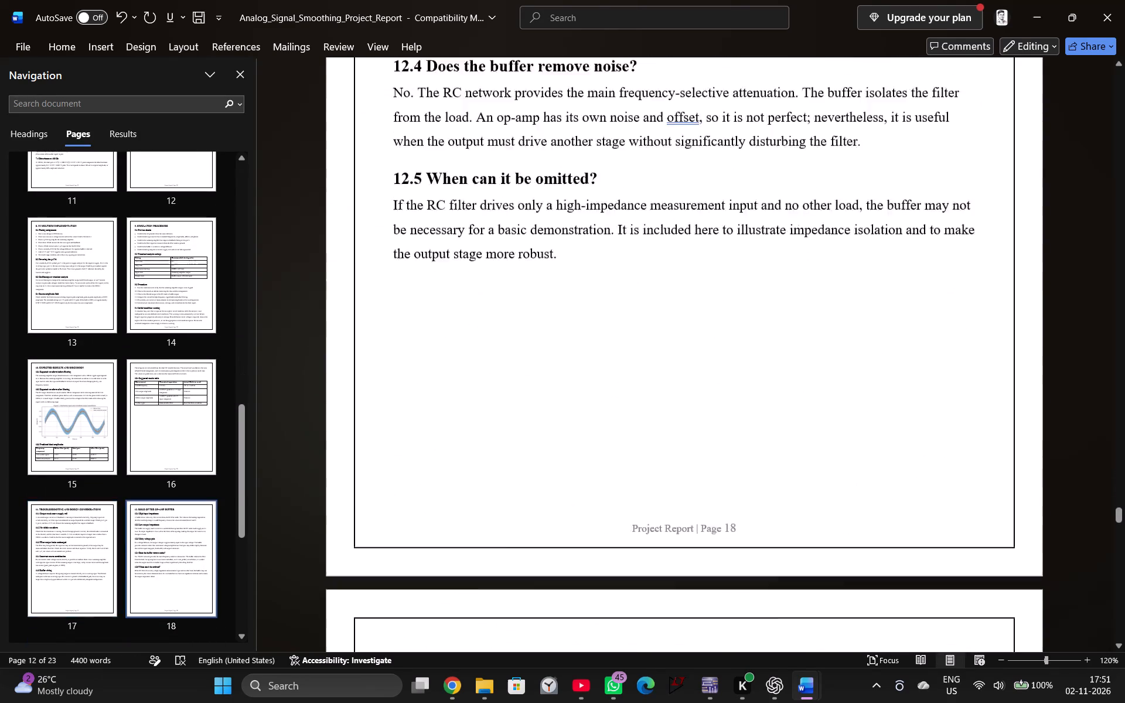
{"action": "scroll", "coordinate": [719, 621], "scroll_direction": "down", "scroll_amount": 20}
{"action": "scroll", "coordinate": [719, 621], "scroll_direction": "down", "scroll_amount": 20}
{"action": "scroll", "coordinate": [719, 621], "scroll_direction": "down", "scroll_amount": 20}
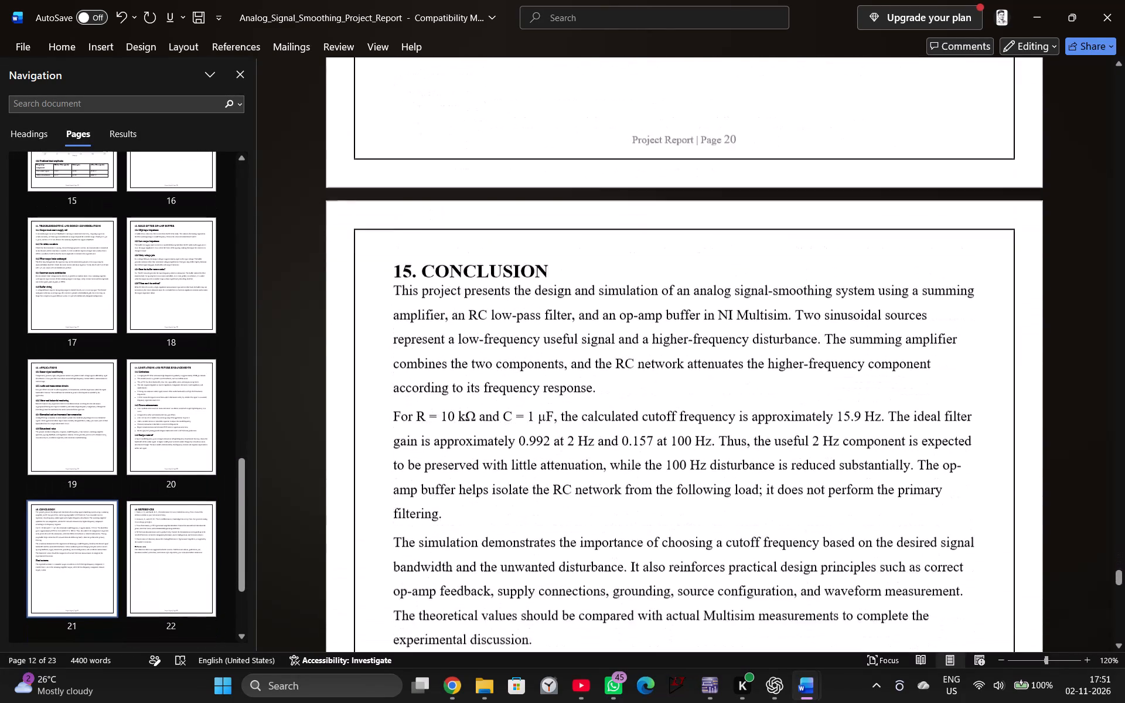
{"action": "scroll", "coordinate": [721, 643], "scroll_direction": "down", "scroll_amount": 9}
{"action": "scroll", "coordinate": [720, 643], "scroll_direction": "down", "scroll_amount": 18}
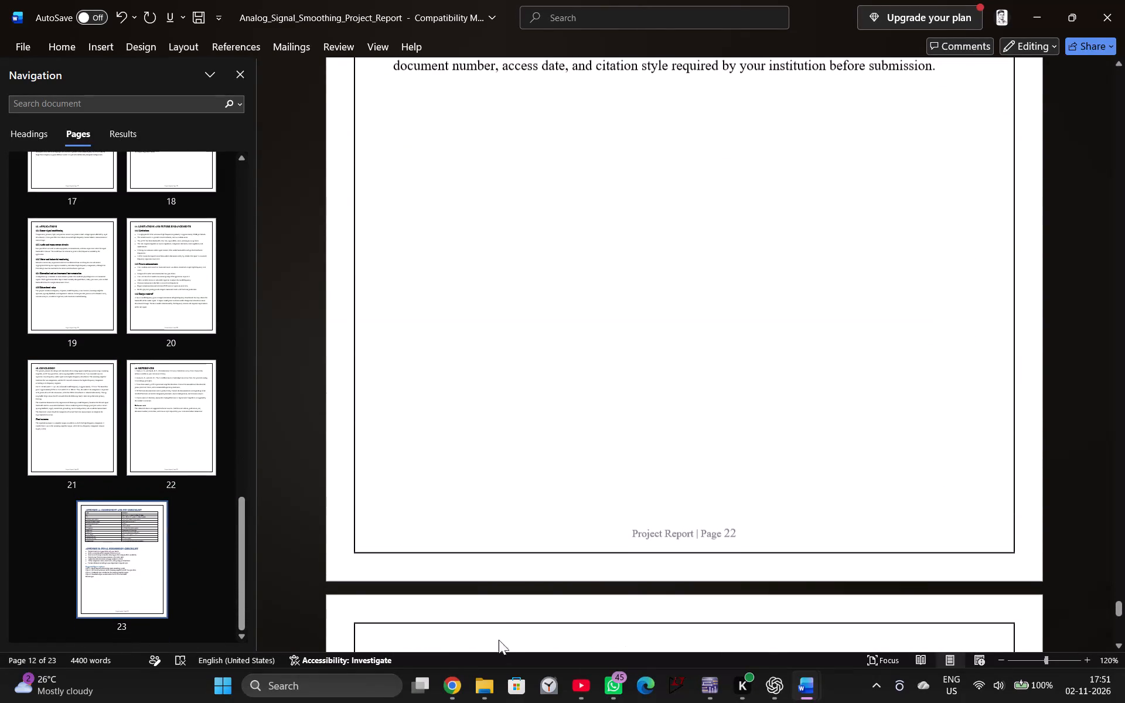
Set the font colour of the "APPENDIX A: COMPONENT AND PIN CHECKLIST" heading to black.
{"action": "scroll", "coordinate": [362, 540], "scroll_direction": "down", "scroll_amount": 8}
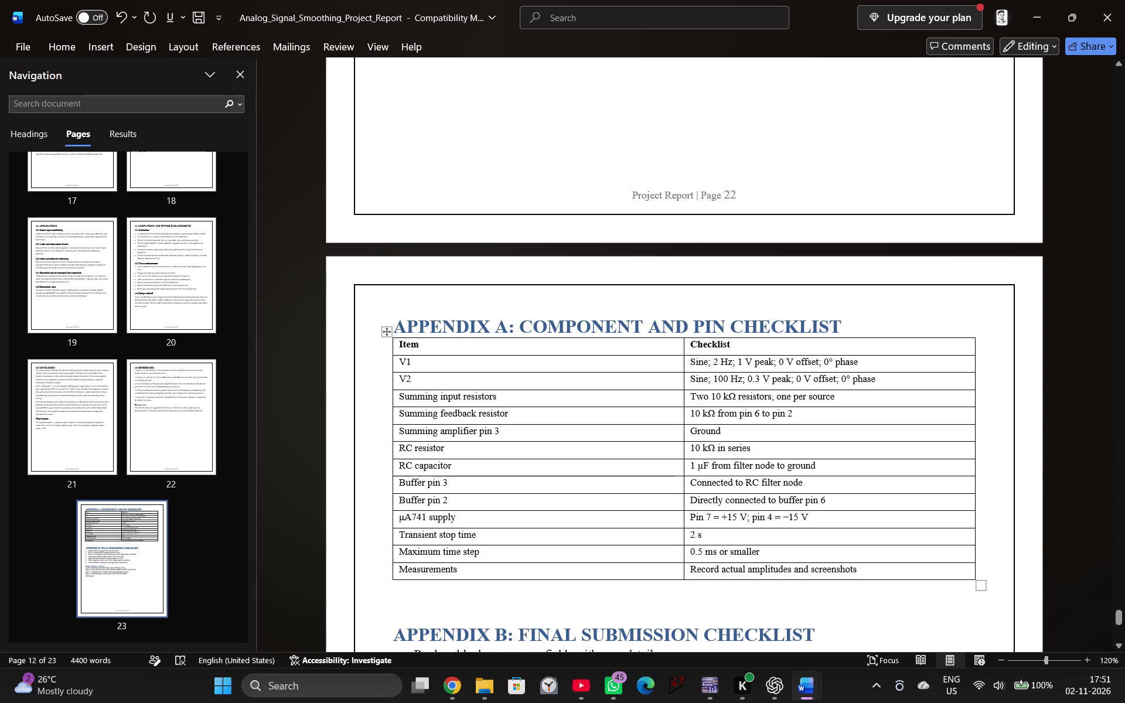
{"action": "left_click_drag", "start_coordinate": [849, 323], "coordinate": [411, 328]}
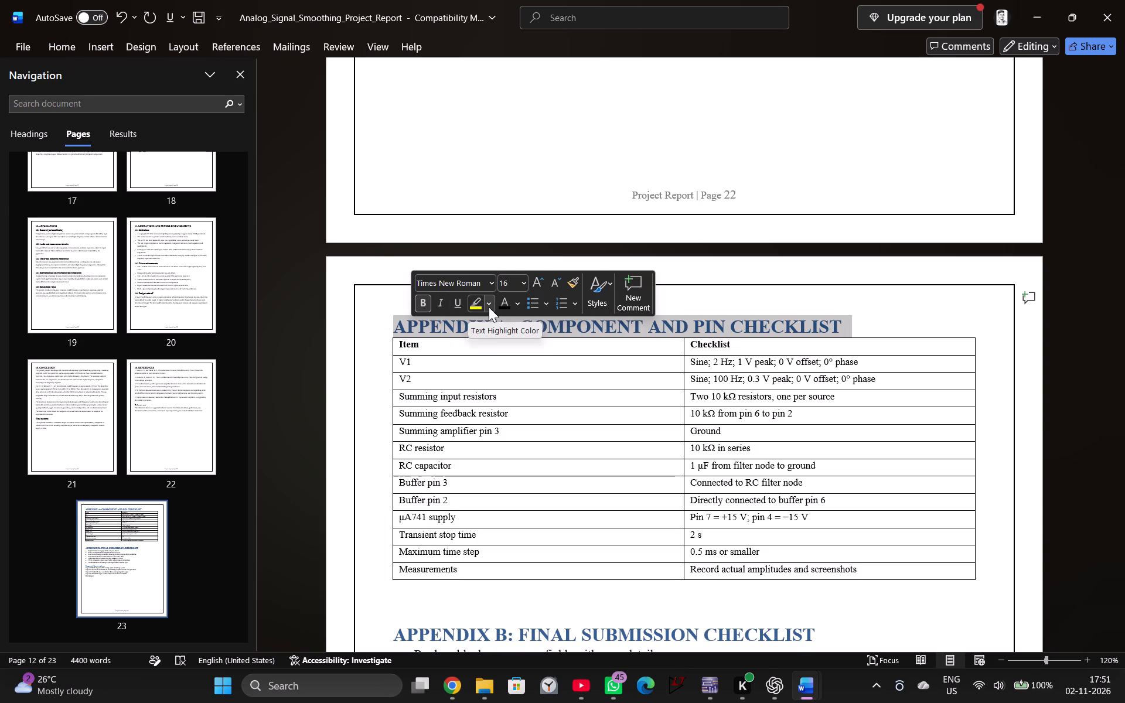
{"action": "left_click", "coordinate": [504, 306]}
{"action": "left_click", "coordinate": [778, 290]}
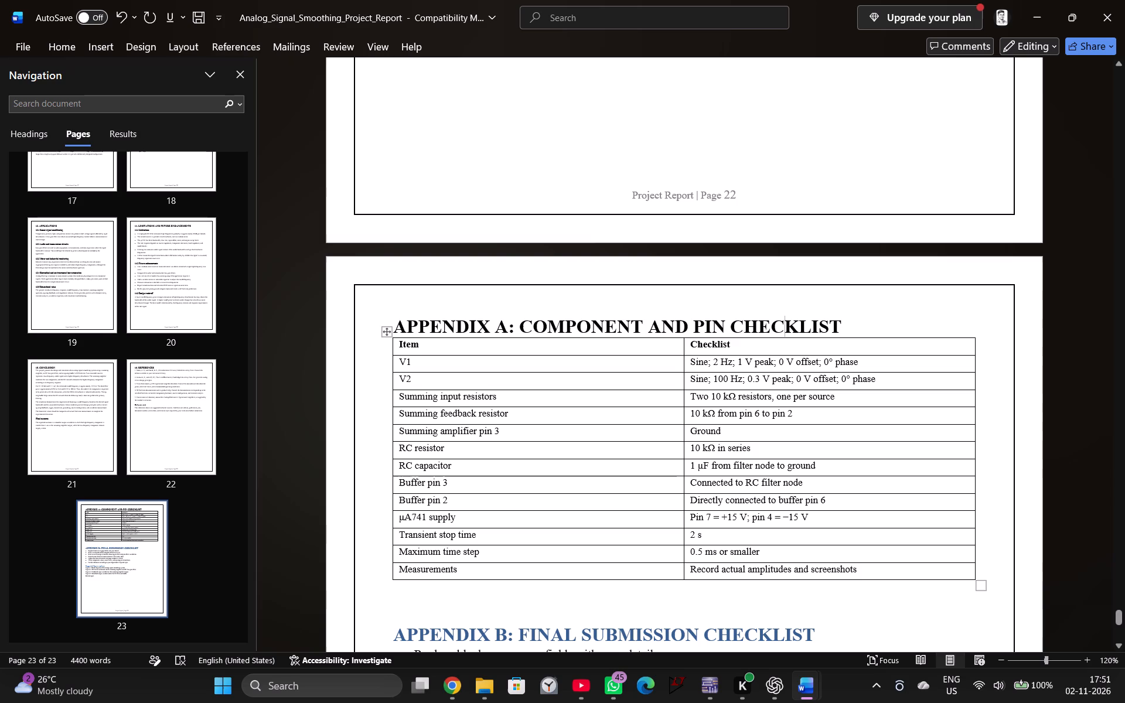
Set the font size of the whole Appendix A component and pin checklist table to 12.
{"action": "left_click_drag", "start_coordinate": [400, 344], "coordinate": [865, 576]}
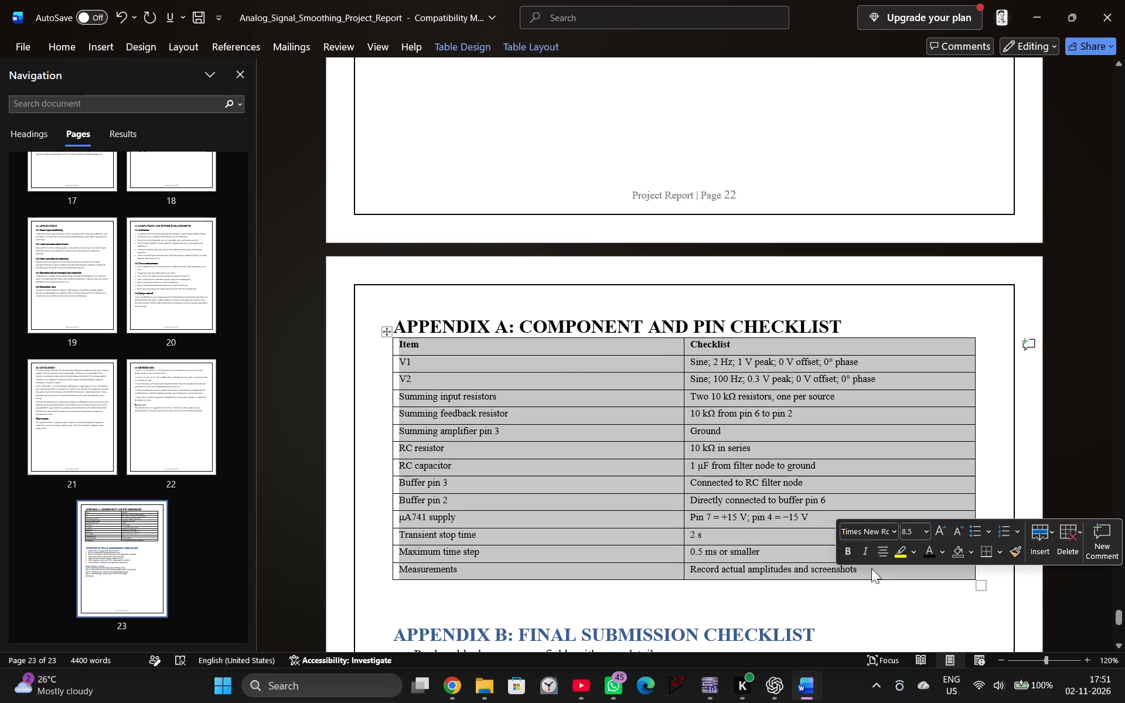
{"action": "left_click", "coordinate": [928, 530]}
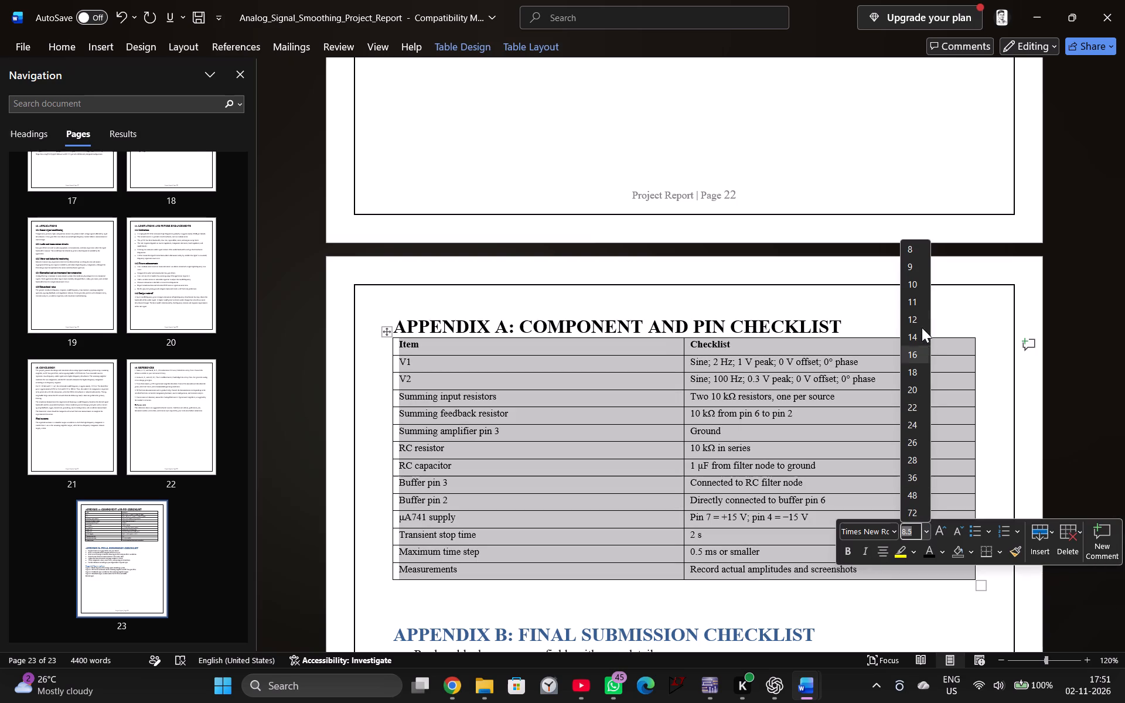
{"action": "left_click", "coordinate": [917, 319]}
{"action": "left_click", "coordinate": [905, 323]}
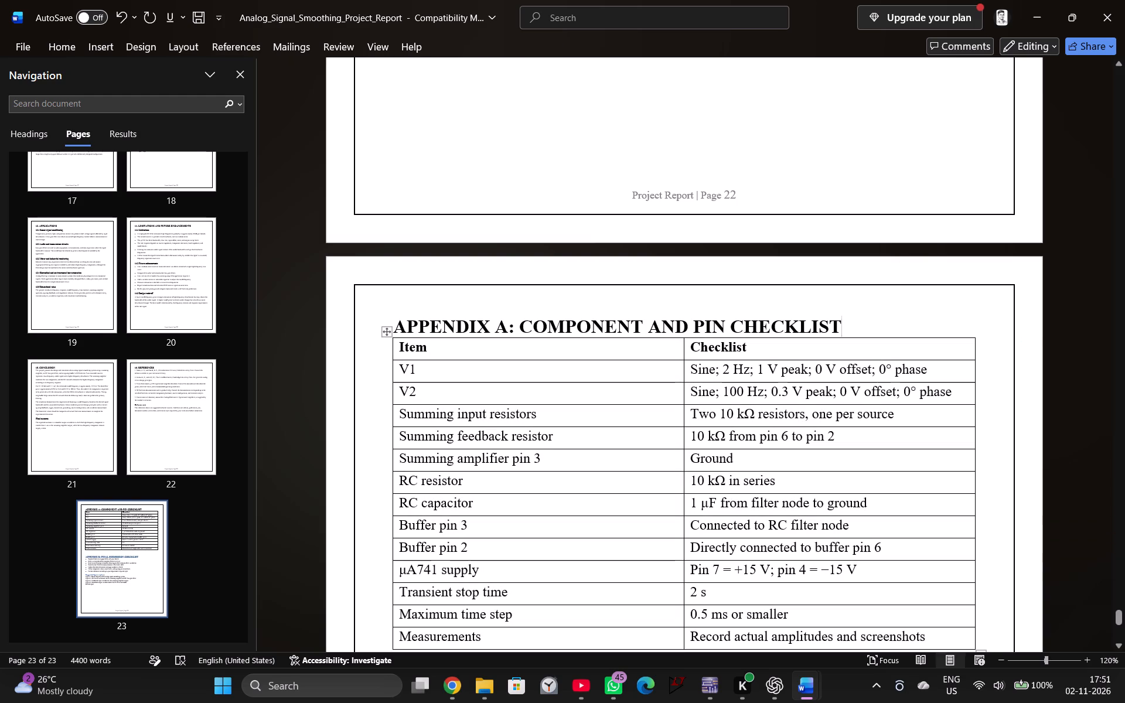
Make the "APPENDIX B: FINAL SUBMISSION CHECKLIST" heading black and set its font size to 14.
{"action": "scroll", "coordinate": [553, 419], "scroll_direction": "down", "scroll_amount": 7}
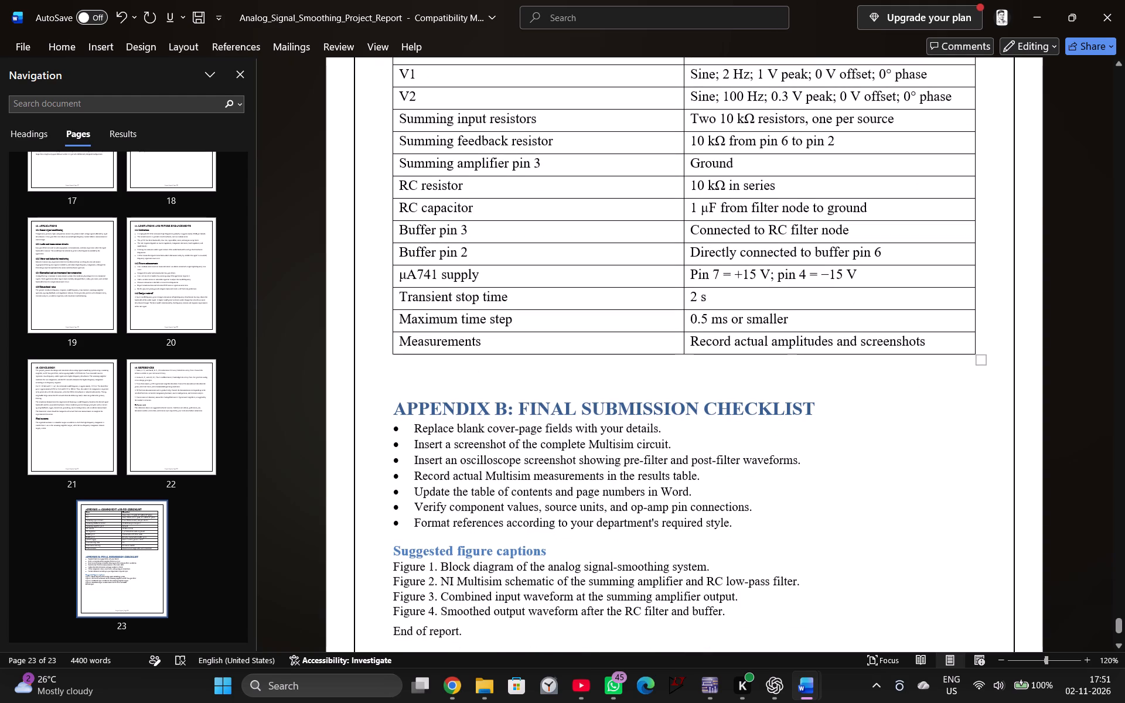
{"action": "left_click_drag", "start_coordinate": [818, 411], "coordinate": [389, 409]}
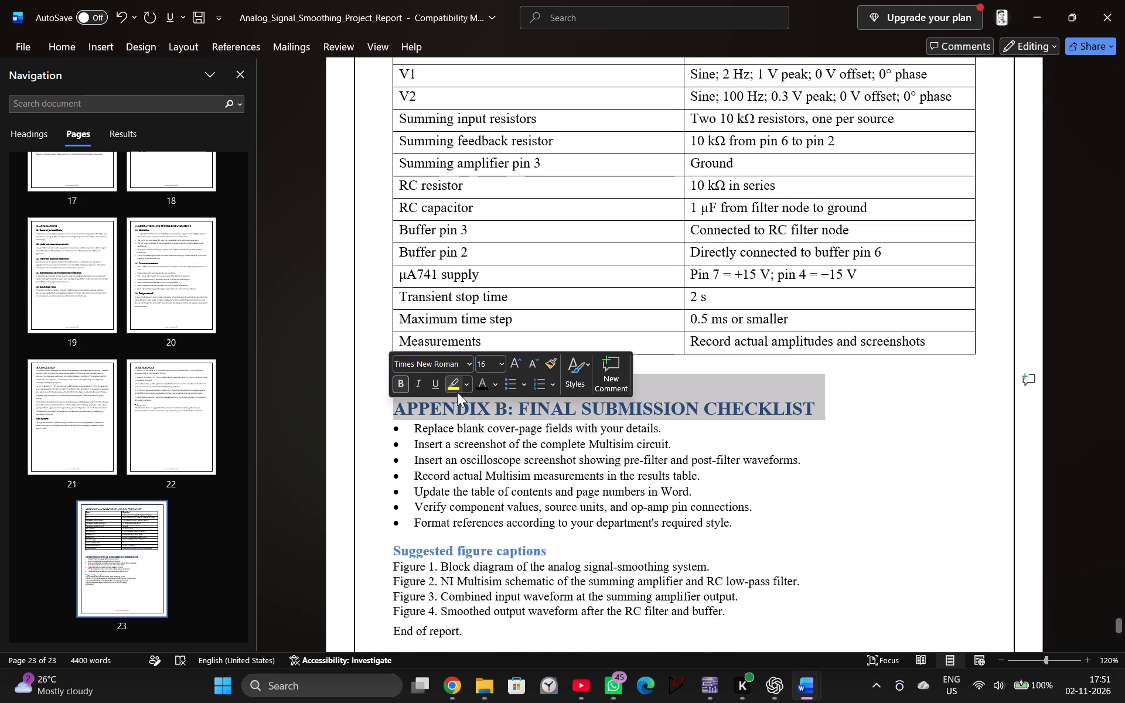
{"action": "left_click", "coordinate": [478, 381]}
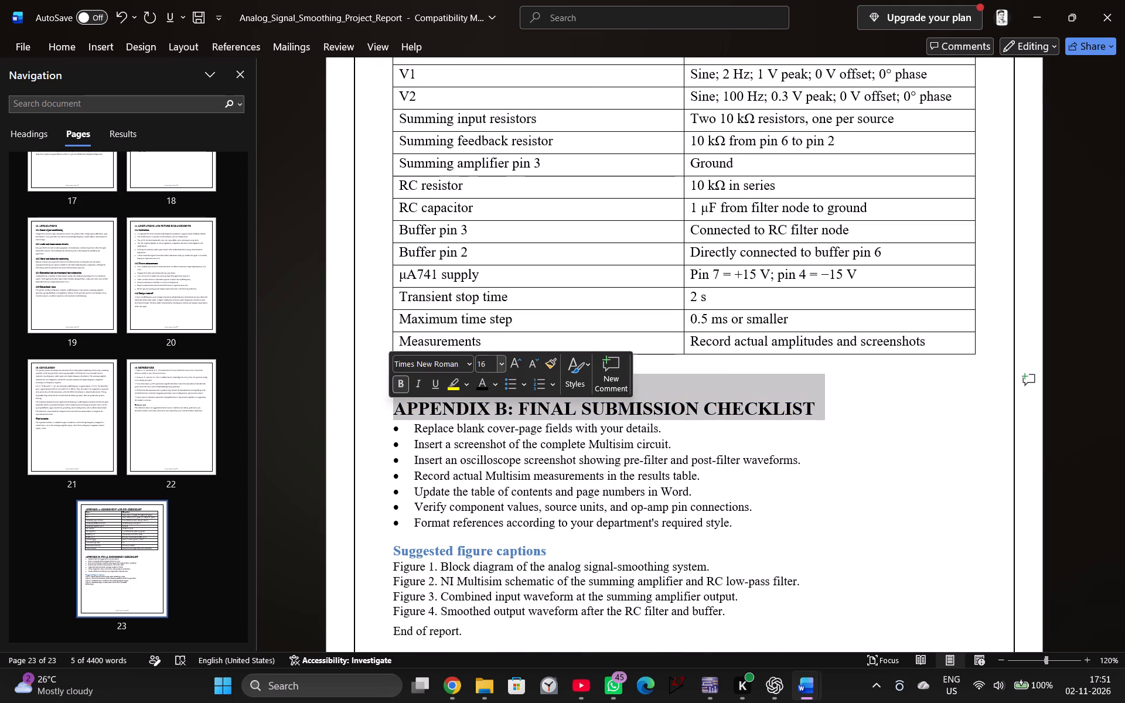
{"action": "left_click", "coordinate": [495, 366]}
{"action": "left_click", "coordinate": [498, 365]}
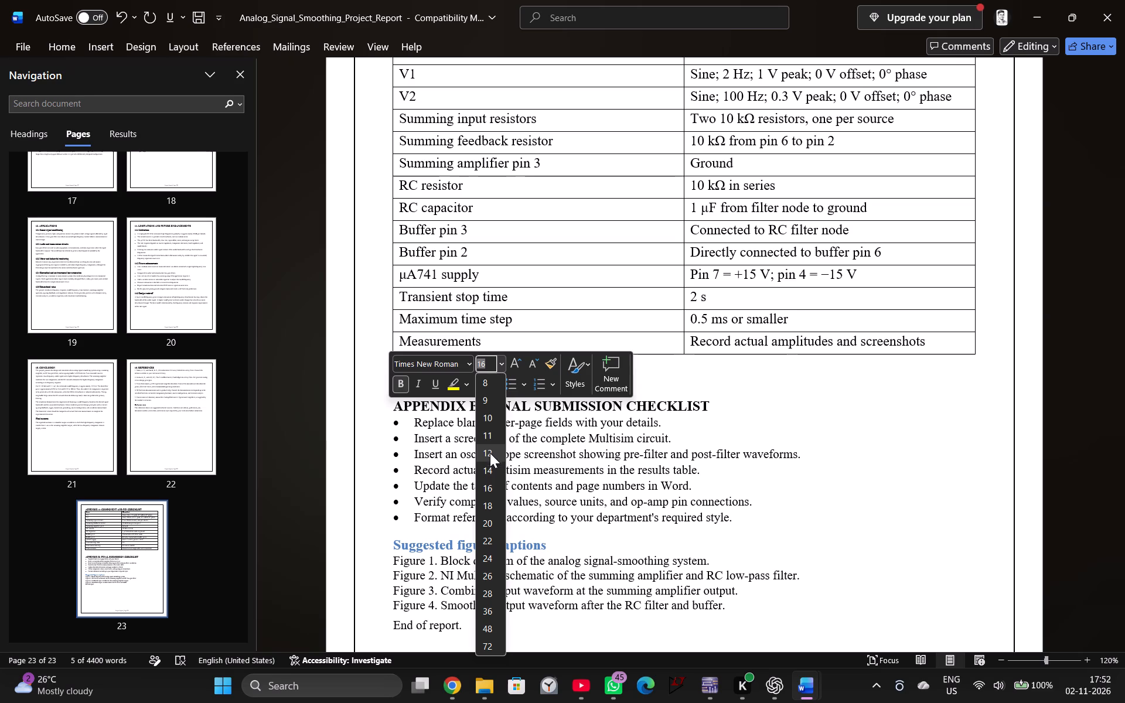
{"action": "left_click", "coordinate": [488, 471]}
{"action": "left_click", "coordinate": [715, 569]}
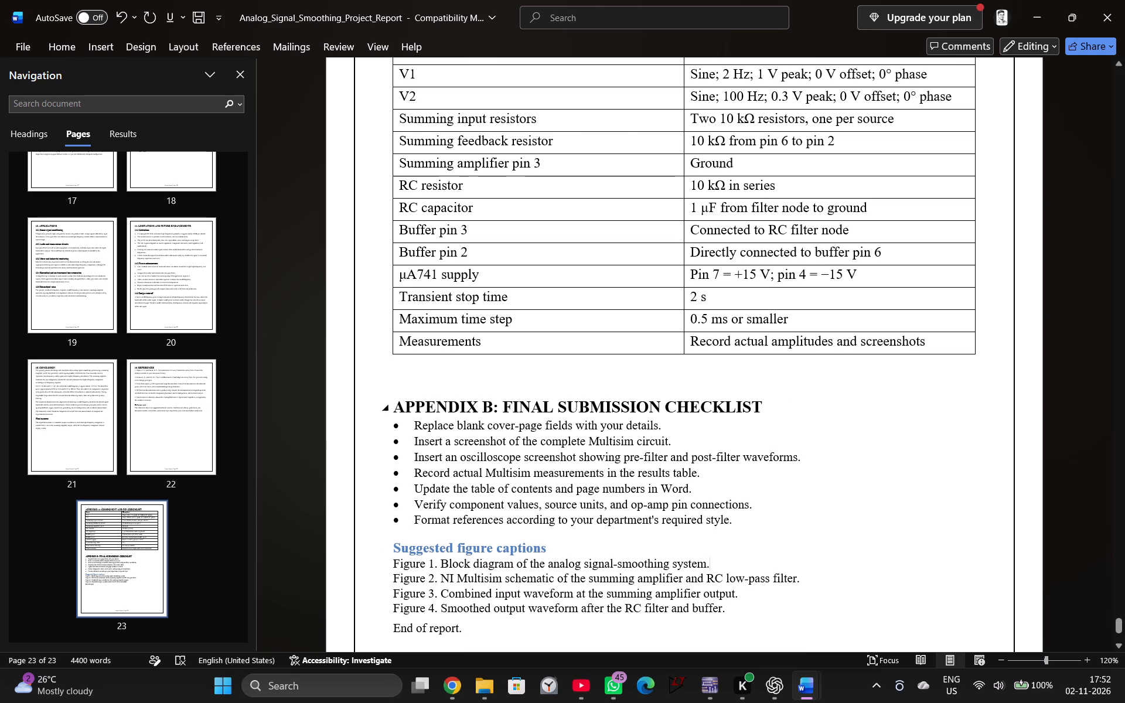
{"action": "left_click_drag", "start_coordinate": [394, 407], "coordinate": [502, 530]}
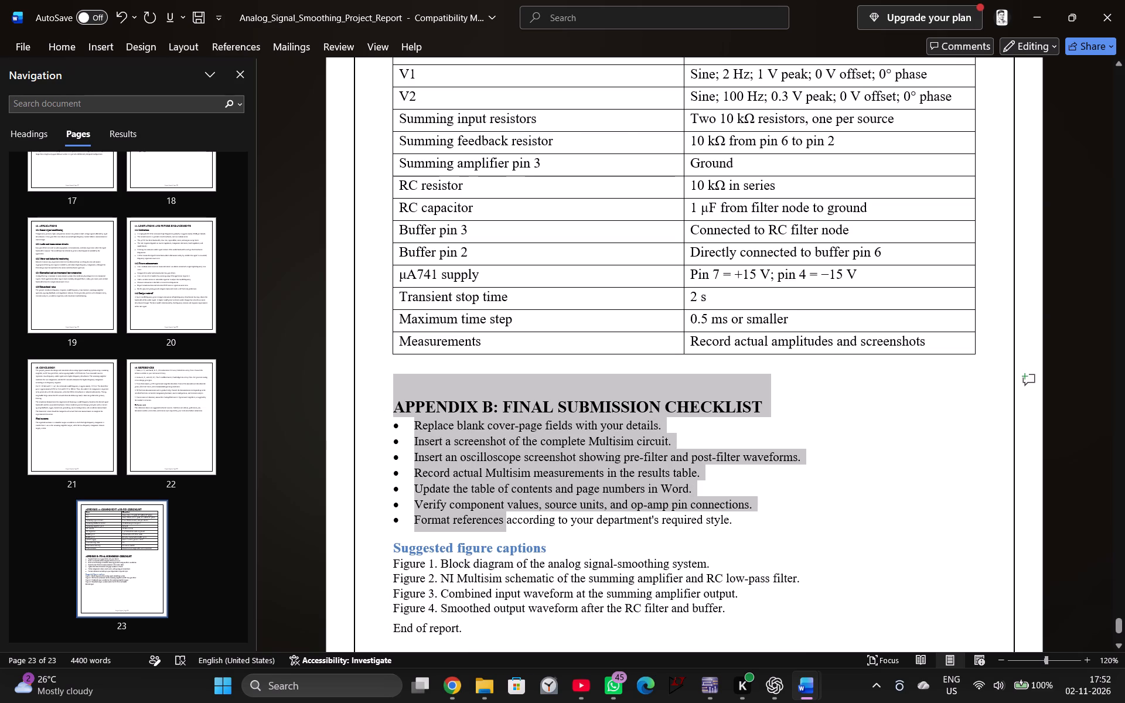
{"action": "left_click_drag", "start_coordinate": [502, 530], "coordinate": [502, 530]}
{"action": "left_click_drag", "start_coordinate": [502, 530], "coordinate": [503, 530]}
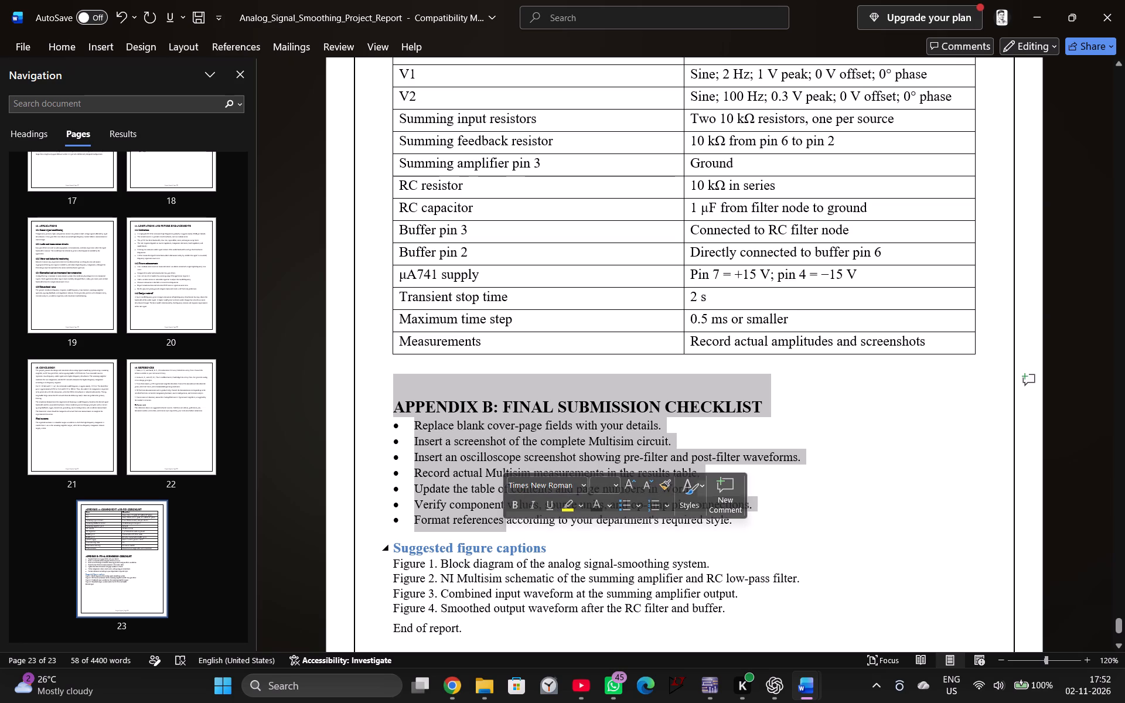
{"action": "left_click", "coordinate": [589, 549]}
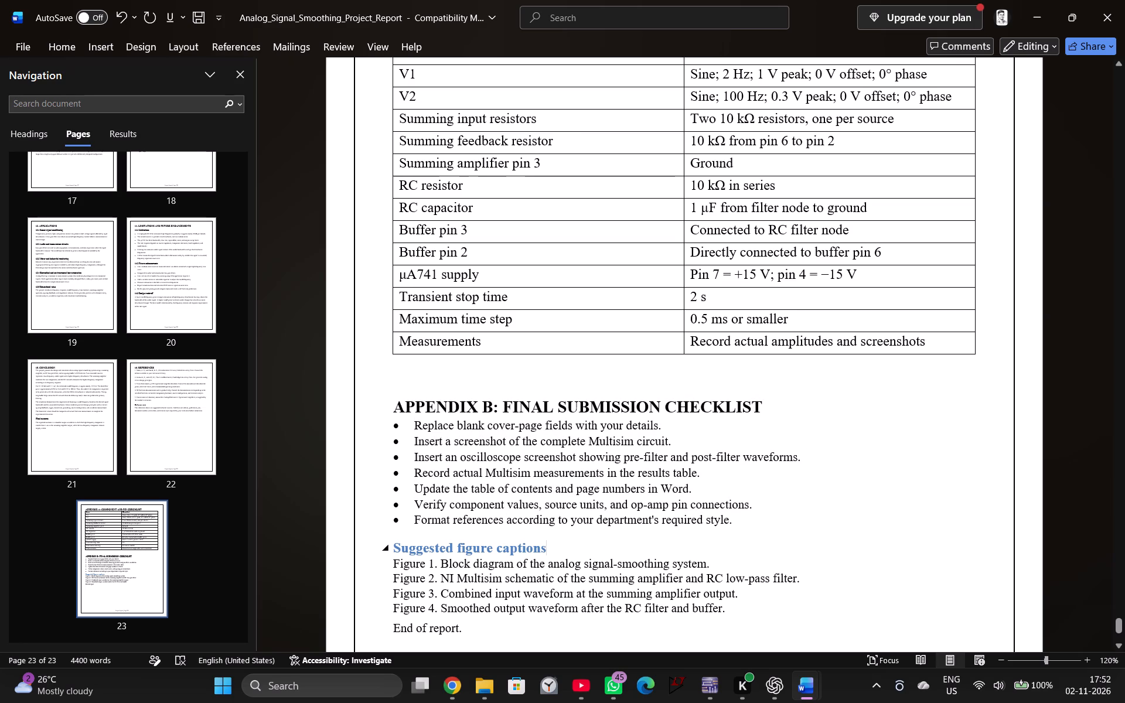
Delete the "Suggested figure captions" heading, its four captions and the "End of report." line below the Appendix B checklist.
{"action": "scroll", "coordinate": [438, 549], "scroll_direction": "down", "scroll_amount": 1}
{"action": "left_click_drag", "start_coordinate": [393, 506], "coordinate": [442, 537]}
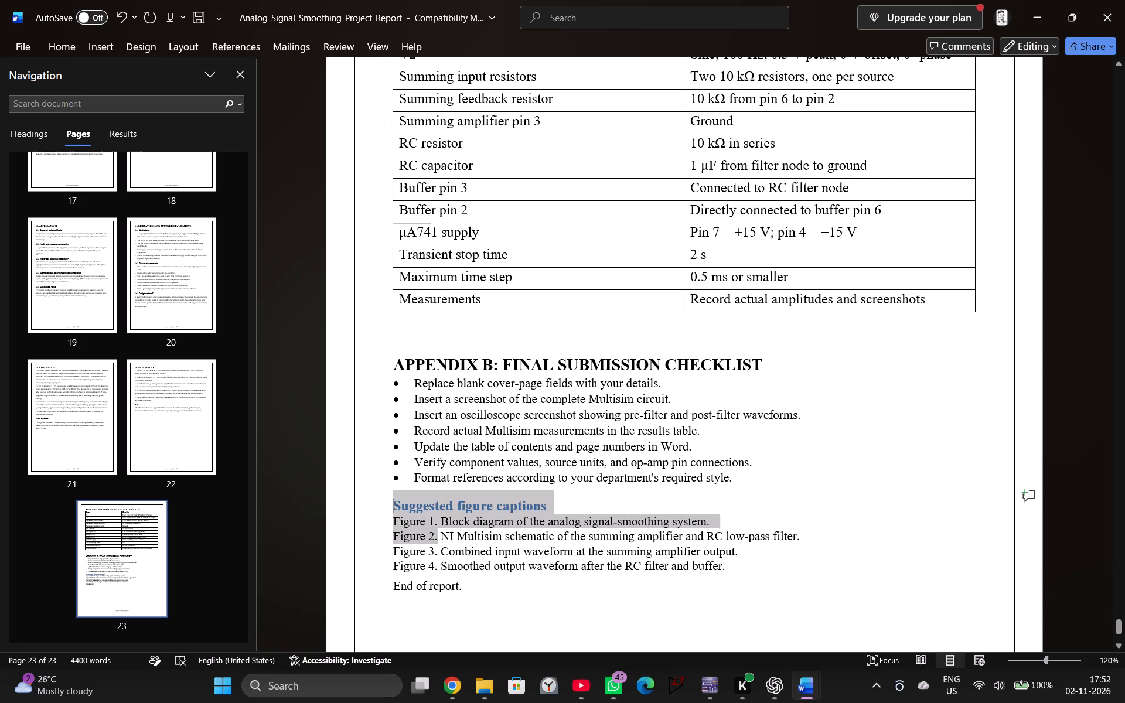
{"action": "left_click_drag", "start_coordinate": [442, 537], "coordinate": [475, 589]}
{"action": "key", "text": "BackSpace"}
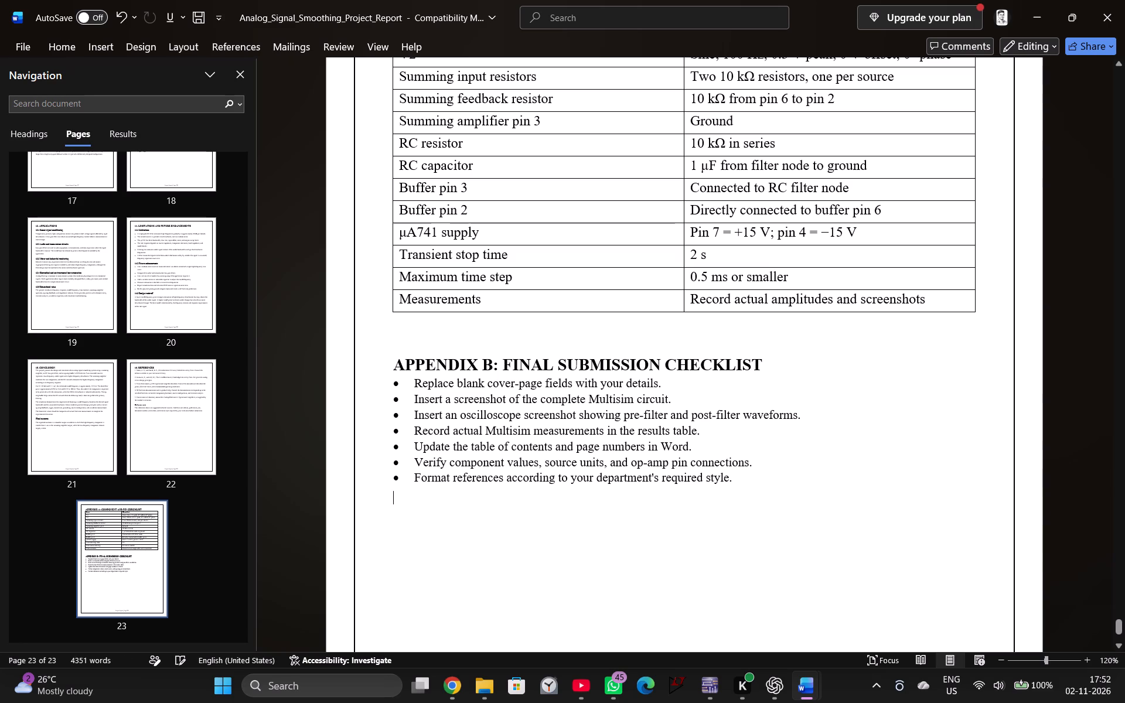
Set the font size of all the Appendix B checklist bullet items to 12.
{"action": "left_click_drag", "start_coordinate": [411, 380], "coordinate": [778, 486]}
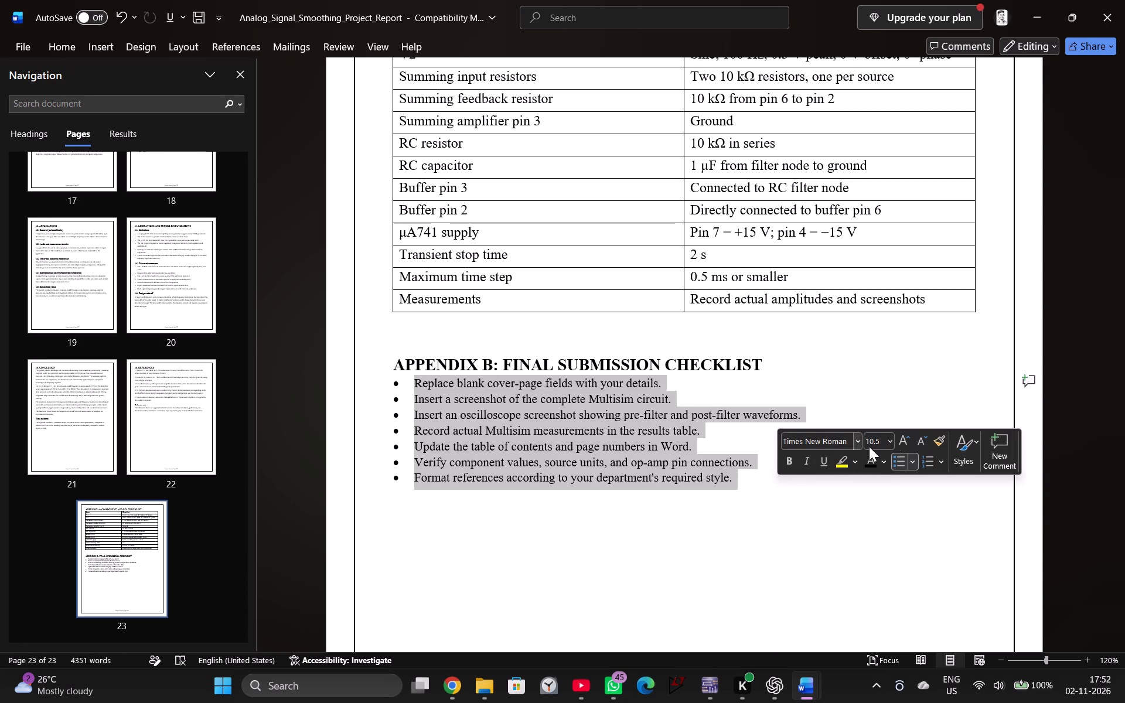
{"action": "left_click", "coordinate": [891, 439]}
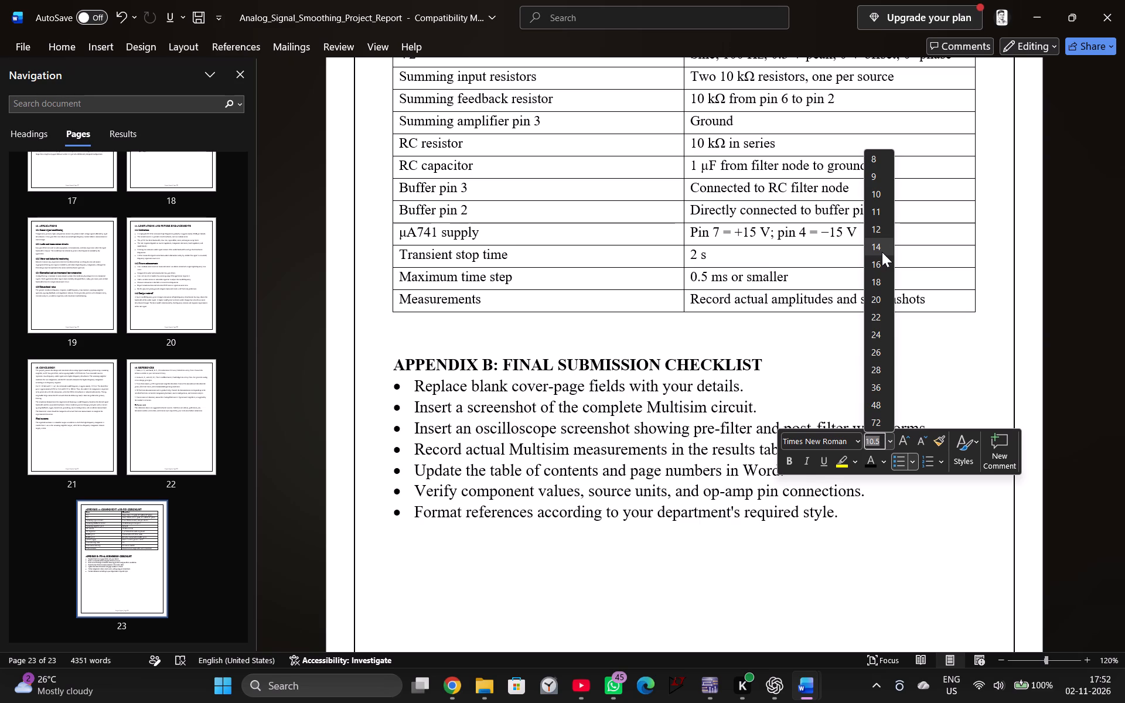
{"action": "left_click", "coordinate": [878, 230]}
{"action": "left_click", "coordinate": [850, 314]}
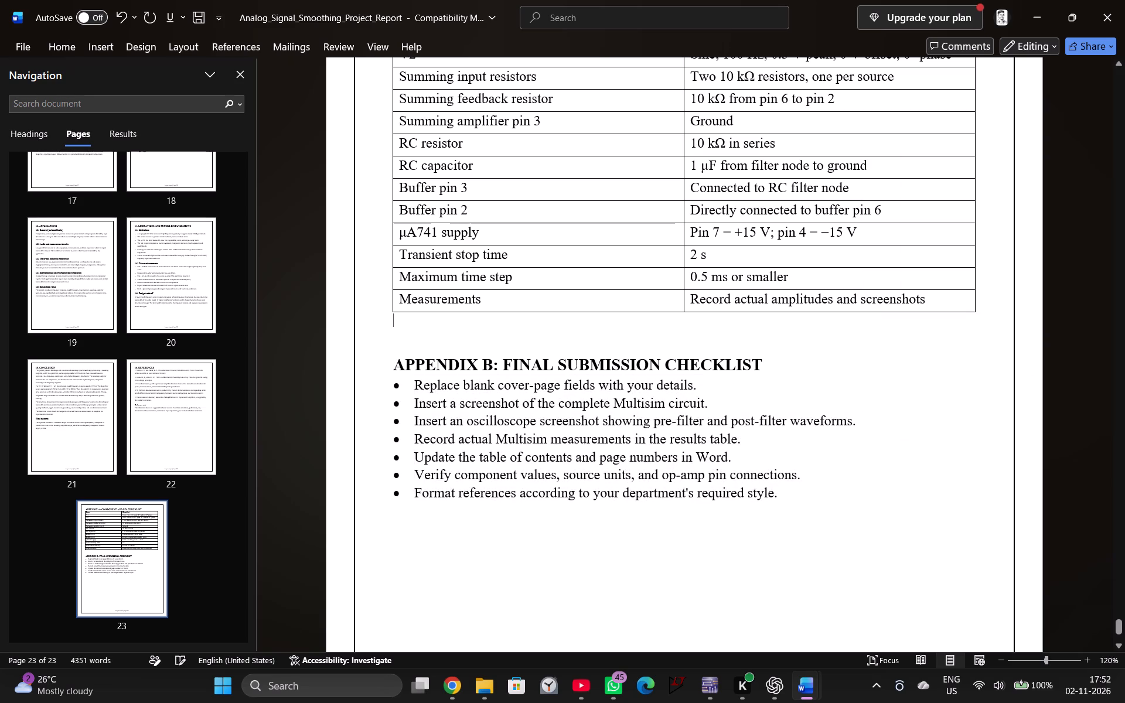
Insert a blank page after the last Appendix B bullet item and remove the bullet at the start of the new page.
{"action": "scroll", "coordinate": [828, 398], "scroll_direction": "down", "scroll_amount": 20}
{"action": "scroll", "coordinate": [828, 398], "scroll_direction": "down", "scroll_amount": 5}
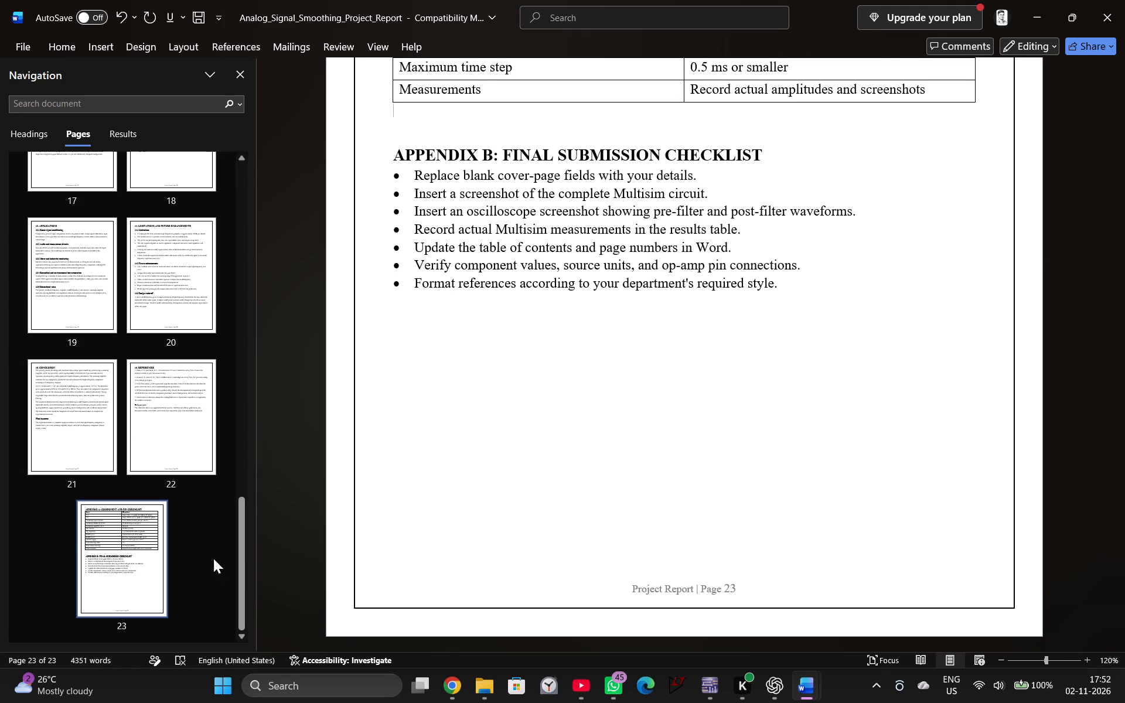
{"action": "left_click", "coordinate": [798, 291]}
{"action": "left_click", "coordinate": [112, 43]}
{"action": "left_click", "coordinate": [60, 92]}
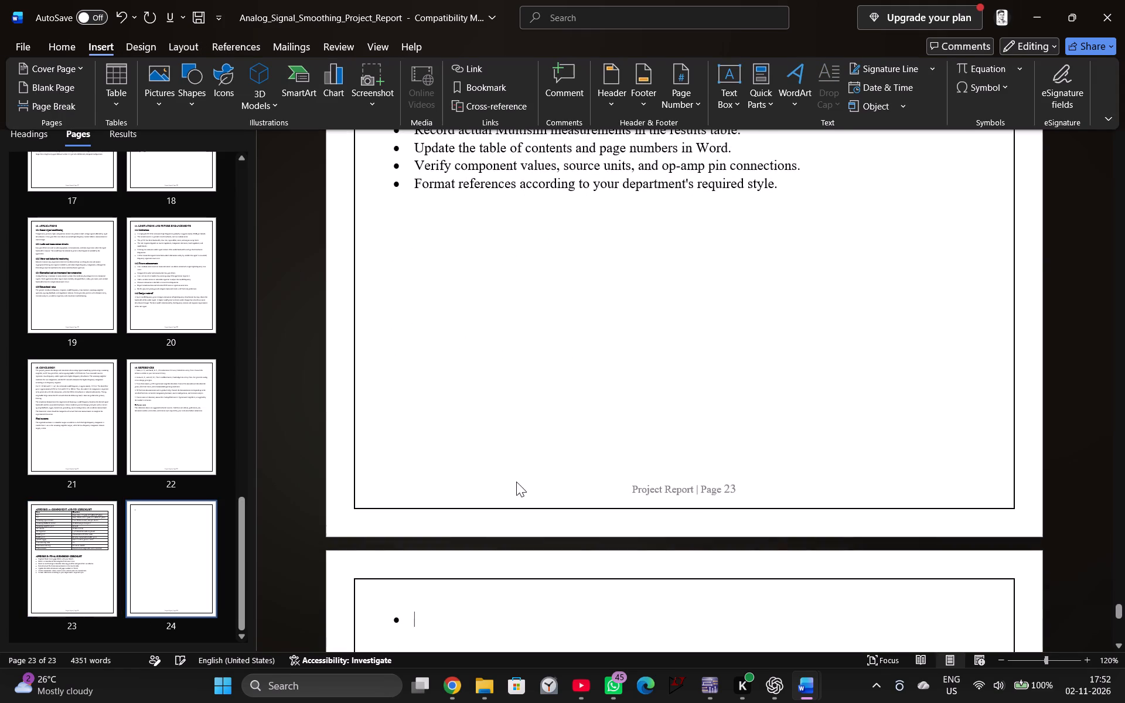
{"action": "scroll", "coordinate": [524, 511], "scroll_direction": "down", "scroll_amount": 5}
{"action": "key", "text": "BackSpace"}
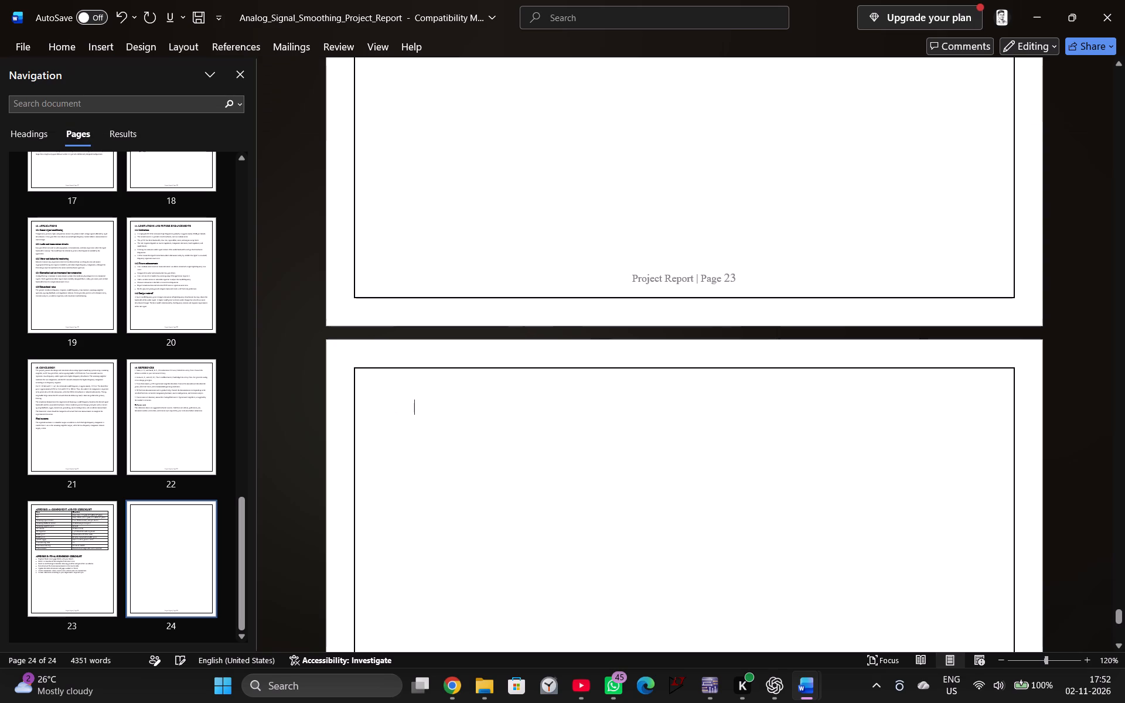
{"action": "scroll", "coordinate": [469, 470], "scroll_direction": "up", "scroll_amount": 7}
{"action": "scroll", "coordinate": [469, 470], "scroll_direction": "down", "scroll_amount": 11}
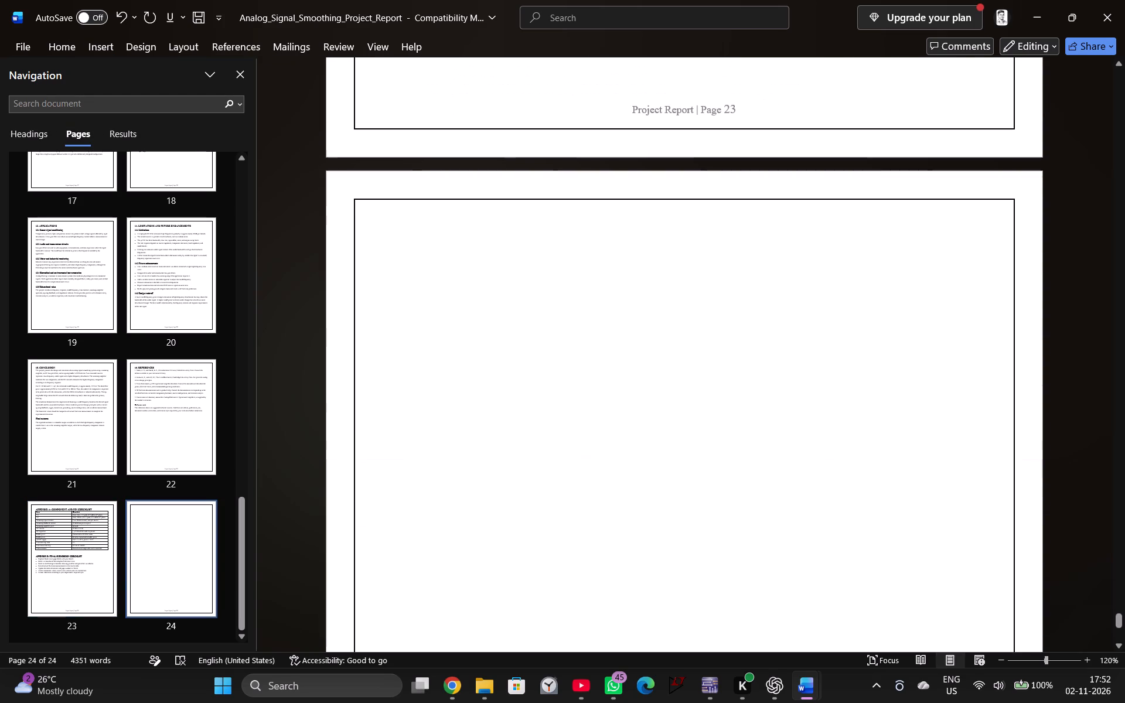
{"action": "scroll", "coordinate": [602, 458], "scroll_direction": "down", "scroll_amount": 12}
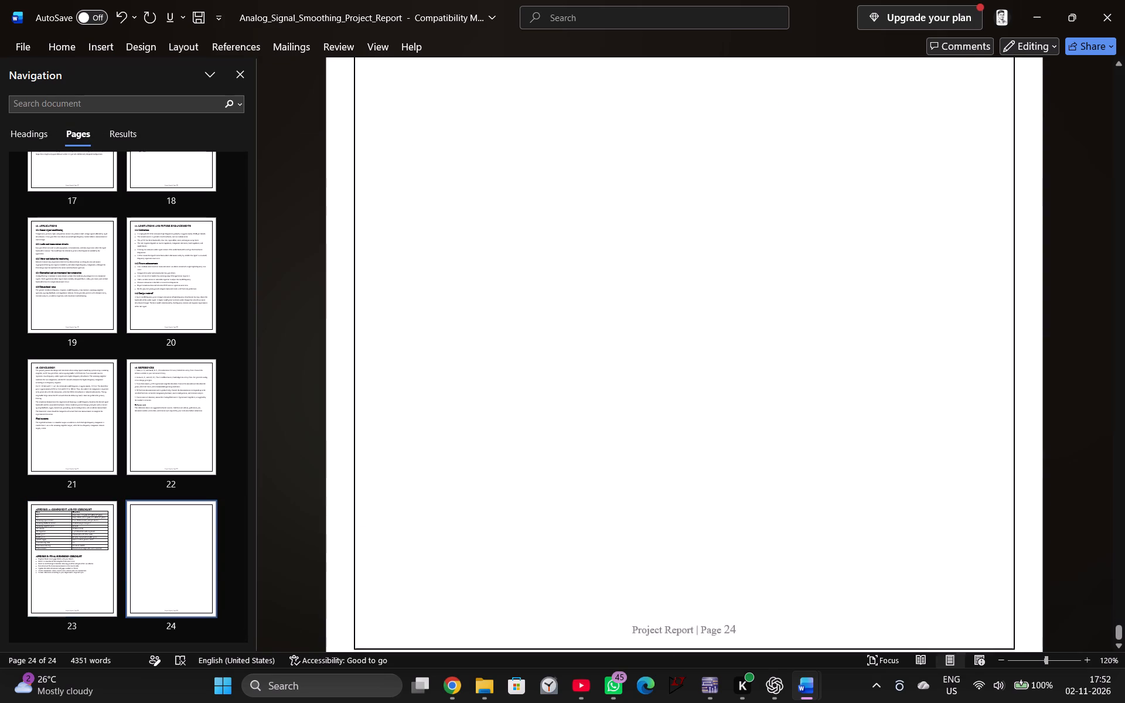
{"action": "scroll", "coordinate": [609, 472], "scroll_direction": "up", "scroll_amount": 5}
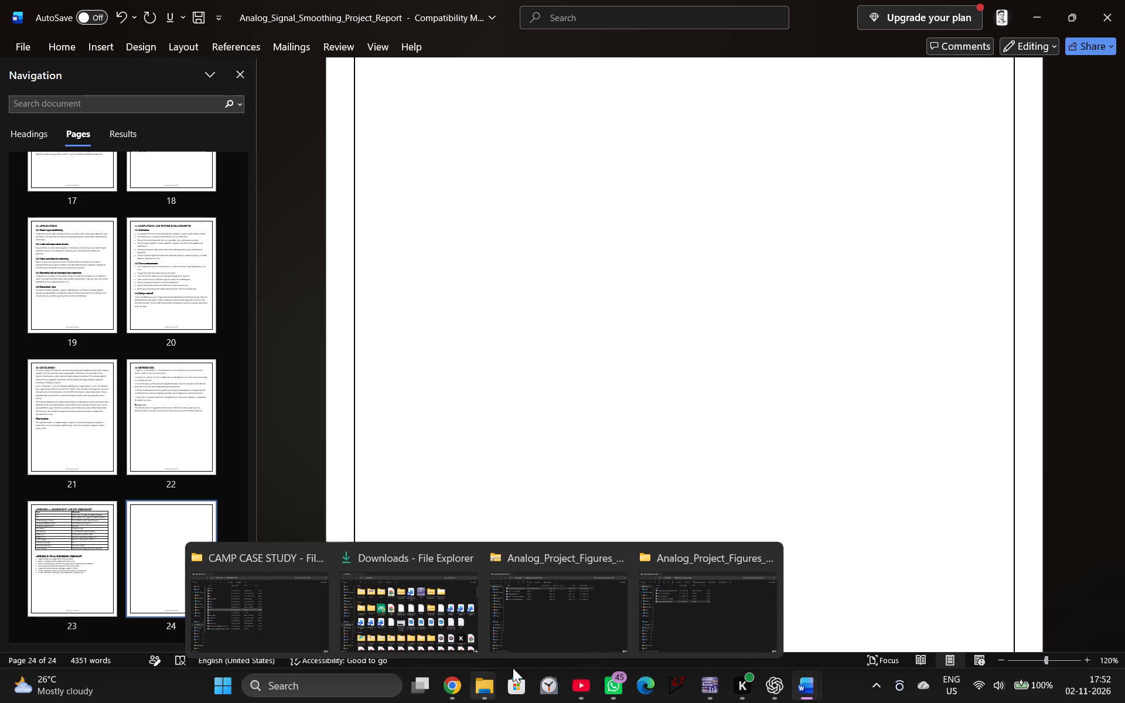
{"action": "left_click", "coordinate": [674, 619]}
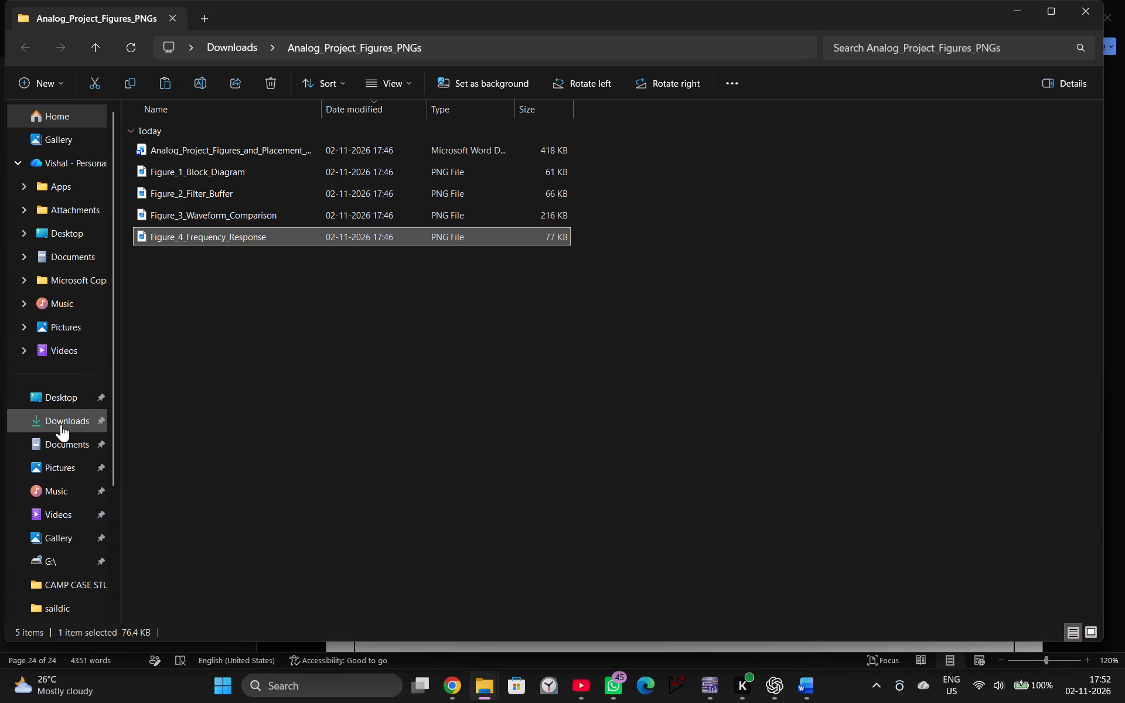
{"action": "double_click", "coordinate": [67, 111]}
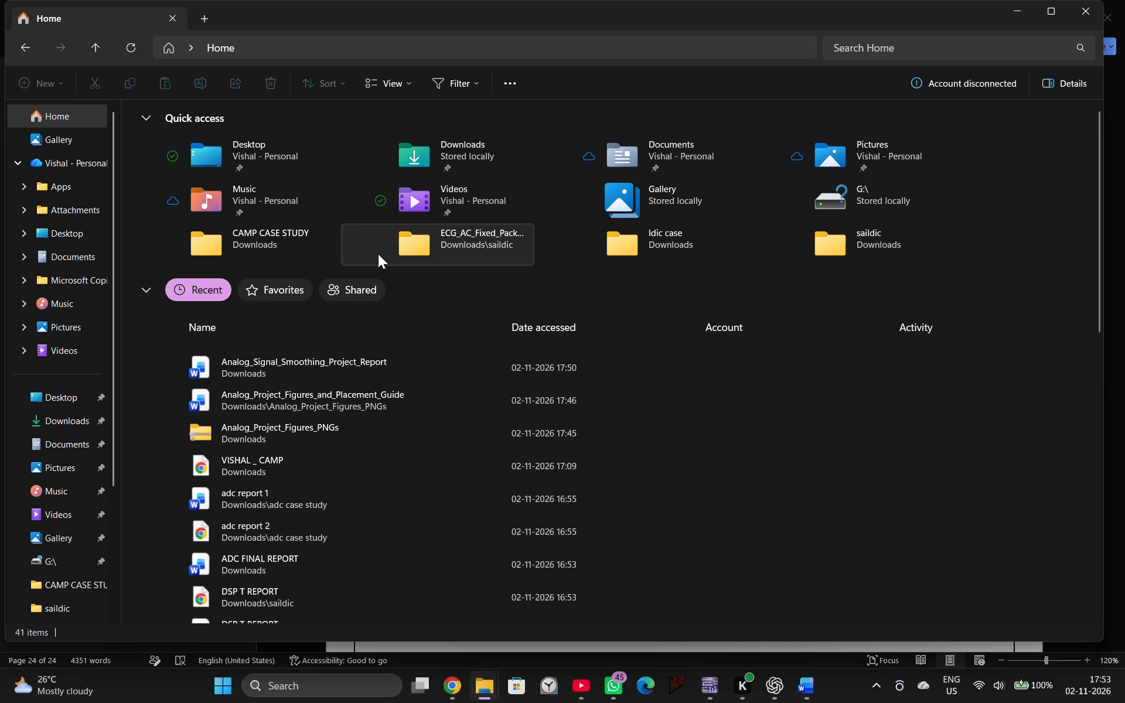
{"action": "double_click", "coordinate": [59, 459]}
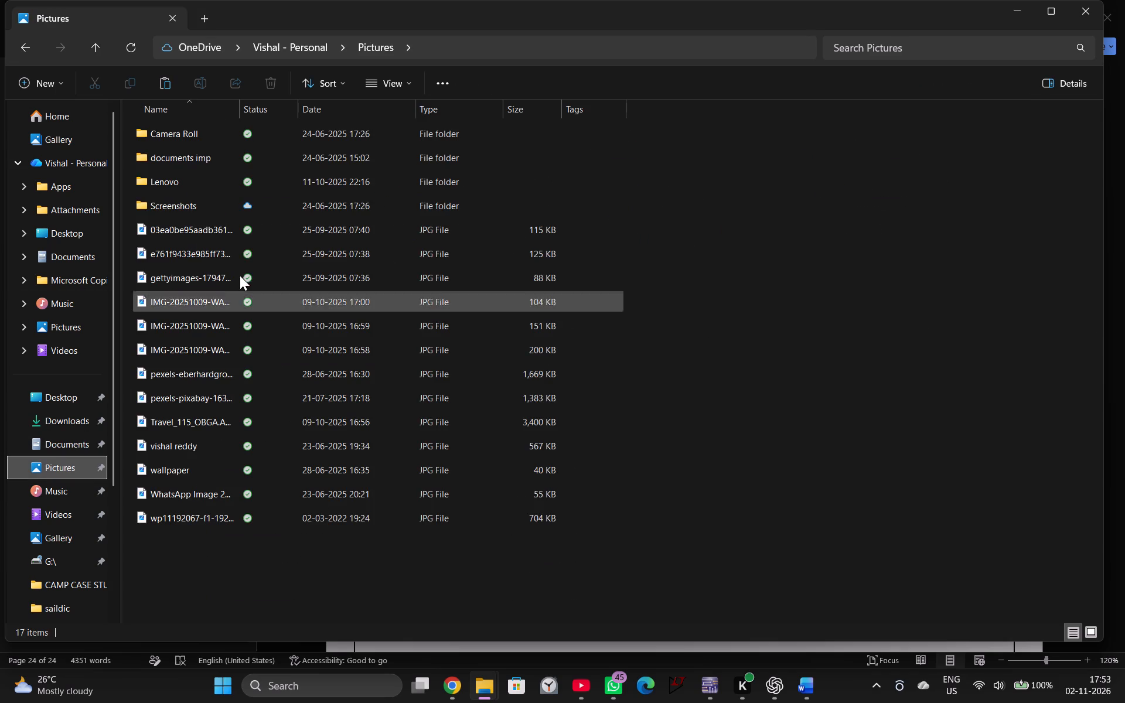
{"action": "double_click", "coordinate": [212, 203]}
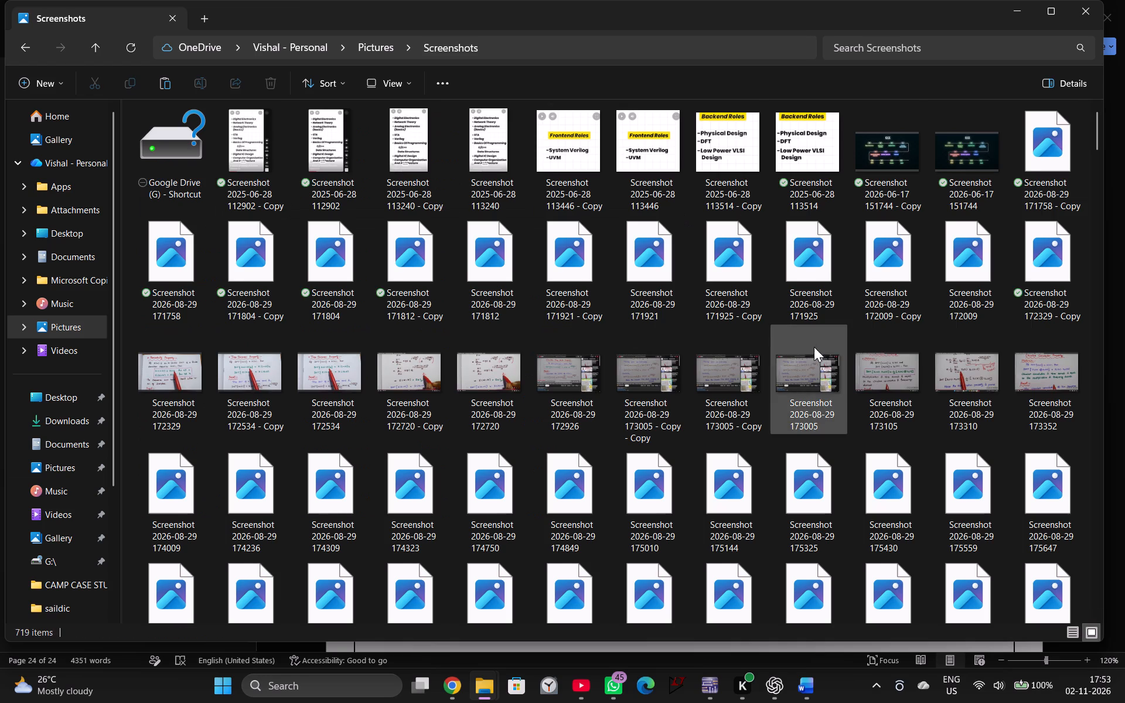
{"action": "scroll", "coordinate": [814, 359], "scroll_direction": "down", "scroll_amount": 20}
{"action": "scroll", "coordinate": [814, 359], "scroll_direction": "down", "scroll_amount": 20}
{"action": "scroll", "coordinate": [814, 359], "scroll_direction": "down", "scroll_amount": 5}
{"action": "scroll", "coordinate": [877, 404], "scroll_direction": "up", "scroll_amount": 1}
{"action": "scroll", "coordinate": [877, 404], "scroll_direction": "down", "scroll_amount": 6}
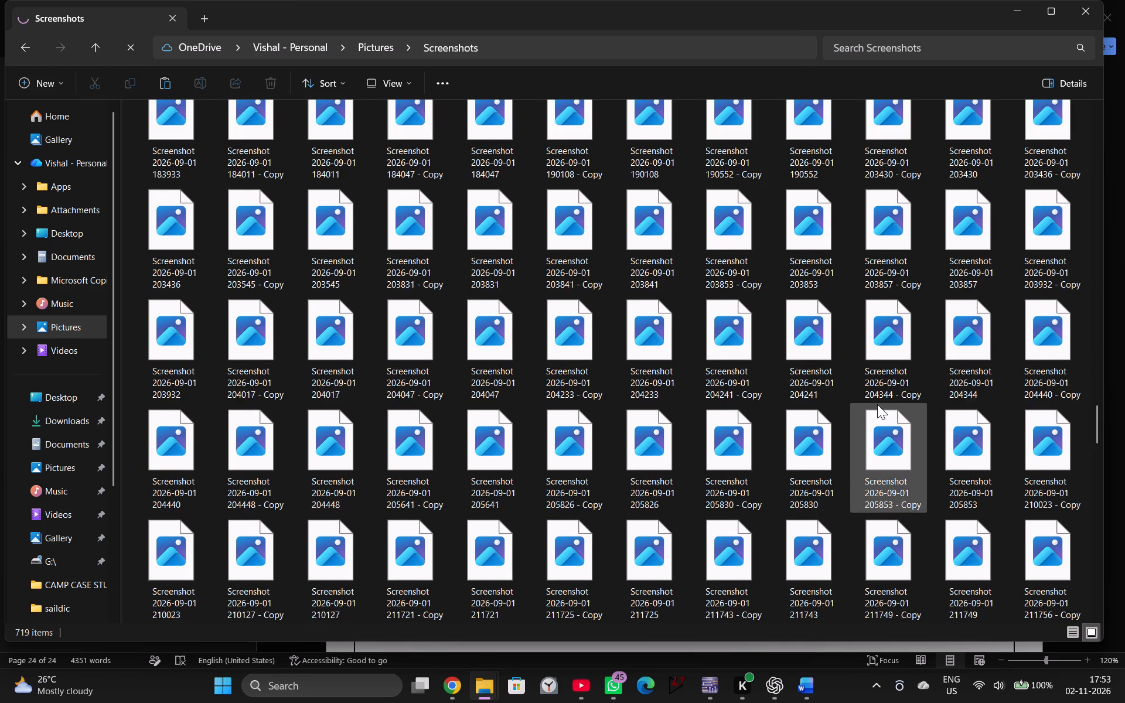
{"action": "scroll", "coordinate": [877, 404], "scroll_direction": "down", "scroll_amount": 7}
{"action": "scroll", "coordinate": [878, 405], "scroll_direction": "up", "scroll_amount": 1}
{"action": "scroll", "coordinate": [878, 405], "scroll_direction": "down", "scroll_amount": 20}
{"action": "scroll", "coordinate": [878, 405], "scroll_direction": "down", "scroll_amount": 10}
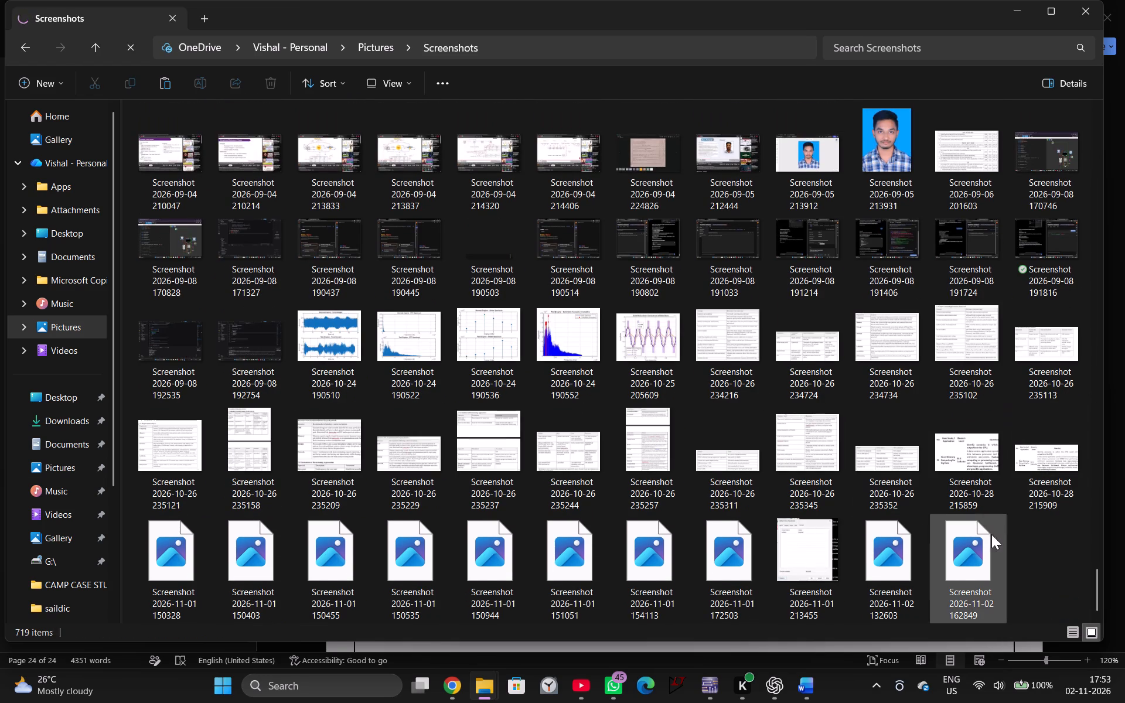
{"action": "left_click", "coordinate": [964, 547]}
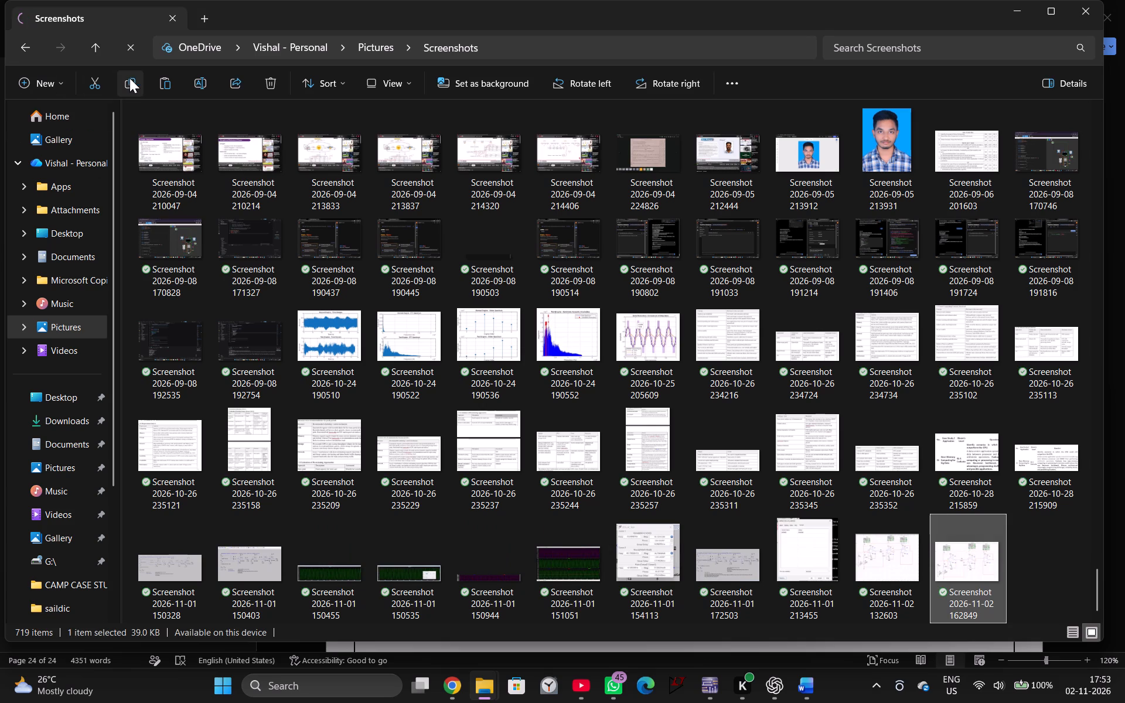
{"action": "left_click", "coordinate": [129, 78]}
{"action": "left_click", "coordinate": [127, 86]}
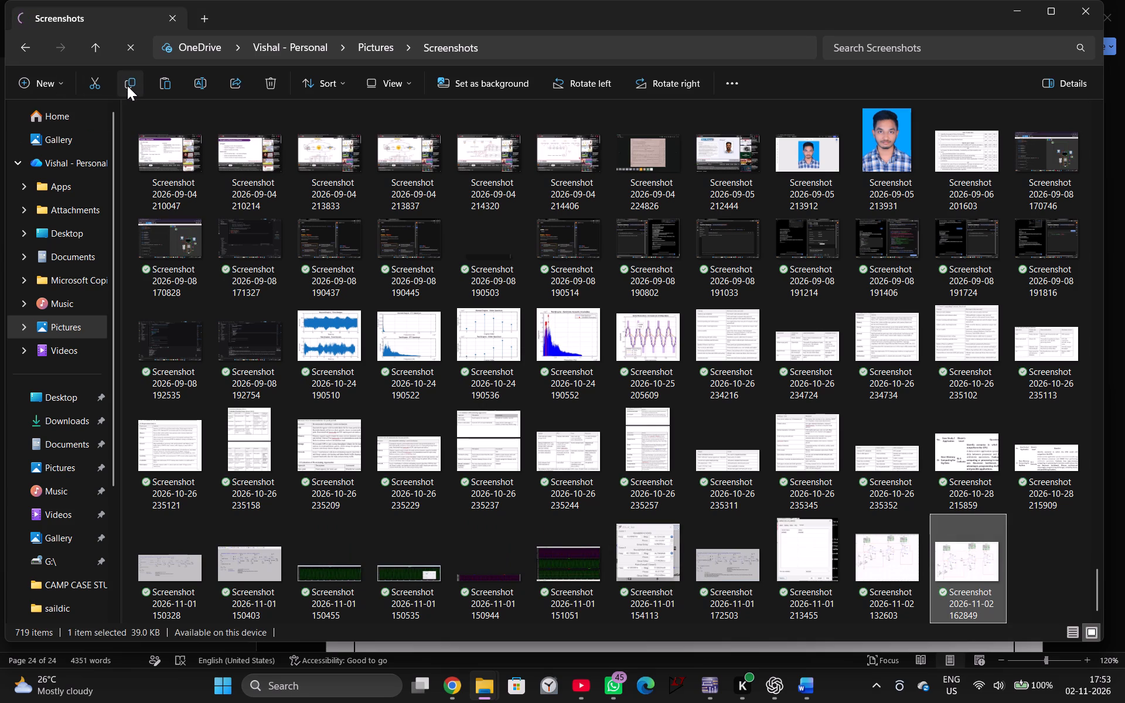
{"action": "left_click", "coordinate": [127, 86]}
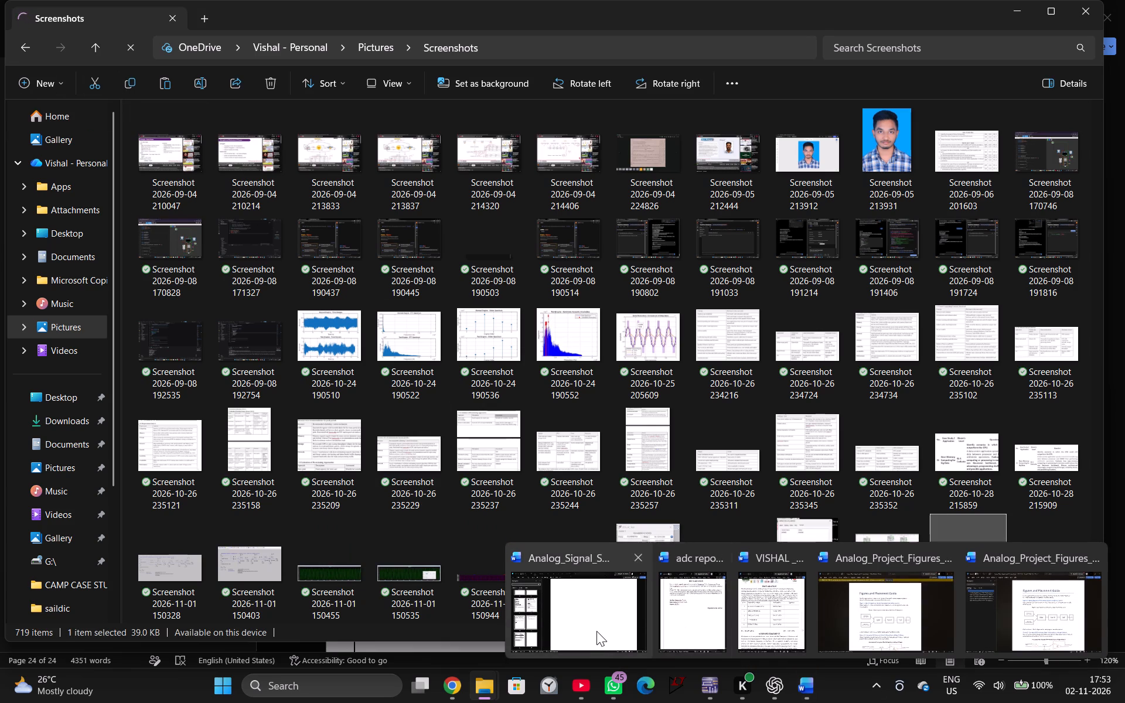
Switch to the Word report and enter the heading text "MULTISIM SIMULATIOM" on the first line of the blank page 24.
{"action": "left_click", "coordinate": [592, 629]}
{"action": "scroll", "coordinate": [522, 268], "scroll_direction": "up", "scroll_amount": 5}
{"action": "left_click", "coordinate": [497, 216]}
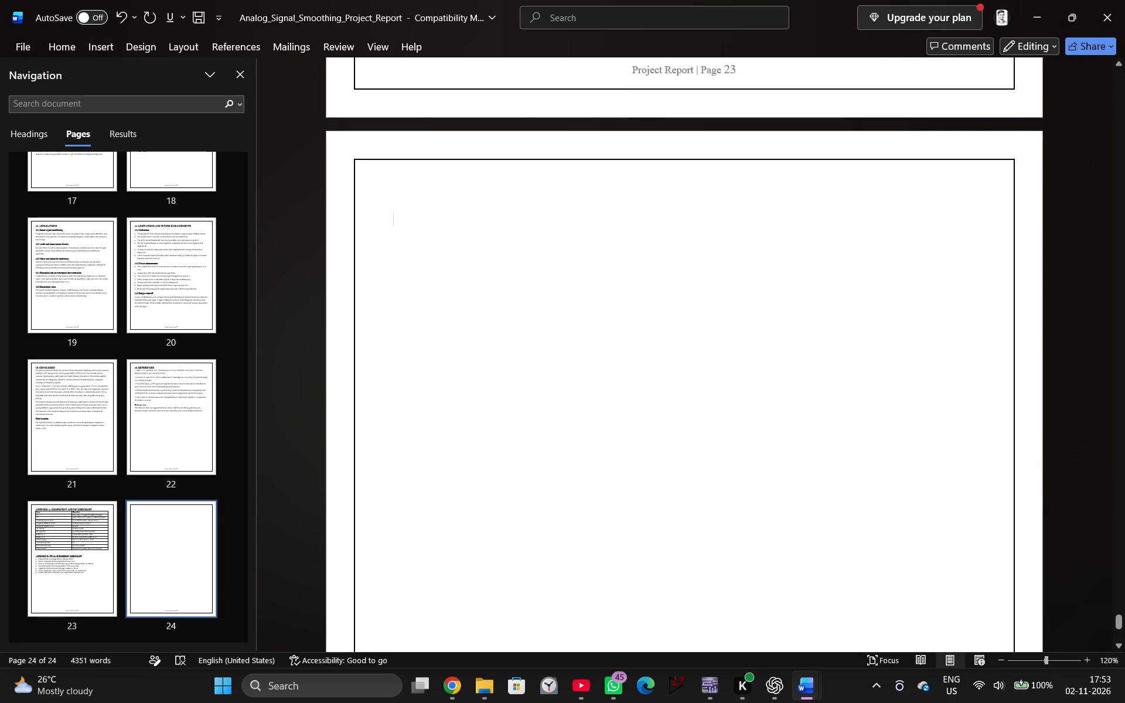
{"action": "type", "text": "mu"}
{"action": "key", "text": "BackSpace"}
{"action": "key", "text": "BackSpace"}
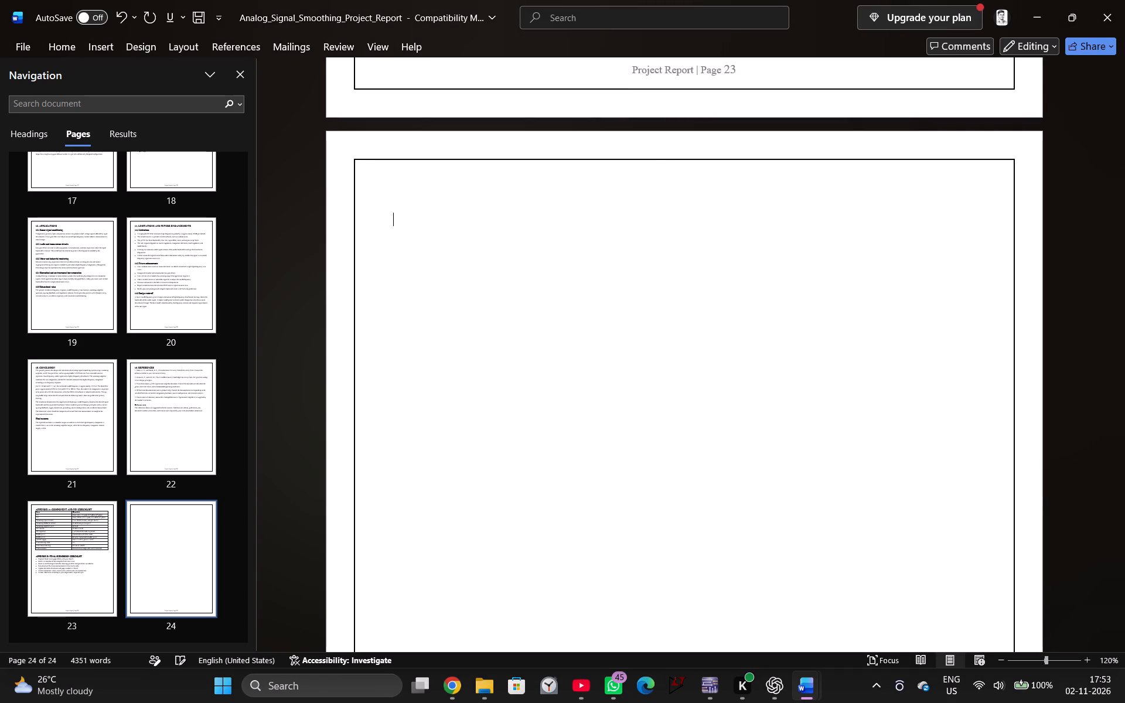
{"action": "type", "text": "MUL"}
{"action": "key", "text": "BackSpace"}
{"action": "key", "text": "BackSpace"}
{"action": "key", "text": "BackSpace"}
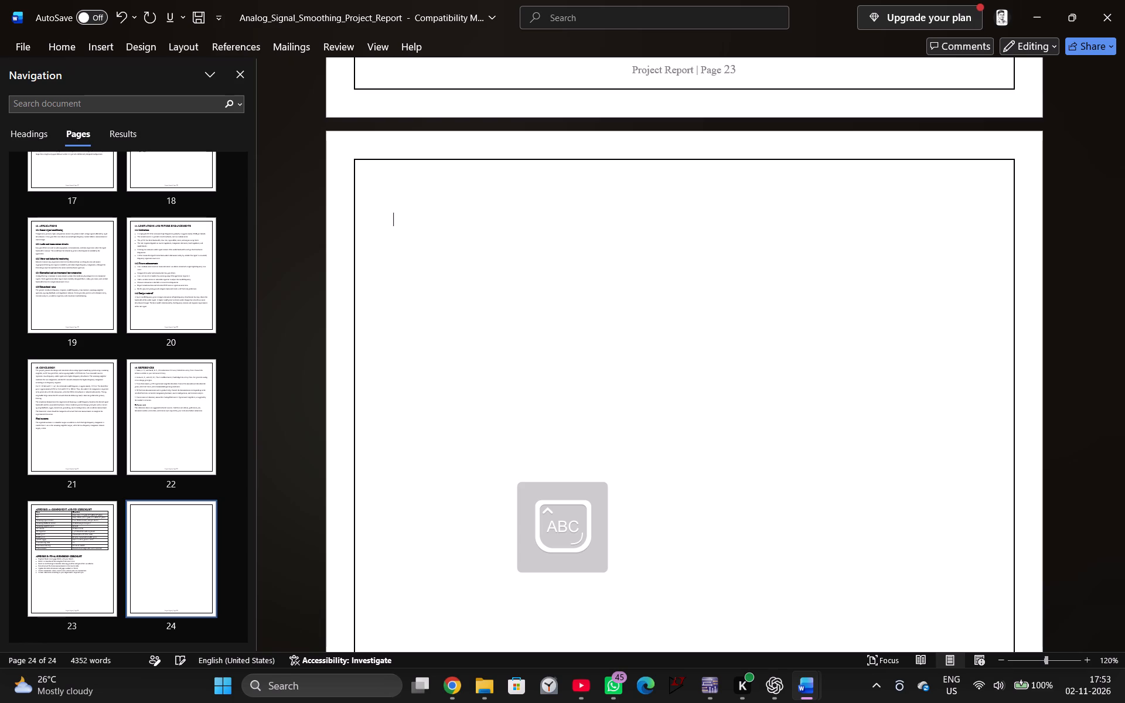
{"action": "key", "text": "BackSpace"}
{"action": "type", "text": "MULTI"}
{"action": "type", "text": "SIM SIMULAT"}
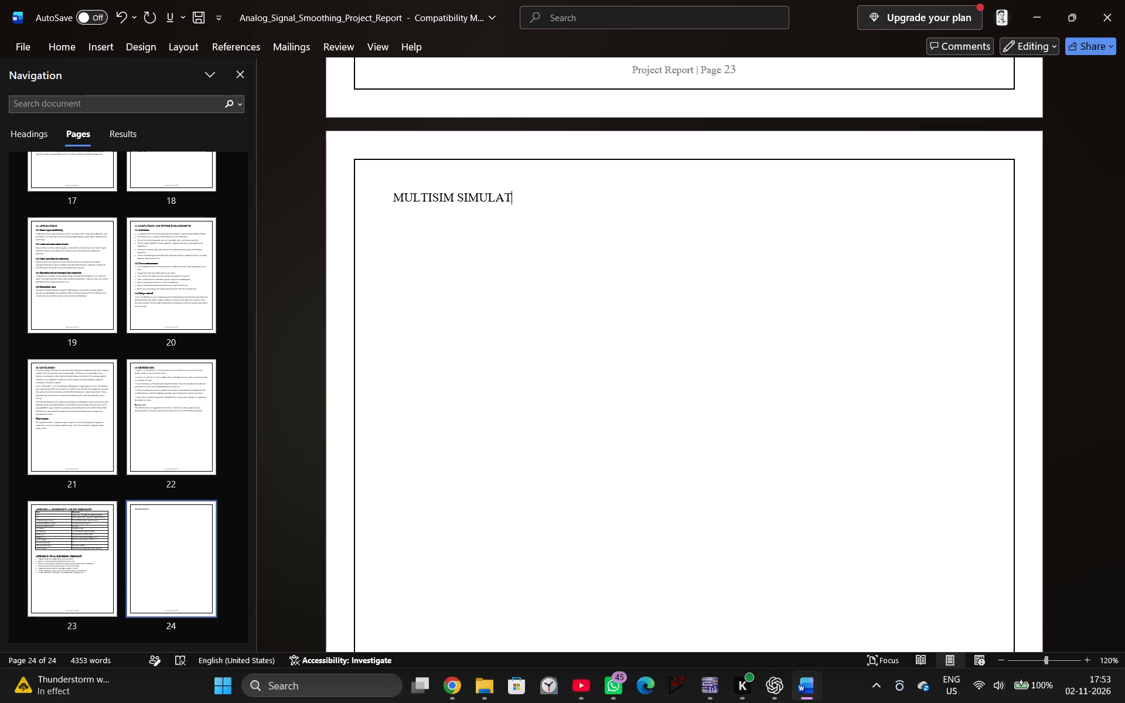
{"action": "type", "text": "IO"}
{"action": "type", "text": "OM"}
{"action": "key", "text": "BackSpace"}
{"action": "key", "text": "BackSpace"}
{"action": "key", "text": "m"}
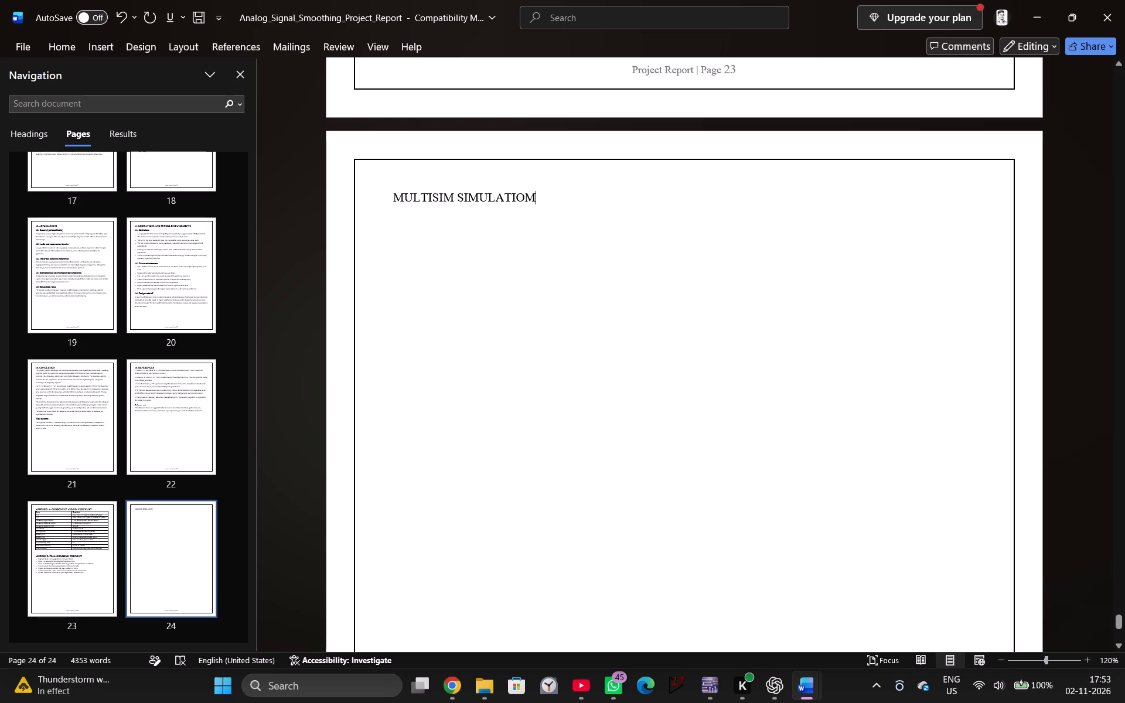
Set the font size of the new heading on page 24 to 16.
{"action": "left_click_drag", "start_coordinate": [552, 192], "coordinate": [395, 192]}
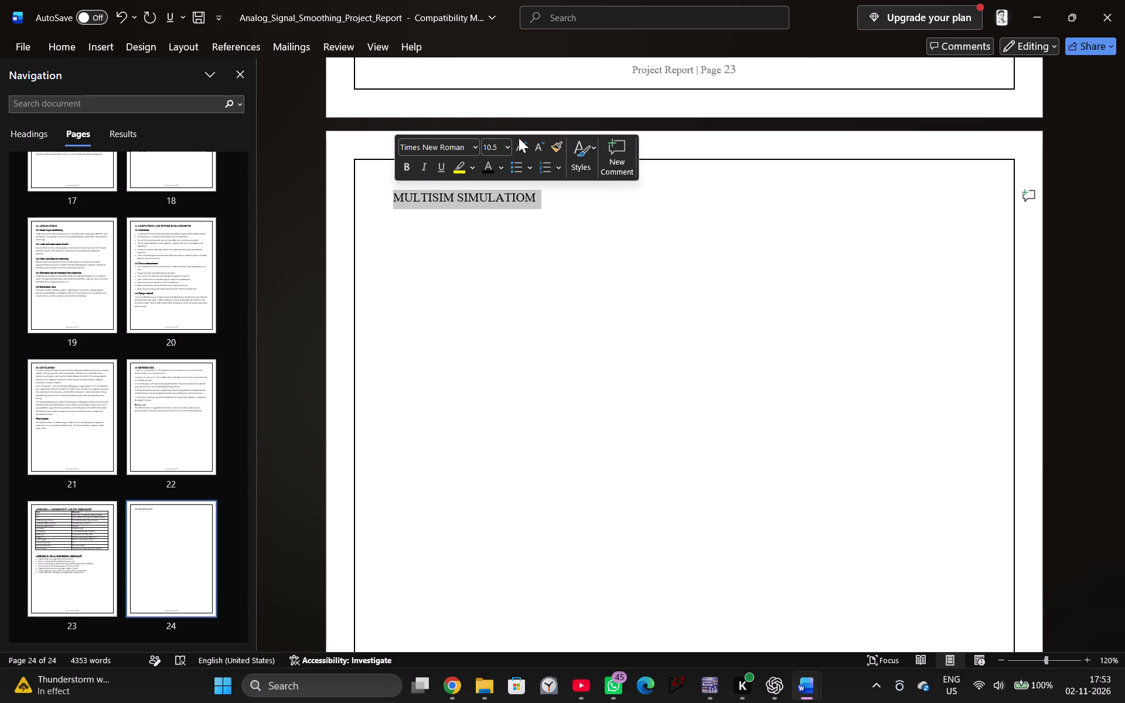
{"action": "left_click", "coordinate": [509, 144]}
{"action": "left_click", "coordinate": [494, 278]}
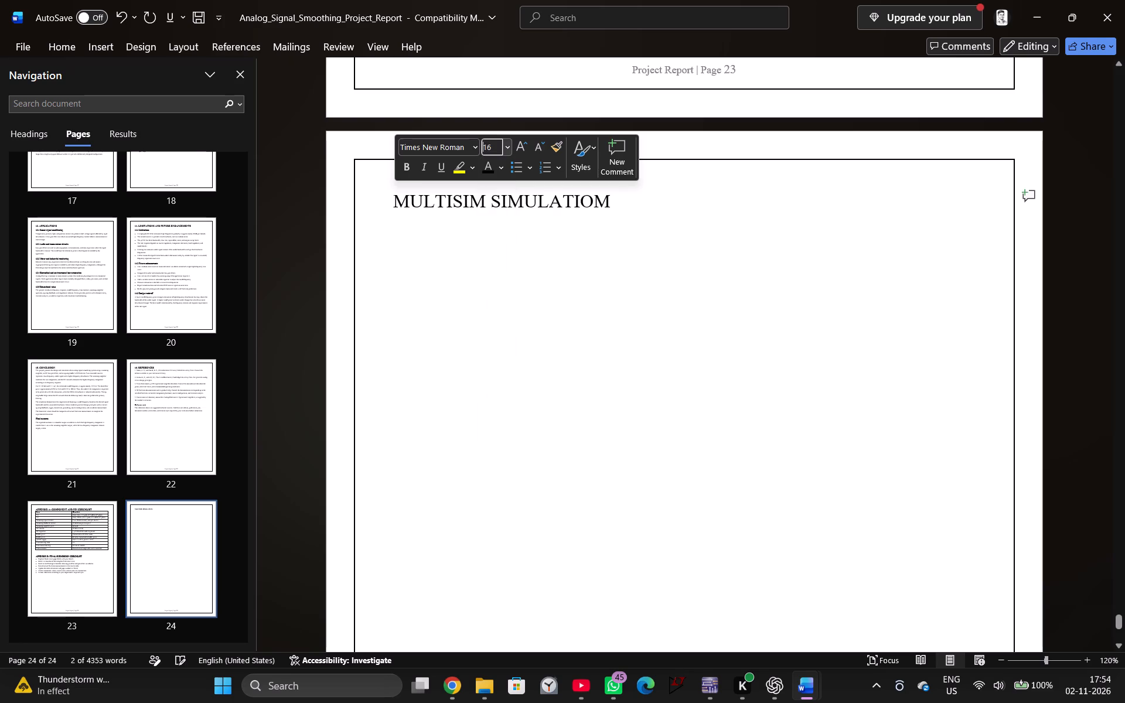
{"action": "left_click", "coordinate": [651, 214]}
{"action": "left_click_drag", "start_coordinate": [613, 199], "coordinate": [614, 199]}
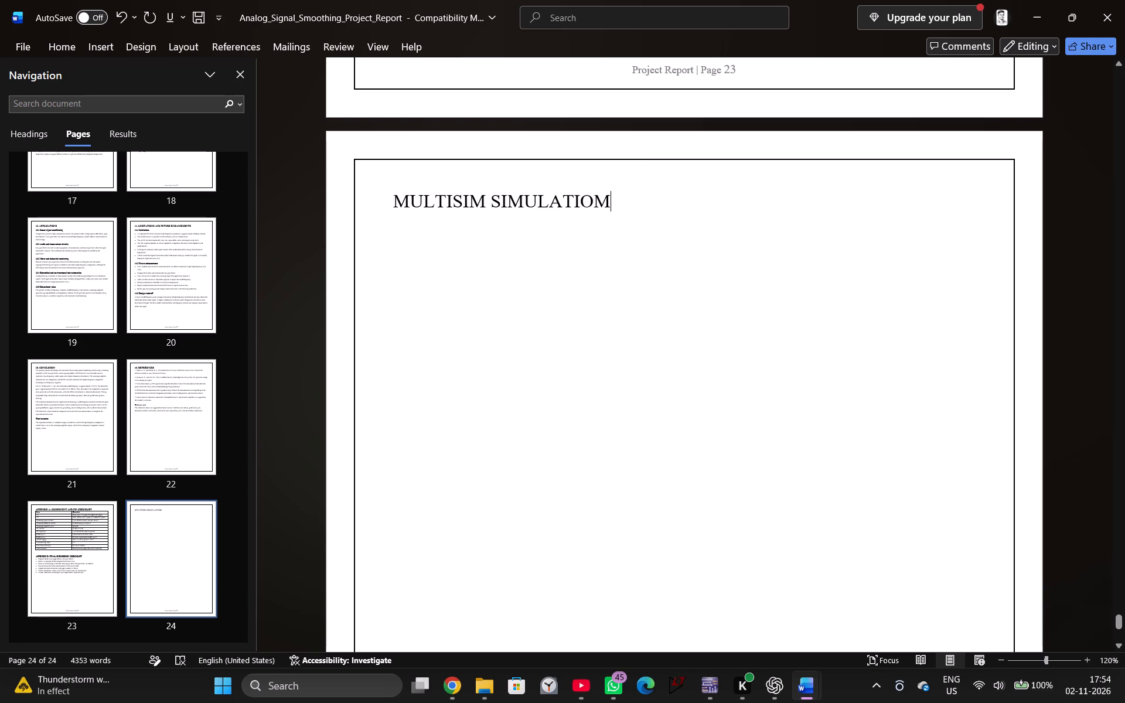
{"action": "left_click_drag", "start_coordinate": [614, 199], "coordinate": [403, 204]}
{"action": "left_click", "coordinate": [601, 240]}
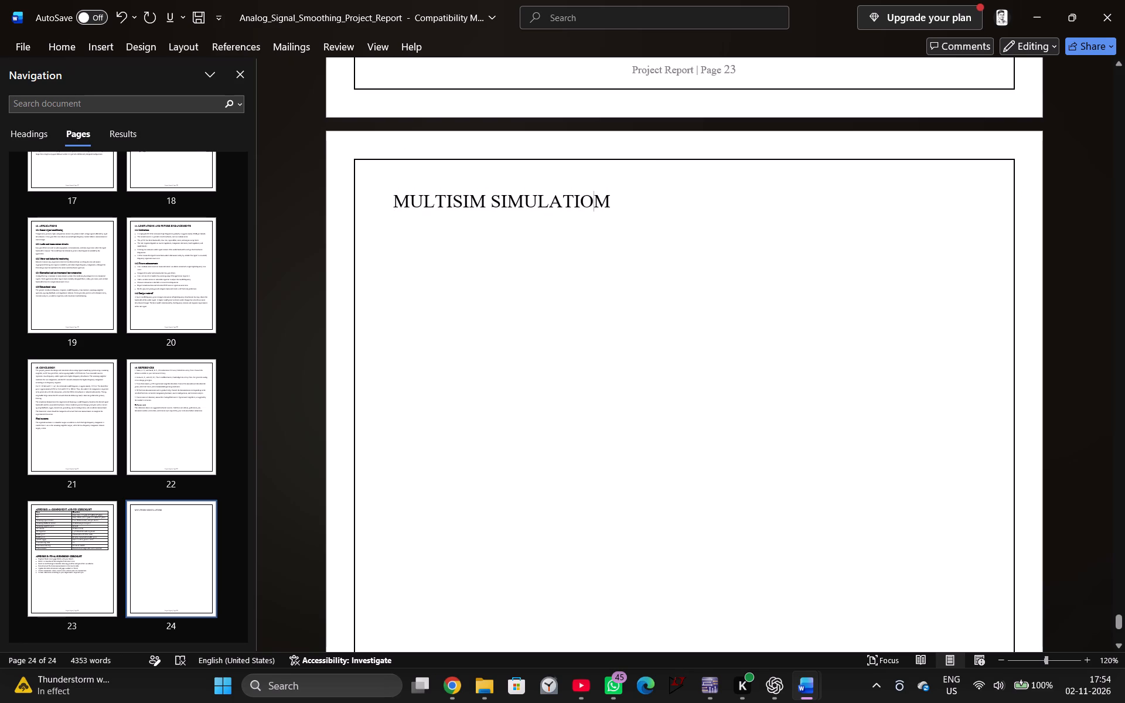
Remove the word "MULTISIM" from the page 24 heading and correct its last letter so it reads "SIMULATION".
{"action": "left_click", "coordinate": [485, 200]}
{"action": "key", "text": "BackSpace"}
{"action": "key", "text": "BackSpace"}
{"action": "key", "text": "BackSpace"}
{"action": "key", "text": "BackSpace"}
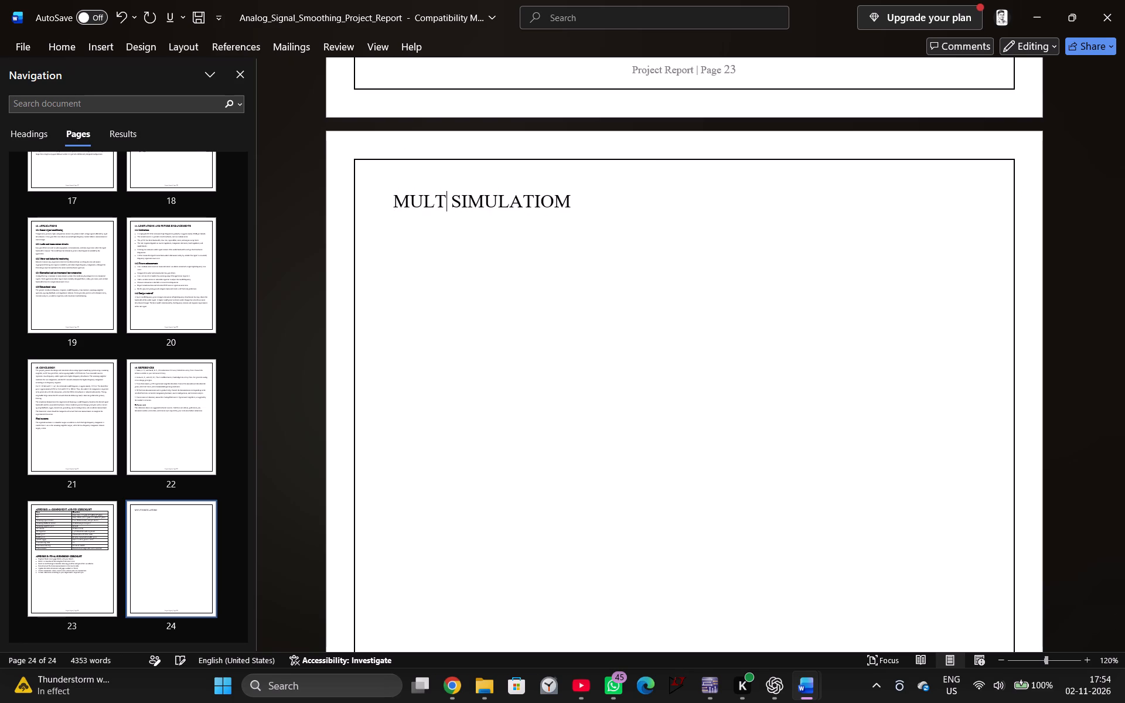
{"action": "key", "text": "BackSpace"}
{"action": "key", "text": "BackSpace"}
{"action": "key", "text": "BackSpace"}
{"action": "key", "text": "BackSpace"}
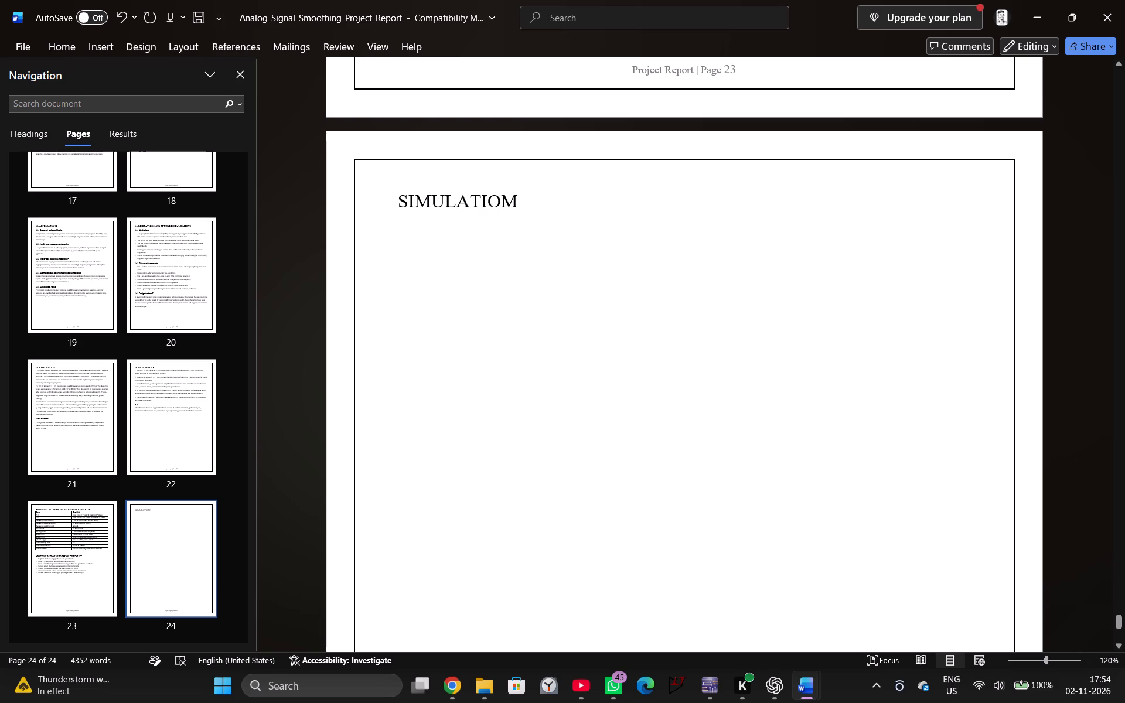
{"action": "left_click", "coordinate": [520, 202]}
{"action": "key", "text": "BackSpace"}
{"action": "key", "text": "n"}
Make the "SIMULATION" heading bold.
{"action": "left_click_drag", "start_coordinate": [547, 200], "coordinate": [421, 199]}
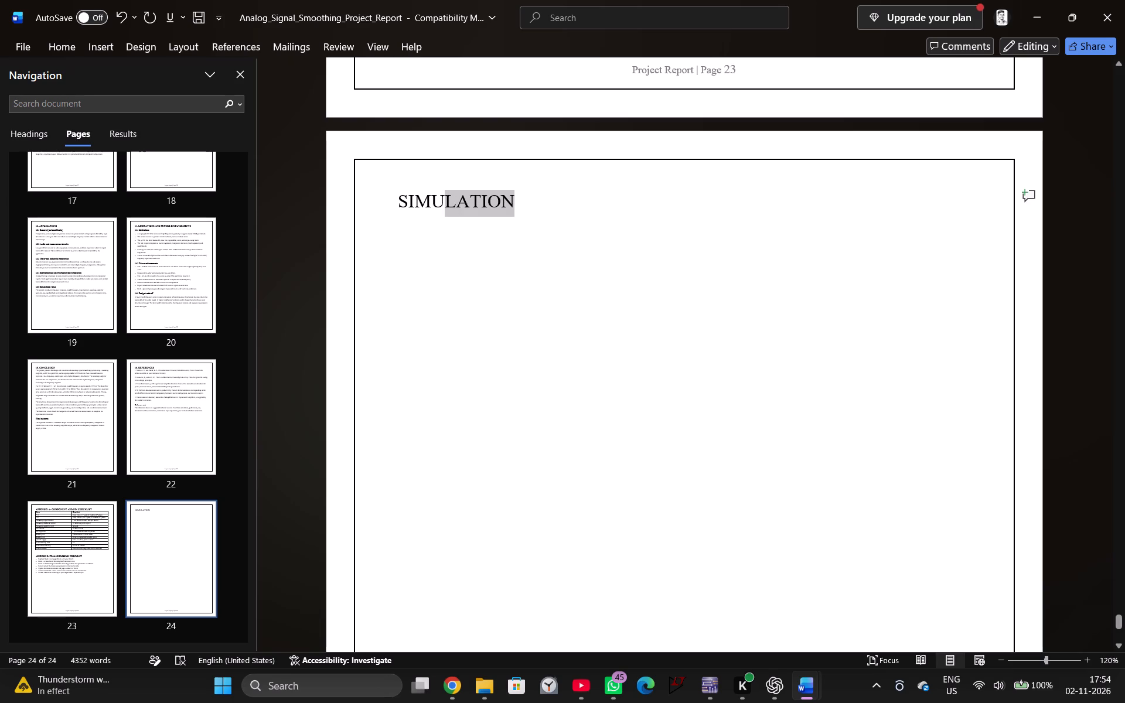
{"action": "left_click_drag", "start_coordinate": [421, 199], "coordinate": [401, 199]}
{"action": "left_click", "coordinate": [416, 175]}
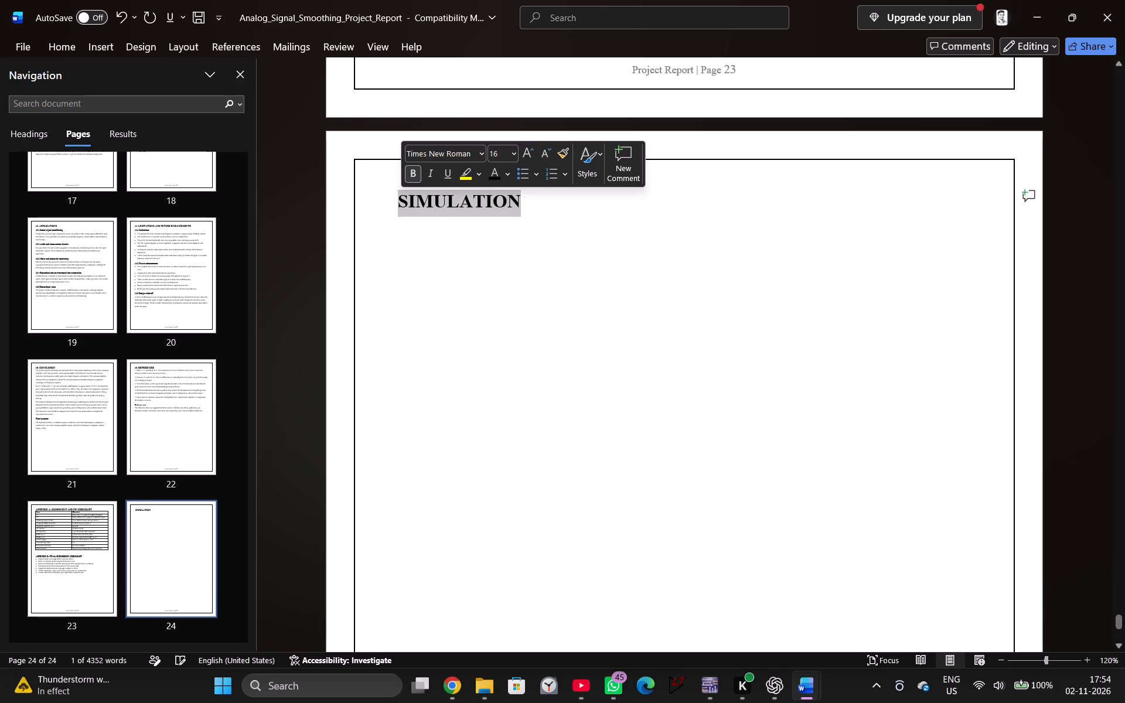
{"action": "left_click", "coordinate": [558, 229]}
{"action": "left_click", "coordinate": [516, 335]}
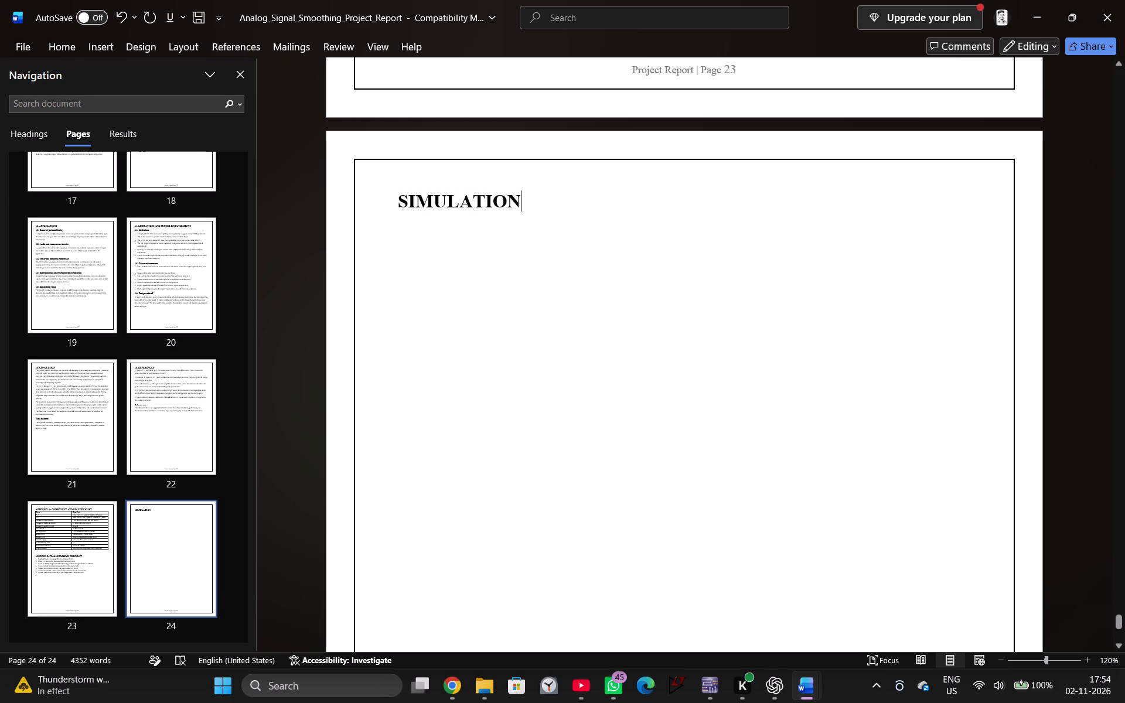
Paste the copied circuit screenshot on a new line below the "SIMULATION" heading and add an empty line beneath the image.
{"action": "key", "text": "Return"}
{"action": "key", "text": "ctrl+v"}
{"action": "scroll", "coordinate": [618, 327], "scroll_direction": "up", "scroll_amount": 3}
{"action": "scroll", "coordinate": [620, 357], "scroll_direction": "down", "scroll_amount": 4}
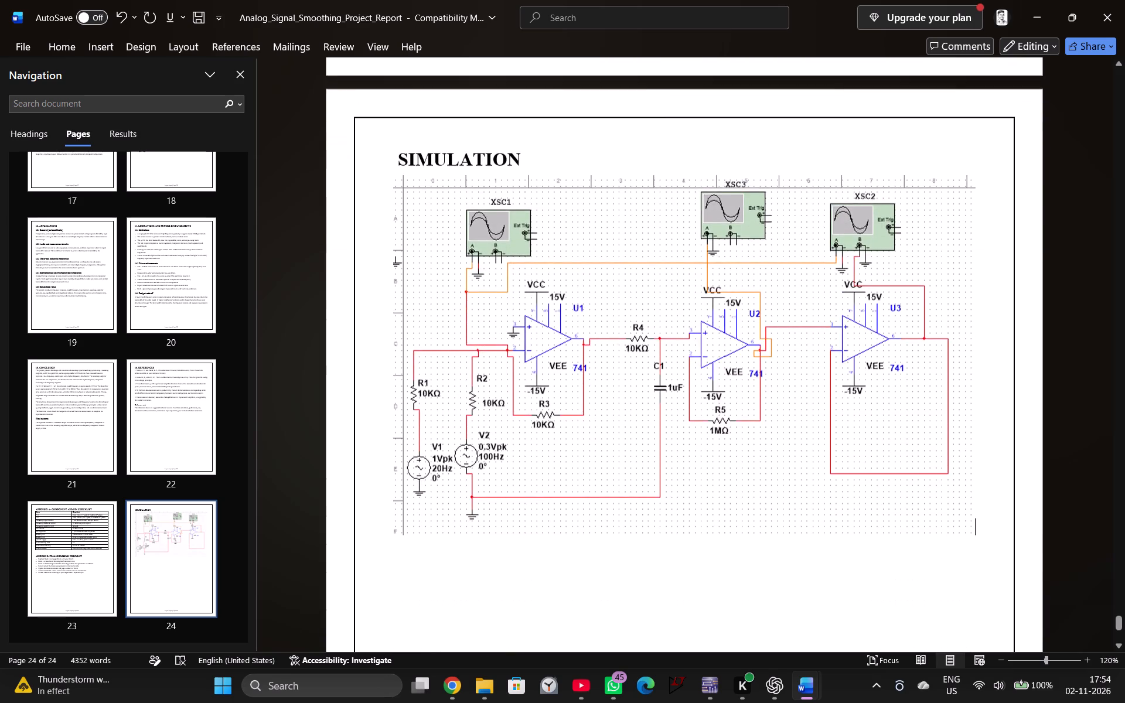
{"action": "scroll", "coordinate": [620, 366], "scroll_direction": "down", "scroll_amount": 8}
{"action": "left_click", "coordinate": [452, 326]}
{"action": "left_click", "coordinate": [415, 544]}
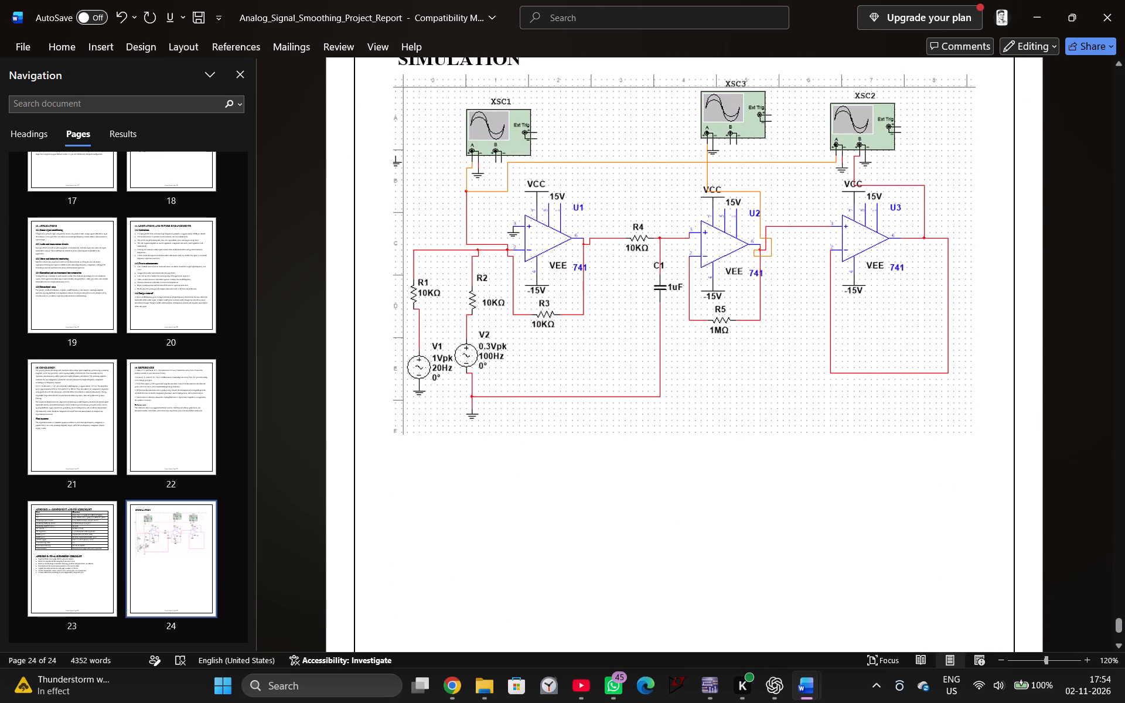
{"action": "left_click", "coordinate": [991, 429]}
{"action": "key", "text": "Return"}
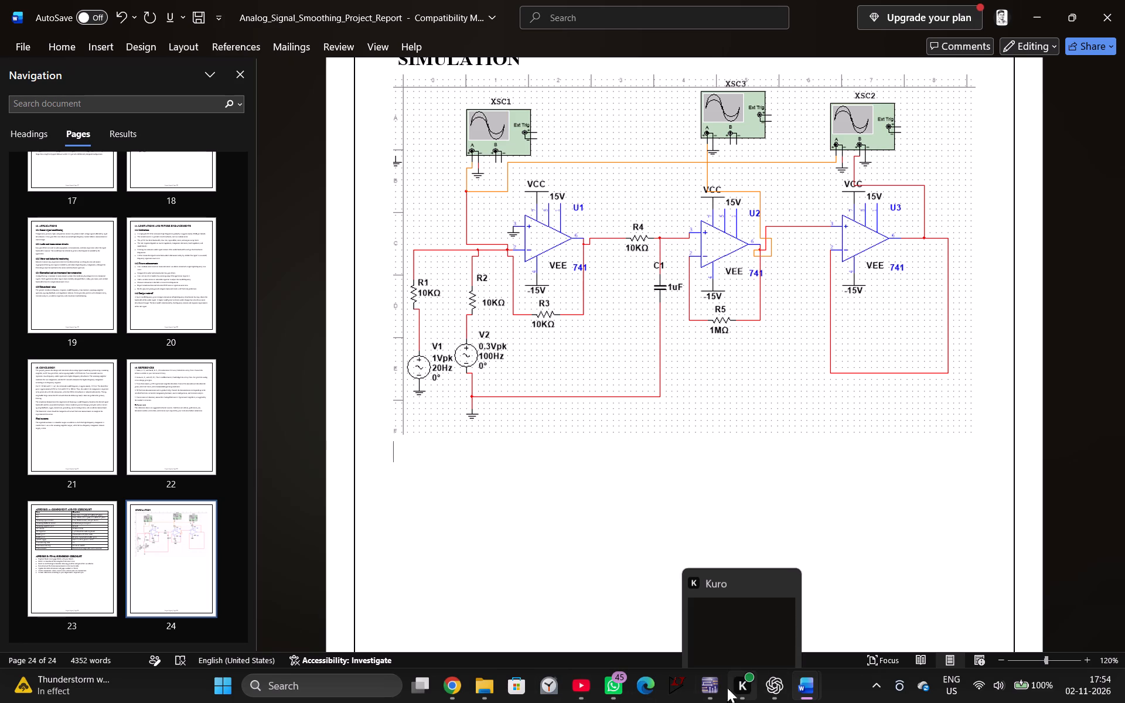
Switch to Multisim, run the interactive simulation, open oscilloscope XSC2 to capture its waveforms, and stop the simulation.
{"action": "left_click", "coordinate": [714, 630]}
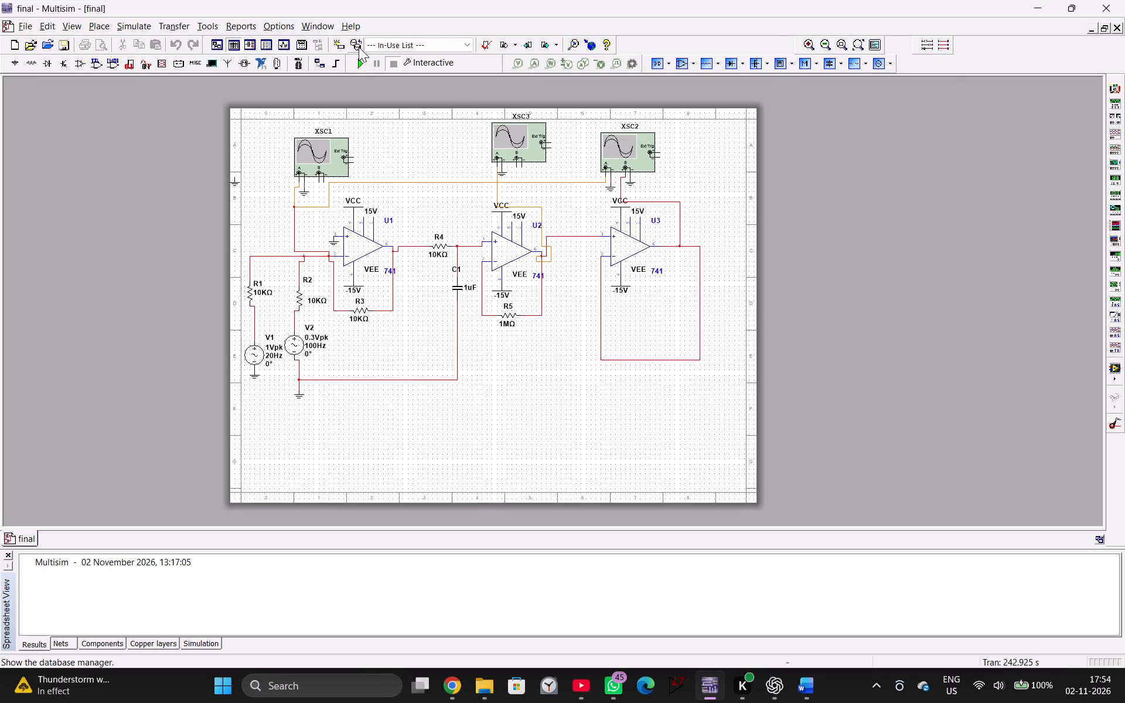
{"action": "left_click", "coordinate": [357, 60]}
{"action": "left_click", "coordinate": [623, 158]}
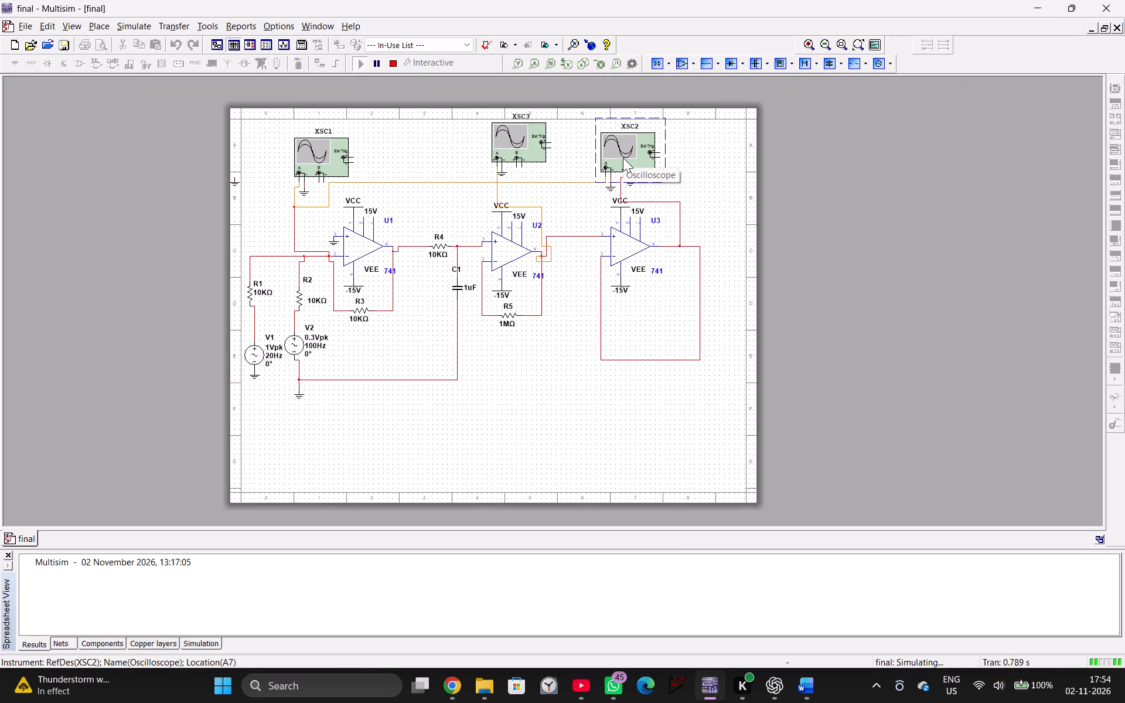
{"action": "double_click", "coordinate": [619, 149]}
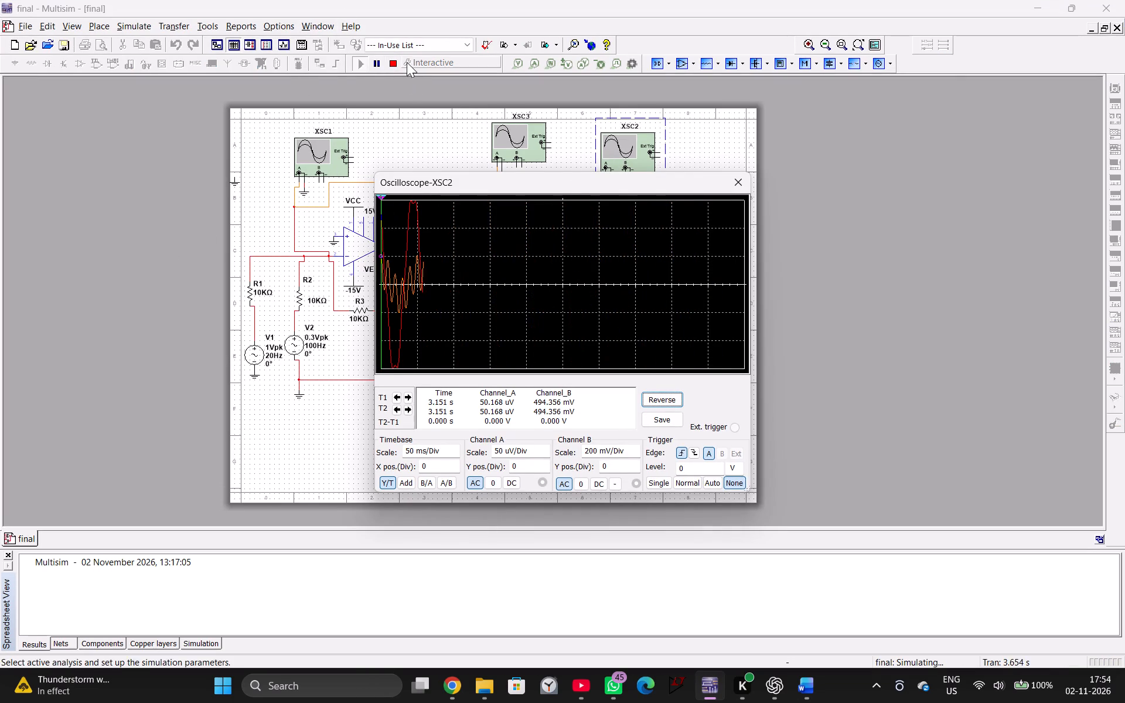
{"action": "left_click", "coordinate": [376, 63]}
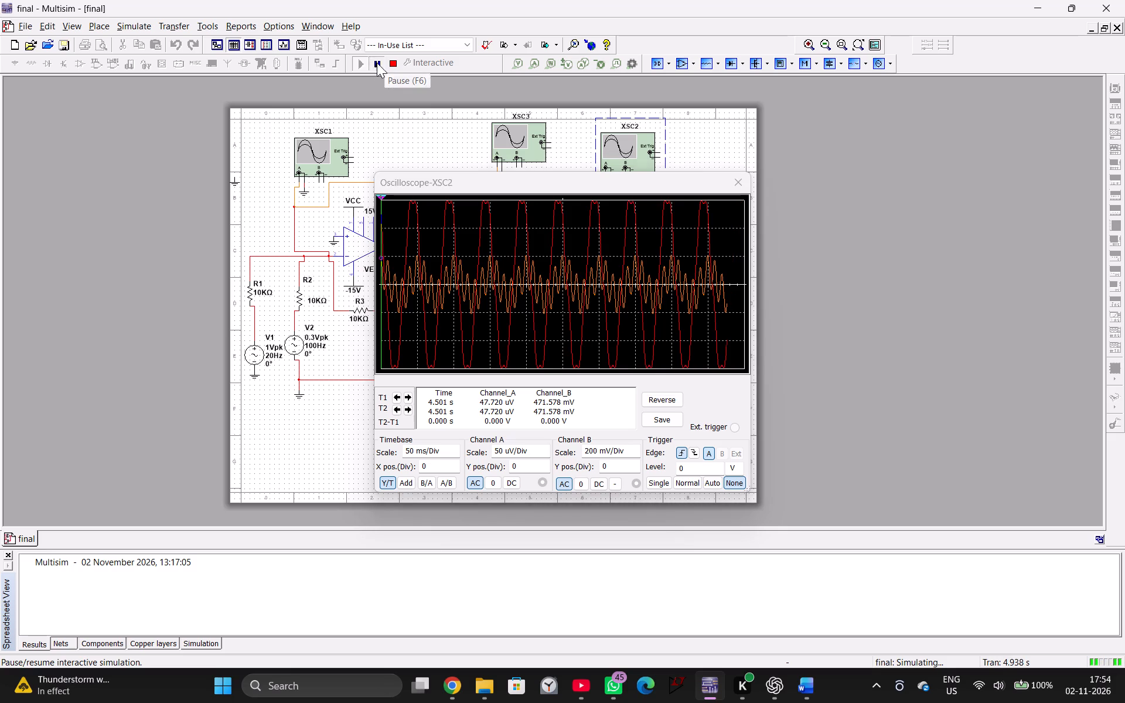
{"action": "double_click", "coordinate": [373, 66]}
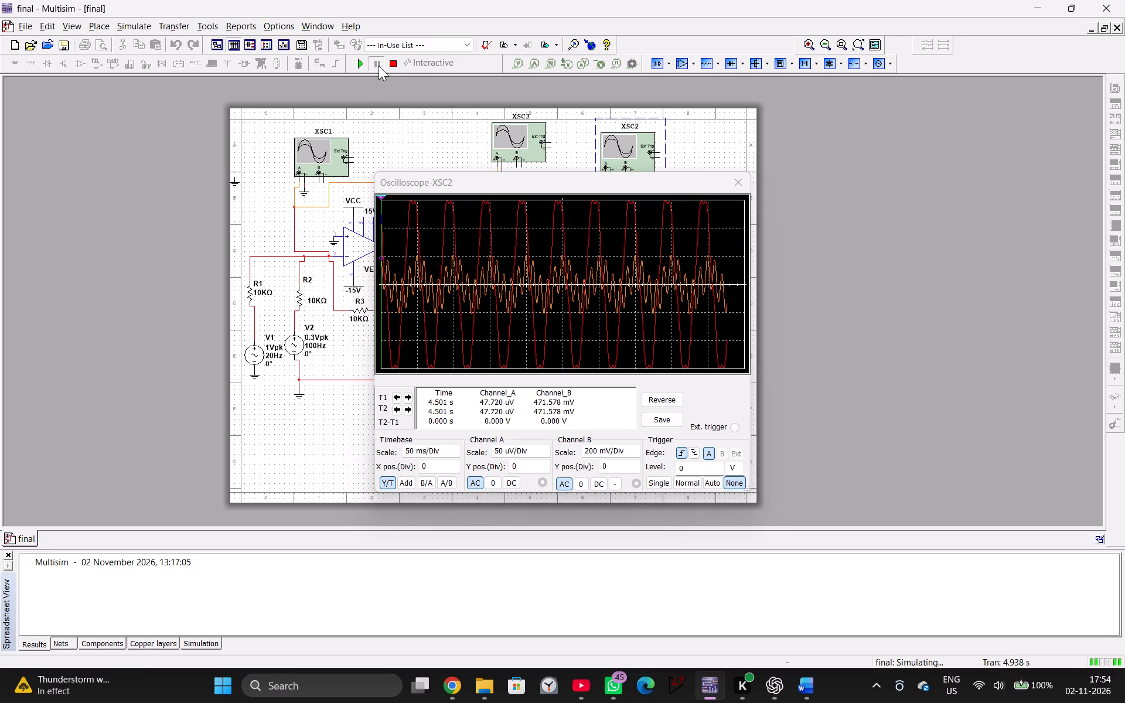
{"action": "left_click", "coordinate": [388, 66]}
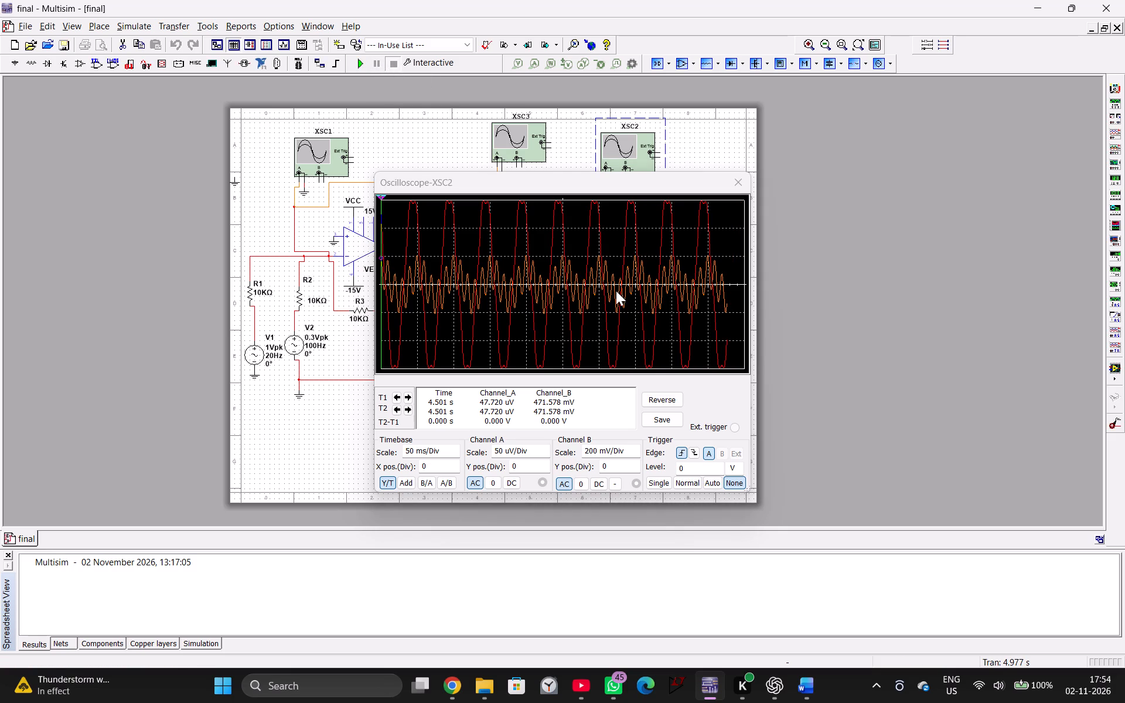
Open the Grapher and examine the Oscilloscope-XSC3 graph at different zoom levels.
{"action": "left_click", "coordinate": [698, 181]}
{"action": "double_click", "coordinate": [708, 187]}
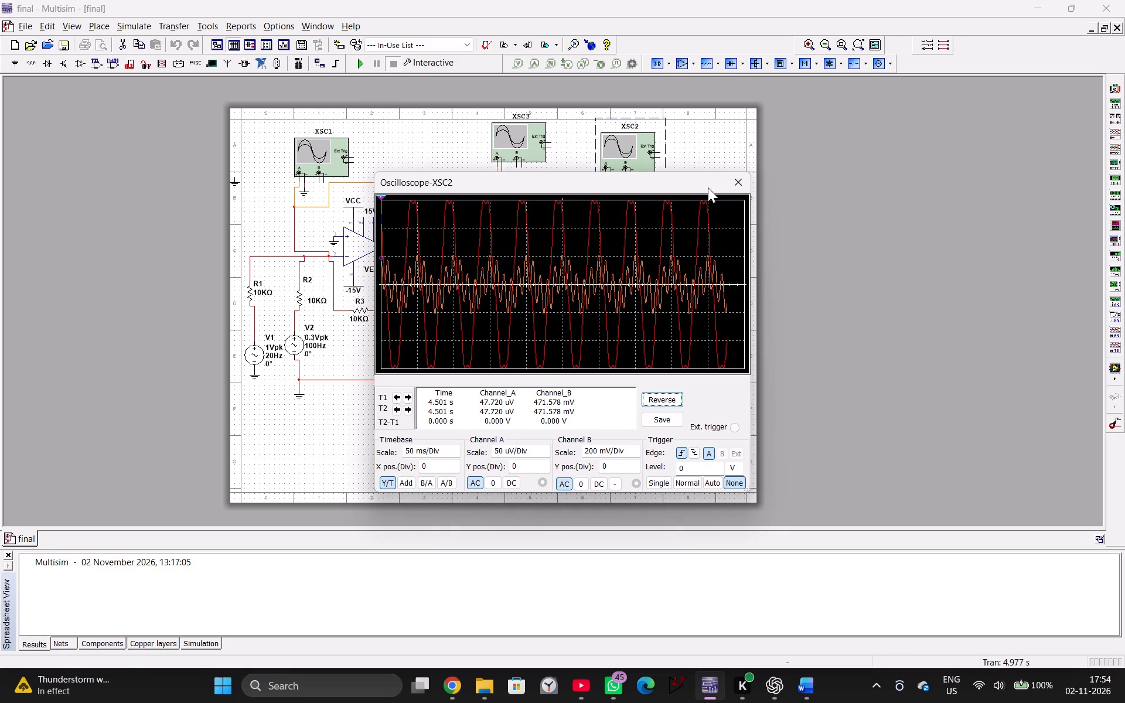
{"action": "left_click", "coordinate": [74, 21]}
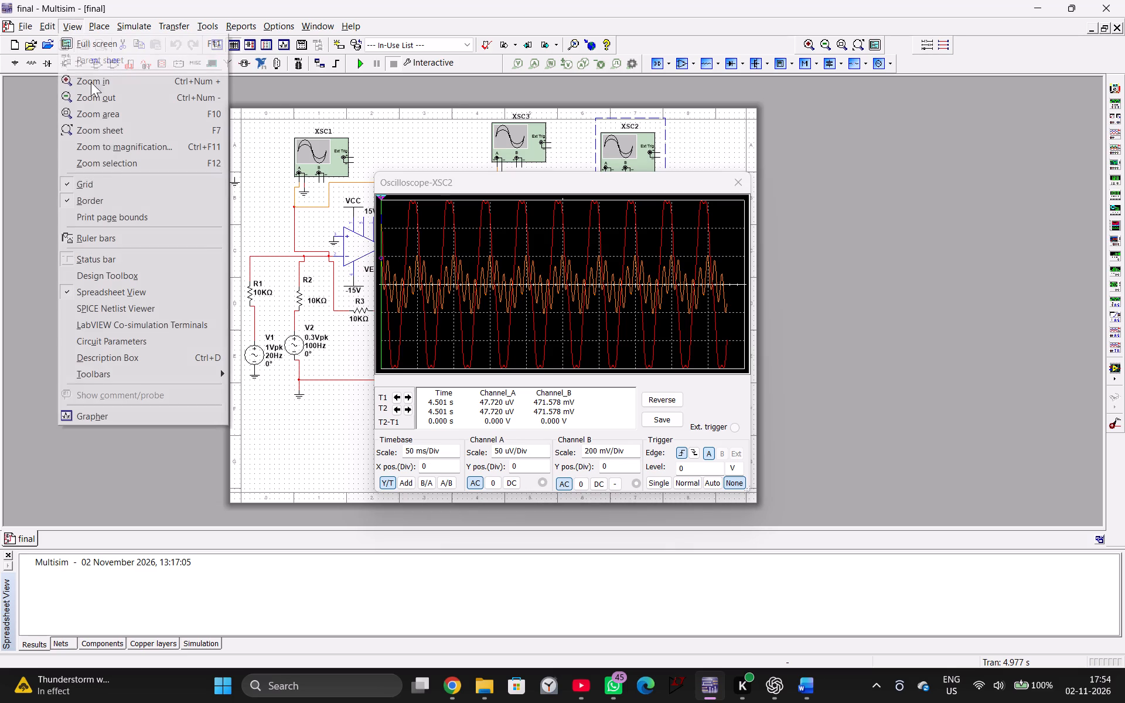
{"action": "left_click", "coordinate": [111, 423]}
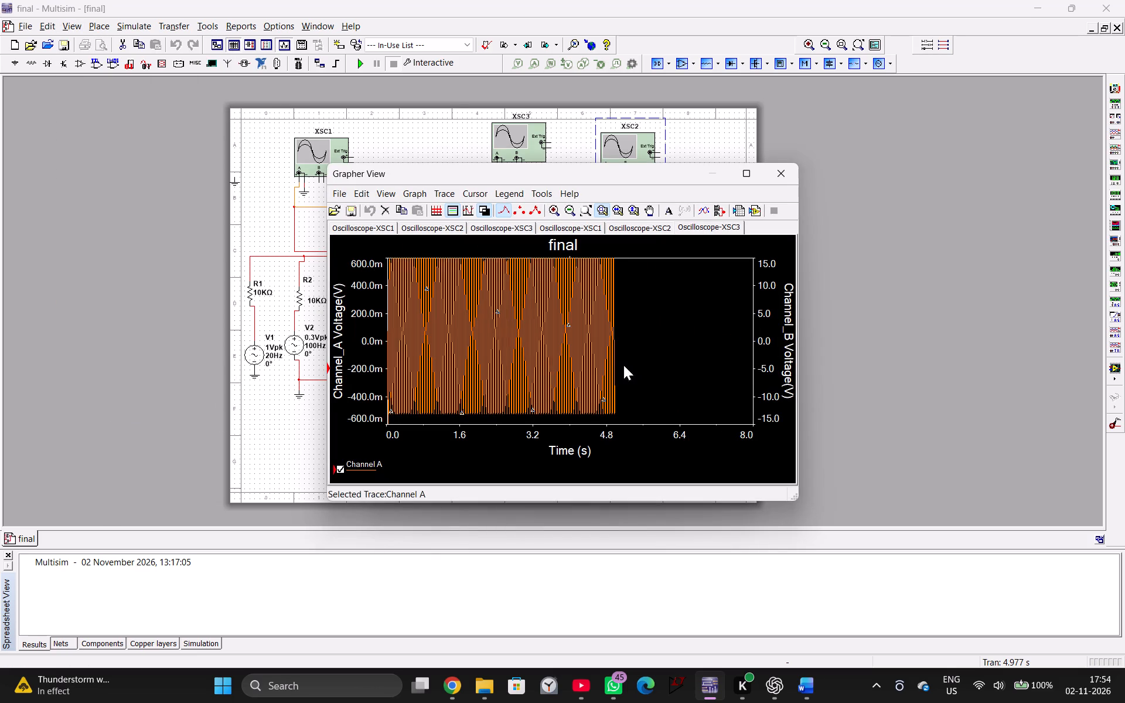
{"action": "scroll", "coordinate": [591, 371], "scroll_direction": "up", "scroll_amount": 8}
{"action": "scroll", "coordinate": [591, 370], "scroll_direction": "down", "scroll_amount": 8}
{"action": "scroll", "coordinate": [642, 340], "scroll_direction": "up", "scroll_amount": 5}
{"action": "scroll", "coordinate": [554, 360], "scroll_direction": "down", "scroll_amount": 4}
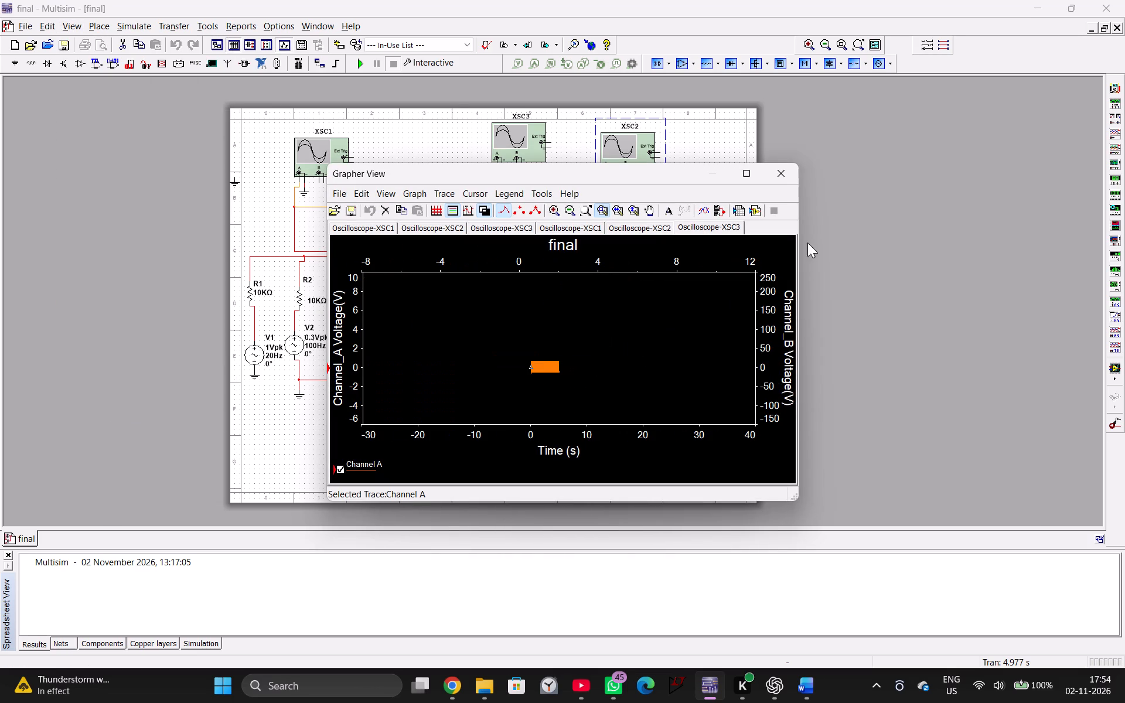
{"action": "left_click", "coordinate": [334, 211]}
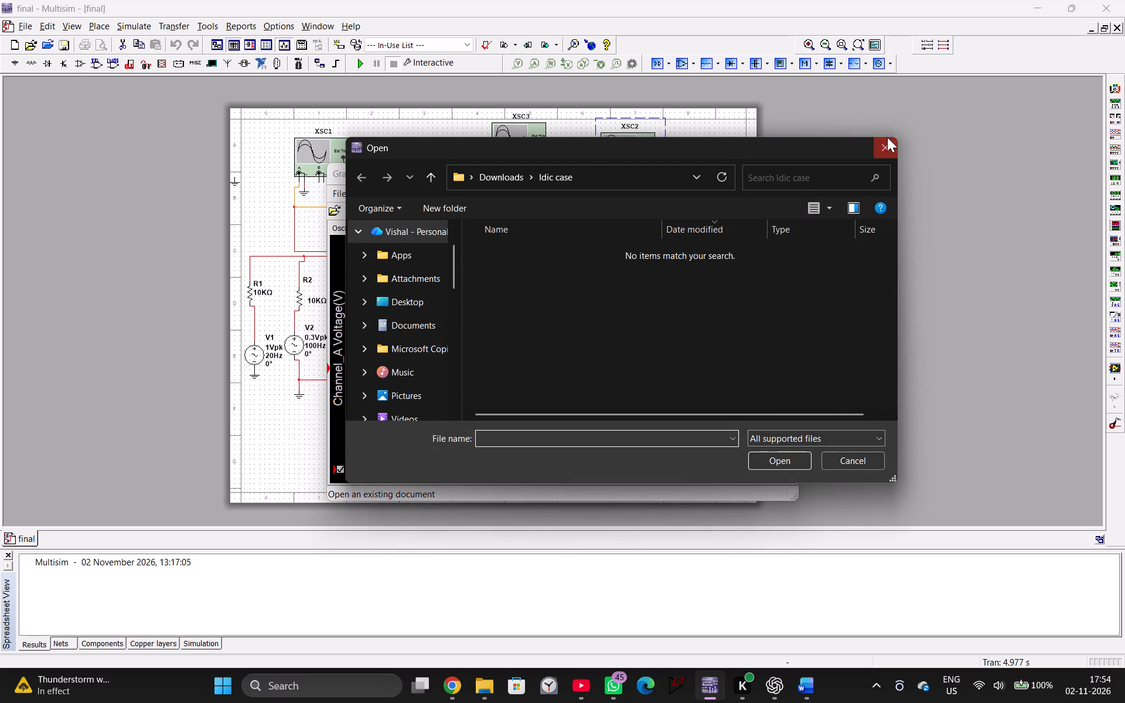
{"action": "left_click", "coordinate": [887, 137]}
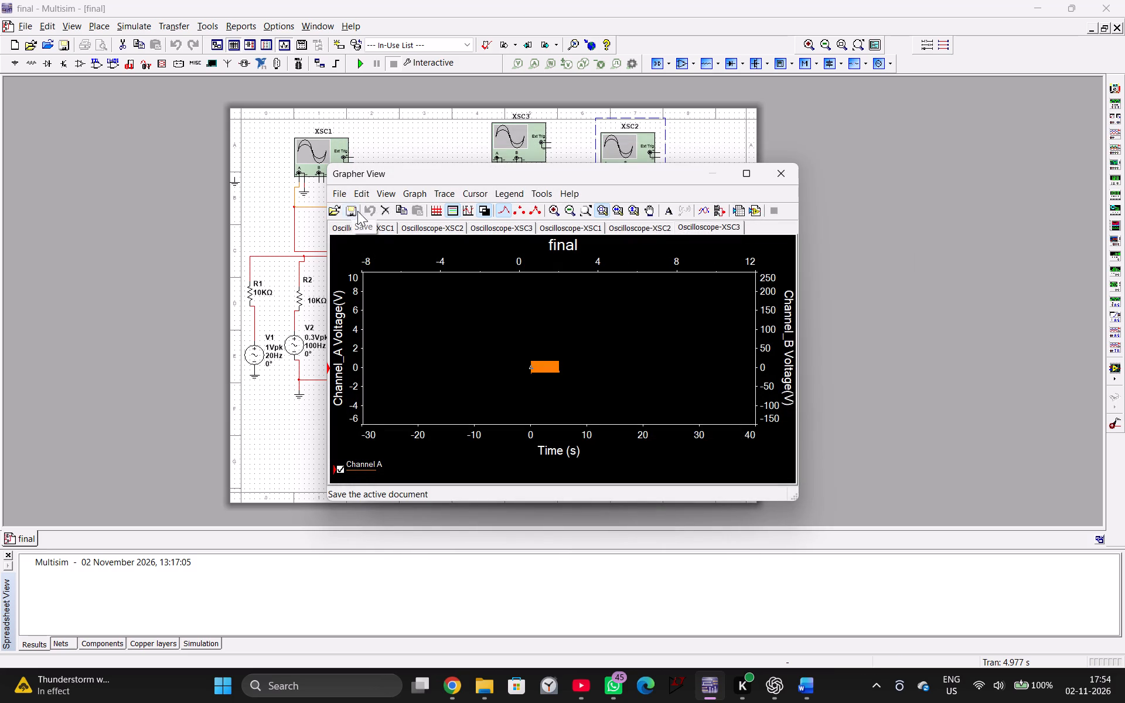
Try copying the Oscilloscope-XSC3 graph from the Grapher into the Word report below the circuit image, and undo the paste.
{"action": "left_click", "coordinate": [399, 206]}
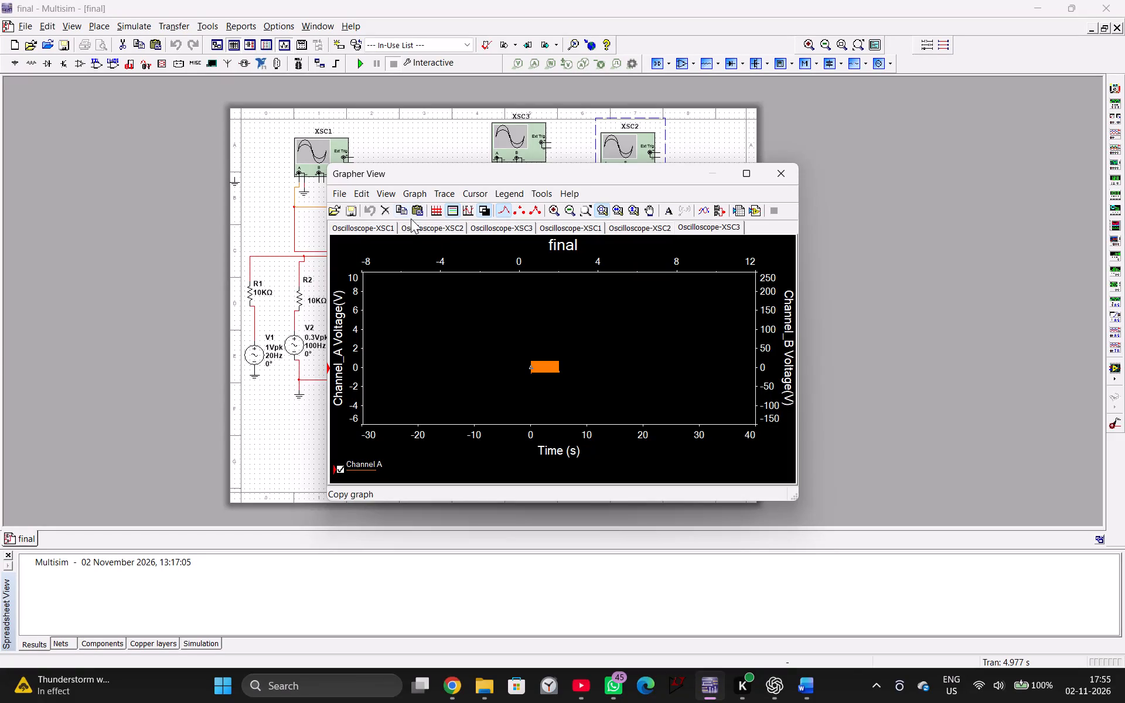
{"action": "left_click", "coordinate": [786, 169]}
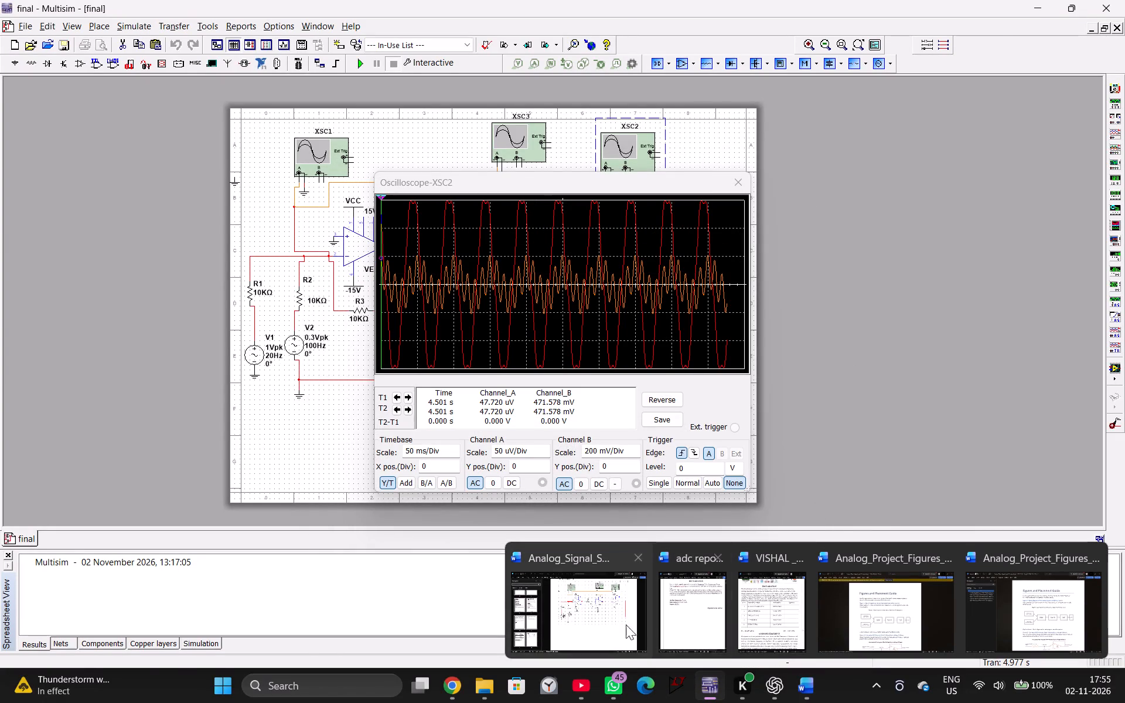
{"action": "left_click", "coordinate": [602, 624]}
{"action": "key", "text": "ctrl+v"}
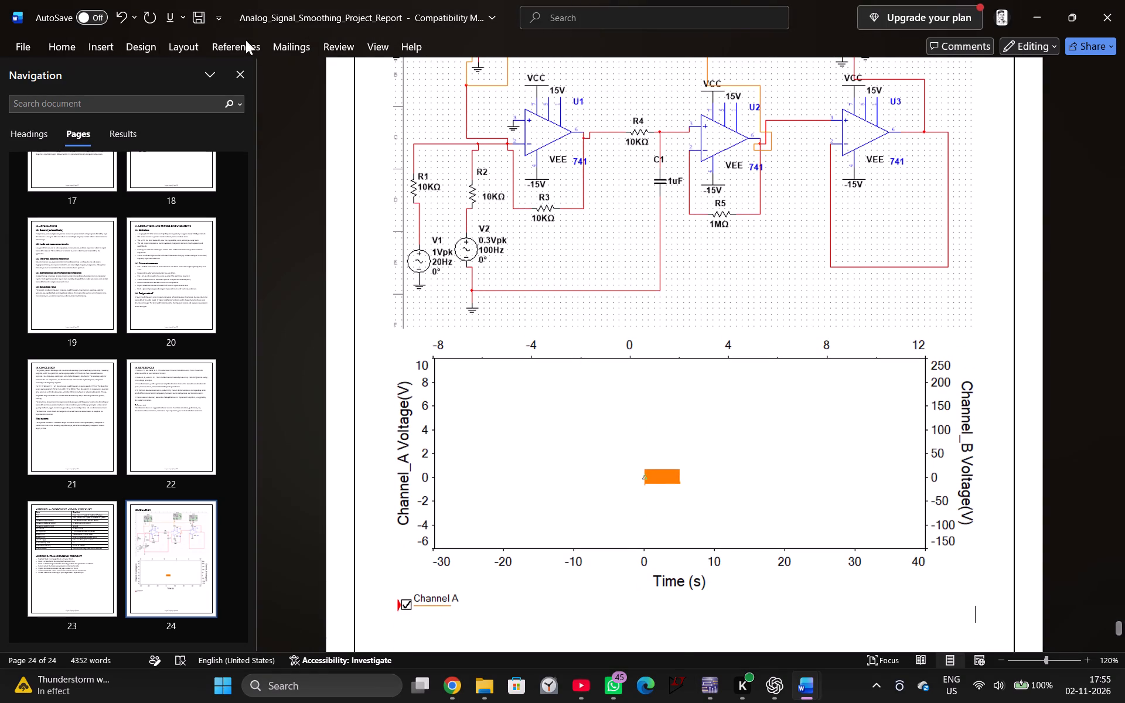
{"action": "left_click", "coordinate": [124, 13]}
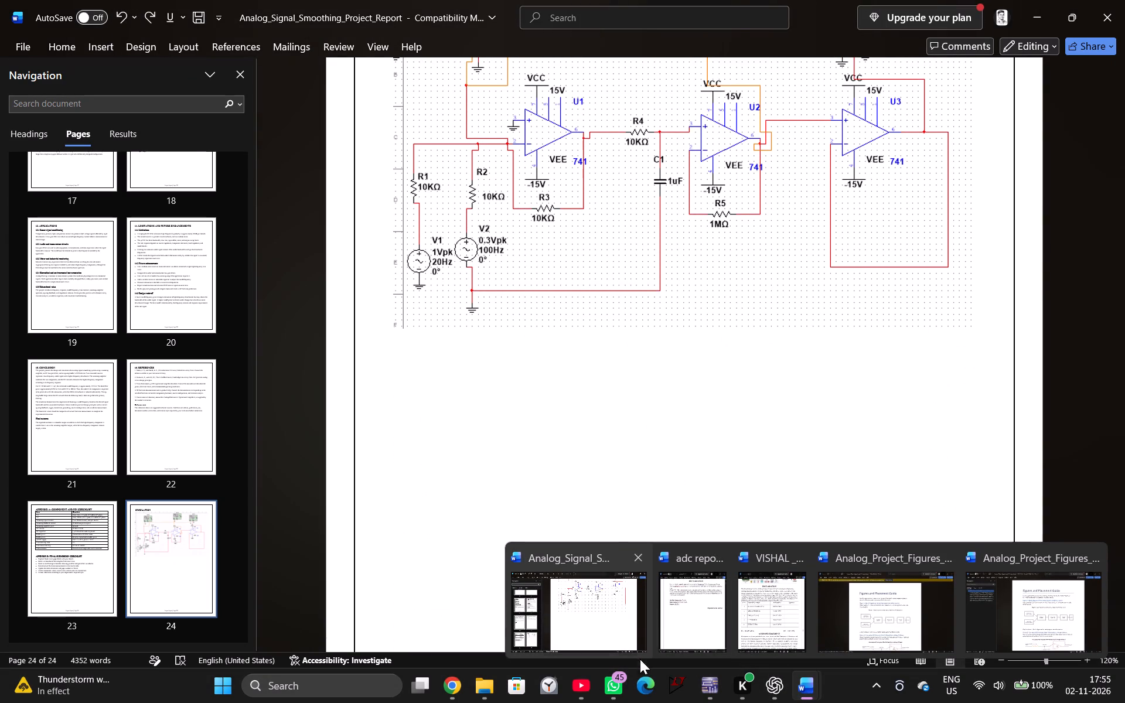
Switch to Multisim and capture a screenshot of the waveform display in the Oscilloscope-XSC2 window.
{"action": "left_click", "coordinate": [700, 612]}
{"action": "scroll", "coordinate": [534, 476], "scroll_direction": "up", "scroll_amount": 3}
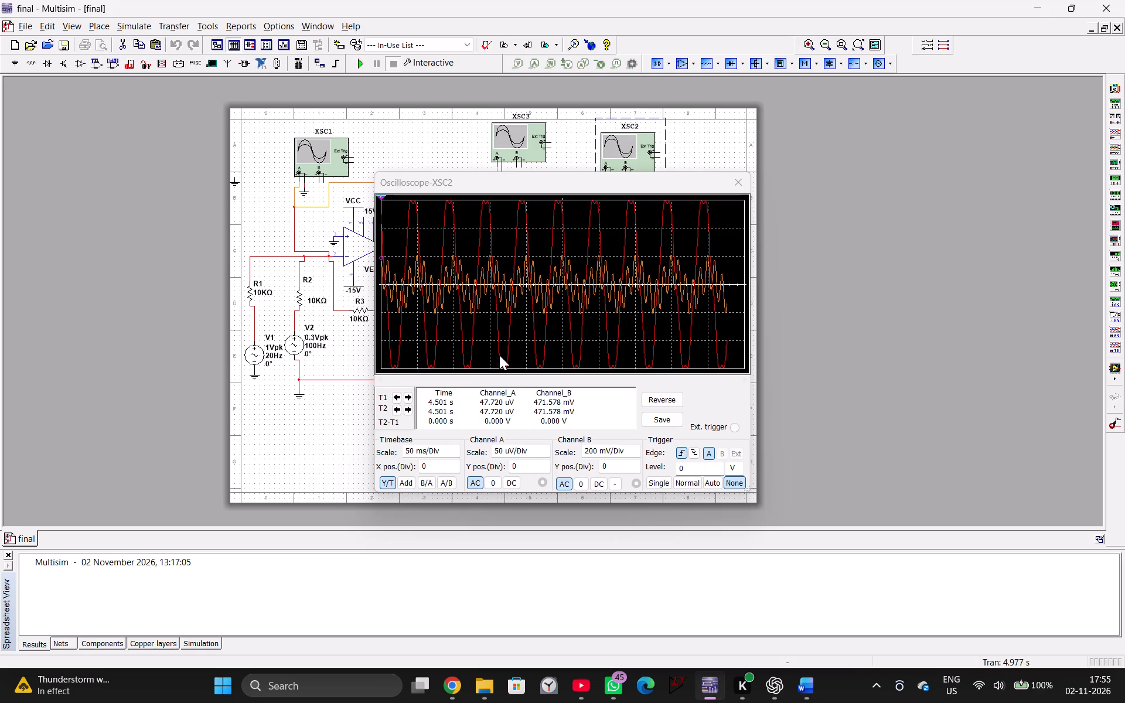
{"action": "scroll", "coordinate": [671, 282], "scroll_direction": "down", "scroll_amount": 1}
{"action": "key", "text": "shift+super+s"}
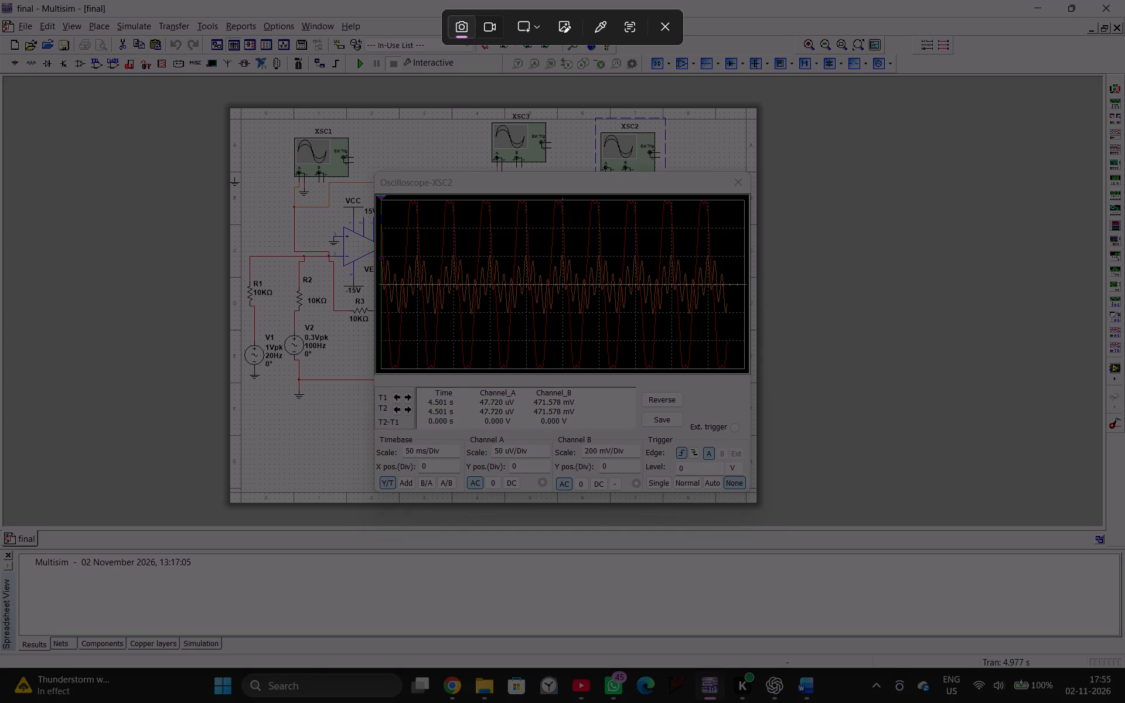
{"action": "left_click_drag", "start_coordinate": [376, 189], "coordinate": [709, 367]}
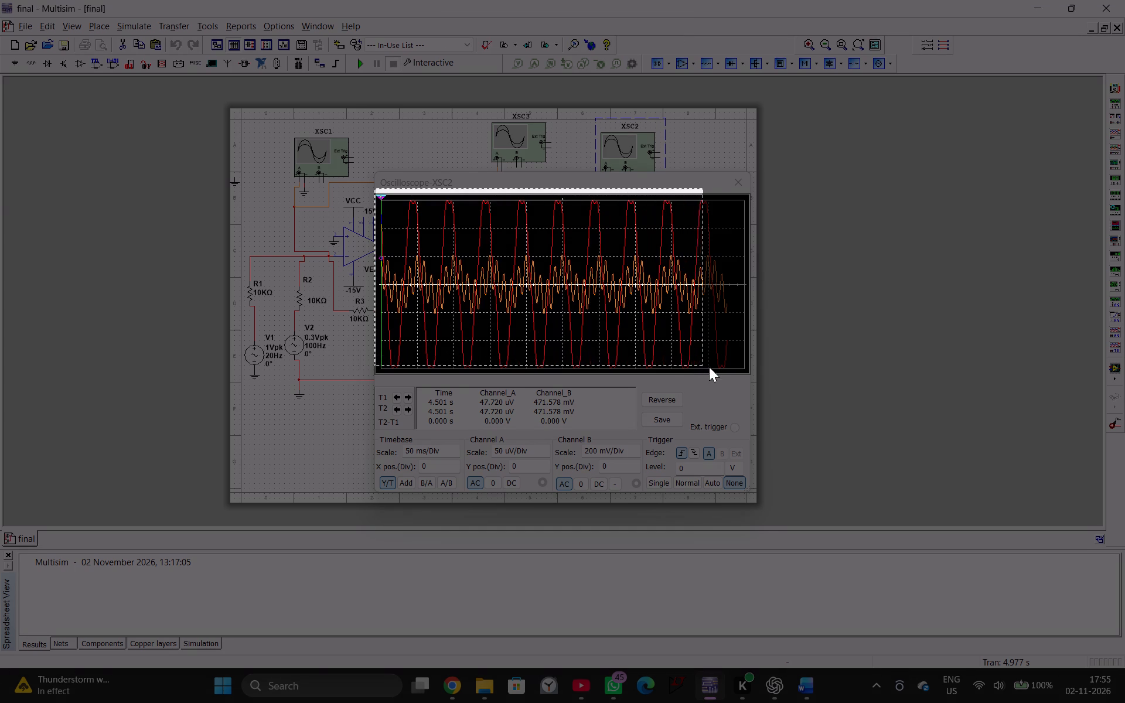
{"action": "left_click_drag", "start_coordinate": [709, 367], "coordinate": [748, 370]}
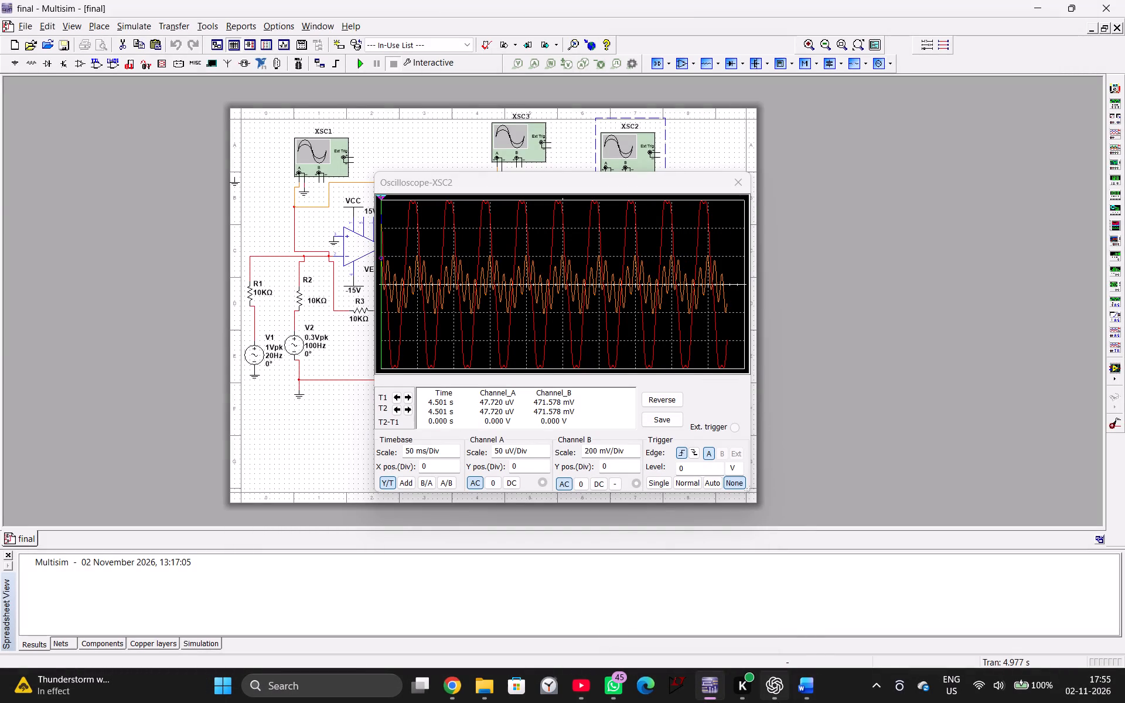
Switch to the Analog Signal Smoothing report in Word and add a "RESULTS" heading below the circuit image, followed by an empty line.
{"action": "left_click", "coordinate": [601, 622]}
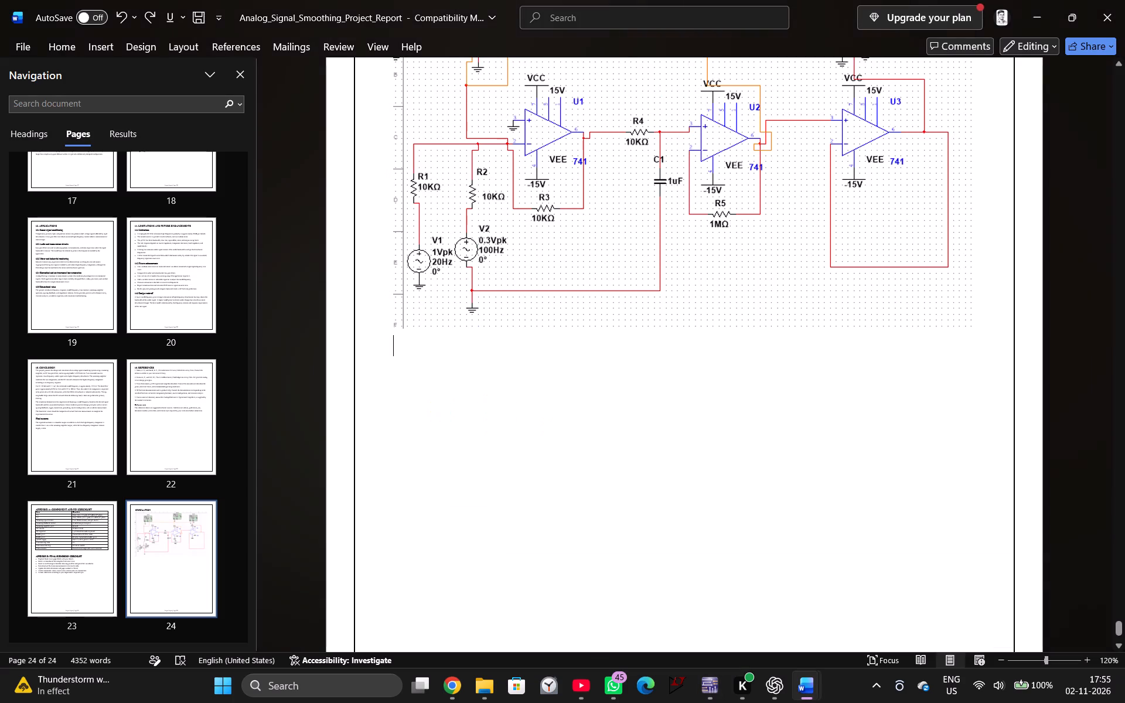
{"action": "scroll", "coordinate": [513, 473], "scroll_direction": "down", "scroll_amount": 7}
{"action": "scroll", "coordinate": [522, 438], "scroll_direction": "up", "scroll_amount": 5}
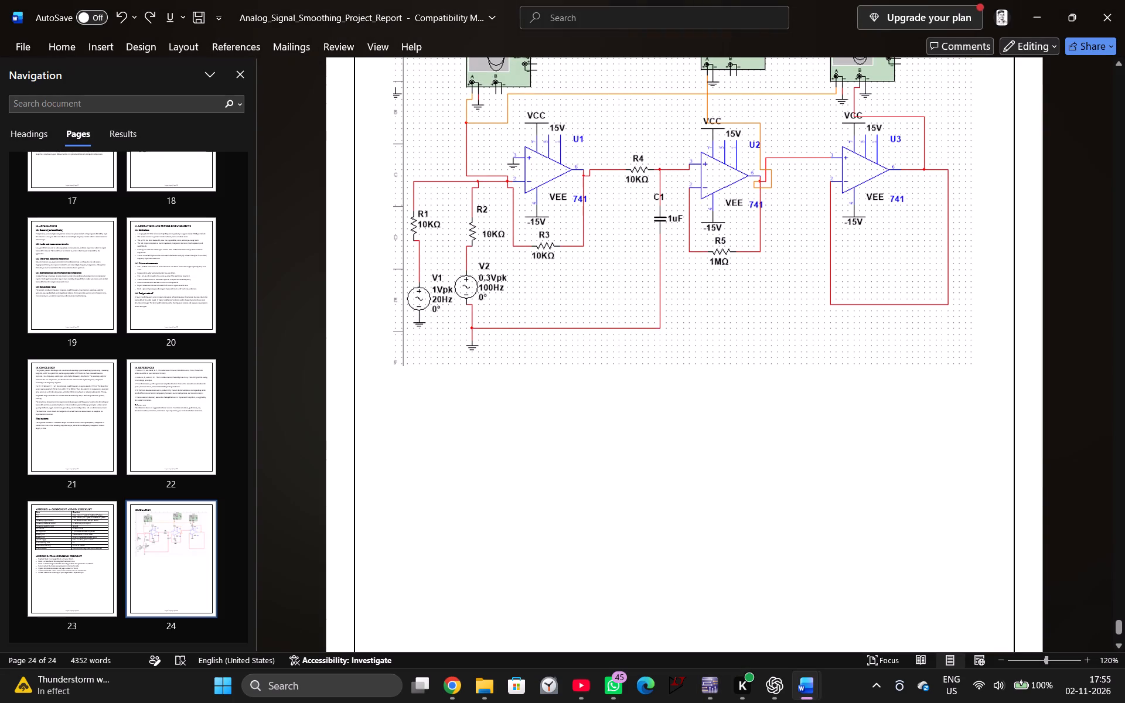
{"action": "key", "text": "Return"}
{"action": "type", "text": "RESU"}
{"action": "type", "text": "LTS"}
{"action": "scroll", "coordinate": [473, 493], "scroll_direction": "down", "scroll_amount": 3}
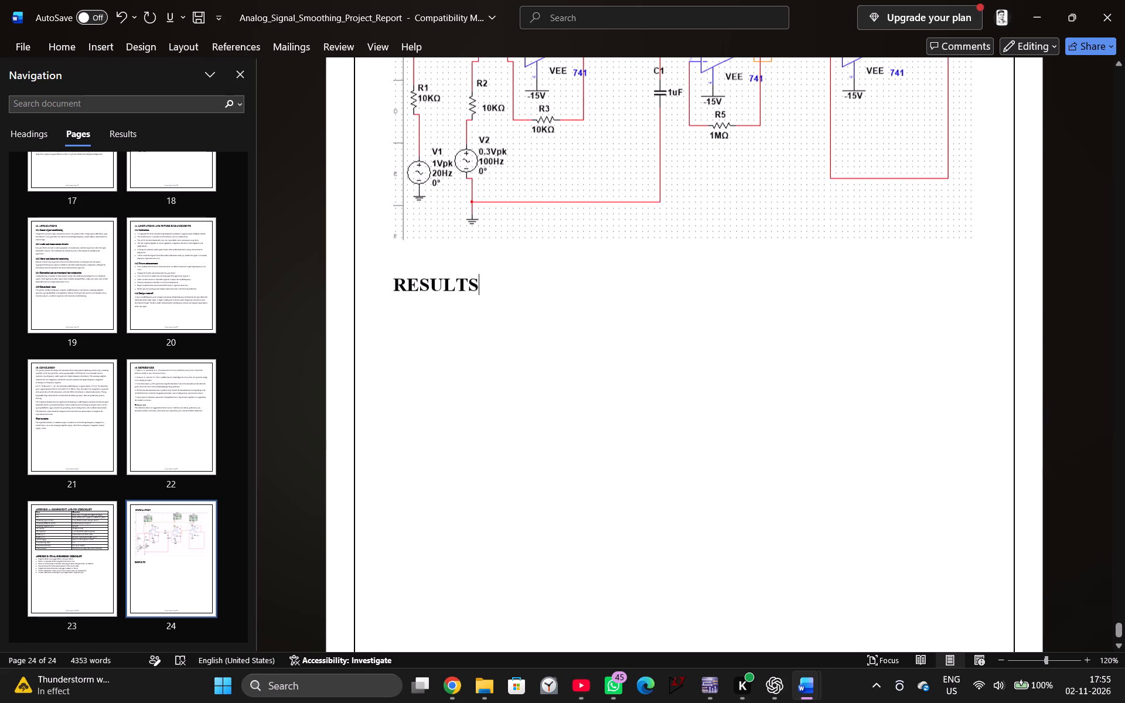
{"action": "left_click", "coordinate": [459, 414]}
{"action": "left_click", "coordinate": [492, 289]}
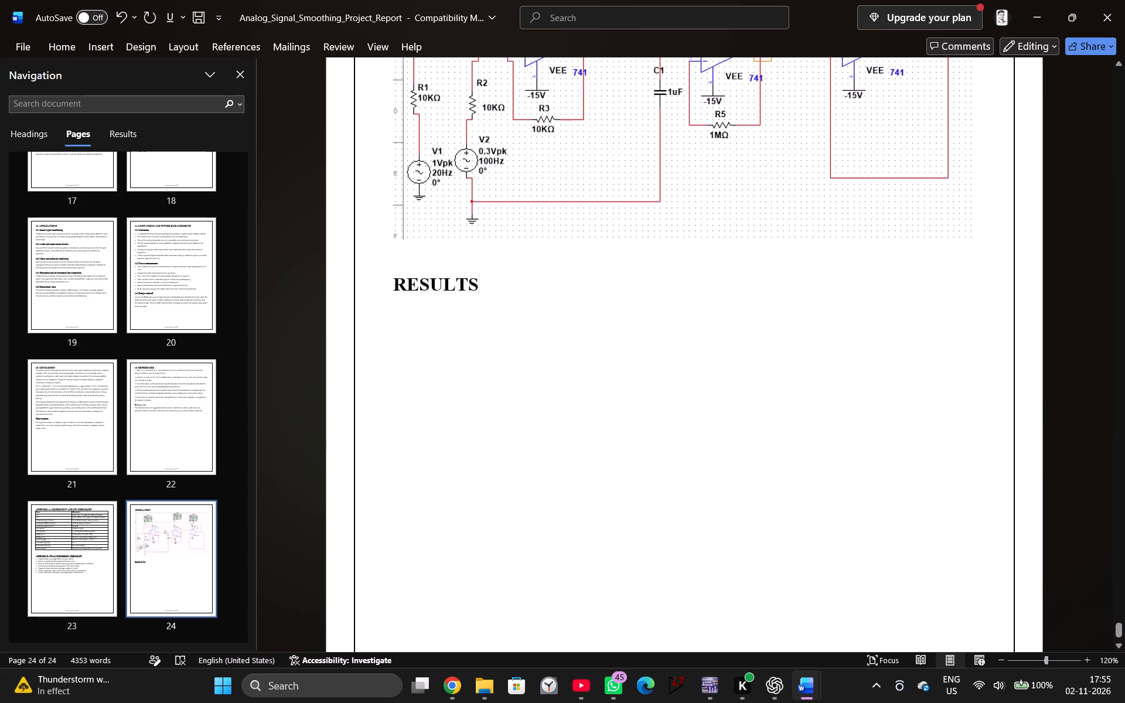
{"action": "key", "text": "Return"}
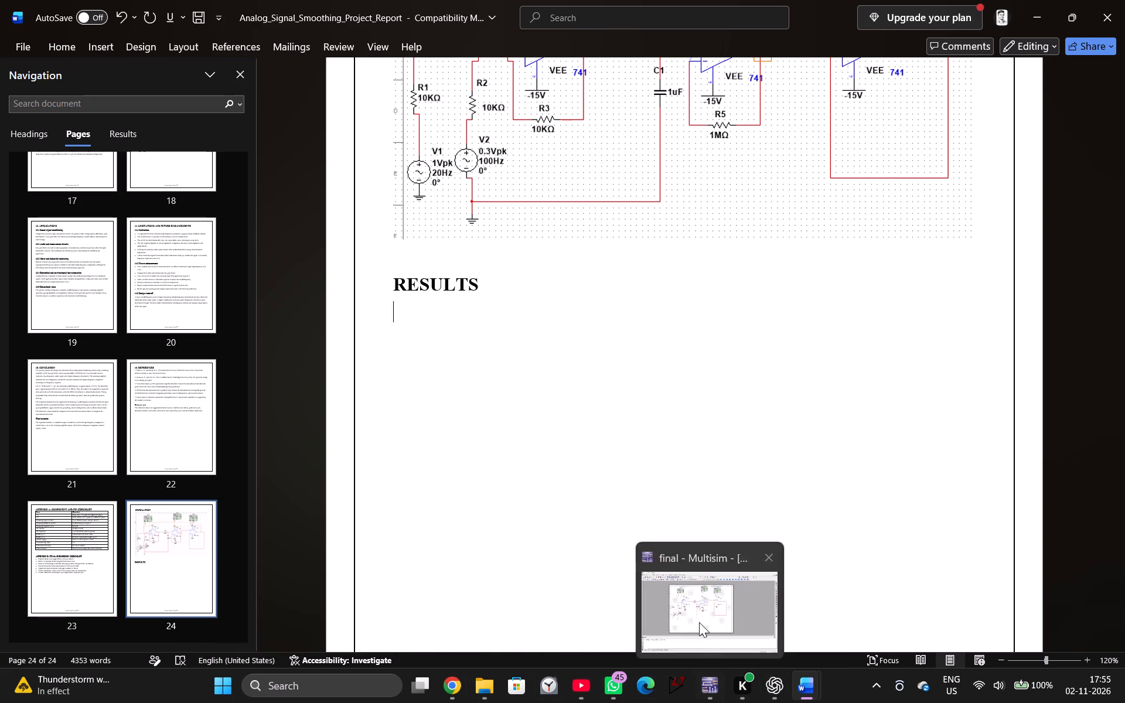
Switch to Multisim, replace the XSC2 window with oscilloscope XSC1, and set its Channel A scale to 20 uV/Div.
{"action": "left_click", "coordinate": [699, 622]}
{"action": "left_click", "coordinate": [741, 183]}
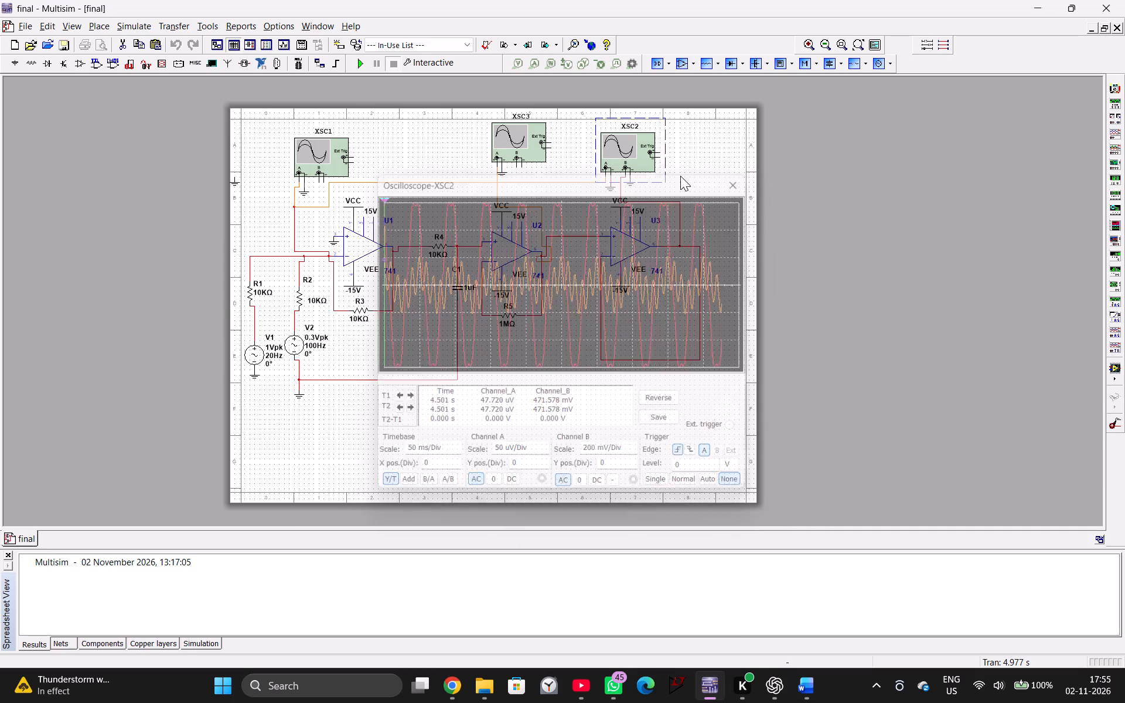
{"action": "double_click", "coordinate": [328, 157]}
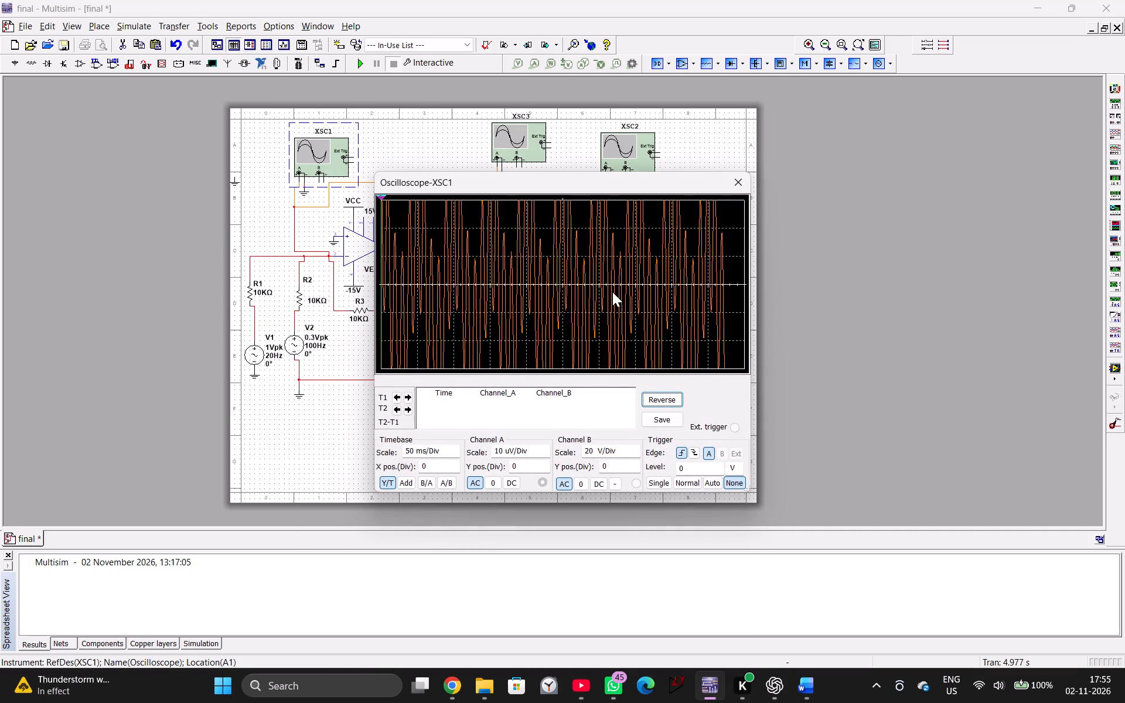
{"action": "scroll", "coordinate": [609, 301], "scroll_direction": "down", "scroll_amount": 2}
{"action": "left_click", "coordinate": [537, 455]}
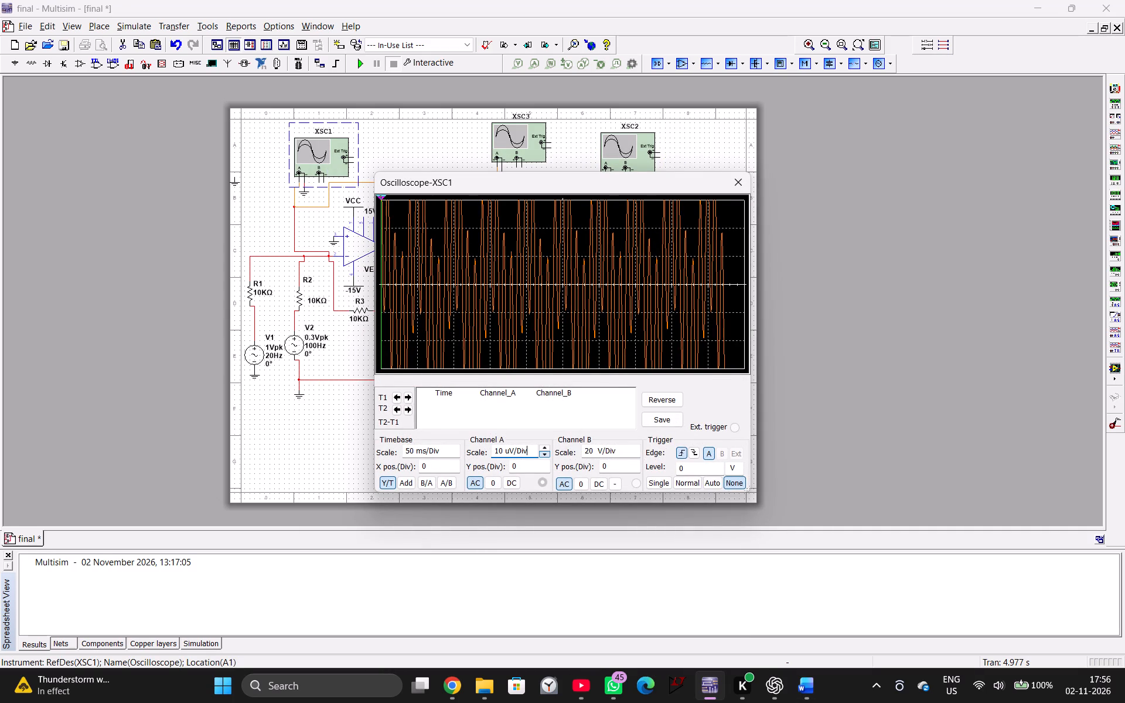
{"action": "left_click", "coordinate": [543, 445]}
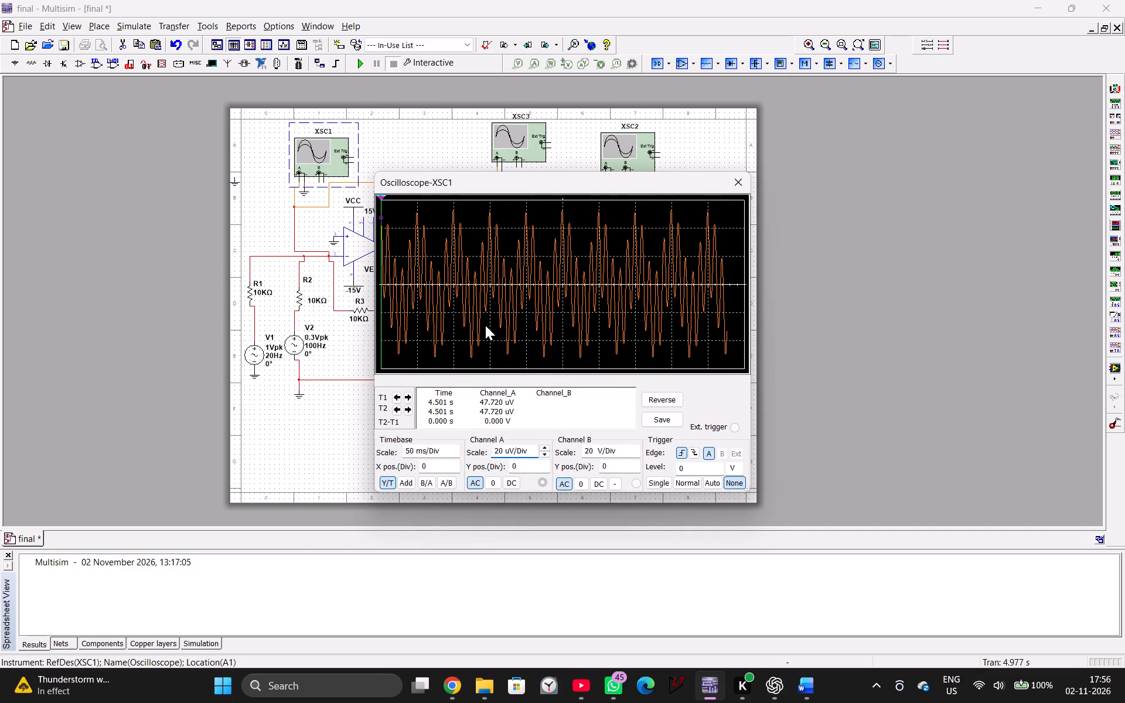
Capture a screenshot of the waveform display in the Oscilloscope-XSC1 window.
{"action": "key", "text": "shift+super+s"}
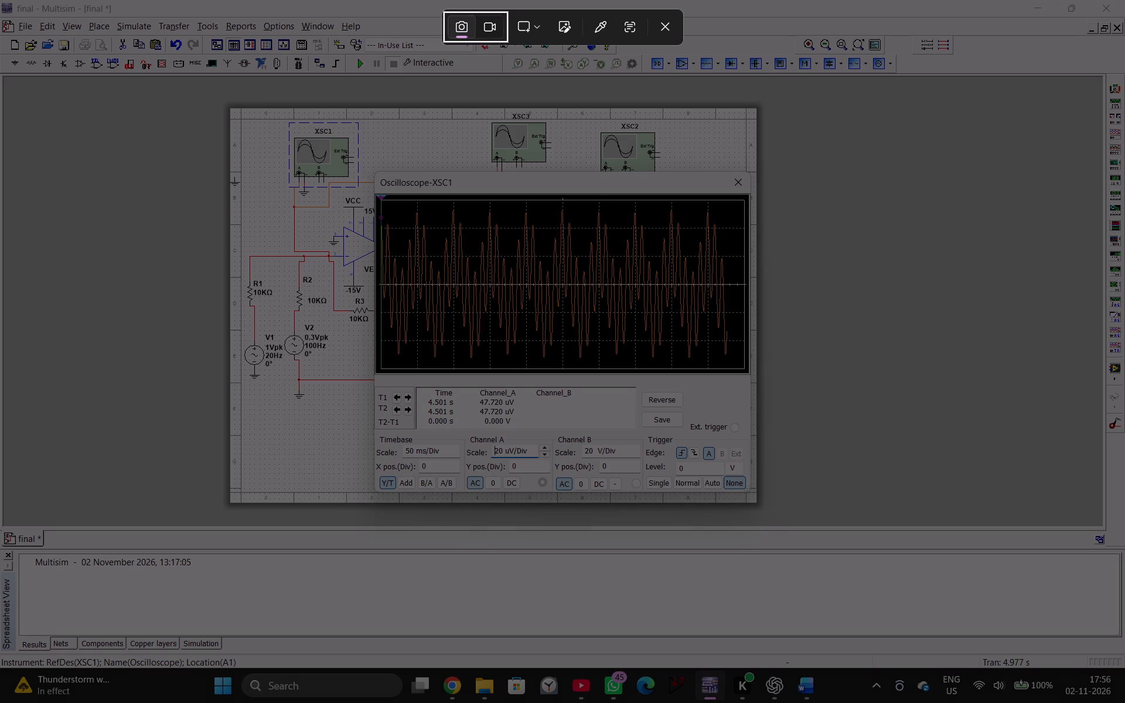
{"action": "left_click_drag", "start_coordinate": [376, 190], "coordinate": [732, 349]}
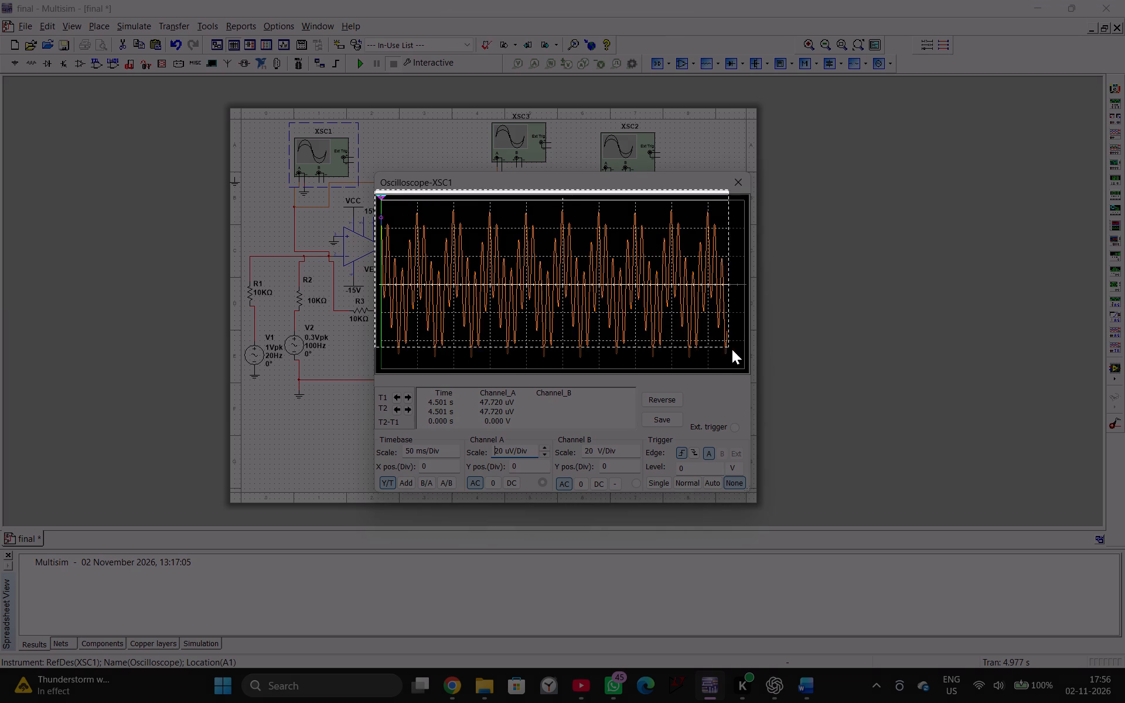
{"action": "left_click_drag", "start_coordinate": [732, 349], "coordinate": [749, 371]}
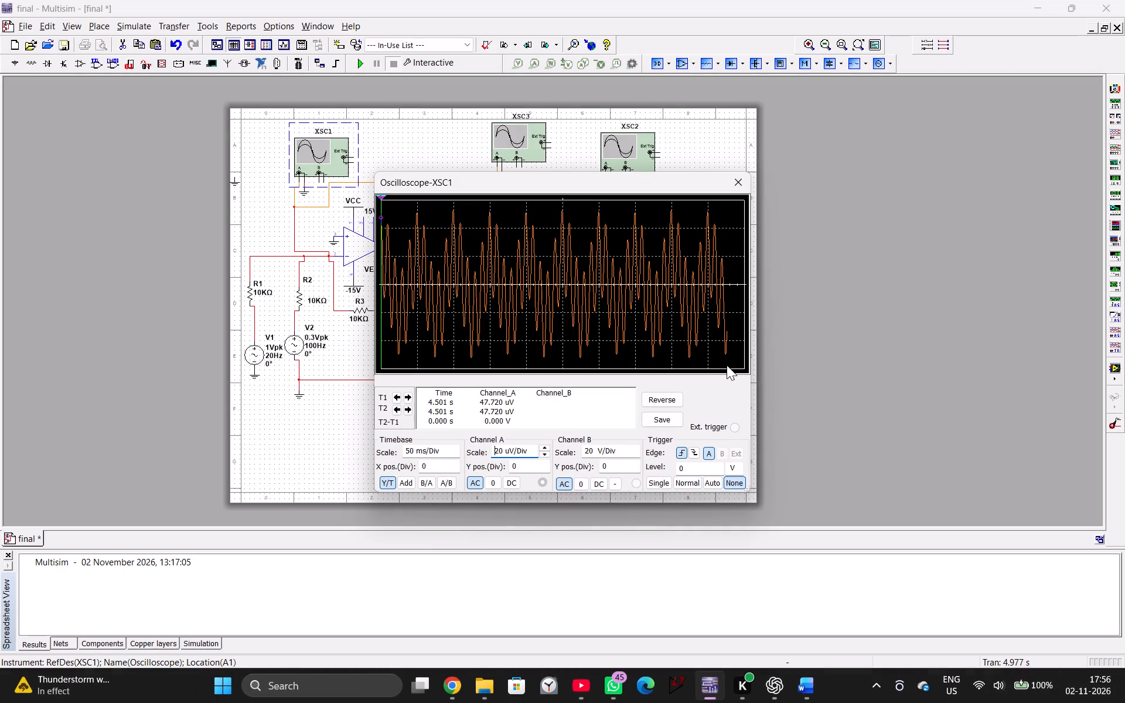
{"action": "key", "text": "ctrl+c"}
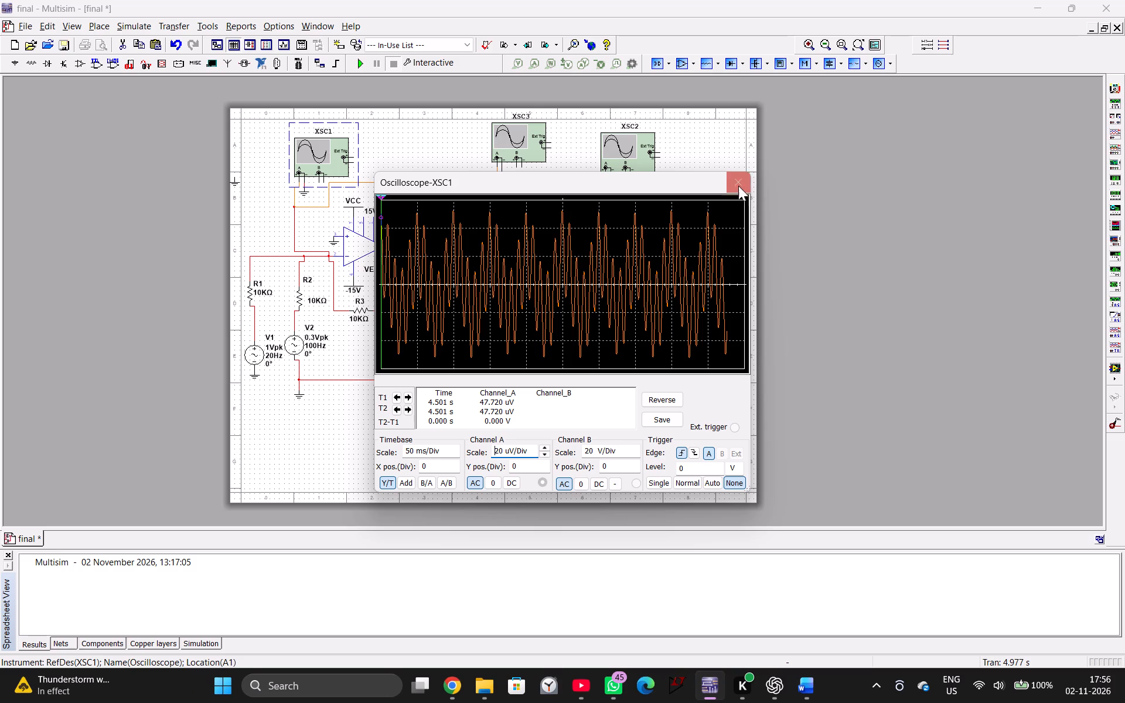
{"action": "left_click", "coordinate": [476, 684]}
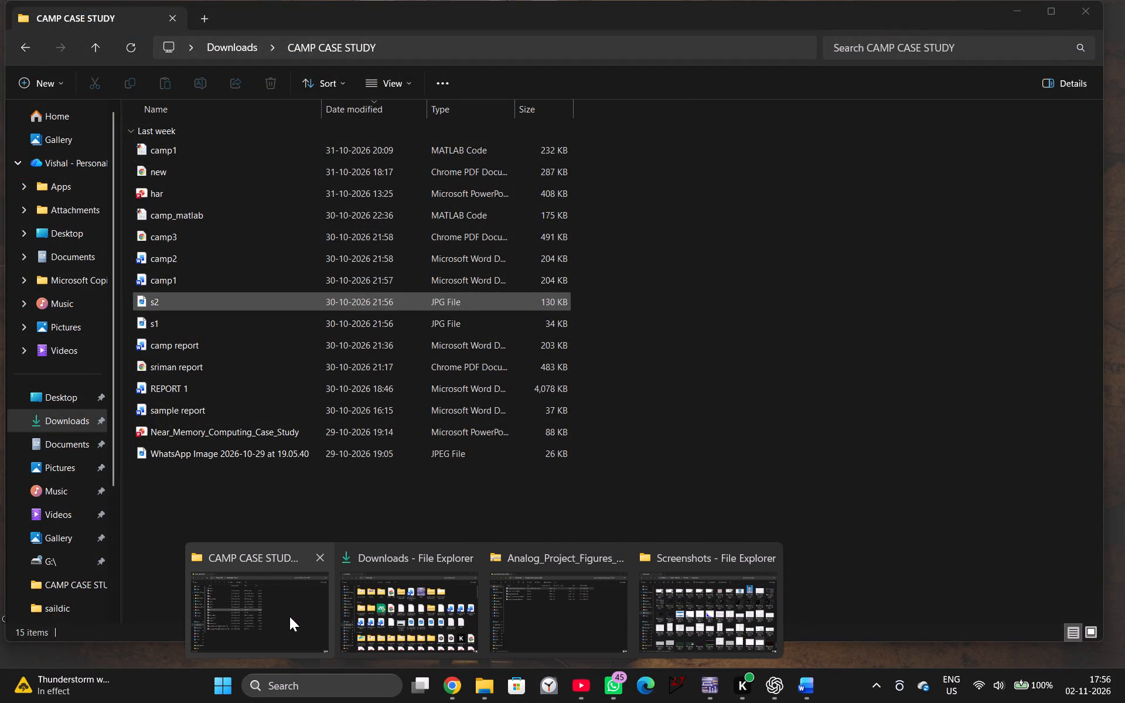
{"action": "left_click", "coordinate": [289, 616]}
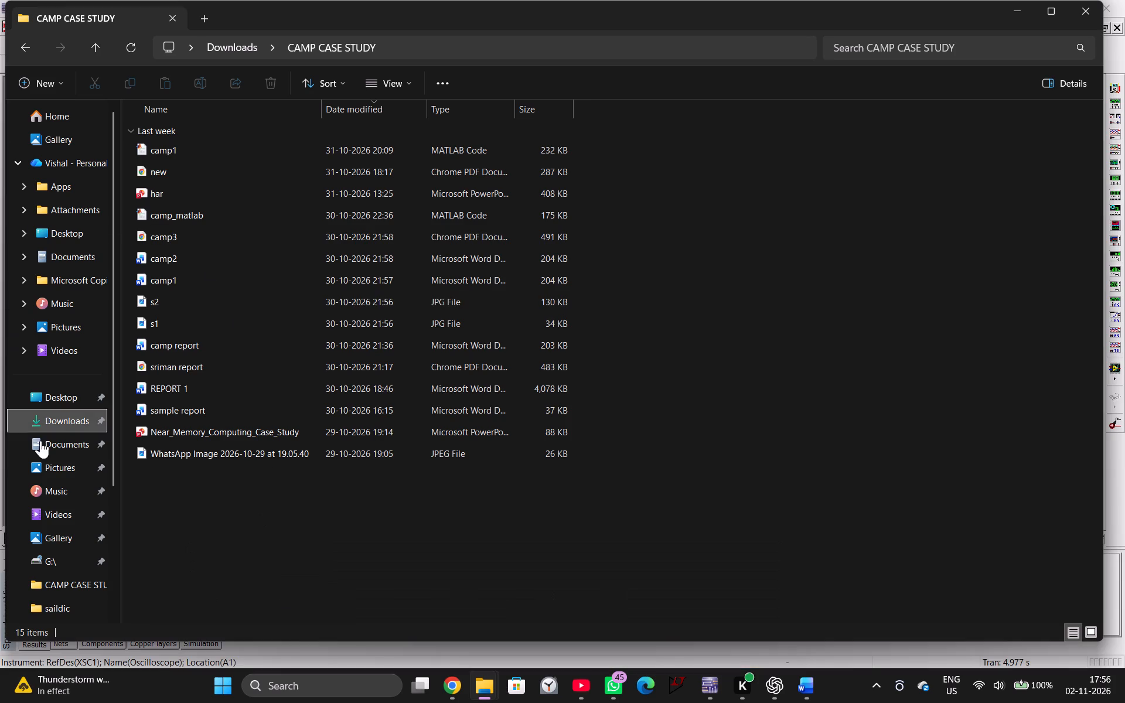
{"action": "double_click", "coordinate": [54, 463]}
{"action": "double_click", "coordinate": [212, 213]}
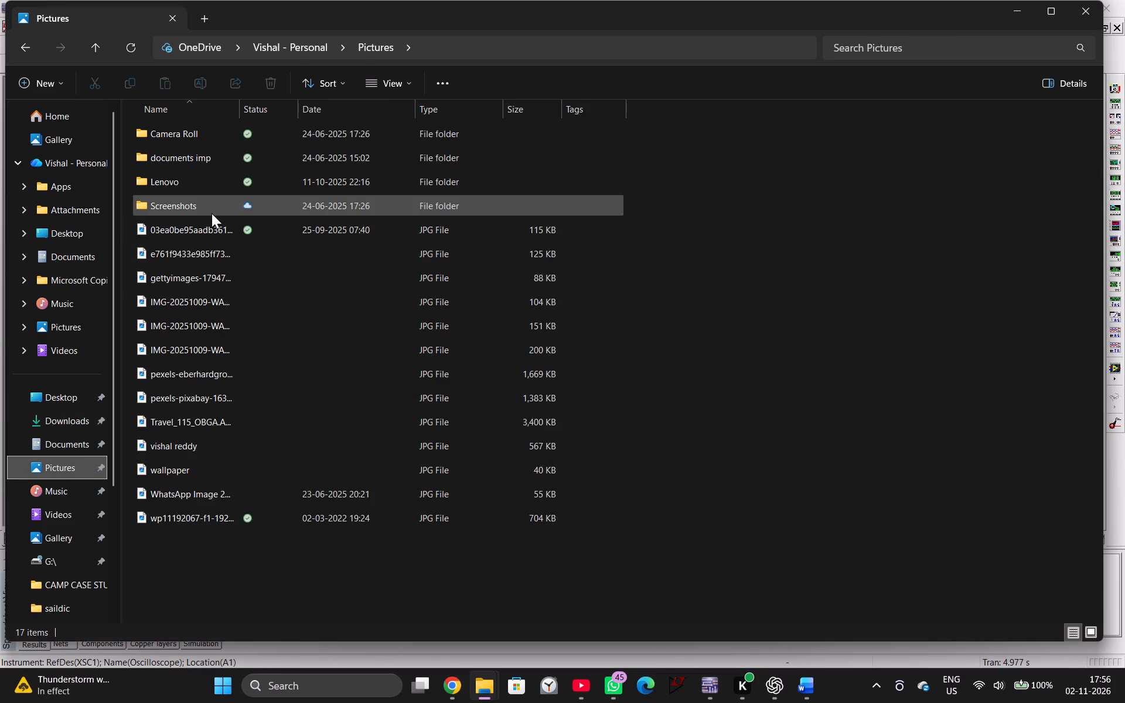
{"action": "scroll", "coordinate": [680, 363], "scroll_direction": "down", "scroll_amount": 20}
{"action": "scroll", "coordinate": [680, 363], "scroll_direction": "down", "scroll_amount": 17}
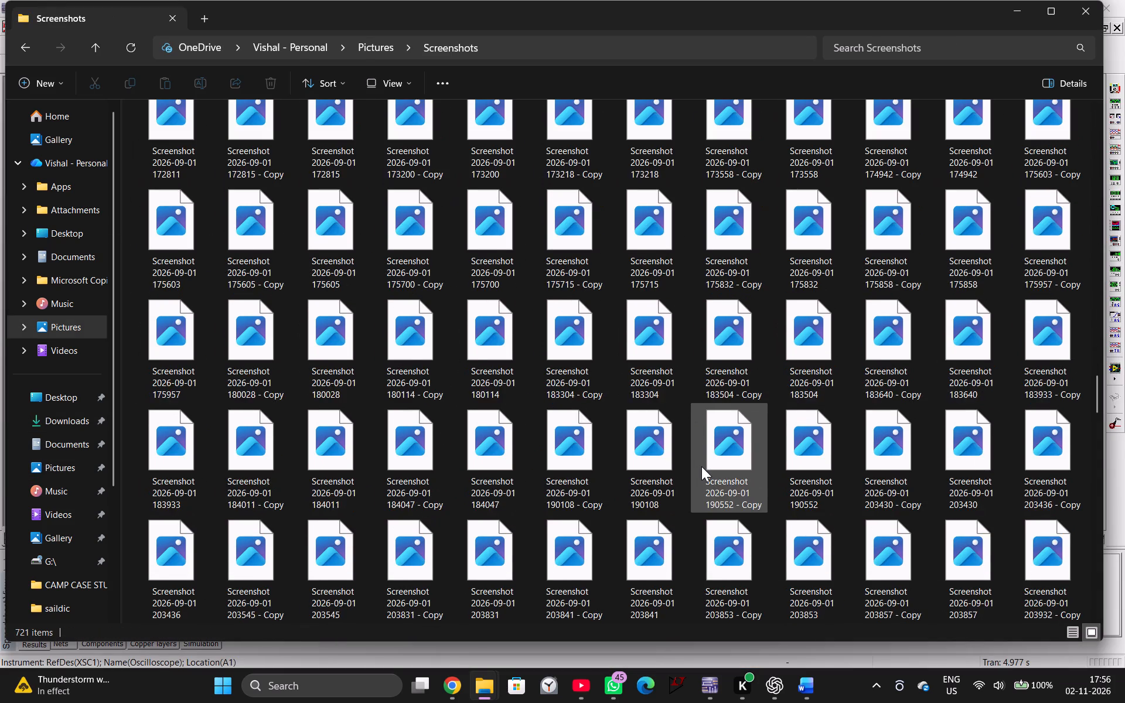
{"action": "scroll", "coordinate": [701, 466], "scroll_direction": "down", "scroll_amount": 20}
{"action": "scroll", "coordinate": [703, 465], "scroll_direction": "down", "scroll_amount": 8}
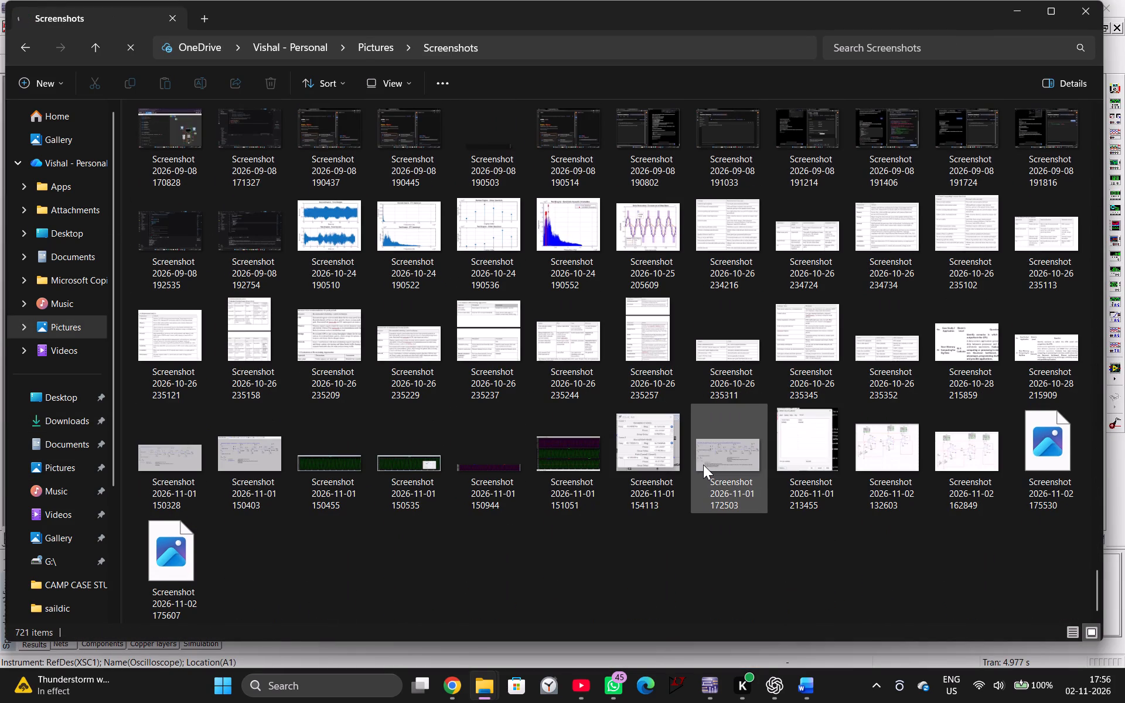
{"action": "left_click", "coordinate": [163, 583]}
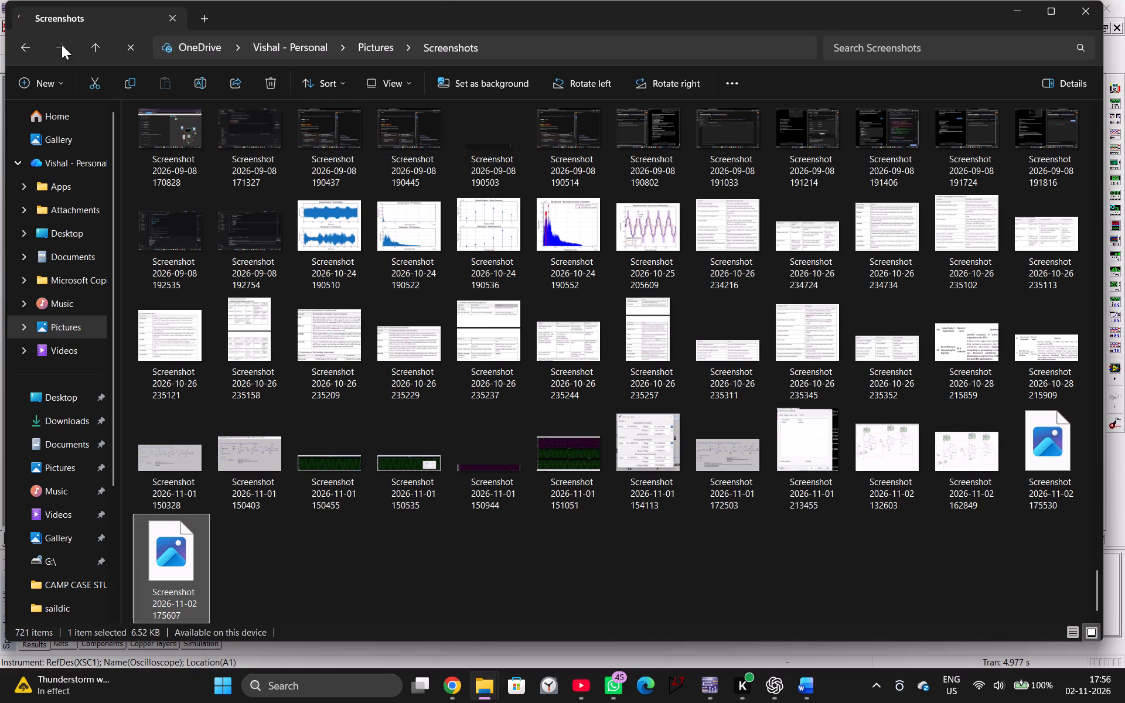
{"action": "left_click", "coordinate": [134, 90]}
{"action": "left_click", "coordinate": [124, 83]}
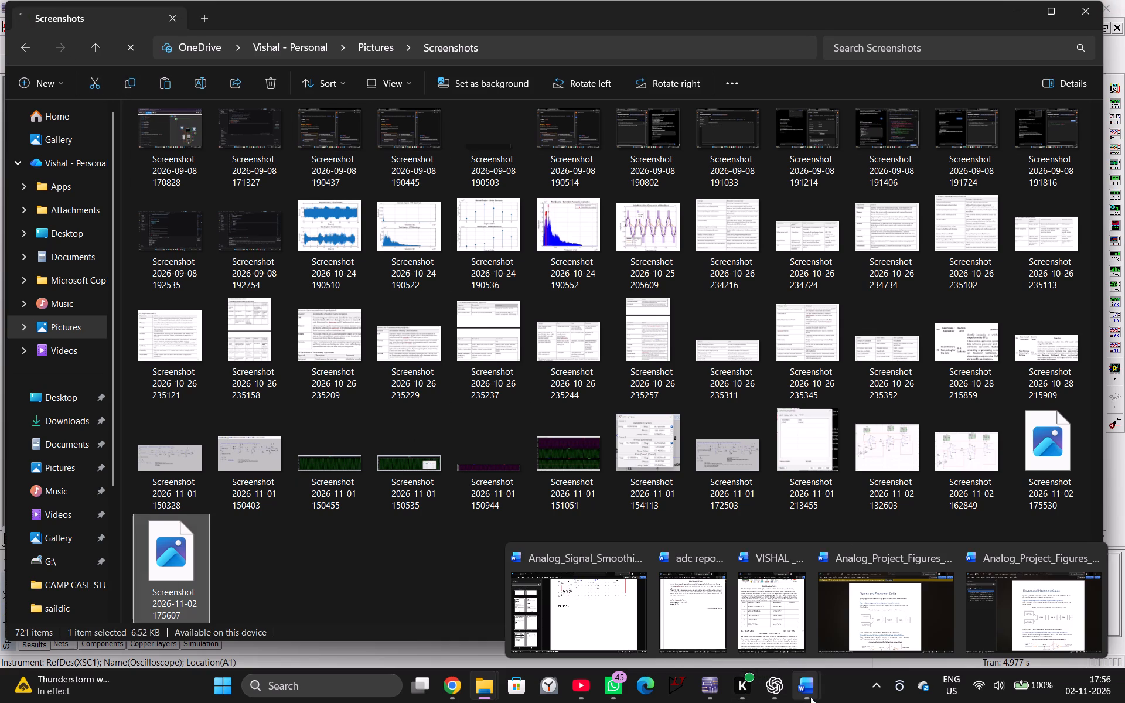
Switch to the Word report and paste the copied XSC1 waveform screenshot below the "RESULTS" heading.
{"action": "left_click", "coordinate": [605, 604]}
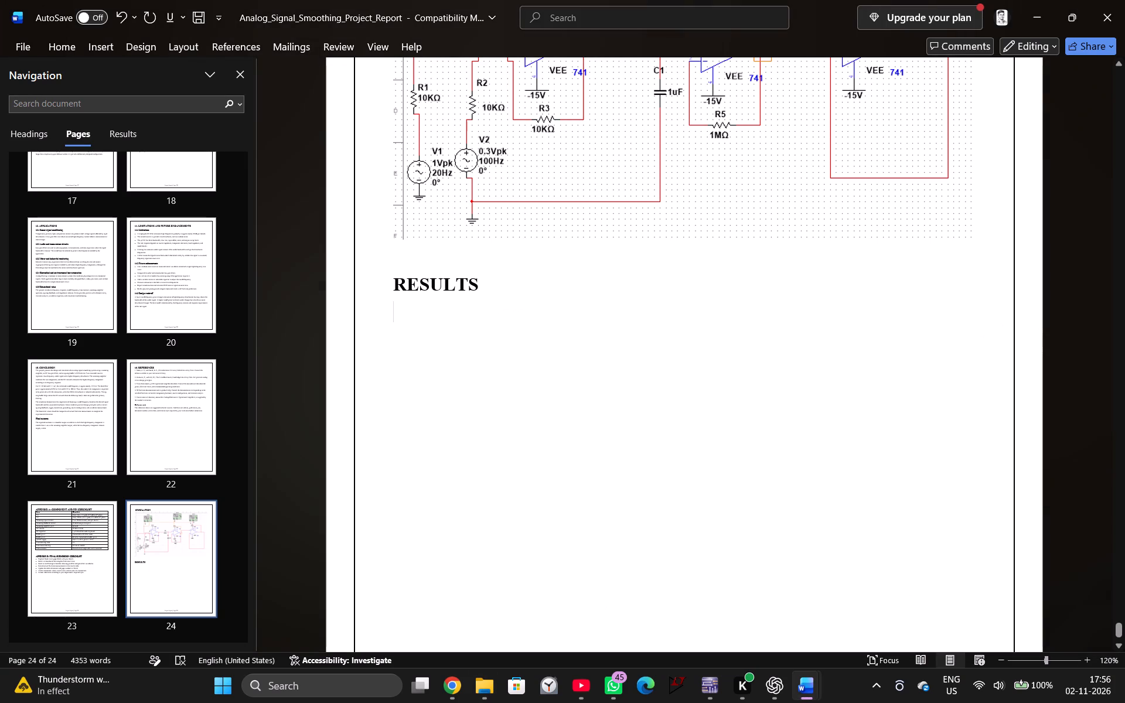
{"action": "key", "text": "ctrl+v"}
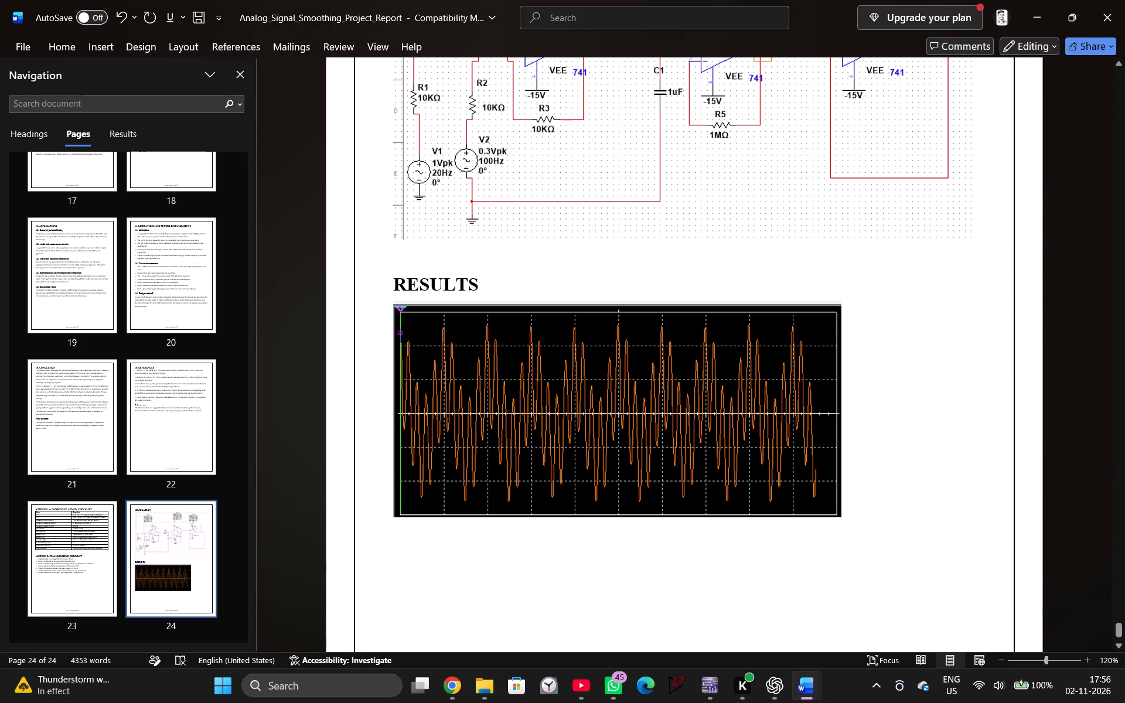
Shrink the pasted XSC1 waveform image proportionally to about 70% of its pasted width.
{"action": "scroll", "coordinate": [652, 591], "scroll_direction": "down", "scroll_amount": 7}
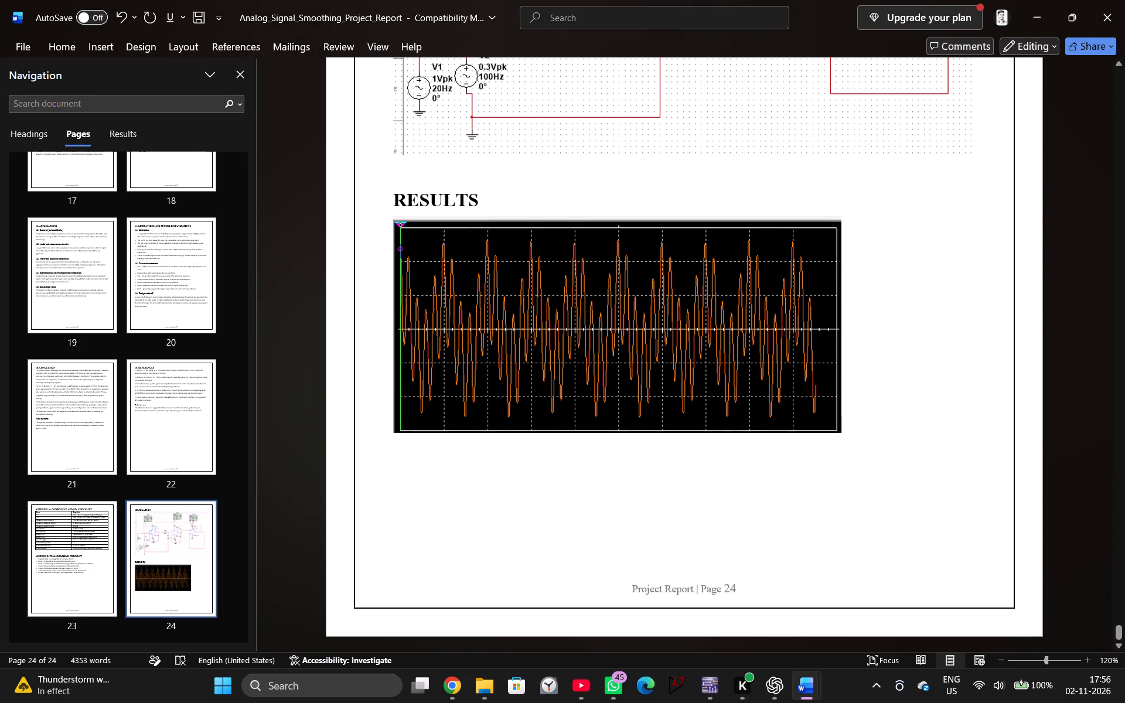
{"action": "left_click_drag", "start_coordinate": [838, 428], "coordinate": [835, 422]}
{"action": "left_click_drag", "start_coordinate": [840, 435], "coordinate": [701, 380]}
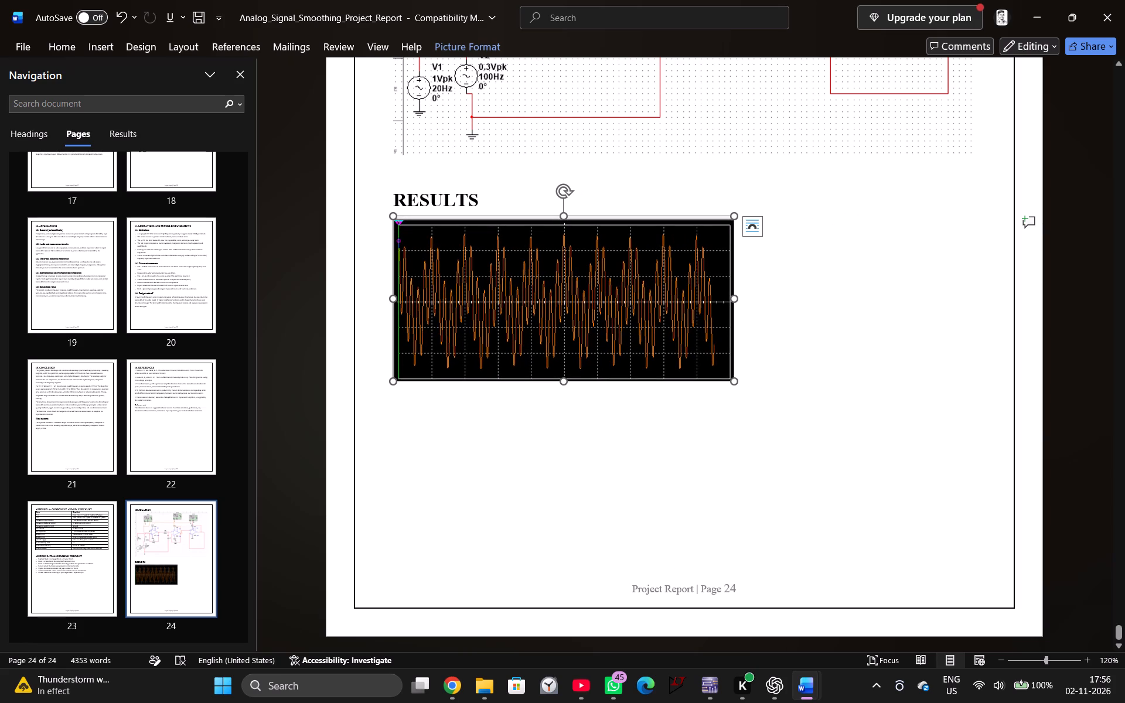
{"action": "left_click_drag", "start_coordinate": [735, 380], "coordinate": [707, 355]}
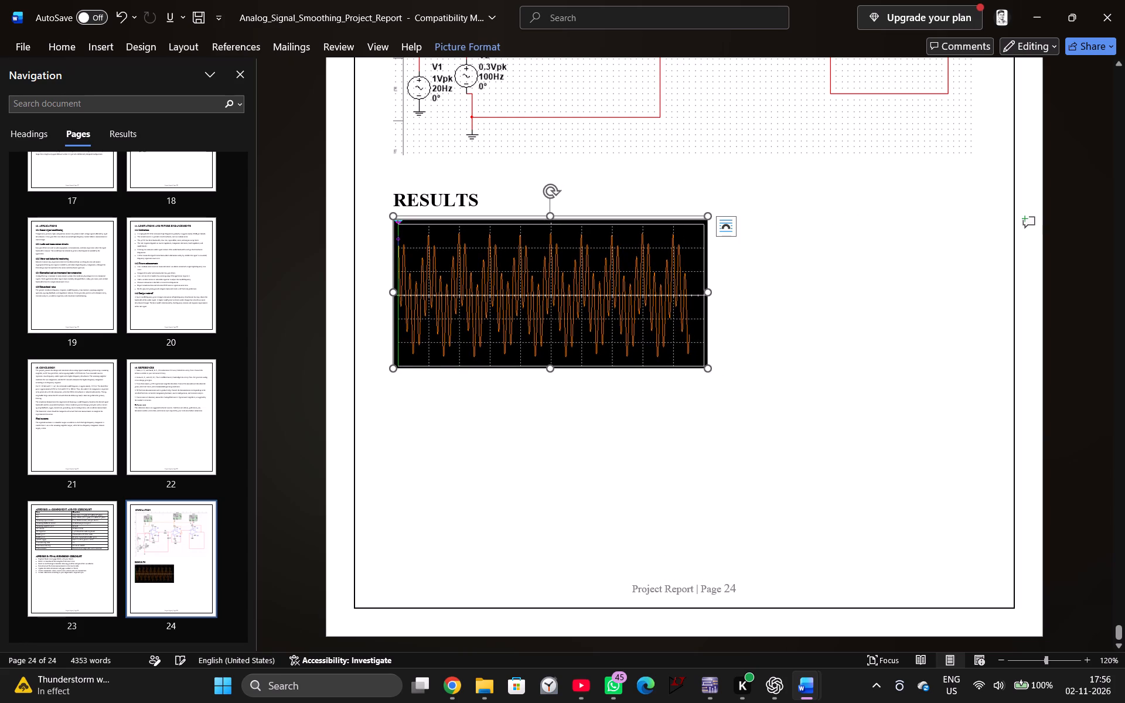
{"action": "left_click_drag", "start_coordinate": [599, 285], "coordinate": [643, 281]}
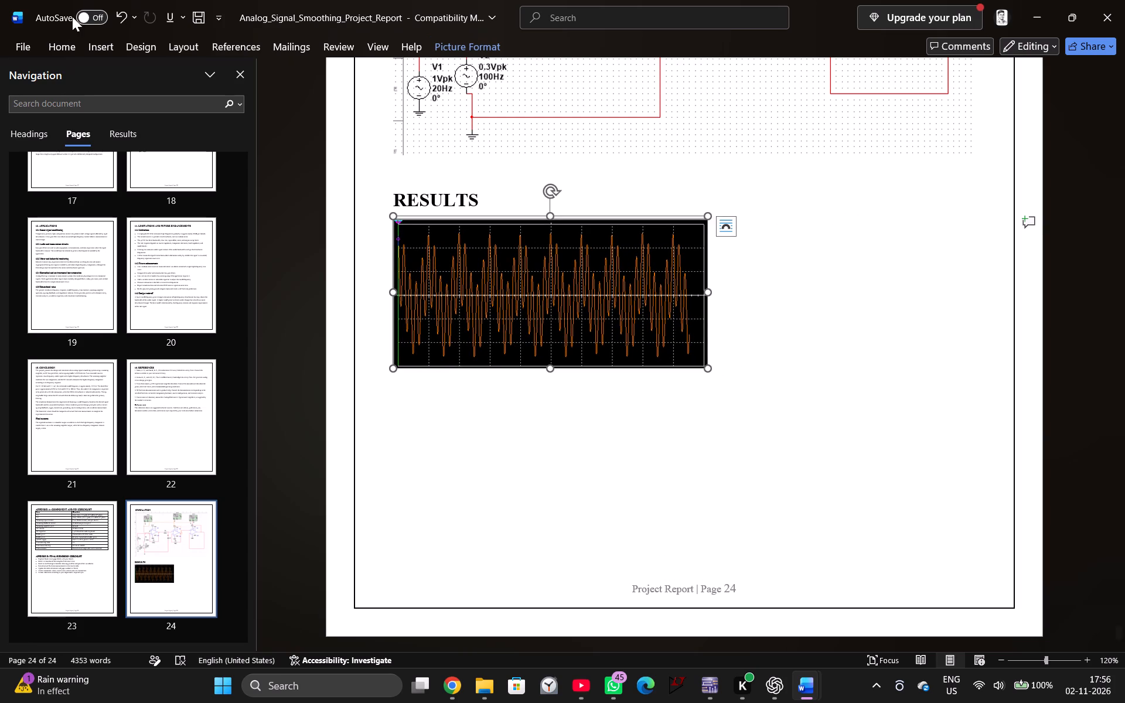
Center the XSC1 waveform image horizontally below the "RESULTS" heading.
{"action": "left_click", "coordinate": [60, 46]}
{"action": "left_click", "coordinate": [393, 97]}
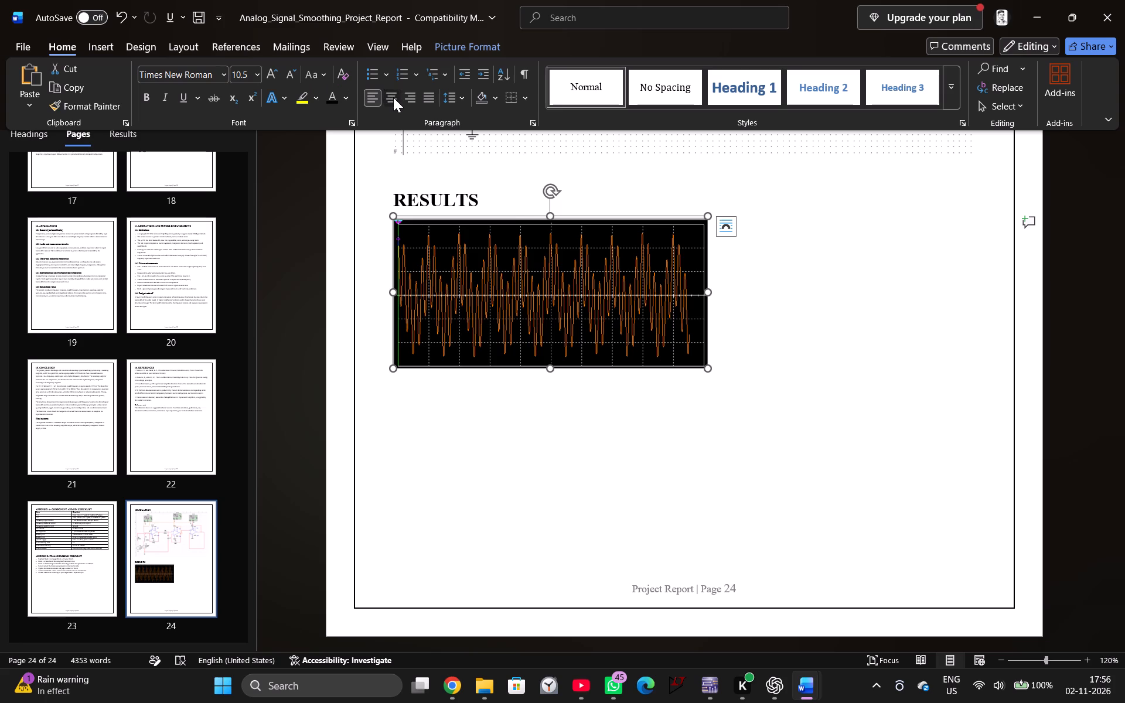
{"action": "left_click", "coordinate": [669, 478]}
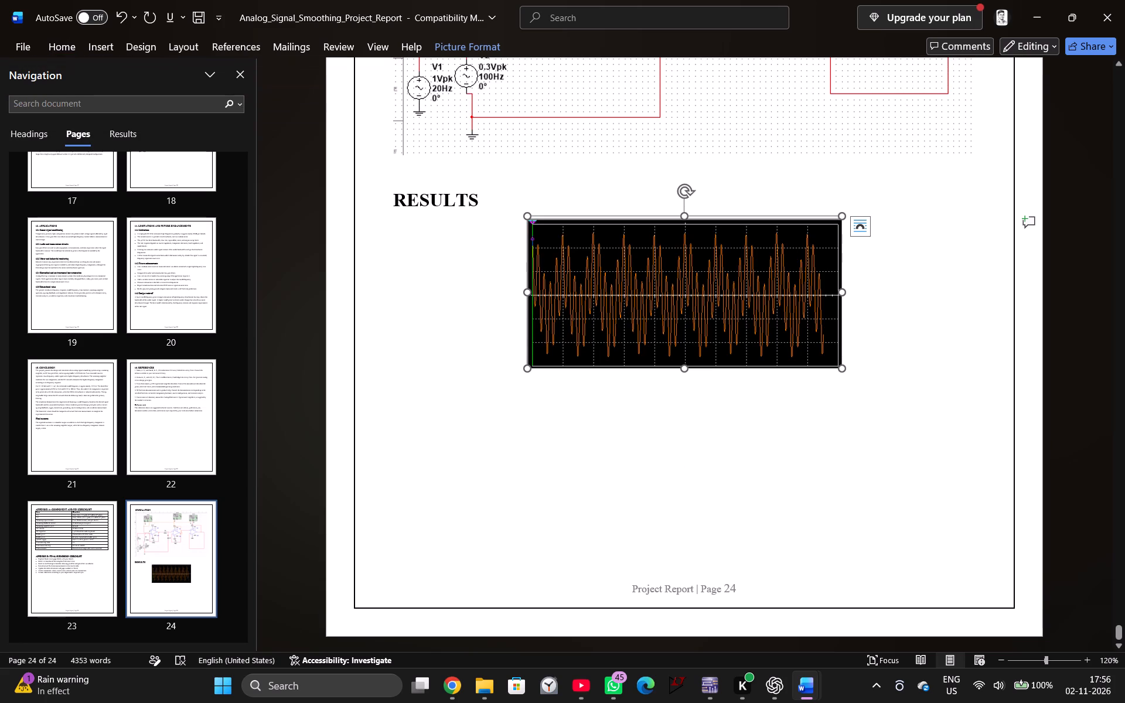
Insert a page break before the "RESULTS" heading so the section starts on its own page.
{"action": "scroll", "coordinate": [452, 319], "scroll_direction": "up", "scroll_amount": 4}
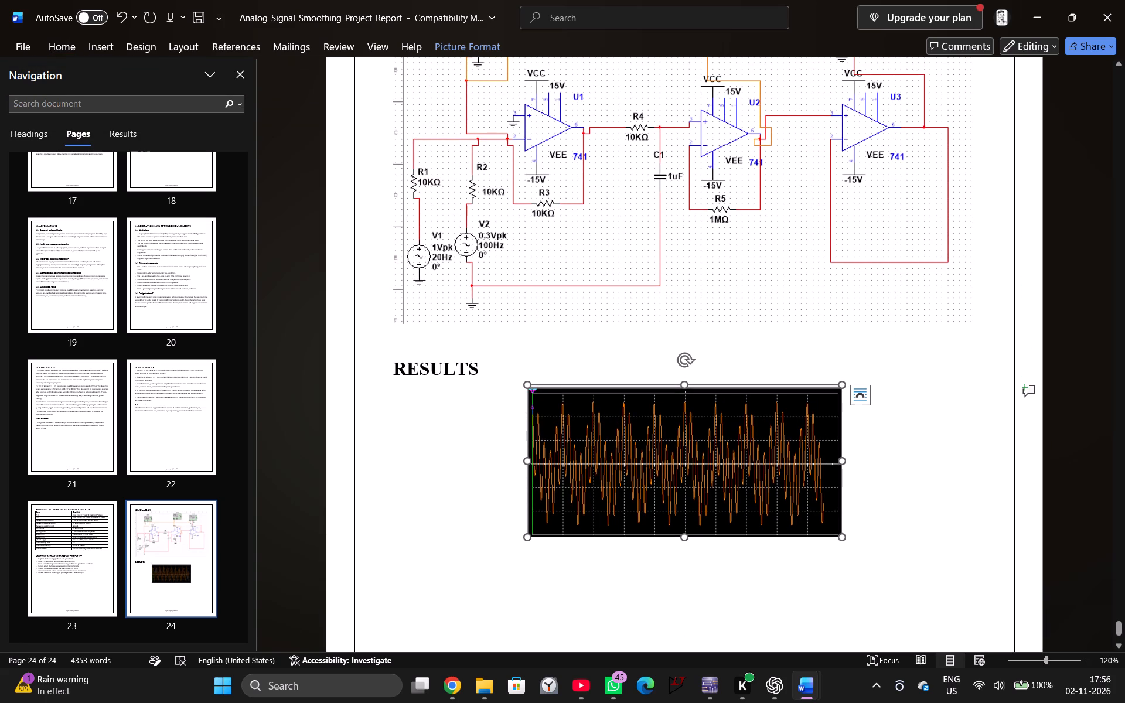
{"action": "left_click", "coordinate": [391, 364]}
{"action": "left_click", "coordinate": [22, 48]}
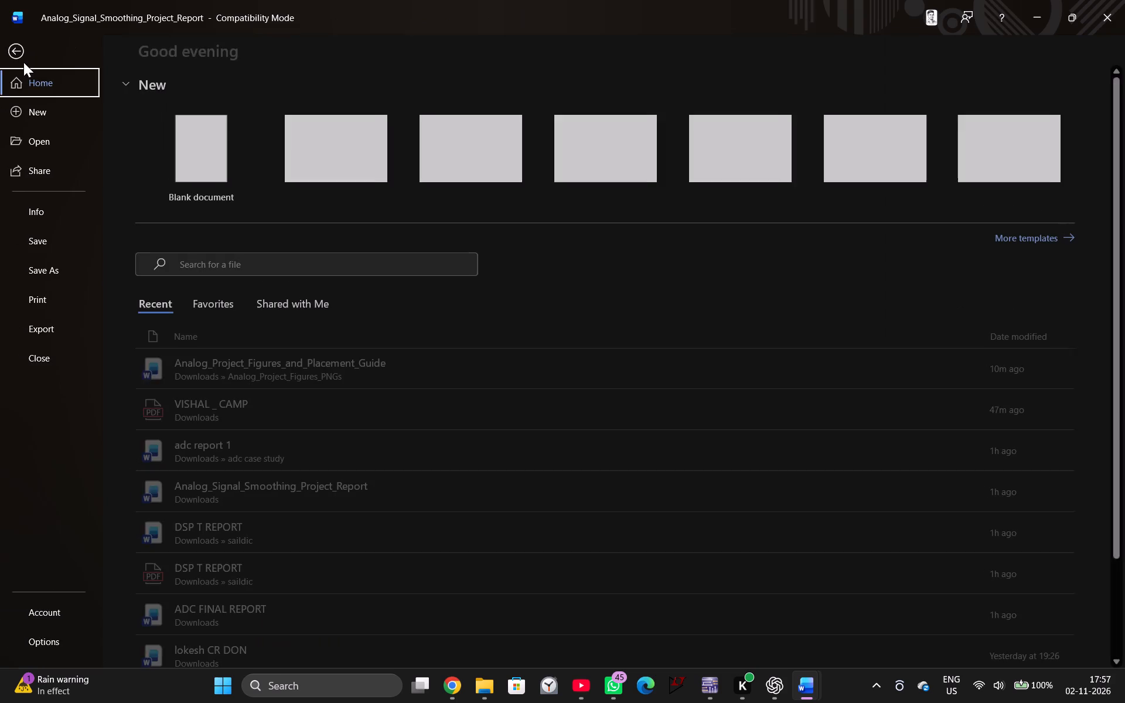
{"action": "left_click", "coordinate": [15, 49]}
{"action": "left_click", "coordinate": [69, 40]}
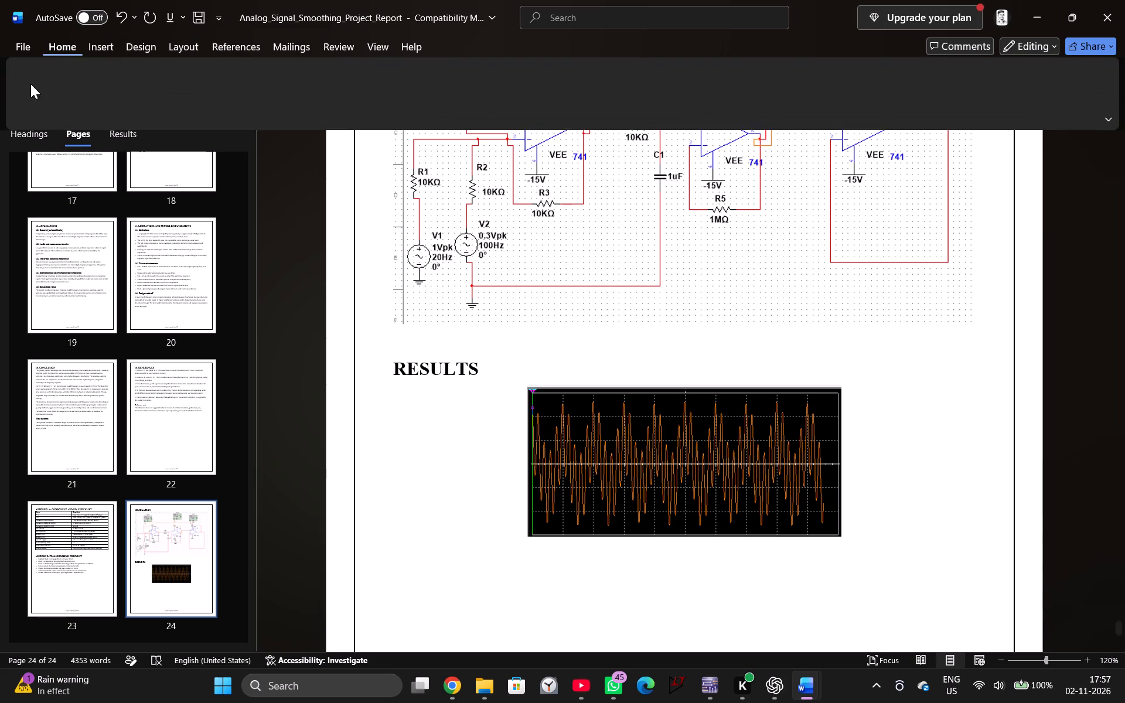
{"action": "left_click", "coordinate": [95, 47]}
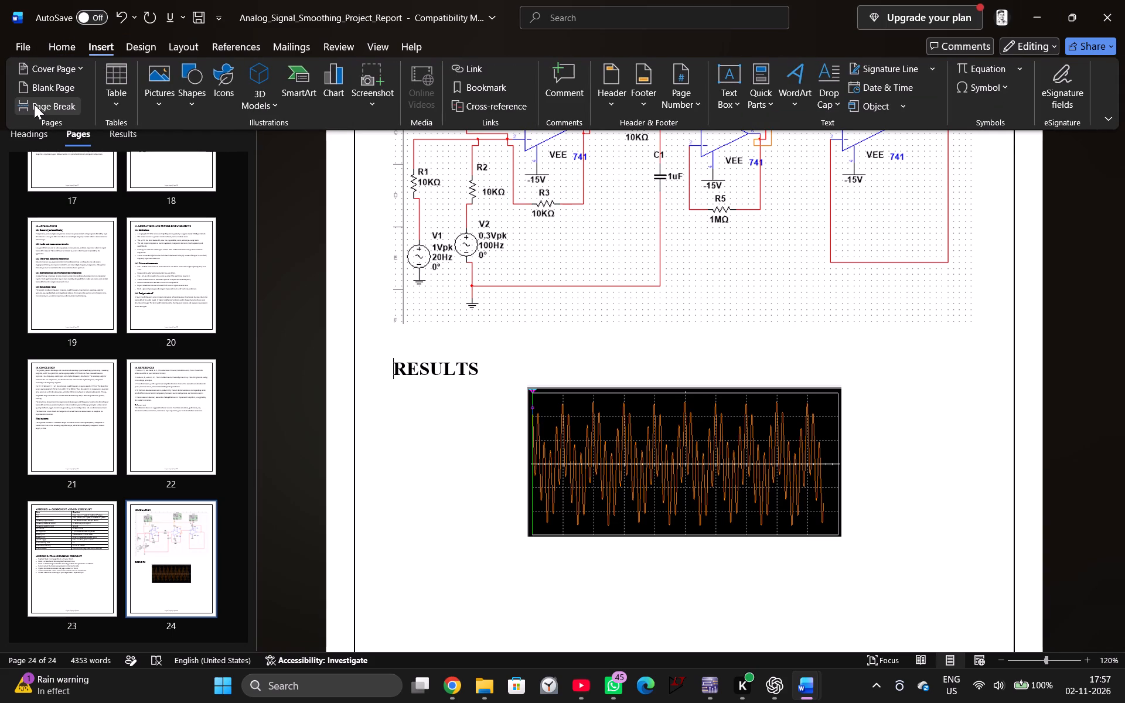
{"action": "left_click", "coordinate": [34, 104]}
Add four blank lines between the "SIMULATION" heading and the circuit image.
{"action": "scroll", "coordinate": [657, 407], "scroll_direction": "up", "scroll_amount": 14}
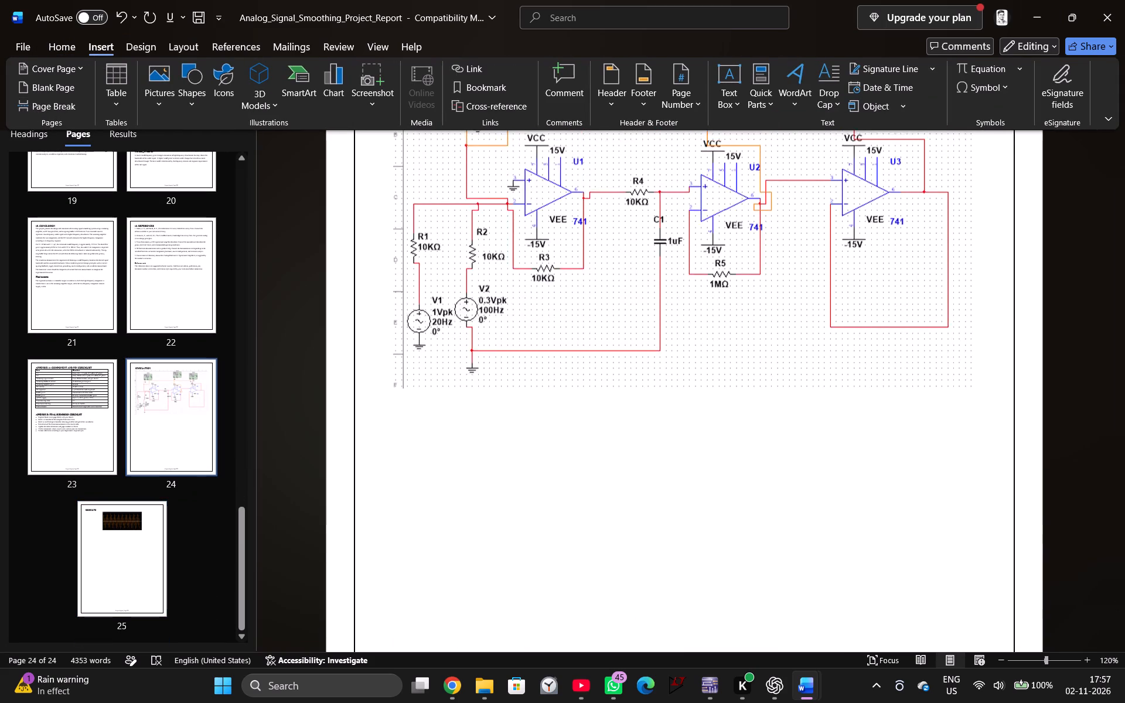
{"action": "scroll", "coordinate": [657, 407], "scroll_direction": "up", "scroll_amount": 2}
{"action": "left_click", "coordinate": [553, 336]}
{"action": "left_click", "coordinate": [529, 349]}
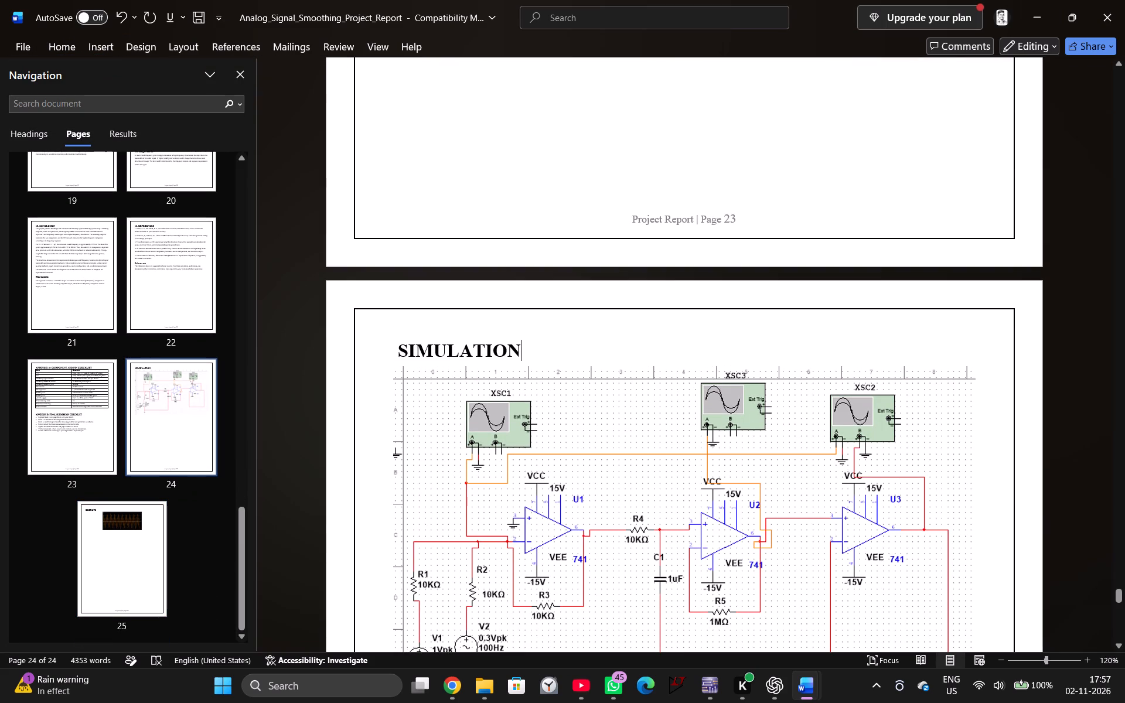
{"action": "key", "text": "Return"}
{"action": "key", "text": "Return"}
{"action": "key", "text": "Return"}
{"action": "key", "text": "Return"}
{"action": "scroll", "coordinate": [694, 428], "scroll_direction": "down", "scroll_amount": 6}
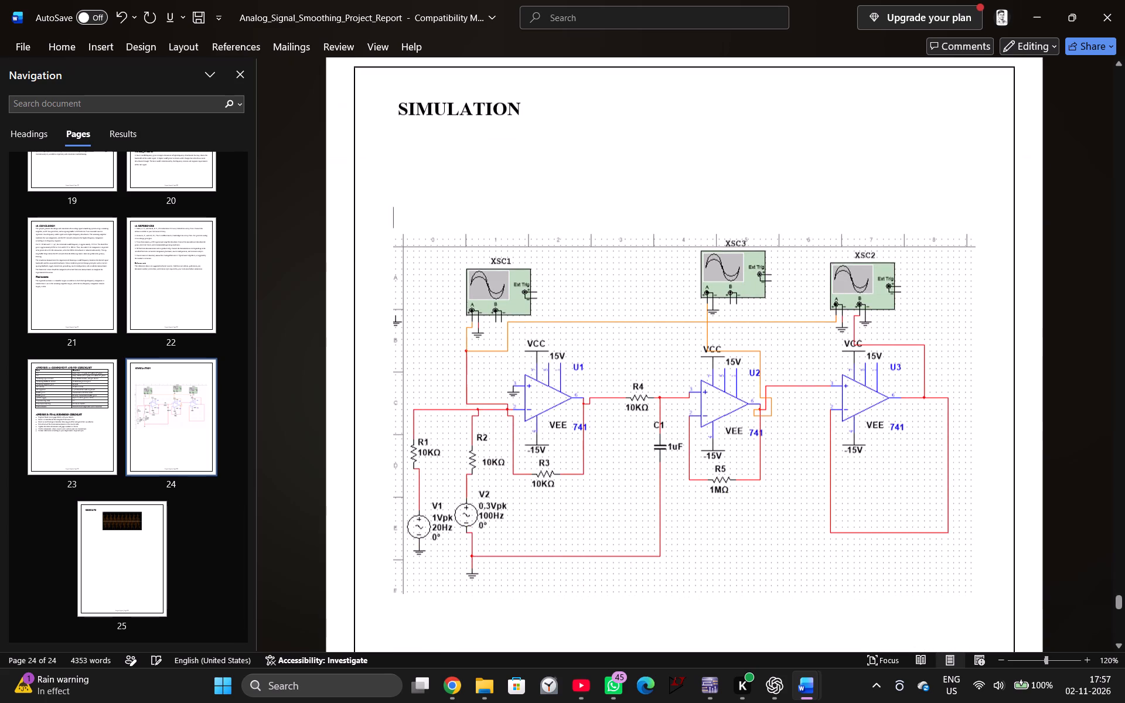
{"action": "left_click", "coordinate": [457, 164]}
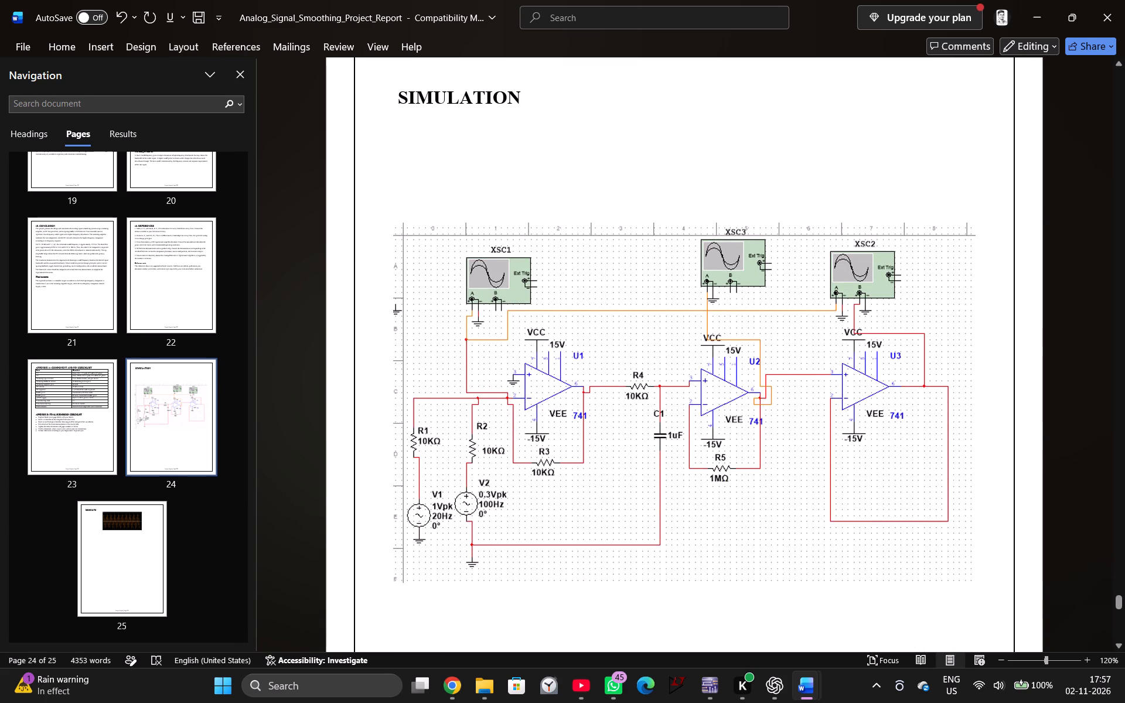
Add one blank line between the "RESULTS" heading and the waveform image.
{"action": "scroll", "coordinate": [653, 282], "scroll_direction": "down", "scroll_amount": 17}
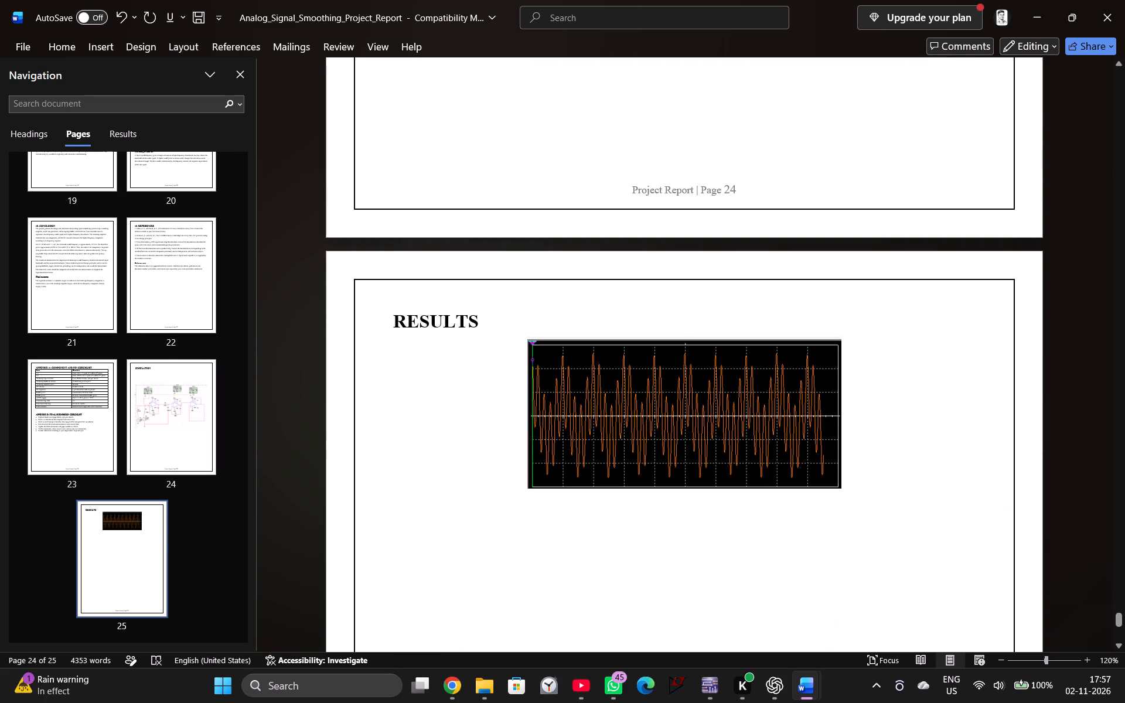
{"action": "left_click", "coordinate": [490, 319]}
{"action": "key", "text": "Return"}
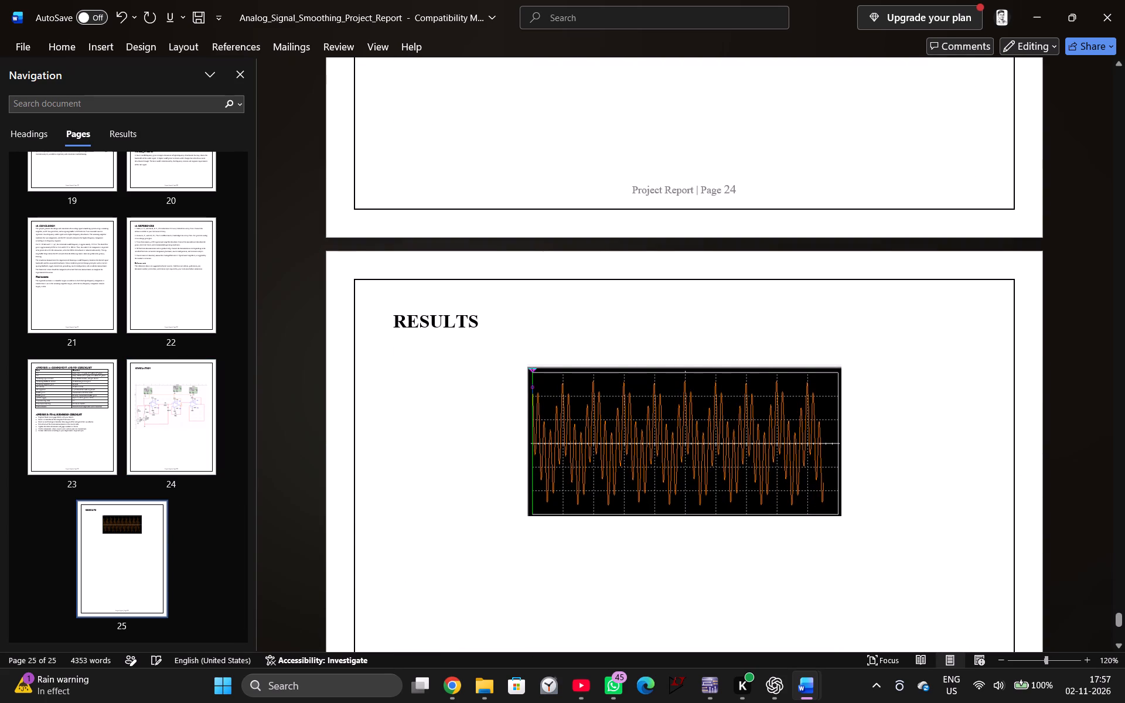
Add the caption "FIG 1 INPUT WAVE FORM" on a new line below the waveform image.
{"action": "left_click", "coordinate": [628, 551]}
{"action": "left_click", "coordinate": [560, 551]}
{"action": "left_click", "coordinate": [877, 511]}
{"action": "key", "text": "Return"}
{"action": "key", "text": "f"}
{"action": "key", "text": "i"}
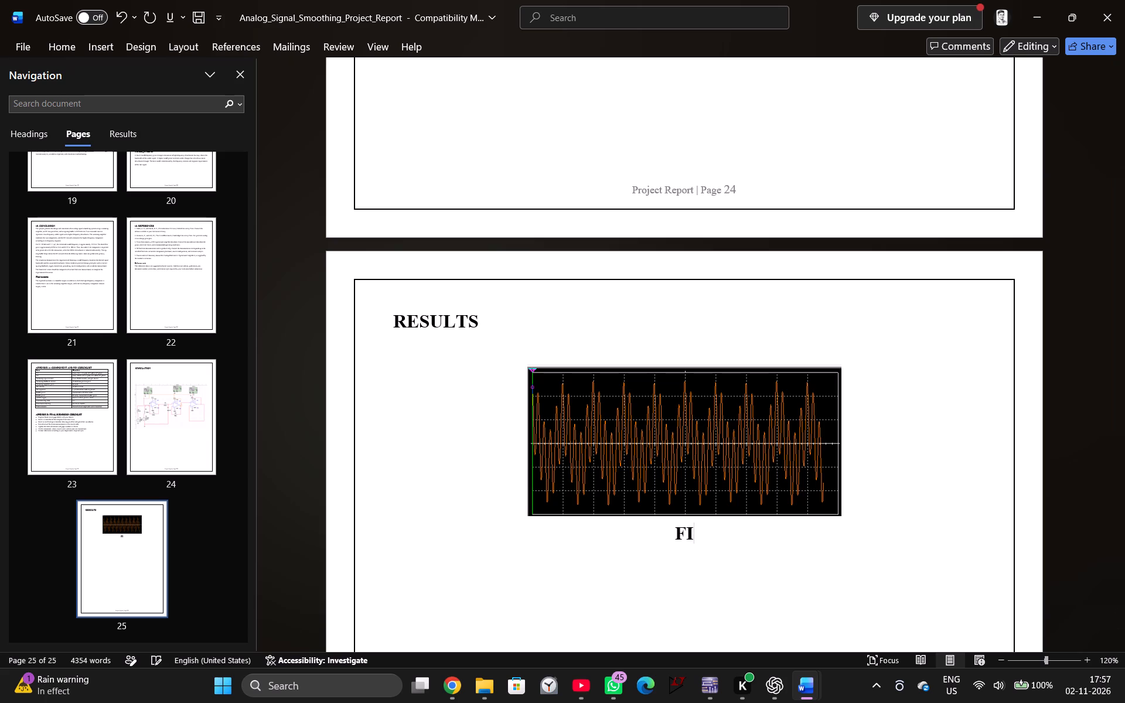
{"action": "type", "text": "G 1 INPUT"}
{"action": "key", "text": "space"}
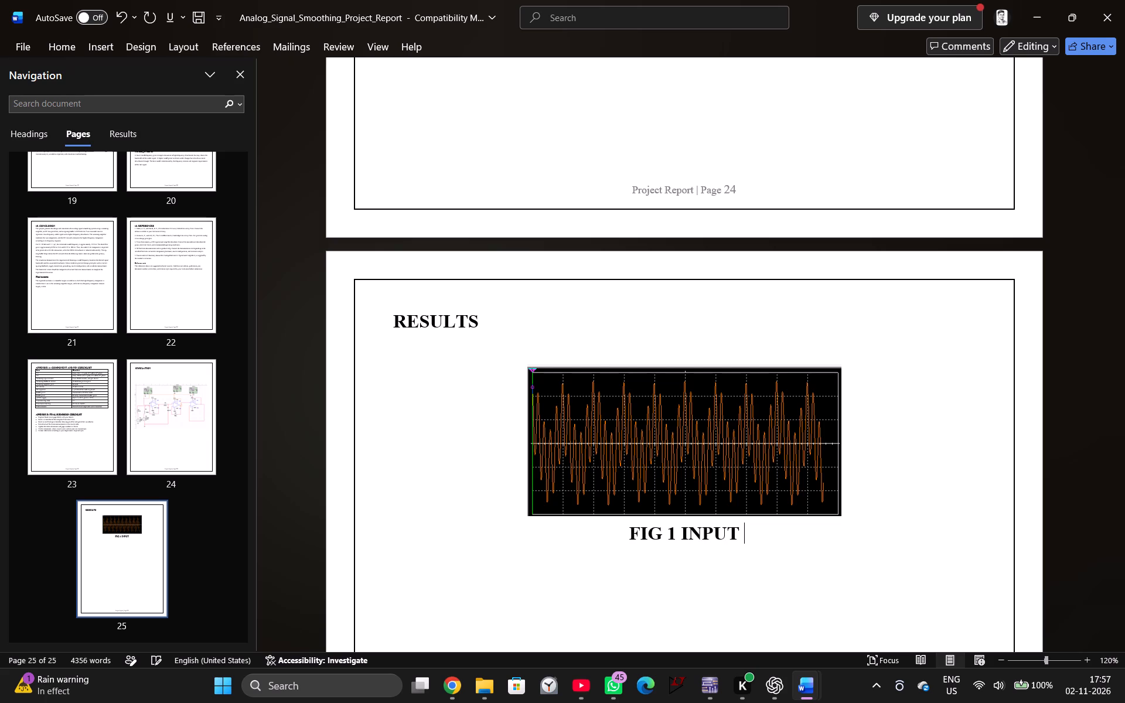
{"action": "type", "text": "WAVE"}
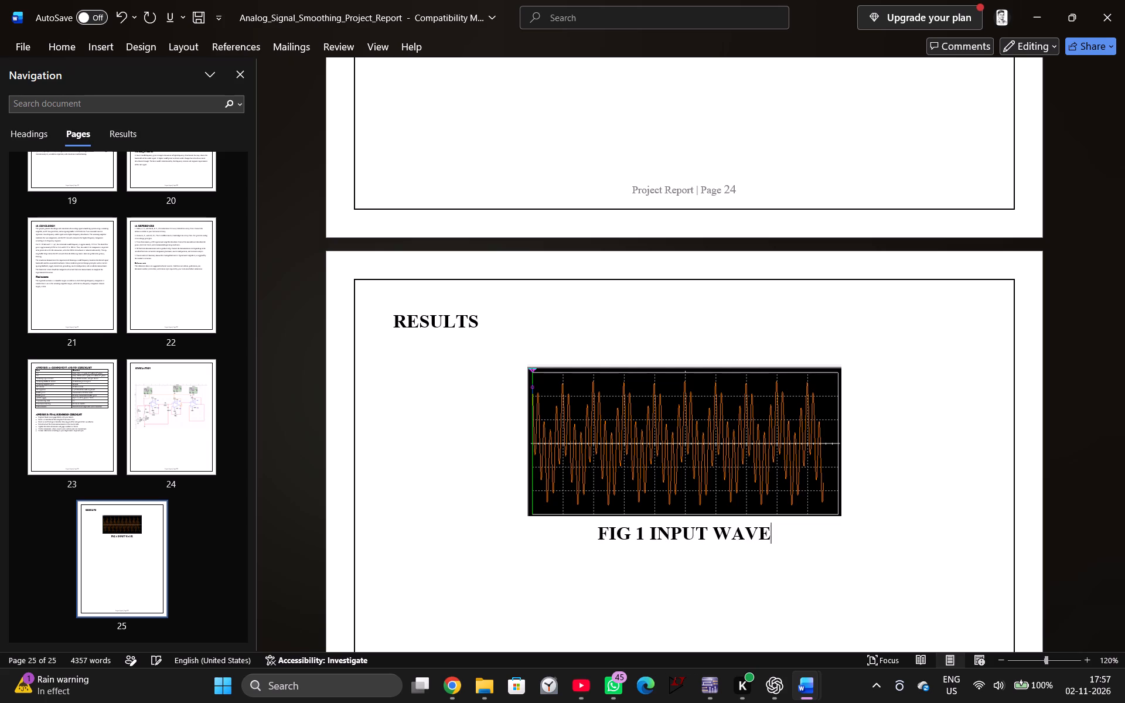
{"action": "key", "text": "space"}
{"action": "type", "text": "FOE"}
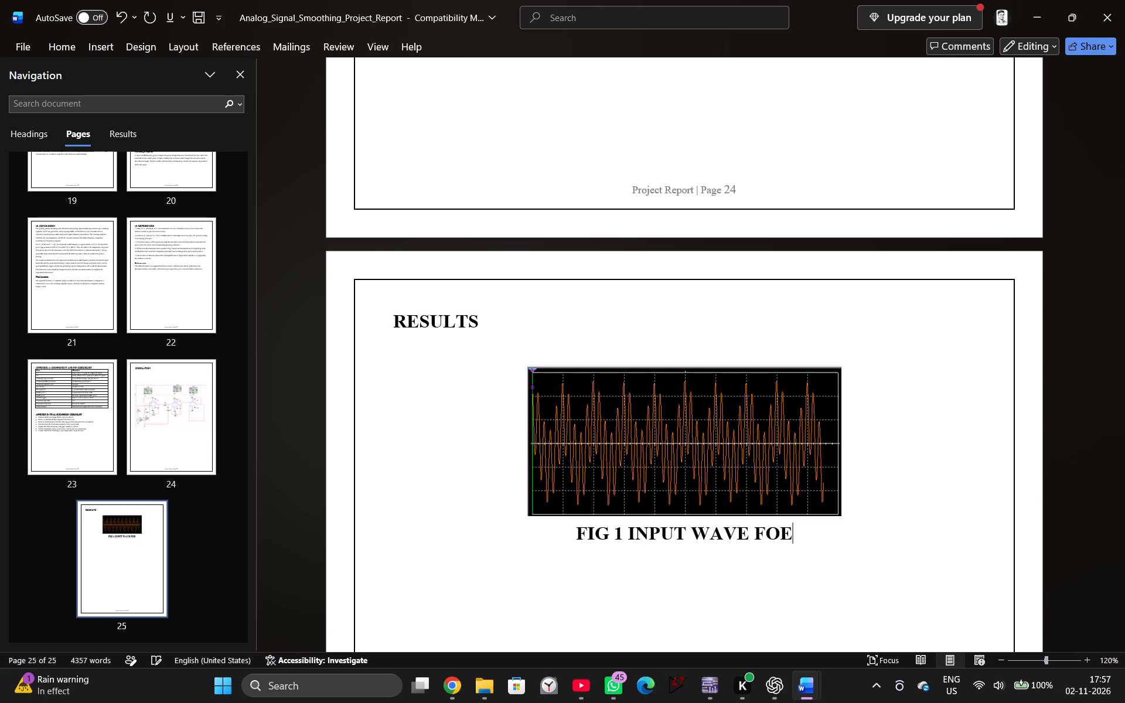
{"action": "key", "text": "BackSpace"}
{"action": "type", "text": "RM"}
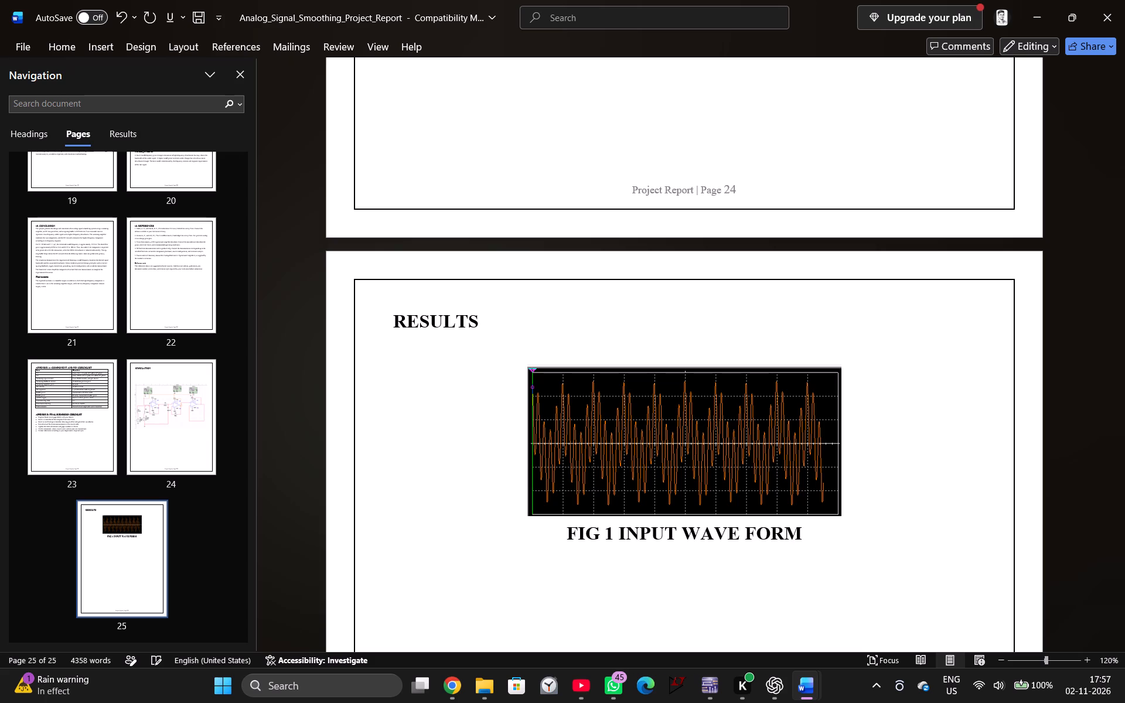
{"action": "left_click_drag", "start_coordinate": [825, 541], "coordinate": [560, 533]}
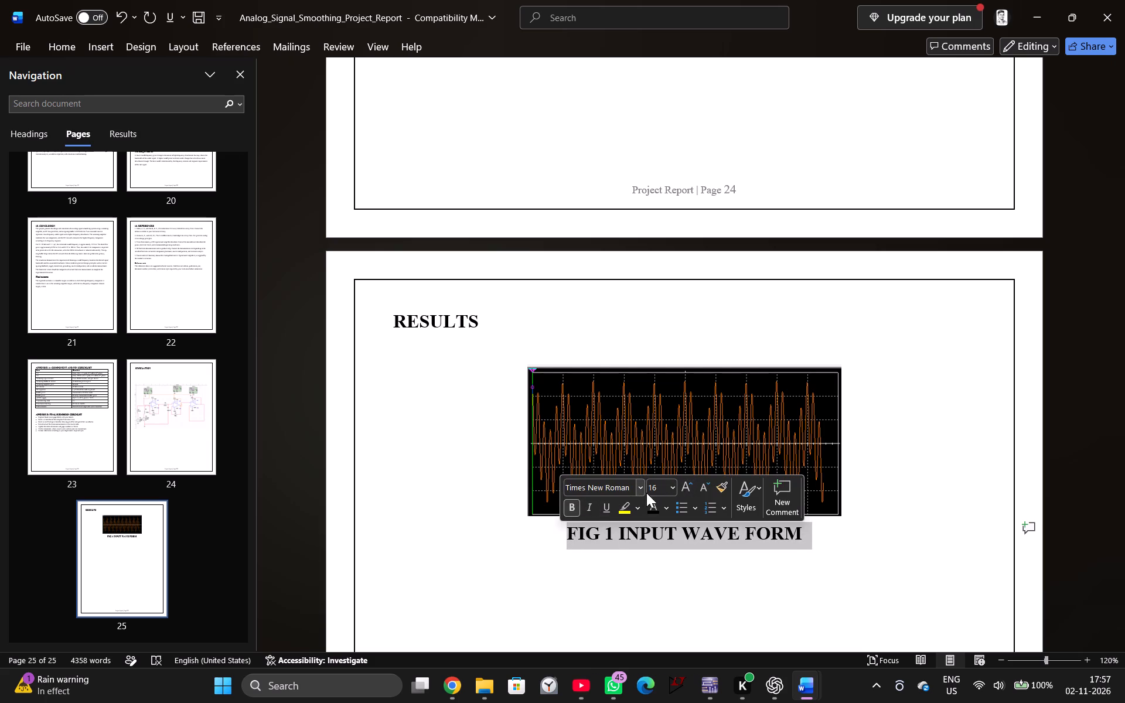
{"action": "left_click", "coordinate": [669, 487]}
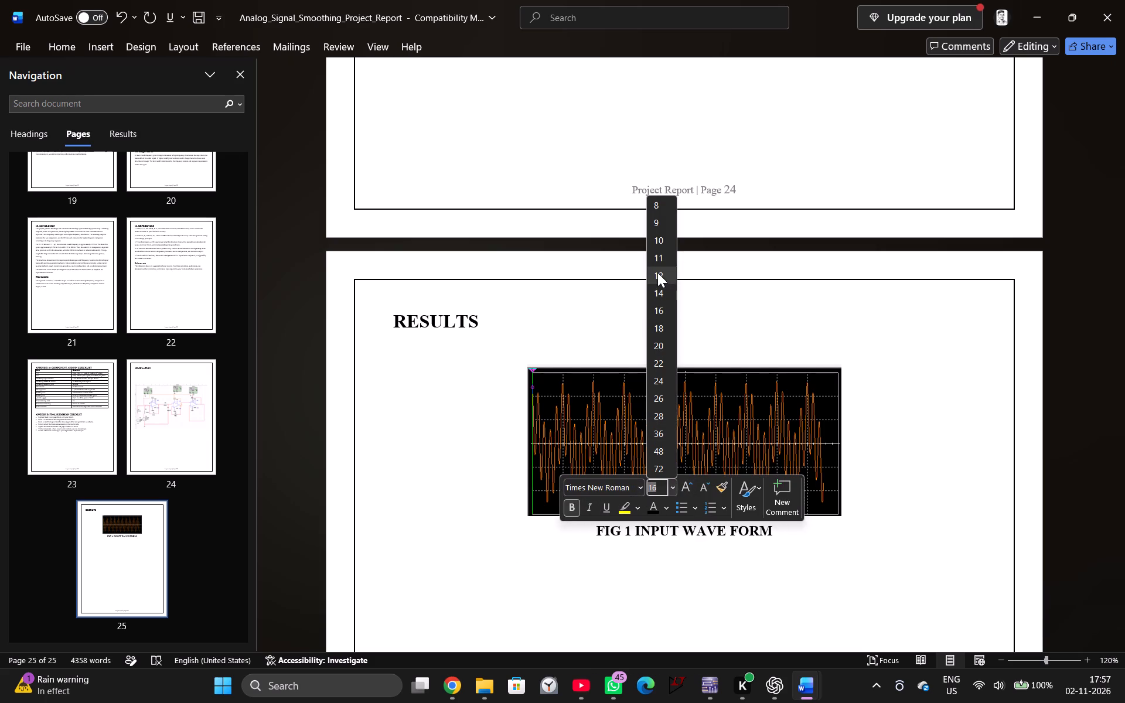
{"action": "left_click", "coordinate": [657, 272]}
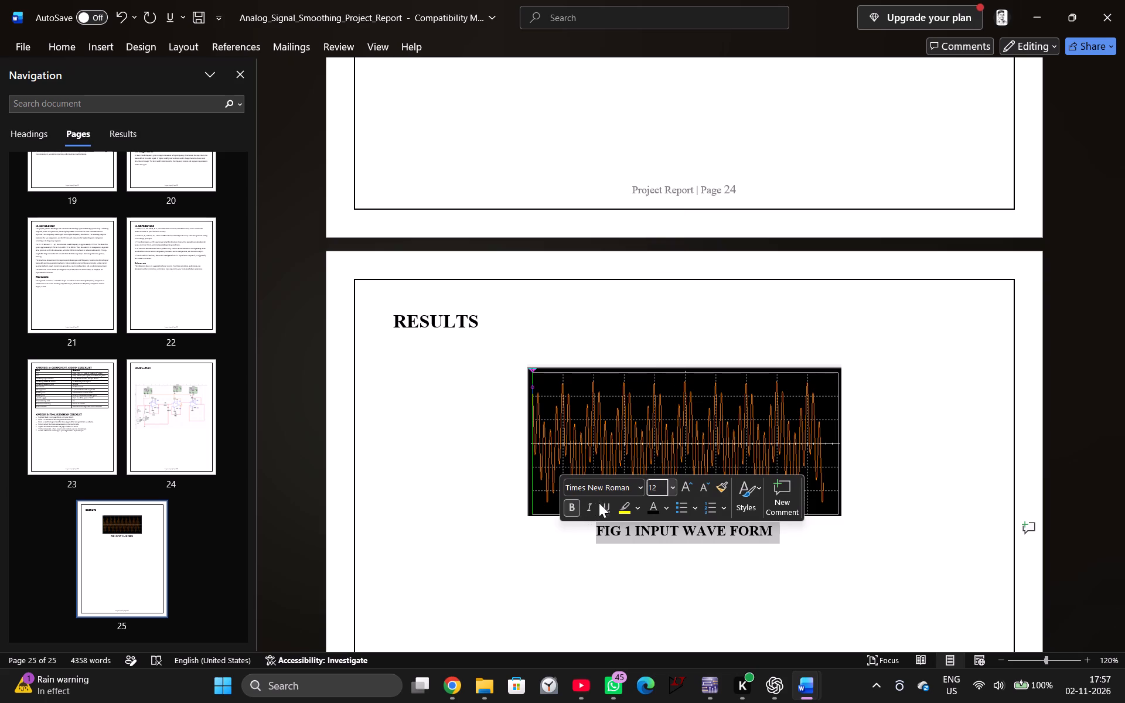
{"action": "left_click", "coordinate": [572, 508]}
{"action": "left_click", "coordinate": [840, 566]}
Enlarge the waveform image proportionally to about 165% of its width, nearly filling the space between the page margins.
{"action": "scroll", "coordinate": [776, 571], "scroll_direction": "down", "scroll_amount": 6}
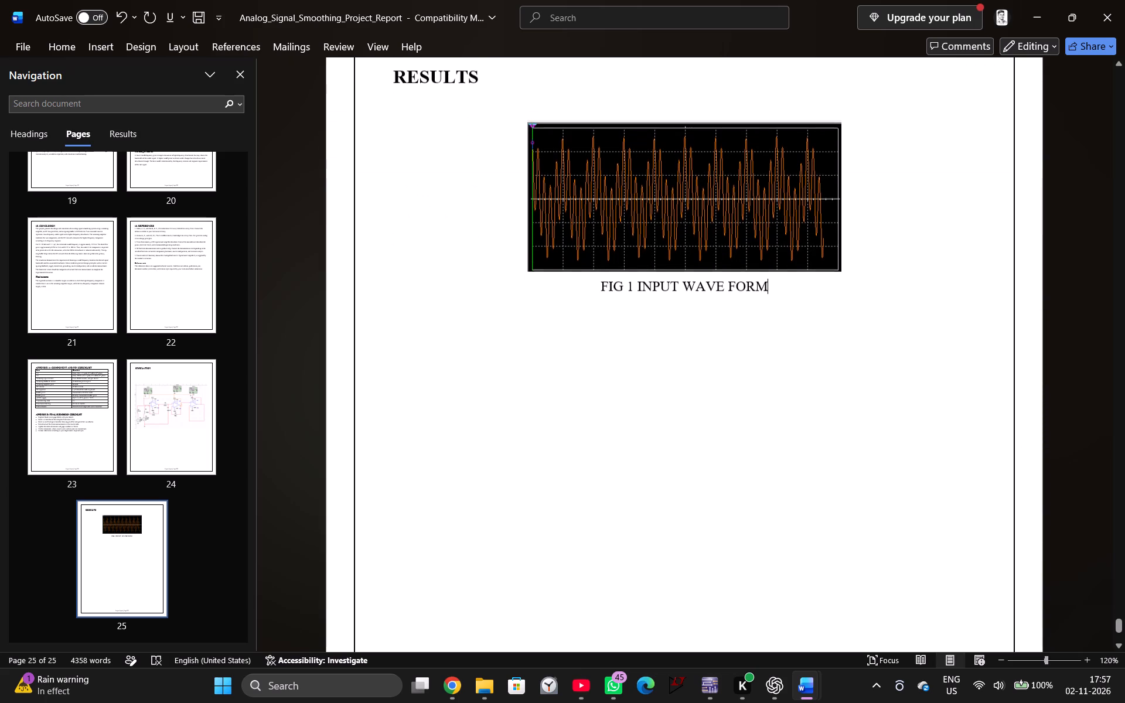
{"action": "left_click", "coordinate": [773, 246]}
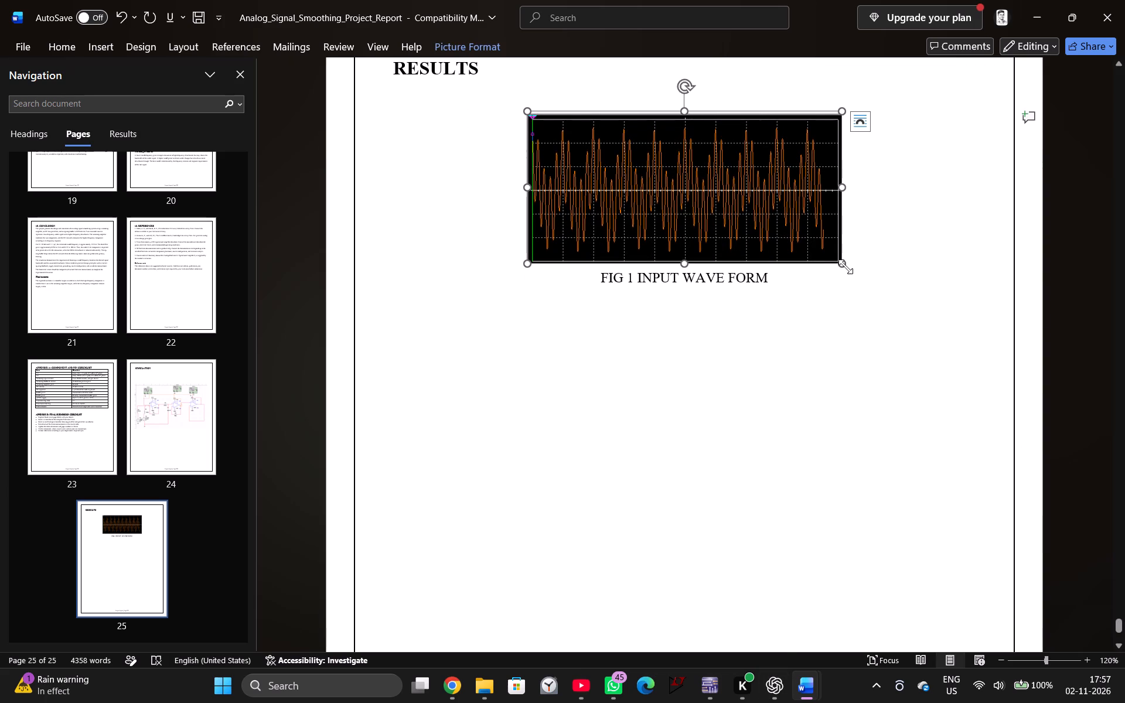
{"action": "left_click_drag", "start_coordinate": [841, 263], "coordinate": [894, 322]}
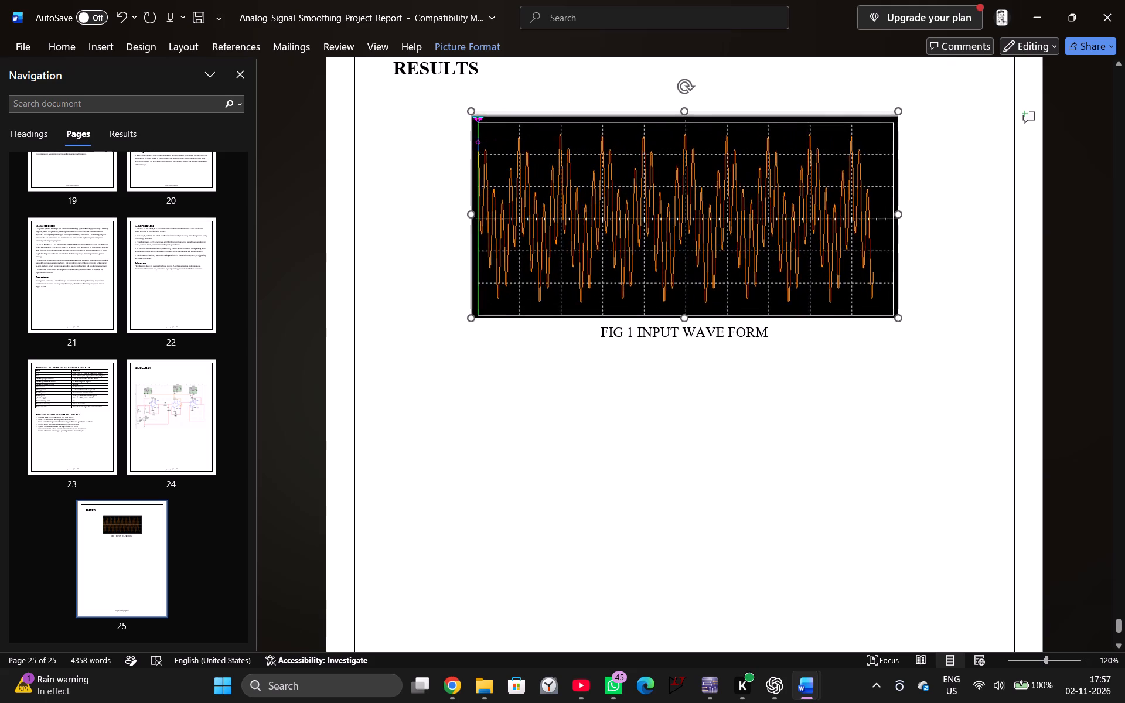
{"action": "left_click_drag", "start_coordinate": [894, 322], "coordinate": [936, 364]}
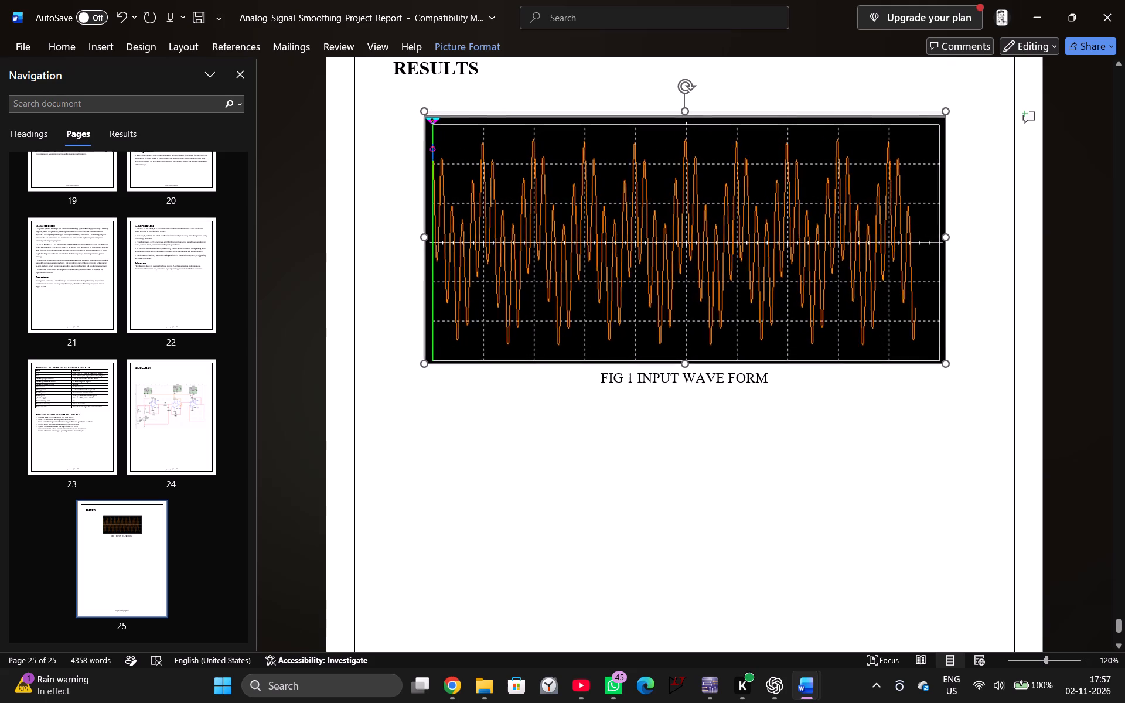
{"action": "left_click_drag", "start_coordinate": [936, 364], "coordinate": [937, 365]}
{"action": "left_click", "coordinate": [809, 473]}
{"action": "scroll", "coordinate": [809, 473], "scroll_direction": "up", "scroll_amount": 4}
{"action": "scroll", "coordinate": [807, 485], "scroll_direction": "down", "scroll_amount": 7}
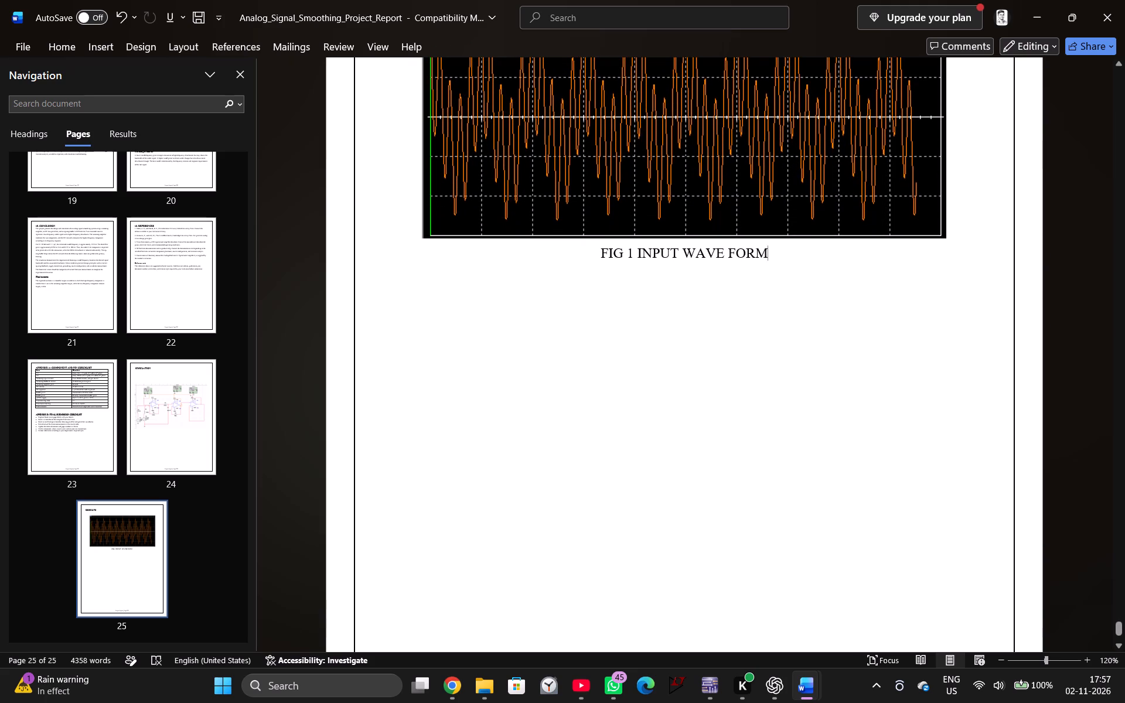
{"action": "left_click", "coordinate": [488, 687]}
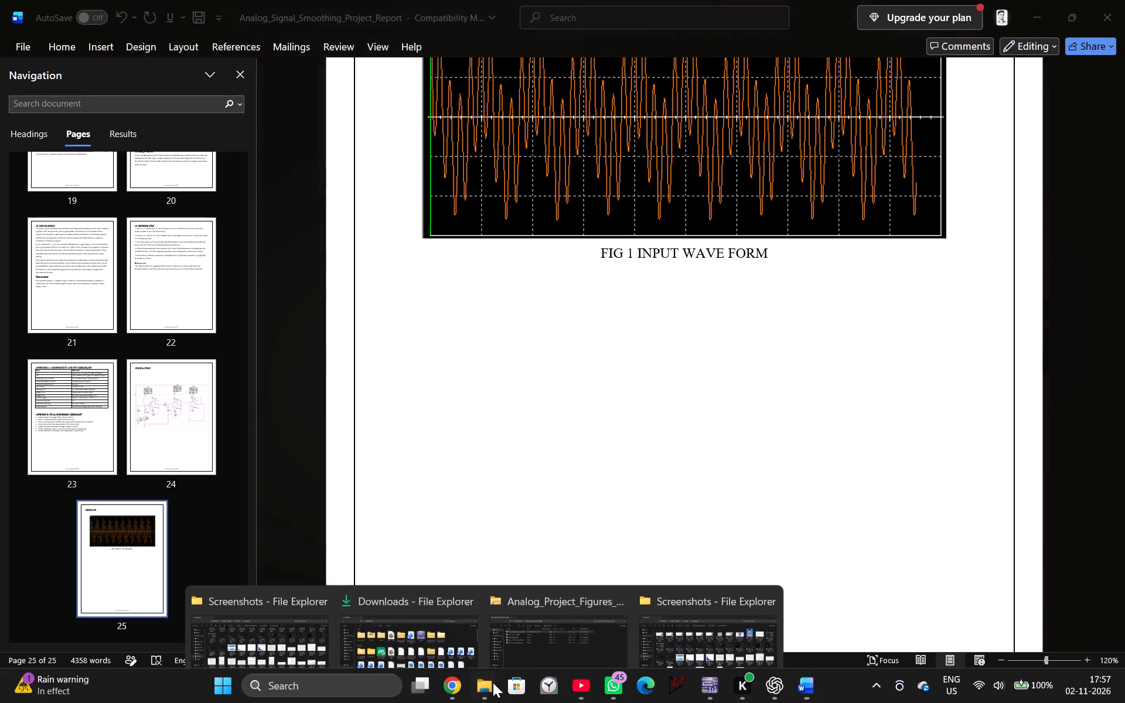
{"action": "left_click", "coordinate": [254, 602]}
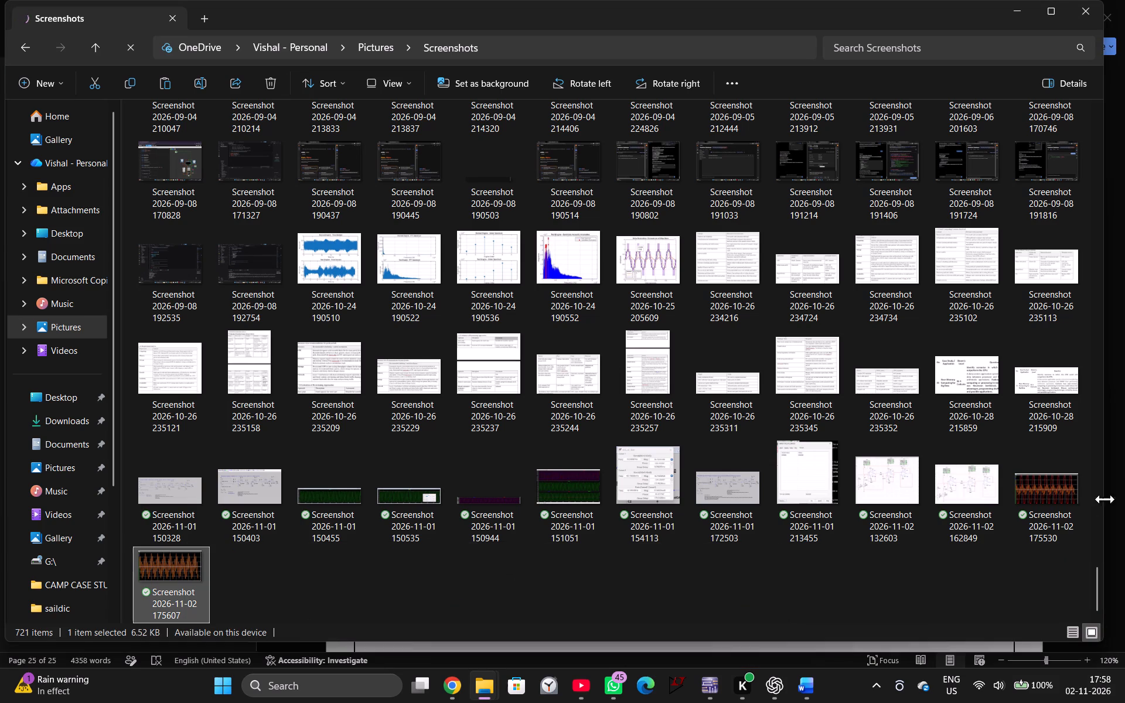
{"action": "right_click", "coordinate": [1042, 495]}
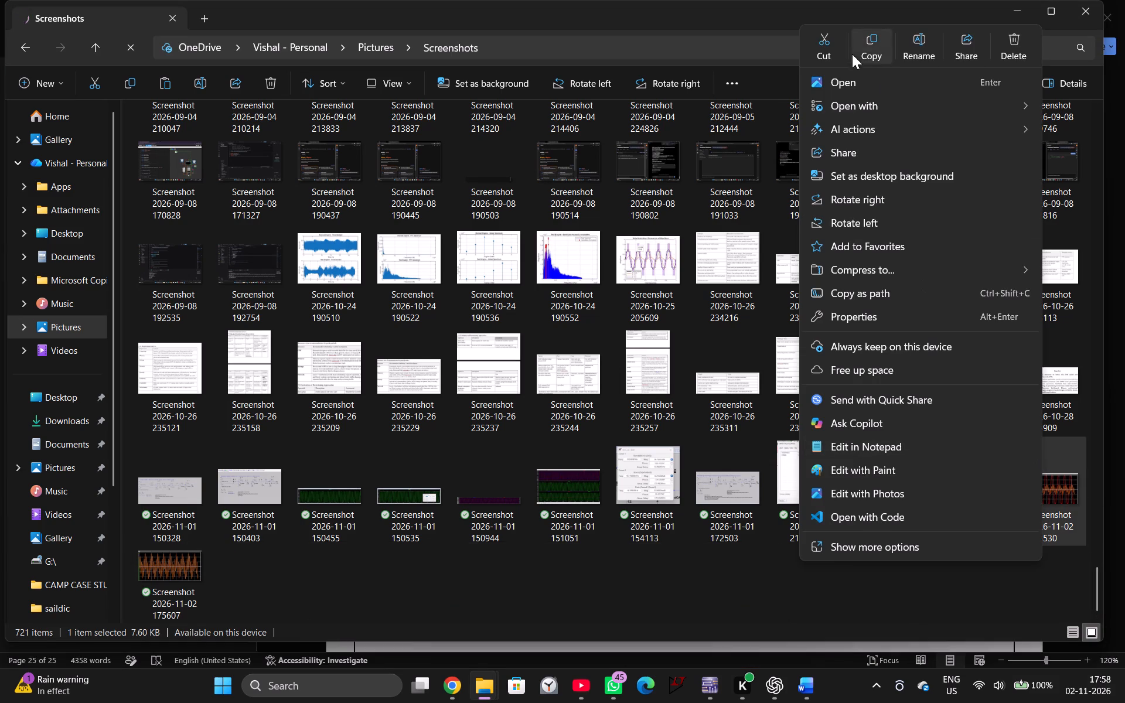
{"action": "left_click", "coordinate": [865, 54]}
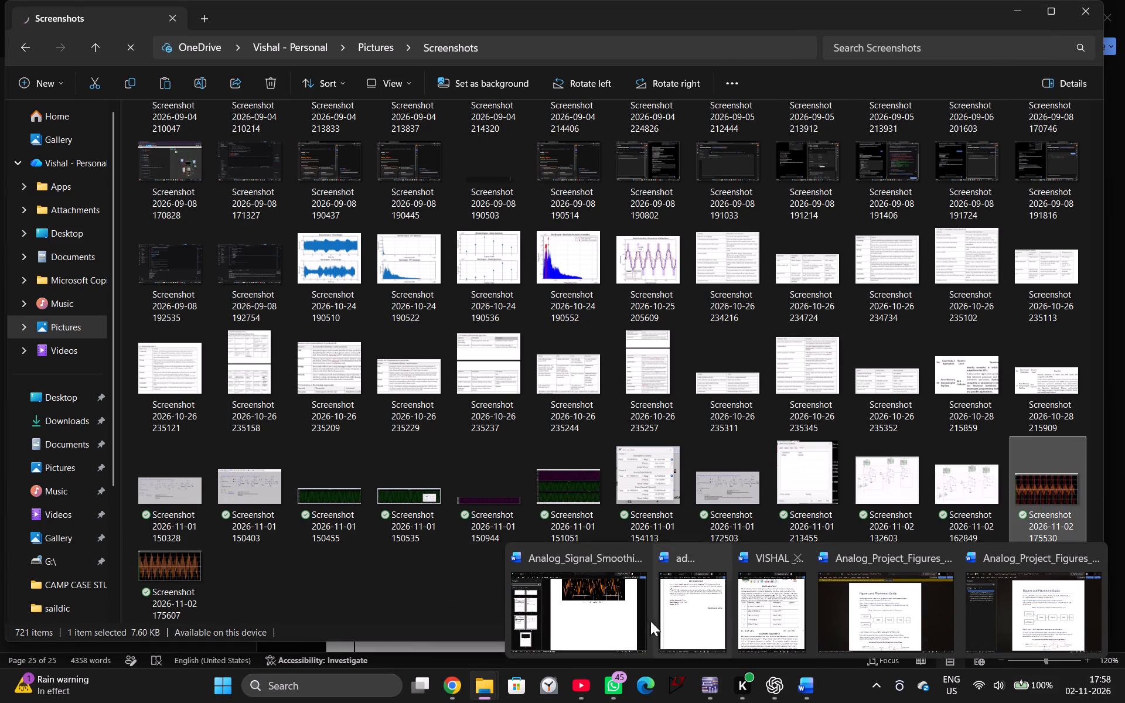
Switch to the Analog_Signal_Smoothing_Project_Report document and paste the copied screenshot below the "FIG 1 INPUT WAVE FORM" caption, leaving two blank lines between.
{"action": "left_click", "coordinate": [608, 613]}
{"action": "left_click", "coordinate": [498, 394]}
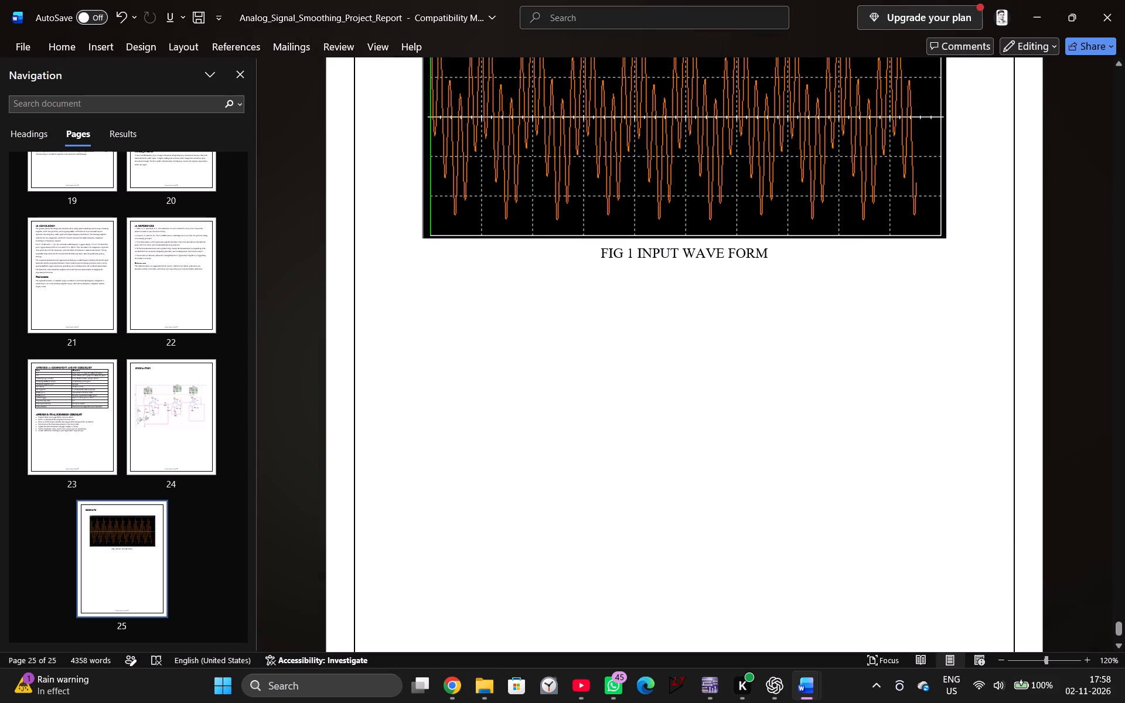
{"action": "left_click", "coordinate": [791, 257]}
{"action": "key", "text": "Return"}
{"action": "key", "text": "Return"}
{"action": "key", "text": "Return"}
{"action": "key", "text": "ctrl+v"}
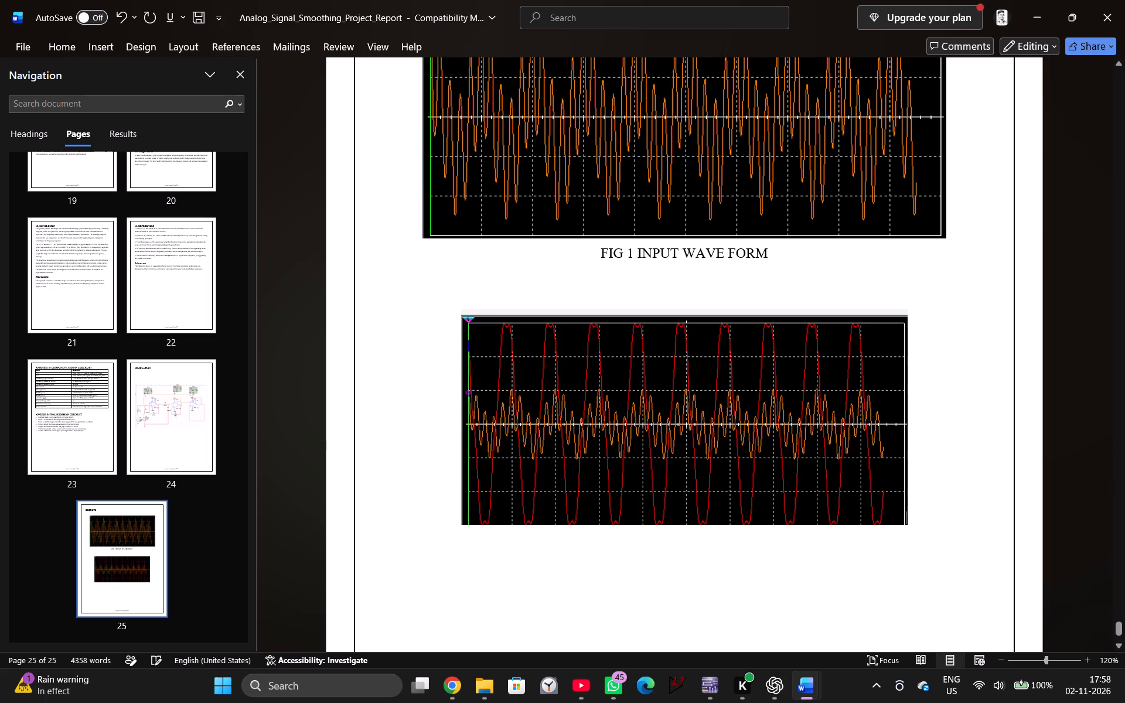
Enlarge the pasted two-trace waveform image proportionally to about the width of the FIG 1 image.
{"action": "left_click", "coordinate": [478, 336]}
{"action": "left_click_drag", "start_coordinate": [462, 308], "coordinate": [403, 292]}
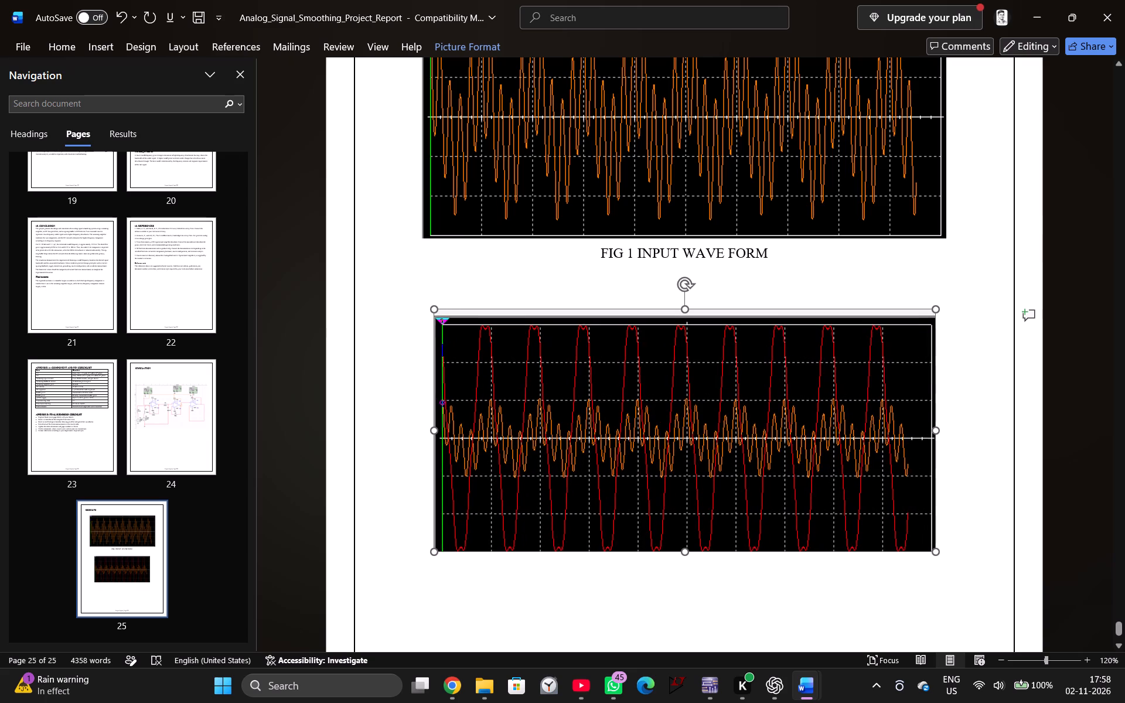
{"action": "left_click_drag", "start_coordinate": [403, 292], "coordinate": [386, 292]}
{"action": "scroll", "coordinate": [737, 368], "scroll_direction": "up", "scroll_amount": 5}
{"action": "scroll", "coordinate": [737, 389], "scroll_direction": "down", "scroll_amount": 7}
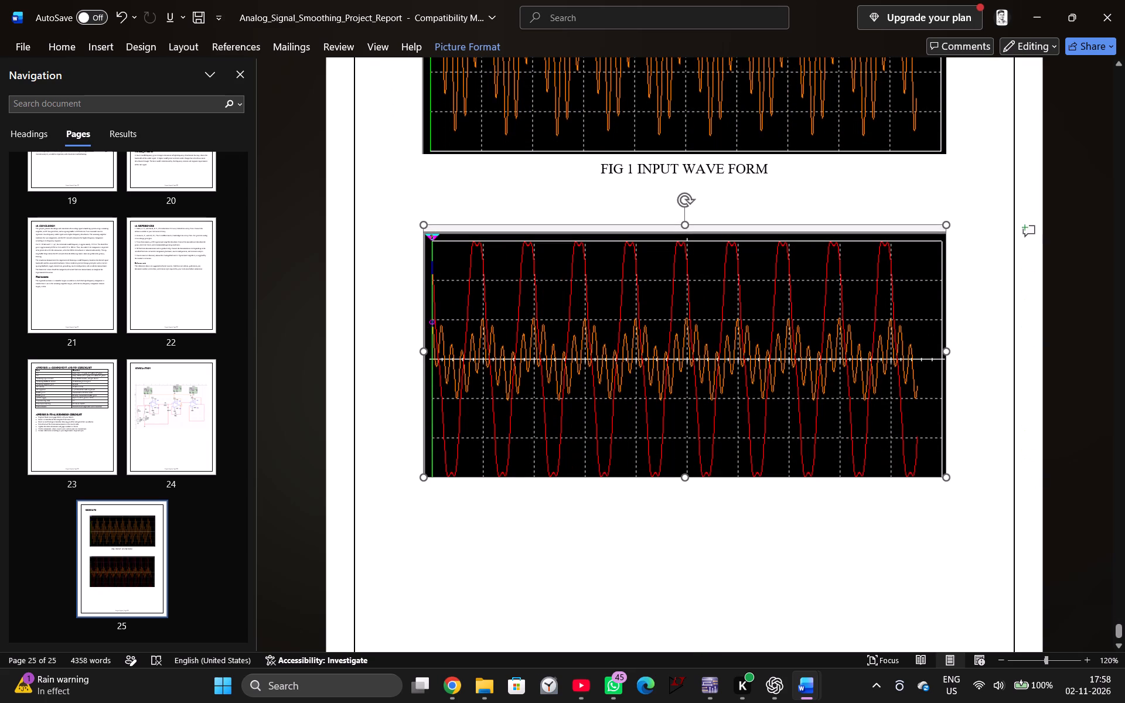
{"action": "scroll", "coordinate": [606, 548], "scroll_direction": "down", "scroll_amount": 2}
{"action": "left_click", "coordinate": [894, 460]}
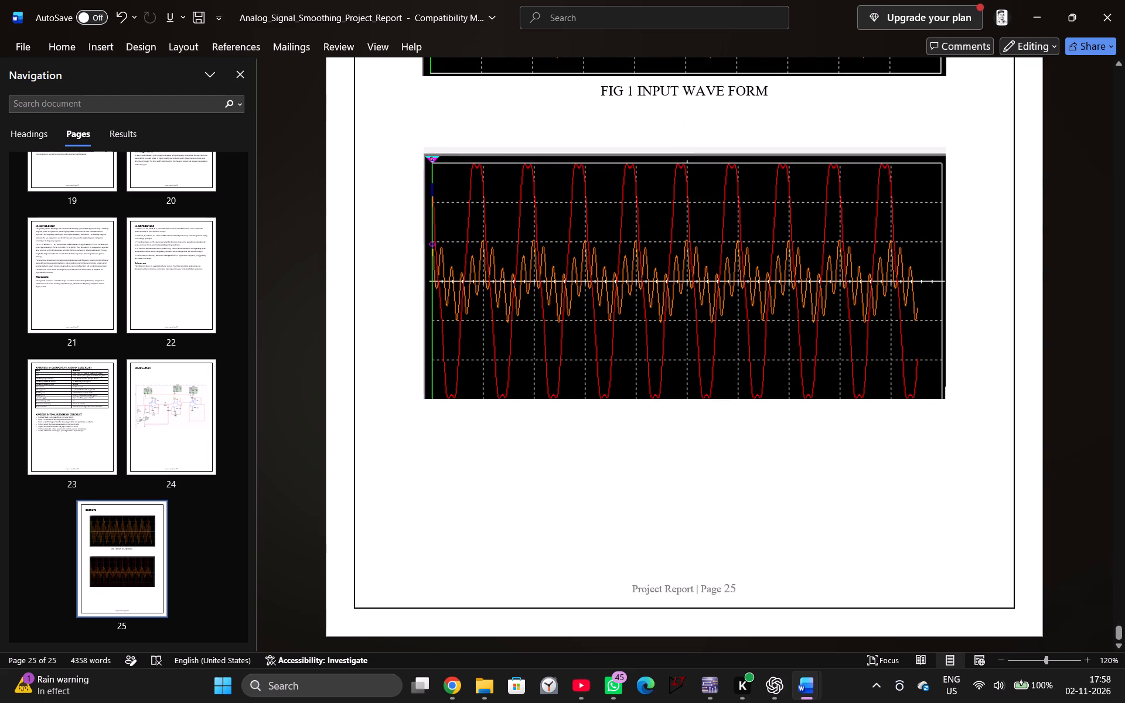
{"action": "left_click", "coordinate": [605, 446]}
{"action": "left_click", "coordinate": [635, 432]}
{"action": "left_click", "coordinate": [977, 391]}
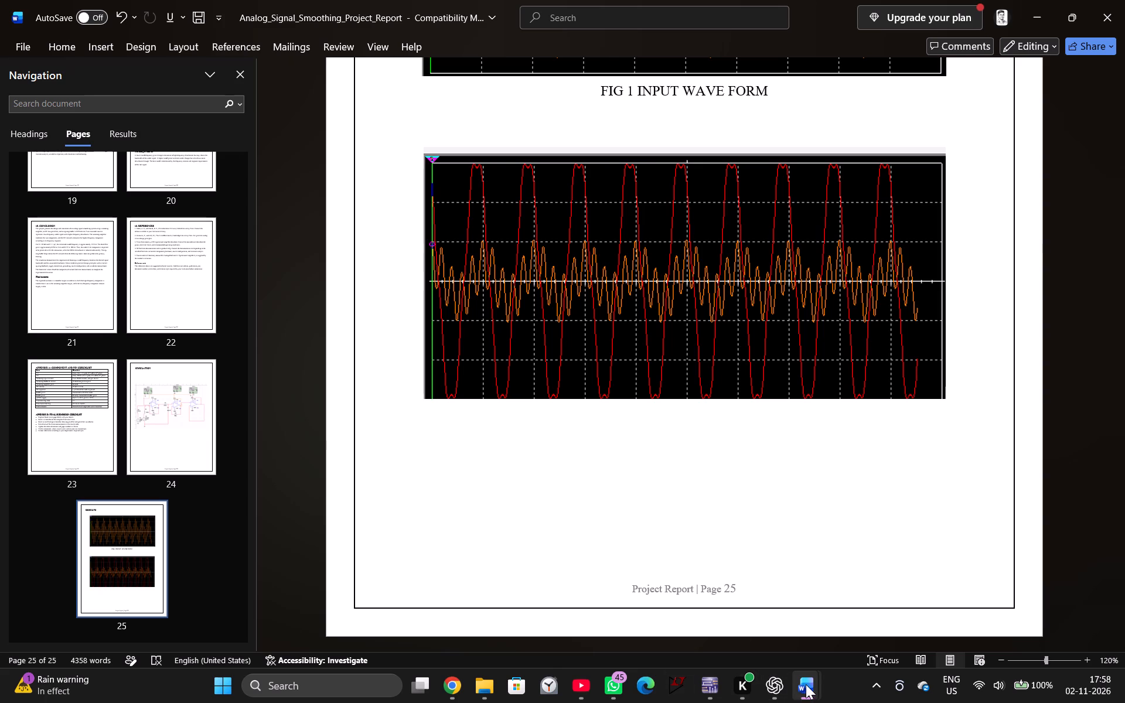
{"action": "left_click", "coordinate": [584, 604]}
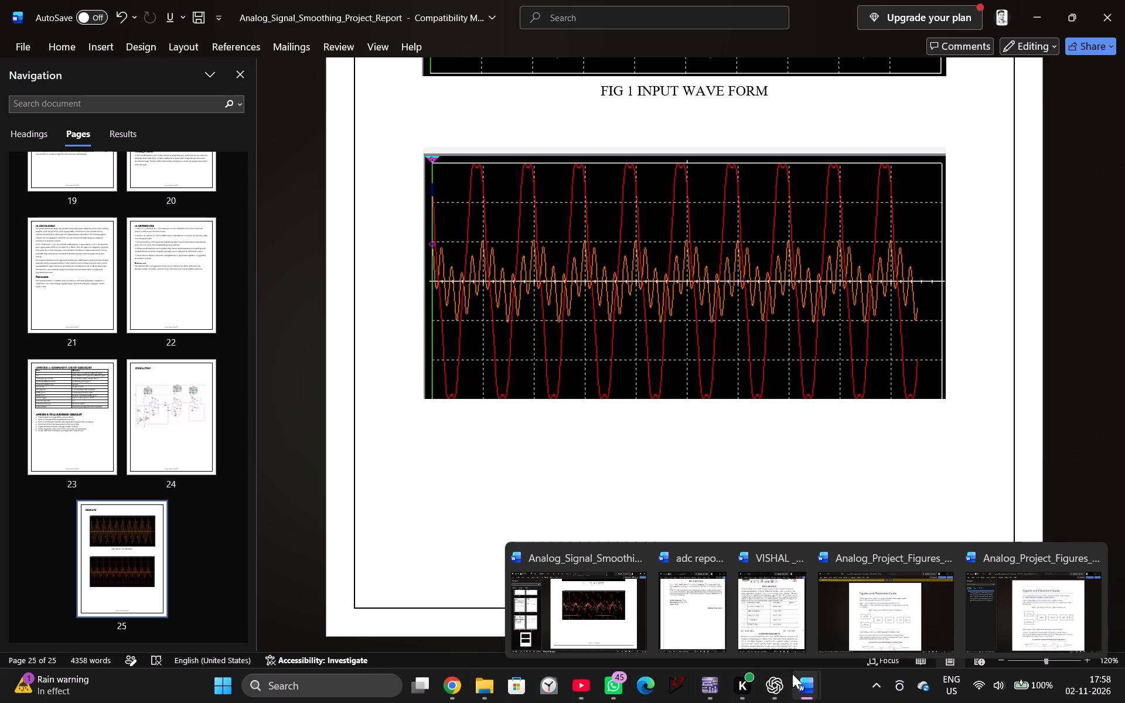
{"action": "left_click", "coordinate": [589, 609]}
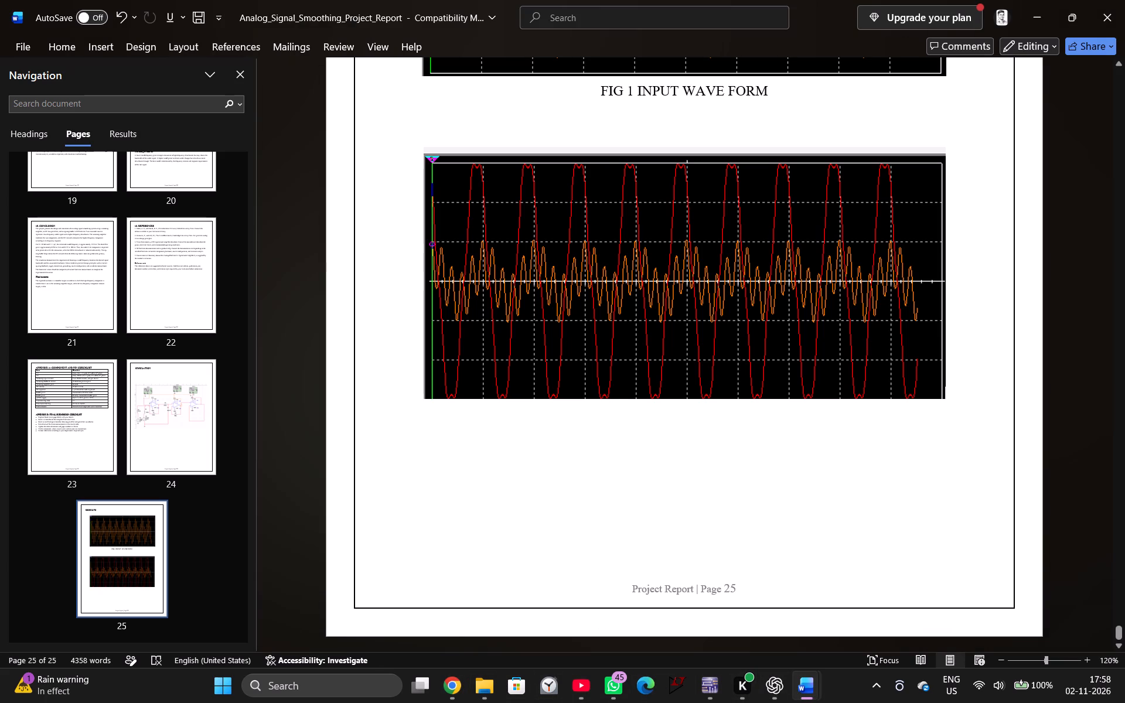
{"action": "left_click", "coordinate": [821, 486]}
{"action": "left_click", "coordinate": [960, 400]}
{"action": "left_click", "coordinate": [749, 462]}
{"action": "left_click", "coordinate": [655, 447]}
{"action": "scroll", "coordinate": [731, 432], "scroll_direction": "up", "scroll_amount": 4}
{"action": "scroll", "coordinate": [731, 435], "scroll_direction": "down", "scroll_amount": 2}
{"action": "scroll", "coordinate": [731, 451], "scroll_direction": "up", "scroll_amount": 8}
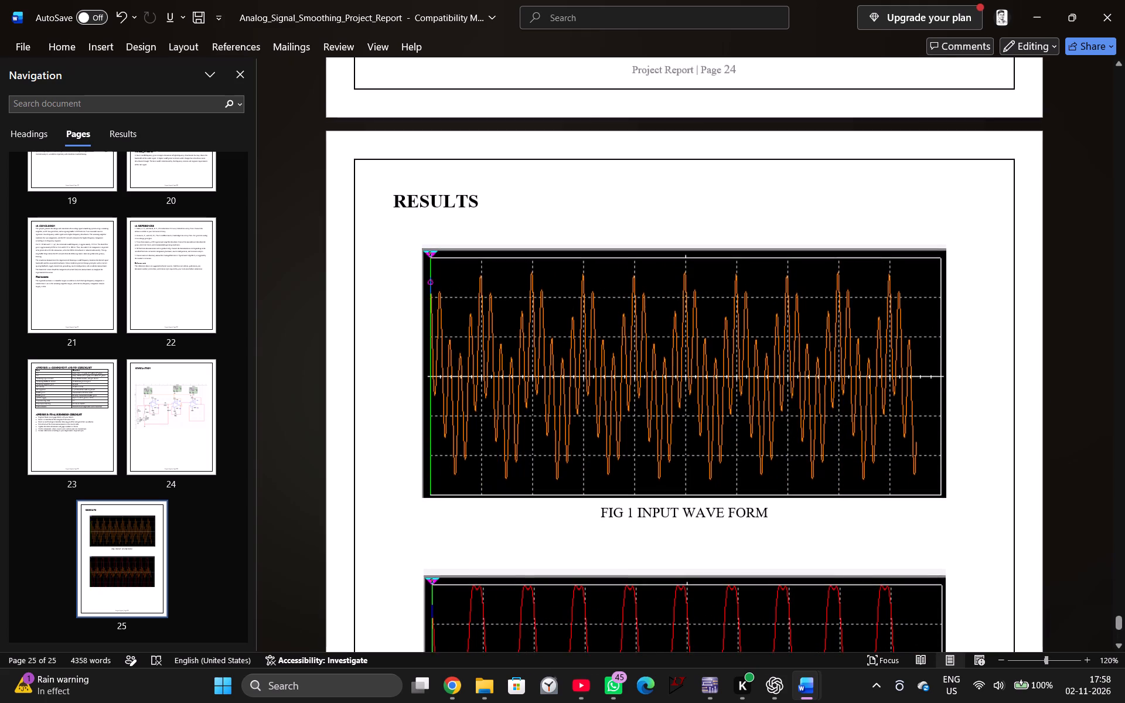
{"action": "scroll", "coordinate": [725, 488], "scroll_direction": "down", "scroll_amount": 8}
Add the caption text "FIG 2 OUT" on a new line below the two-trace waveform image.
{"action": "left_click", "coordinate": [966, 473]}
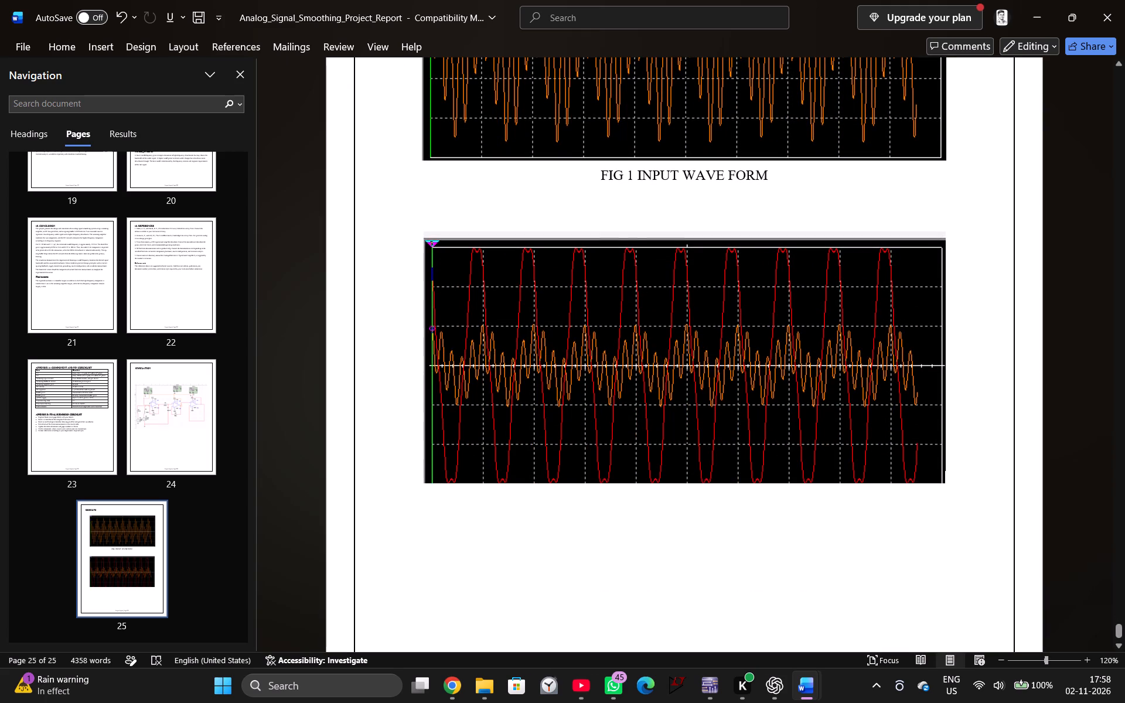
{"action": "key", "text": "Return"}
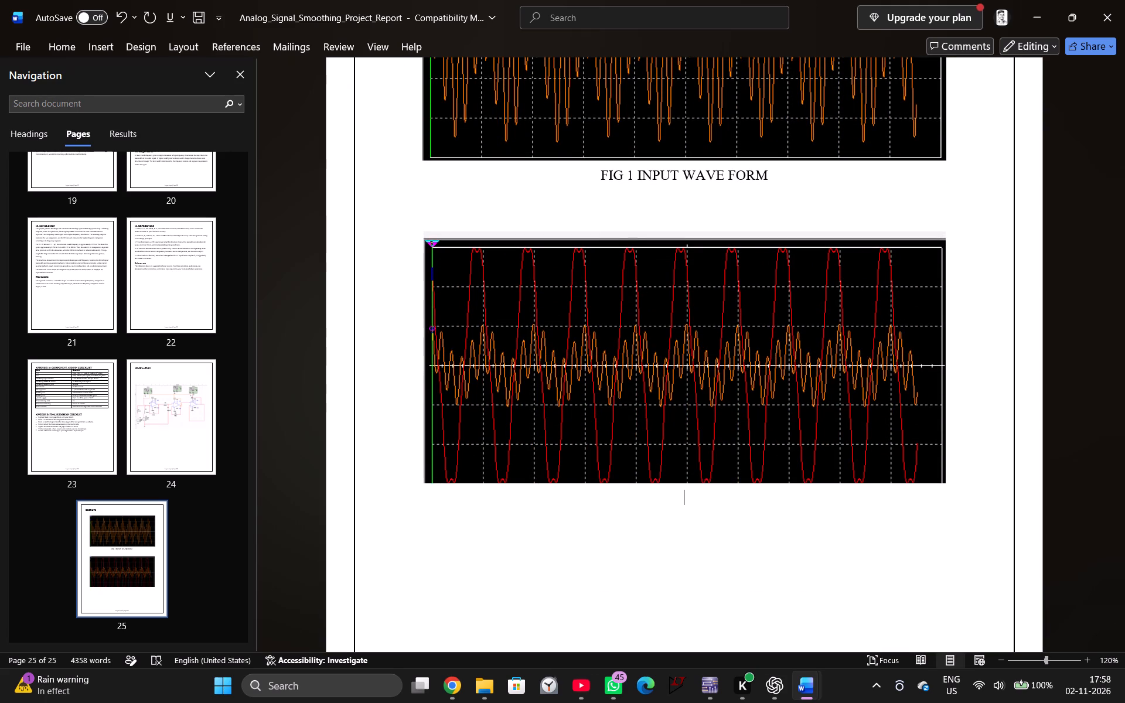
{"action": "type", "text": "FI"}
{"action": "type", "text": "G"}
{"action": "key", "text": "space"}
{"action": "type", "text": "2"}
{"action": "key", "text": "space"}
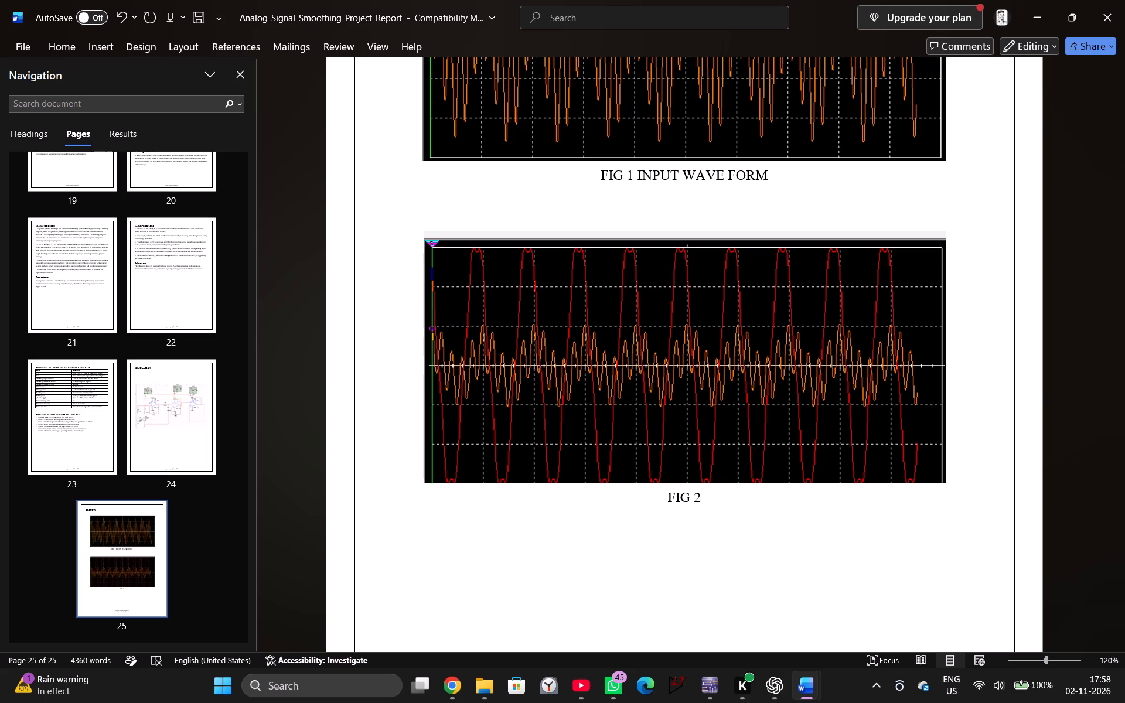
{"action": "type", "text": "OUT"}
{"action": "key", "text": "space"}
{"action": "key", "text": "BackSpace"}
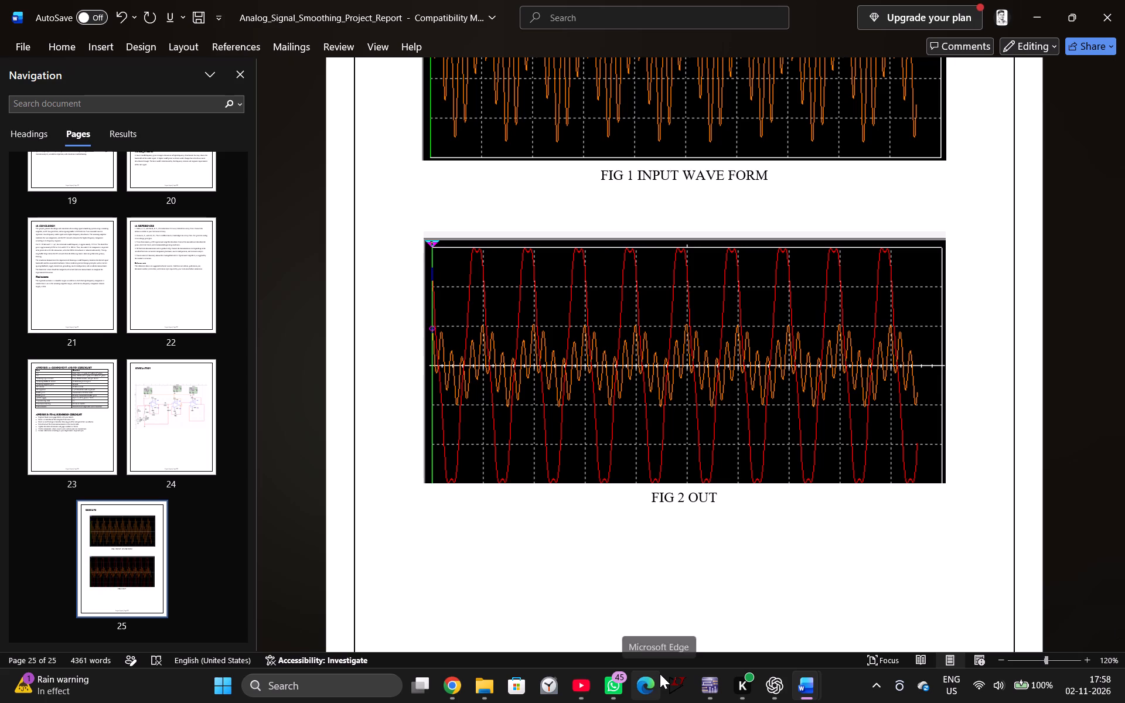
Cut the two-trace waveform image above the "FIG 2 OUT" caption from the RESULTS page.
{"action": "right_click", "coordinate": [717, 448]}
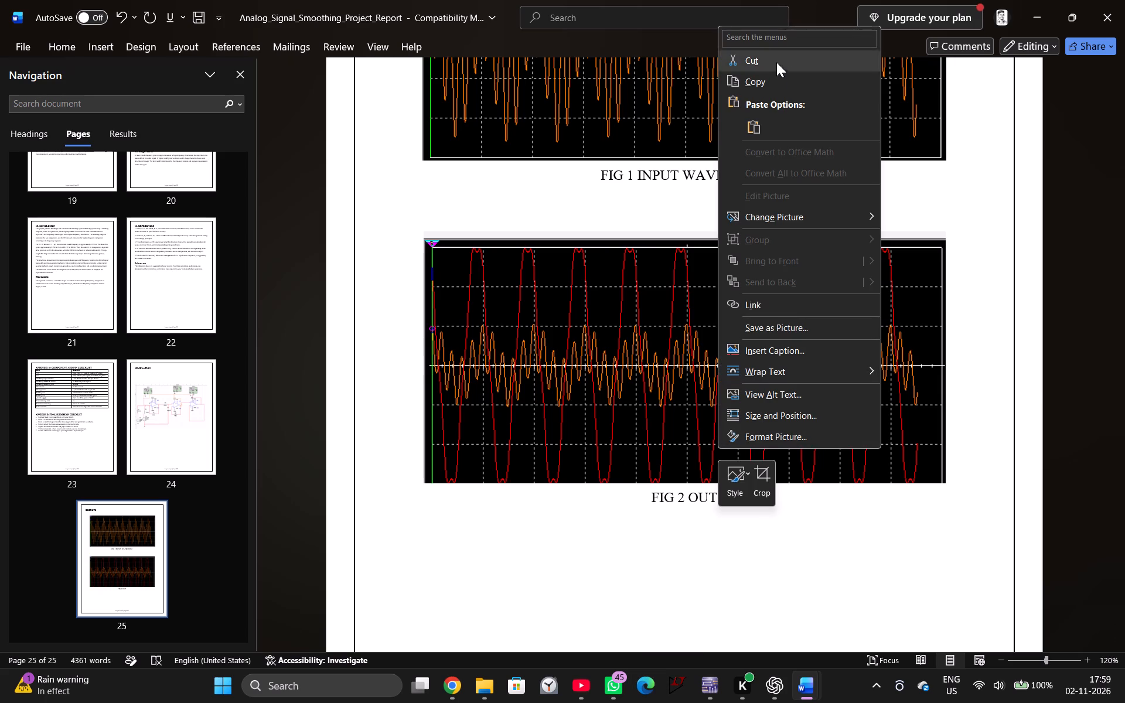
{"action": "left_click", "coordinate": [775, 56]}
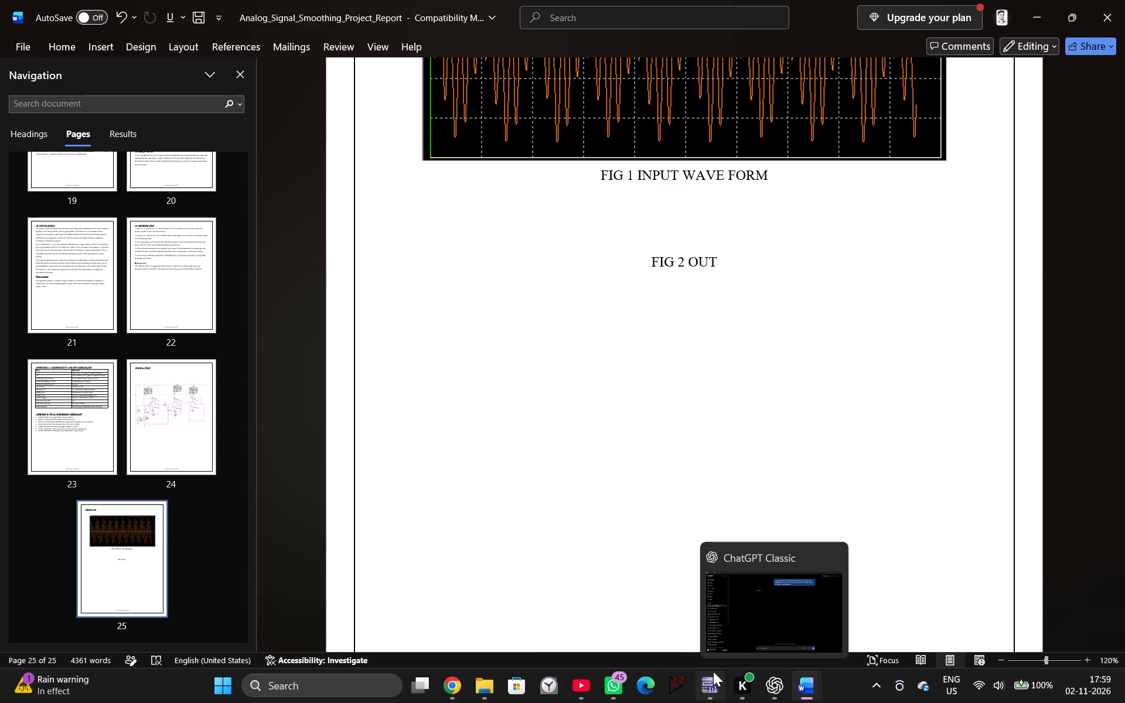
Switch to the Multisim circuit and delete the long wire feeding the input signal into channel A of oscilloscope XSC2.
{"action": "left_click", "coordinate": [709, 623]}
{"action": "left_click", "coordinate": [734, 182]}
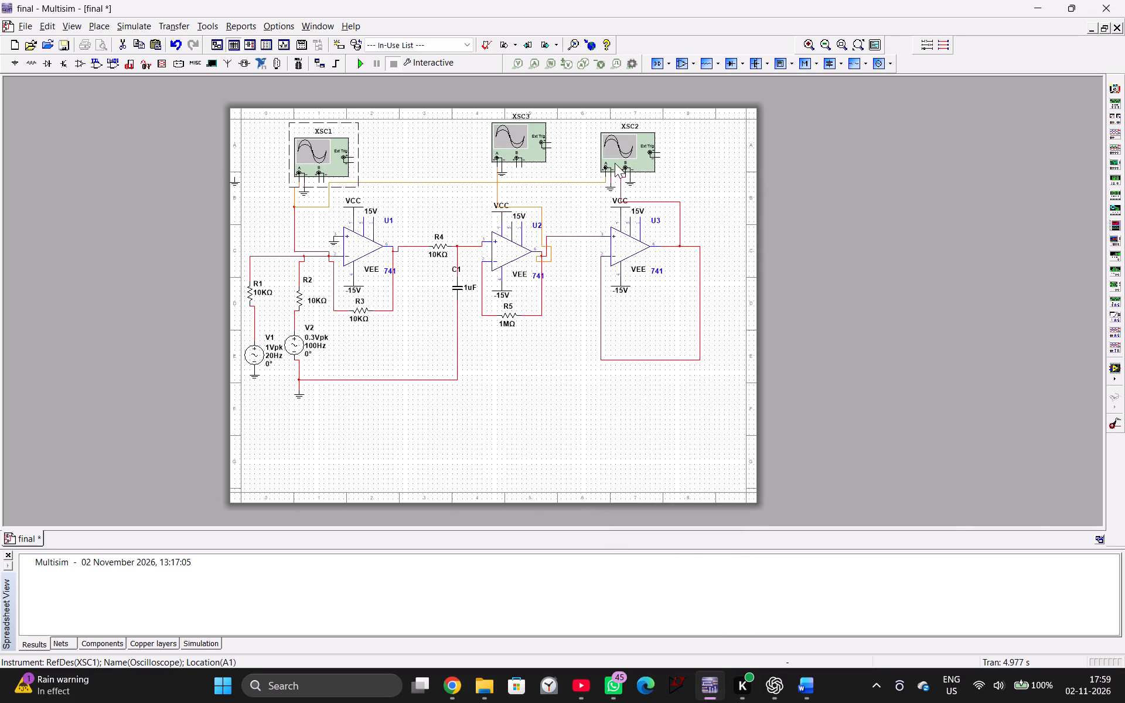
{"action": "left_click", "coordinate": [603, 180]}
{"action": "left_click", "coordinate": [594, 182]}
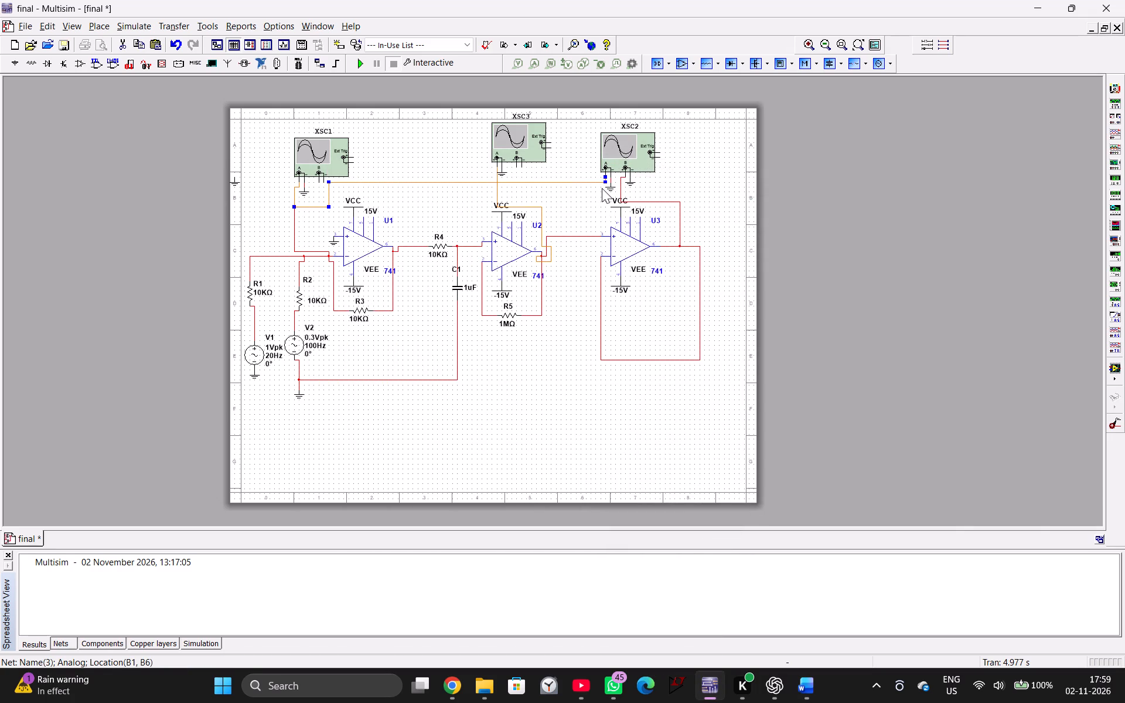
{"action": "key", "text": "Delete"}
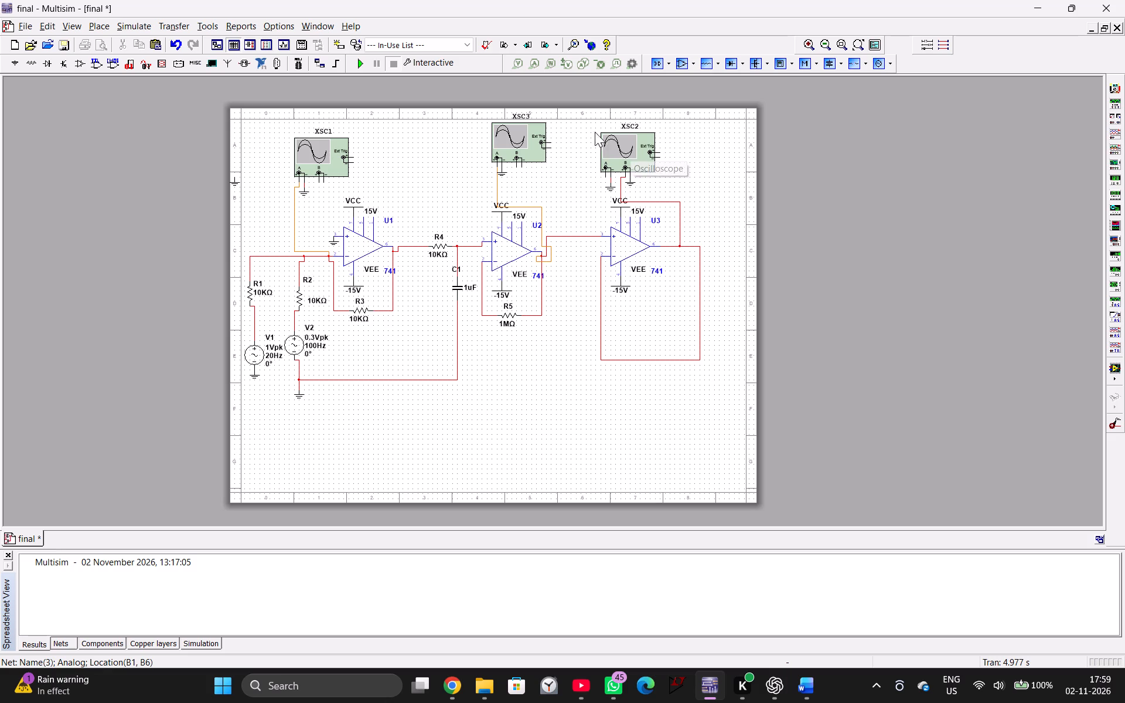
Run the simulation with oscilloscope XSC2's display open, stopping it once the trace spans the whole screen.
{"action": "left_click", "coordinate": [354, 60]}
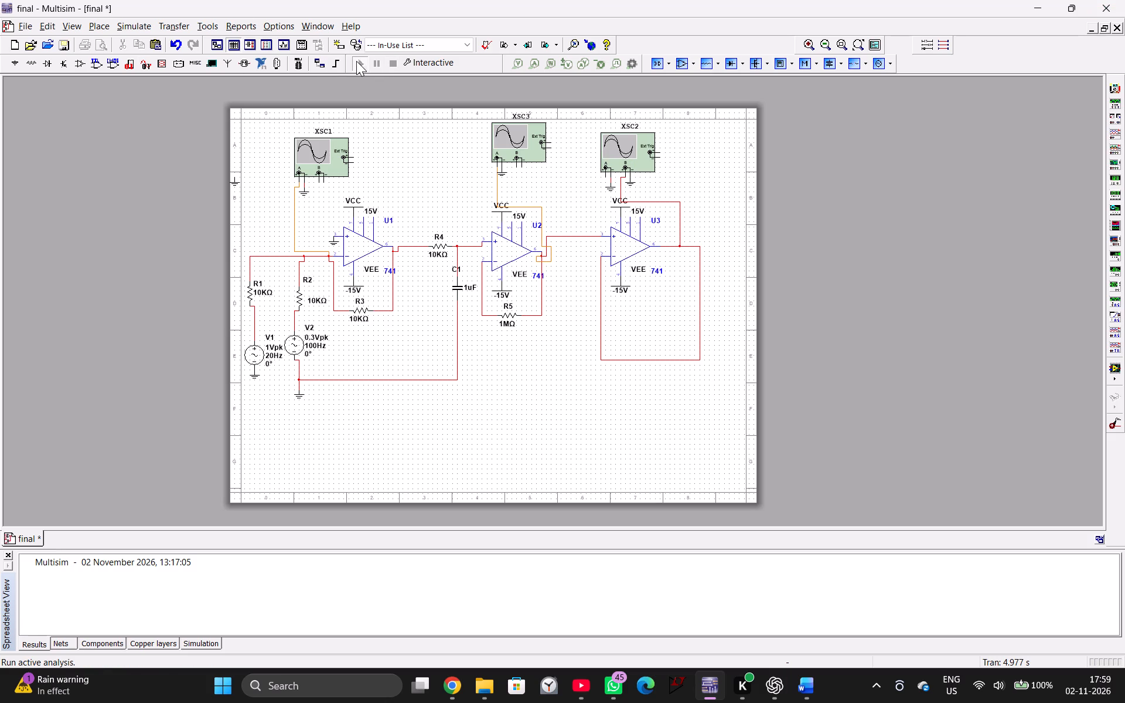
{"action": "double_click", "coordinate": [611, 148]}
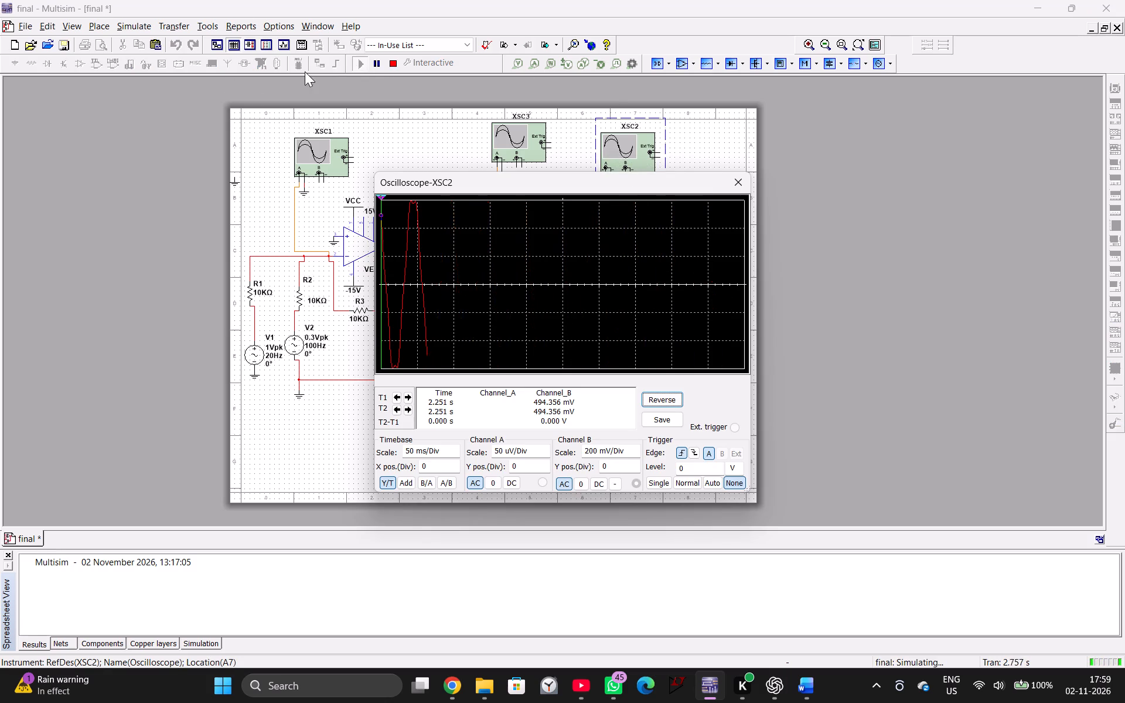
{"action": "left_click", "coordinate": [390, 63]}
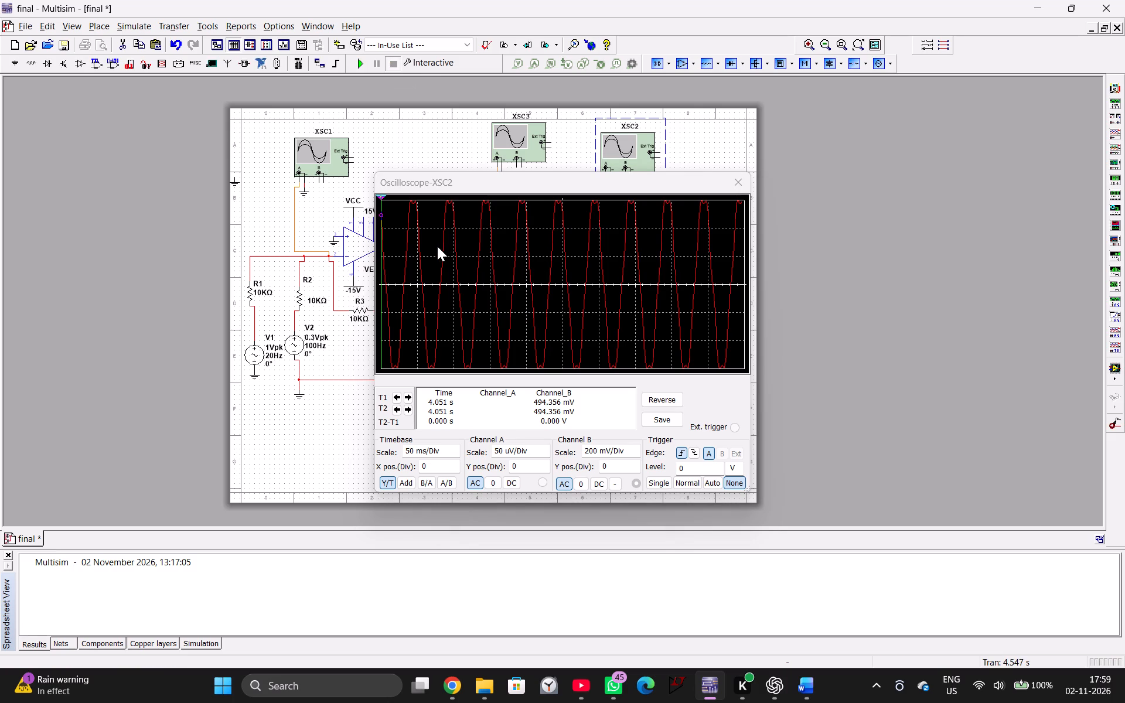
Capture a screen snip of the XSC2 oscilloscope's trace area.
{"action": "key", "text": "shift+super+s"}
{"action": "left_click_drag", "start_coordinate": [379, 196], "coordinate": [739, 360]}
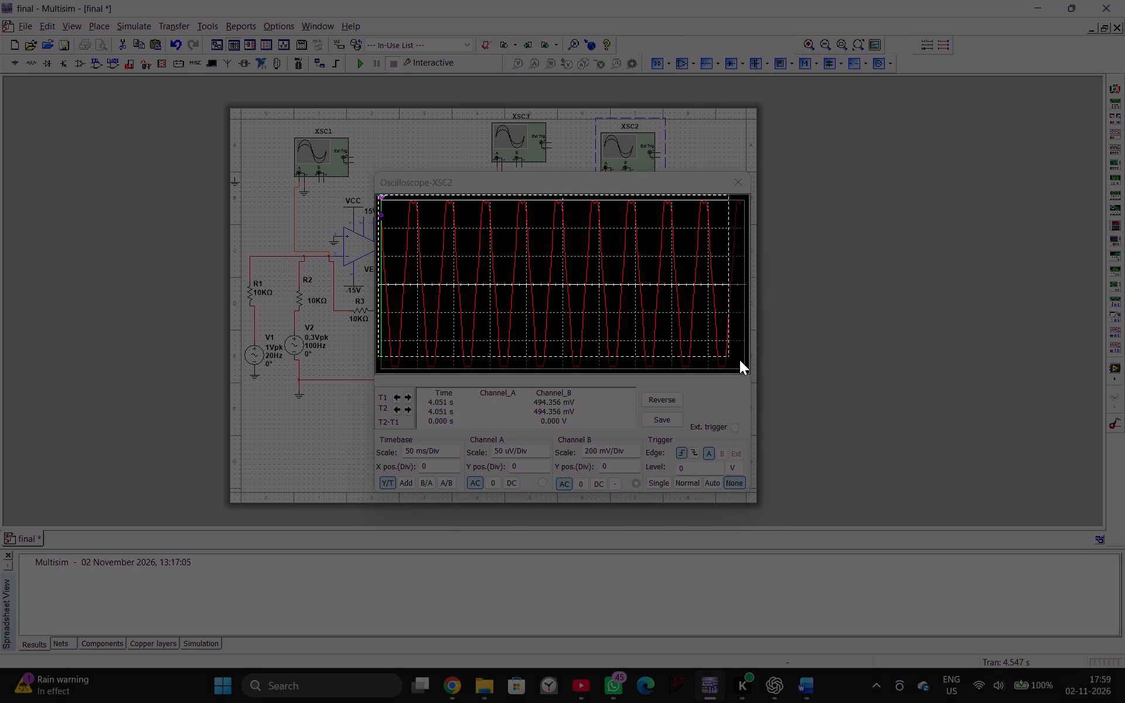
{"action": "left_click_drag", "start_coordinate": [739, 360], "coordinate": [746, 373]}
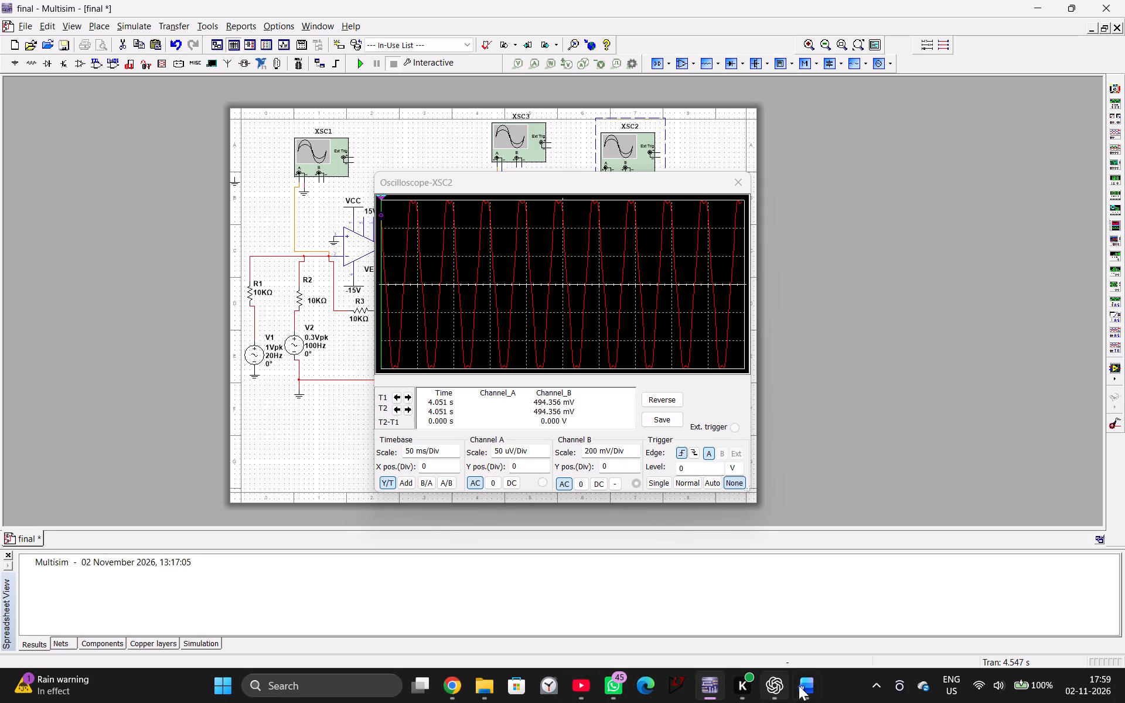
Switch back to the Analog_Signal_Smoothing report and paste the snip above the "FIG 2 OUT" caption.
{"action": "left_click", "coordinate": [567, 609]}
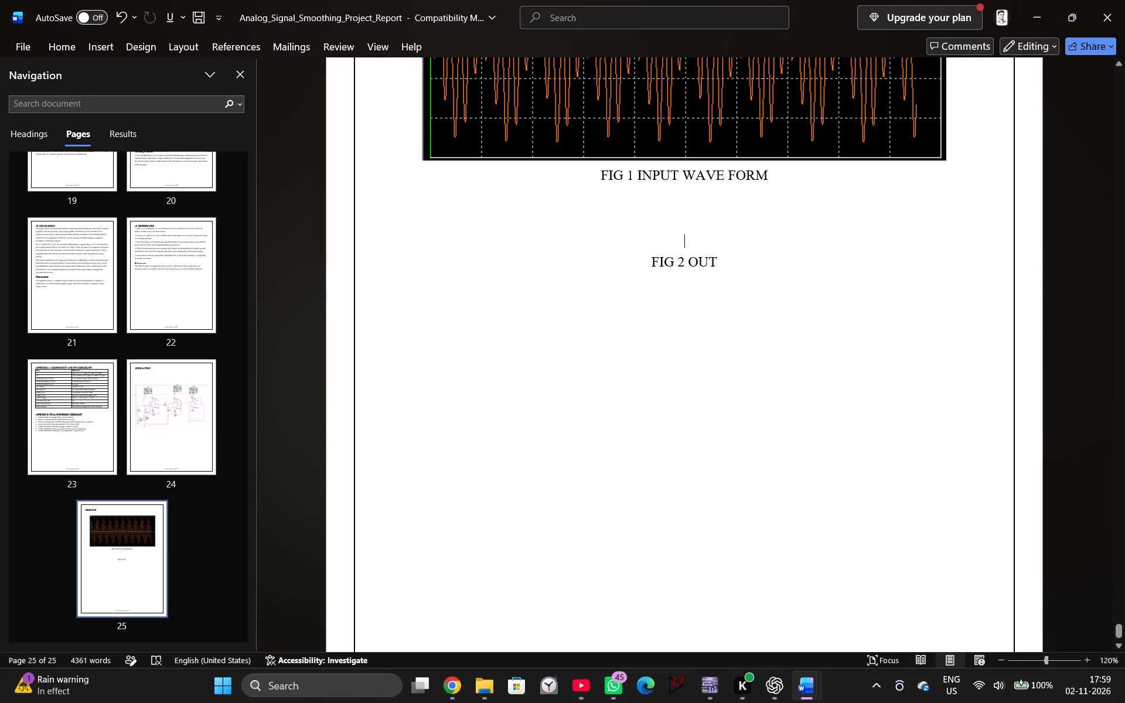
{"action": "key", "text": "ctrl+v"}
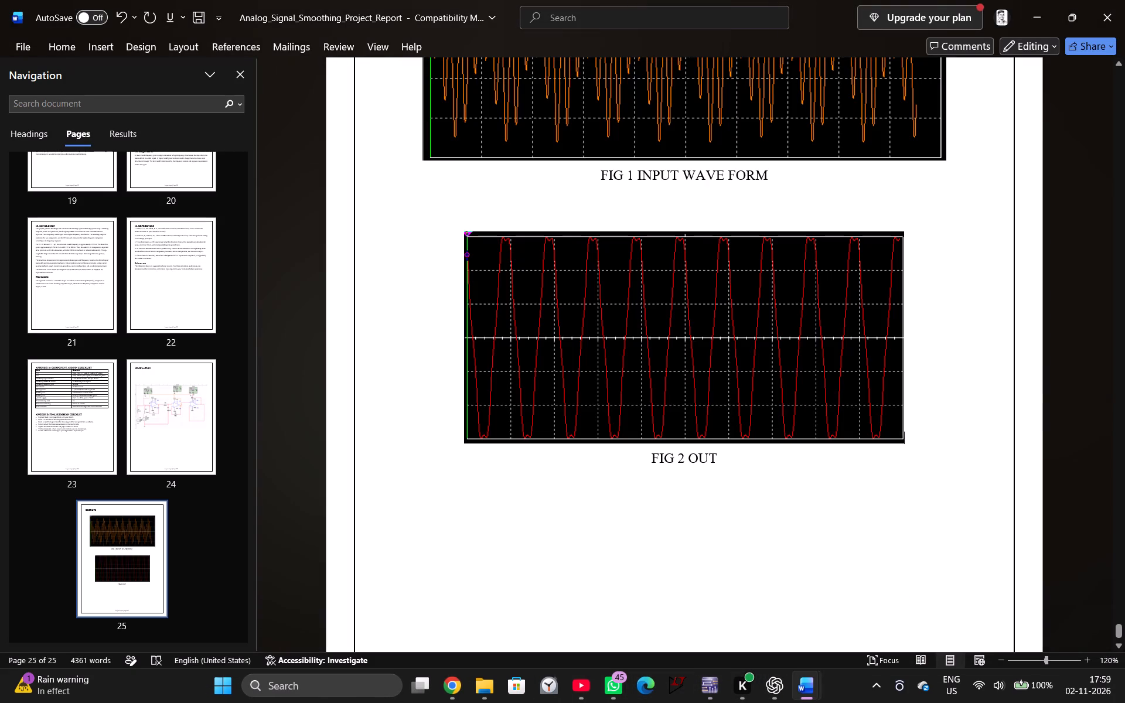
Enlarge the pasted red output waveform image proportionally to about 113% of its width.
{"action": "left_click", "coordinate": [468, 243]}
{"action": "left_click_drag", "start_coordinate": [465, 231], "coordinate": [405, 227]}
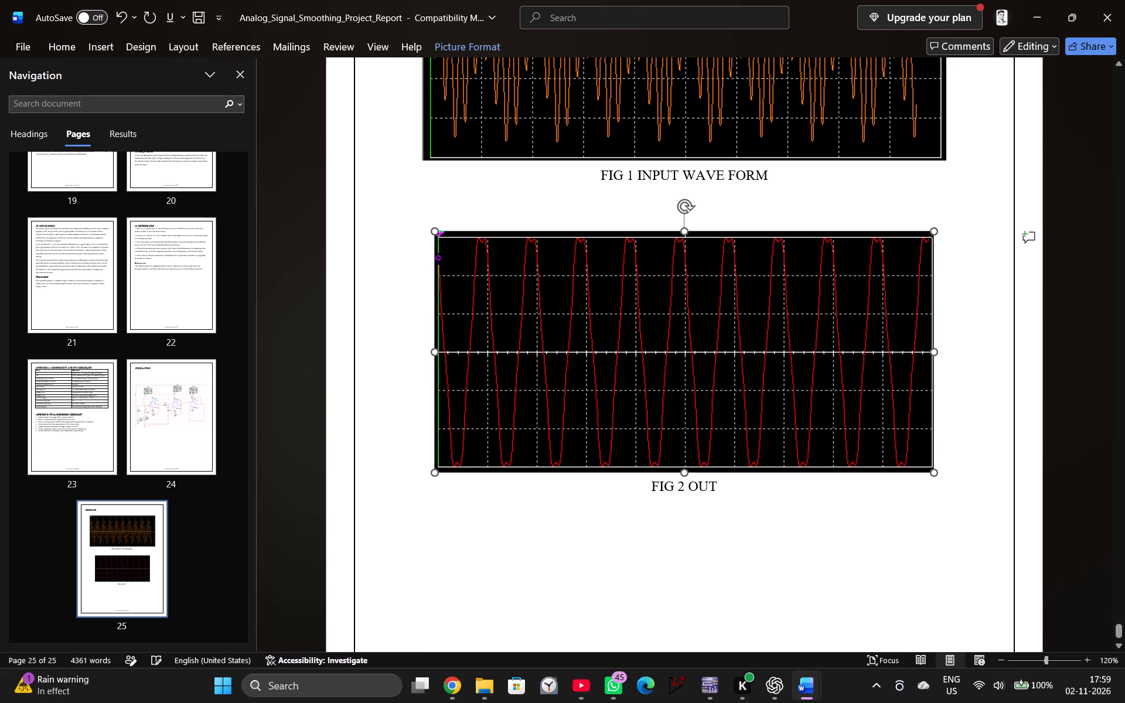
{"action": "left_click", "coordinate": [742, 486]}
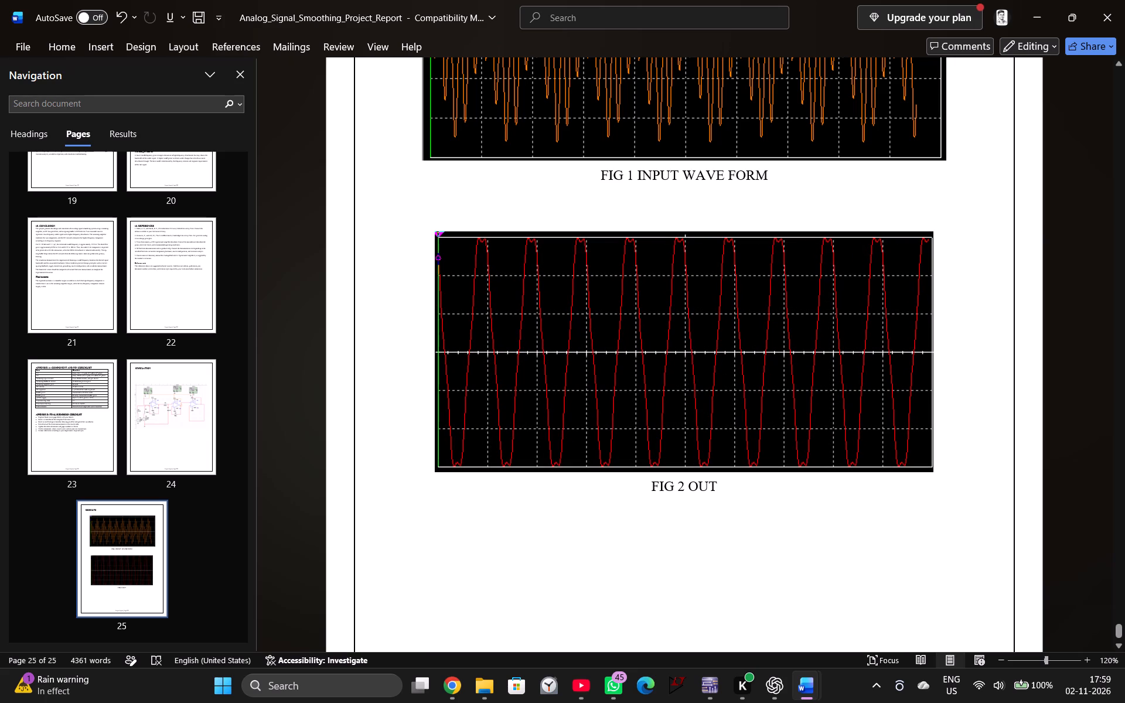
Insert a blank line between the output waveform image and the "FIG 2 OUT" caption.
{"action": "left_click", "coordinate": [946, 461]}
{"action": "key", "text": "Return"}
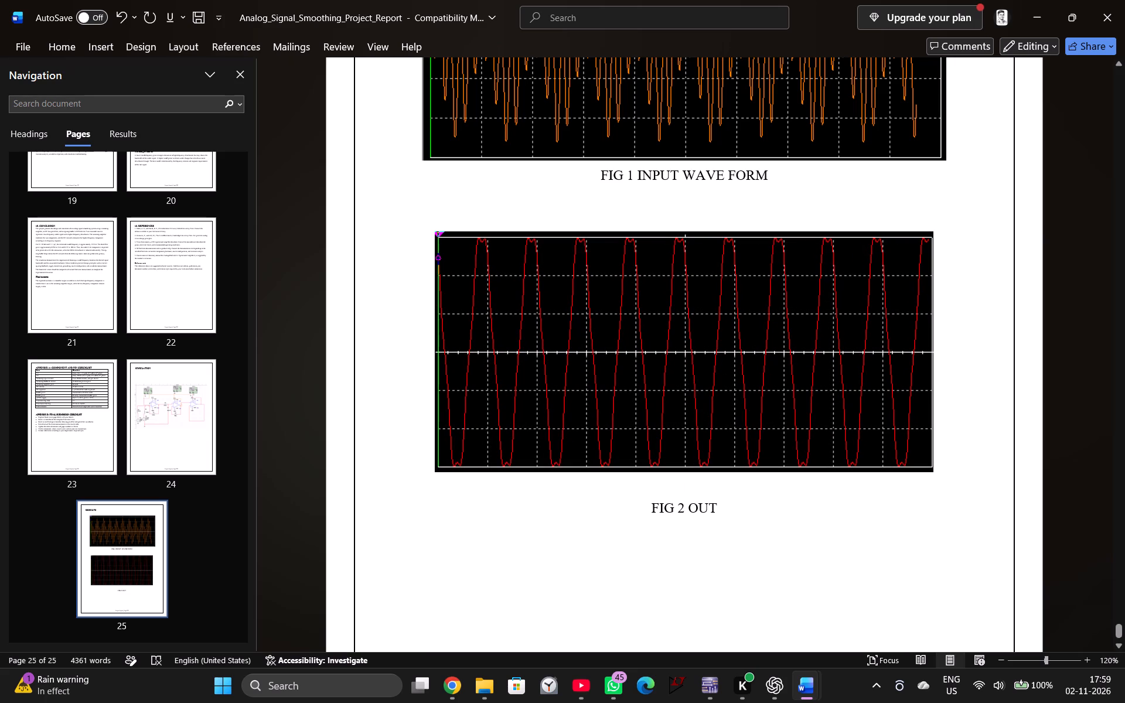
Complete the caption under the red output waveform so it reads "FIG 2 OUTPUT WAVE FORM".
{"action": "left_click", "coordinate": [946, 156]}
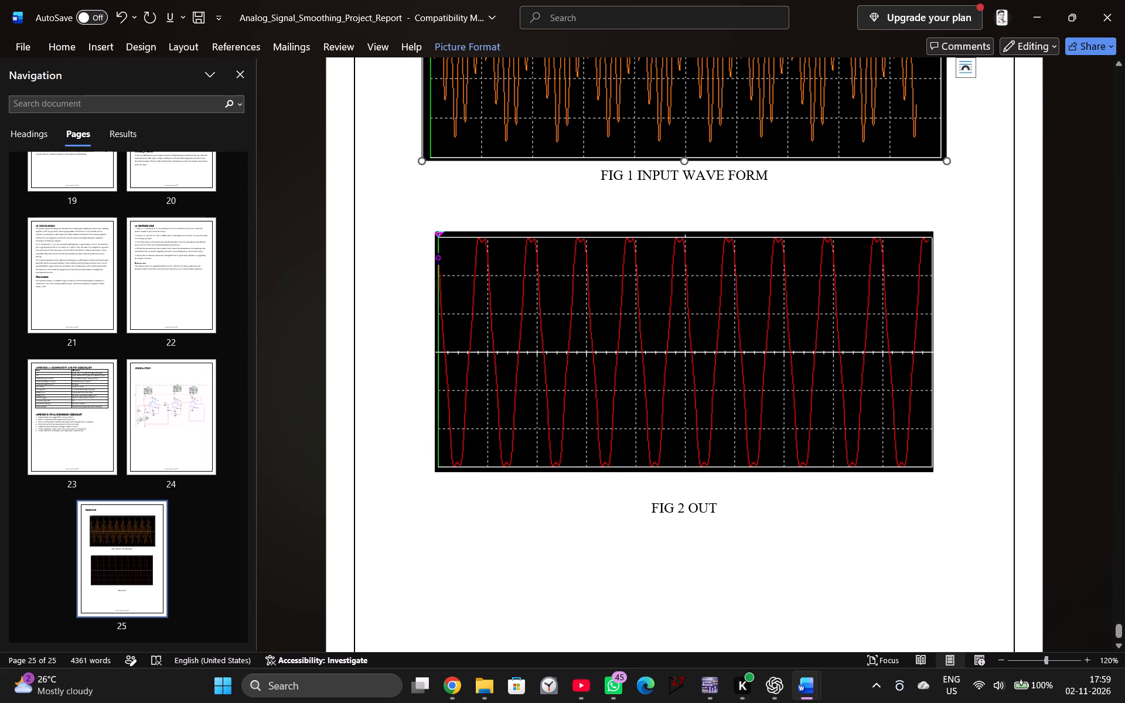
{"action": "left_click", "coordinate": [745, 510]}
{"action": "type", "text": "PUT"}
{"action": "key", "text": "space"}
{"action": "type", "text": "WAVE F"}
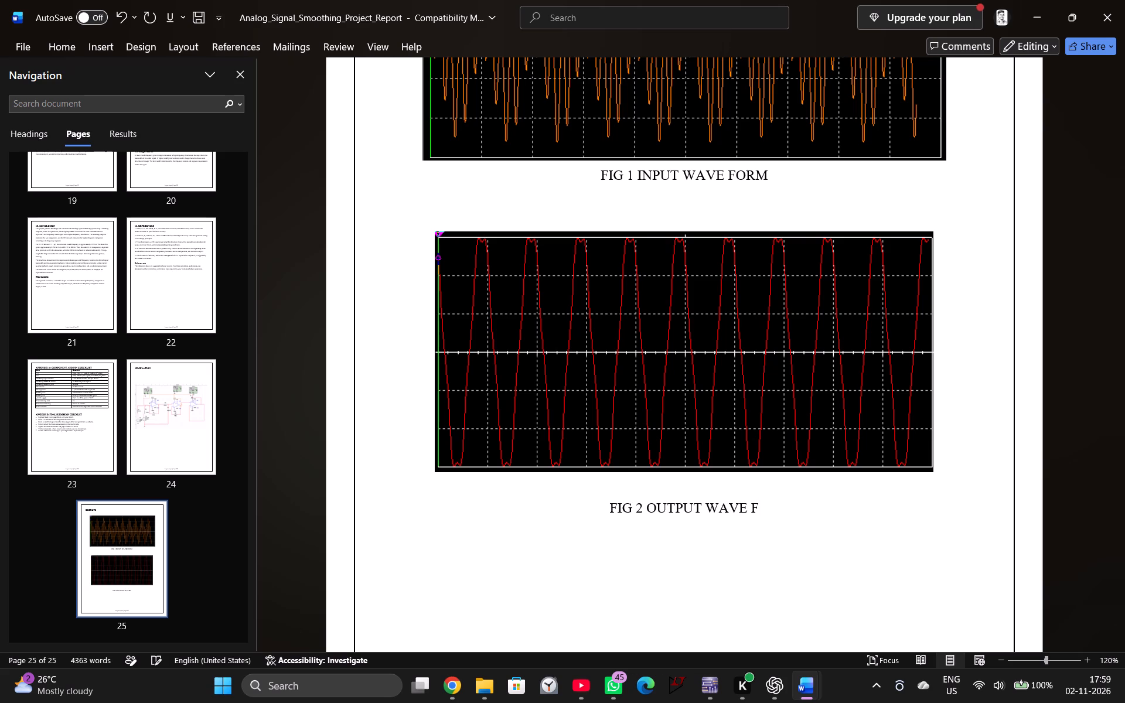
{"action": "type", "text": "ORM"}
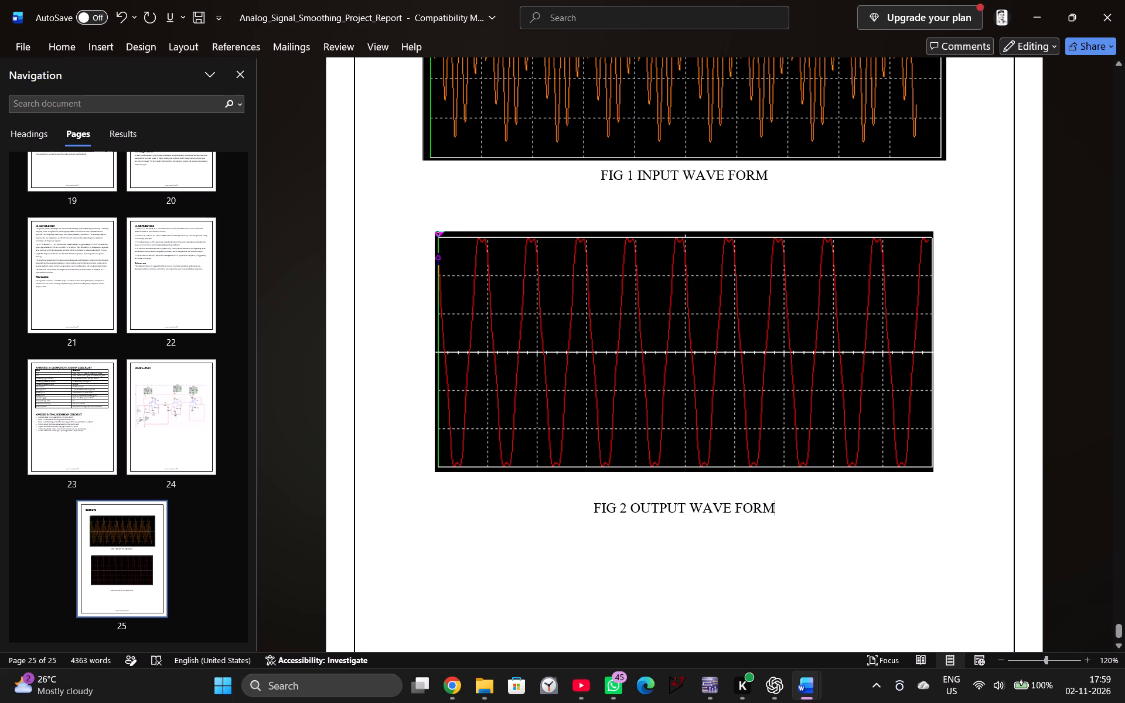
Add a colon after the figure number in both waveform captions, with extra spacing before the colon and before "WAVE" in the FIG 2 caption.
{"action": "left_click", "coordinate": [690, 505]}
{"action": "key", "text": "space"}
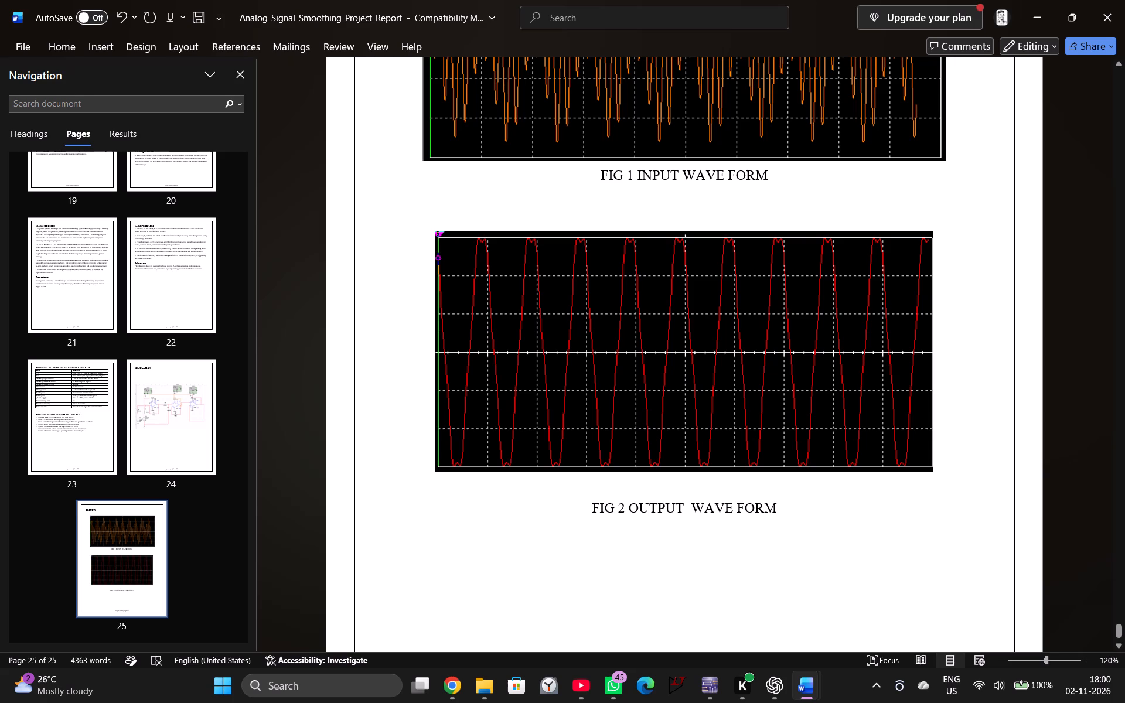
{"action": "left_click", "coordinate": [627, 505]}
{"action": "key", "text": "space"}
{"action": "key", "text": "Left"}
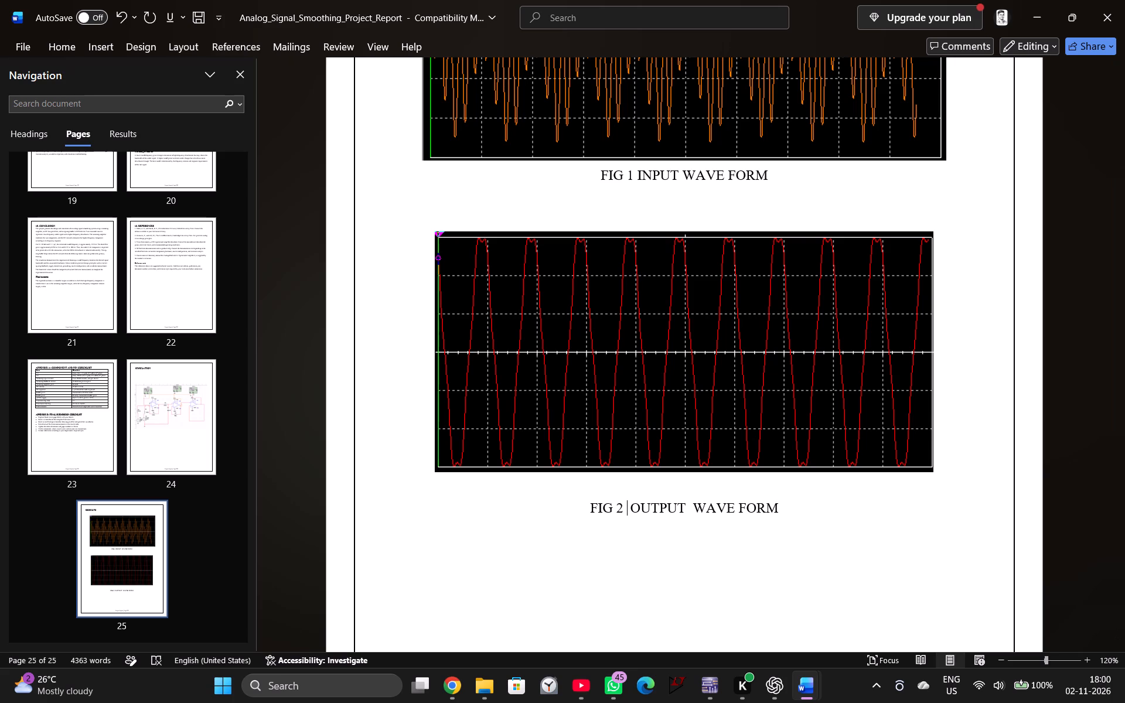
{"action": "key", "text": "shift+colon"}
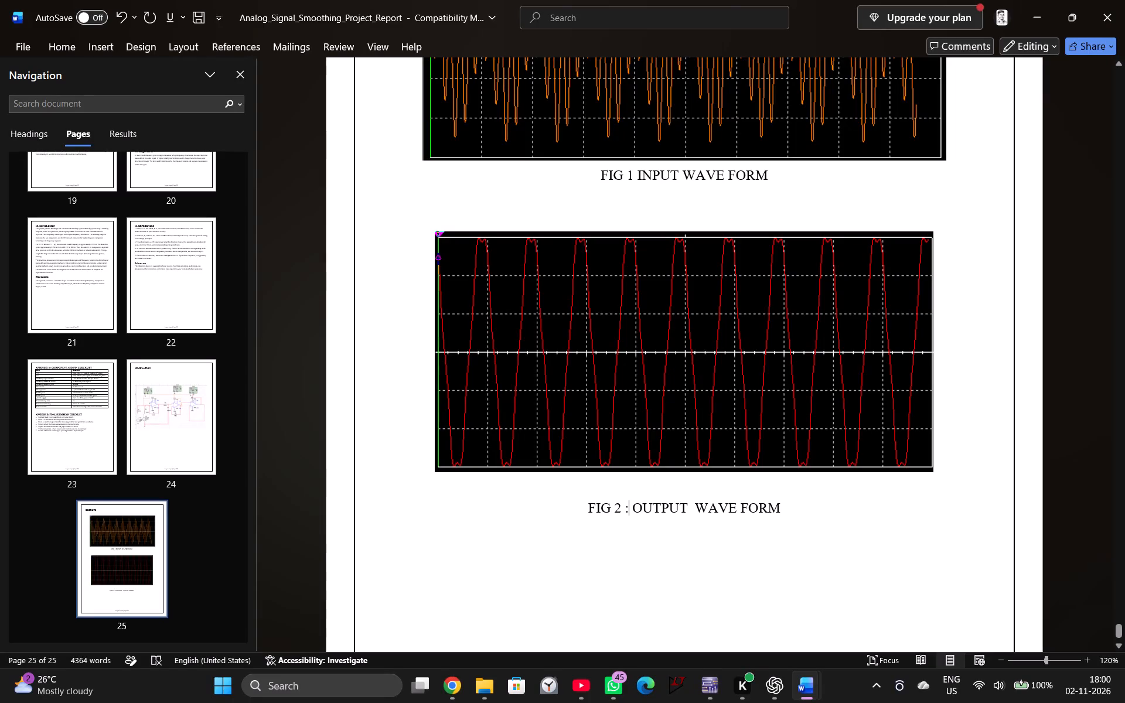
{"action": "left_click", "coordinate": [634, 172]}
{"action": "key", "text": "shift+colon"}
Shrink the Figure 3 input and smoothed output waveform plot in section 10.2 proportionally to about 94% of its width.
{"action": "scroll", "coordinate": [634, 172], "scroll_direction": "up", "scroll_amount": 7}
{"action": "scroll", "coordinate": [715, 267], "scroll_direction": "up", "scroll_amount": 4}
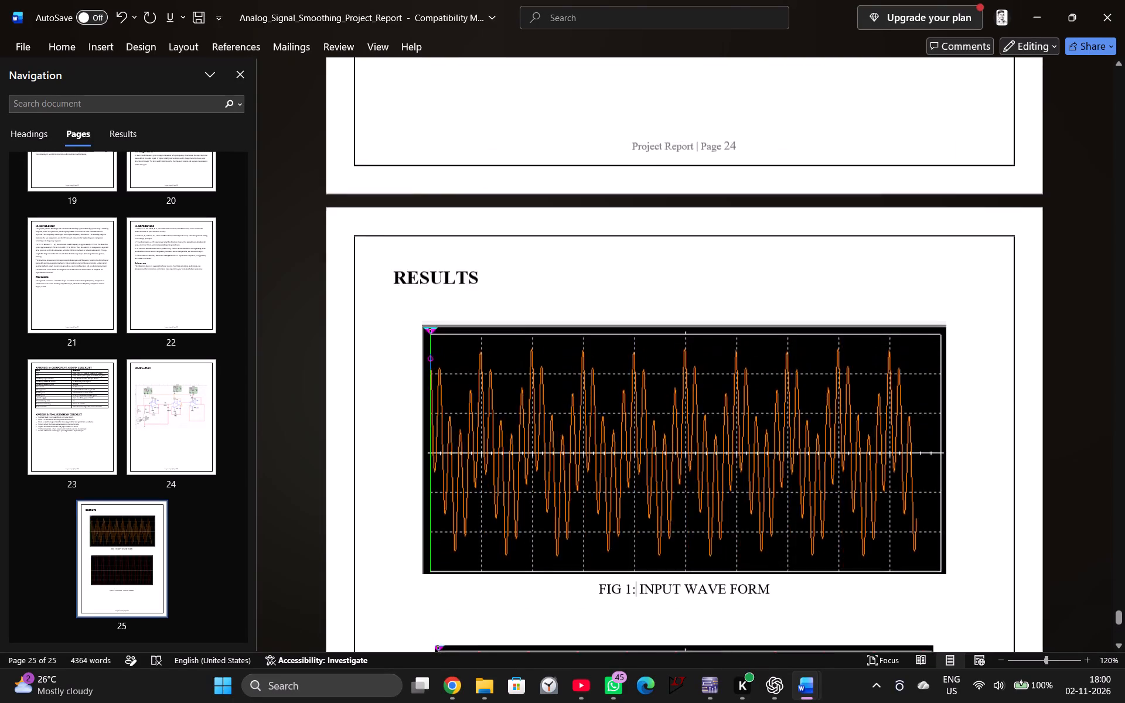
{"action": "scroll", "coordinate": [715, 267], "scroll_direction": "up", "scroll_amount": 15}
{"action": "scroll", "coordinate": [612, 446], "scroll_direction": "up", "scroll_amount": 19}
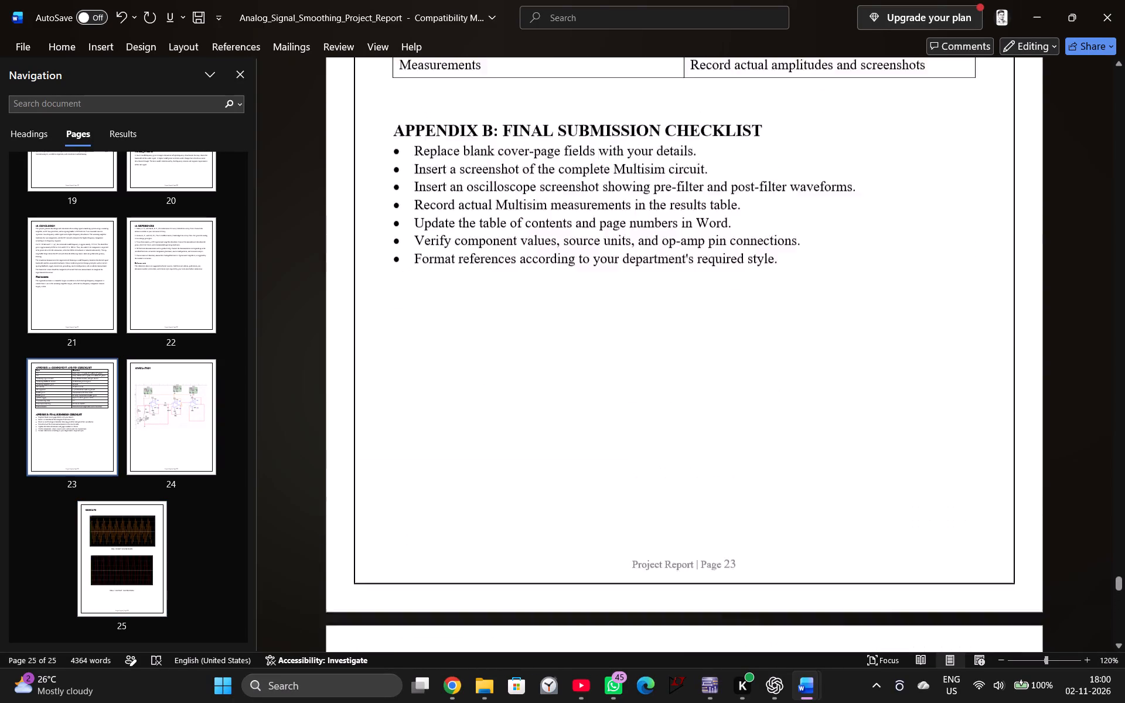
{"action": "scroll", "coordinate": [612, 410], "scroll_direction": "up", "scroll_amount": 20}
{"action": "scroll", "coordinate": [612, 410], "scroll_direction": "up", "scroll_amount": 16}
{"action": "scroll", "coordinate": [687, 447], "scroll_direction": "up", "scroll_amount": 9}
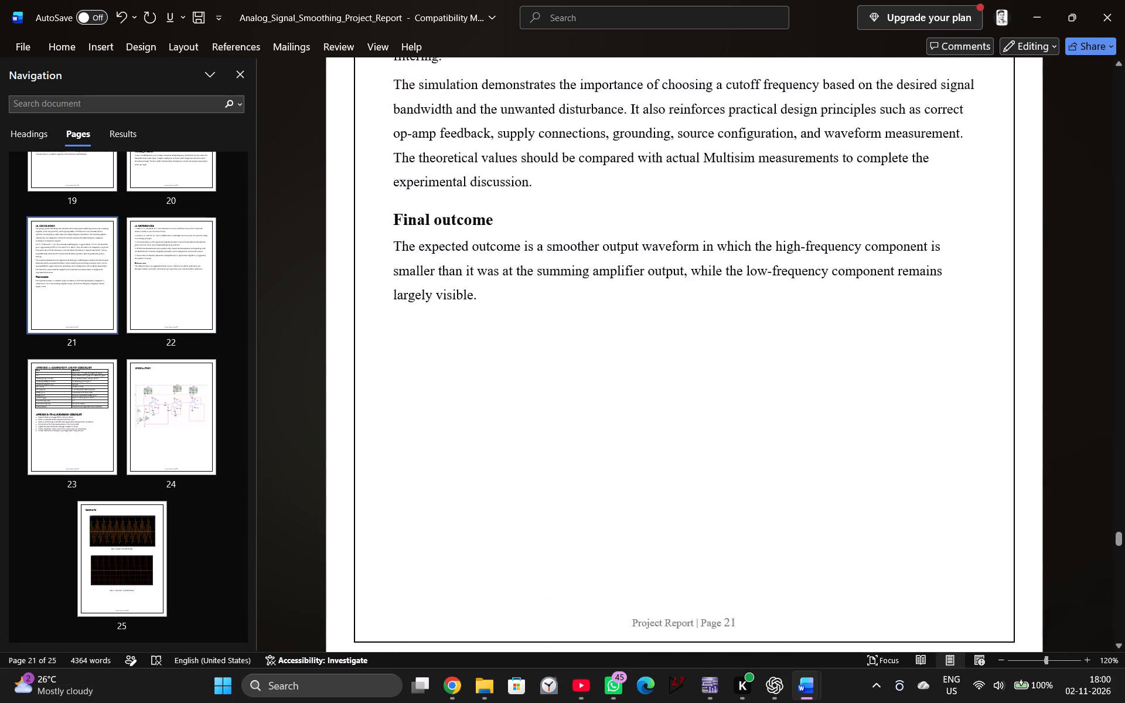
{"action": "scroll", "coordinate": [688, 445], "scroll_direction": "up", "scroll_amount": 6}
{"action": "scroll", "coordinate": [685, 448], "scroll_direction": "up", "scroll_amount": 20}
{"action": "scroll", "coordinate": [685, 448], "scroll_direction": "up", "scroll_amount": 4}
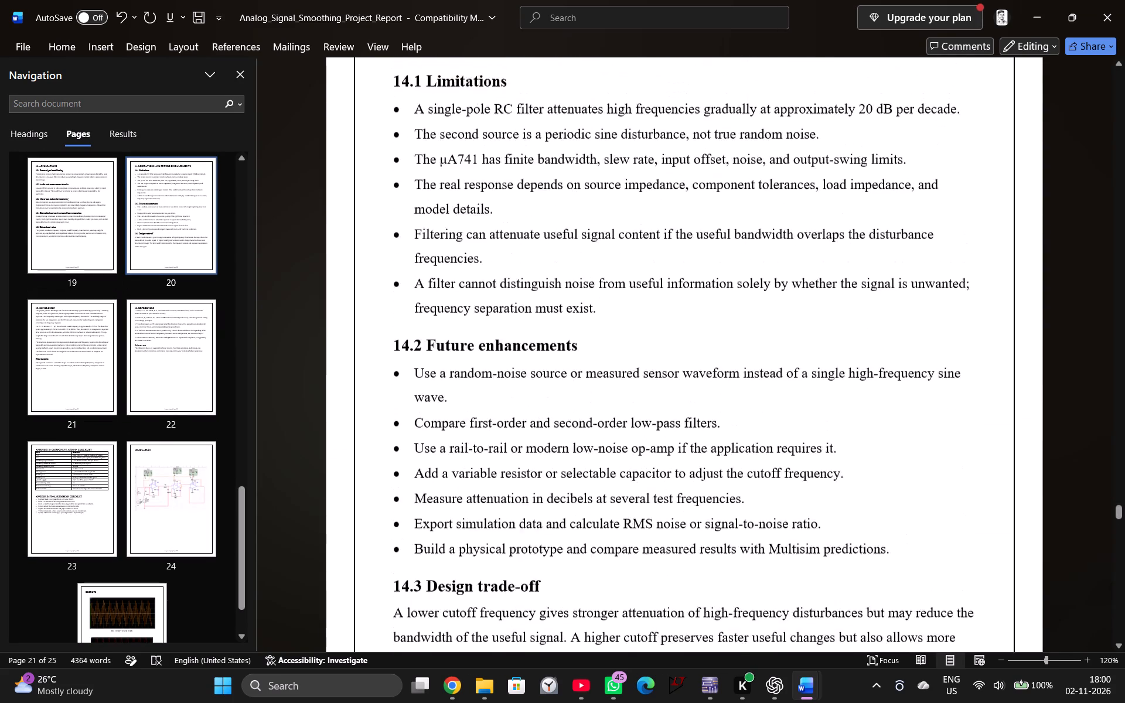
{"action": "scroll", "coordinate": [686, 447], "scroll_direction": "up", "scroll_amount": 20}
{"action": "scroll", "coordinate": [686, 447], "scroll_direction": "up", "scroll_amount": 20}
{"action": "scroll", "coordinate": [686, 447], "scroll_direction": "up", "scroll_amount": 6}
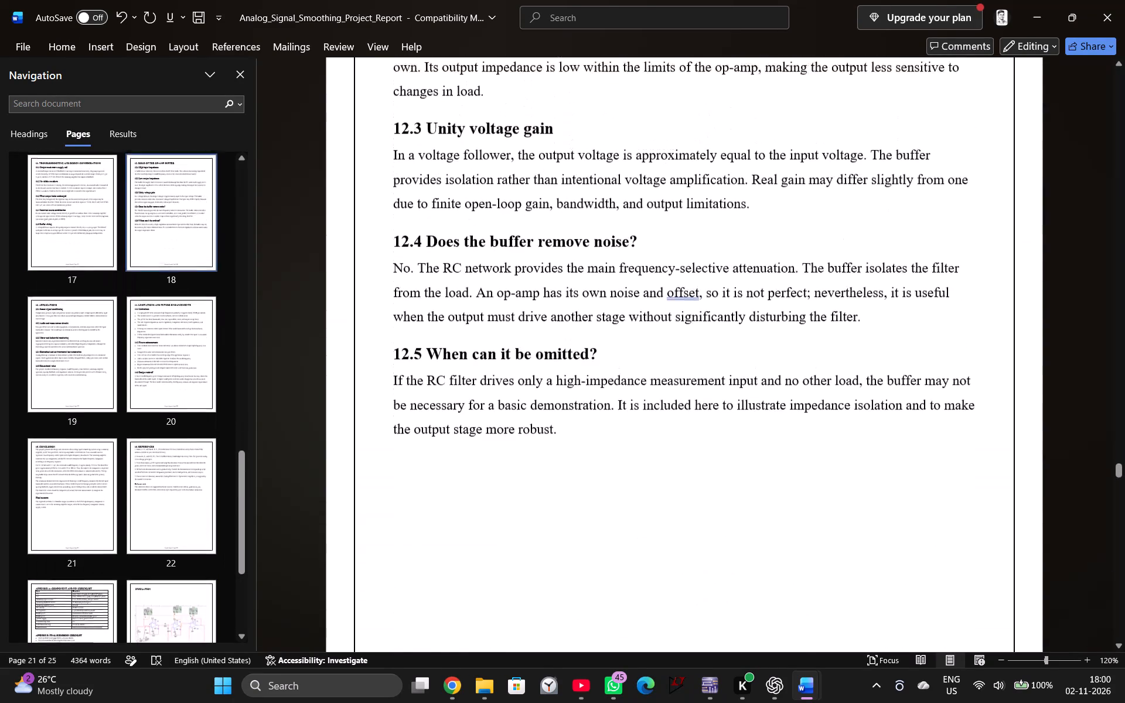
{"action": "scroll", "coordinate": [691, 444], "scroll_direction": "up", "scroll_amount": 20}
{"action": "scroll", "coordinate": [691, 444], "scroll_direction": "up", "scroll_amount": 20}
{"action": "scroll", "coordinate": [691, 444], "scroll_direction": "up", "scroll_amount": 6}
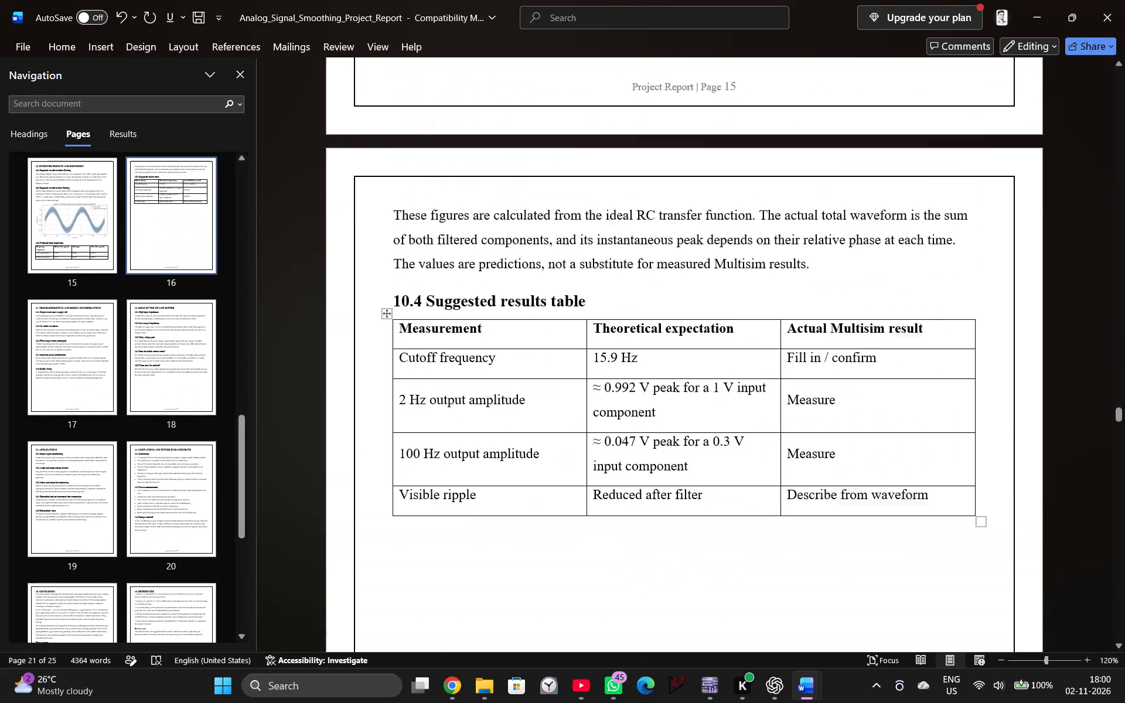
{"action": "scroll", "coordinate": [691, 444], "scroll_direction": "up", "scroll_amount": 15}
{"action": "scroll", "coordinate": [691, 444], "scroll_direction": "up", "scroll_amount": 16}
{"action": "scroll", "coordinate": [691, 444], "scroll_direction": "down", "scroll_amount": 10}
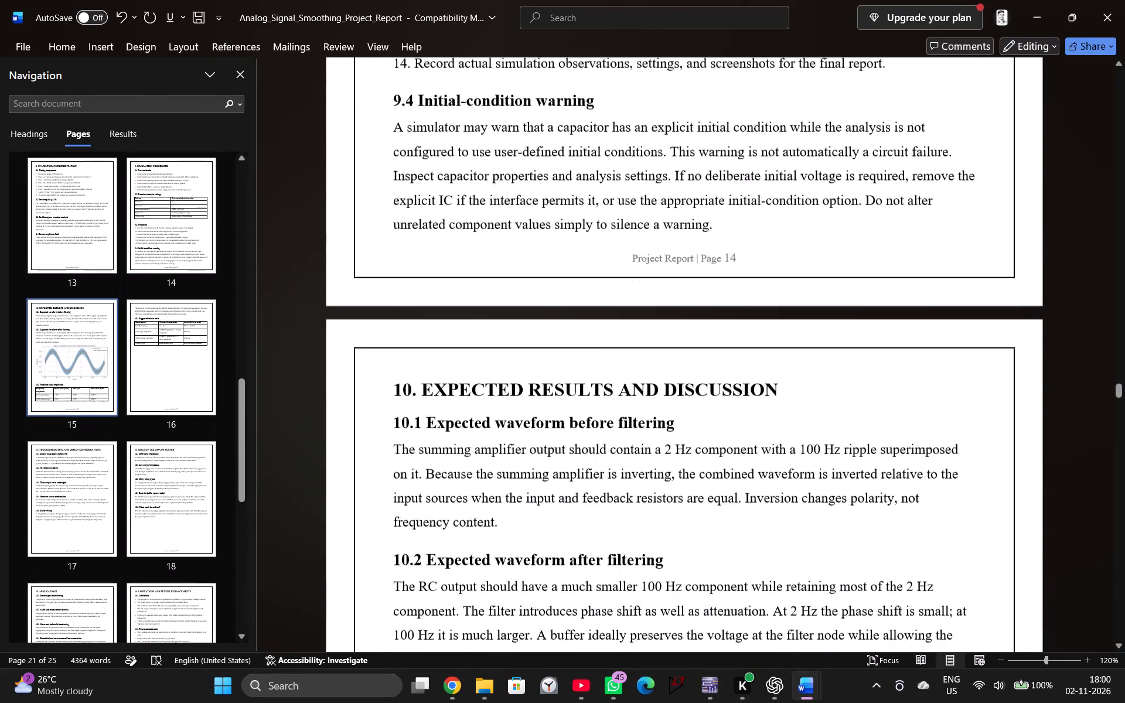
{"action": "scroll", "coordinate": [691, 454], "scroll_direction": "down", "scroll_amount": 13}
{"action": "left_click", "coordinate": [592, 237]}
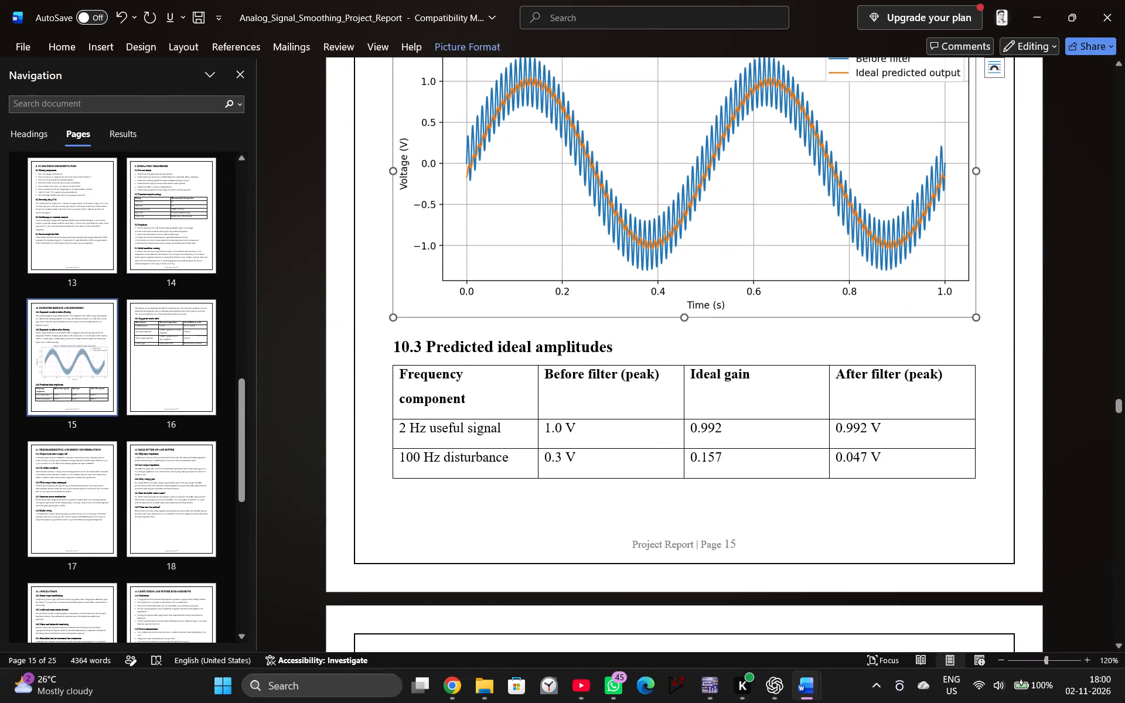
{"action": "scroll", "coordinate": [544, 249], "scroll_direction": "up", "scroll_amount": 4}
{"action": "left_click_drag", "start_coordinate": [572, 327], "coordinate": [545, 327]}
{"action": "left_click", "coordinate": [376, 296]}
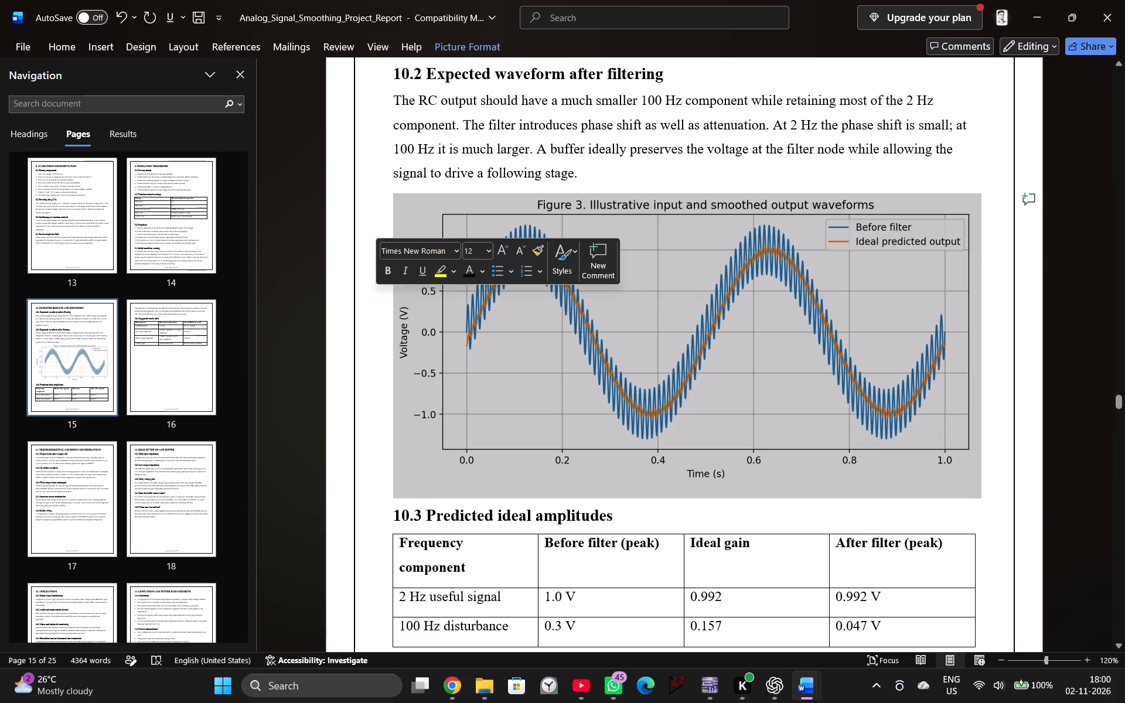
{"action": "left_click_drag", "start_coordinate": [379, 292], "coordinate": [383, 299]}
{"action": "left_click", "coordinate": [381, 293]}
{"action": "left_click", "coordinate": [490, 276]}
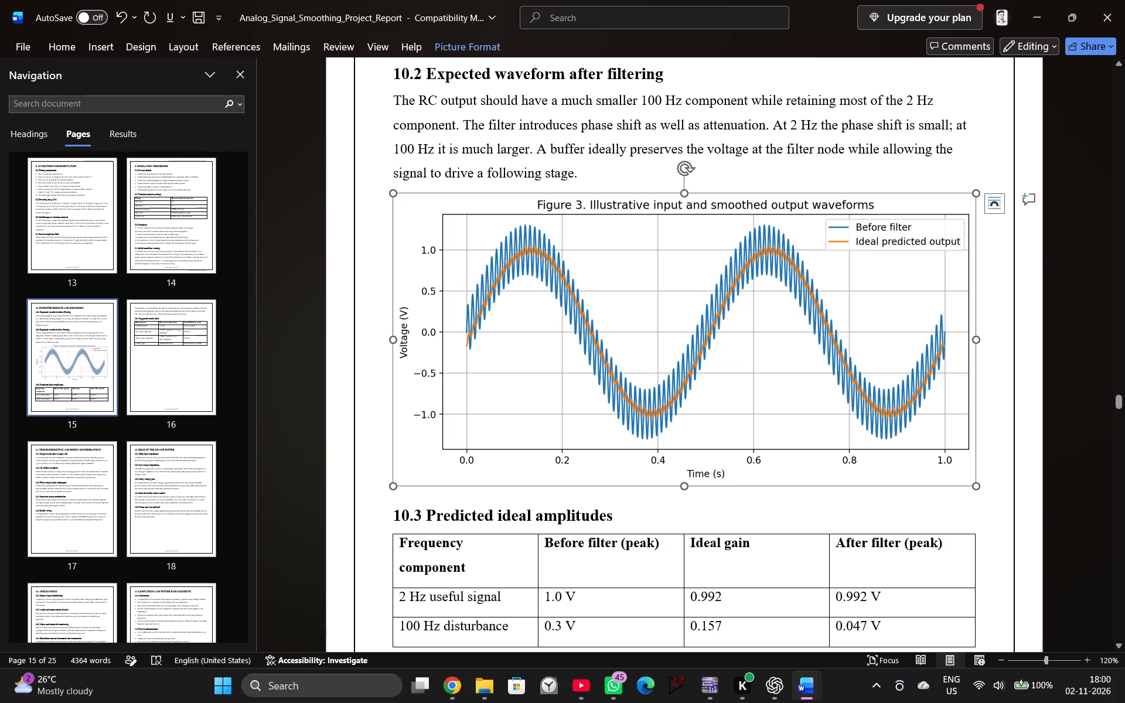
{"action": "left_click_drag", "start_coordinate": [393, 192], "coordinate": [384, 193]}
{"action": "left_click_drag", "start_coordinate": [384, 193], "coordinate": [405, 205]}
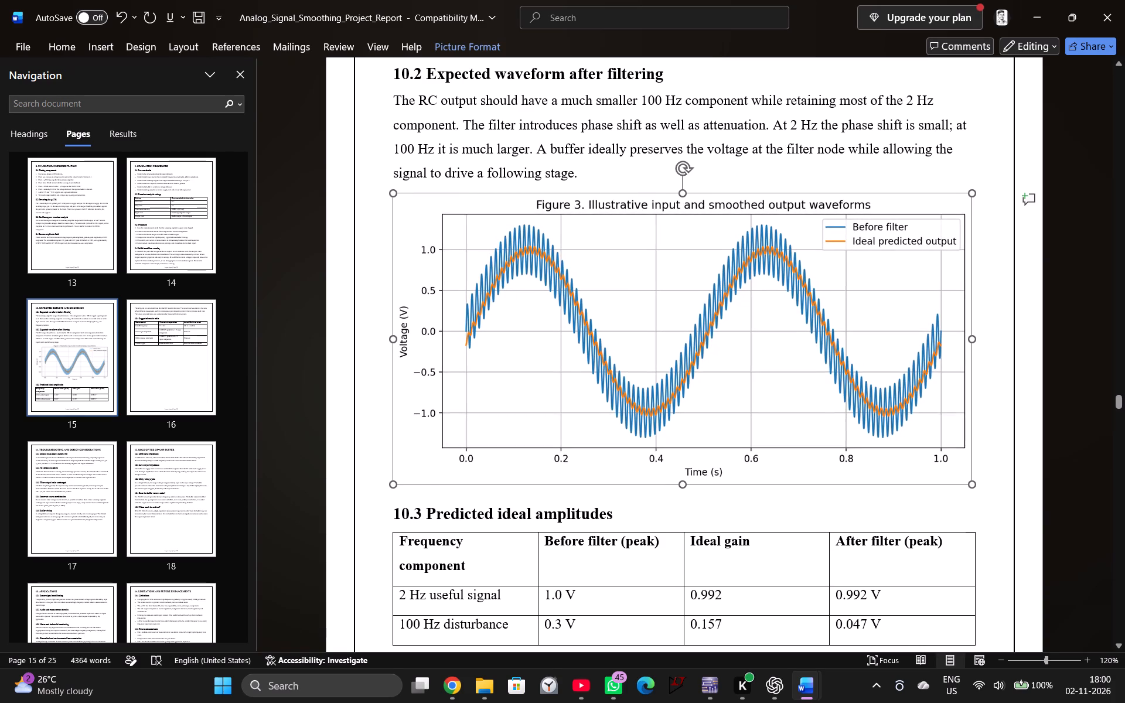
{"action": "left_click_drag", "start_coordinate": [405, 205], "coordinate": [424, 219]}
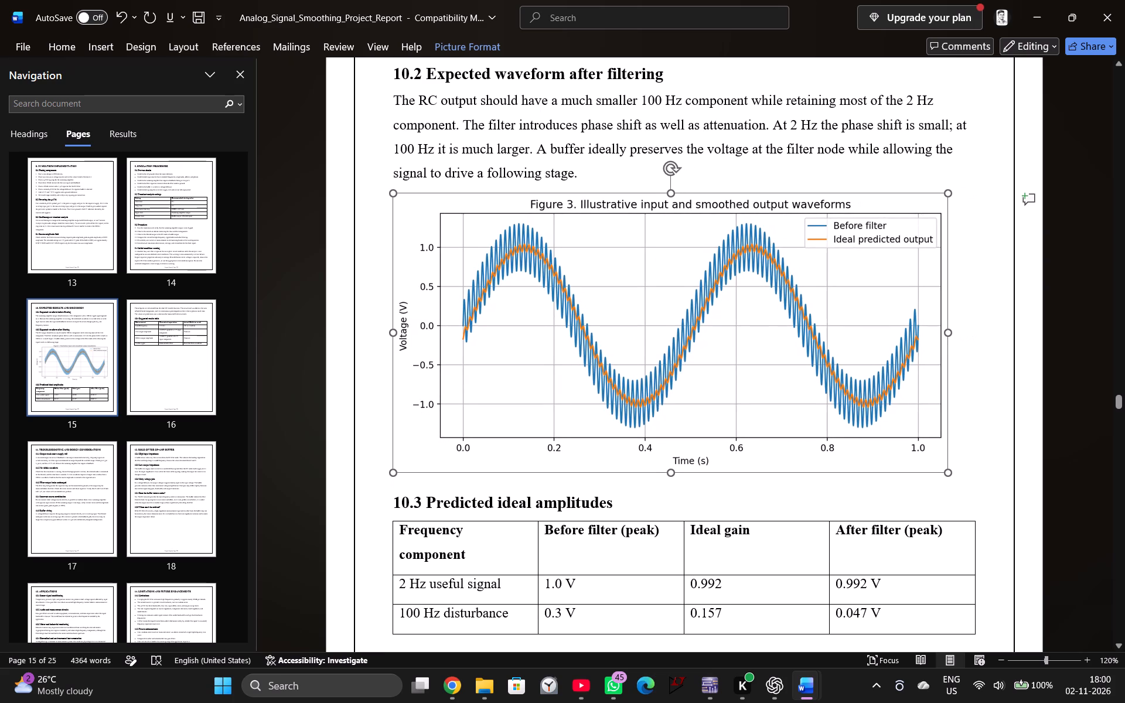
{"action": "left_click_drag", "start_coordinate": [424, 219], "coordinate": [428, 220]}
{"action": "left_click", "coordinate": [982, 343]}
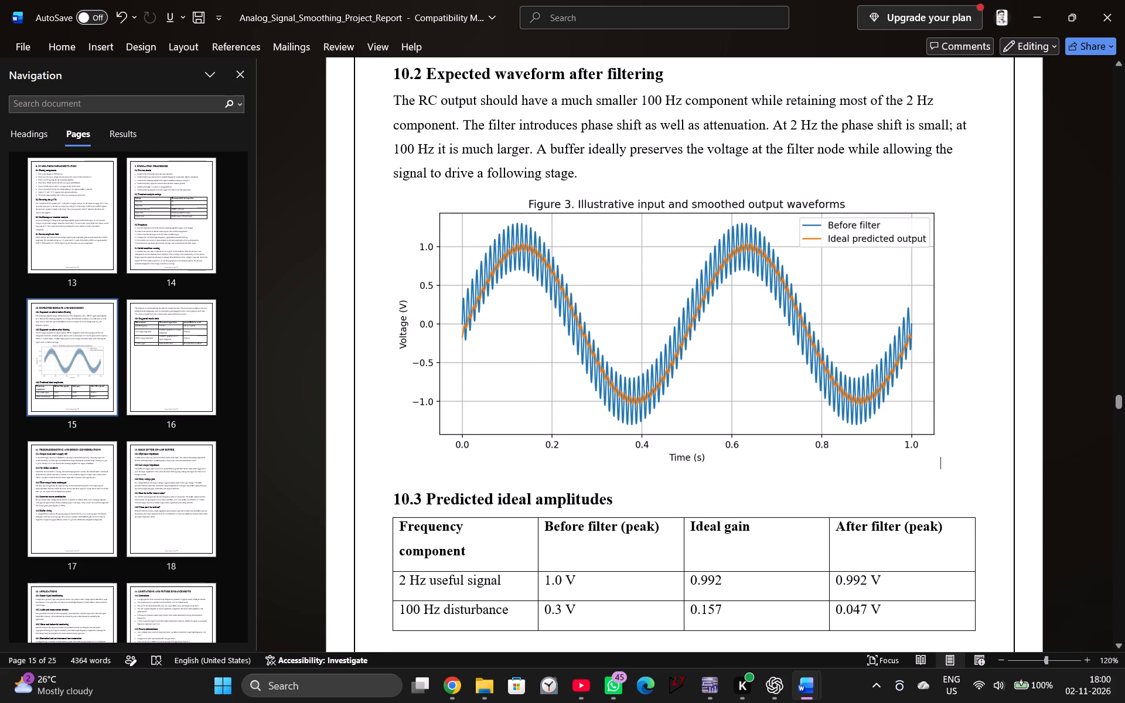
Delete "and Appendices" from the section 16 title in the table of contents, leaving "References".
{"action": "scroll", "coordinate": [557, 239], "scroll_direction": "up", "scroll_amount": 6}
{"action": "scroll", "coordinate": [561, 245], "scroll_direction": "up", "scroll_amount": 20}
{"action": "scroll", "coordinate": [561, 245], "scroll_direction": "up", "scroll_amount": 10}
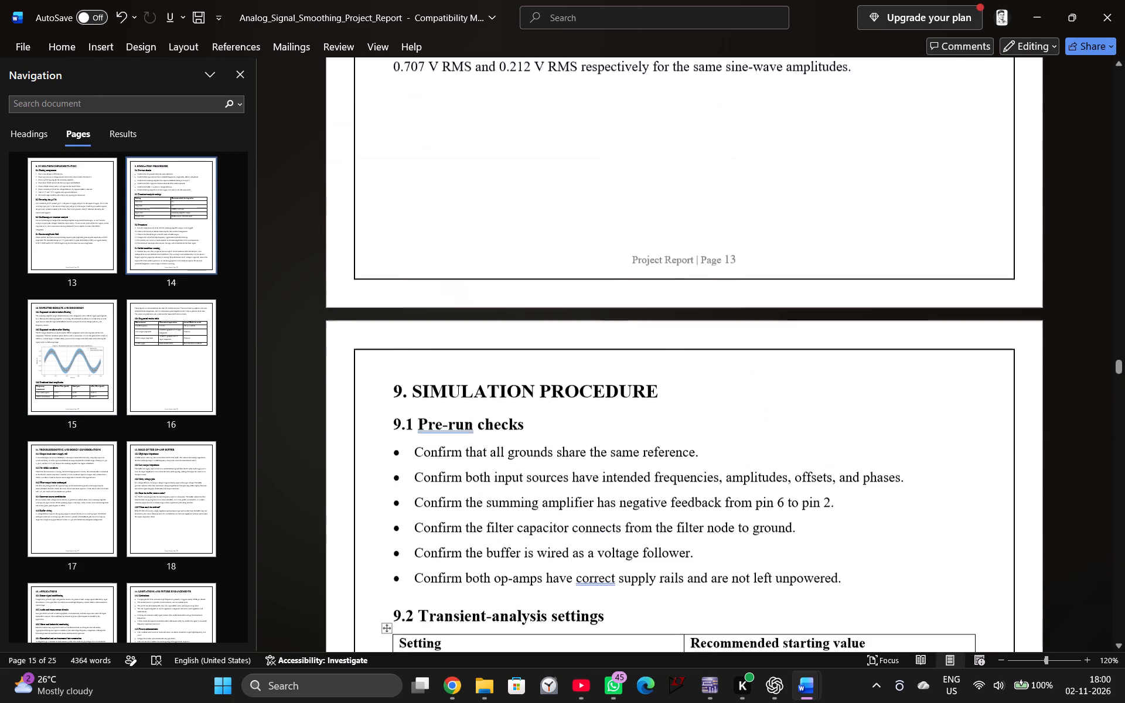
{"action": "scroll", "coordinate": [583, 257], "scroll_direction": "up", "scroll_amount": 20}
{"action": "scroll", "coordinate": [583, 257], "scroll_direction": "up", "scroll_amount": 17}
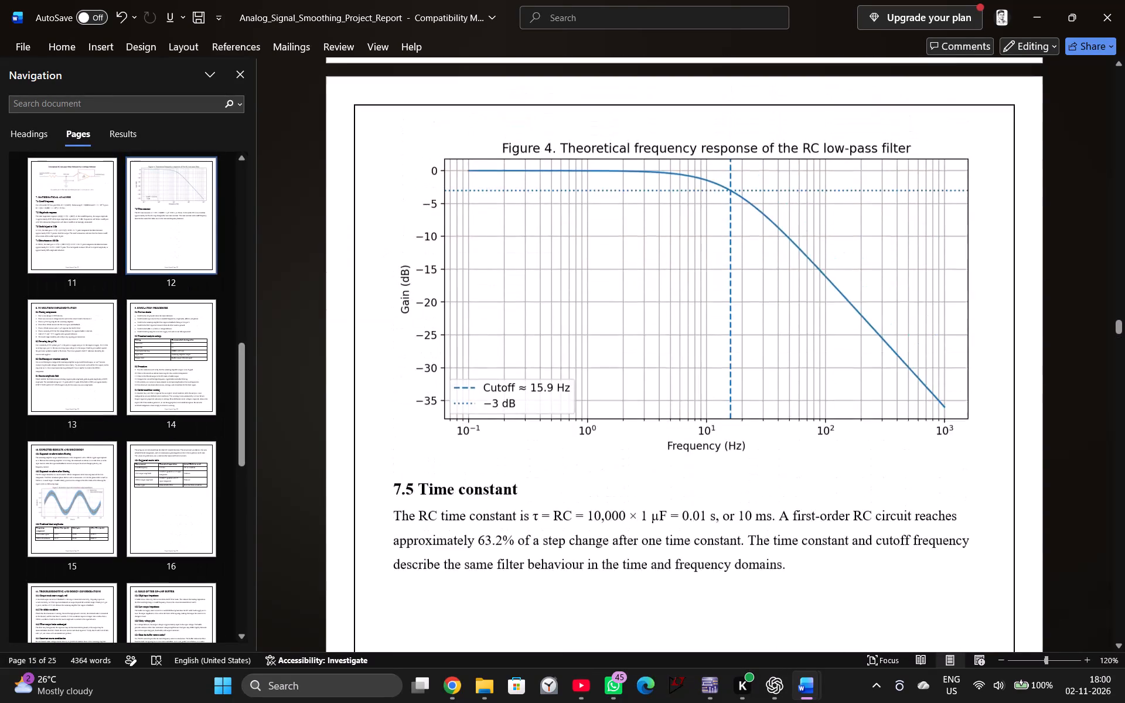
{"action": "scroll", "coordinate": [602, 286], "scroll_direction": "up", "scroll_amount": 20}
{"action": "scroll", "coordinate": [602, 286], "scroll_direction": "up", "scroll_amount": 20}
{"action": "scroll", "coordinate": [602, 286], "scroll_direction": "up", "scroll_amount": 6}
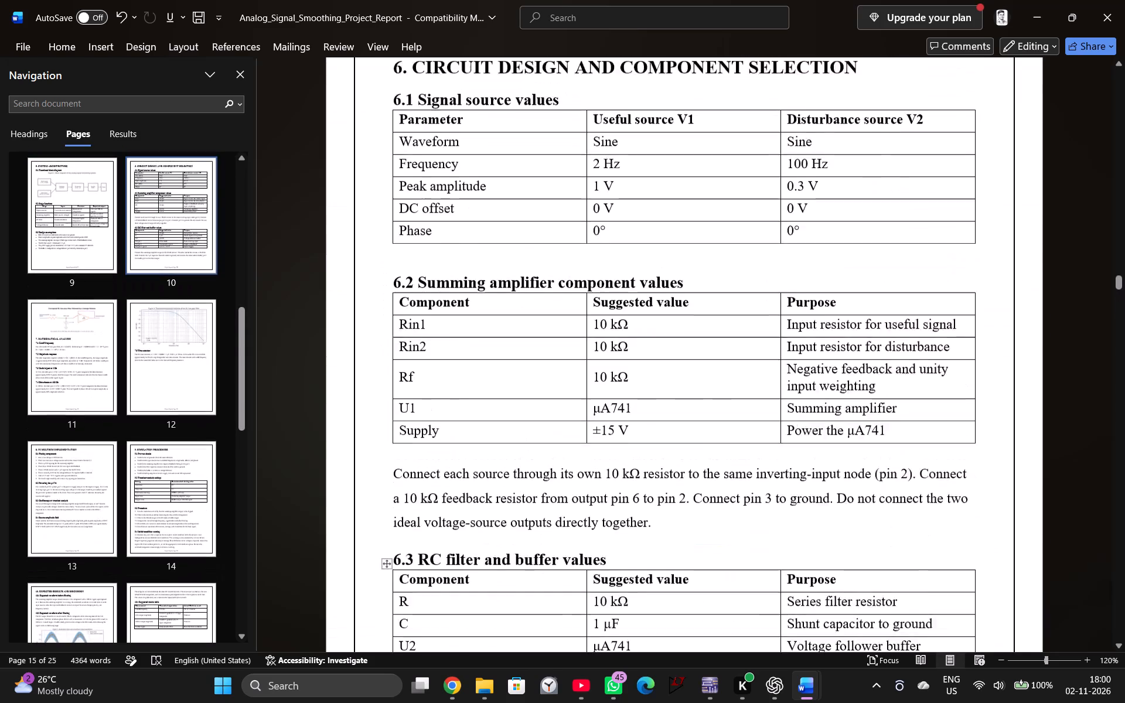
{"action": "scroll", "coordinate": [611, 286], "scroll_direction": "up", "scroll_amount": 20}
{"action": "scroll", "coordinate": [611, 286], "scroll_direction": "up", "scroll_amount": 20}
{"action": "scroll", "coordinate": [611, 286], "scroll_direction": "up", "scroll_amount": 10}
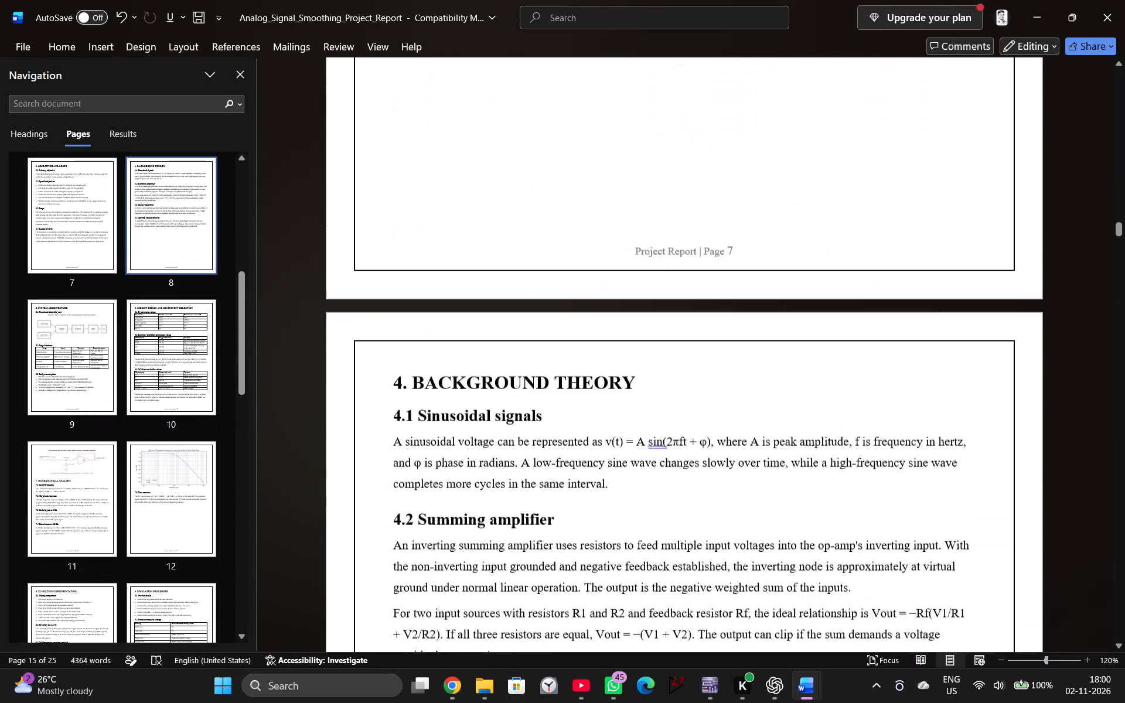
{"action": "scroll", "coordinate": [613, 286], "scroll_direction": "up", "scroll_amount": 20}
{"action": "scroll", "coordinate": [613, 286], "scroll_direction": "up", "scroll_amount": 20}
{"action": "scroll", "coordinate": [613, 286], "scroll_direction": "up", "scroll_amount": 10}
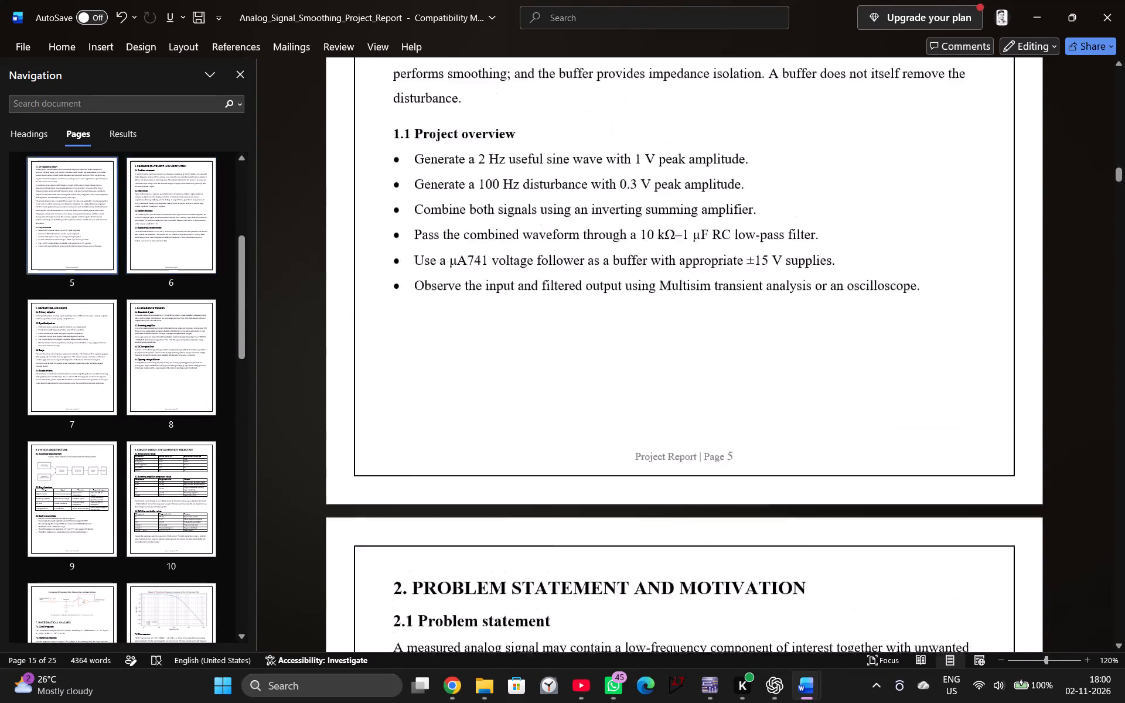
{"action": "scroll", "coordinate": [617, 286], "scroll_direction": "up", "scroll_amount": 20}
{"action": "scroll", "coordinate": [617, 286], "scroll_direction": "up", "scroll_amount": 18}
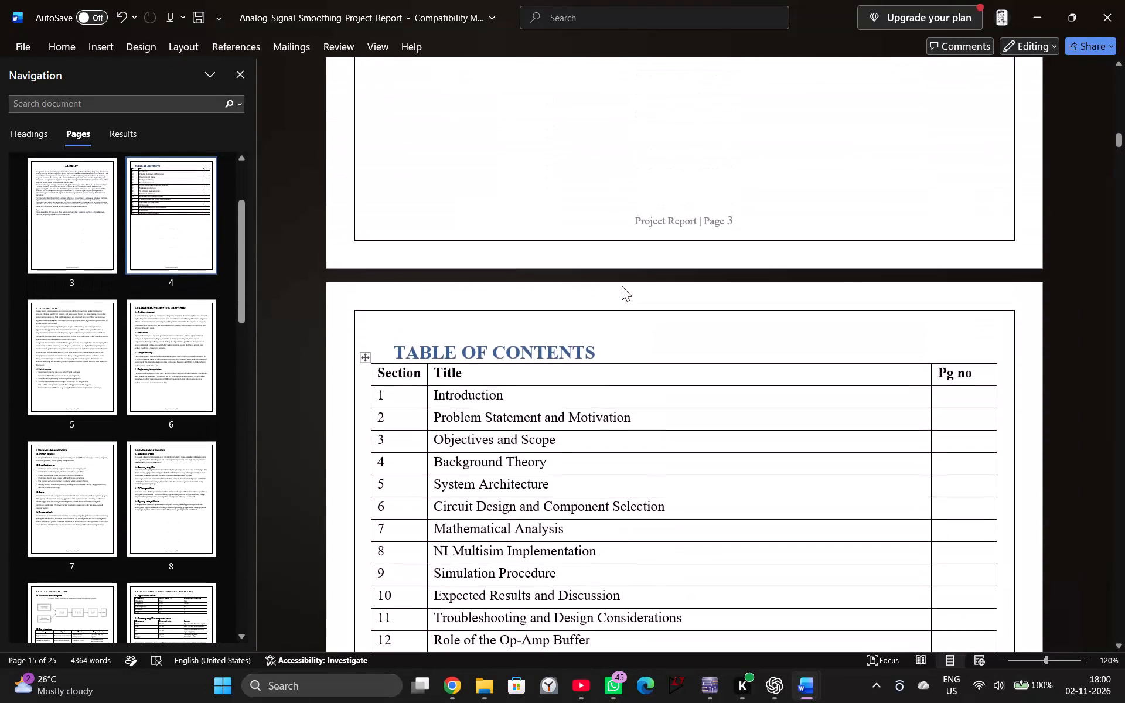
{"action": "scroll", "coordinate": [622, 286], "scroll_direction": "down", "scroll_amount": 8}
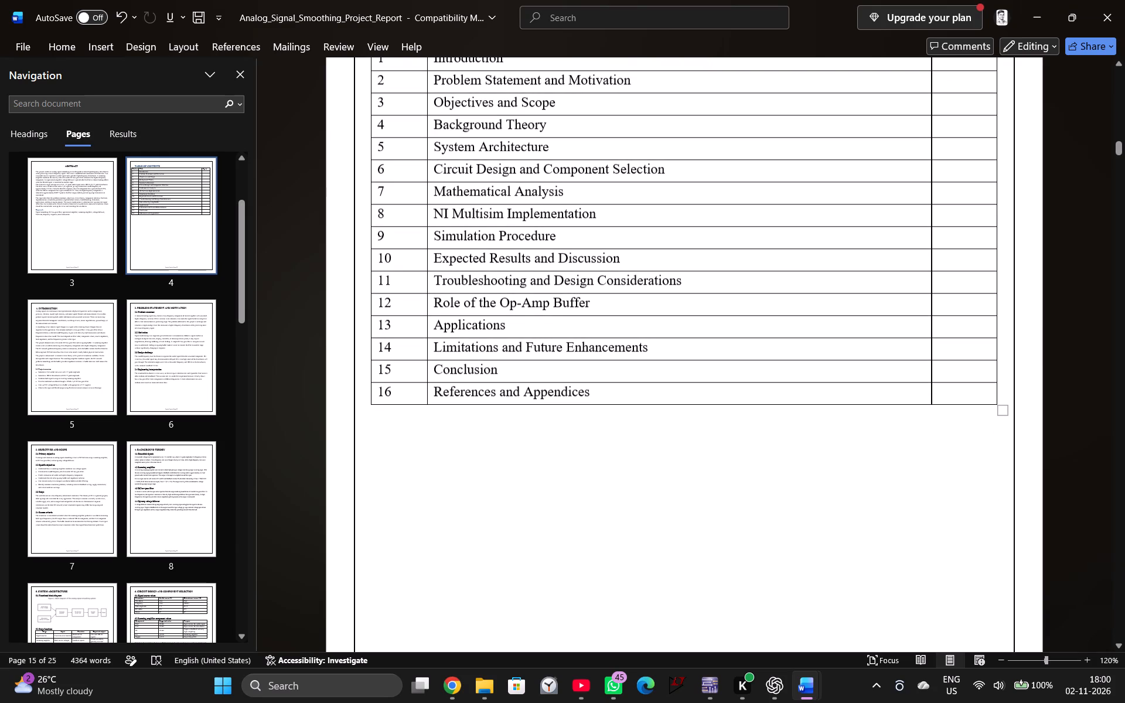
{"action": "left_click", "coordinate": [622, 391]}
{"action": "key", "text": "BackSpace"}
{"action": "key", "text": "BackSpace"}
{"action": "key", "text": "BackSpace"}
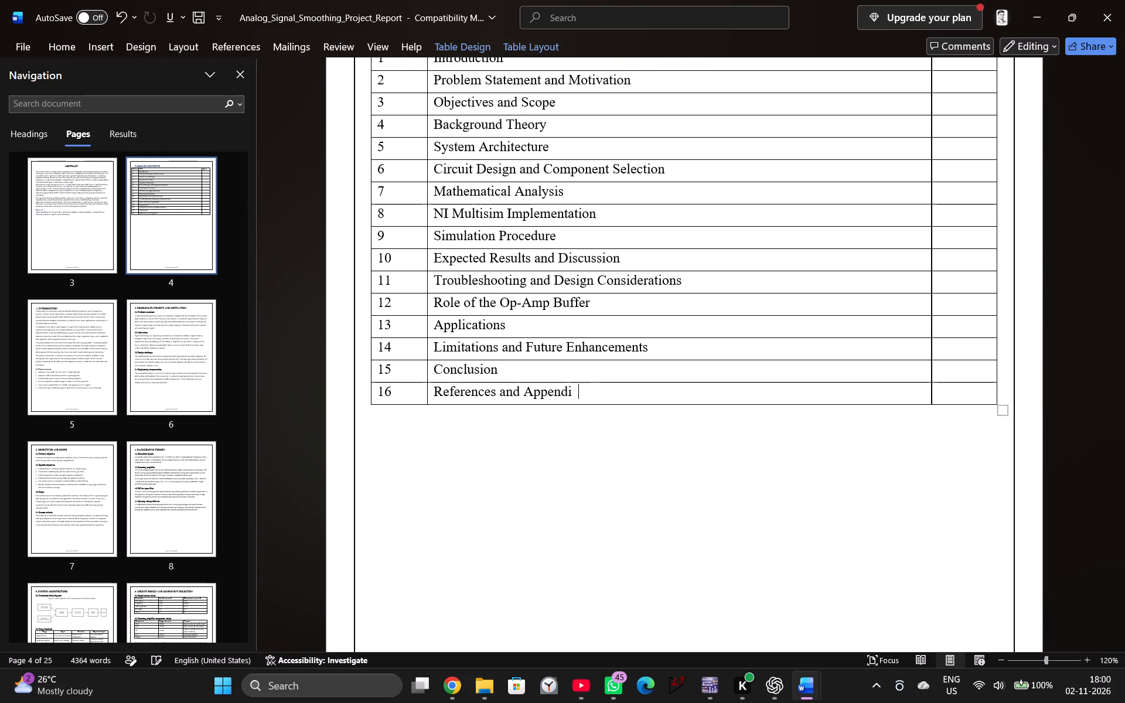
{"action": "key", "text": "BackSpace"}
{"action": "key", "text": "BackSpace"}
{"action": "key", "text": "BackSpace"}
{"action": "key", "text": "BackSpace"}
{"action": "key", "text": "BackSpace"}
{"action": "key", "text": "BackSpace"}
{"action": "key", "text": "BackSpace"}
{"action": "key", "text": "BackSpace"}
{"action": "key", "text": "BackSpace"}
{"action": "key", "text": "BackSpace"}
{"action": "key", "text": "BackSpace"}
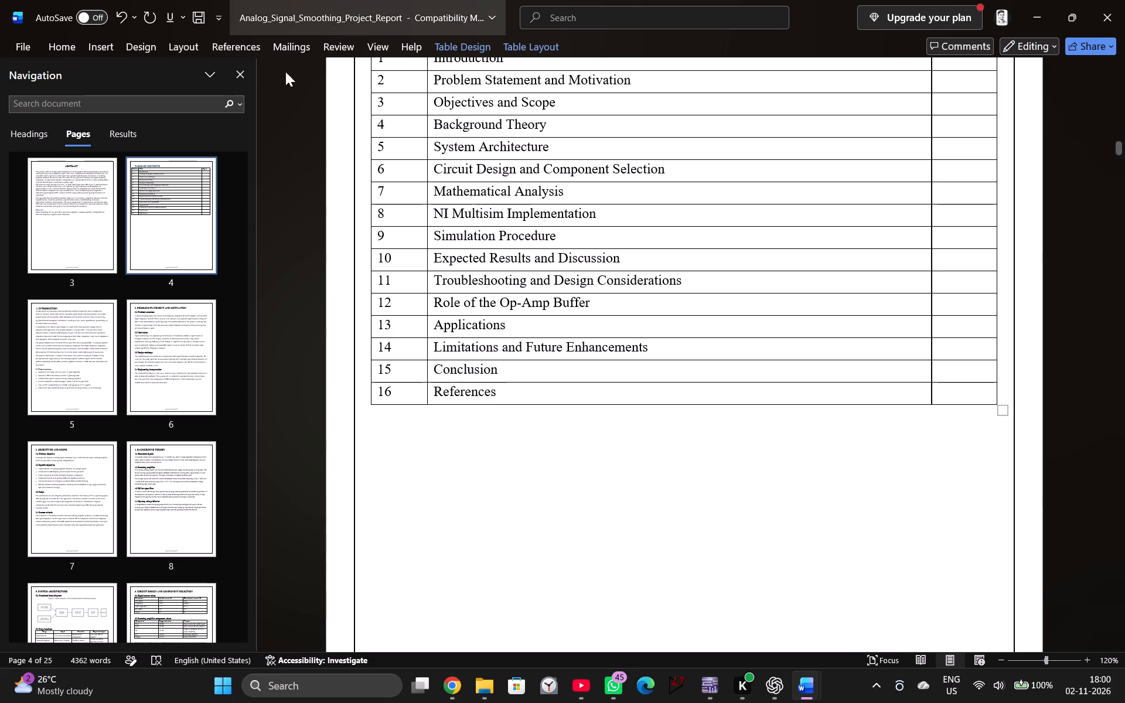
{"action": "left_click", "coordinate": [652, 404]}
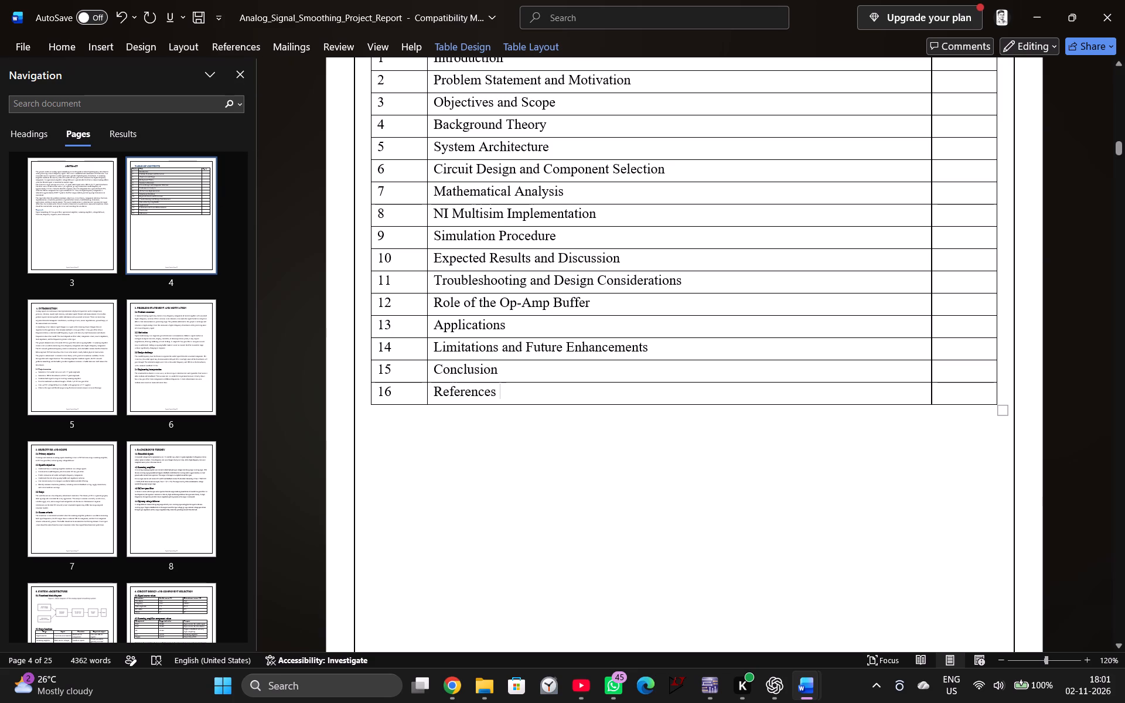
{"action": "right_click", "coordinate": [659, 406]}
{"action": "left_click", "coordinate": [618, 393]}
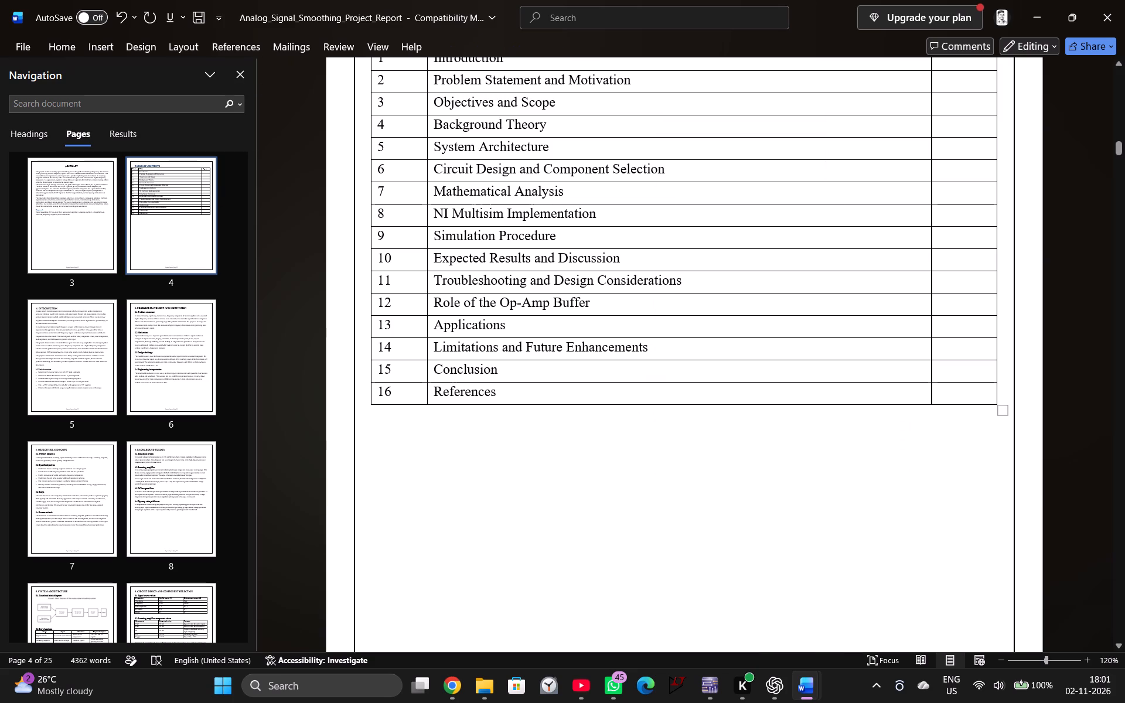
Change the font colour of the "TABLE OF CONTENTS" heading to black.
{"action": "scroll", "coordinate": [614, 357], "scroll_direction": "up", "scroll_amount": 7}
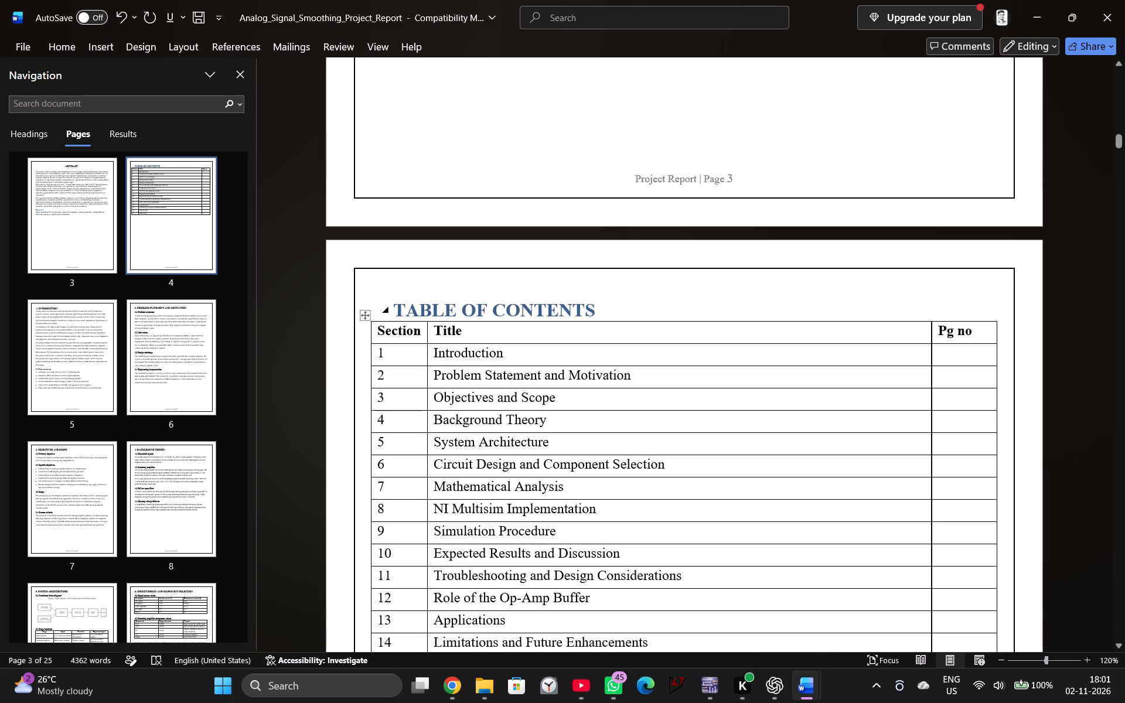
{"action": "left_click_drag", "start_coordinate": [612, 309], "coordinate": [452, 306]}
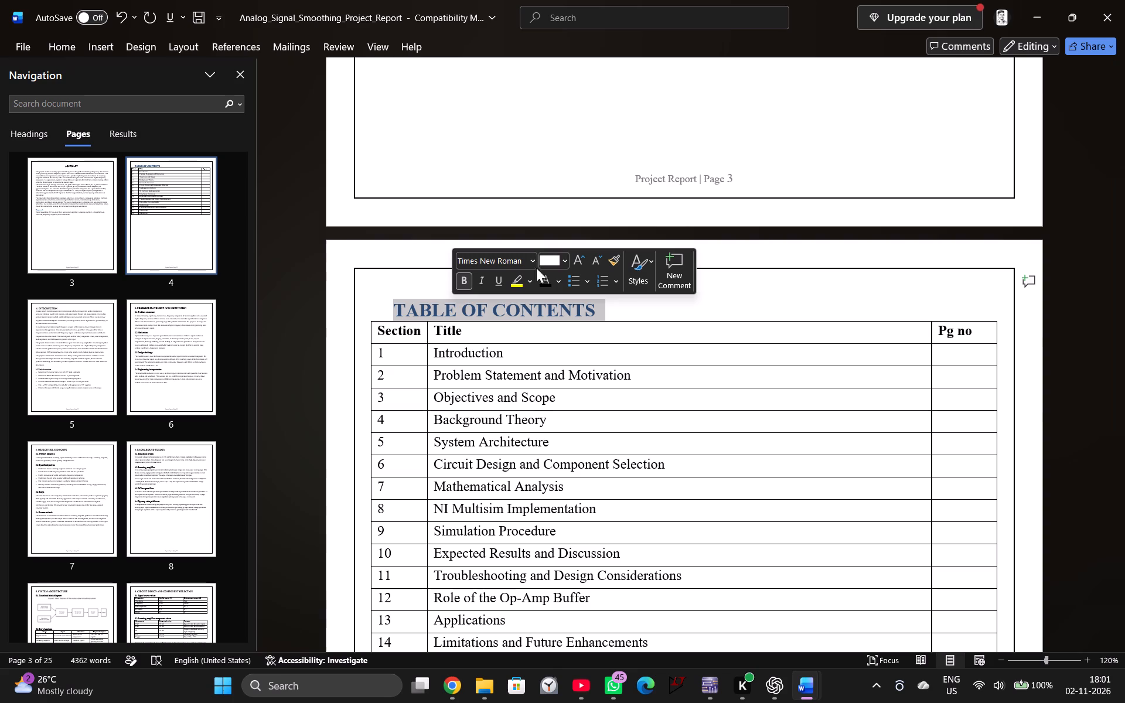
{"action": "left_click", "coordinate": [538, 284]}
{"action": "left_click", "coordinate": [829, 312]}
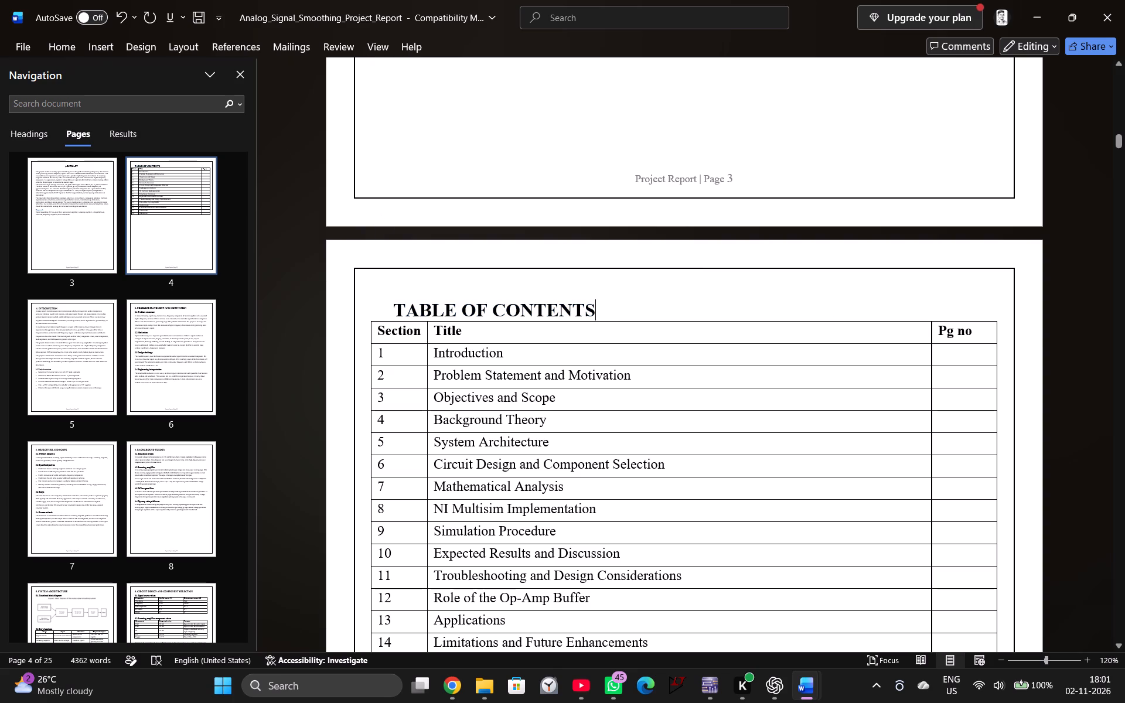
Centre the text of the contents table's header row: Section, Title and Pg no.
{"action": "left_click_drag", "start_coordinate": [473, 333], "coordinate": [449, 333]}
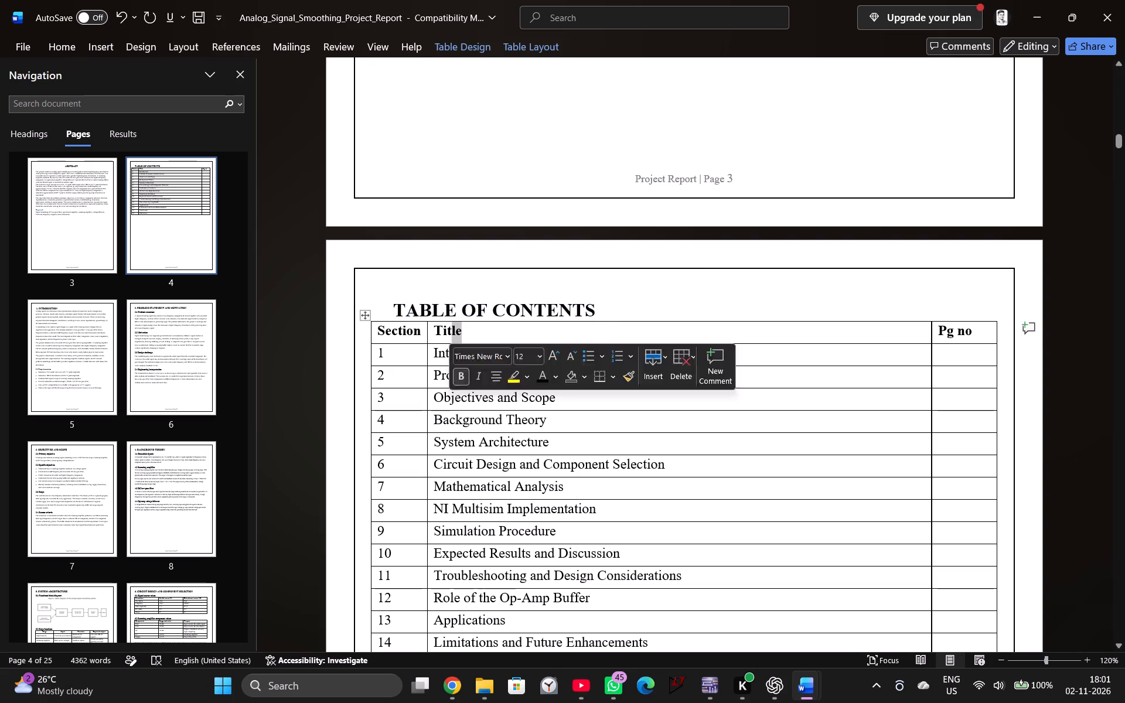
{"action": "left_click_drag", "start_coordinate": [991, 329], "coordinate": [383, 325]}
{"action": "left_click", "coordinate": [57, 50]}
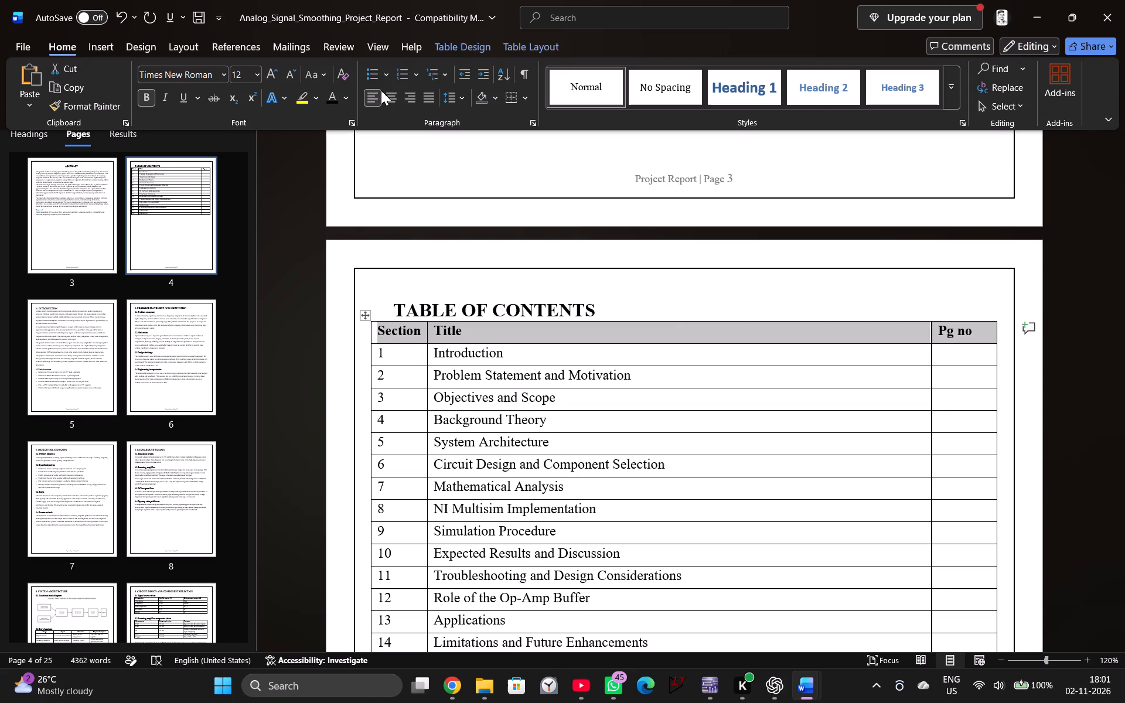
{"action": "left_click", "coordinate": [392, 98]}
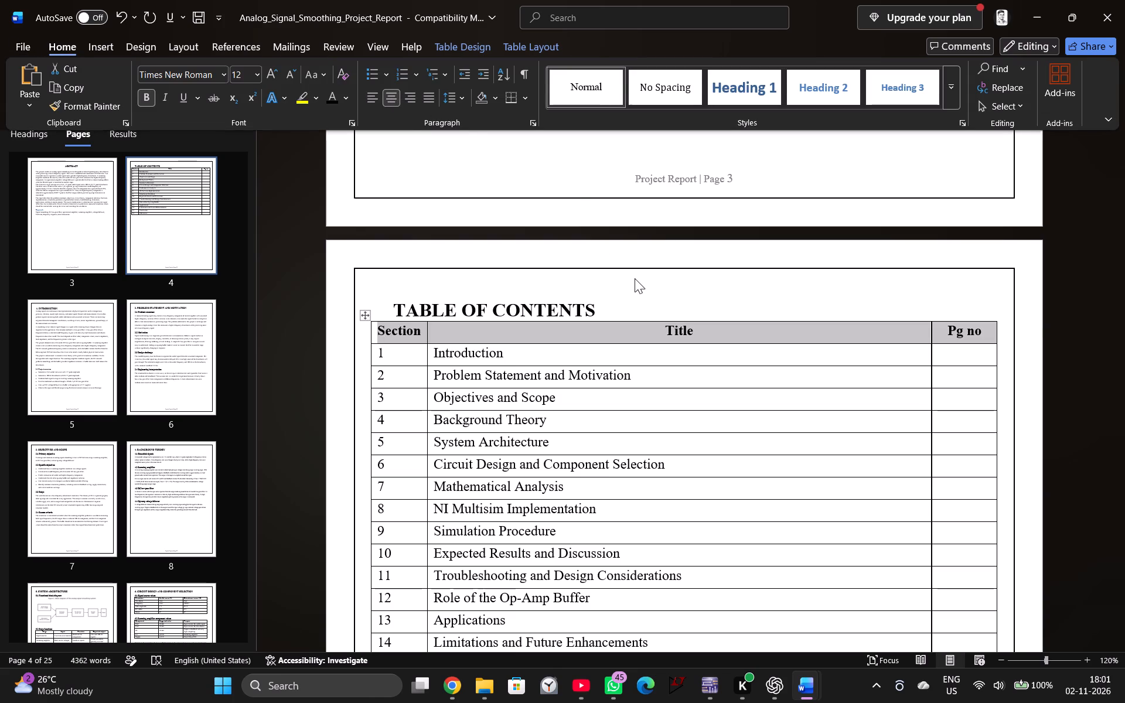
{"action": "left_click", "coordinate": [635, 278]}
Centre the "TABLE OF CONTENTS" heading above the table.
{"action": "left_click_drag", "start_coordinate": [617, 306], "coordinate": [407, 309]}
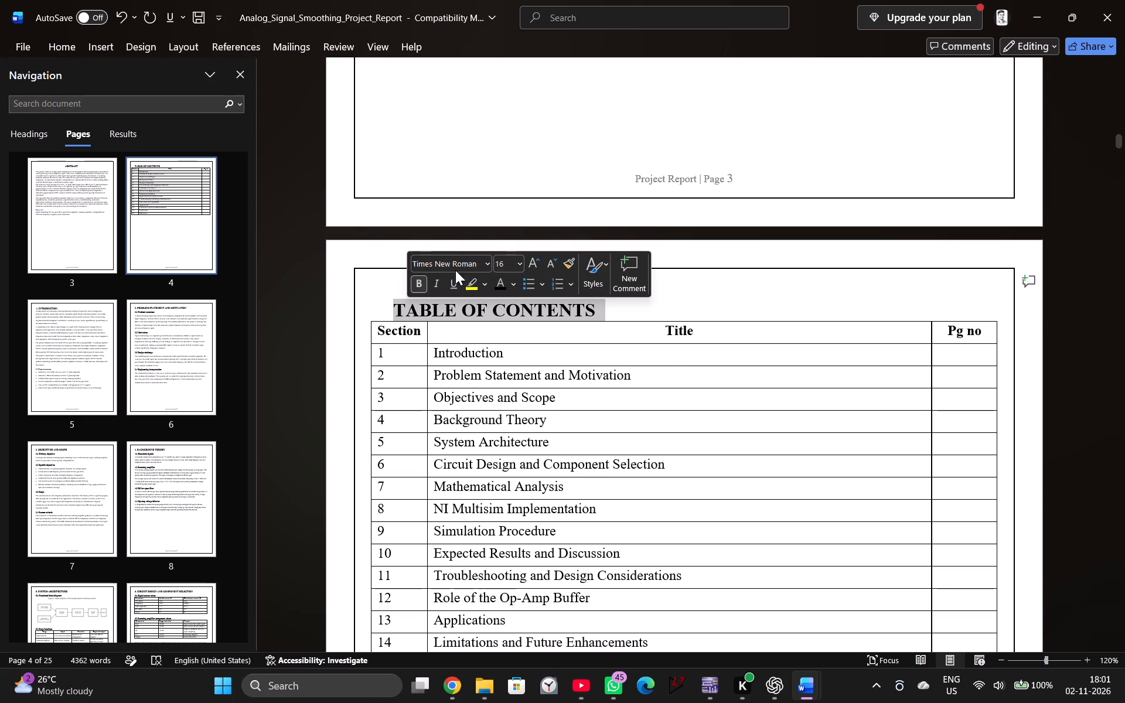
{"action": "left_click", "coordinate": [64, 42]}
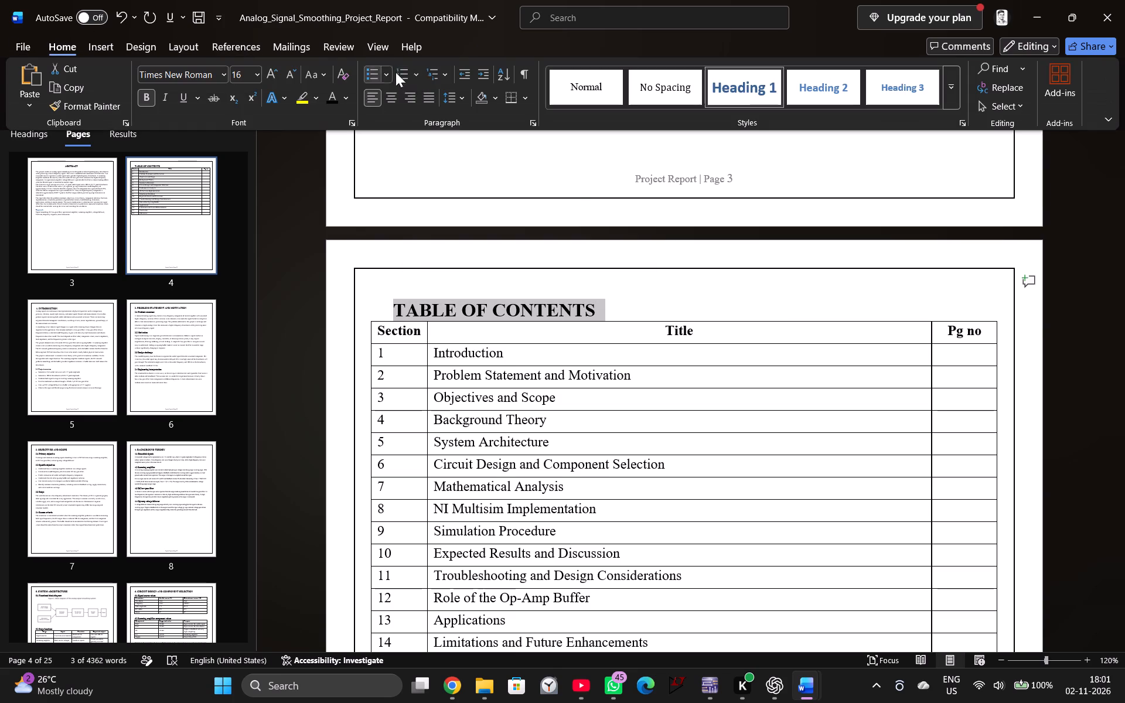
{"action": "left_click", "coordinate": [390, 99]}
{"action": "left_click", "coordinate": [502, 256]}
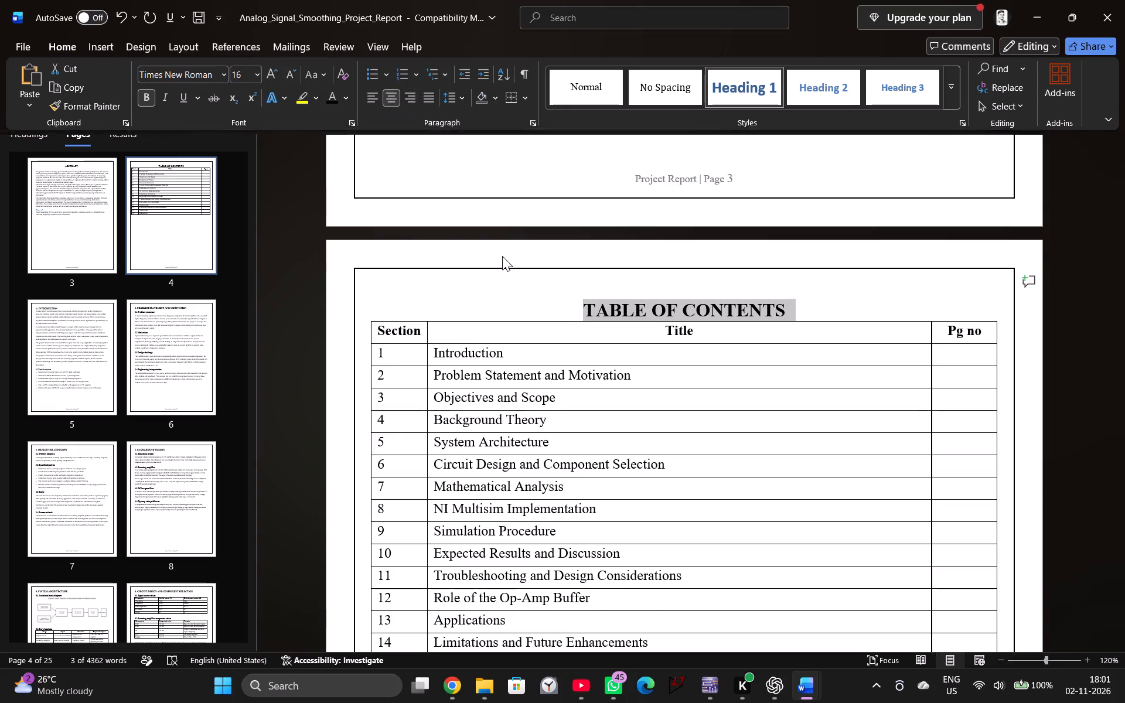
{"action": "left_click", "coordinate": [528, 300]}
Insert a blank page after the Keywords paragraph of the abstract, ahead of the table of contents.
{"action": "scroll", "coordinate": [566, 316], "scroll_direction": "up", "scroll_amount": 15}
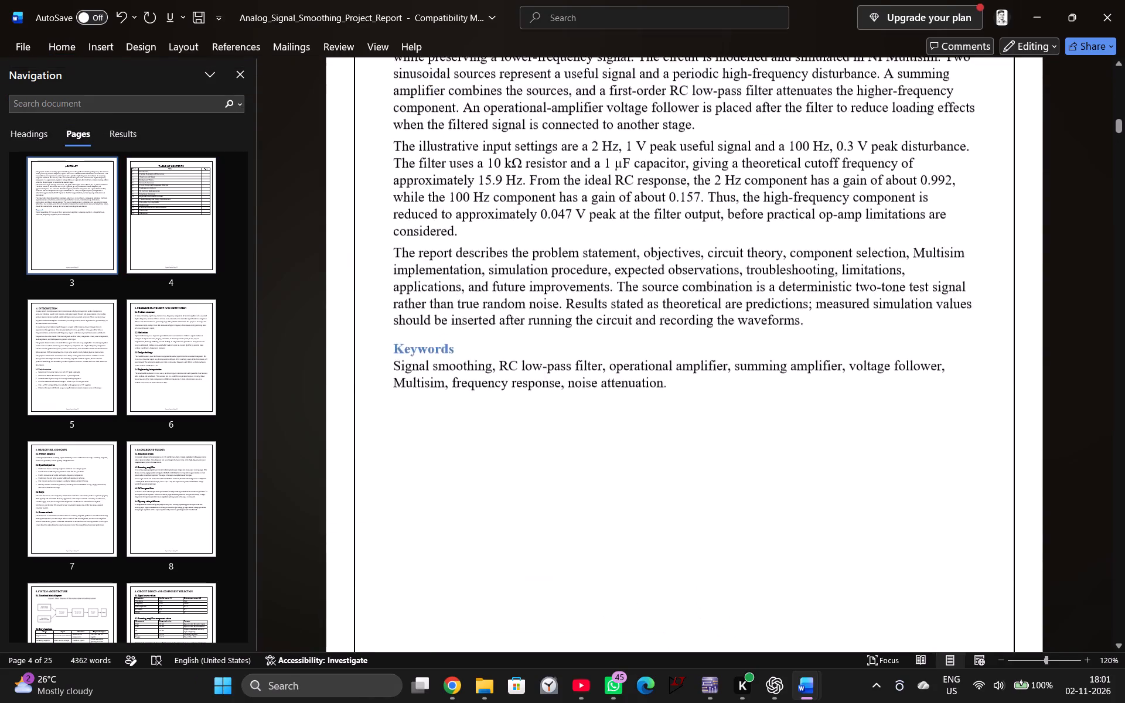
{"action": "scroll", "coordinate": [568, 313], "scroll_direction": "up", "scroll_amount": 5}
{"action": "scroll", "coordinate": [568, 313], "scroll_direction": "up", "scroll_amount": 20}
{"action": "scroll", "coordinate": [568, 313], "scroll_direction": "up", "scroll_amount": 4}
{"action": "scroll", "coordinate": [574, 333], "scroll_direction": "down", "scroll_amount": 2}
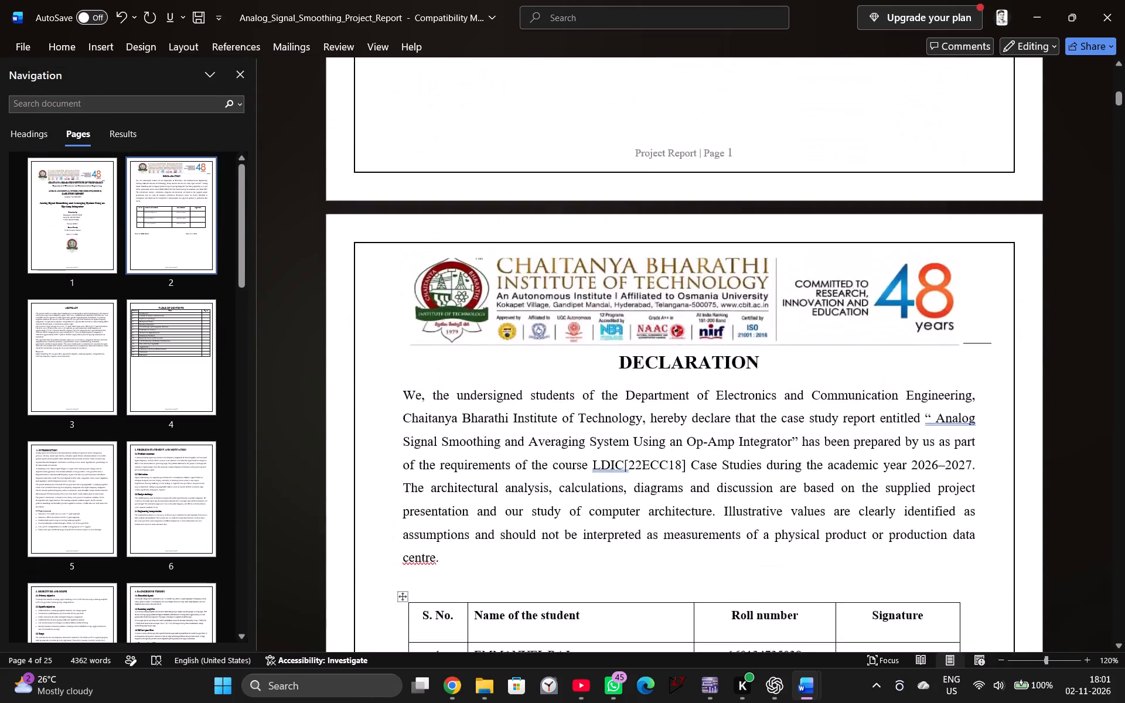
{"action": "scroll", "coordinate": [579, 353], "scroll_direction": "down", "scroll_amount": 20}
{"action": "scroll", "coordinate": [579, 353], "scroll_direction": "down", "scroll_amount": 6}
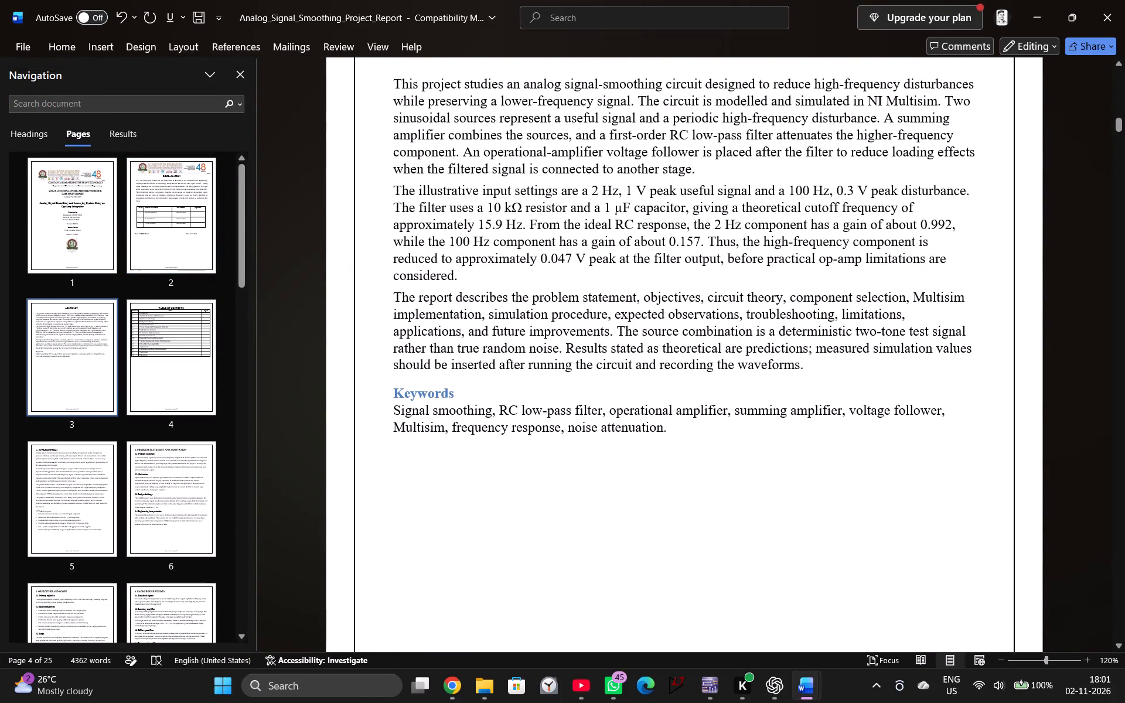
{"action": "left_click", "coordinate": [693, 431]}
{"action": "scroll", "coordinate": [706, 462], "scroll_direction": "down", "scroll_amount": 9}
{"action": "scroll", "coordinate": [741, 445], "scroll_direction": "up", "scroll_amount": 6}
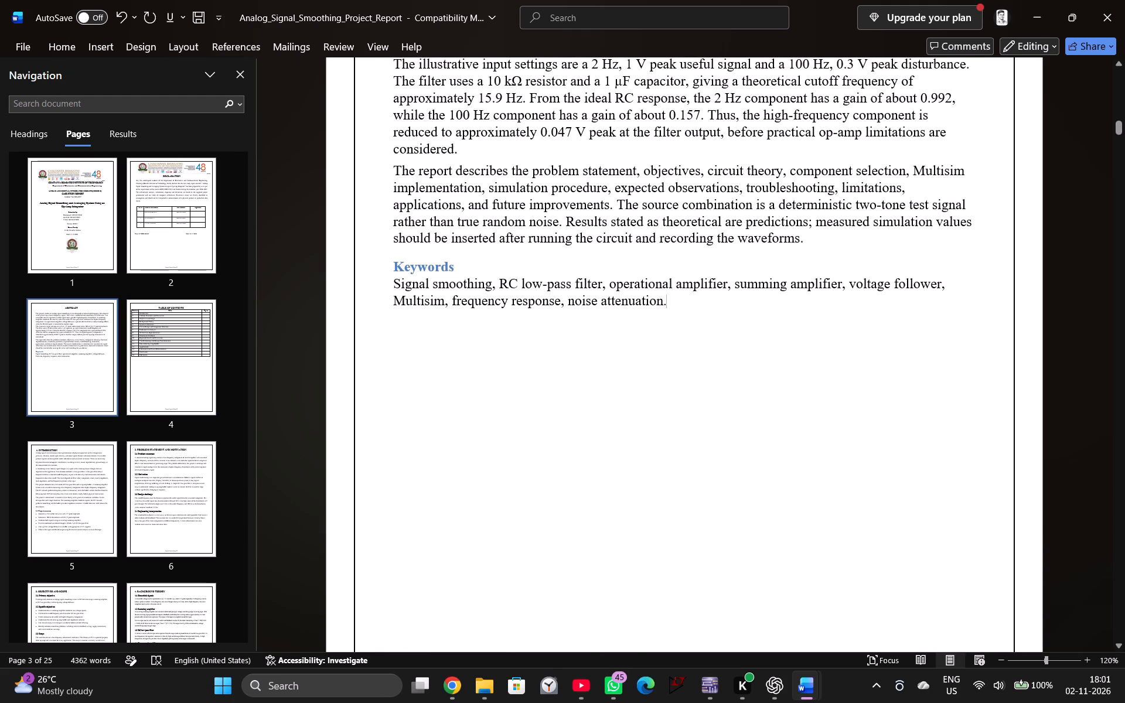
{"action": "left_click", "coordinate": [100, 47]}
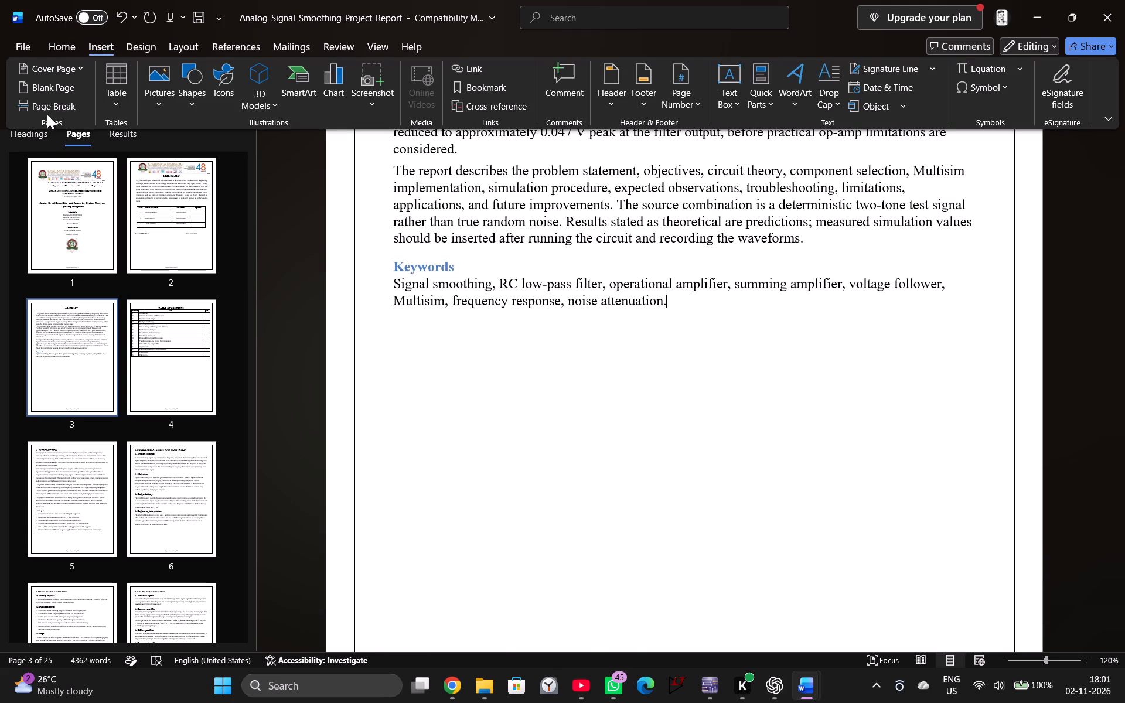
{"action": "left_click", "coordinate": [46, 89]}
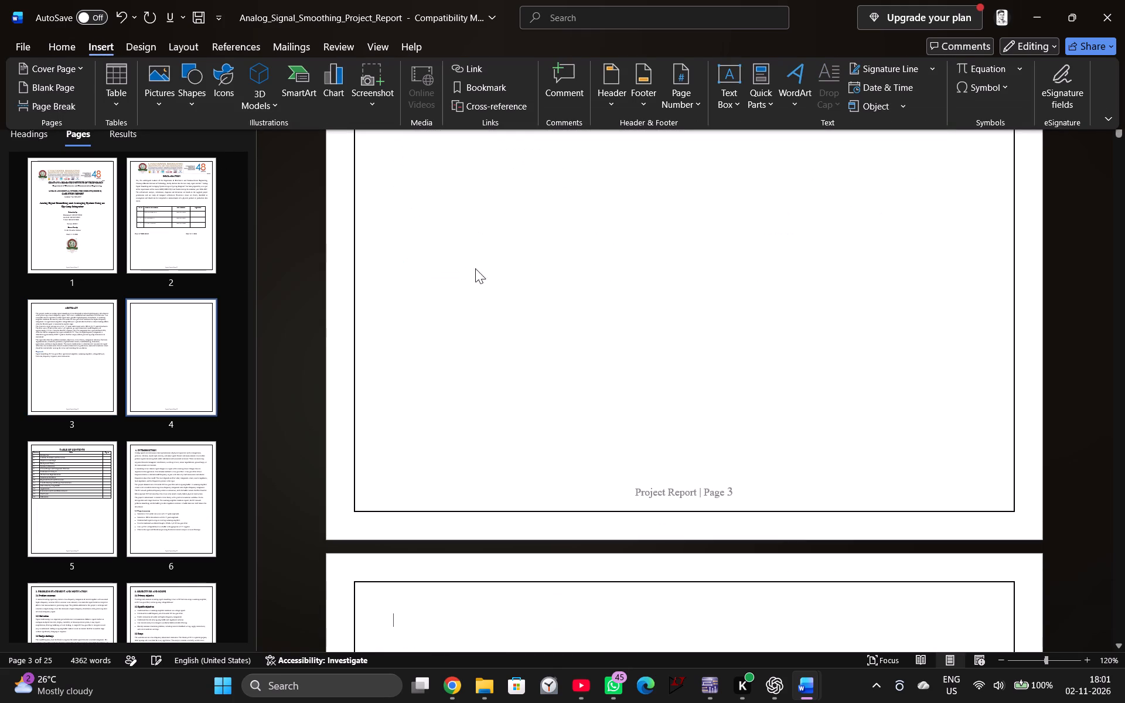
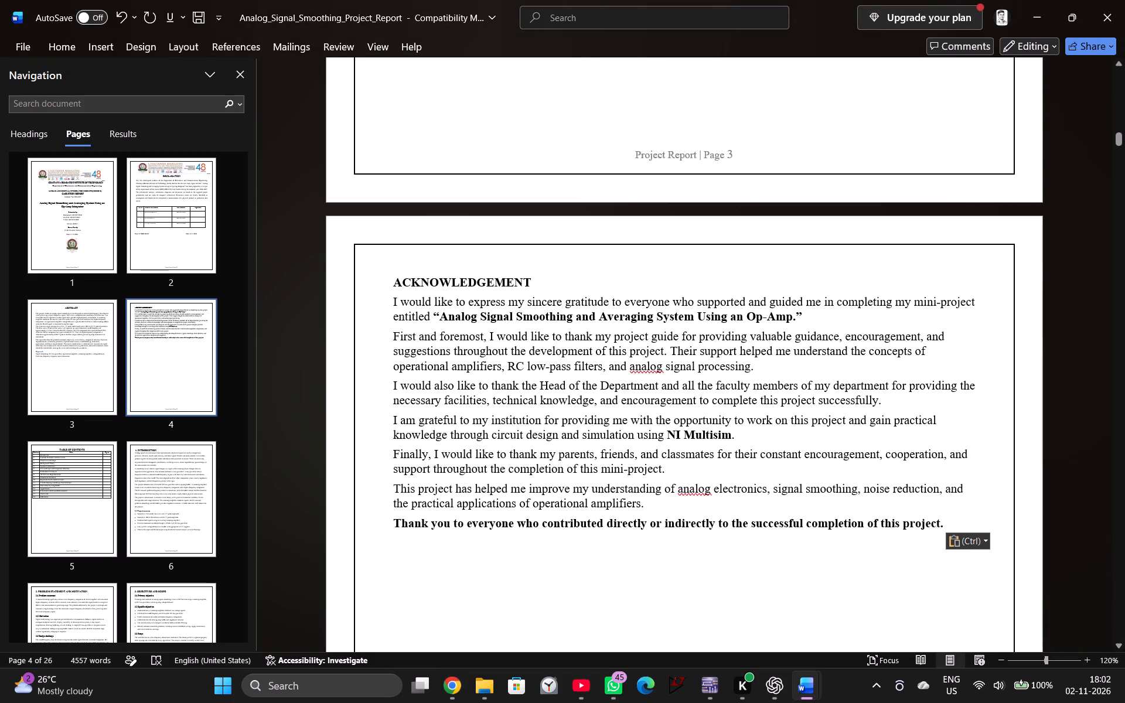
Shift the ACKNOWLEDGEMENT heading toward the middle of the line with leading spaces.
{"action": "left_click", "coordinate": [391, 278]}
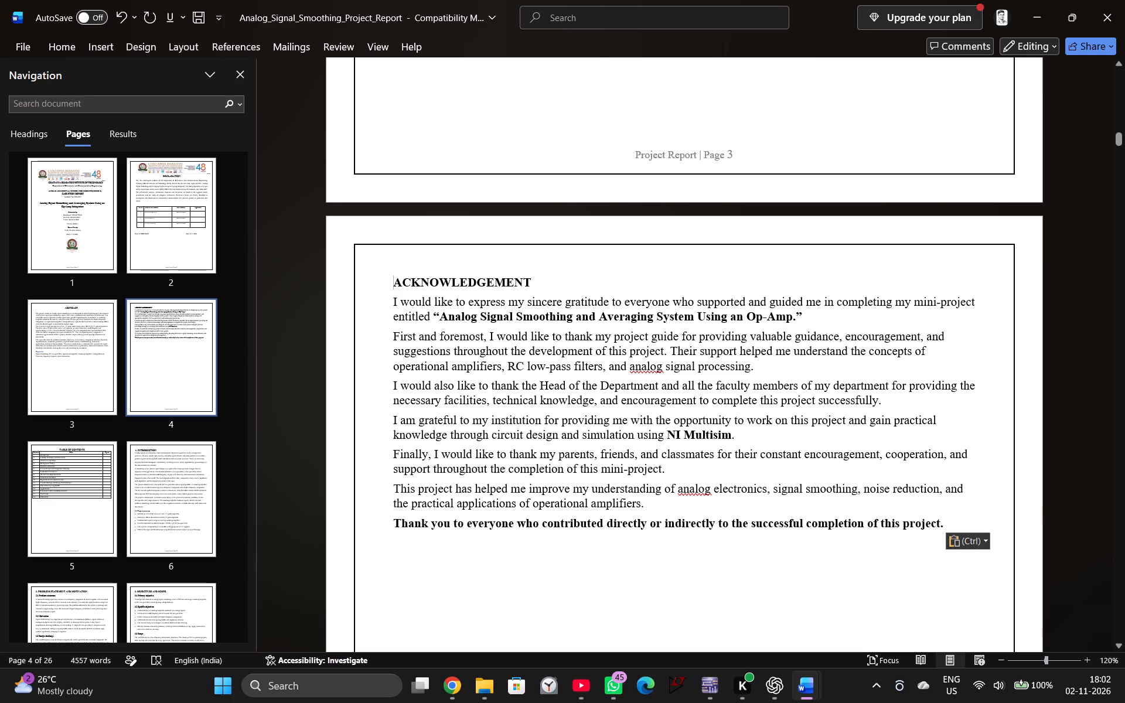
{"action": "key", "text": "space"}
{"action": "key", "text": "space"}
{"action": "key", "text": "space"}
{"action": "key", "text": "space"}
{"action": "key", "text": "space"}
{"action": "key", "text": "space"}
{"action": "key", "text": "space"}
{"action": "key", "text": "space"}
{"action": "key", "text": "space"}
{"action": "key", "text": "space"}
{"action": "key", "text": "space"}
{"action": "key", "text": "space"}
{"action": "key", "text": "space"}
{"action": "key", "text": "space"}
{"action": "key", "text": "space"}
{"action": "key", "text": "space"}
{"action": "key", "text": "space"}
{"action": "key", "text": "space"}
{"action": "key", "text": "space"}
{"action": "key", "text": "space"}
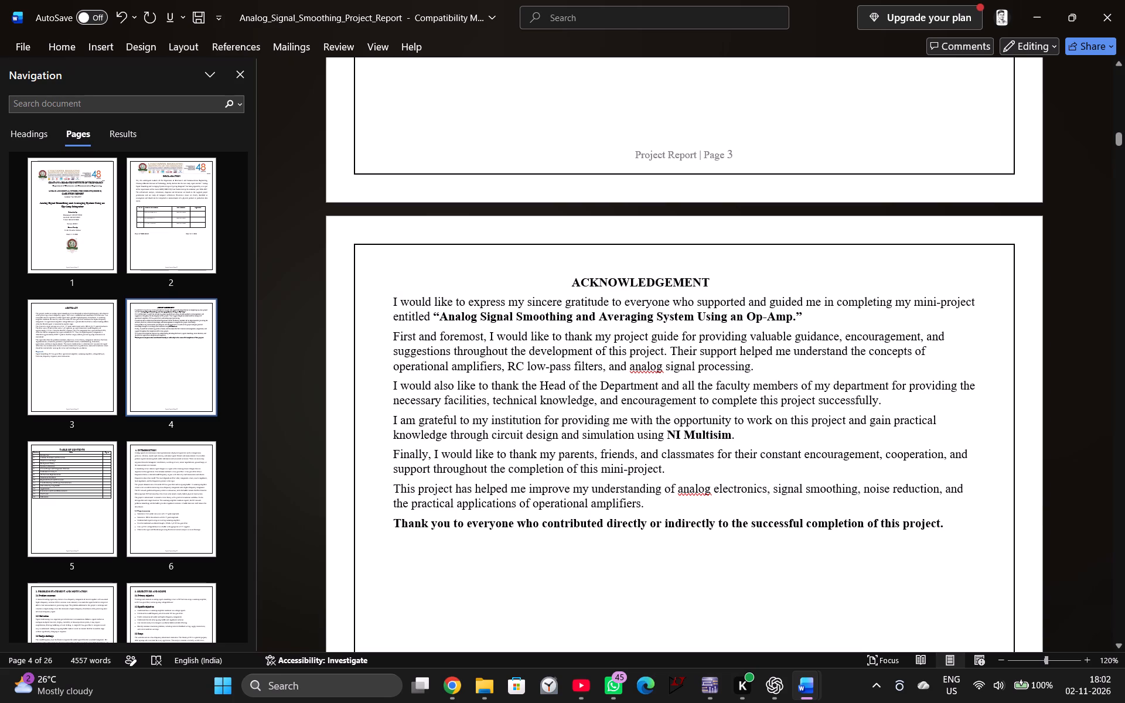
Set the ACKNOWLEDGEMENT heading to 16 pt and centre-align it.
{"action": "left_click_drag", "start_coordinate": [720, 282], "coordinate": [564, 269]}
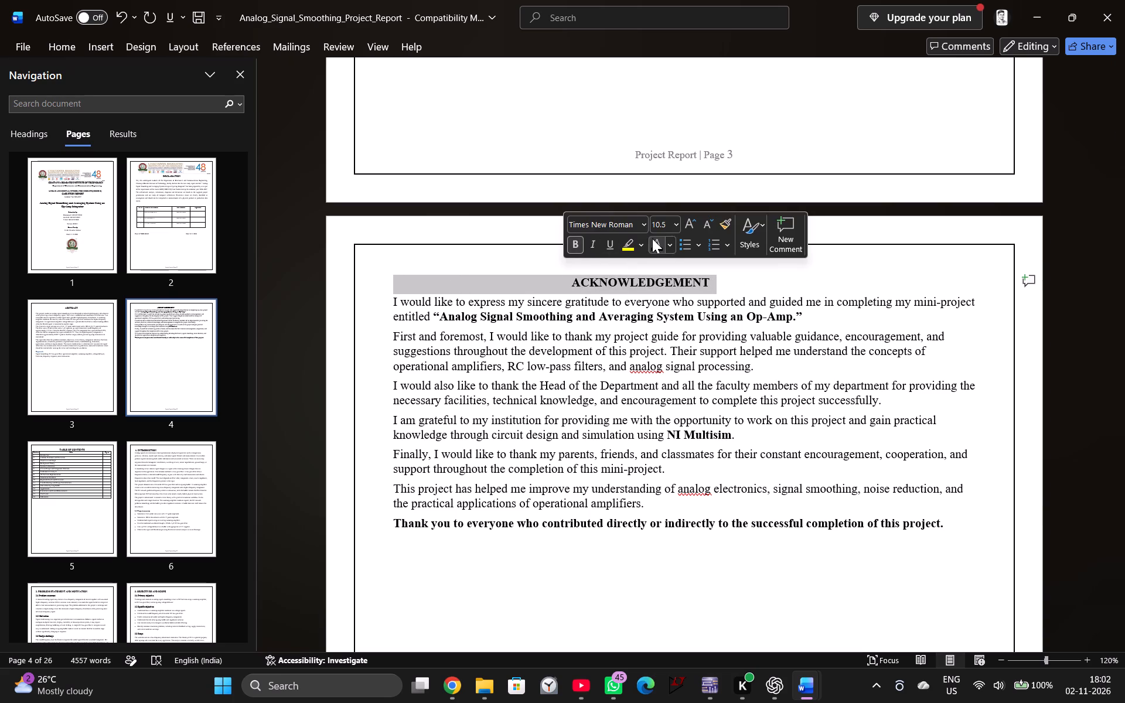
{"action": "left_click", "coordinate": [674, 226]}
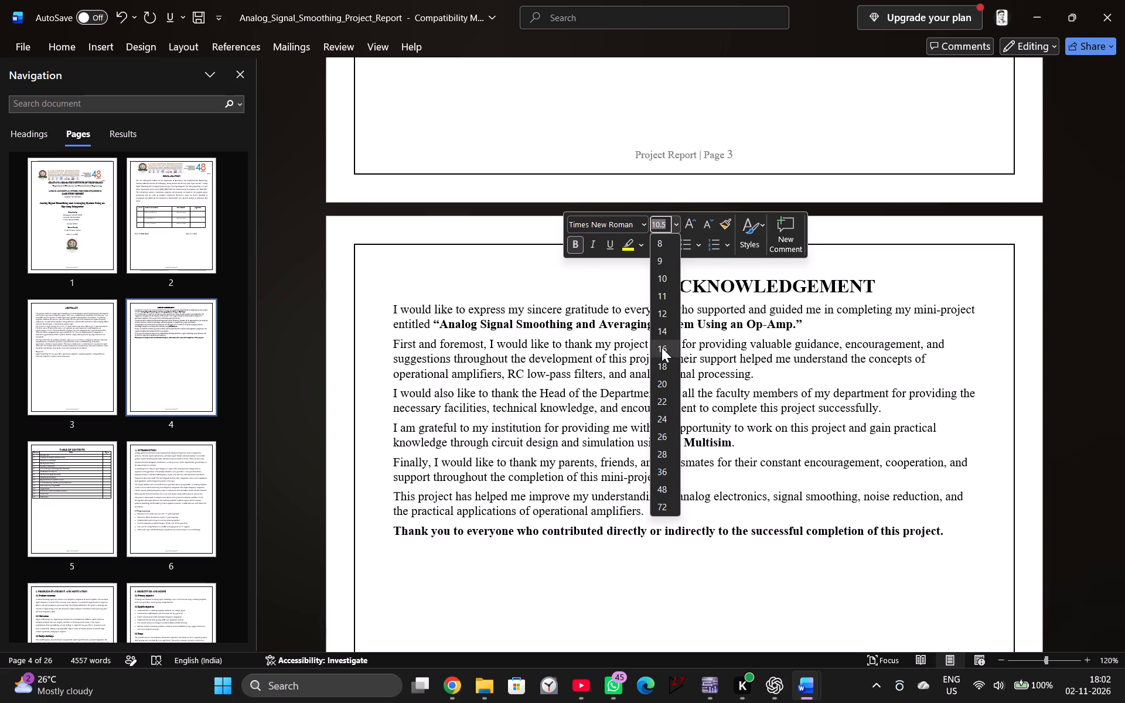
{"action": "left_click", "coordinate": [662, 347]}
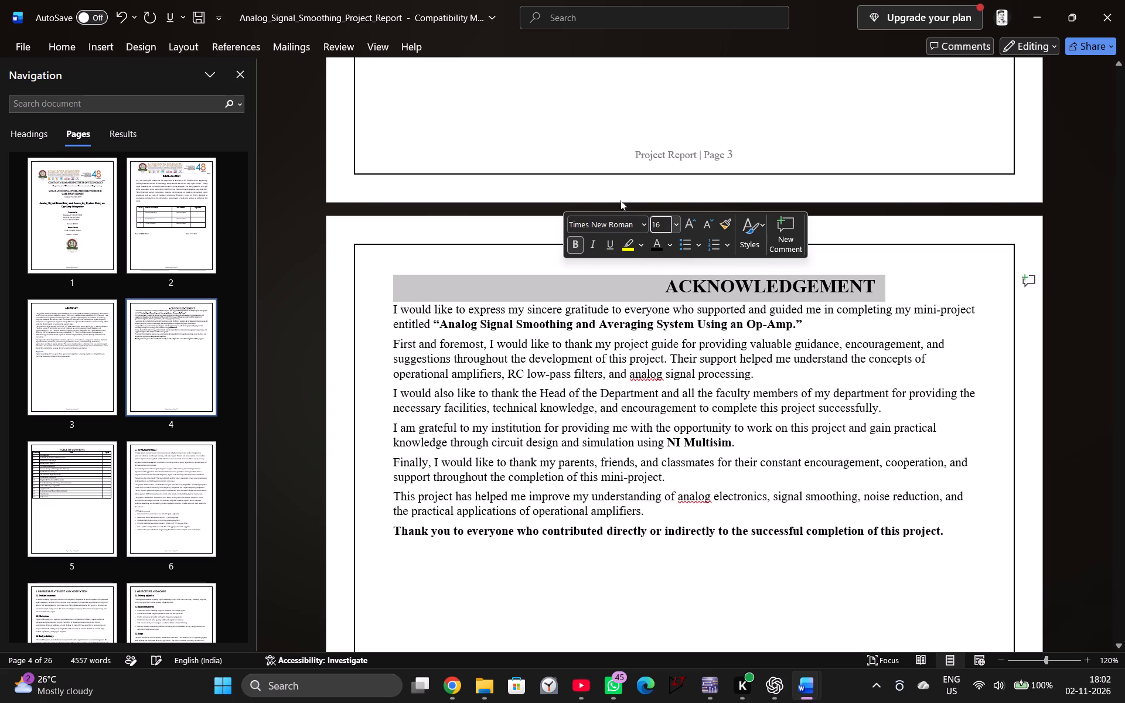
{"action": "left_click", "coordinate": [70, 46]}
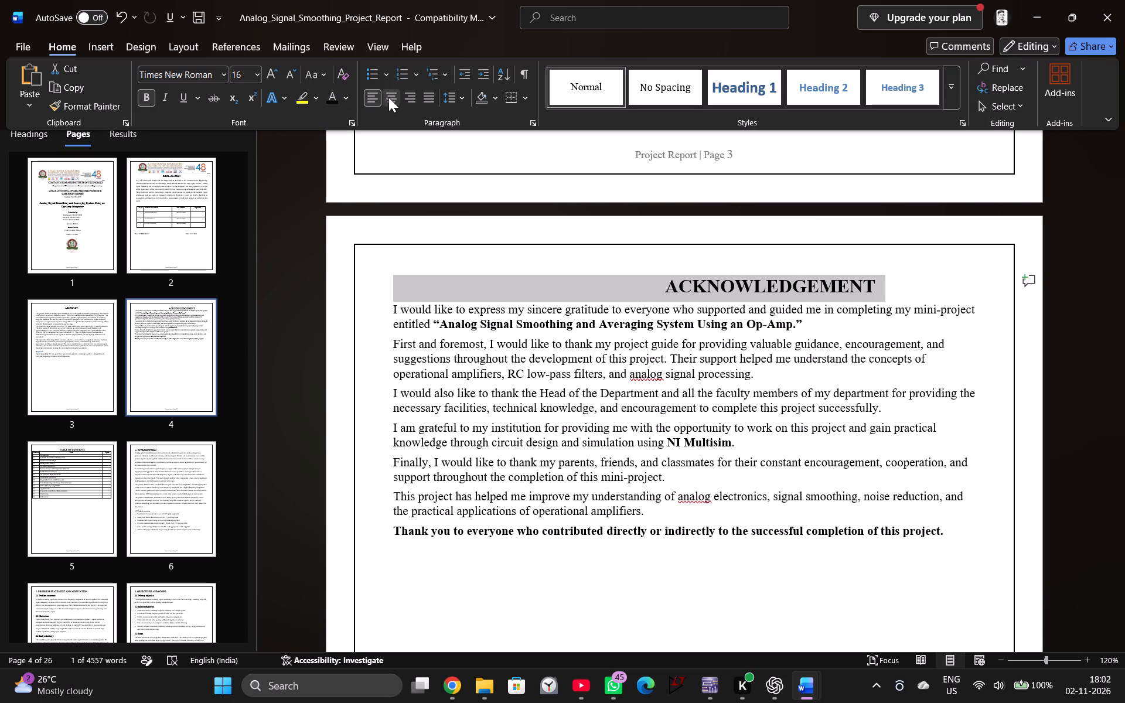
{"action": "left_click", "coordinate": [393, 97]}
{"action": "left_click", "coordinate": [515, 249]}
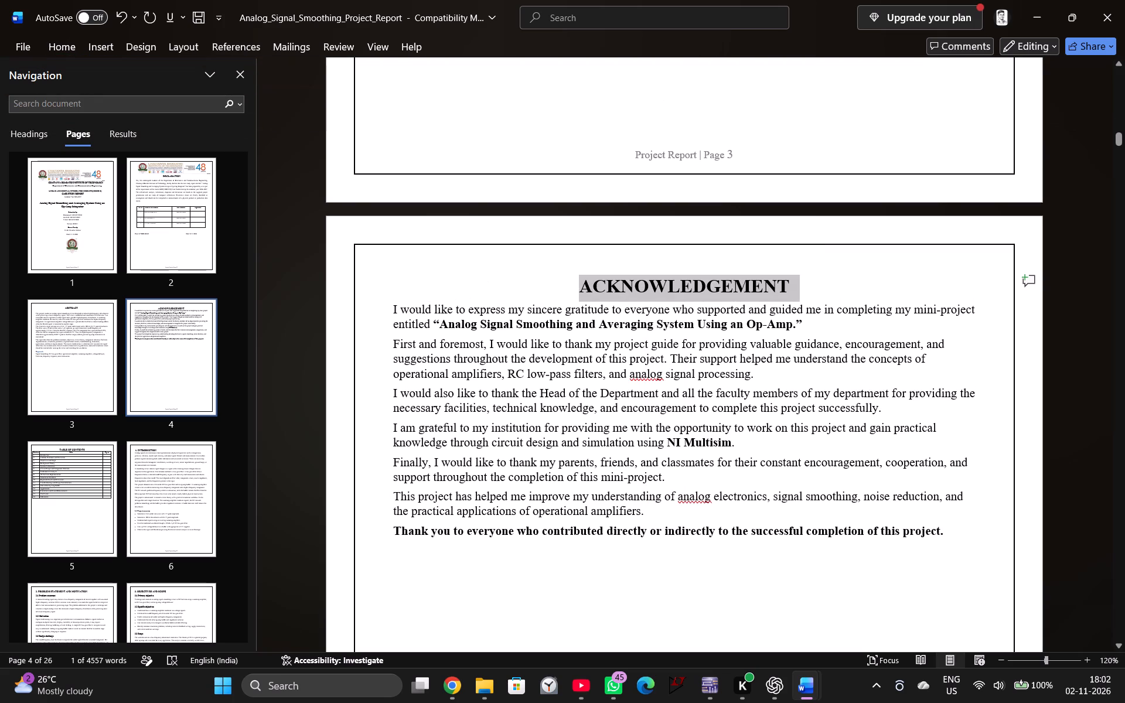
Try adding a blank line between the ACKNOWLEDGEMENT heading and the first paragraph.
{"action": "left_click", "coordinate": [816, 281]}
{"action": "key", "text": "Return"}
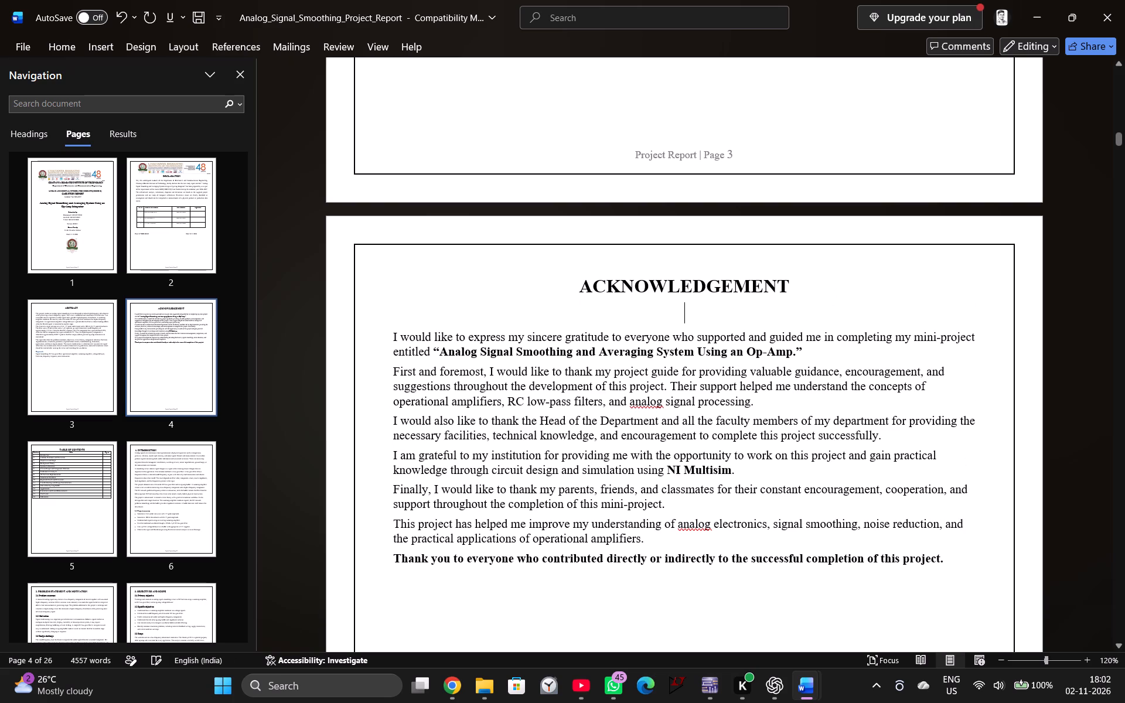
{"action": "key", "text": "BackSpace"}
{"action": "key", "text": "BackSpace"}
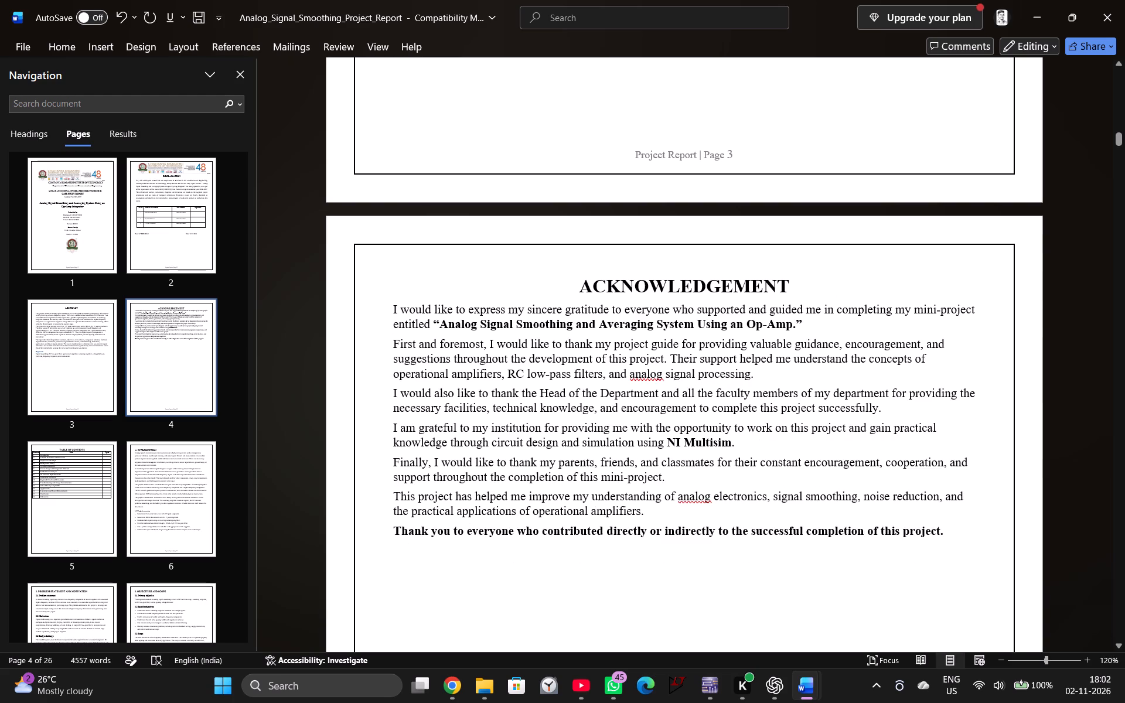
Apply 1.5 line spacing to the ACKNOWLEDGEMENT heading and the first paragraph beneath it.
{"action": "left_click_drag", "start_coordinate": [561, 287], "coordinate": [840, 317]}
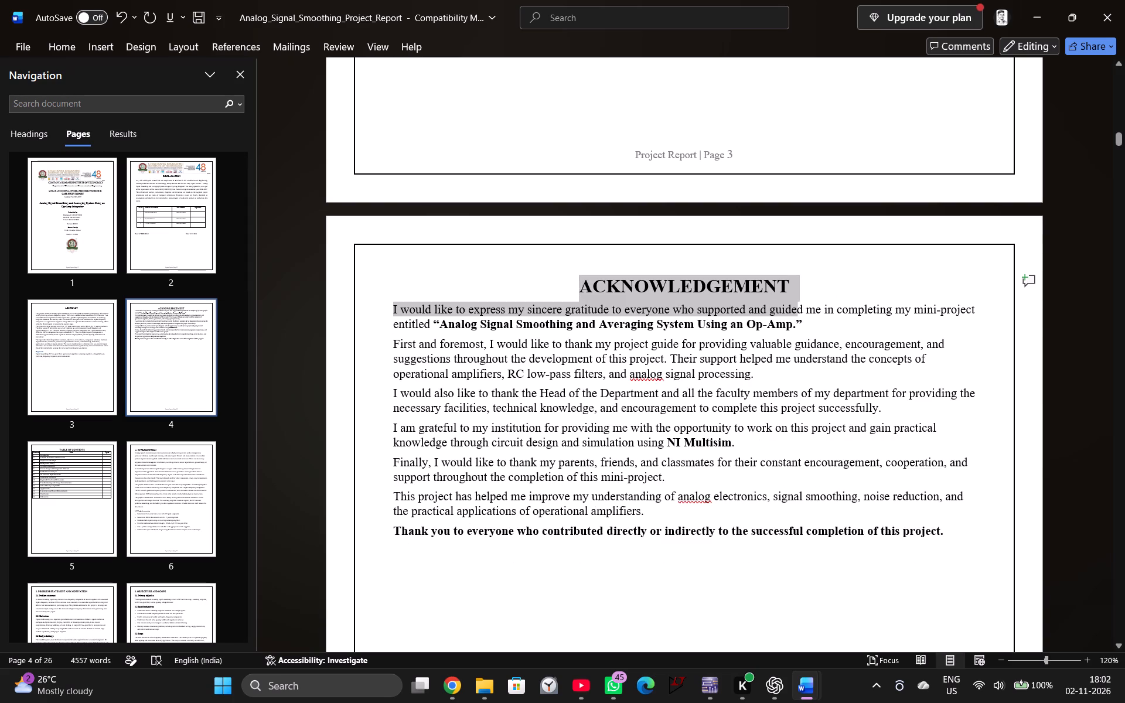
{"action": "left_click_drag", "start_coordinate": [840, 317], "coordinate": [973, 310]}
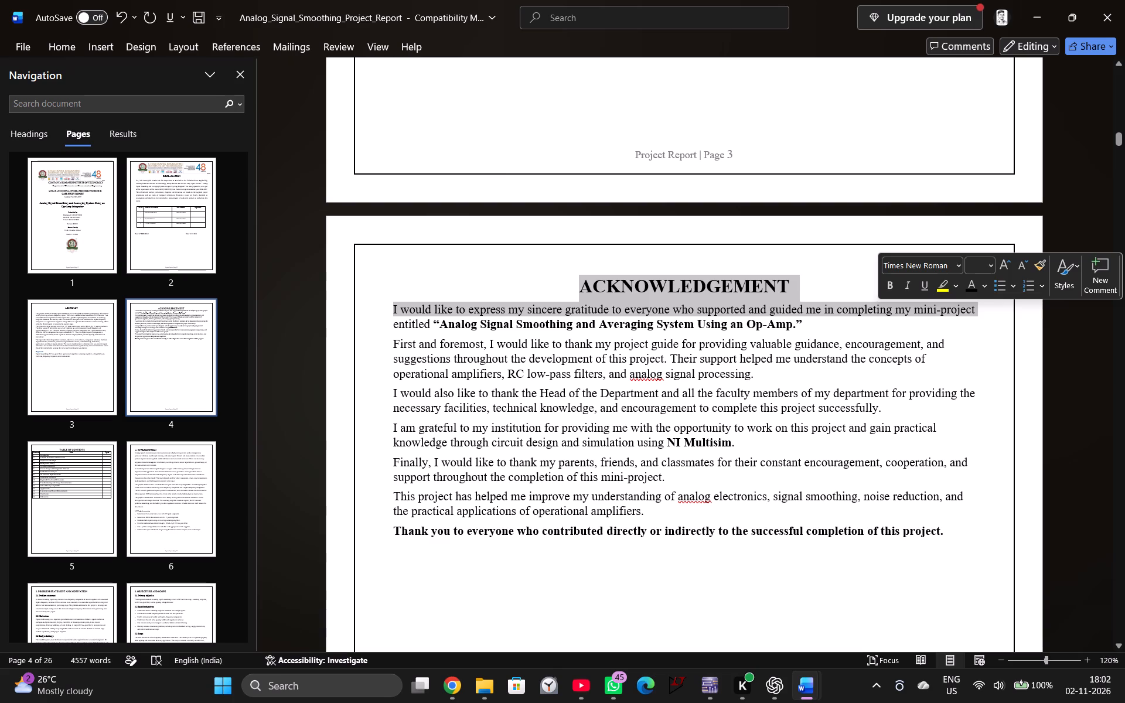
{"action": "left_click", "coordinate": [52, 40]}
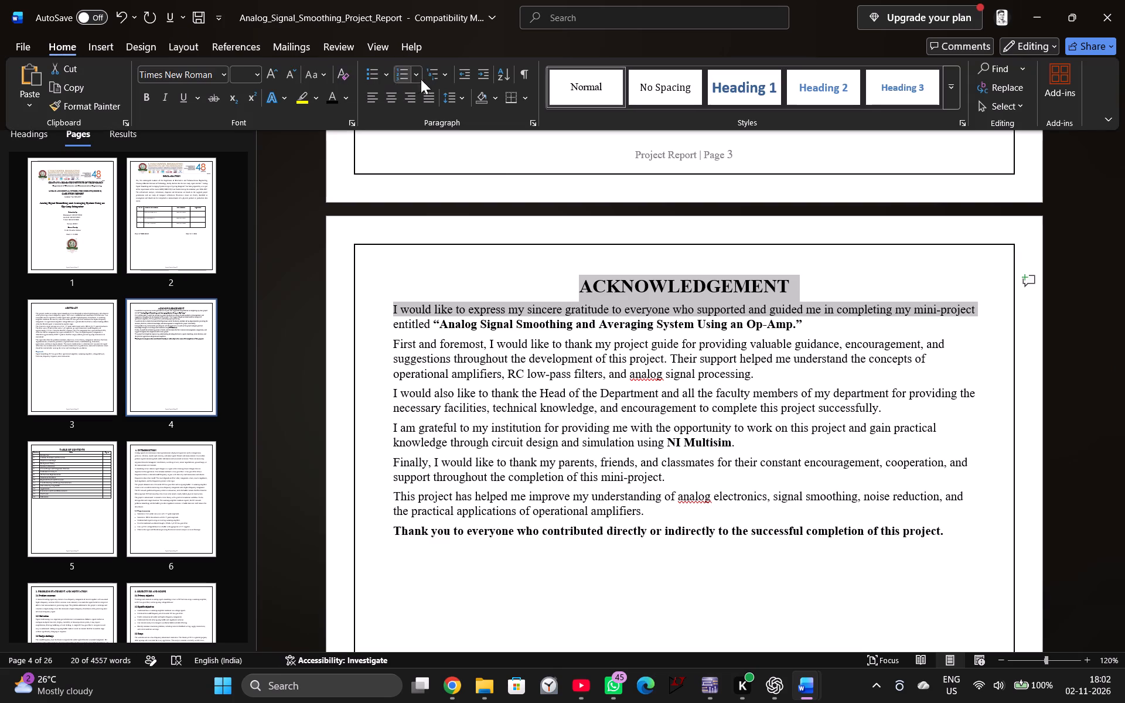
{"action": "left_click", "coordinate": [462, 92]}
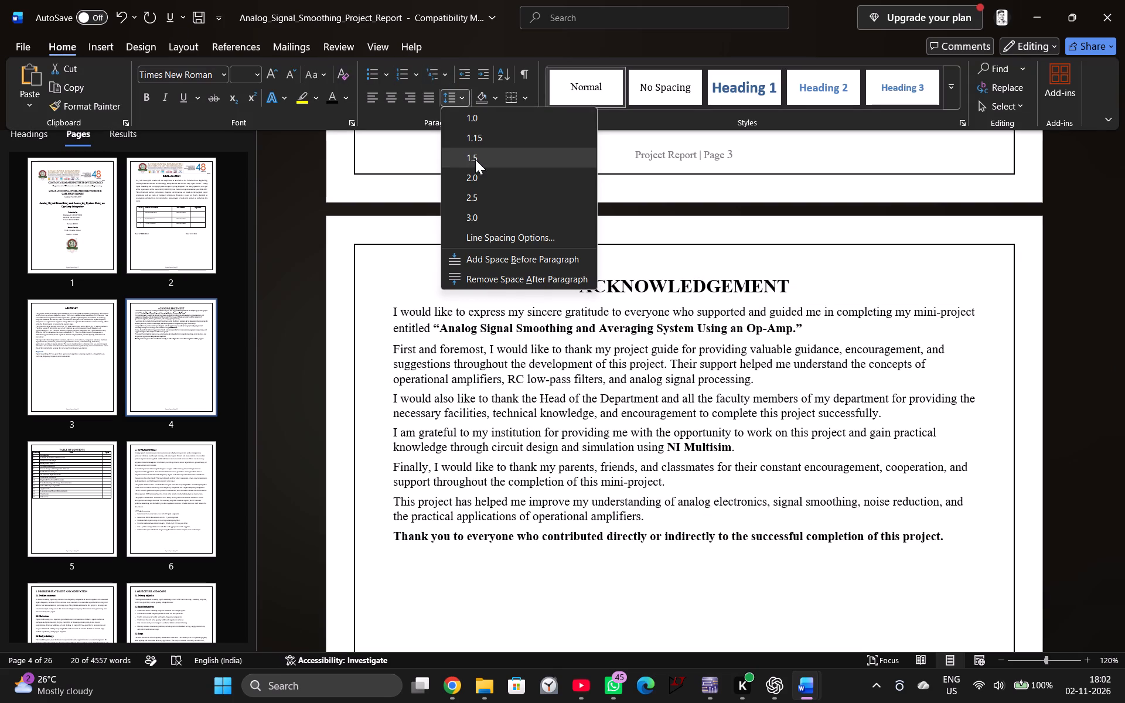
{"action": "left_click", "coordinate": [475, 160]}
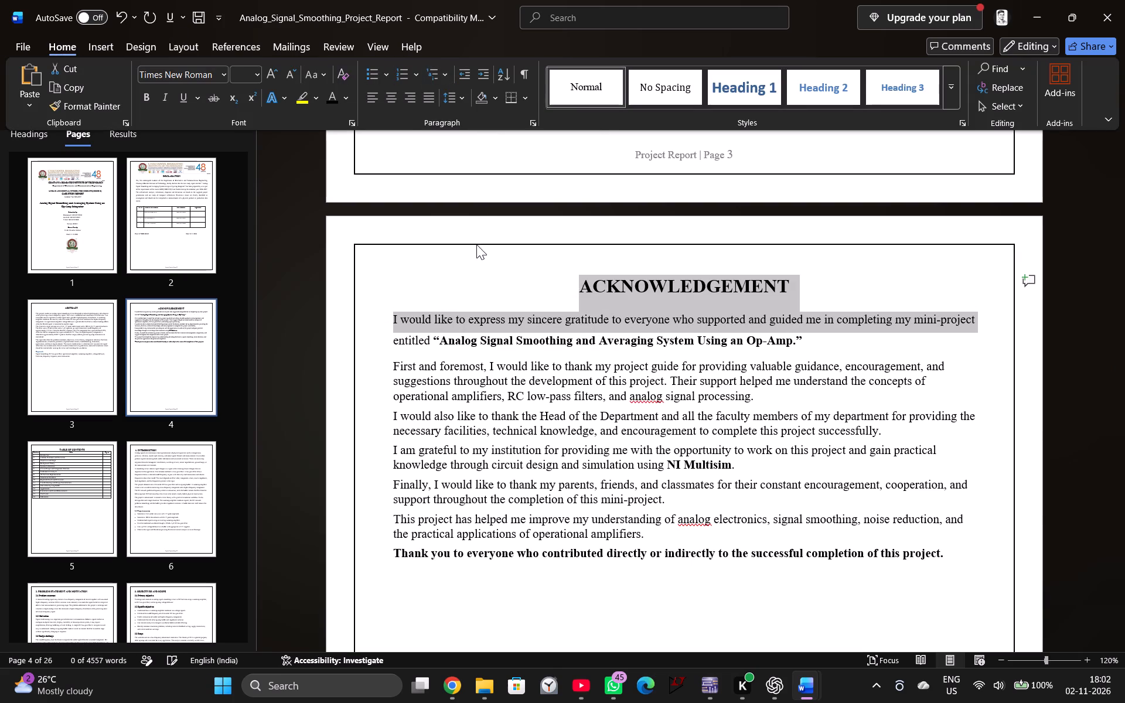
{"action": "left_click", "coordinate": [476, 244]}
{"action": "left_click", "coordinate": [464, 275]}
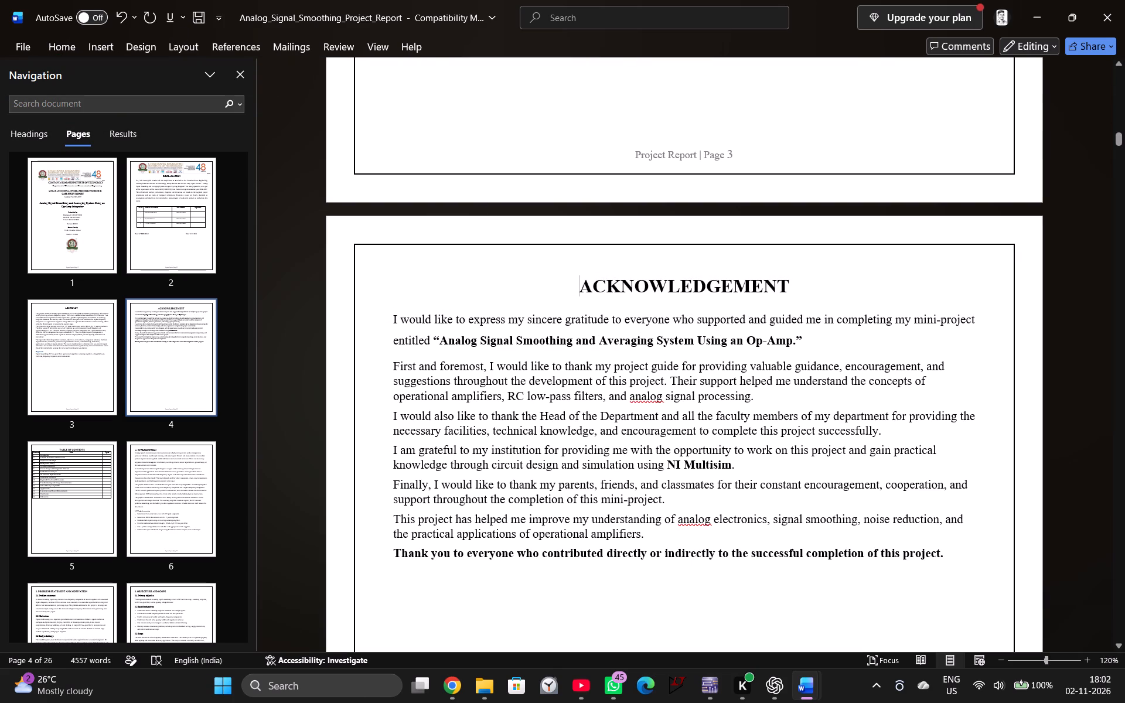
Set all the acknowledgement body text below the heading to 12 pt.
{"action": "left_click_drag", "start_coordinate": [393, 310], "coordinate": [775, 527]}
{"action": "left_click", "coordinate": [838, 262]}
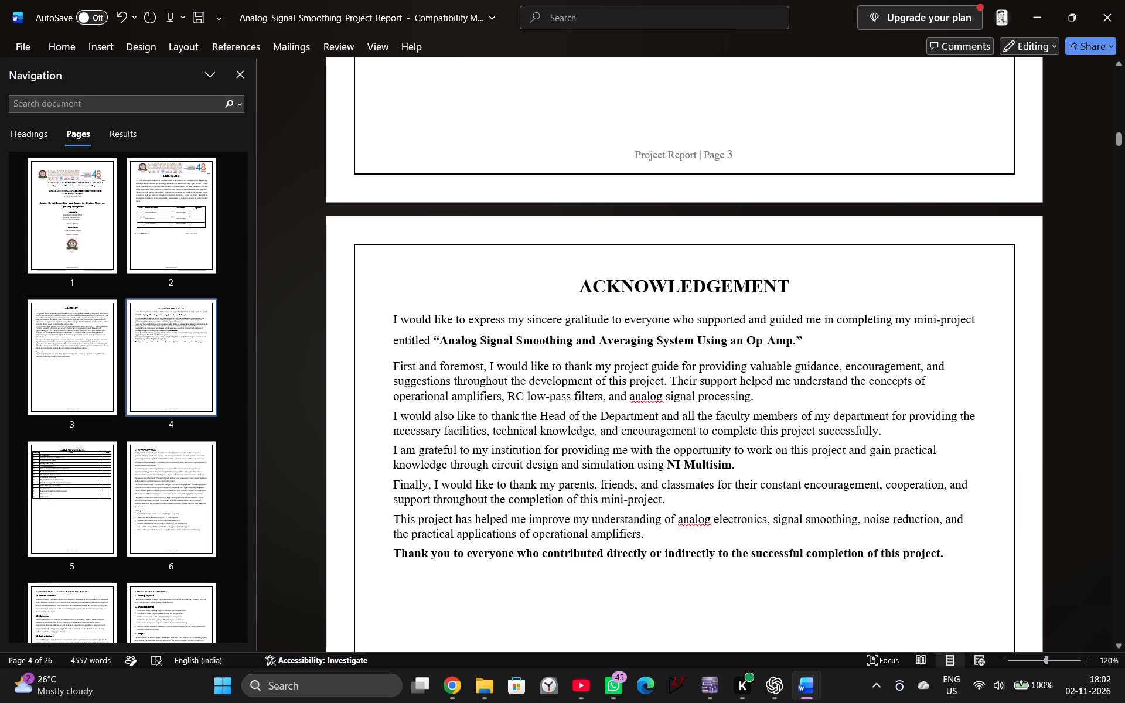
{"action": "left_click_drag", "start_coordinate": [390, 314], "coordinate": [950, 555]}
{"action": "left_click", "coordinate": [992, 509]}
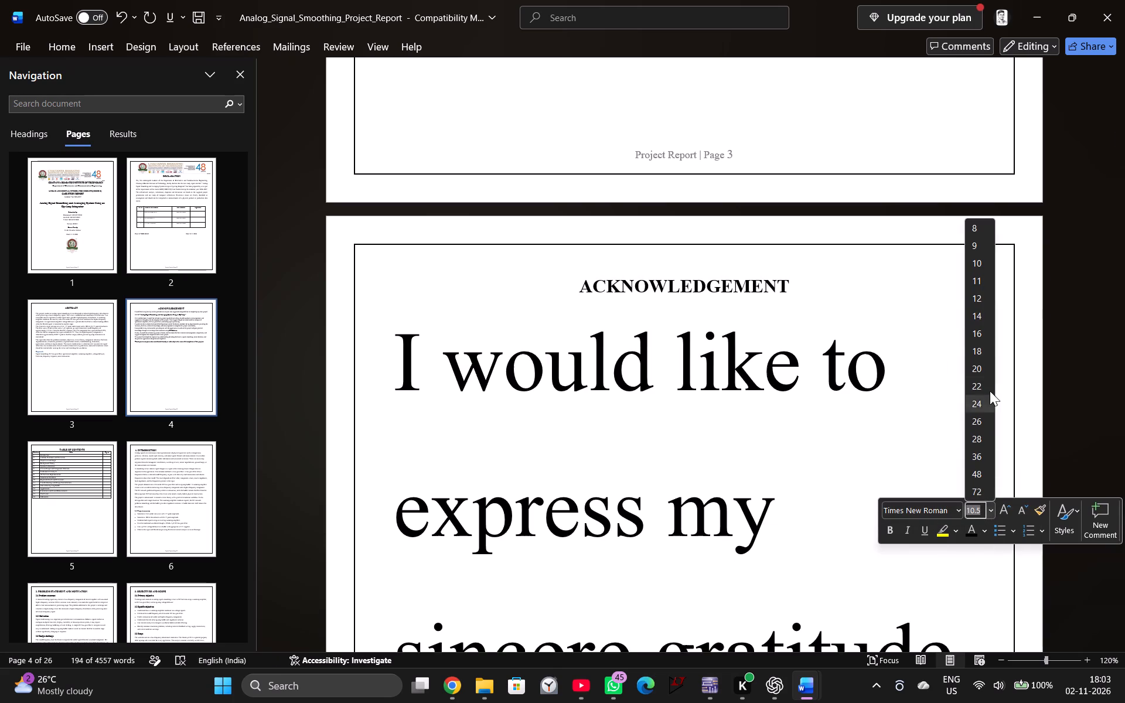
{"action": "left_click", "coordinate": [979, 296]}
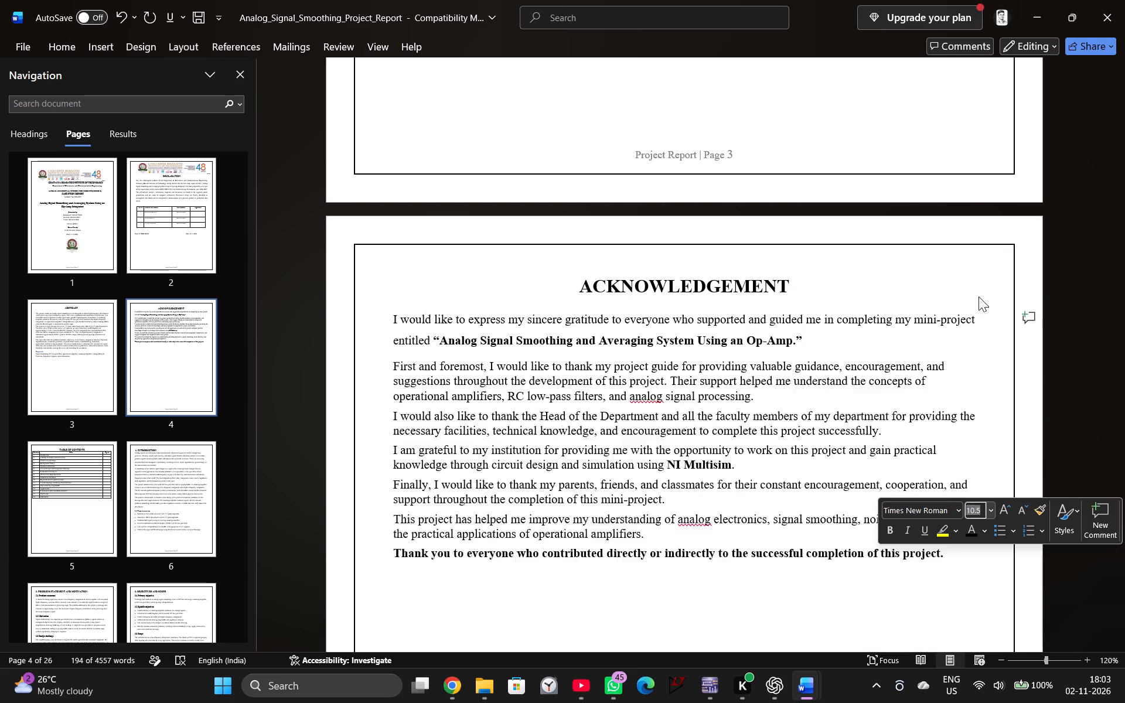
{"action": "left_click", "coordinate": [962, 360]}
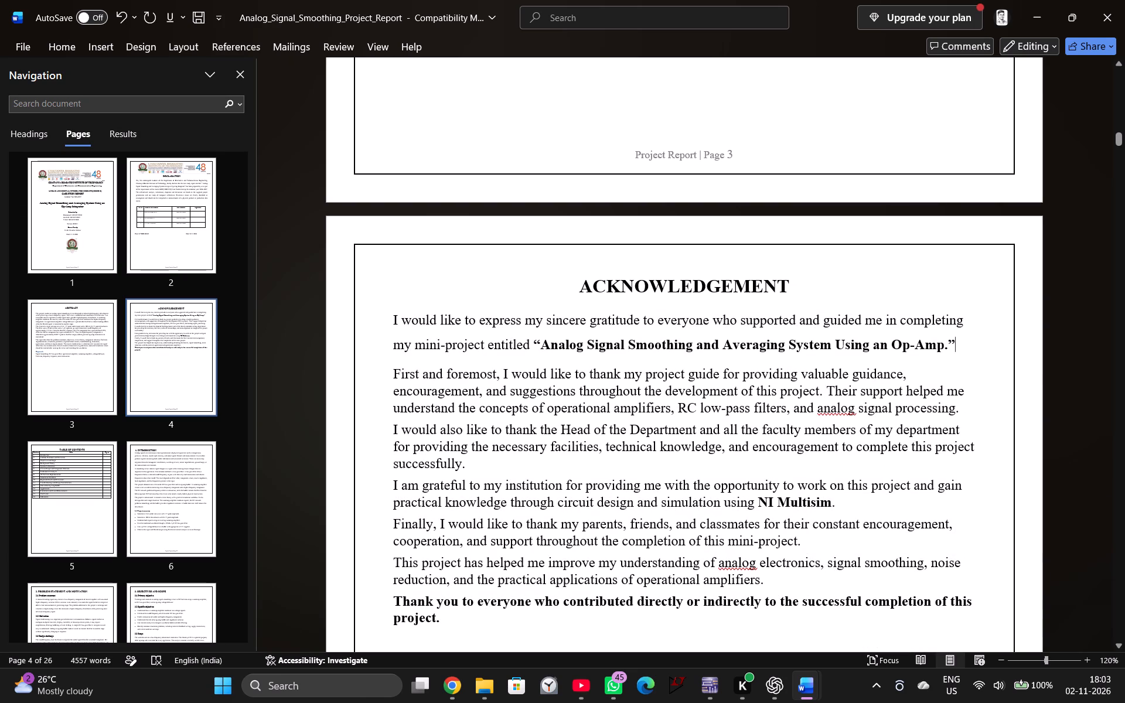
Remove the bold formatting from "NI Multisim." in the acknowledgement's institution paragraph.
{"action": "scroll", "coordinate": [645, 451], "scroll_direction": "down", "scroll_amount": 1}
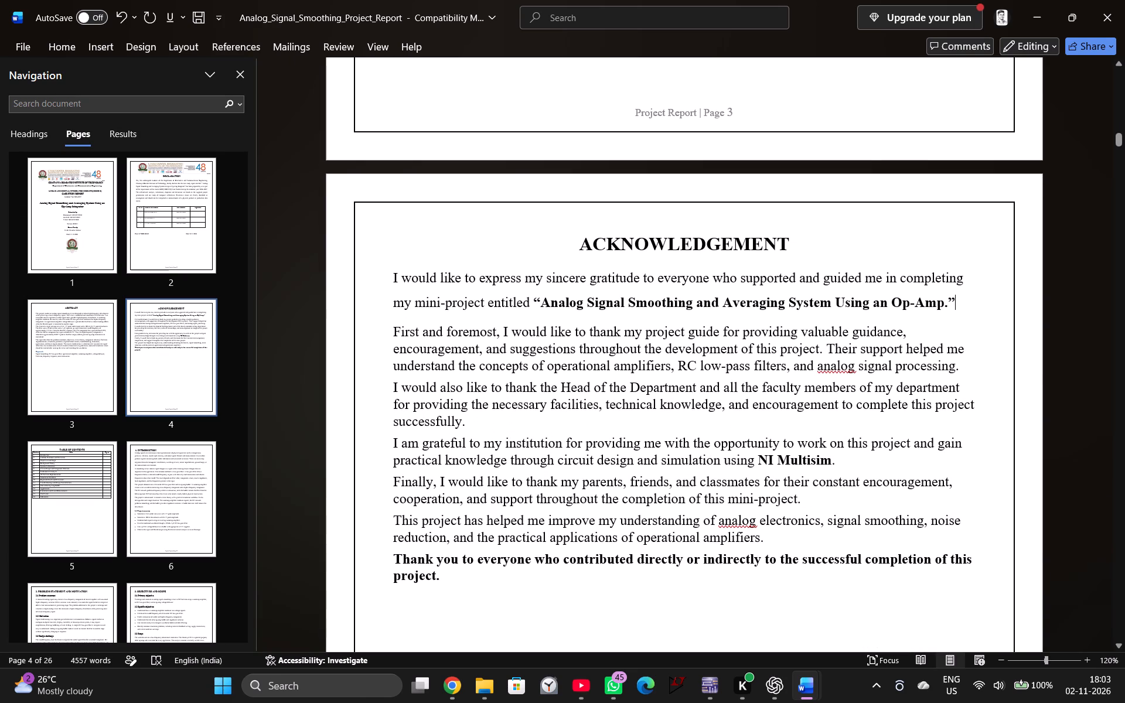
{"action": "scroll", "coordinate": [642, 453], "scroll_direction": "up", "scroll_amount": 3}
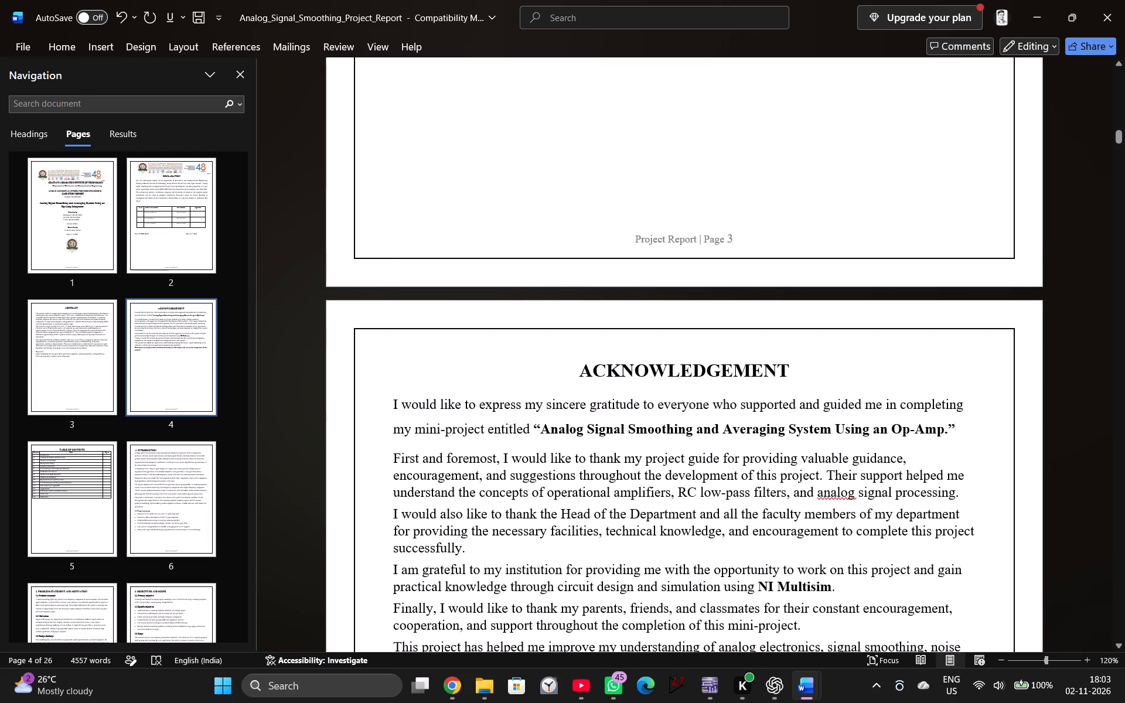
{"action": "scroll", "coordinate": [414, 437], "scroll_direction": "down", "scroll_amount": 3}
{"action": "left_click_drag", "start_coordinate": [844, 461], "coordinate": [783, 456]}
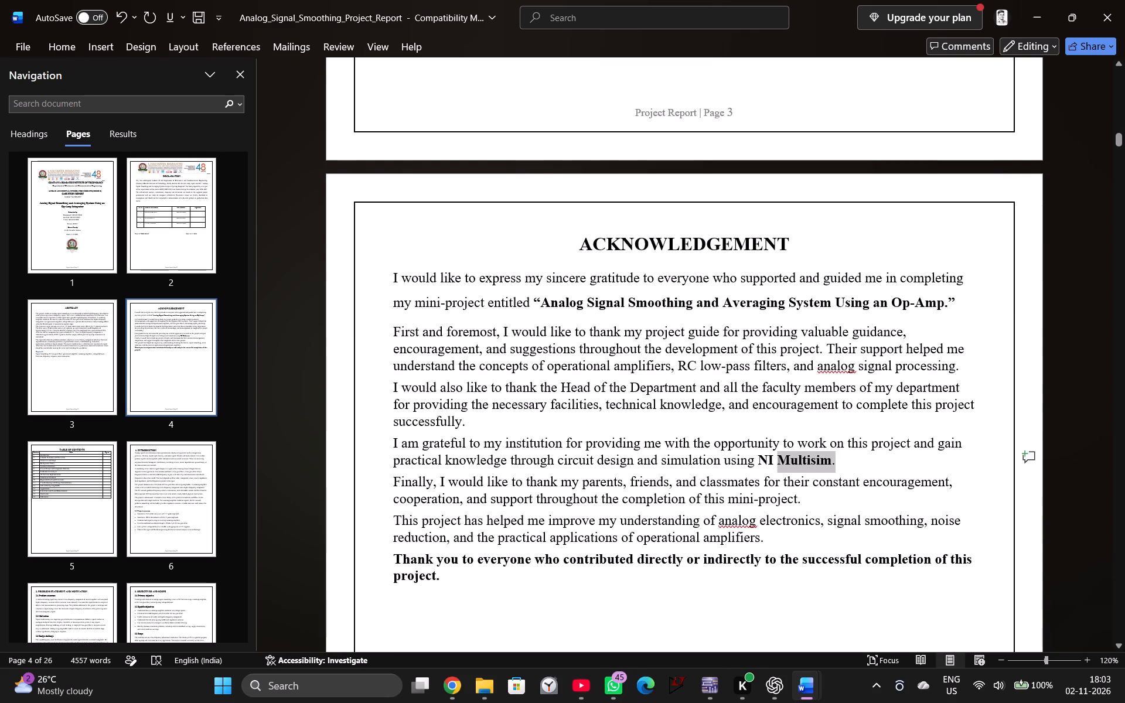
{"action": "left_click_drag", "start_coordinate": [783, 456], "coordinate": [762, 454]}
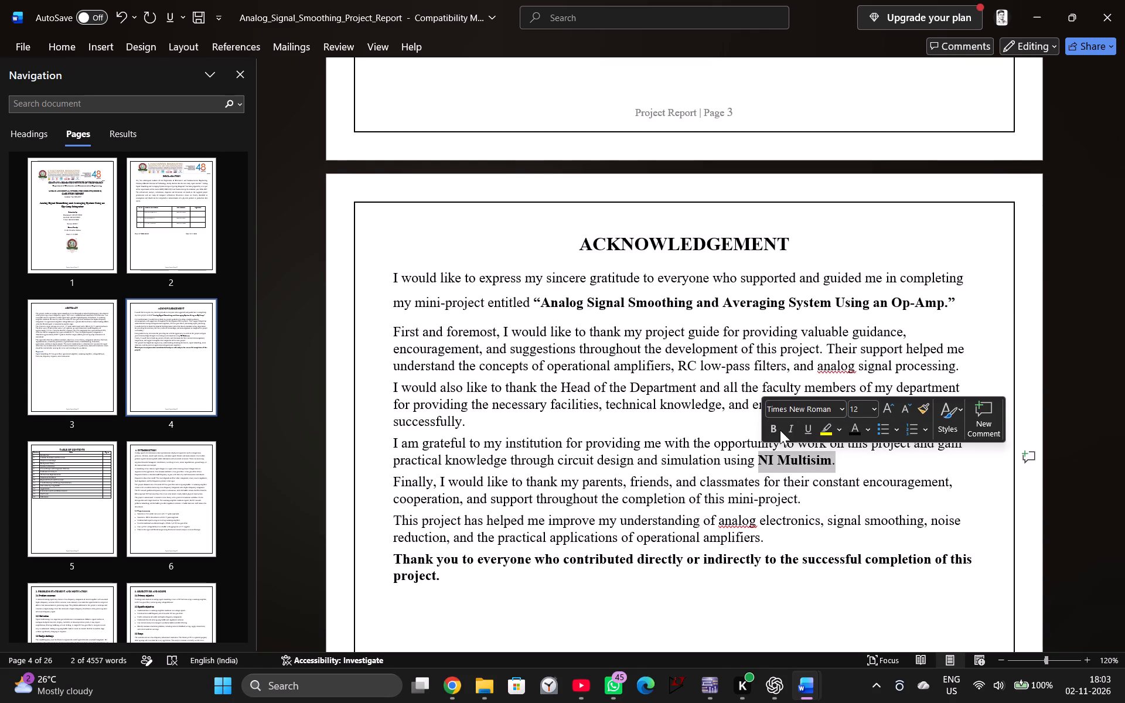
{"action": "left_click", "coordinate": [772, 429]}
Remove the bold formatting from the quoted project title in the first acknowledgement paragraph.
{"action": "left_click_drag", "start_coordinate": [966, 302], "coordinate": [697, 279]}
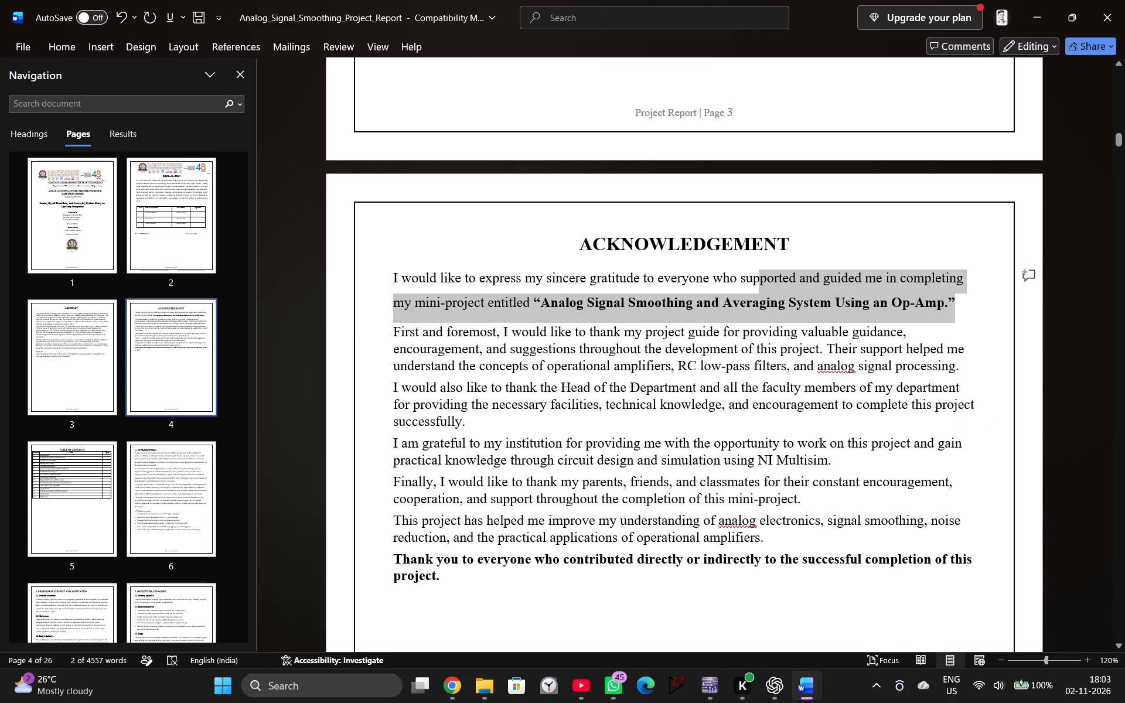
{"action": "left_click_drag", "start_coordinate": [697, 279], "coordinate": [534, 307]}
{"action": "left_click", "coordinate": [548, 280]}
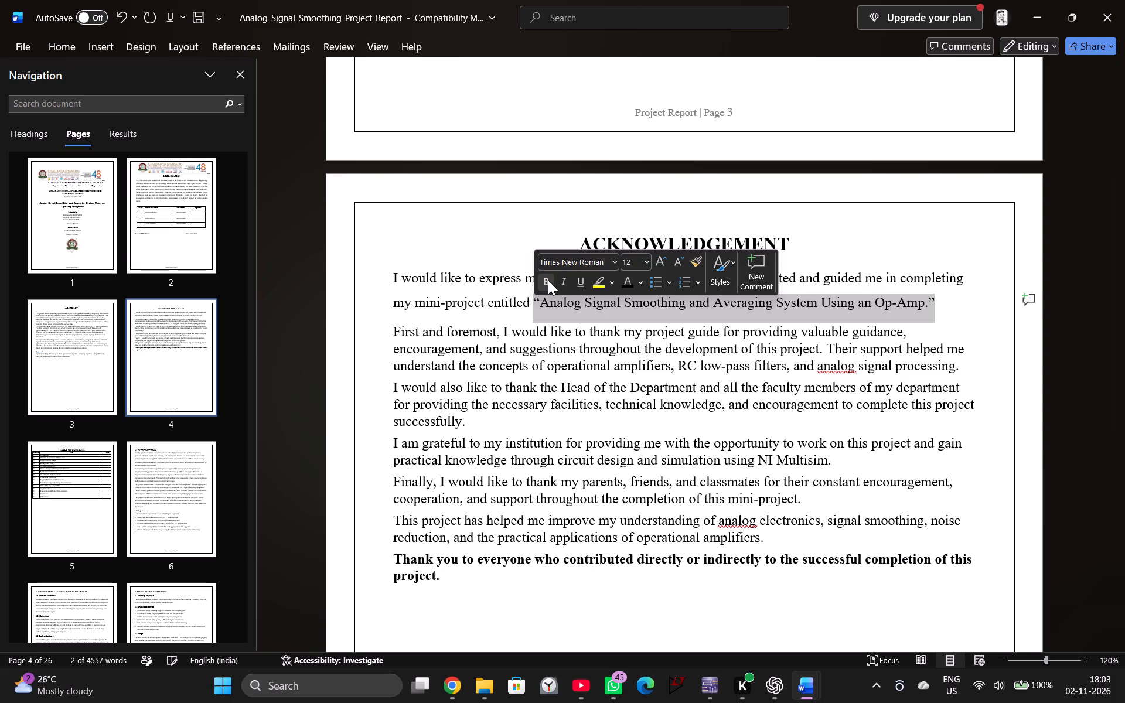
{"action": "left_click", "coordinate": [657, 331]}
Remove the bold formatting from the closing thank-you paragraph on the acknowledgement page.
{"action": "left_click_drag", "start_coordinate": [983, 559], "coordinate": [589, 557]}
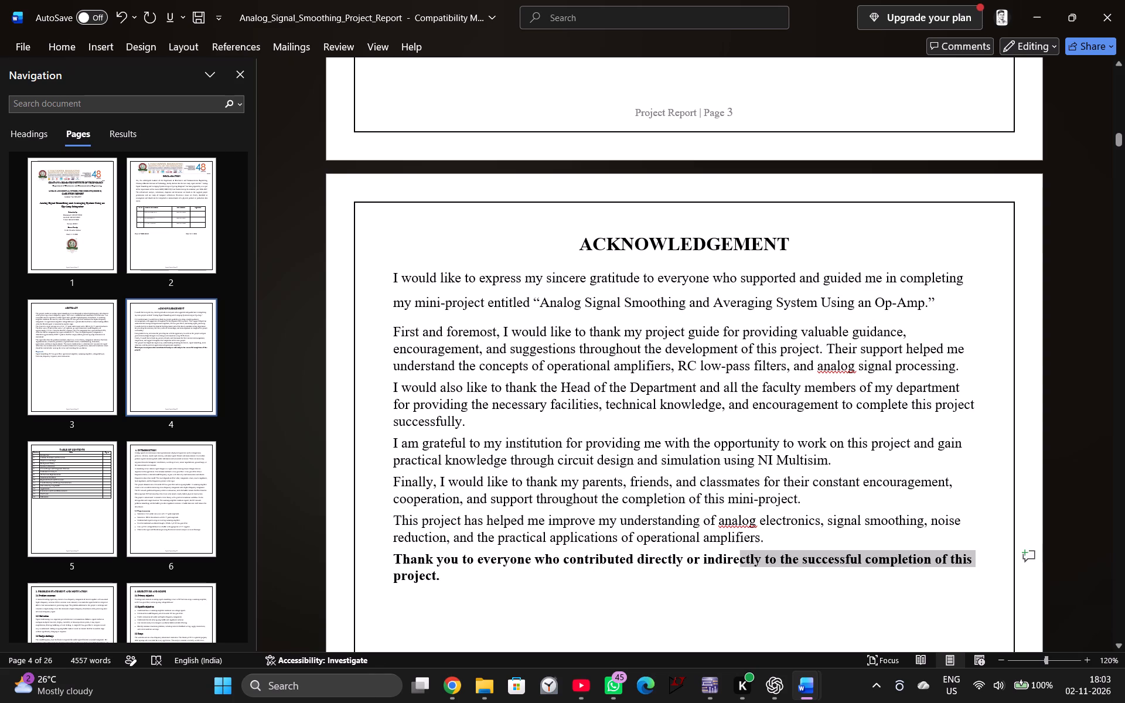
{"action": "left_click_drag", "start_coordinate": [589, 557], "coordinate": [397, 558]}
{"action": "left_click", "coordinate": [504, 603]}
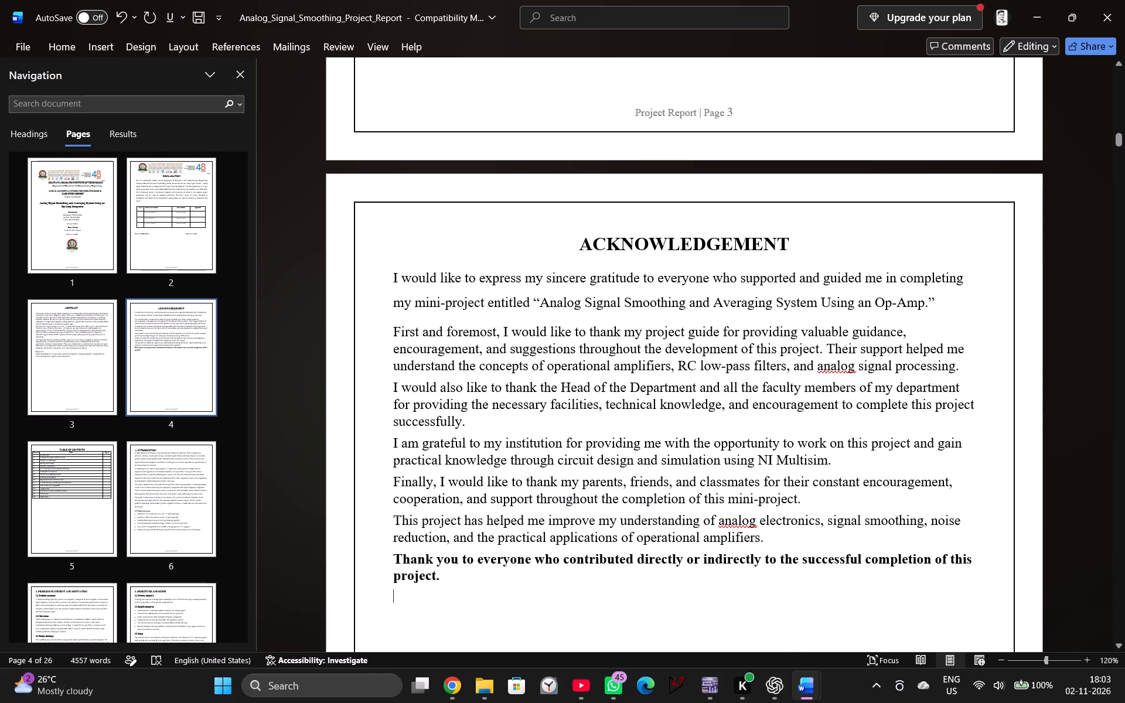
{"action": "left_click_drag", "start_coordinate": [394, 556], "coordinate": [450, 576]}
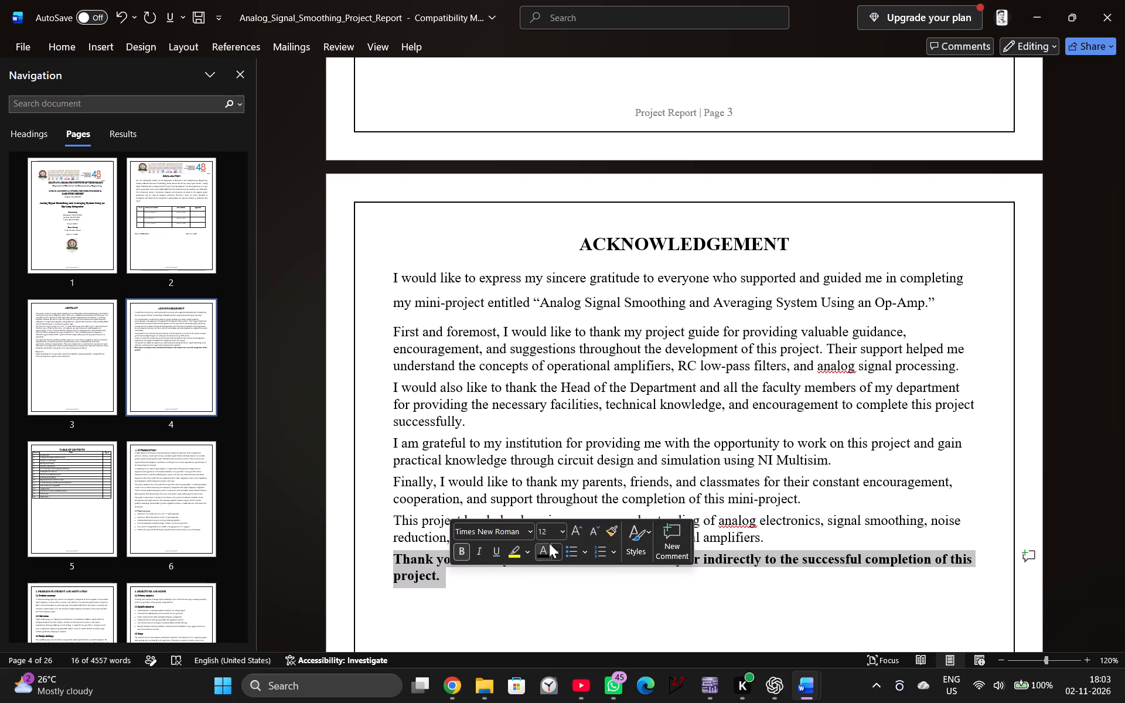
{"action": "left_click", "coordinate": [536, 552]}
{"action": "left_click", "coordinate": [551, 596]}
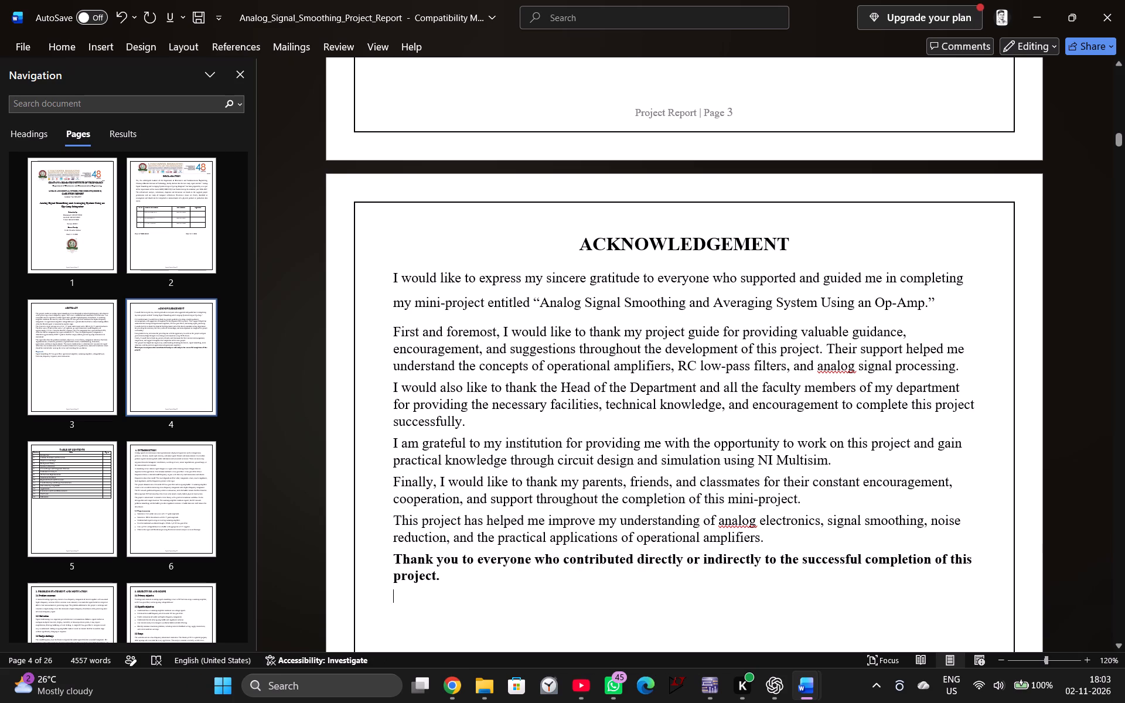
{"action": "left_click_drag", "start_coordinate": [394, 557], "coordinate": [440, 575]}
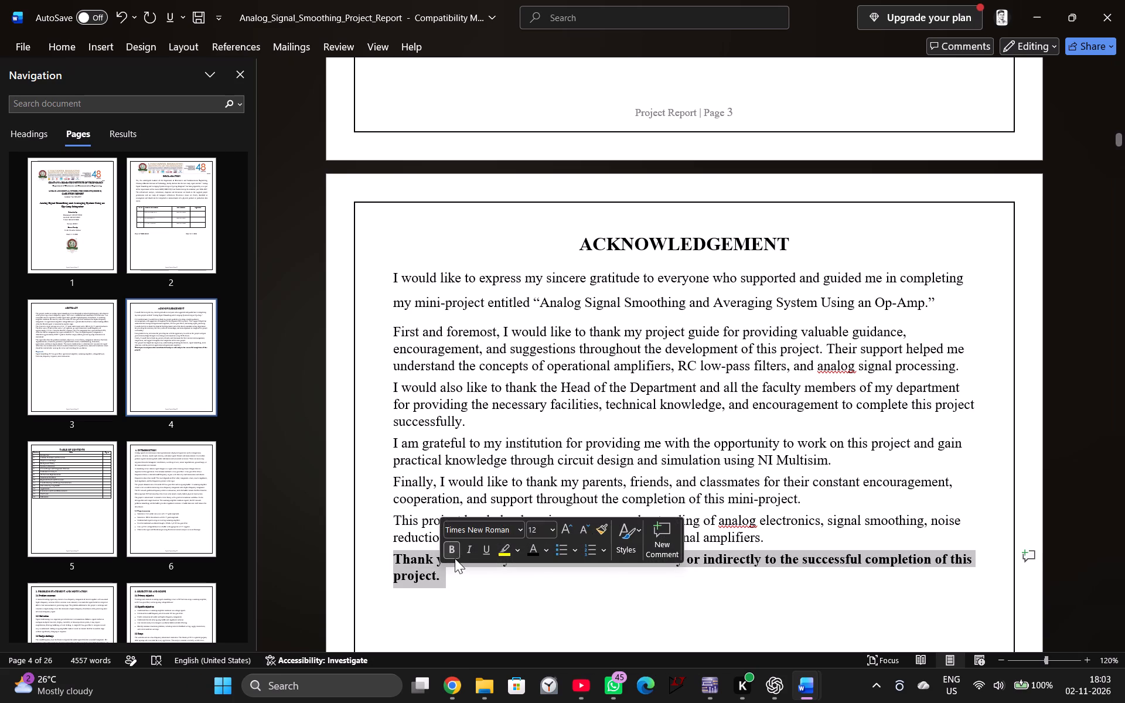
{"action": "left_click", "coordinate": [452, 550]}
{"action": "left_click", "coordinate": [490, 600]}
Change the font colour of the "Keywords" heading on the abstract page to black.
{"action": "scroll", "coordinate": [482, 578], "scroll_direction": "up", "scroll_amount": 16}
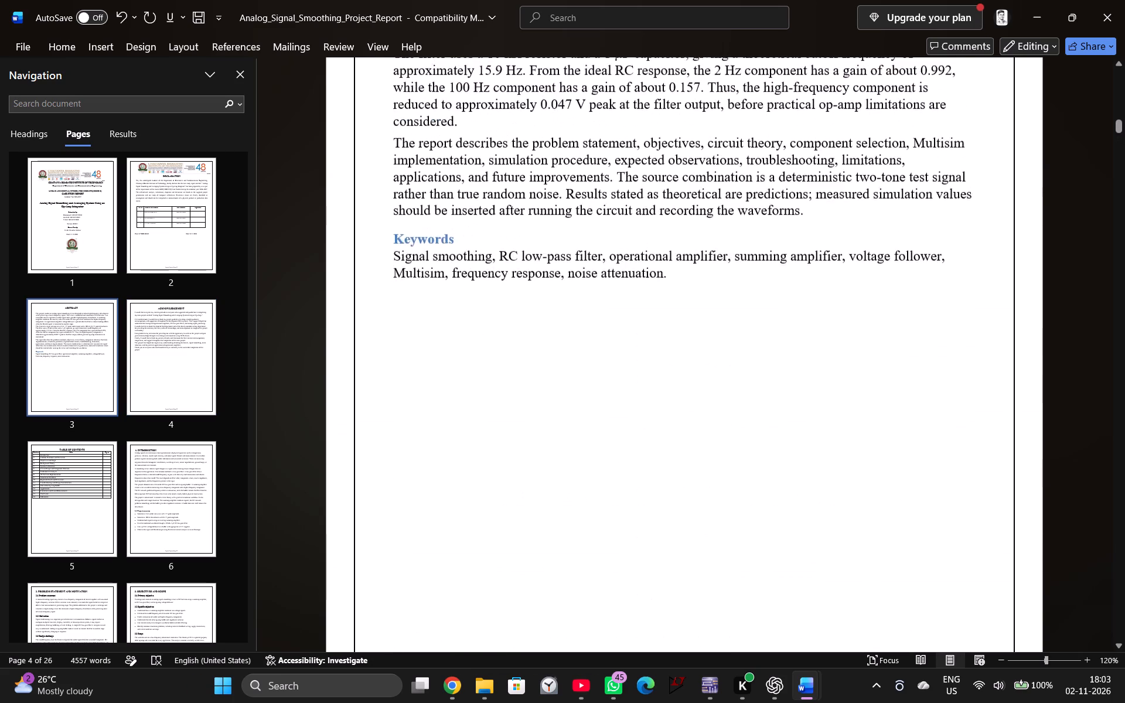
{"action": "scroll", "coordinate": [489, 569], "scroll_direction": "up", "scroll_amount": 4}
{"action": "left_click_drag", "start_coordinate": [465, 492], "coordinate": [390, 493]}
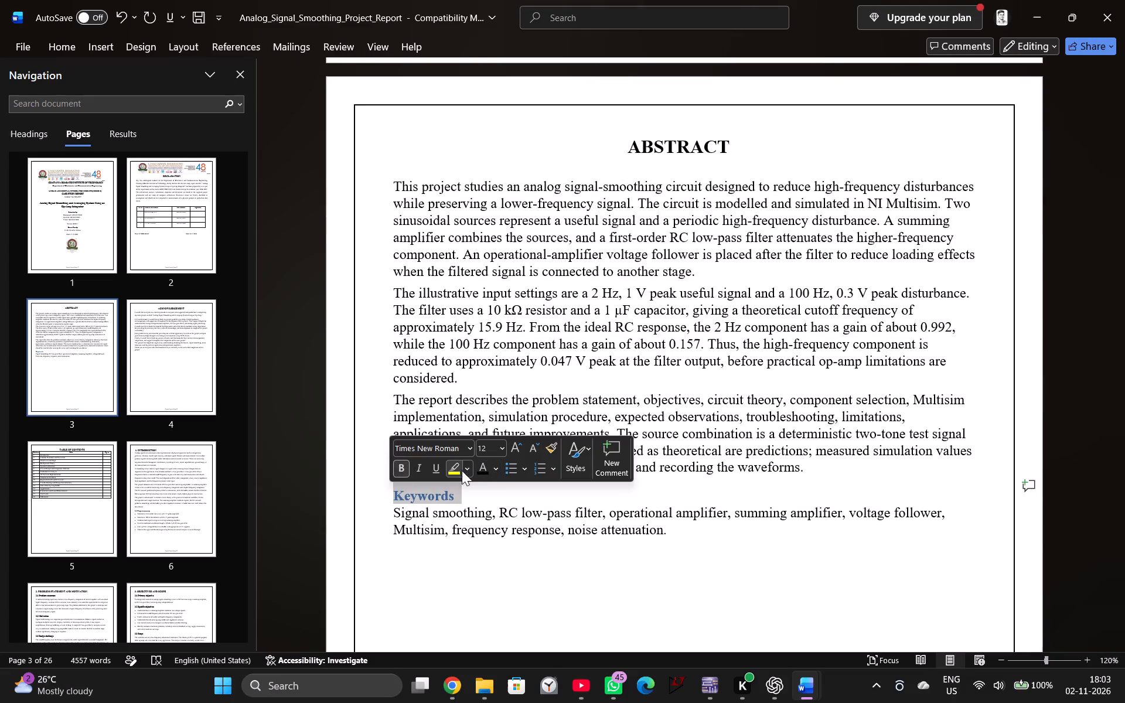
{"action": "left_click", "coordinate": [479, 470]}
{"action": "left_click", "coordinate": [486, 520]}
Insert a space between "CIRCUITS" and "[22ECC18]" in the course title on the cover page.
{"action": "scroll", "coordinate": [472, 499], "scroll_direction": "up", "scroll_amount": 5}
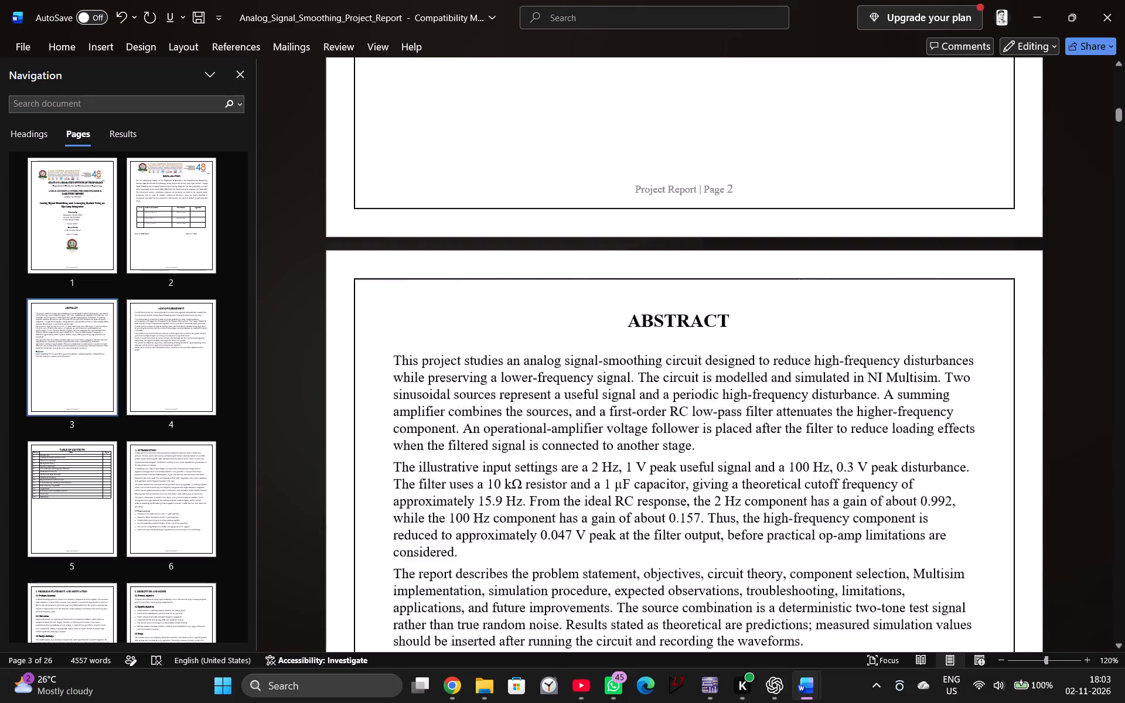
{"action": "scroll", "coordinate": [472, 499], "scroll_direction": "up", "scroll_amount": 14}
{"action": "scroll", "coordinate": [478, 528], "scroll_direction": "up", "scroll_amount": 14}
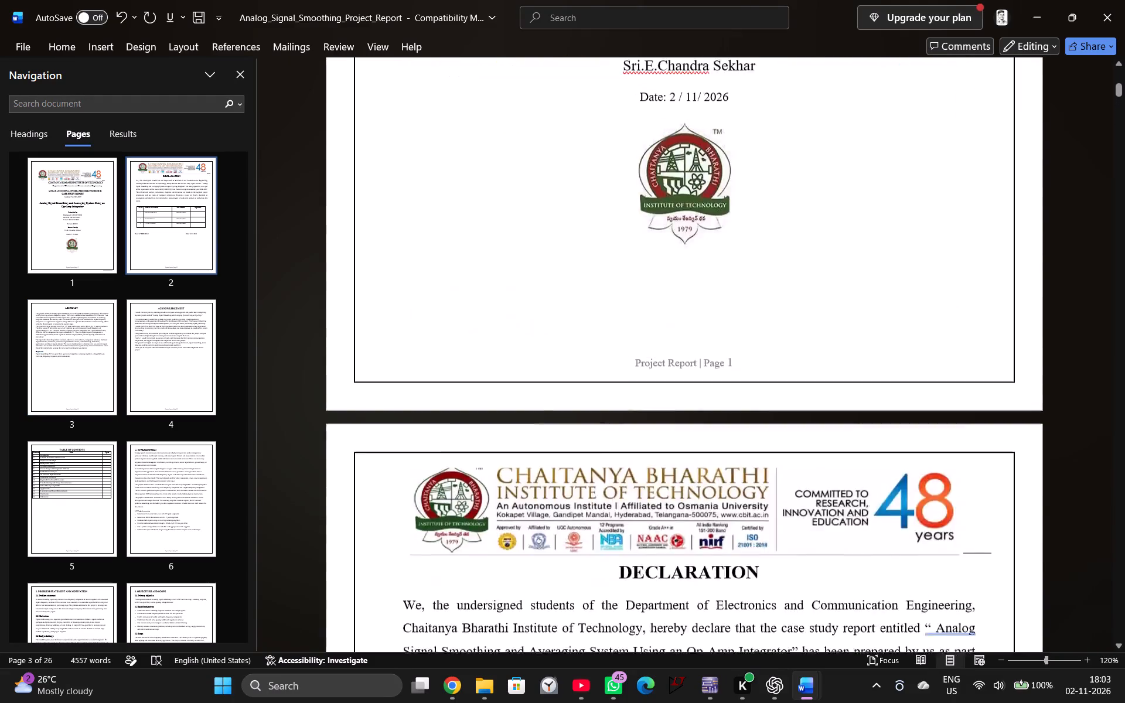
{"action": "scroll", "coordinate": [478, 528], "scroll_direction": "up", "scroll_amount": 10}
{"action": "scroll", "coordinate": [478, 528], "scroll_direction": "down", "scroll_amount": 15}
{"action": "scroll", "coordinate": [486, 547], "scroll_direction": "up", "scroll_amount": 11}
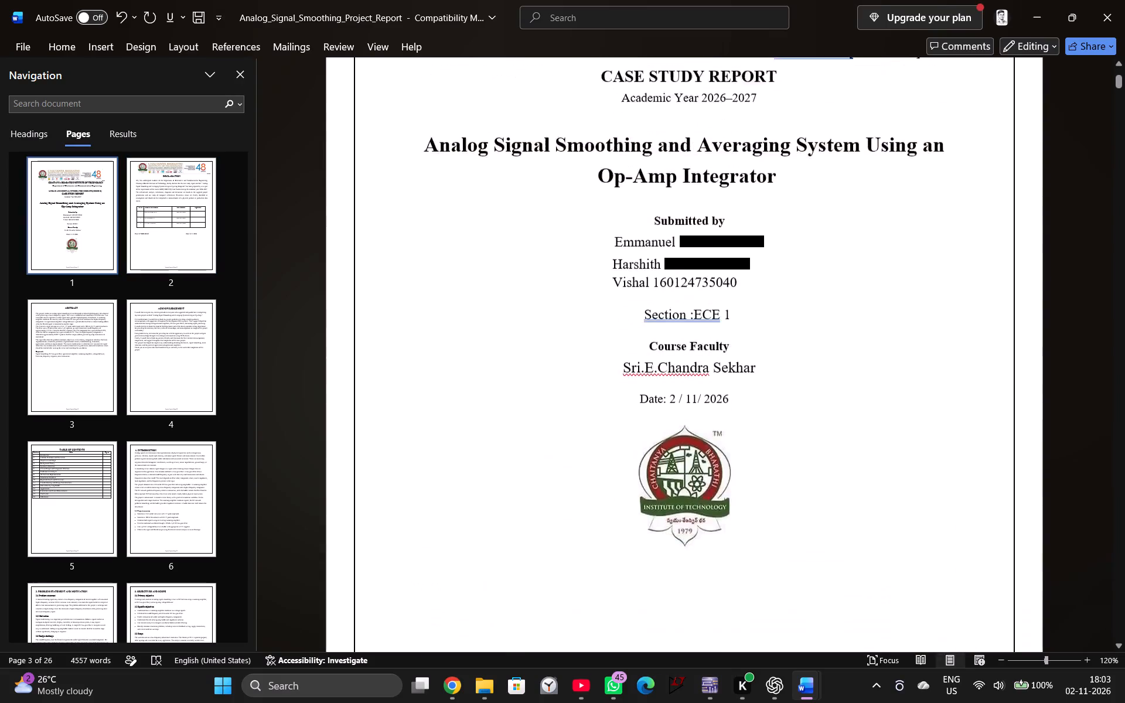
{"action": "scroll", "coordinate": [486, 547], "scroll_direction": "up", "scroll_amount": 2}
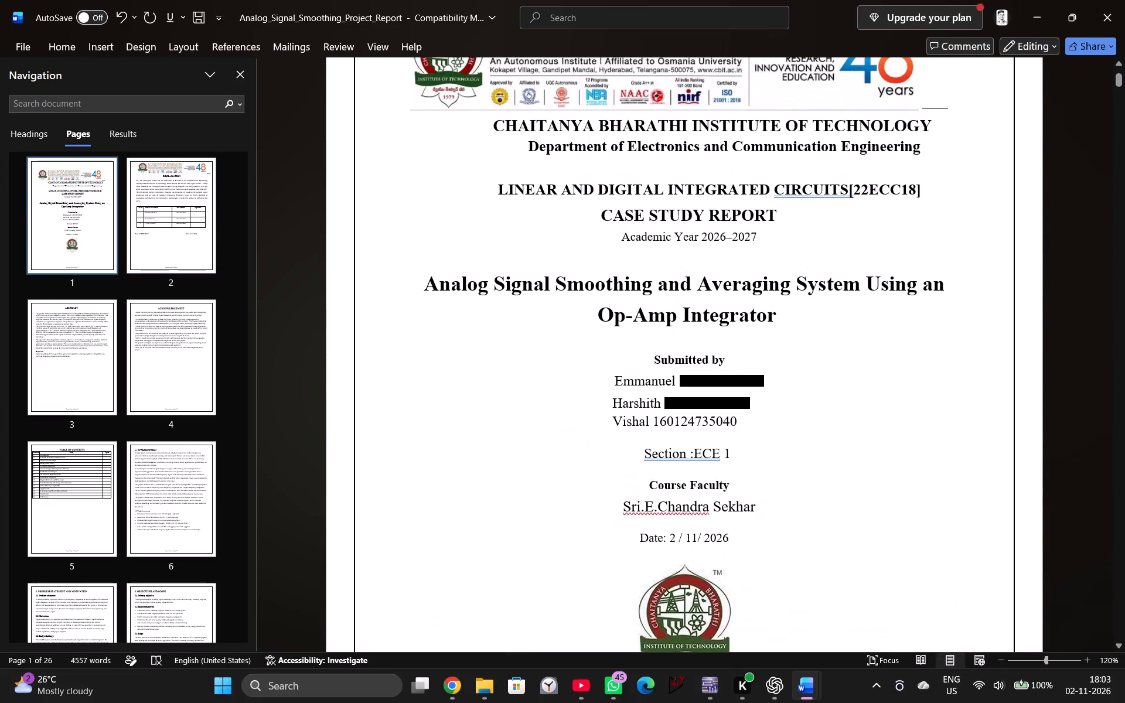
{"action": "scroll", "coordinate": [486, 547], "scroll_direction": "up", "scroll_amount": 3}
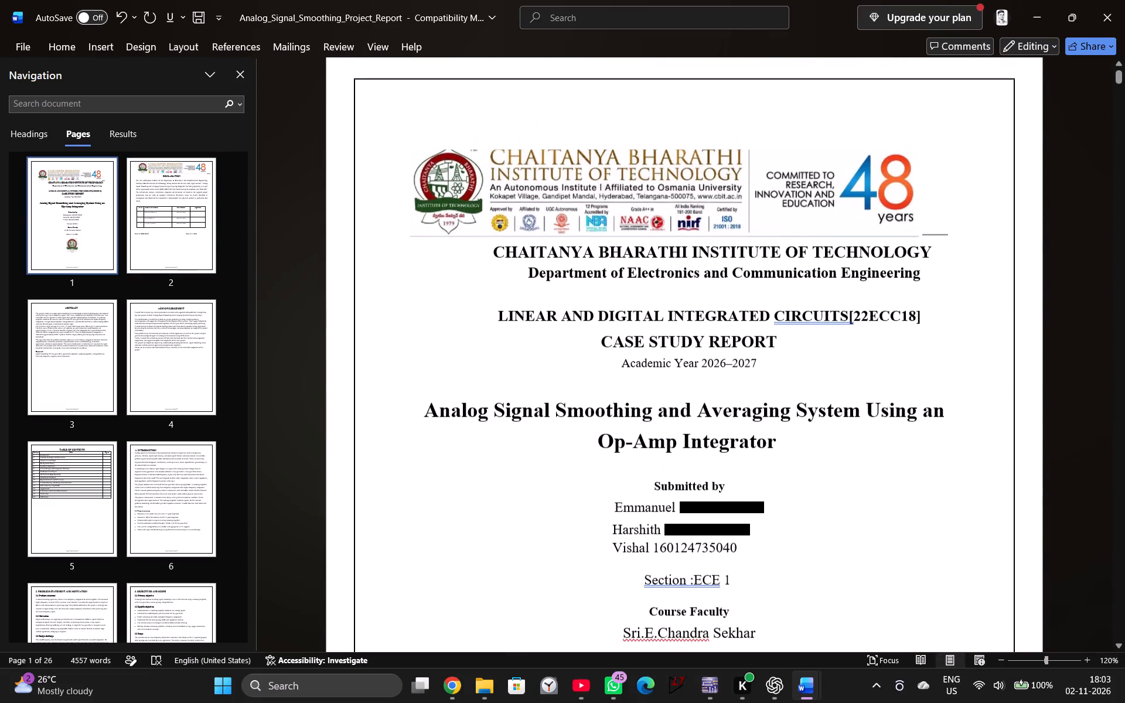
{"action": "left_click", "coordinate": [851, 314]}
{"action": "key", "text": "Left"}
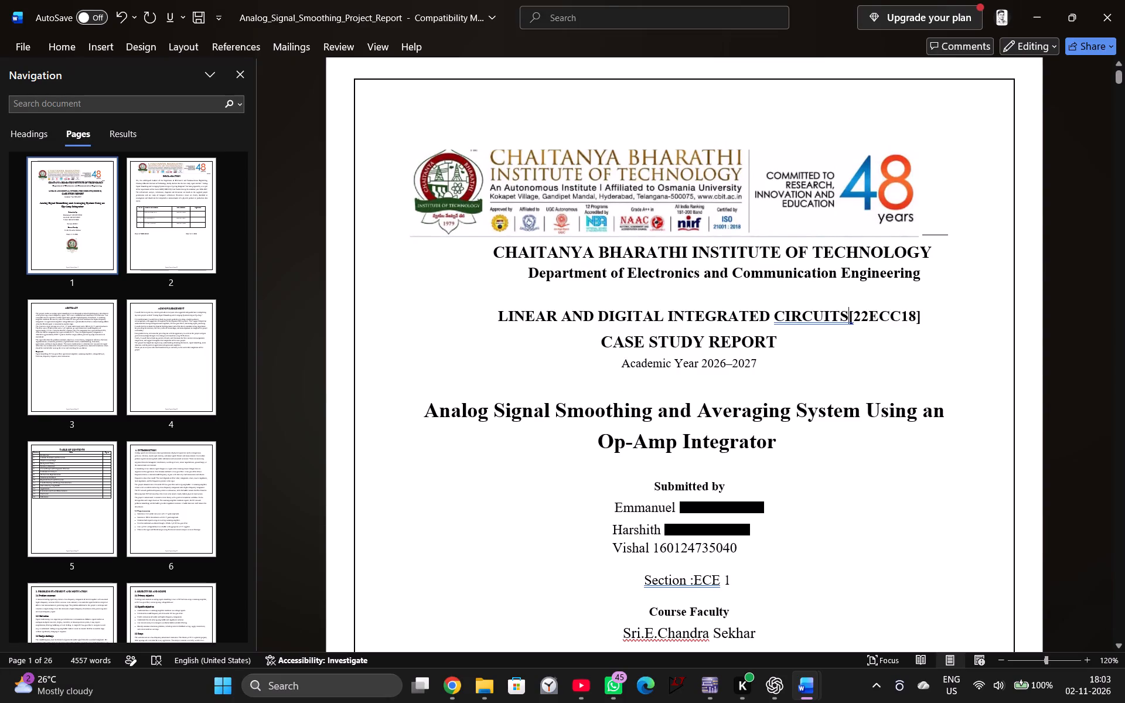
{"action": "key", "text": "space"}
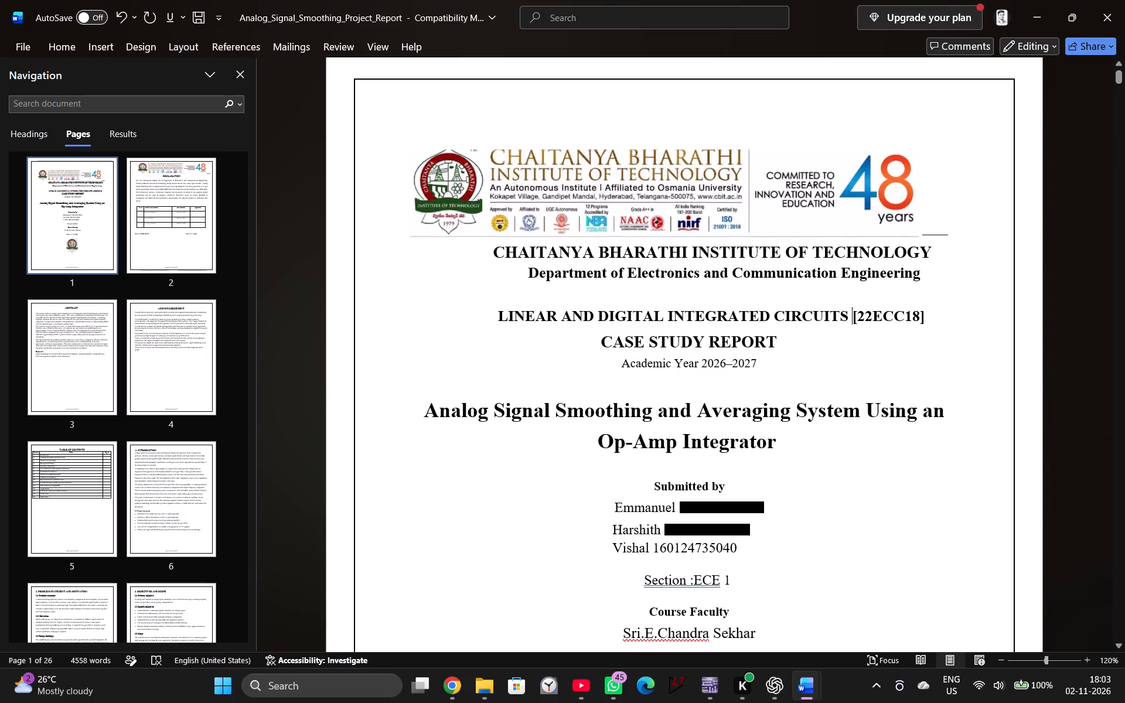
Review the pages from the cover through the abstract and acknowledgement to the table of contents.
{"action": "scroll", "coordinate": [748, 391], "scroll_direction": "down", "scroll_amount": 12}
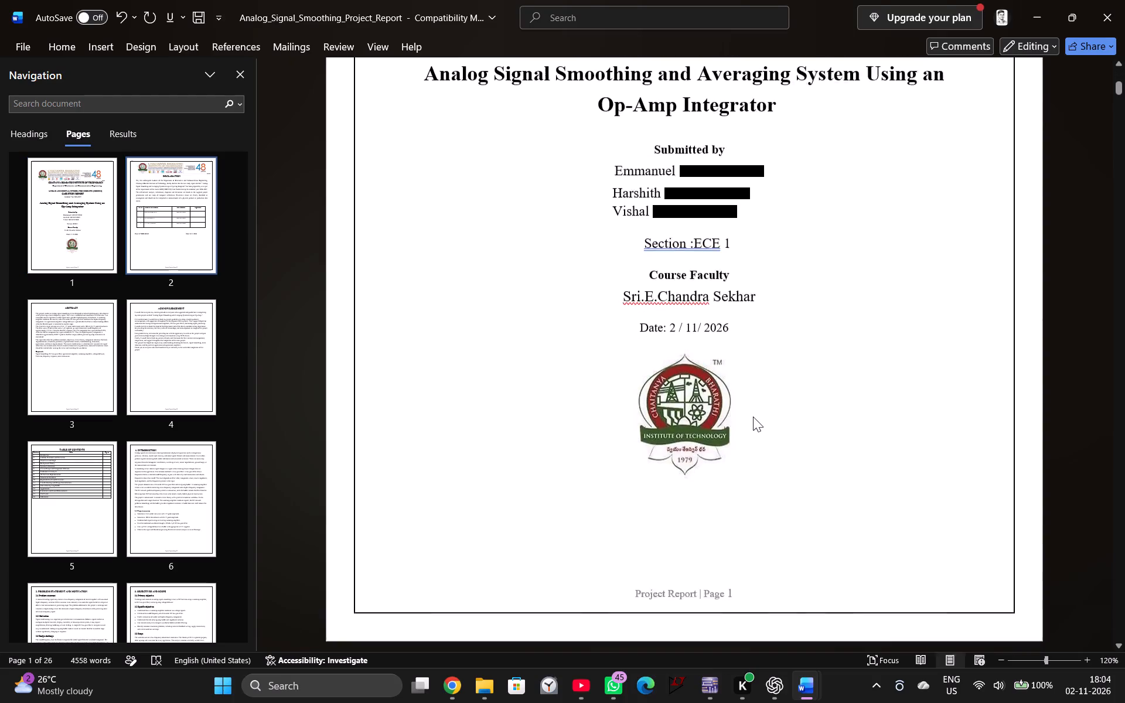
{"action": "scroll", "coordinate": [753, 417], "scroll_direction": "down", "scroll_amount": 18}
{"action": "scroll", "coordinate": [762, 448], "scroll_direction": "down", "scroll_amount": 11}
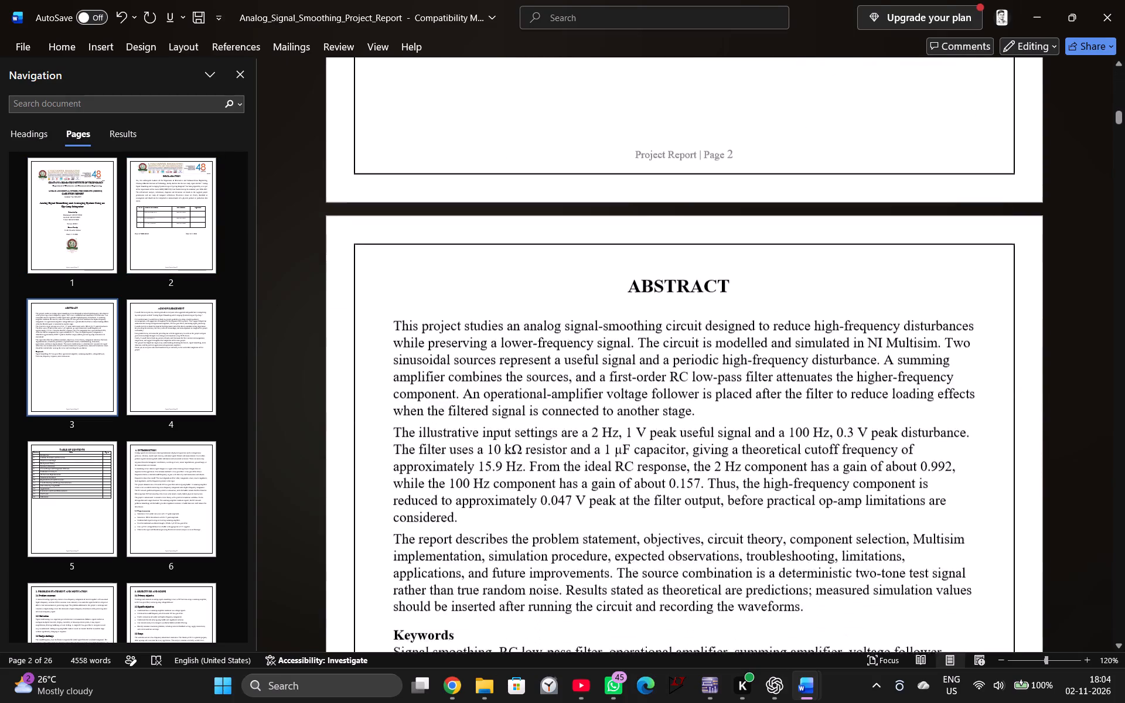
{"action": "scroll", "coordinate": [763, 449], "scroll_direction": "down", "scroll_amount": 8}
{"action": "scroll", "coordinate": [763, 451], "scroll_direction": "down", "scroll_amount": 20}
{"action": "scroll", "coordinate": [768, 462], "scroll_direction": "down", "scroll_amount": 9}
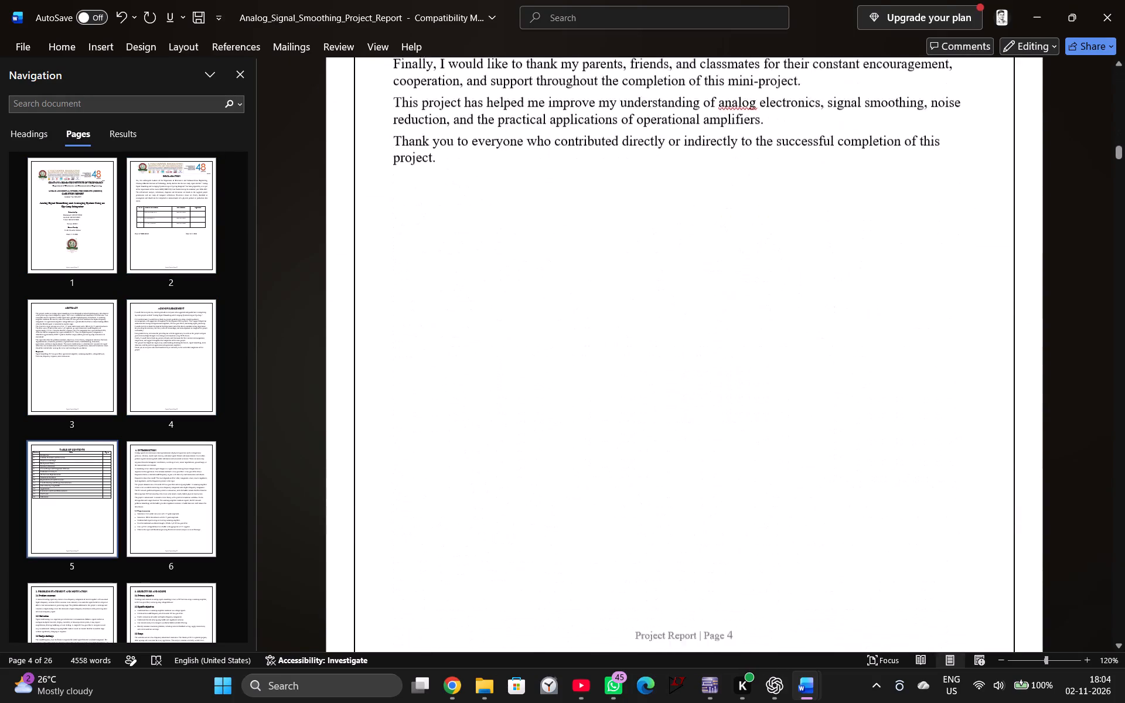
{"action": "scroll", "coordinate": [768, 463], "scroll_direction": "down", "scroll_amount": 5}
{"action": "left_click", "coordinate": [952, 426]}
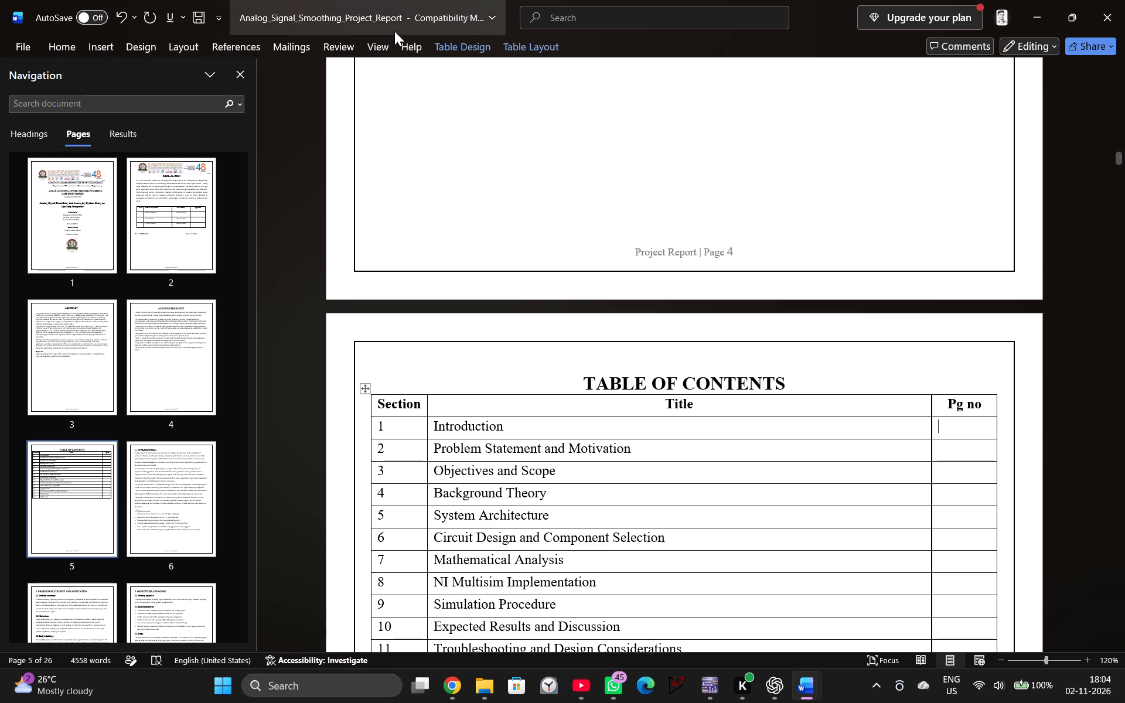
Save a PDF copy of the report as Analog_Signal_Smoothing_Project_Report in the "ldic case" folder in Downloads, and dismiss the app chooser.
{"action": "left_click", "coordinate": [16, 45]}
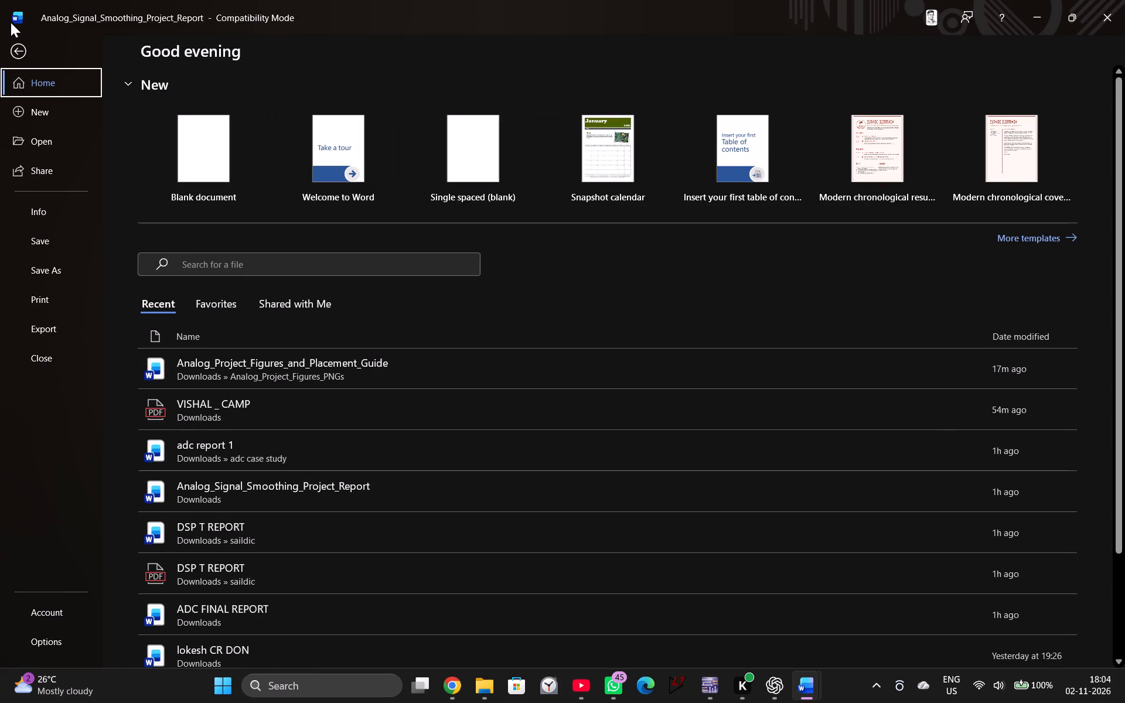
{"action": "left_click", "coordinate": [16, 49]}
{"action": "left_click", "coordinate": [21, 45]}
{"action": "left_click", "coordinate": [47, 269]}
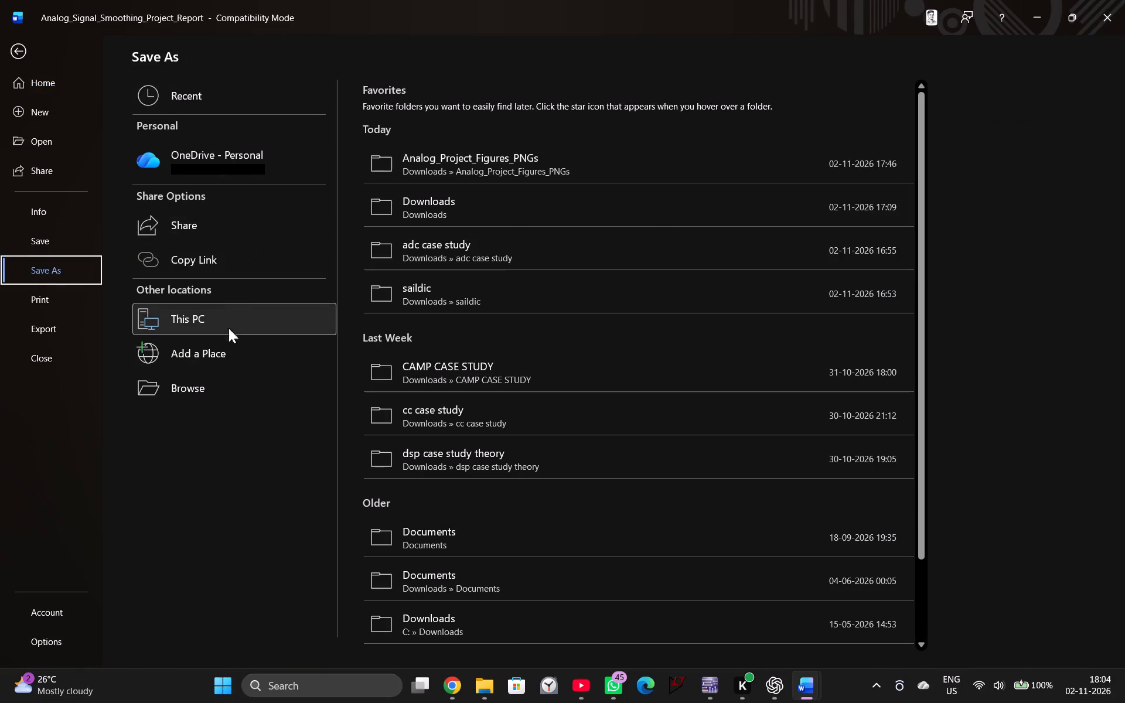
{"action": "left_click", "coordinate": [213, 392]}
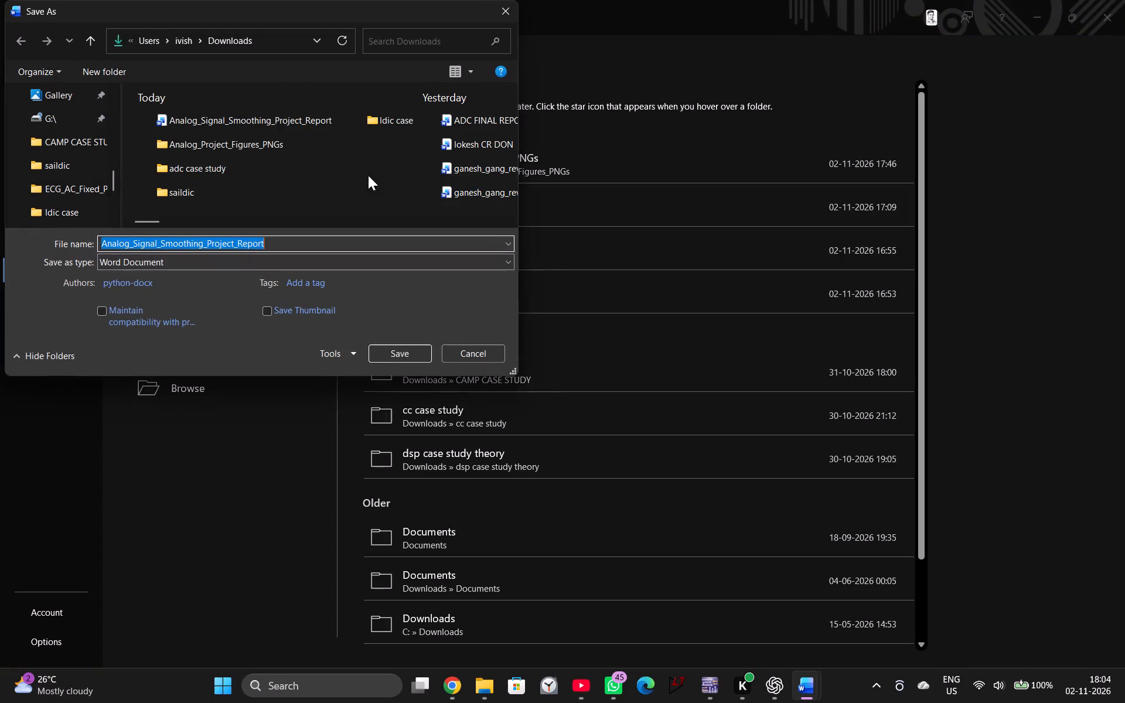
{"action": "scroll", "coordinate": [169, 156], "scroll_direction": "down", "scroll_amount": 1}
{"action": "scroll", "coordinate": [227, 168], "scroll_direction": "up", "scroll_amount": 2}
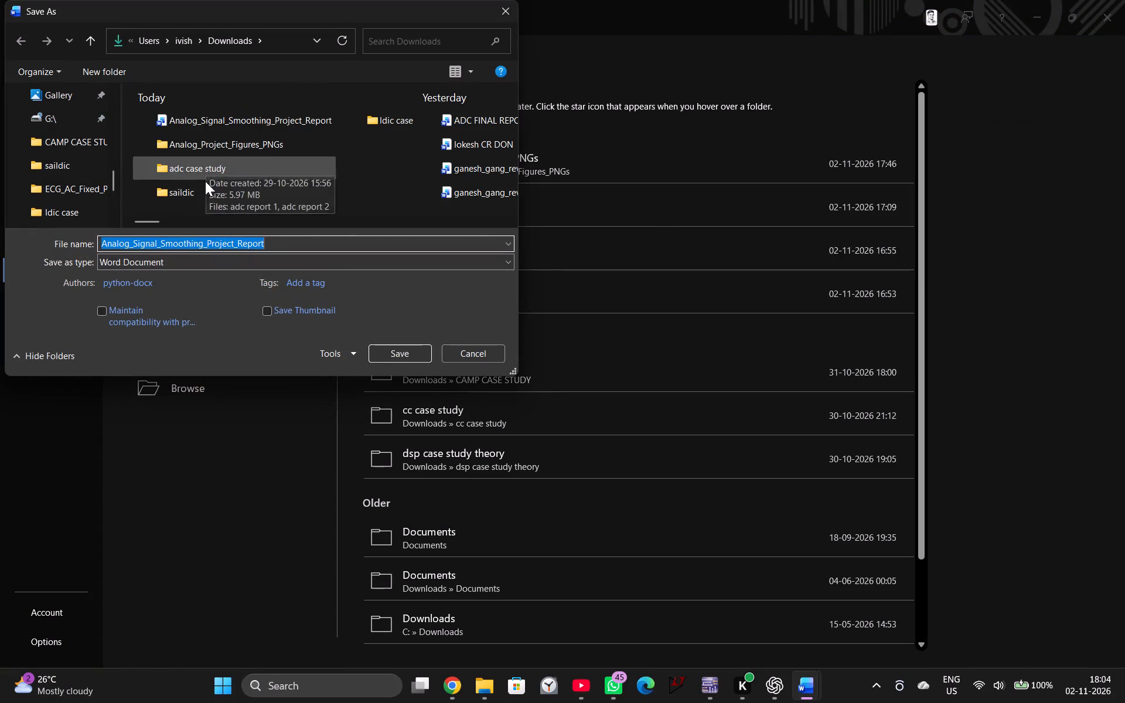
{"action": "double_click", "coordinate": [381, 120]}
{"action": "left_click", "coordinate": [315, 241]}
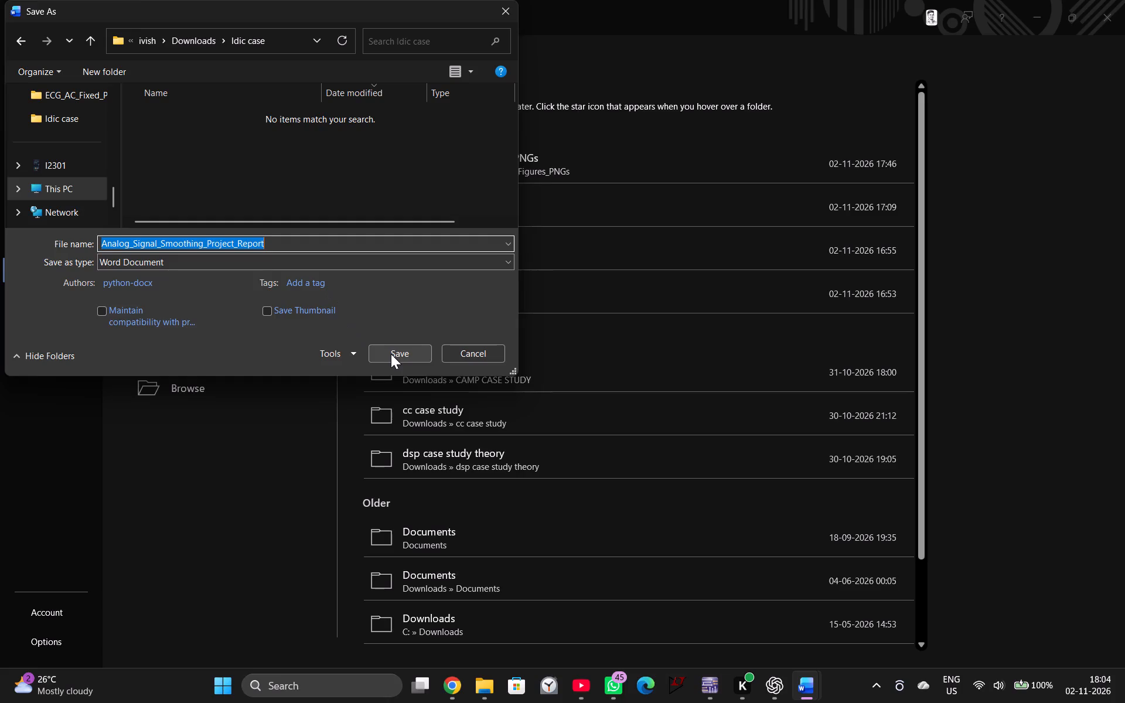
{"action": "left_click", "coordinate": [508, 242]}
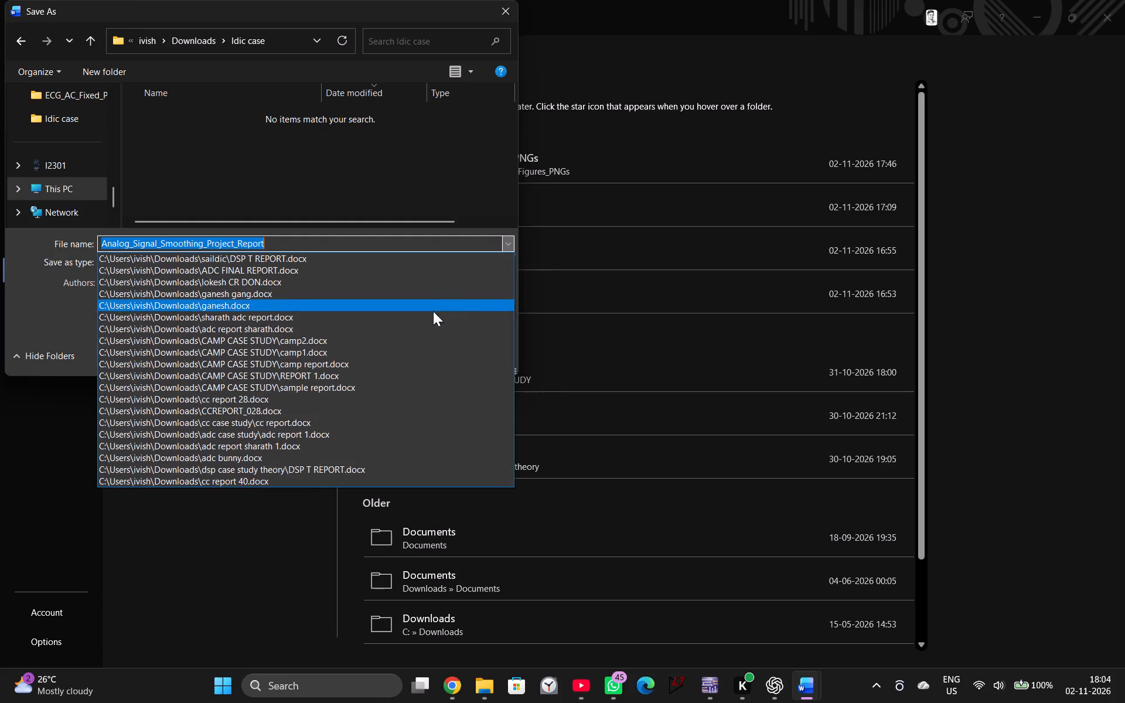
{"action": "left_click", "coordinate": [507, 239]}
{"action": "left_click", "coordinate": [504, 258]}
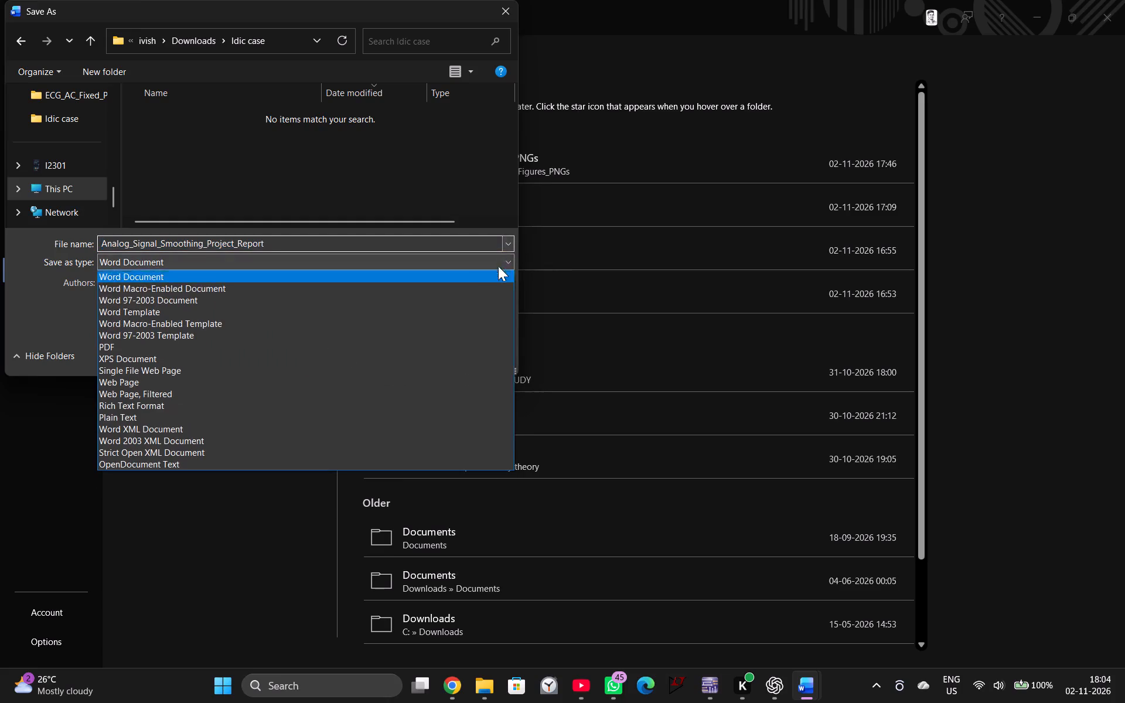
{"action": "left_click", "coordinate": [406, 351]}
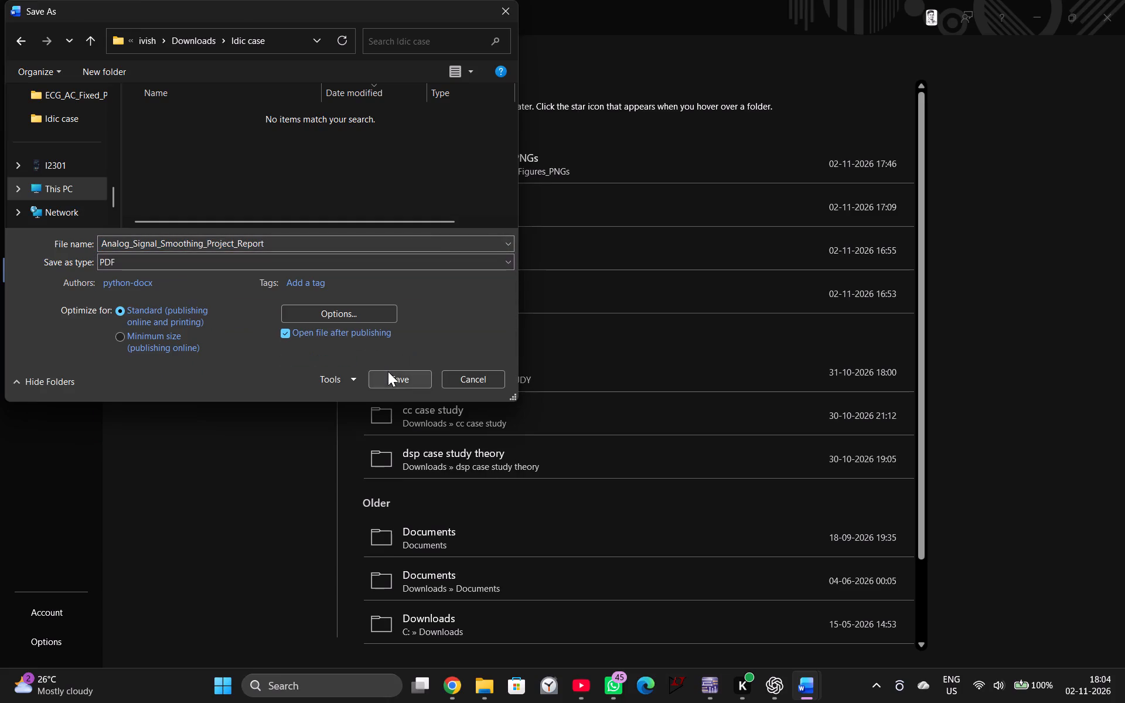
{"action": "left_click", "coordinate": [388, 374]}
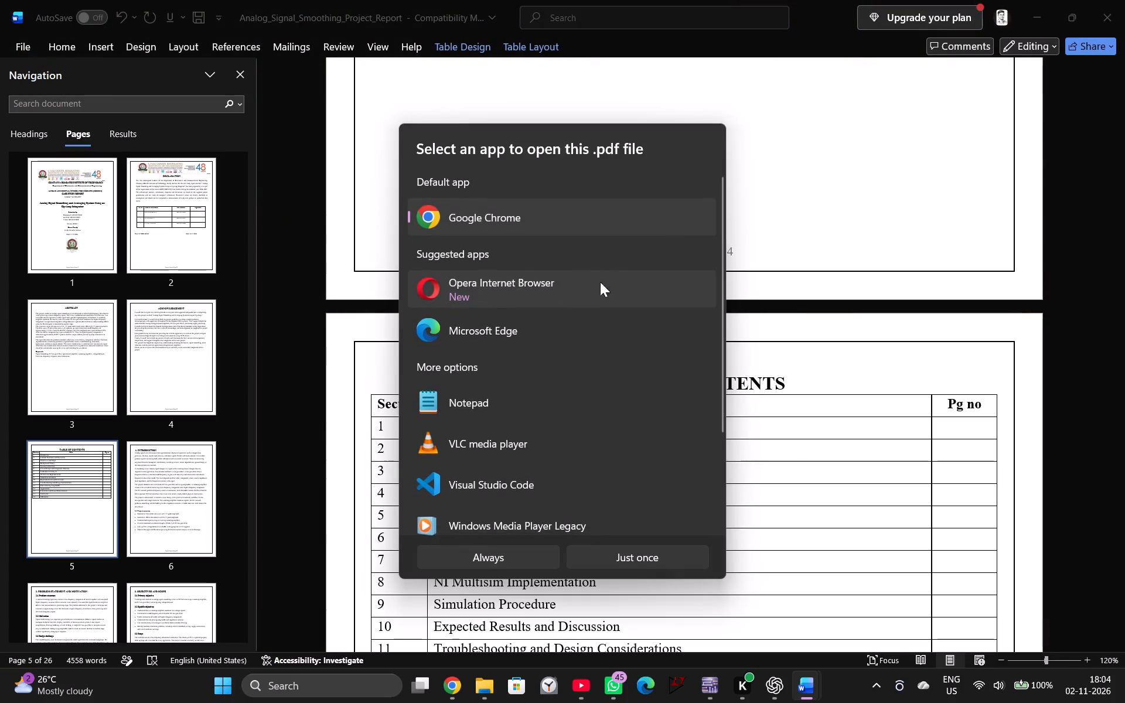
{"action": "left_click", "coordinate": [854, 238]}
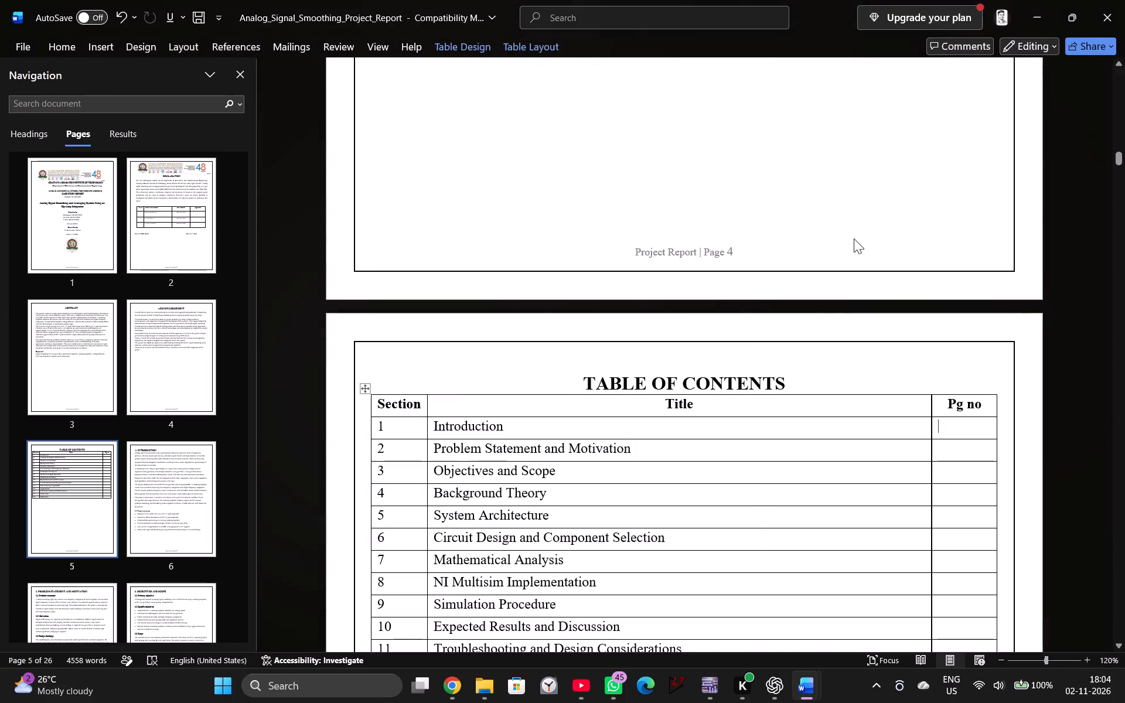
Save the report document.
{"action": "key", "text": "ctrl+s"}
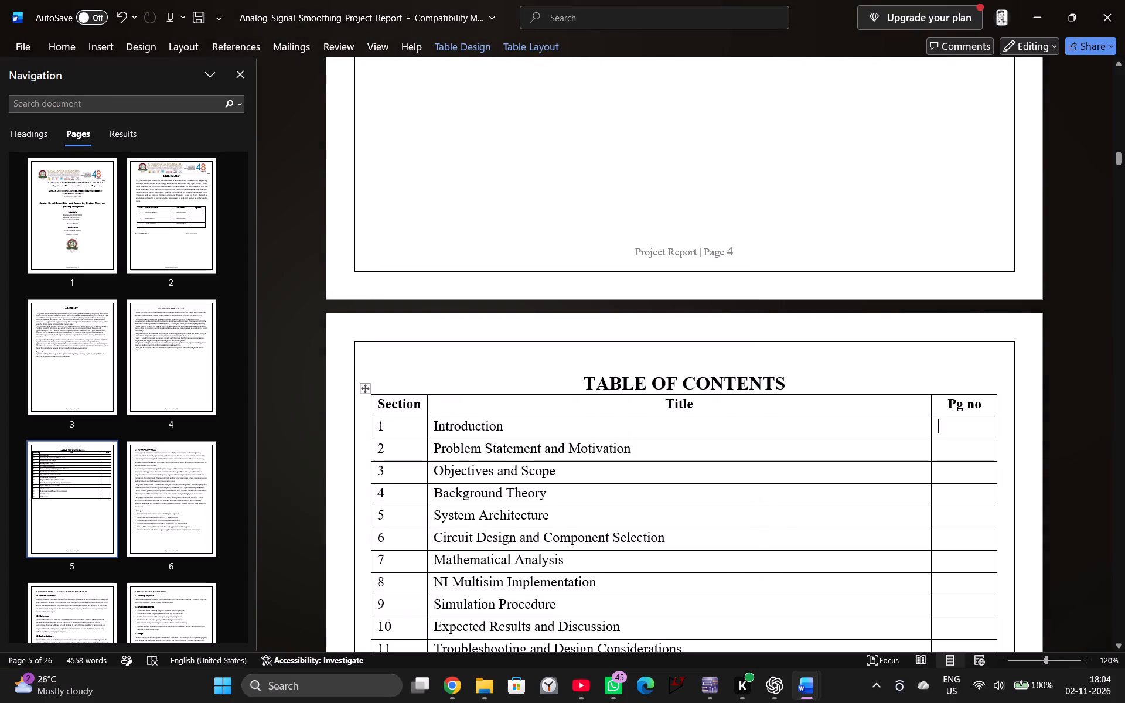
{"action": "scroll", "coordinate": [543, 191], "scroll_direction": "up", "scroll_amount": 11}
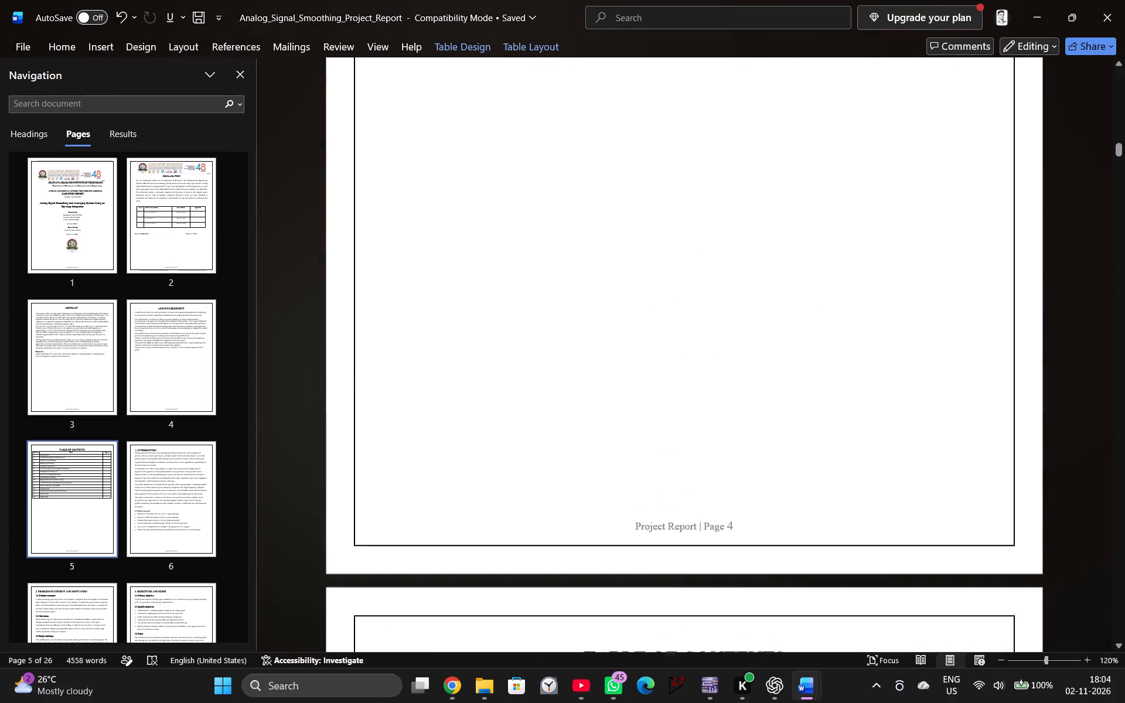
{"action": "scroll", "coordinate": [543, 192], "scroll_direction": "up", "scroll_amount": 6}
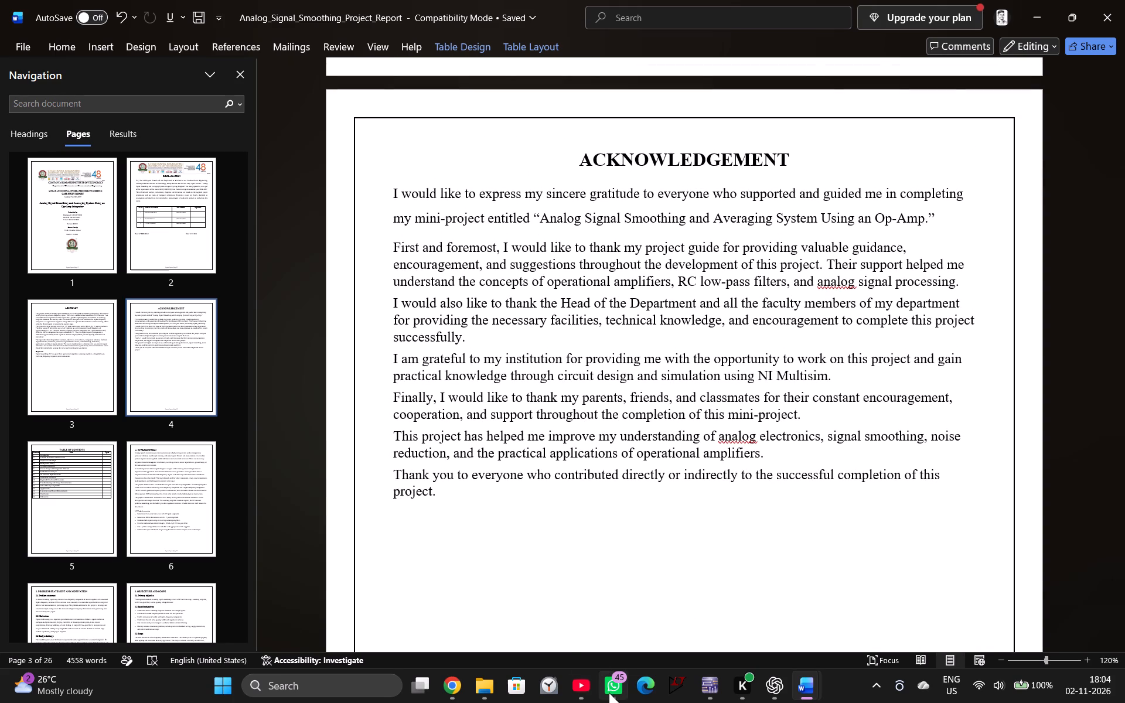
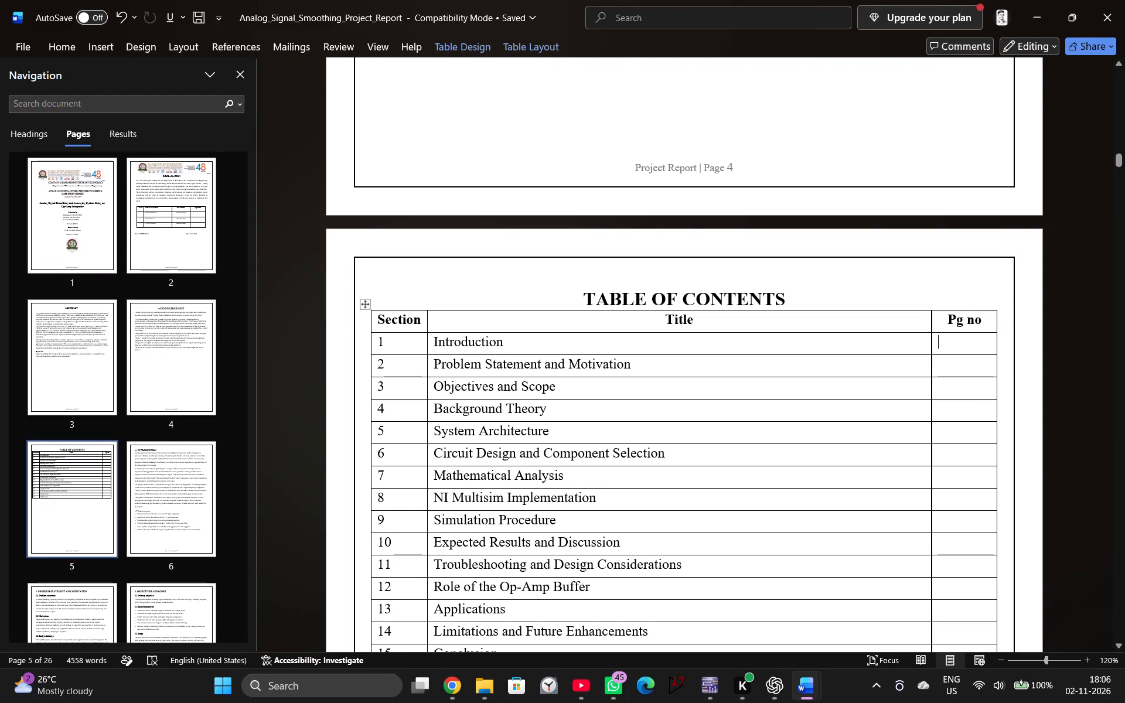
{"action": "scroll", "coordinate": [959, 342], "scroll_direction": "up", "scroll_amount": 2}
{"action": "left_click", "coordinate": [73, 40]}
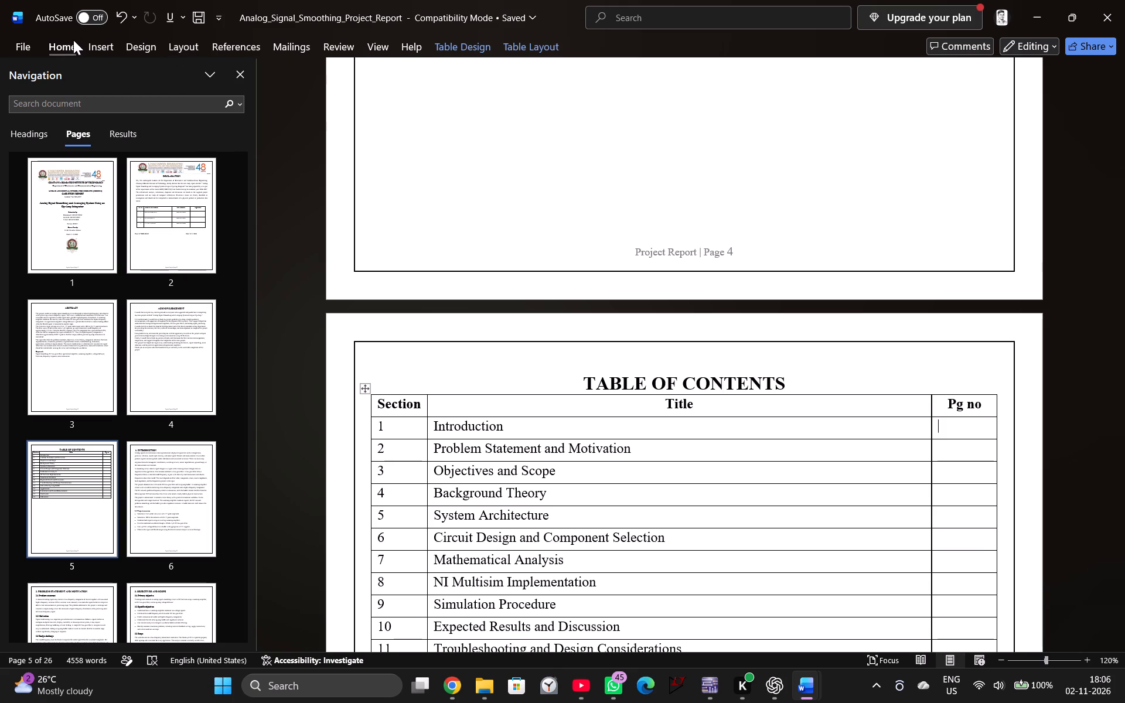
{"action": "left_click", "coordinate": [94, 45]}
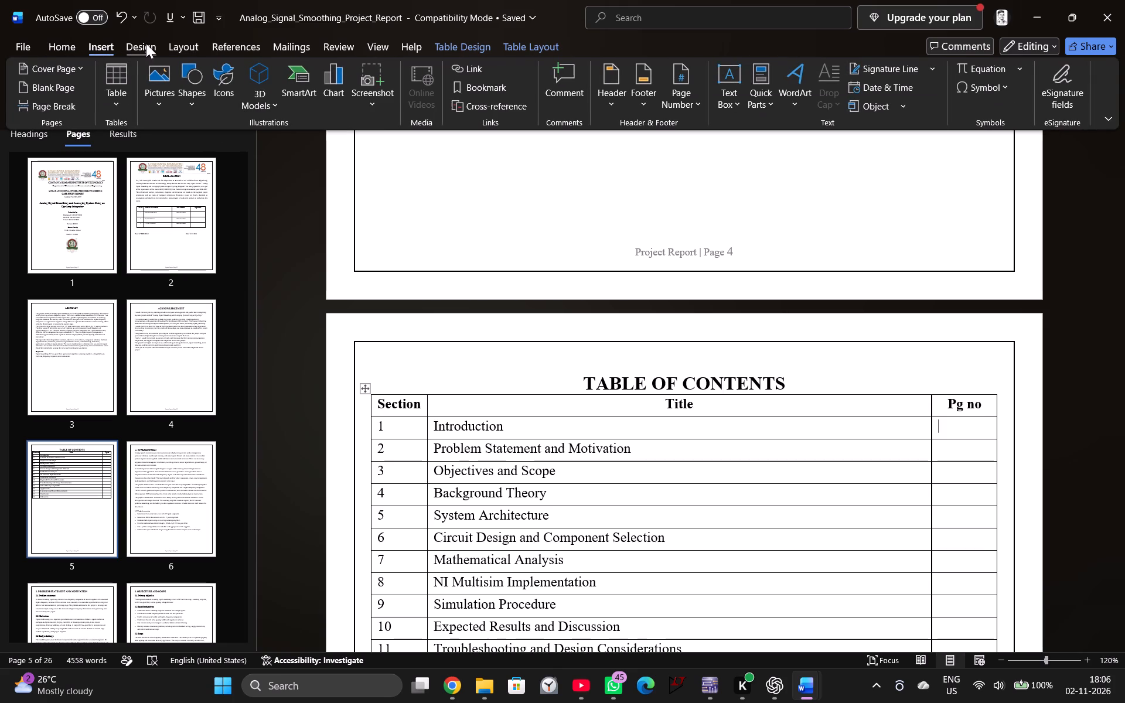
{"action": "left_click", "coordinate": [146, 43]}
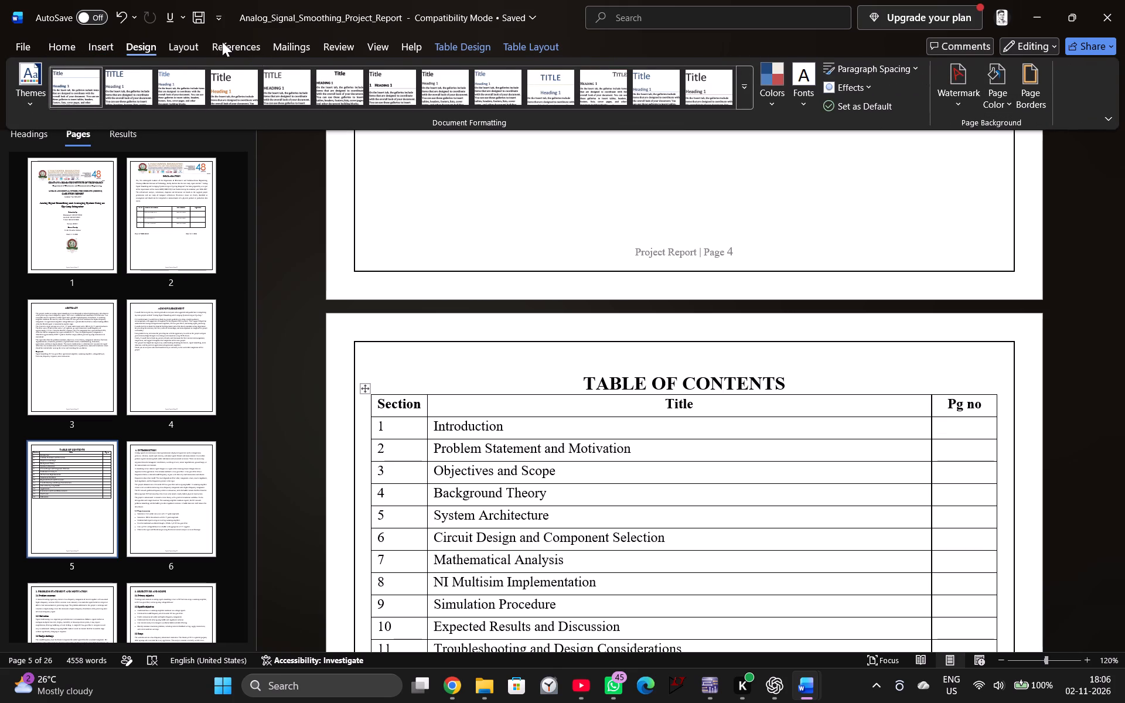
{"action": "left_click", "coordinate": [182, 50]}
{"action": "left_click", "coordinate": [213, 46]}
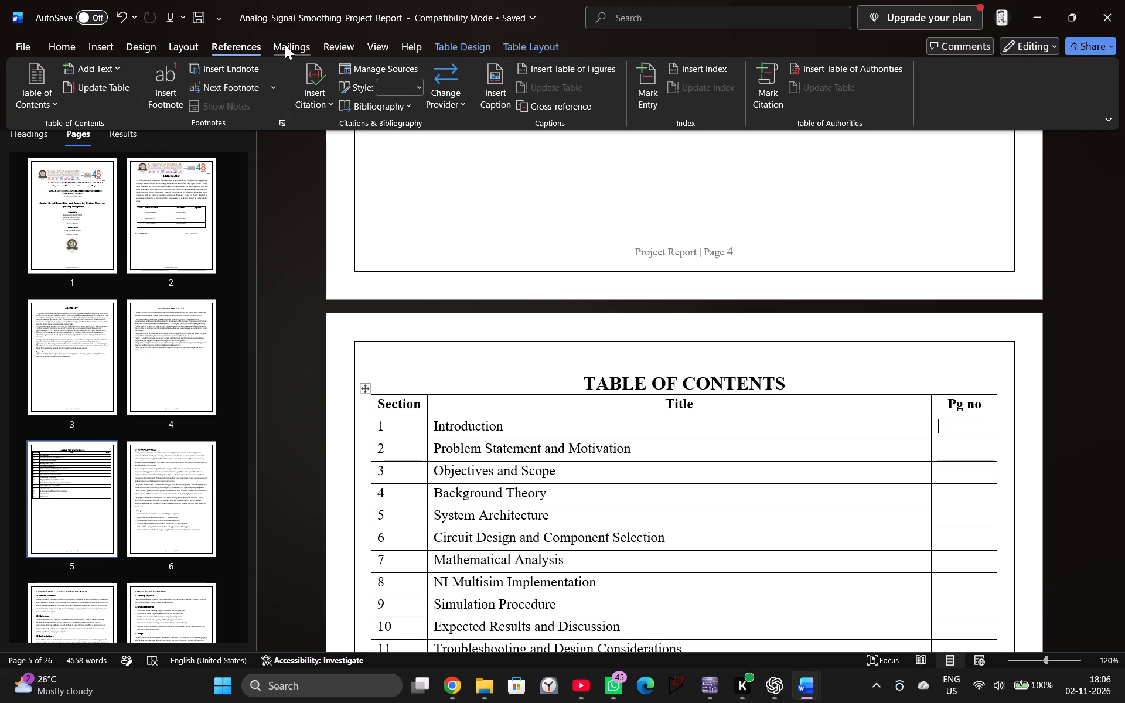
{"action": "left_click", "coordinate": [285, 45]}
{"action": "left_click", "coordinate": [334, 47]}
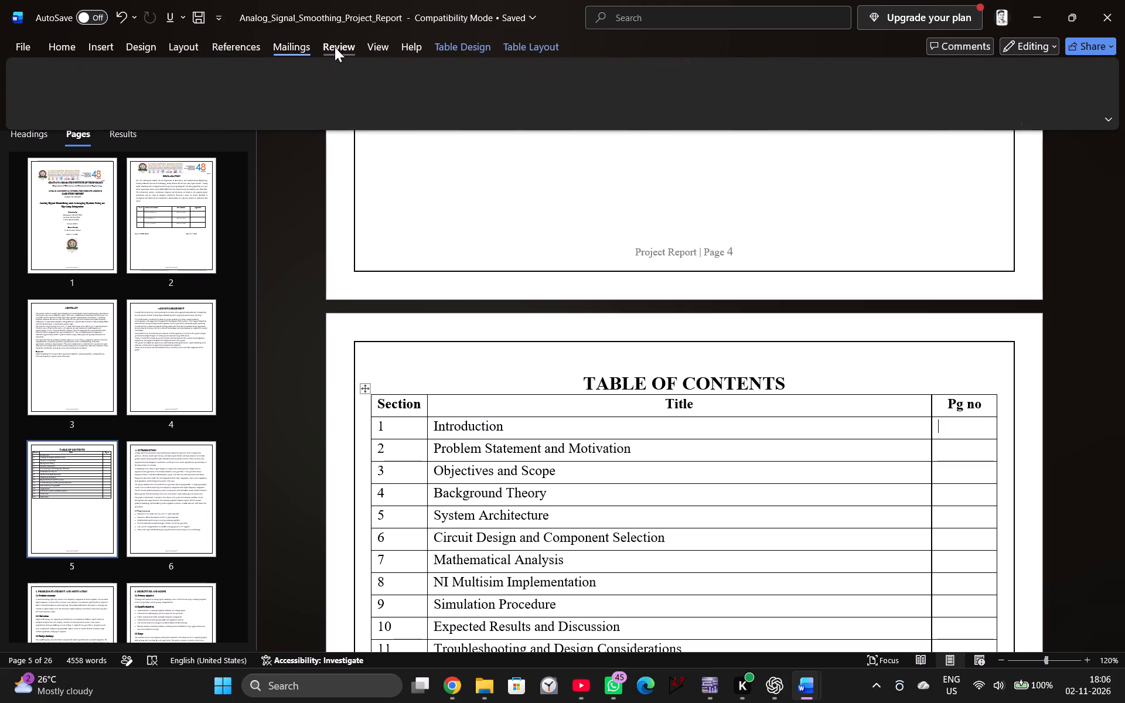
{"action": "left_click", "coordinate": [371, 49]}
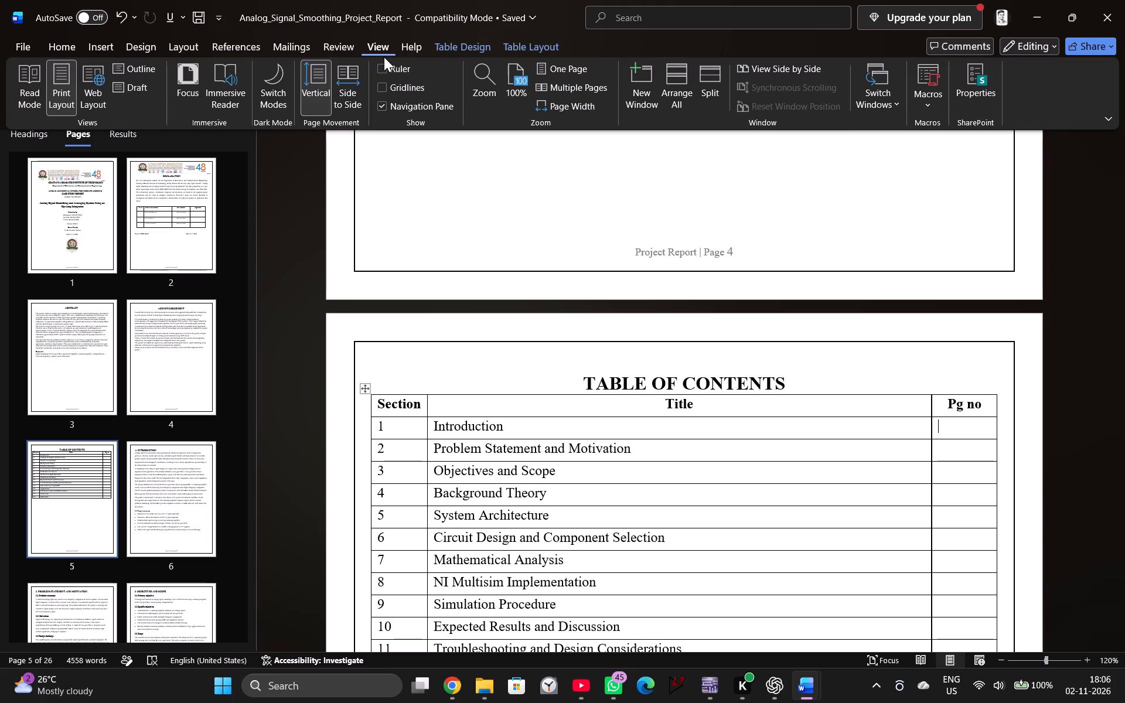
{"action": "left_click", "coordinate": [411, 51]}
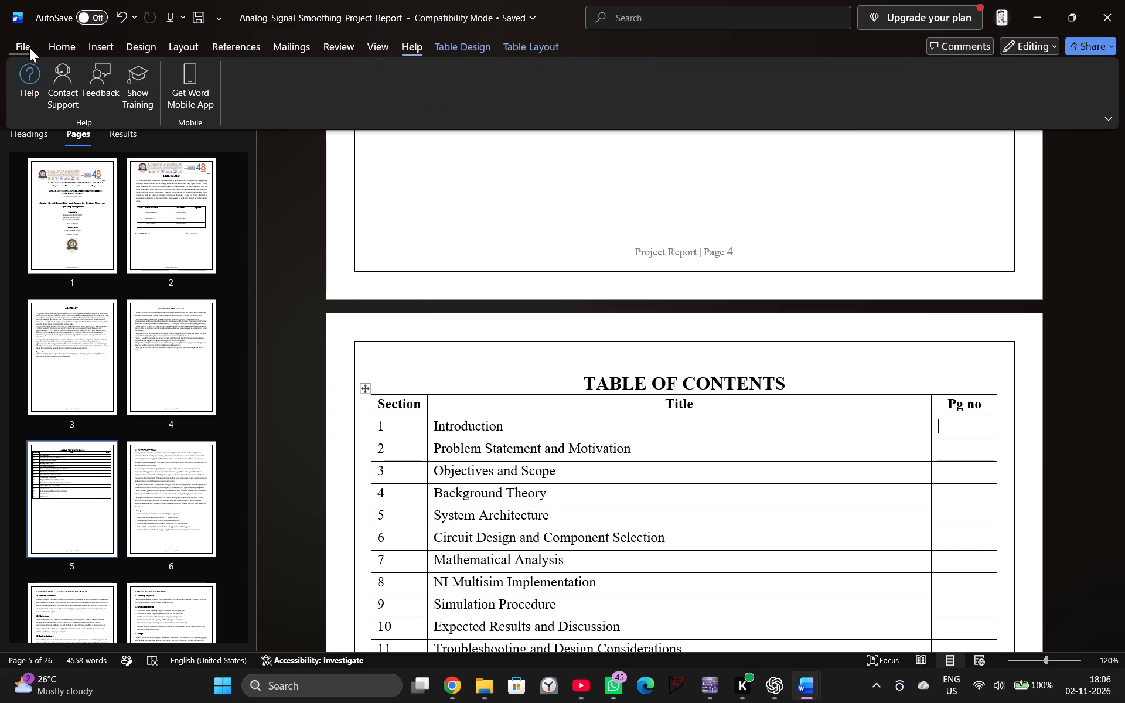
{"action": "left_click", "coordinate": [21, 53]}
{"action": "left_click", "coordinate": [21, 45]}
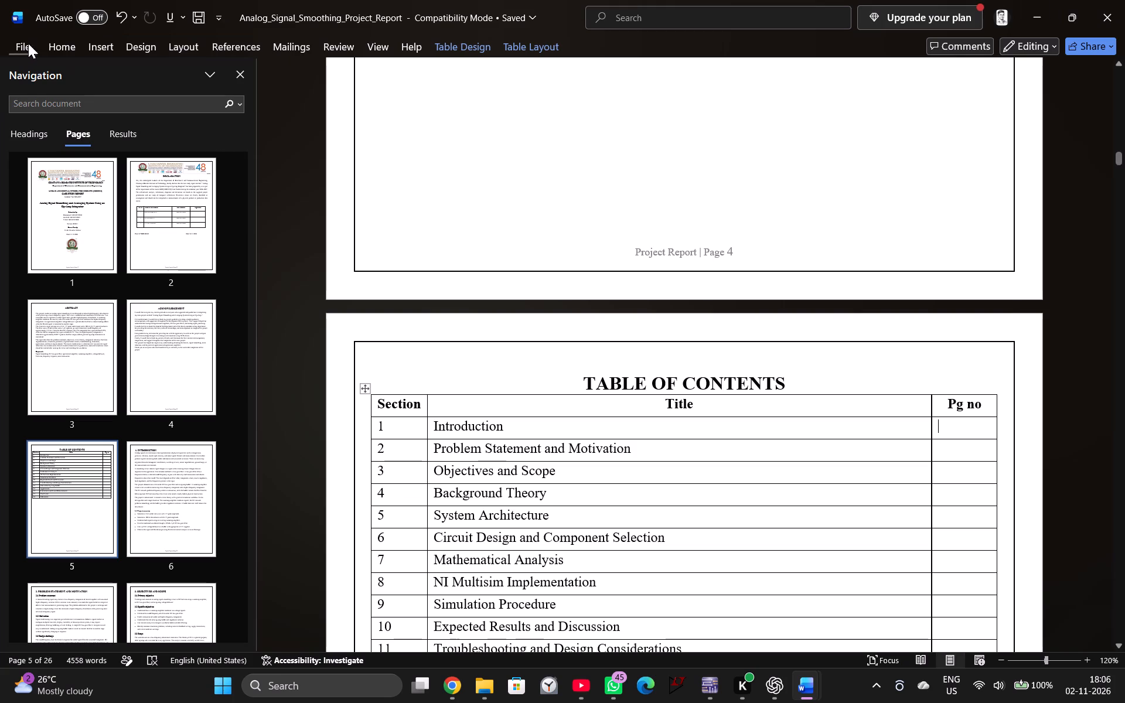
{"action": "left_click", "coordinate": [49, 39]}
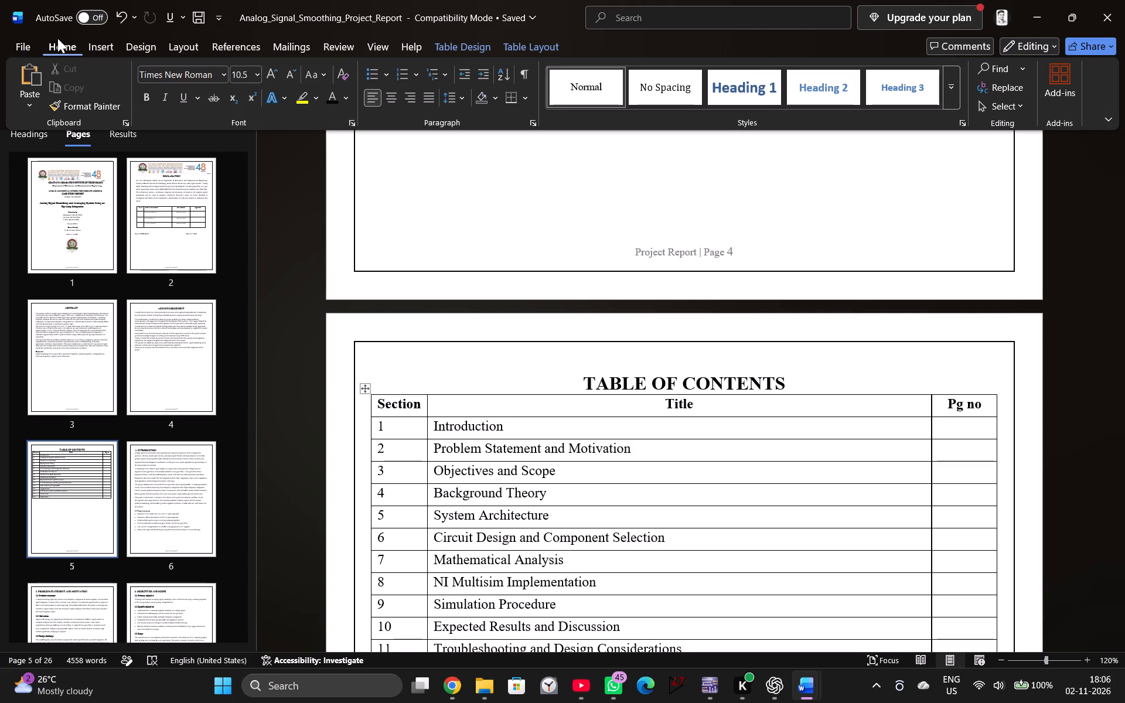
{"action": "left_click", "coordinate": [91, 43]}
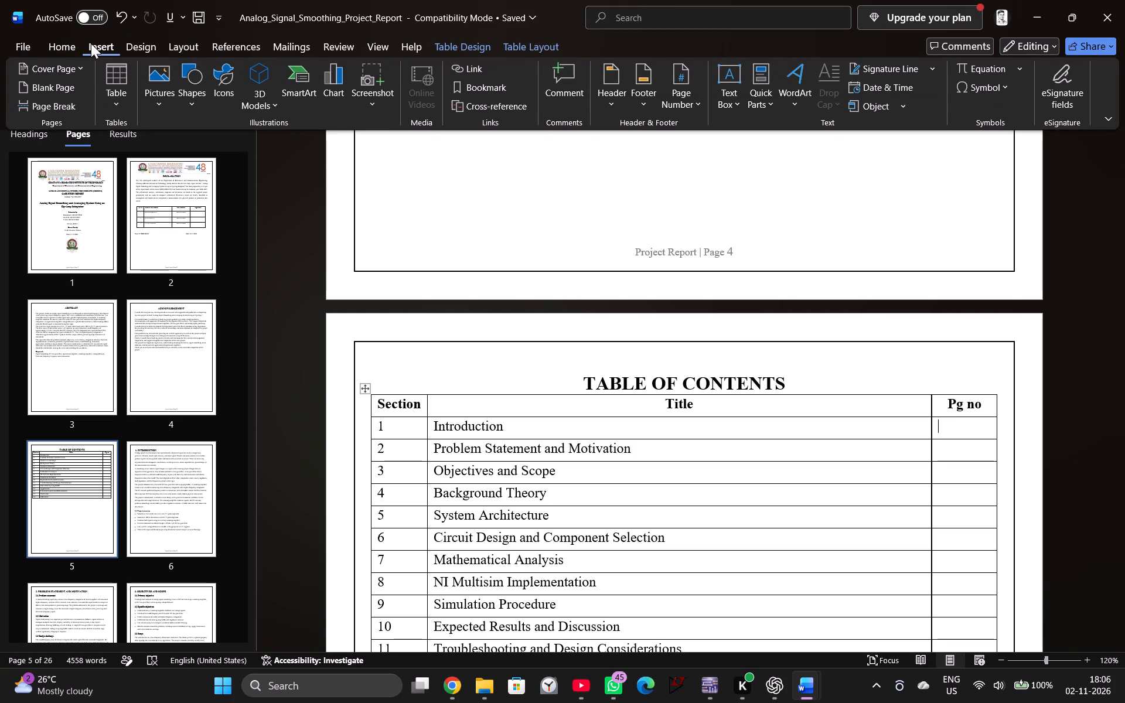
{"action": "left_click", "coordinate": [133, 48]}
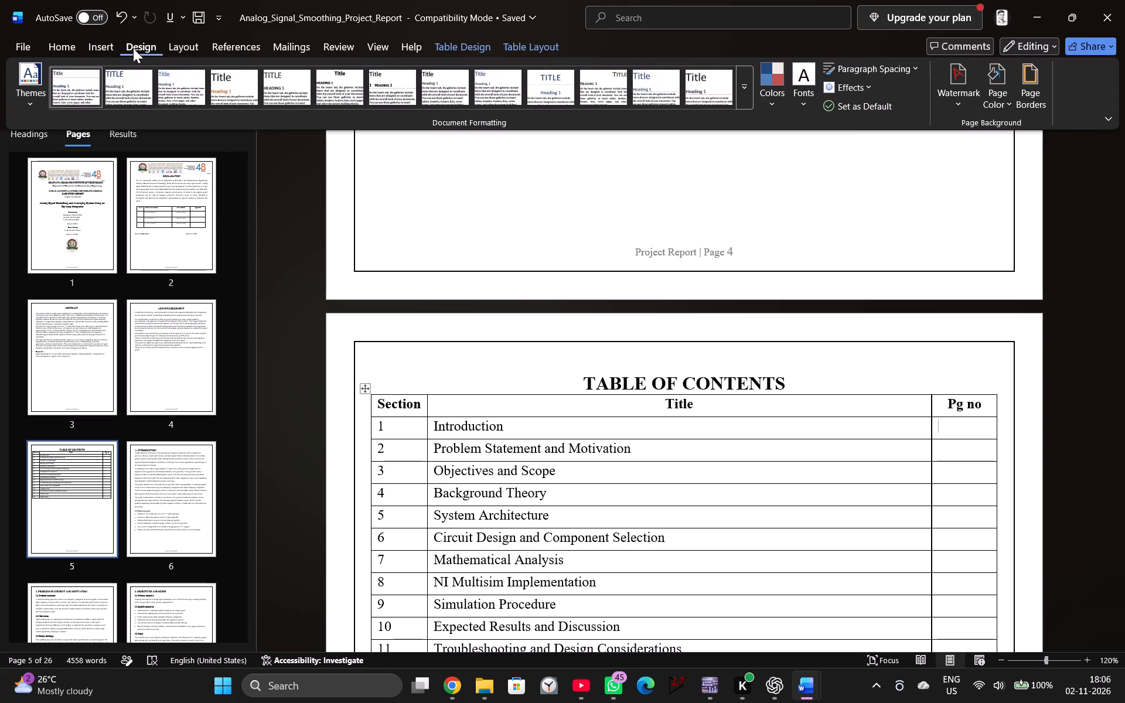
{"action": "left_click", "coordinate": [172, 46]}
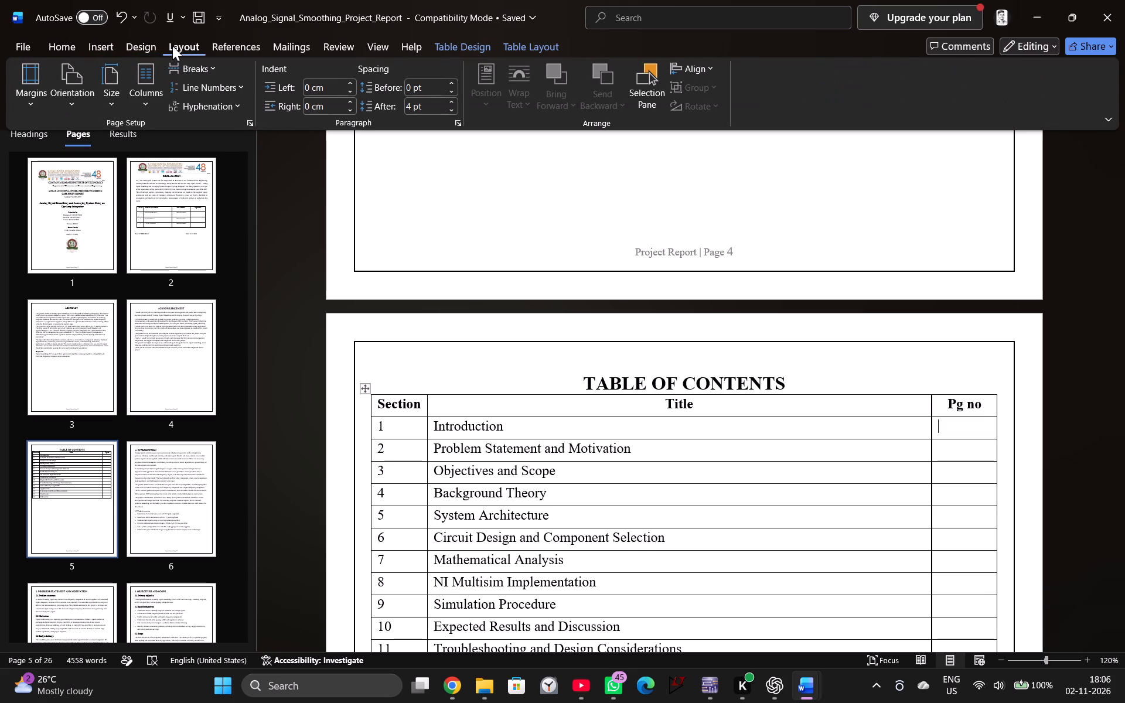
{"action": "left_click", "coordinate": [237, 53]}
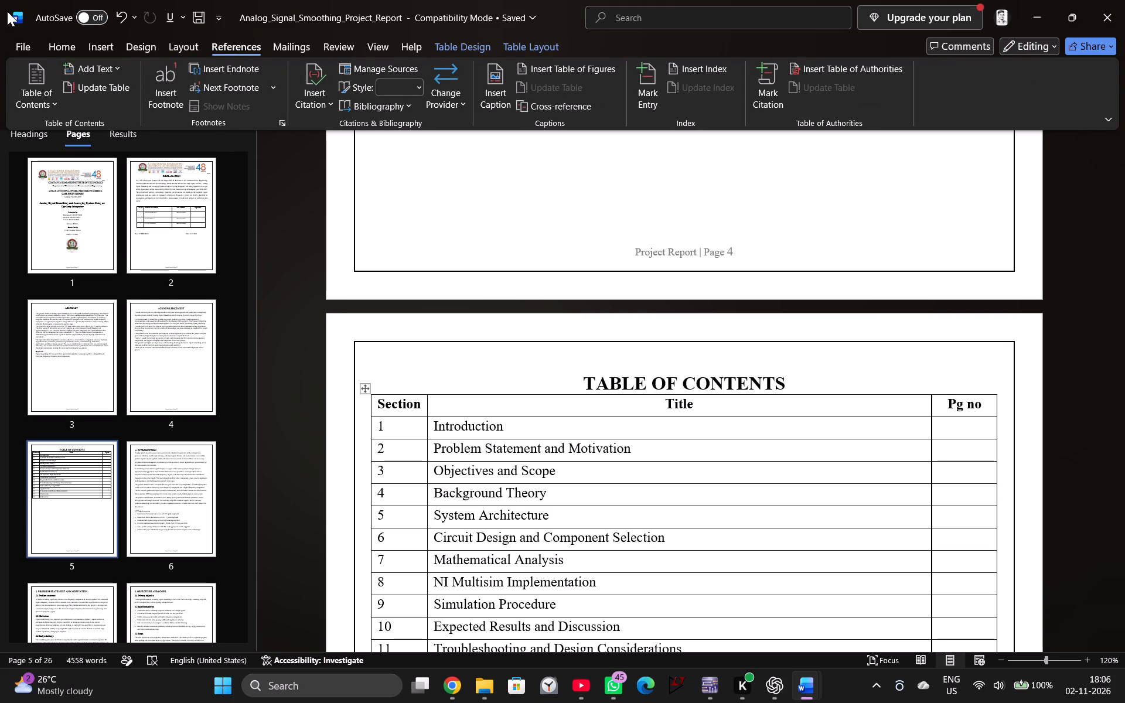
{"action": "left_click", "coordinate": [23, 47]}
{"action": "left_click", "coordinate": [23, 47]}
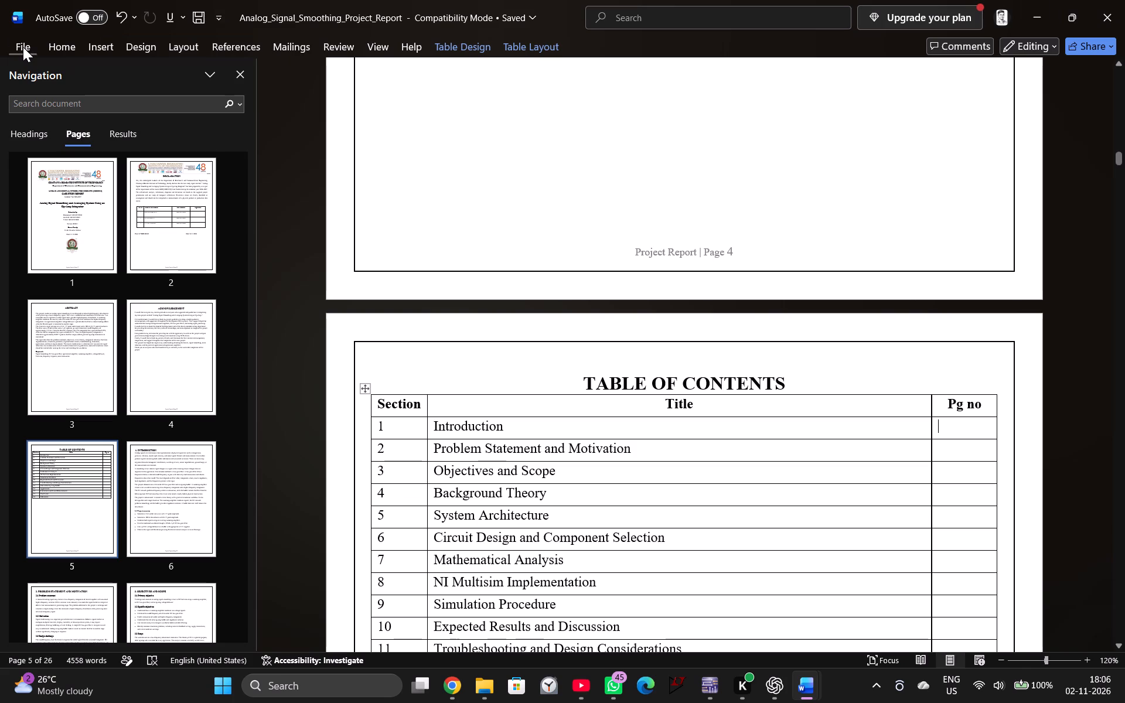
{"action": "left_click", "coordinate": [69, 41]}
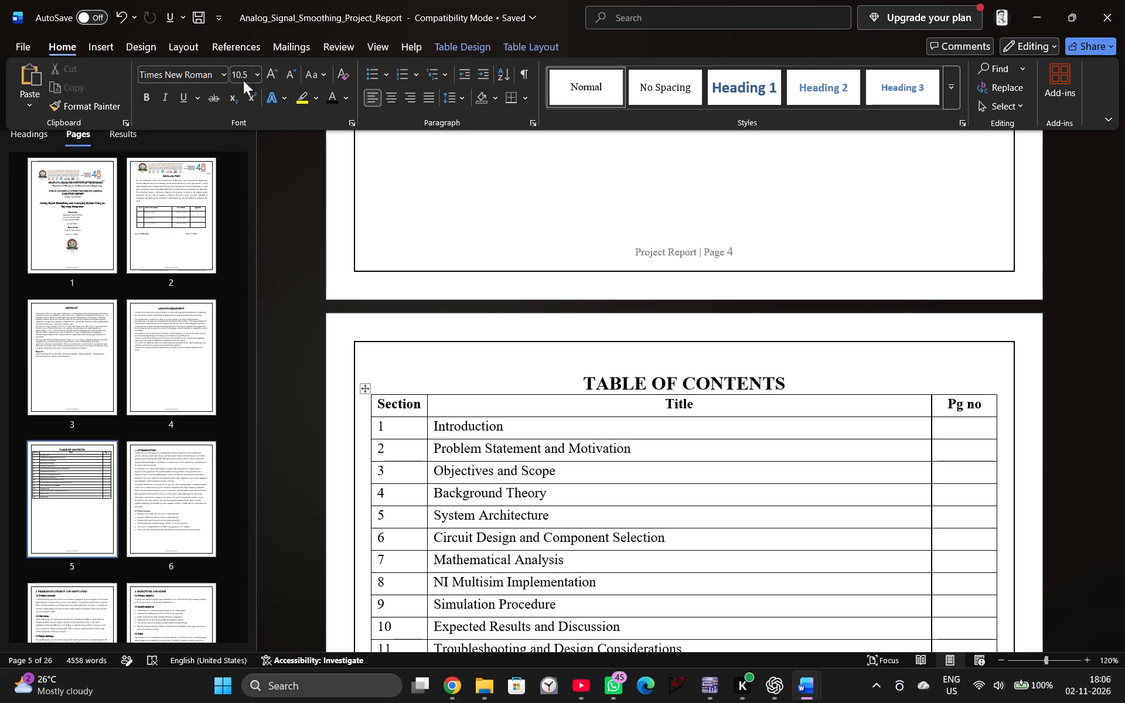
Insert a Plain Number 2 page number at the bottom of the pages and close the footer.
{"action": "scroll", "coordinate": [344, 203], "scroll_direction": "up", "scroll_amount": 4}
{"action": "scroll", "coordinate": [338, 203], "scroll_direction": "down", "scroll_amount": 8}
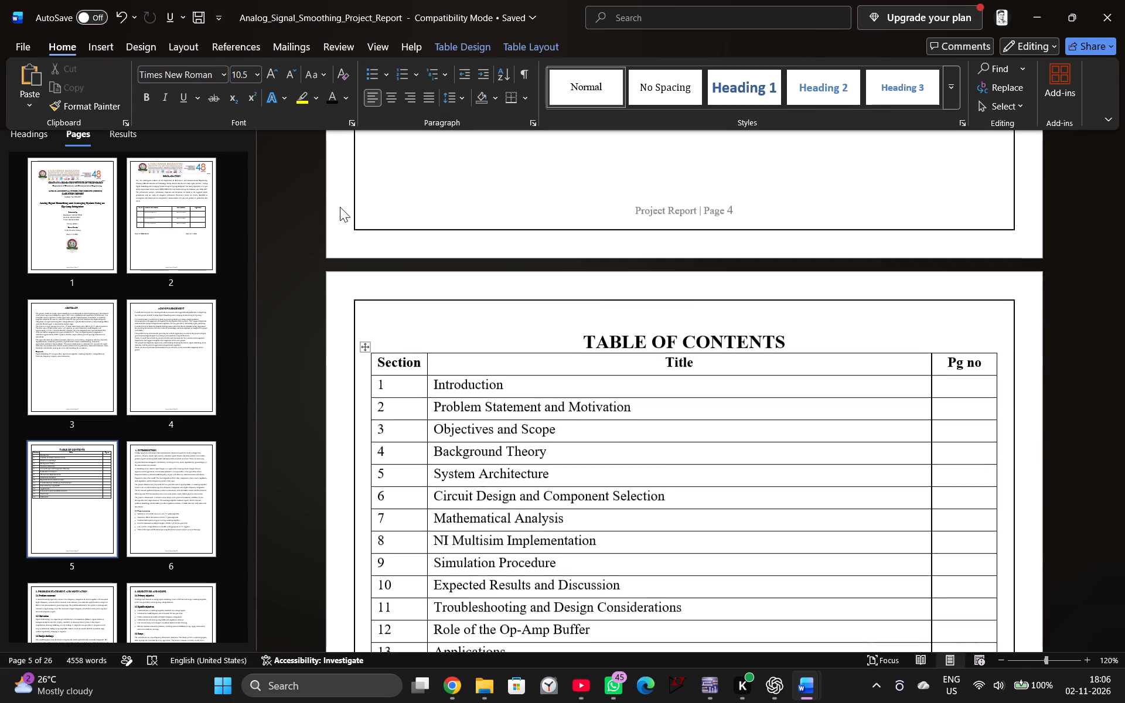
{"action": "scroll", "coordinate": [340, 207], "scroll_direction": "up", "scroll_amount": 20}
{"action": "scroll", "coordinate": [340, 207], "scroll_direction": "up", "scroll_amount": 1}
{"action": "scroll", "coordinate": [418, 210], "scroll_direction": "up", "scroll_amount": 1}
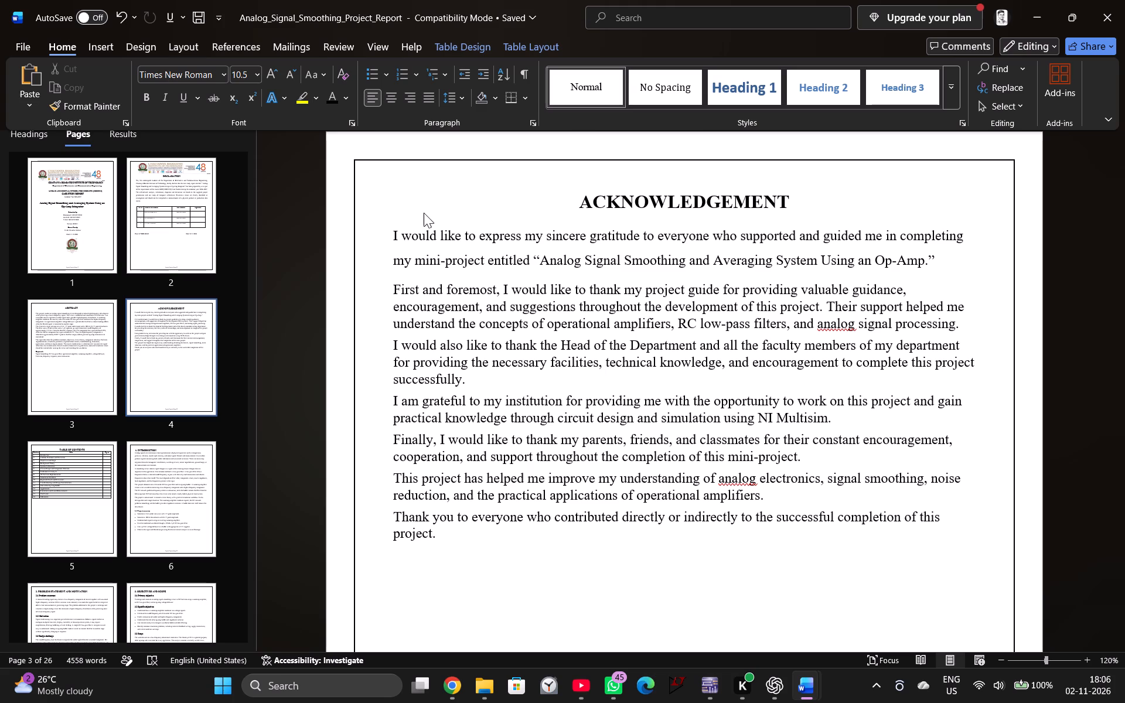
{"action": "left_click", "coordinate": [91, 46]}
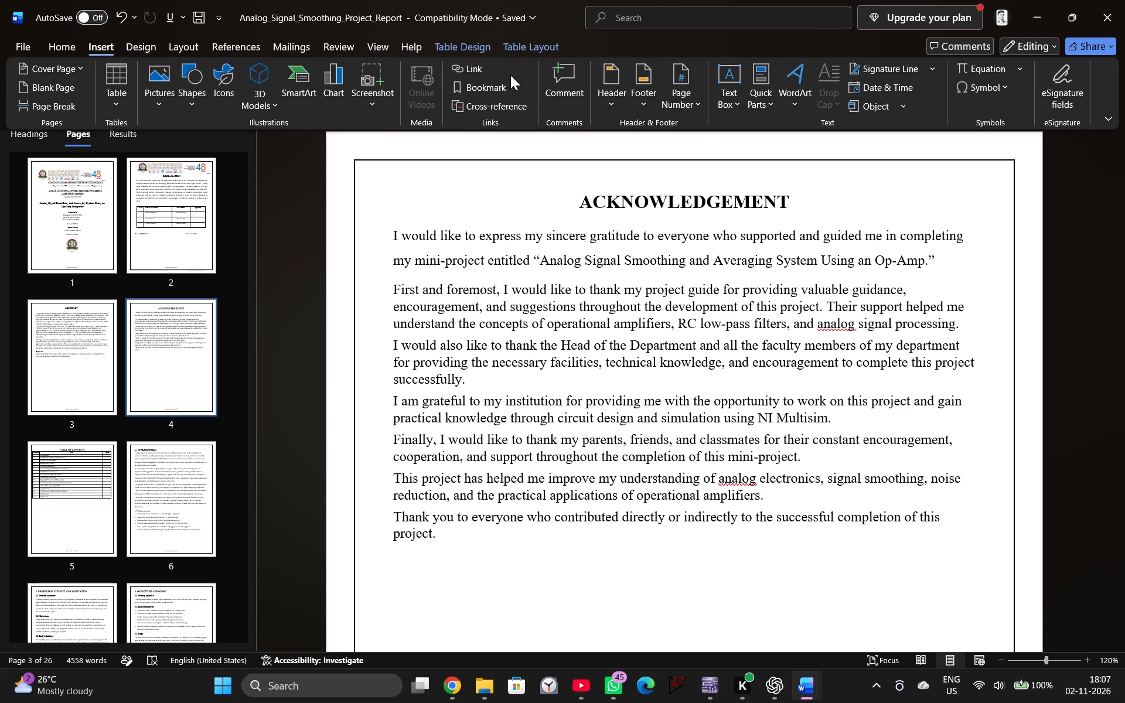
{"action": "left_click", "coordinate": [697, 99]}
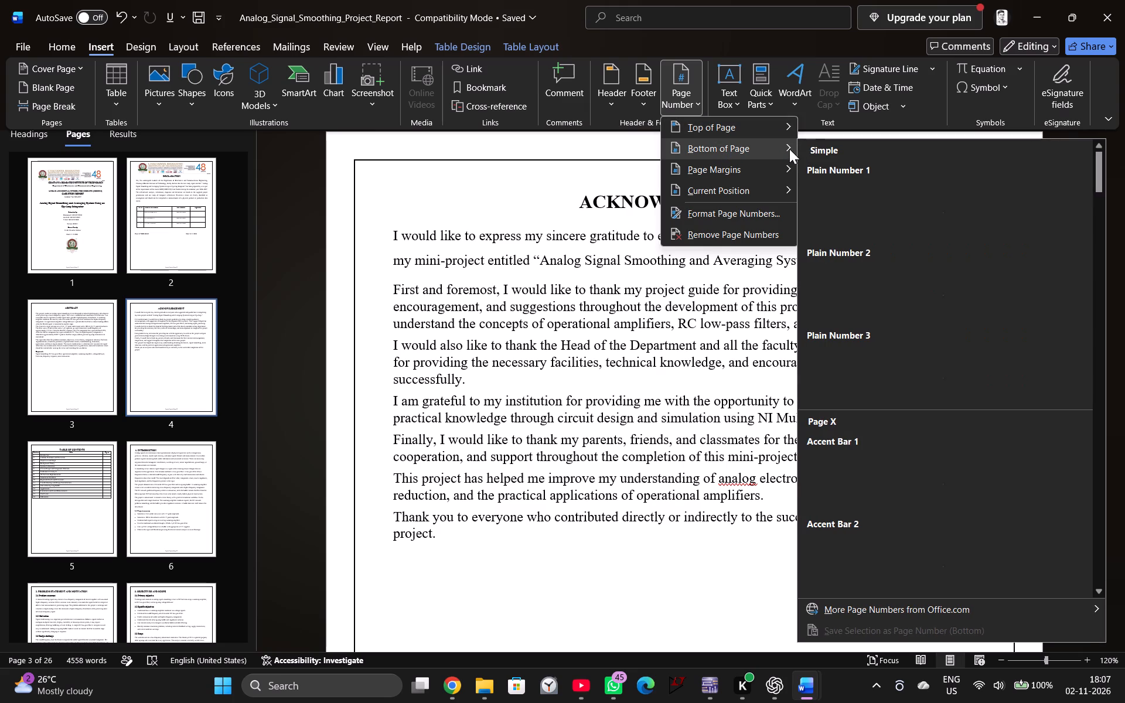
{"action": "left_click", "coordinate": [896, 286]}
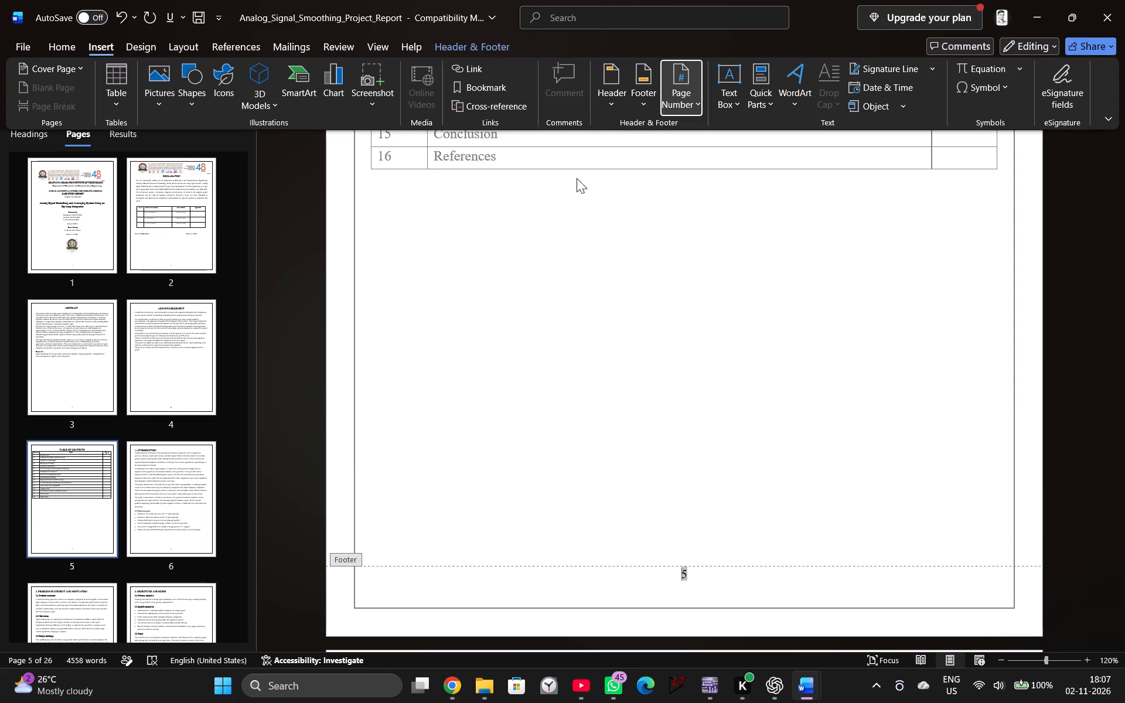
{"action": "left_click", "coordinate": [474, 40]}
{"action": "left_click", "coordinate": [812, 83]}
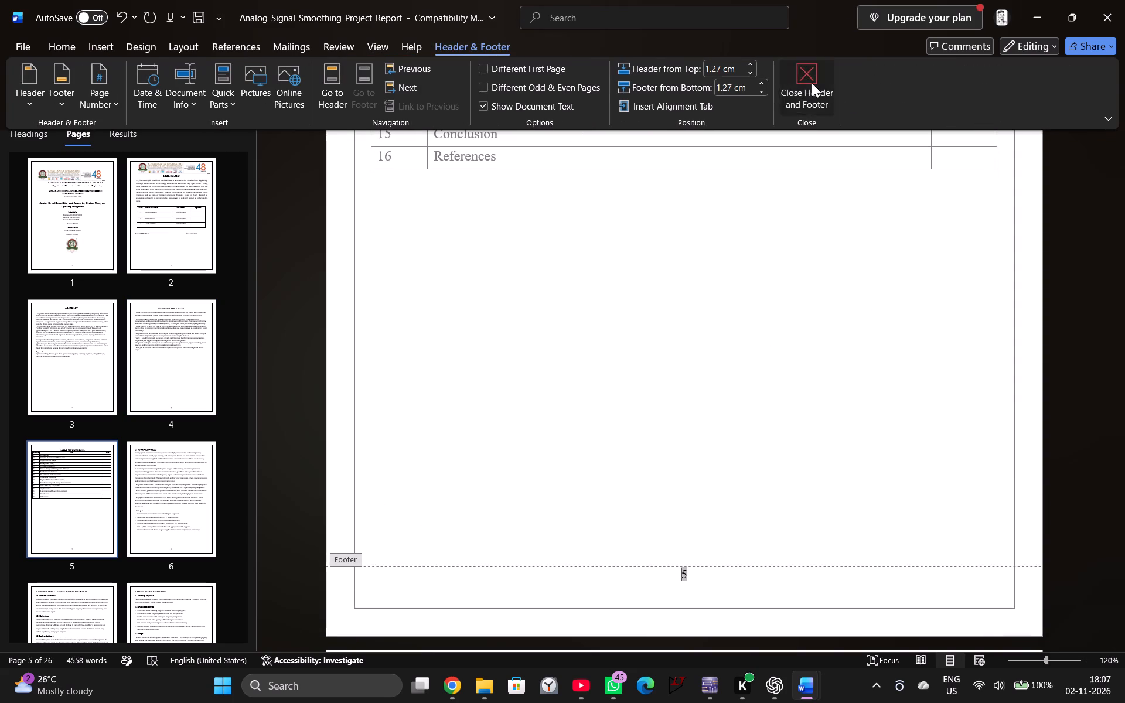
Review the pages from the declaration to the acknowledgement with the new page numbers.
{"action": "scroll", "coordinate": [666, 382], "scroll_direction": "up", "scroll_amount": 10}
{"action": "scroll", "coordinate": [669, 383], "scroll_direction": "up", "scroll_amount": 14}
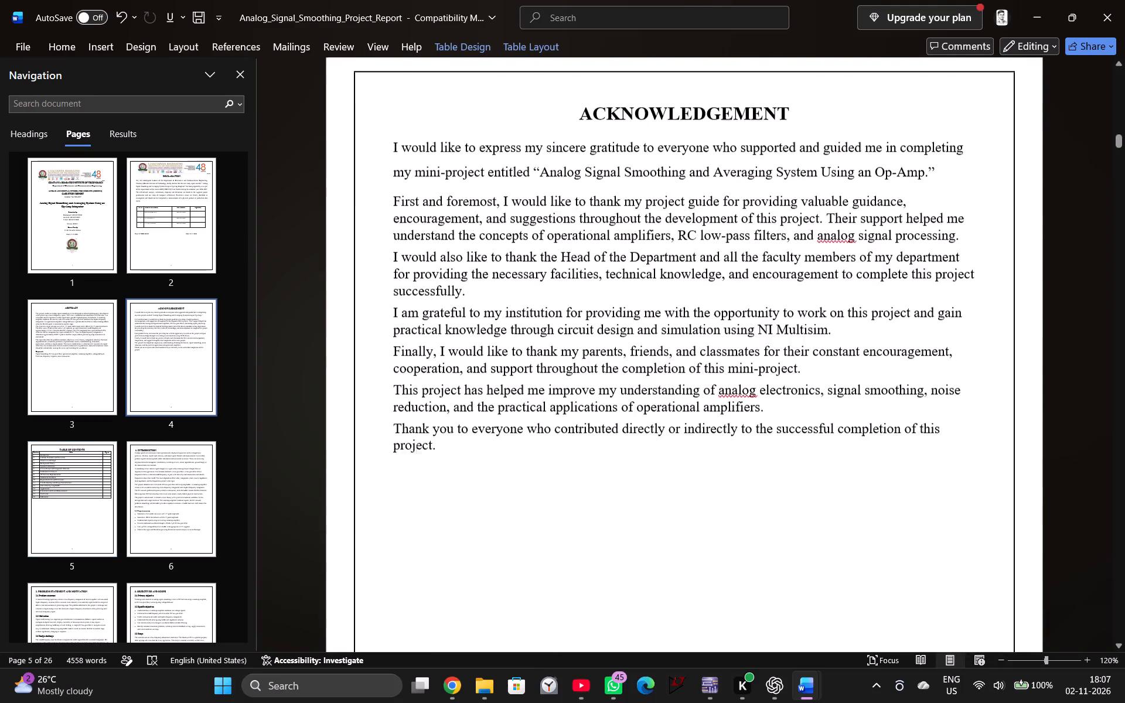
{"action": "scroll", "coordinate": [669, 383], "scroll_direction": "up", "scroll_amount": 20}
{"action": "scroll", "coordinate": [669, 383], "scroll_direction": "up", "scroll_amount": 20}
{"action": "scroll", "coordinate": [669, 383], "scroll_direction": "up", "scroll_amount": 2}
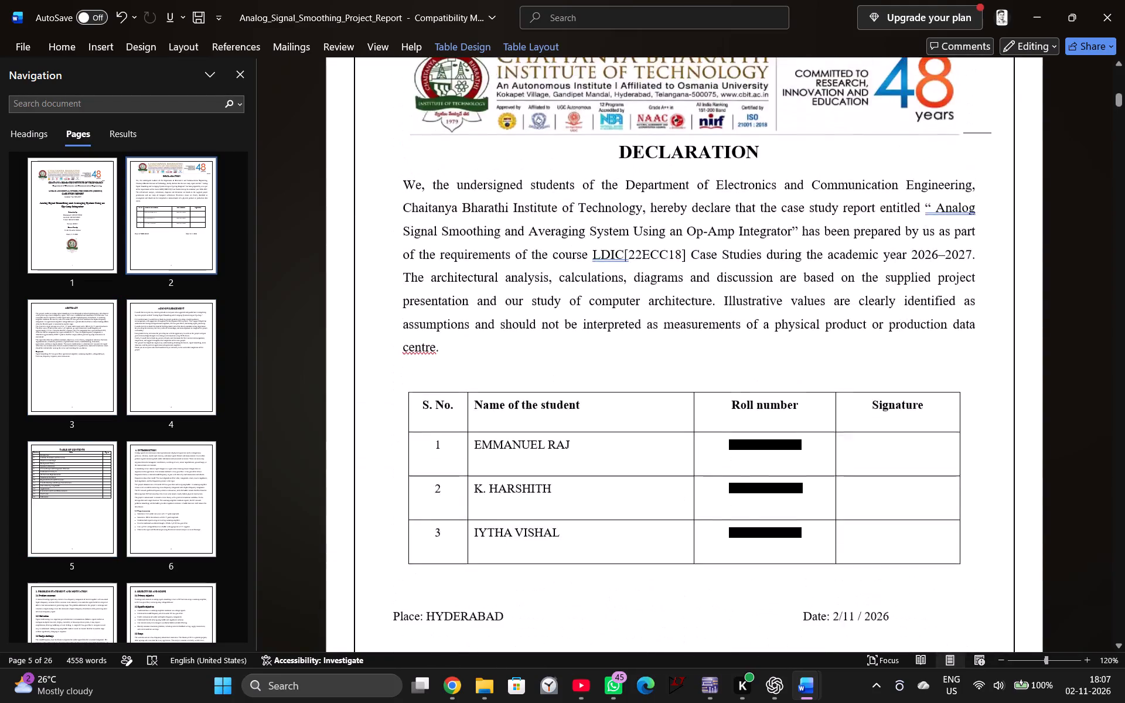
{"action": "scroll", "coordinate": [669, 383], "scroll_direction": "up", "scroll_amount": 13}
{"action": "scroll", "coordinate": [669, 383], "scroll_direction": "down", "scroll_amount": 20}
{"action": "scroll", "coordinate": [669, 383], "scroll_direction": "down", "scroll_amount": 6}
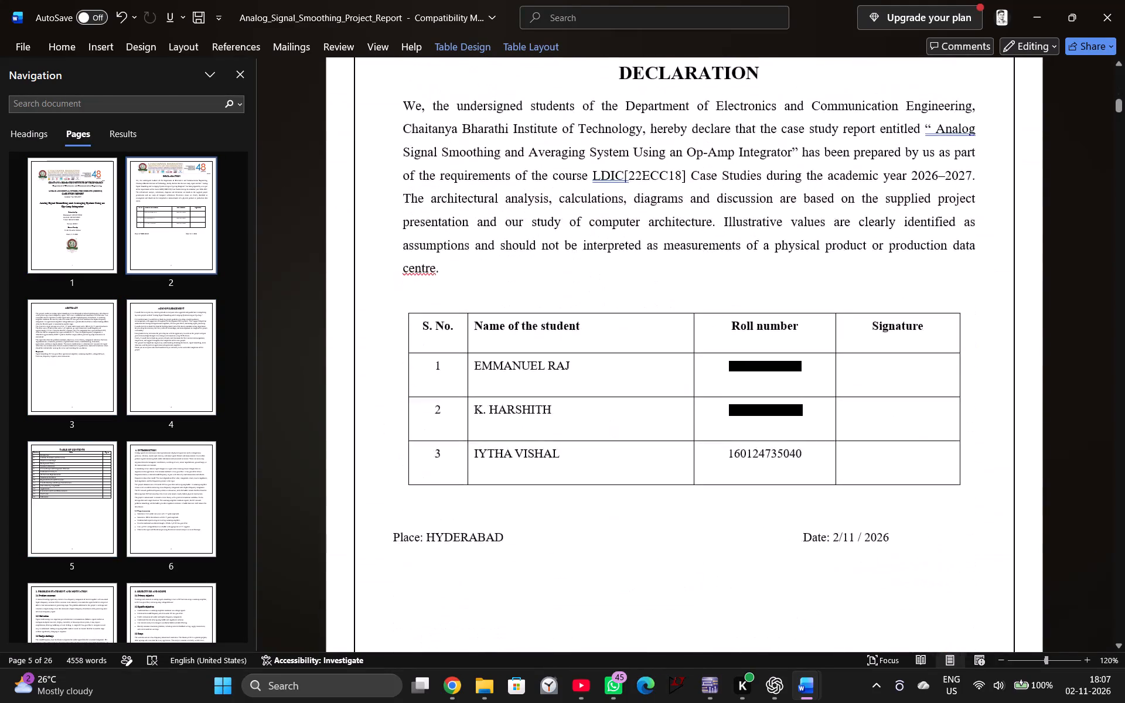
{"action": "scroll", "coordinate": [704, 452], "scroll_direction": "down", "scroll_amount": 3}
{"action": "scroll", "coordinate": [703, 453], "scroll_direction": "down", "scroll_amount": 20}
{"action": "scroll", "coordinate": [703, 453], "scroll_direction": "down", "scroll_amount": 16}
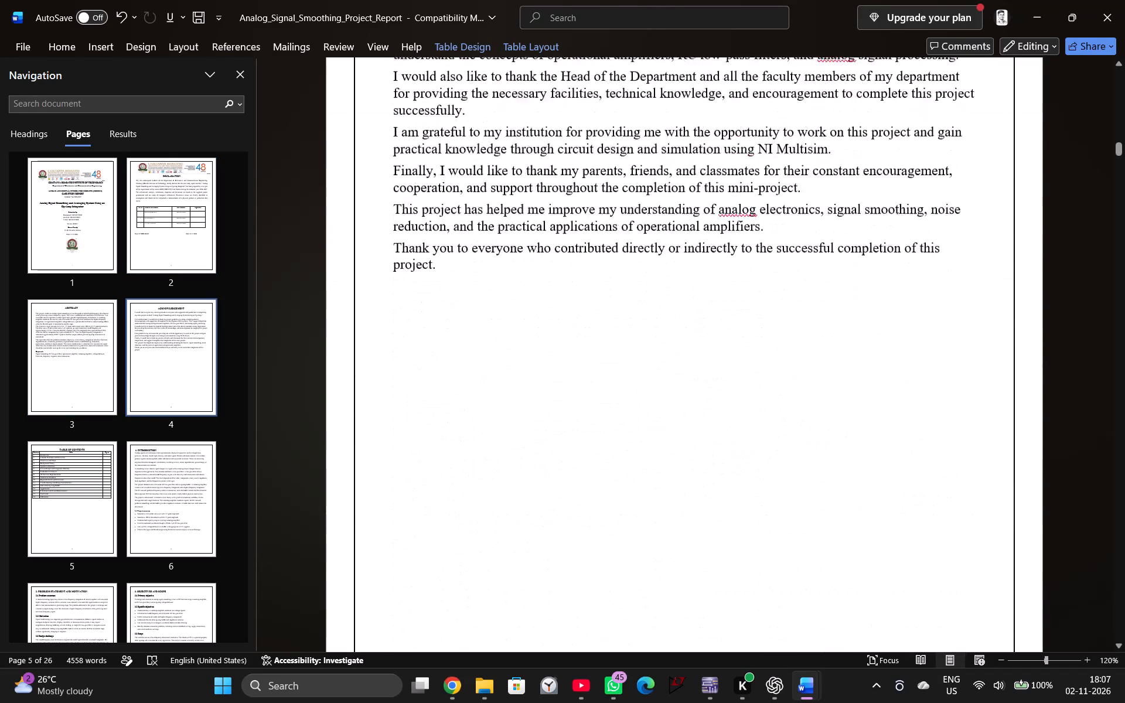
Left-align the ACKNOWLEDGEMENT heading on page 4.
{"action": "scroll", "coordinate": [711, 494], "scroll_direction": "up", "scroll_amount": 14}
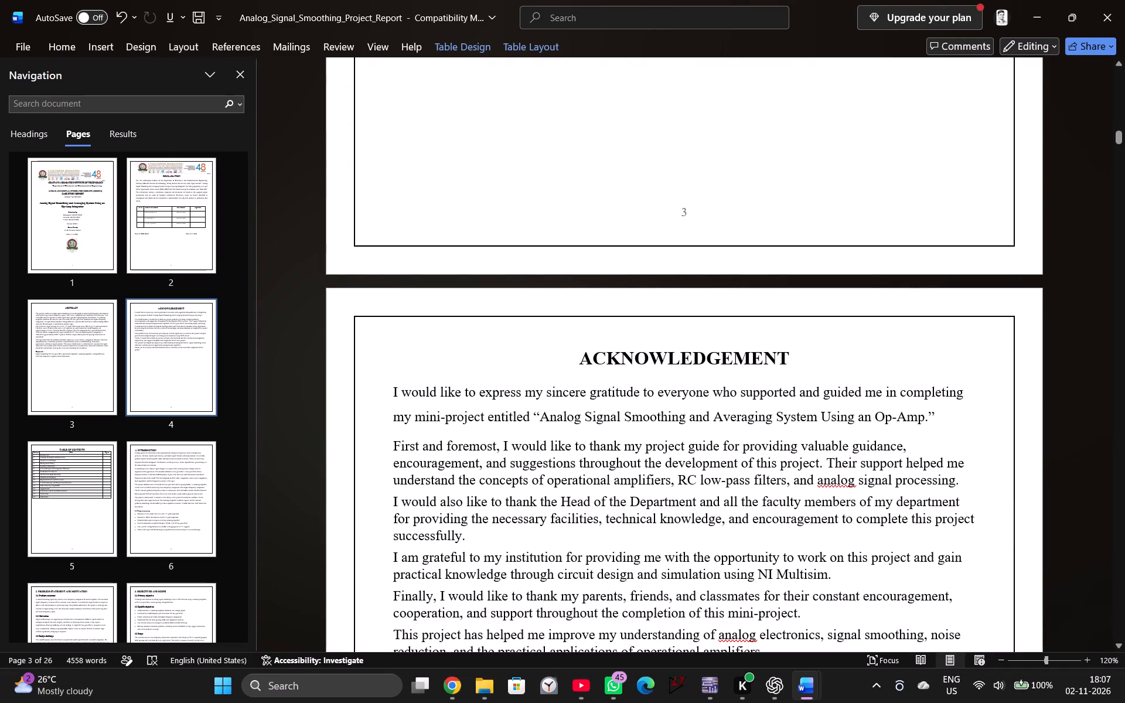
{"action": "left_click_drag", "start_coordinate": [799, 361], "coordinate": [571, 363]}
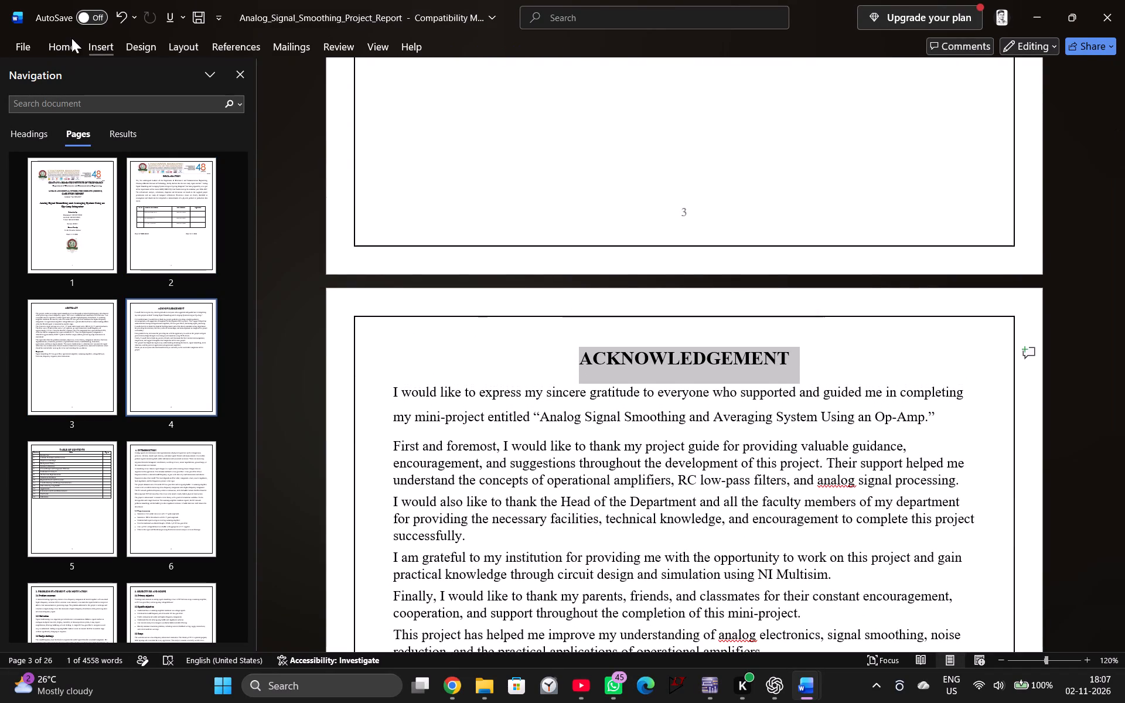
{"action": "left_click_drag", "start_coordinate": [67, 37], "coordinate": [65, 45]}
{"action": "left_click", "coordinate": [383, 98]}
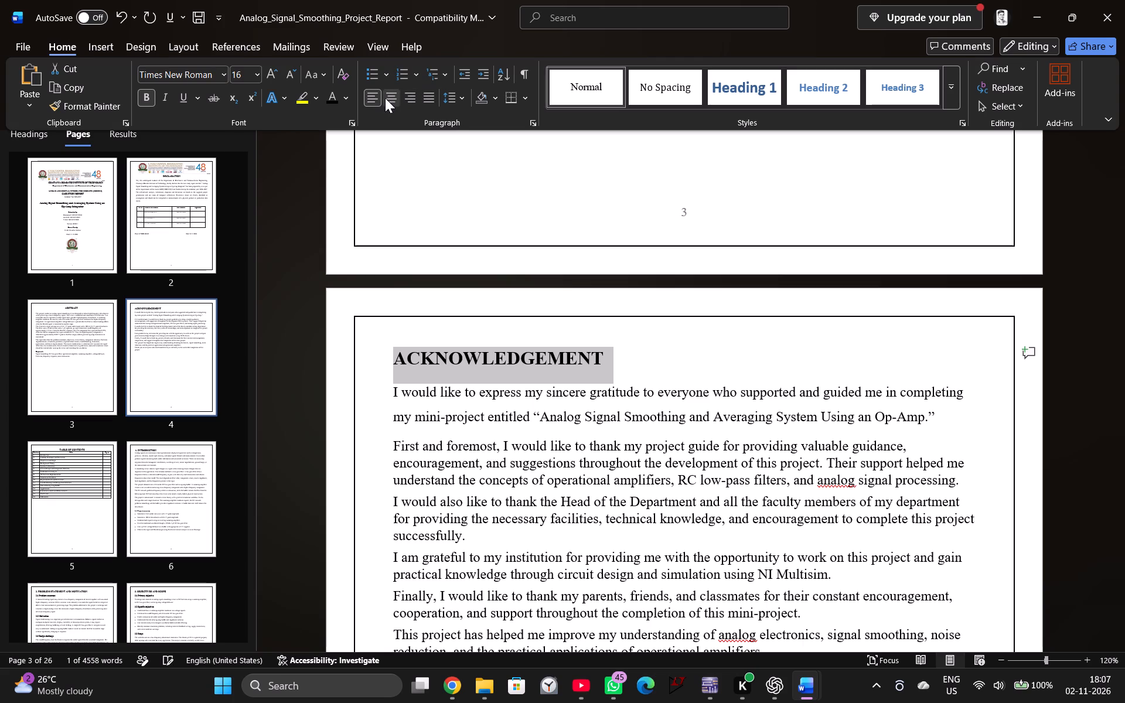
{"action": "left_click", "coordinate": [391, 93]}
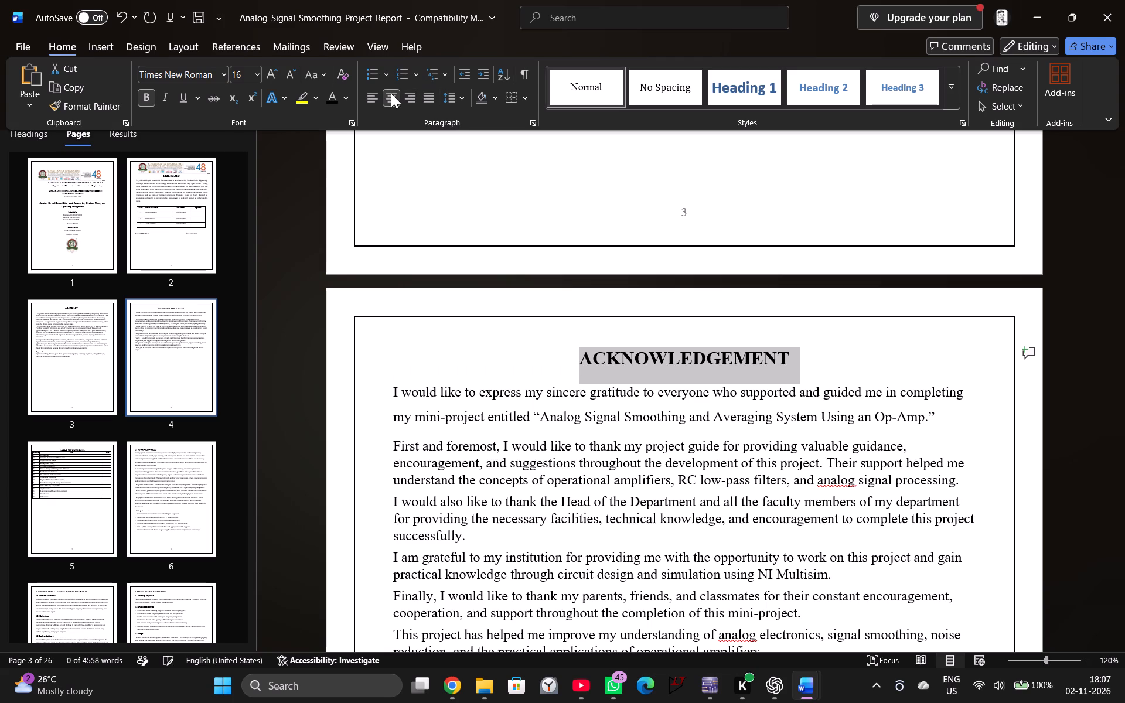
{"action": "left_click", "coordinate": [374, 101]}
{"action": "left_click", "coordinate": [446, 218]}
Left-align the ABSTRACT heading on page 3.
{"action": "scroll", "coordinate": [530, 227], "scroll_direction": "up", "scroll_amount": 7}
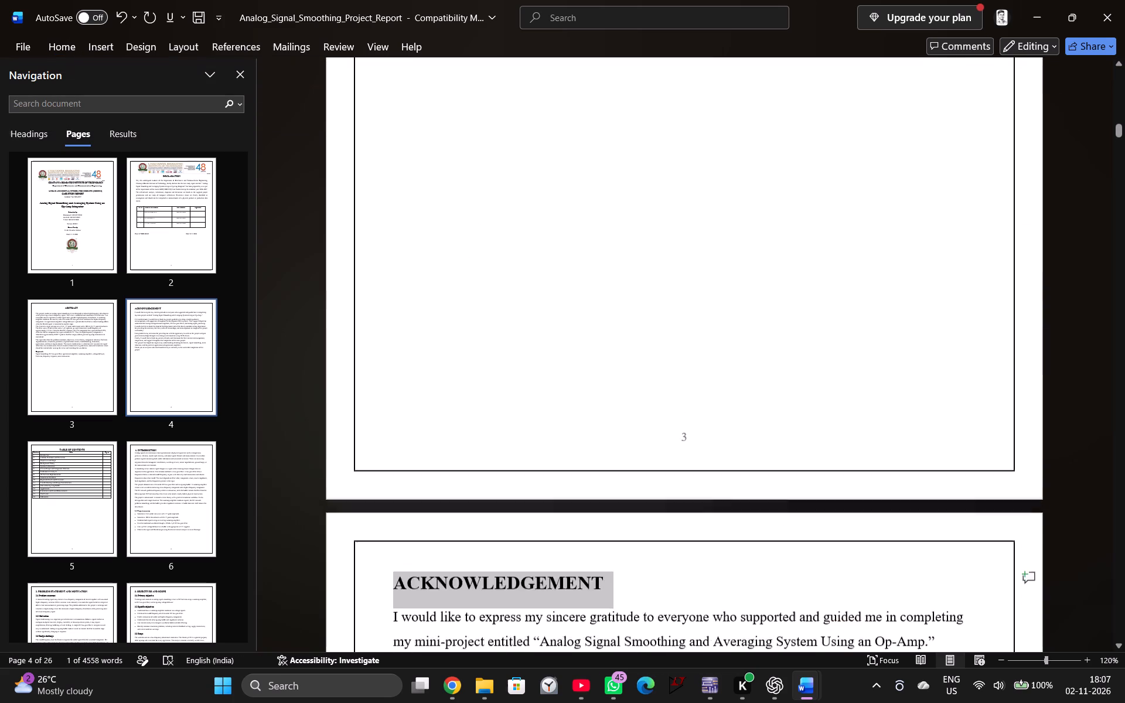
{"action": "scroll", "coordinate": [530, 227], "scroll_direction": "up", "scroll_amount": 12}
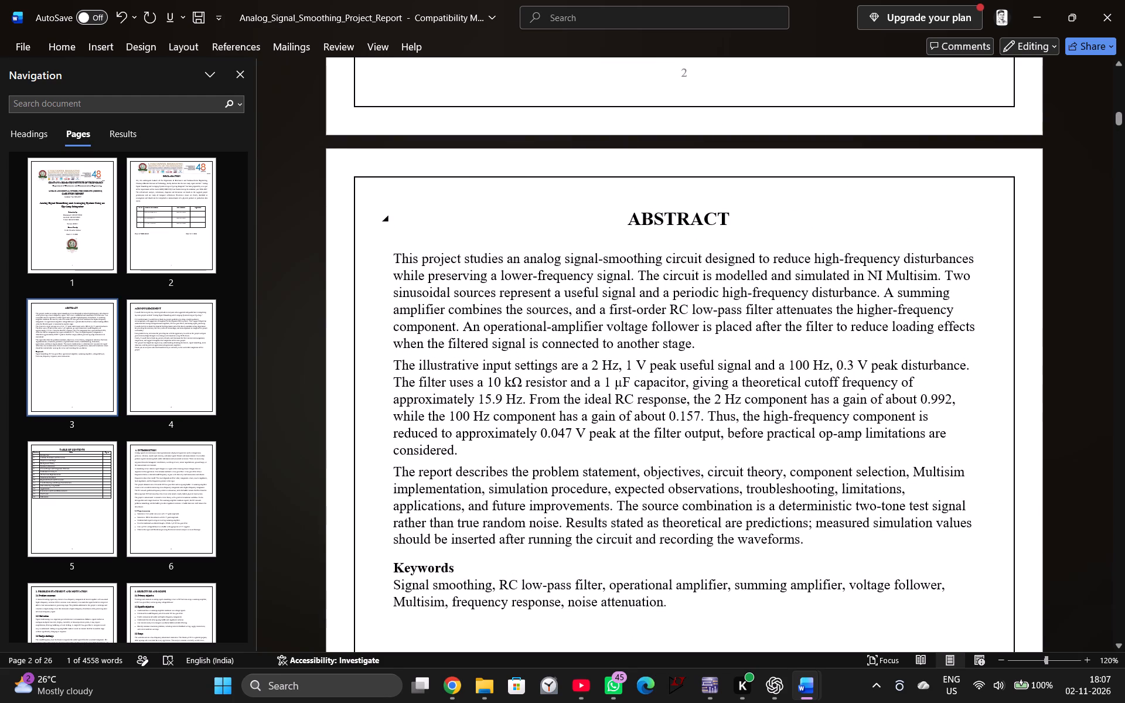
{"action": "left_click_drag", "start_coordinate": [737, 219], "coordinate": [611, 214]}
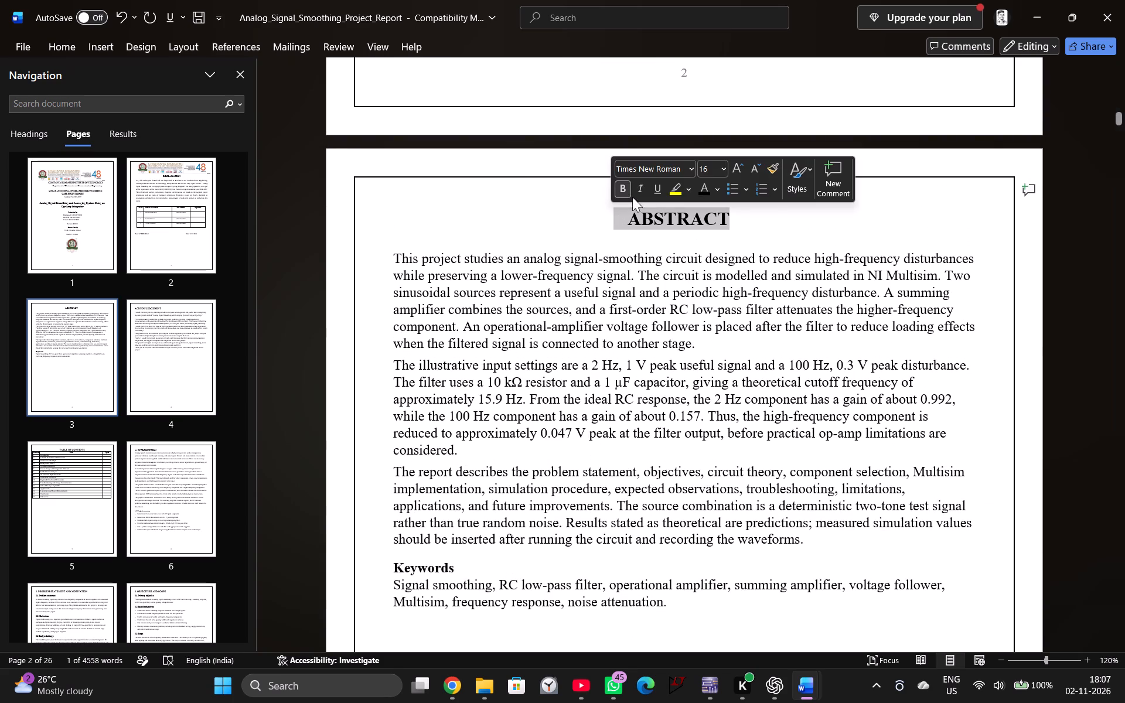
{"action": "left_click", "coordinate": [45, 48]}
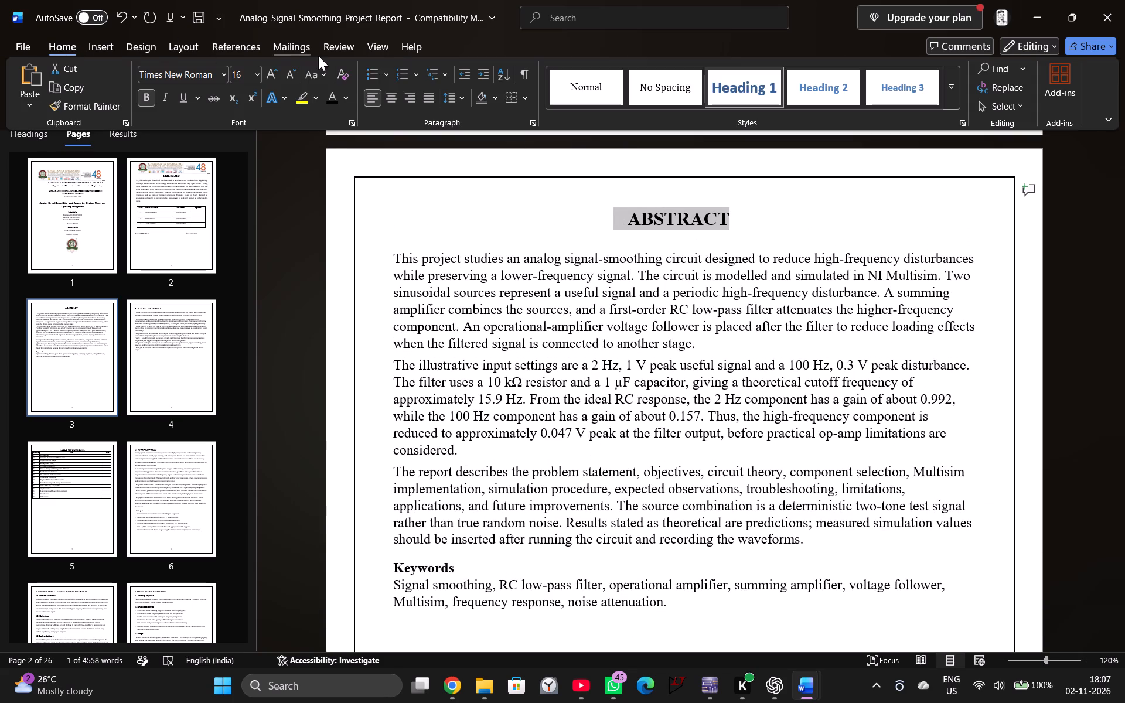
{"action": "left_click", "coordinate": [388, 101]}
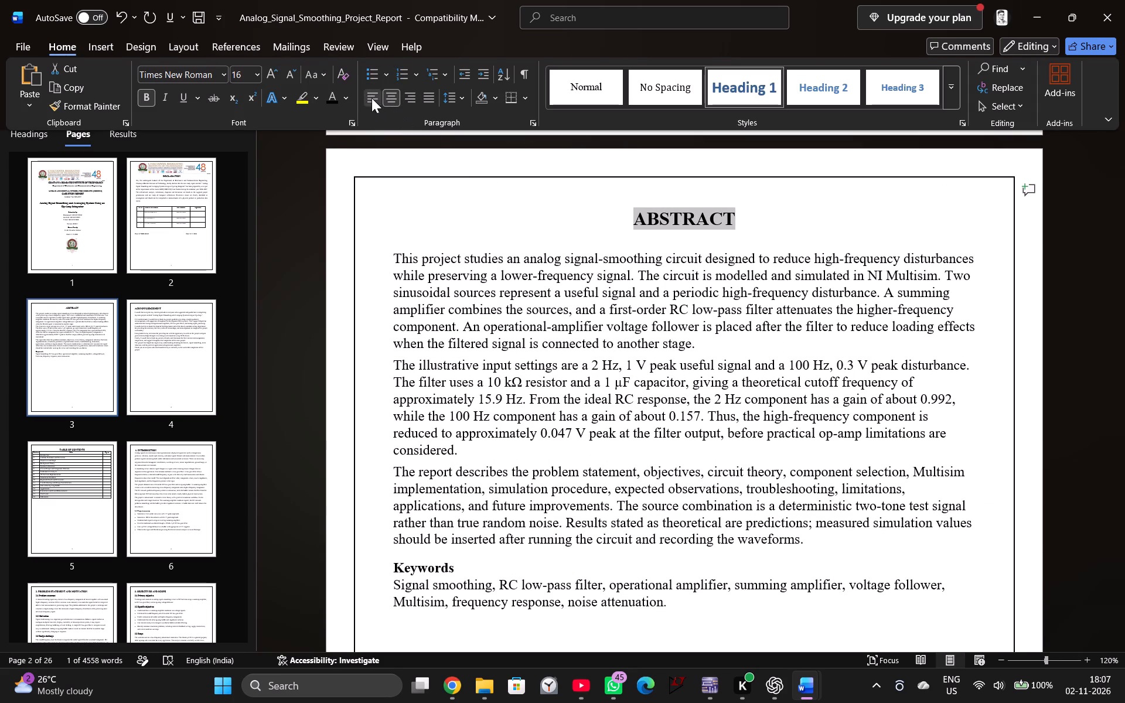
{"action": "left_click", "coordinate": [371, 98]}
{"action": "left_click", "coordinate": [551, 202]}
Insert 17 blank rows below the References row of the table of contents on page 5.
{"action": "scroll", "coordinate": [551, 202], "scroll_direction": "up", "scroll_amount": 19}
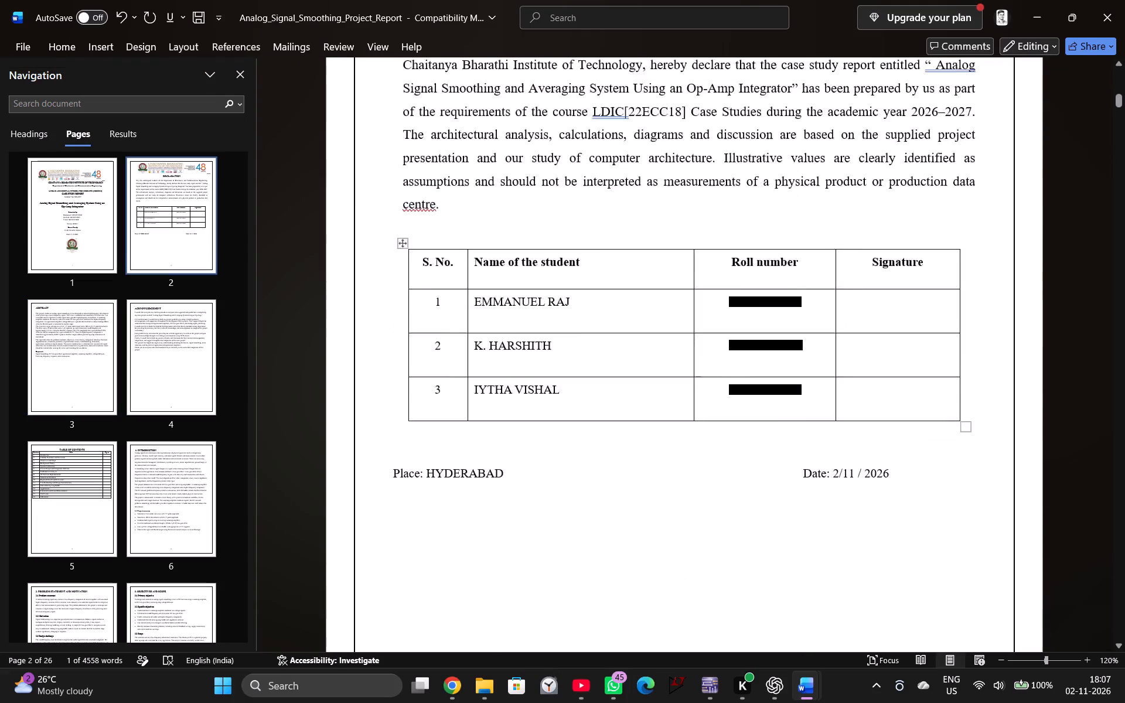
{"action": "scroll", "coordinate": [561, 199], "scroll_direction": "up", "scroll_amount": 1}
{"action": "scroll", "coordinate": [568, 196], "scroll_direction": "down", "scroll_amount": 20}
{"action": "scroll", "coordinate": [568, 196], "scroll_direction": "down", "scroll_amount": 20}
{"action": "scroll", "coordinate": [568, 196], "scroll_direction": "down", "scroll_amount": 5}
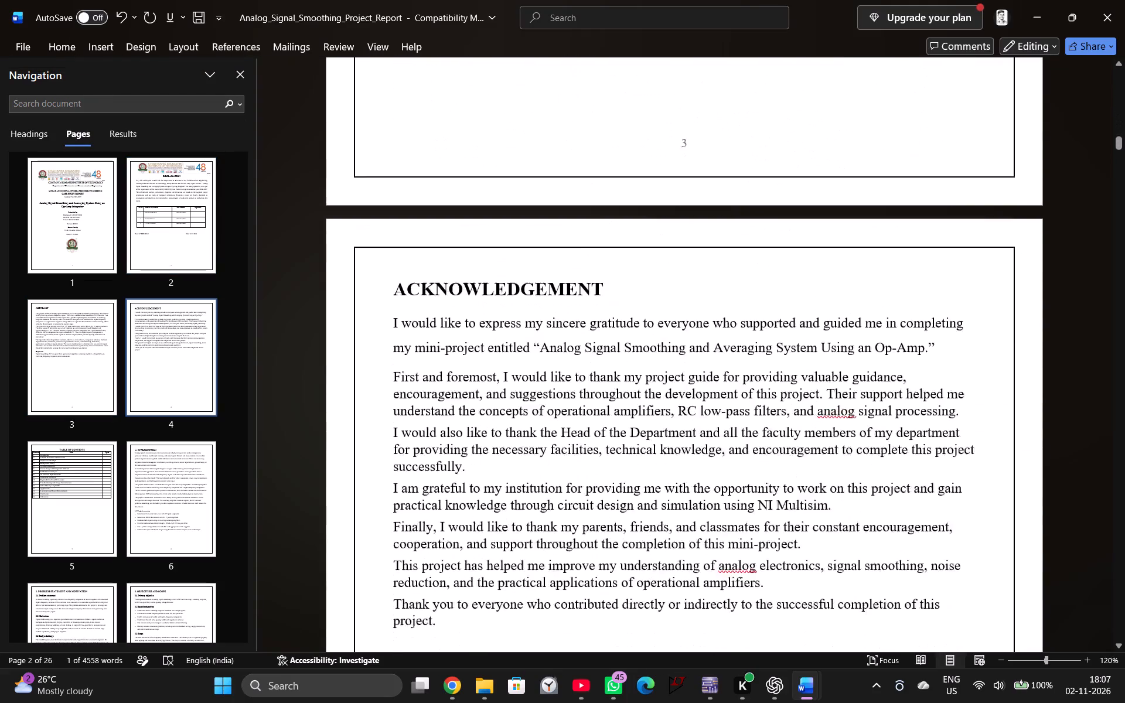
{"action": "scroll", "coordinate": [621, 296], "scroll_direction": "down", "scroll_amount": 20}
{"action": "scroll", "coordinate": [621, 296], "scroll_direction": "down", "scroll_amount": 8}
{"action": "scroll", "coordinate": [674, 318], "scroll_direction": "up", "scroll_amount": 5}
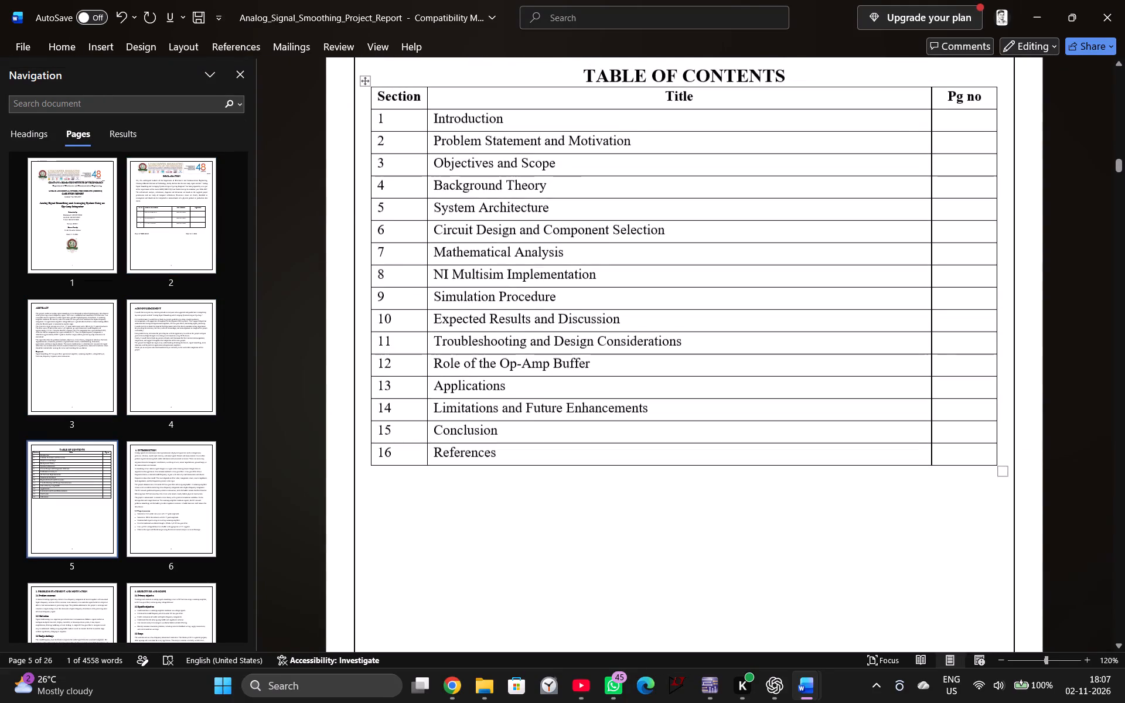
{"action": "left_click", "coordinate": [857, 516]}
{"action": "left_click", "coordinate": [999, 467]}
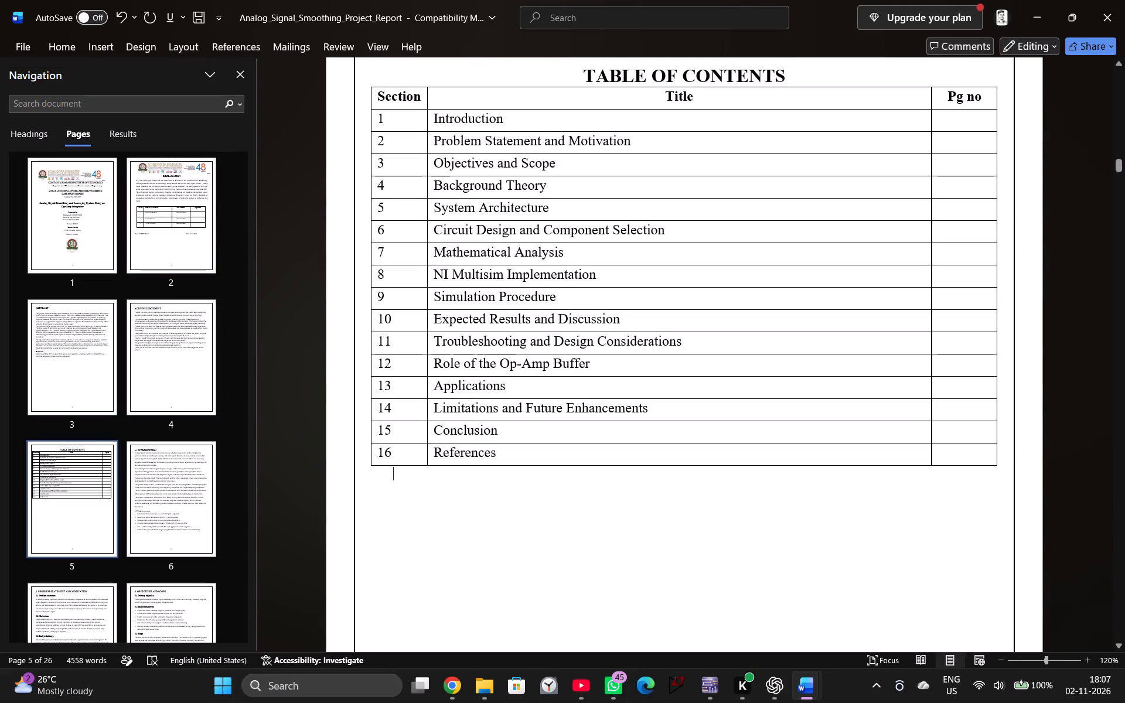
{"action": "left_click", "coordinate": [996, 467]}
{"action": "left_click", "coordinate": [1001, 468]}
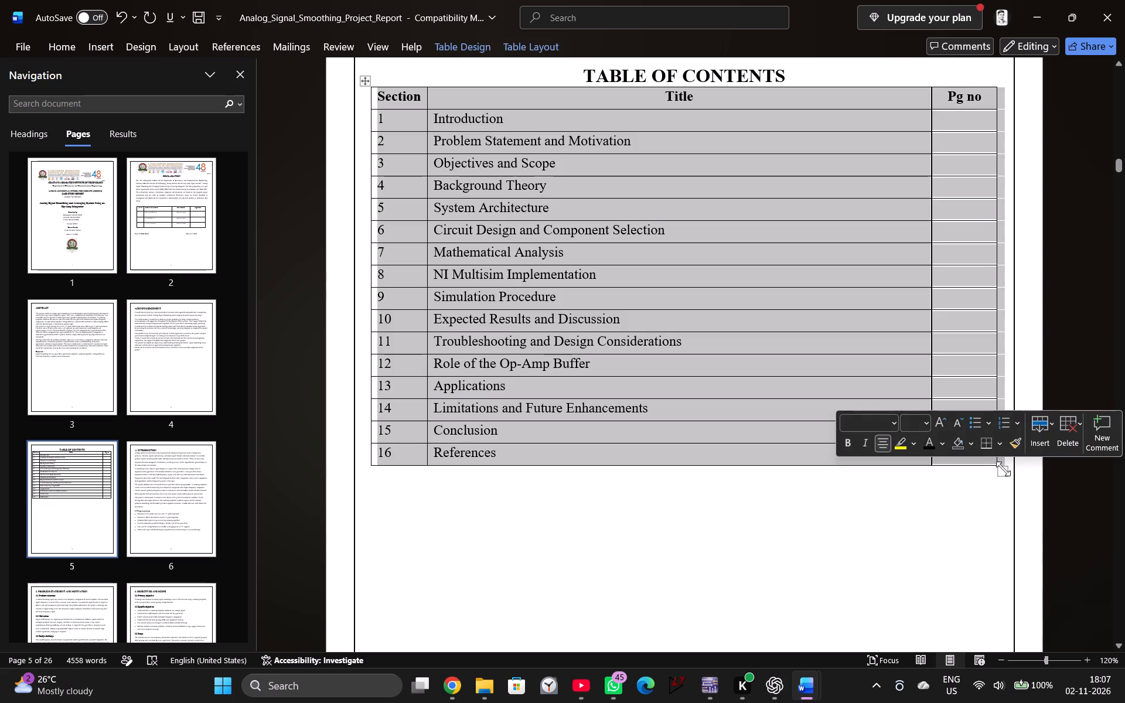
{"action": "left_click", "coordinate": [1038, 429]}
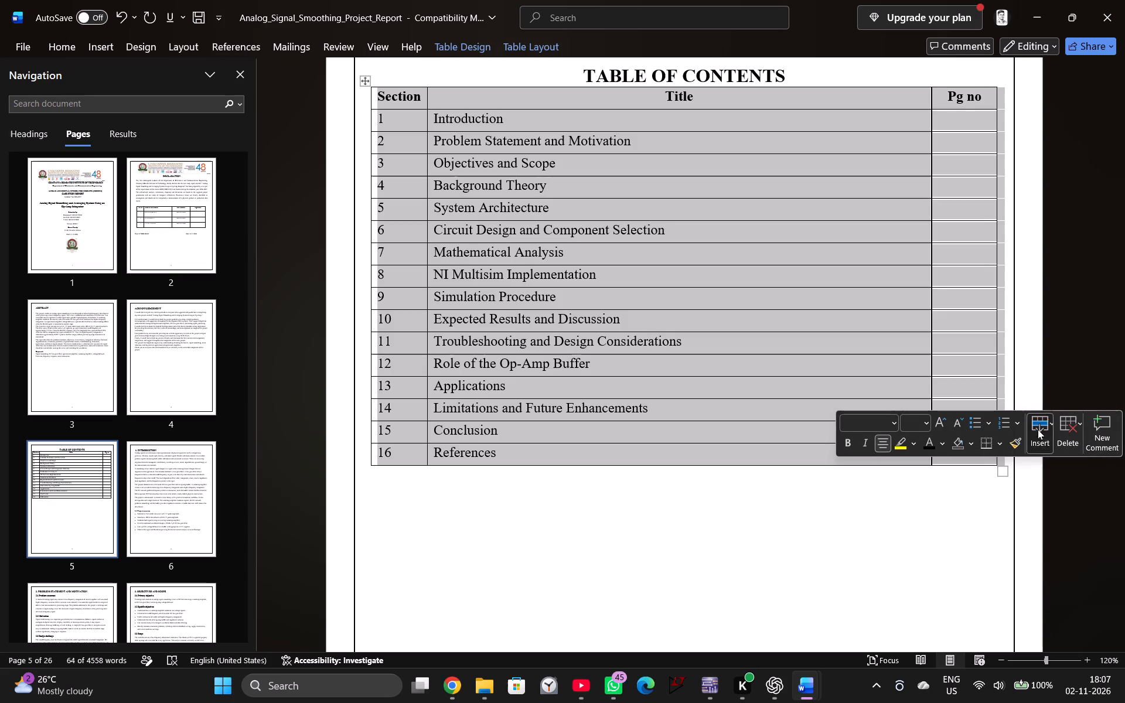
{"action": "left_click", "coordinate": [1046, 479]}
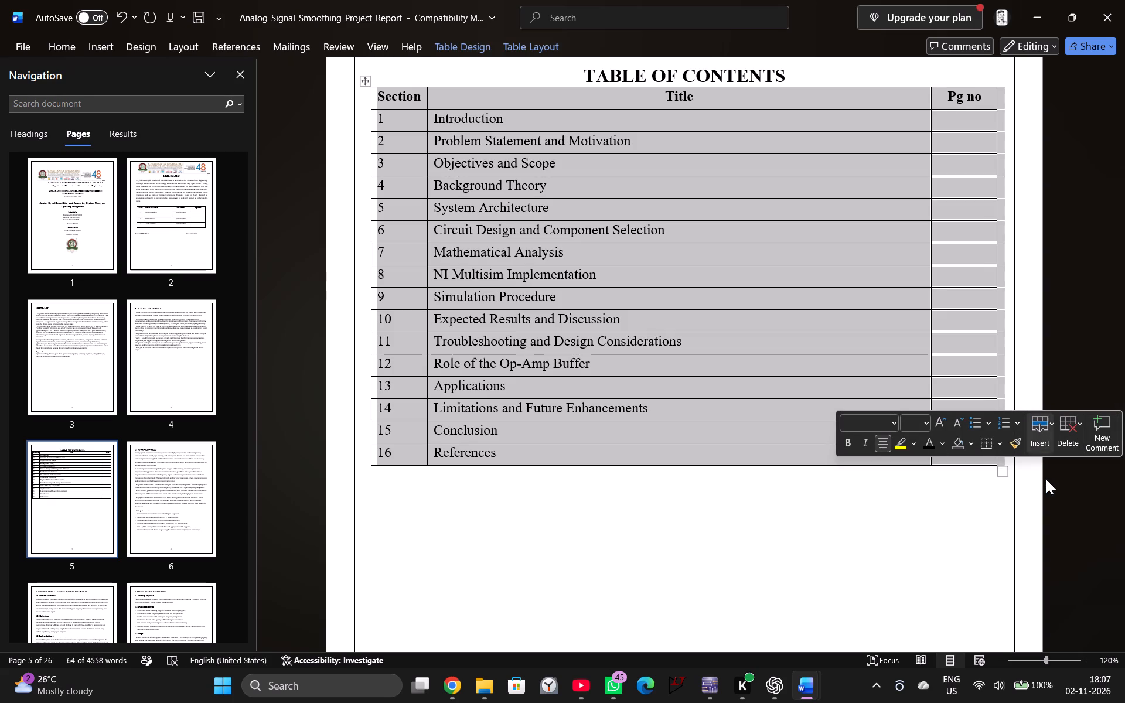
{"action": "left_click", "coordinate": [724, 505]}
{"action": "scroll", "coordinate": [630, 480], "scroll_direction": "down", "scroll_amount": 9}
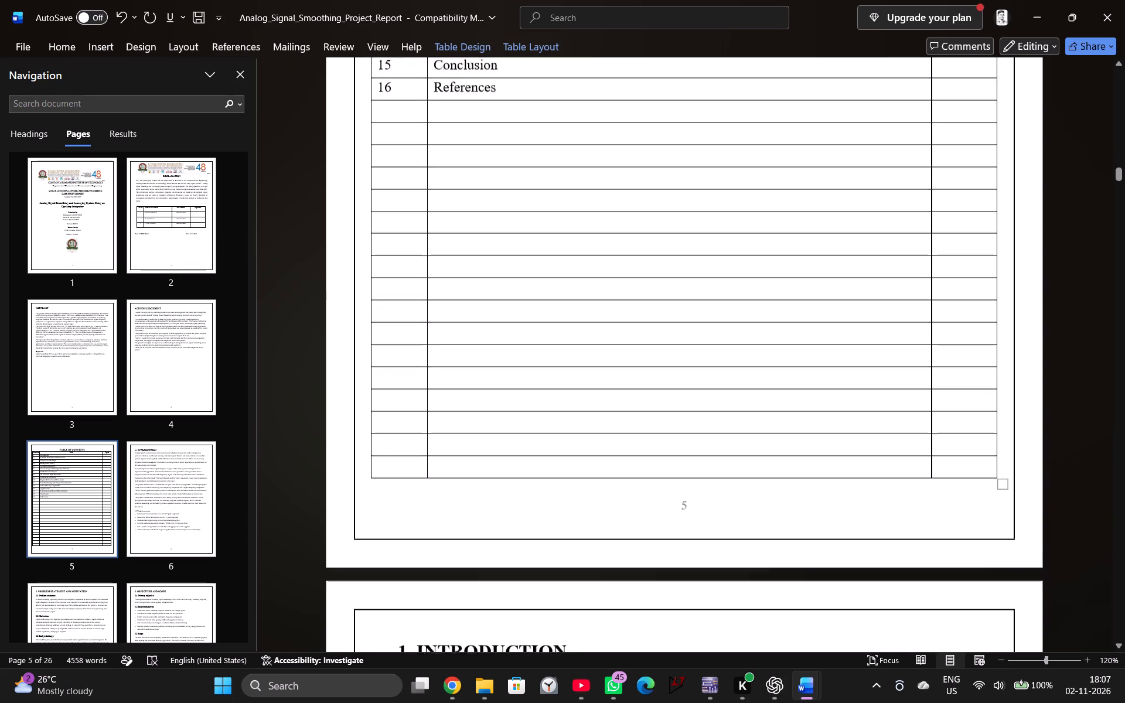
{"action": "scroll", "coordinate": [633, 482], "scroll_direction": "down", "scroll_amount": 7}
{"action": "scroll", "coordinate": [635, 484], "scroll_direction": "up", "scroll_amount": 12}
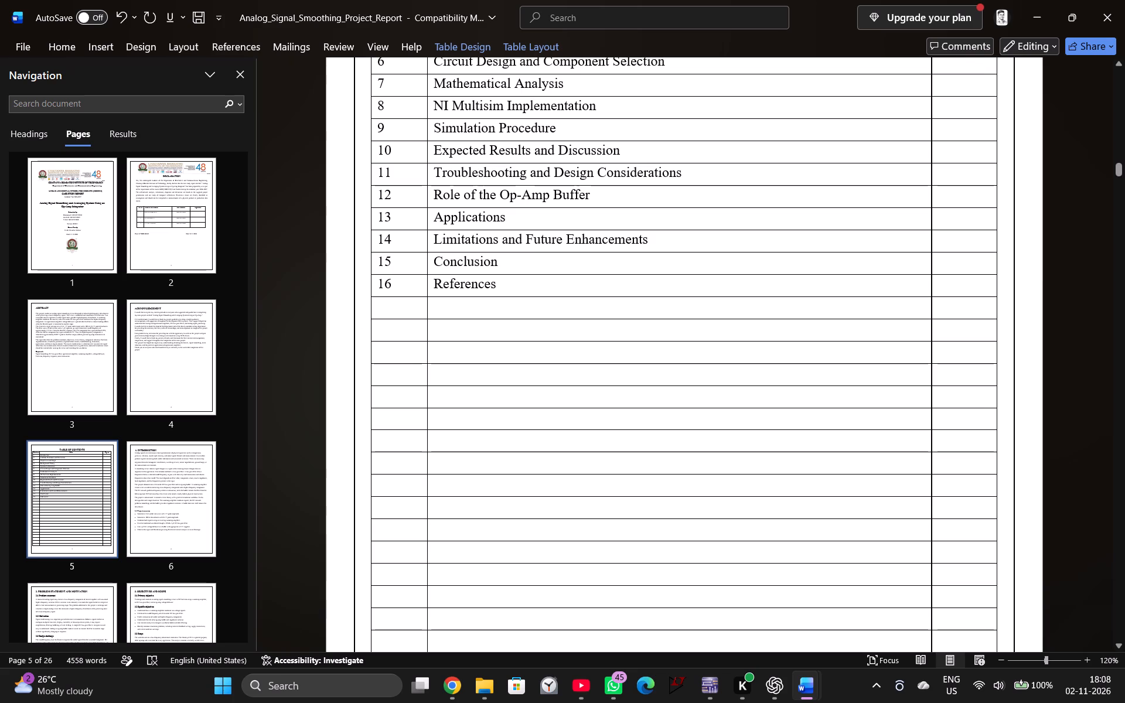
{"action": "left_click", "coordinate": [392, 311]}
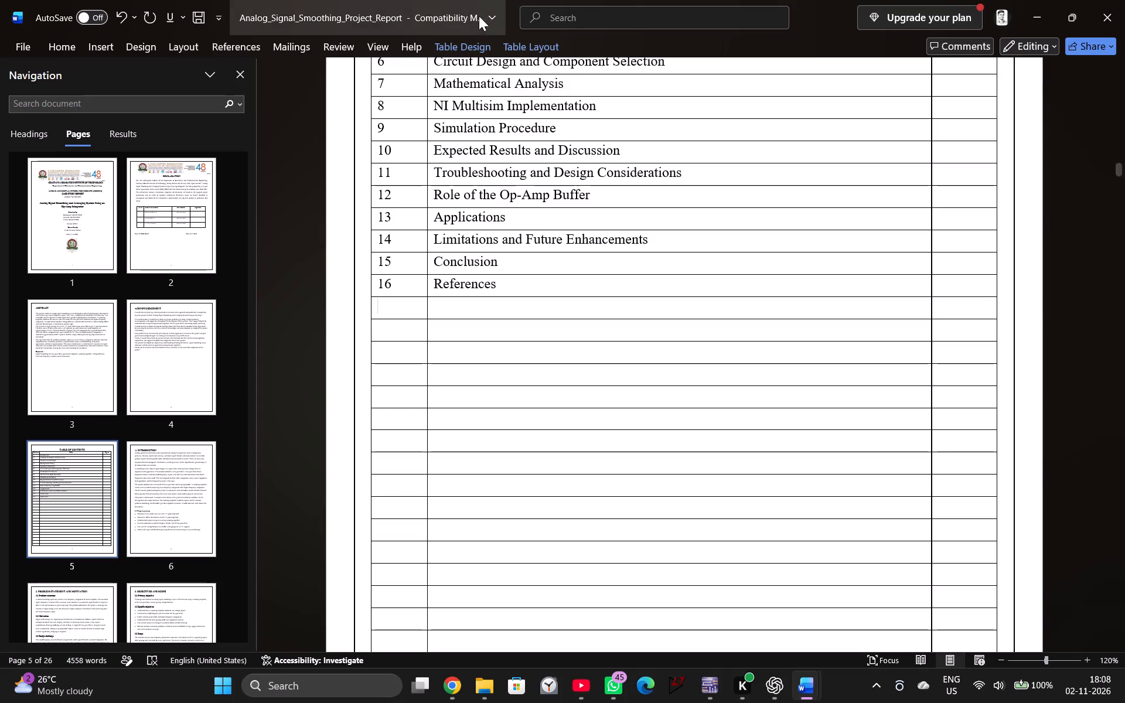
Save a PDF copy as Analog_Signal_Smoothing_Project_Report in the ldic case folder under Downloads, replacing the existing file, and return to the document.
{"action": "left_click", "coordinate": [19, 43]}
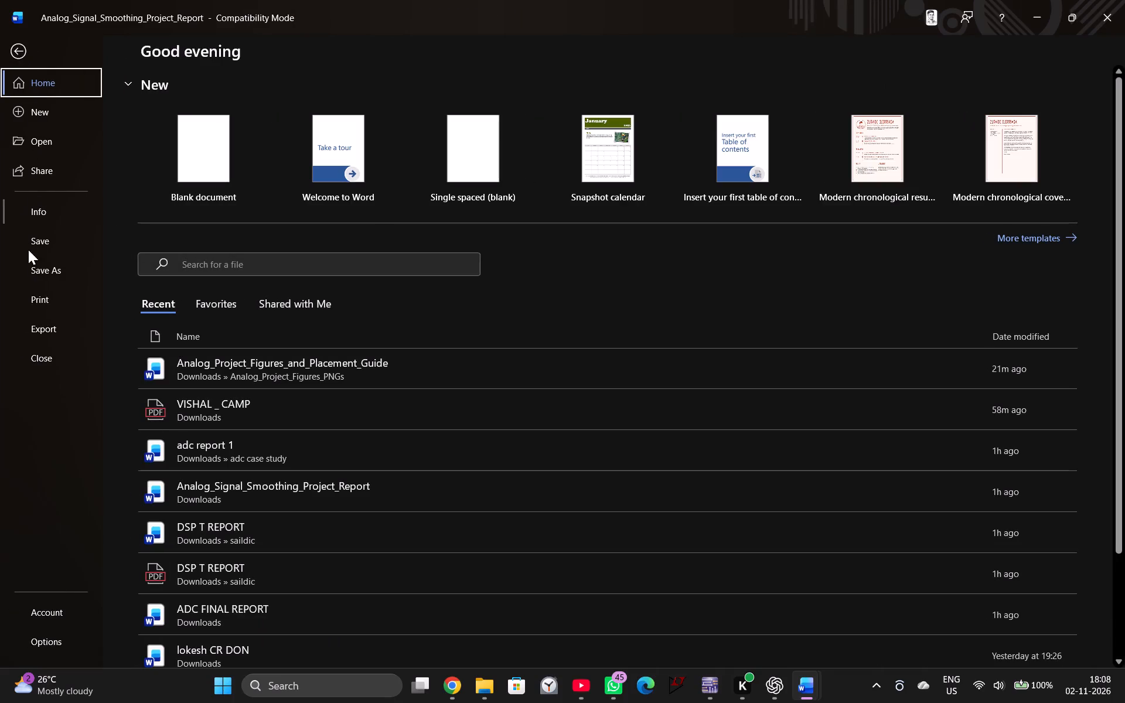
{"action": "left_click", "coordinate": [45, 269]}
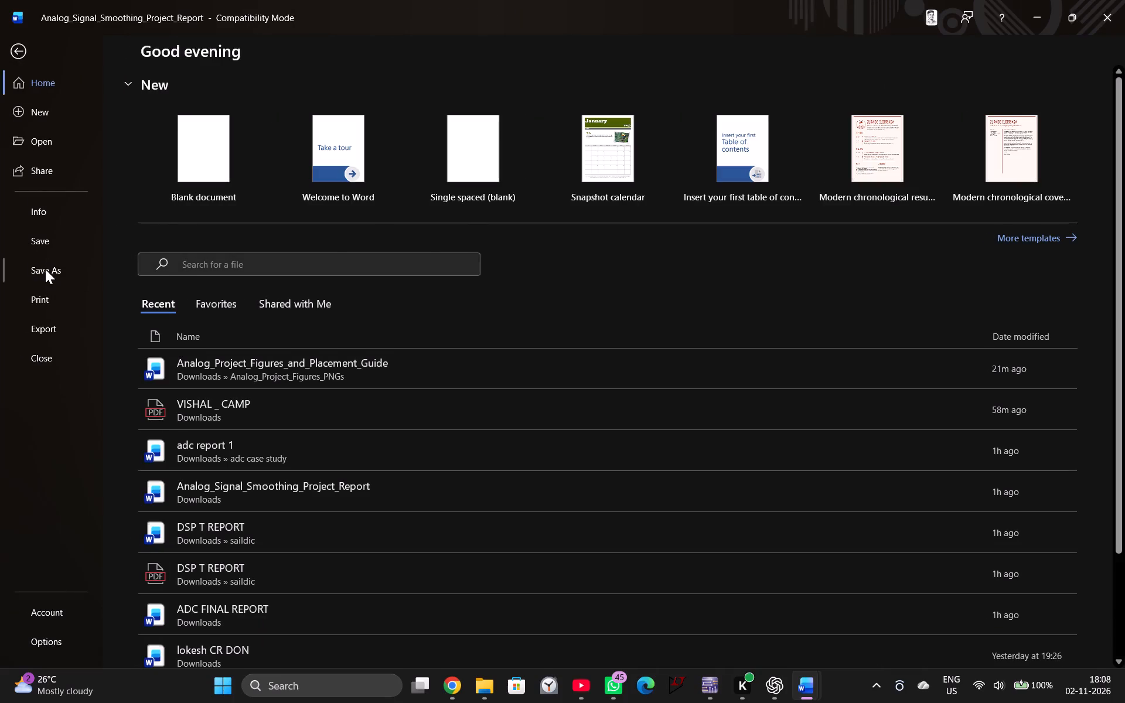
{"action": "left_click", "coordinate": [186, 389]}
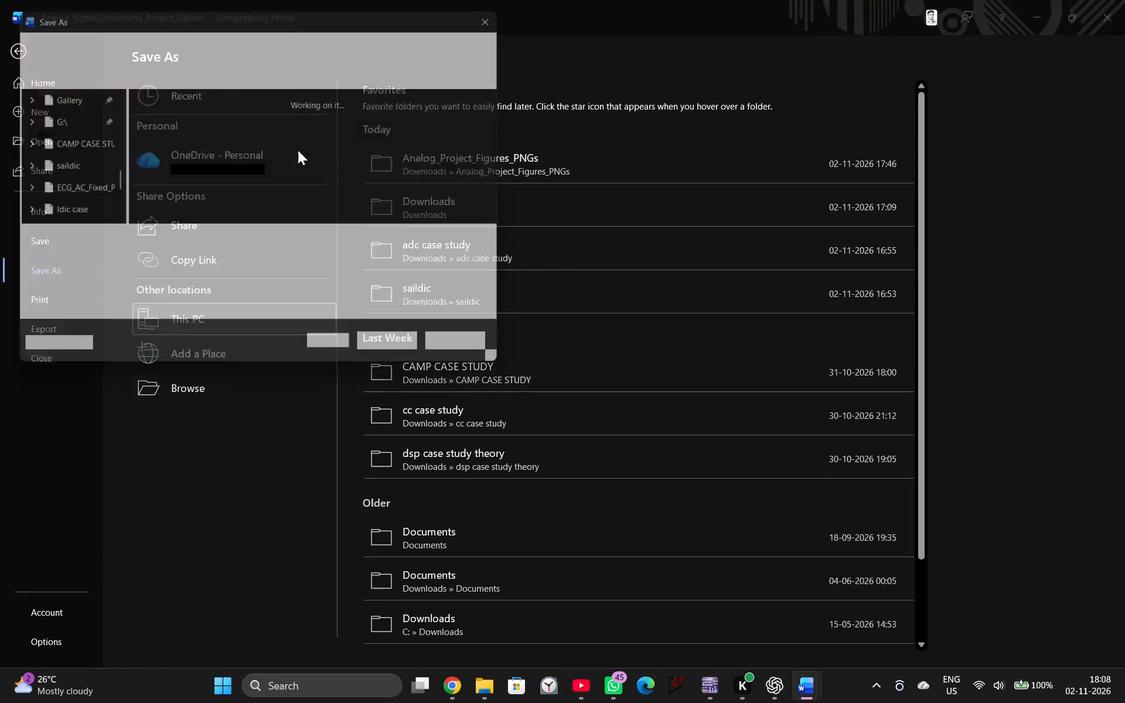
{"action": "scroll", "coordinate": [250, 129], "scroll_direction": "down", "scroll_amount": 1}
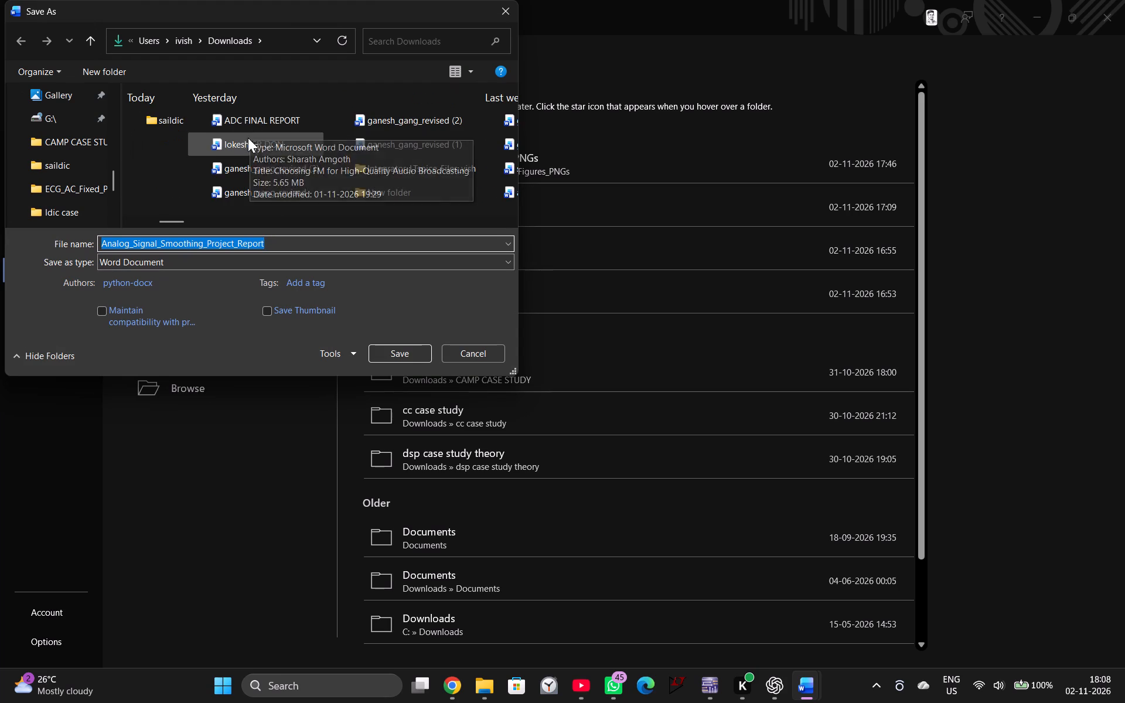
{"action": "scroll", "coordinate": [198, 110], "scroll_direction": "up", "scroll_amount": 2}
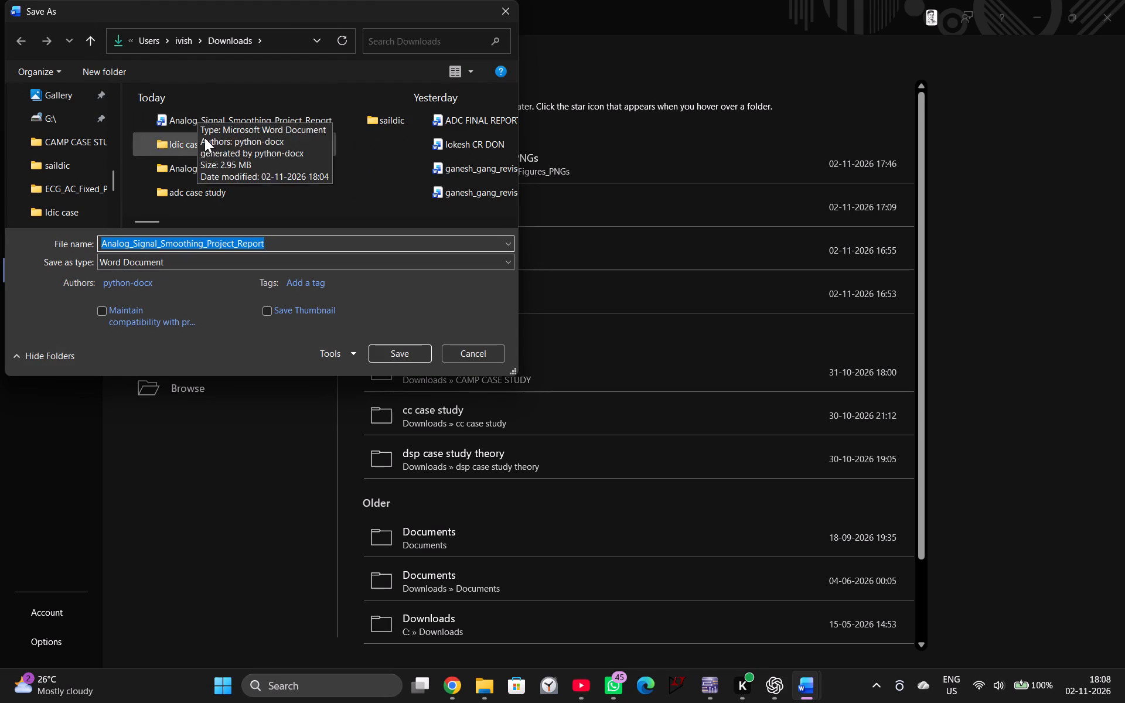
{"action": "double_click", "coordinate": [213, 140]}
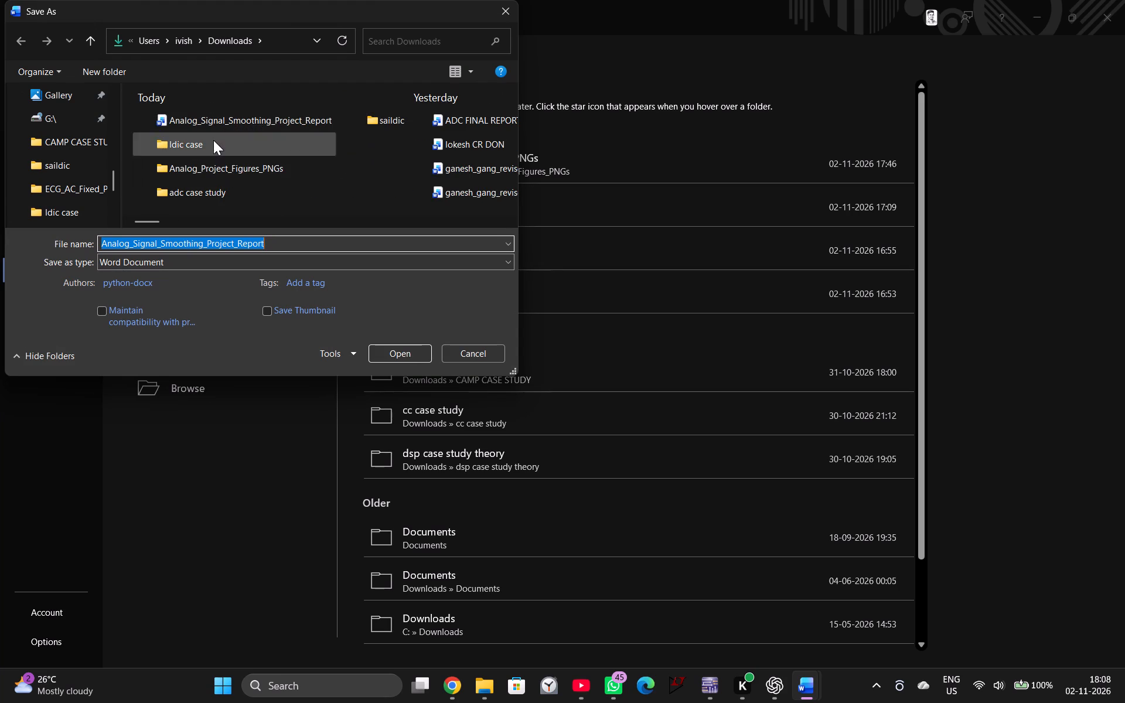
{"action": "left_click", "coordinate": [454, 261]}
{"action": "left_click", "coordinate": [384, 344]}
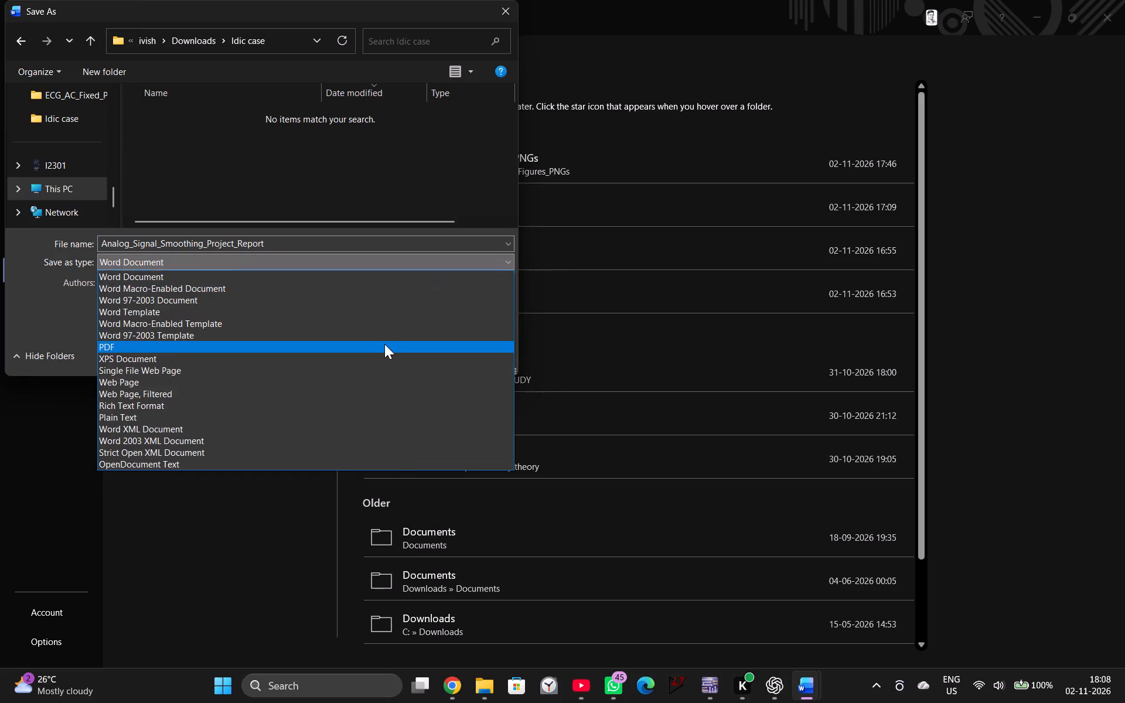
{"action": "left_click", "coordinate": [395, 377]}
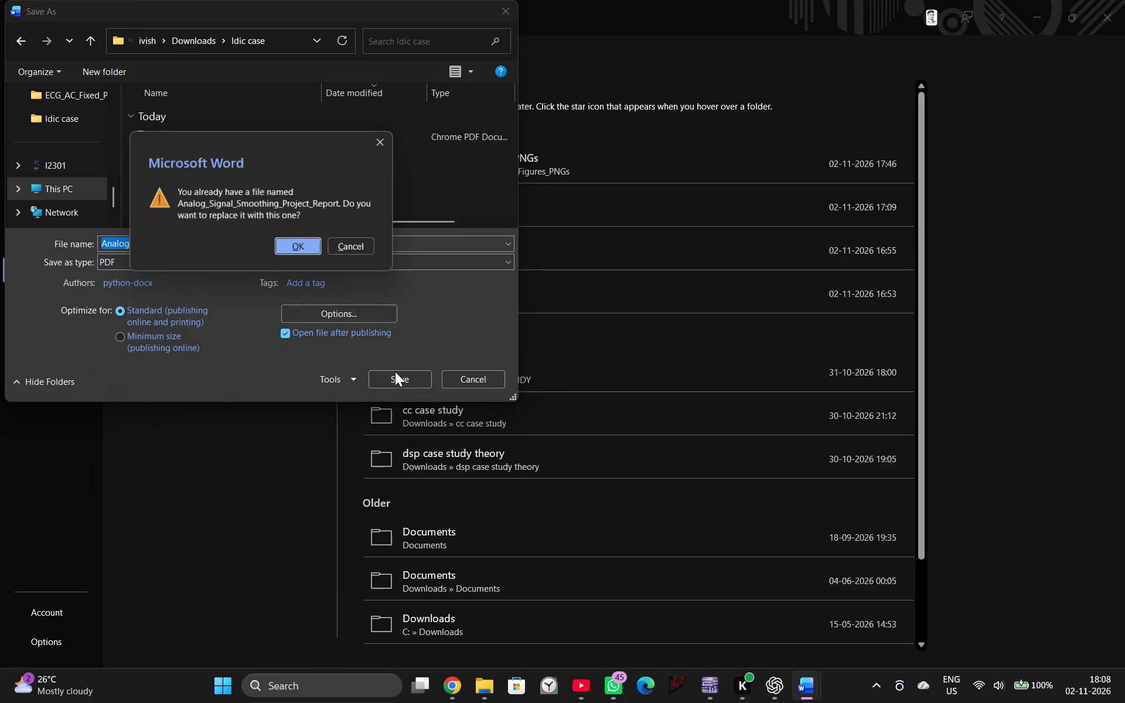
{"action": "left_click", "coordinate": [296, 243]}
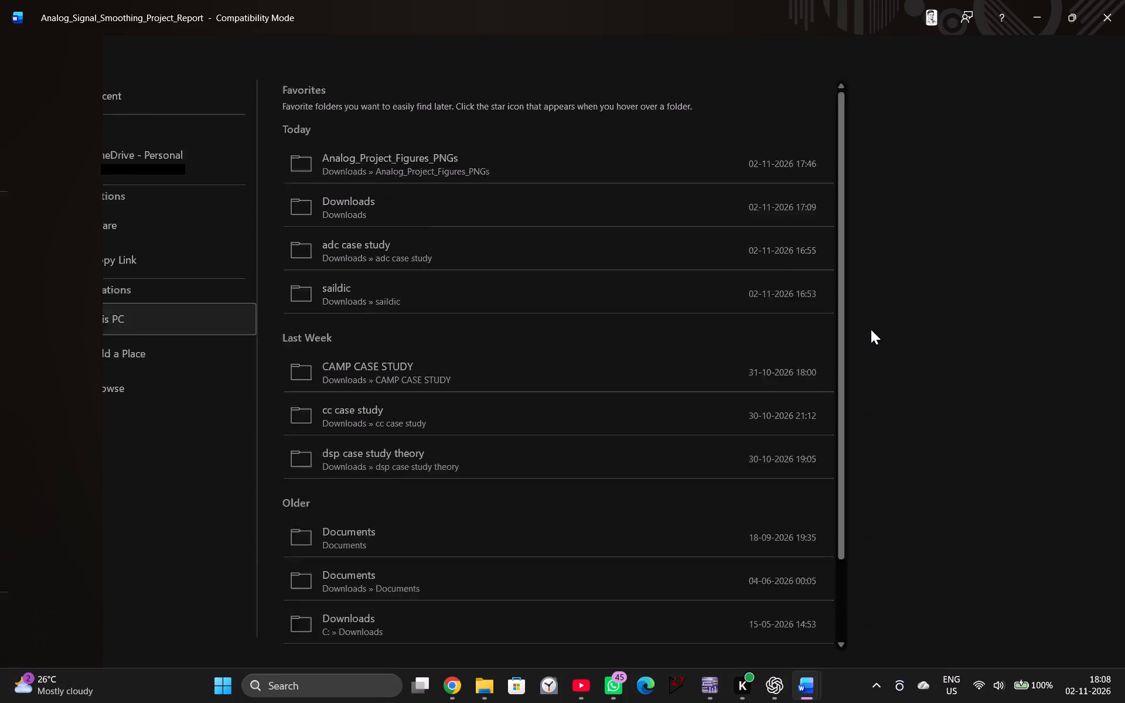
{"action": "left_click", "coordinate": [981, 294]}
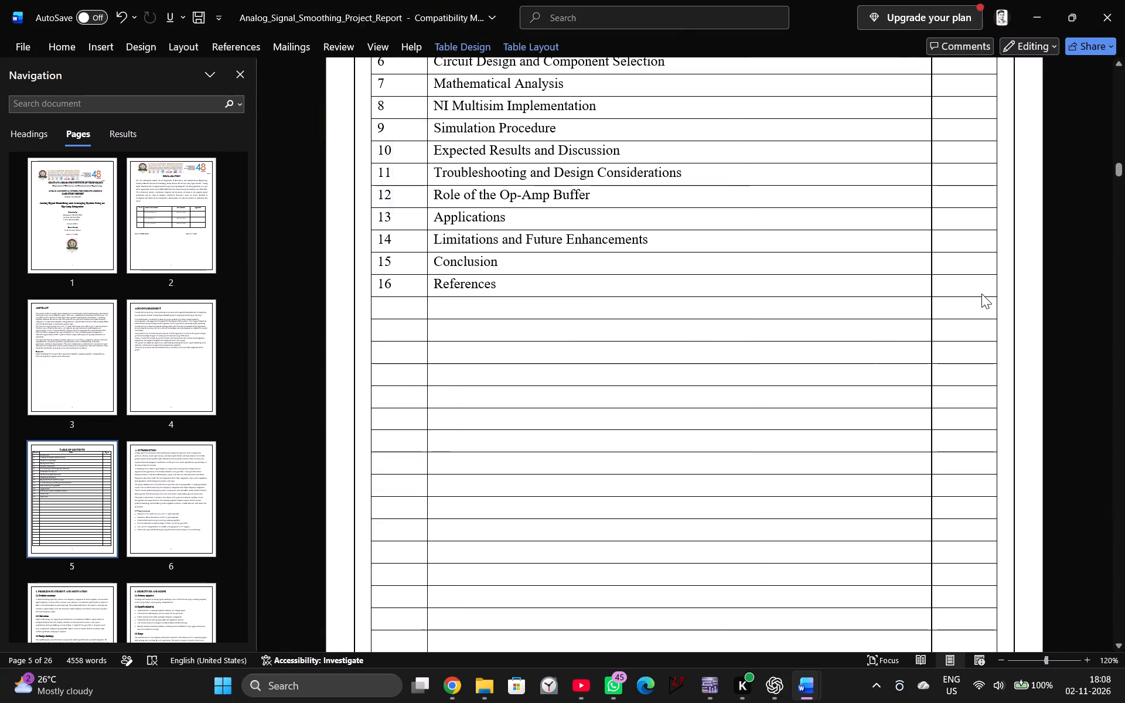
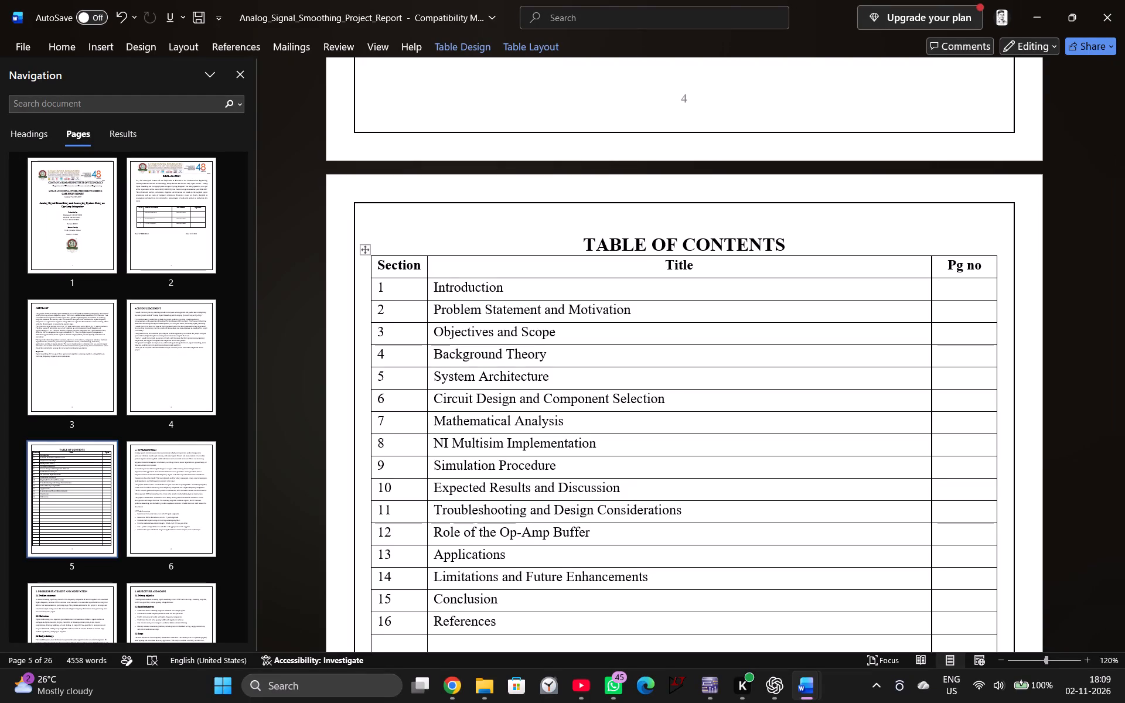
Enter page numbers 6, 7, 8 and 9 for sections 1 to 4 in the table of contents.
{"action": "key", "text": "6"}
{"action": "left_click", "coordinate": [946, 313]}
{"action": "key", "text": "2"}
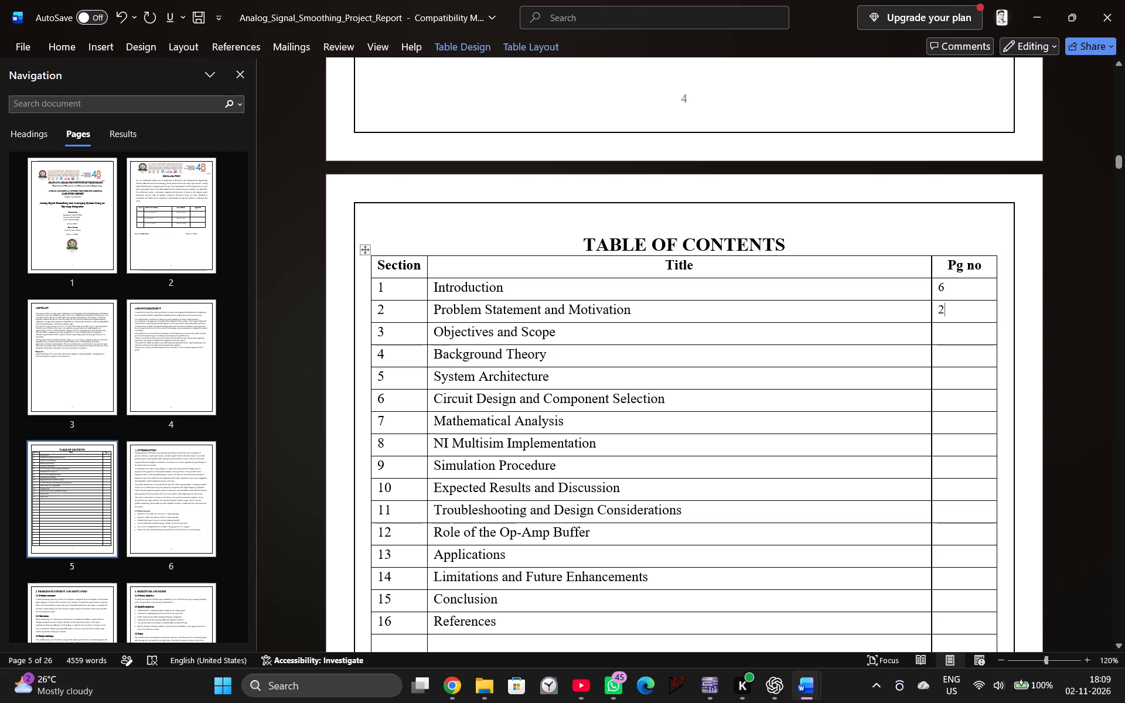
{"action": "left_click", "coordinate": [647, 315]}
{"action": "left_click", "coordinate": [946, 309]}
{"action": "key", "text": "BackSpace"}
{"action": "key", "text": "7"}
{"action": "key", "text": "Down"}
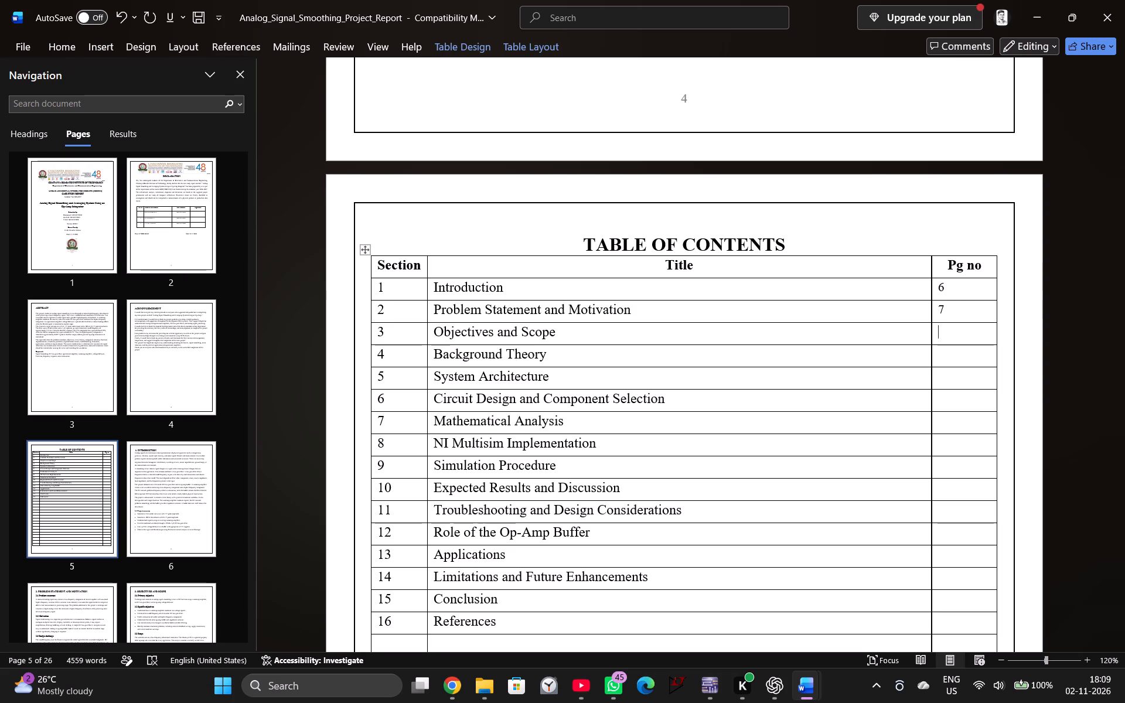
{"action": "key", "text": "8"}
{"action": "key", "text": "Down"}
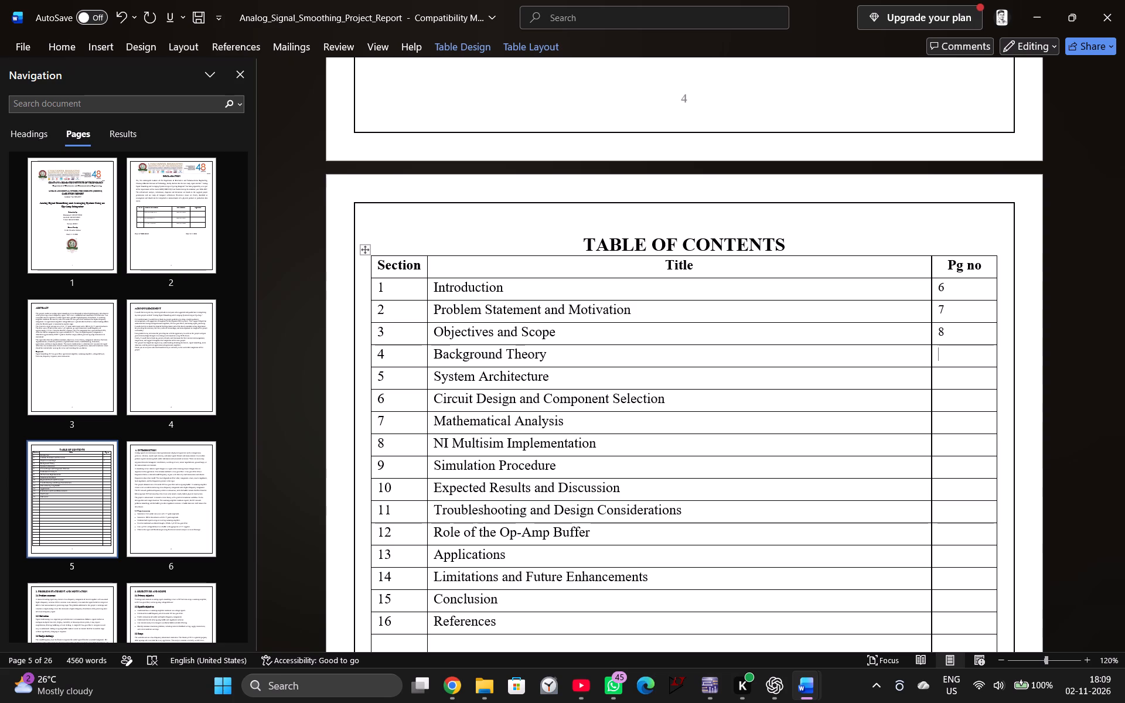
{"action": "key", "text": "9"}
Enter page numbers 10, 11 and 12 for System Architecture, Circuit Design and Component Selection, and Mathematical Analysis.
{"action": "key", "text": "Down"}
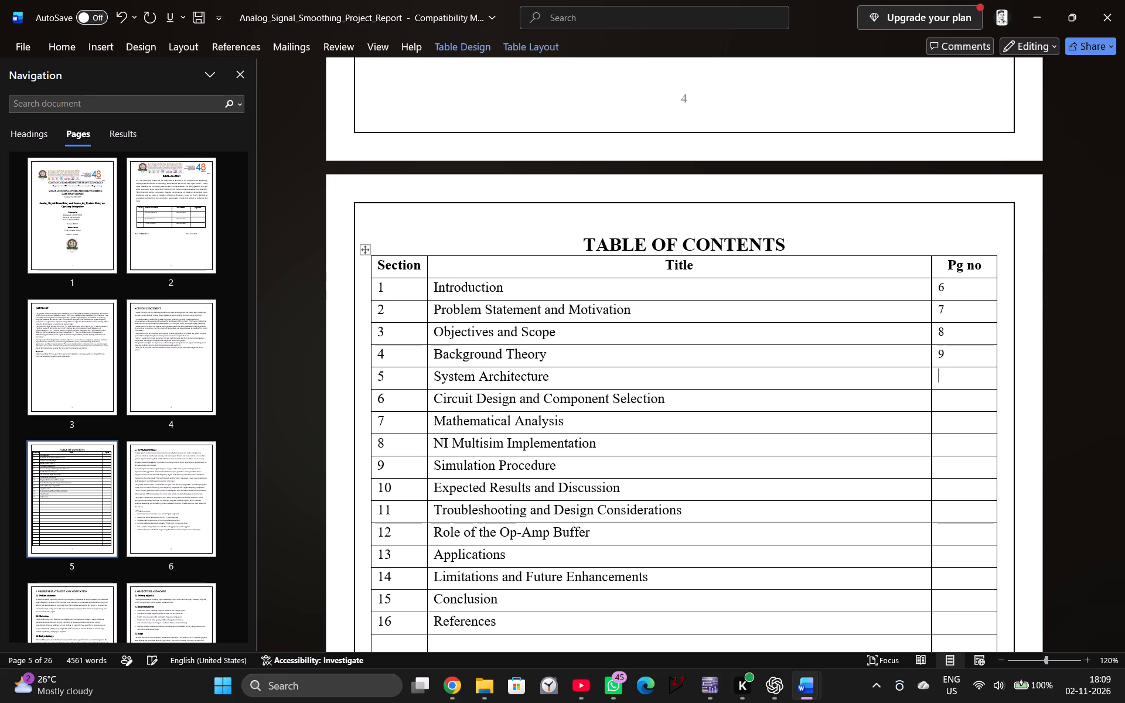
{"action": "type", "text": "10"}
{"action": "key", "text": "Down"}
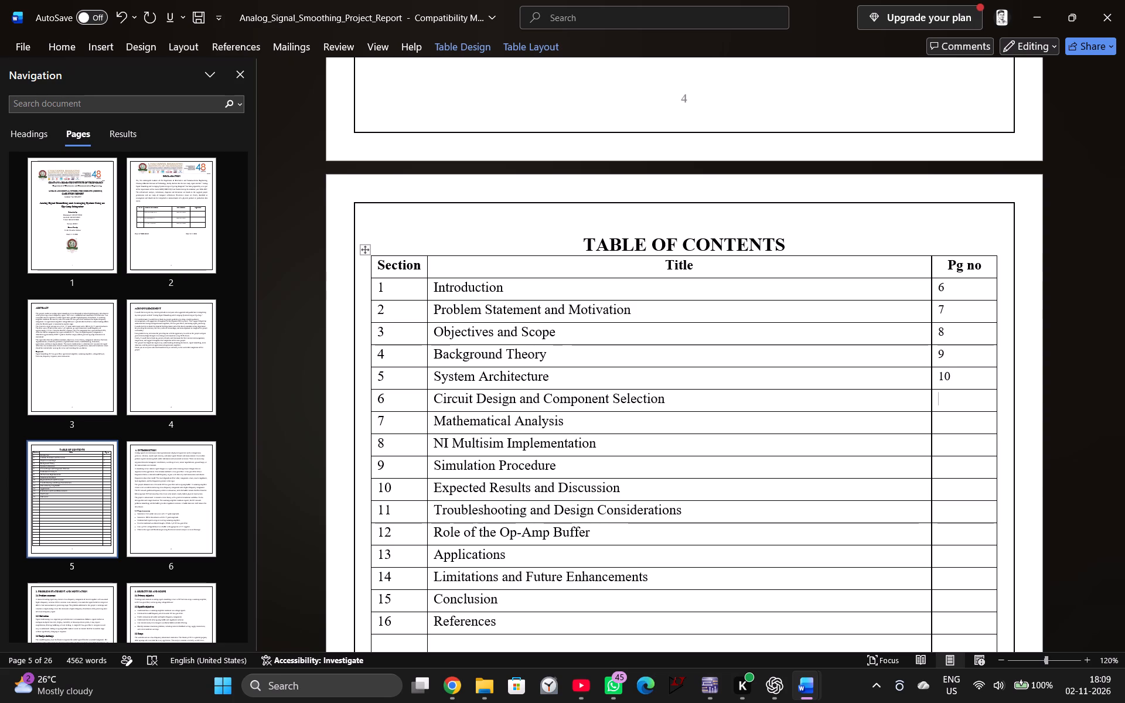
{"action": "type", "text": "11"}
{"action": "key", "text": "Down"}
{"action": "key", "text": "1"}
{"action": "key", "text": "2"}
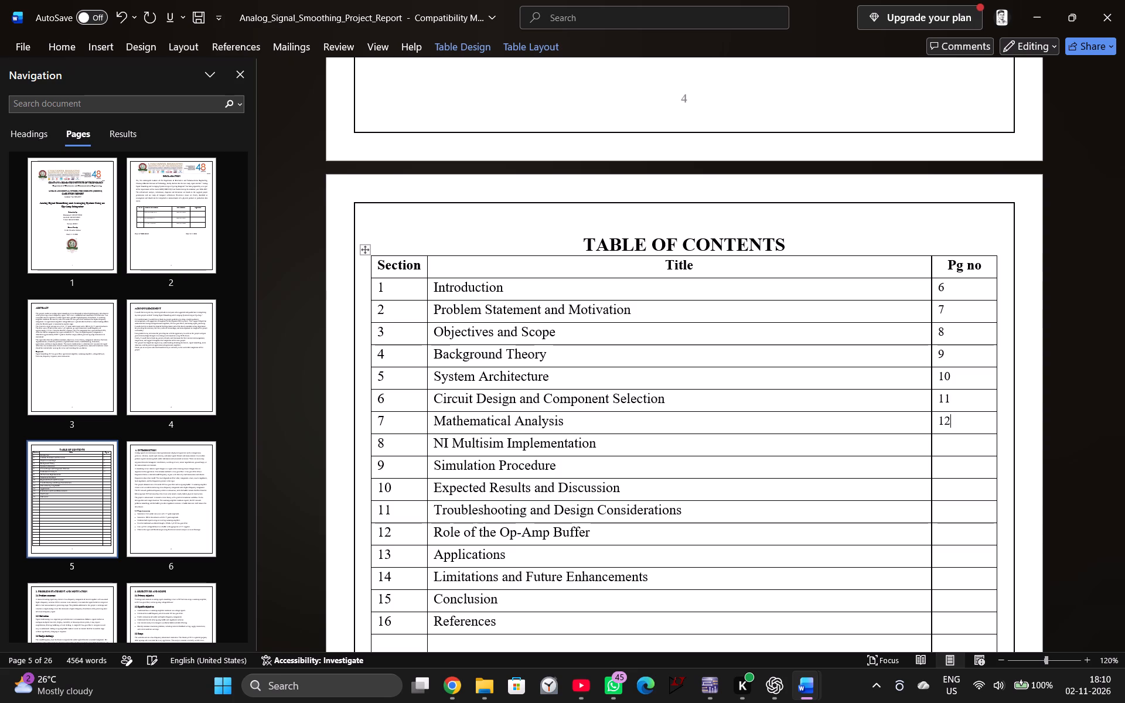
Set the page number of section 8, NI Multisim Implementation, to 14.
{"action": "key", "text": "Down"}
{"action": "type", "text": "13"}
{"action": "key", "text": "Down"}
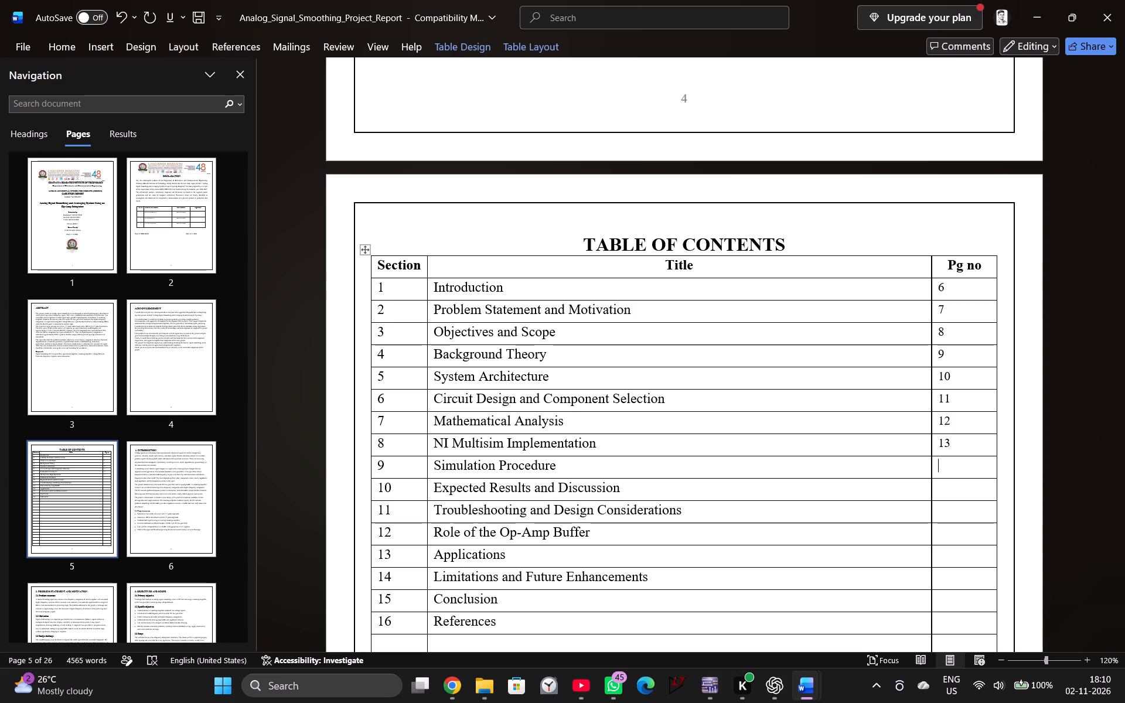
{"action": "key", "text": "Up"}
{"action": "key", "text": "BackSpace"}
{"action": "type", "text": "14"}
{"action": "key", "text": "Left"}
{"action": "key", "text": "Left"}
{"action": "key", "text": "BackSpace"}
Enter page numbers 15, 16 and 18 for Simulation Procedure, Expected Results and Discussion, and Troubleshooting and Design Considerations.
{"action": "key", "text": "Down"}
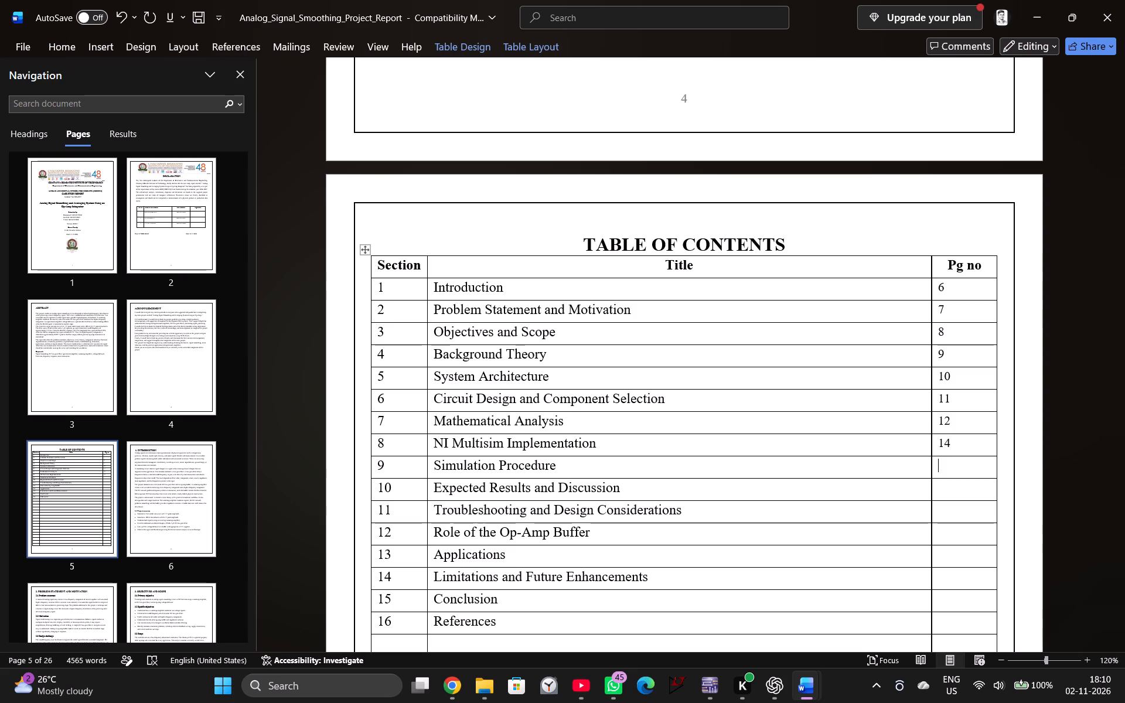
{"action": "type", "text": "15"}
{"action": "key", "text": "Down"}
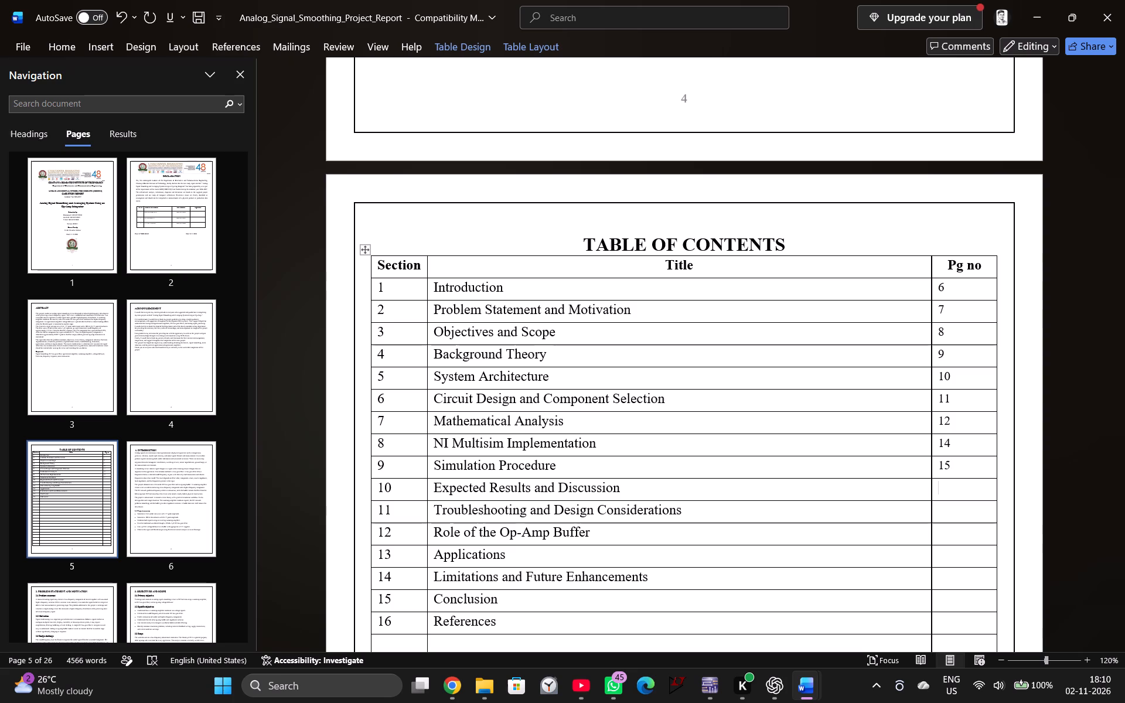
{"action": "type", "text": "16"}
{"action": "key", "text": "Down"}
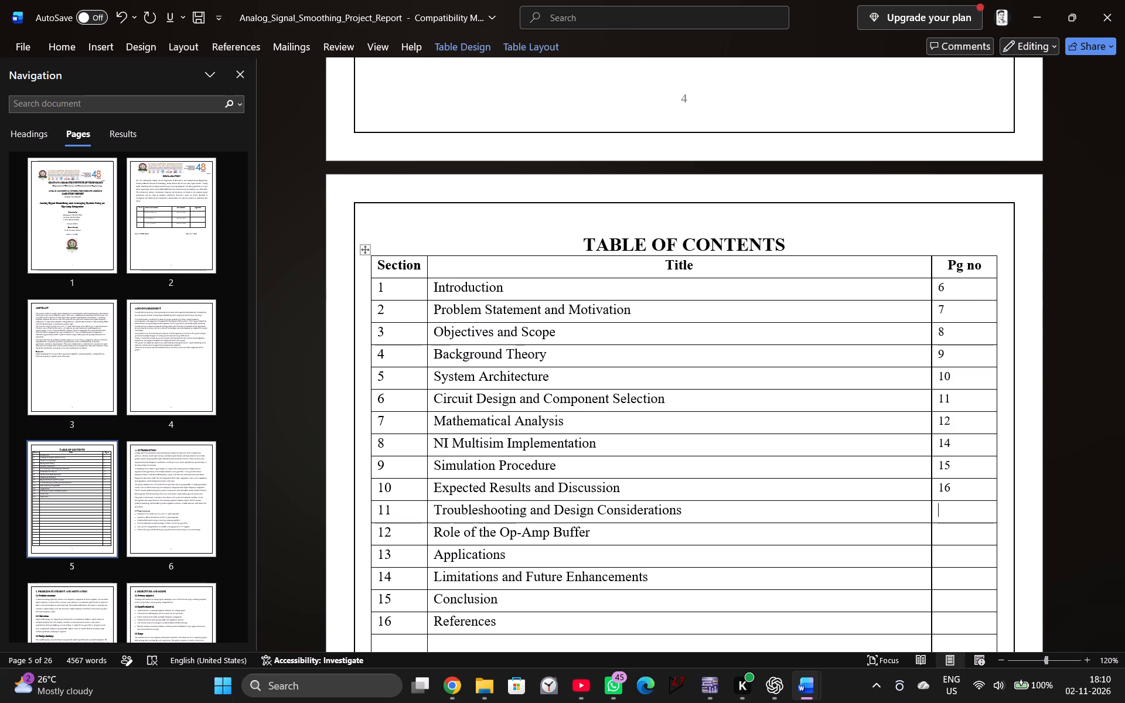
{"action": "type", "text": "18"}
Set the page numbers of Role of the Op-Amp Buffer and Applications to 19 and 20.
{"action": "key", "text": "Down"}
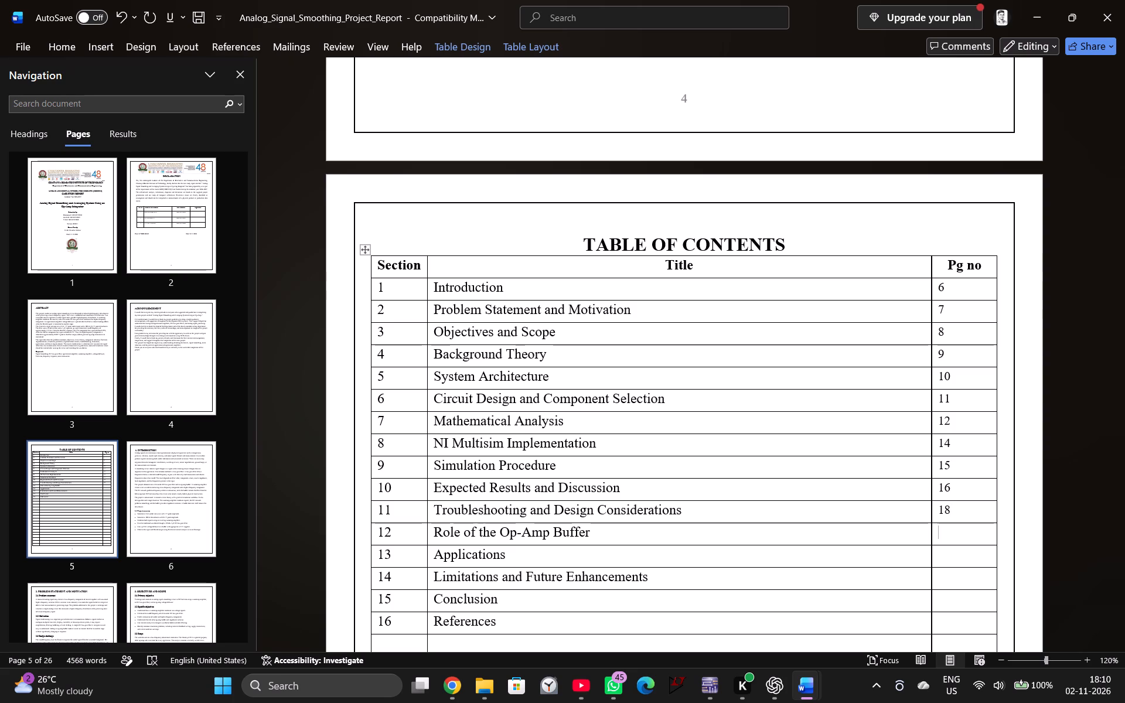
{"action": "type", "text": "12"}
{"action": "key", "text": "Down"}
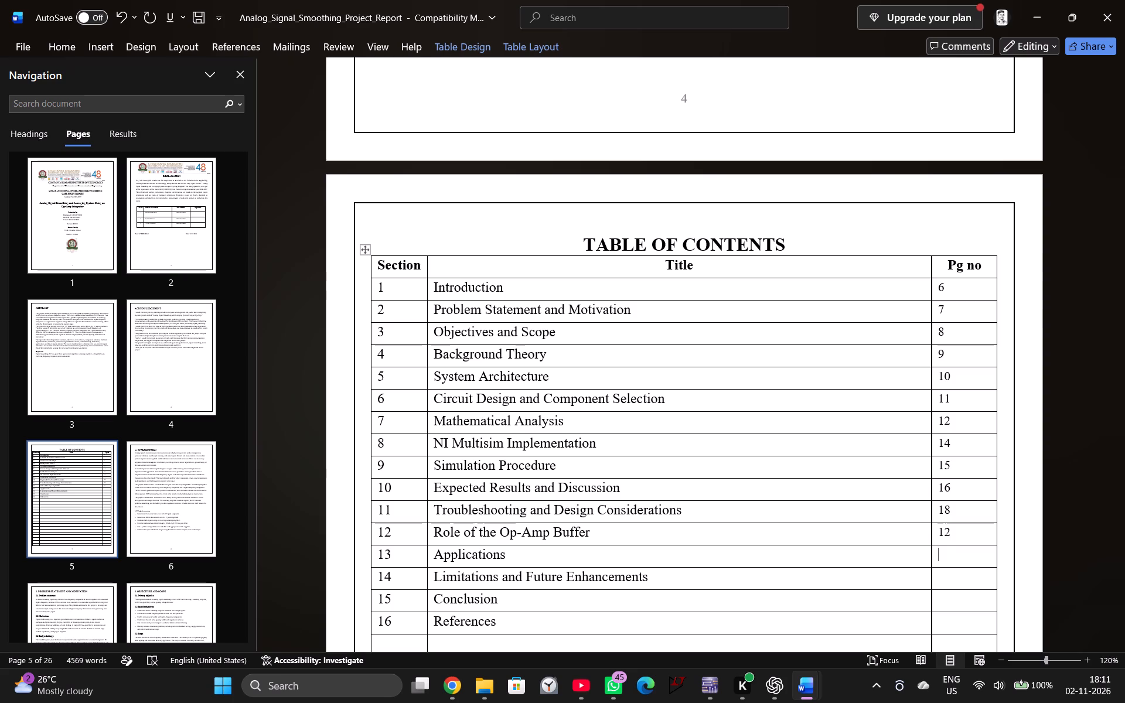
{"action": "type", "text": "13"}
{"action": "key", "text": "Down"}
{"action": "key", "text": "Up"}
{"action": "key", "text": "Up"}
{"action": "key", "text": "BackSpace"}
{"action": "key", "text": "9"}
{"action": "key", "text": "Down"}
{"action": "key", "text": "BackSpace"}
{"action": "key", "text": "BackSpace"}
{"action": "type", "text": "20"}
Enter page numbers 21, 22 and 16 for Limitations and Future Enhancements, Conclusion, and References.
{"action": "key", "text": "Down"}
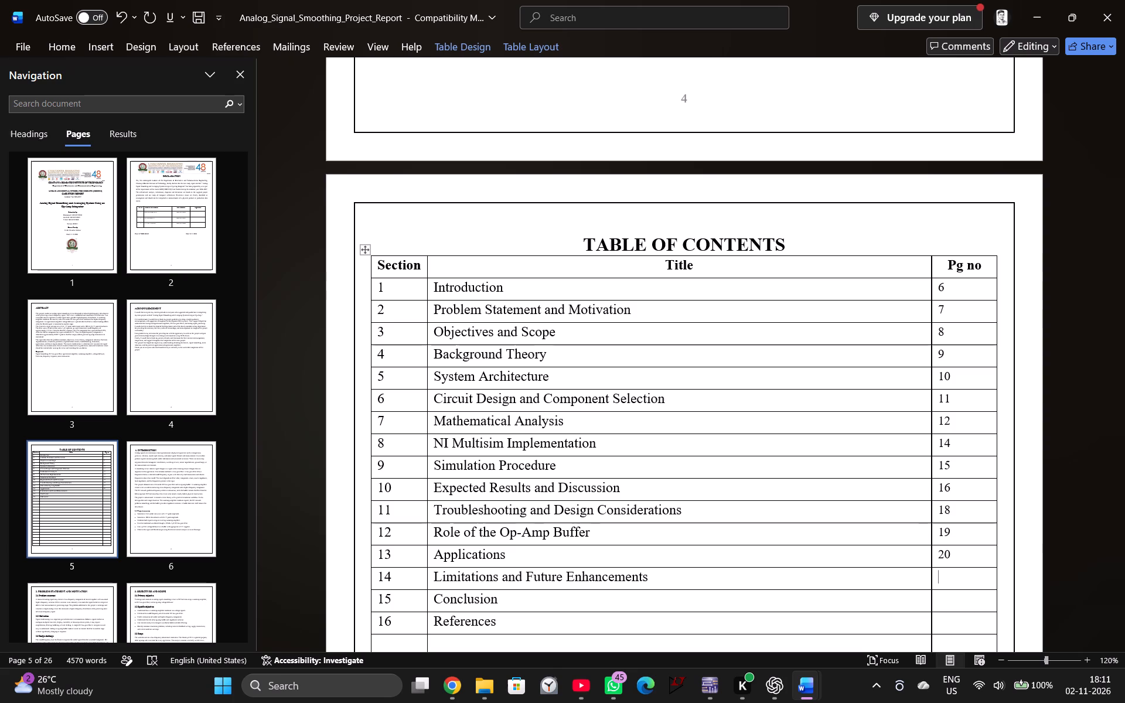
{"action": "type", "text": "21"}
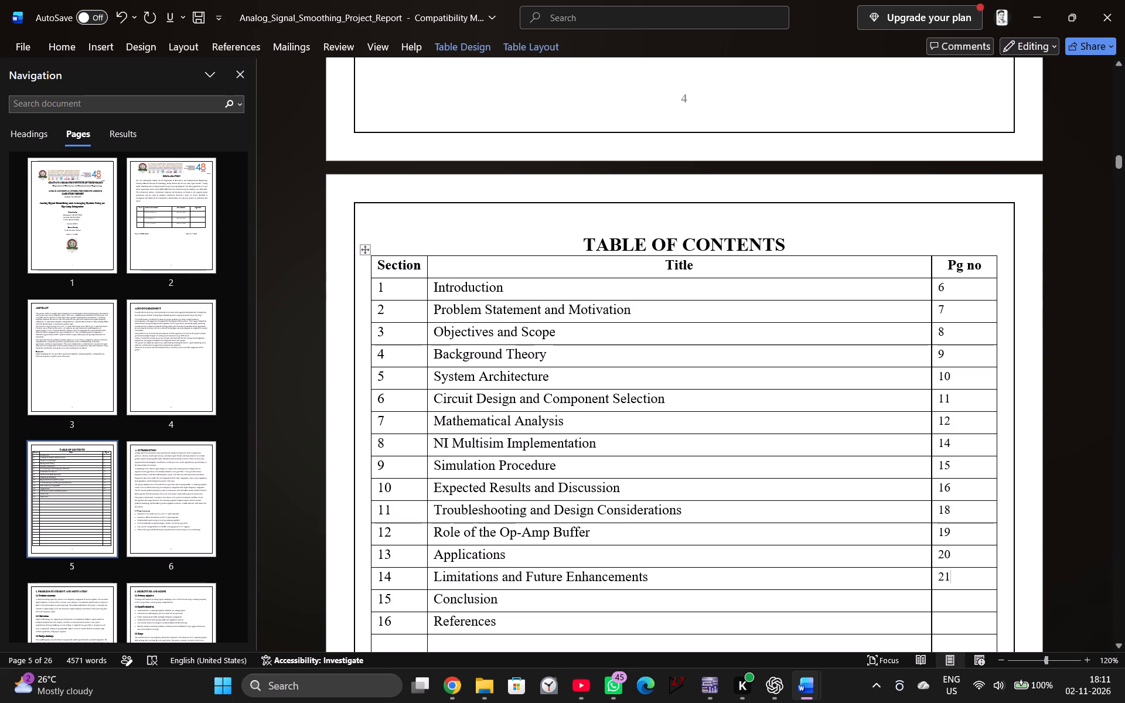
{"action": "left_click", "coordinate": [939, 601]}
{"action": "scroll", "coordinate": [967, 599], "scroll_direction": "down", "scroll_amount": 2}
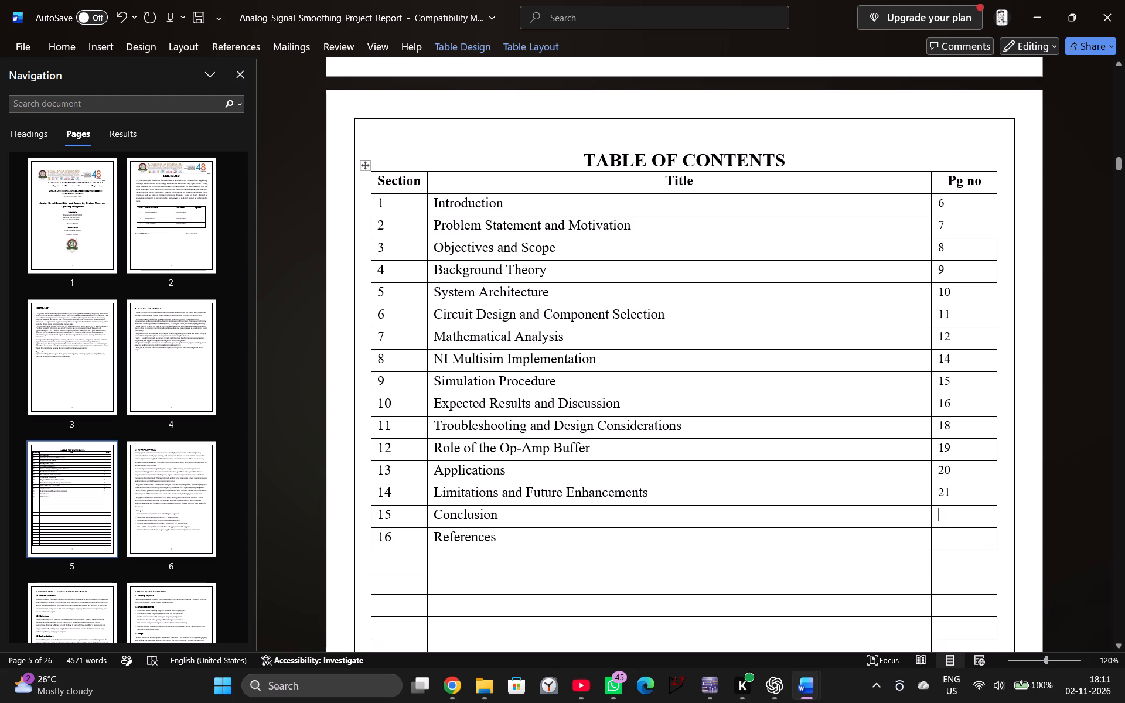
{"action": "type", "text": "22"}
{"action": "left_click", "coordinate": [957, 540]}
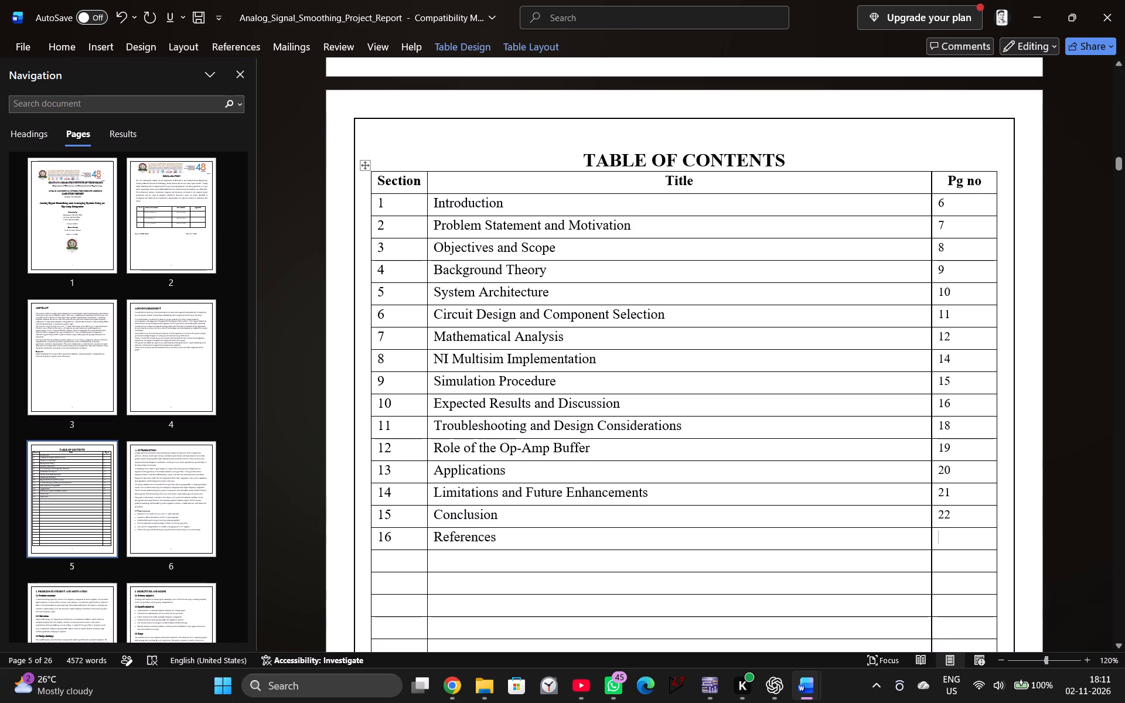
{"action": "type", "text": "16"}
Add section 17, titled Appendix, in the first empty row of the contents table.
{"action": "left_click", "coordinate": [540, 566]}
{"action": "left_click", "coordinate": [403, 559]}
{"action": "key", "text": "1"}
{"action": "key", "text": "7"}
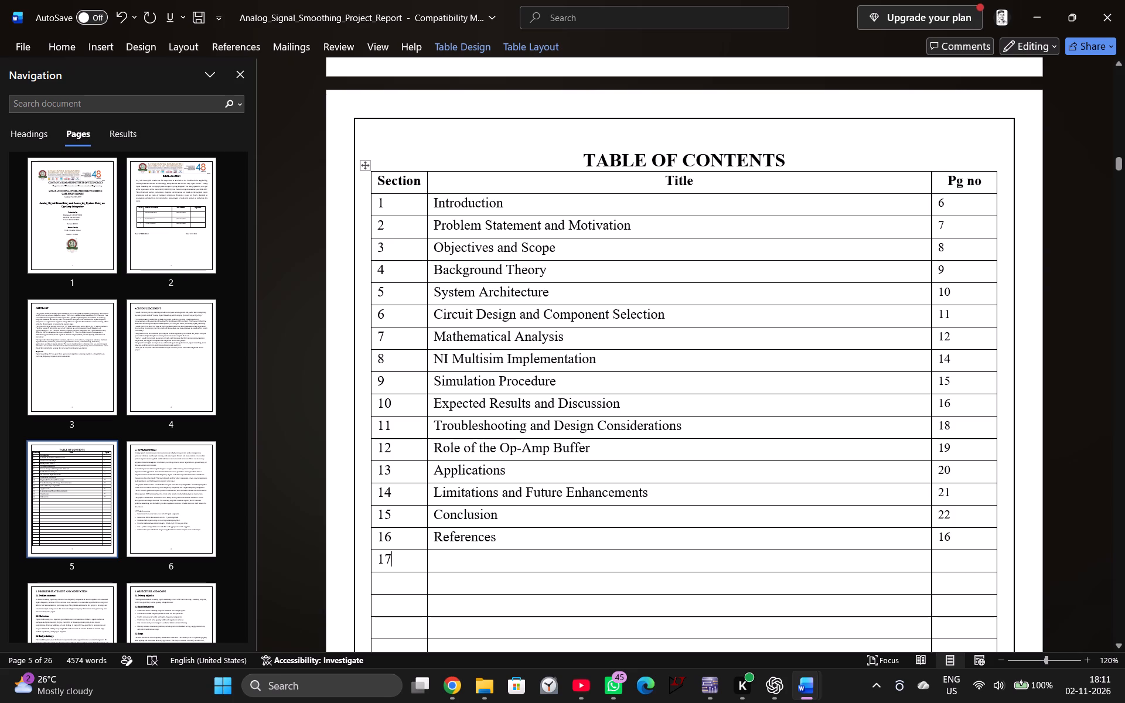
{"action": "left_click", "coordinate": [468, 564]}
{"action": "key", "text": "shift+a"}
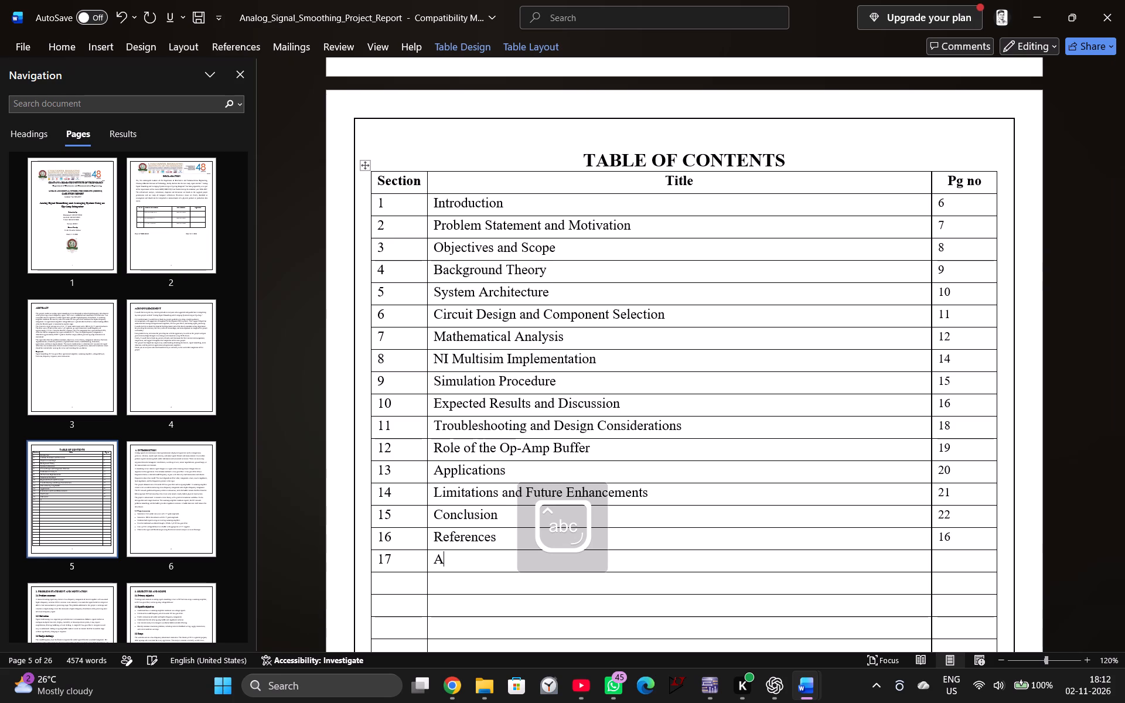
{"action": "key", "text": "p"}
{"action": "type", "text": "pe"}
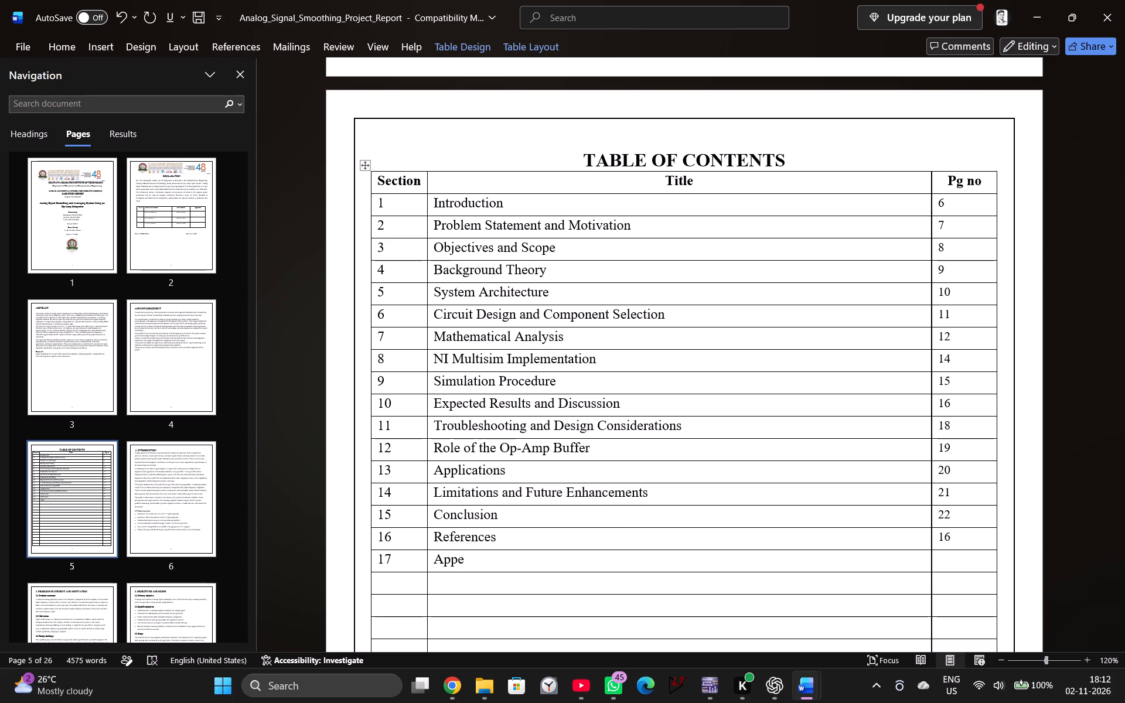
{"action": "type", "text": "ndi"}
{"action": "key", "text": "x"}
{"action": "key", "text": "Right"}
{"action": "key", "text": "Right"}
{"action": "key", "text": "Right"}
Correct the page number of References to 23 and enter 24 for Appendix.
{"action": "left_click", "coordinate": [949, 562]}
{"action": "left_click", "coordinate": [958, 540]}
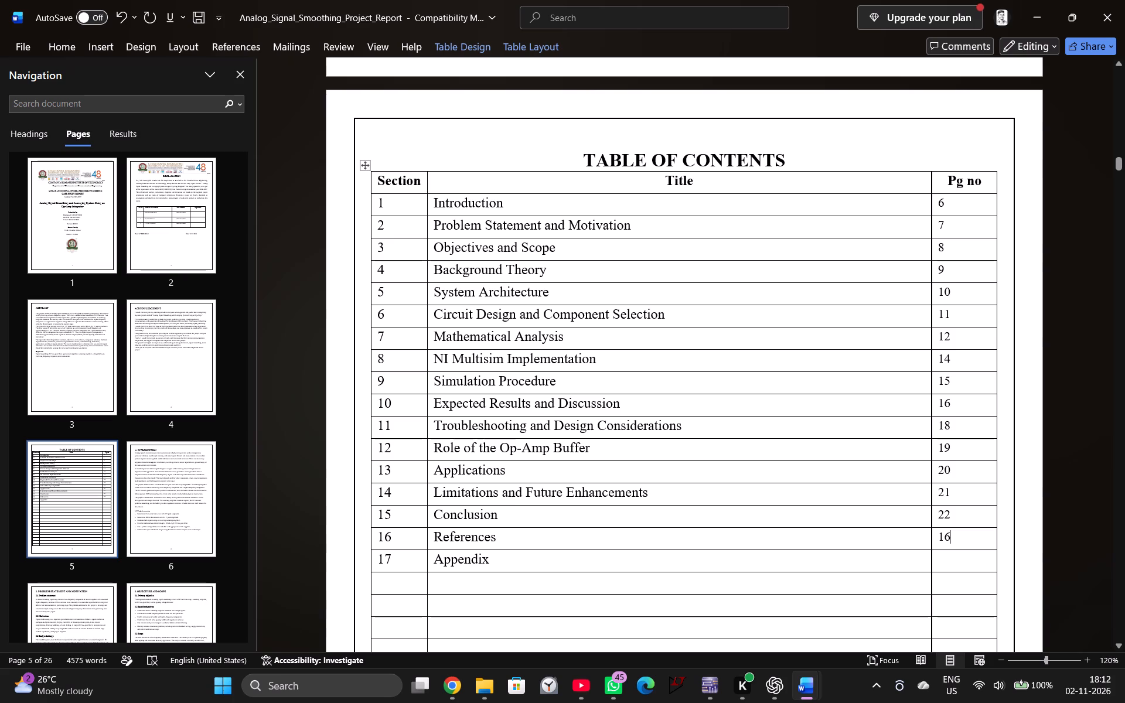
{"action": "left_click", "coordinate": [958, 540]}
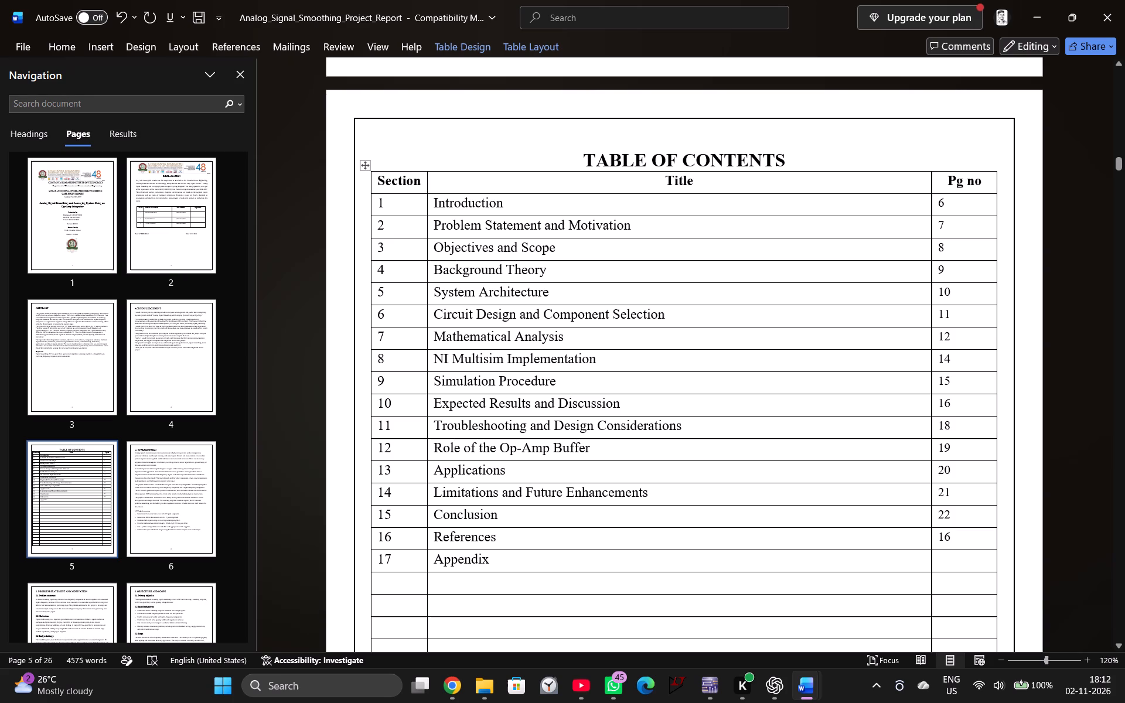
{"action": "key", "text": "BackSpace"}
{"action": "key", "text": "BackSpace"}
{"action": "type", "text": "23"}
{"action": "key", "text": "Down"}
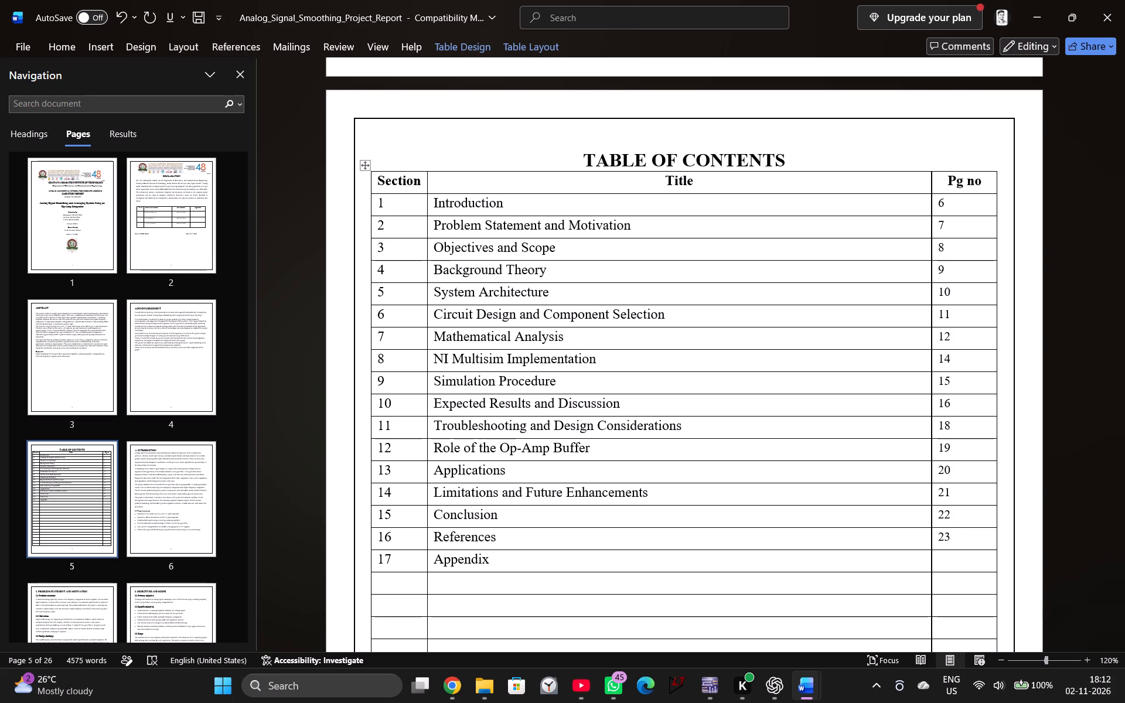
{"action": "type", "text": "24"}
{"action": "key", "text": "Down"}
Add section 18, titled Simulation, with page number 25 in the row below Appendix.
{"action": "left_click", "coordinate": [390, 586]}
{"action": "type", "text": "18"}
{"action": "key", "text": "space"}
{"action": "key", "text": "space"}
{"action": "key", "text": "space"}
{"action": "key", "text": "Right"}
{"action": "key", "text": "Right"}
{"action": "key", "text": "Left"}
{"action": "type", "text": "si"}
{"action": "key", "text": "BackSpace"}
{"action": "key", "text": "BackSpace"}
{"action": "type", "text": "Simulatio"}
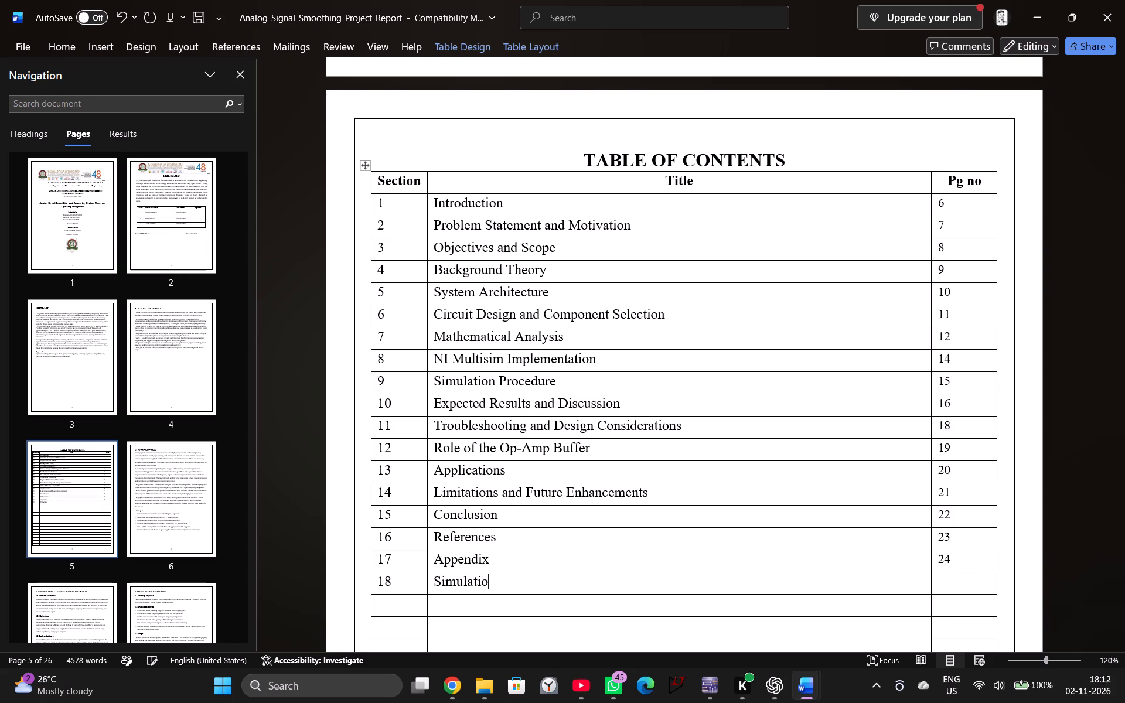
{"action": "key", "text": "n"}
{"action": "left_click", "coordinate": [953, 587]}
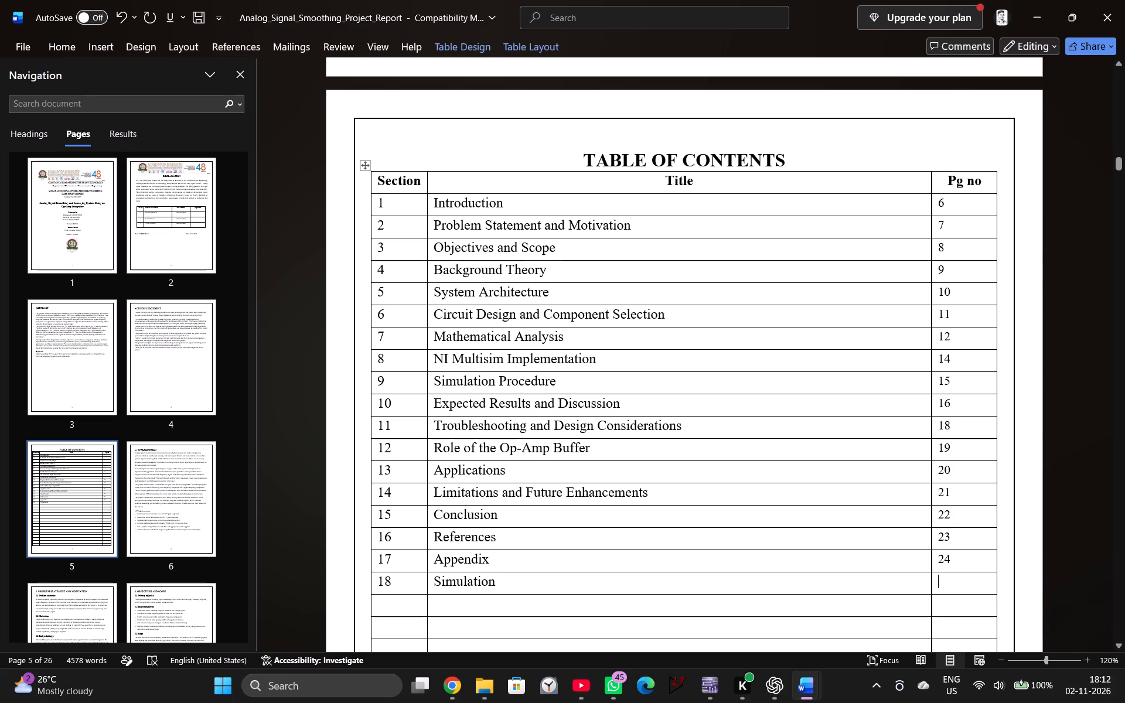
{"action": "type", "text": "25"}
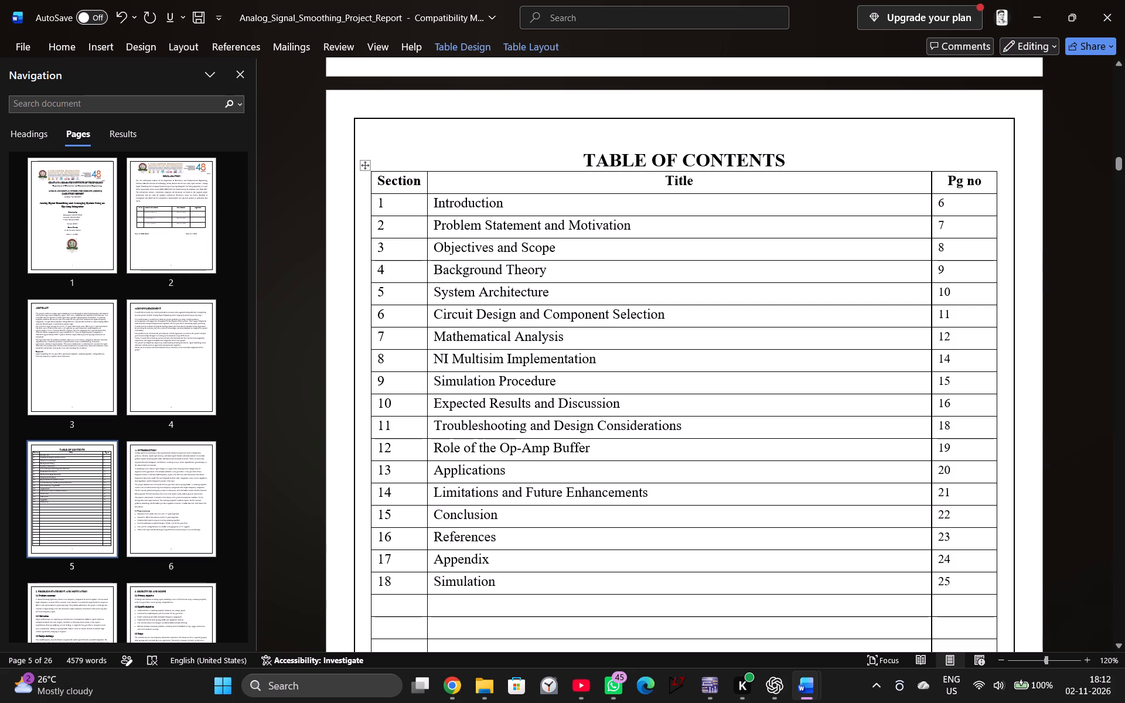
Add section 19, titled Results with a capital R, in the row below Simulation.
{"action": "left_click", "coordinate": [386, 608]}
{"action": "key", "text": "1"}
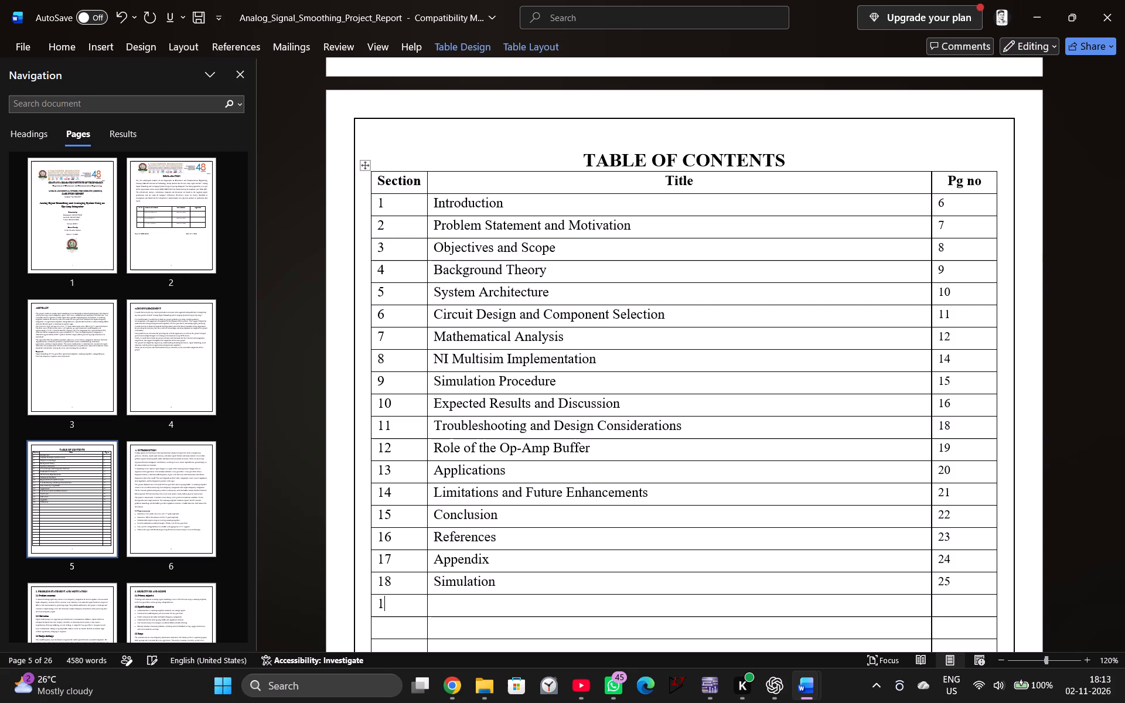
{"action": "key", "text": "9"}
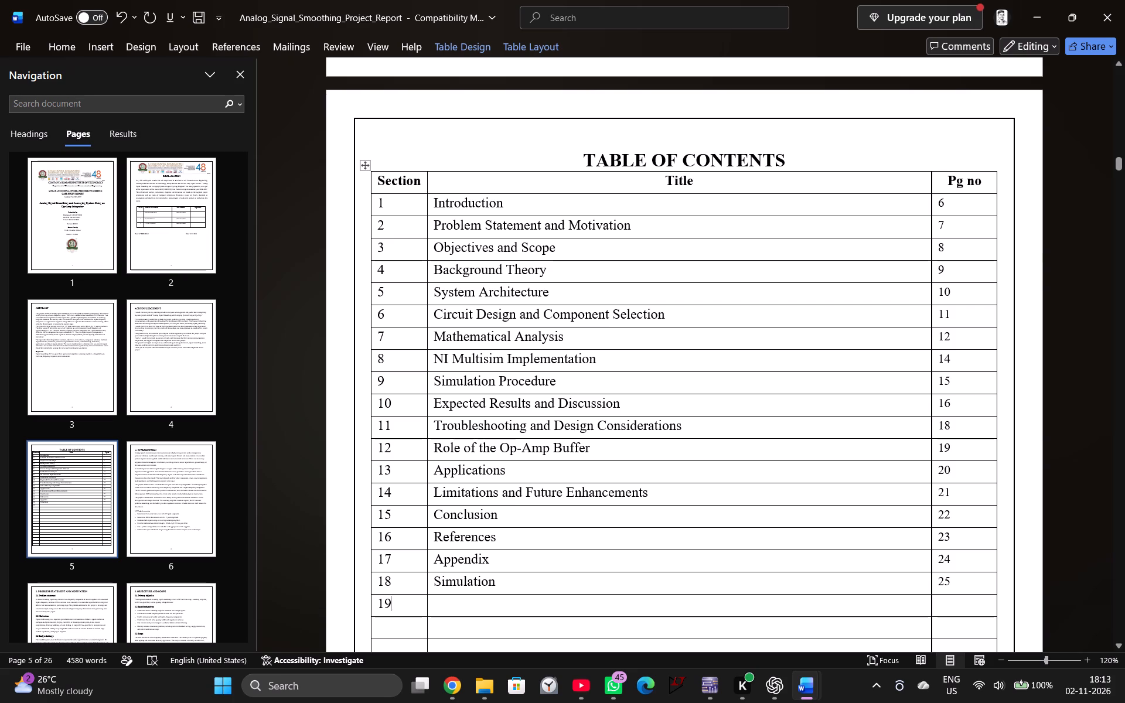
{"action": "left_click", "coordinate": [954, 607]}
{"action": "left_click", "coordinate": [613, 602]}
{"action": "type", "text": "results"}
{"action": "key", "text": "Left"}
{"action": "key", "text": "Left"}
{"action": "key", "text": "Left"}
{"action": "key", "text": "Left"}
{"action": "key", "text": "Left"}
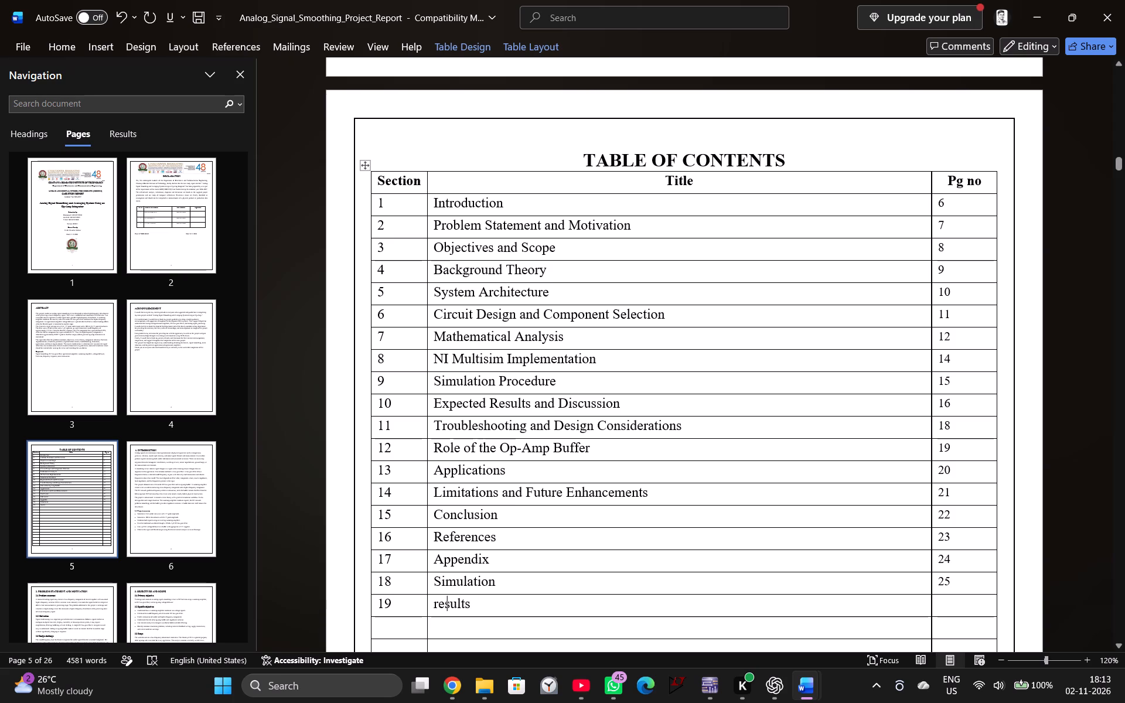
{"action": "key", "text": "Left"}
{"action": "key", "text": "BackSpace"}
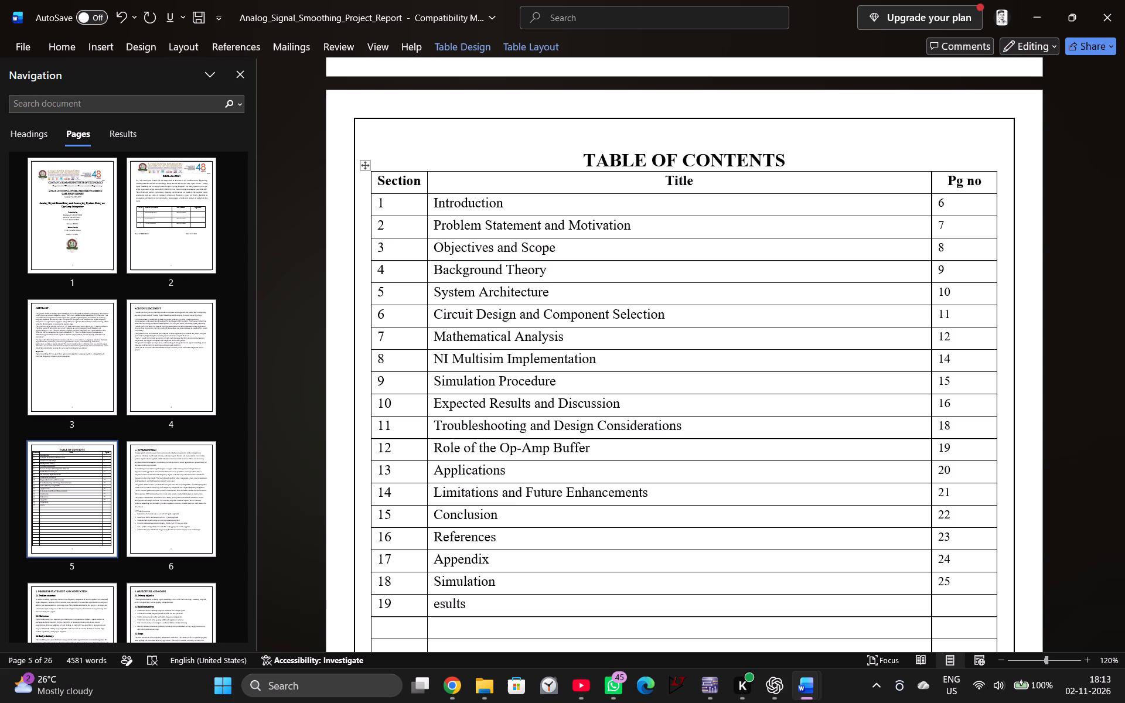
{"action": "key", "text": "shift+r"}
Enter page number 26 for section 19, Results.
{"action": "key", "text": "Right"}
{"action": "key", "text": "Right"}
{"action": "key", "text": "Right"}
{"action": "key", "text": "Right"}
{"action": "key", "text": "Right"}
{"action": "key", "text": "Right"}
{"action": "key", "text": "Right"}
{"action": "key", "text": "Right"}
{"action": "key", "text": "Right"}
{"action": "key", "text": "Right"}
{"action": "key", "text": "Right"}
{"action": "key", "text": "Right"}
{"action": "key", "text": "Right"}
{"action": "key", "text": "Right"}
{"action": "key", "text": "Right"}
{"action": "key", "text": "Right"}
{"action": "key", "text": "Right"}
{"action": "key", "text": "Right"}
{"action": "key", "text": "Right"}
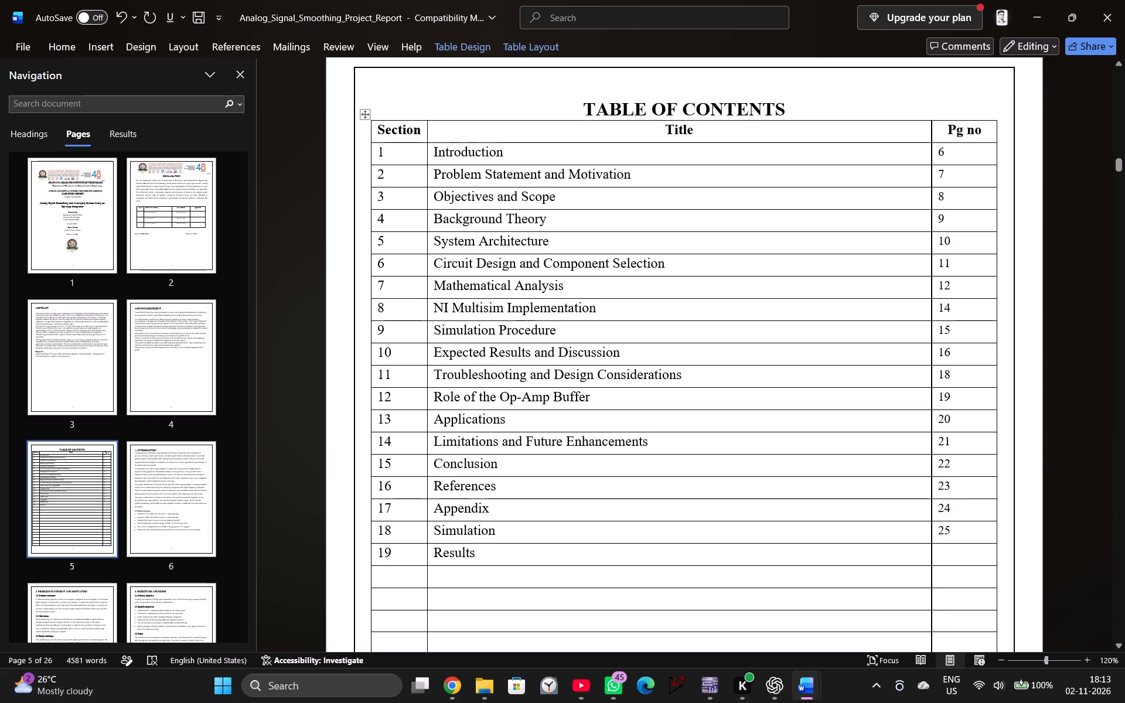
{"action": "key", "text": "Up"}
{"action": "key", "text": "Up"}
{"action": "key", "text": "Up"}
{"action": "type", "text": "26"}
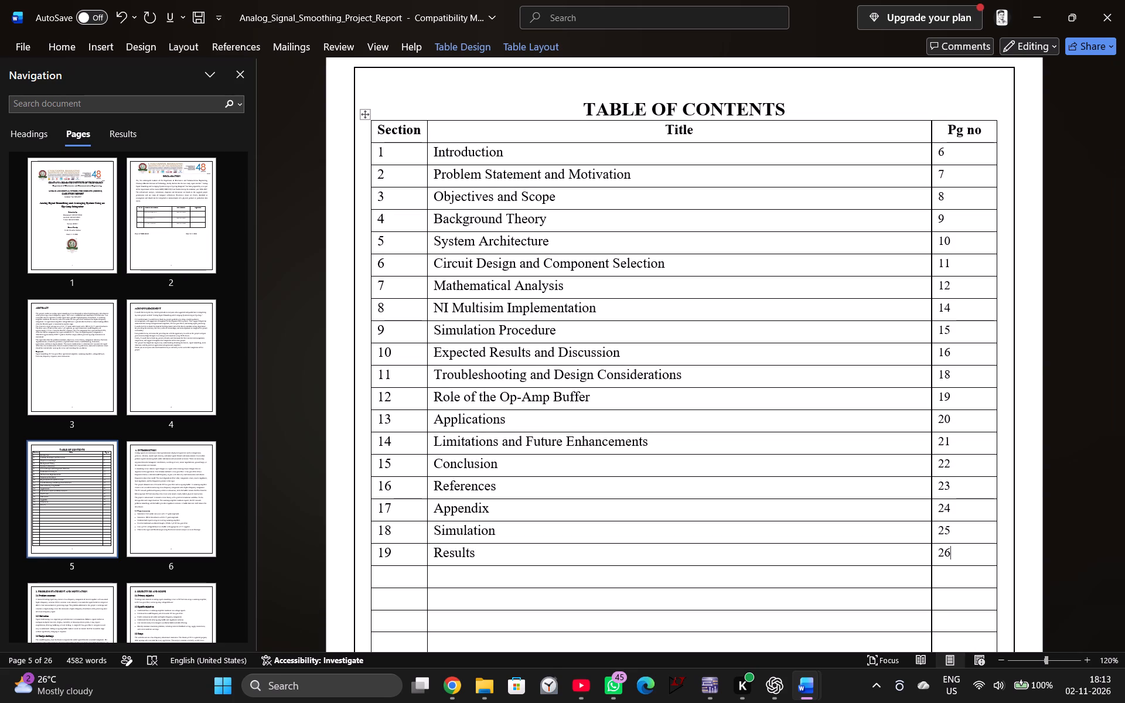
Delete all the empty rows below section 19, Results, in the contents table, using the Shift cells left option.
{"action": "scroll", "coordinate": [466, 649], "scroll_direction": "down", "scroll_amount": 4}
{"action": "scroll", "coordinate": [526, 527], "scroll_direction": "down", "scroll_amount": 4}
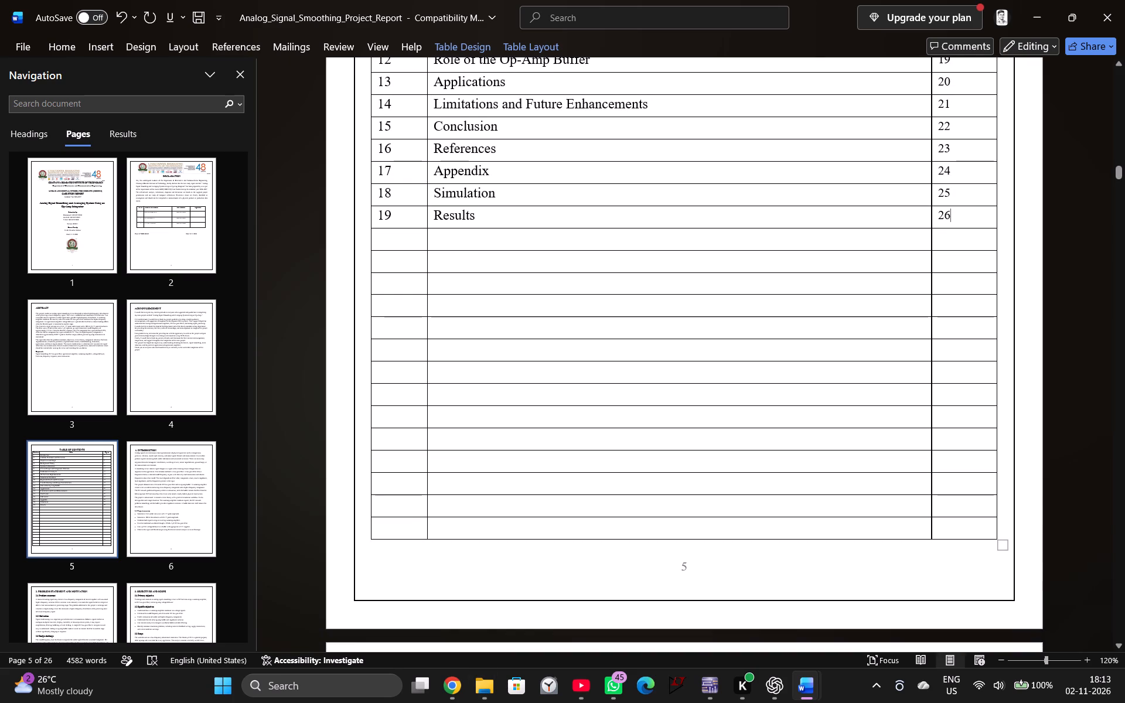
{"action": "left_click_drag", "start_coordinate": [405, 238], "coordinate": [670, 531]}
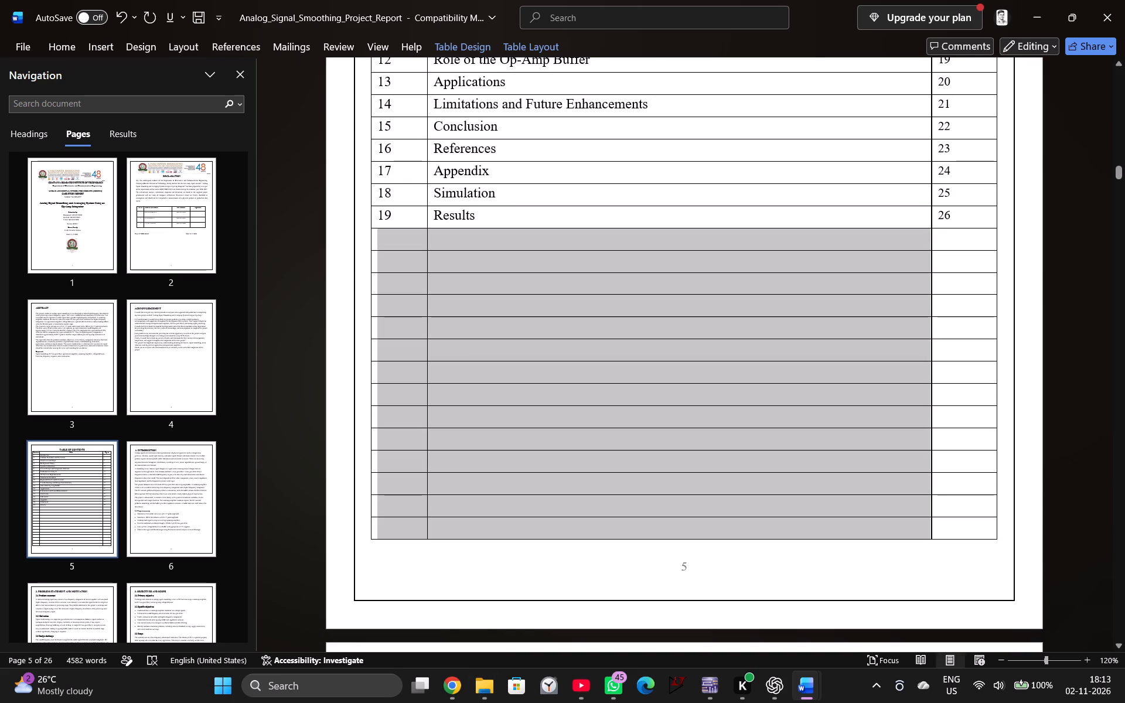
{"action": "left_click_drag", "start_coordinate": [670, 531], "coordinate": [966, 539]}
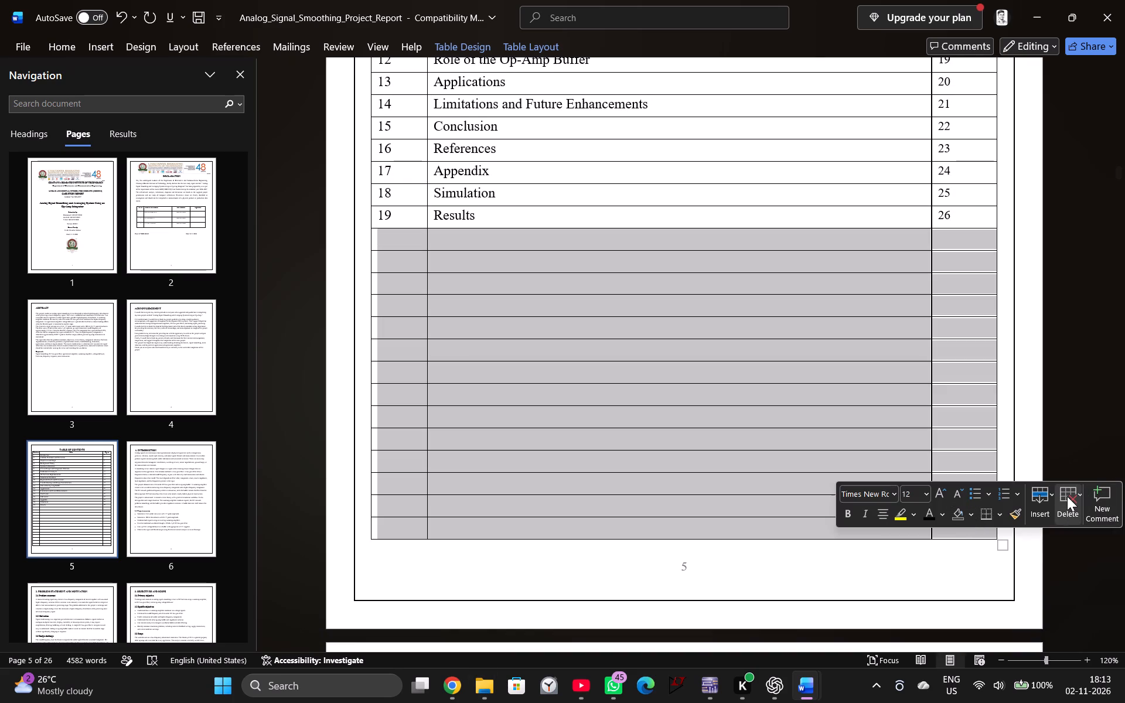
{"action": "key", "text": "Delete"}
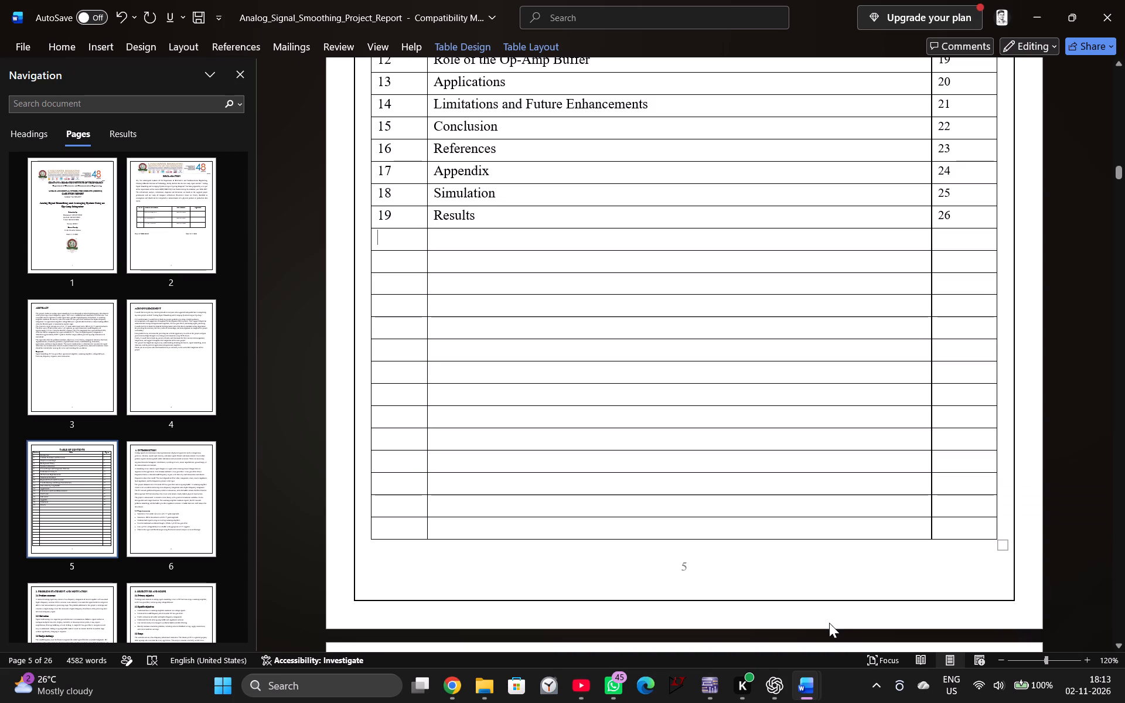
{"action": "left_click_drag", "start_coordinate": [393, 238], "coordinate": [962, 477]}
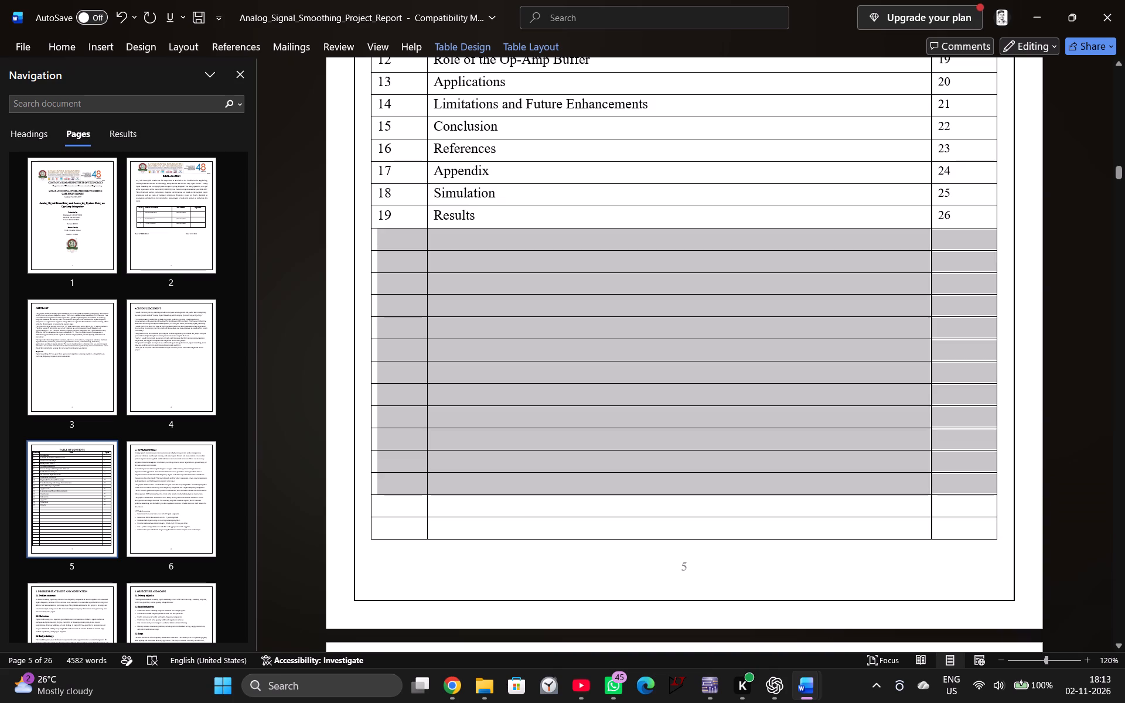
{"action": "left_click_drag", "start_coordinate": [962, 477], "coordinate": [990, 531]}
{"action": "left_click", "coordinate": [1068, 493]}
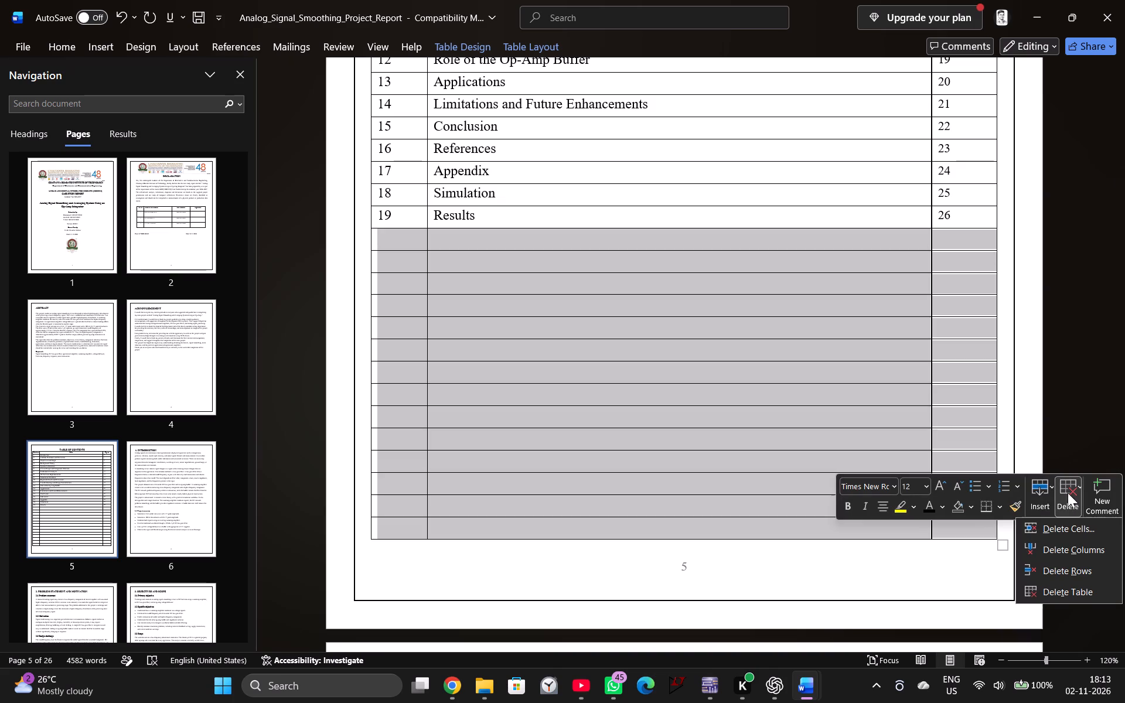
{"action": "left_click", "coordinate": [1062, 528]}
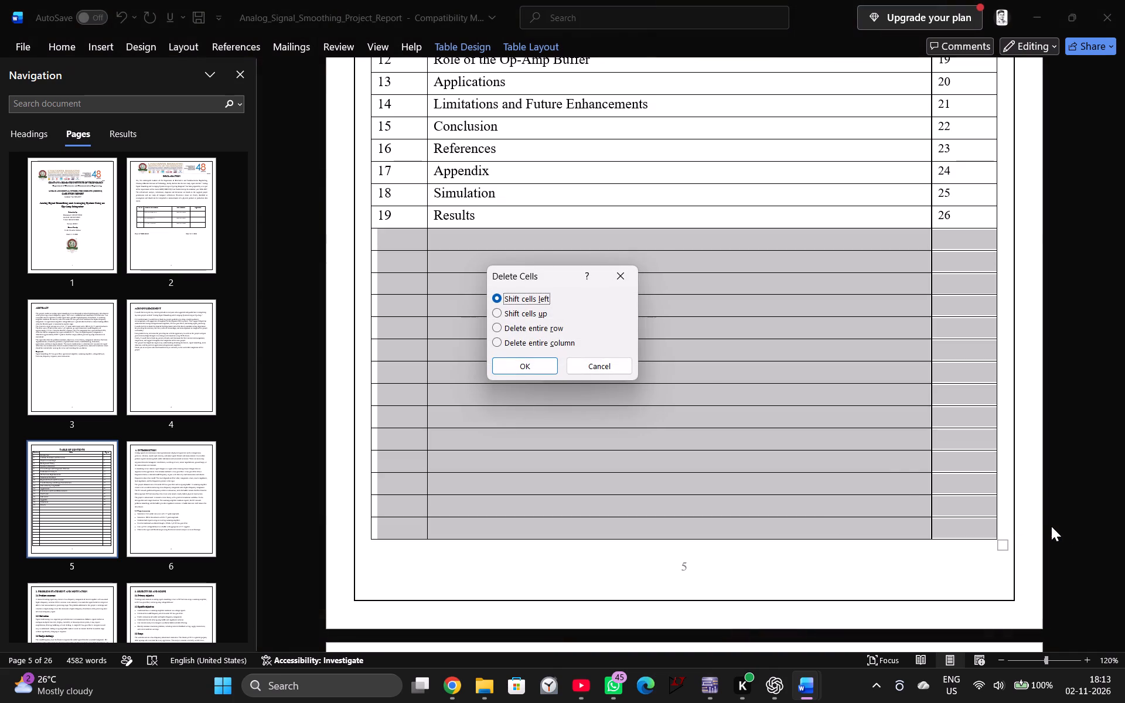
{"action": "left_click", "coordinate": [531, 364]}
Center the section numbers 1 to 19 in the Section column of the contents table.
{"action": "scroll", "coordinate": [581, 353], "scroll_direction": "up", "scroll_amount": 2}
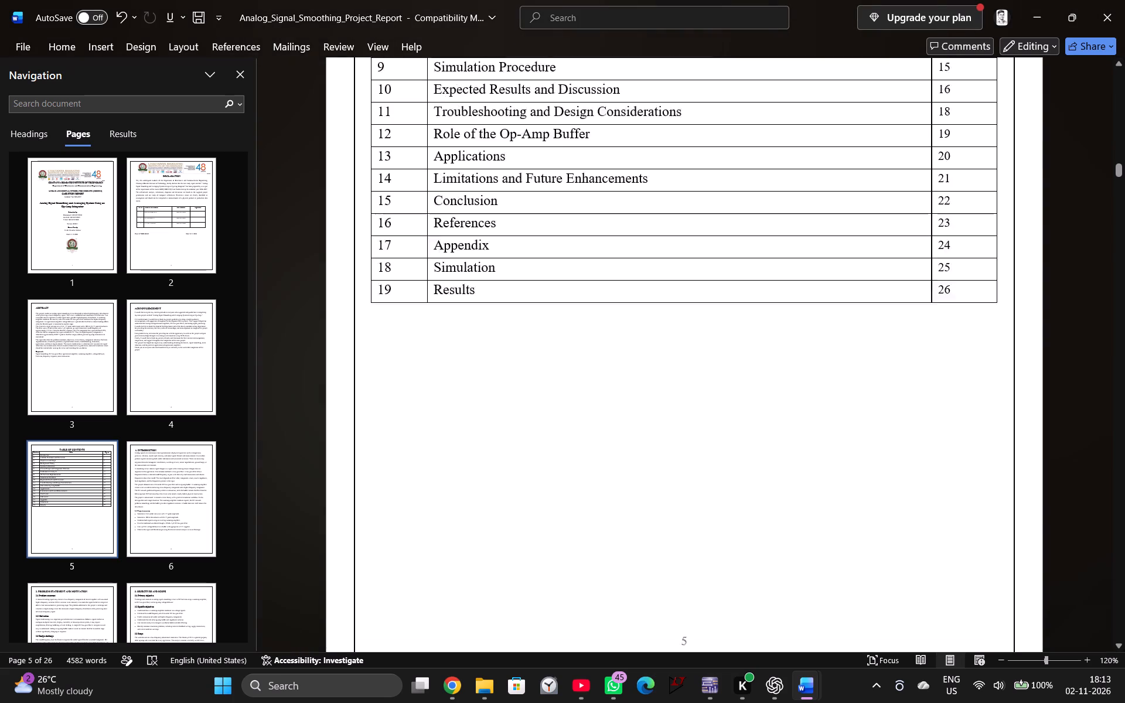
{"action": "scroll", "coordinate": [581, 353], "scroll_direction": "up", "scroll_amount": 11}
{"action": "scroll", "coordinate": [530, 361], "scroll_direction": "down", "scroll_amount": 1}
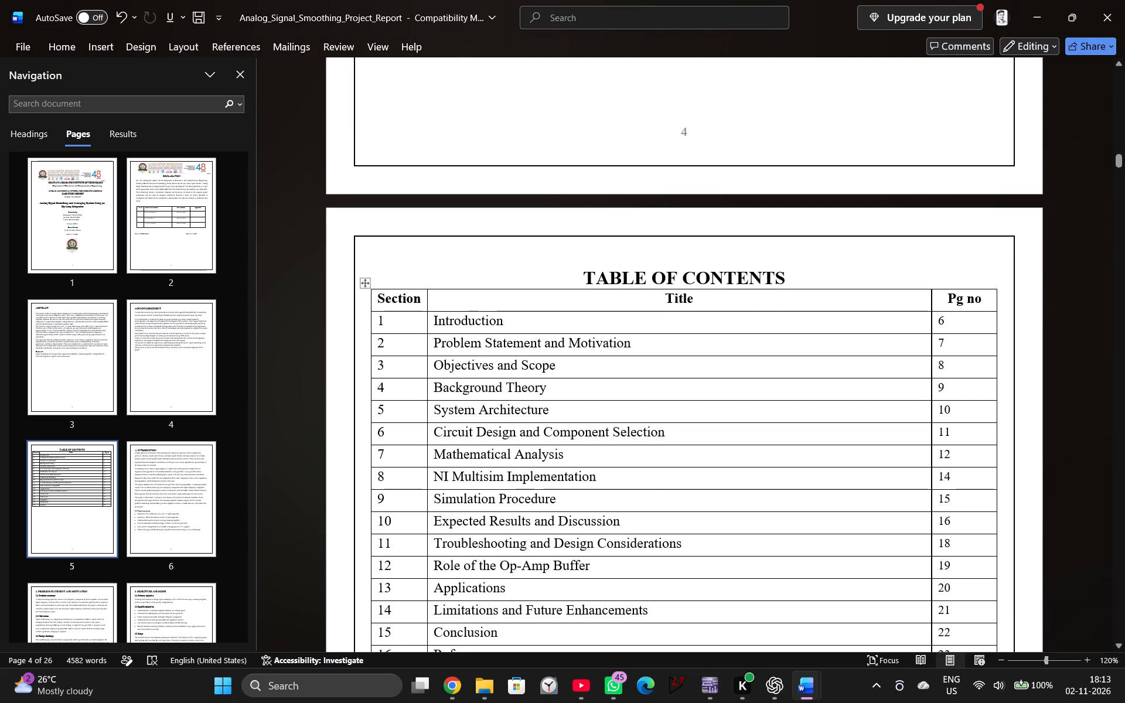
{"action": "scroll", "coordinate": [519, 364], "scroll_direction": "down", "scroll_amount": 2}
{"action": "scroll", "coordinate": [687, 362], "scroll_direction": "down", "scroll_amount": 1}
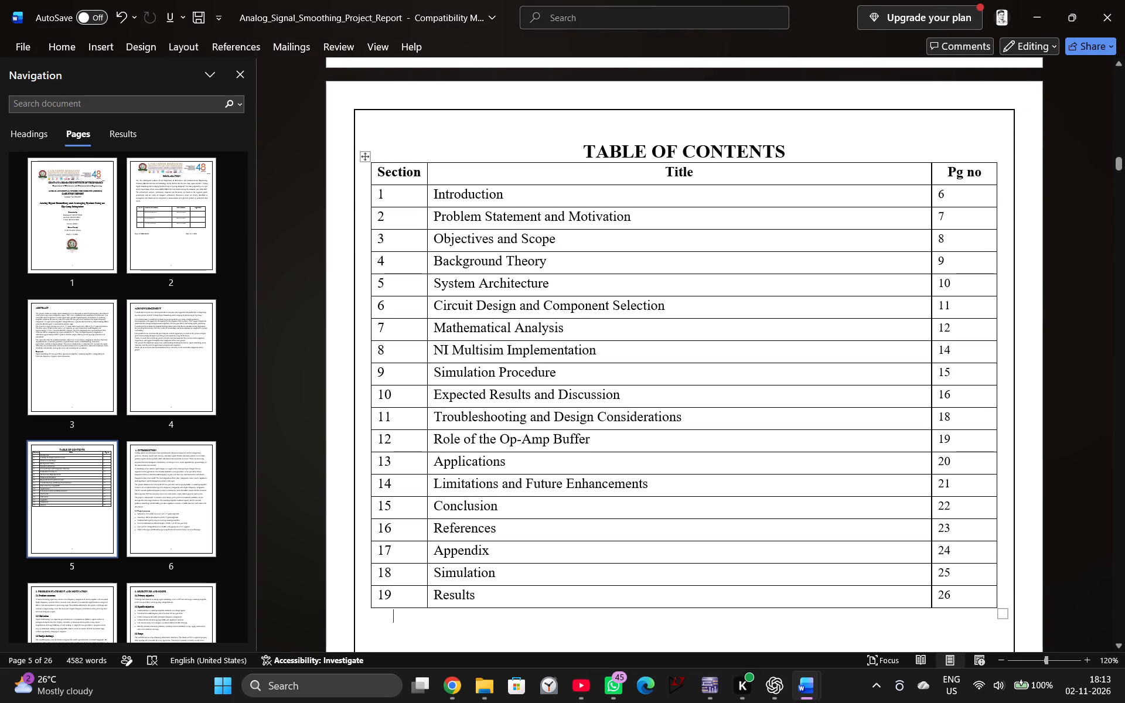
{"action": "scroll", "coordinate": [745, 486], "scroll_direction": "down", "scroll_amount": 1}
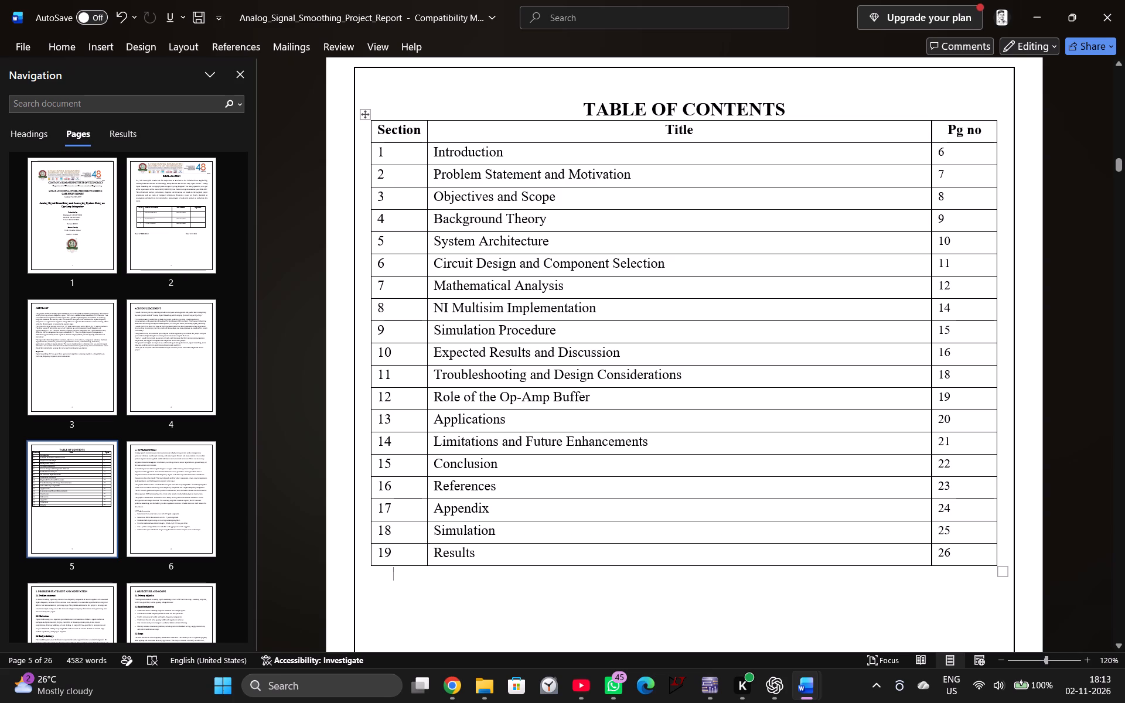
{"action": "left_click_drag", "start_coordinate": [378, 152], "coordinate": [381, 538]}
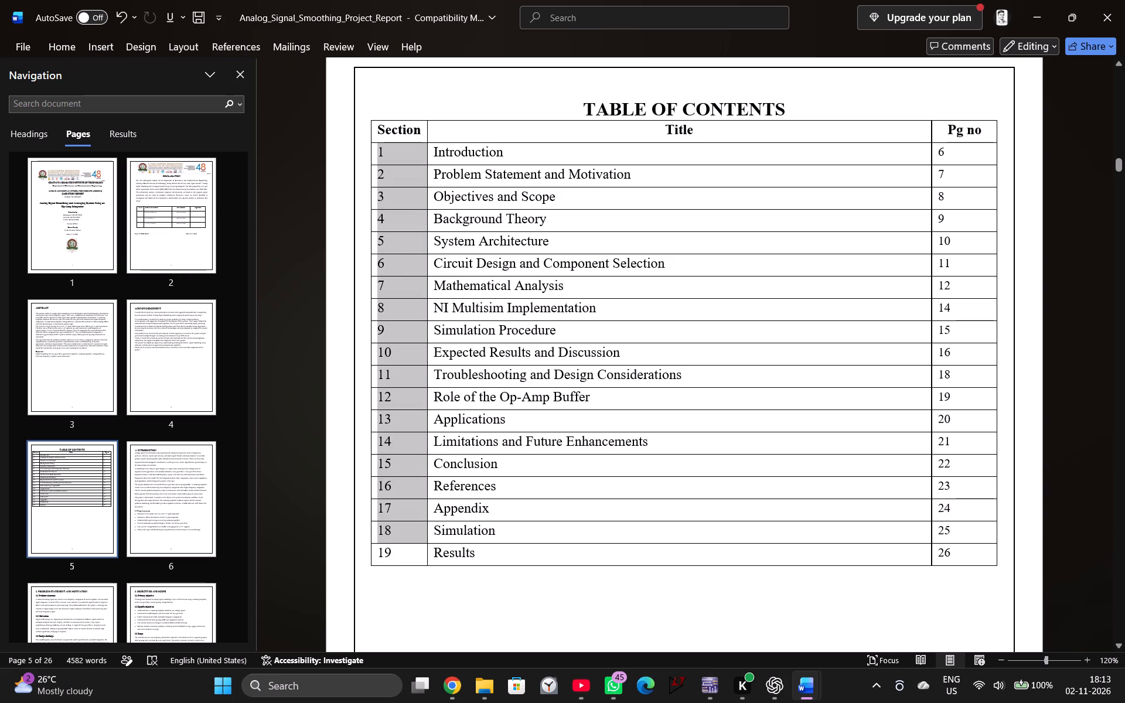
{"action": "left_click_drag", "start_coordinate": [381, 538], "coordinate": [384, 549]}
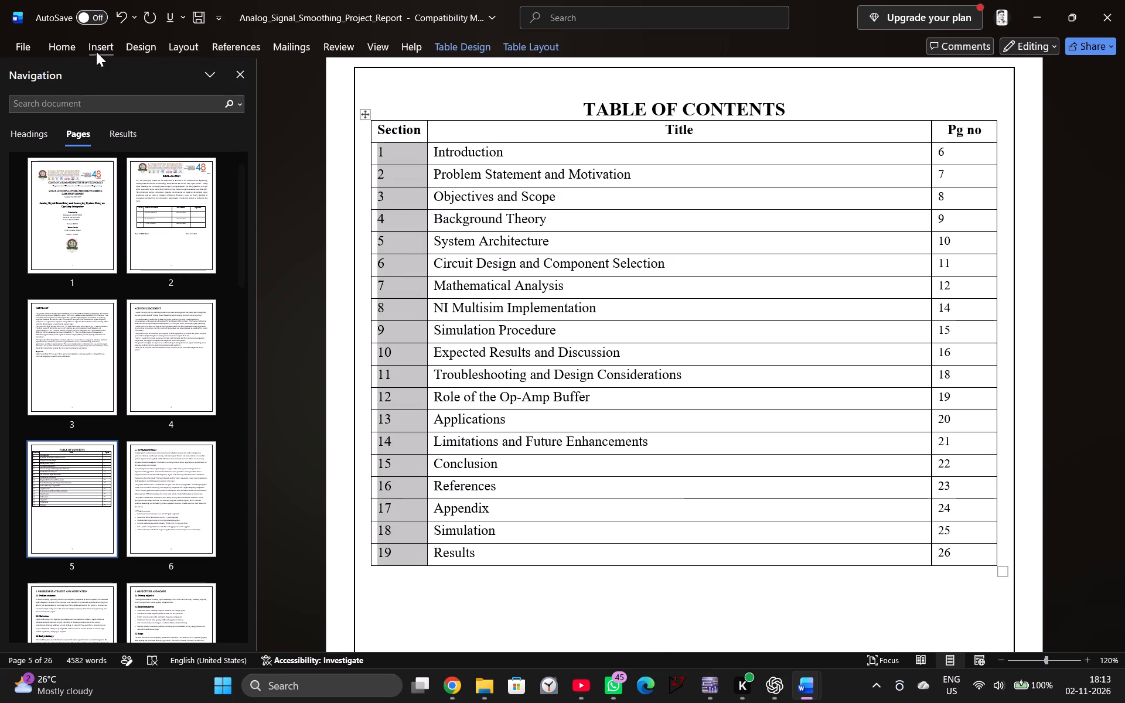
{"action": "left_click", "coordinate": [72, 45]}
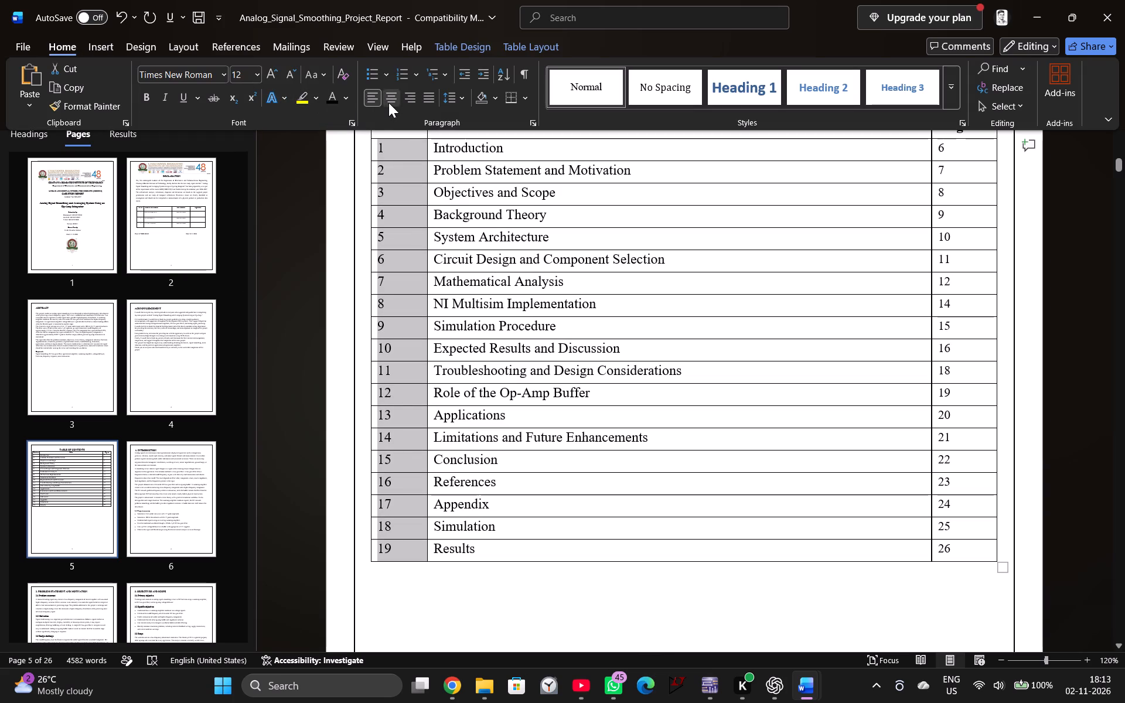
{"action": "left_click", "coordinate": [387, 101]}
{"action": "left_click", "coordinate": [763, 438]}
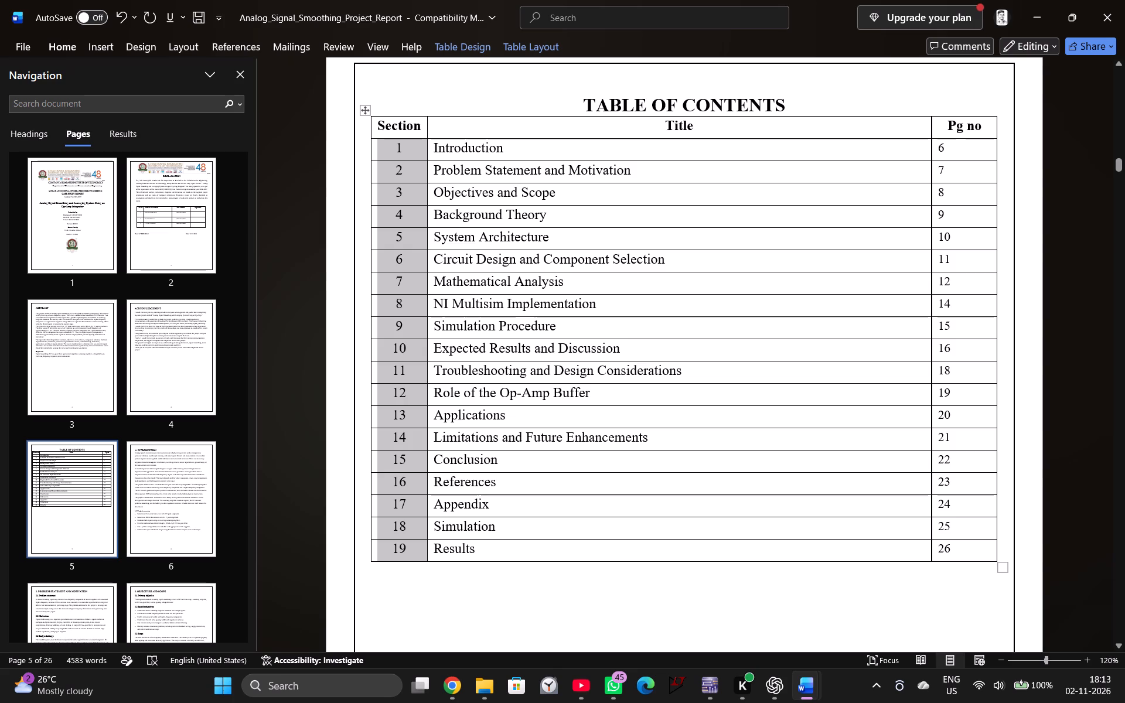
Center the page numbers 6 to 26 in the Pg no column of the contents table.
{"action": "left_click_drag", "start_coordinate": [939, 144], "coordinate": [977, 553]}
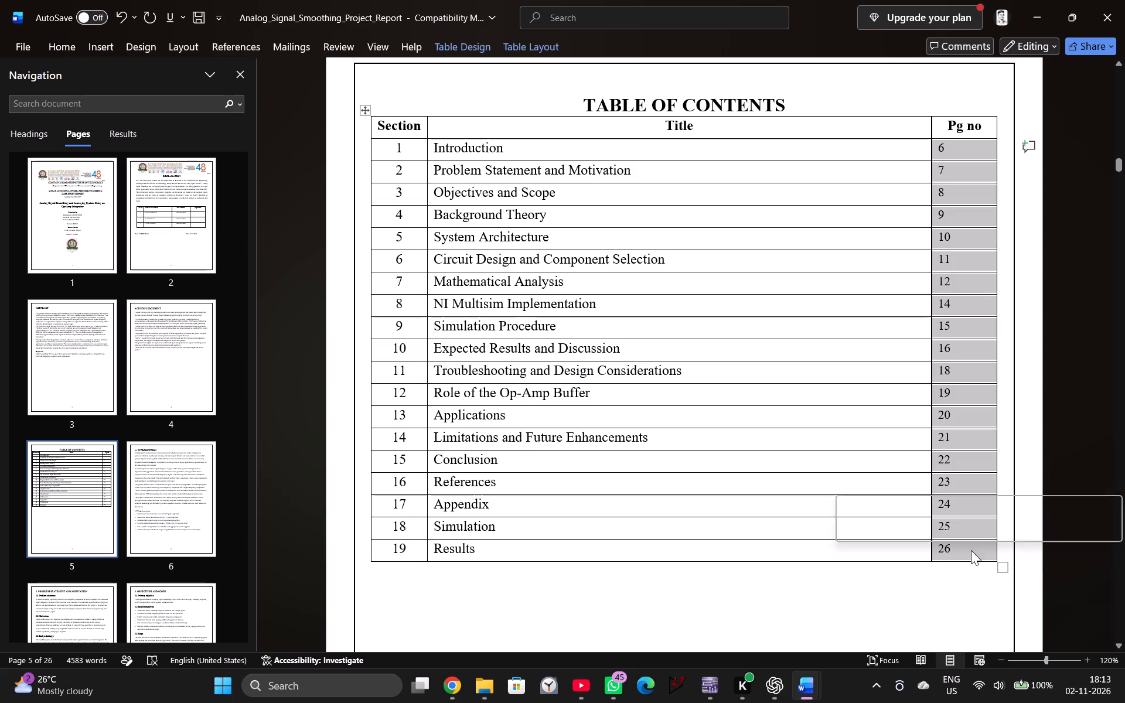
{"action": "left_click", "coordinate": [67, 45]}
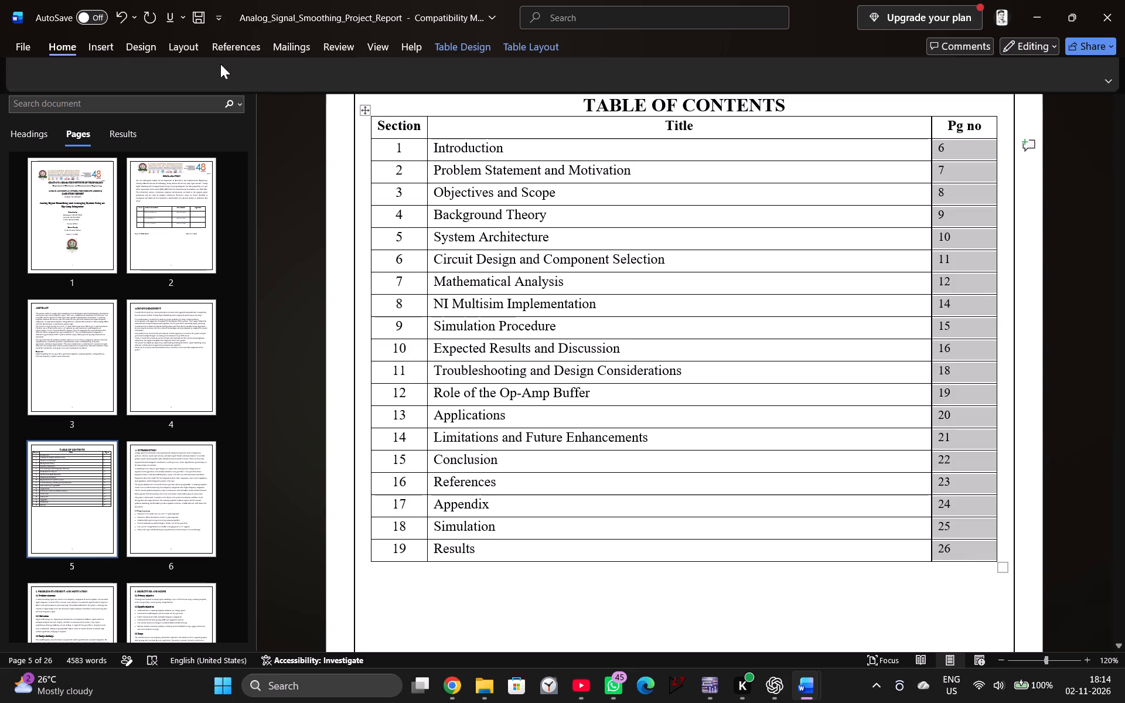
{"action": "left_click", "coordinate": [397, 101]}
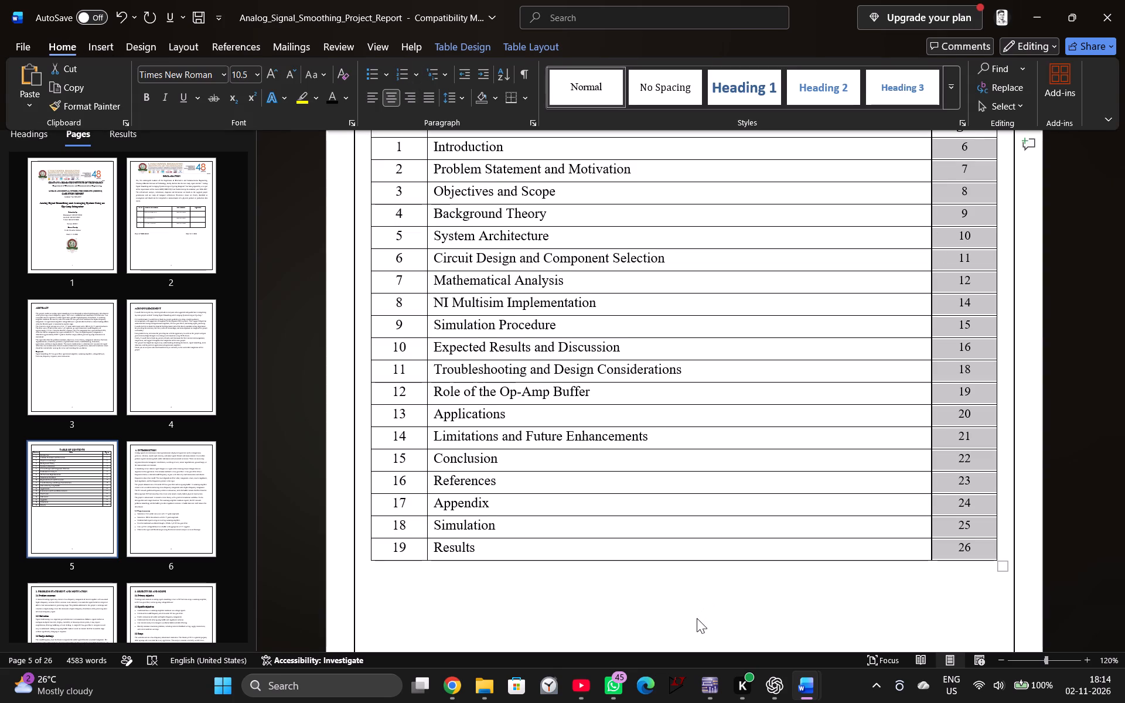
{"action": "left_click", "coordinate": [697, 618]}
{"action": "left_click", "coordinate": [786, 100]}
Review the whole report from the front pages to the Results page, checking section layout and page numbers.
{"action": "scroll", "coordinate": [820, 100], "scroll_direction": "up", "scroll_amount": 8}
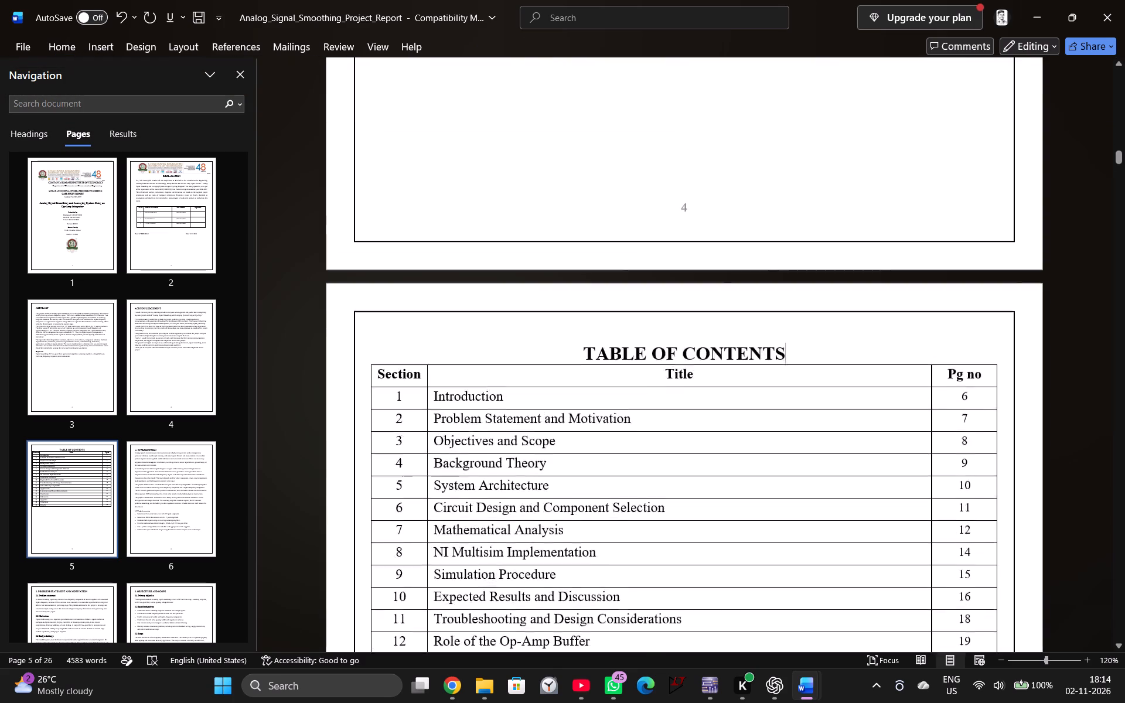
{"action": "scroll", "coordinate": [824, 99], "scroll_direction": "up", "scroll_amount": 16}
{"action": "scroll", "coordinate": [864, 190], "scroll_direction": "up", "scroll_amount": 18}
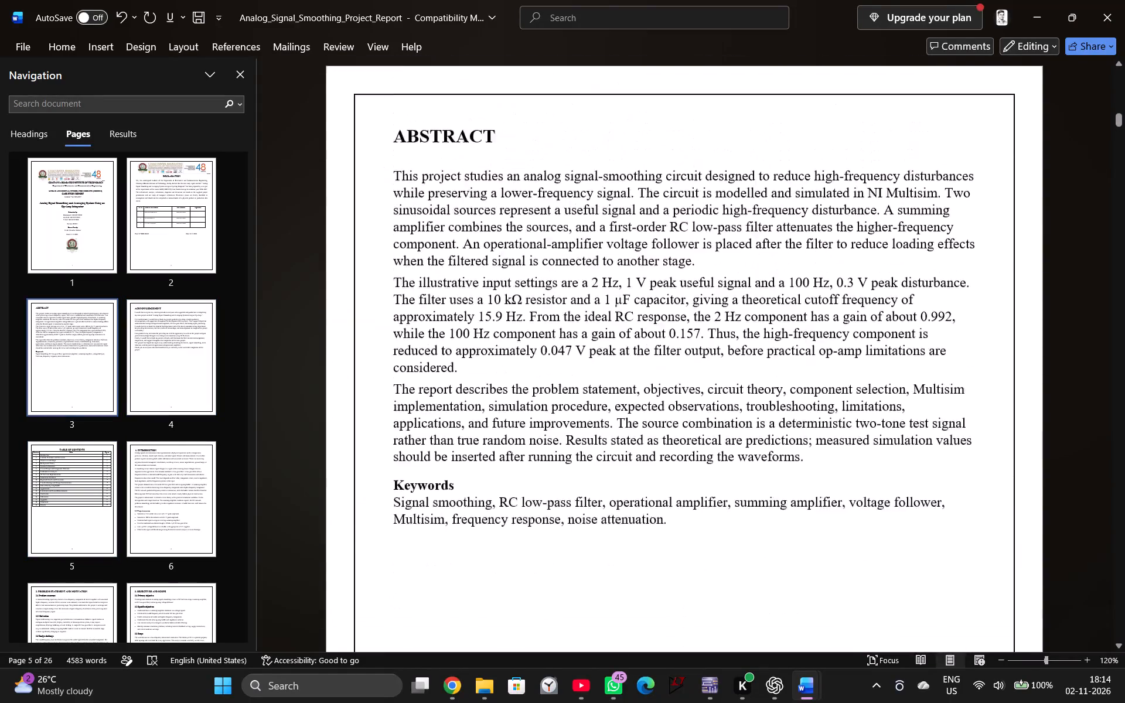
{"action": "scroll", "coordinate": [864, 219], "scroll_direction": "up", "scroll_amount": 20}
{"action": "scroll", "coordinate": [864, 219], "scroll_direction": "up", "scroll_amount": 4}
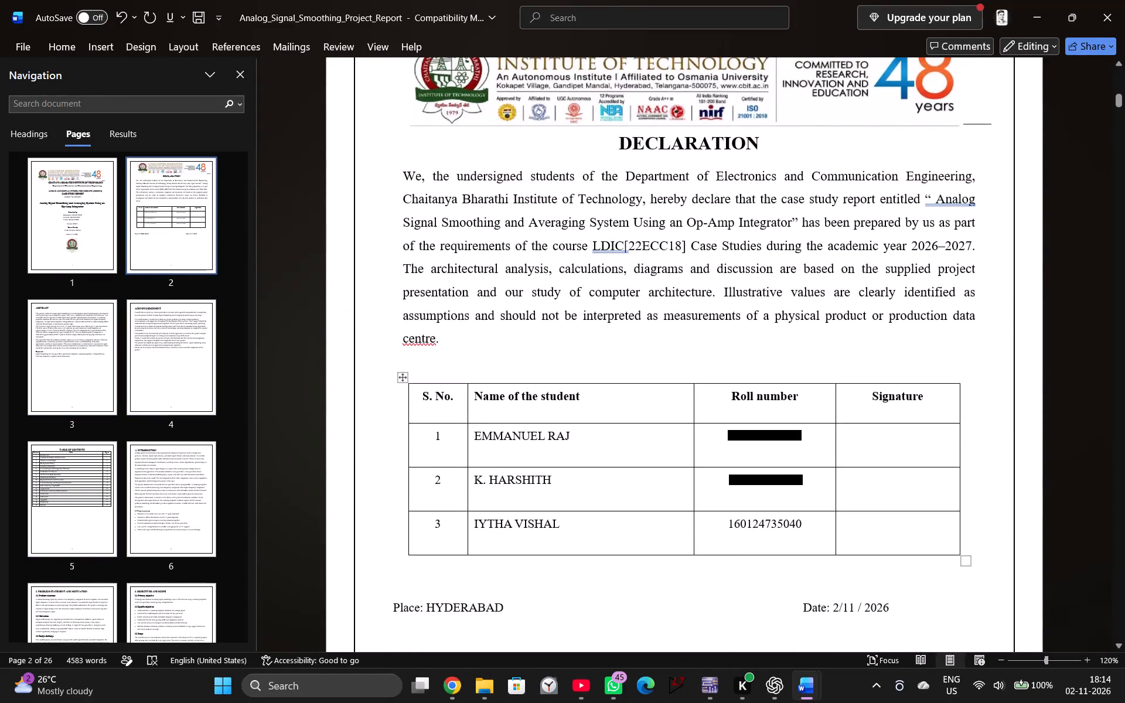
{"action": "scroll", "coordinate": [864, 221], "scroll_direction": "up", "scroll_amount": 7}
{"action": "scroll", "coordinate": [871, 237], "scroll_direction": "down", "scroll_amount": 10}
{"action": "scroll", "coordinate": [877, 250], "scroll_direction": "down", "scroll_amount": 20}
{"action": "scroll", "coordinate": [877, 250], "scroll_direction": "down", "scroll_amount": 20}
{"action": "scroll", "coordinate": [877, 250], "scroll_direction": "down", "scroll_amount": 20}
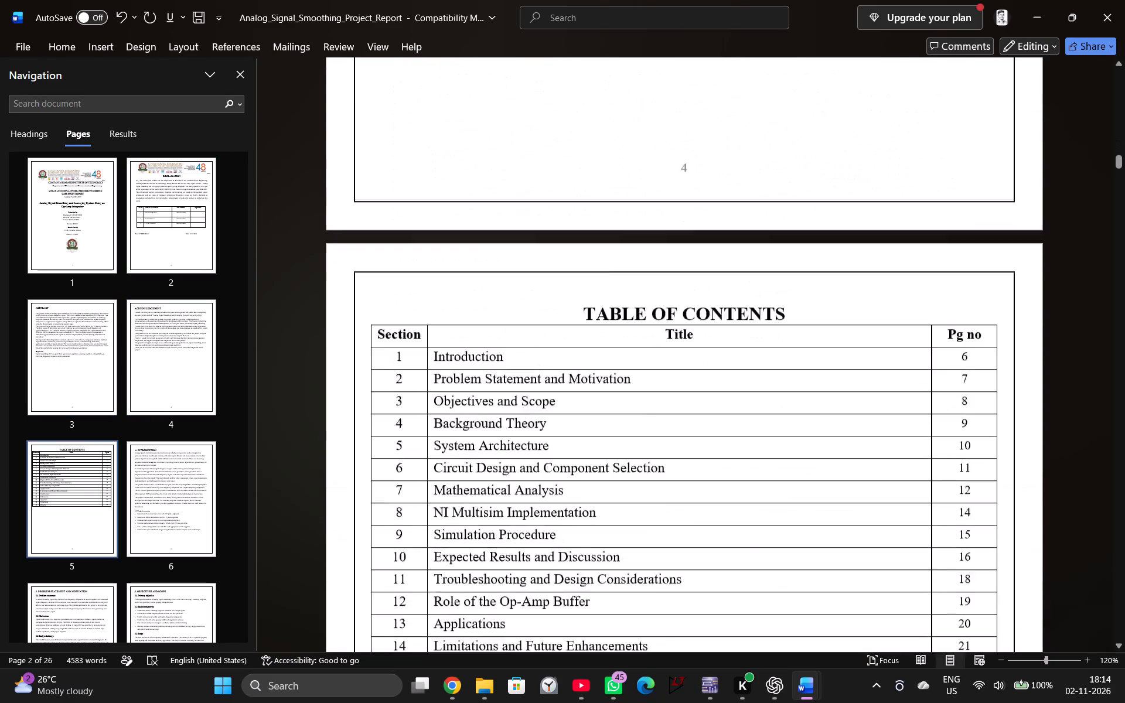
{"action": "scroll", "coordinate": [912, 364], "scroll_direction": "down", "scroll_amount": 20}
{"action": "scroll", "coordinate": [912, 364], "scroll_direction": "down", "scroll_amount": 20}
{"action": "scroll", "coordinate": [912, 364], "scroll_direction": "down", "scroll_amount": 11}
{"action": "scroll", "coordinate": [838, 502], "scroll_direction": "up", "scroll_amount": 1}
{"action": "scroll", "coordinate": [837, 502], "scroll_direction": "down", "scroll_amount": 9}
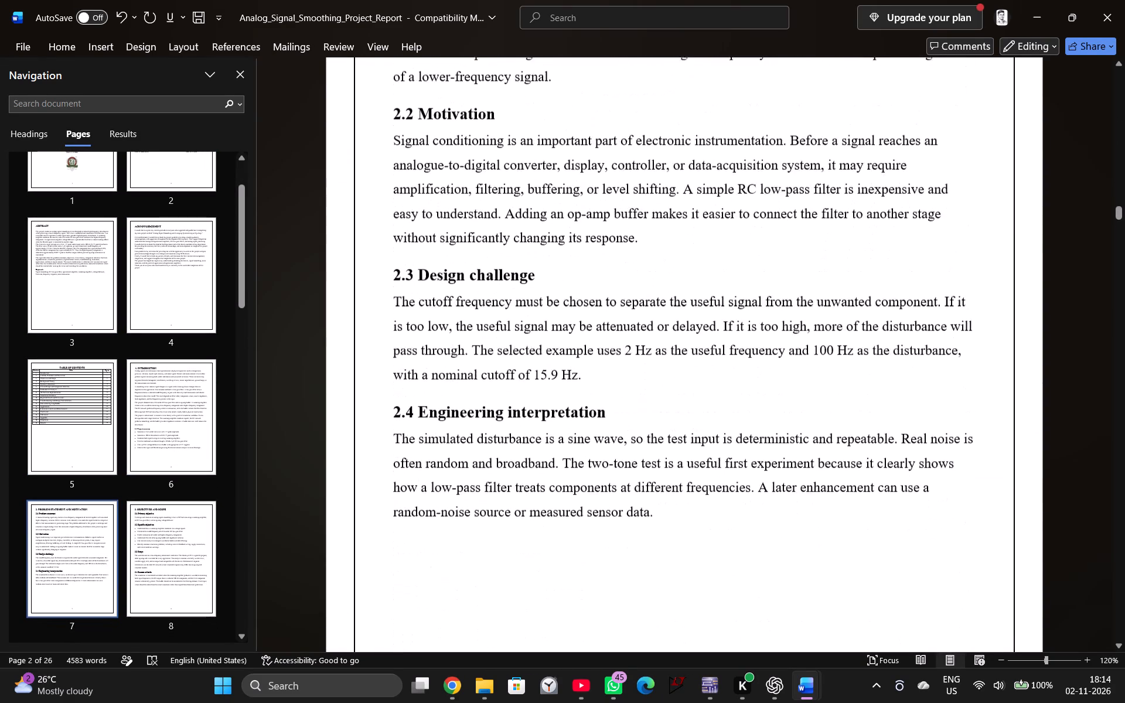
{"action": "scroll", "coordinate": [807, 505], "scroll_direction": "down", "scroll_amount": 20}
{"action": "scroll", "coordinate": [807, 505], "scroll_direction": "down", "scroll_amount": 20}
{"action": "scroll", "coordinate": [807, 505], "scroll_direction": "down", "scroll_amount": 17}
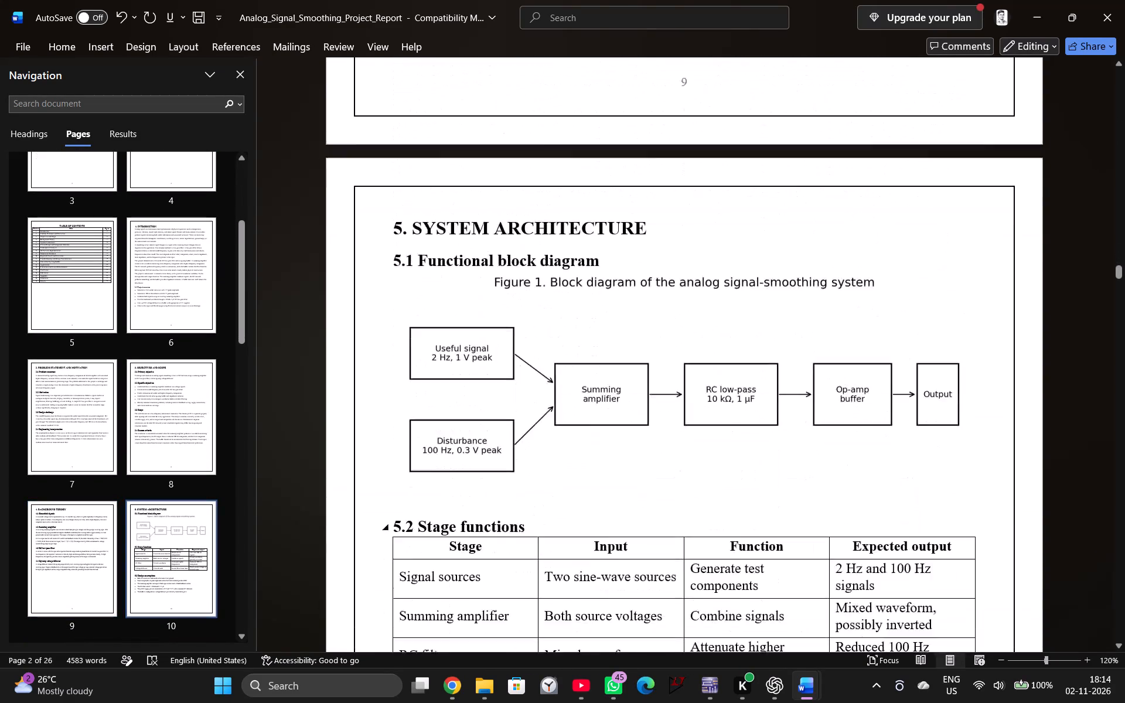
{"action": "scroll", "coordinate": [809, 508], "scroll_direction": "down", "scroll_amount": 20}
{"action": "scroll", "coordinate": [809, 508], "scroll_direction": "down", "scroll_amount": 20}
{"action": "scroll", "coordinate": [809, 508], "scroll_direction": "down", "scroll_amount": 17}
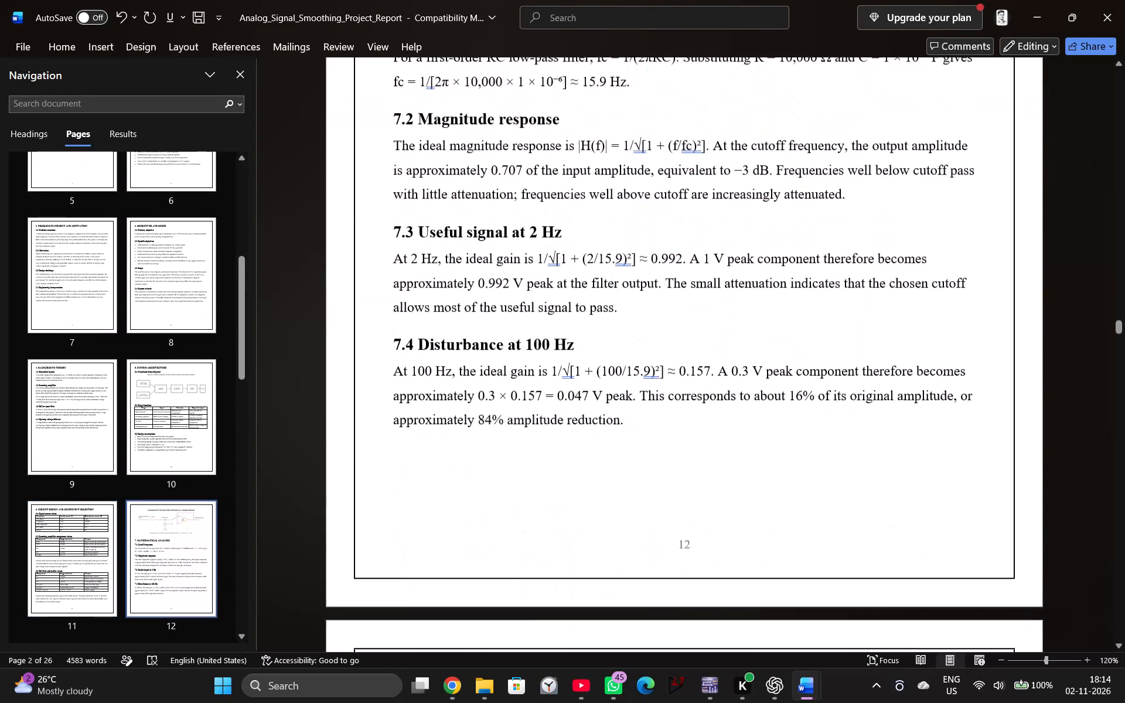
{"action": "scroll", "coordinate": [819, 516], "scroll_direction": "down", "scroll_amount": 20}
{"action": "scroll", "coordinate": [819, 516], "scroll_direction": "down", "scroll_amount": 20}
{"action": "scroll", "coordinate": [819, 516], "scroll_direction": "down", "scroll_amount": 17}
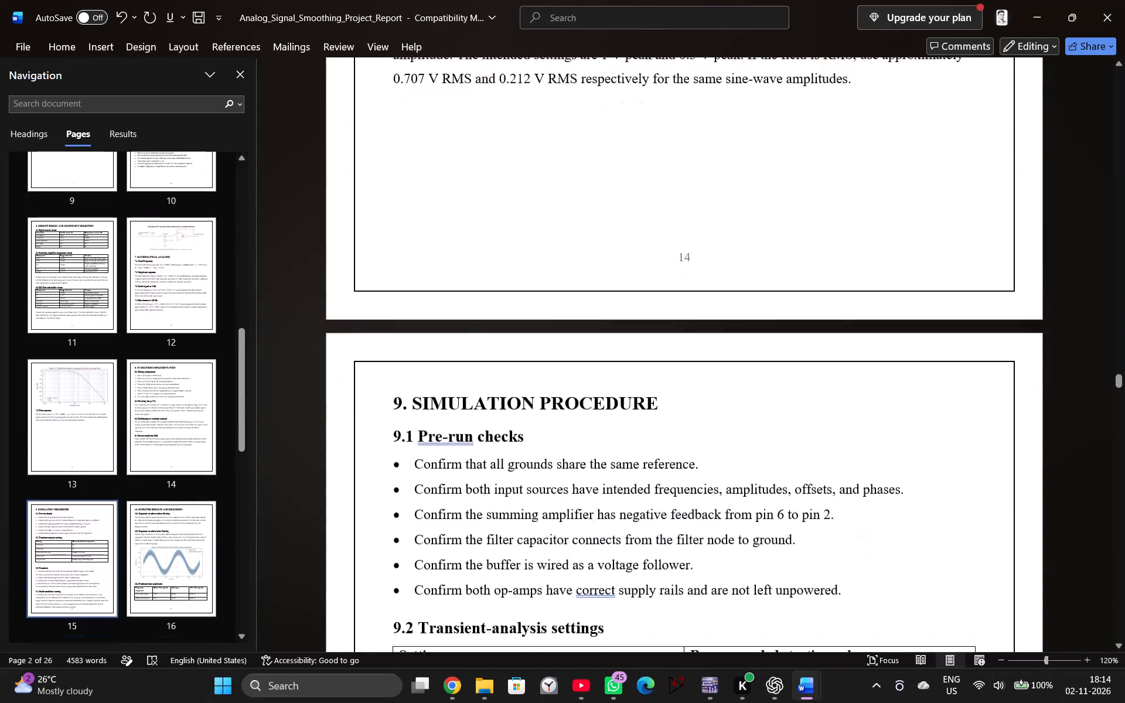
{"action": "scroll", "coordinate": [837, 519], "scroll_direction": "down", "scroll_amount": 20}
{"action": "scroll", "coordinate": [837, 519], "scroll_direction": "down", "scroll_amount": 20}
{"action": "scroll", "coordinate": [837, 519], "scroll_direction": "down", "scroll_amount": 17}
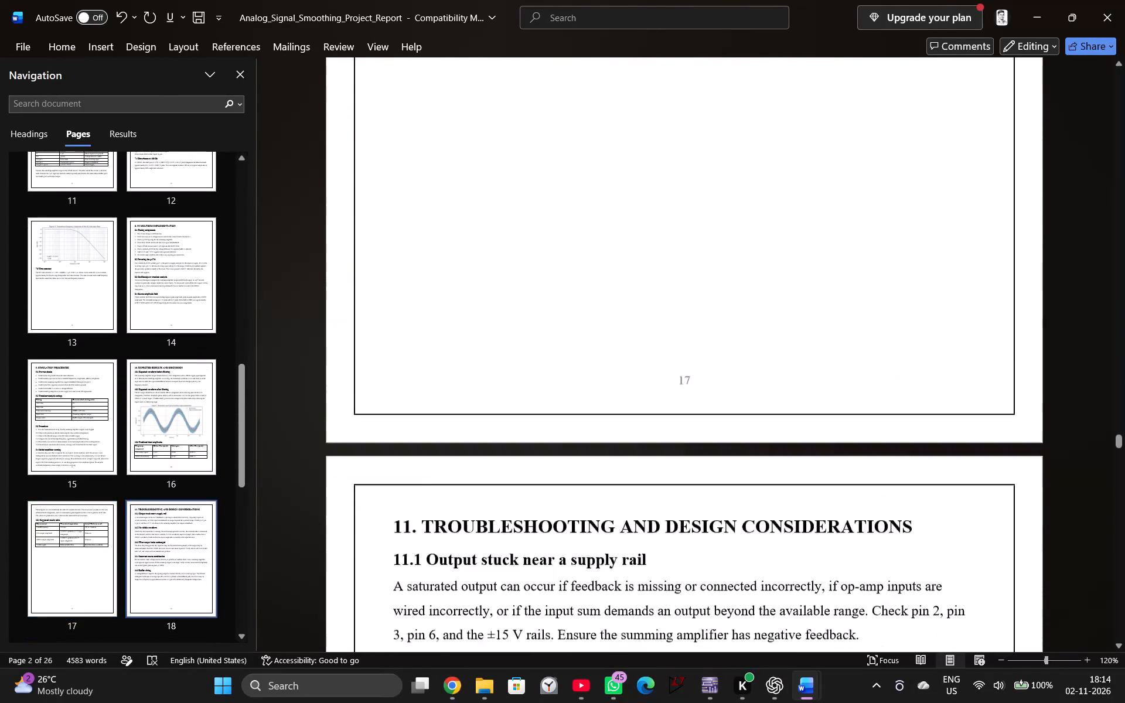
{"action": "scroll", "coordinate": [847, 542], "scroll_direction": "down", "scroll_amount": 20}
{"action": "scroll", "coordinate": [847, 542], "scroll_direction": "down", "scroll_amount": 20}
{"action": "scroll", "coordinate": [847, 542], "scroll_direction": "down", "scroll_amount": 17}
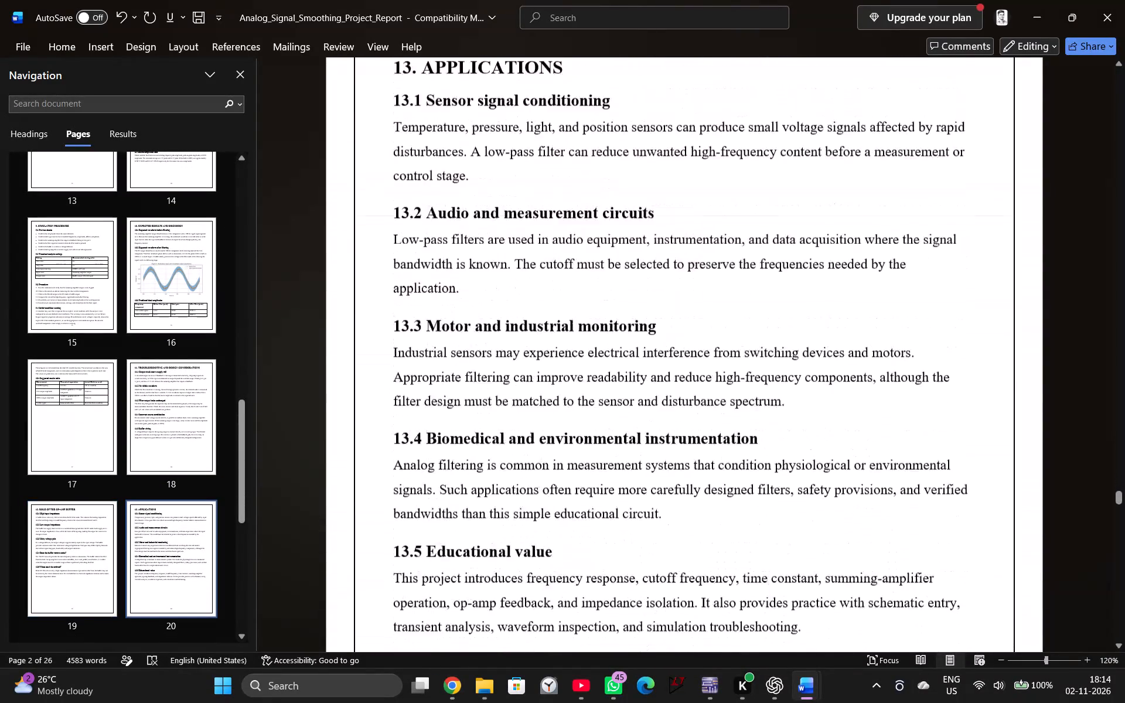
{"action": "scroll", "coordinate": [853, 569], "scroll_direction": "down", "scroll_amount": 20}
{"action": "scroll", "coordinate": [853, 569], "scroll_direction": "down", "scroll_amount": 20}
{"action": "scroll", "coordinate": [853, 569], "scroll_direction": "down", "scroll_amount": 16}
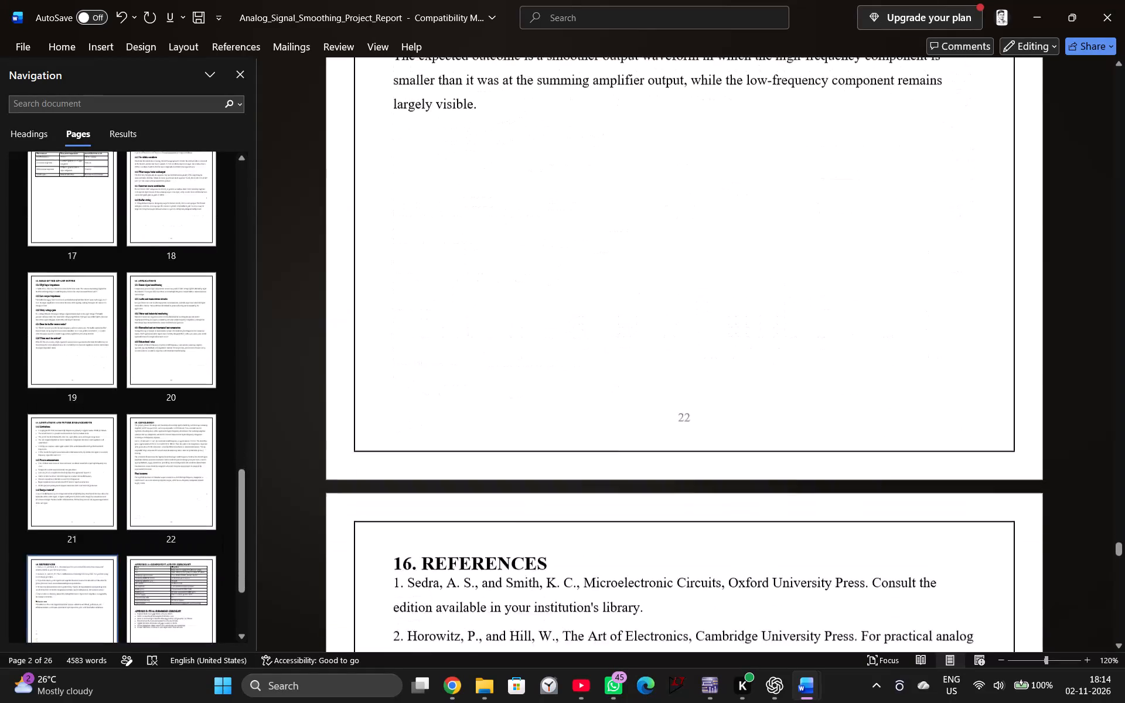
{"action": "scroll", "coordinate": [868, 581], "scroll_direction": "down", "scroll_amount": 20}
{"action": "scroll", "coordinate": [868, 581], "scroll_direction": "down", "scroll_amount": 20}
{"action": "scroll", "coordinate": [868, 581], "scroll_direction": "down", "scroll_amount": 16}
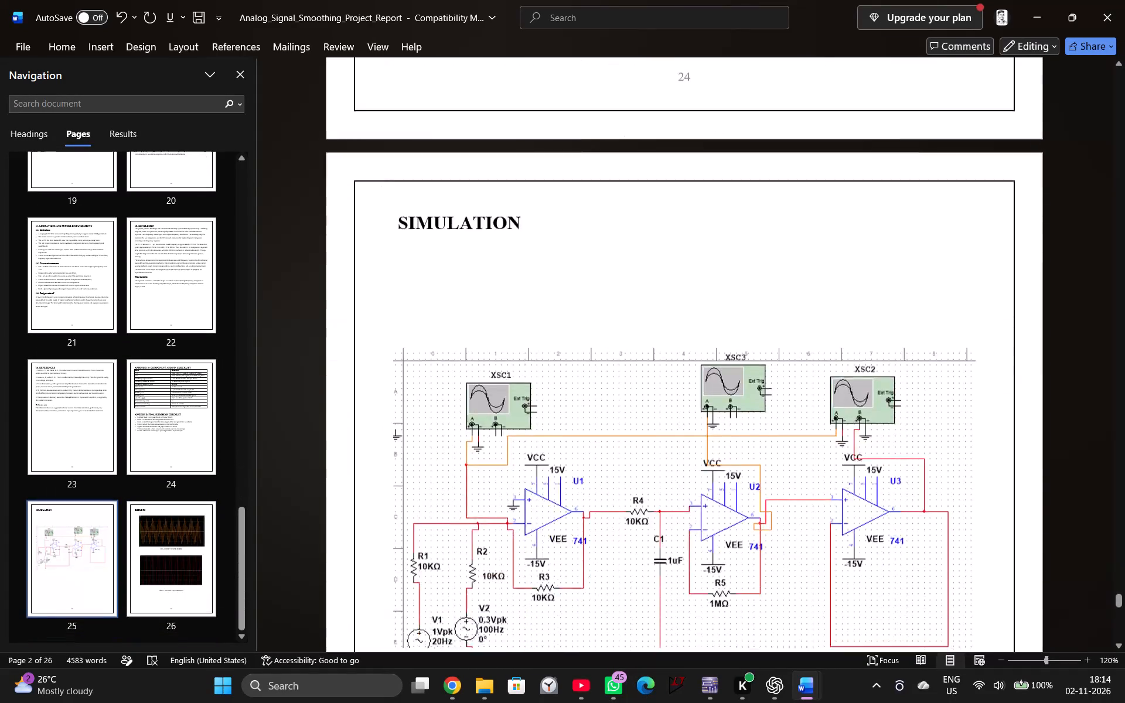
{"action": "scroll", "coordinate": [871, 585], "scroll_direction": "down", "scroll_amount": 20}
{"action": "scroll", "coordinate": [873, 580], "scroll_direction": "down", "scroll_amount": 6}
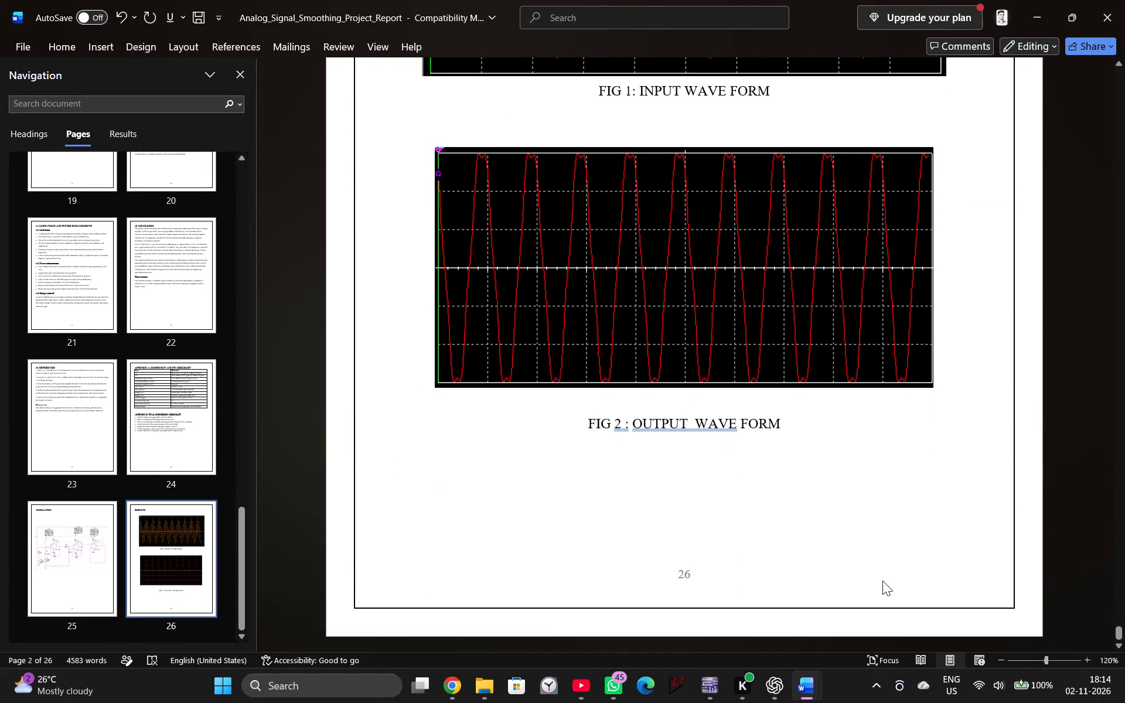
Save the changes to the report document.
{"action": "key", "text": "ctrl+s"}
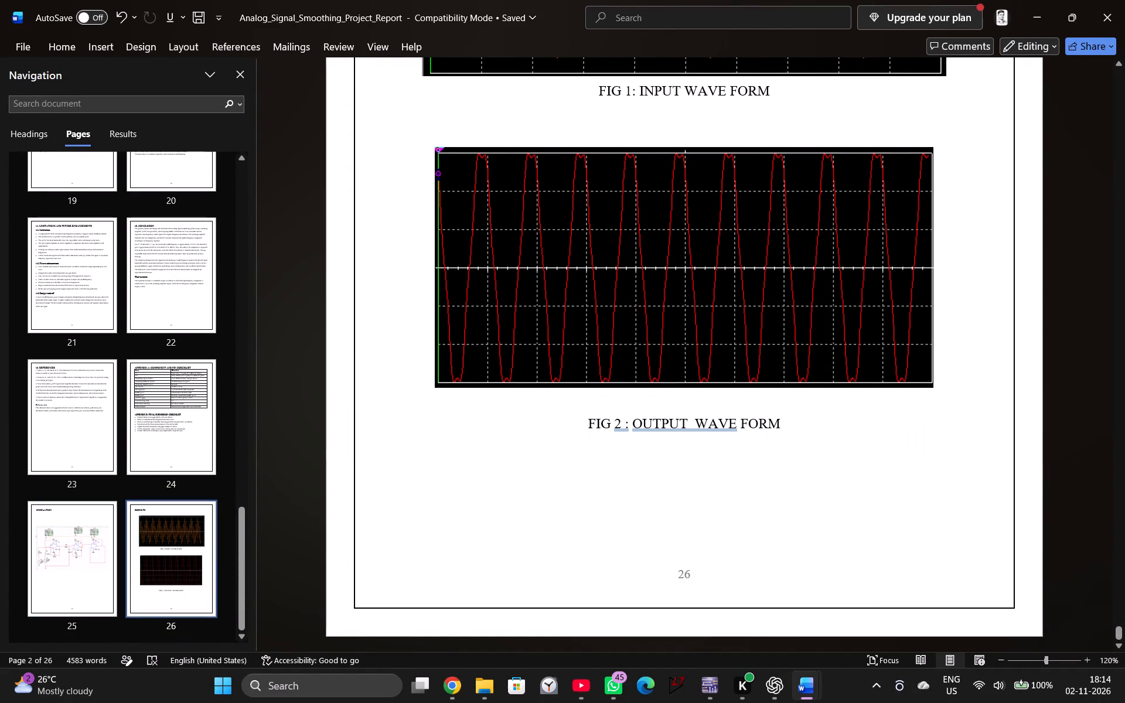
Save a PDF copy of the report named ldic in the ldic case folder, dismissing the choice of app to open it.
{"action": "left_click", "coordinate": [24, 37]}
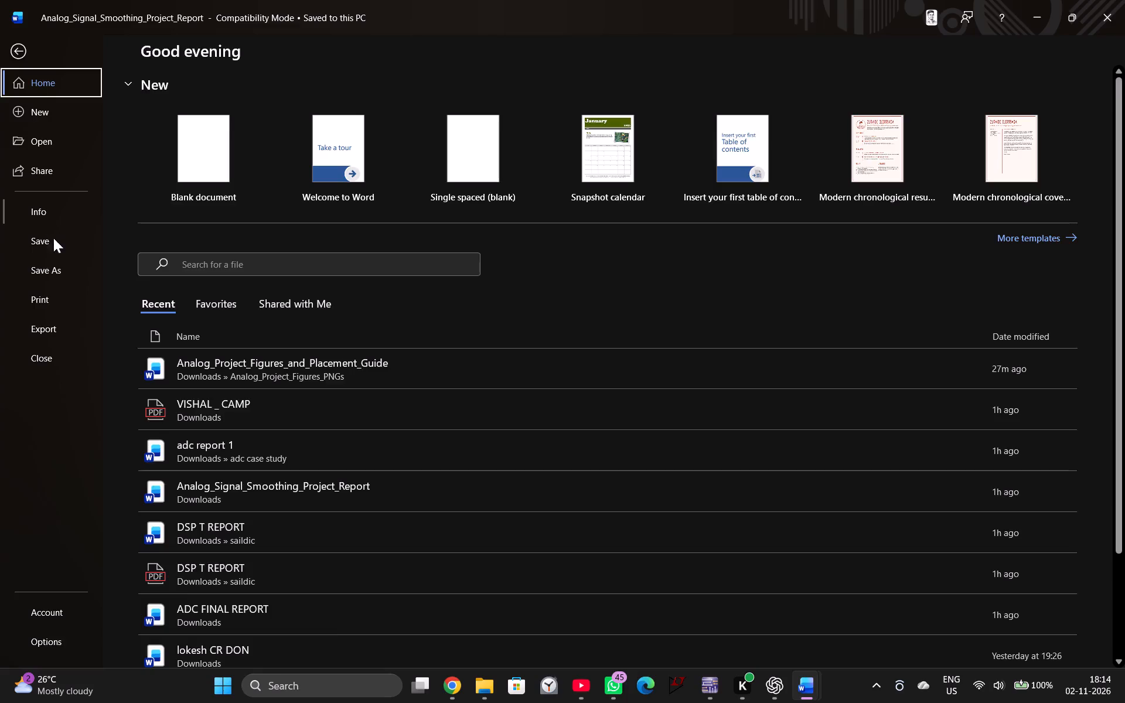
{"action": "left_click", "coordinate": [55, 266]}
{"action": "left_click", "coordinate": [206, 392]}
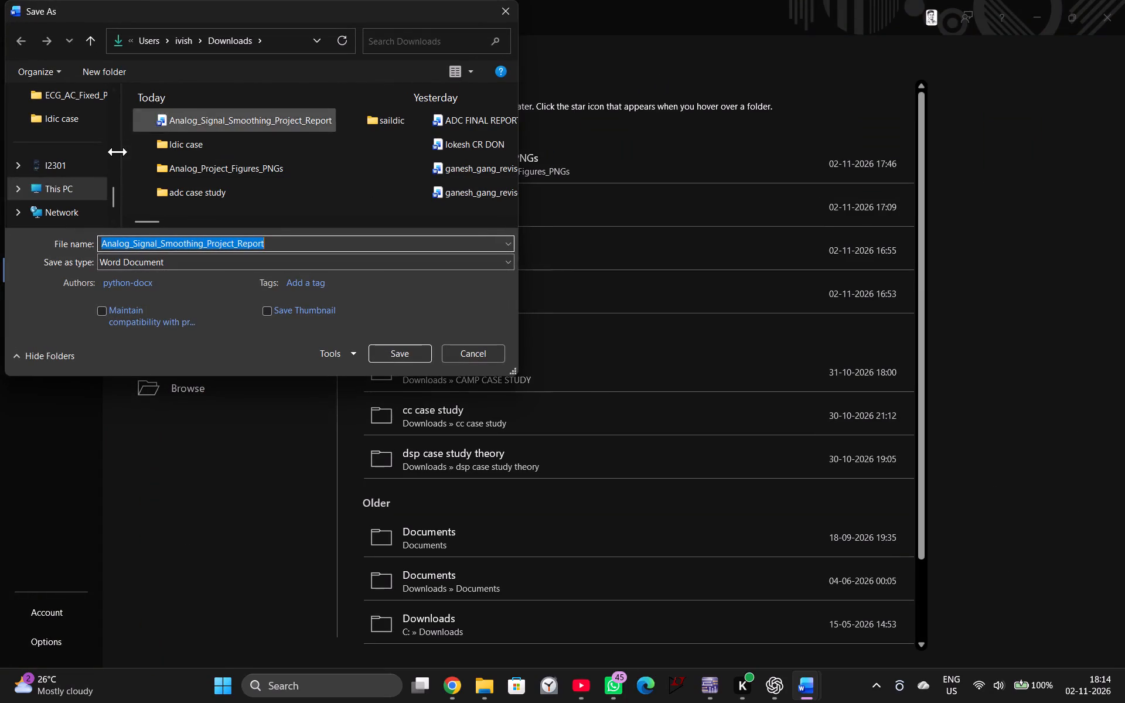
{"action": "double_click", "coordinate": [71, 122]}
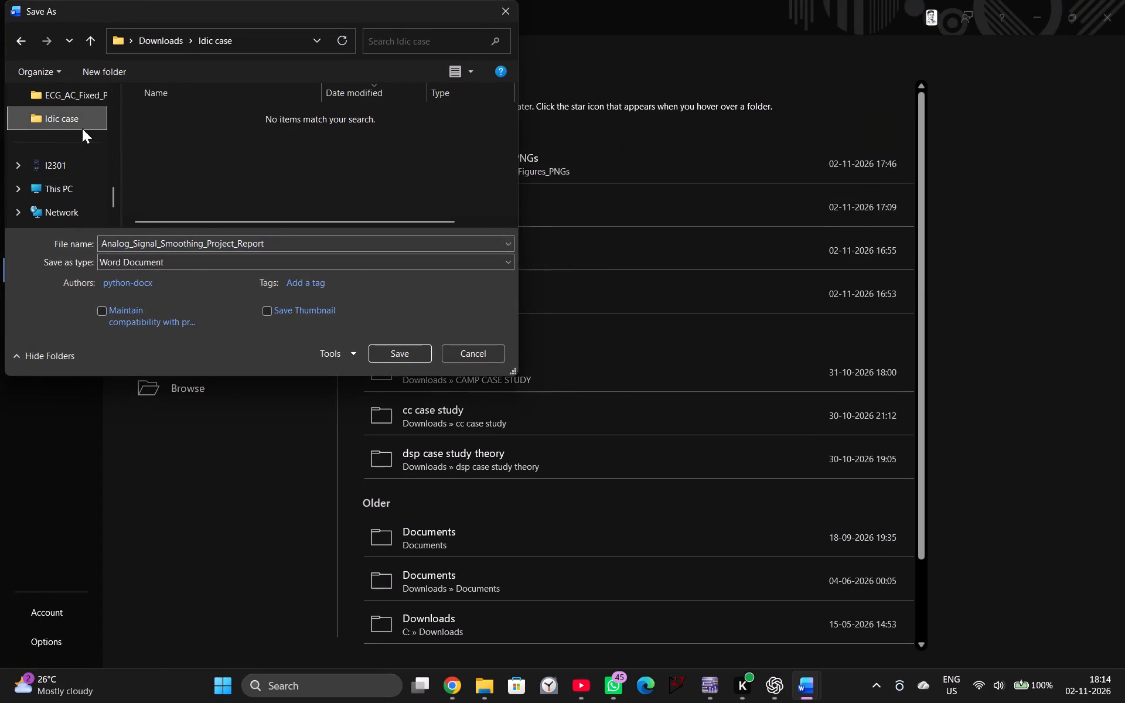
{"action": "left_click", "coordinate": [301, 247]}
{"action": "left_click", "coordinate": [504, 258]}
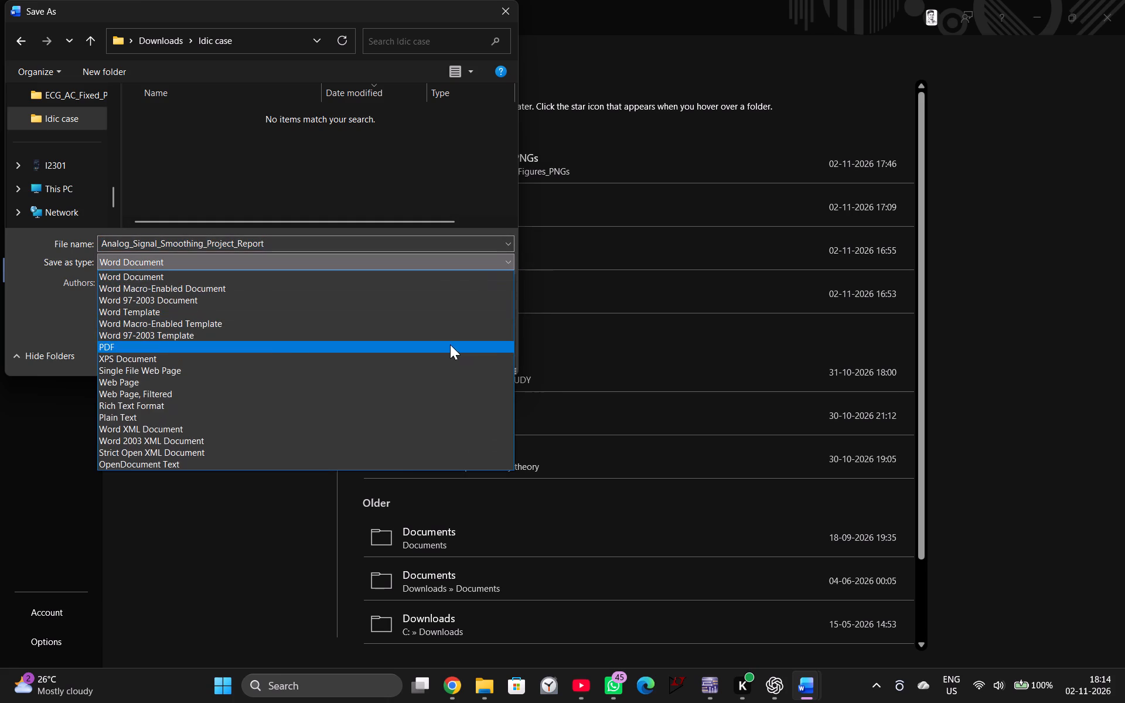
{"action": "left_click", "coordinate": [448, 347]}
{"action": "left_click", "coordinate": [399, 241]}
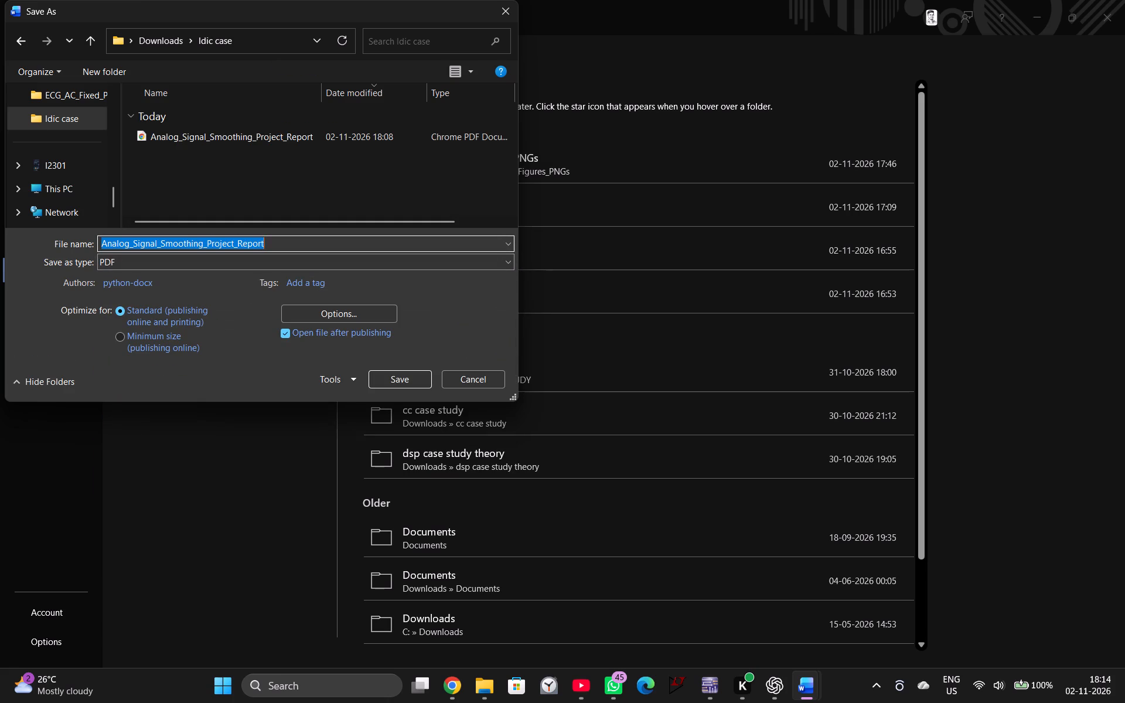
{"action": "key", "text": "BackSpace"}
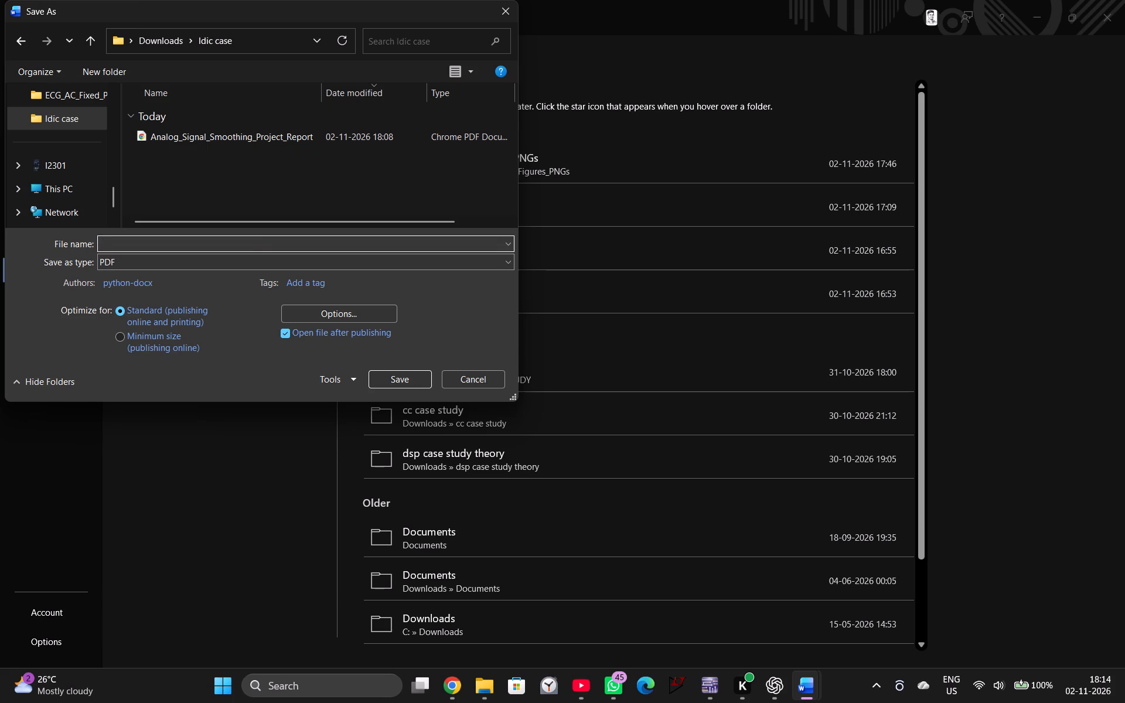
{"action": "type", "text": "id"}
{"action": "key", "text": "BackSpace"}
{"action": "key", "text": "BackSpace"}
{"action": "type", "text": "ld"}
{"action": "type", "text": "ic"}
{"action": "key", "text": "space"}
{"action": "key", "text": "BackSpace"}
{"action": "key", "text": "Return"}
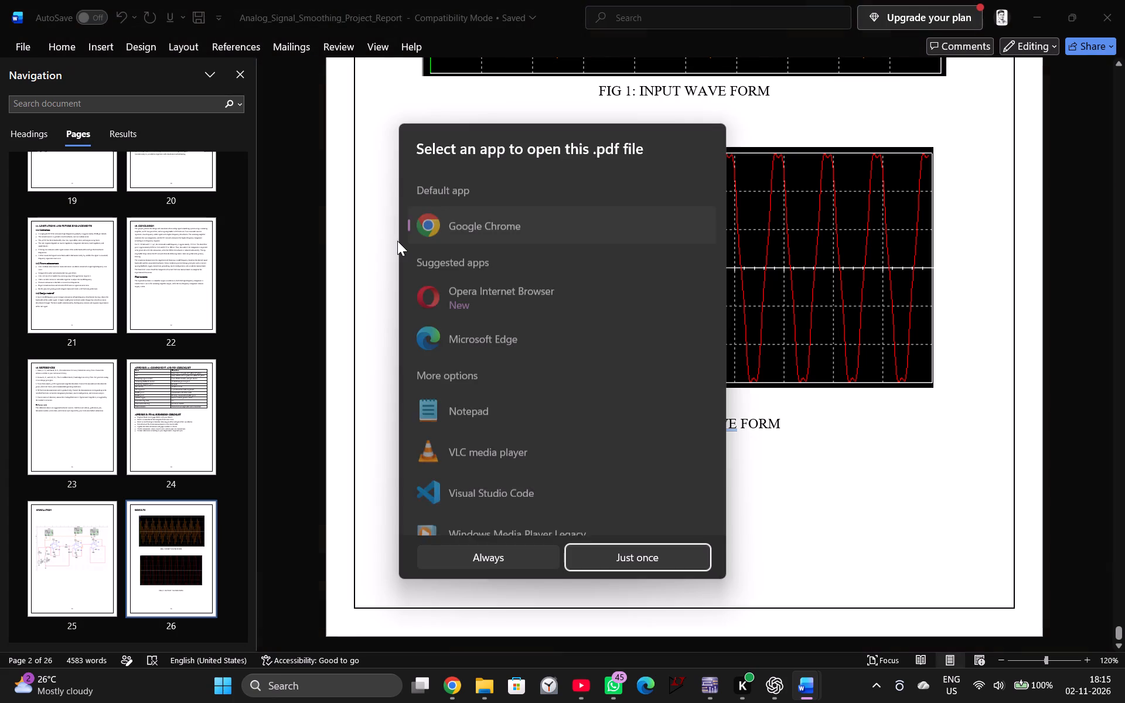
{"action": "left_click", "coordinate": [796, 477]}
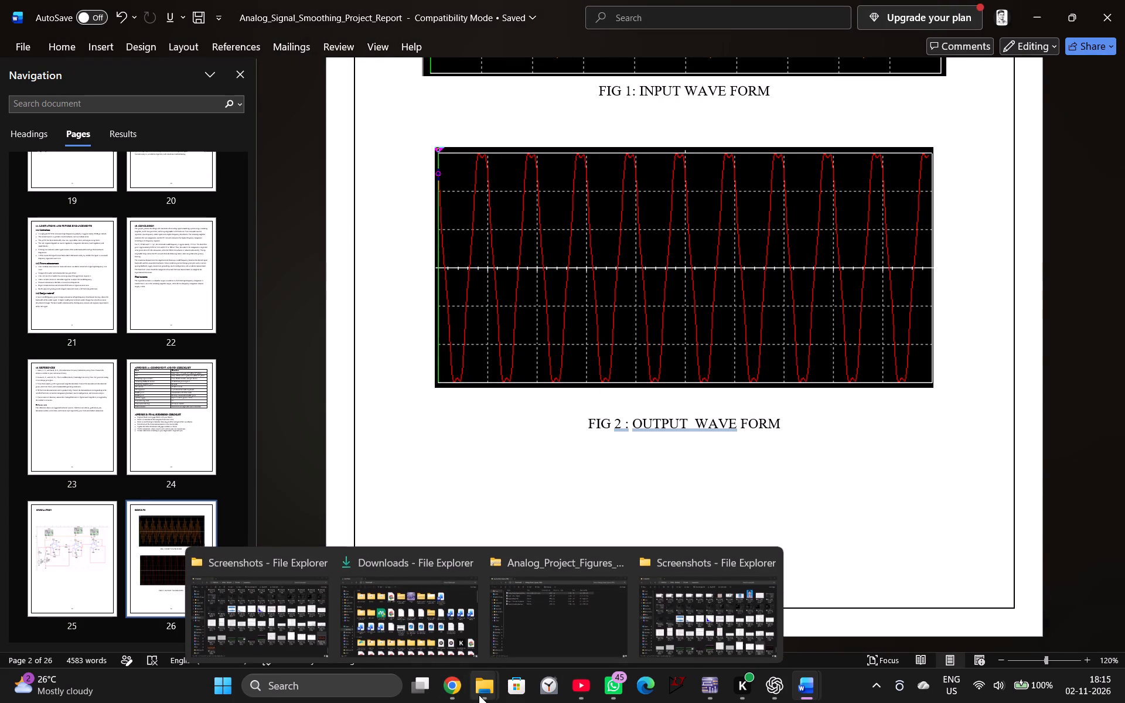
In File Explorer, go to the ldic case folder in Downloads and start sharing the ldic PDF.
{"action": "left_click", "coordinate": [386, 620]}
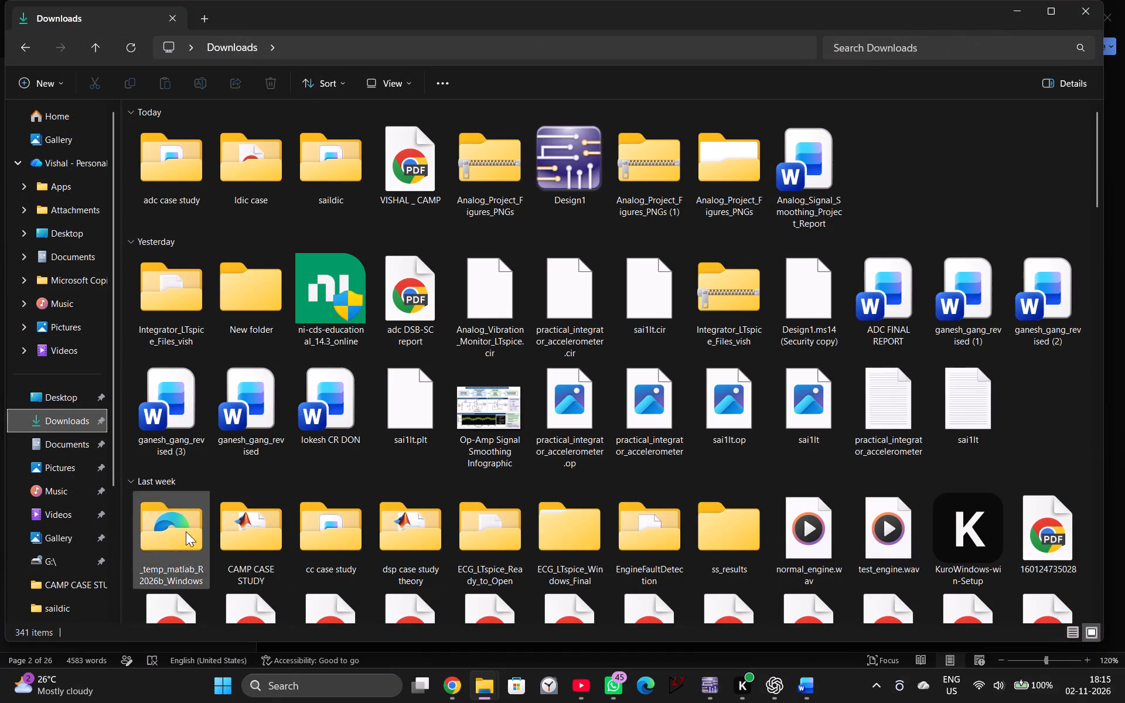
{"action": "double_click", "coordinate": [83, 419]}
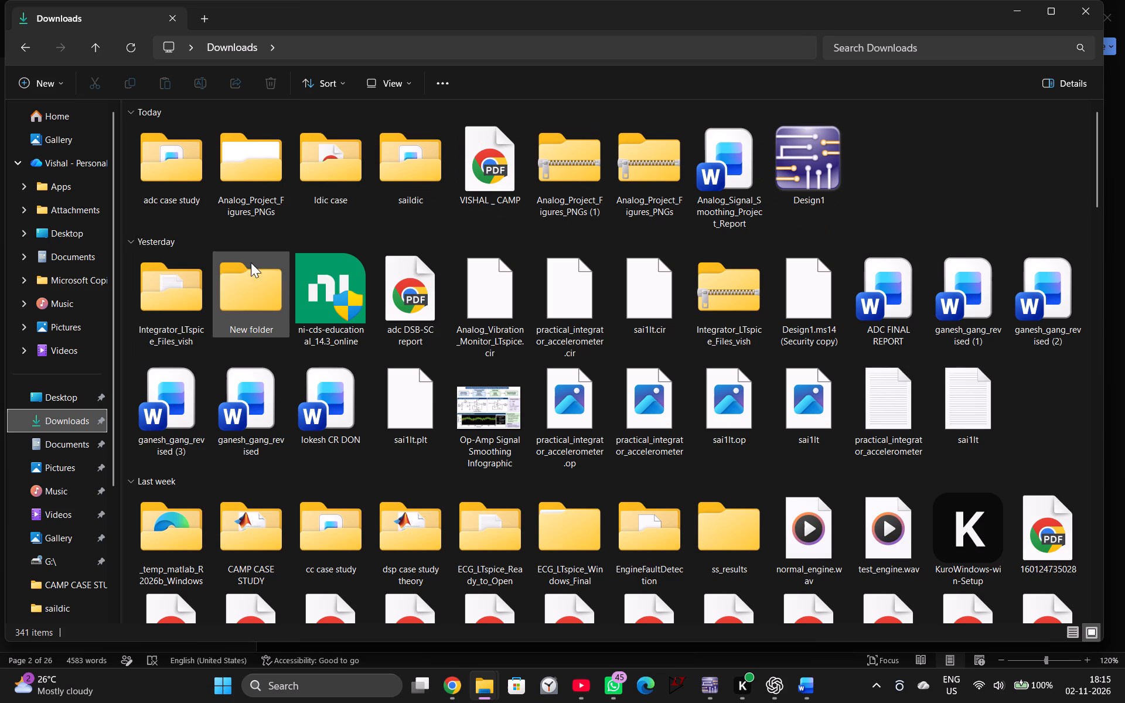
{"action": "double_click", "coordinate": [328, 169]}
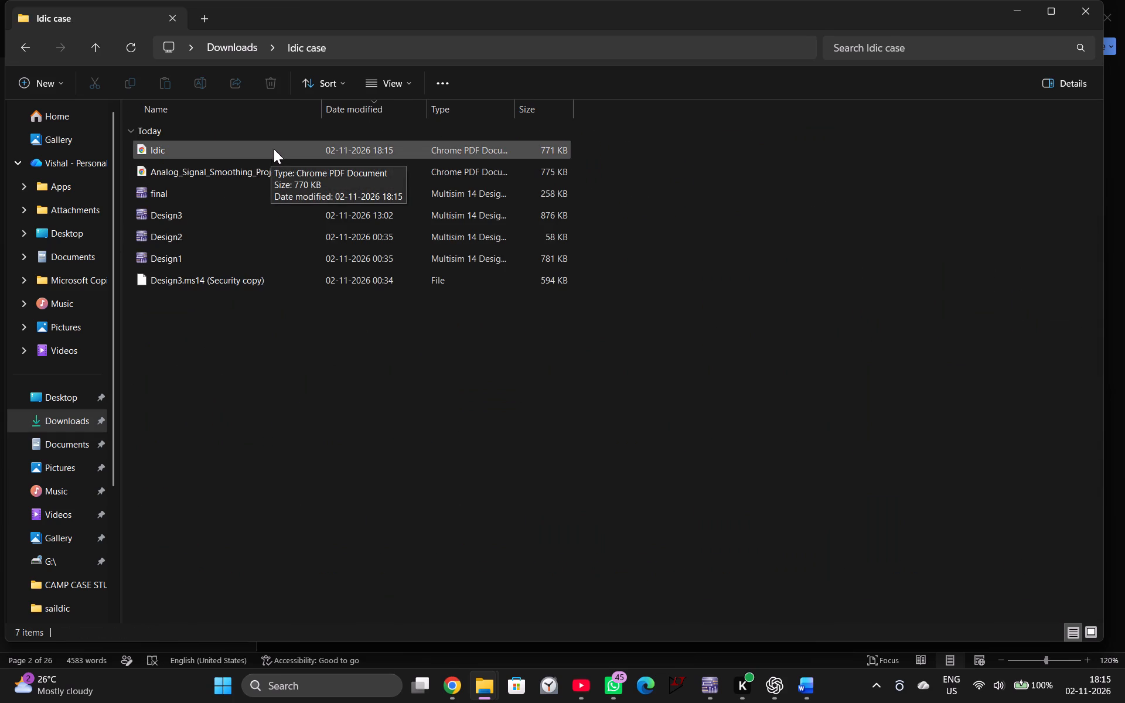
{"action": "right_click", "coordinate": [275, 146]}
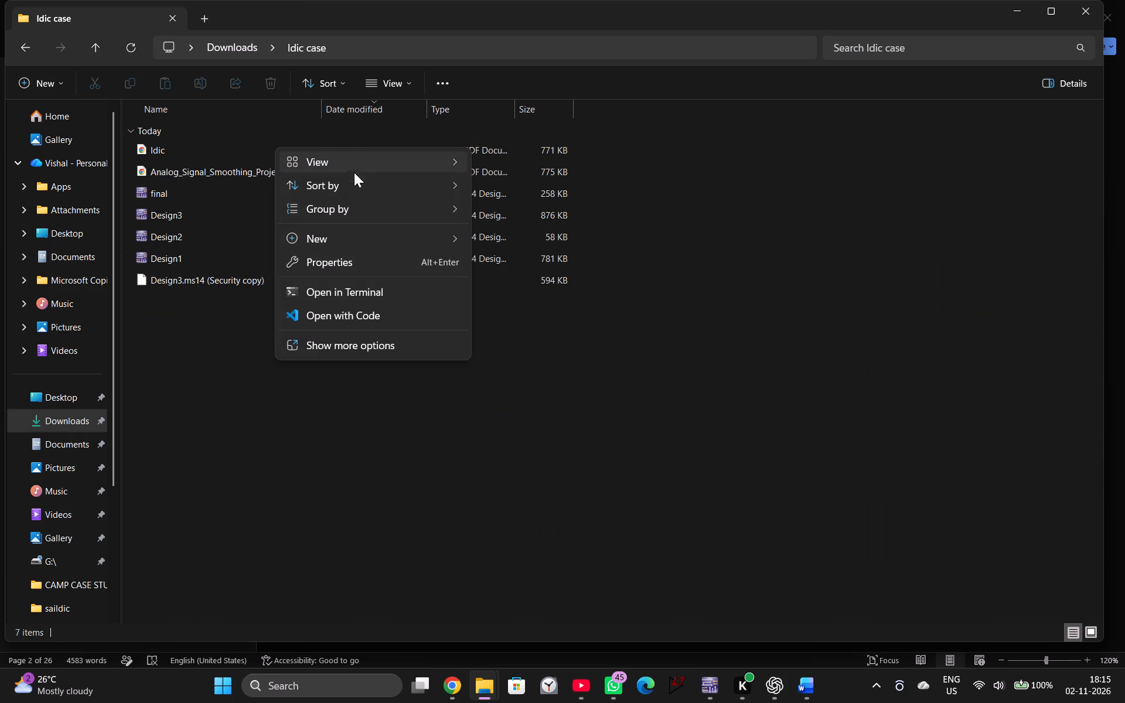
{"action": "left_click", "coordinate": [192, 407]}
{"action": "left_click", "coordinate": [191, 151]}
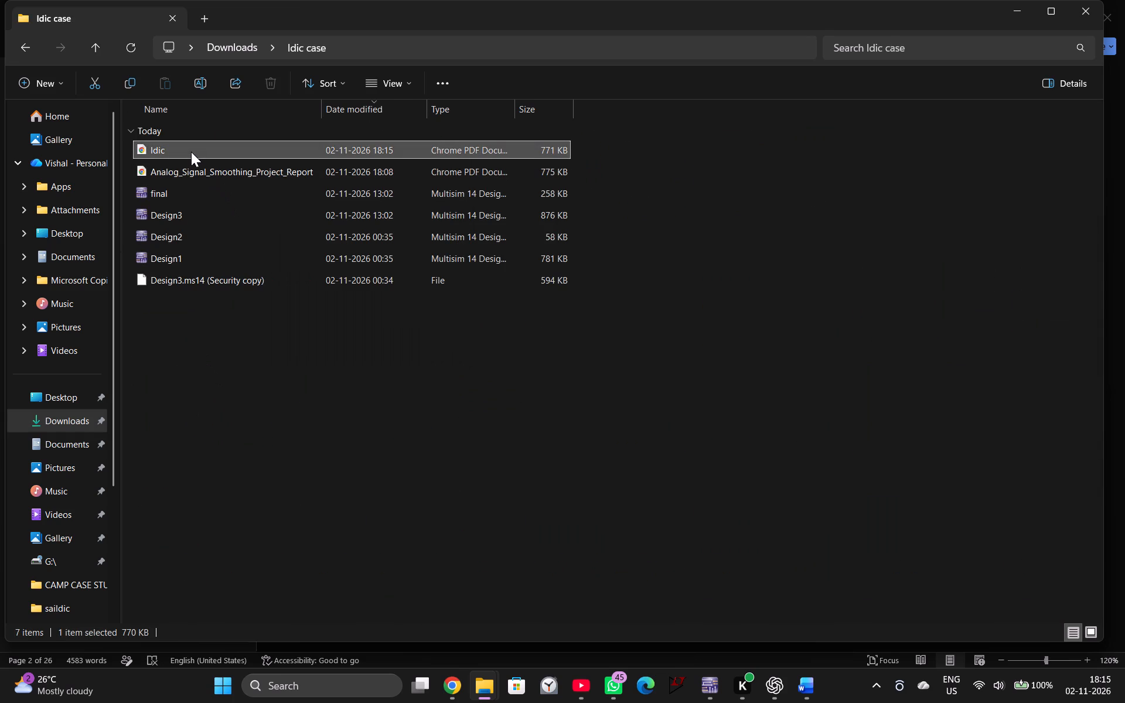
{"action": "left_click", "coordinate": [234, 86]}
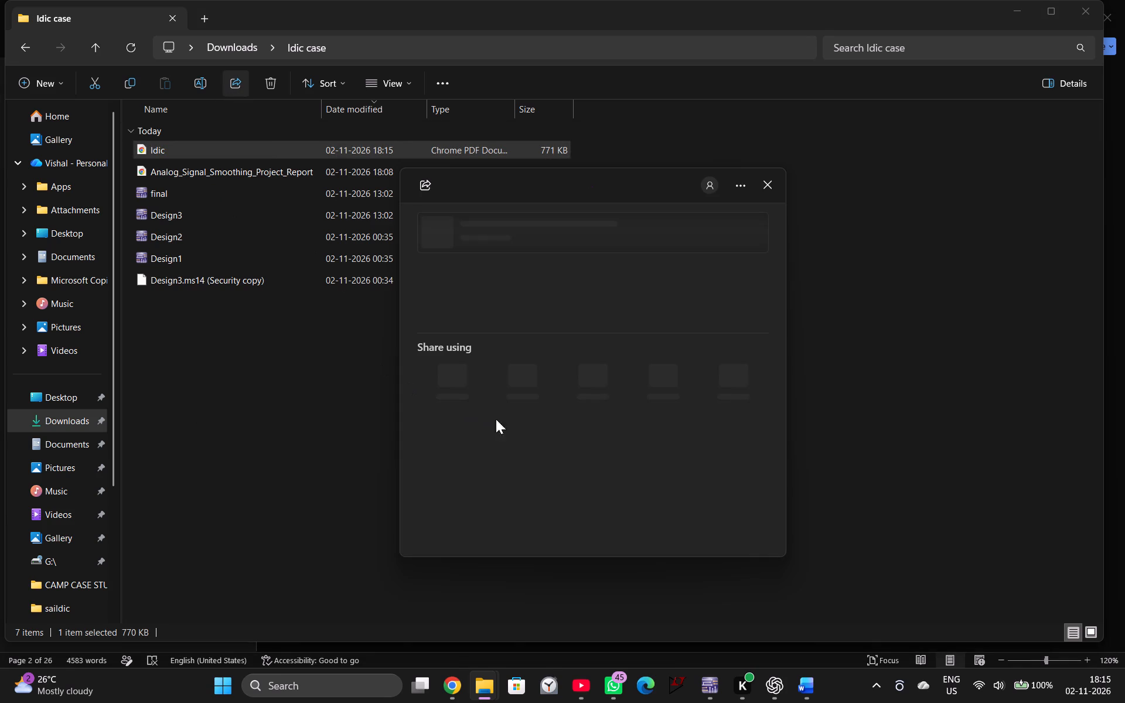
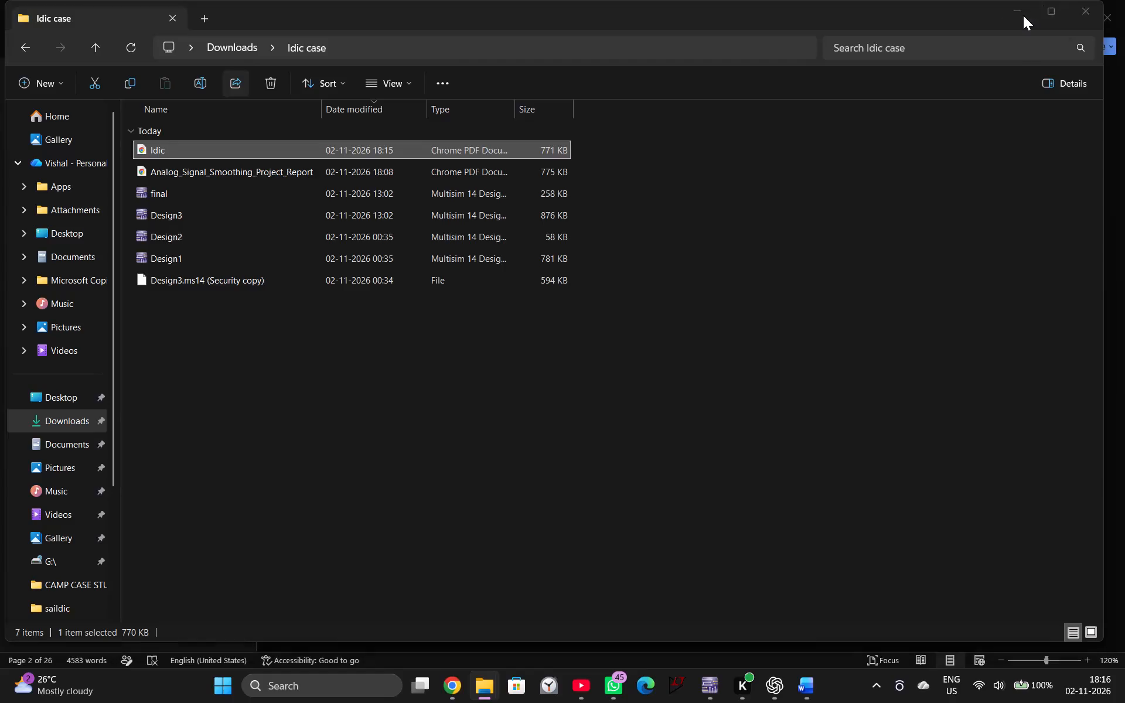
Minimize the File Explorer window showing the ldic case folder.
{"action": "left_click", "coordinate": [1030, 16]}
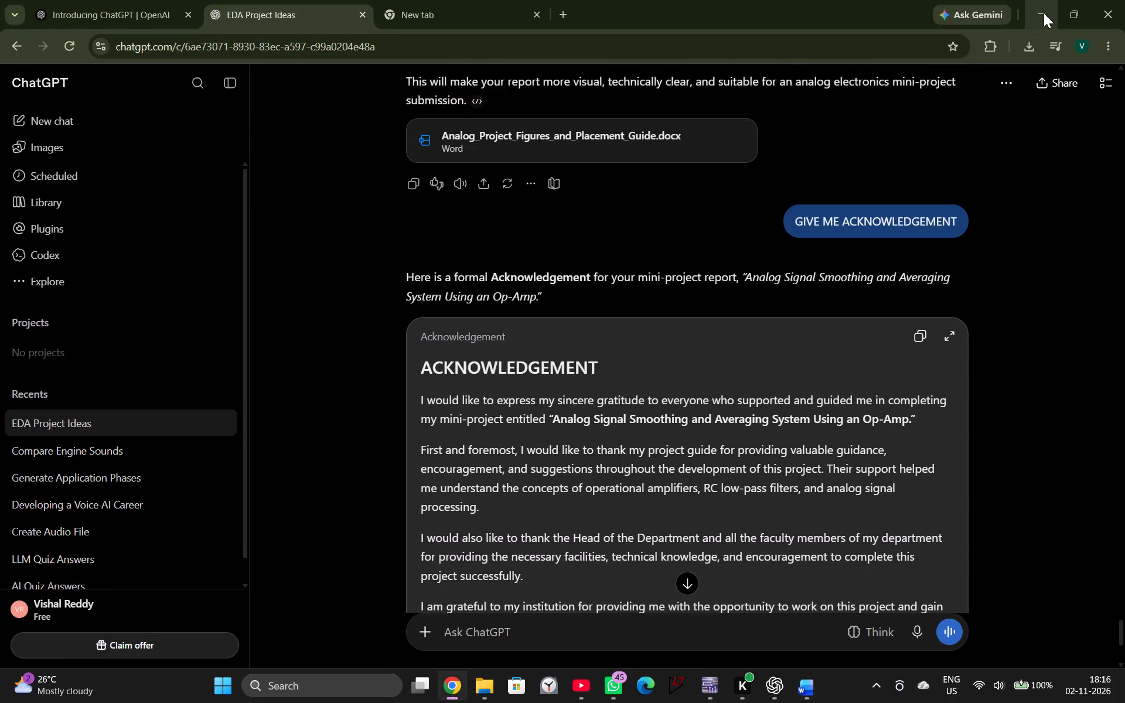
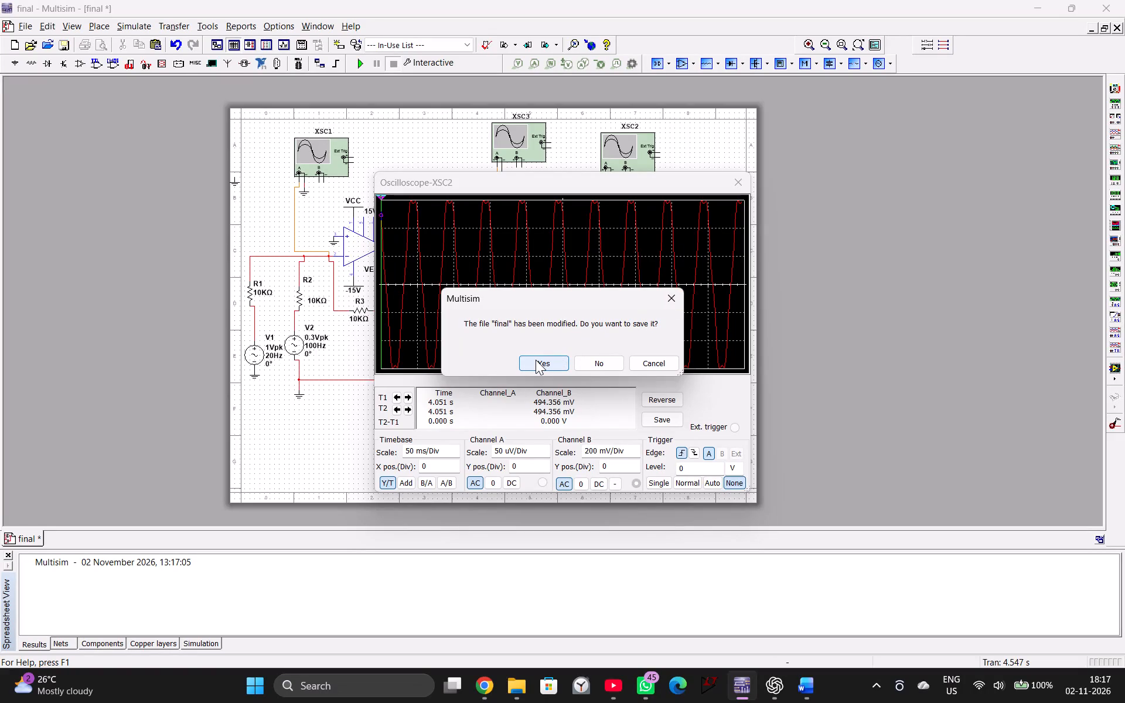
Save the changes to the circuit file final while closing Multisim.
{"action": "left_click", "coordinate": [536, 360]}
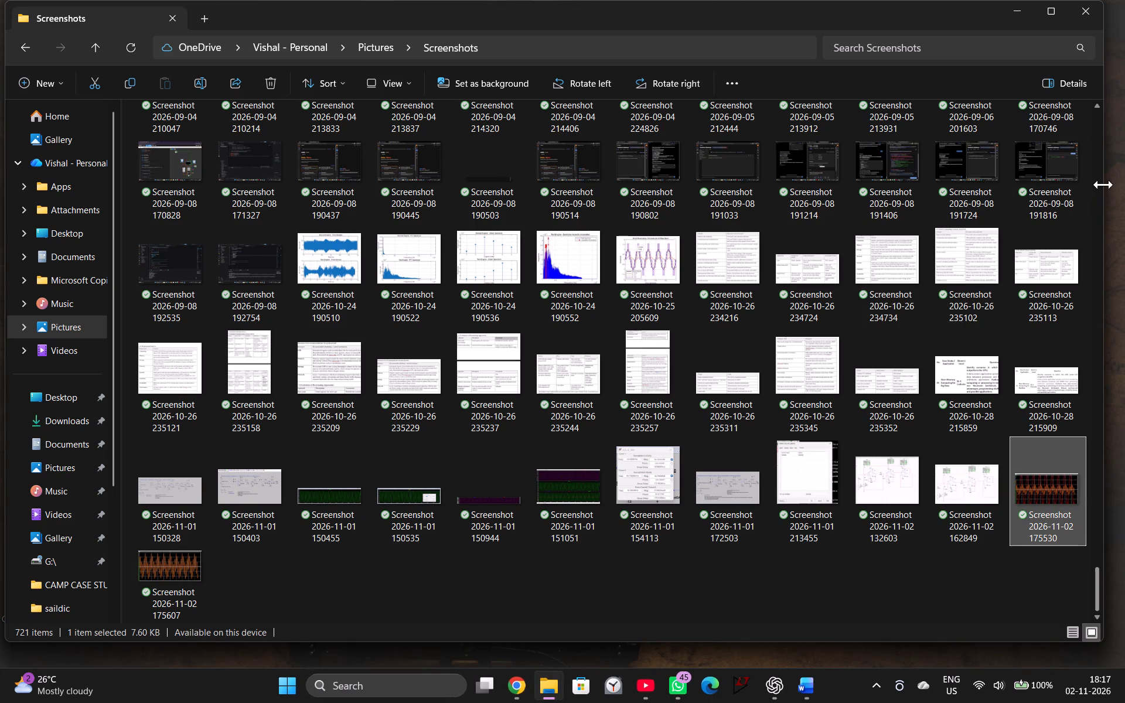
Close the open File Explorer windows, including Screenshots and Analog_Project_Figures_PNGs.
{"action": "left_click", "coordinate": [1087, 17]}
{"action": "left_click", "coordinate": [1087, 18]}
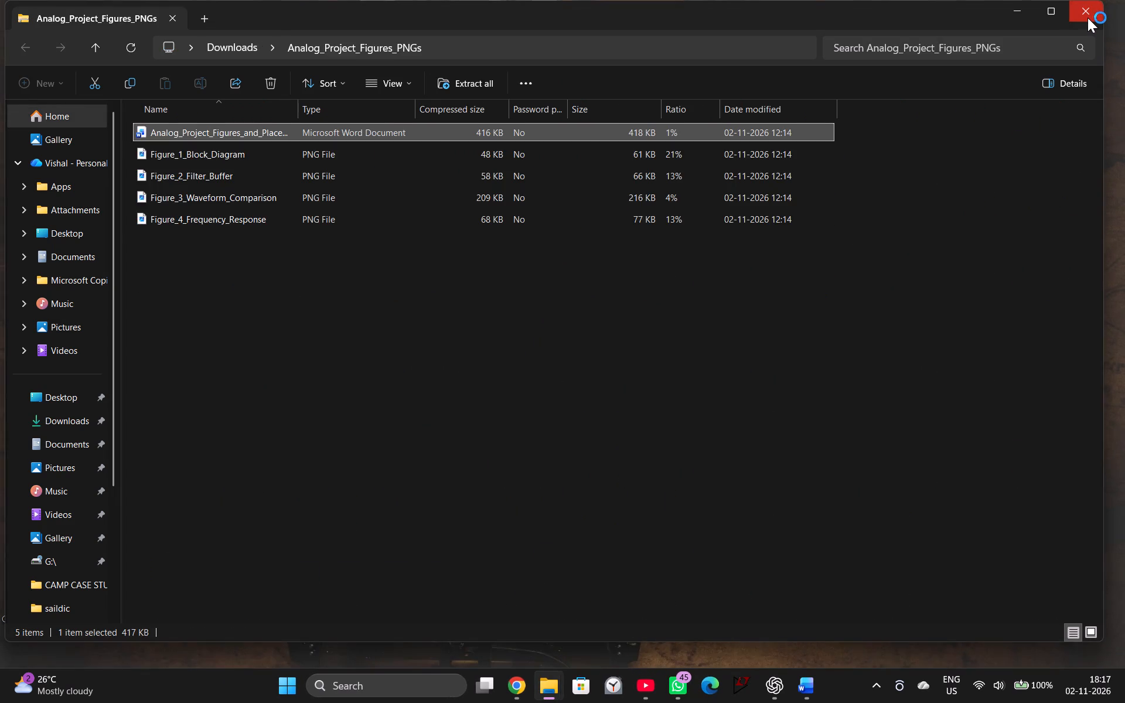
{"action": "left_click", "coordinate": [1087, 18]}
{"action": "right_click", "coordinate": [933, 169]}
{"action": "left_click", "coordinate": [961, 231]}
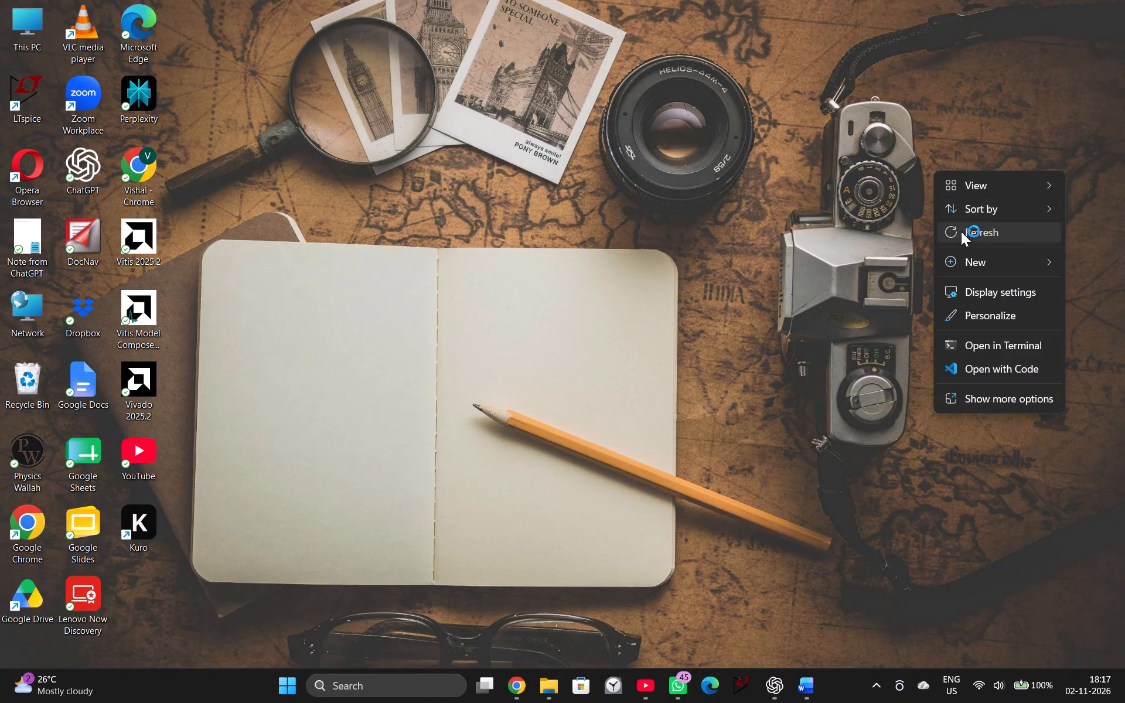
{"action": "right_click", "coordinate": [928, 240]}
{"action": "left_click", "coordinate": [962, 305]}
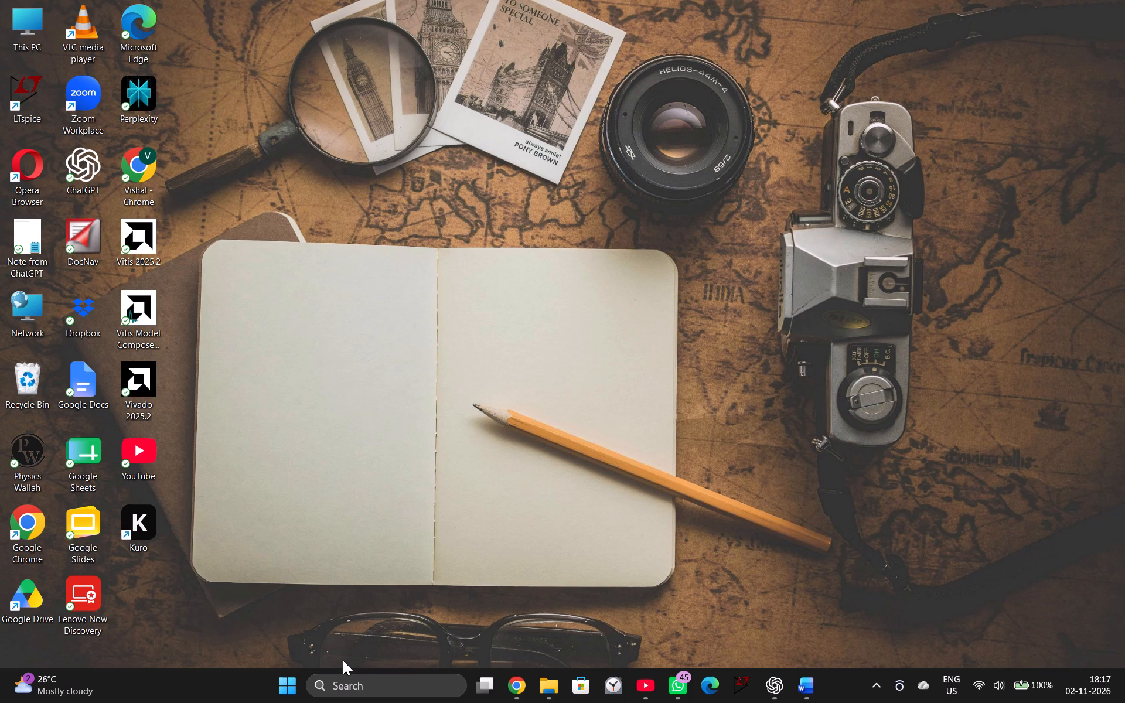
Open Windows Start to reach the computer's power options.
{"action": "left_click", "coordinate": [280, 688]}
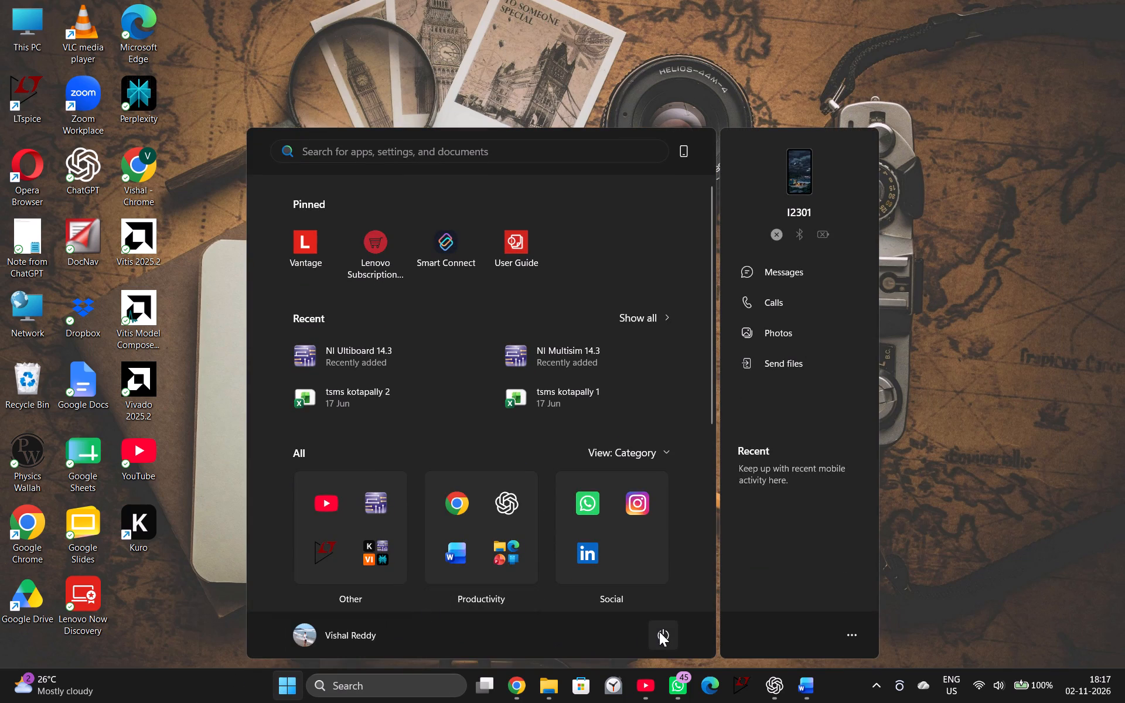
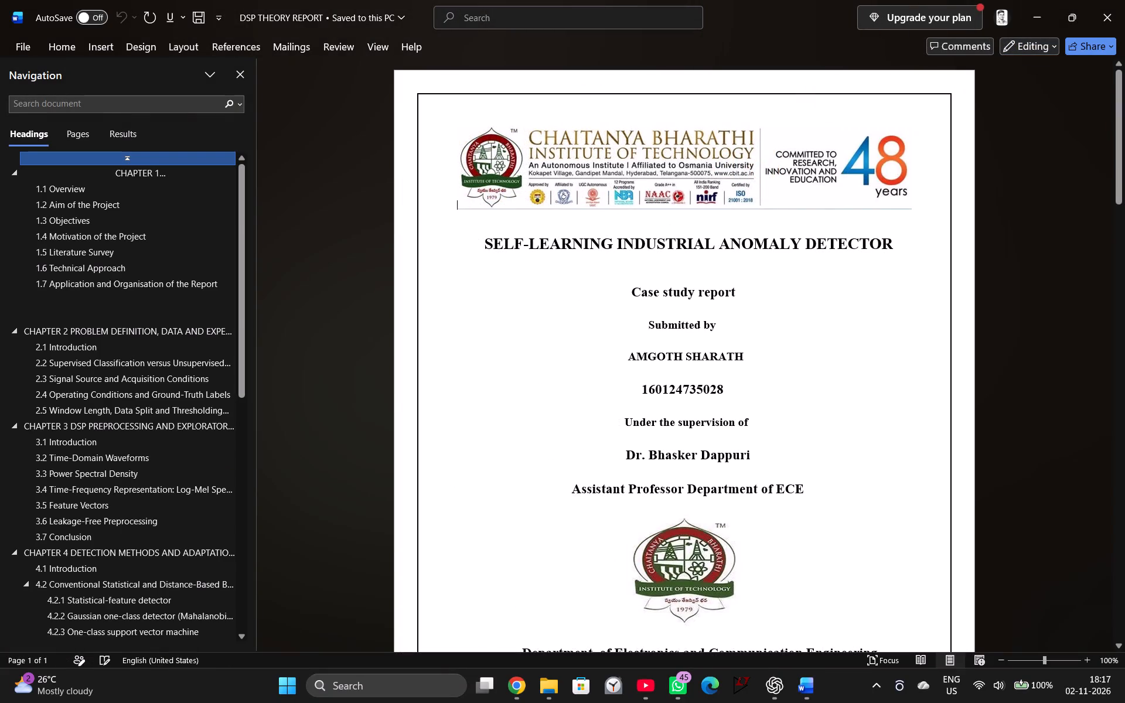
Show the page thumbnails of the DSP THEORY REPORT in Word and examine its cover, declaration and certificate pages.
{"action": "left_click", "coordinate": [77, 128]}
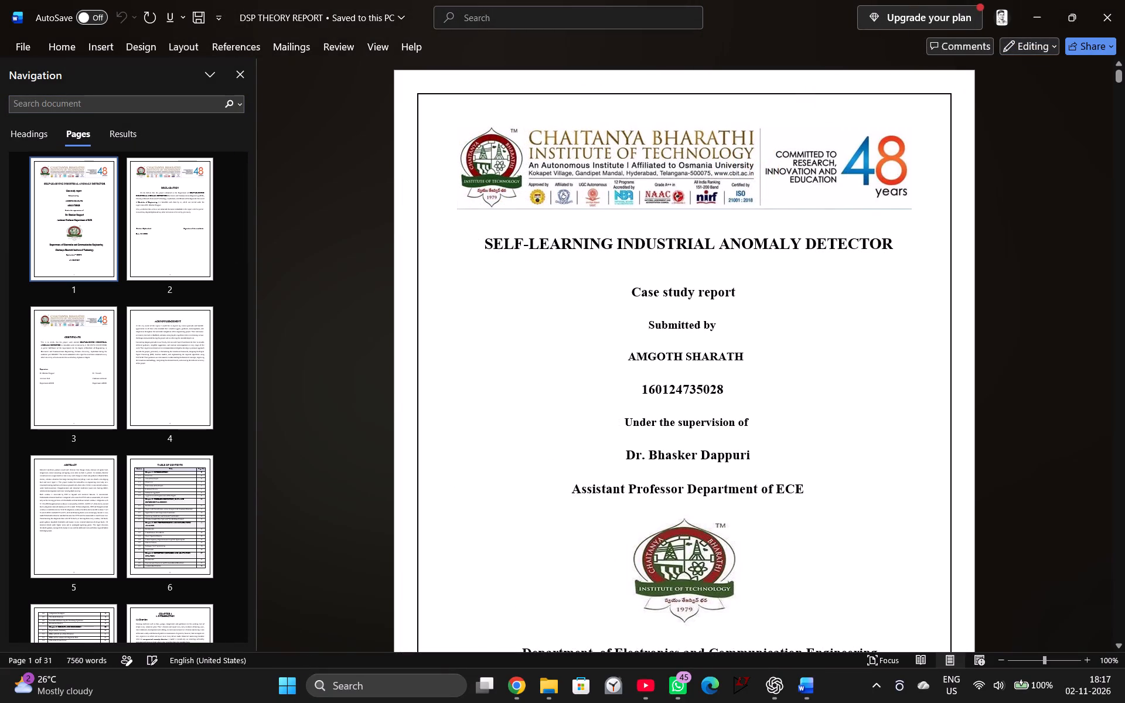
{"action": "scroll", "coordinate": [745, 299], "scroll_direction": "down", "scroll_amount": 6}
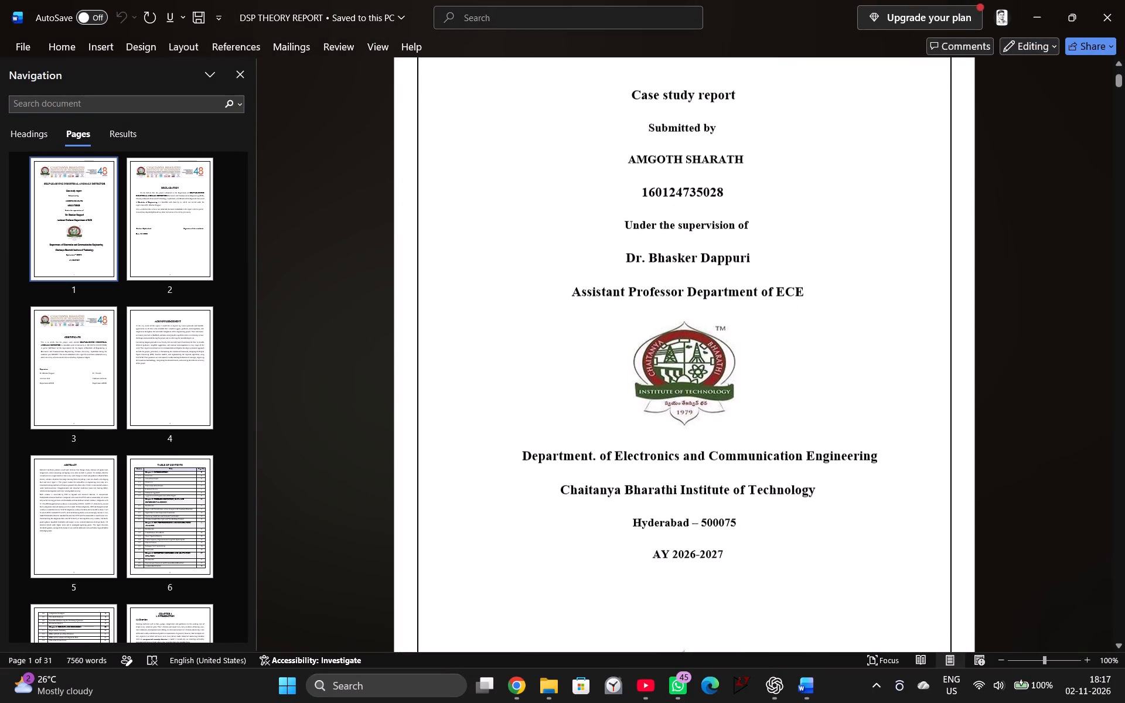
{"action": "scroll", "coordinate": [745, 309], "scroll_direction": "down", "scroll_amount": 15}
{"action": "scroll", "coordinate": [748, 314], "scroll_direction": "down", "scroll_amount": 7}
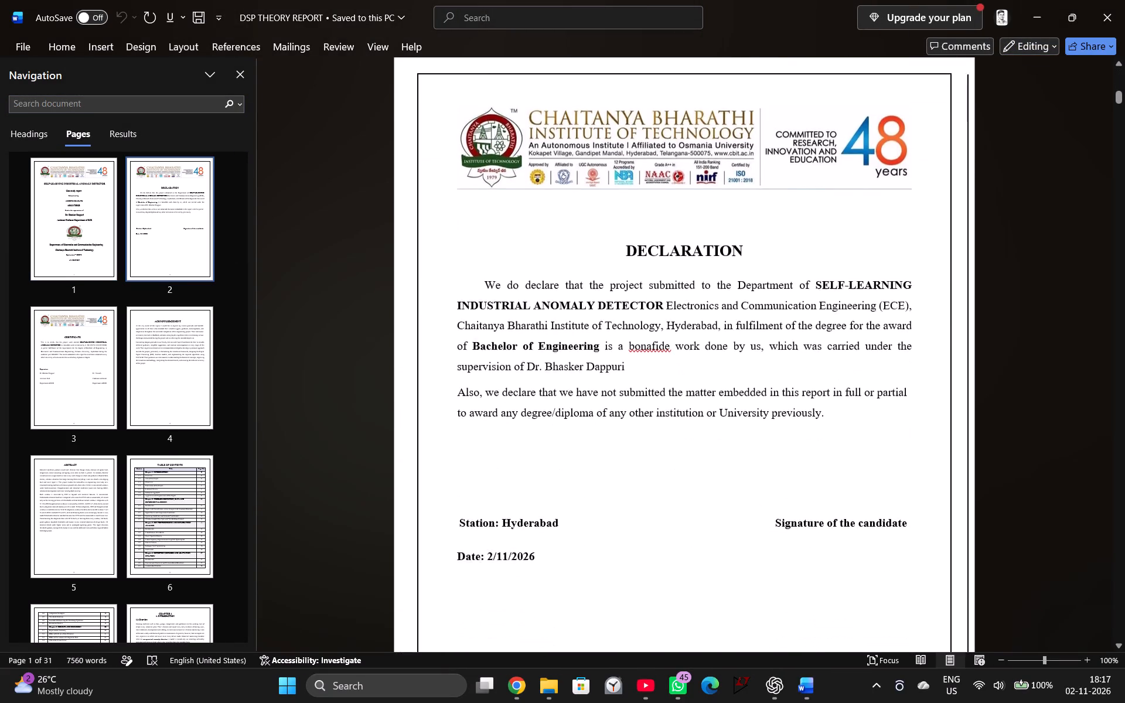
{"action": "scroll", "coordinate": [748, 314], "scroll_direction": "down", "scroll_amount": 12}
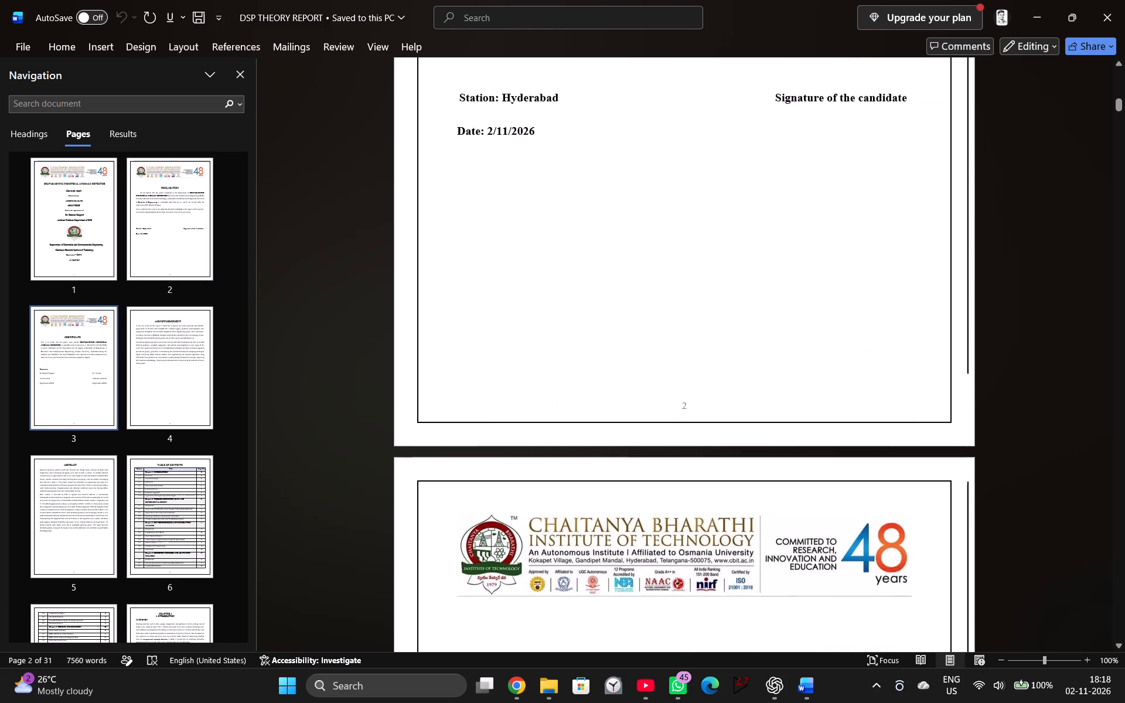
{"action": "scroll", "coordinate": [751, 320], "scroll_direction": "down", "scroll_amount": 11}
{"action": "scroll", "coordinate": [751, 323], "scroll_direction": "up", "scroll_amount": 11}
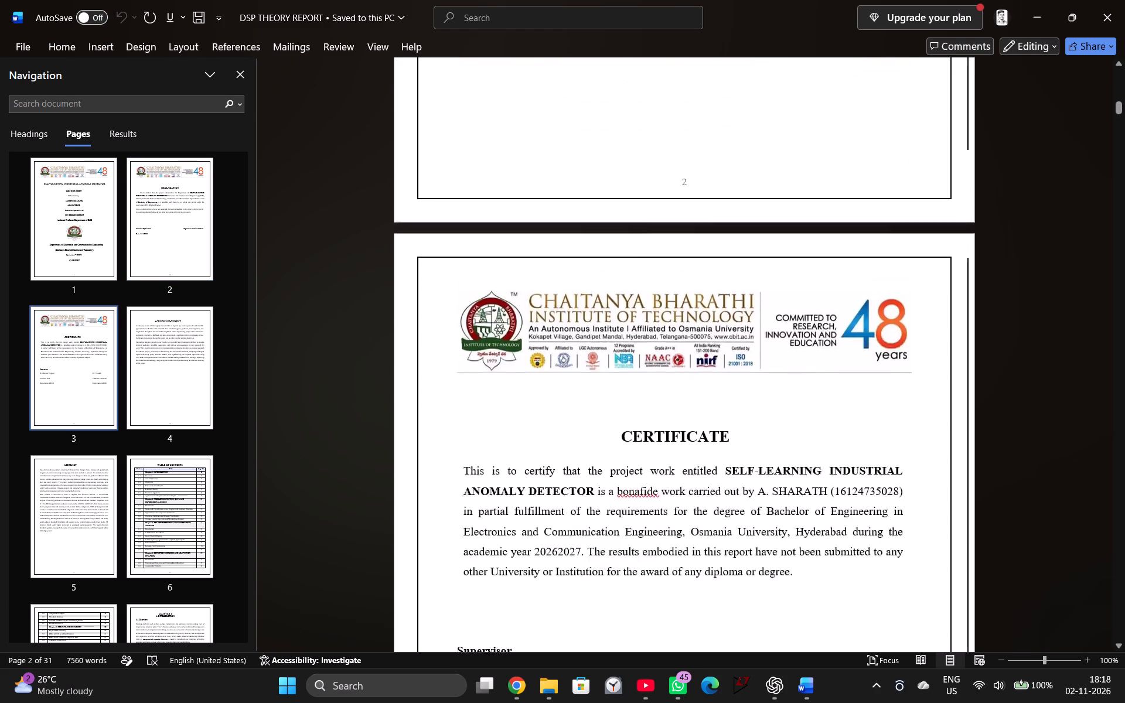
{"action": "scroll", "coordinate": [751, 323], "scroll_direction": "up", "scroll_amount": 11}
{"action": "scroll", "coordinate": [751, 329], "scroll_direction": "down", "scroll_amount": 17}
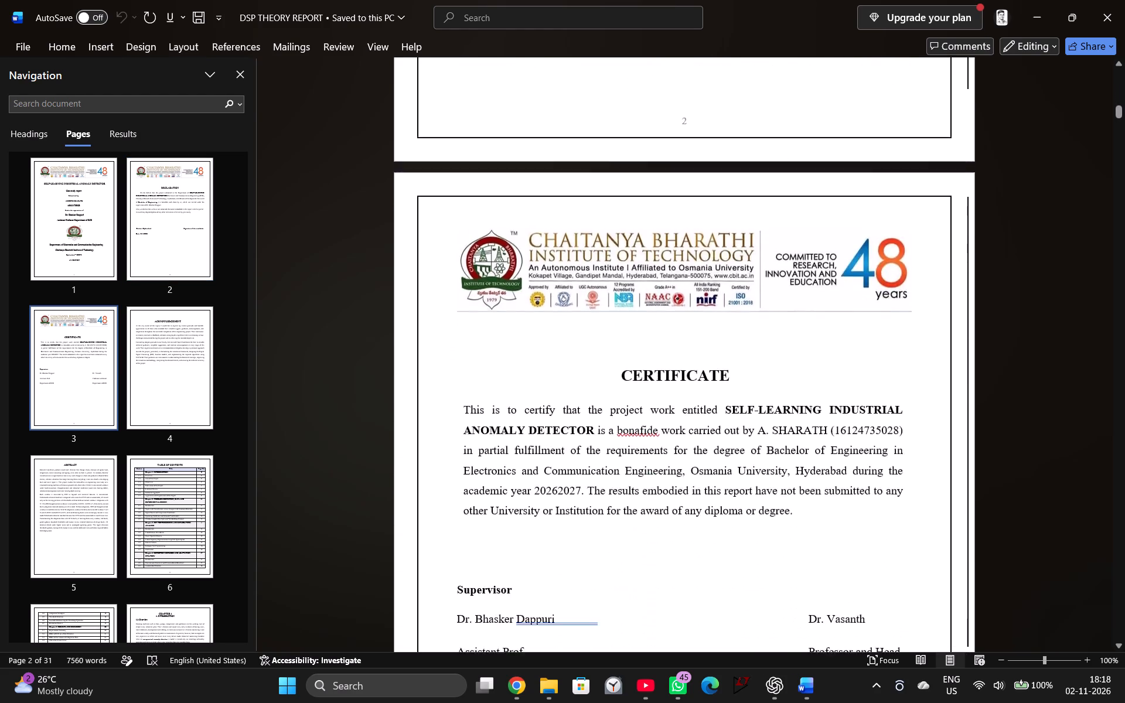
{"action": "scroll", "coordinate": [754, 342], "scroll_direction": "down", "scroll_amount": 19}
{"action": "scroll", "coordinate": [756, 353], "scroll_direction": "down", "scroll_amount": 17}
{"action": "scroll", "coordinate": [756, 354], "scroll_direction": "up", "scroll_amount": 20}
{"action": "scroll", "coordinate": [756, 354], "scroll_direction": "up", "scroll_amount": 12}
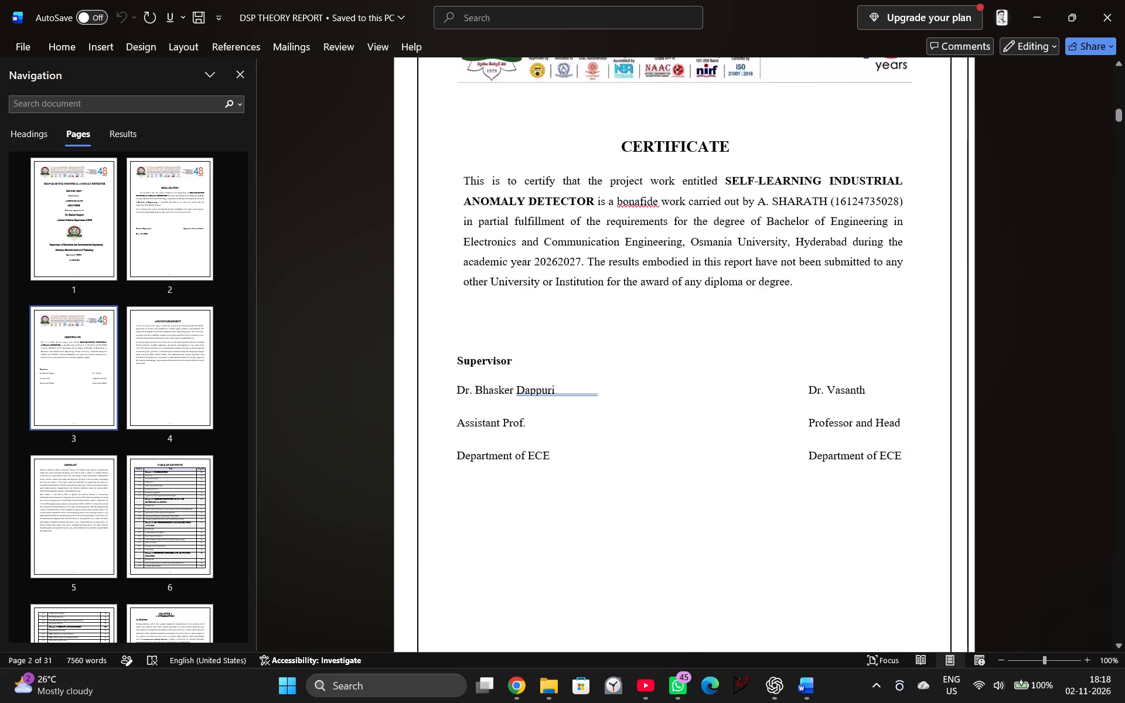
{"action": "scroll", "coordinate": [756, 354], "scroll_direction": "up", "scroll_amount": 8}
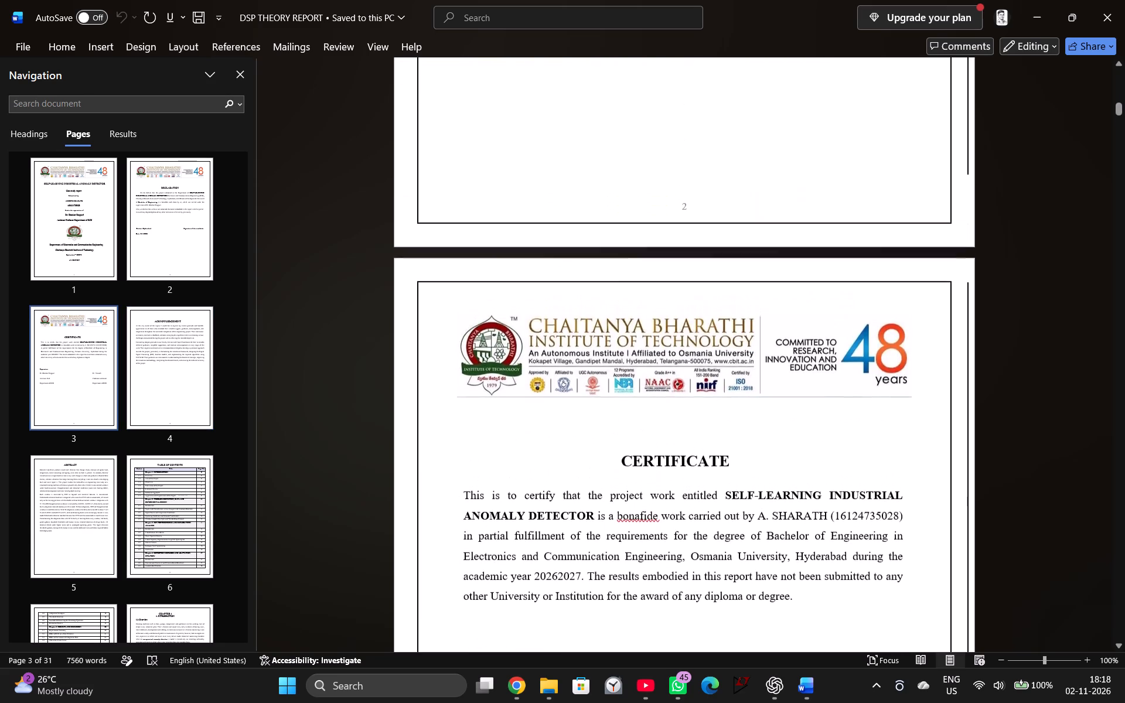
Delete a blank line below the supervisor and head details on the Certificate page of the DSP THEORY REPORT.
{"action": "scroll", "coordinate": [756, 354], "scroll_direction": "down", "scroll_amount": 9}
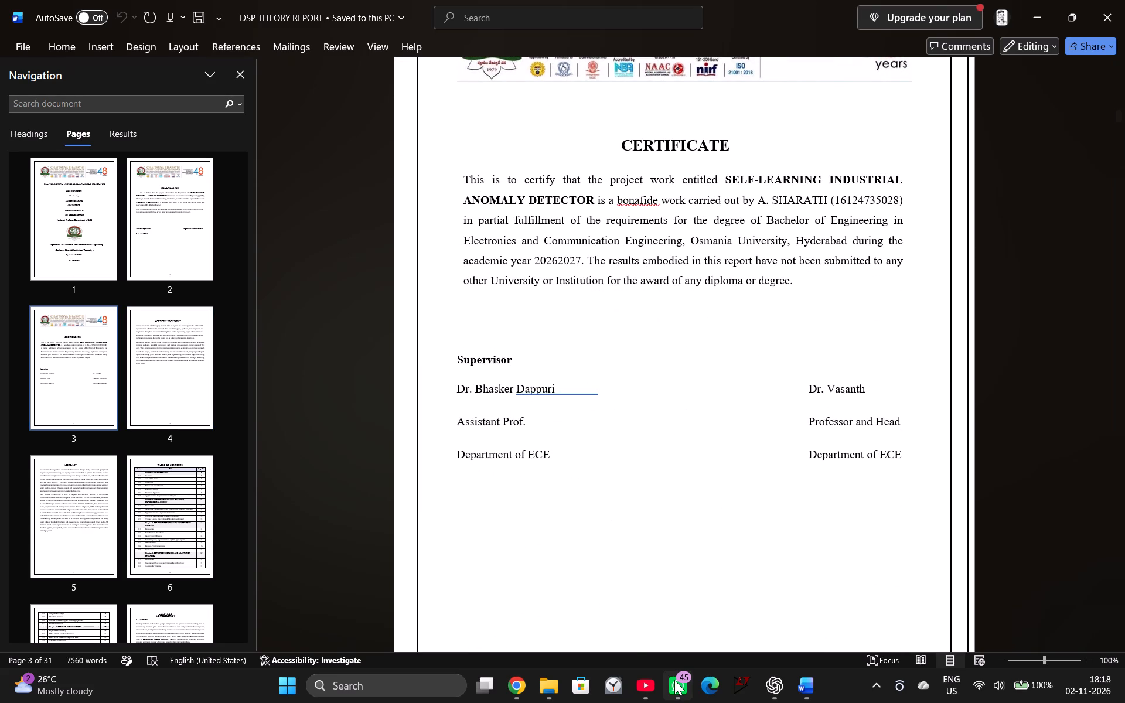
{"action": "key", "text": "ctrl+z"}
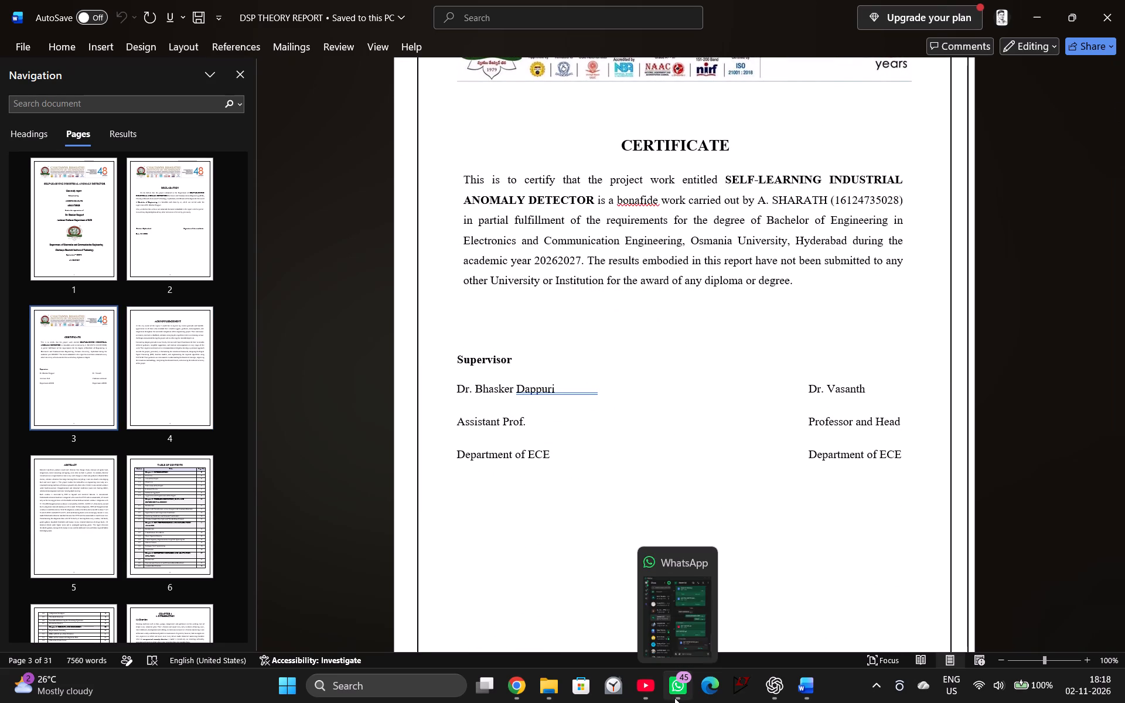
{"action": "key", "text": "ctrl+a"}
{"action": "left_click", "coordinate": [662, 590]}
{"action": "key", "text": "BackSpace"}
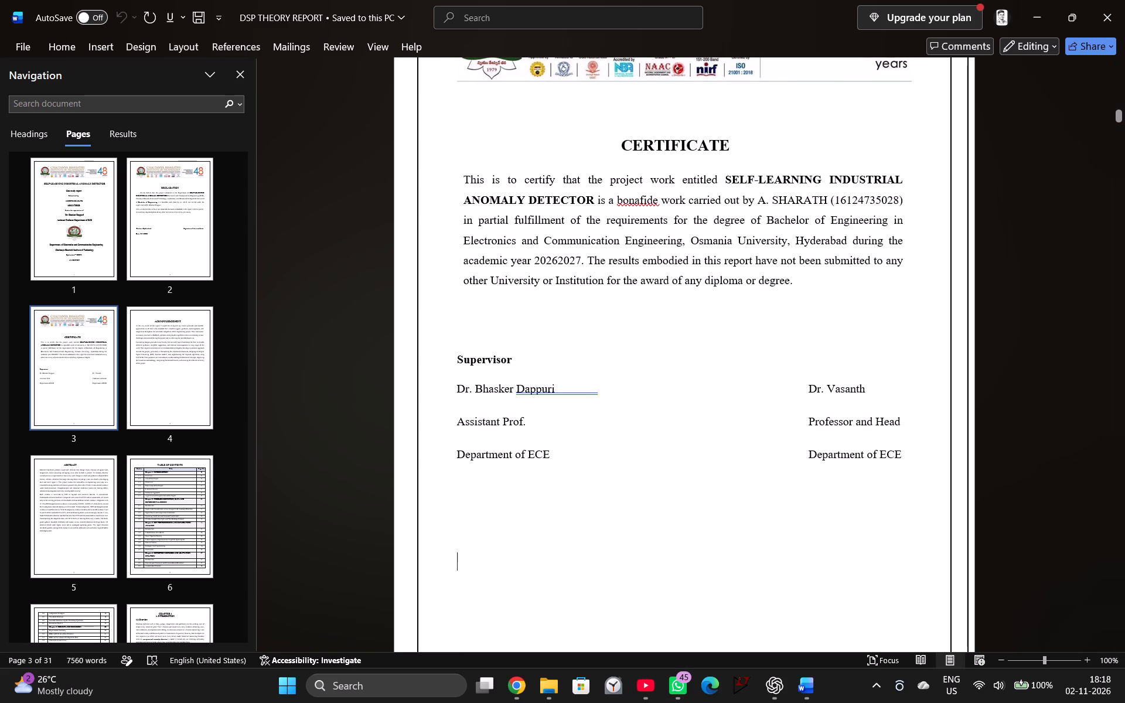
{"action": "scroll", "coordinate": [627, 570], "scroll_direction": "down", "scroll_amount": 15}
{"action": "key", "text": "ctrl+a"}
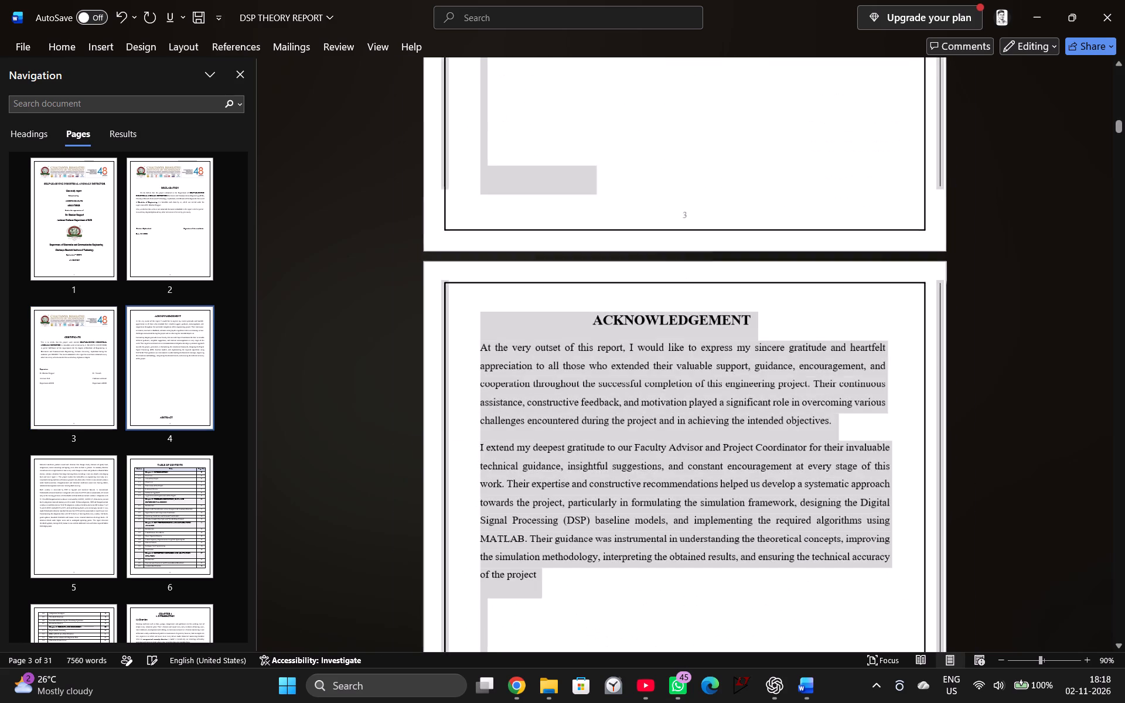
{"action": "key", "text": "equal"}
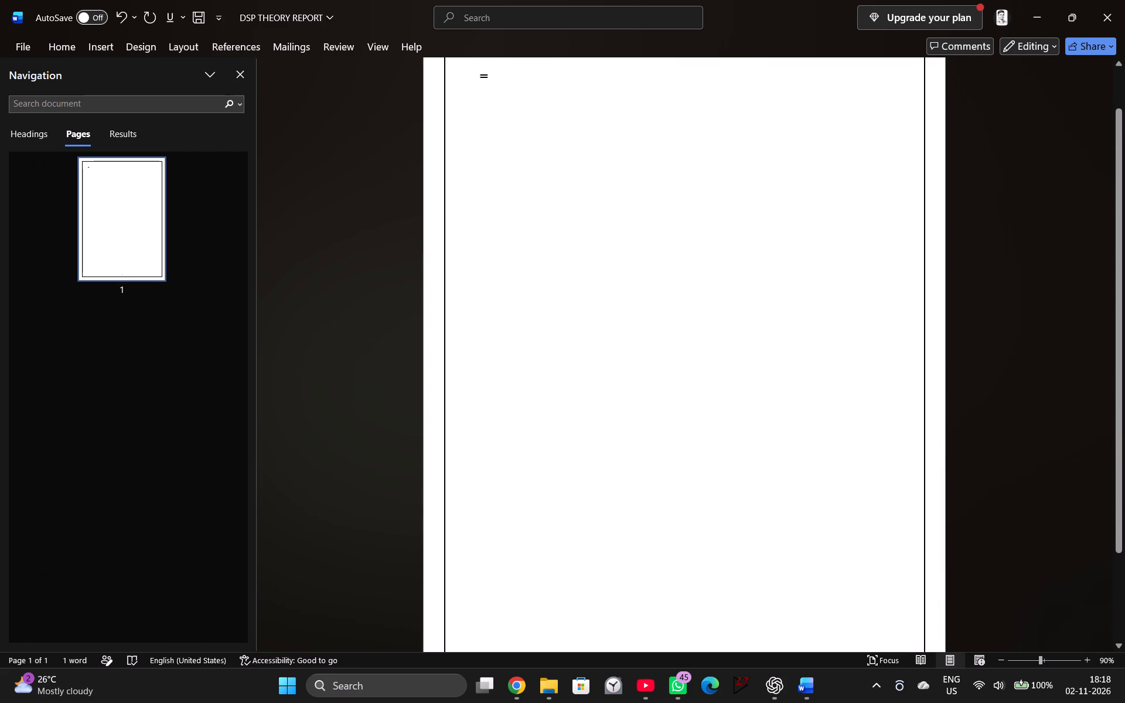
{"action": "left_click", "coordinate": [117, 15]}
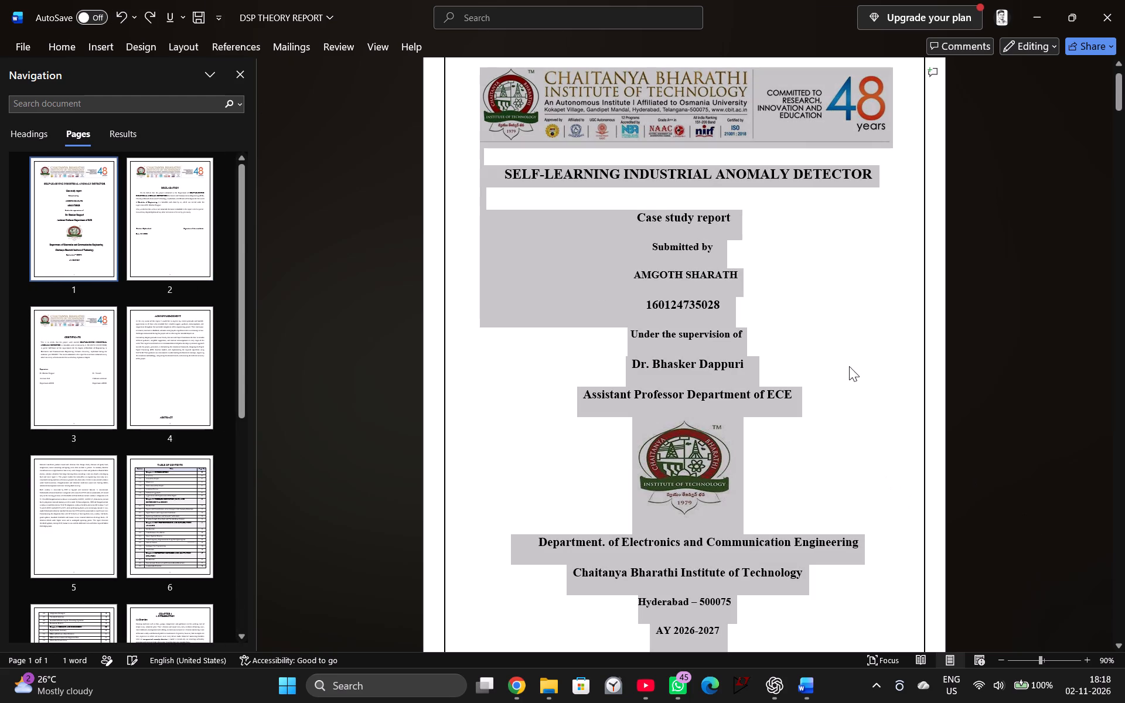
Insert a new line before the ABSTRACT heading at the end of page 4 to push it onto page 5.
{"action": "left_click", "coordinate": [849, 366]}
{"action": "scroll", "coordinate": [847, 365], "scroll_direction": "down", "scroll_amount": 20}
{"action": "scroll", "coordinate": [847, 365], "scroll_direction": "down", "scroll_amount": 17}
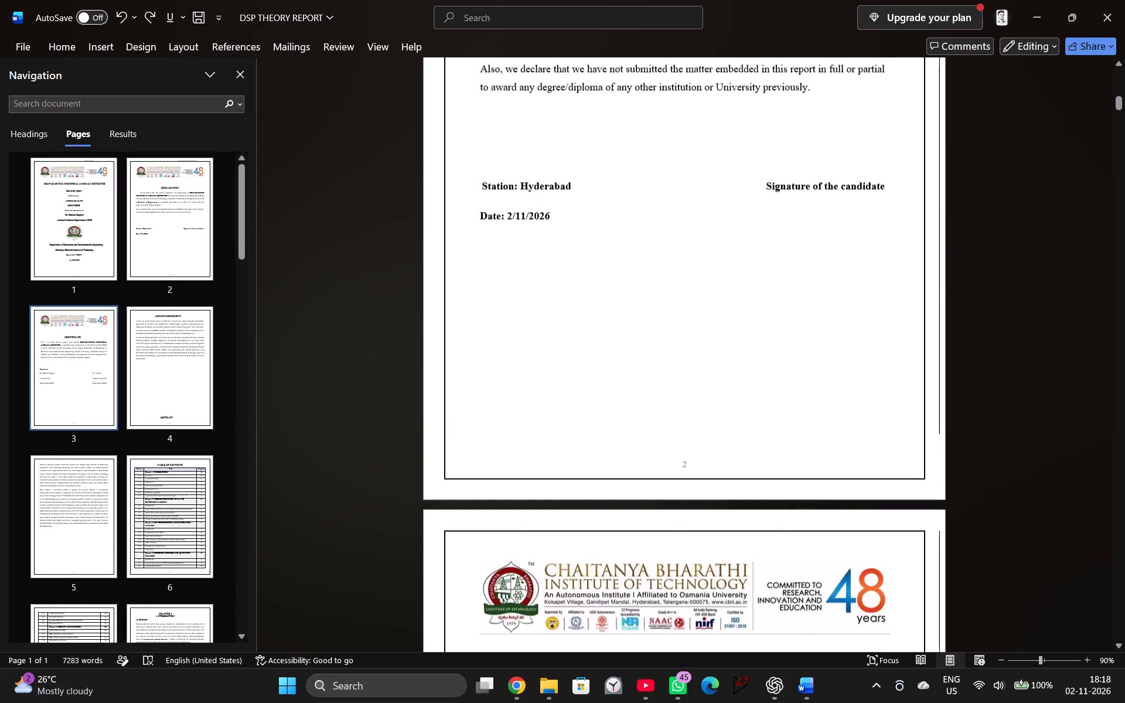
{"action": "scroll", "coordinate": [842, 381], "scroll_direction": "down", "scroll_amount": 20}
{"action": "scroll", "coordinate": [842, 381], "scroll_direction": "down", "scroll_amount": 18}
{"action": "scroll", "coordinate": [842, 407], "scroll_direction": "down", "scroll_amount": 9}
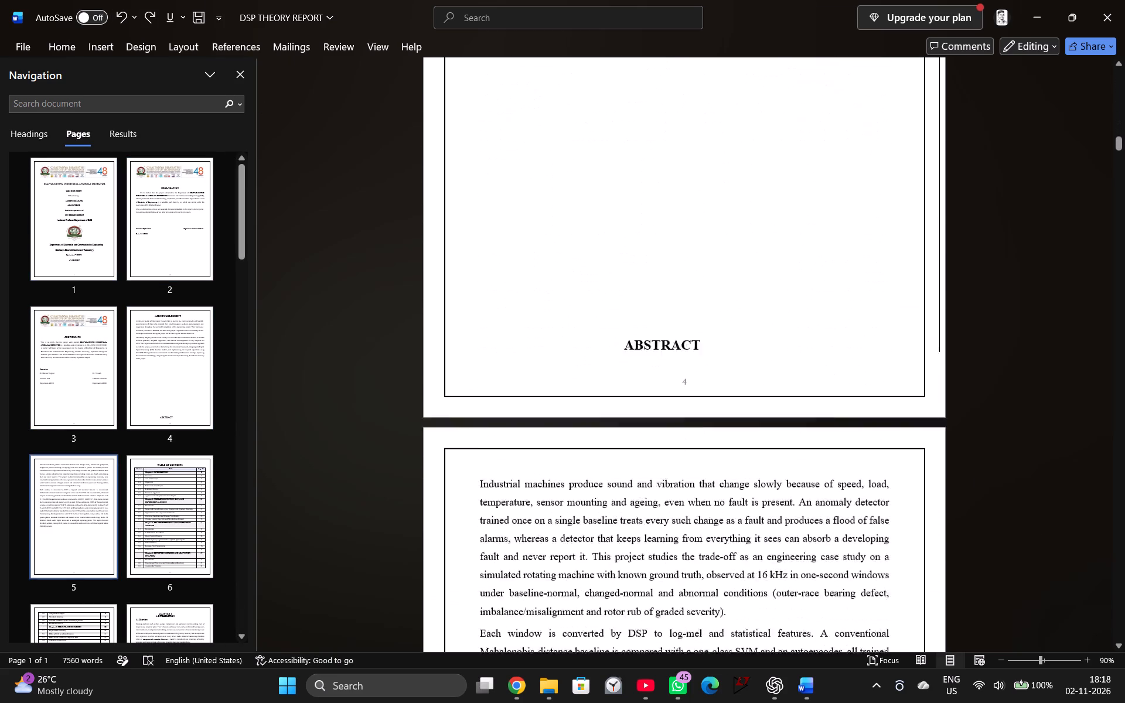
{"action": "left_click", "coordinate": [620, 270]}
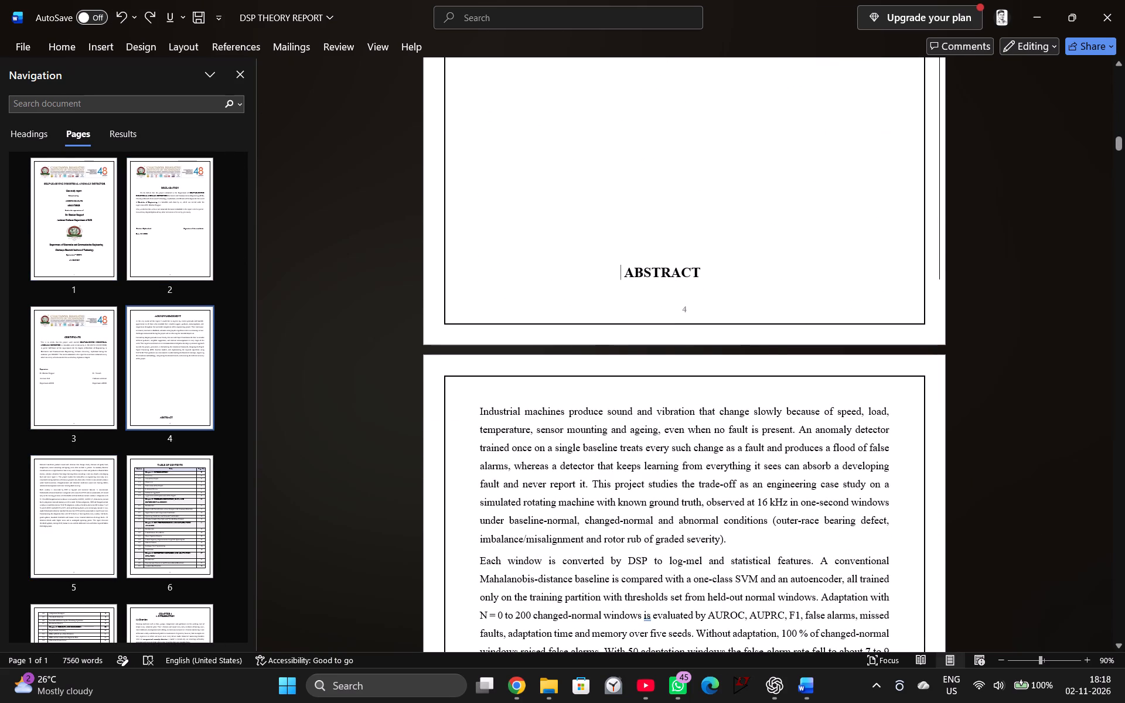
{"action": "key", "text": "Return"}
Centre the ABSTRACT heading above its text on page 5.
{"action": "scroll", "coordinate": [496, 236], "scroll_direction": "down", "scroll_amount": 7}
{"action": "scroll", "coordinate": [563, 351], "scroll_direction": "down", "scroll_amount": 9}
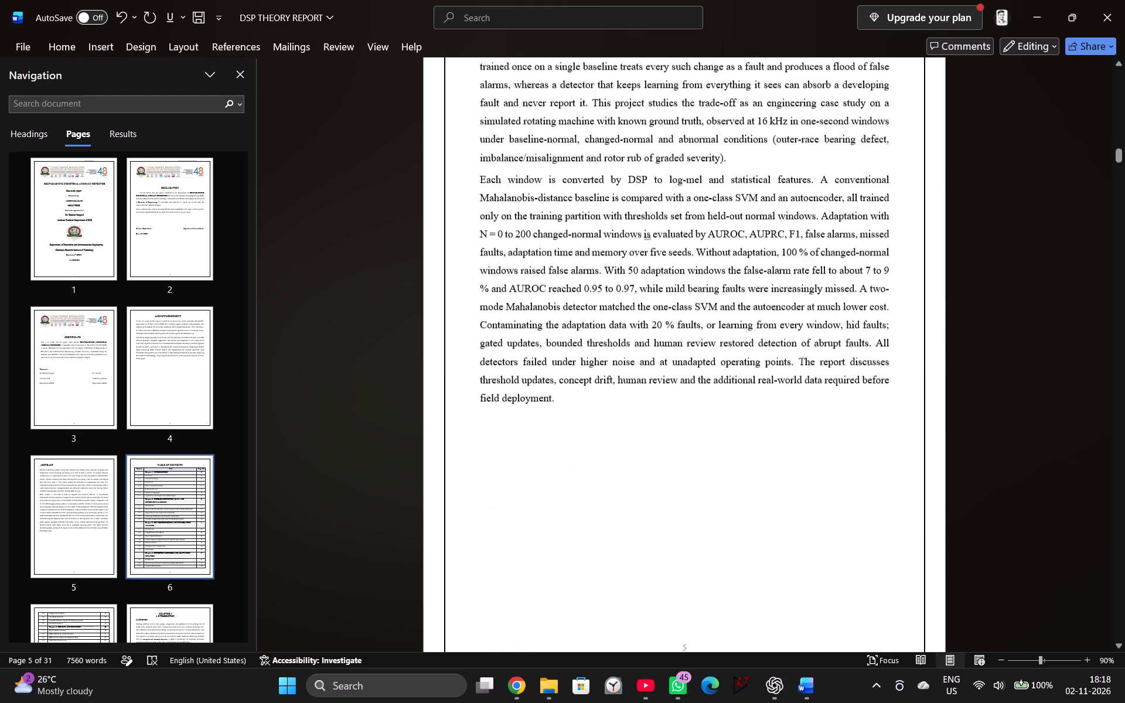
{"action": "scroll", "coordinate": [587, 350], "scroll_direction": "down", "scroll_amount": 10}
{"action": "scroll", "coordinate": [589, 353], "scroll_direction": "up", "scroll_amount": 19}
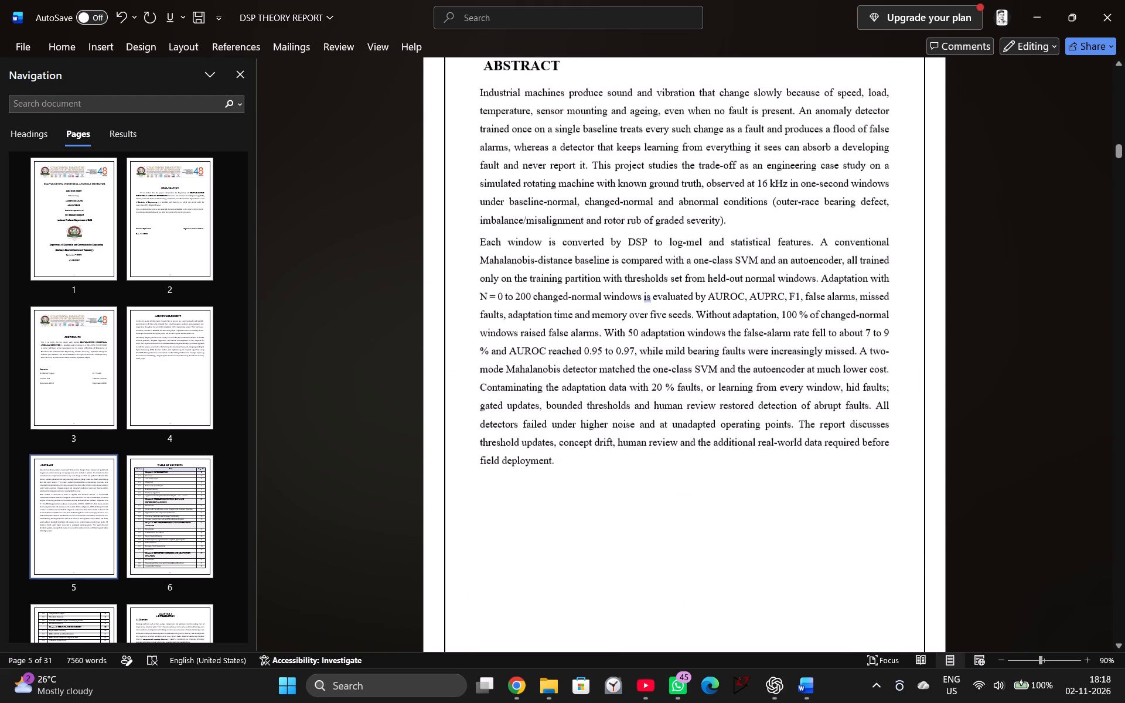
{"action": "scroll", "coordinate": [589, 353], "scroll_direction": "up", "scroll_amount": 4}
{"action": "key", "text": "space"}
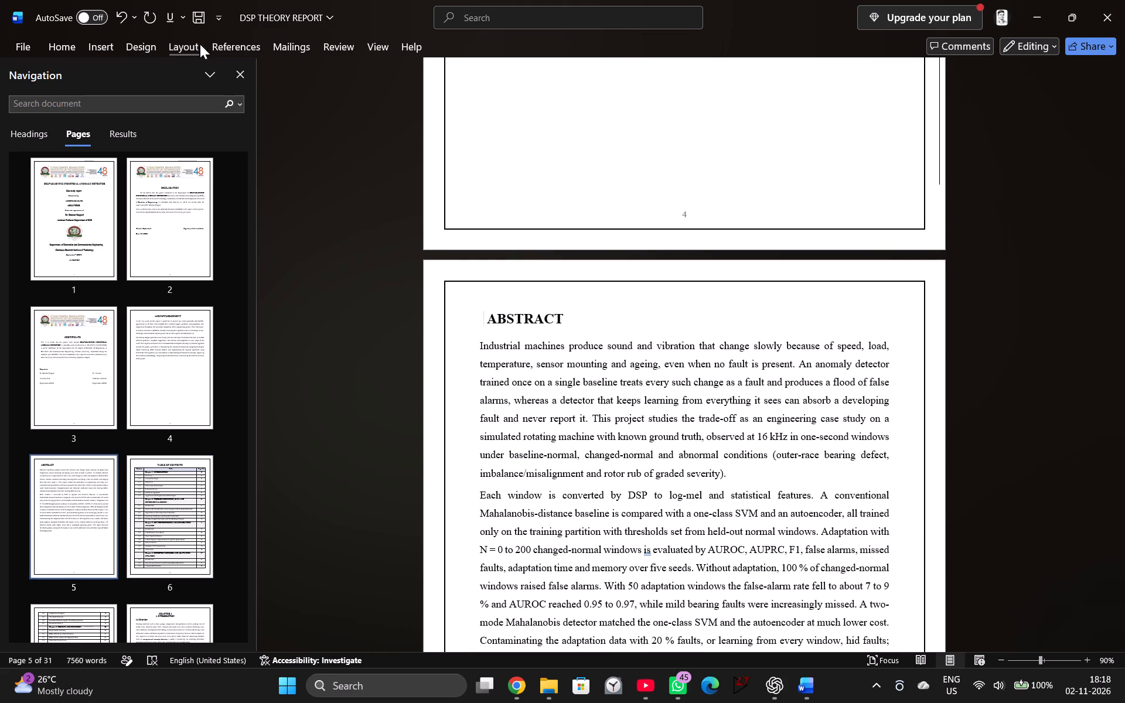
{"action": "left_click", "coordinate": [95, 47]}
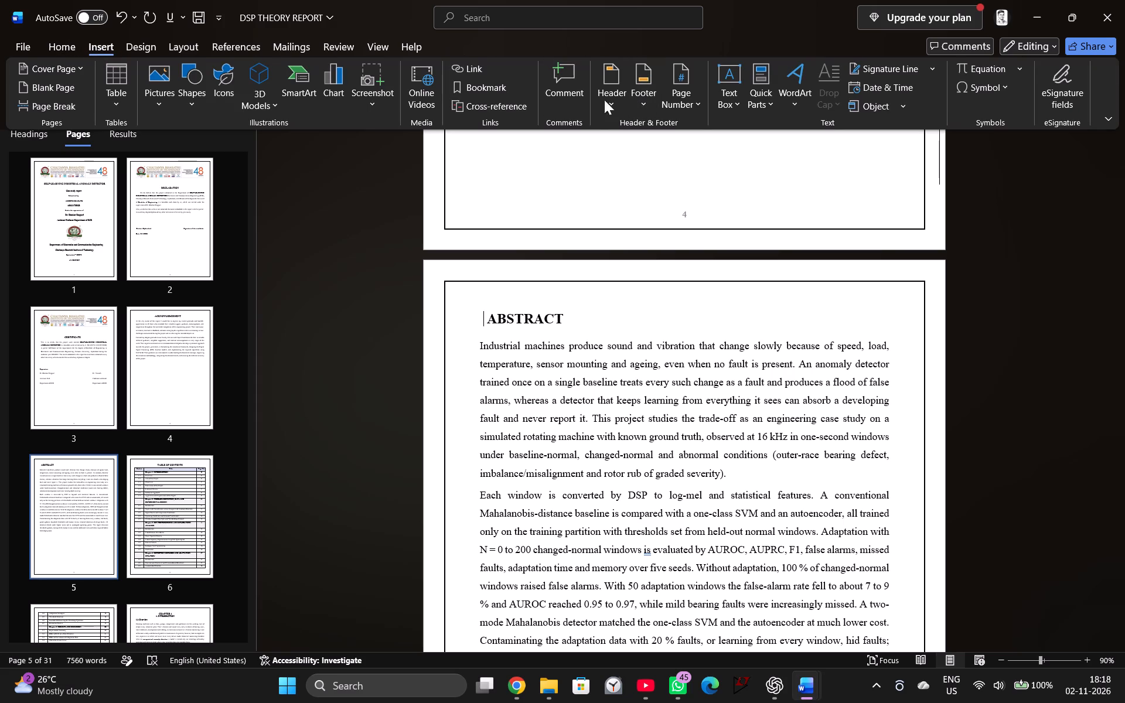
{"action": "key", "text": "space"}
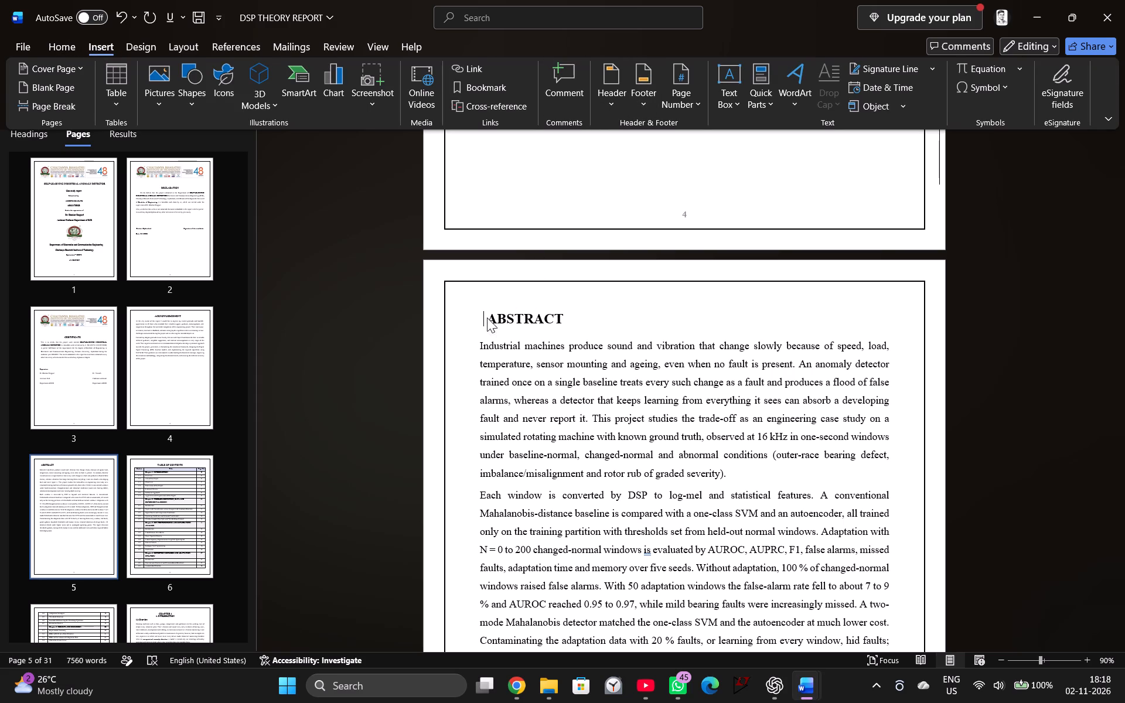
{"action": "left_click", "coordinate": [495, 310]}
{"action": "left_click_drag", "start_coordinate": [572, 316], "coordinate": [478, 319]}
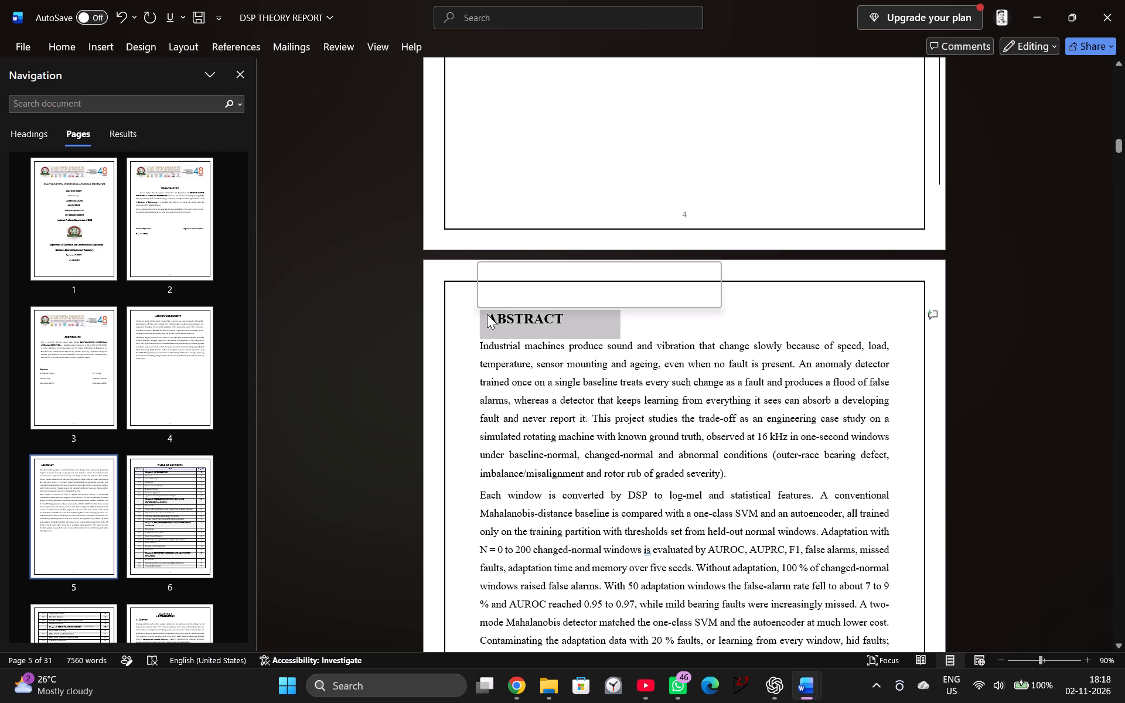
{"action": "left_click", "coordinate": [63, 49]}
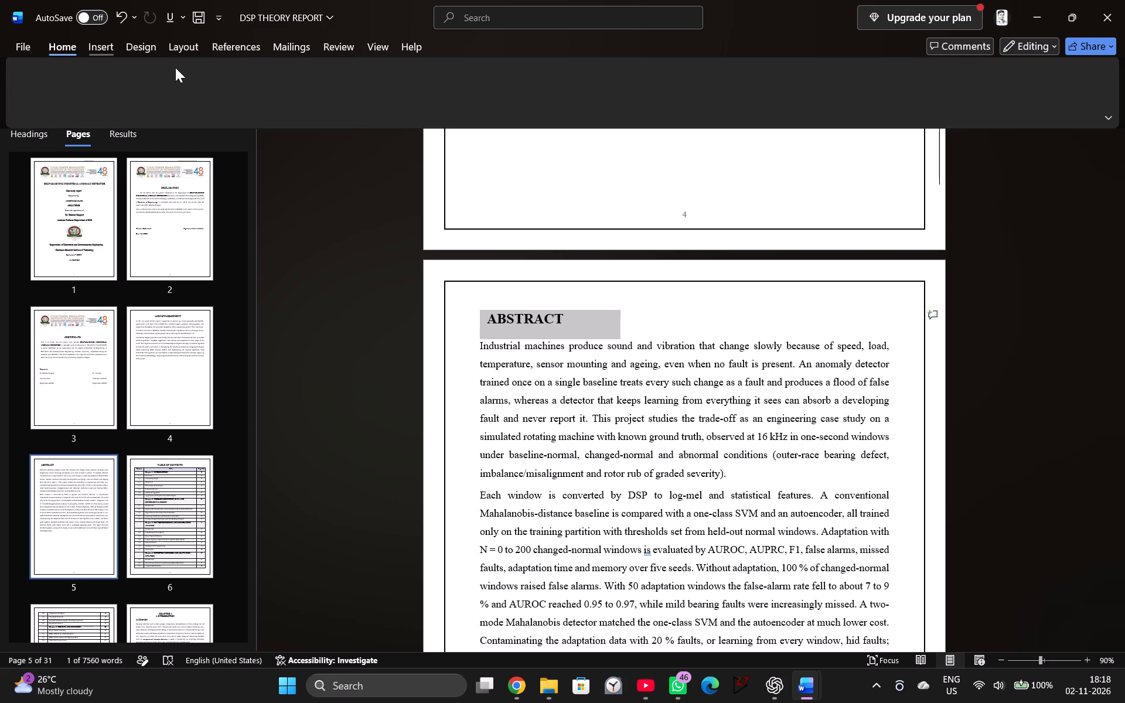
{"action": "left_click", "coordinate": [393, 98]}
{"action": "left_click", "coordinate": [658, 294]}
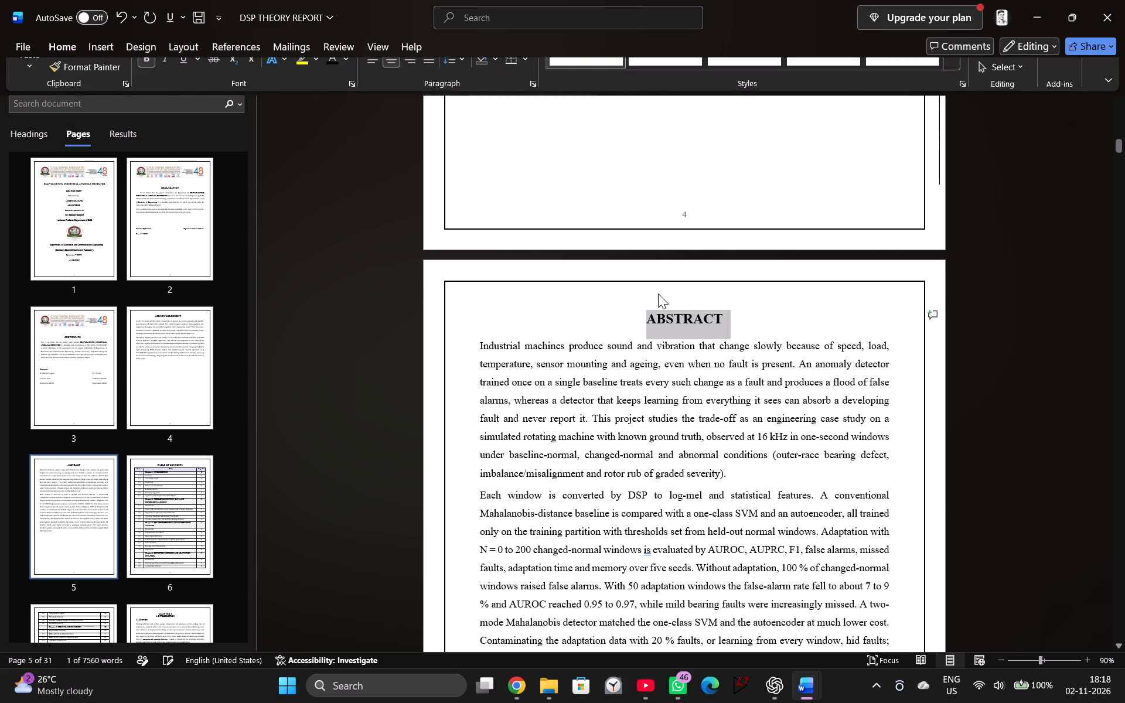
Remove the cell shading from the entire Table of Contents table, from its header row through the References row.
{"action": "scroll", "coordinate": [642, 305], "scroll_direction": "down", "scroll_amount": 19}
{"action": "scroll", "coordinate": [637, 374], "scroll_direction": "down", "scroll_amount": 6}
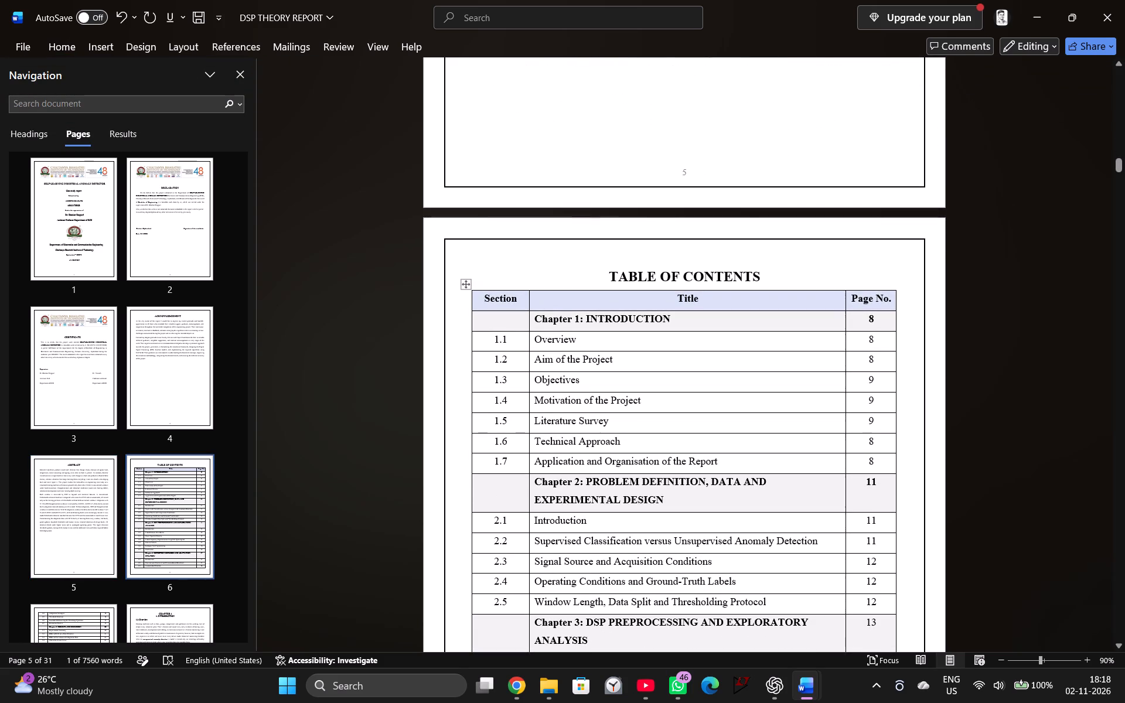
{"action": "left_click", "coordinate": [785, 306]}
{"action": "right_click", "coordinate": [758, 307]}
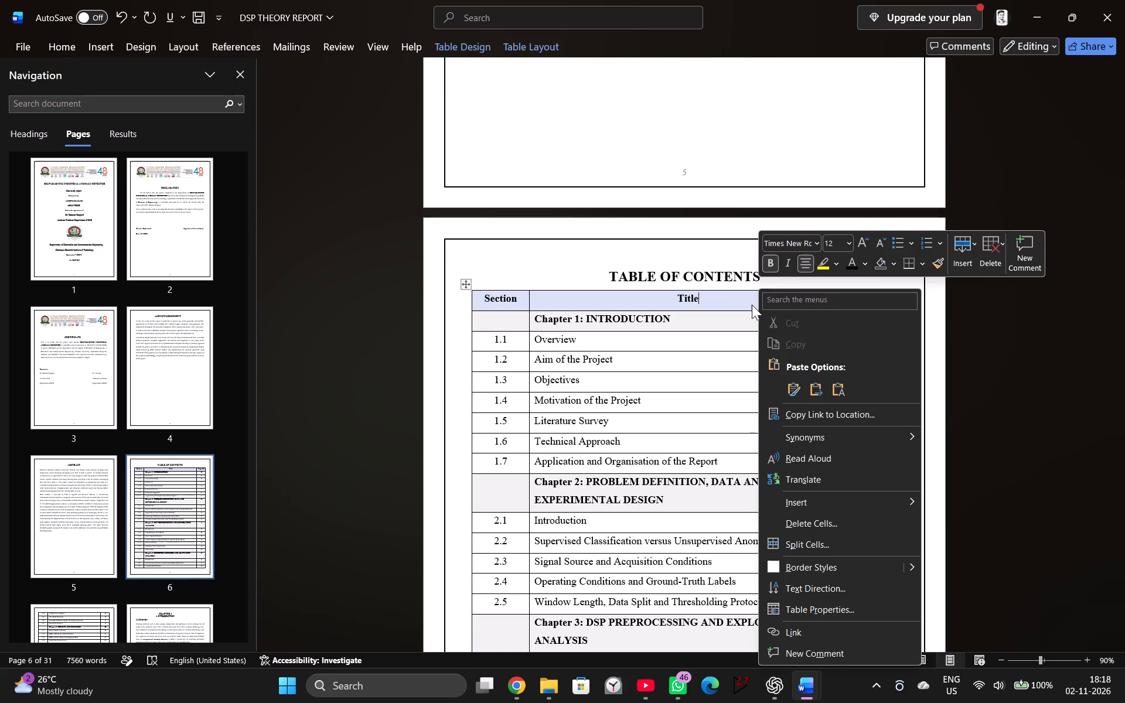
{"action": "left_click", "coordinate": [879, 262]}
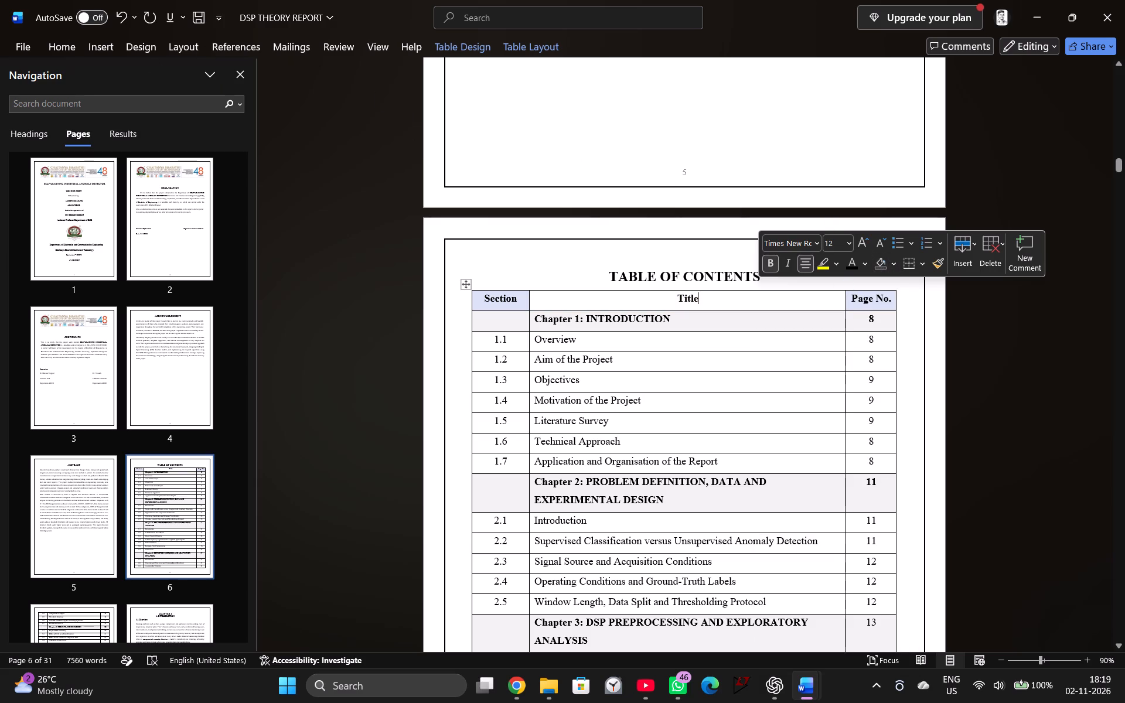
{"action": "left_click", "coordinate": [516, 305]}
{"action": "left_click_drag", "start_coordinate": [889, 298], "coordinate": [629, 286]}
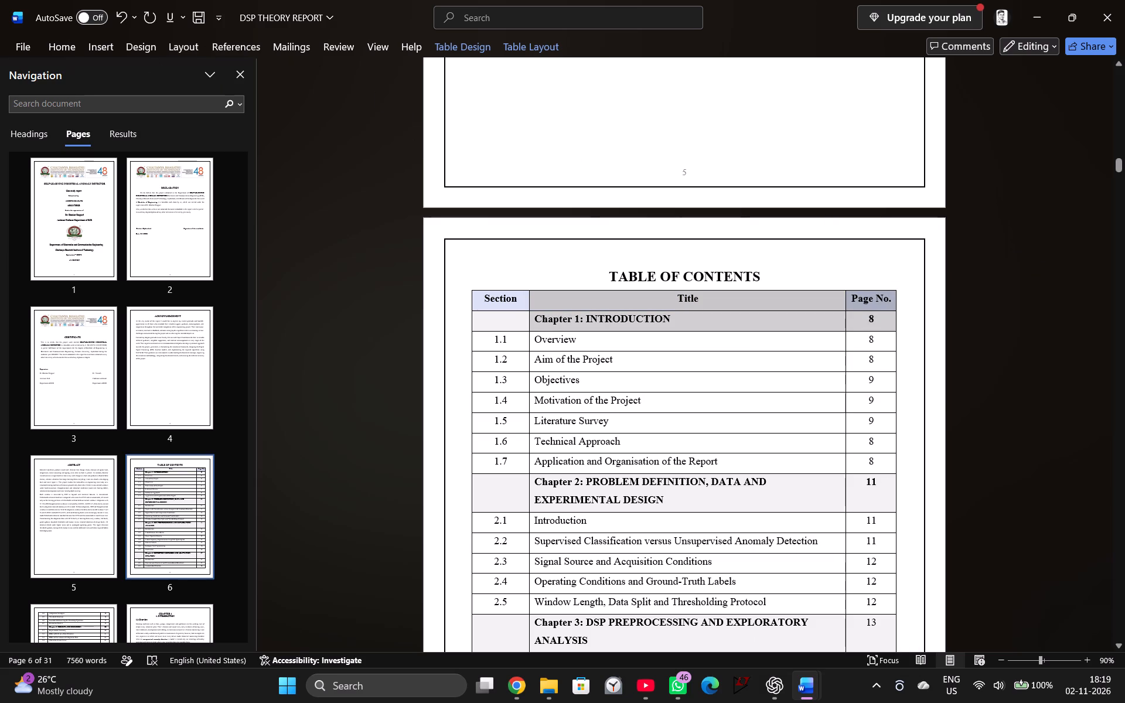
{"action": "left_click_drag", "start_coordinate": [629, 286], "coordinate": [512, 582]}
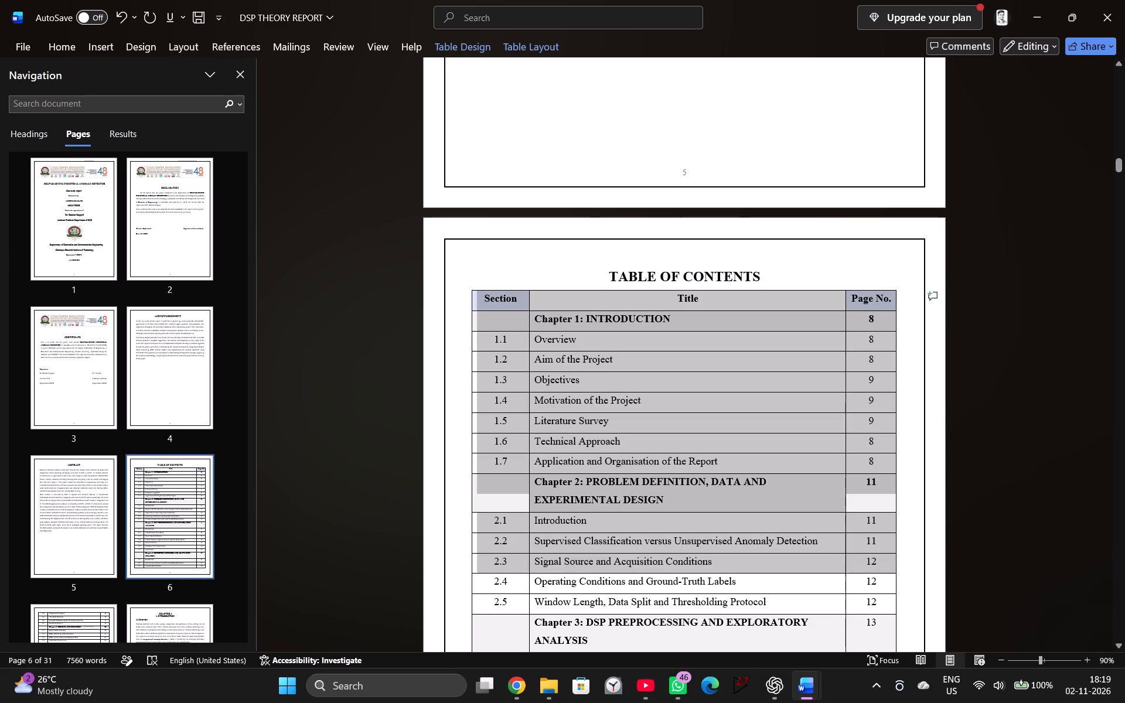
{"action": "left_click_drag", "start_coordinate": [512, 582], "coordinate": [497, 618]}
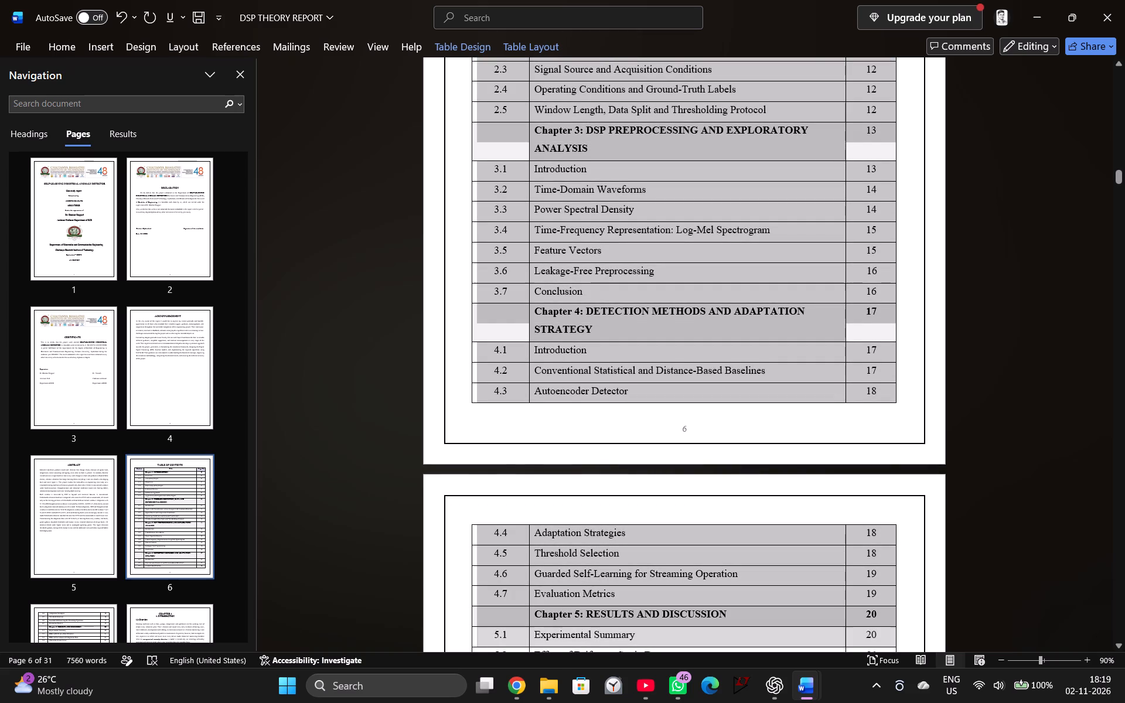
{"action": "left_click_drag", "start_coordinate": [497, 618], "coordinate": [524, 585]}
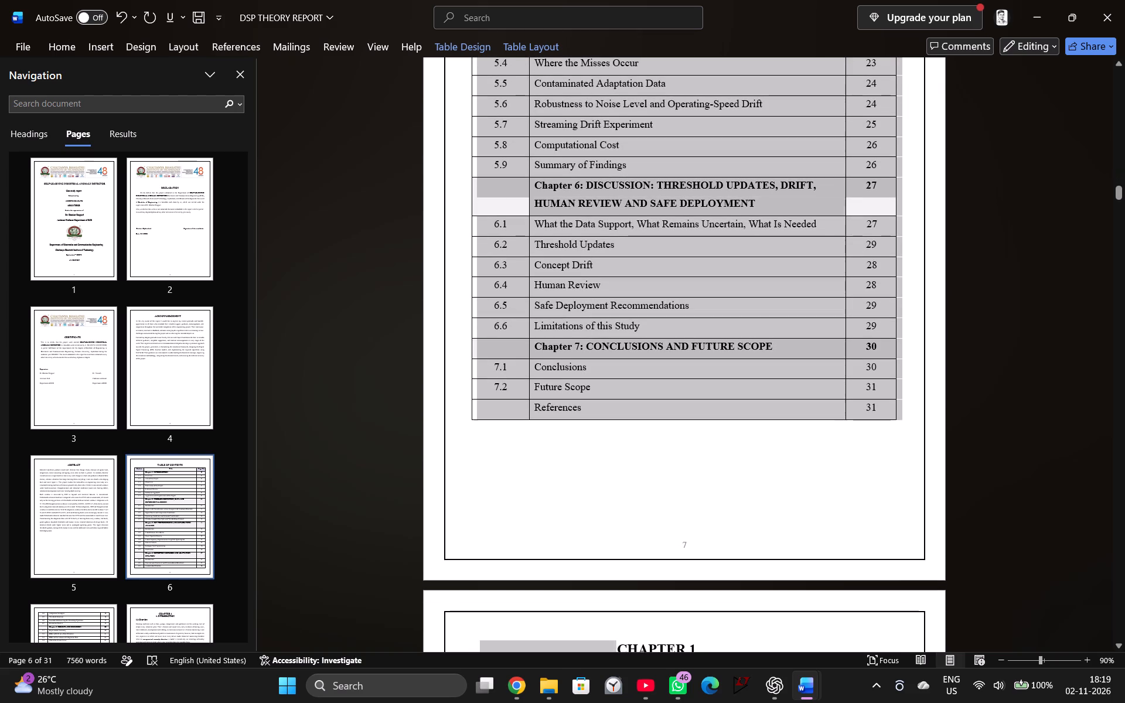
{"action": "left_click_drag", "start_coordinate": [524, 585], "coordinate": [512, 507]}
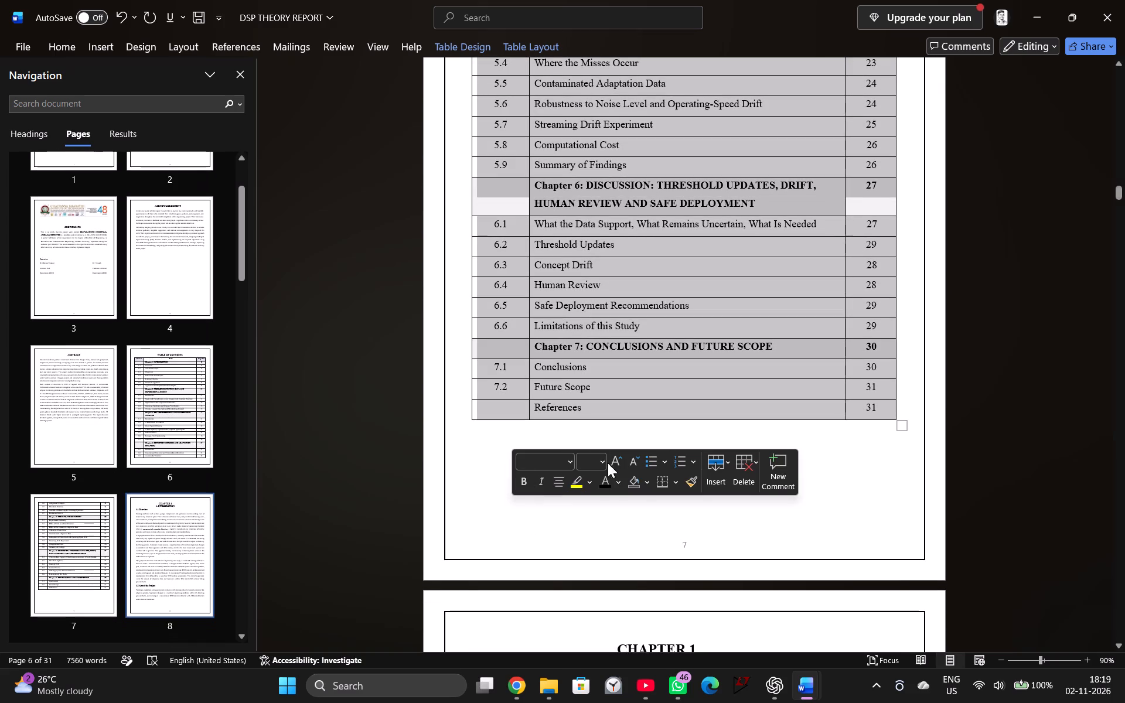
{"action": "left_click", "coordinate": [630, 483]}
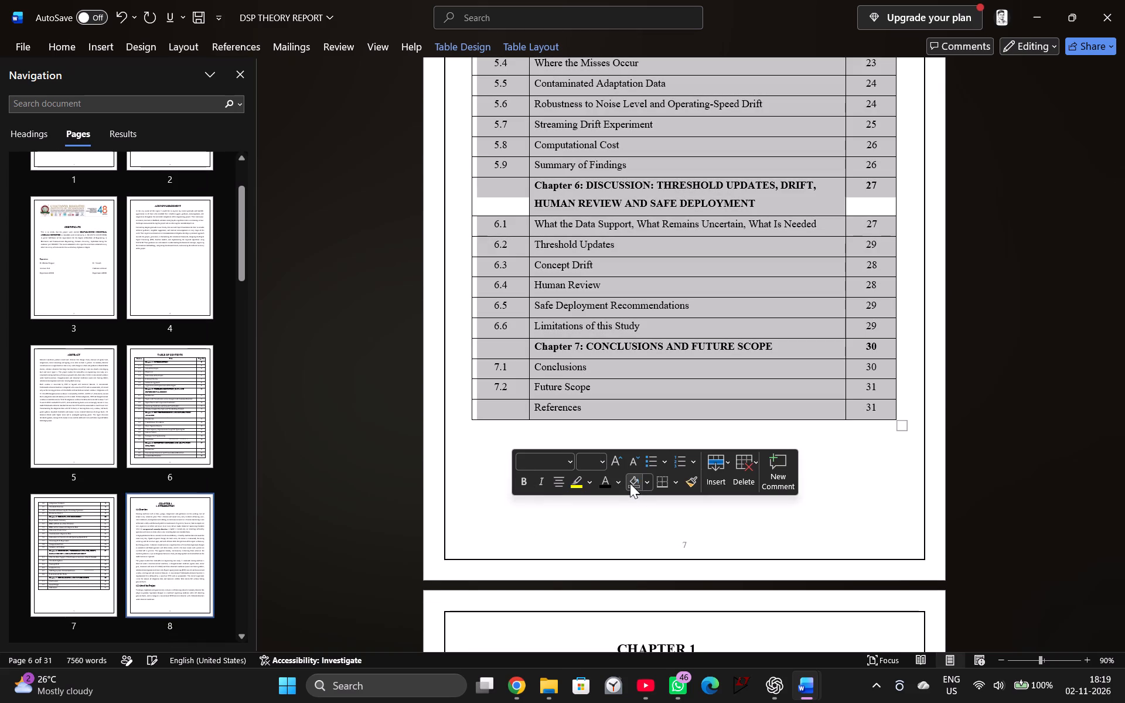
{"action": "left_click", "coordinate": [636, 517]}
{"action": "scroll", "coordinate": [580, 384], "scroll_direction": "up", "scroll_amount": 20}
{"action": "scroll", "coordinate": [580, 384], "scroll_direction": "up", "scroll_amount": 3}
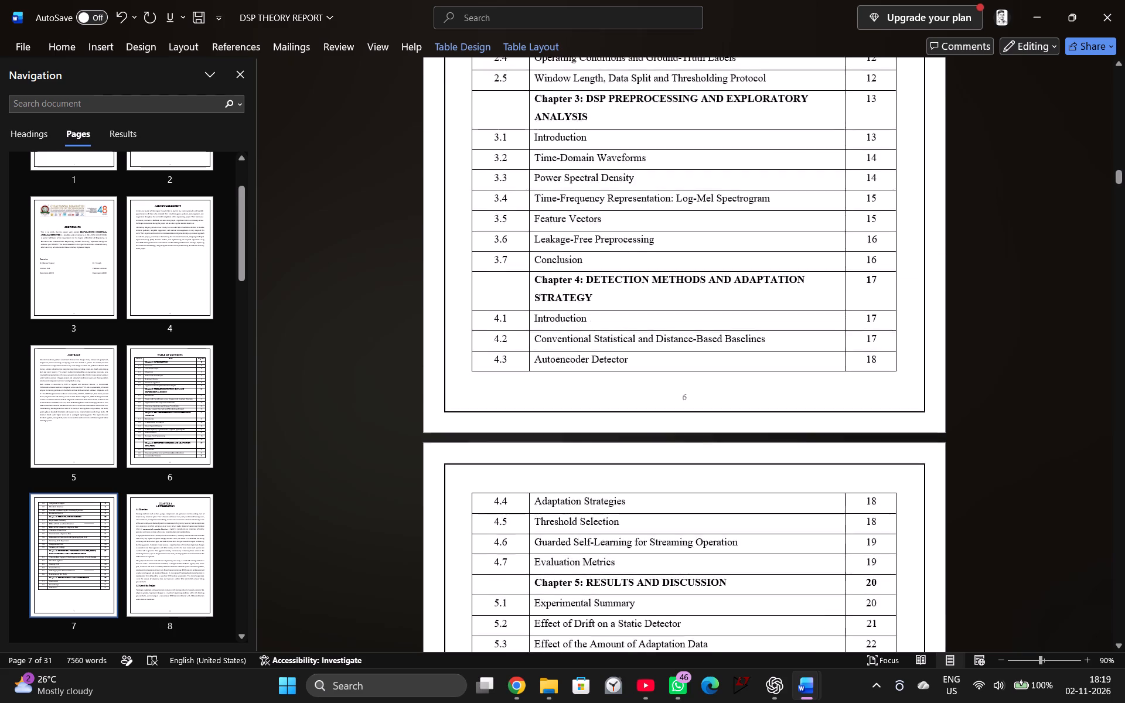
{"action": "scroll", "coordinate": [584, 378], "scroll_direction": "up", "scroll_amount": 10}
Remove the shading from the header row of Table 2.1, which compares supervised fault classification with unsupervised anomaly detection.
{"action": "scroll", "coordinate": [584, 378], "scroll_direction": "down", "scroll_amount": 6}
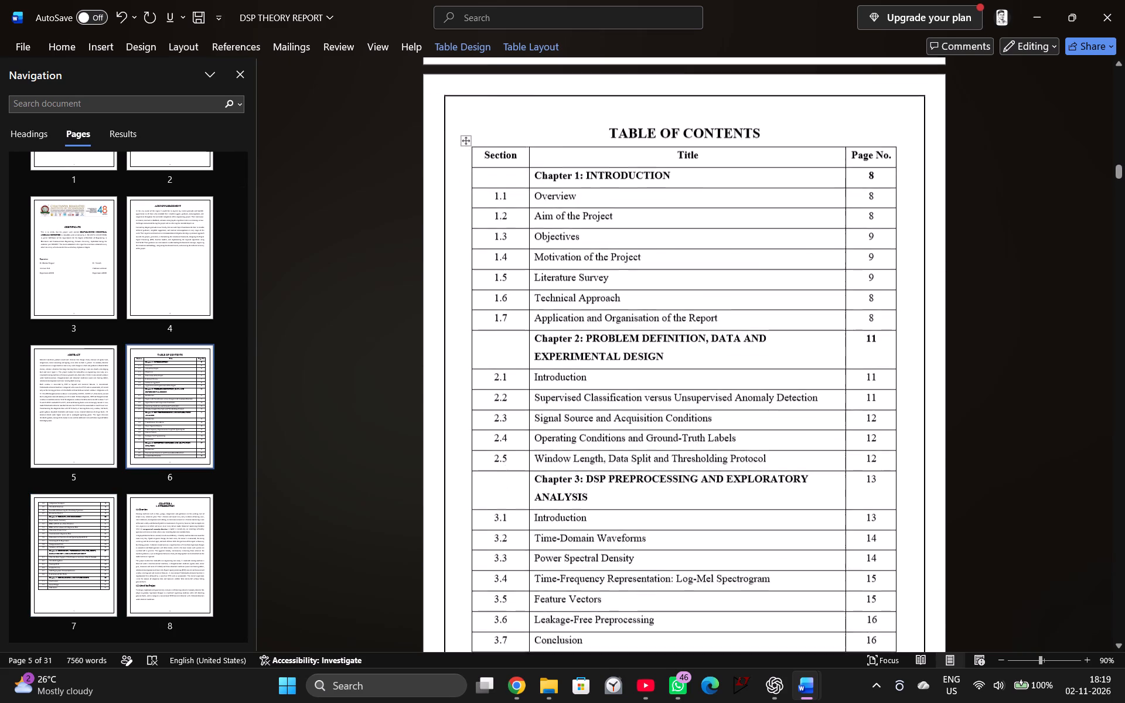
{"action": "scroll", "coordinate": [587, 380], "scroll_direction": "down", "scroll_amount": 20}
{"action": "scroll", "coordinate": [587, 380], "scroll_direction": "down", "scroll_amount": 5}
{"action": "scroll", "coordinate": [602, 405], "scroll_direction": "up", "scroll_amount": 1}
{"action": "scroll", "coordinate": [602, 405], "scroll_direction": "down", "scroll_amount": 19}
{"action": "scroll", "coordinate": [609, 415], "scroll_direction": "down", "scroll_amount": 5}
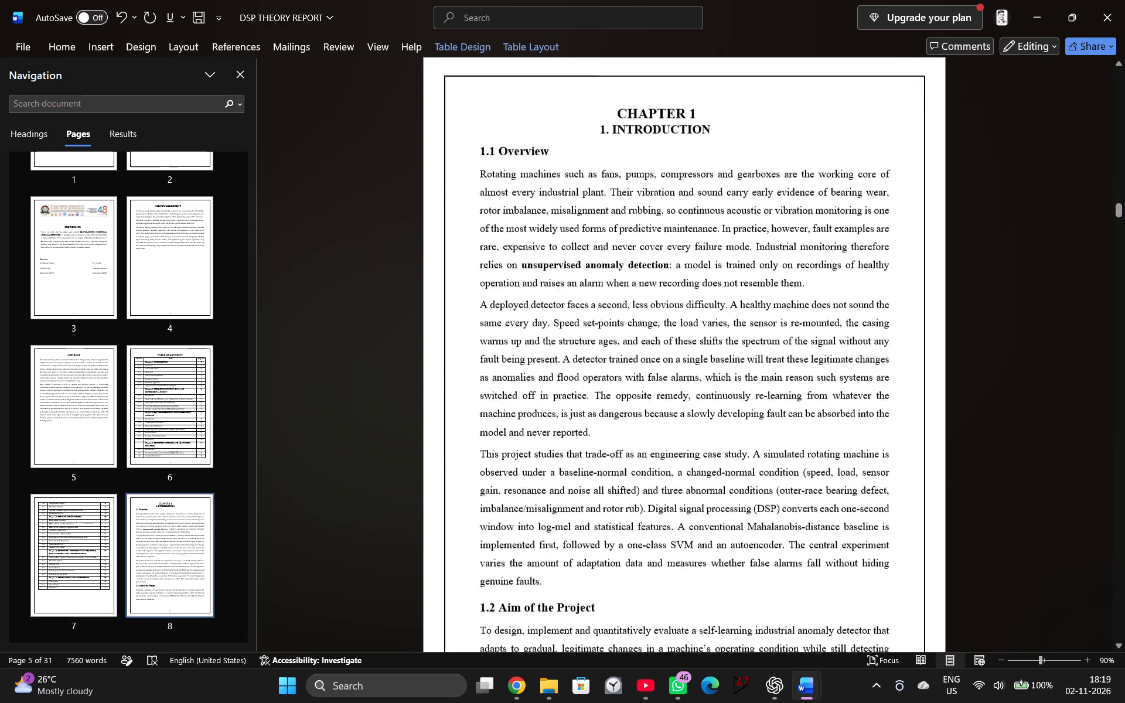
{"action": "scroll", "coordinate": [609, 415], "scroll_direction": "down", "scroll_amount": 13}
{"action": "scroll", "coordinate": [611, 417], "scroll_direction": "down", "scroll_amount": 20}
{"action": "scroll", "coordinate": [611, 417], "scroll_direction": "down", "scroll_amount": 13}
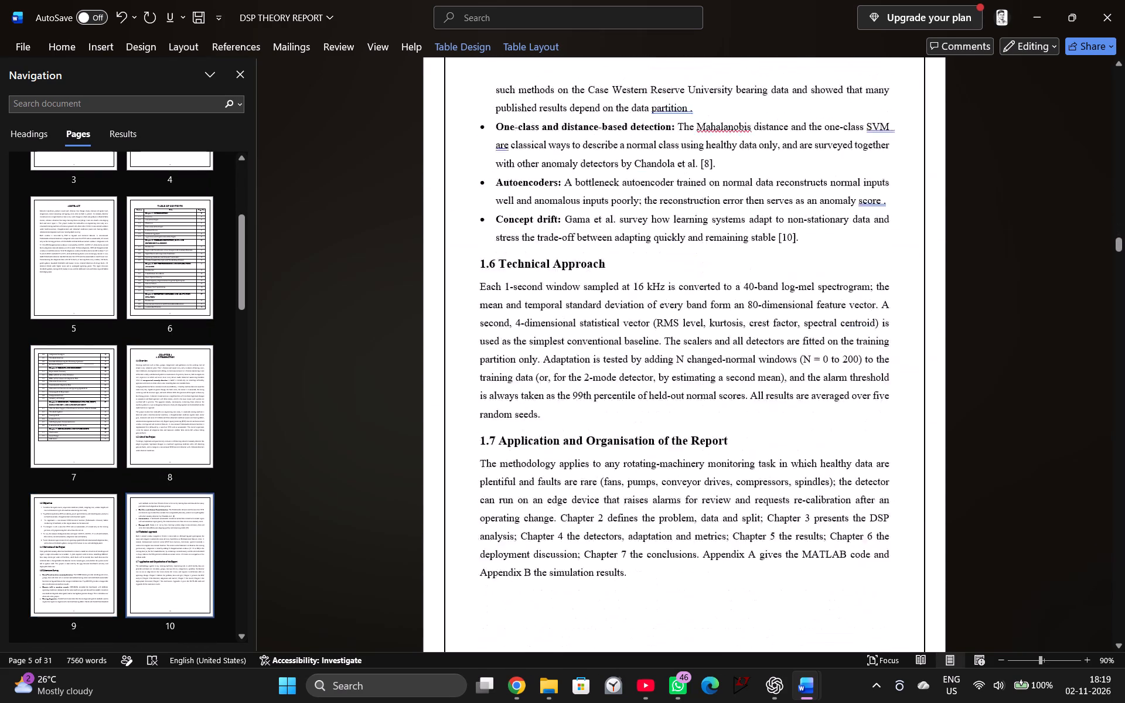
{"action": "scroll", "coordinate": [634, 439], "scroll_direction": "down", "scroll_amount": 20}
{"action": "scroll", "coordinate": [634, 439], "scroll_direction": "down", "scroll_amount": 7}
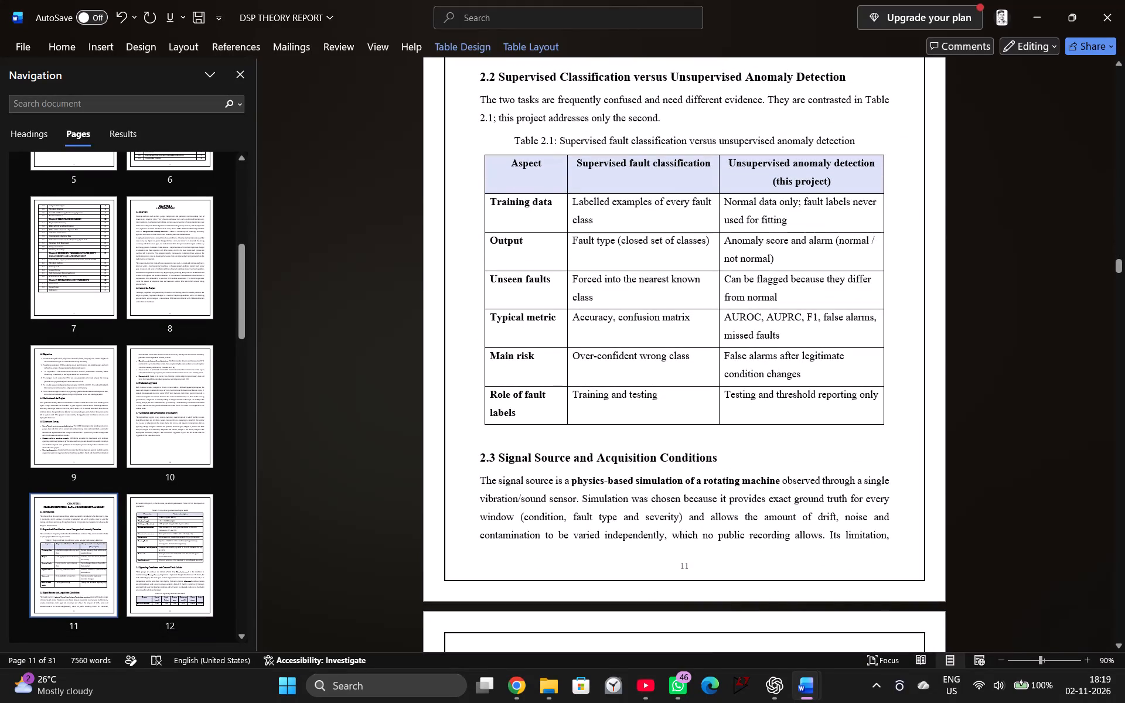
{"action": "left_click_drag", "start_coordinate": [868, 174], "coordinate": [496, 186]}
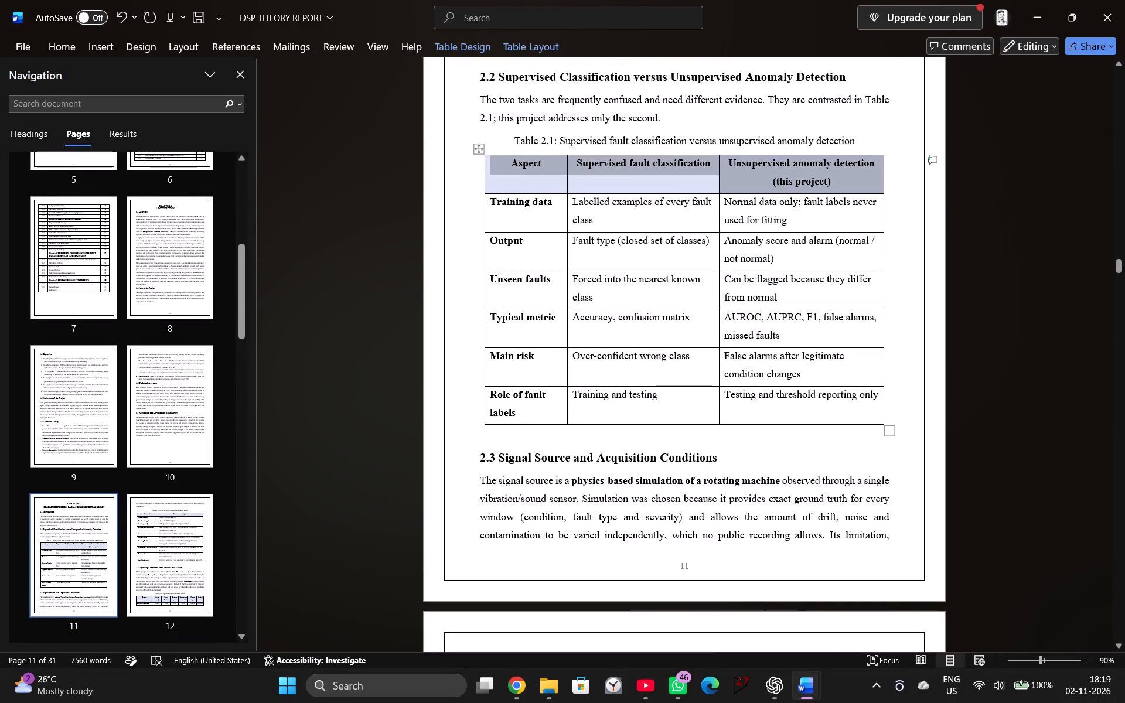
{"action": "left_click", "coordinate": [618, 226]}
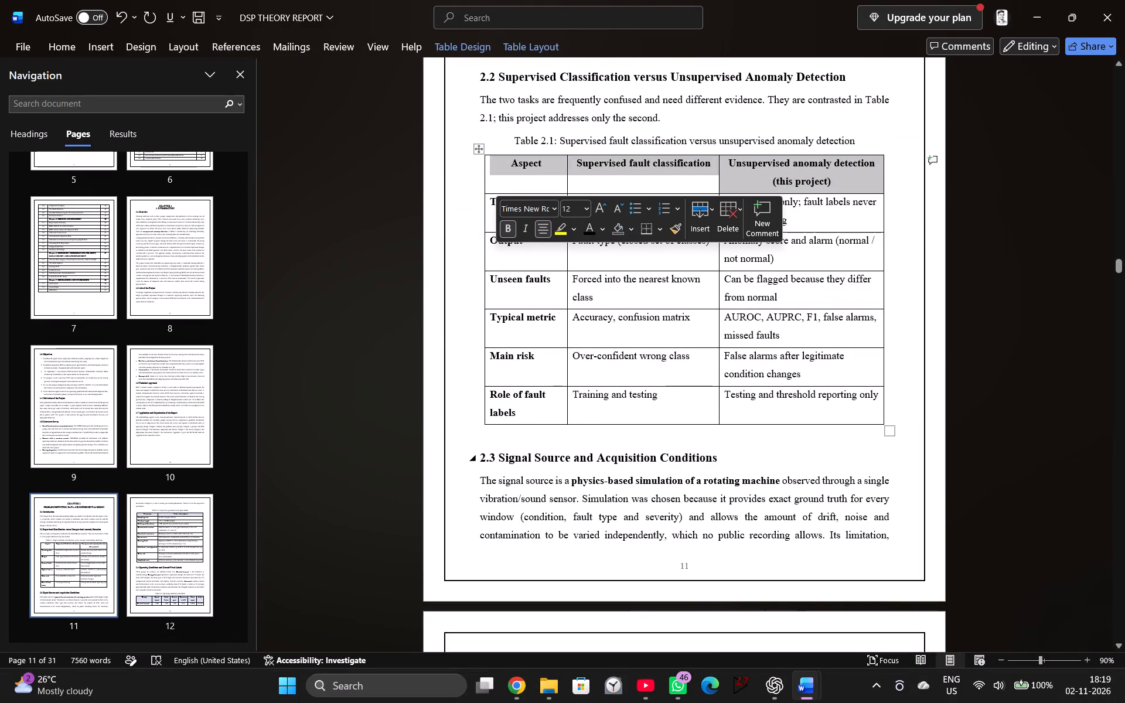
{"action": "left_click", "coordinate": [598, 479]}
{"action": "scroll", "coordinate": [584, 475], "scroll_direction": "down", "scroll_amount": 17}
{"action": "scroll", "coordinate": [590, 466], "scroll_direction": "up", "scroll_amount": 1}
{"action": "scroll", "coordinate": [592, 466], "scroll_direction": "down", "scroll_amount": 1}
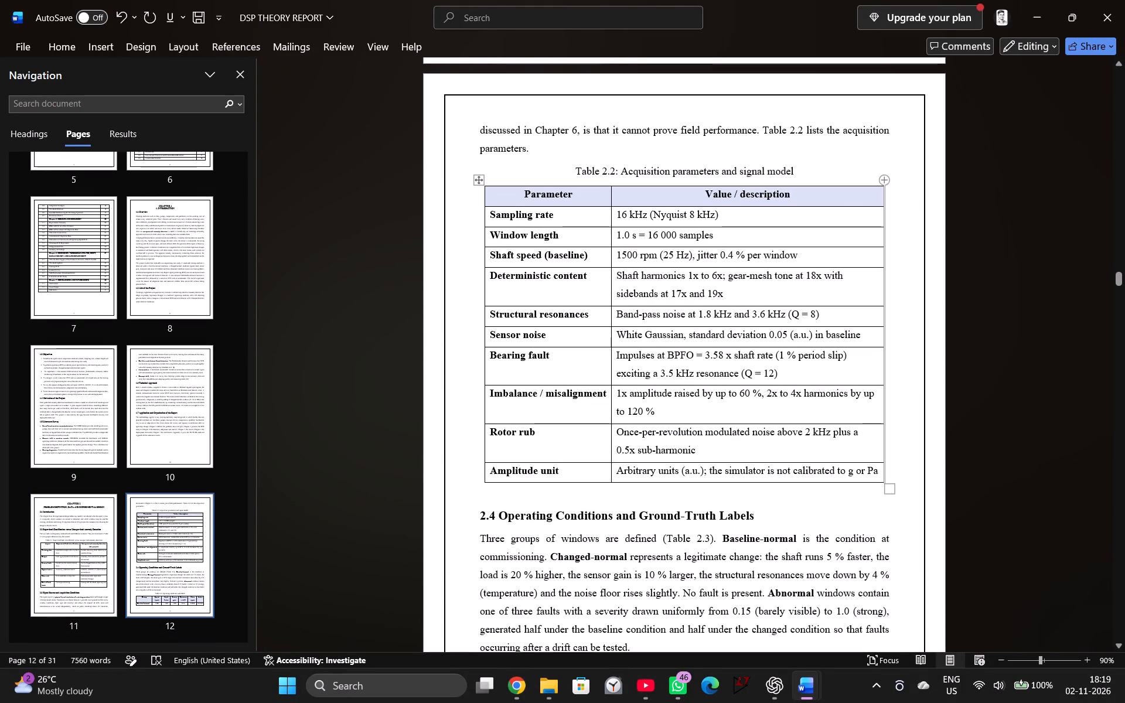
Remove the shading from the header row of Table 2.2, Acquisition parameters and signal model.
{"action": "left_click_drag", "start_coordinate": [862, 198], "coordinate": [524, 196]}
{"action": "left_click", "coordinate": [647, 244]}
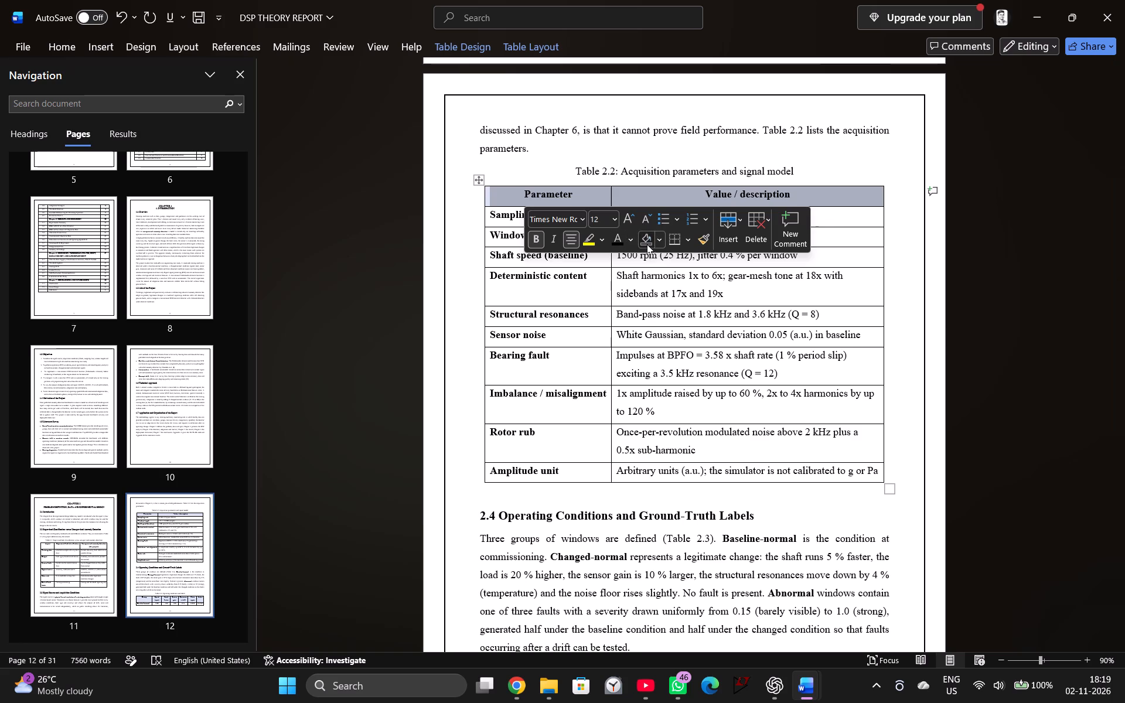
{"action": "left_click", "coordinate": [663, 350]}
Remove the shading from Table 2.3, Operating conditions and labels, across both pages it spans.
{"action": "scroll", "coordinate": [635, 368], "scroll_direction": "down", "scroll_amount": 16}
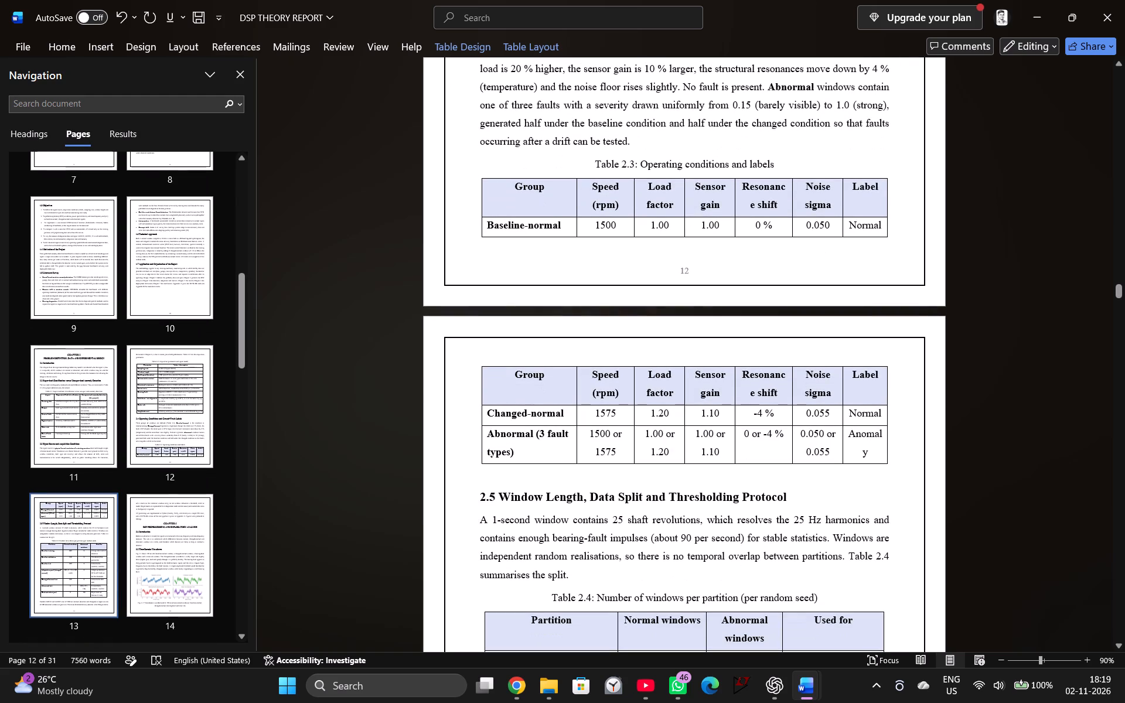
{"action": "left_click_drag", "start_coordinate": [858, 204], "coordinate": [489, 484]}
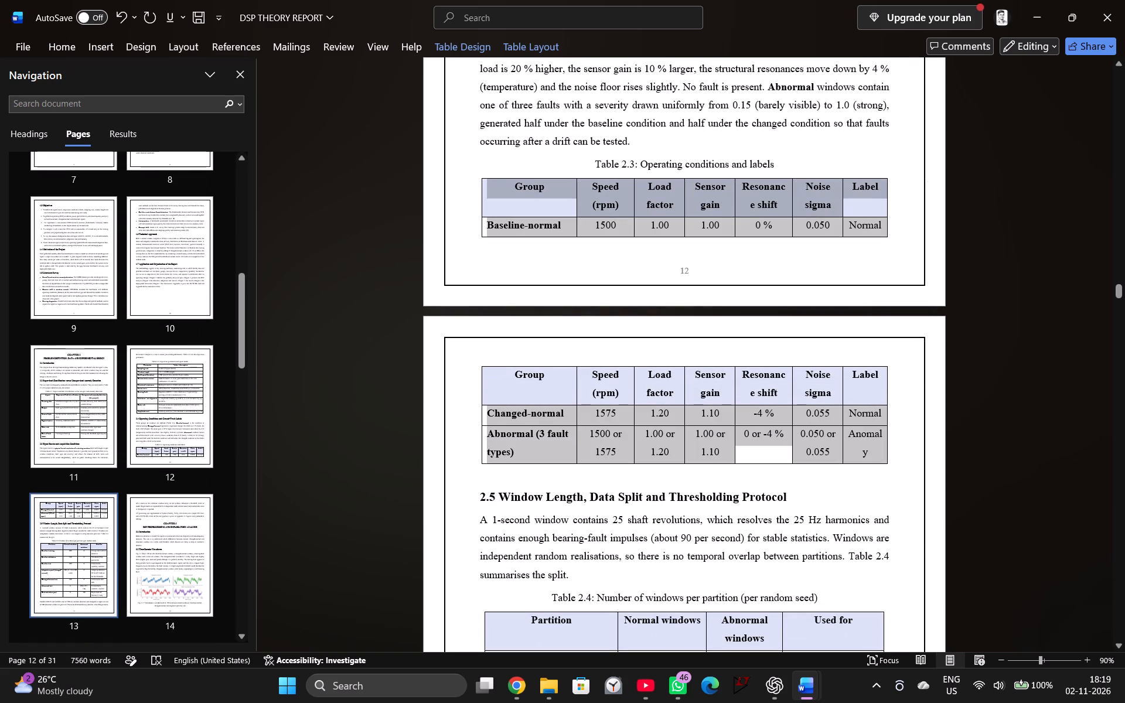
{"action": "left_click_drag", "start_coordinate": [489, 484], "coordinate": [493, 434]}
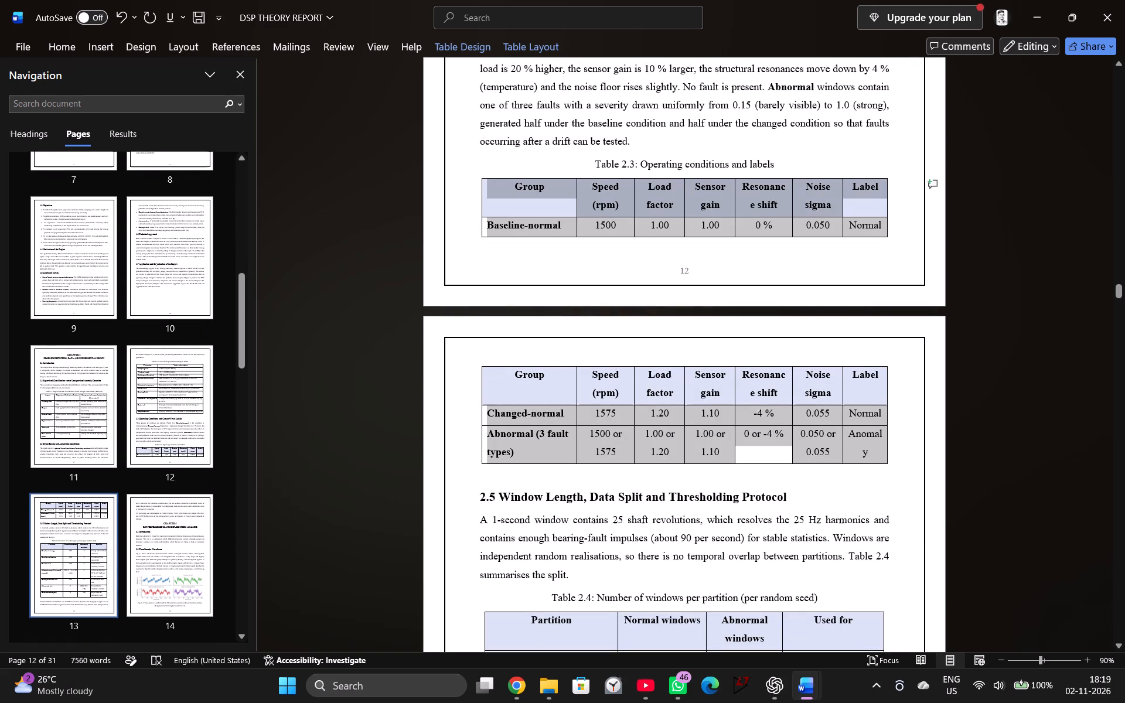
{"action": "left_click_drag", "start_coordinate": [493, 434], "coordinate": [494, 436]}
{"action": "left_click", "coordinate": [617, 408]}
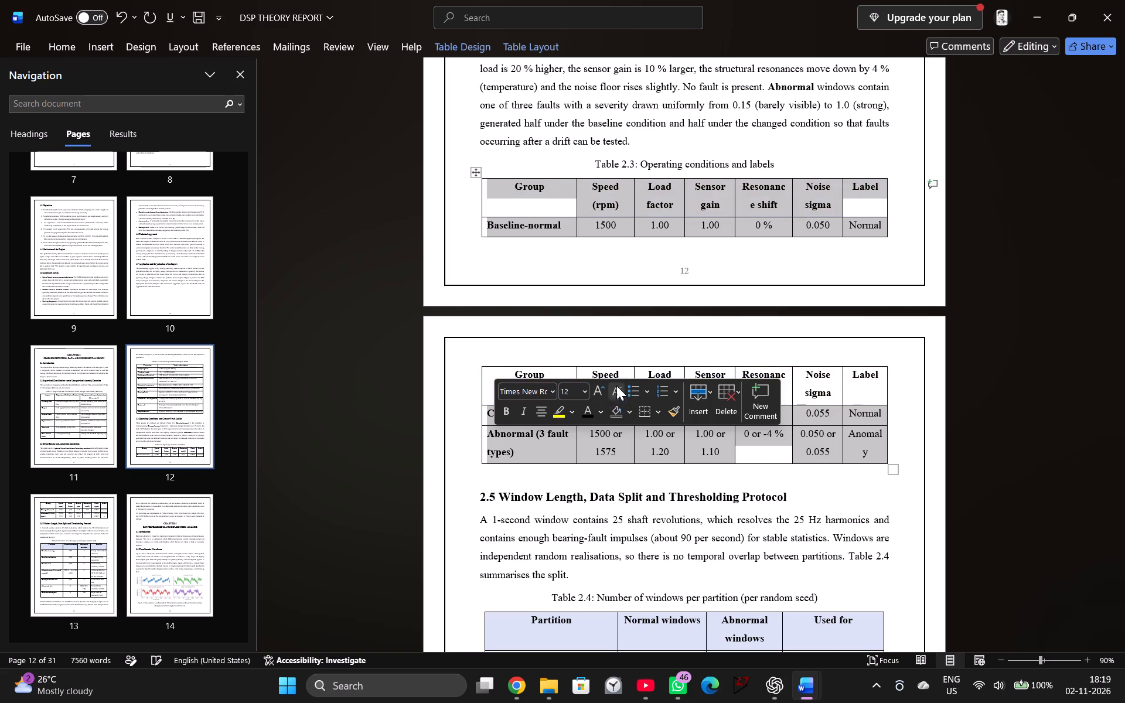
{"action": "left_click", "coordinate": [613, 335]}
Remove the shading from the header row of Table 2.4, Number of windows per partition.
{"action": "scroll", "coordinate": [612, 347], "scroll_direction": "down", "scroll_amount": 9}
{"action": "left_click_drag", "start_coordinate": [869, 343], "coordinate": [802, 342]}
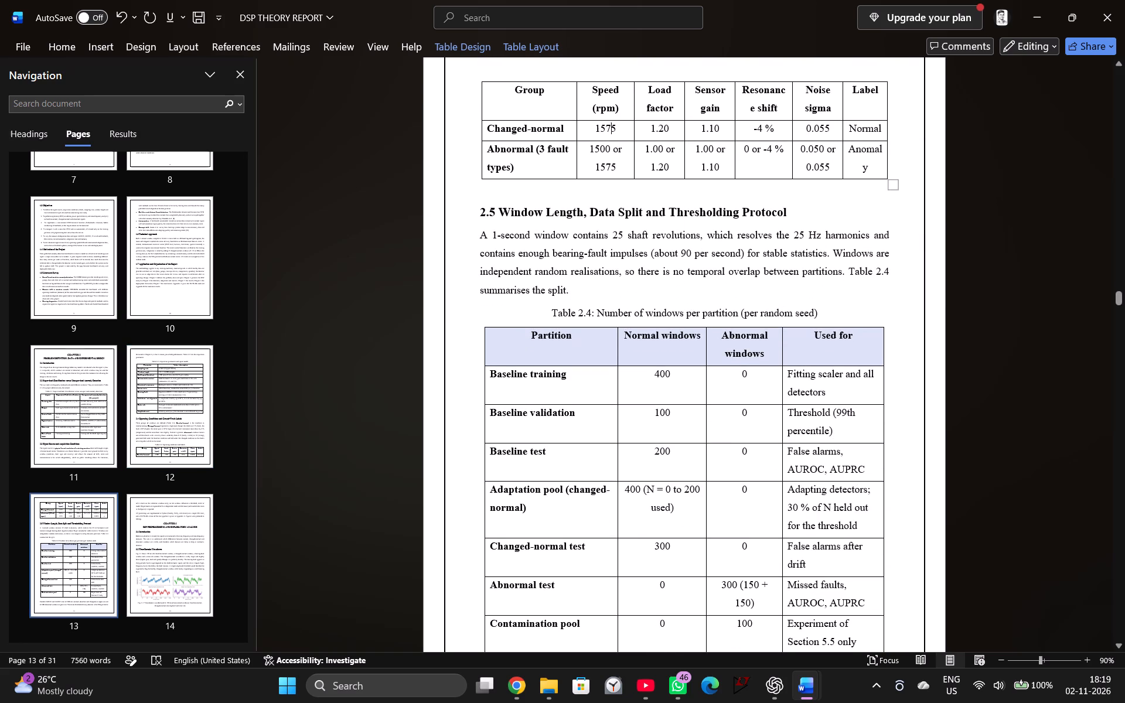
{"action": "left_click_drag", "start_coordinate": [802, 342], "coordinate": [501, 350]}
{"action": "left_click", "coordinate": [623, 395]}
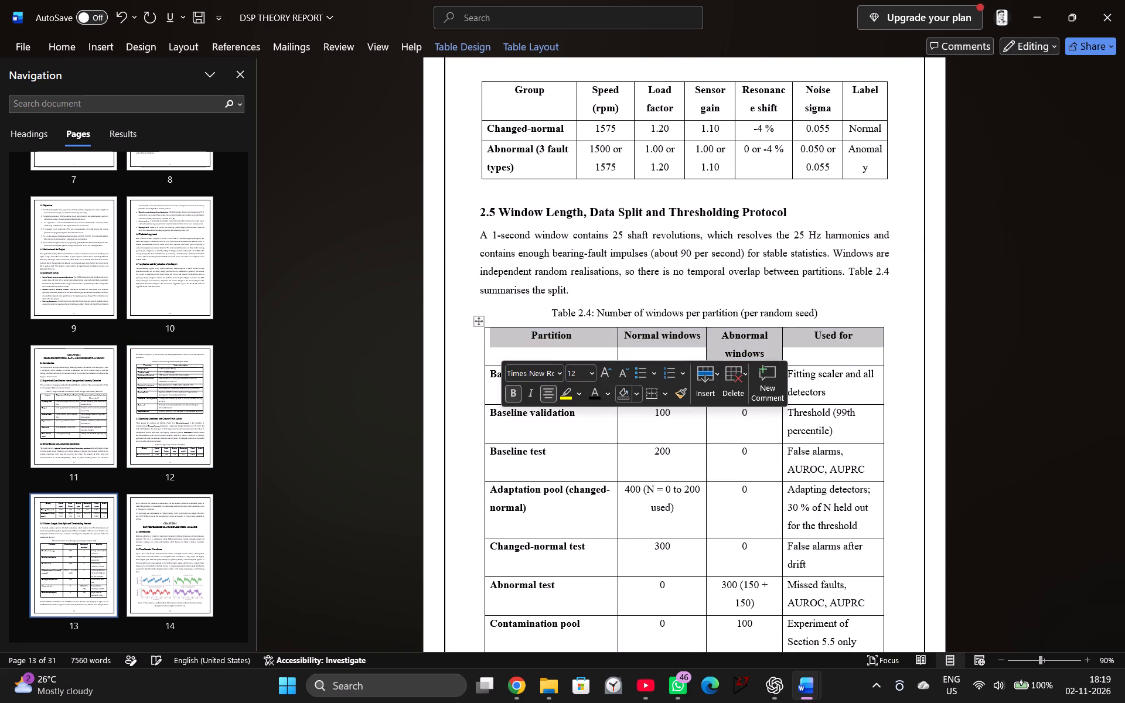
{"action": "left_click", "coordinate": [633, 459]}
Remove the shading from the header row of Table 3.1, Feature sets used by the detectors.
{"action": "scroll", "coordinate": [622, 452], "scroll_direction": "down", "scroll_amount": 19}
{"action": "scroll", "coordinate": [547, 424], "scroll_direction": "down", "scroll_amount": 3}
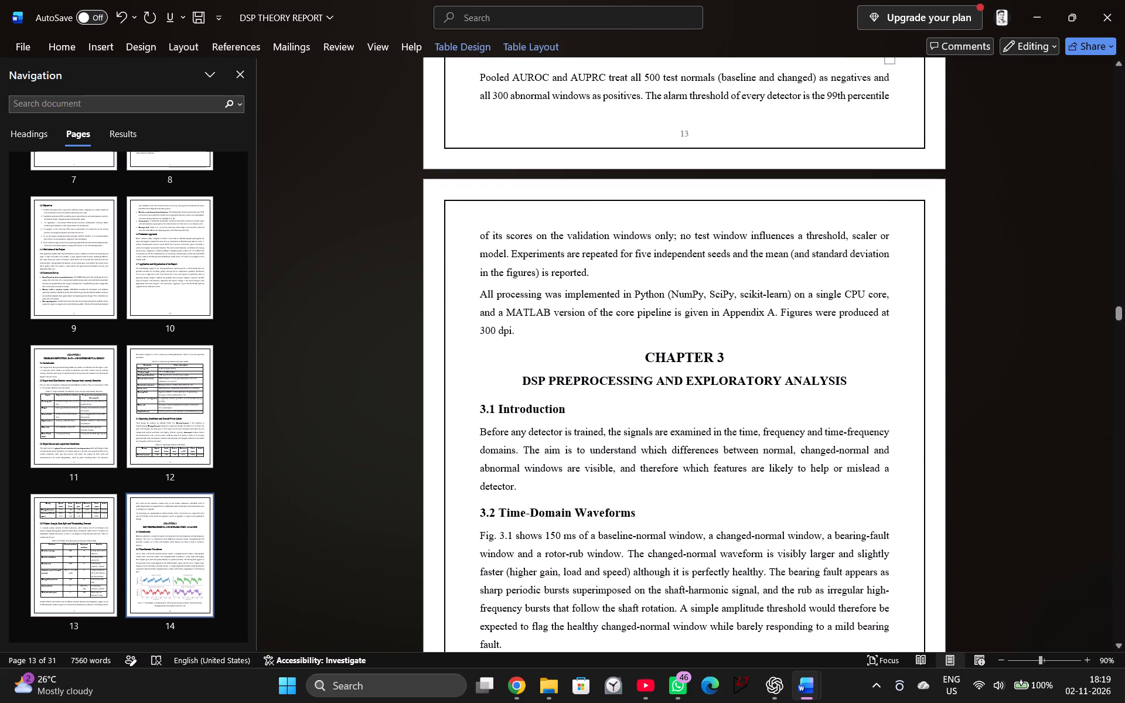
{"action": "scroll", "coordinate": [547, 428], "scroll_direction": "down", "scroll_amount": 16}
{"action": "scroll", "coordinate": [708, 351], "scroll_direction": "down", "scroll_amount": 20}
{"action": "scroll", "coordinate": [708, 351], "scroll_direction": "down", "scroll_amount": 14}
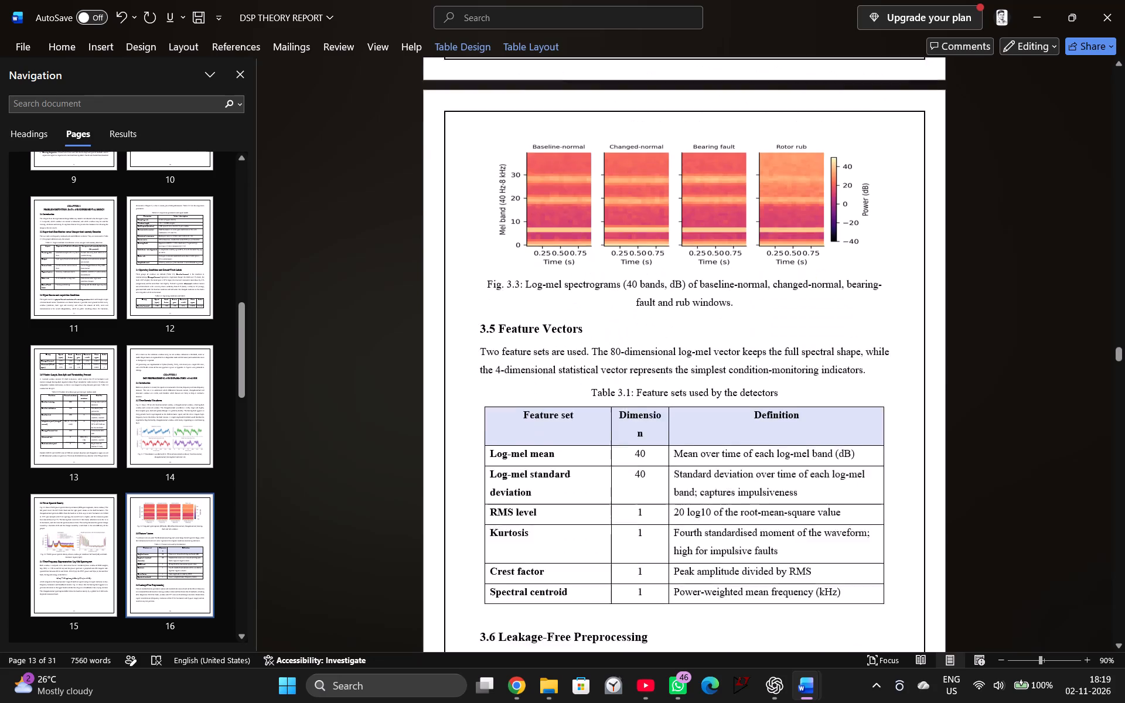
{"action": "scroll", "coordinate": [745, 395], "scroll_direction": "down", "scroll_amount": 7}
{"action": "left_click_drag", "start_coordinate": [838, 117], "coordinate": [578, 137]}
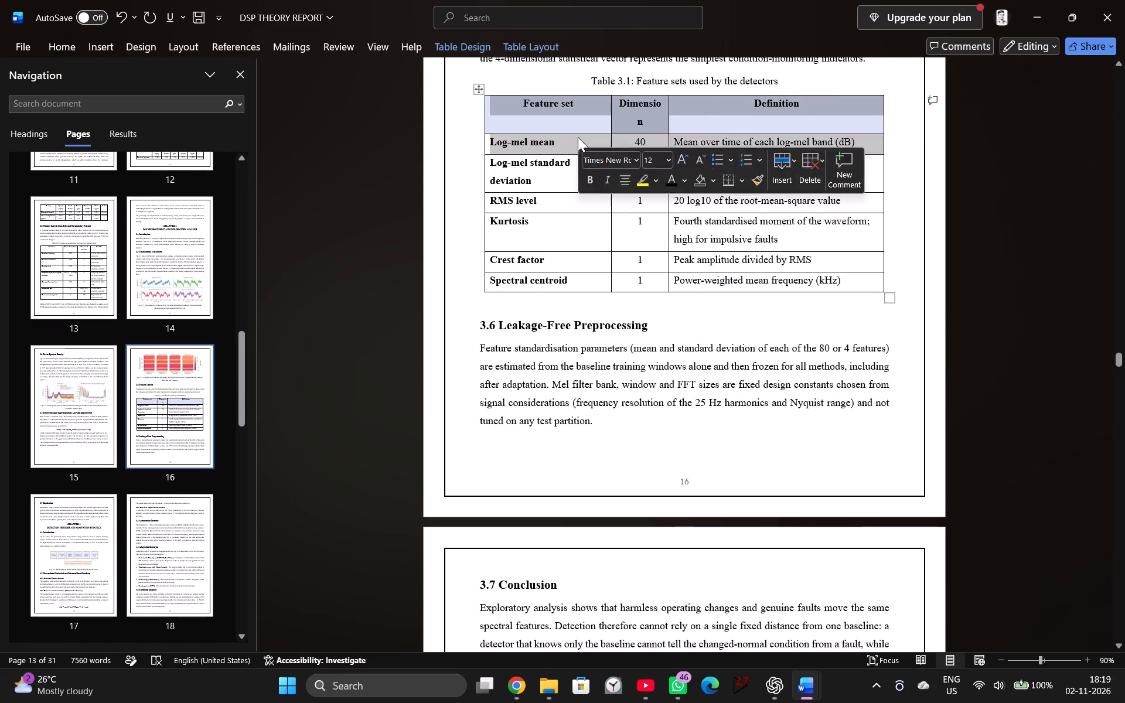
{"action": "left_click", "coordinate": [578, 137]}
{"action": "left_click_drag", "start_coordinate": [820, 107], "coordinate": [550, 114]}
{"action": "left_click", "coordinate": [672, 158]}
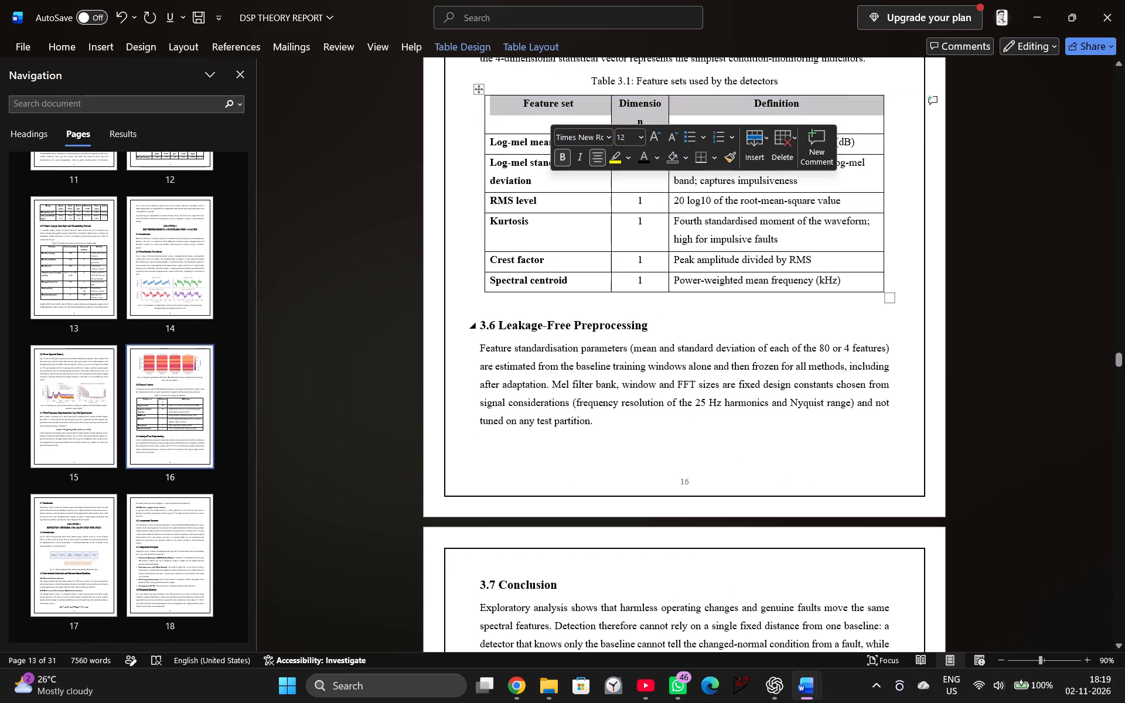
Remove the shading from the header row of Table 5.2, Miss rate at N = 50 by fault type and severity.
{"action": "scroll", "coordinate": [681, 318], "scroll_direction": "down", "scroll_amount": 17}
{"action": "scroll", "coordinate": [777, 321], "scroll_direction": "down", "scroll_amount": 13}
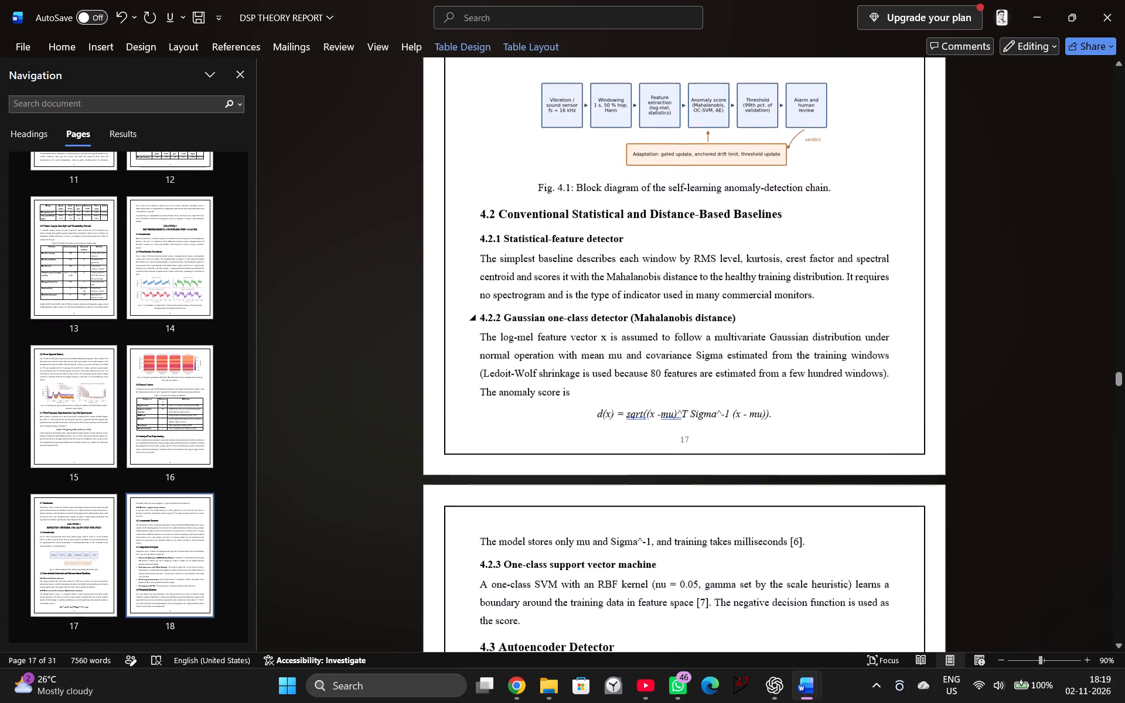
{"action": "scroll", "coordinate": [777, 329], "scroll_direction": "down", "scroll_amount": 20}
{"action": "scroll", "coordinate": [777, 329], "scroll_direction": "down", "scroll_amount": 11}
{"action": "scroll", "coordinate": [771, 390], "scroll_direction": "down", "scroll_amount": 15}
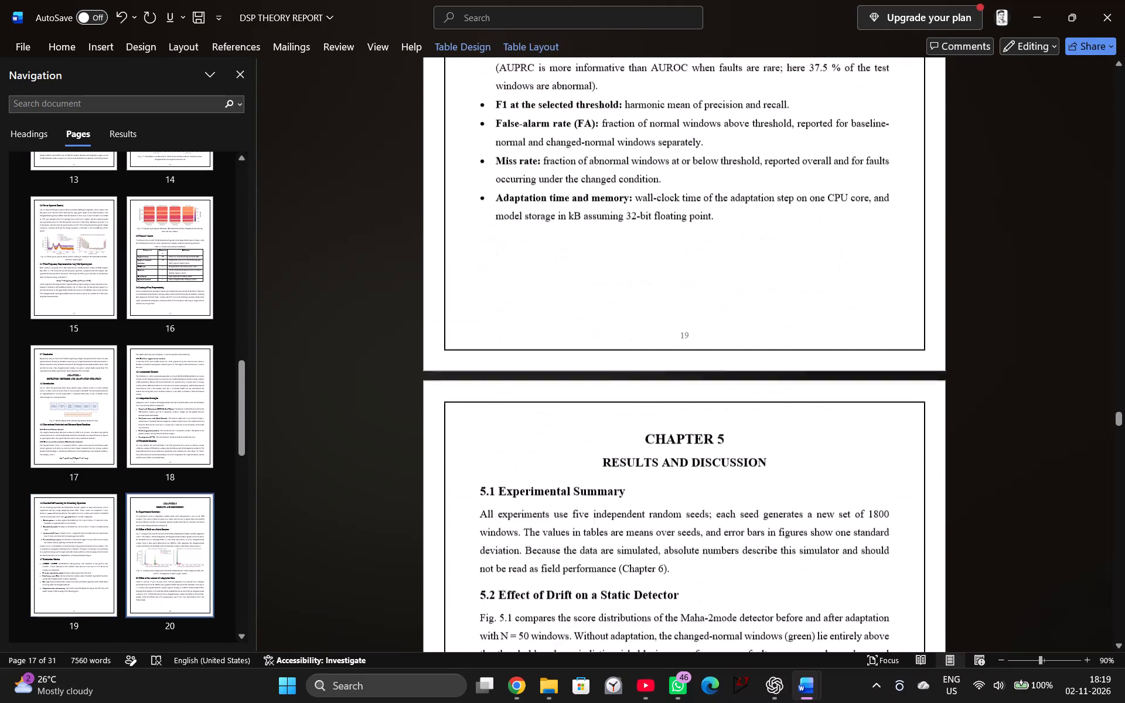
{"action": "scroll", "coordinate": [771, 400], "scroll_direction": "down", "scroll_amount": 20}
{"action": "scroll", "coordinate": [771, 400], "scroll_direction": "down", "scroll_amount": 16}
{"action": "scroll", "coordinate": [771, 422], "scroll_direction": "up", "scroll_amount": 1}
{"action": "scroll", "coordinate": [771, 422], "scroll_direction": "down", "scroll_amount": 12}
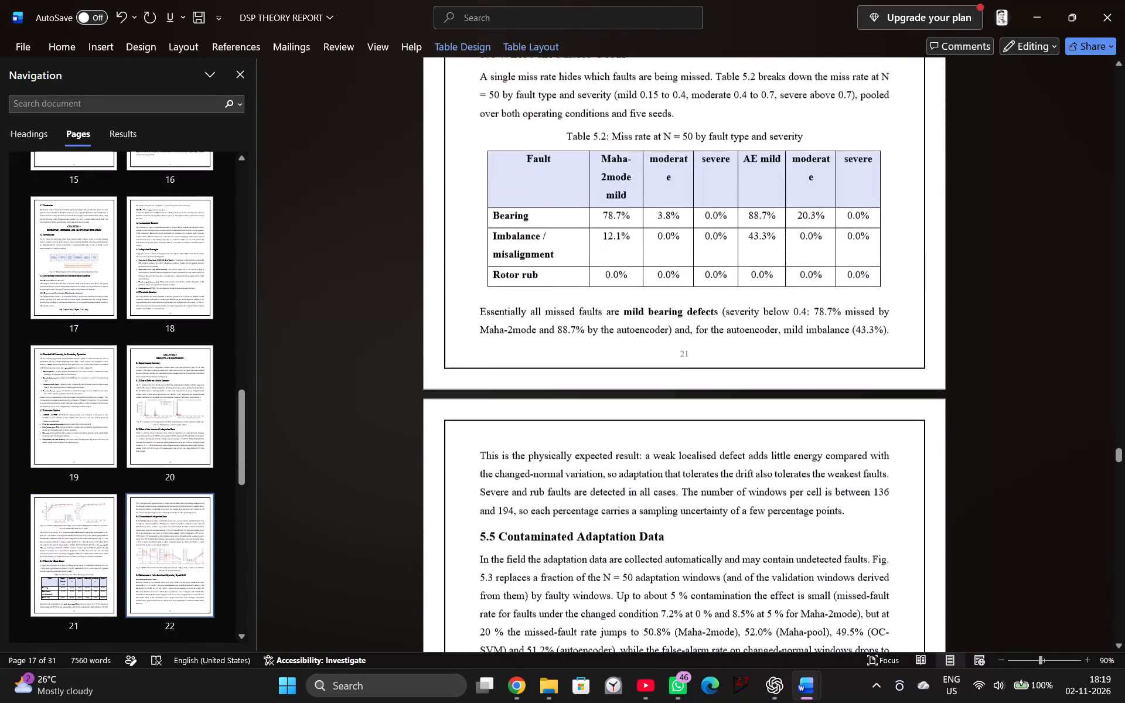
{"action": "left_click_drag", "start_coordinate": [870, 160], "coordinate": [547, 176]}
{"action": "left_click", "coordinate": [672, 214]}
{"action": "left_click", "coordinate": [691, 308]}
Remove the shading from the header row of Table 5.3, the noise robustness table on page 23.
{"action": "scroll", "coordinate": [691, 328], "scroll_direction": "down", "scroll_amount": 9}
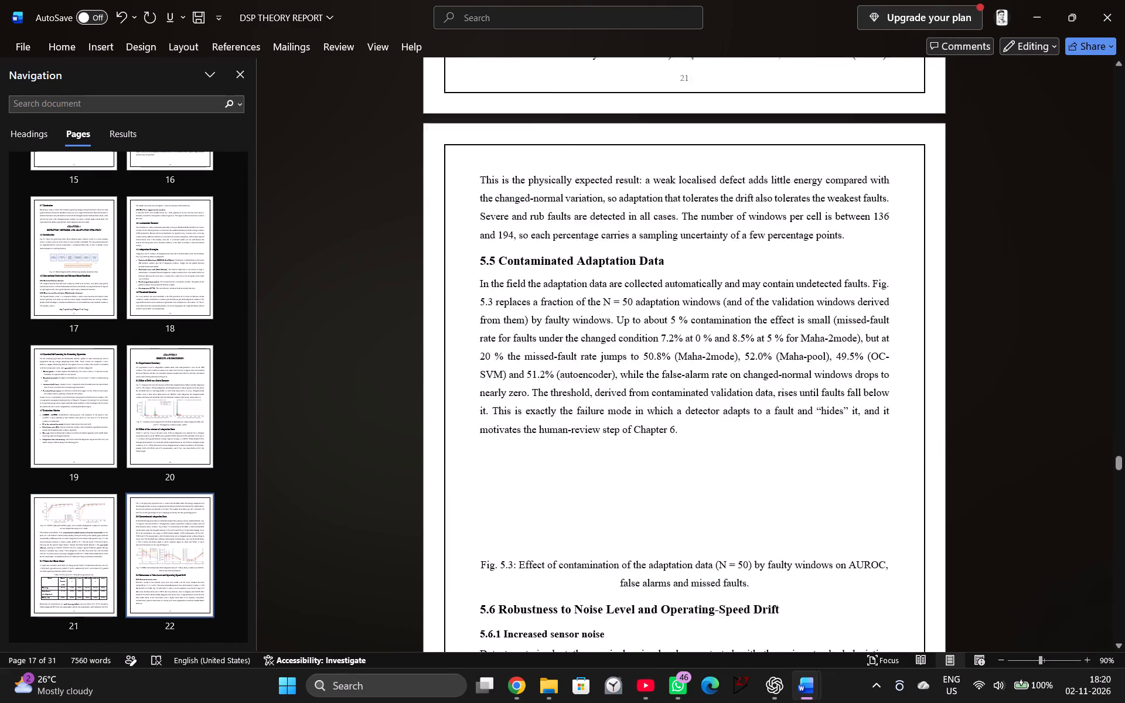
{"action": "scroll", "coordinate": [684, 351], "scroll_direction": "down", "scroll_amount": 9}
{"action": "scroll", "coordinate": [697, 346], "scroll_direction": "down", "scroll_amount": 16}
{"action": "scroll", "coordinate": [715, 357], "scroll_direction": "down", "scroll_amount": 6}
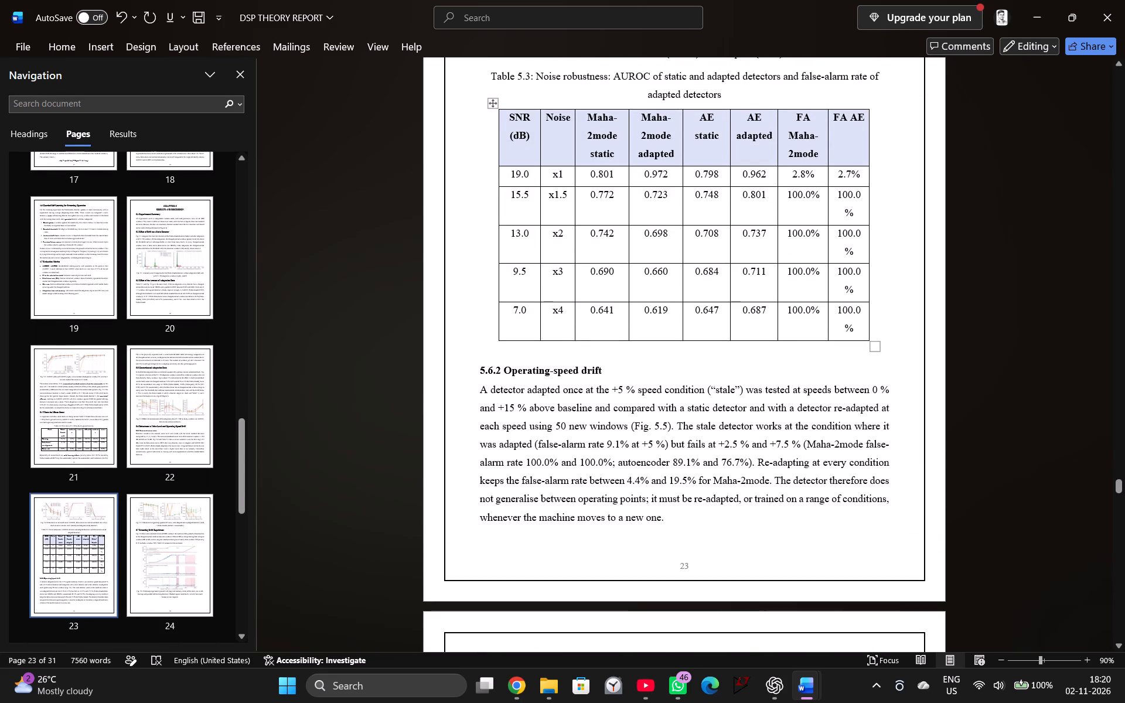
{"action": "left_click_drag", "start_coordinate": [853, 139], "coordinate": [477, 157]}
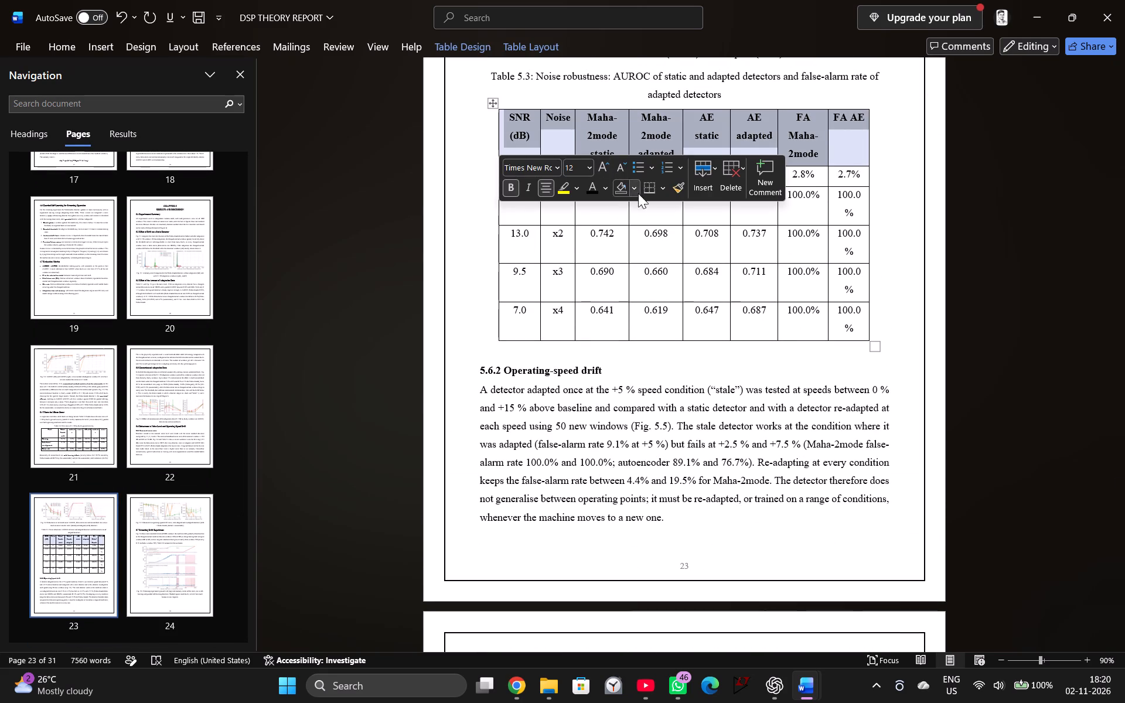
{"action": "left_click", "coordinate": [622, 189]}
{"action": "left_click", "coordinate": [669, 353]}
Remove the shading from the header row of Table 5.4, the streaming results table on page 25.
{"action": "scroll", "coordinate": [656, 371], "scroll_direction": "down", "scroll_amount": 14}
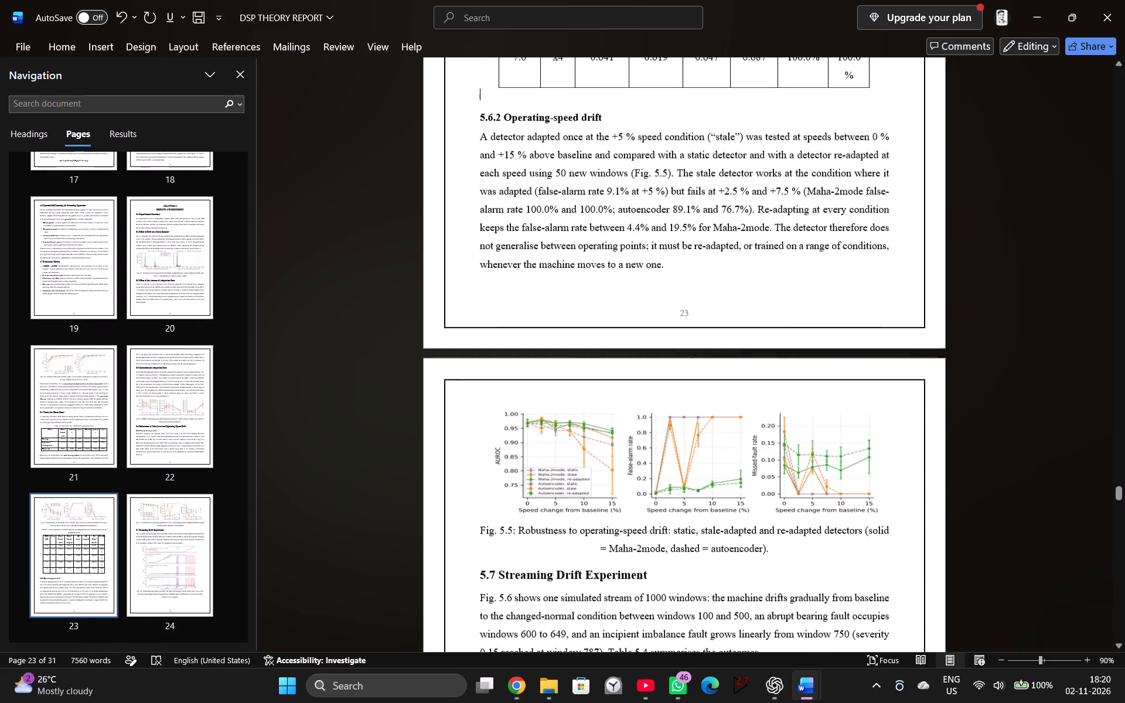
{"action": "scroll", "coordinate": [663, 419], "scroll_direction": "down", "scroll_amount": 3}
{"action": "scroll", "coordinate": [682, 421], "scroll_direction": "down", "scroll_amount": 18}
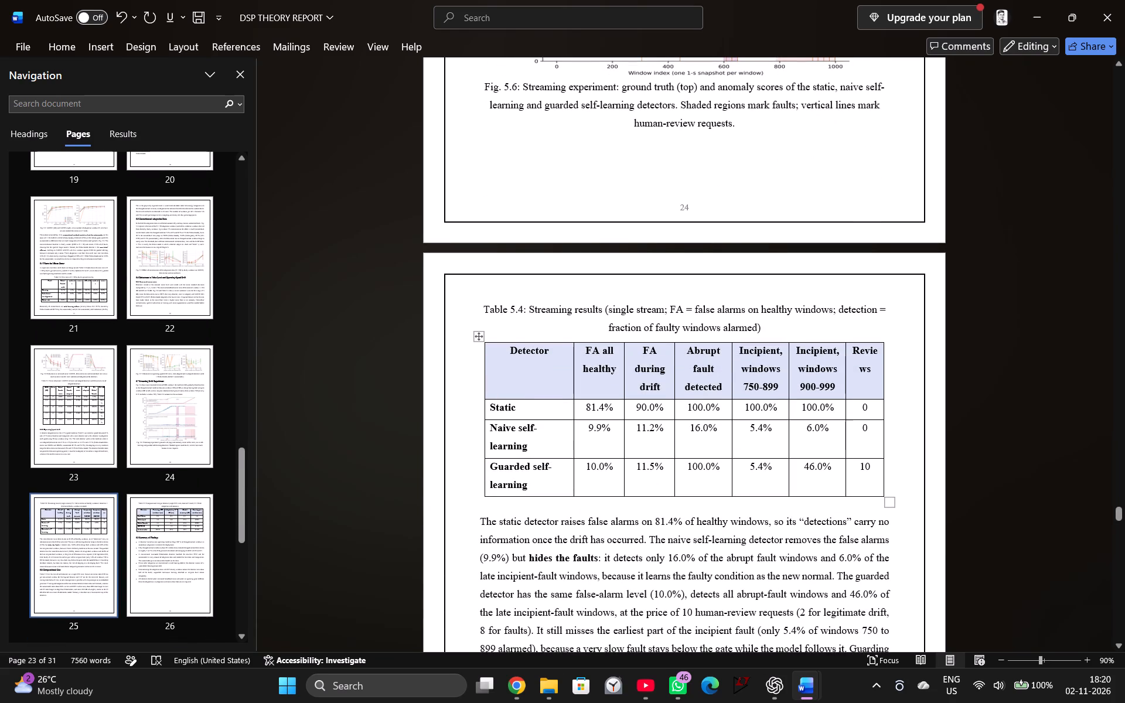
{"action": "left_click_drag", "start_coordinate": [861, 380], "coordinate": [527, 363]}
{"action": "left_click", "coordinate": [650, 402]}
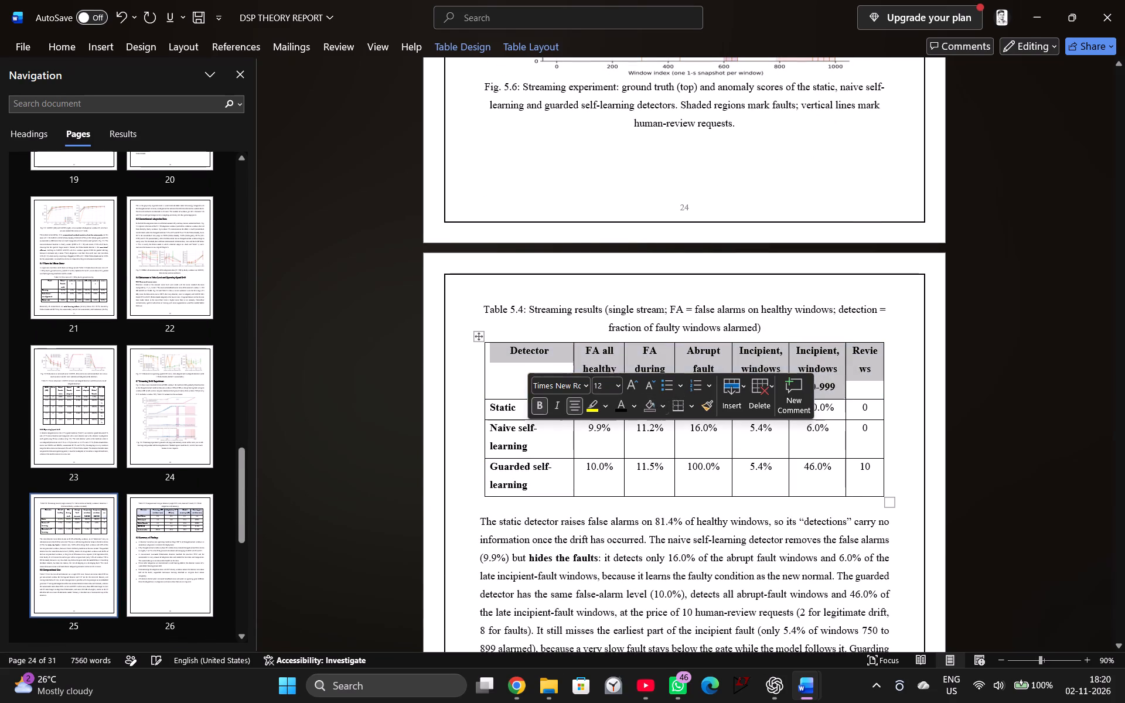
{"action": "left_click", "coordinate": [672, 526]}
Remove the shading from the header row of Table 5.5, Computational cost per detector, on page 26.
{"action": "scroll", "coordinate": [672, 524], "scroll_direction": "down", "scroll_amount": 20}
{"action": "scroll", "coordinate": [672, 524], "scroll_direction": "down", "scroll_amount": 2}
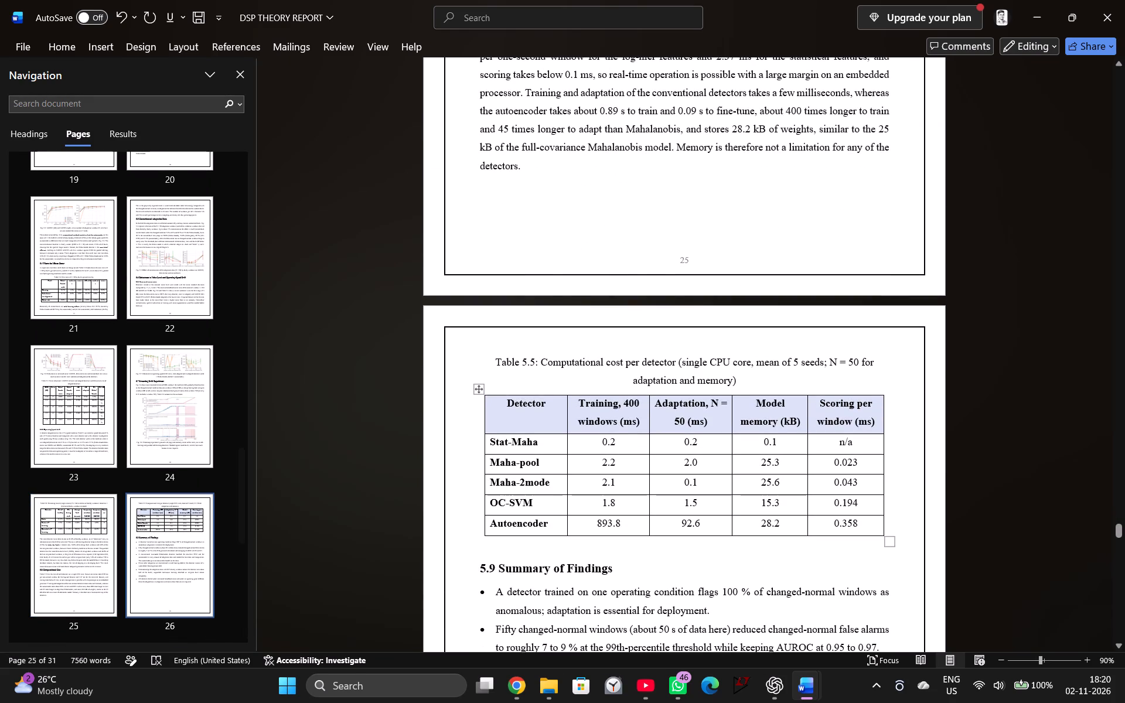
{"action": "left_click_drag", "start_coordinate": [879, 416], "coordinate": [546, 409]}
{"action": "left_click", "coordinate": [668, 454]}
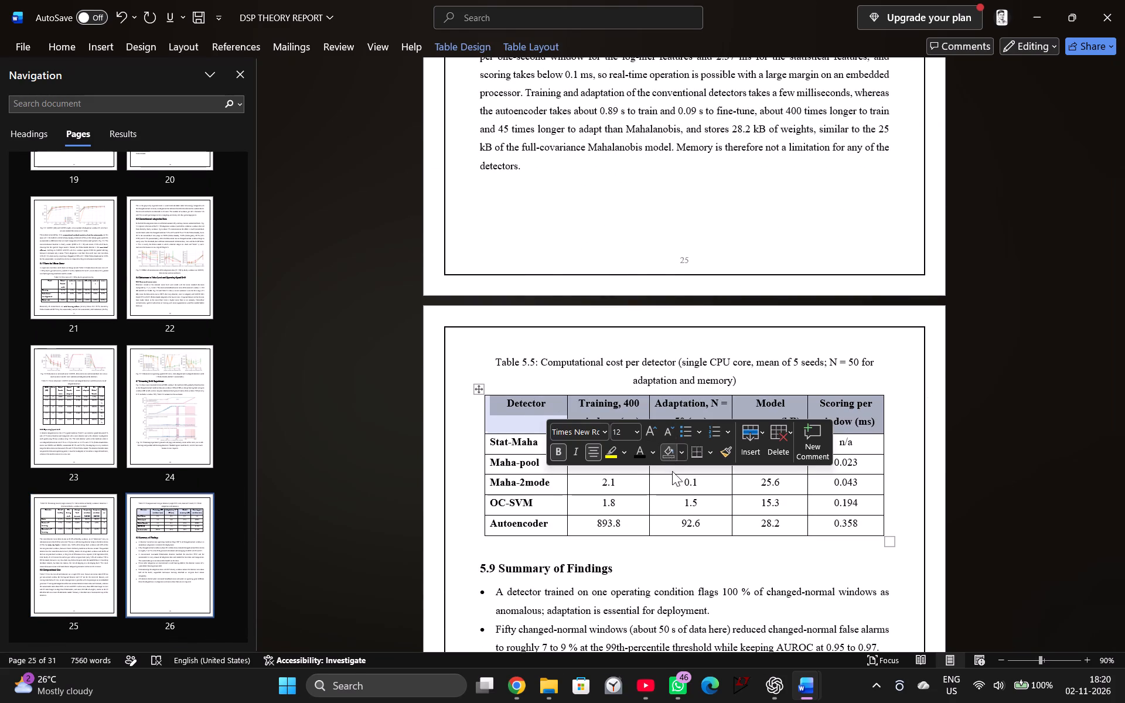
{"action": "left_click", "coordinate": [685, 553]}
Remove the shading from the header row of Table 6.1, the evidence and uncertainty table in Chapter 6.
{"action": "scroll", "coordinate": [681, 557], "scroll_direction": "down", "scroll_amount": 20}
{"action": "scroll", "coordinate": [681, 557], "scroll_direction": "down", "scroll_amount": 5}
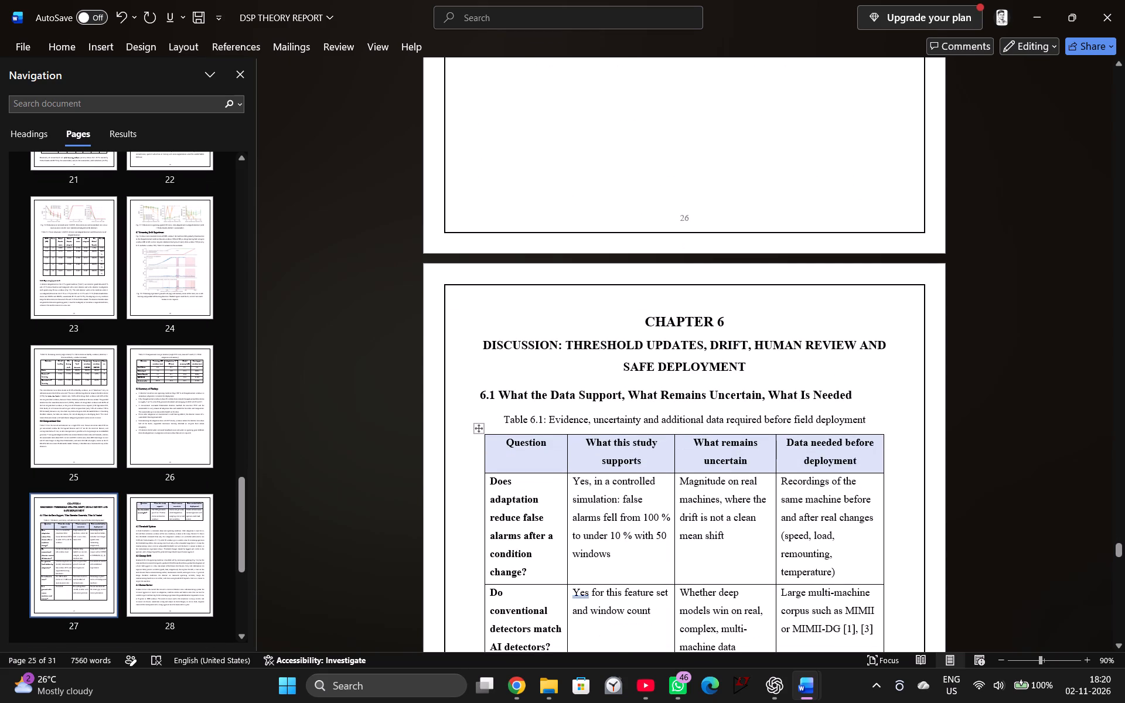
{"action": "left_click_drag", "start_coordinate": [867, 465], "coordinate": [562, 458]}
{"action": "left_click", "coordinate": [684, 500]}
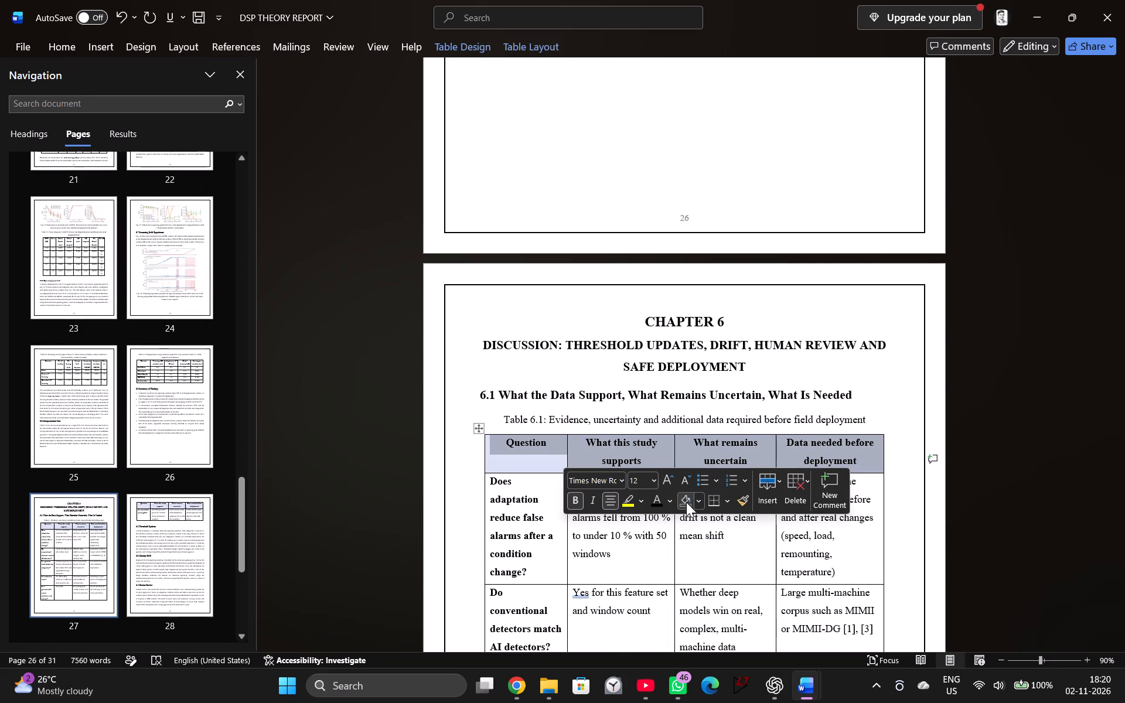
Check the remaining pages through the References for shaded tables and save the report.
{"action": "scroll", "coordinate": [770, 552], "scroll_direction": "down", "scroll_amount": 20}
{"action": "scroll", "coordinate": [770, 552], "scroll_direction": "down", "scroll_amount": 5}
{"action": "scroll", "coordinate": [761, 534], "scroll_direction": "down", "scroll_amount": 19}
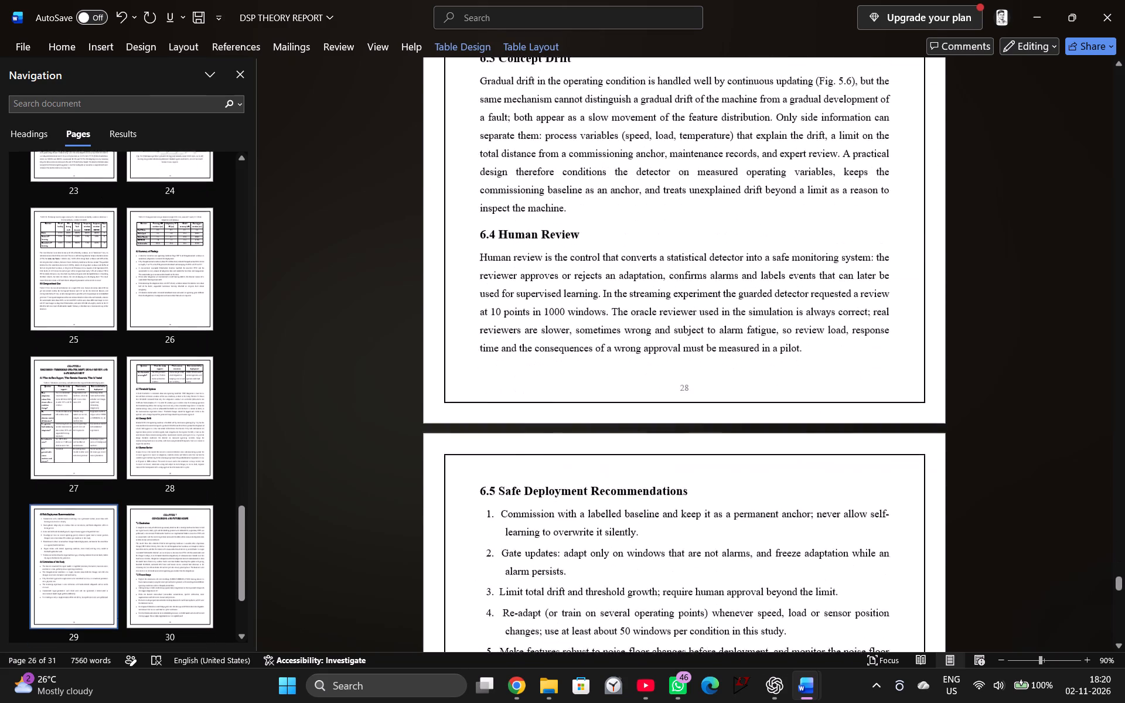
{"action": "scroll", "coordinate": [759, 529], "scroll_direction": "down", "scroll_amount": 20}
{"action": "scroll", "coordinate": [759, 529], "scroll_direction": "down", "scroll_amount": 20}
{"action": "scroll", "coordinate": [759, 529], "scroll_direction": "down", "scroll_amount": 13}
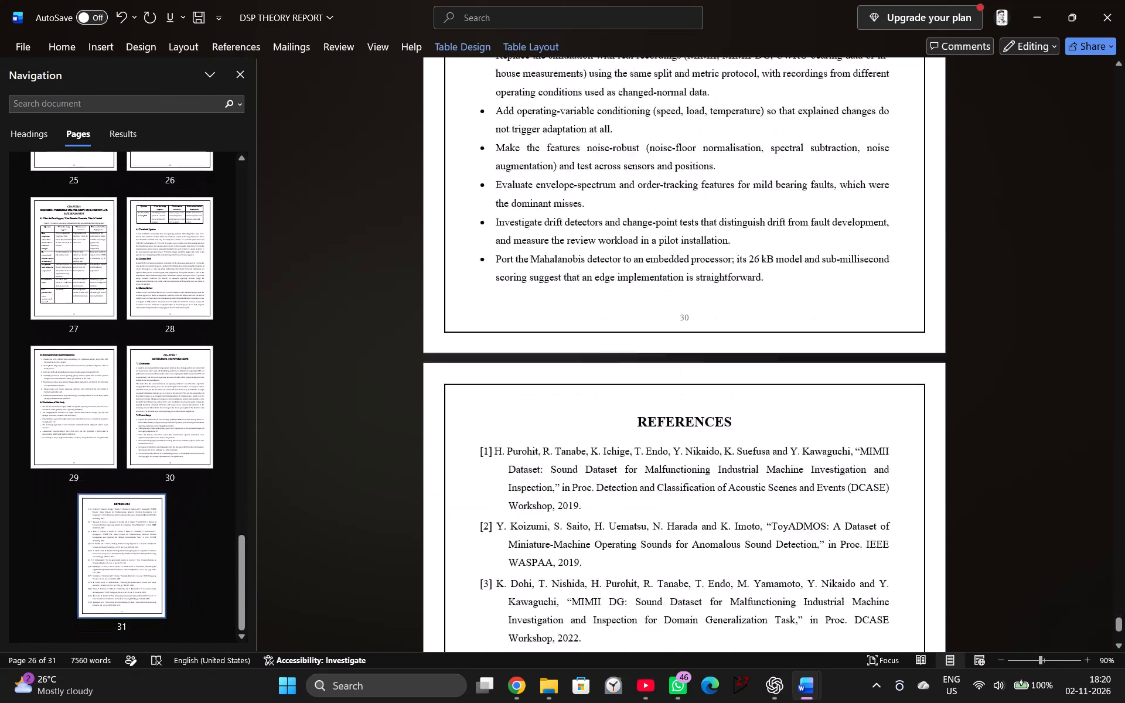
{"action": "scroll", "coordinate": [778, 523], "scroll_direction": "down", "scroll_amount": 20}
{"action": "scroll", "coordinate": [778, 523], "scroll_direction": "down", "scroll_amount": 7}
{"action": "scroll", "coordinate": [416, 424], "scroll_direction": "up", "scroll_amount": 19}
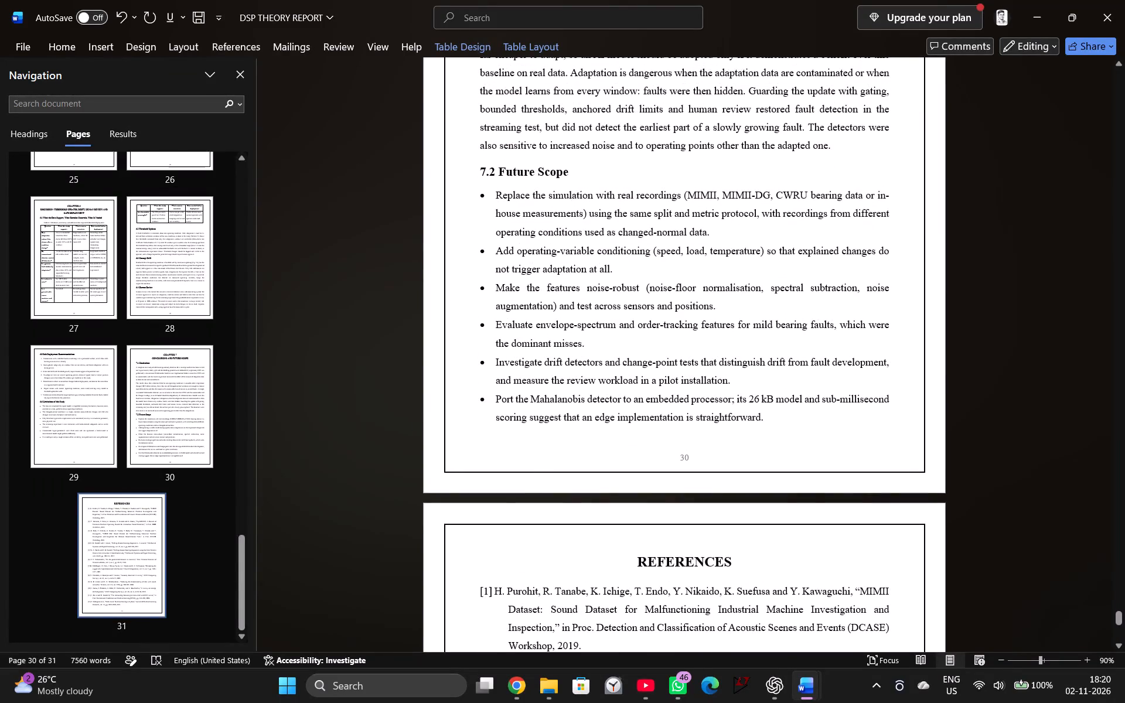
{"action": "key", "text": "ctrl+s"}
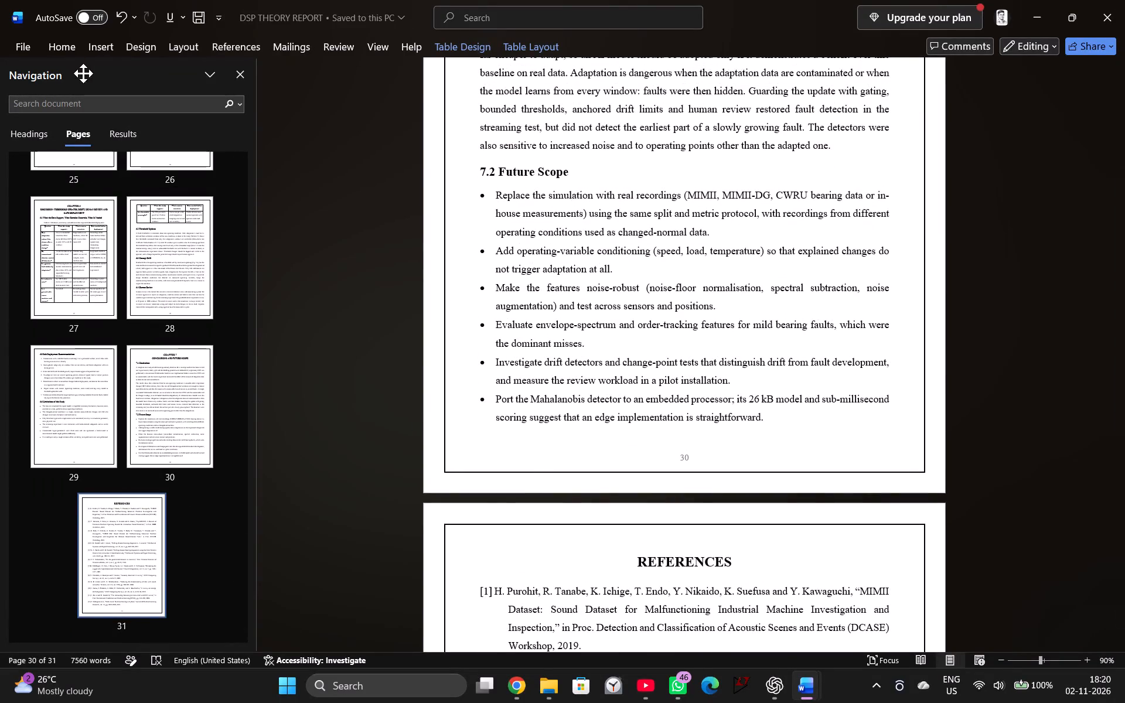
Save a copy of the report as a Word Document named DSP THEORY REPORT in the Downloads folder.
{"action": "left_click", "coordinate": [34, 46]}
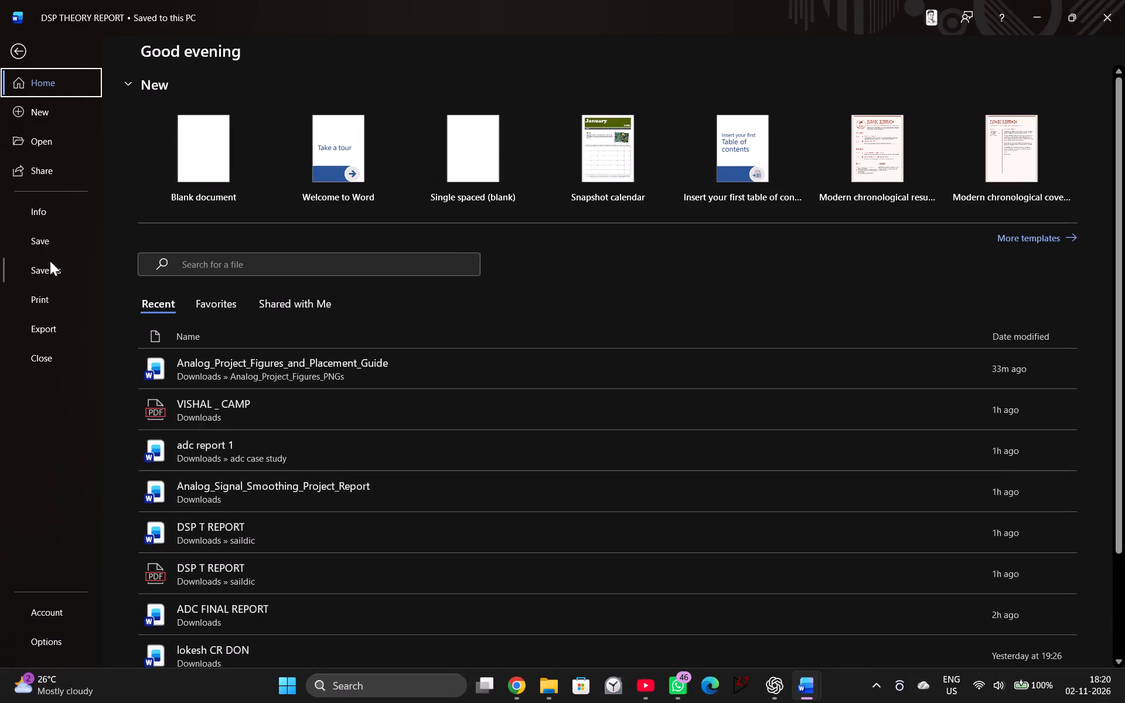
{"action": "left_click", "coordinate": [50, 265]}
{"action": "left_click", "coordinate": [183, 393]}
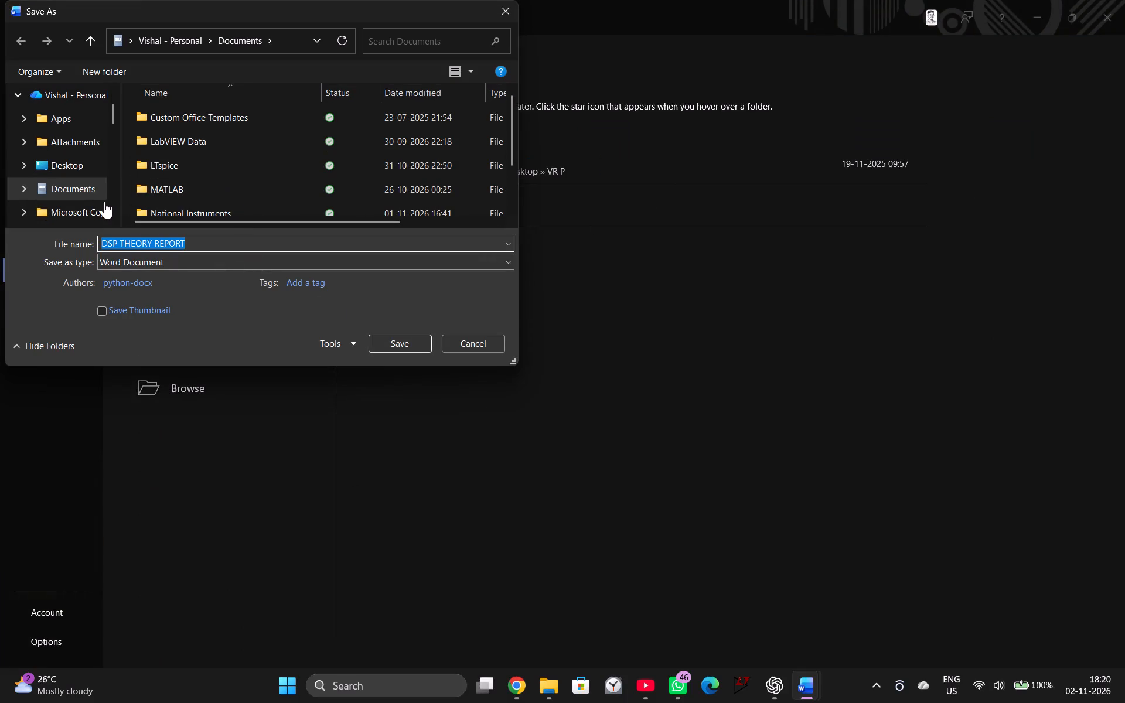
{"action": "scroll", "coordinate": [76, 136], "scroll_direction": "down", "scroll_amount": 2}
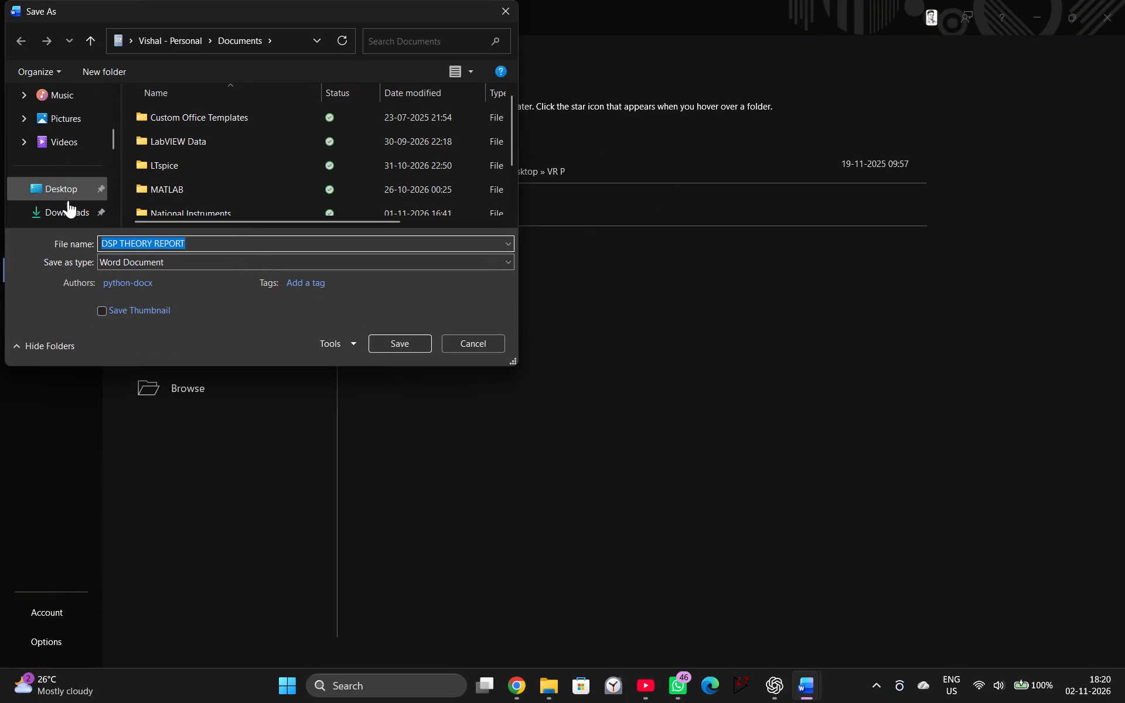
{"action": "double_click", "coordinate": [66, 207]}
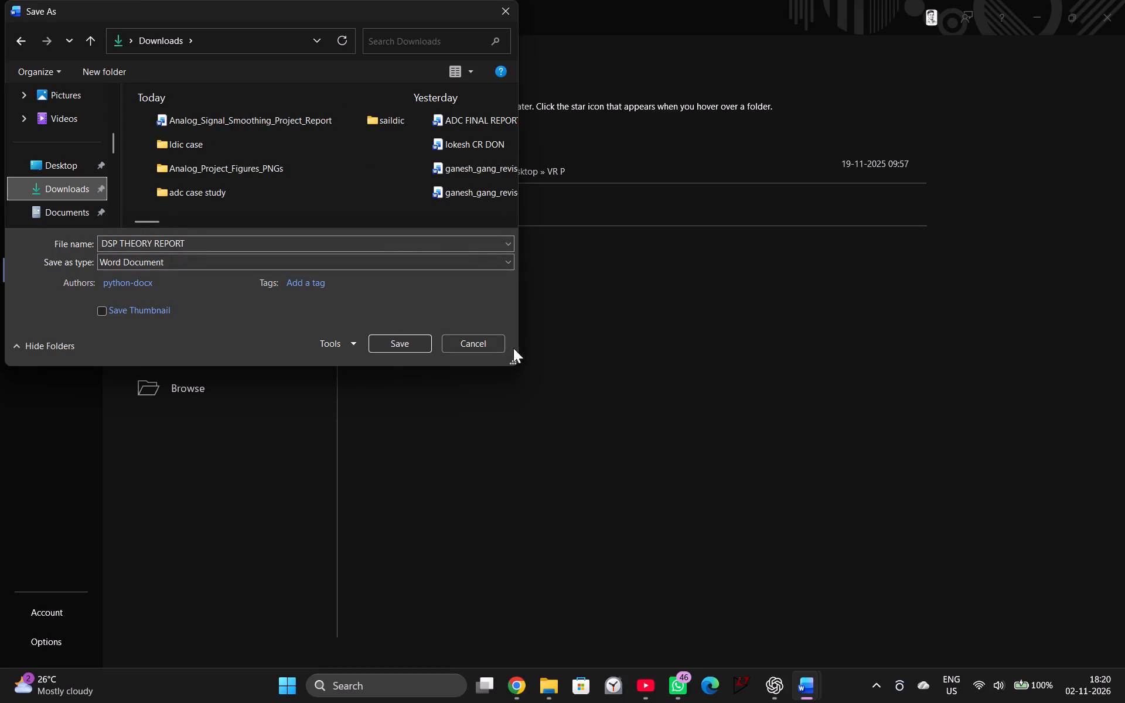
{"action": "left_click", "coordinate": [396, 338]}
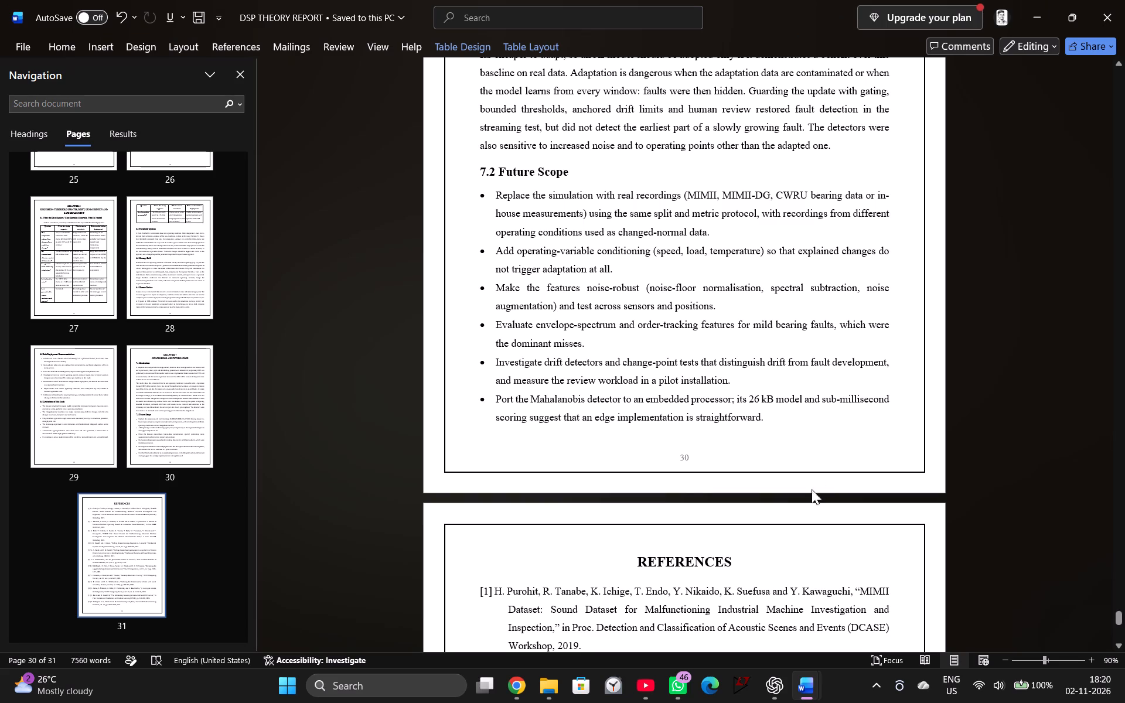
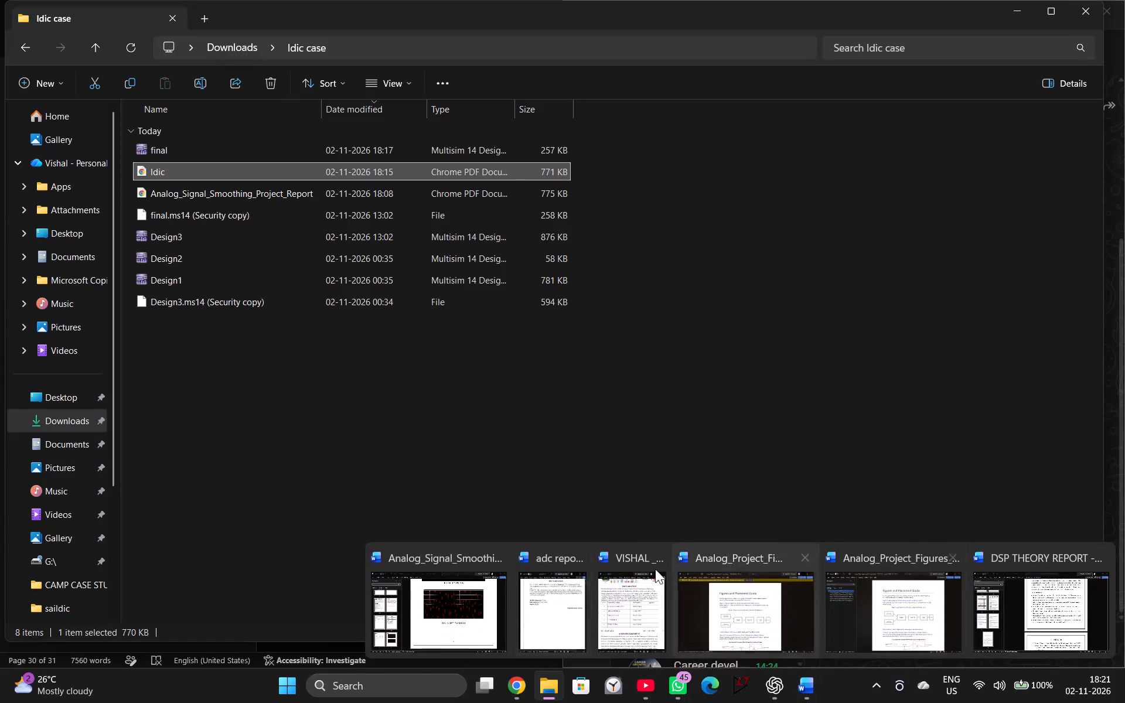
Close the adc report, VISHAL _ CAMP, both Analog_Project_Figures and DSP THEORY REPORT windows, leaving Analog_Signal_Smoothing_Project_Report open.
{"action": "left_click", "coordinate": [584, 564]}
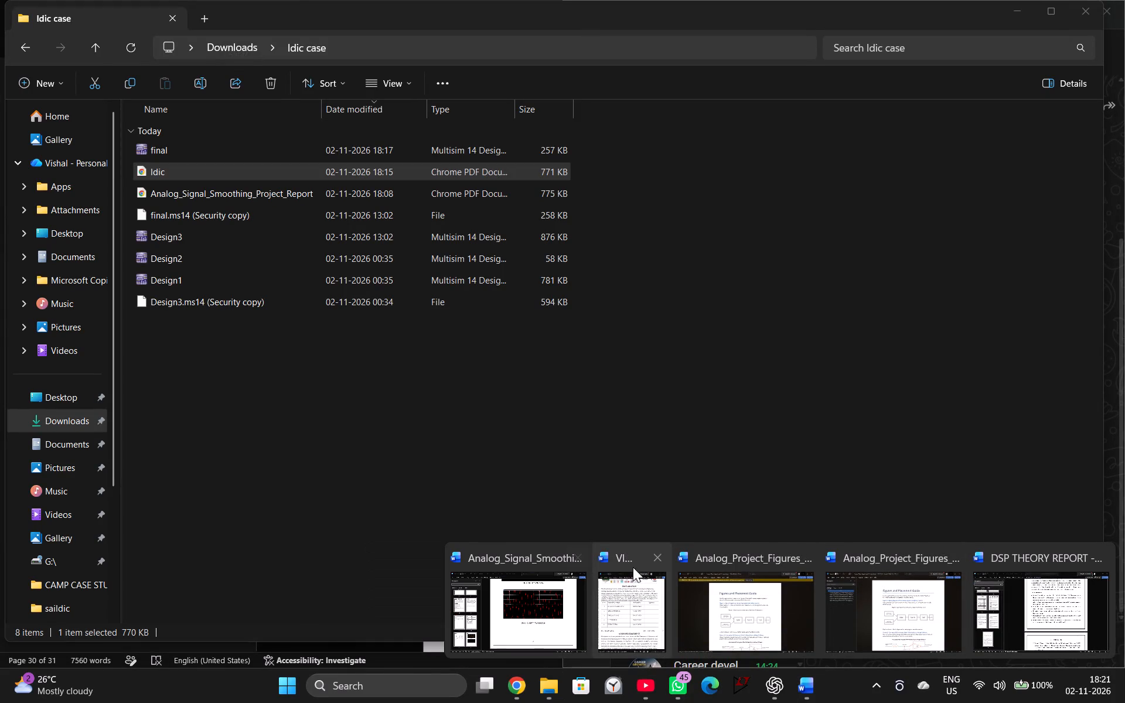
{"action": "left_click", "coordinate": [658, 564]}
{"action": "left_click", "coordinate": [794, 565]}
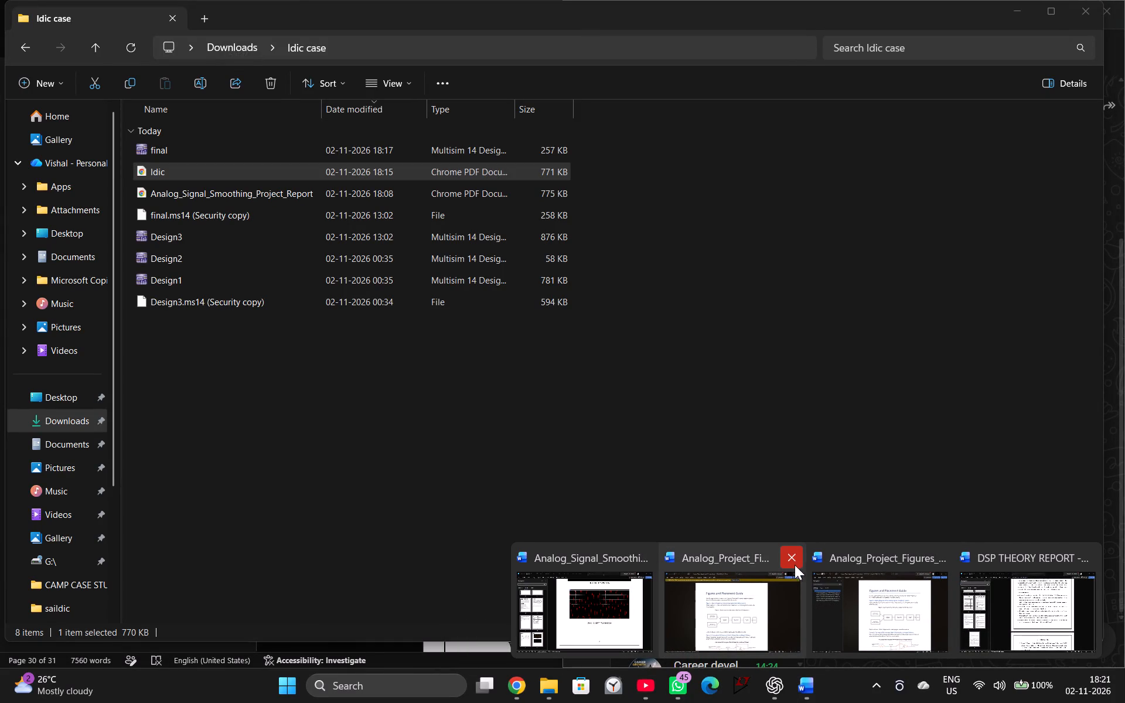
{"action": "left_click", "coordinate": [791, 558]}
{"action": "left_click", "coordinate": [941, 555]}
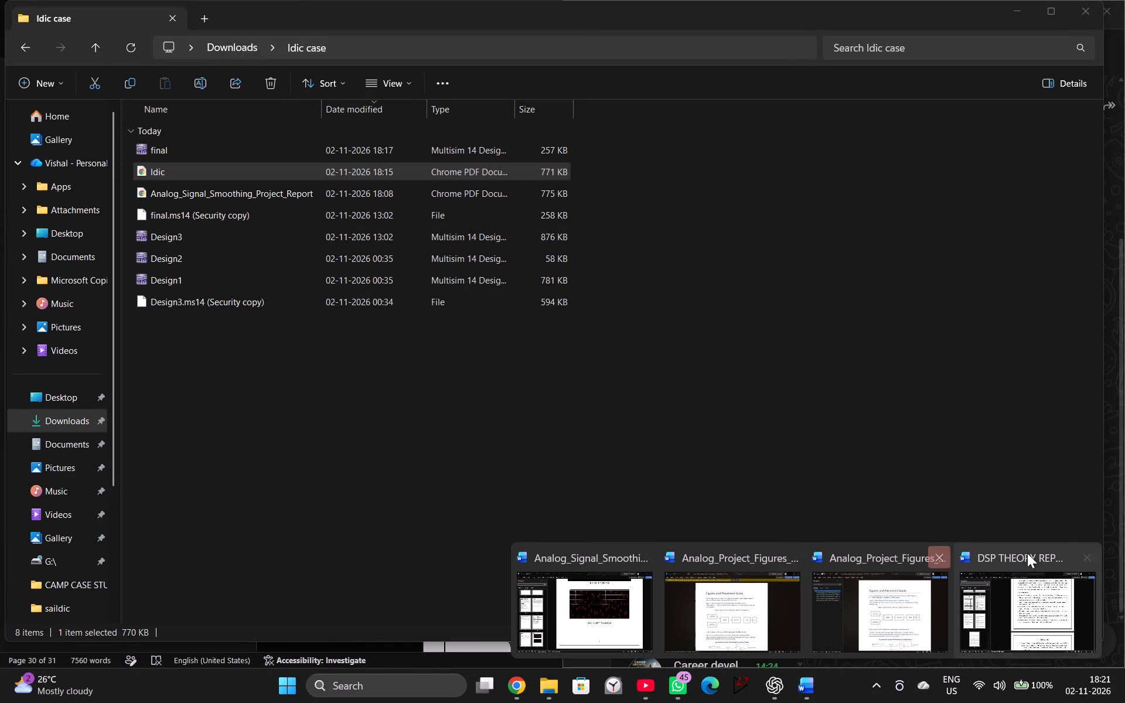
{"action": "left_click", "coordinate": [1087, 552]}
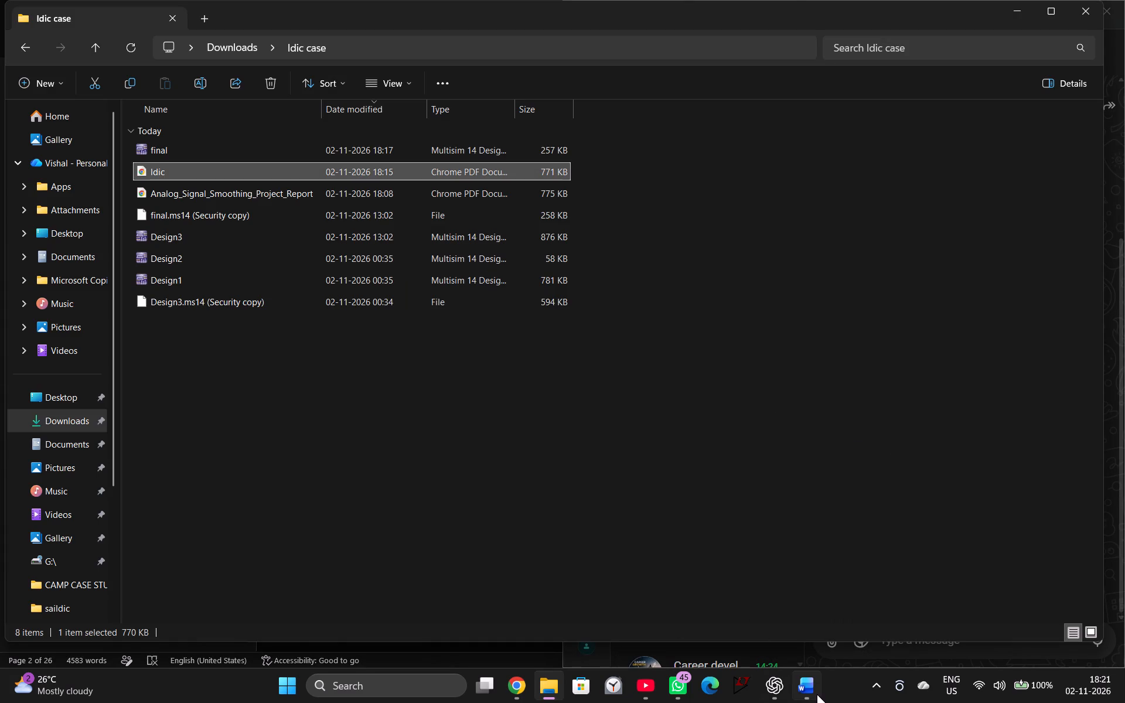
Switch to Word and open the ldic PDF from the ldic case folder, converting it to an editable document.
{"action": "left_click", "coordinate": [810, 687]}
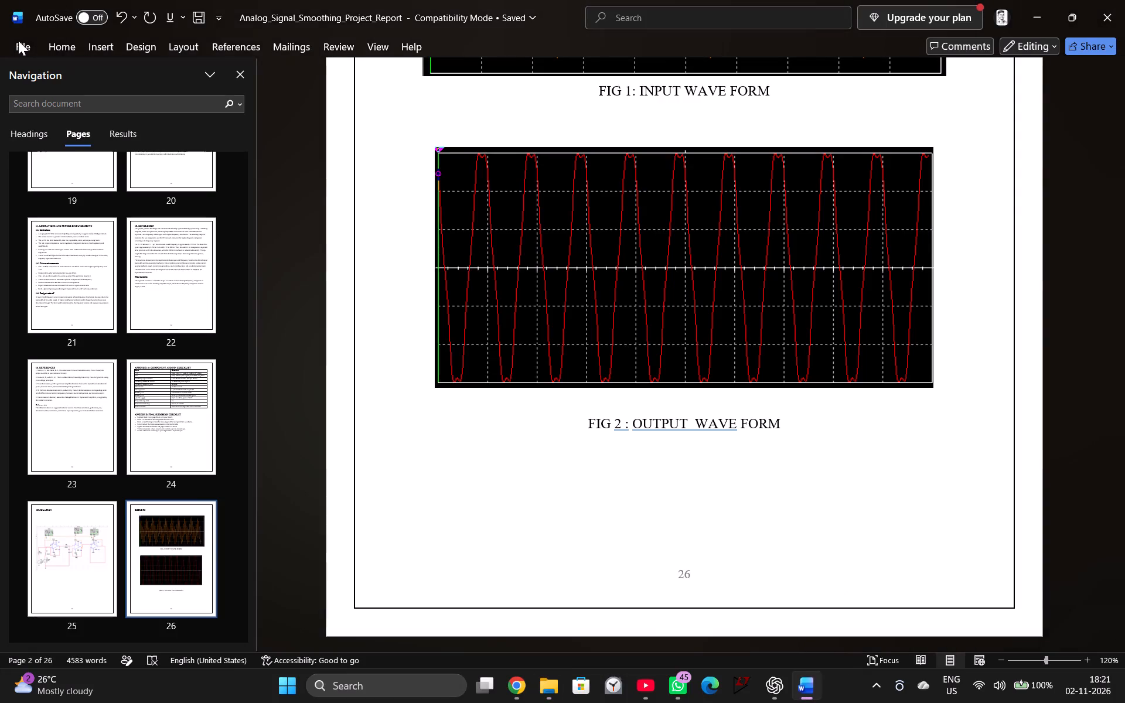
{"action": "left_click", "coordinate": [19, 40]}
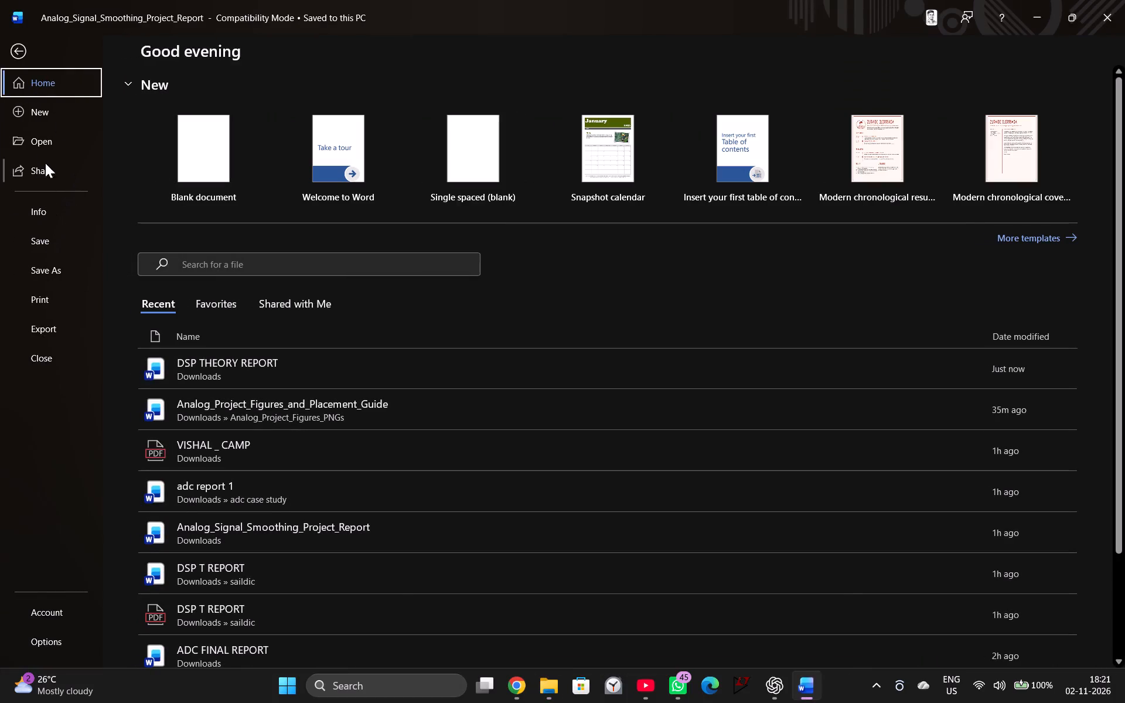
{"action": "left_click", "coordinate": [40, 149]}
{"action": "left_click", "coordinate": [206, 323]}
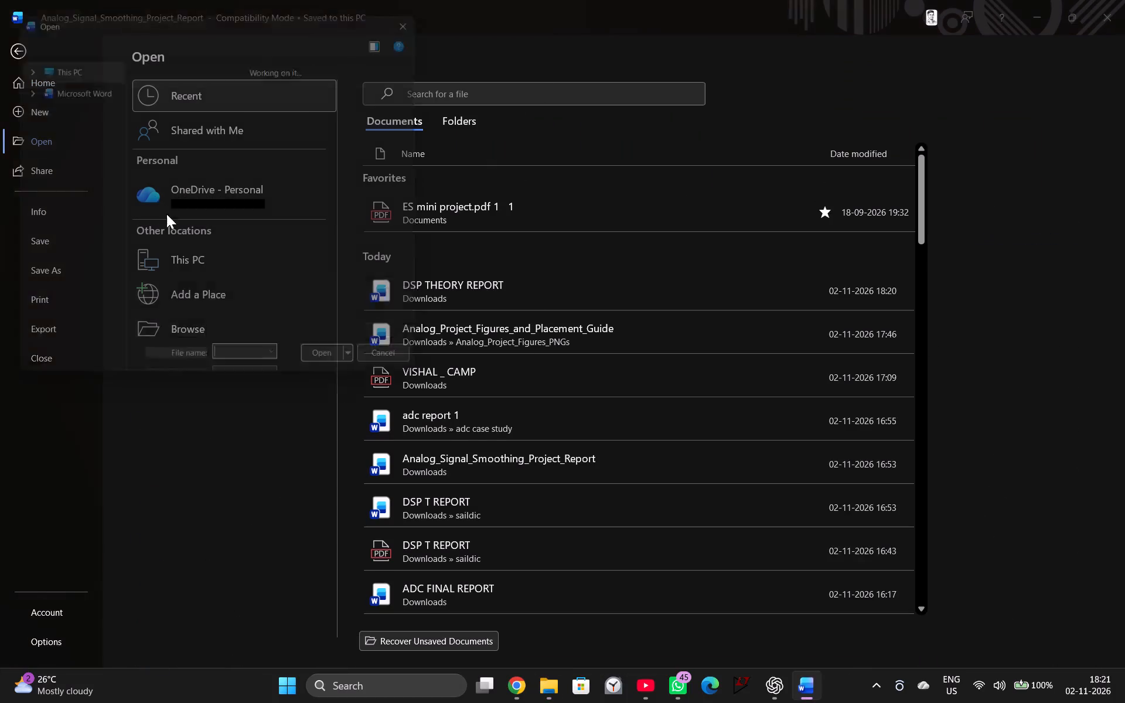
{"action": "double_click", "coordinate": [214, 210]}
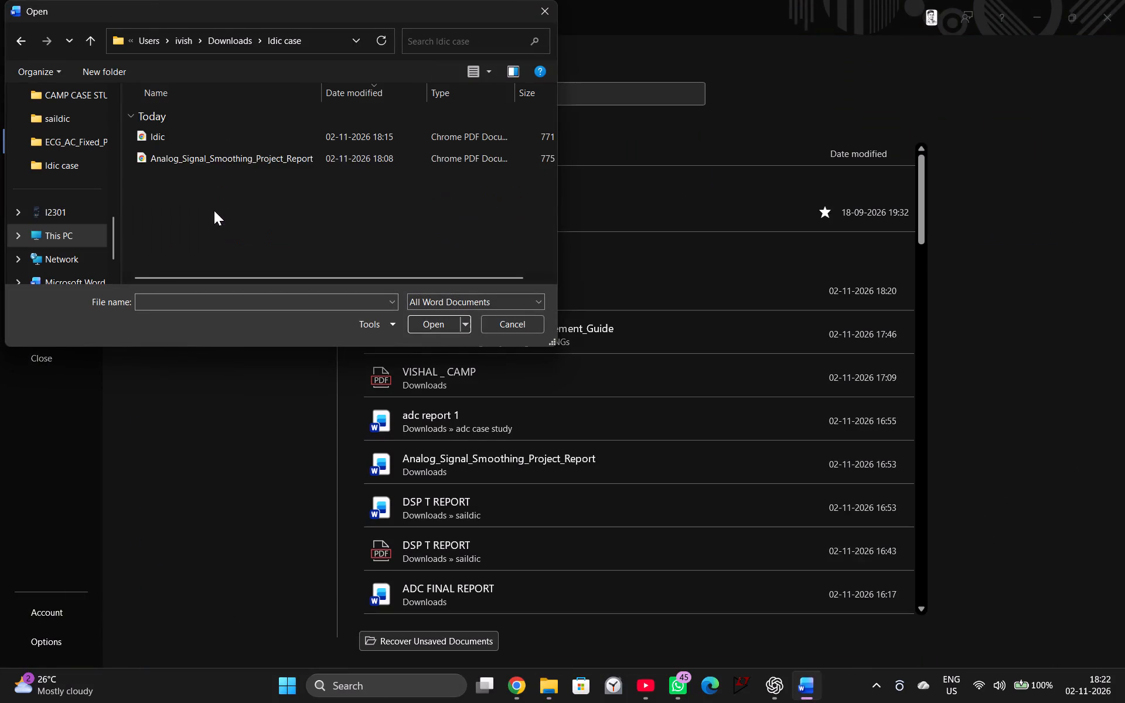
{"action": "left_click", "coordinate": [195, 132]}
{"action": "left_click", "coordinate": [432, 313]}
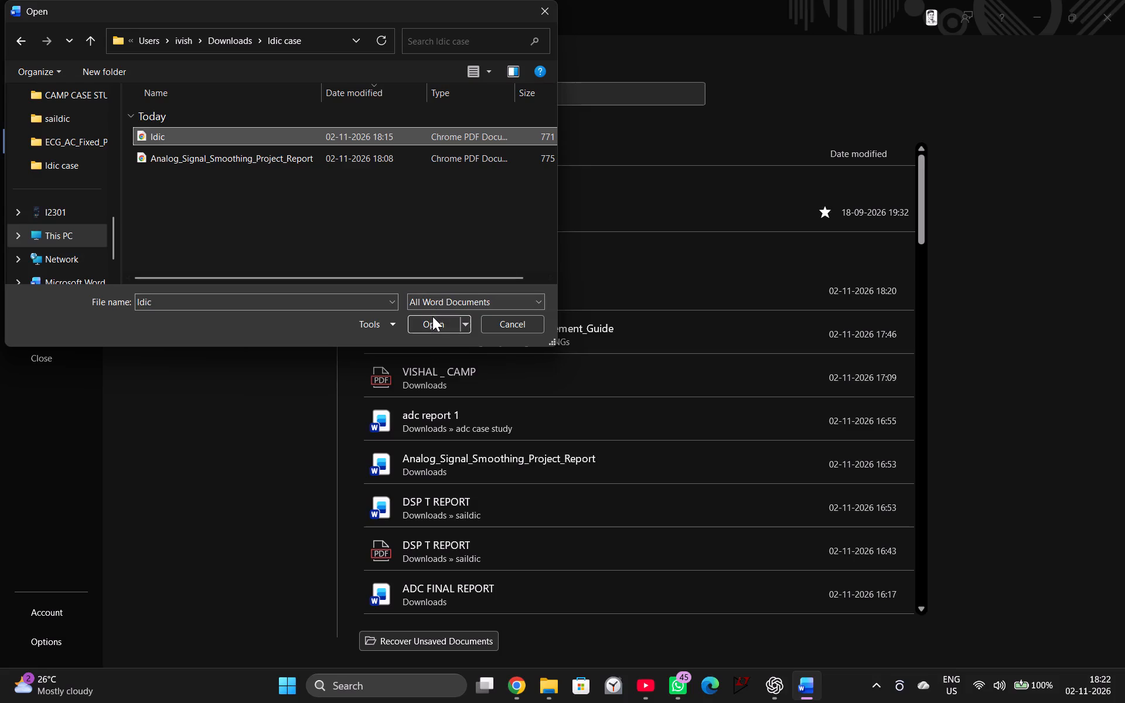
{"action": "left_click", "coordinate": [435, 320]}
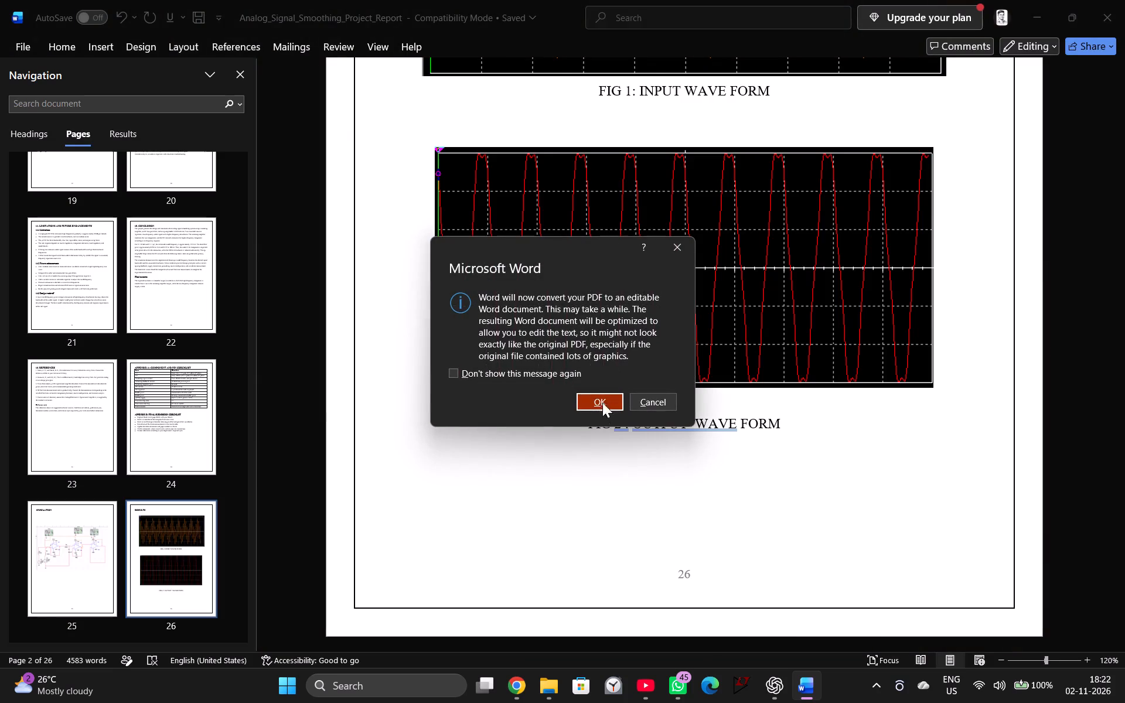
{"action": "left_click", "coordinate": [602, 411]}
{"action": "left_click", "coordinate": [599, 401]}
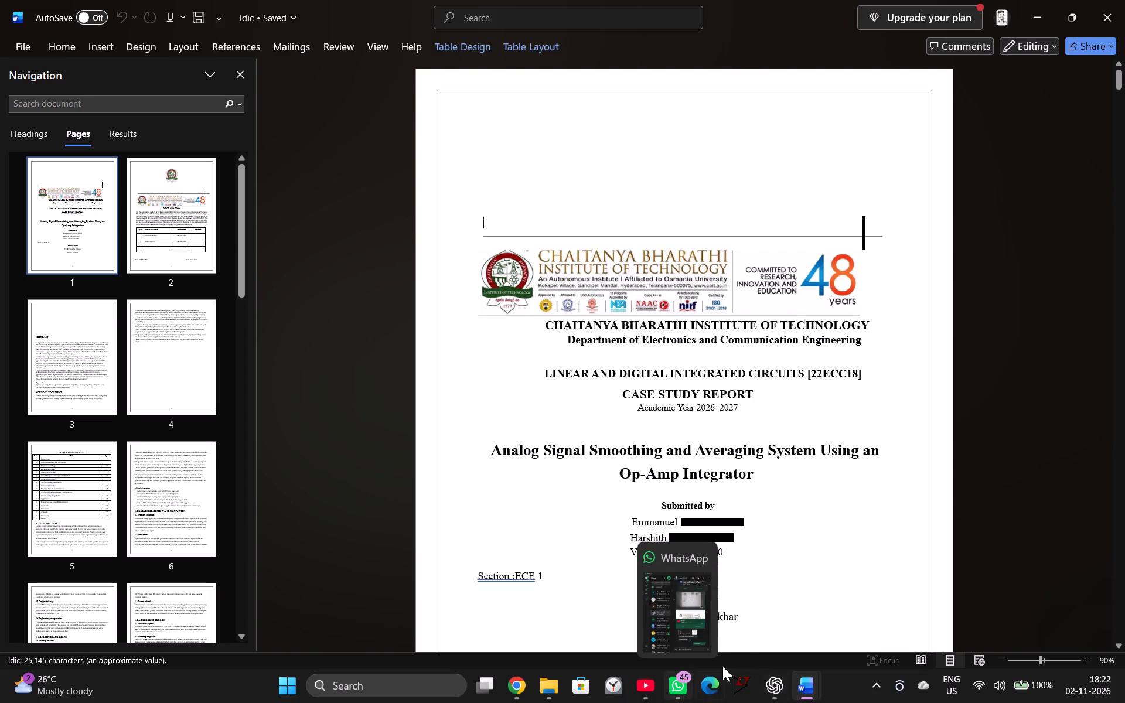
Examine the layout of the converted ldic document from the cover page through section 2, Problem Statement and Motivation.
{"action": "scroll", "coordinate": [820, 586], "scroll_direction": "down", "scroll_amount": 17}
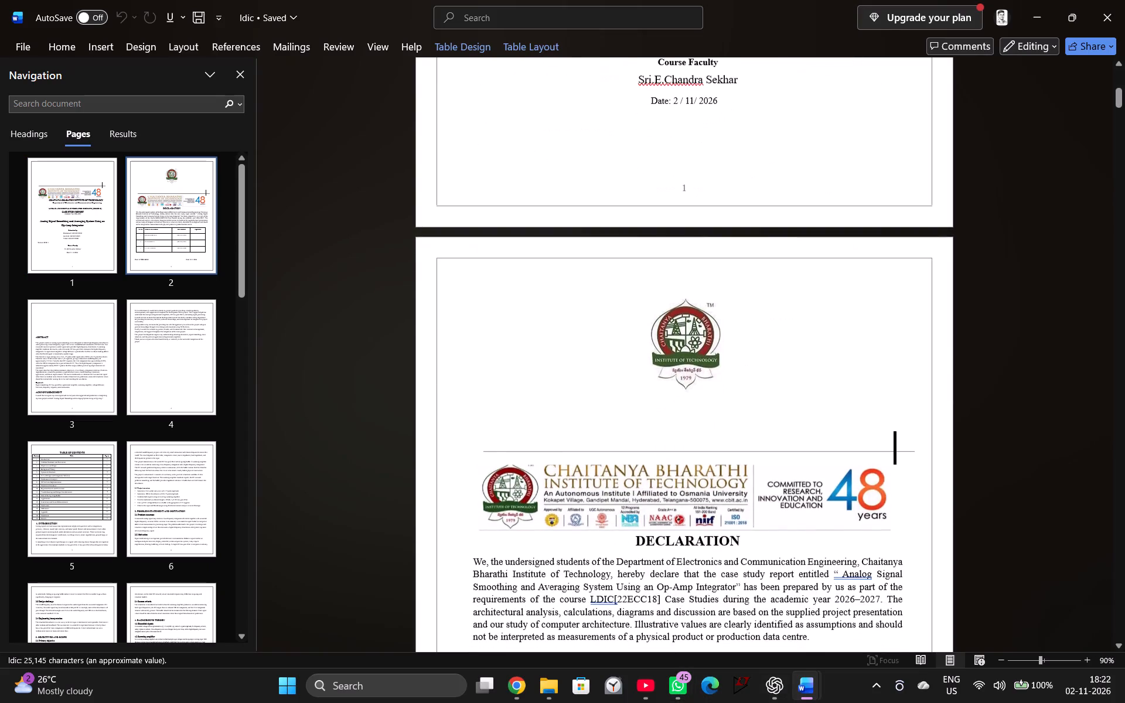
{"action": "scroll", "coordinate": [826, 596], "scroll_direction": "up", "scroll_amount": 11}
{"action": "scroll", "coordinate": [830, 587], "scroll_direction": "down", "scroll_amount": 20}
{"action": "scroll", "coordinate": [830, 587], "scroll_direction": "down", "scroll_amount": 2}
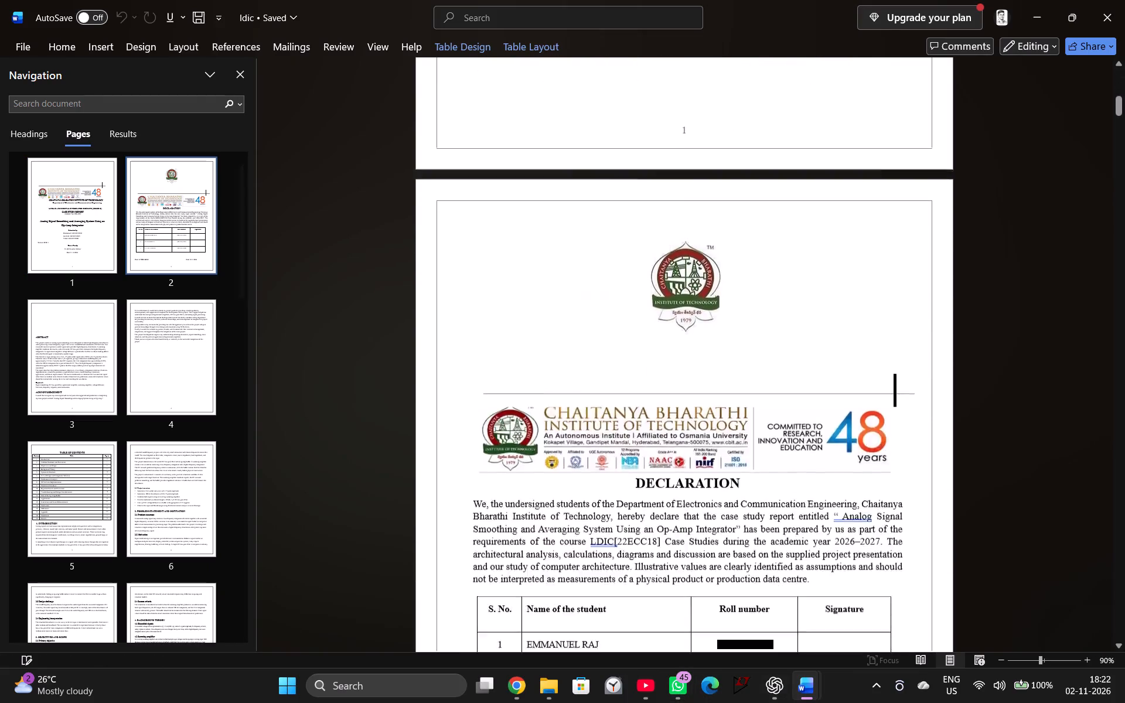
{"action": "scroll", "coordinate": [831, 602], "scroll_direction": "down", "scroll_amount": 15}
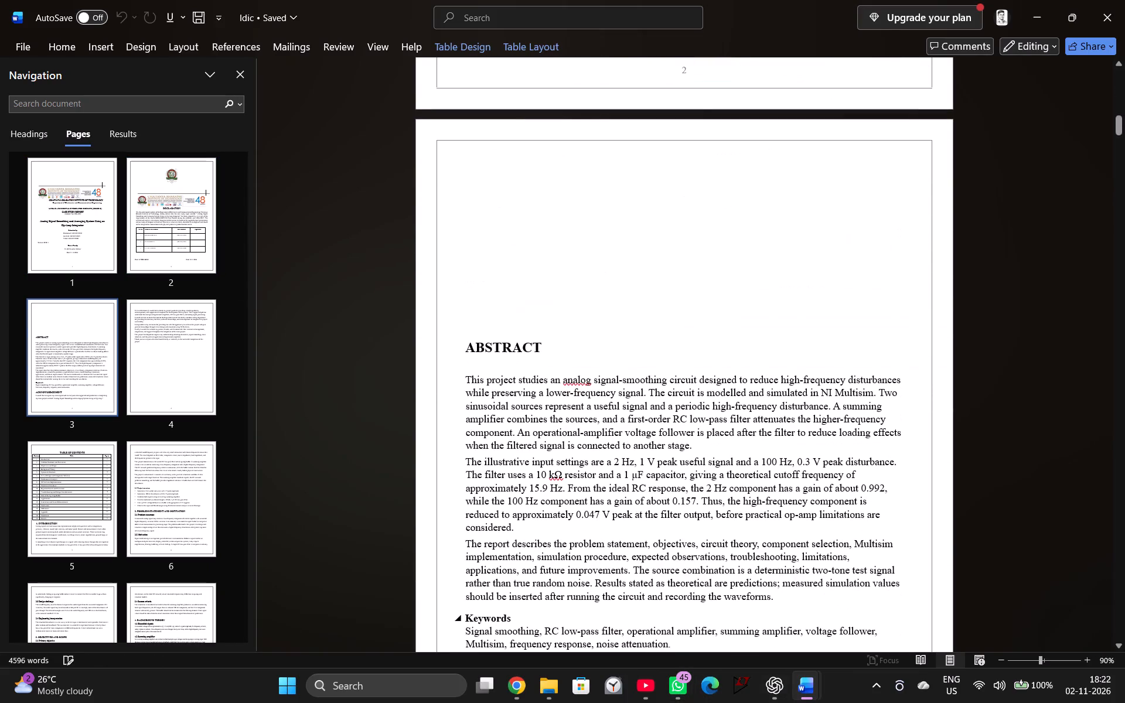
{"action": "scroll", "coordinate": [836, 615], "scroll_direction": "down", "scroll_amount": 10}
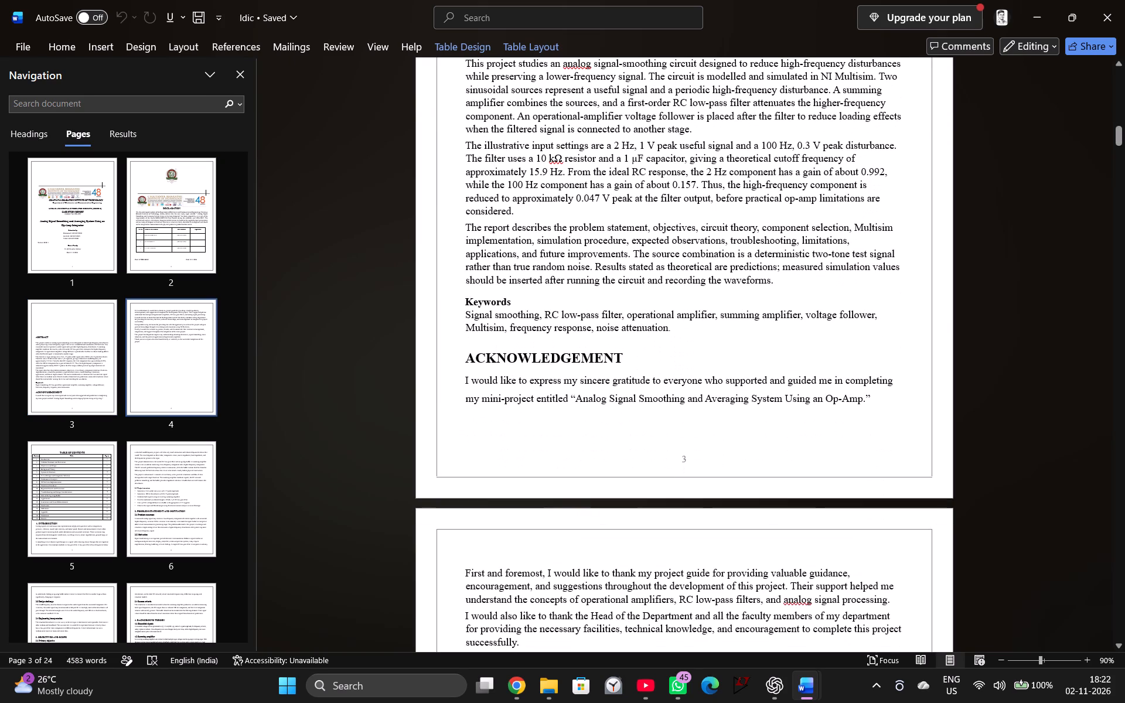
{"action": "scroll", "coordinate": [799, 501], "scroll_direction": "up", "scroll_amount": 6}
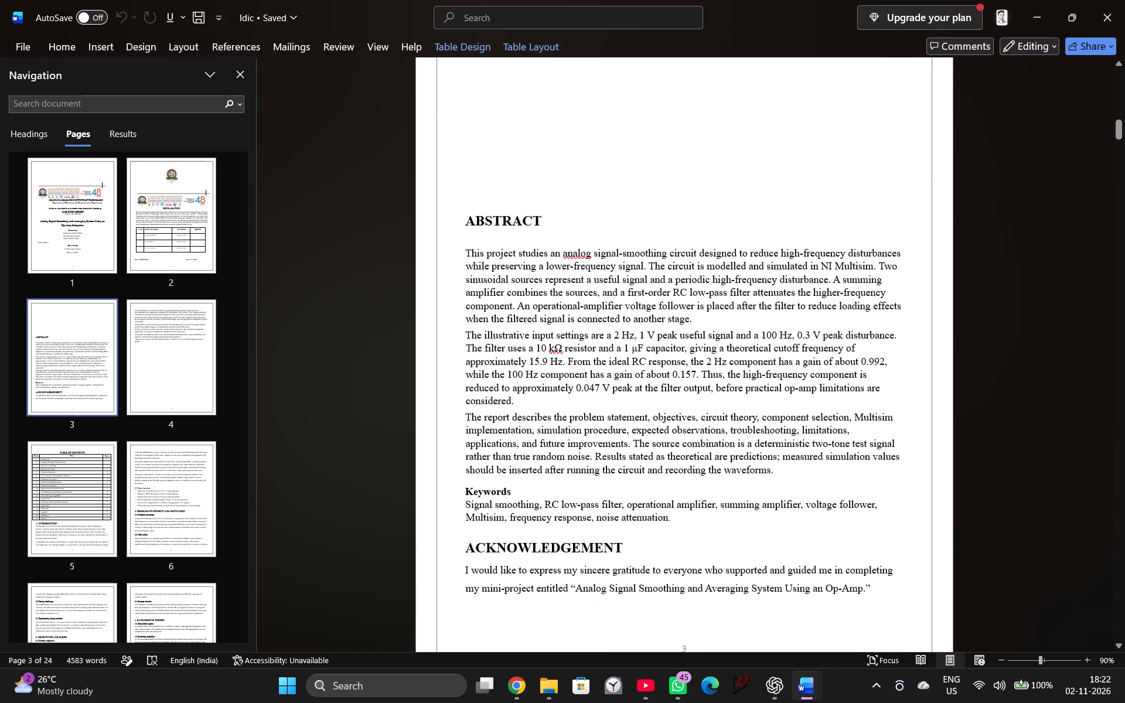
{"action": "scroll", "coordinate": [799, 501], "scroll_direction": "up", "scroll_amount": 1}
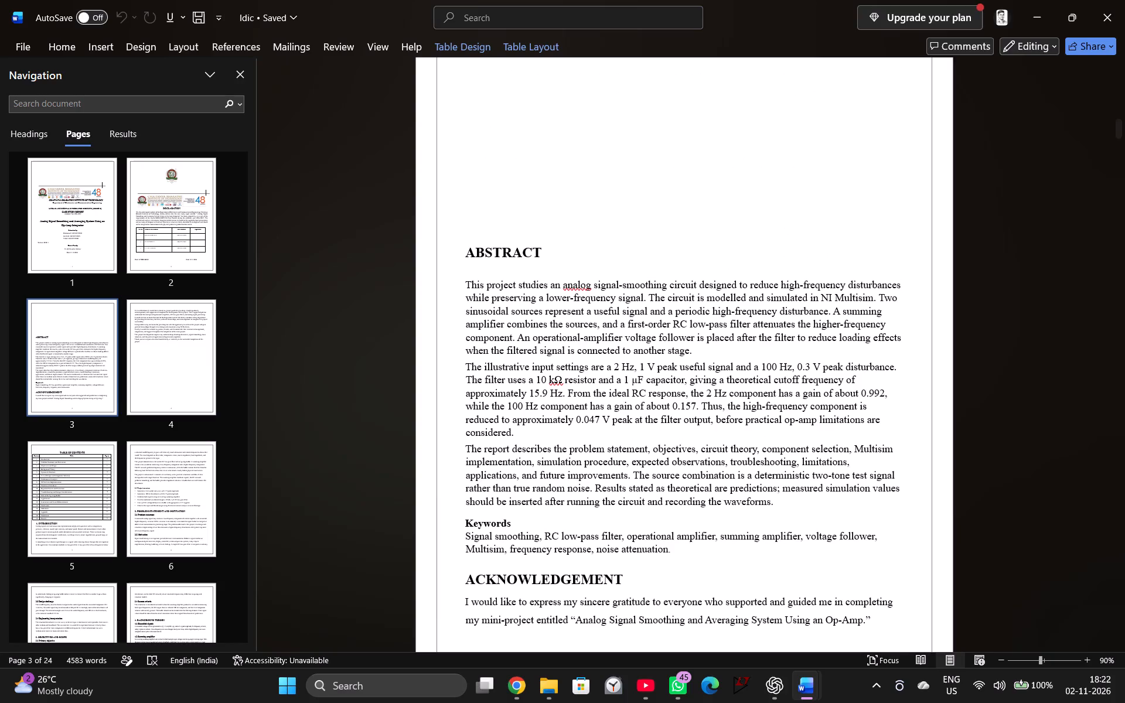
{"action": "scroll", "coordinate": [667, 452], "scroll_direction": "up", "scroll_amount": 14}
{"action": "scroll", "coordinate": [645, 466], "scroll_direction": "up", "scroll_amount": 12}
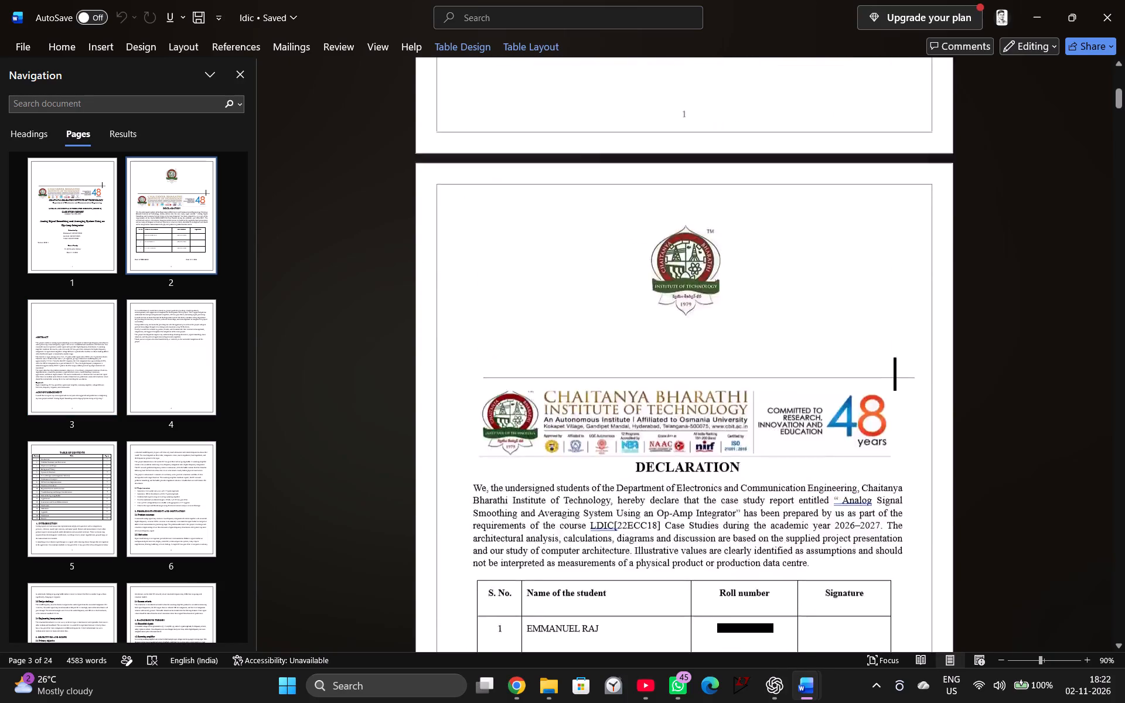
{"action": "scroll", "coordinate": [666, 457], "scroll_direction": "up", "scroll_amount": 19}
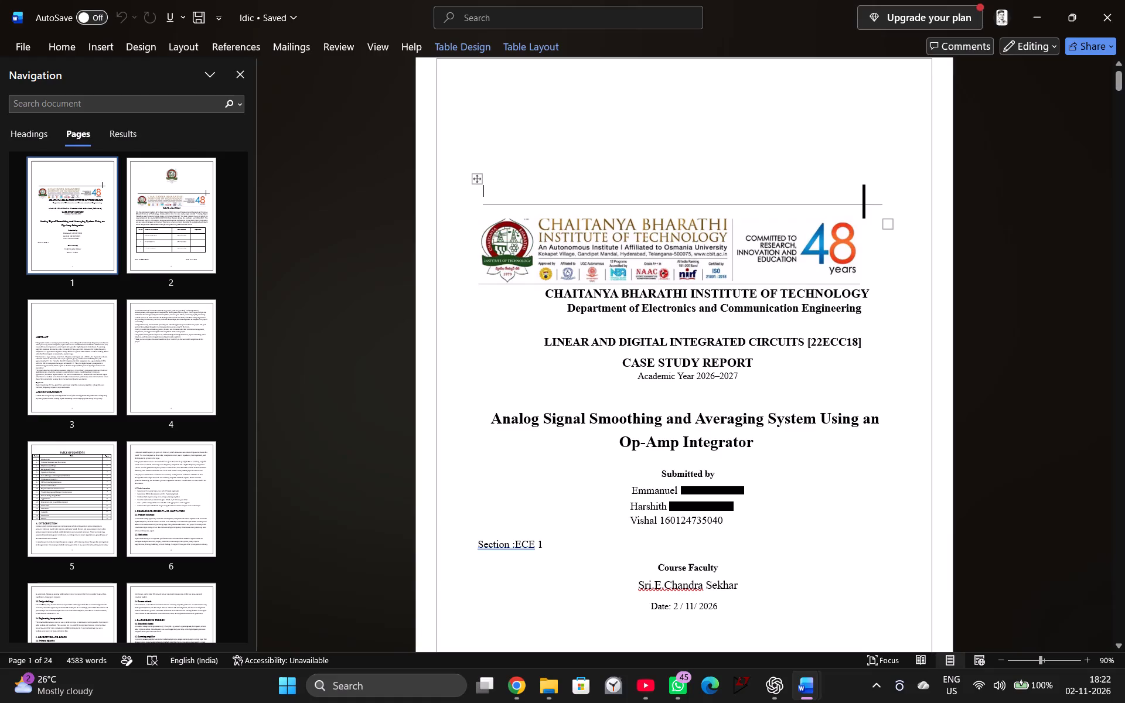
{"action": "scroll", "coordinate": [728, 582], "scroll_direction": "up", "scroll_amount": 6}
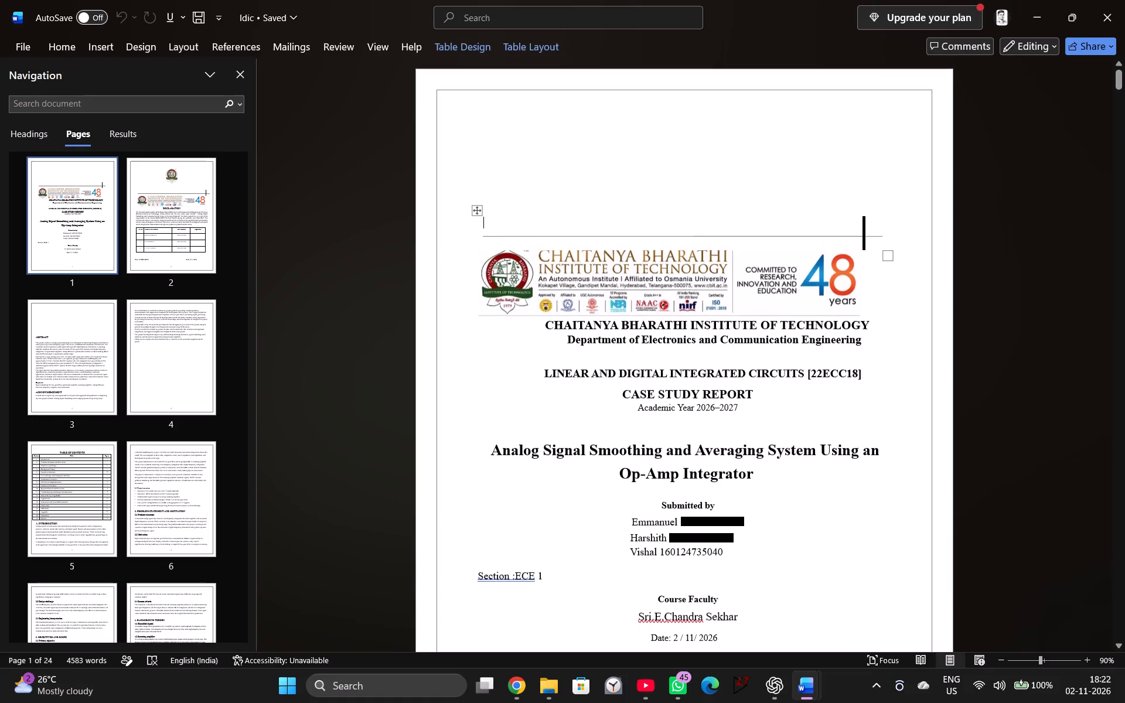
{"action": "scroll", "coordinate": [728, 582], "scroll_direction": "down", "scroll_amount": 5}
{"action": "scroll", "coordinate": [725, 609], "scroll_direction": "up", "scroll_amount": 1}
{"action": "scroll", "coordinate": [725, 609], "scroll_direction": "down", "scroll_amount": 20}
{"action": "scroll", "coordinate": [725, 609], "scroll_direction": "down", "scroll_amount": 20}
{"action": "scroll", "coordinate": [725, 609], "scroll_direction": "down", "scroll_amount": 2}
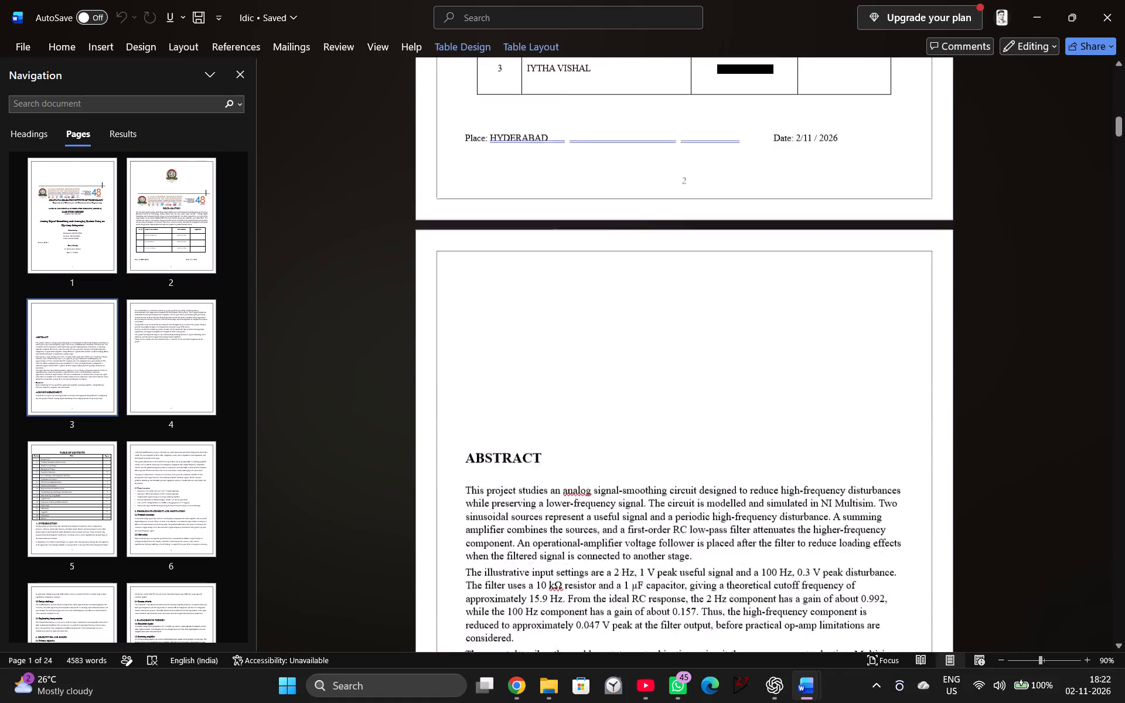
{"action": "scroll", "coordinate": [712, 581], "scroll_direction": "down", "scroll_amount": 20}
{"action": "scroll", "coordinate": [712, 581], "scroll_direction": "down", "scroll_amount": 20}
{"action": "scroll", "coordinate": [702, 594], "scroll_direction": "down", "scroll_amount": 7}
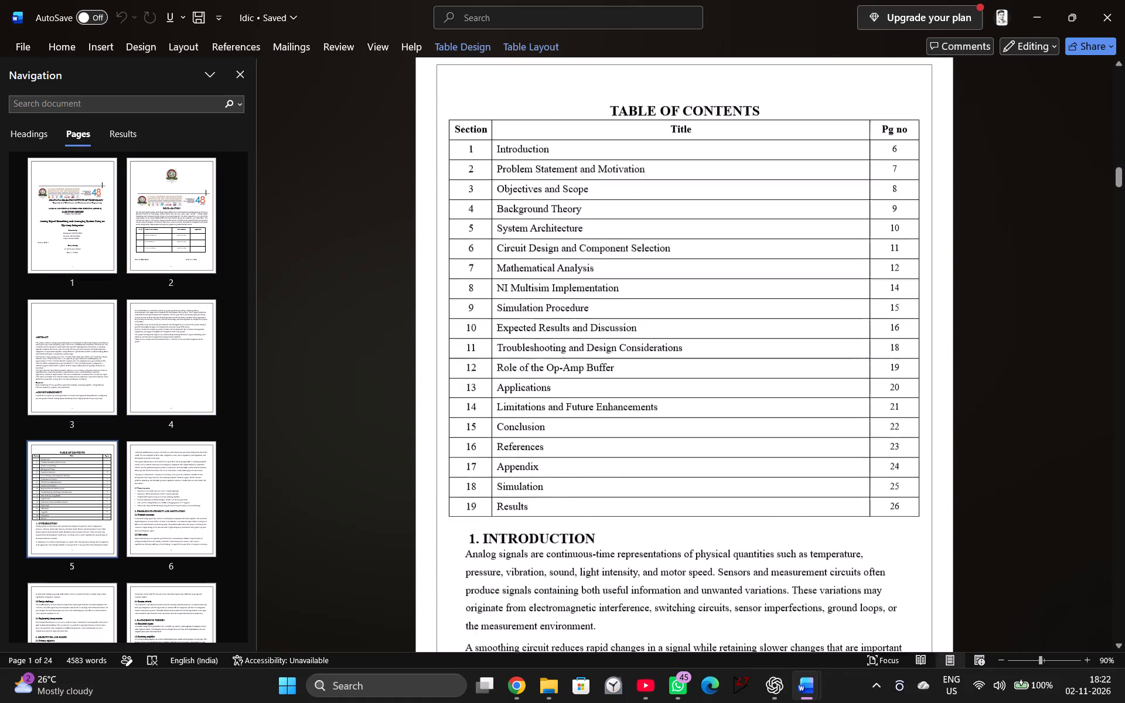
{"action": "scroll", "coordinate": [713, 595], "scroll_direction": "down", "scroll_amount": 7}
{"action": "scroll", "coordinate": [719, 593], "scroll_direction": "down", "scroll_amount": 14}
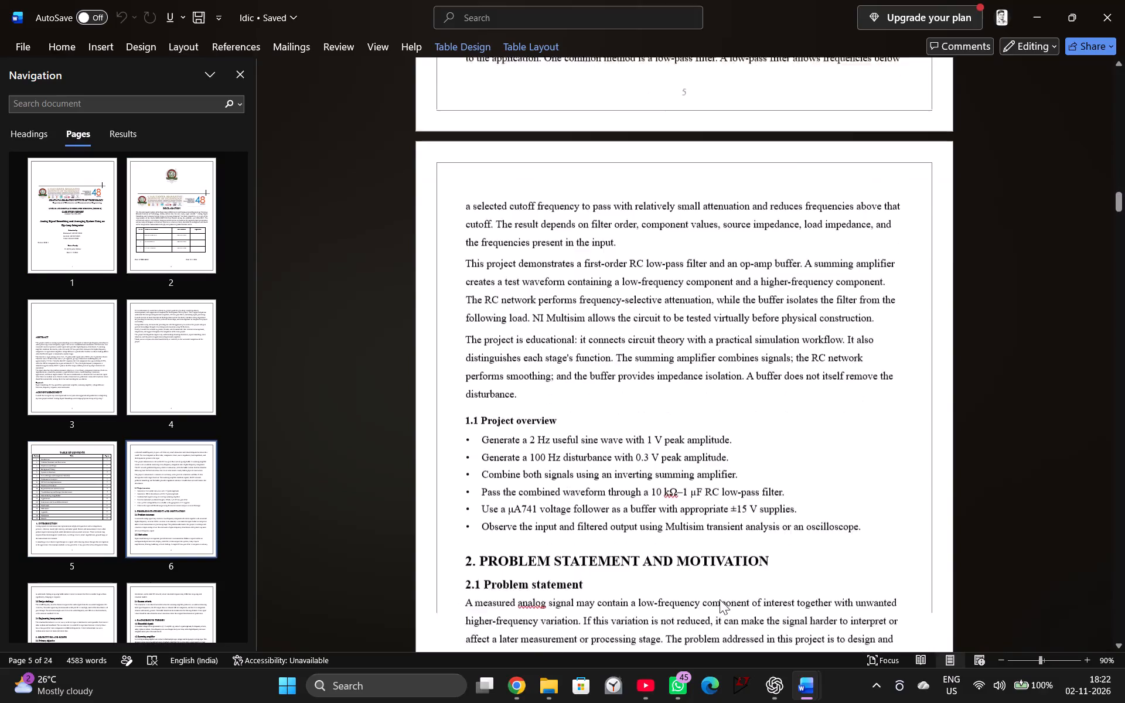
{"action": "scroll", "coordinate": [720, 599], "scroll_direction": "down", "scroll_amount": 9}
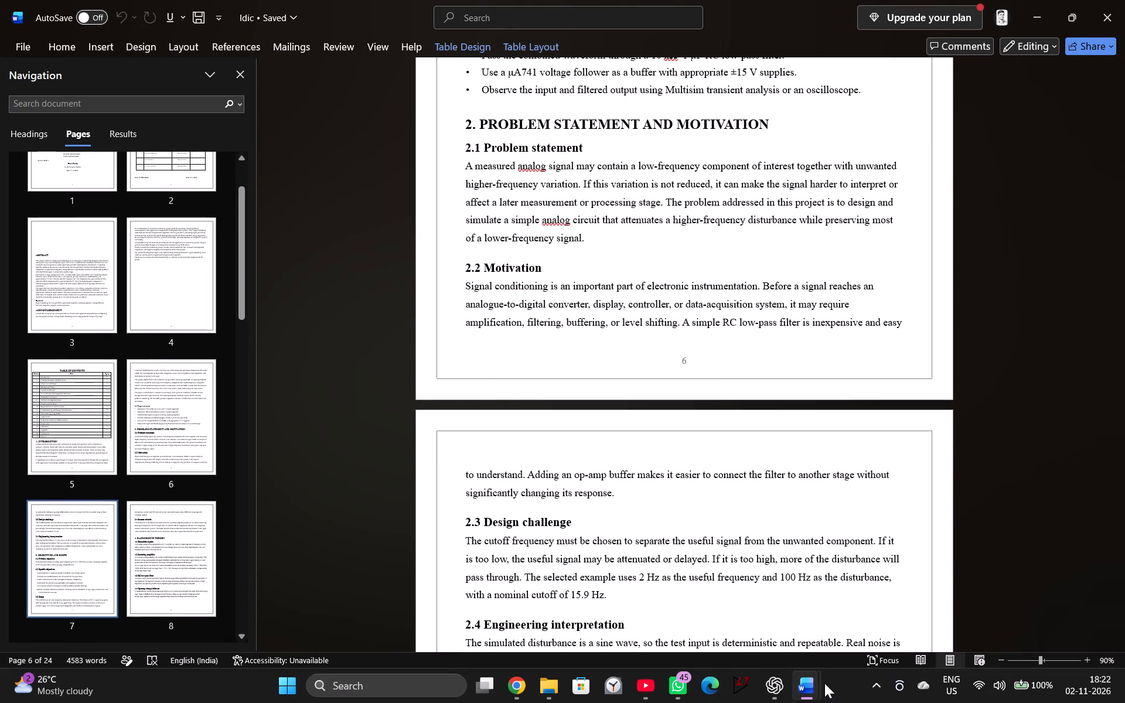
In Analog_Signal_Smoothing_Project_Report, set the line spacing of the three Abstract body paragraphs above Keywords on page 3 to 1.5.
{"action": "left_click", "coordinate": [743, 607]}
{"action": "scroll", "coordinate": [717, 477], "scroll_direction": "up", "scroll_amount": 7}
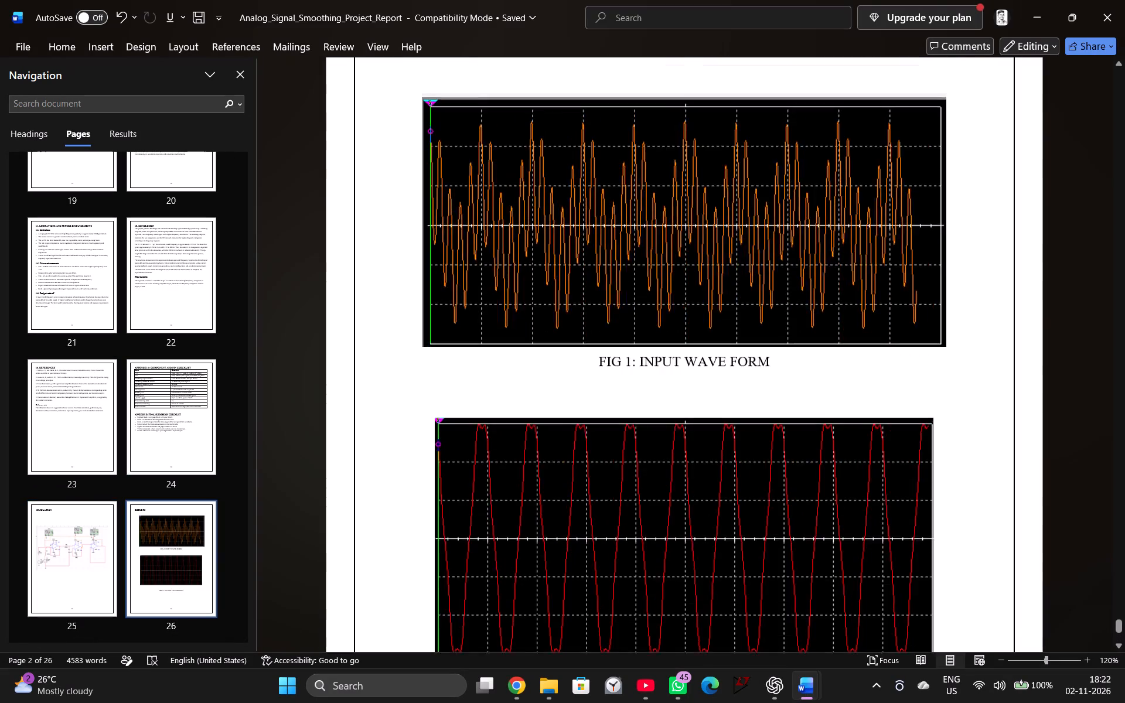
{"action": "scroll", "coordinate": [717, 477], "scroll_direction": "up", "scroll_amount": 20}
{"action": "scroll", "coordinate": [717, 477], "scroll_direction": "up", "scroll_amount": 20}
{"action": "scroll", "coordinate": [717, 477], "scroll_direction": "up", "scroll_amount": 12}
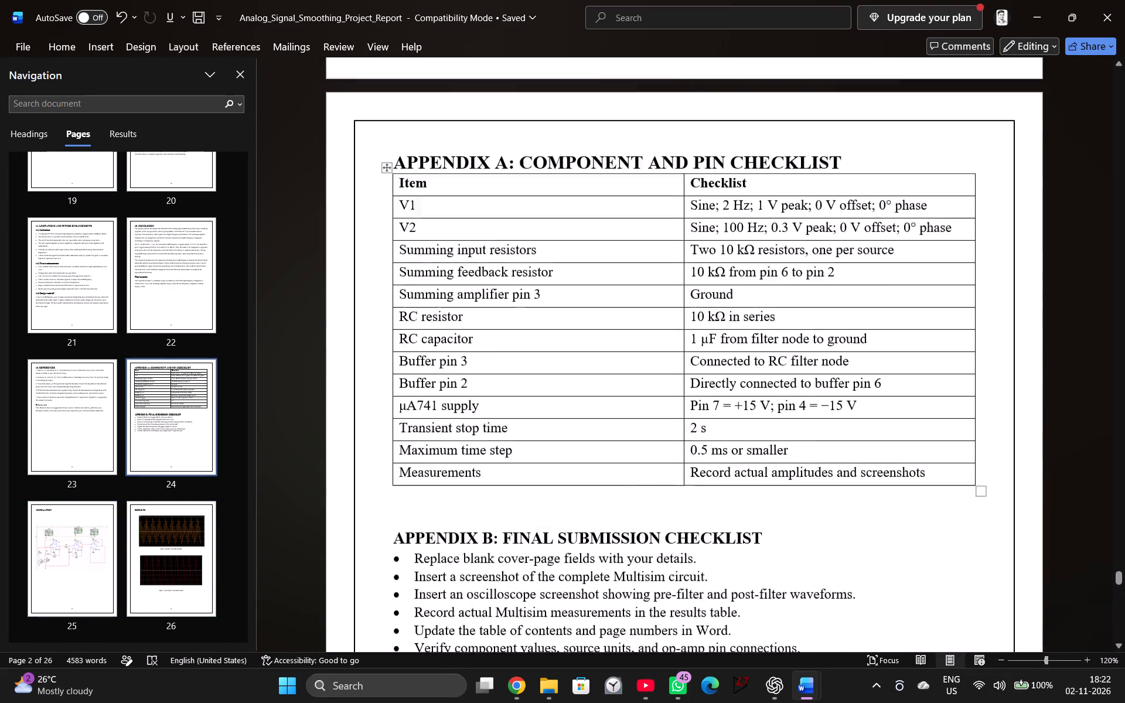
{"action": "scroll", "coordinate": [715, 472], "scroll_direction": "up", "scroll_amount": 3}
{"action": "left_click_drag", "start_coordinate": [1121, 576], "coordinate": [1124, 497]}
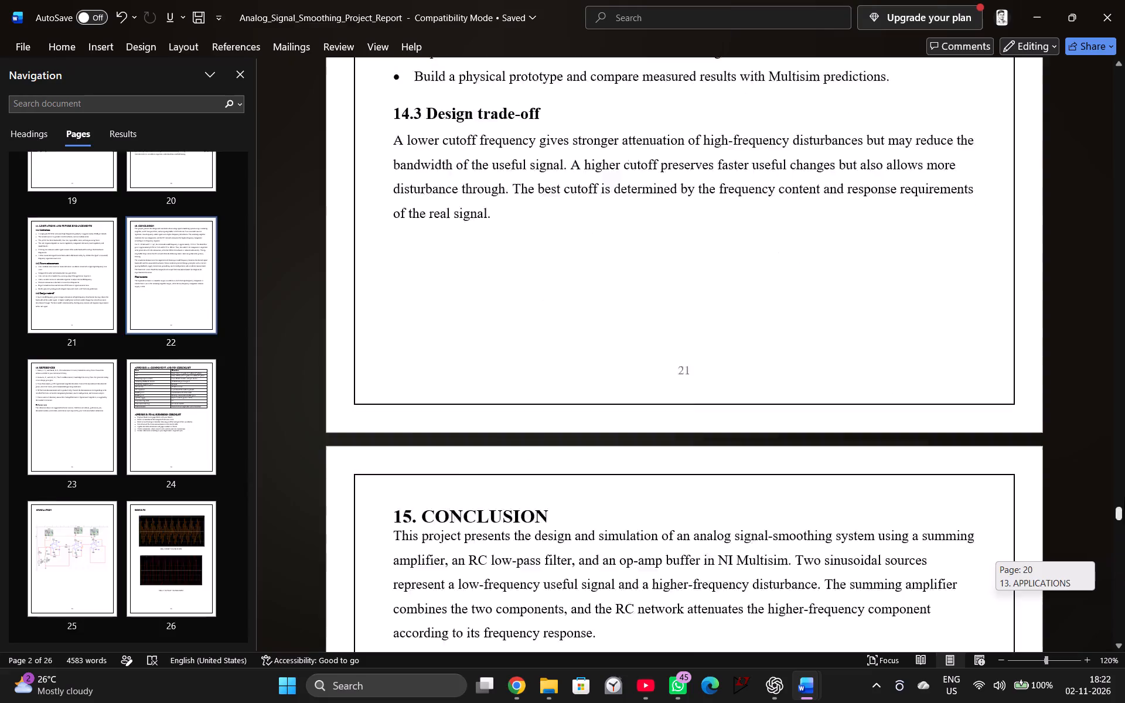
{"action": "left_click_drag", "start_coordinate": [1124, 497], "coordinate": [1124, 144]}
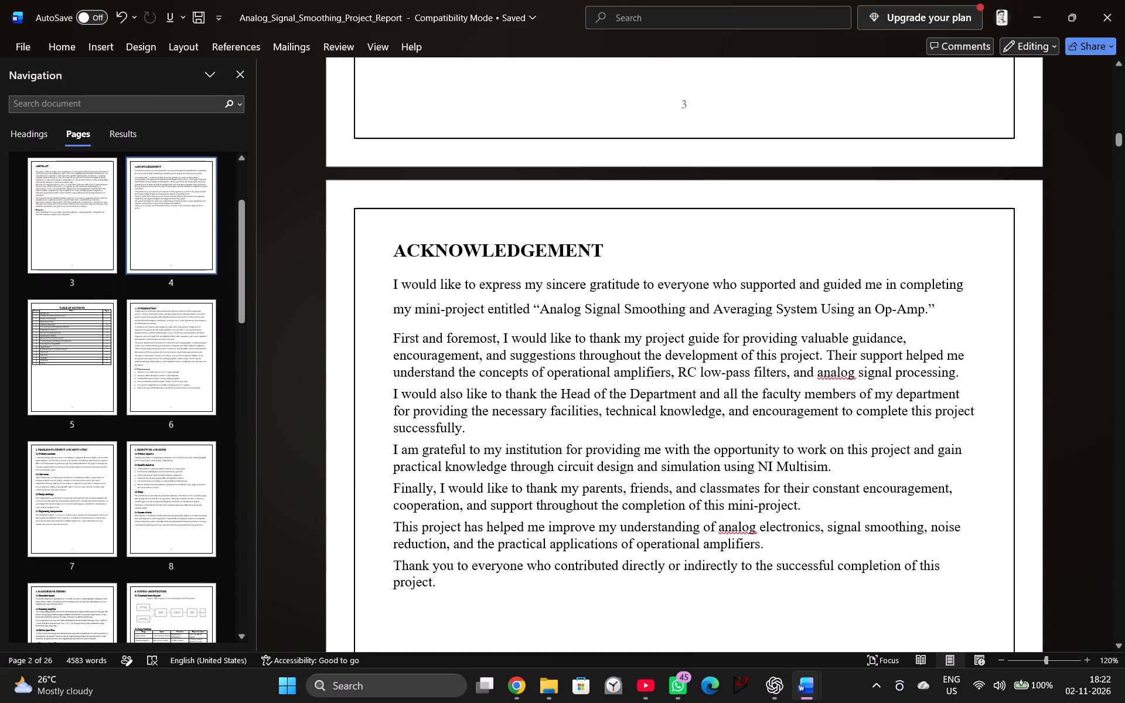
{"action": "scroll", "coordinate": [971, 225], "scroll_direction": "up", "scroll_amount": 20}
{"action": "scroll", "coordinate": [971, 225], "scroll_direction": "up", "scroll_amount": 10}
{"action": "scroll", "coordinate": [874, 301], "scroll_direction": "up", "scroll_amount": 3}
{"action": "scroll", "coordinate": [780, 373], "scroll_direction": "down", "scroll_amount": 6}
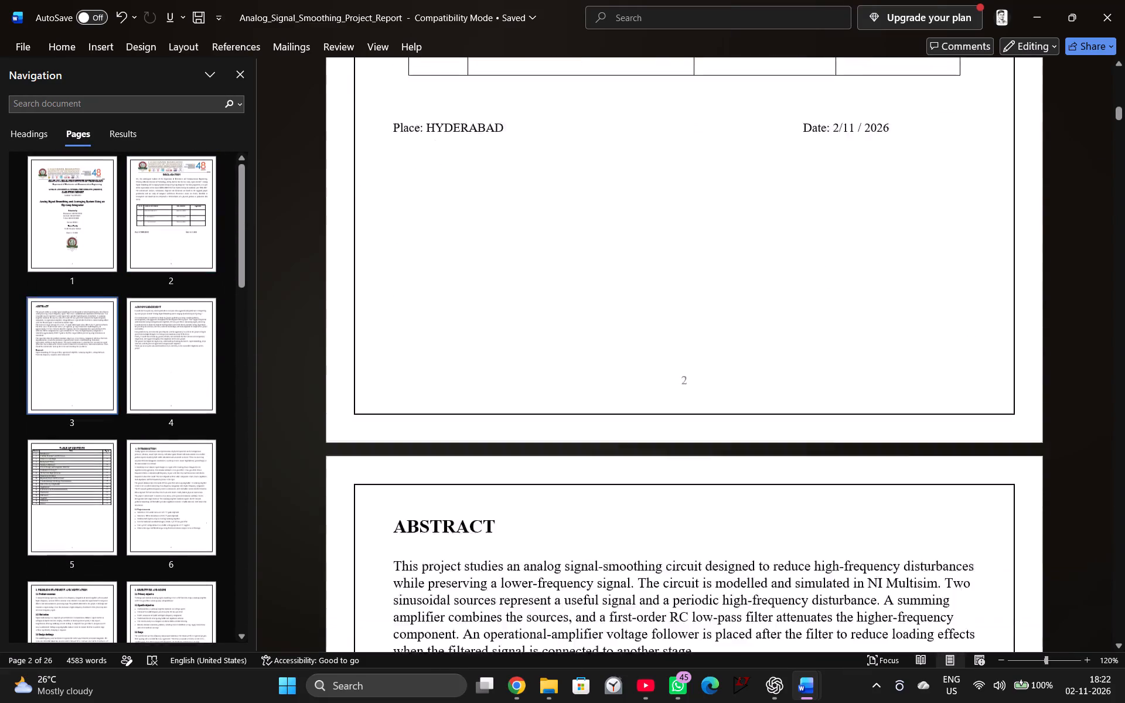
{"action": "scroll", "coordinate": [741, 445], "scroll_direction": "down", "scroll_amount": 7}
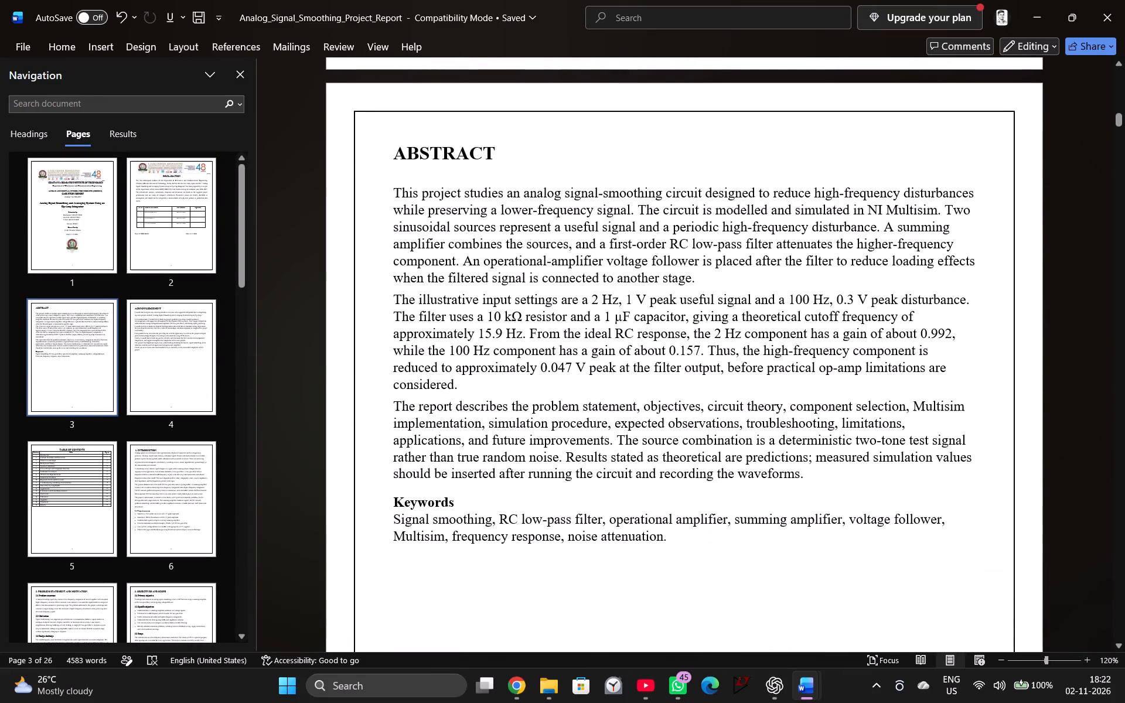
{"action": "left_click_drag", "start_coordinate": [391, 188], "coordinate": [853, 480]}
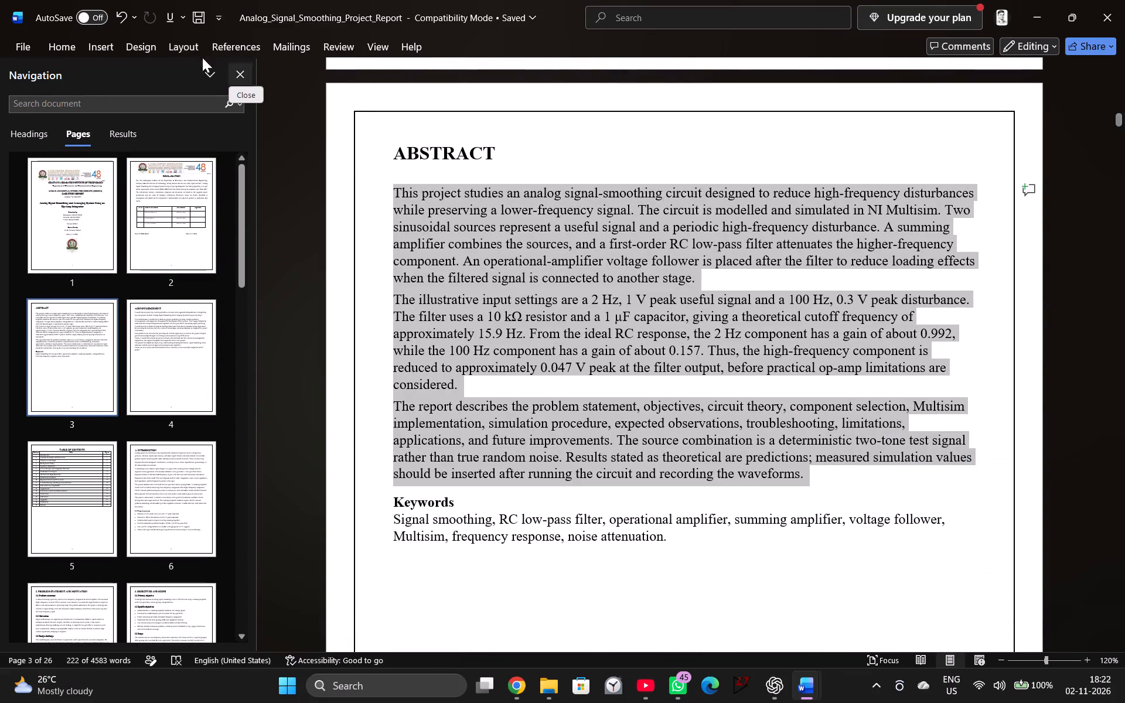
{"action": "left_click", "coordinate": [107, 46]}
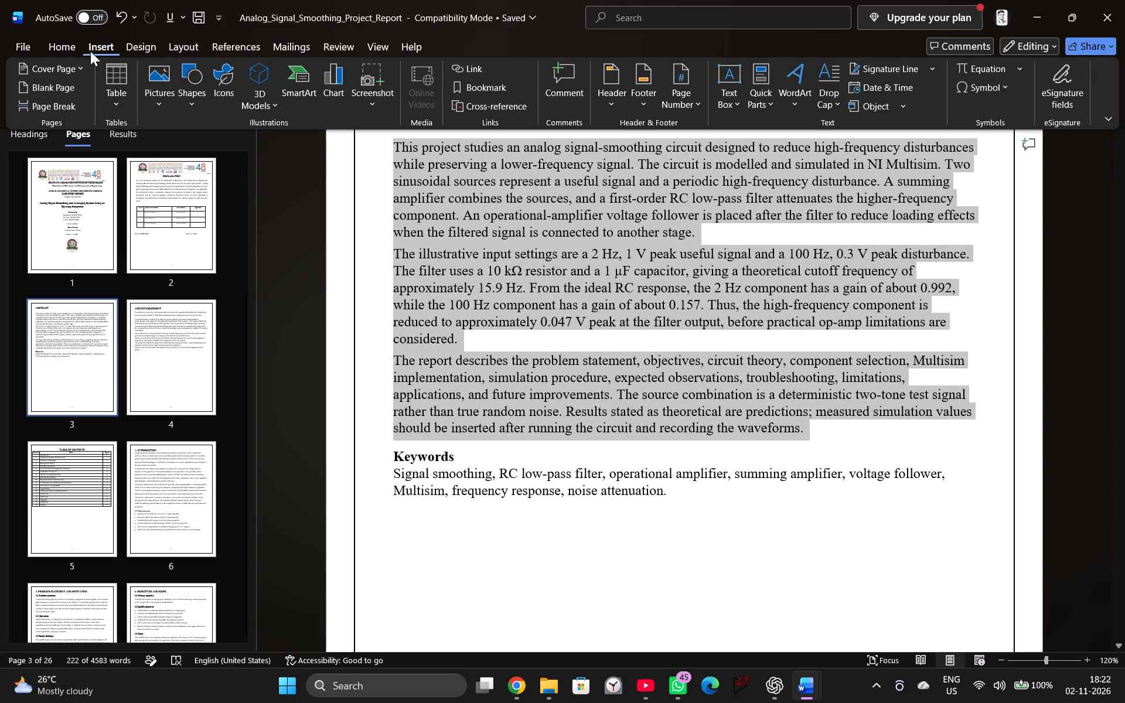
{"action": "left_click", "coordinate": [36, 49]}
{"action": "left_click", "coordinate": [23, 49]}
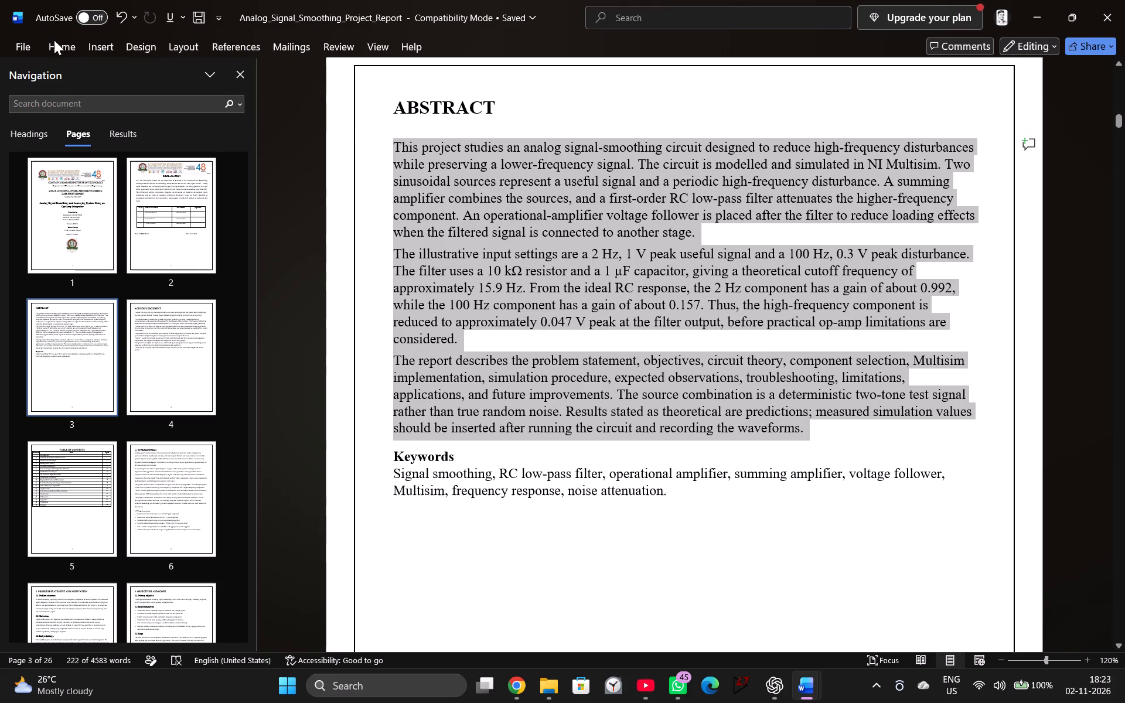
{"action": "left_click", "coordinate": [54, 40]}
{"action": "left_click", "coordinate": [455, 97]}
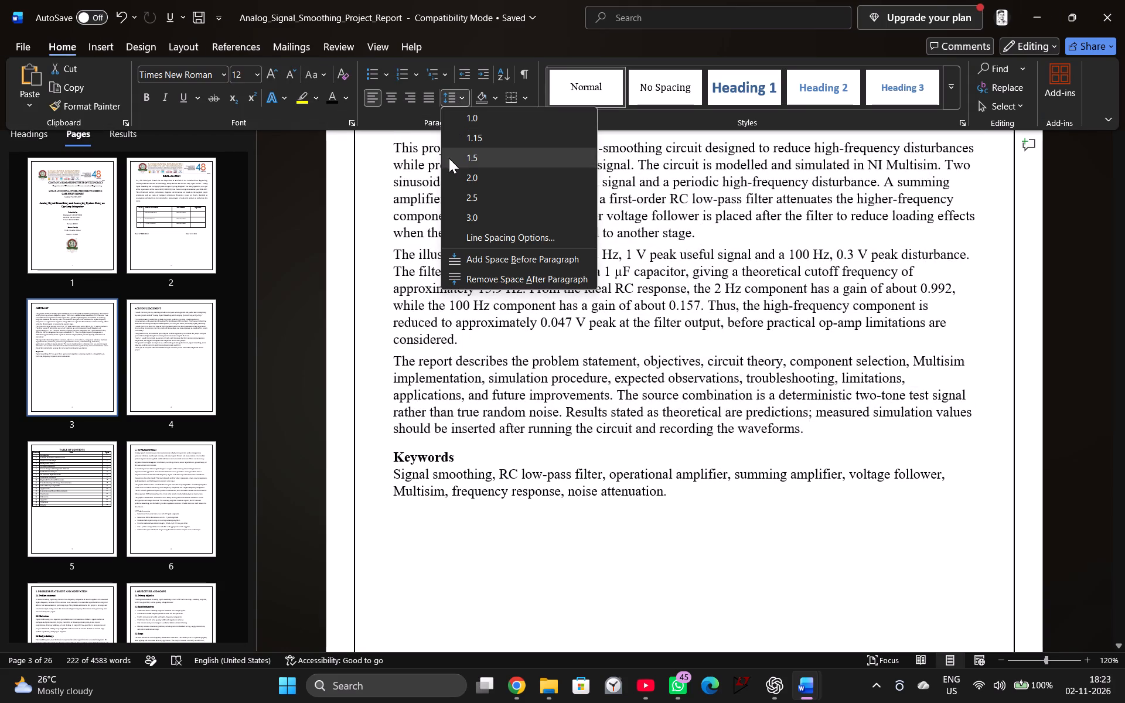
{"action": "left_click", "coordinate": [473, 162]}
{"action": "left_click", "coordinate": [767, 298]}
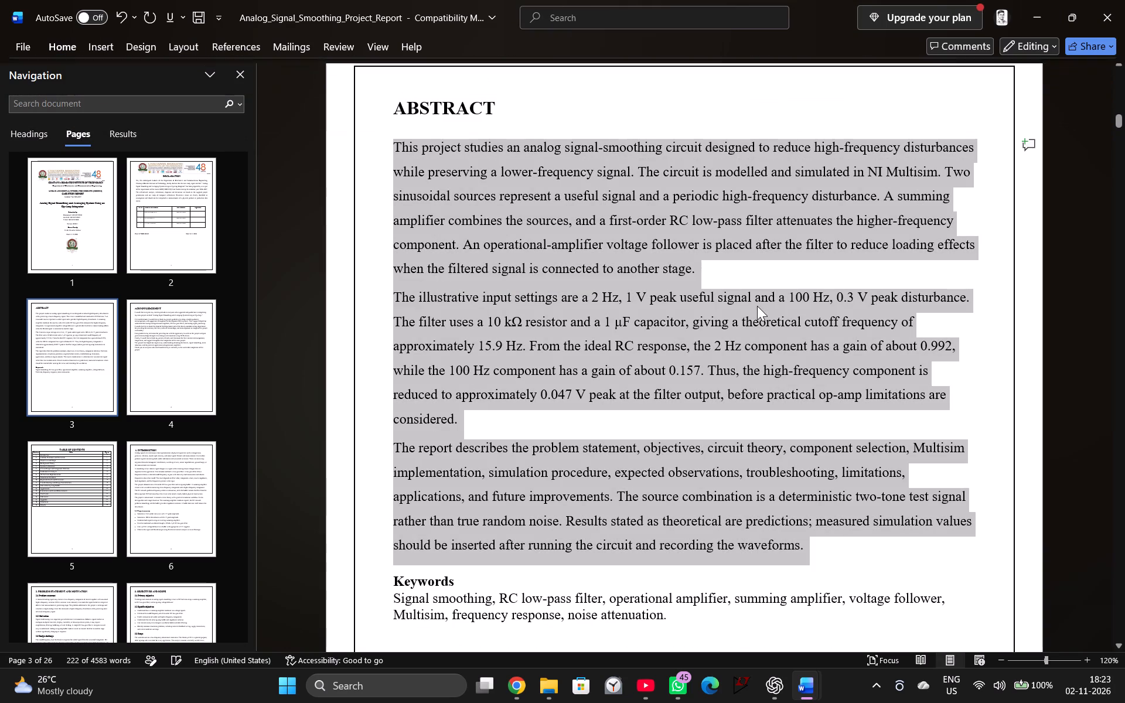
Set the line spacing of the text under the Keywords heading on page 3 to 1.5.
{"action": "left_click", "coordinate": [714, 110]}
{"action": "scroll", "coordinate": [712, 135], "scroll_direction": "down", "scroll_amount": 6}
{"action": "scroll", "coordinate": [727, 193], "scroll_direction": "down", "scroll_amount": 5}
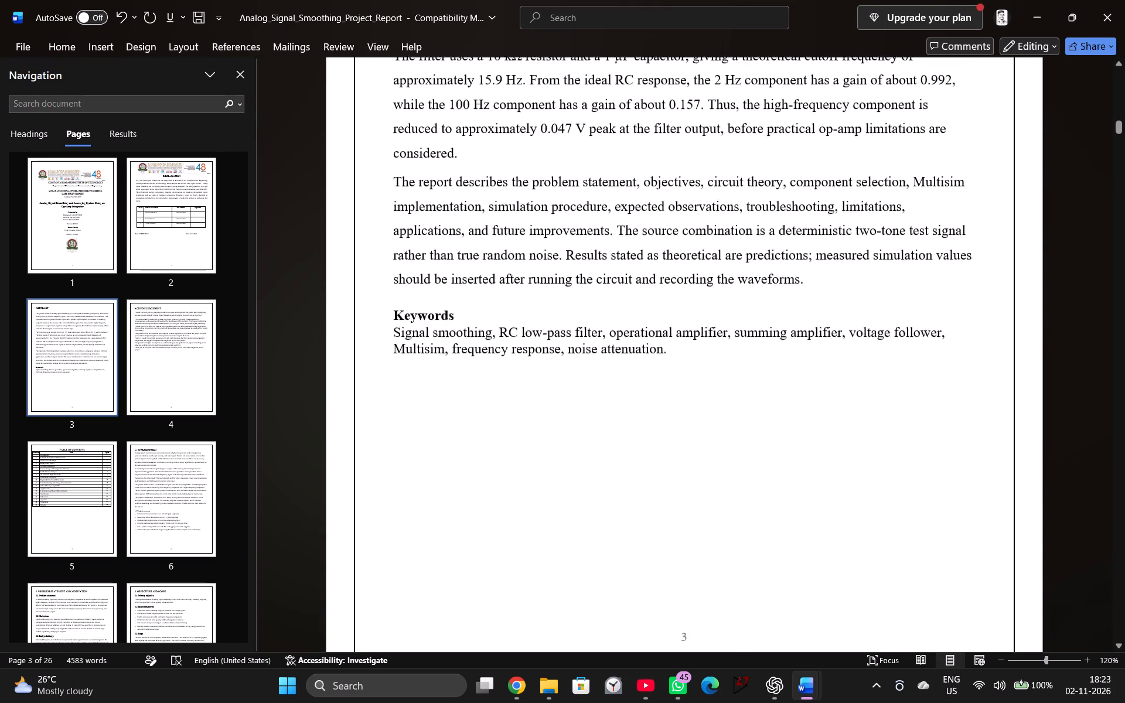
{"action": "scroll", "coordinate": [722, 217], "scroll_direction": "down", "scroll_amount": 6}
{"action": "scroll", "coordinate": [560, 226], "scroll_direction": "up", "scroll_amount": 7}
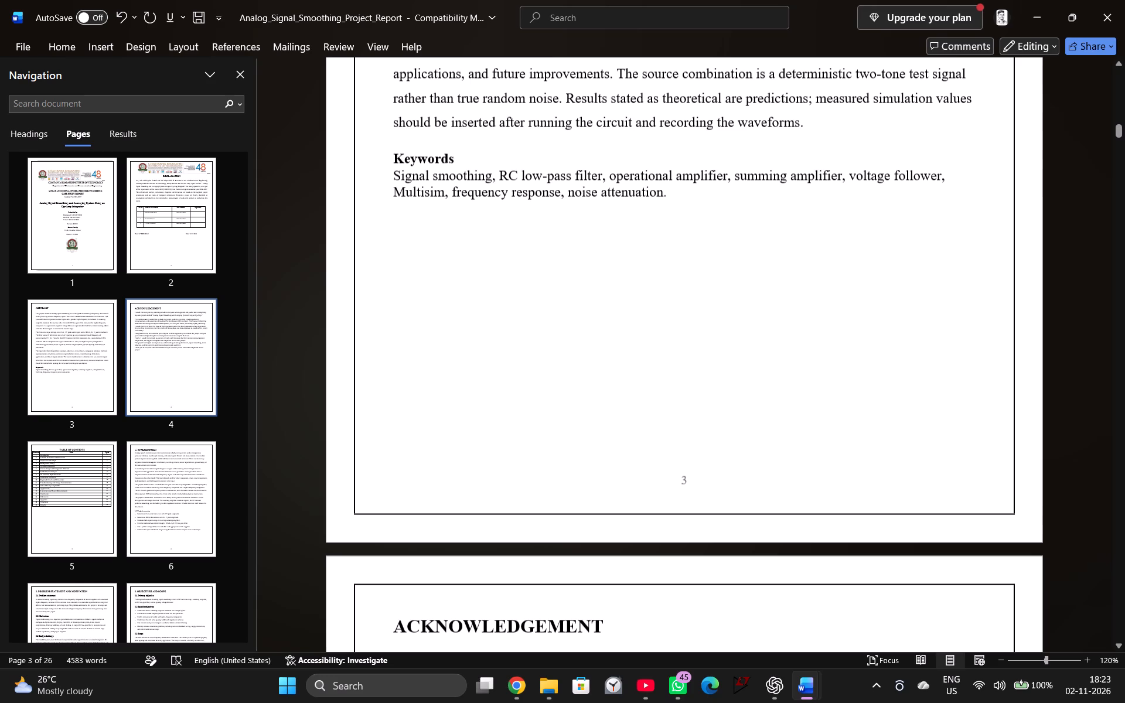
{"action": "left_click_drag", "start_coordinate": [390, 175], "coordinate": [645, 228]}
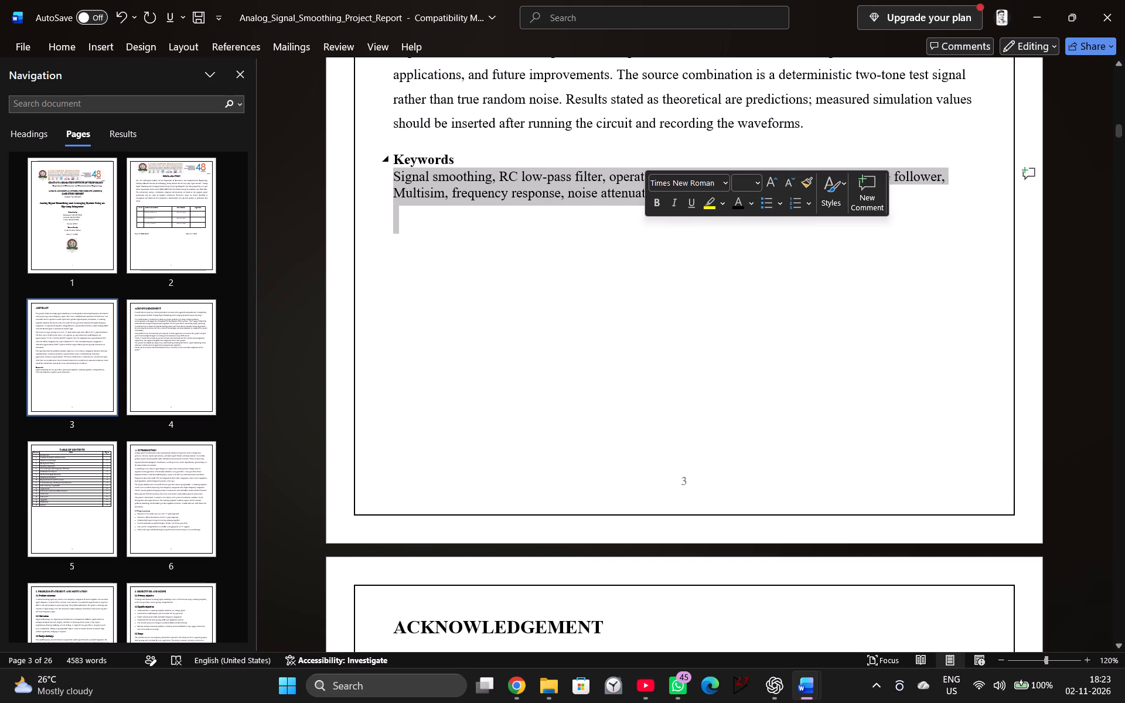
{"action": "left_click", "coordinate": [69, 44]}
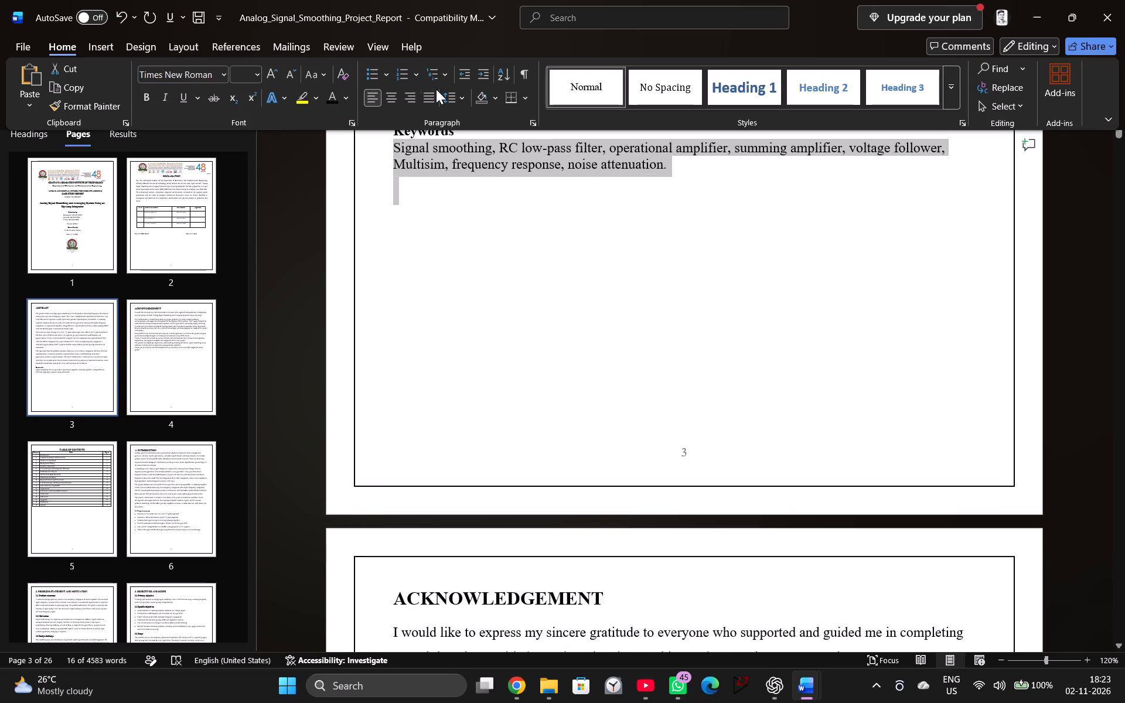
{"action": "left_click", "coordinate": [457, 97]}
{"action": "left_click", "coordinate": [472, 151]}
{"action": "left_click", "coordinate": [534, 251]}
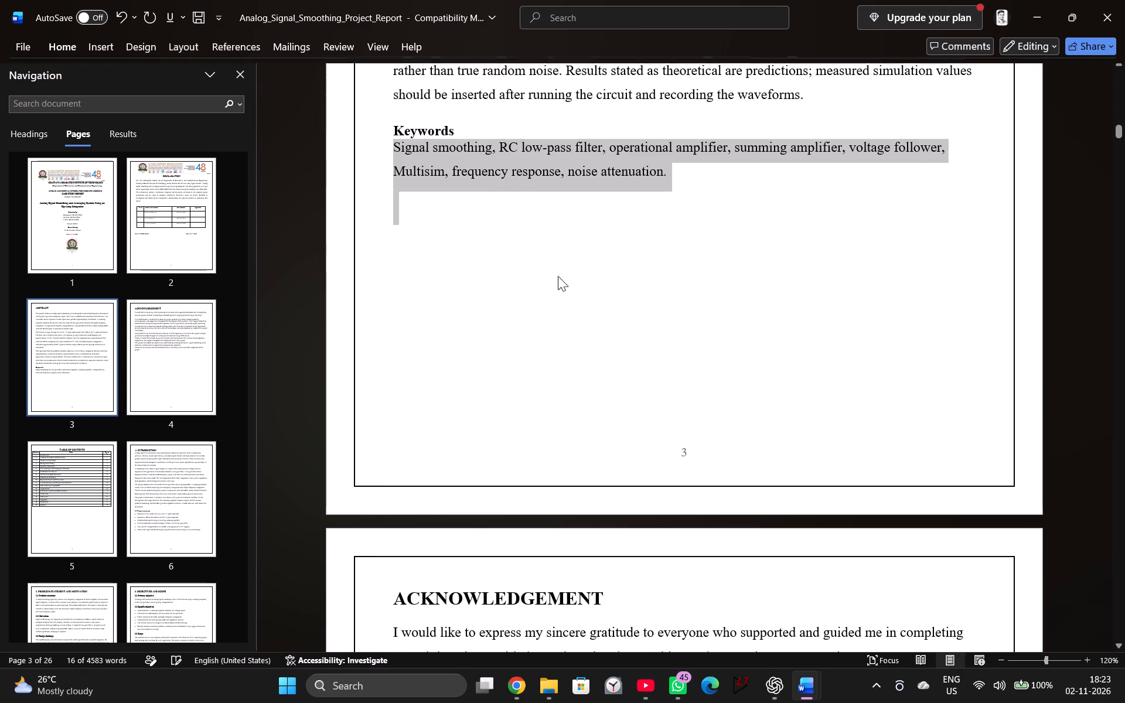
{"action": "scroll", "coordinate": [616, 308], "scroll_direction": "up", "scroll_amount": 2}
{"action": "left_click", "coordinate": [596, 396]}
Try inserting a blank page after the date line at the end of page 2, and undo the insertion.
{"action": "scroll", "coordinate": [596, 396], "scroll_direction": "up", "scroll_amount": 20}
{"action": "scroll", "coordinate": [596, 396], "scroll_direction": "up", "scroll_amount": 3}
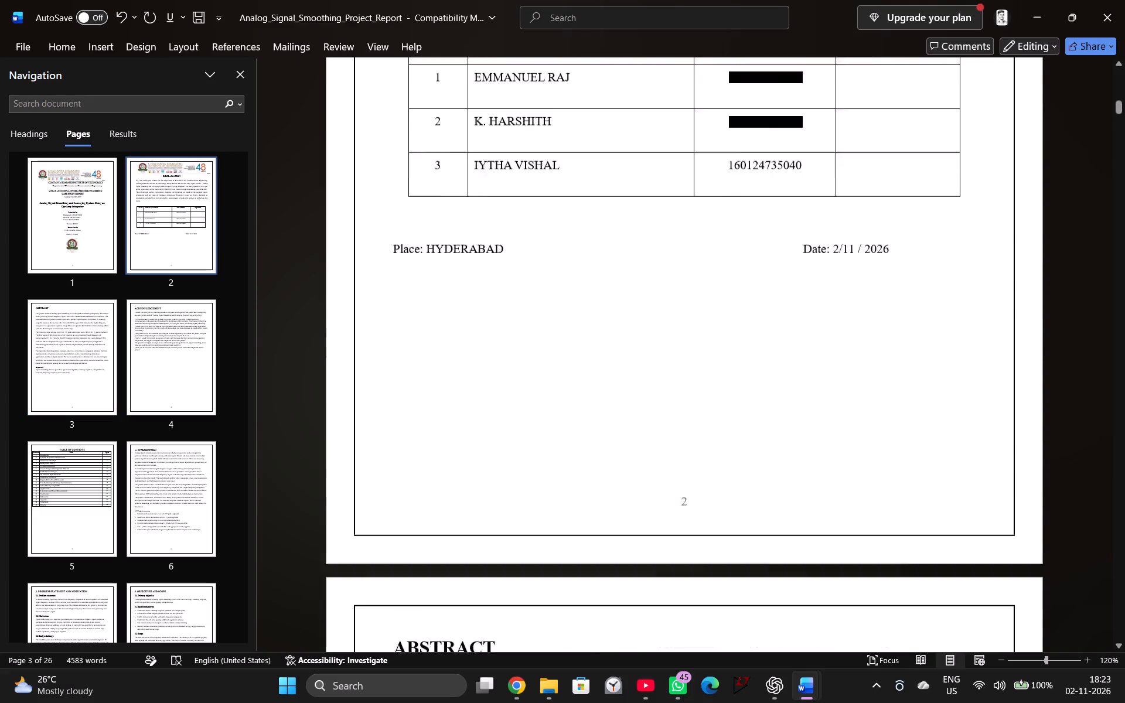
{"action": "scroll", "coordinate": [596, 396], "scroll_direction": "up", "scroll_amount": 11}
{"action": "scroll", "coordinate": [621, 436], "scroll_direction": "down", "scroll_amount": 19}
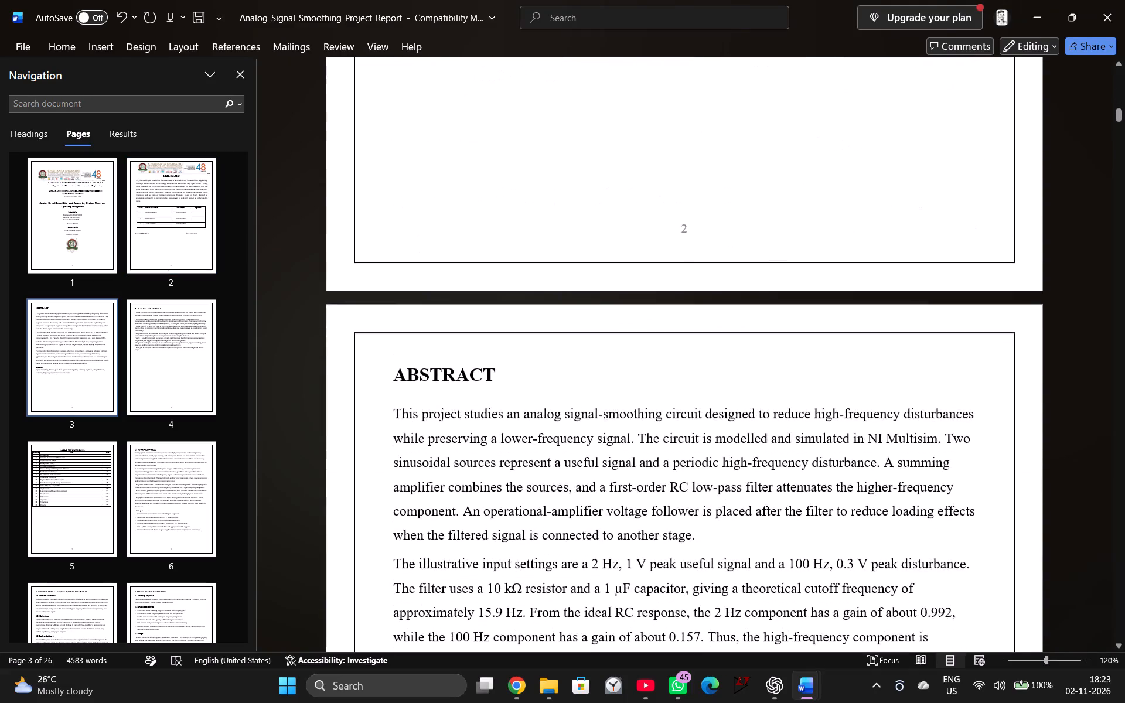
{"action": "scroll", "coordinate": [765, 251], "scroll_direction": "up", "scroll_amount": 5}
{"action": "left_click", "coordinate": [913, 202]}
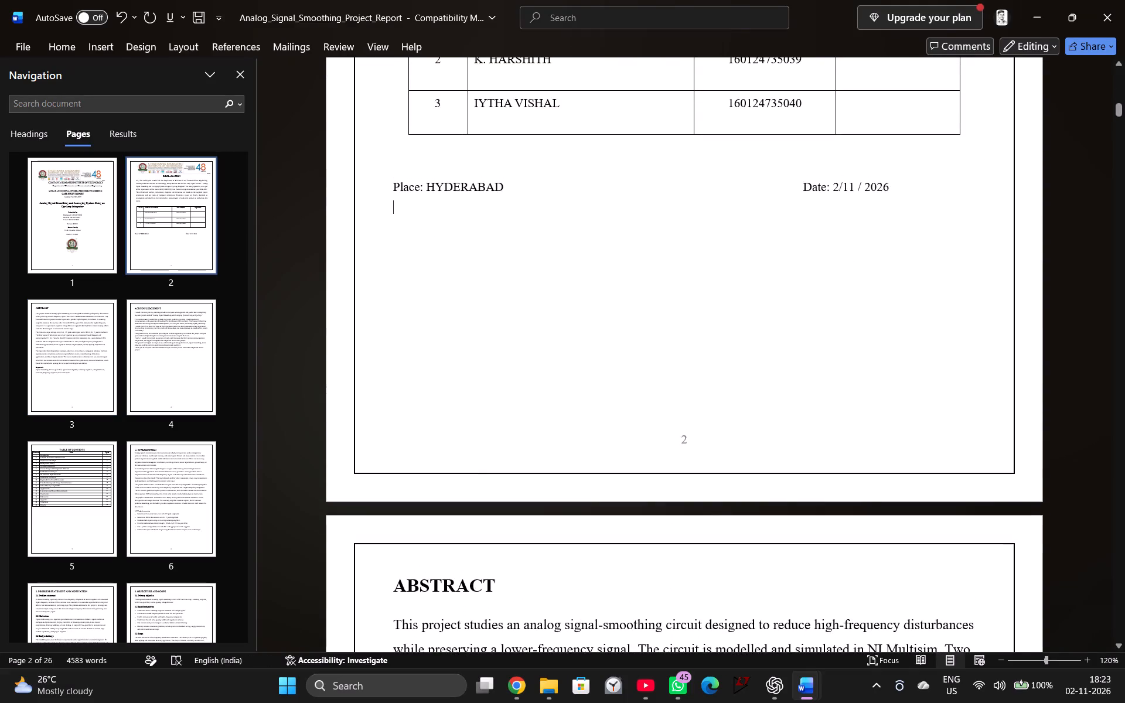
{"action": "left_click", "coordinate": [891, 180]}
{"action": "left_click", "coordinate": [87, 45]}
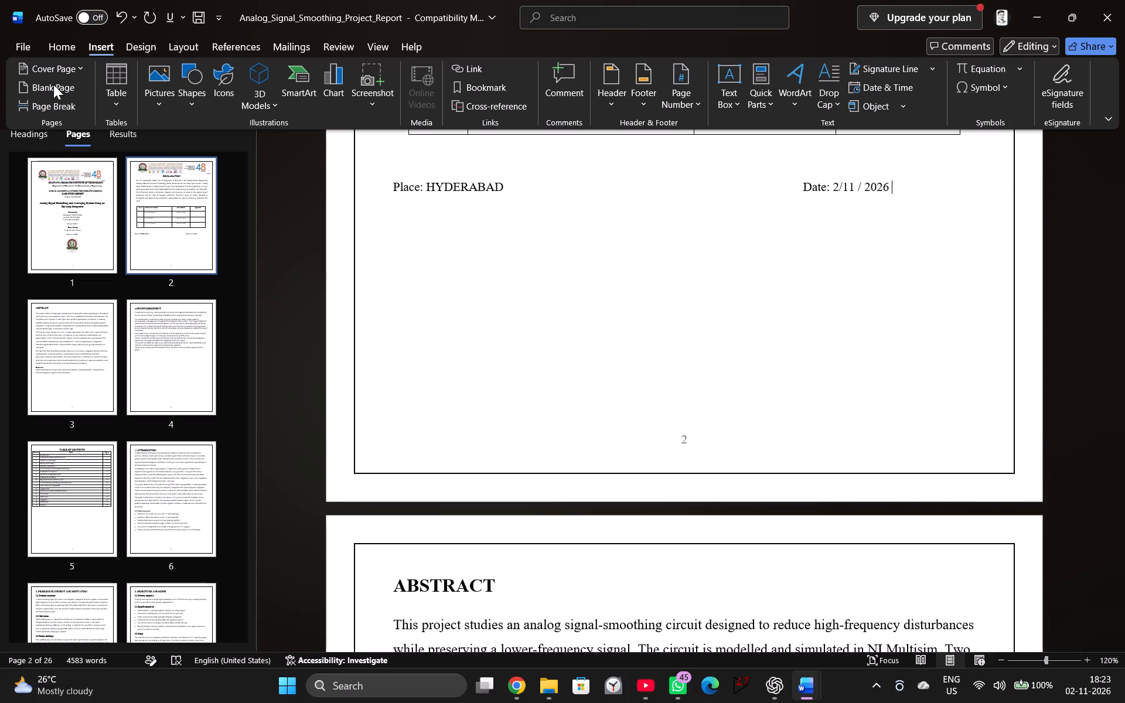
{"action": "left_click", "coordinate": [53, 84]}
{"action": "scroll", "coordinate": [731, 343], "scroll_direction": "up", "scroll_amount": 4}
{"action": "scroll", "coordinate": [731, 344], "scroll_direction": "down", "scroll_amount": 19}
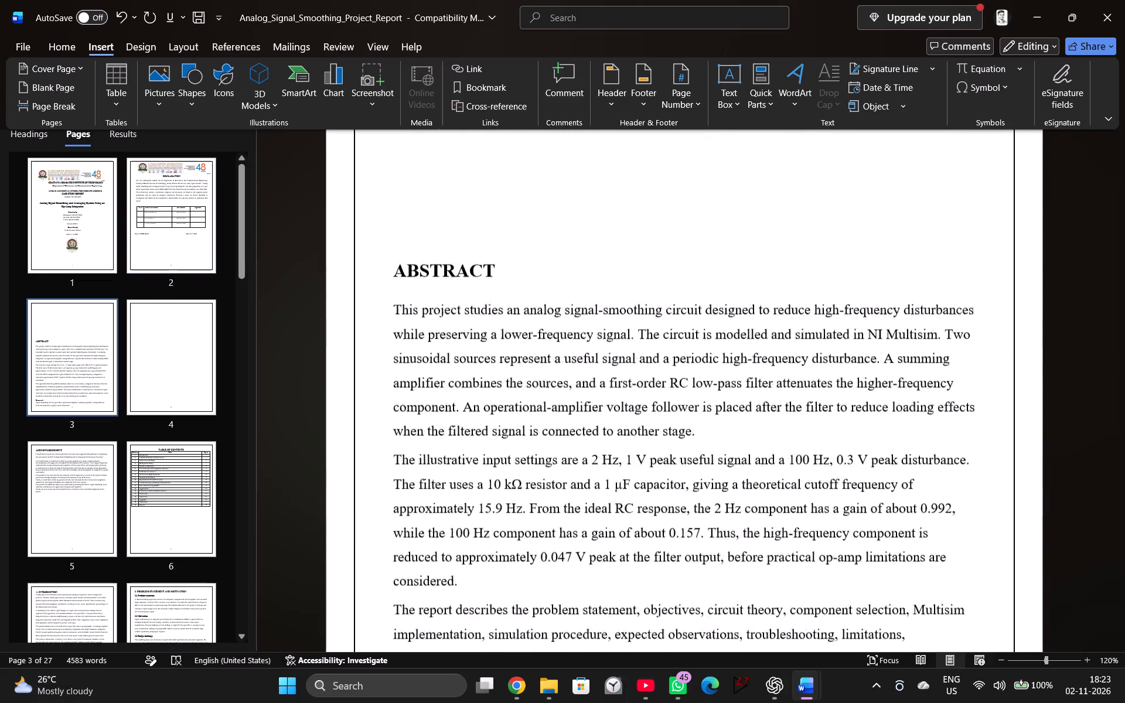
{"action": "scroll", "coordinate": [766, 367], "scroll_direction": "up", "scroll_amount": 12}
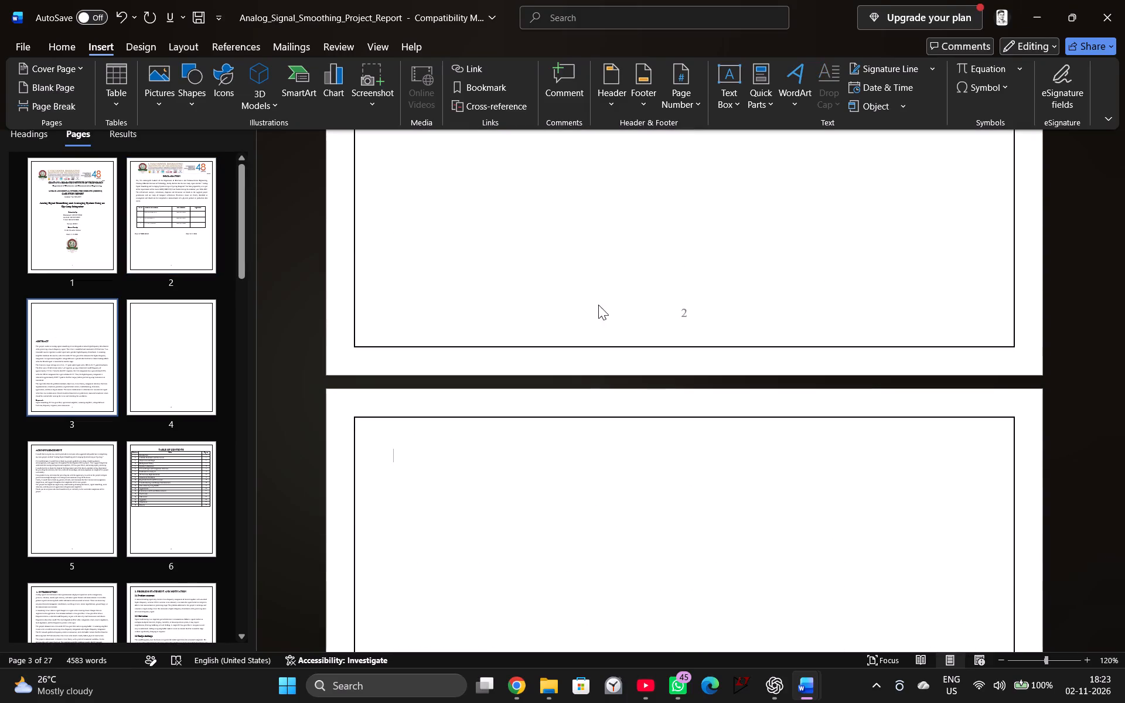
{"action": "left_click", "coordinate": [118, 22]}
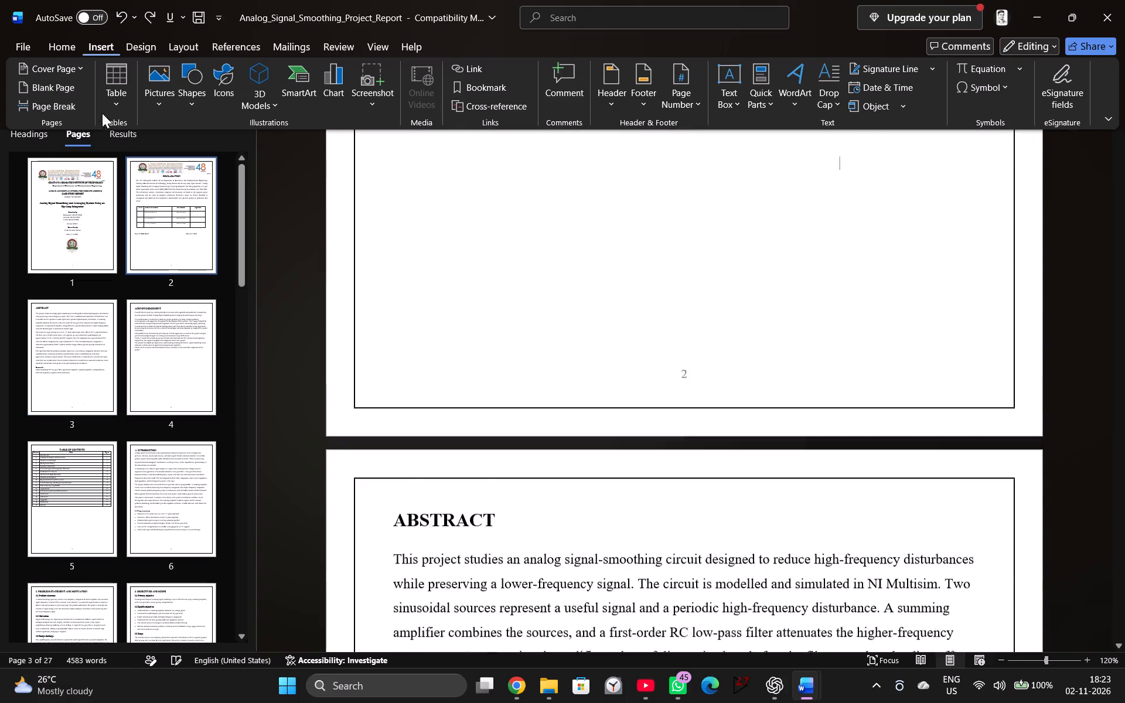
Place the insertion point directly before the ABSTRACT heading on page 3, keeping the section beneath it expanded.
{"action": "scroll", "coordinate": [383, 367], "scroll_direction": "up", "scroll_amount": 5}
{"action": "scroll", "coordinate": [564, 435], "scroll_direction": "down", "scroll_amount": 5}
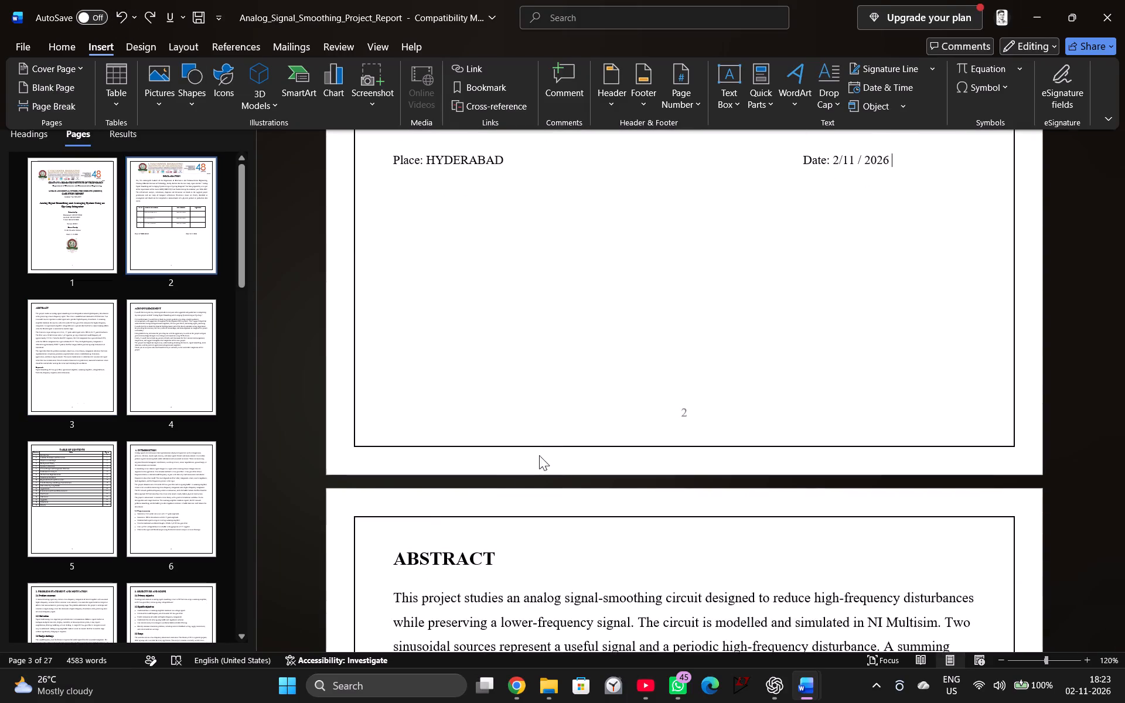
{"action": "left_click", "coordinate": [388, 551]}
{"action": "left_click", "coordinate": [391, 554]}
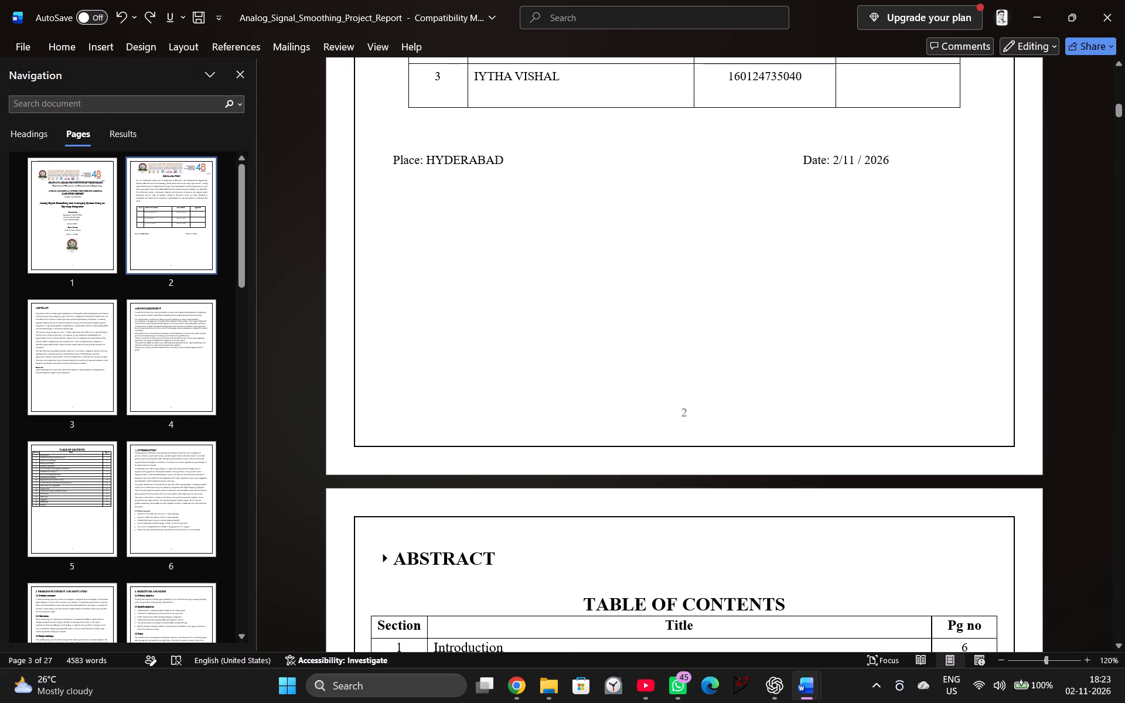
{"action": "left_click", "coordinate": [382, 561]}
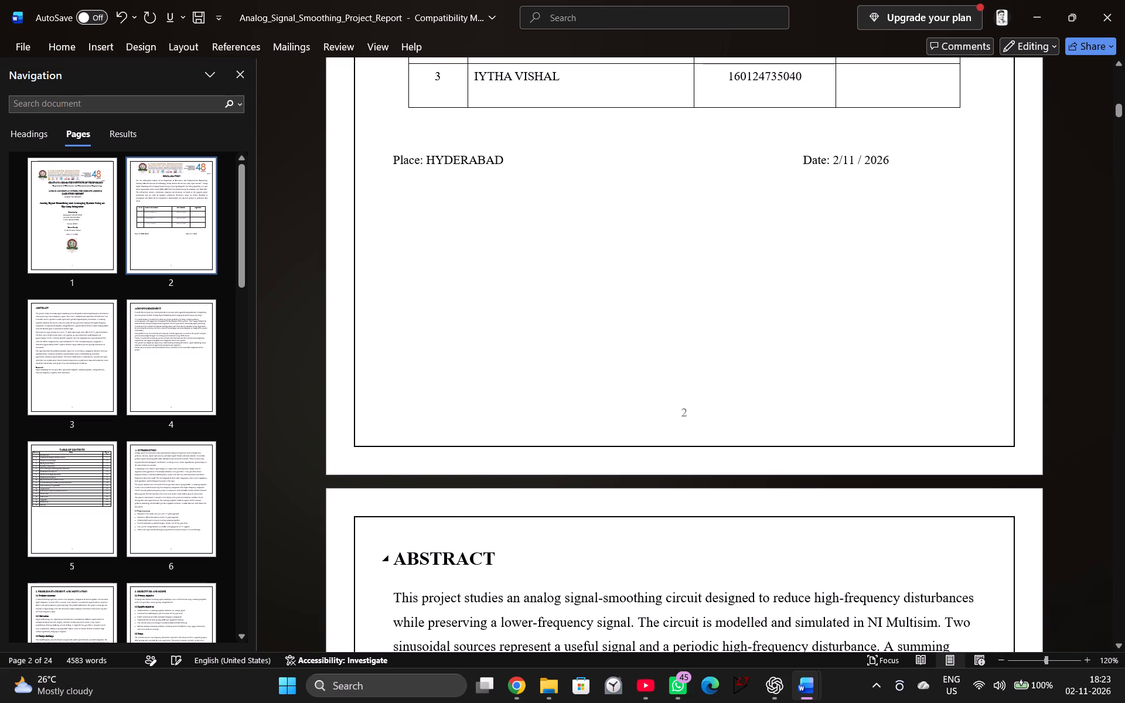
{"action": "left_click", "coordinate": [391, 556]}
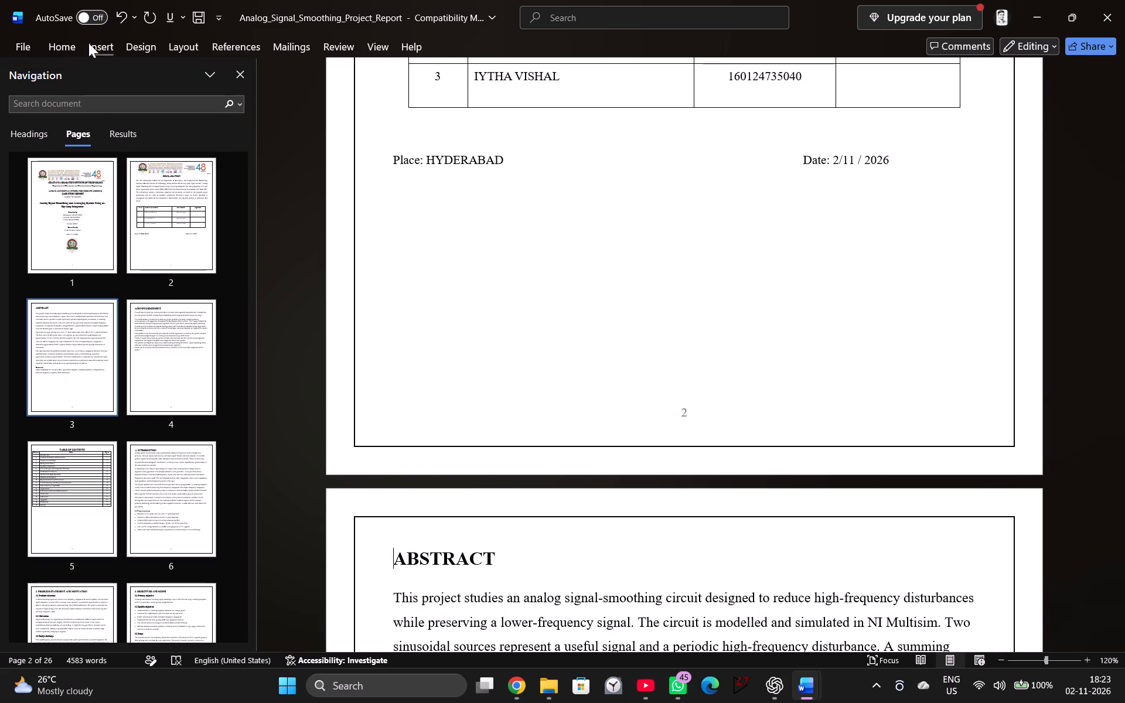
Insert a blank page before the ABSTRACT heading, directly after the page 2 declaration, and check its placement.
{"action": "left_click", "coordinate": [91, 43]}
{"action": "left_click", "coordinate": [57, 88]}
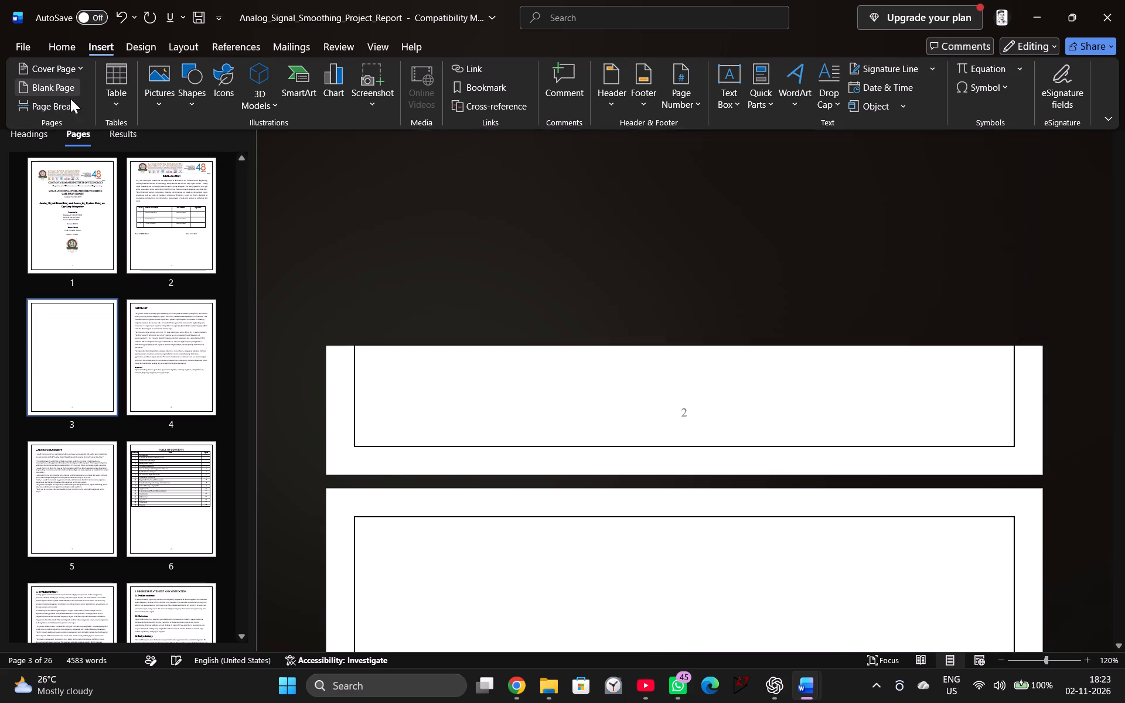
{"action": "scroll", "coordinate": [579, 358], "scroll_direction": "up", "scroll_amount": 12}
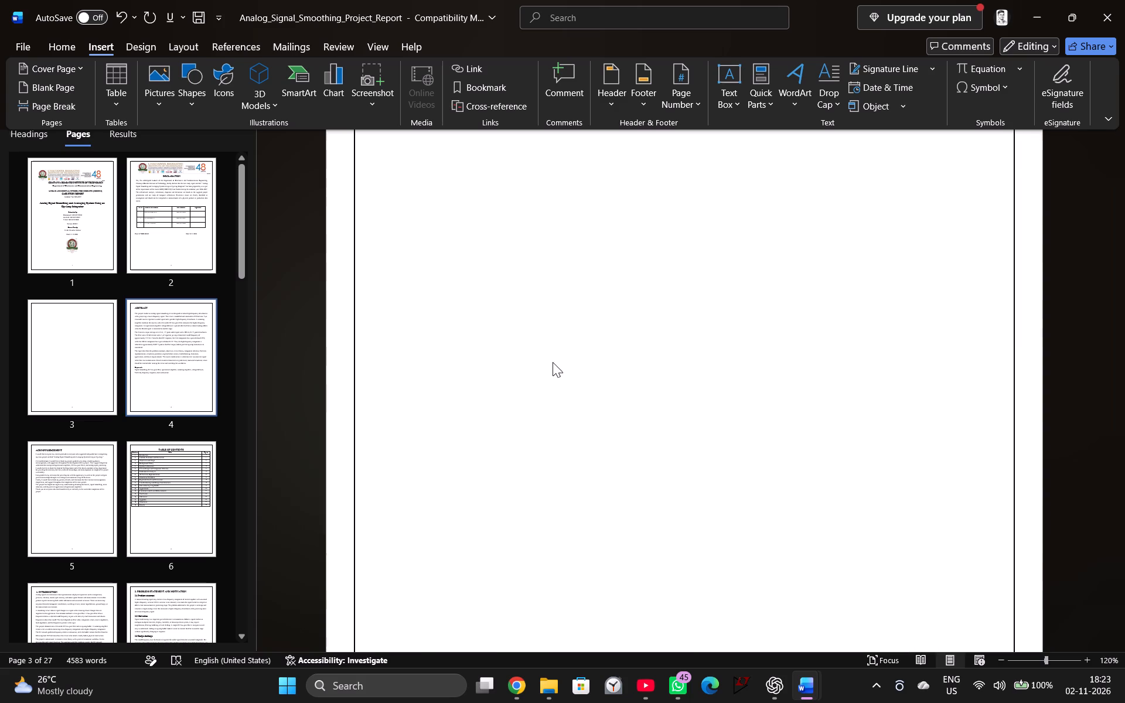
{"action": "scroll", "coordinate": [553, 362], "scroll_direction": "up", "scroll_amount": 4}
{"action": "scroll", "coordinate": [551, 383], "scroll_direction": "down", "scroll_amount": 2}
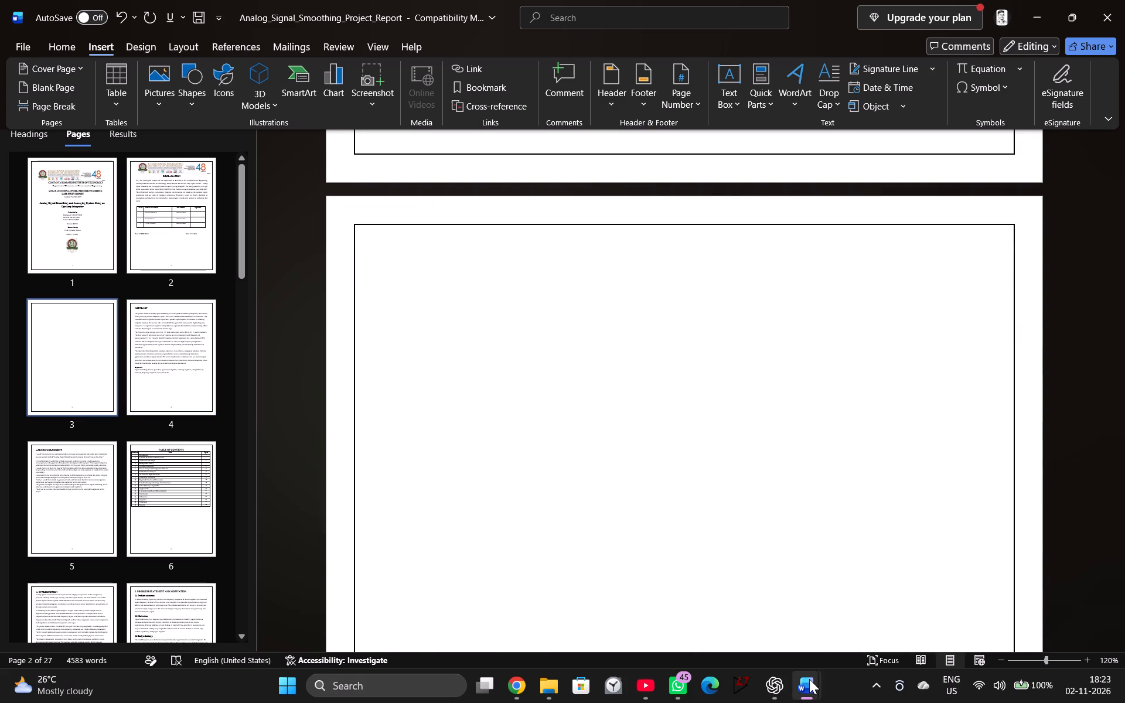
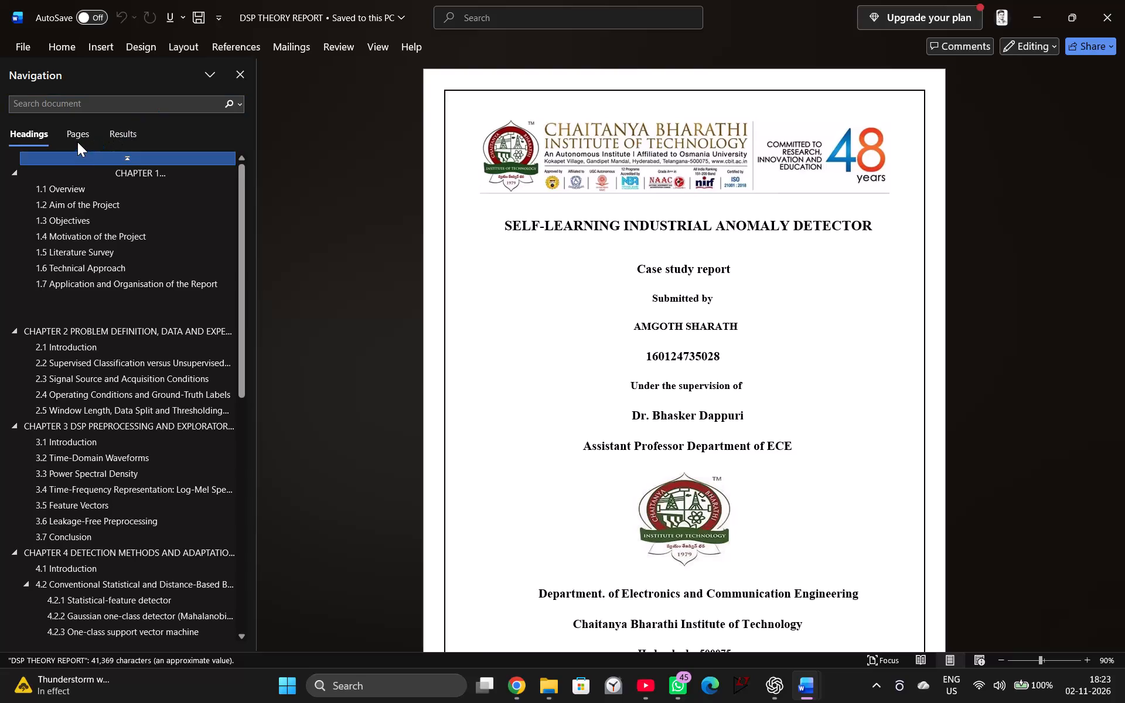
Hide the navigation outline in DSP THEORY REPORT and examine its front pages through to the CERTIFICATE page.
{"action": "left_click", "coordinate": [247, 78]}
{"action": "scroll", "coordinate": [424, 195], "scroll_direction": "down", "scroll_amount": 3}
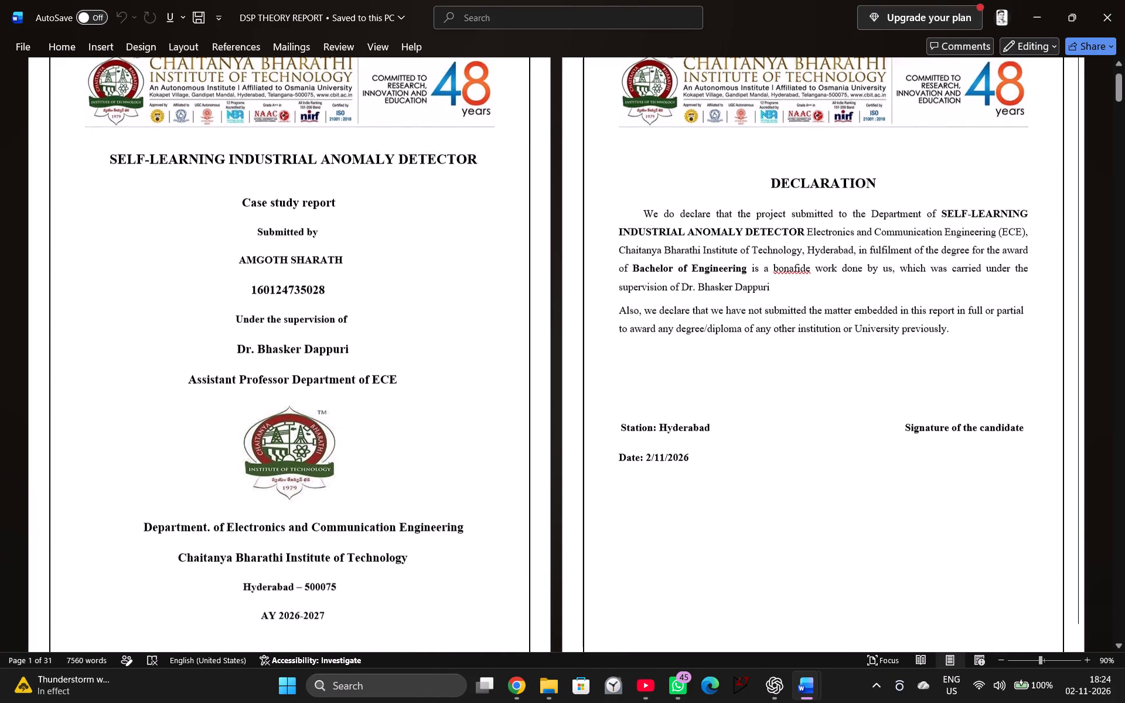
{"action": "scroll", "coordinate": [424, 204], "scroll_direction": "down", "scroll_amount": 1}
{"action": "scroll", "coordinate": [424, 204], "scroll_direction": "up", "scroll_amount": 13}
{"action": "scroll", "coordinate": [424, 204], "scroll_direction": "up", "scroll_amount": 6, "text": "ctrl"}
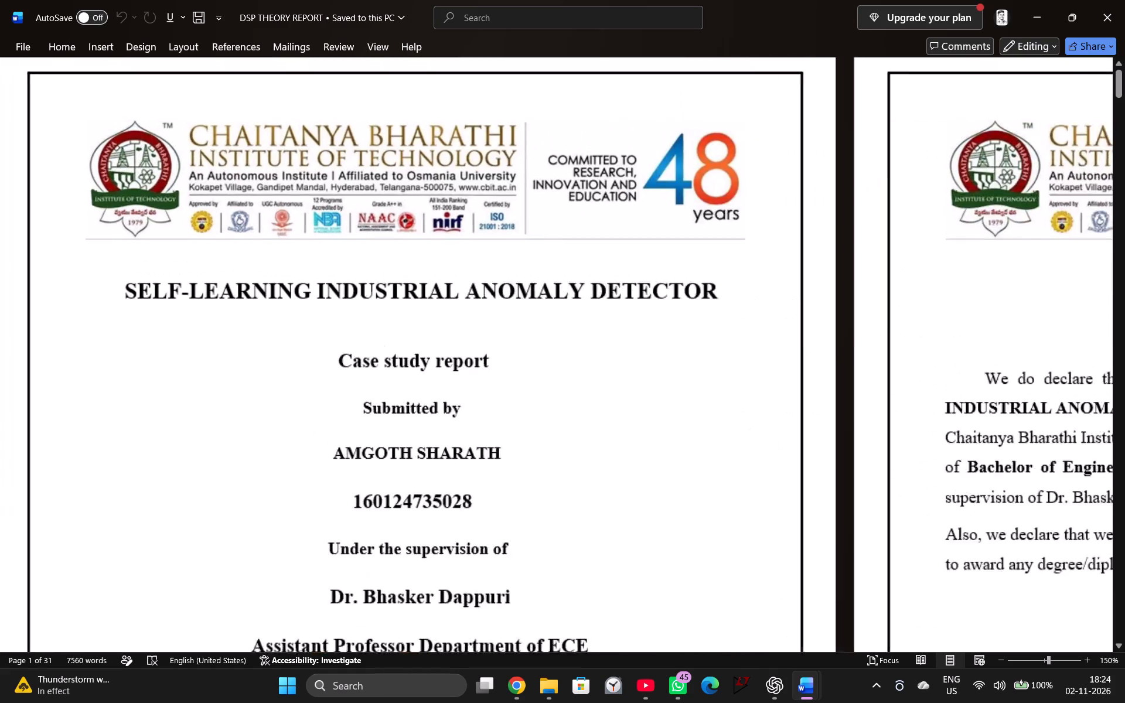
{"action": "scroll", "coordinate": [507, 269], "scroll_direction": "down", "scroll_amount": 15}
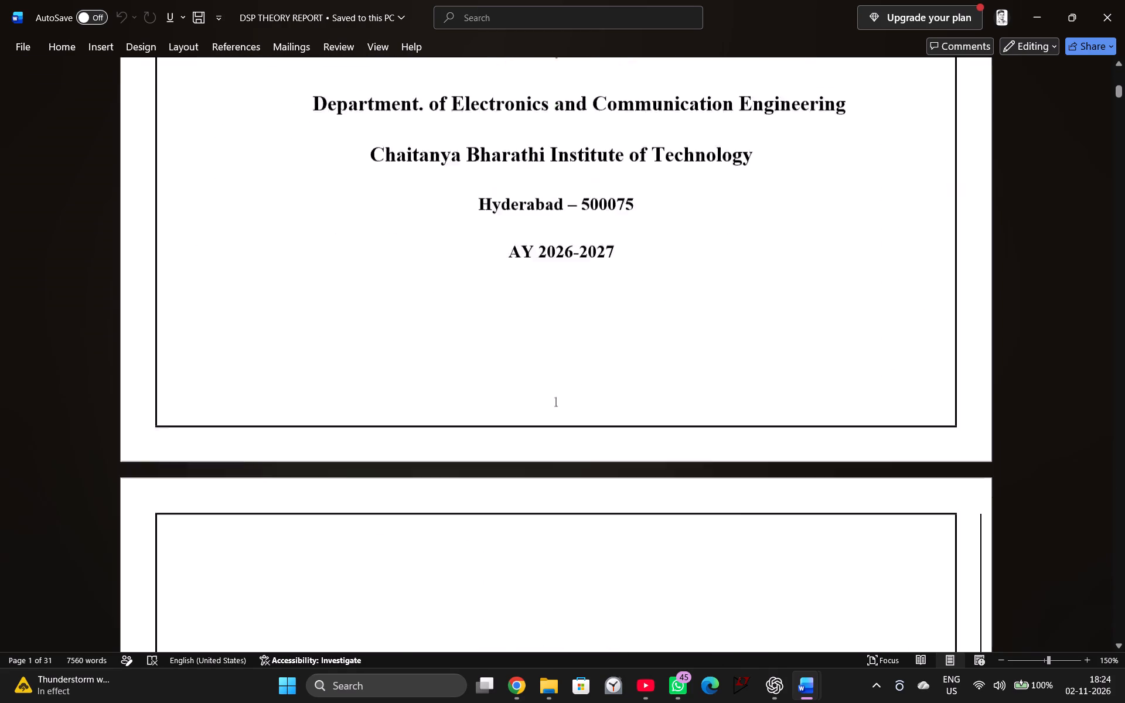
{"action": "scroll", "coordinate": [521, 306], "scroll_direction": "down", "scroll_amount": 9}
{"action": "scroll", "coordinate": [520, 307], "scroll_direction": "down", "scroll_amount": 17}
{"action": "scroll", "coordinate": [494, 339], "scroll_direction": "down", "scroll_amount": 4}
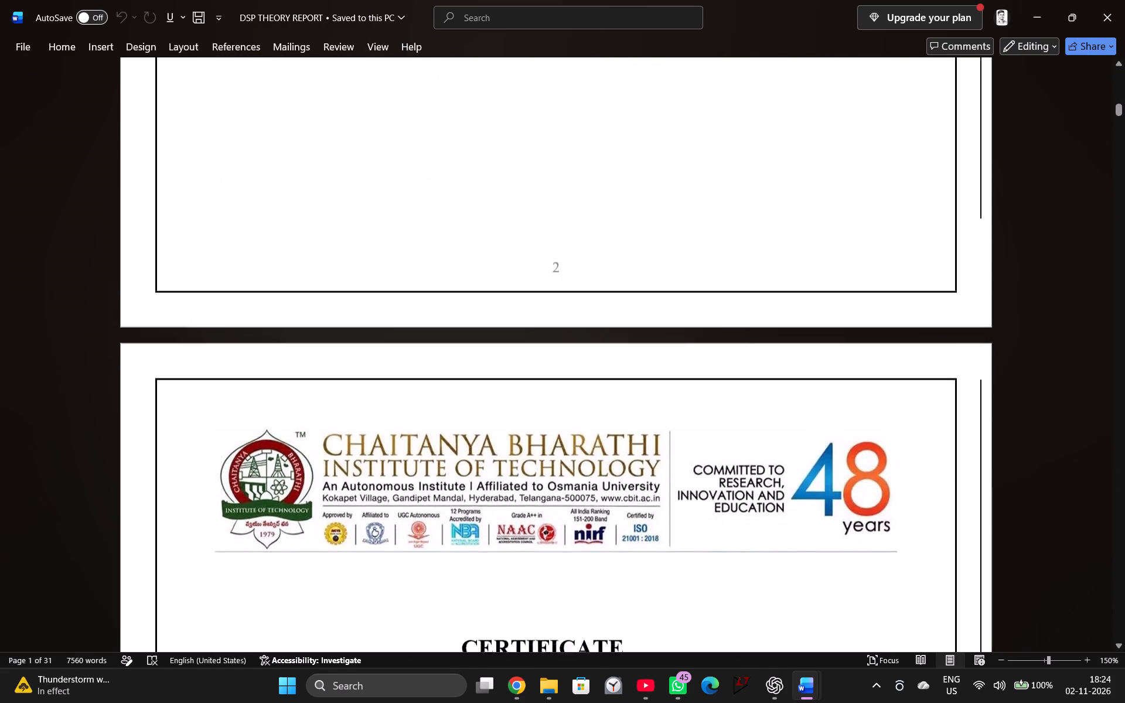
{"action": "scroll", "coordinate": [492, 346], "scroll_direction": "down", "scroll_amount": 2}
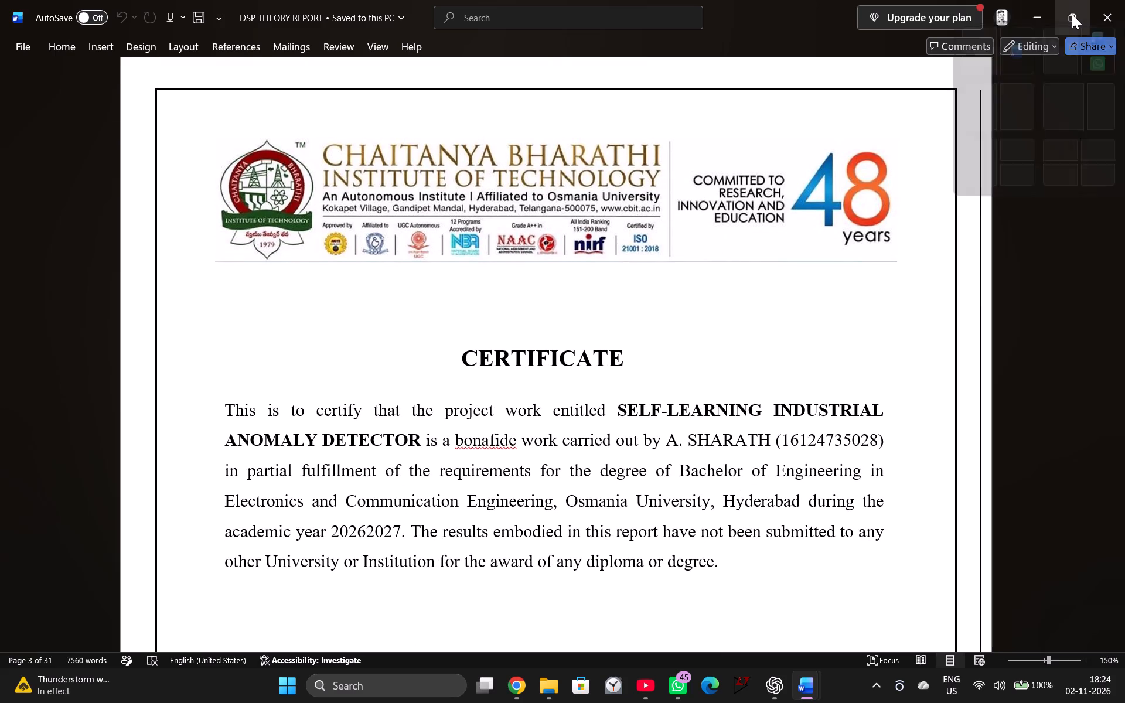
Arrange DSP THEORY REPORT side by side with Analog_Signal_Smoothing_Project_Report, keeping the CERTIFICATE page in view beside the report's blank page 3.
{"action": "left_click", "coordinate": [1020, 40]}
{"action": "scroll", "coordinate": [870, 163], "scroll_direction": "down", "scroll_amount": 1}
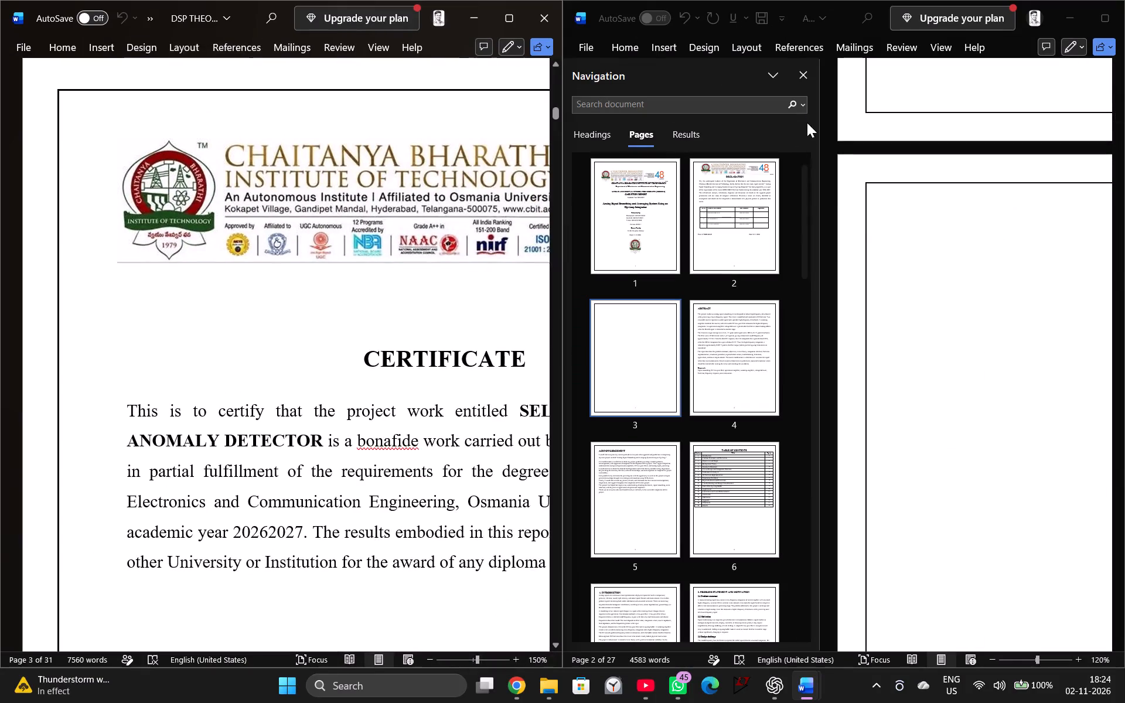
Close the Navigation pane and look through the report from the cover page to the Abstract and Keywords.
{"action": "left_click", "coordinate": [803, 74]}
{"action": "scroll", "coordinate": [814, 277], "scroll_direction": "up", "scroll_amount": 3}
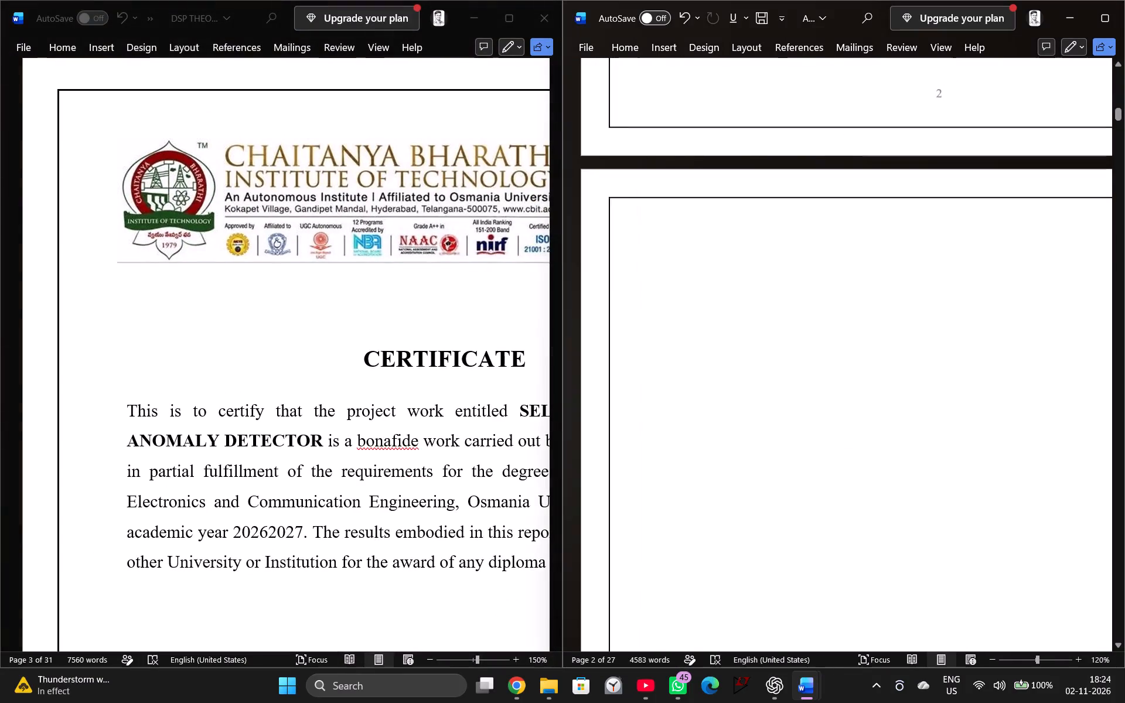
{"action": "scroll", "coordinate": [813, 279], "scroll_direction": "up", "scroll_amount": 20}
{"action": "scroll", "coordinate": [813, 279], "scroll_direction": "up", "scroll_amount": 17}
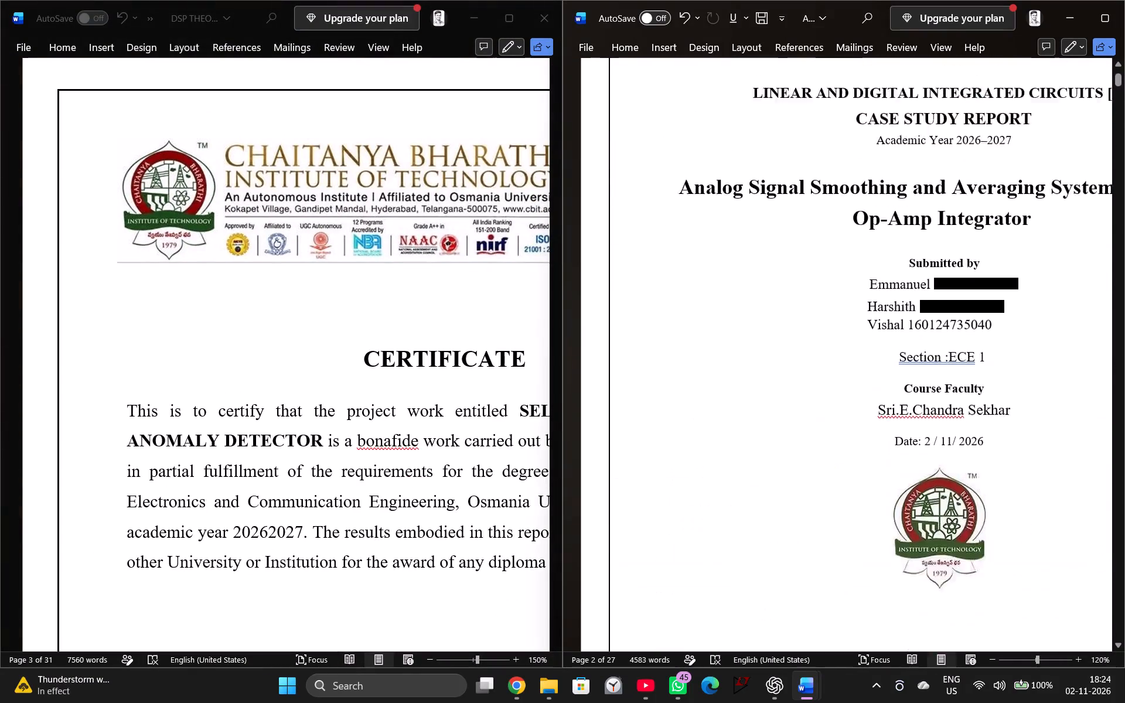
{"action": "scroll", "coordinate": [824, 297], "scroll_direction": "up", "scroll_amount": 8}
{"action": "scroll", "coordinate": [824, 302], "scroll_direction": "down", "scroll_amount": 20}
{"action": "scroll", "coordinate": [824, 302], "scroll_direction": "down", "scroll_amount": 20}
{"action": "scroll", "coordinate": [824, 302], "scroll_direction": "down", "scroll_amount": 1}
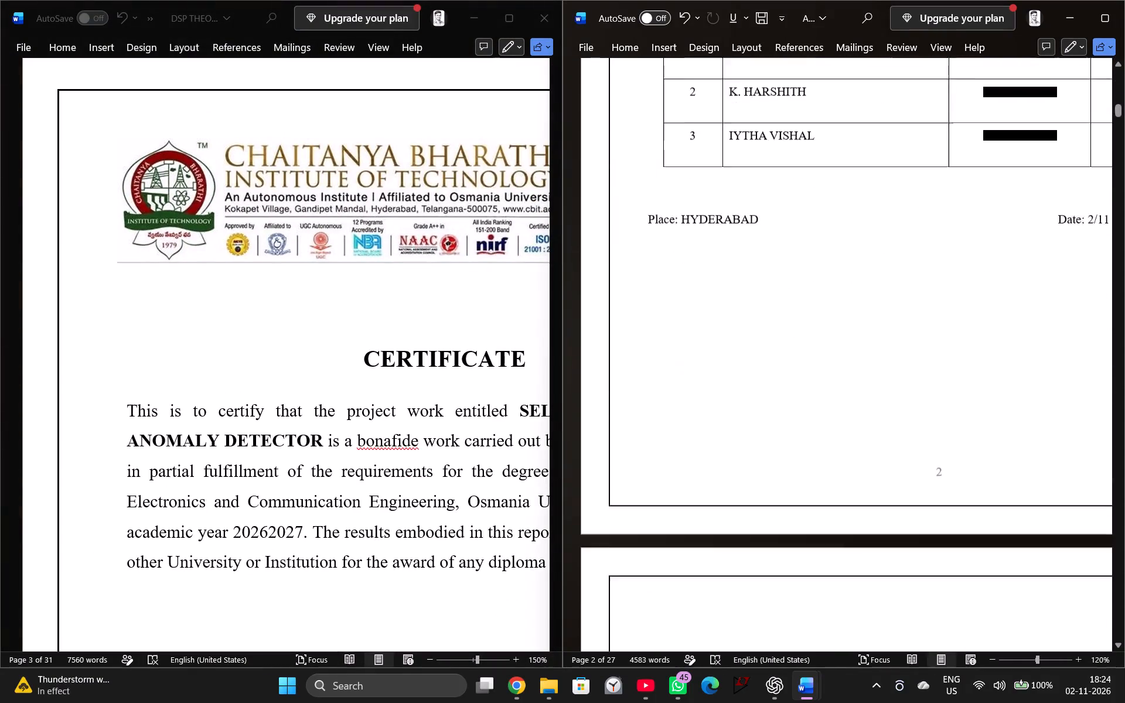
{"action": "scroll", "coordinate": [830, 315], "scroll_direction": "down", "scroll_amount": 5}
{"action": "scroll", "coordinate": [831, 319], "scroll_direction": "down", "scroll_amount": 19}
{"action": "scroll", "coordinate": [833, 320], "scroll_direction": "down", "scroll_amount": 6}
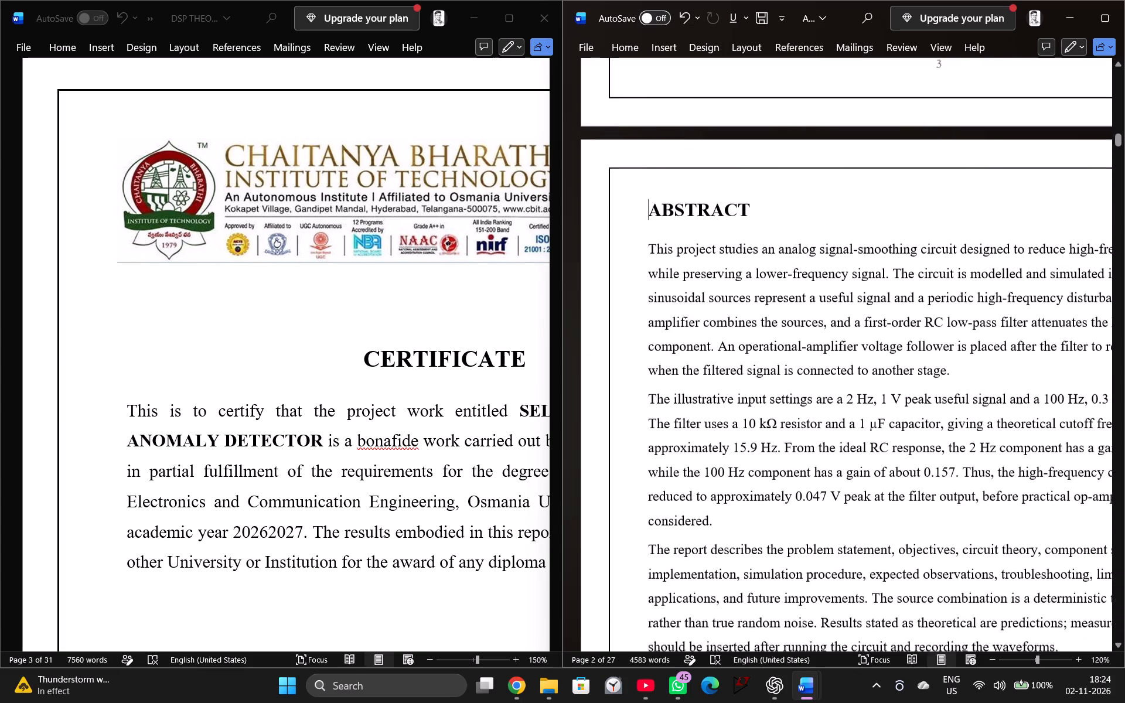
{"action": "scroll", "coordinate": [833, 322], "scroll_direction": "down", "scroll_amount": 14}
{"action": "scroll", "coordinate": [835, 323], "scroll_direction": "up", "scroll_amount": 14}
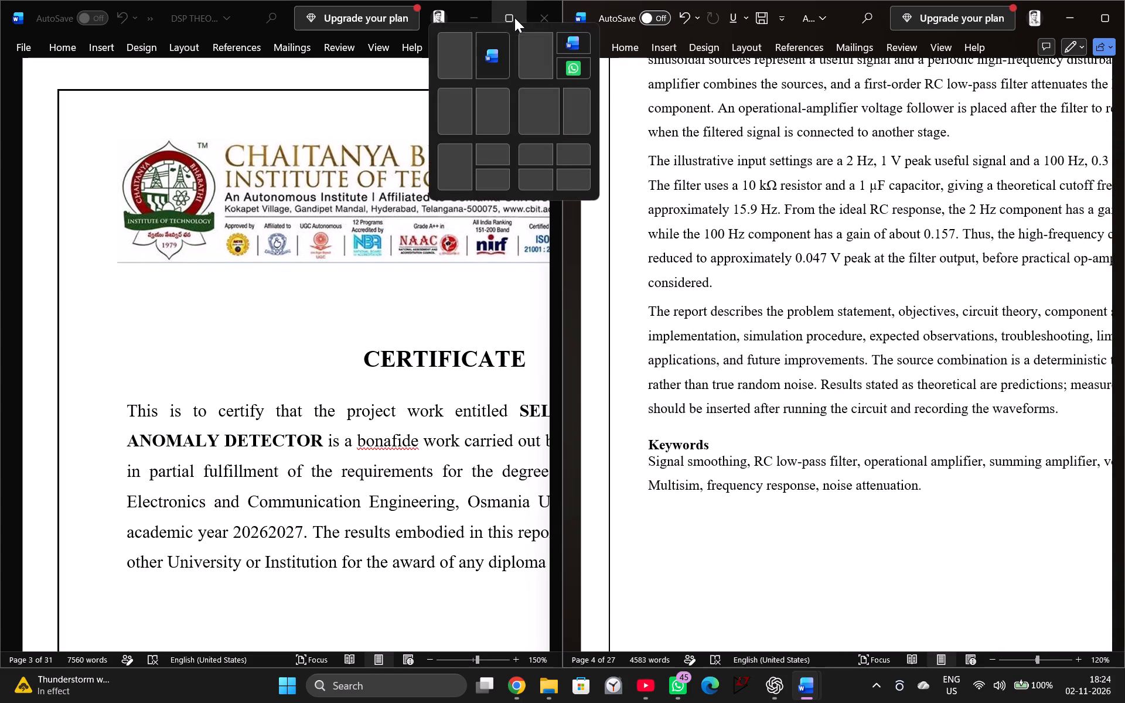
In the DSP THEO document, copy the page 3 certificate content, from the college banner through the Department of ECE lines.
{"action": "scroll", "coordinate": [270, 280], "scroll_direction": "down", "scroll_amount": 5, "text": "ctrl"}
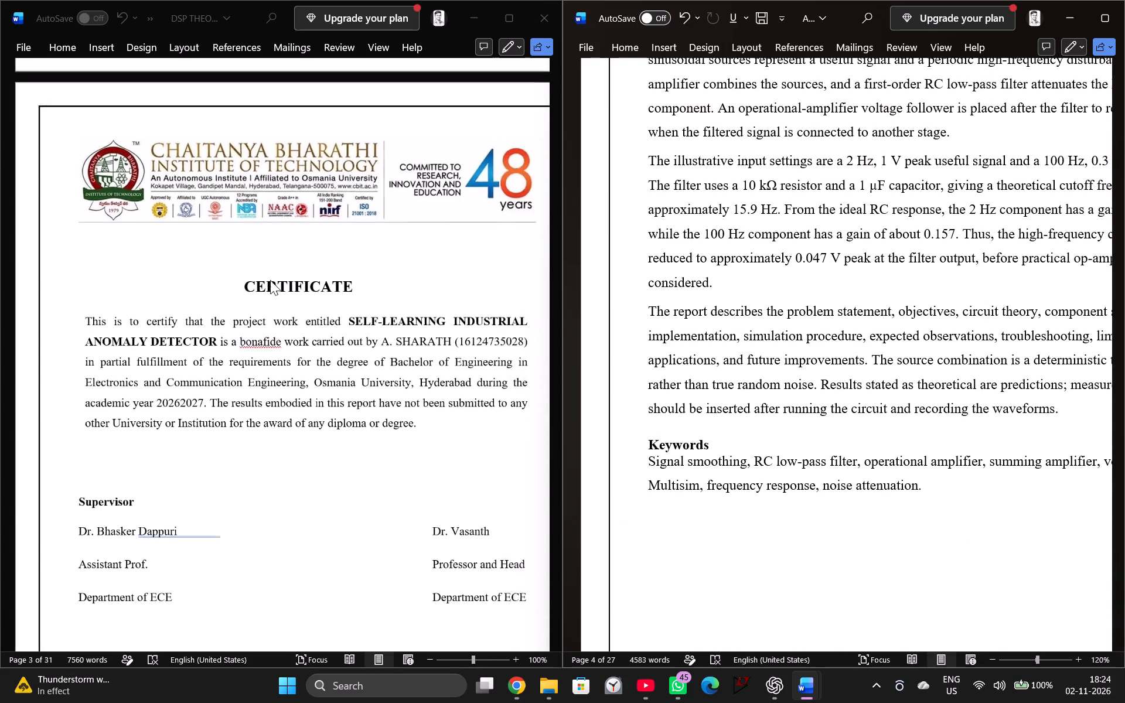
{"action": "scroll", "coordinate": [270, 280], "scroll_direction": "down", "scroll_amount": 3, "text": "ctrl"}
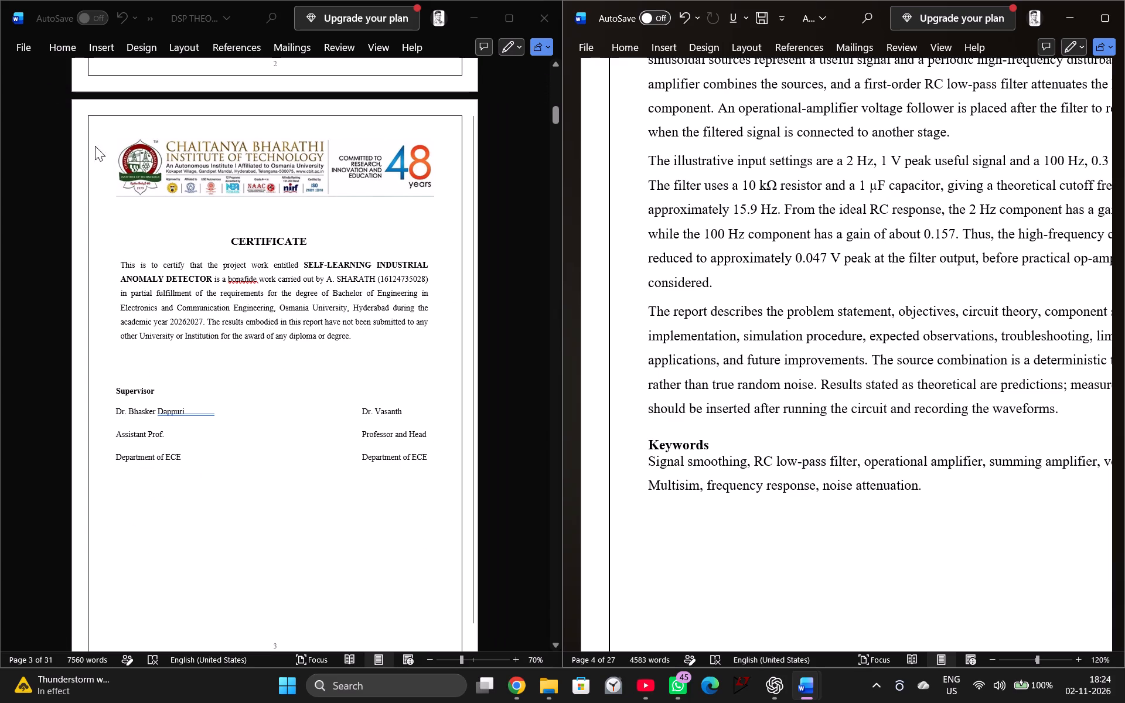
{"action": "left_click", "coordinate": [131, 187]}
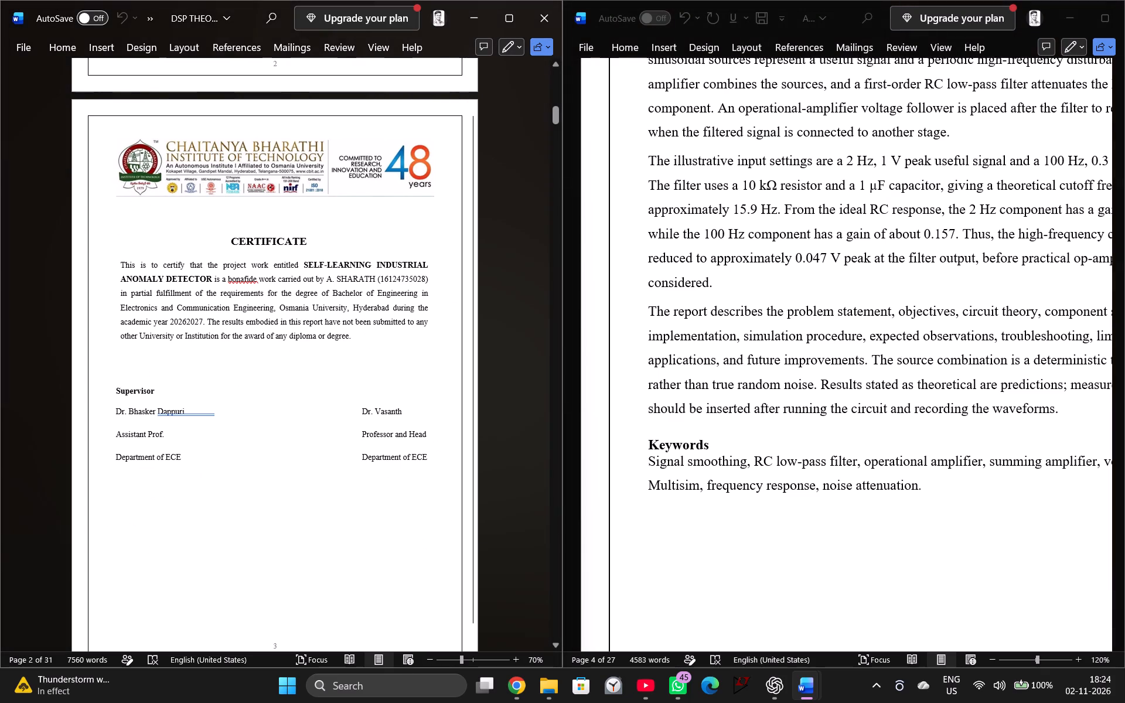
{"action": "left_click", "coordinate": [148, 223]}
{"action": "left_click", "coordinate": [106, 196]}
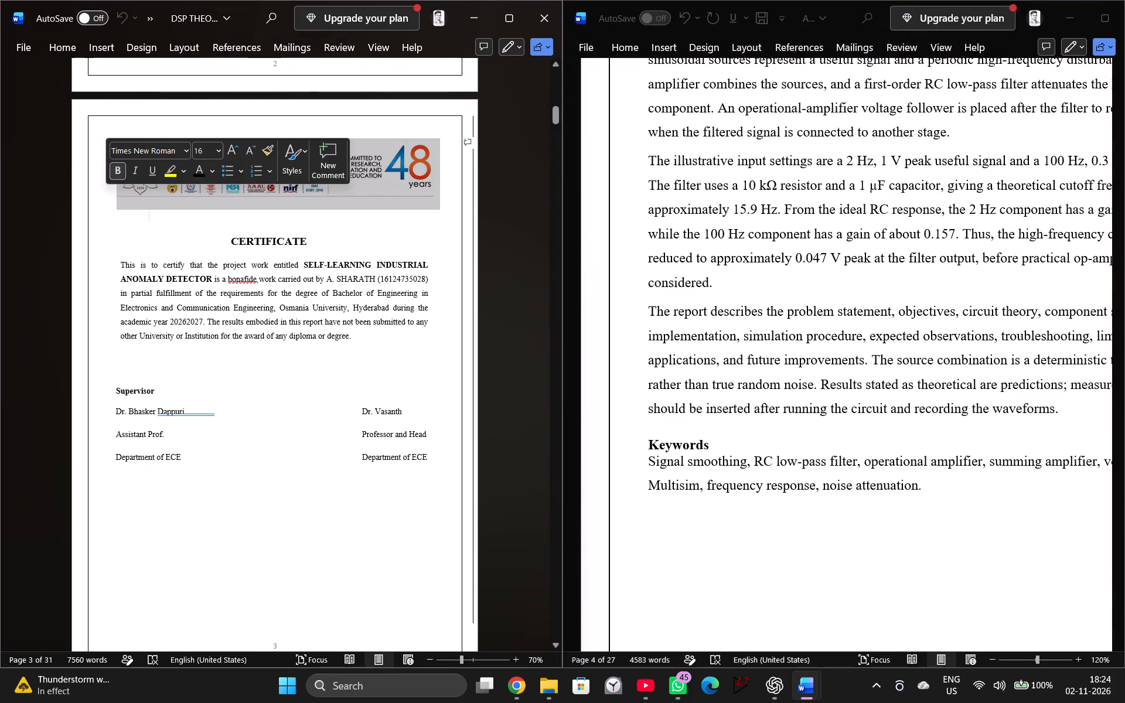
{"action": "left_click", "coordinate": [115, 212]}
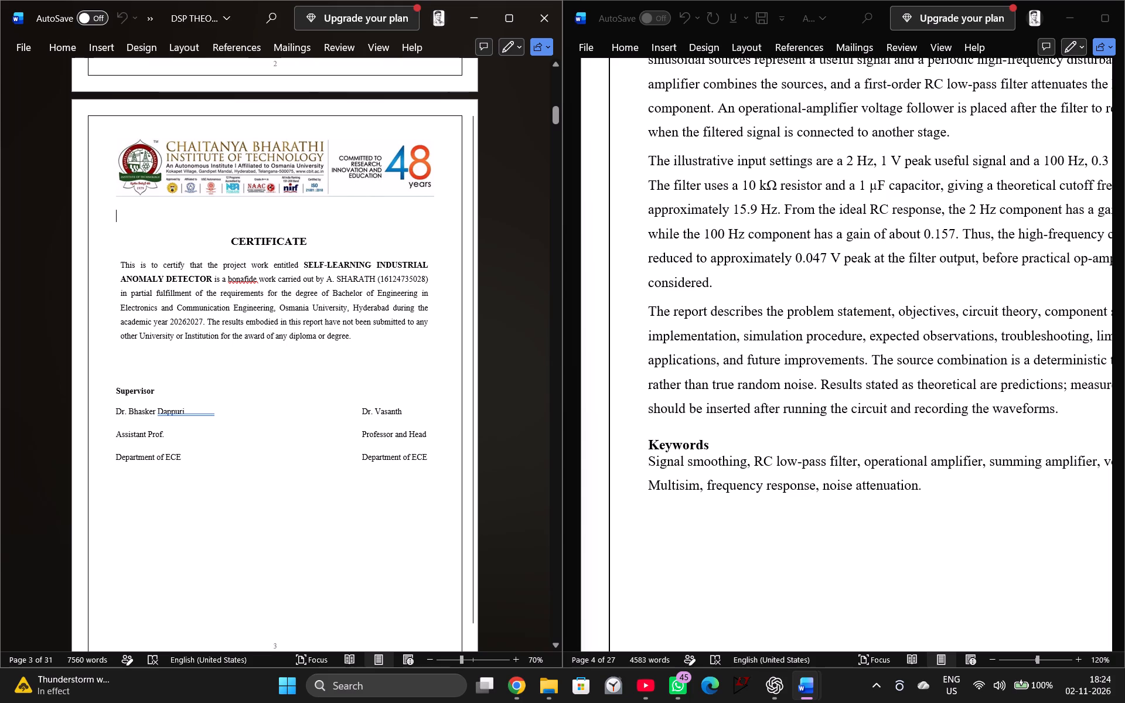
{"action": "left_click", "coordinate": [109, 197]}
{"action": "left_click_drag", "start_coordinate": [109, 197], "coordinate": [278, 367]}
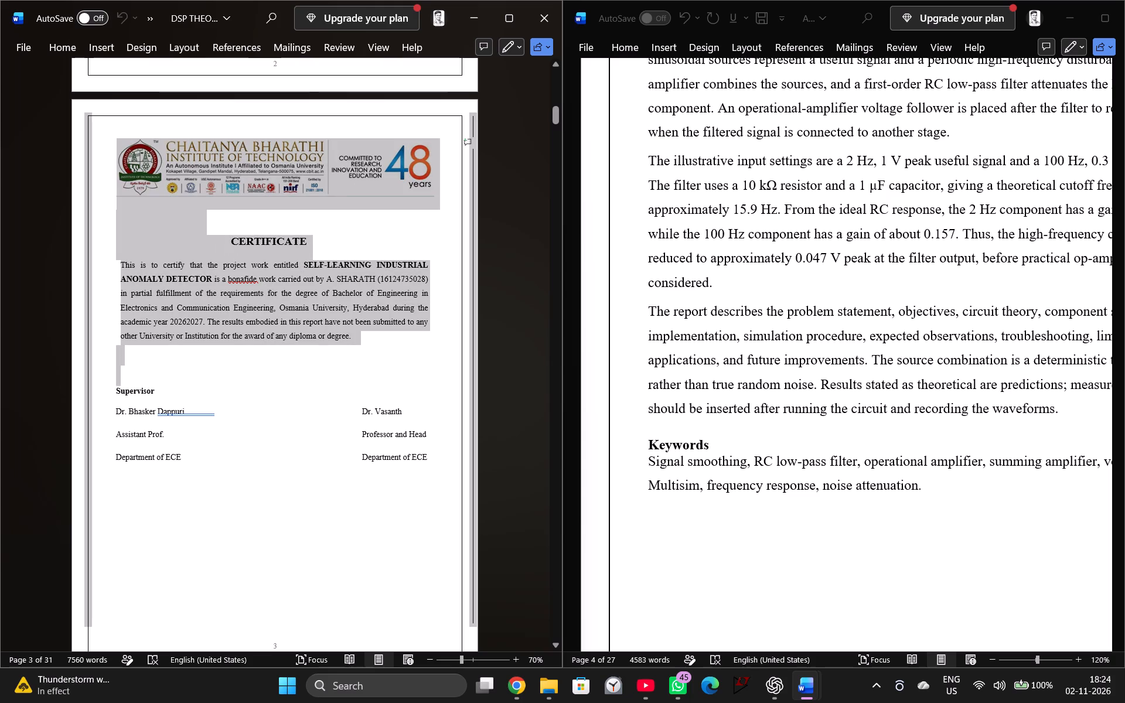
{"action": "left_click_drag", "start_coordinate": [278, 367], "coordinate": [408, 433]}
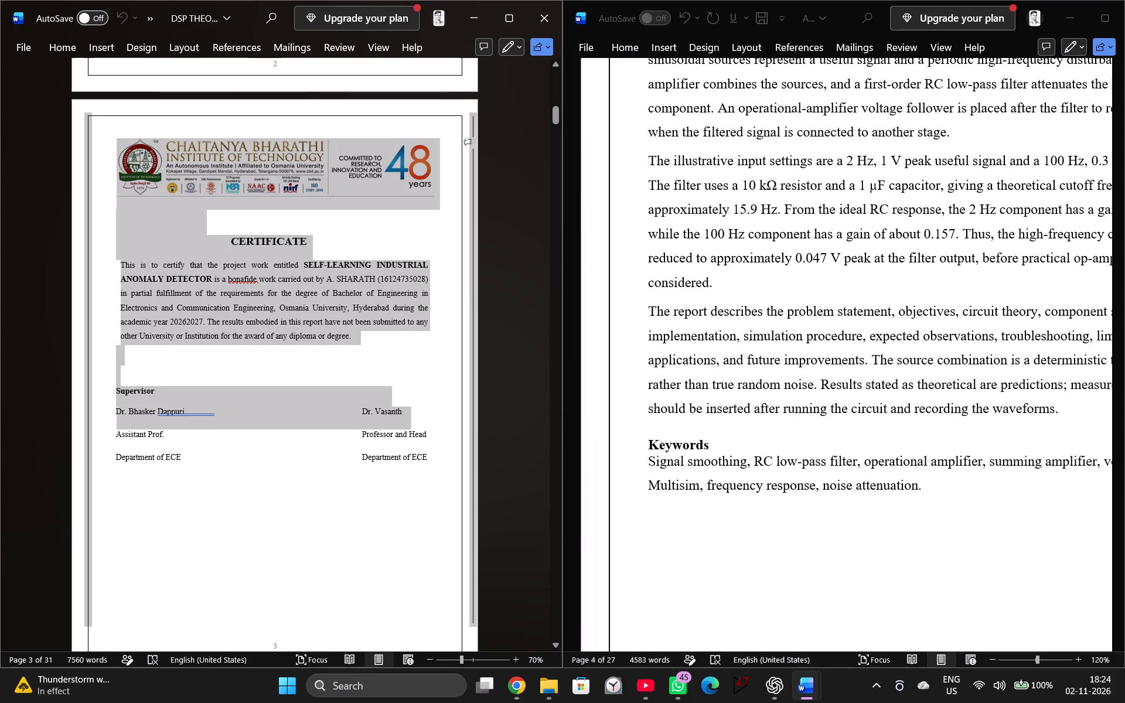
{"action": "left_click_drag", "start_coordinate": [408, 433], "coordinate": [432, 466]}
{"action": "key", "text": "ctrl+c"}
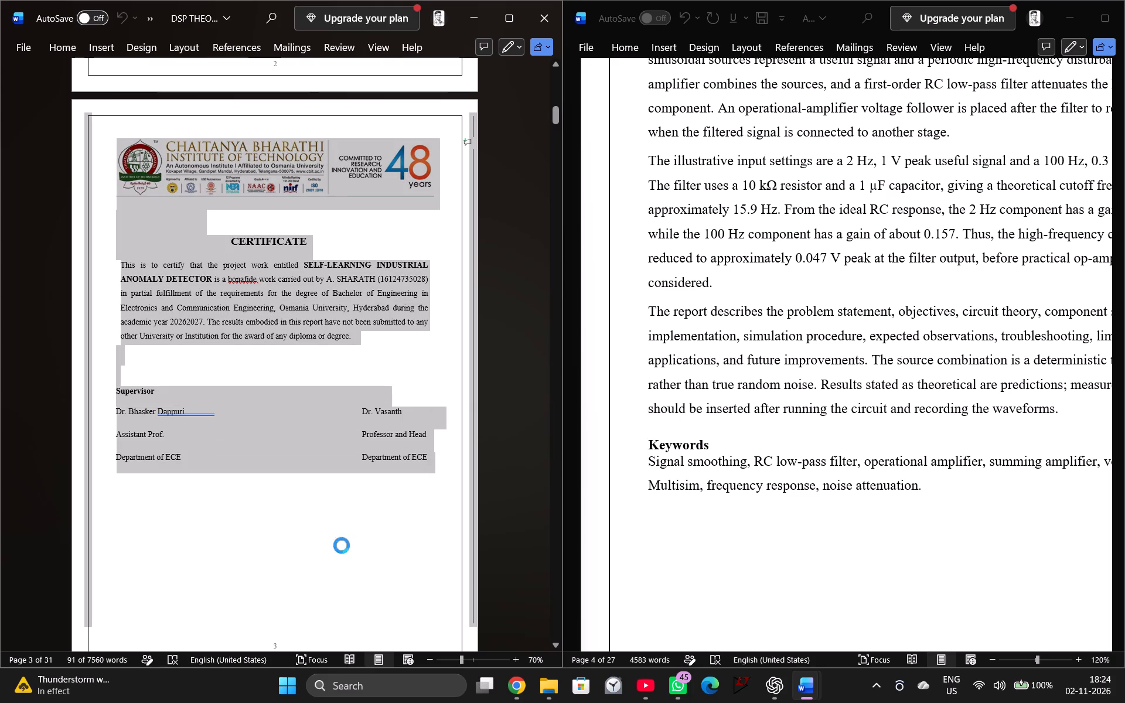
{"action": "left_click", "coordinate": [341, 545]}
Paste the copied certificate content onto blank page 3 of the Analog Signal Smoothing report.
{"action": "scroll", "coordinate": [789, 530], "scroll_direction": "down", "scroll_amount": 5}
{"action": "scroll", "coordinate": [880, 545], "scroll_direction": "up", "scroll_amount": 20}
{"action": "scroll", "coordinate": [880, 545], "scroll_direction": "up", "scroll_amount": 5}
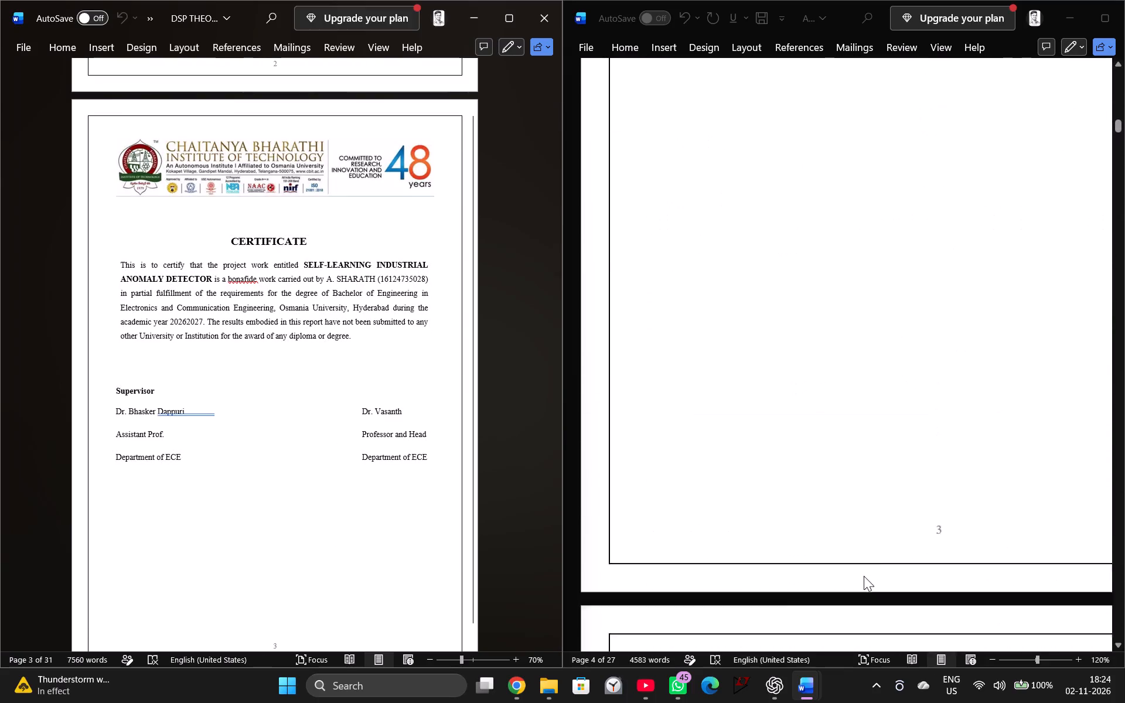
{"action": "scroll", "coordinate": [864, 576], "scroll_direction": "up", "scroll_amount": 1}
{"action": "scroll", "coordinate": [812, 452], "scroll_direction": "up", "scroll_amount": 7}
{"action": "scroll", "coordinate": [708, 278], "scroll_direction": "up", "scroll_amount": 6}
{"action": "scroll", "coordinate": [824, 337], "scroll_direction": "up", "scroll_amount": 11}
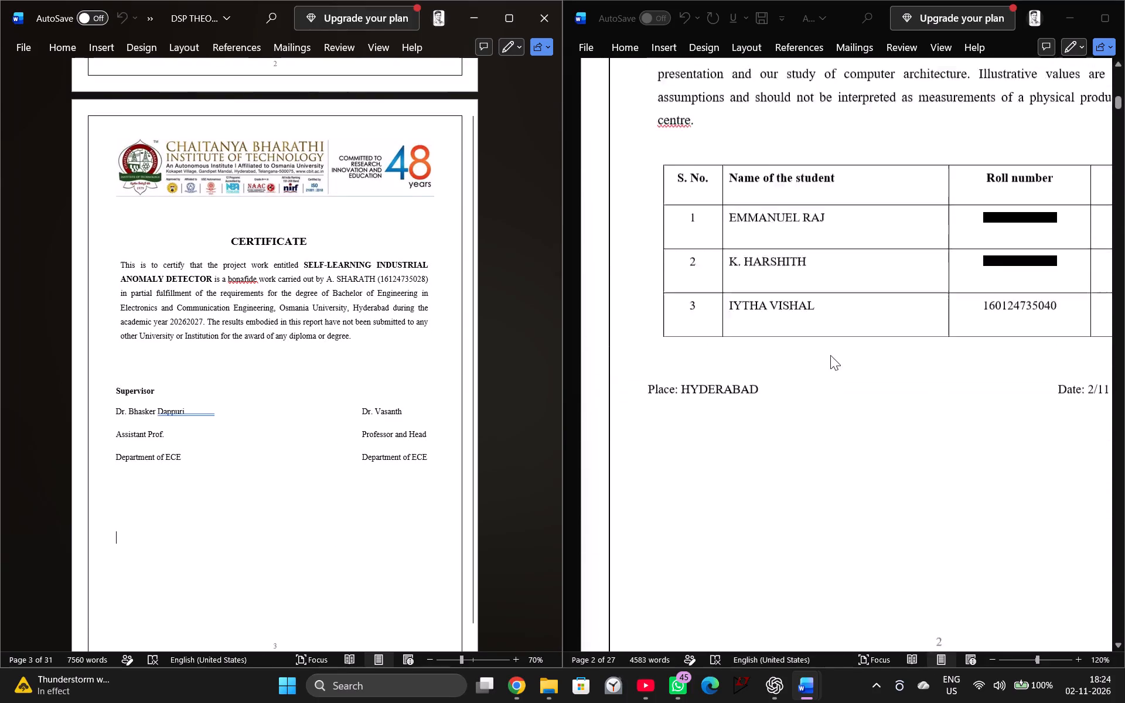
{"action": "scroll", "coordinate": [830, 355], "scroll_direction": "up", "scroll_amount": 2}
{"action": "scroll", "coordinate": [834, 432], "scroll_direction": "down", "scroll_amount": 17}
{"action": "left_click", "coordinate": [737, 355]}
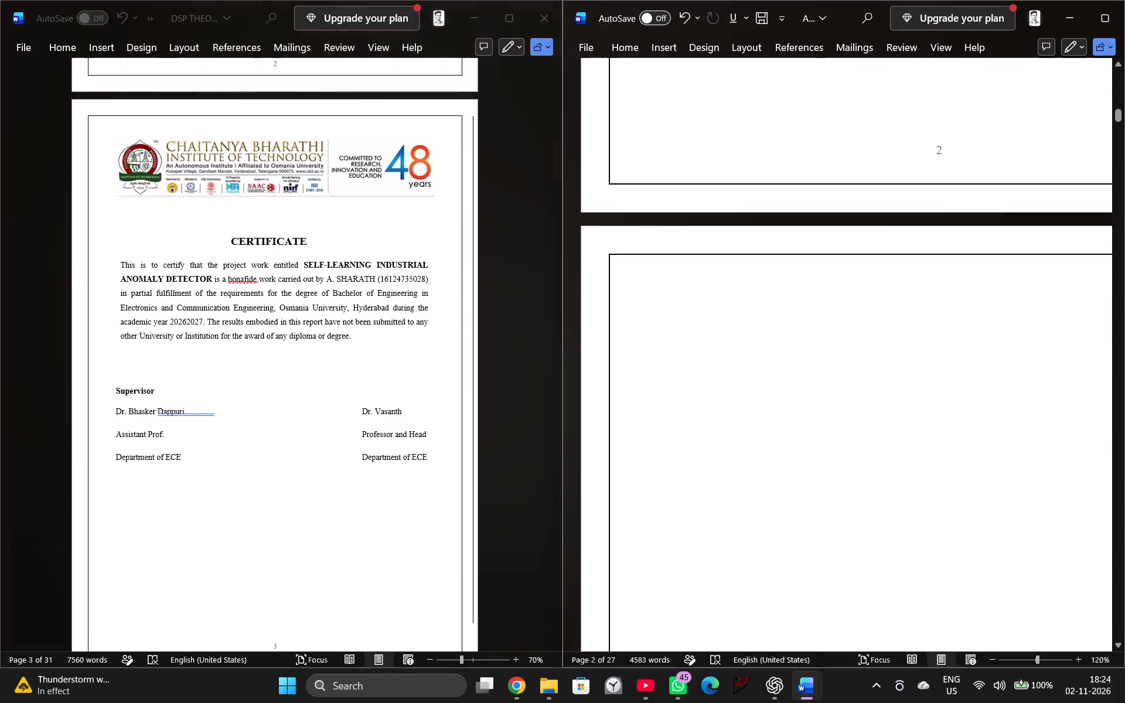
{"action": "left_click", "coordinate": [722, 319]}
{"action": "key", "text": "ctrl+v"}
Maximize the Analog_Signal_Smoothing_Project_Report window and show the Navigation pane with its page thumbnails.
{"action": "scroll", "coordinate": [855, 359], "scroll_direction": "up", "scroll_amount": 14}
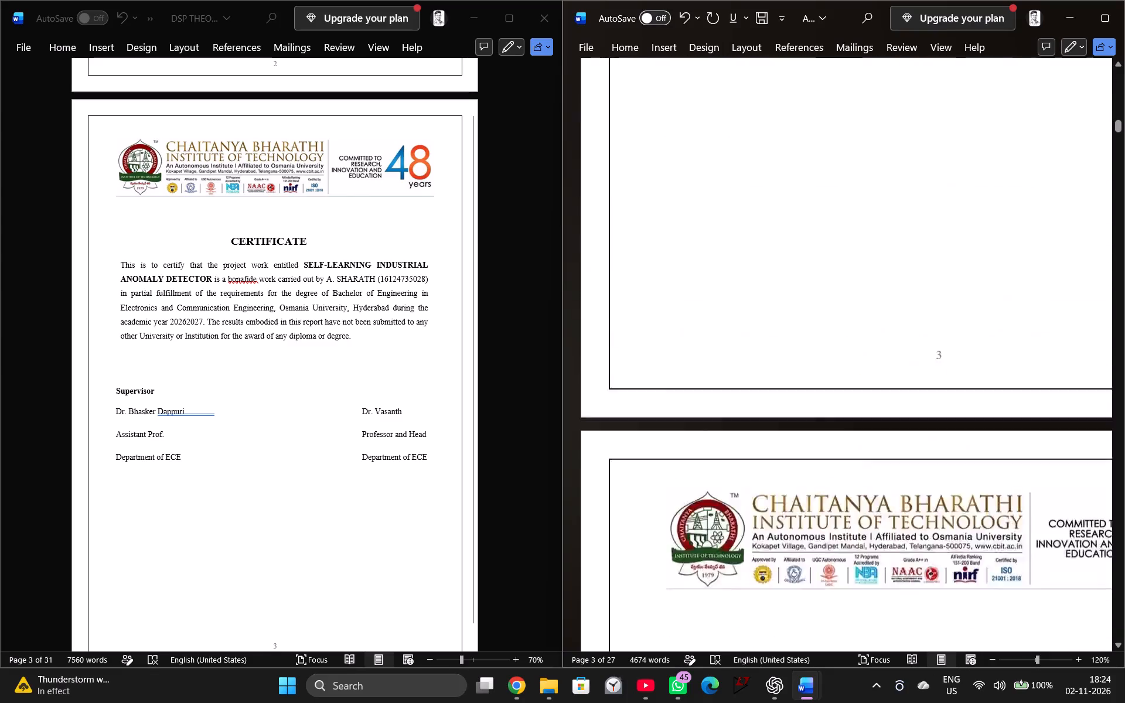
{"action": "scroll", "coordinate": [855, 359], "scroll_direction": "up", "scroll_amount": 18}
{"action": "scroll", "coordinate": [855, 359], "scroll_direction": "up", "scroll_amount": 13}
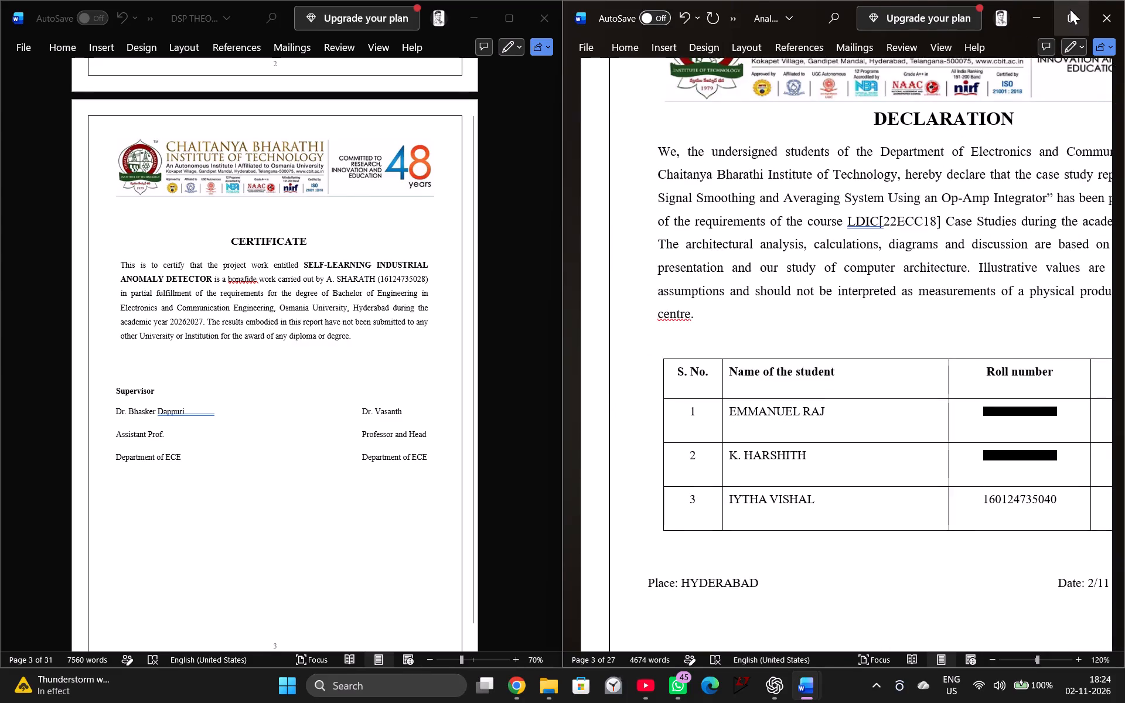
{"action": "left_click", "coordinate": [1070, 17]}
{"action": "scroll", "coordinate": [514, 282], "scroll_direction": "up", "scroll_amount": 20}
{"action": "scroll", "coordinate": [514, 282], "scroll_direction": "up", "scroll_amount": 9}
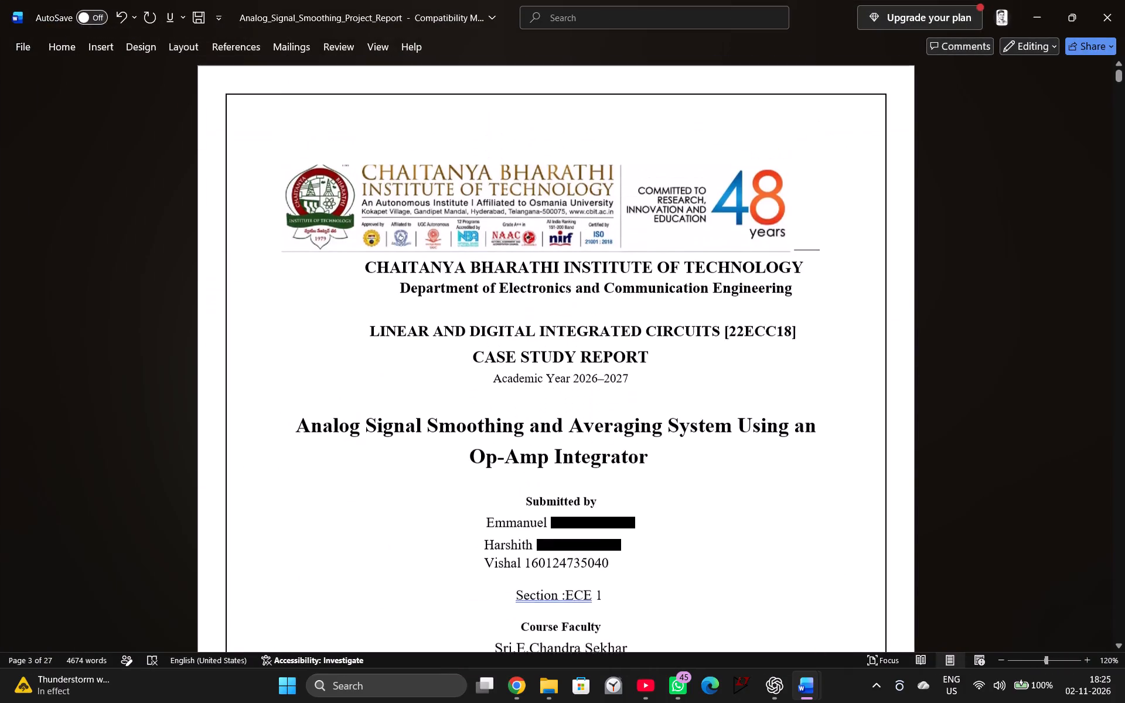
{"action": "scroll", "coordinate": [568, 266], "scroll_direction": "up", "scroll_amount": 5}
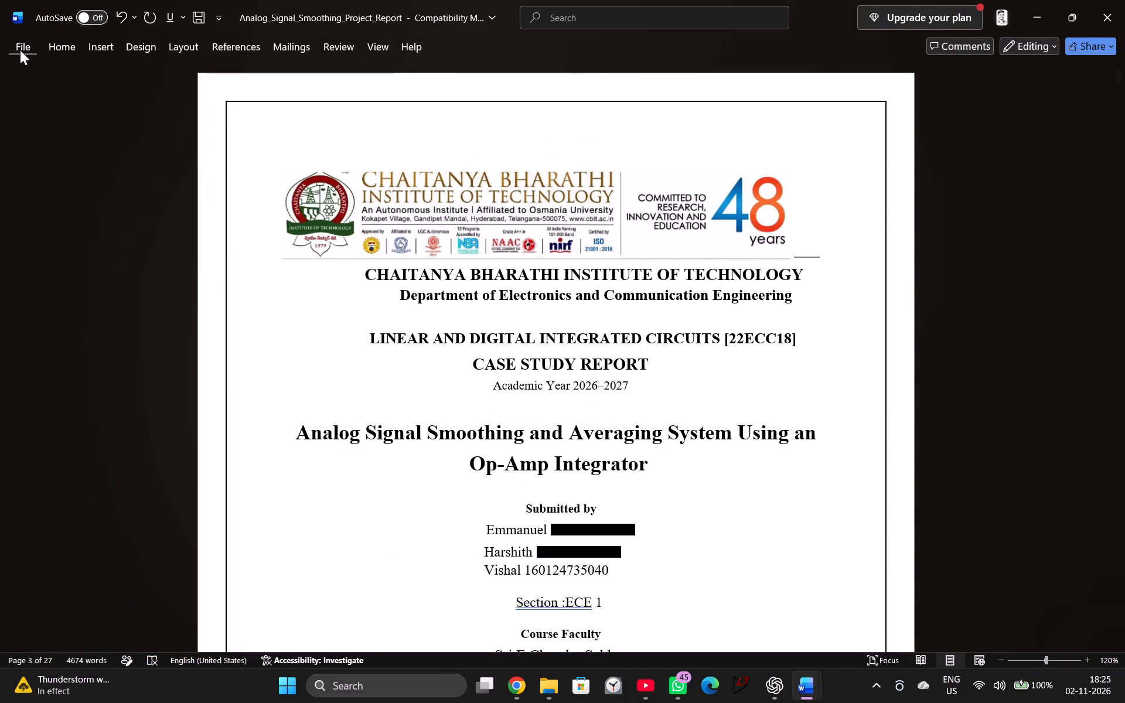
{"action": "left_click", "coordinate": [55, 49]}
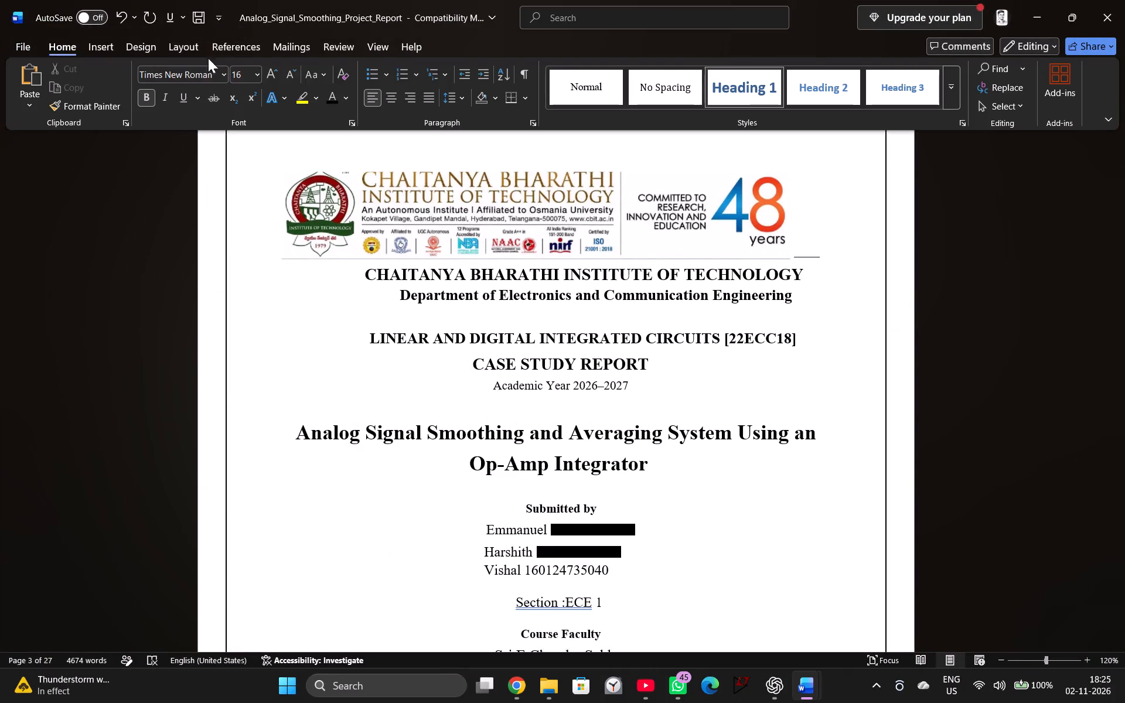
{"action": "left_click", "coordinate": [369, 52]}
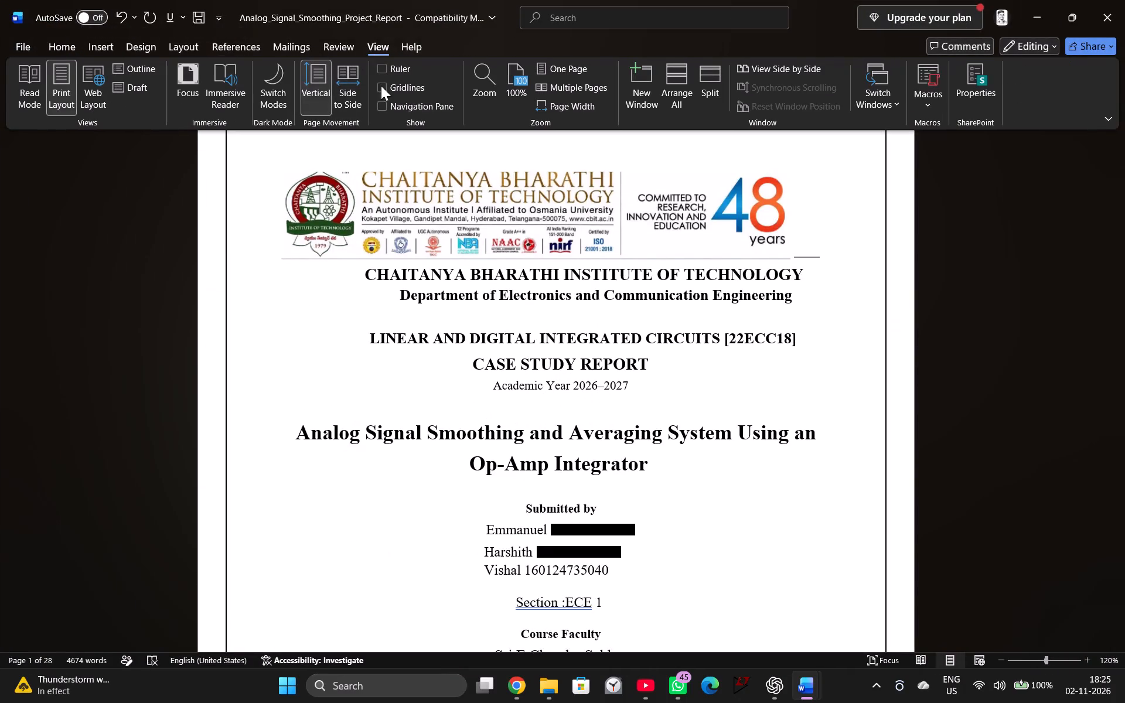
{"action": "left_click", "coordinate": [379, 106]}
{"action": "scroll", "coordinate": [576, 244], "scroll_direction": "up", "scroll_amount": 6}
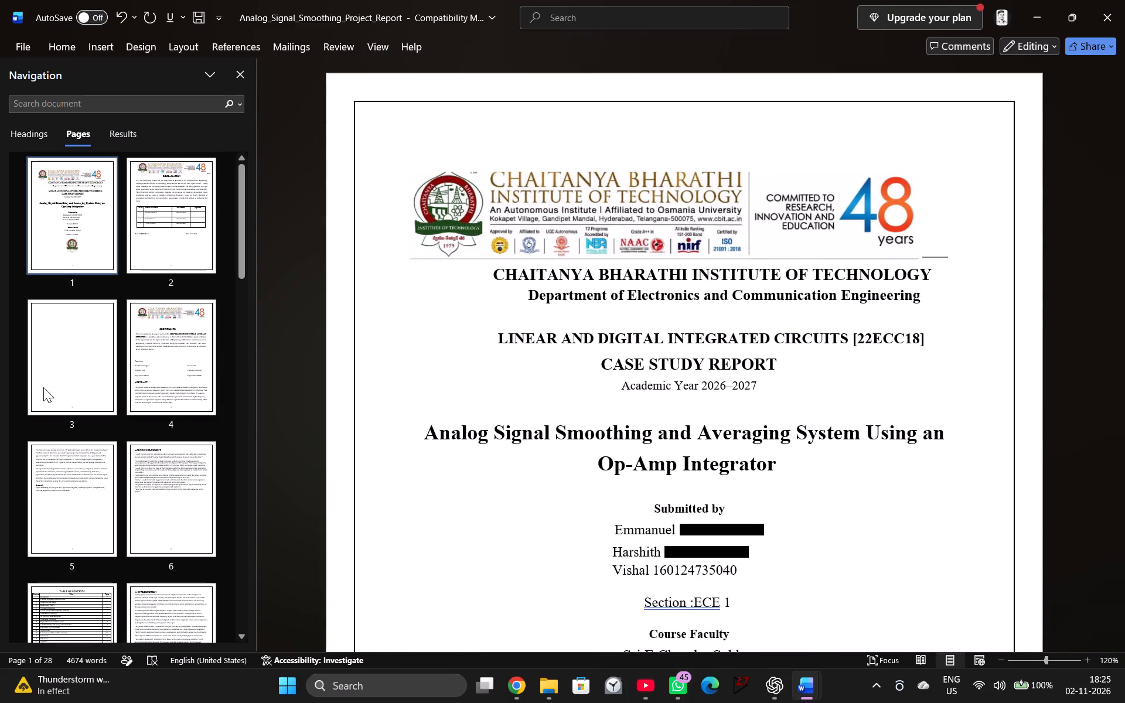
Add three empty lines between the pasted certificate's Department of ECE lines and the ABSTRACT heading on page 4.
{"action": "left_click", "coordinate": [70, 372]}
{"action": "left_click", "coordinate": [175, 345]}
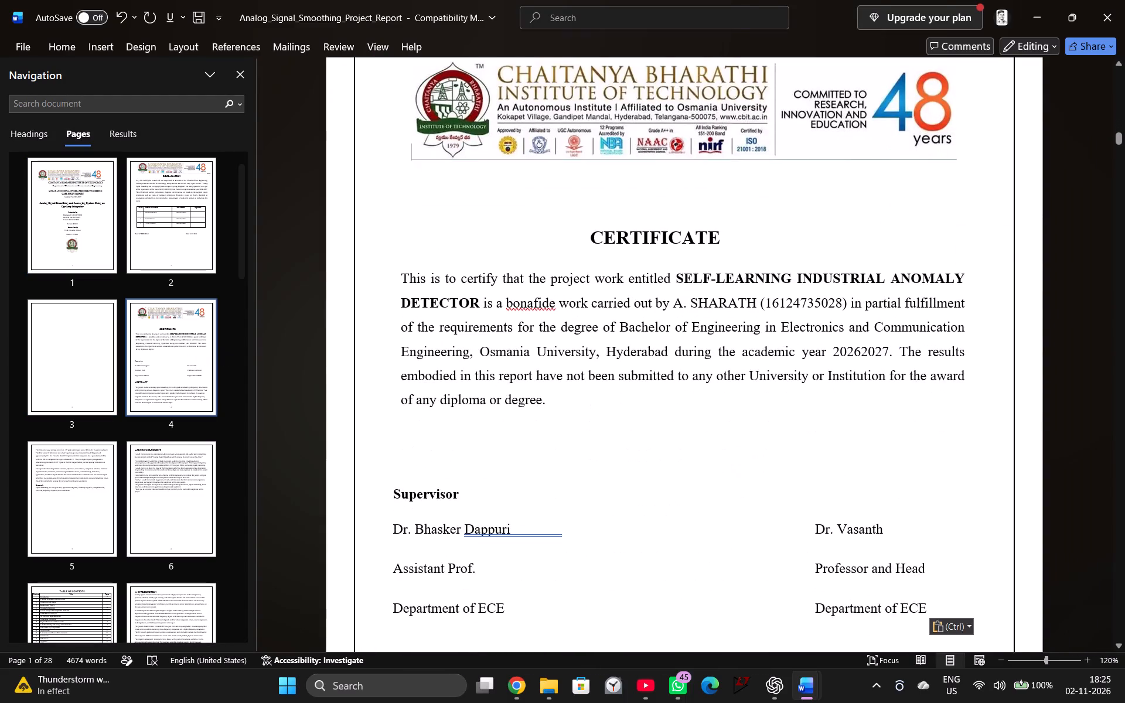
{"action": "scroll", "coordinate": [506, 319], "scroll_direction": "down", "scroll_amount": 16}
{"action": "scroll", "coordinate": [424, 227], "scroll_direction": "up", "scroll_amount": 7}
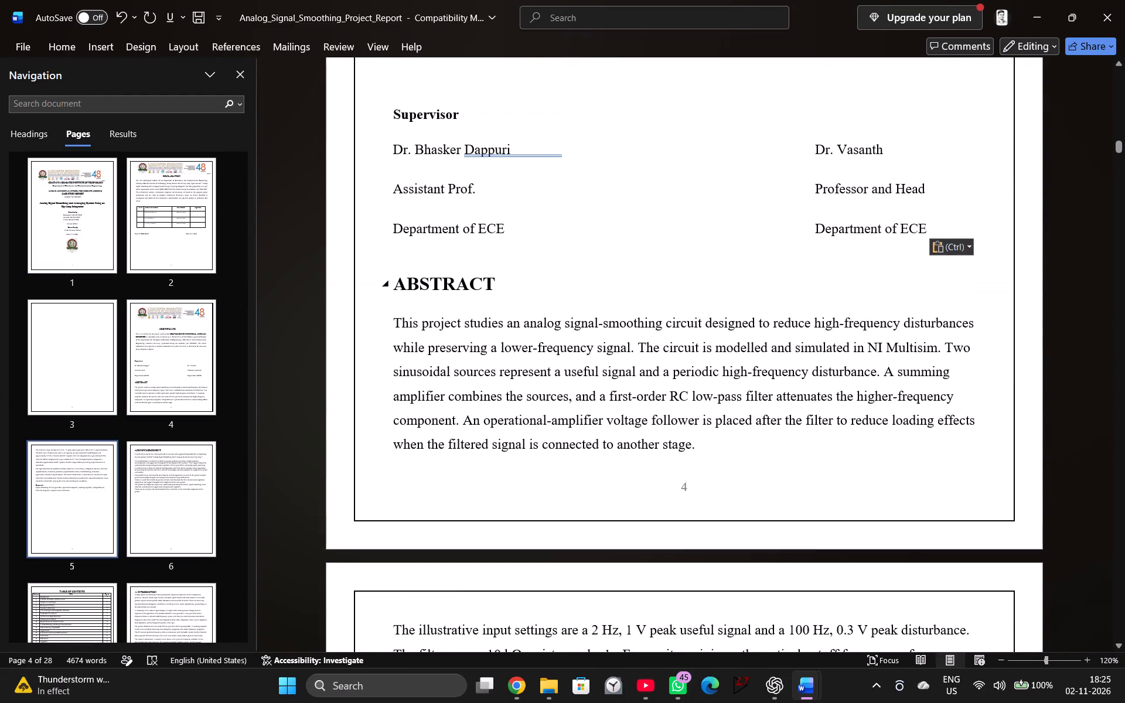
{"action": "left_click", "coordinate": [394, 281]}
{"action": "key", "text": "Return"}
{"action": "key", "text": "Return"}
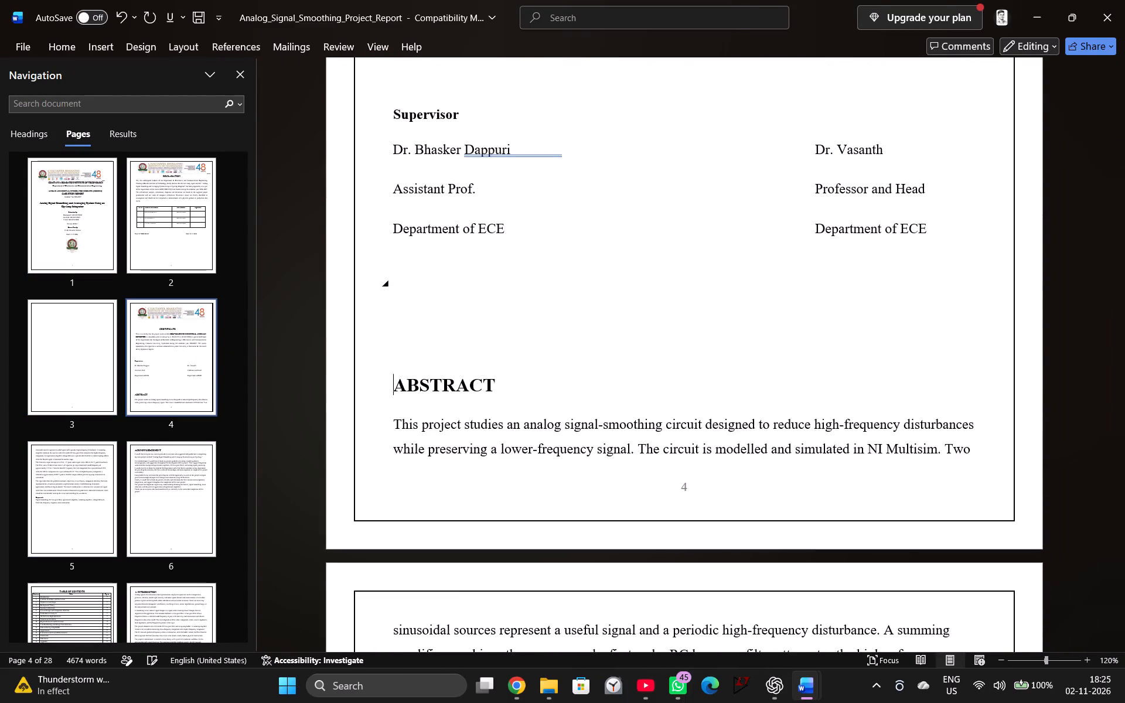
{"action": "key", "text": "Return"}
{"action": "key", "text": "Return"}
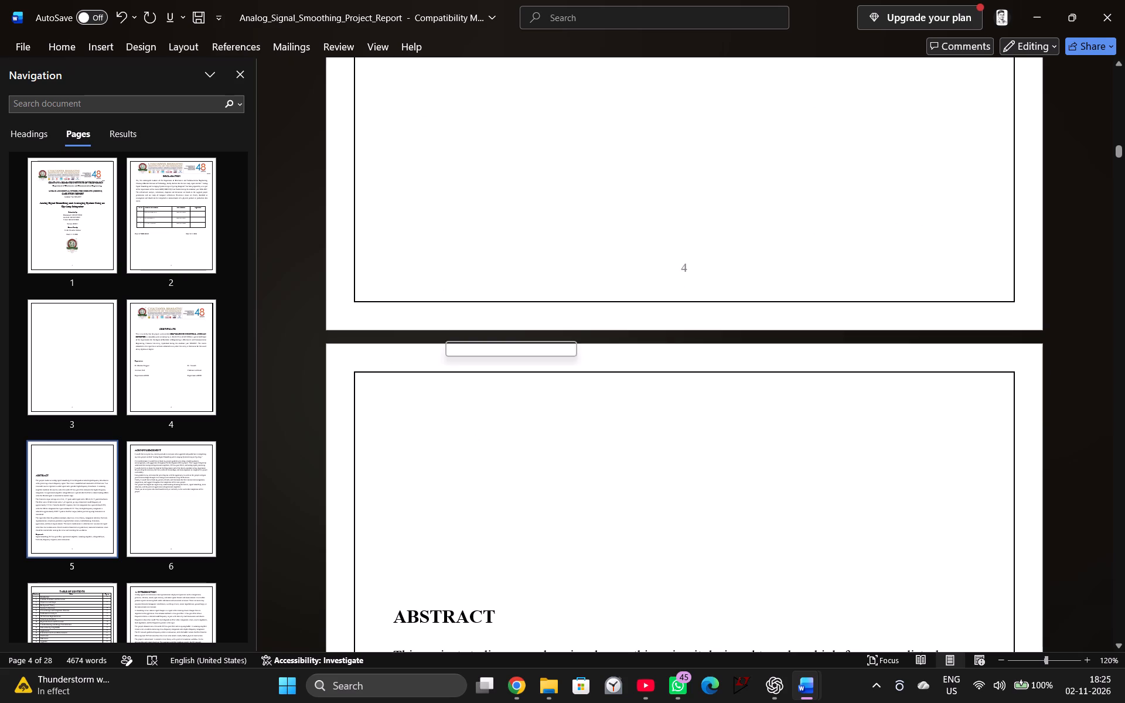
{"action": "key", "text": "BackSpace"}
{"action": "scroll", "coordinate": [423, 282], "scroll_direction": "up", "scroll_amount": 5}
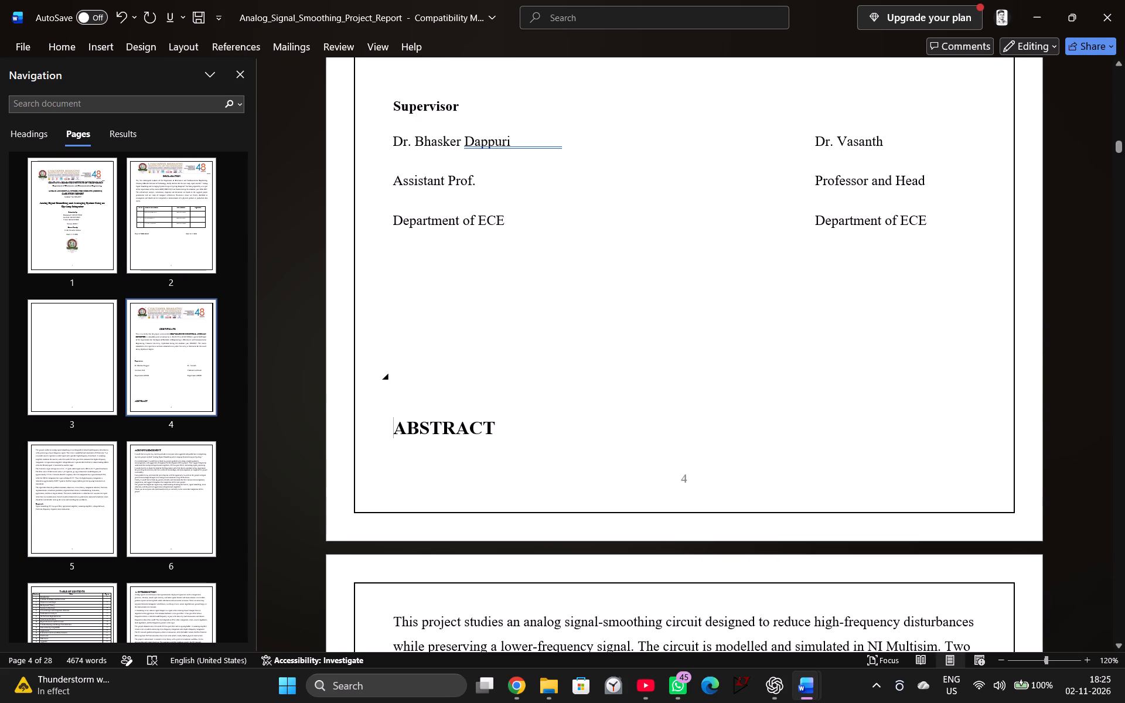
Insert a page break directly before the ABSTRACT heading on page 4.
{"action": "left_click", "coordinate": [21, 46]}
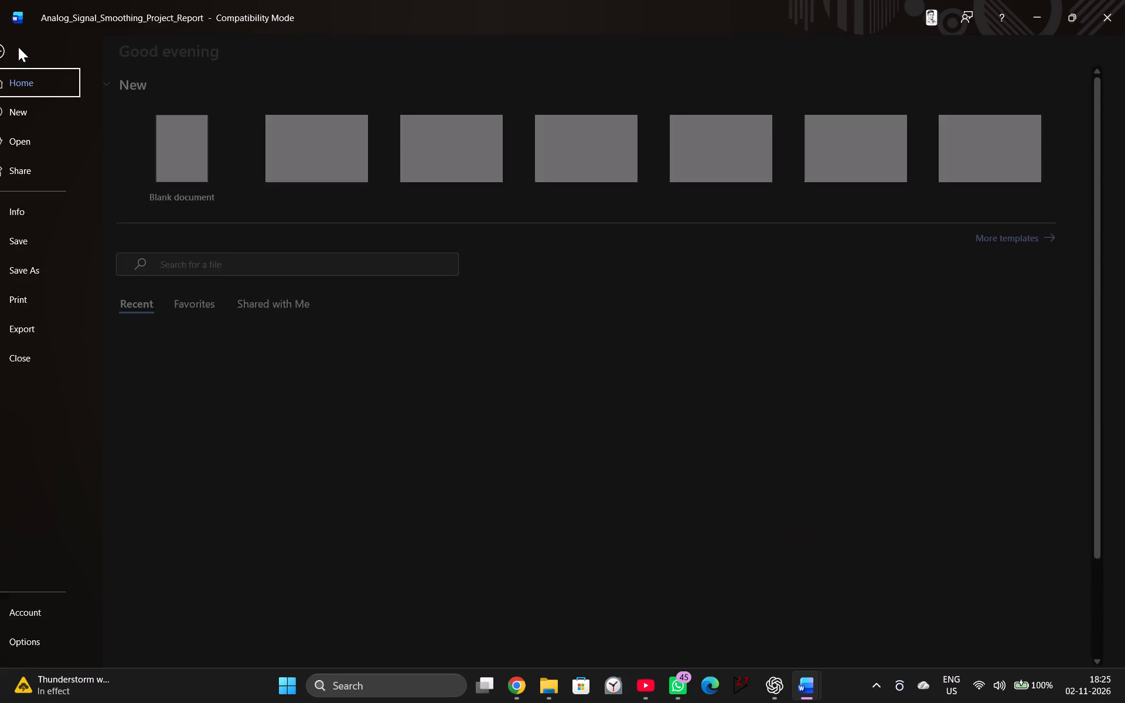
{"action": "left_click", "coordinate": [13, 53]}
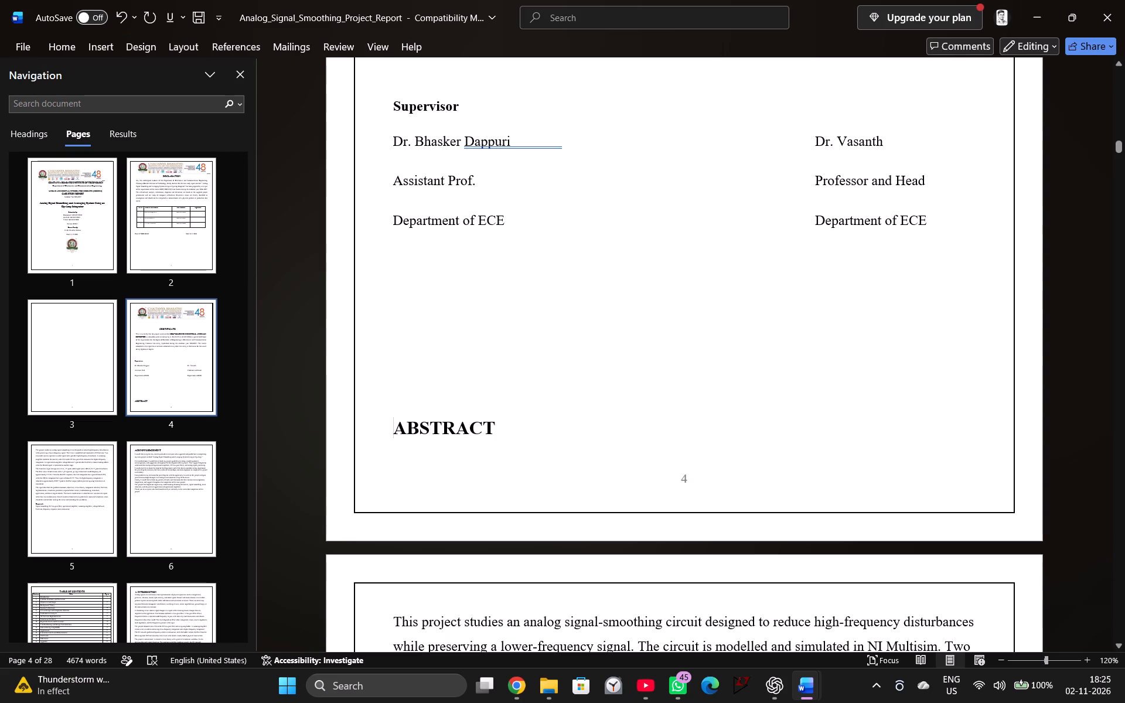
{"action": "left_click", "coordinate": [91, 49]}
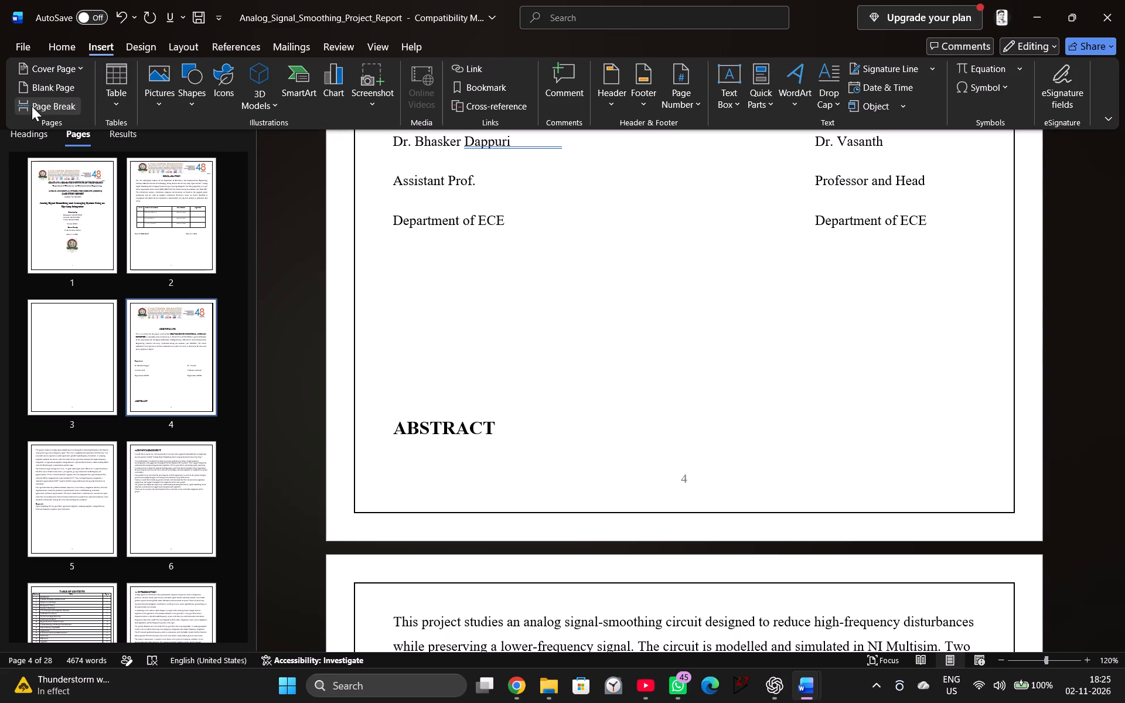
{"action": "left_click", "coordinate": [42, 105]}
Review the page layout from the certificate on page 4 back to the declaration on page 2.
{"action": "scroll", "coordinate": [427, 290], "scroll_direction": "up", "scroll_amount": 2}
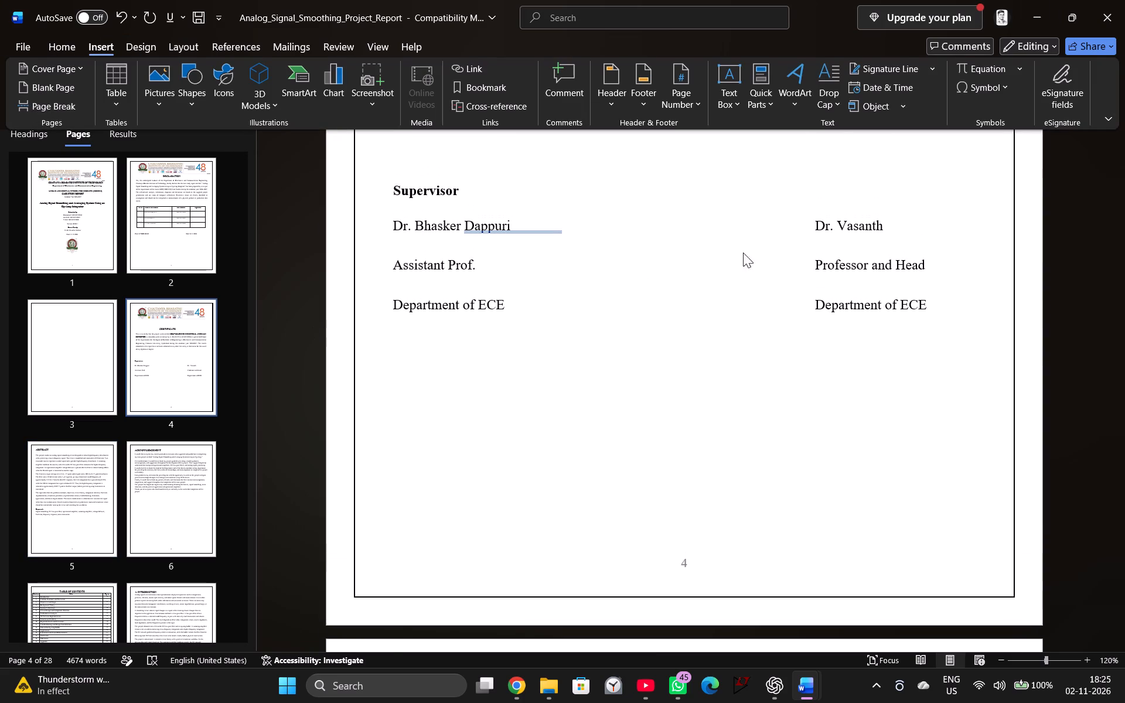
{"action": "scroll", "coordinate": [787, 240], "scroll_direction": "up", "scroll_amount": 13}
{"action": "scroll", "coordinate": [783, 245], "scroll_direction": "down", "scroll_amount": 14}
{"action": "scroll", "coordinate": [782, 248], "scroll_direction": "up", "scroll_amount": 2}
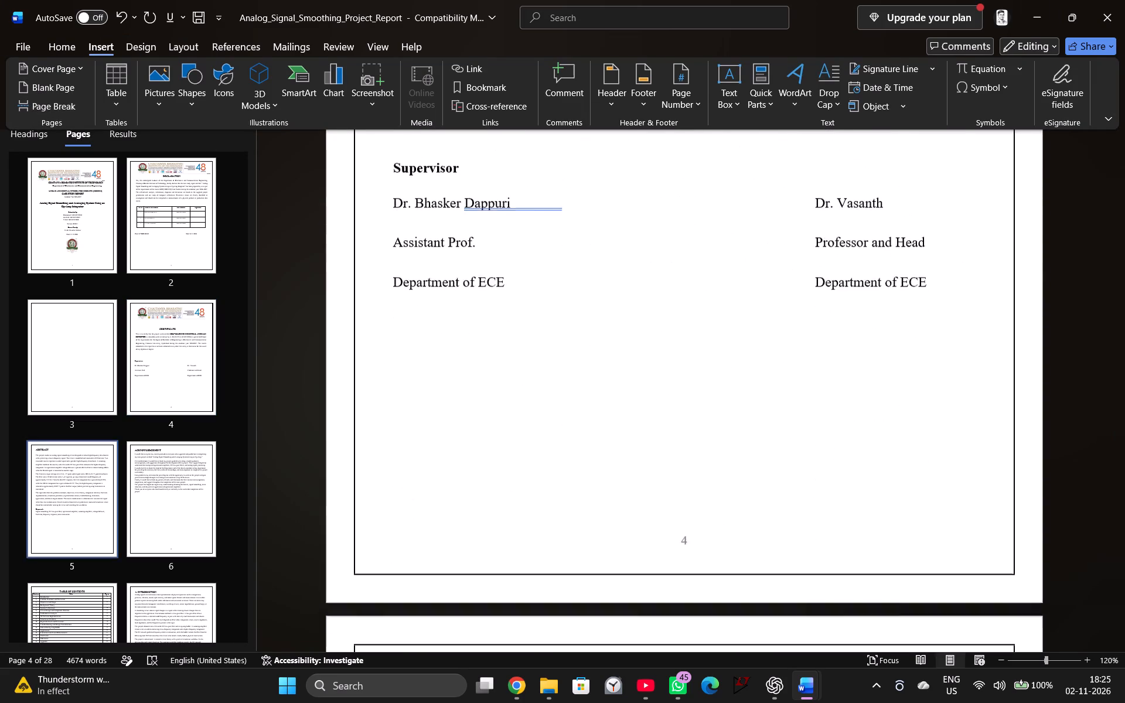
{"action": "scroll", "coordinate": [782, 248], "scroll_direction": "up", "scroll_amount": 20}
{"action": "scroll", "coordinate": [782, 248], "scroll_direction": "up", "scroll_amount": 19}
{"action": "scroll", "coordinate": [785, 248], "scroll_direction": "up", "scroll_amount": 6}
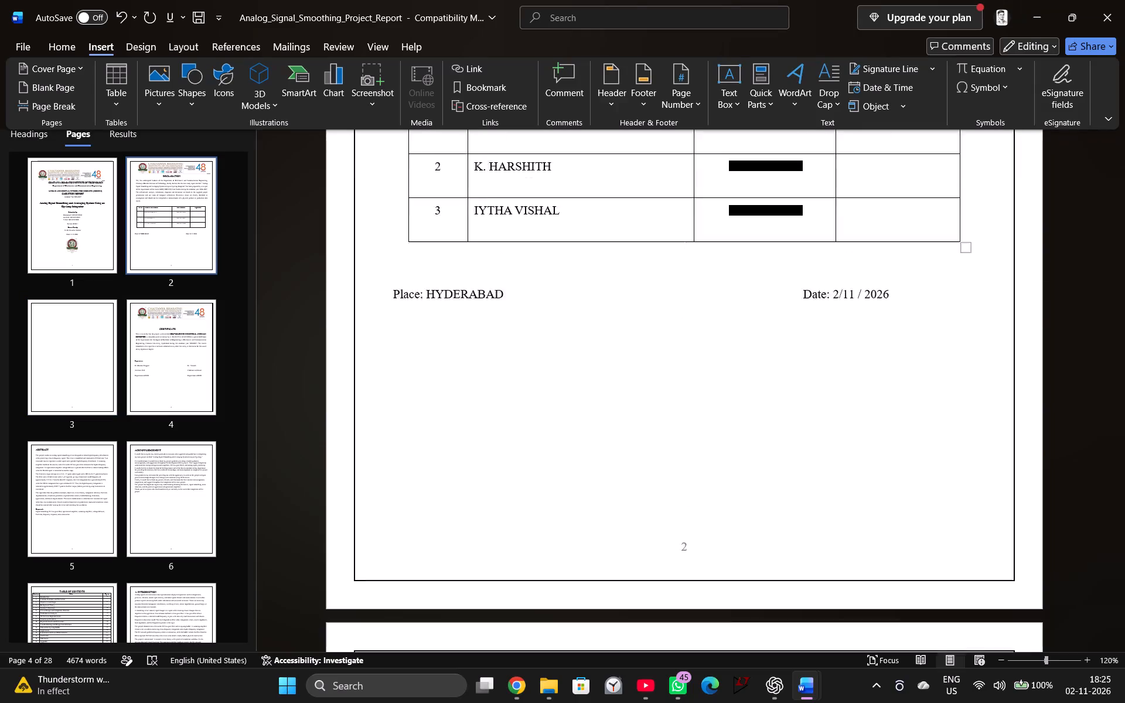
Delete the blank page 3 between the declaration and the certificate.
{"action": "scroll", "coordinate": [785, 248], "scroll_direction": "up", "scroll_amount": 9}
{"action": "left_click", "coordinate": [50, 359]}
{"action": "left_click", "coordinate": [50, 359]}
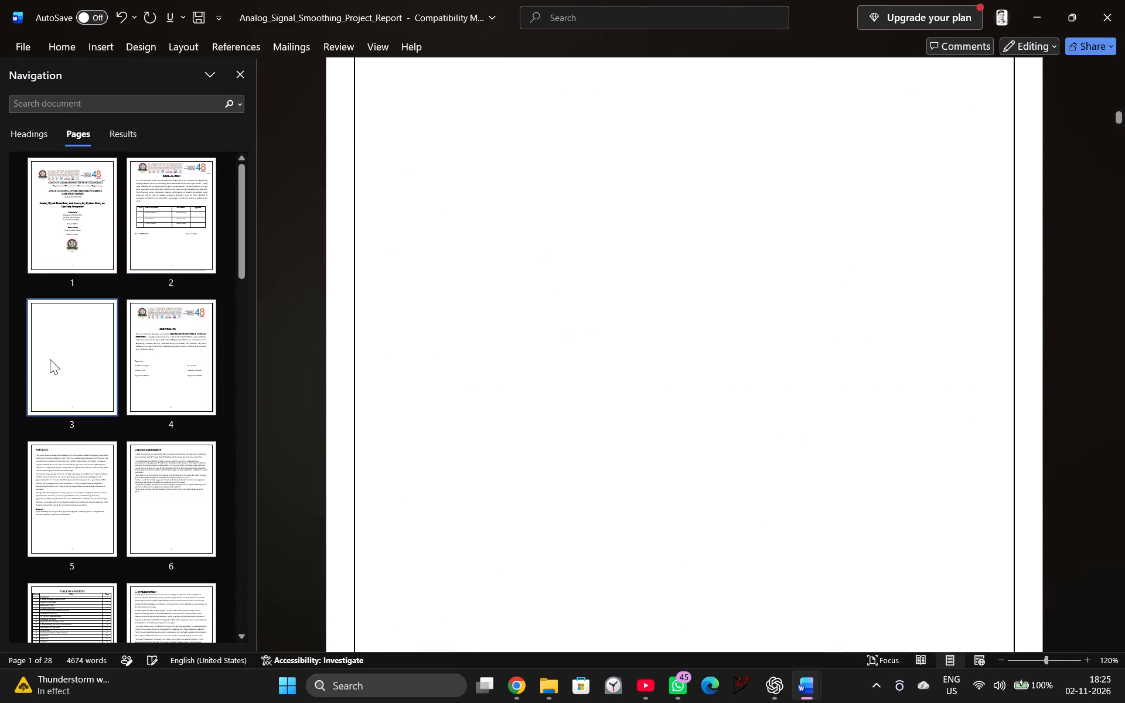
{"action": "key", "text": "BackSpace"}
{"action": "key", "text": "BackSpace"}
{"action": "key", "text": "BackSpace"}
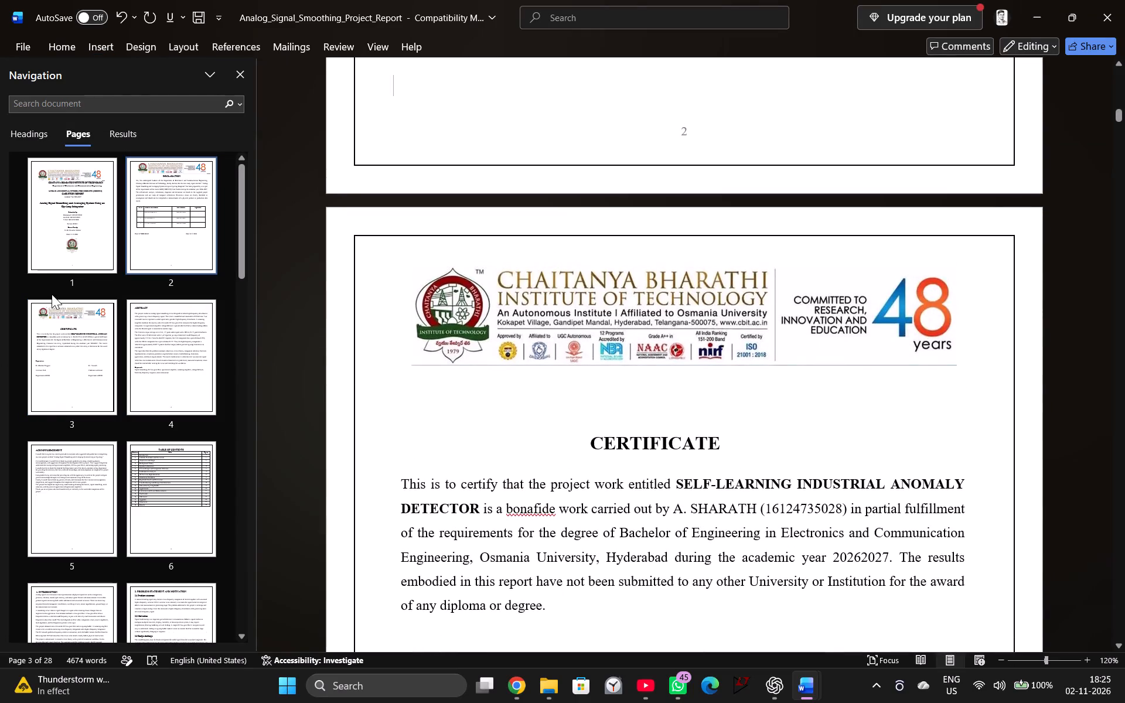
Review the layout of the cover, declaration and certificate pages.
{"action": "left_click", "coordinate": [63, 219]}
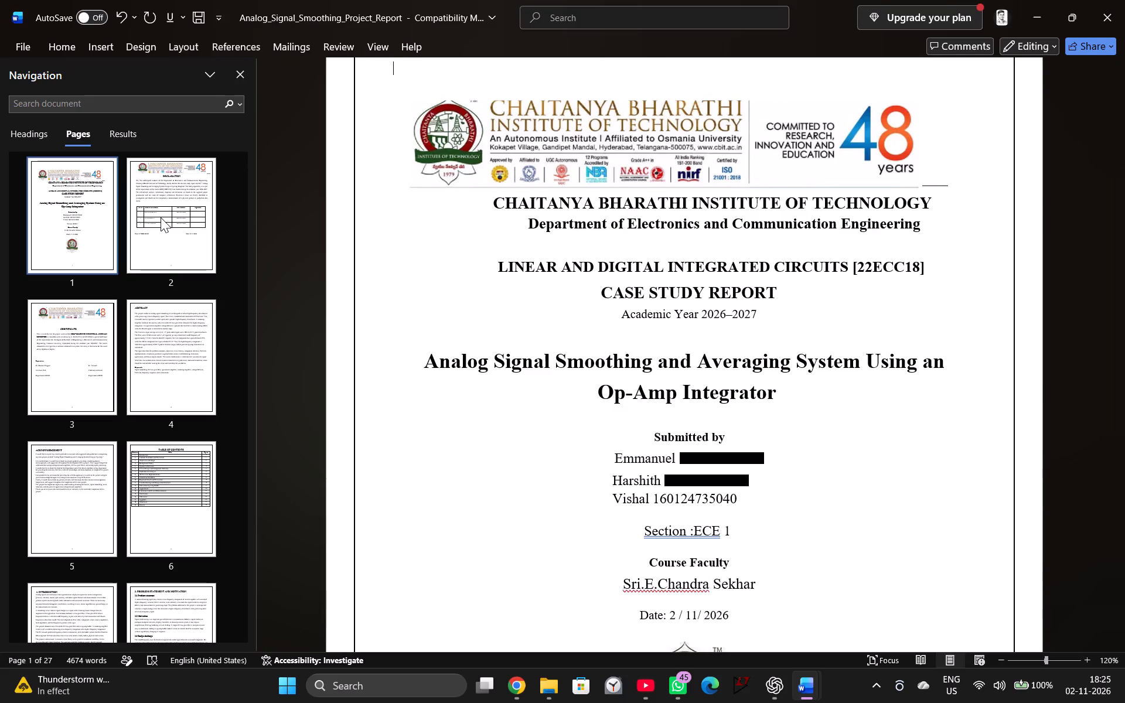
{"action": "left_click", "coordinate": [163, 229]}
{"action": "left_click", "coordinate": [66, 336]}
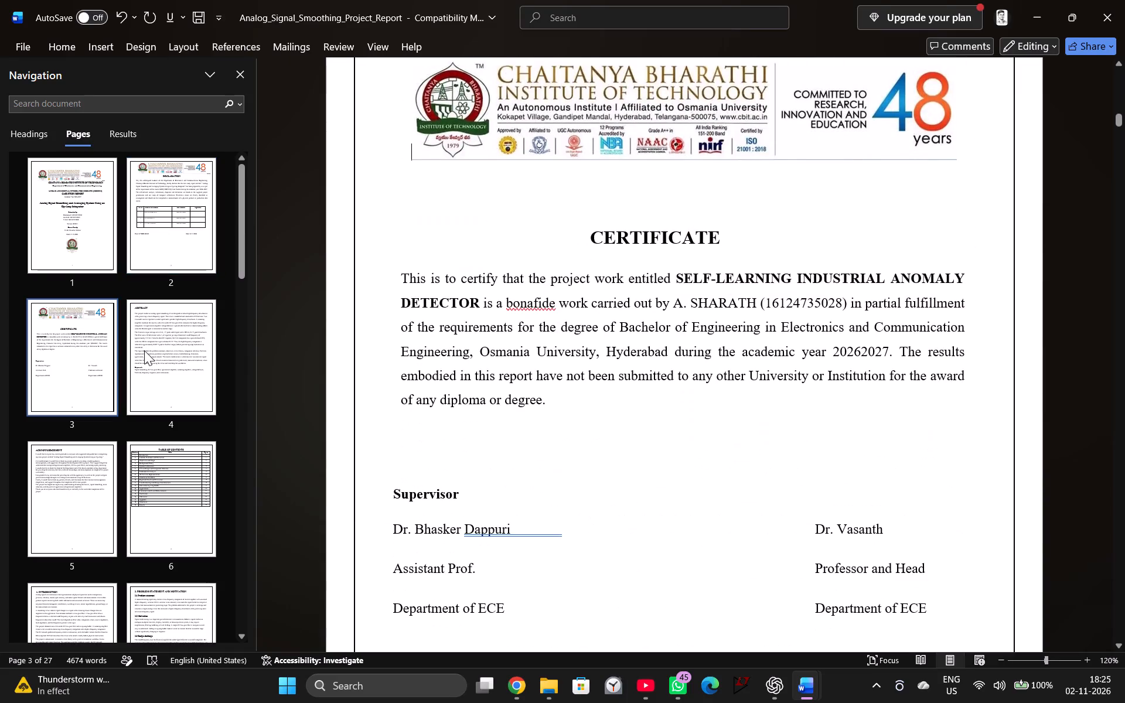
{"action": "left_click", "coordinate": [171, 244]}
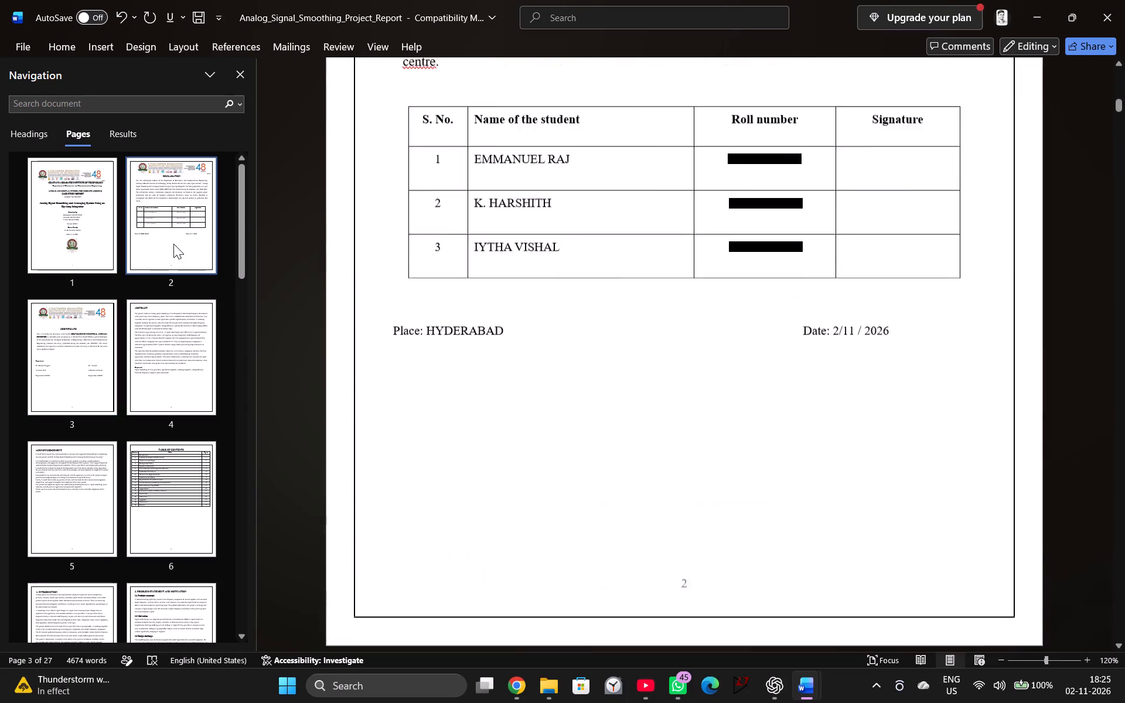
{"action": "scroll", "coordinate": [517, 258], "scroll_direction": "up", "scroll_amount": 8}
{"action": "left_click", "coordinate": [143, 349]}
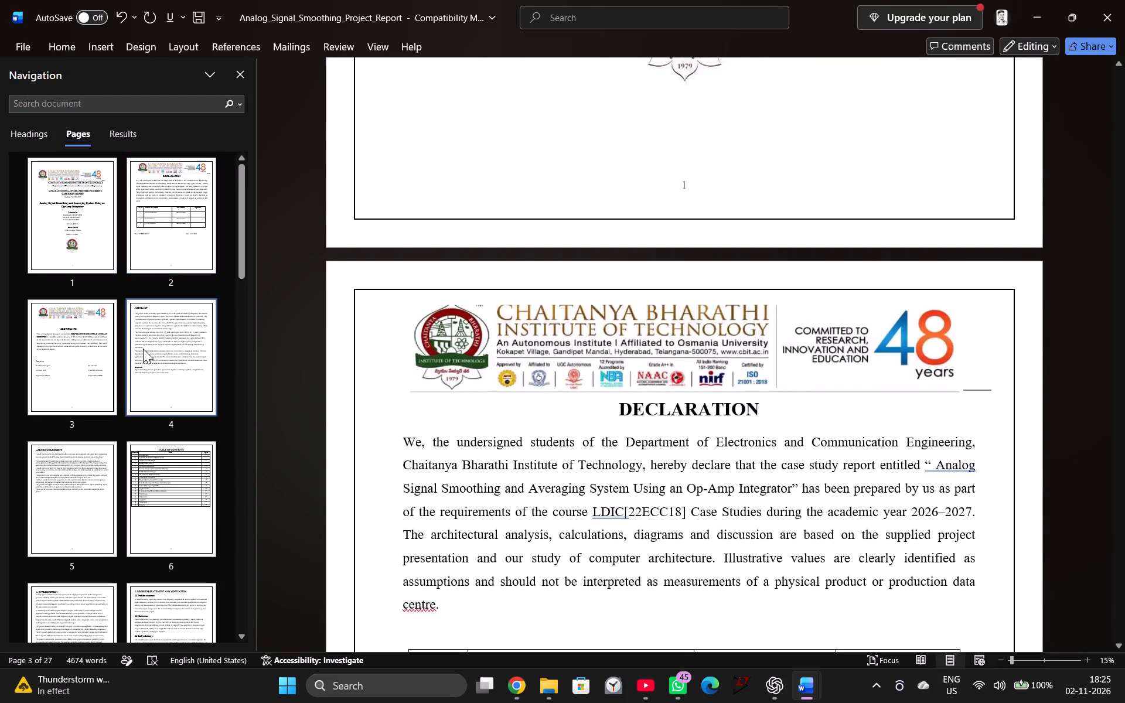
Remove the empty lines and leading spaces between the college banner and the CERTIFICATE heading on page 3.
{"action": "left_click", "coordinate": [26, 355]}
{"action": "left_click", "coordinate": [59, 356]}
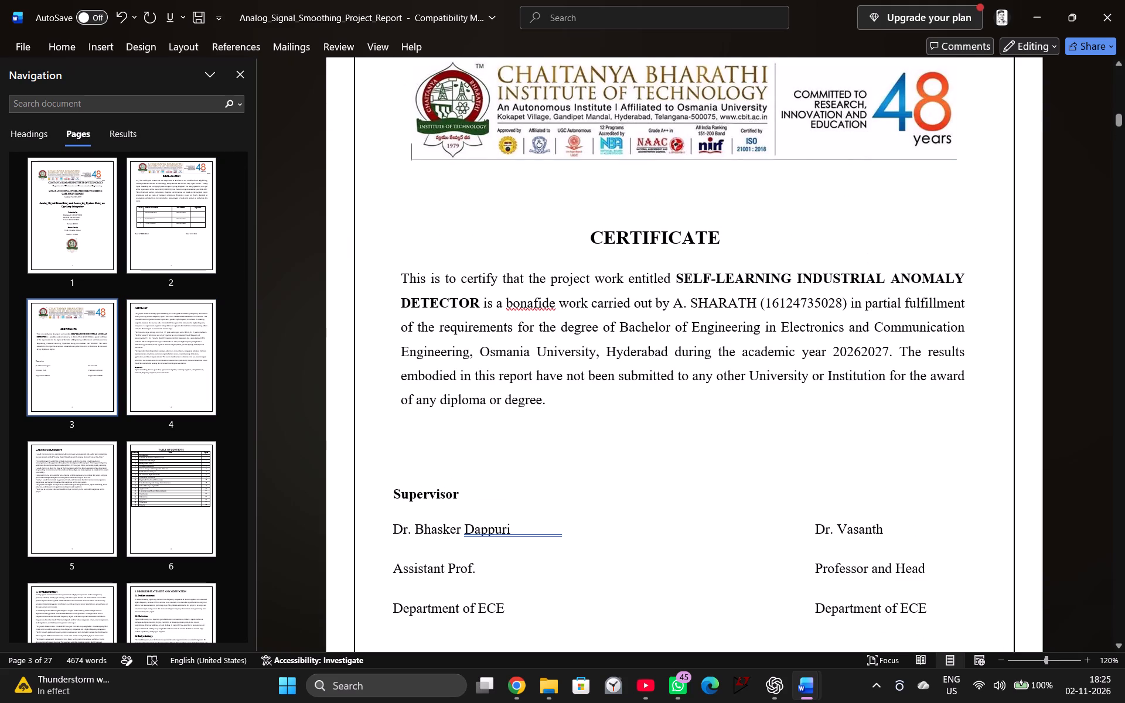
{"action": "left_click", "coordinate": [528, 196]}
{"action": "key", "text": "BackSpace"}
{"action": "key", "text": "BackSpace"}
{"action": "key", "text": "BackSpace"}
{"action": "key", "text": "BackSpace"}
{"action": "key", "text": "BackSpace"}
{"action": "key", "text": "BackSpace"}
{"action": "left_click", "coordinate": [437, 227]}
{"action": "key", "text": "BackSpace"}
{"action": "key", "text": "BackSpace"}
{"action": "key", "text": "BackSpace"}
{"action": "left_click", "coordinate": [455, 210]}
{"action": "key", "text": "BackSpace"}
{"action": "key", "text": "BackSpace"}
{"action": "key", "text": "BackSpace"}
{"action": "key", "text": "BackSpace"}
{"action": "key", "text": "BackSpace"}
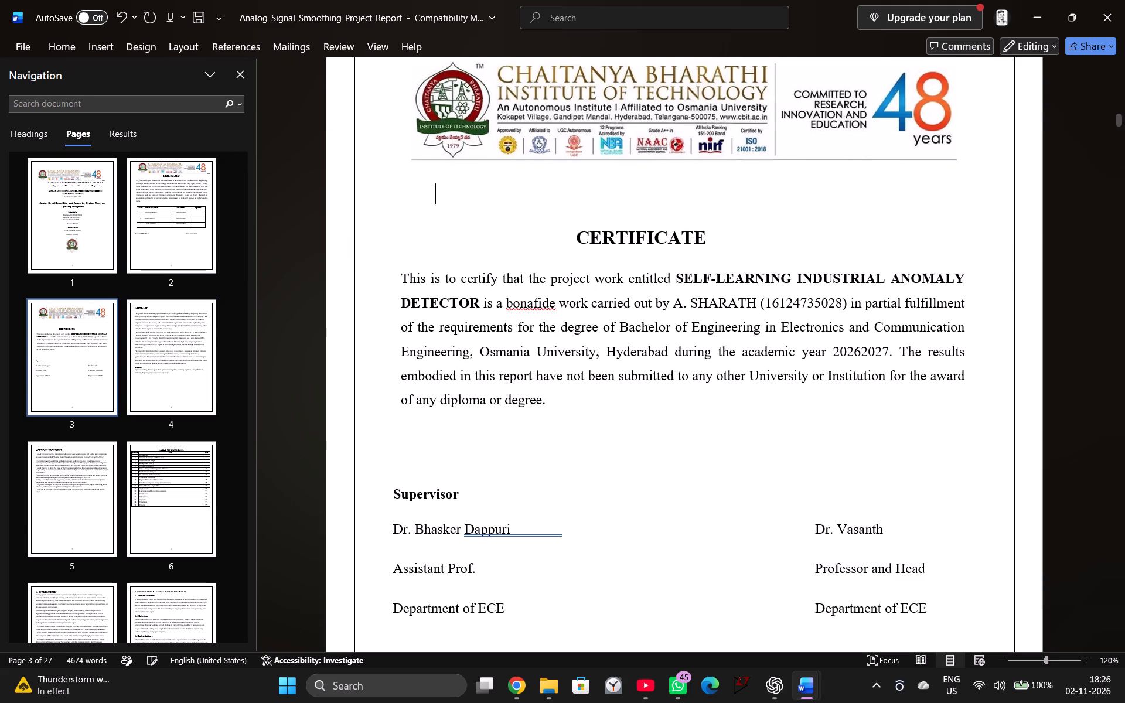
{"action": "key", "text": "BackSpace"}
{"action": "key", "text": "BackSpace"}
{"action": "key", "text": "BackSpace"}
{"action": "key", "text": "BackSpace"}
{"action": "key", "text": "BackSpace"}
{"action": "key", "text": "BackSpace"}
{"action": "key", "text": "BackSpace"}
{"action": "key", "text": "BackSpace"}
{"action": "key", "text": "BackSpace"}
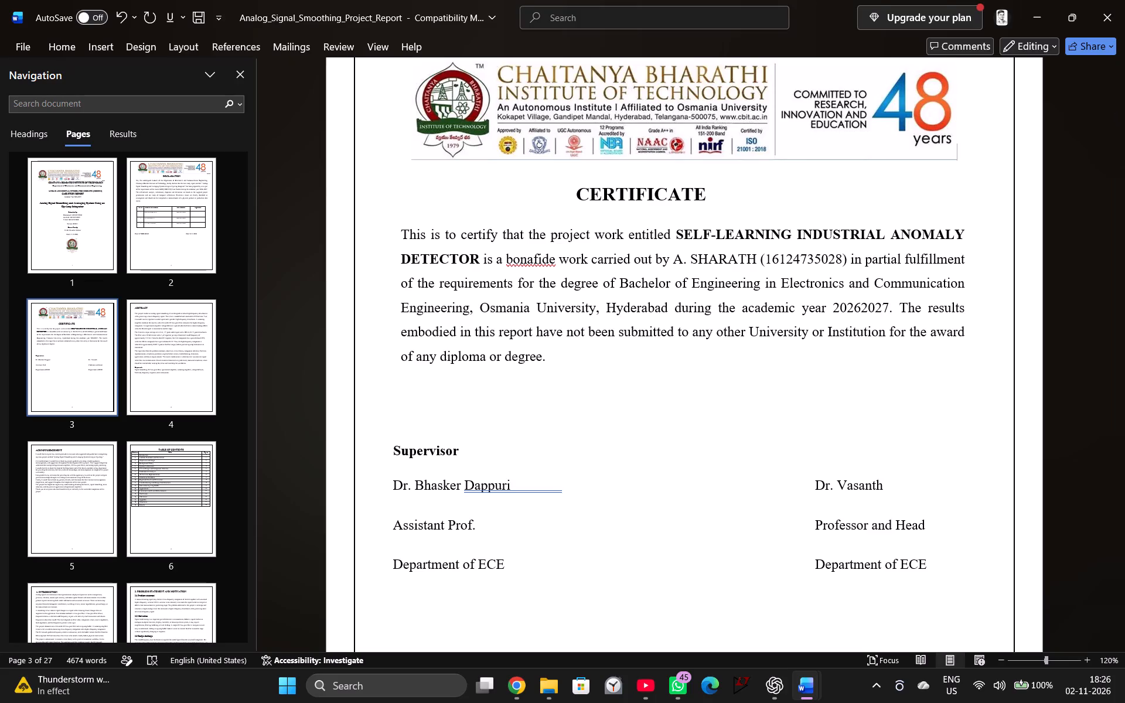
Replace the project title in the certificate paragraph with the quoted Analog Signal Smoothing and Averaging System title copied from the Declaration.
{"action": "scroll", "coordinate": [720, 228], "scroll_direction": "up", "scroll_amount": 20}
{"action": "scroll", "coordinate": [720, 228], "scroll_direction": "up", "scroll_amount": 7}
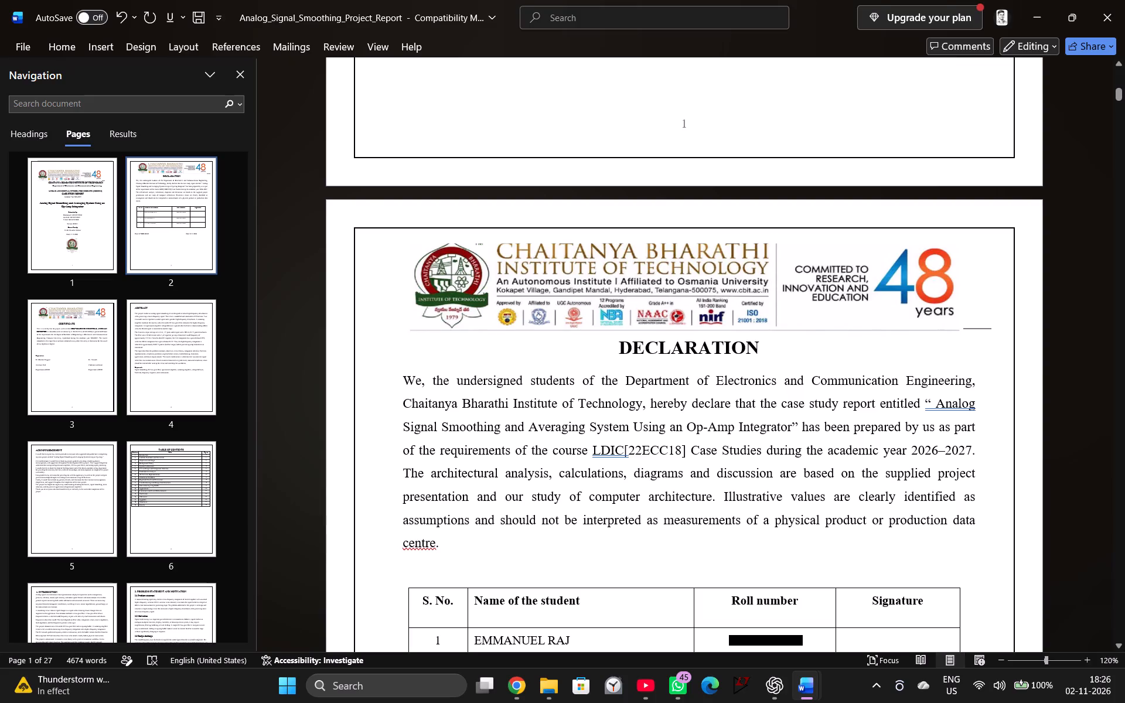
{"action": "left_click_drag", "start_coordinate": [923, 397], "coordinate": [597, 425]}
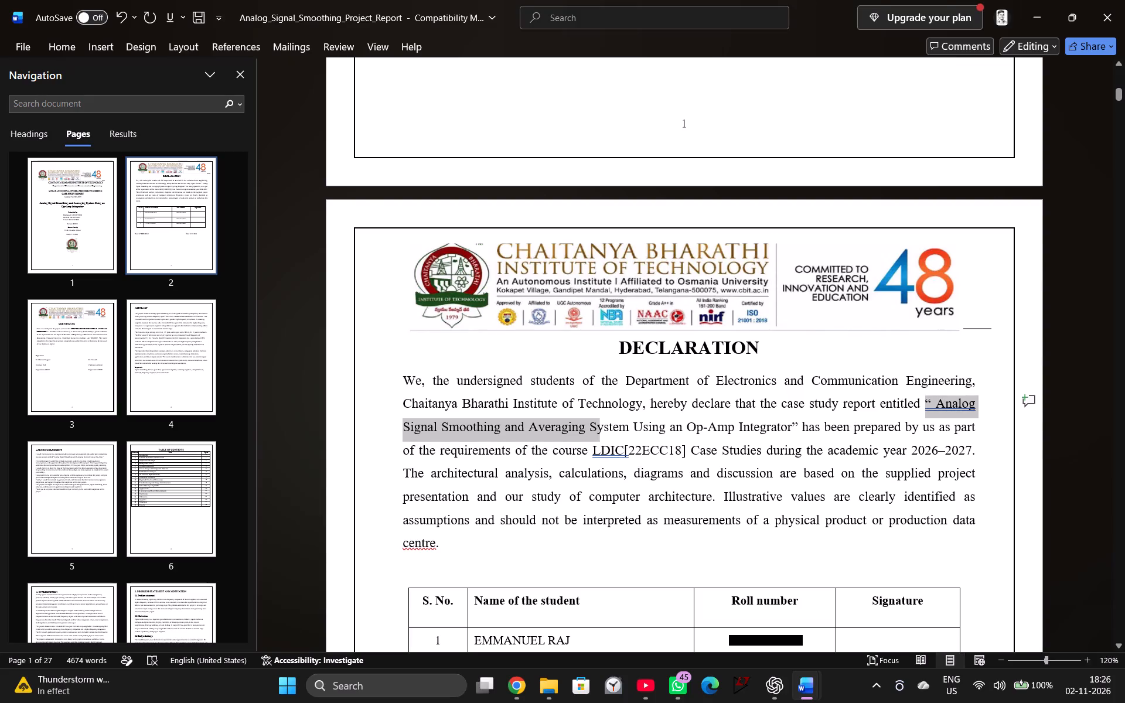
{"action": "left_click_drag", "start_coordinate": [597, 425], "coordinate": [581, 428]}
{"action": "left_click_drag", "start_coordinate": [581, 428], "coordinate": [795, 429]}
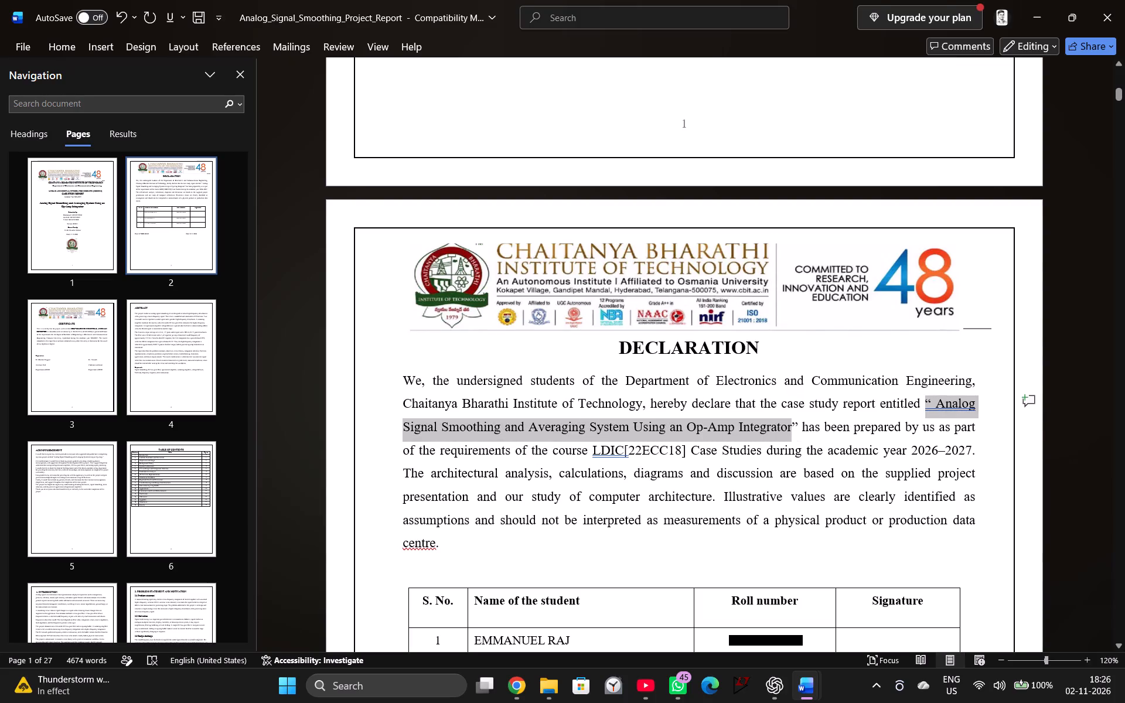
{"action": "left_click_drag", "start_coordinate": [795, 429], "coordinate": [809, 426]}
{"action": "key", "text": "ctrl+c"}
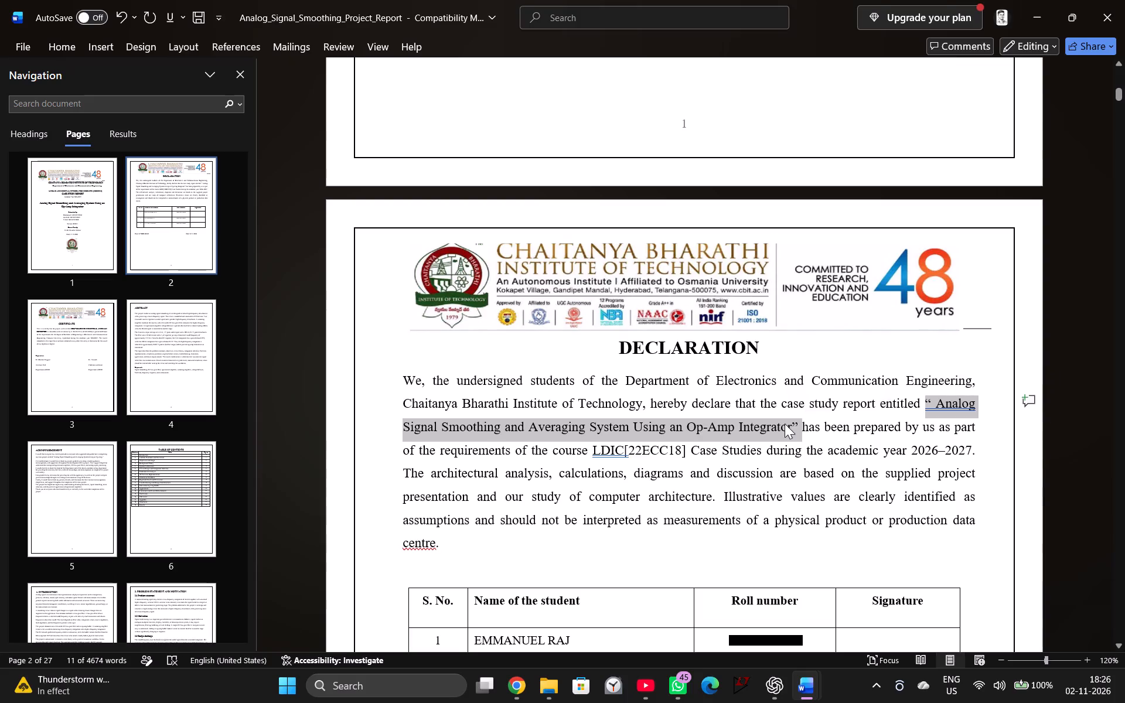
{"action": "left_click", "coordinate": [834, 363]}
{"action": "scroll", "coordinate": [741, 396], "scroll_direction": "down", "scroll_amount": 20}
{"action": "scroll", "coordinate": [741, 396], "scroll_direction": "down", "scroll_amount": 4}
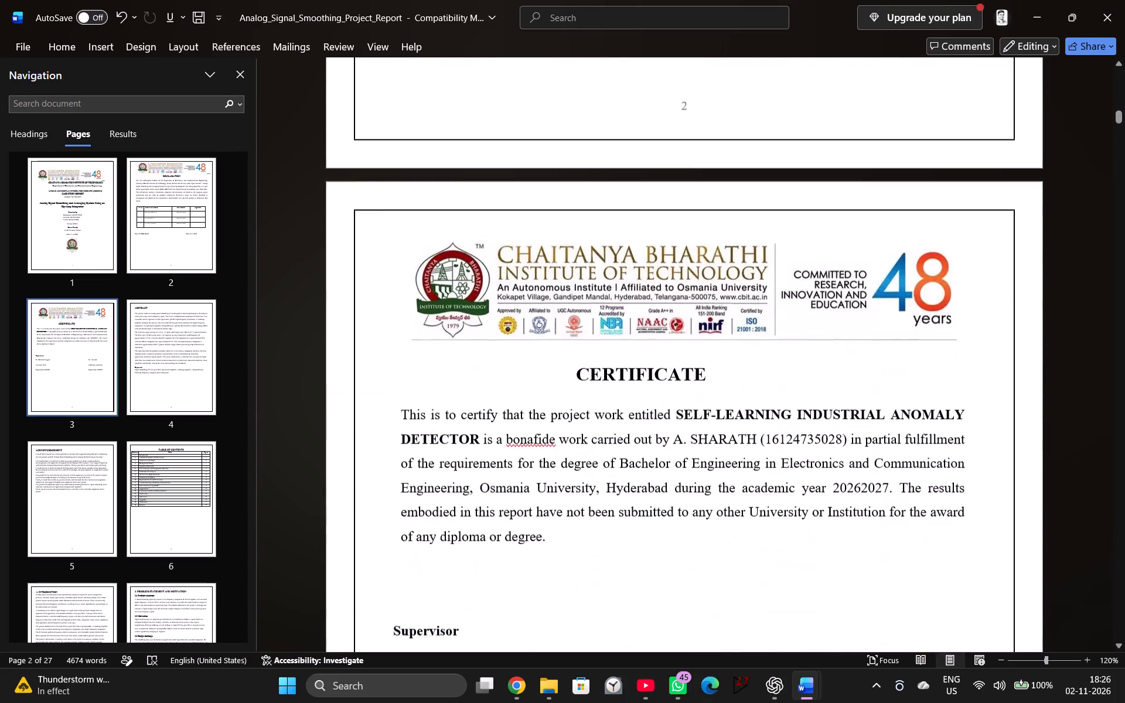
{"action": "left_click_drag", "start_coordinate": [672, 356], "coordinate": [555, 400]}
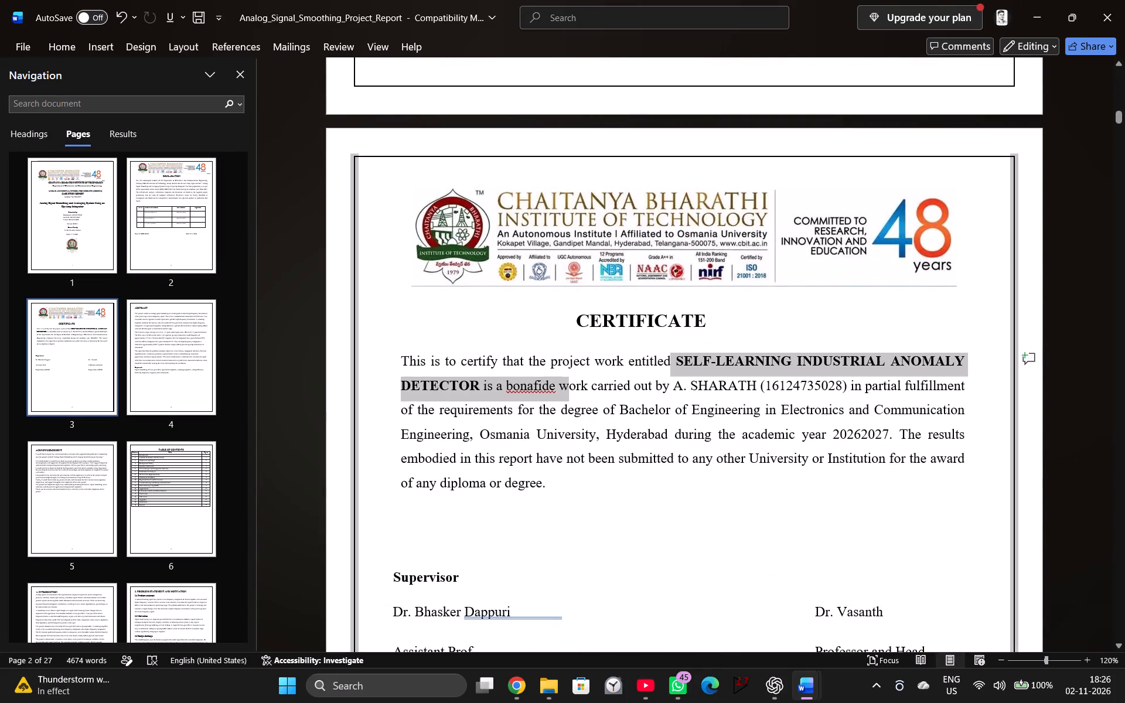
{"action": "left_click_drag", "start_coordinate": [555, 400], "coordinate": [490, 386]}
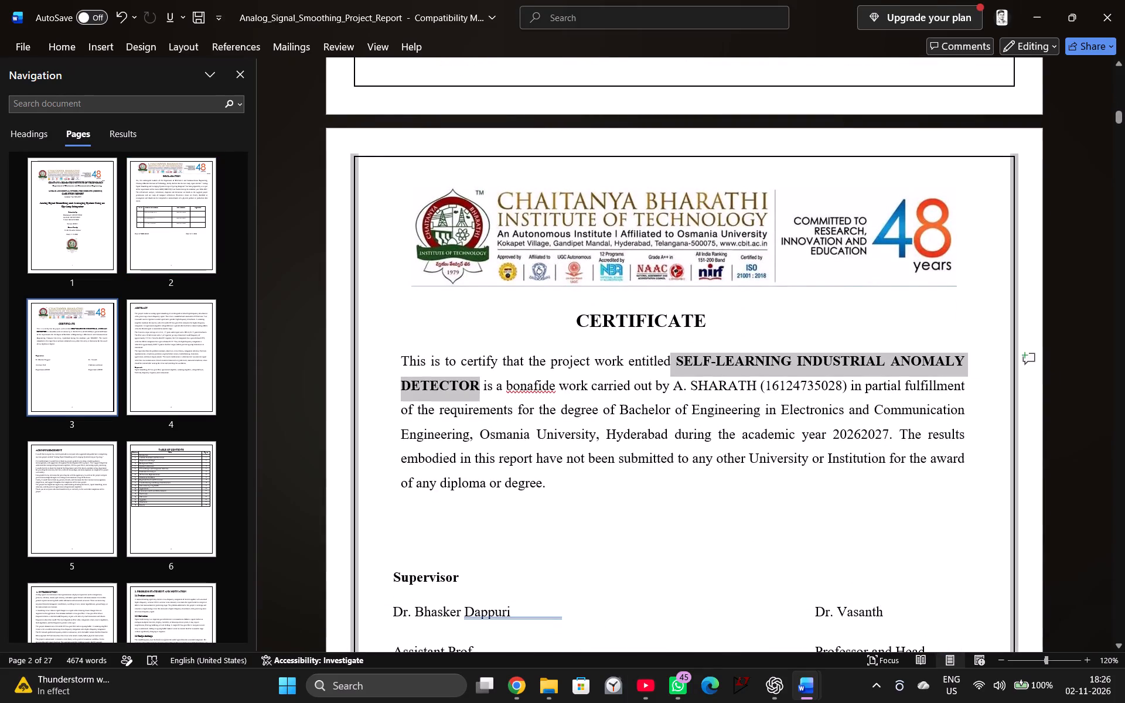
{"action": "left_click_drag", "start_coordinate": [490, 386], "coordinate": [480, 386]}
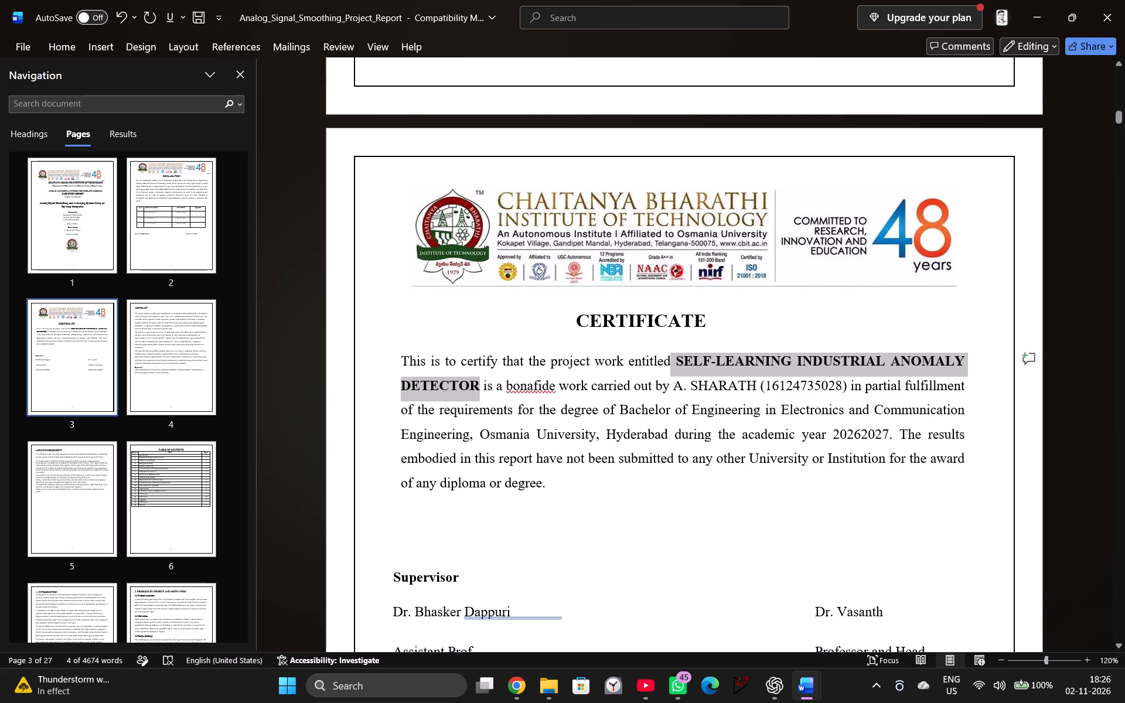
{"action": "key", "text": "ctrl+v"}
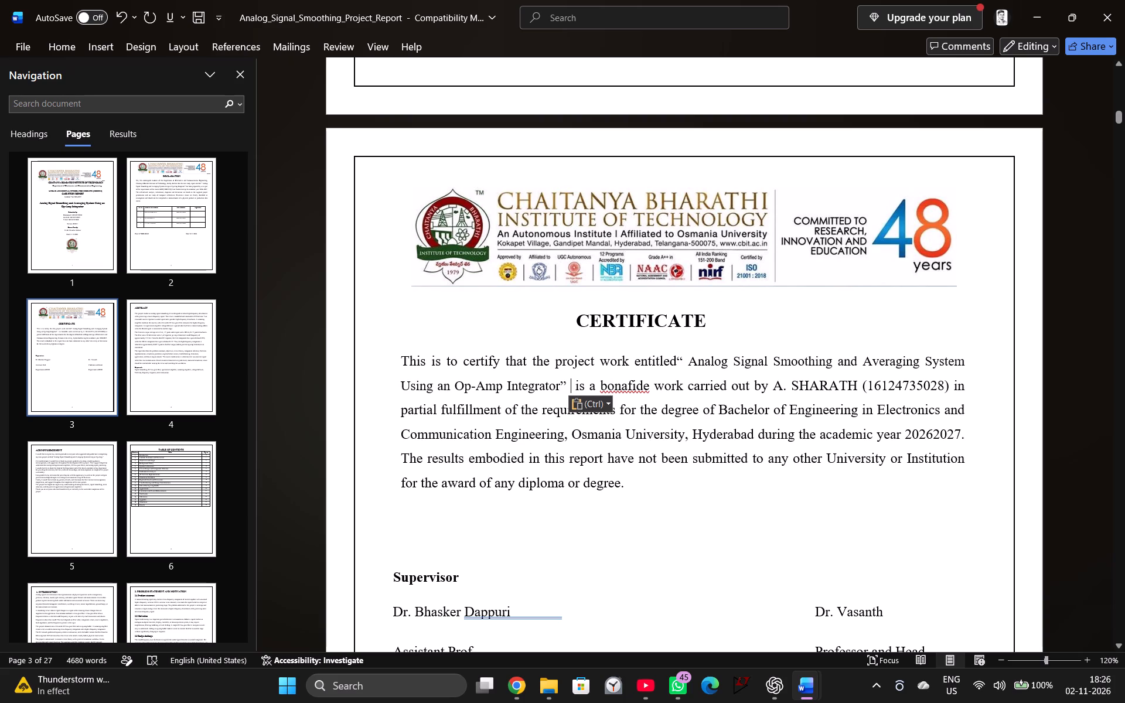
Insert two spaces between "entitled" and the opening quotation mark of the certificate's project title.
{"action": "left_click", "coordinate": [671, 356]}
{"action": "left_click", "coordinate": [677, 356]}
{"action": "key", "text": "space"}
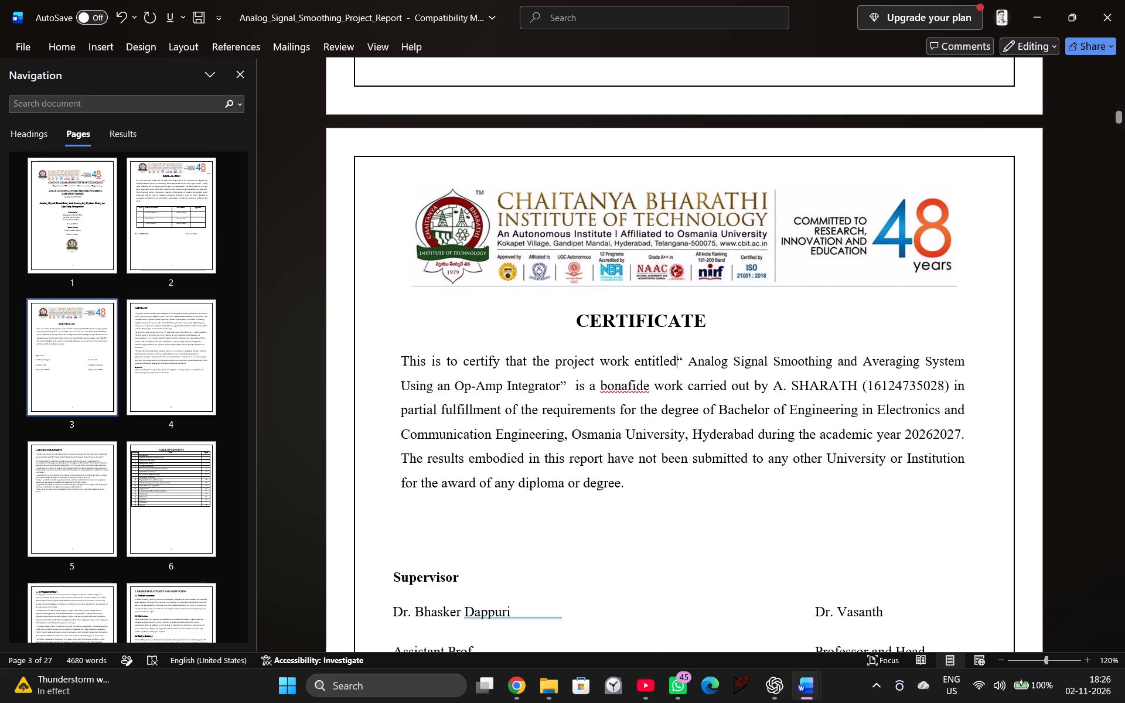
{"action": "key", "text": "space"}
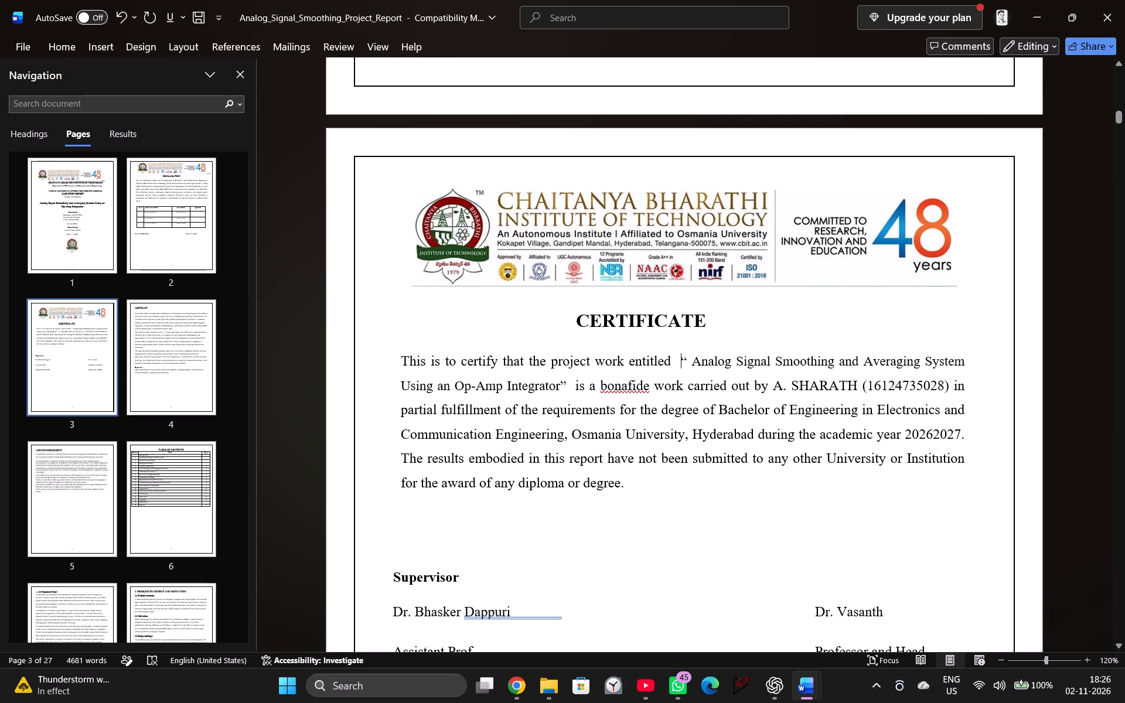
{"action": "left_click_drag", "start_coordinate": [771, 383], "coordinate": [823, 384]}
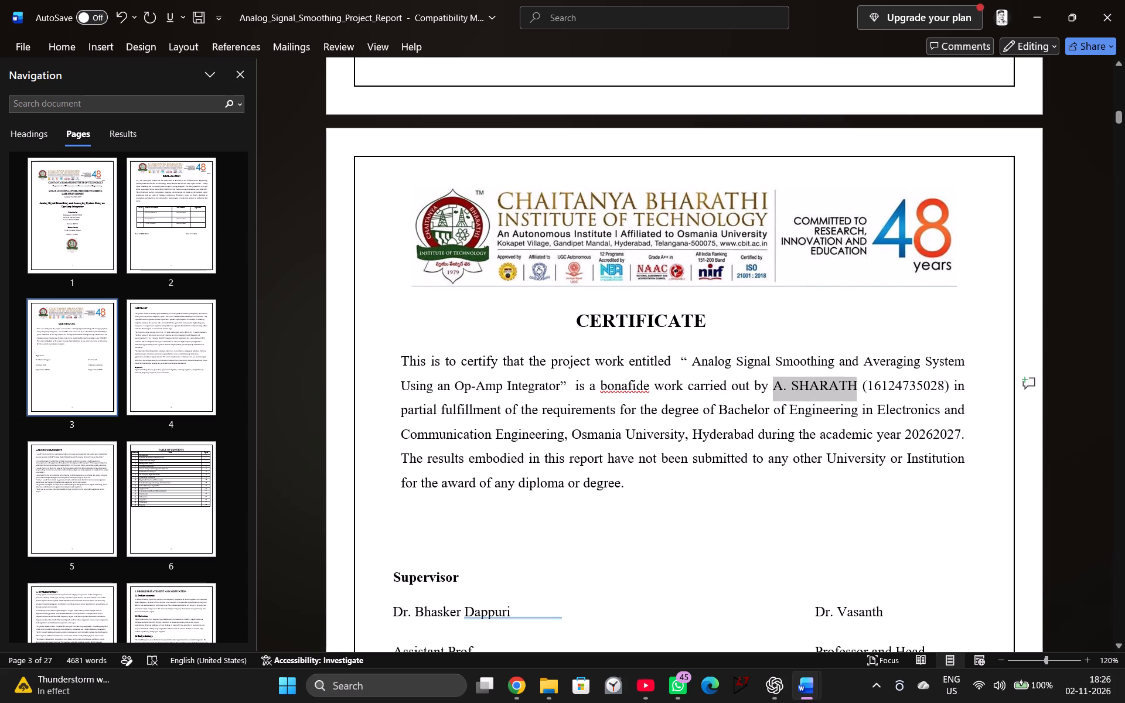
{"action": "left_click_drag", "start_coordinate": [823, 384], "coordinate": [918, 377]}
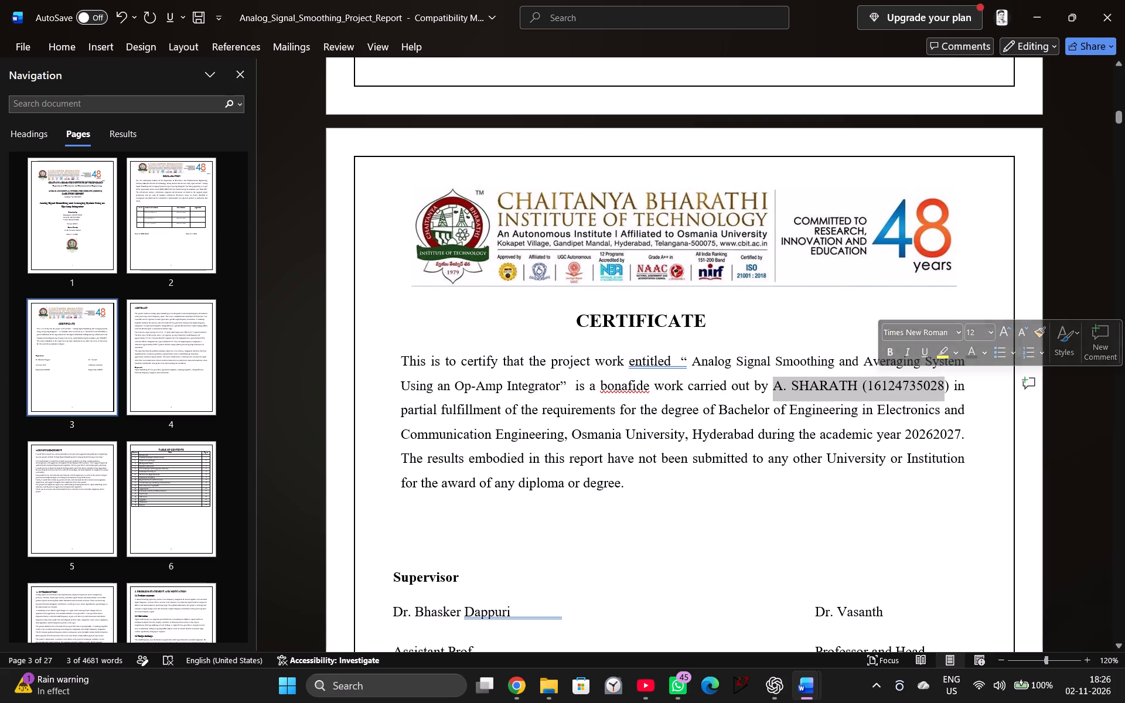
Replace the name beneath the certificate's Supervisor heading with the project supervisor's name, prefixed with "Sri.".
{"action": "scroll", "coordinate": [665, 551], "scroll_direction": "down", "scroll_amount": 4}
{"action": "left_click", "coordinate": [526, 434]}
{"action": "left_click", "coordinate": [525, 455]}
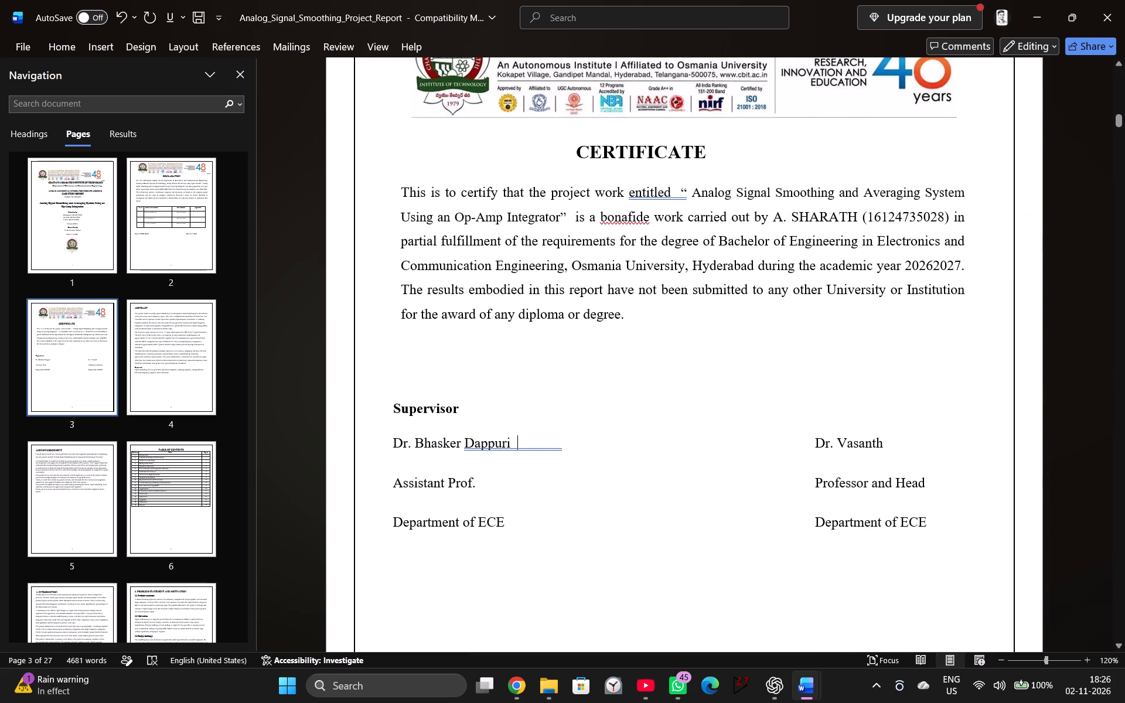
{"action": "key", "text": "BackSpace"}
{"action": "key", "text": "BackSpace"}
{"action": "key", "text": "BackSpace"}
{"action": "key", "text": "BackSpace"}
{"action": "key", "text": "BackSpace"}
{"action": "key", "text": "BackSpace"}
{"action": "key", "text": "BackSpace"}
{"action": "key", "text": "BackSpace"}
{"action": "key", "text": "BackSpace"}
{"action": "key", "text": "BackSpace"}
{"action": "key", "text": "BackSpace"}
{"action": "key", "text": "BackSpace"}
{"action": "key", "text": "BackSpace"}
{"action": "key", "text": "BackSpace"}
{"action": "key", "text": "BackSpace"}
{"action": "key", "text": "BackSpace"}
{"action": "key", "text": "BackSpace"}
{"action": "key", "text": "BackSpace"}
{"action": "key", "text": "BackSpace"}
{"action": "key", "text": "BackSpace"}
{"action": "key", "text": "BackSpace"}
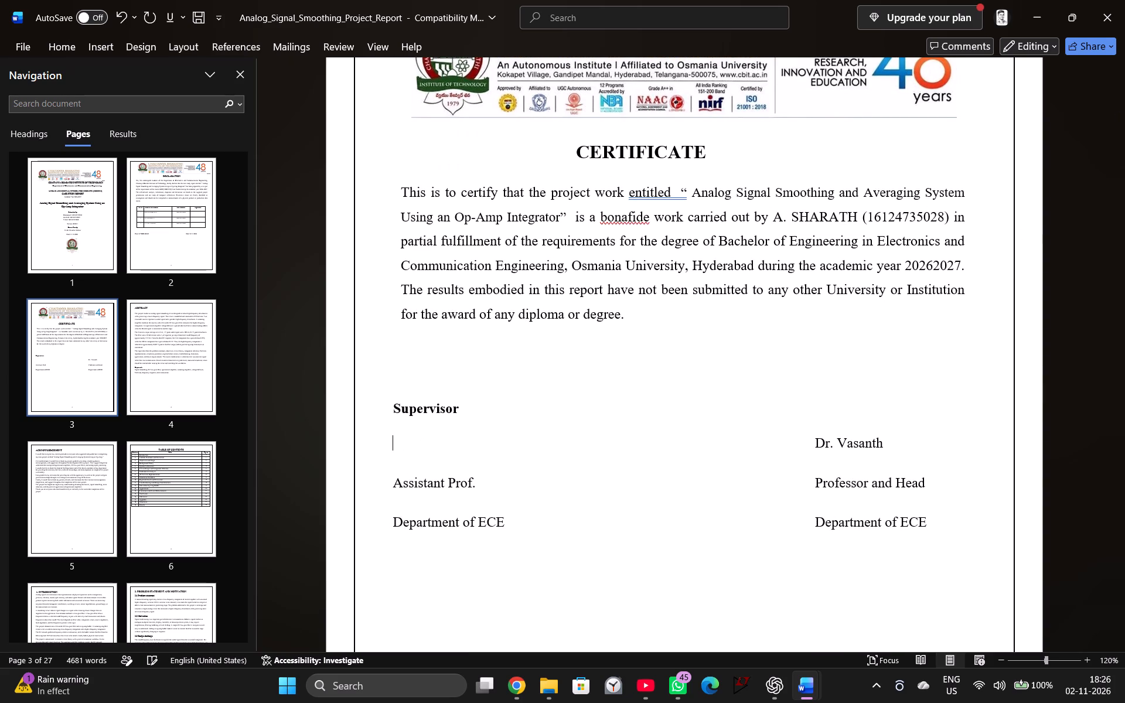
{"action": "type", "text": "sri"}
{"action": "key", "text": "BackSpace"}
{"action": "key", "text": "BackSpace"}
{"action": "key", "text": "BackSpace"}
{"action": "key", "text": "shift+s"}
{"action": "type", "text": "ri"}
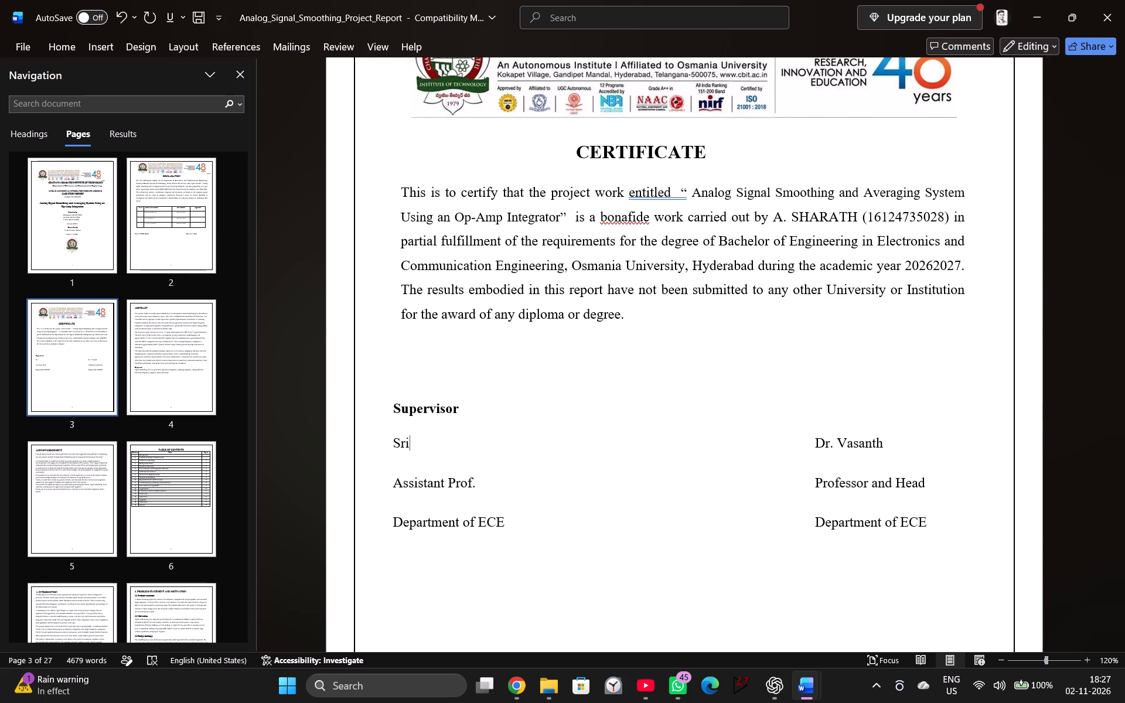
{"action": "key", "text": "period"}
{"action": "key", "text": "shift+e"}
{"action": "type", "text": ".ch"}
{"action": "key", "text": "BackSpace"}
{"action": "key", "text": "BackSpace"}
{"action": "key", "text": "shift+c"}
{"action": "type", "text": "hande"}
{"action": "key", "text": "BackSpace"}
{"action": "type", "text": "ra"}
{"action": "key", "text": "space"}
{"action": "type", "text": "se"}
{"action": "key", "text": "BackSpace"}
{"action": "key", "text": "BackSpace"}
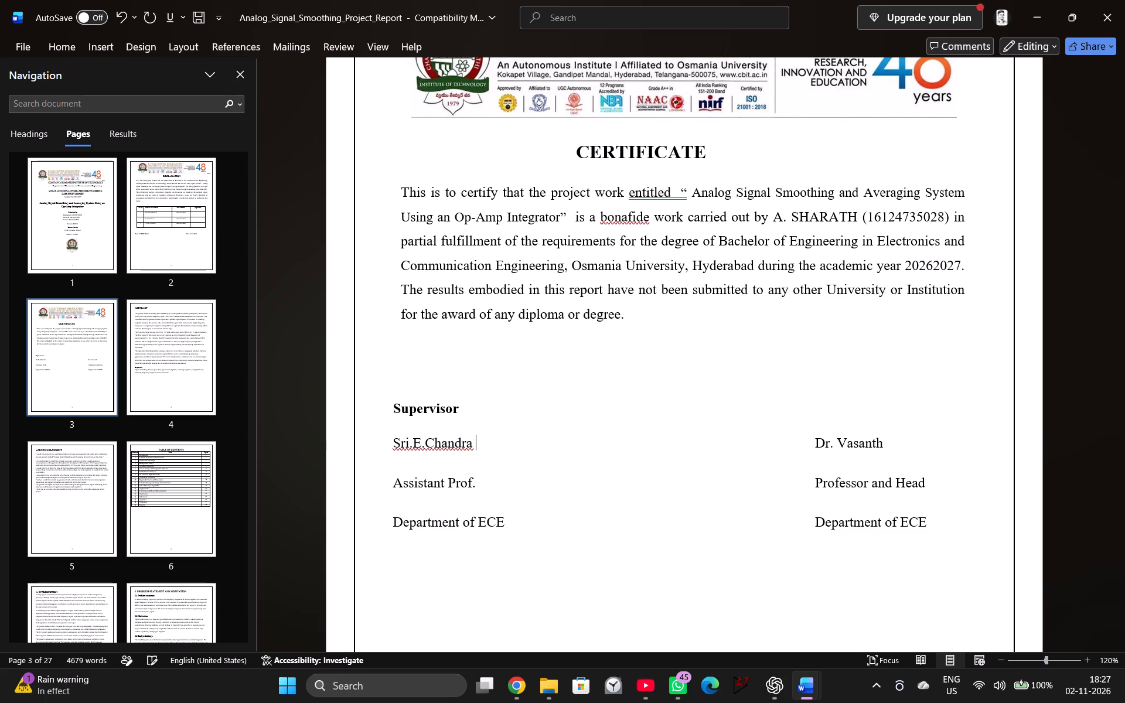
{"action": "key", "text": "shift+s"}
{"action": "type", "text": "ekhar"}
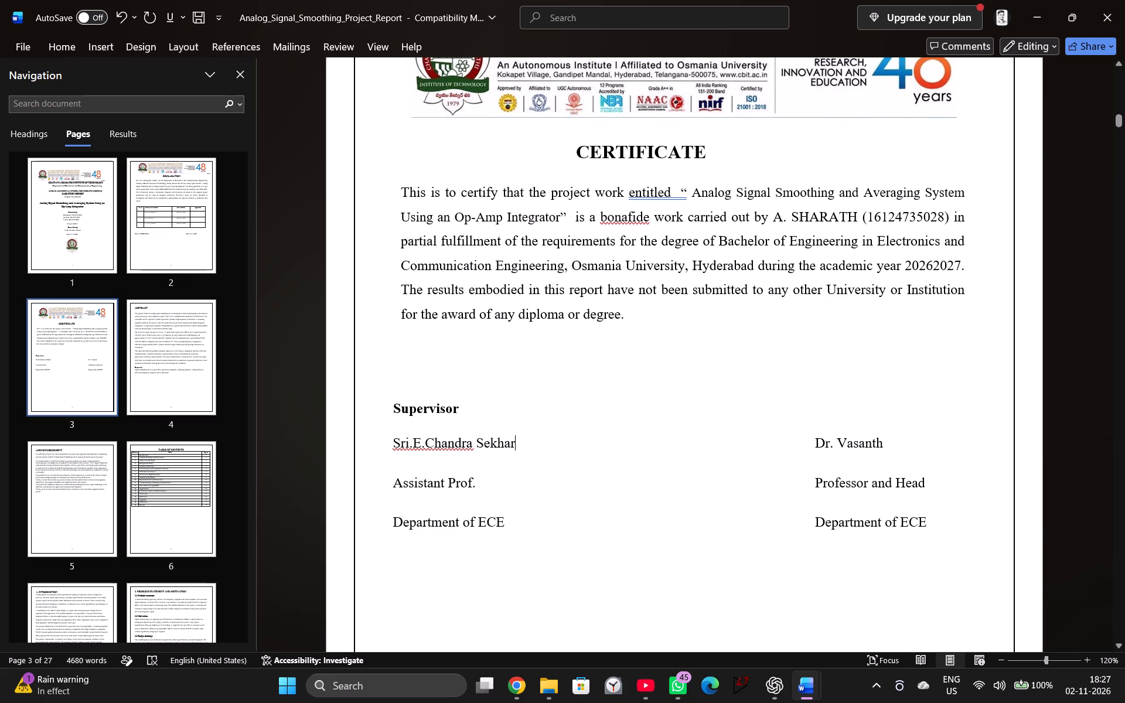
Replace the student name and roll number after "carried out by" in the certificate paragraph with "my group".
{"action": "scroll", "coordinate": [673, 344], "scroll_direction": "up", "scroll_amount": 2}
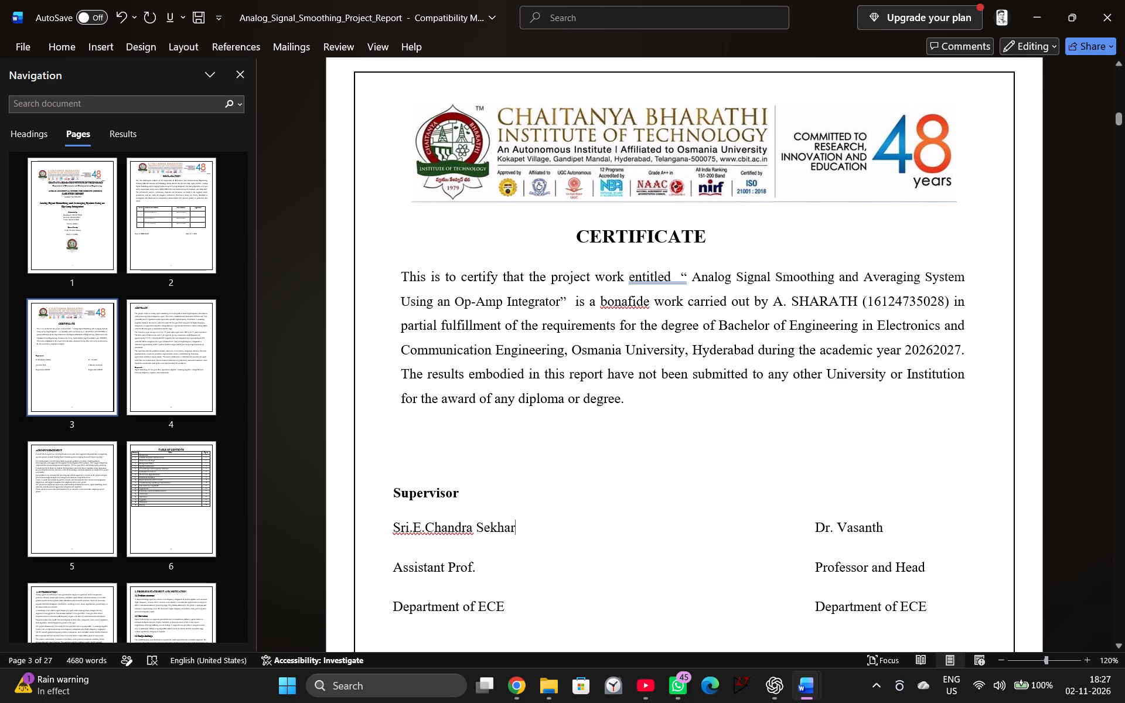
{"action": "left_click_drag", "start_coordinate": [950, 301], "coordinate": [772, 294]}
{"action": "key", "text": "BackSpace"}
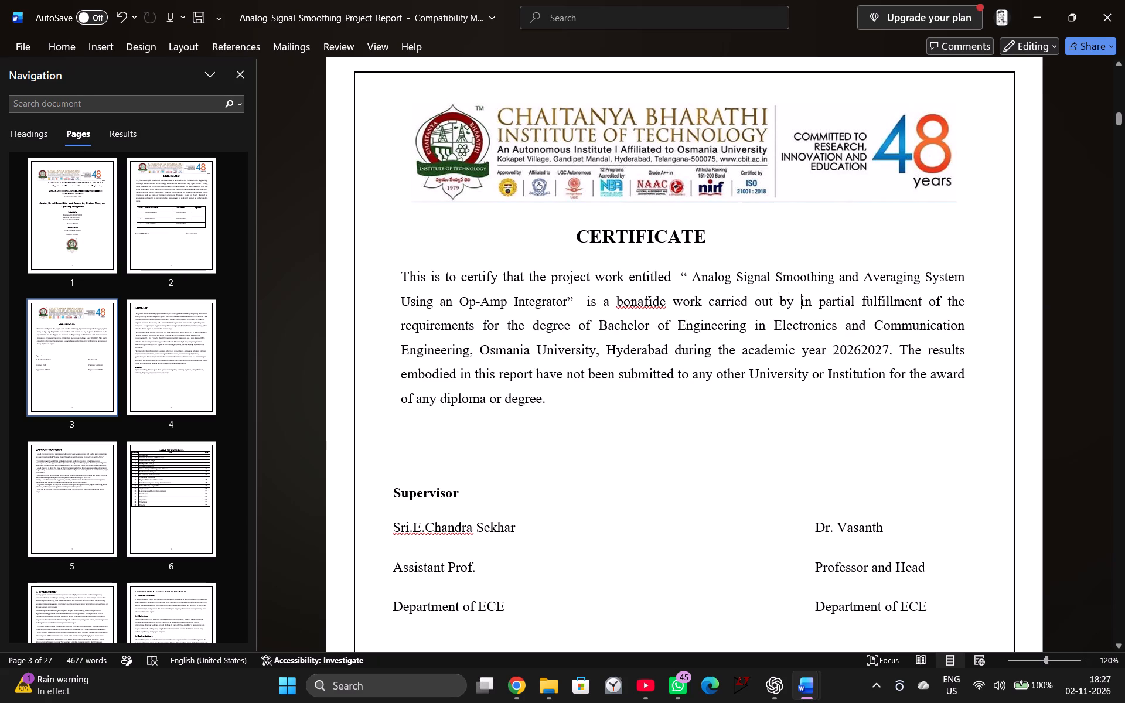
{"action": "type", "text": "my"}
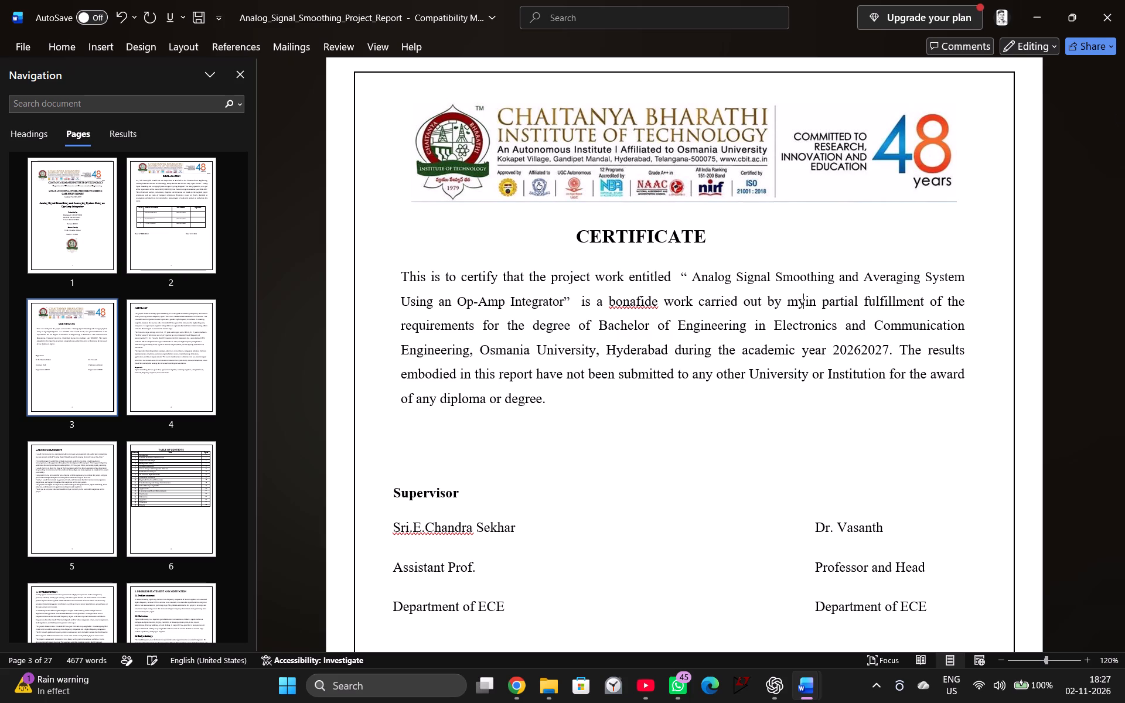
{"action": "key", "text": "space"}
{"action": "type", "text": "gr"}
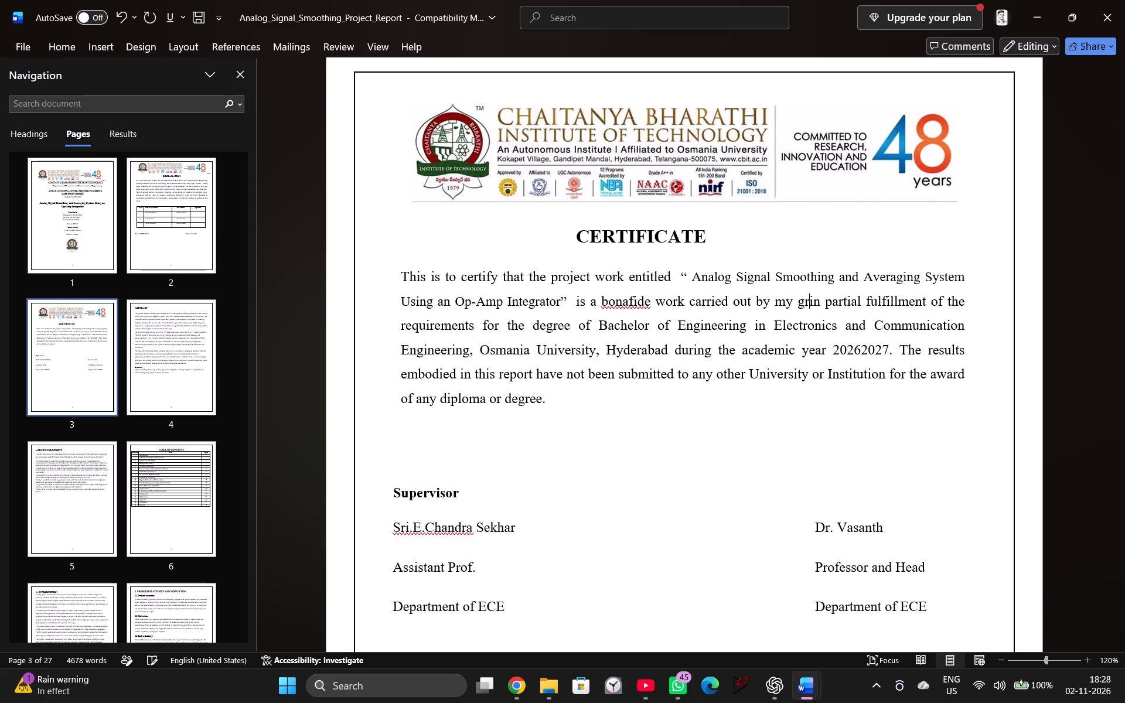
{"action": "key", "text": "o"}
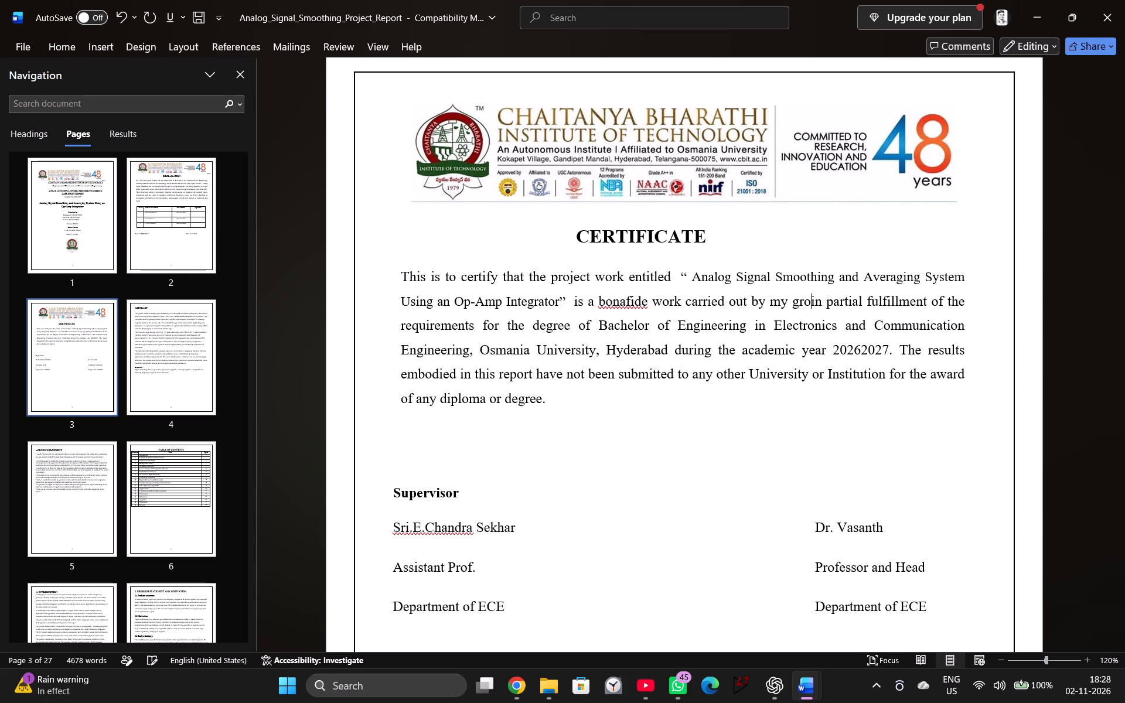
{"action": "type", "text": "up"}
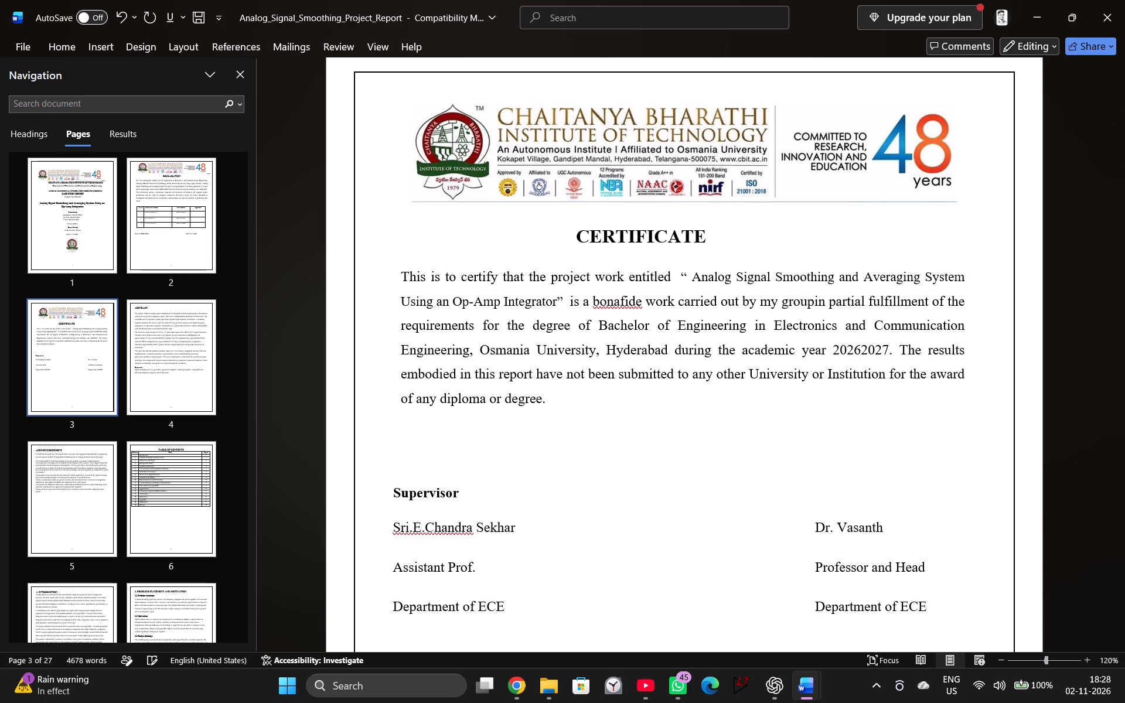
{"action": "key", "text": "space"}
Remove the empty lines between the certificate paragraph and the Supervisor heading.
{"action": "scroll", "coordinate": [612, 341], "scroll_direction": "down", "scroll_amount": 2}
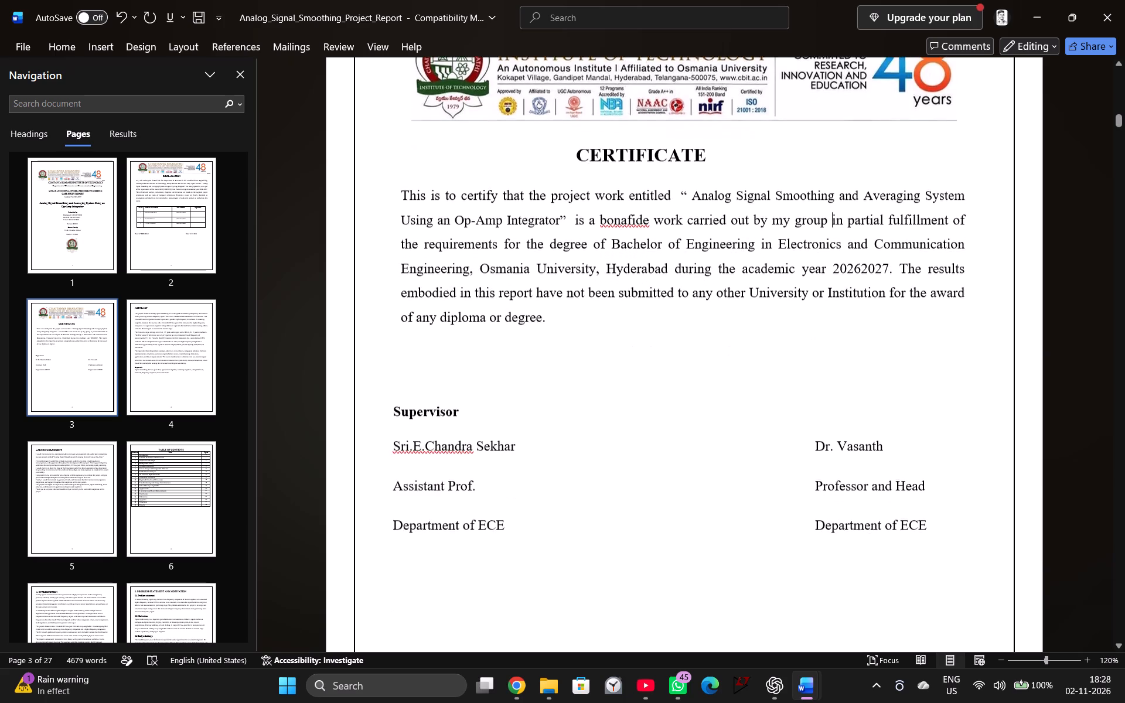
{"action": "scroll", "coordinate": [615, 353], "scroll_direction": "down", "scroll_amount": 12}
{"action": "scroll", "coordinate": [633, 404], "scroll_direction": "up", "scroll_amount": 12}
{"action": "left_click", "coordinate": [439, 368]}
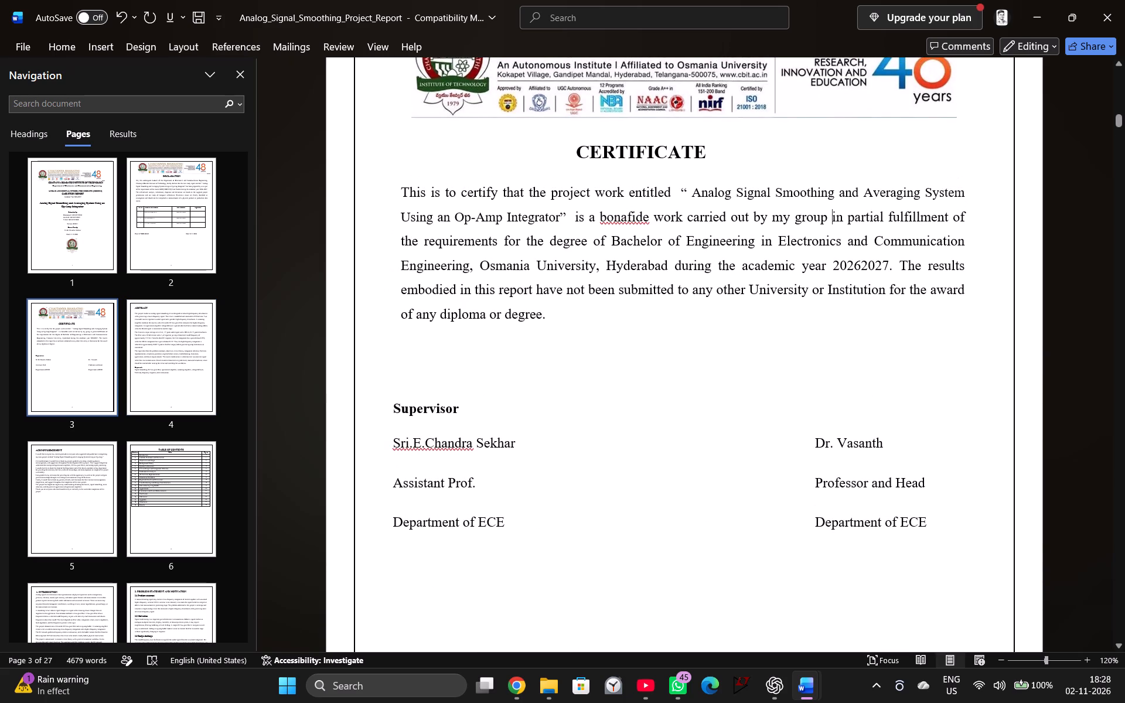
{"action": "key", "text": "BackSpace"}
{"action": "key", "text": "BackSpace"}
{"action": "key", "text": "BackSpace"}
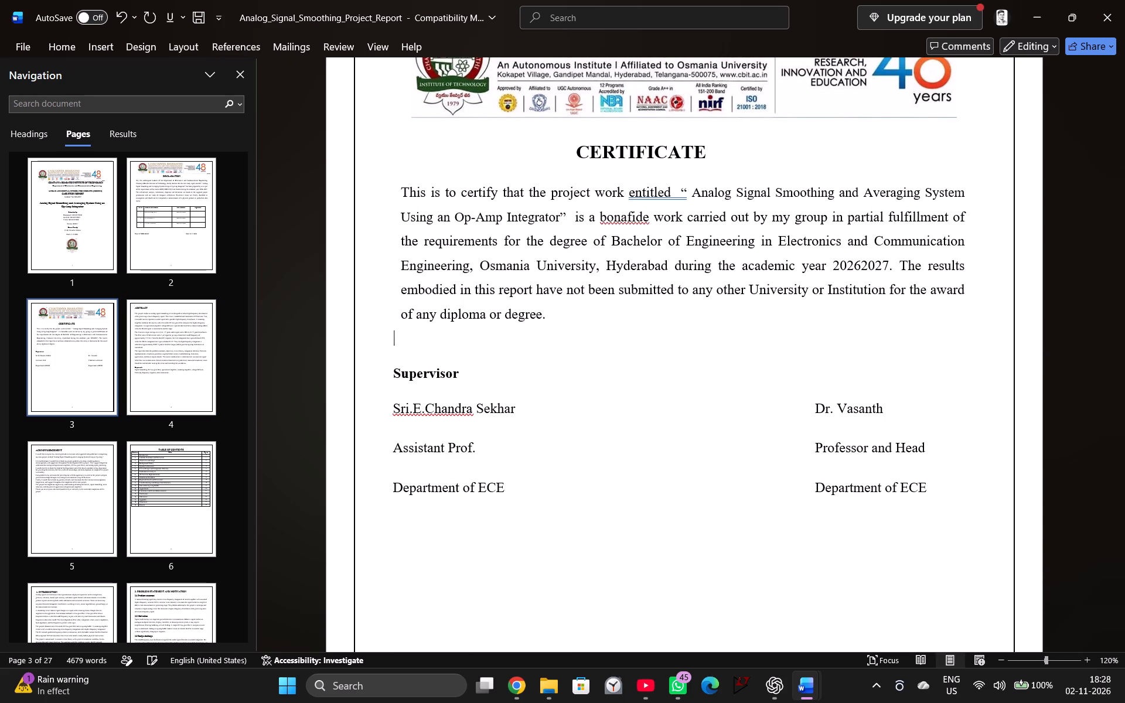
{"action": "key", "text": "BackSpace"}
Copy the student table from the Declaration page and paste it below the Department of ECE lines on the certificate page.
{"action": "scroll", "coordinate": [663, 393], "scroll_direction": "down", "scroll_amount": 8}
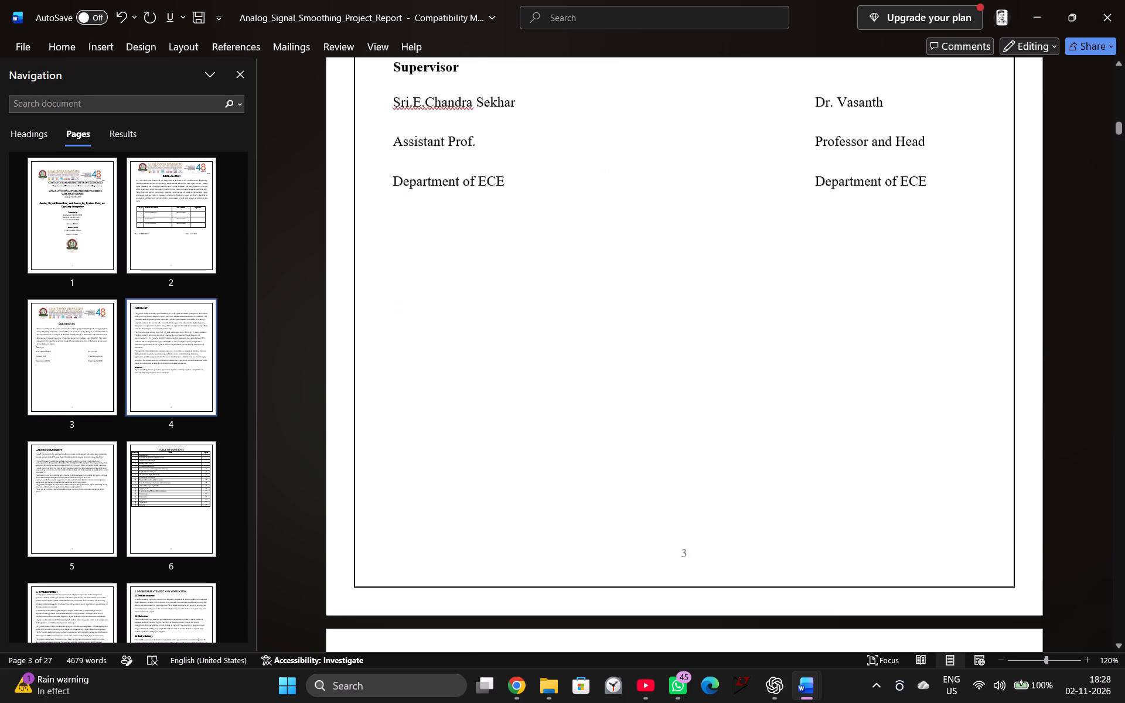
{"action": "scroll", "coordinate": [635, 422], "scroll_direction": "up", "scroll_amount": 20}
{"action": "scroll", "coordinate": [635, 422], "scroll_direction": "up", "scroll_amount": 10}
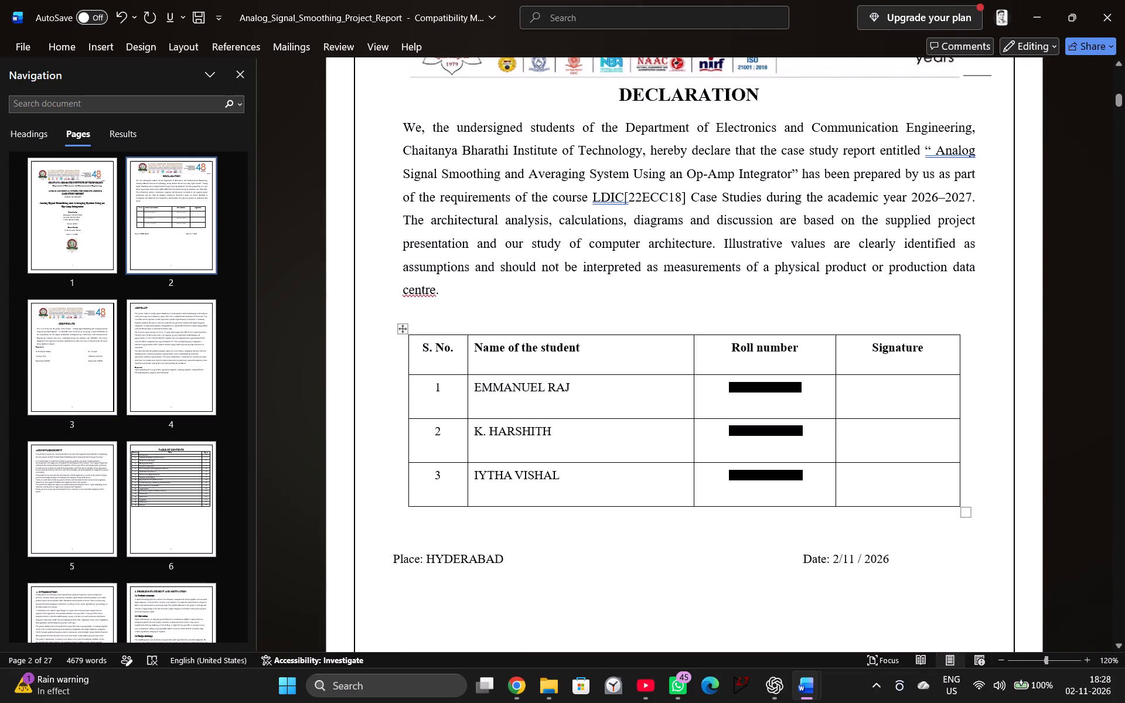
{"action": "left_click_drag", "start_coordinate": [417, 342], "coordinate": [911, 484]}
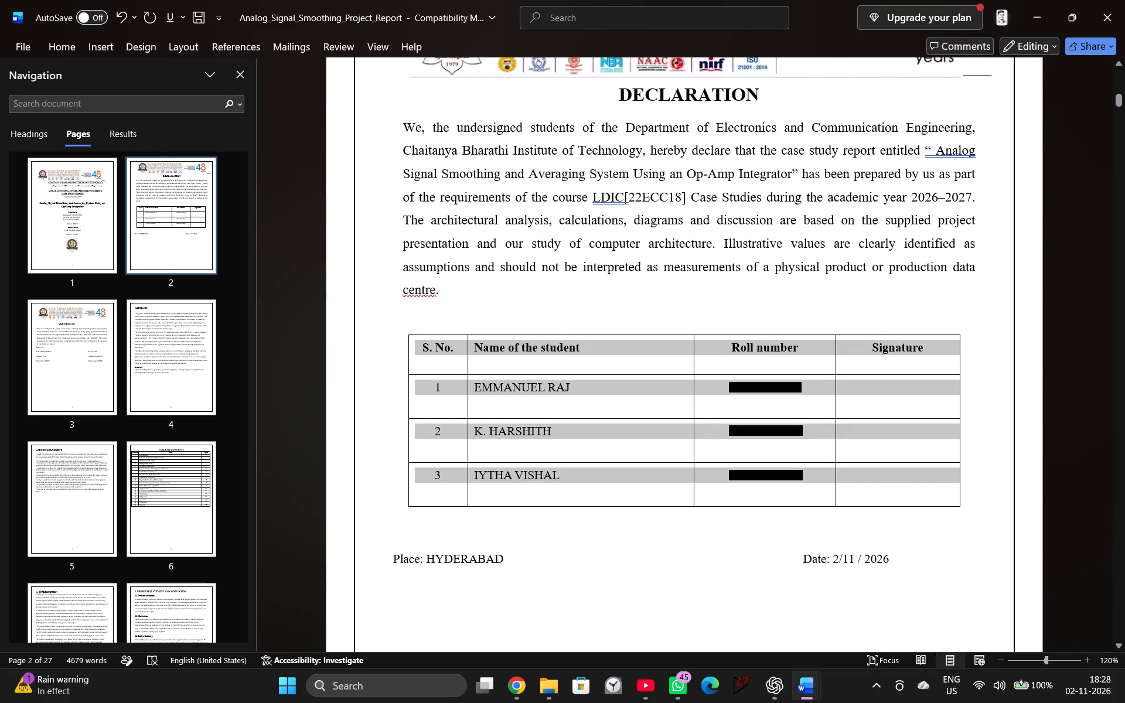
{"action": "left_click_drag", "start_coordinate": [911, 484], "coordinate": [910, 498]}
{"action": "key", "text": "ctrl+c"}
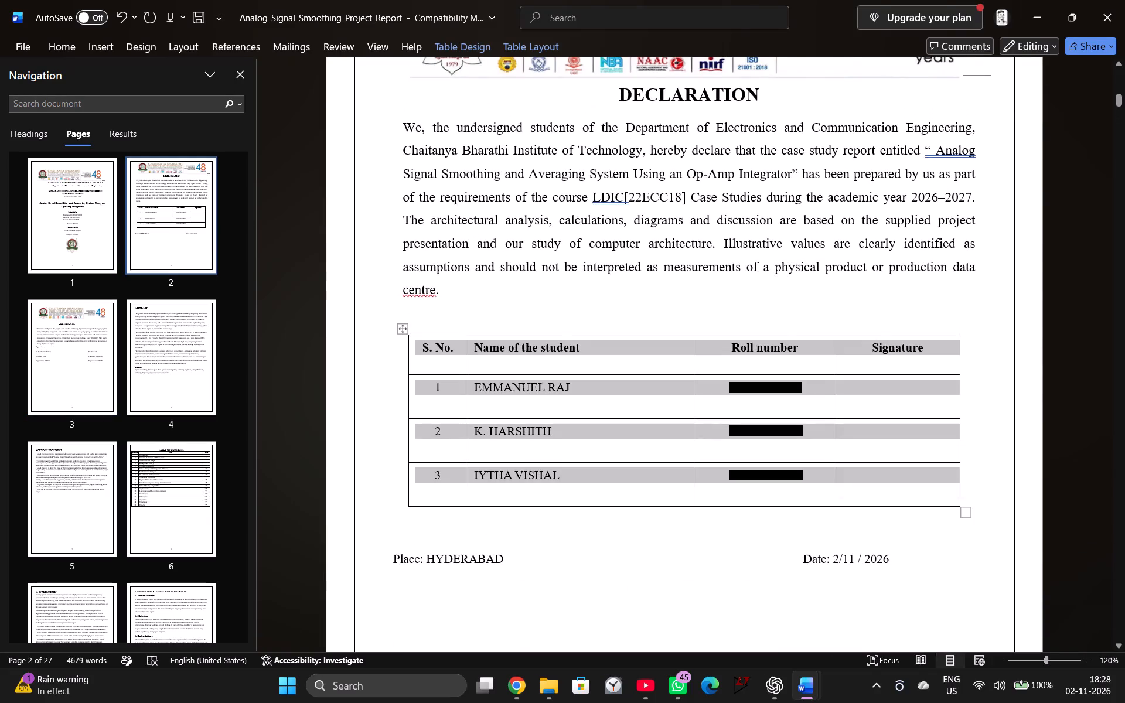
{"action": "left_click", "coordinate": [685, 606]}
{"action": "scroll", "coordinate": [685, 606], "scroll_direction": "down", "scroll_amount": 3}
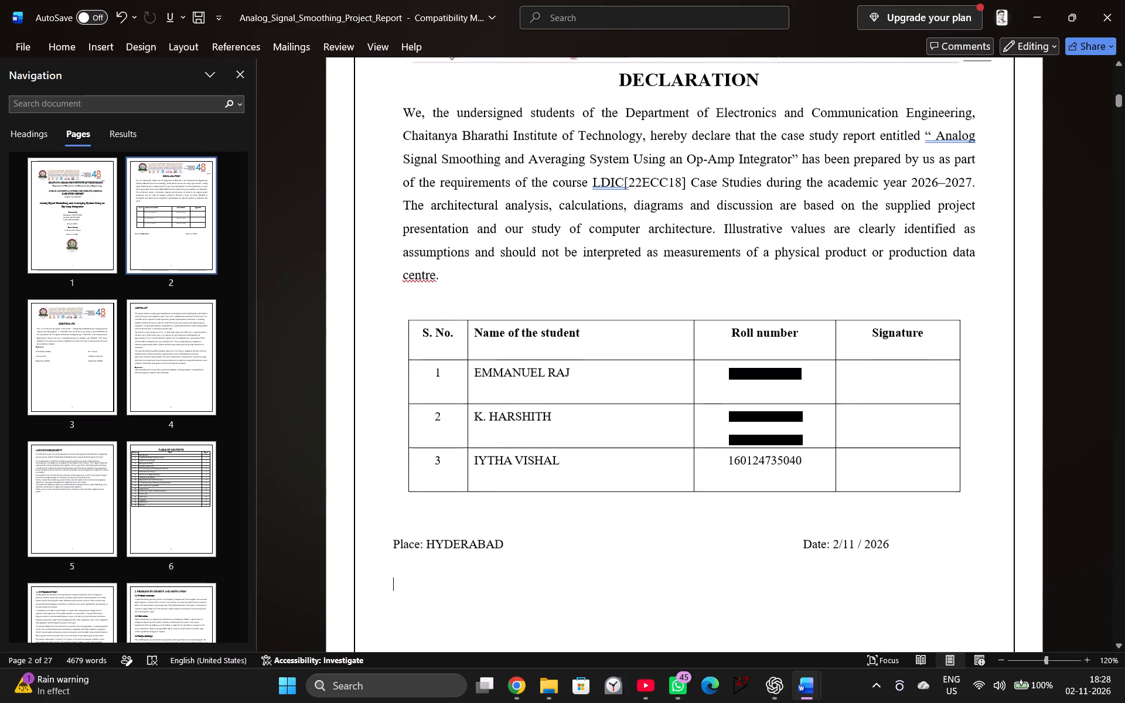
{"action": "scroll", "coordinate": [684, 612], "scroll_direction": "down", "scroll_amount": 18}
{"action": "scroll", "coordinate": [574, 590], "scroll_direction": "down", "scroll_amount": 6}
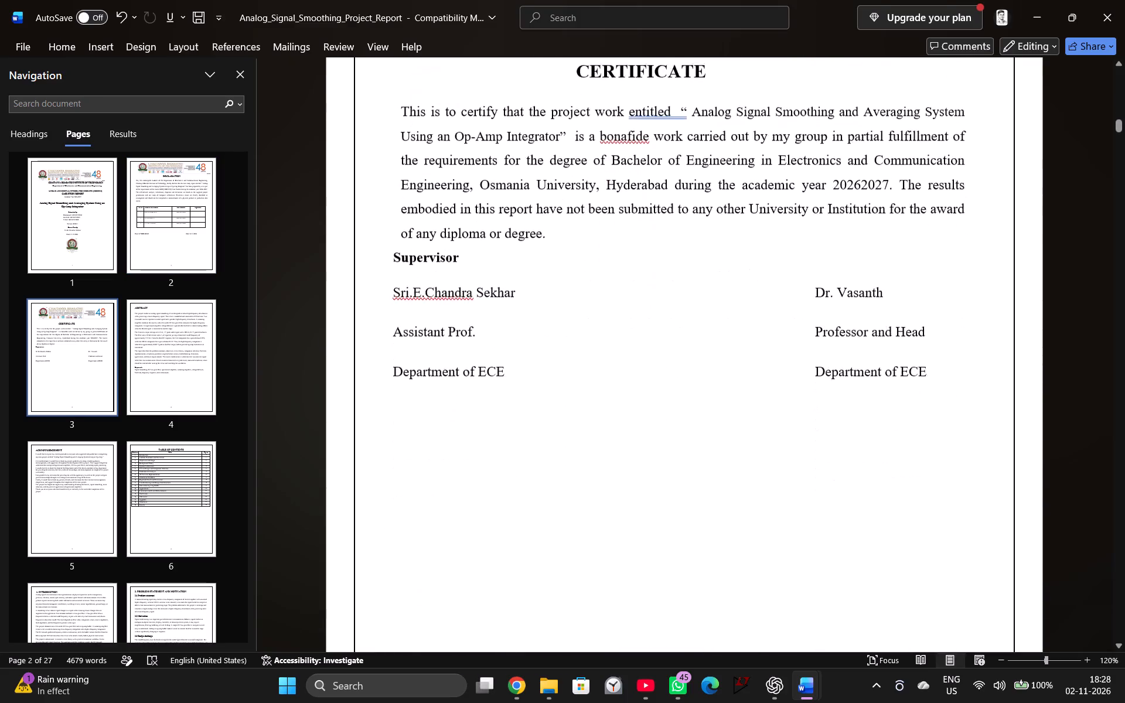
{"action": "left_click", "coordinate": [503, 383]}
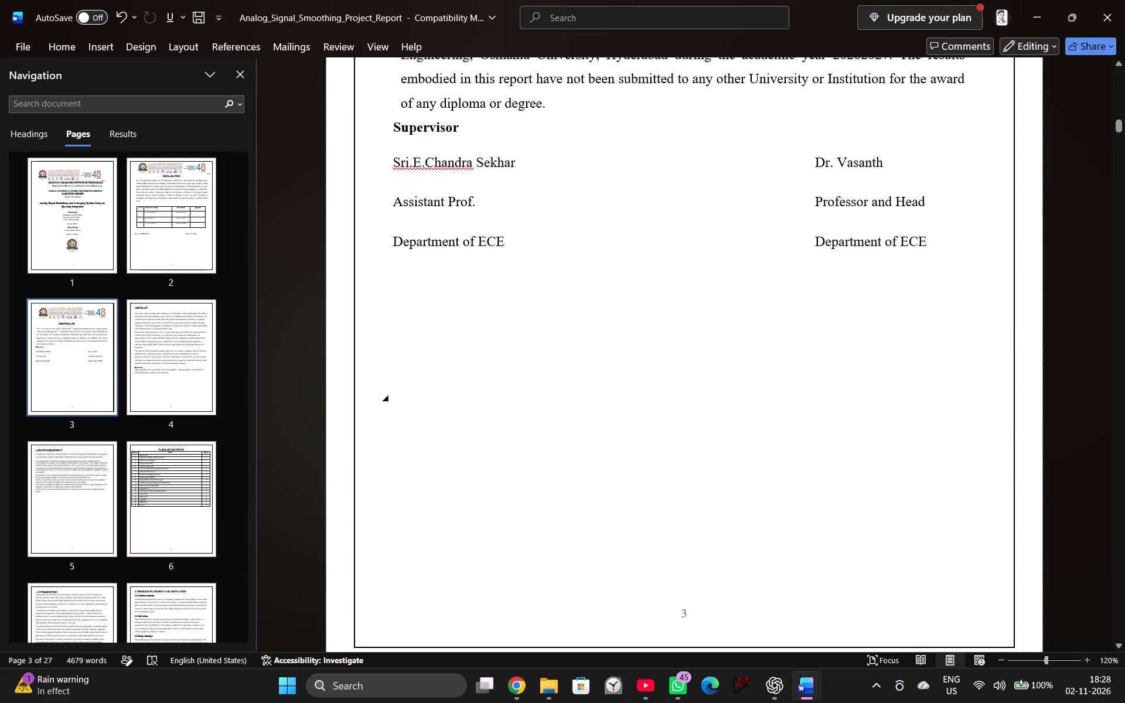
{"action": "left_click", "coordinate": [416, 299]}
{"action": "key", "text": "ctrl+v"}
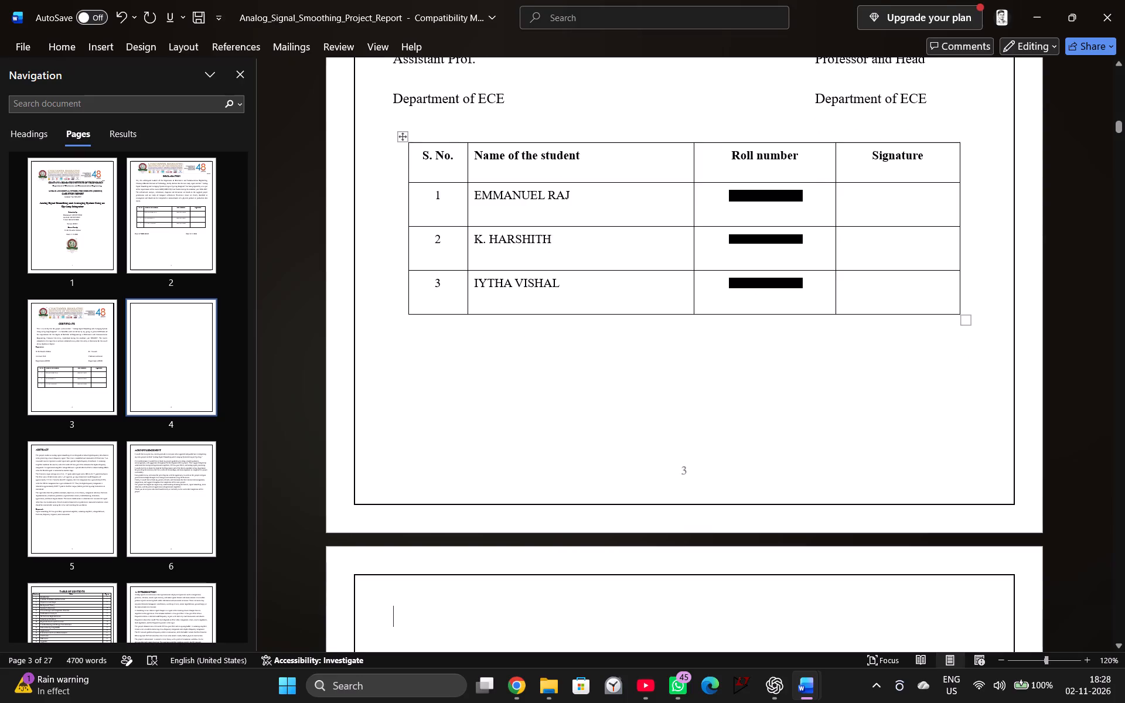
Delete the Signature column from the student table on the certificate page.
{"action": "left_click_drag", "start_coordinate": [860, 151], "coordinate": [865, 155]}
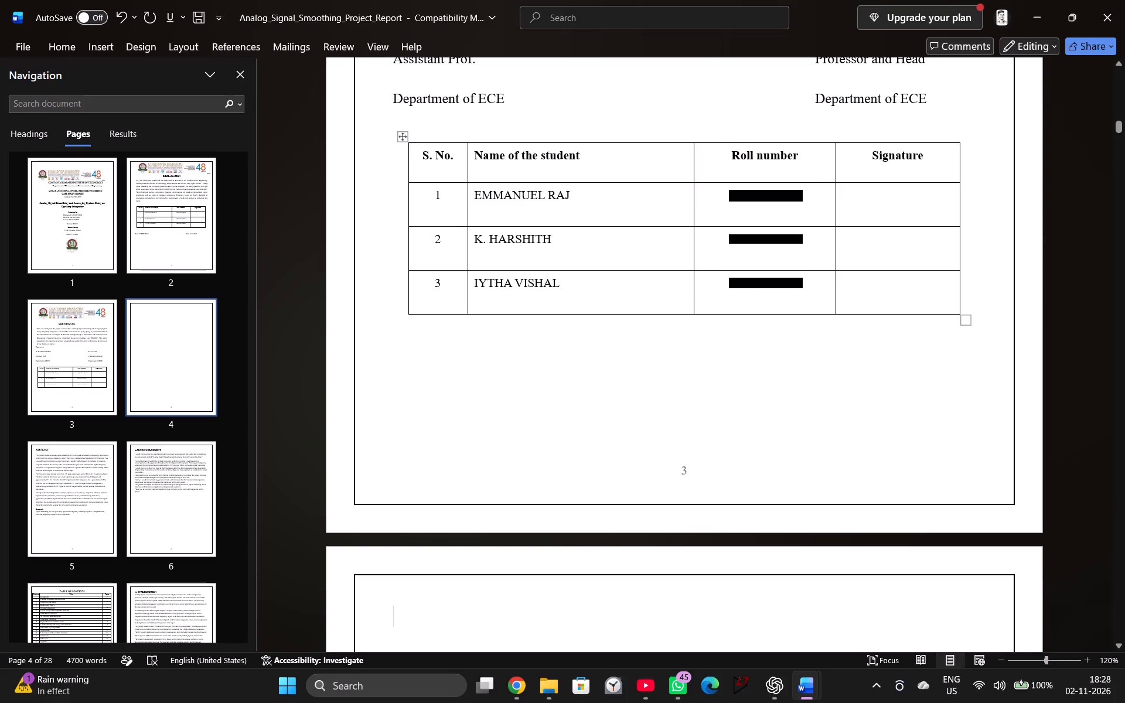
{"action": "left_click_drag", "start_coordinate": [865, 155], "coordinate": [926, 300]}
{"action": "key", "text": "BackSpace"}
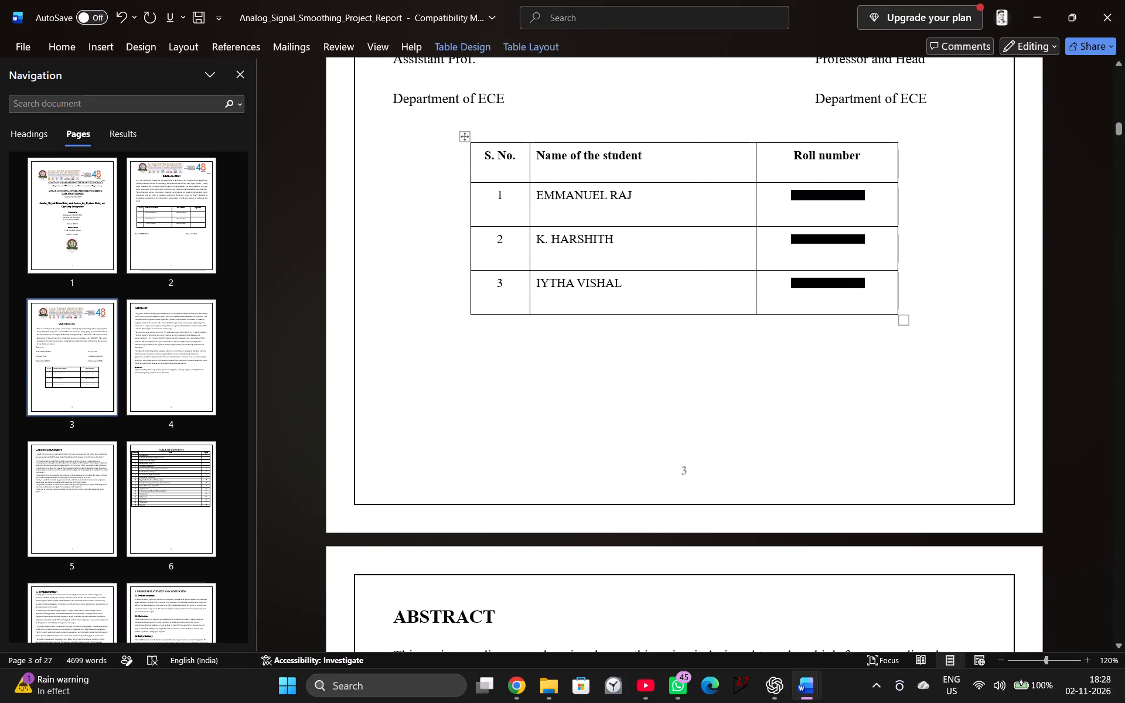
Move the certificate's student table to the left edge of the text area and widen it to nearly the page border.
{"action": "left_click_drag", "start_coordinate": [466, 132], "coordinate": [441, 132]}
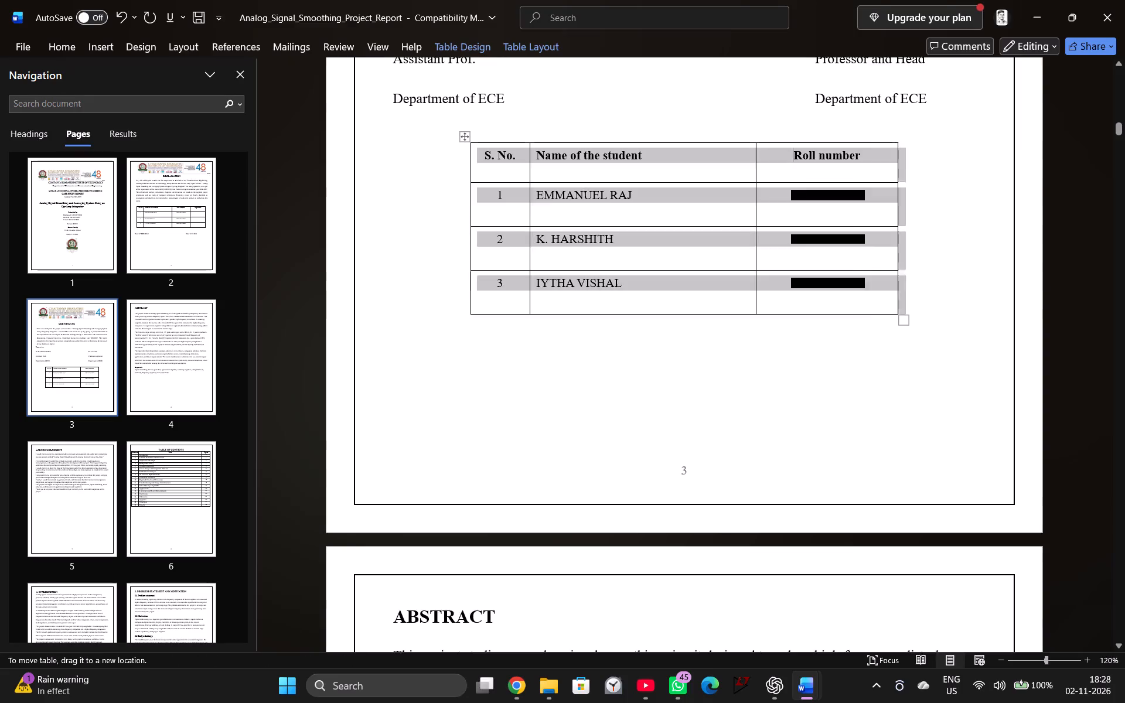
{"action": "left_click_drag", "start_coordinate": [441, 132], "coordinate": [388, 135]}
{"action": "scroll", "coordinate": [755, 395], "scroll_direction": "up", "scroll_amount": 4}
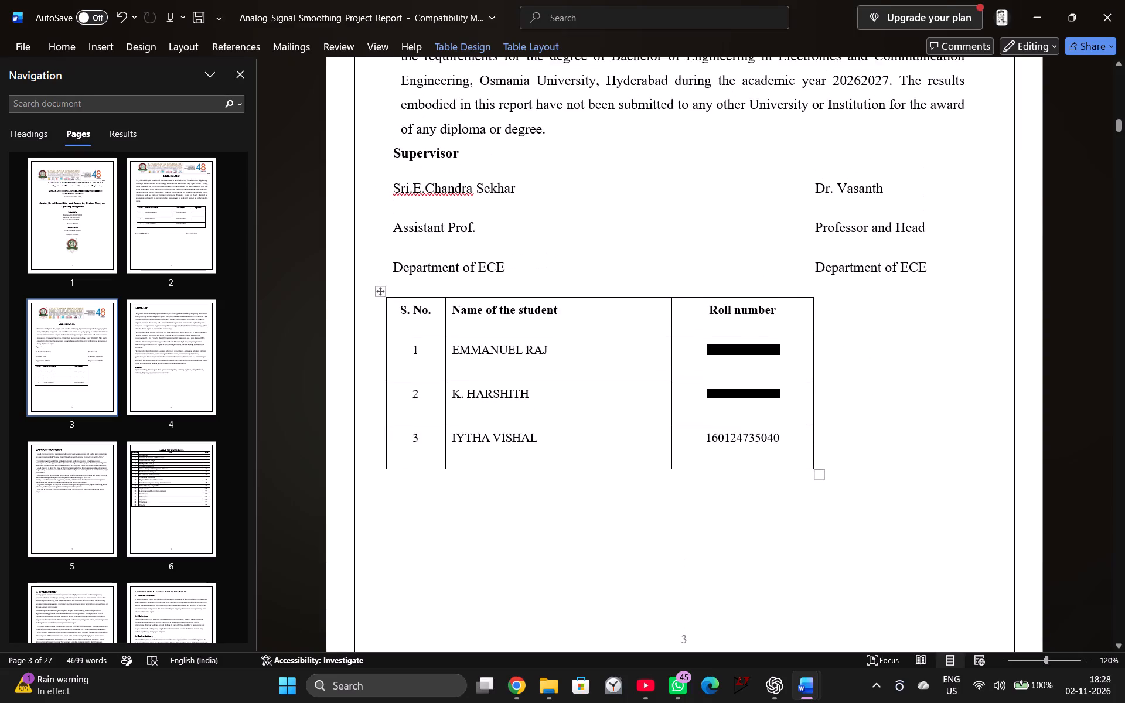
{"action": "left_click_drag", "start_coordinate": [820, 477], "coordinate": [951, 471]}
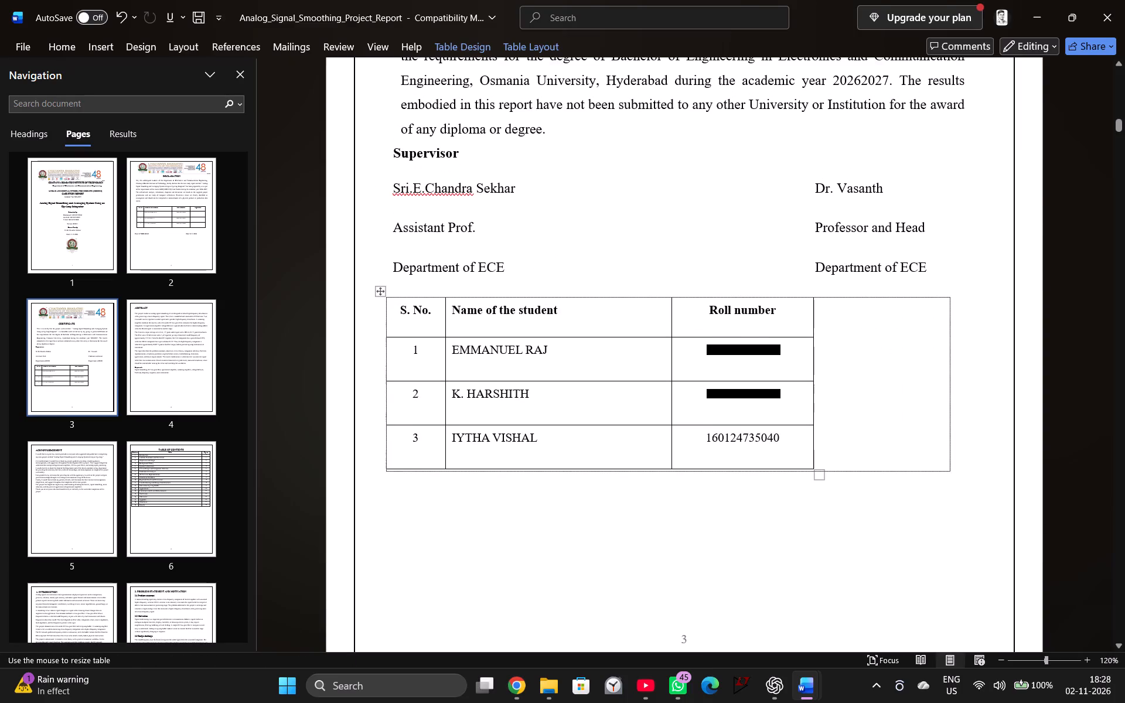
{"action": "left_click_drag", "start_coordinate": [951, 471], "coordinate": [983, 475]}
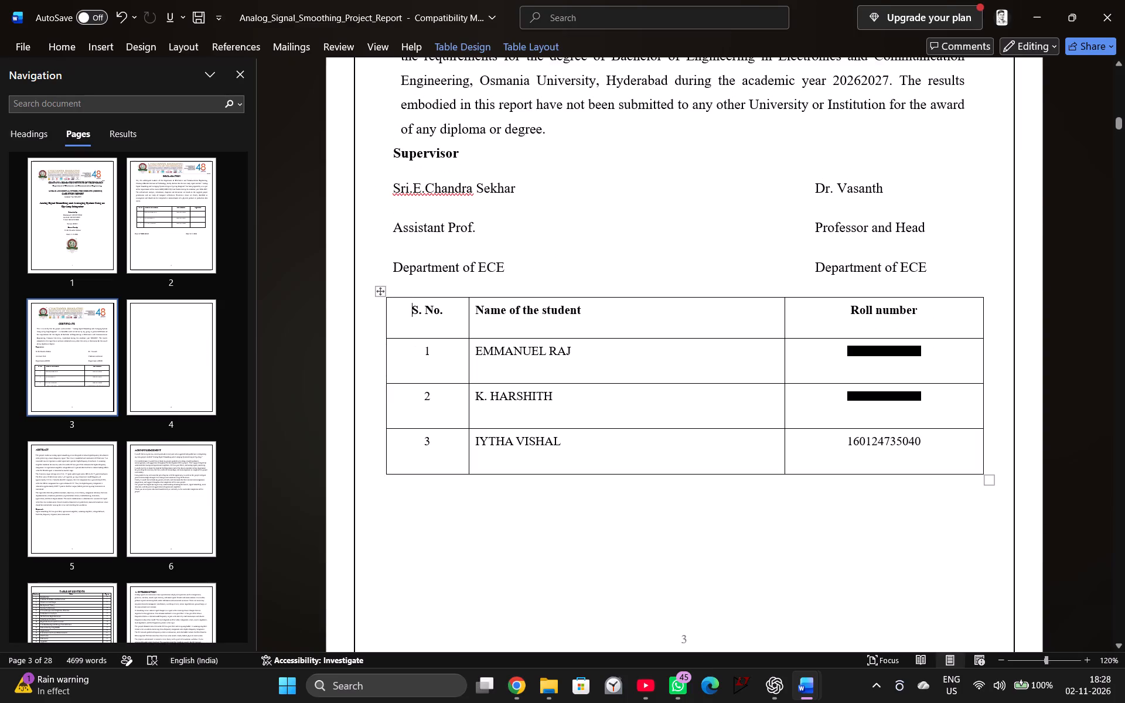
Narrow the S. No. column of the certificate's student table to just fit its heading, widening the student name column.
{"action": "left_click_drag", "start_coordinate": [469, 370], "coordinate": [451, 369]}
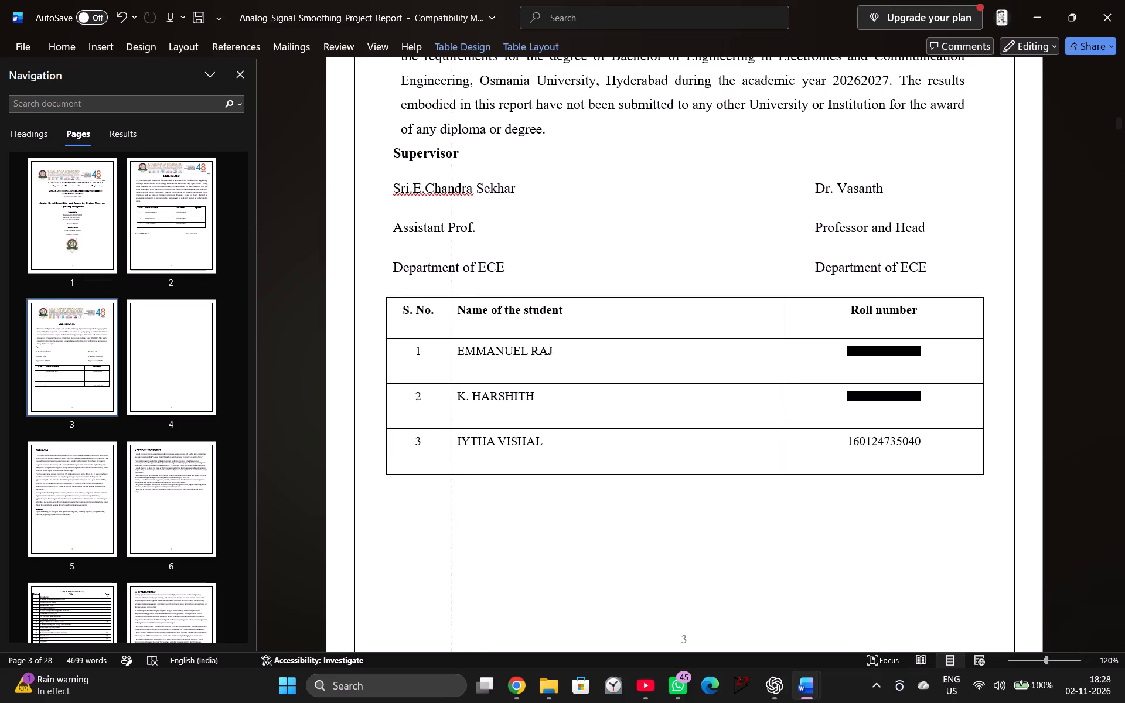
{"action": "left_click_drag", "start_coordinate": [451, 369], "coordinate": [435, 366]}
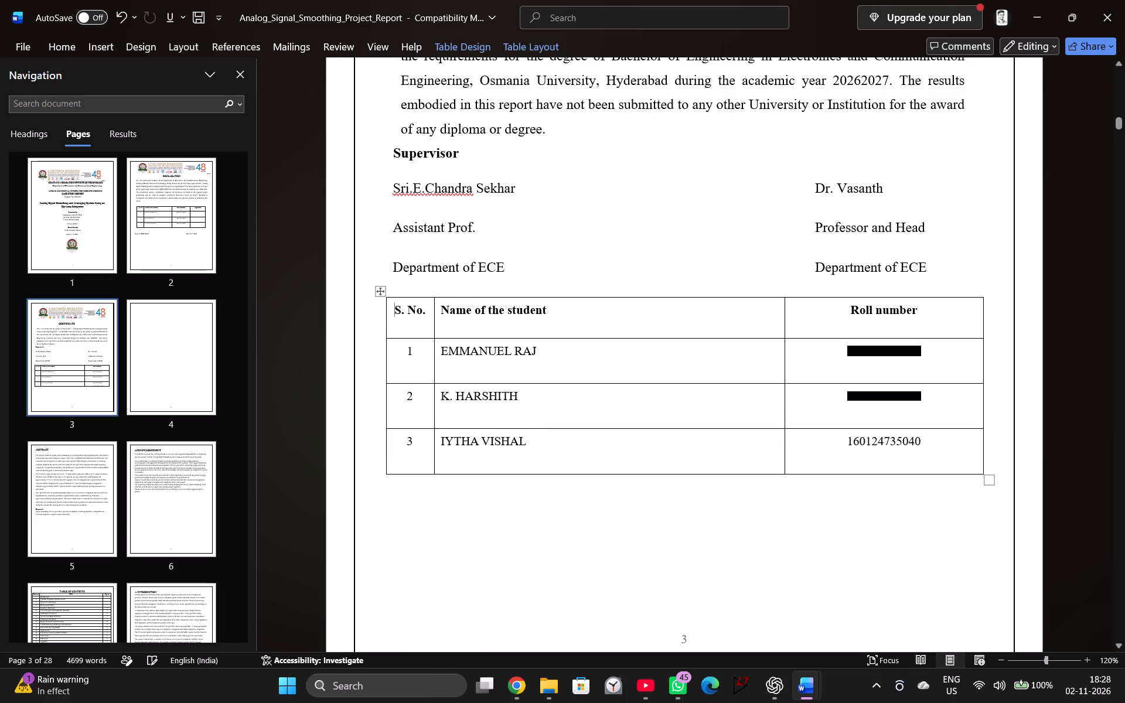
Check the layout of the certificate page and of the blank, Abstract and Acknowledgement pages that follow it.
{"action": "scroll", "coordinate": [594, 319], "scroll_direction": "up", "scroll_amount": 5}
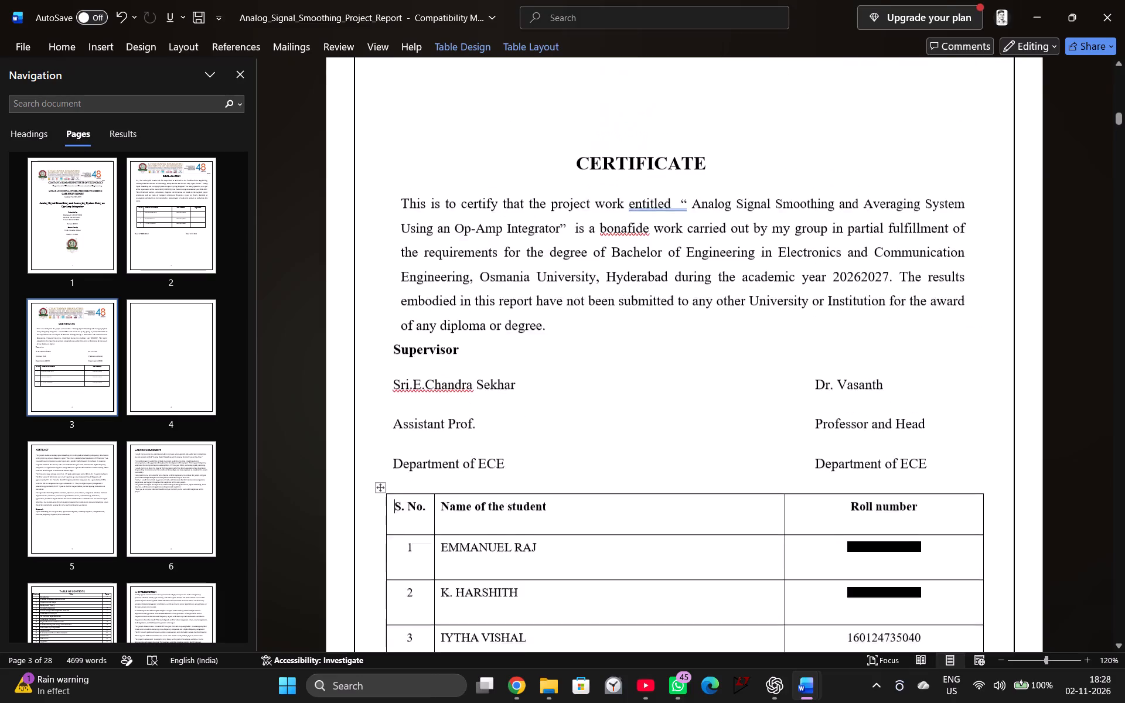
{"action": "scroll", "coordinate": [594, 319], "scroll_direction": "up", "scroll_amount": 1}
{"action": "scroll", "coordinate": [594, 331], "scroll_direction": "down", "scroll_amount": 4}
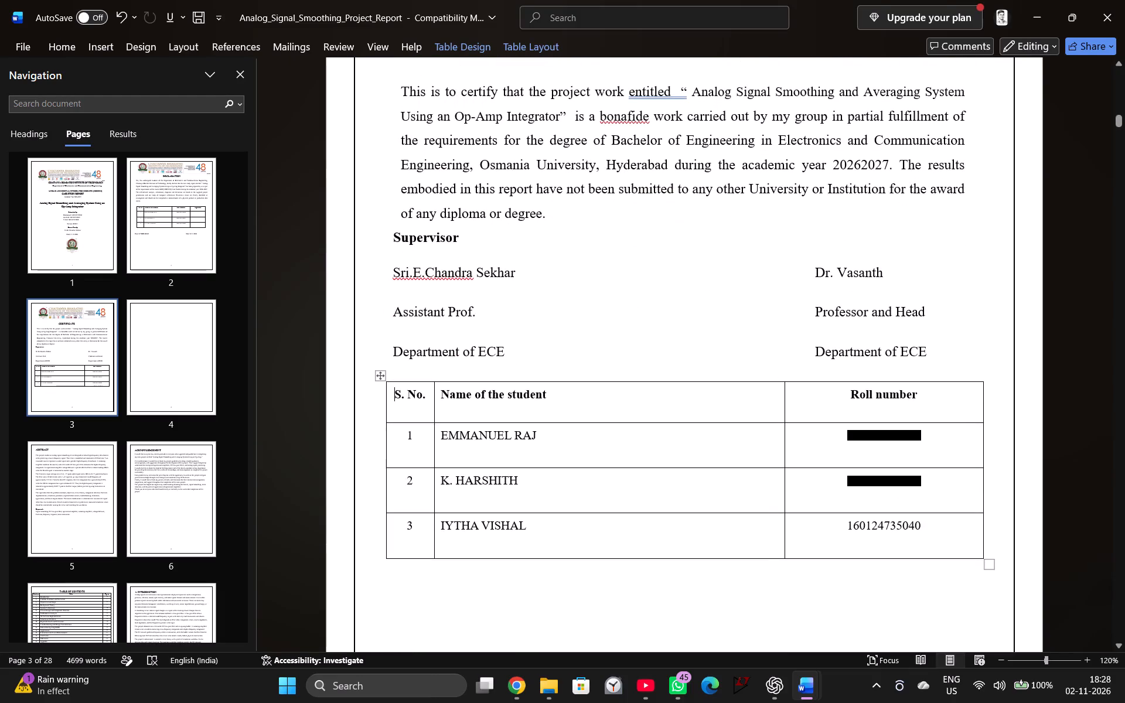
{"action": "scroll", "coordinate": [687, 342], "scroll_direction": "up", "scroll_amount": 2}
{"action": "scroll", "coordinate": [683, 349], "scroll_direction": "down", "scroll_amount": 17}
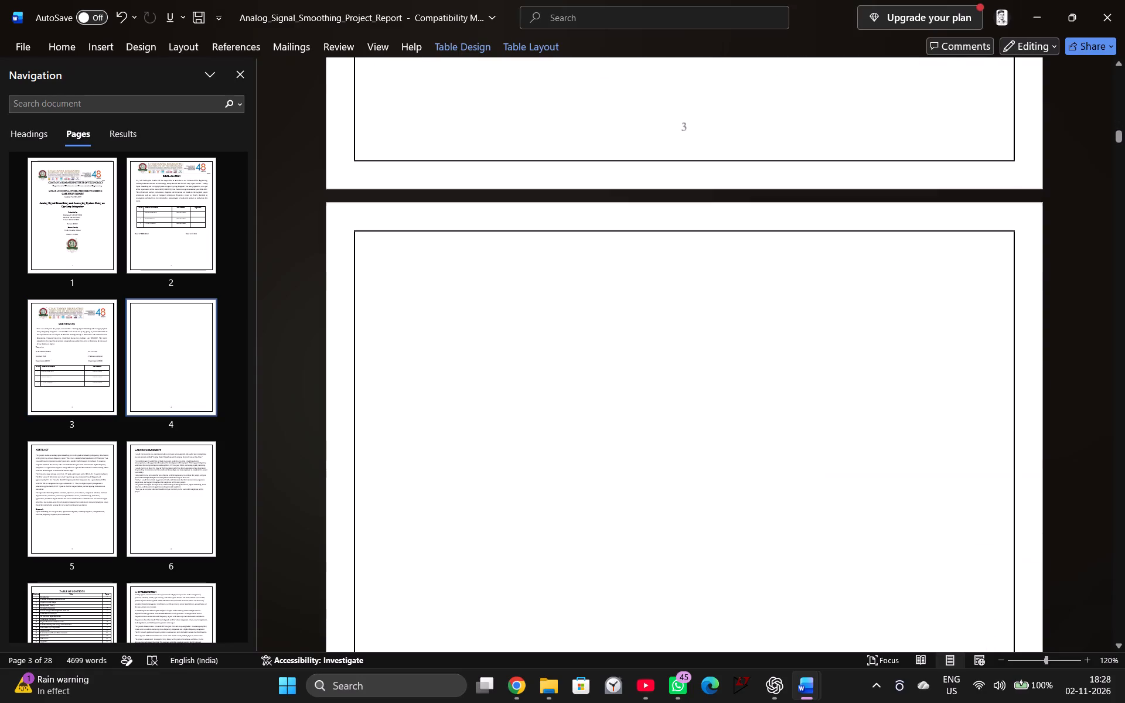
{"action": "scroll", "coordinate": [682, 386], "scroll_direction": "down", "scroll_amount": 17}
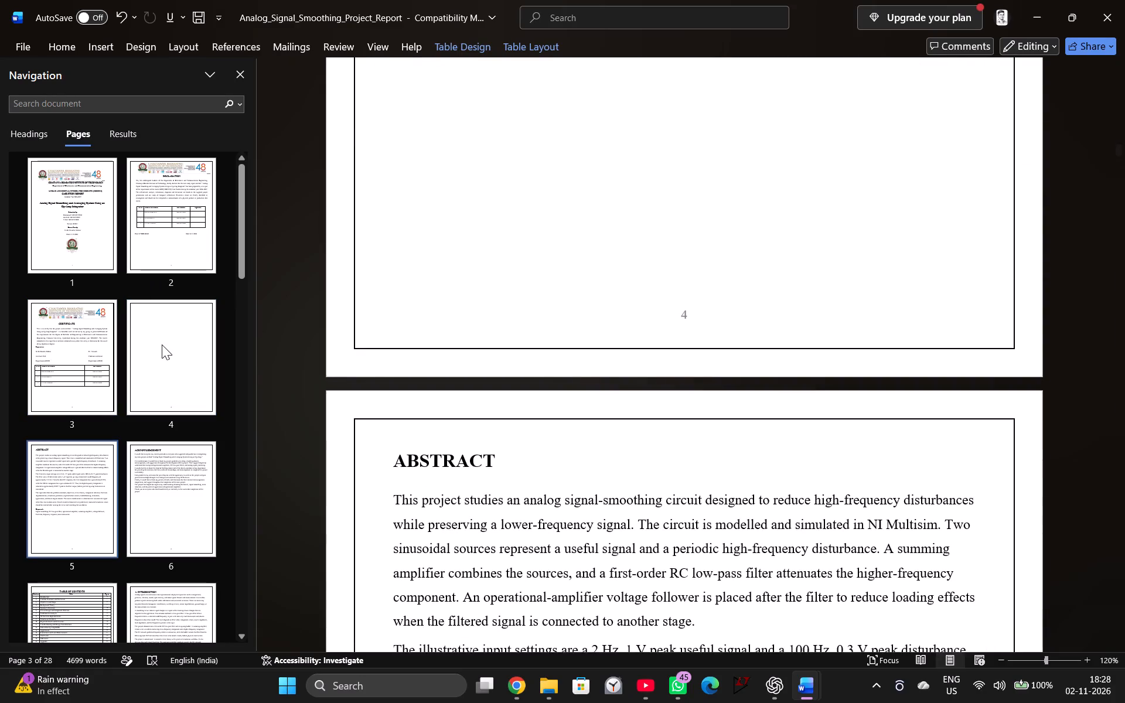
{"action": "left_click", "coordinate": [162, 344]}
{"action": "left_click", "coordinate": [71, 468]}
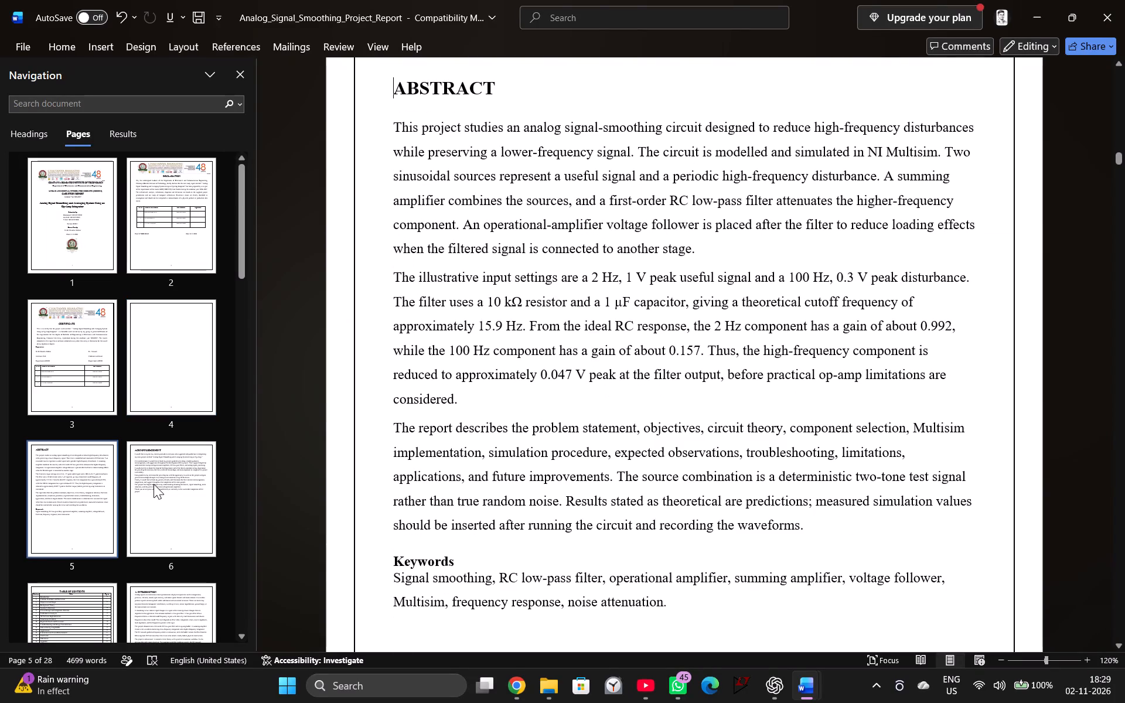
{"action": "left_click", "coordinate": [154, 485]}
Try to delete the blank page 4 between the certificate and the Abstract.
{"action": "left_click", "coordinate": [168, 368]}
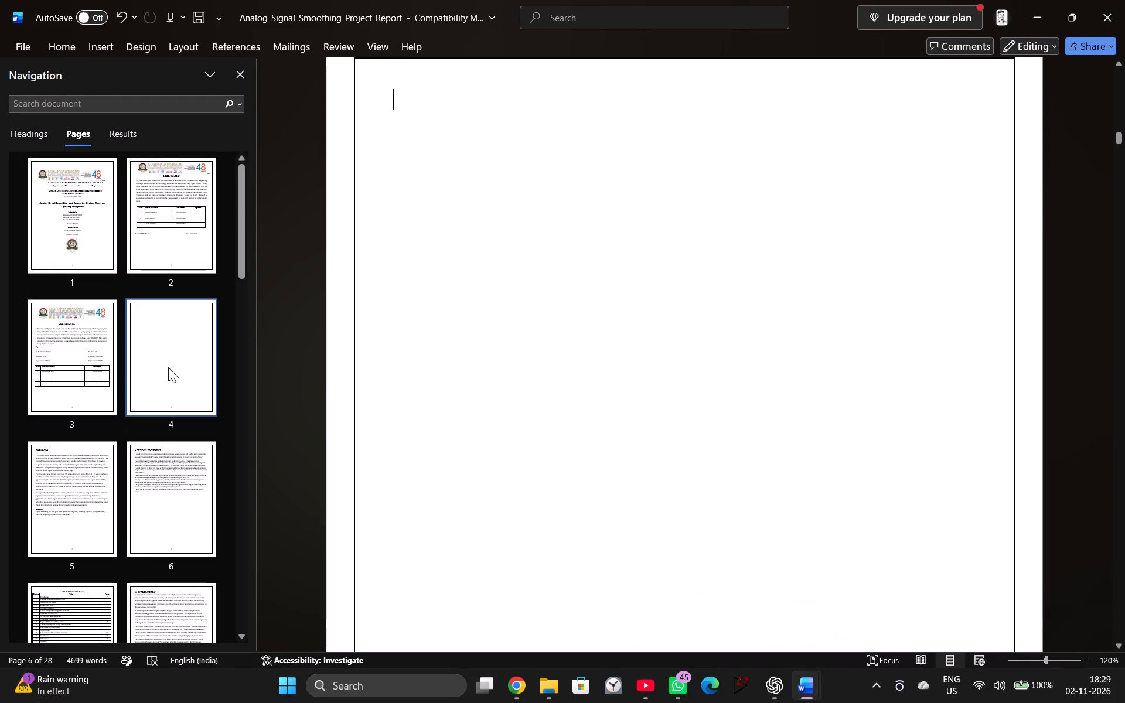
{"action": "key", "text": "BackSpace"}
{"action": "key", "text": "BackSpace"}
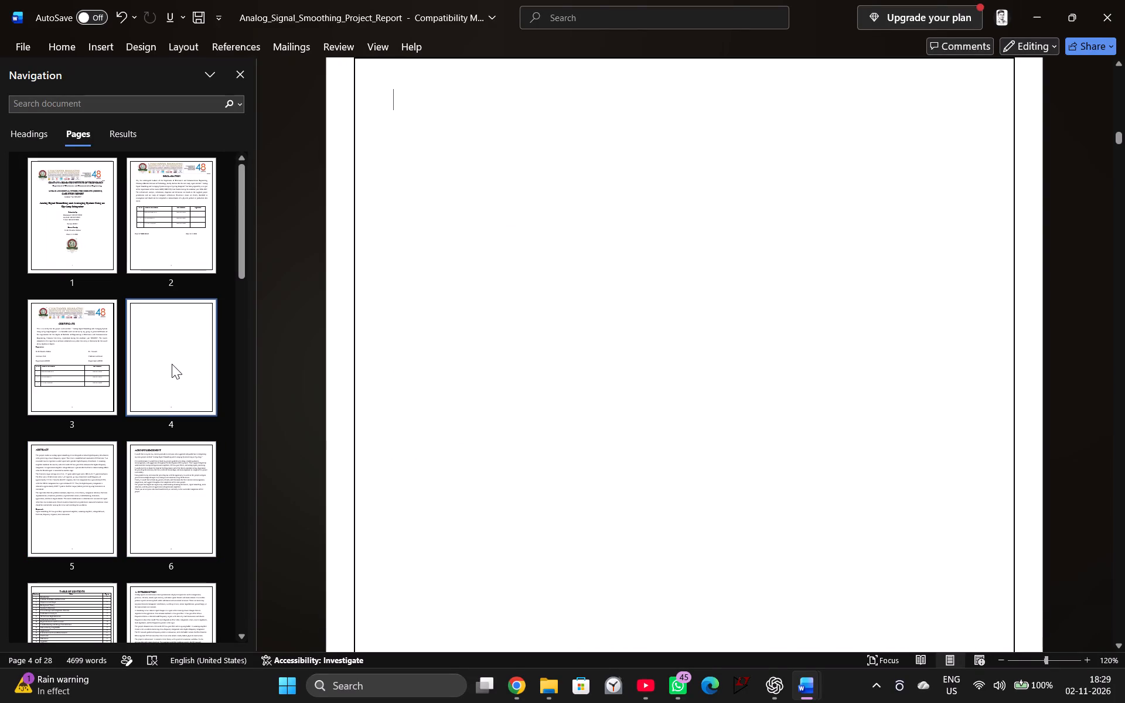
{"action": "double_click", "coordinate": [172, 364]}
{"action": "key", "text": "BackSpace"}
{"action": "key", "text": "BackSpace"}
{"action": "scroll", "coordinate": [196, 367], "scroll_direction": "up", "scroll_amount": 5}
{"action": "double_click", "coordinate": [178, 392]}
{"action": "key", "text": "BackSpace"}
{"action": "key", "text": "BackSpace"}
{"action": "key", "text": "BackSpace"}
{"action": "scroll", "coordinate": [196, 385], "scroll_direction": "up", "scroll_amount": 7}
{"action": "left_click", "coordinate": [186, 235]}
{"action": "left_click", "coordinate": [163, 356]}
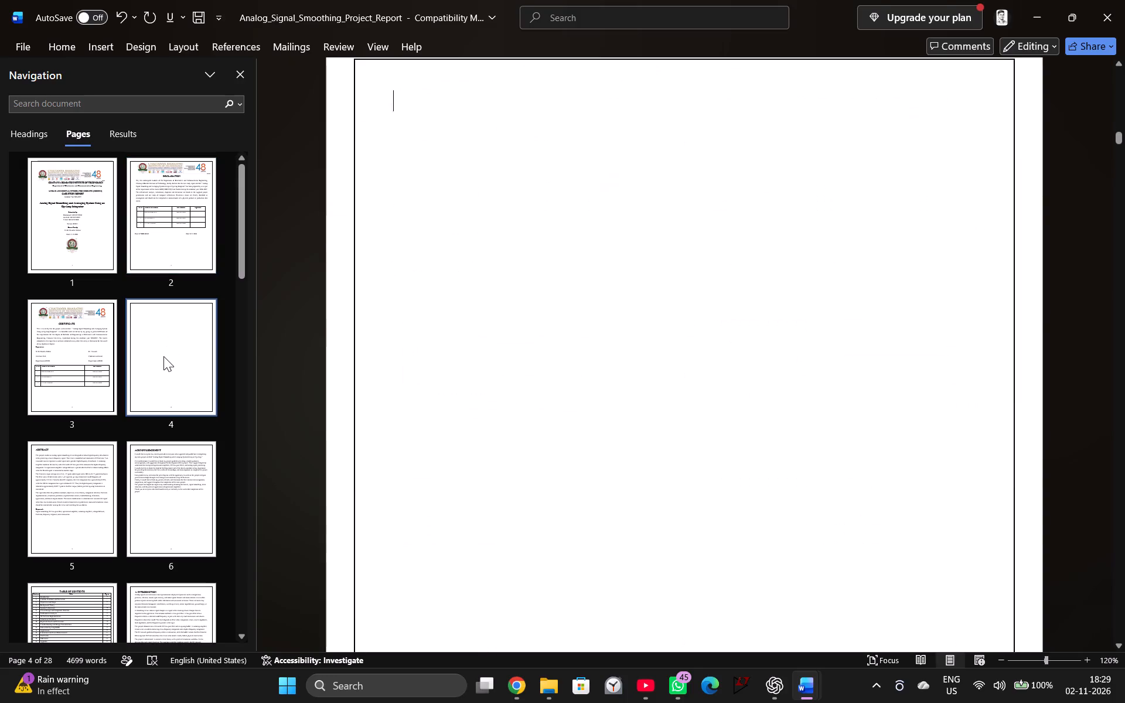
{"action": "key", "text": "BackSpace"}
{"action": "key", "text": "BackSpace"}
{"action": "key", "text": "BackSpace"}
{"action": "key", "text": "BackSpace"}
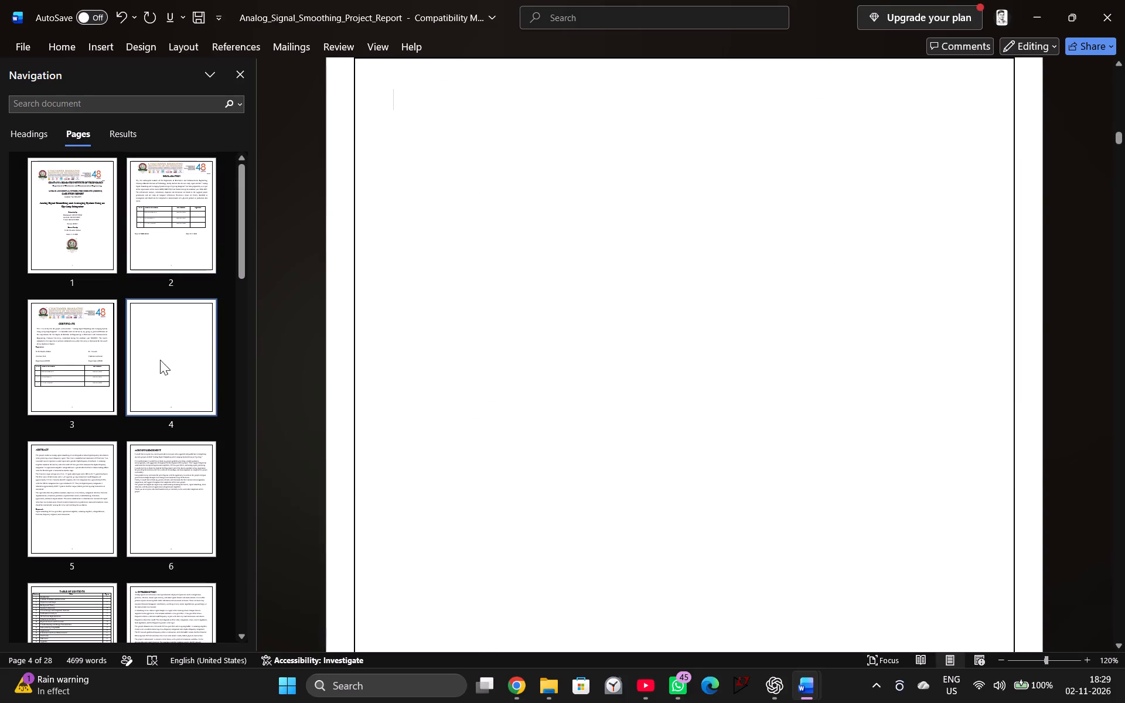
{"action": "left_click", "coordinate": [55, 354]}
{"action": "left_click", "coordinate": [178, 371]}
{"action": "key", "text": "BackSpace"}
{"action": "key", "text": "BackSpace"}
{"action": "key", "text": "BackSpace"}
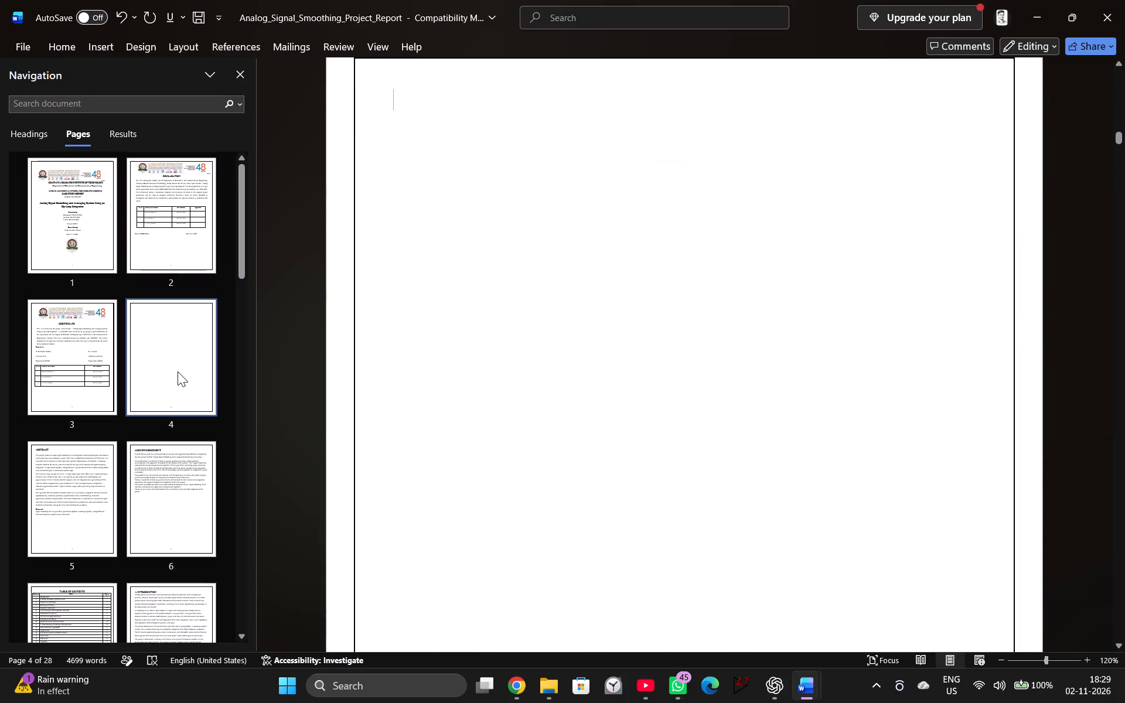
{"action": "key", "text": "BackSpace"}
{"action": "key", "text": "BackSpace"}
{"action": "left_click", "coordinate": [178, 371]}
Look through the remaining report pages, from the Abstract and table of contents to the final Results page, and the cover page.
{"action": "scroll", "coordinate": [177, 408], "scroll_direction": "down", "scroll_amount": 4}
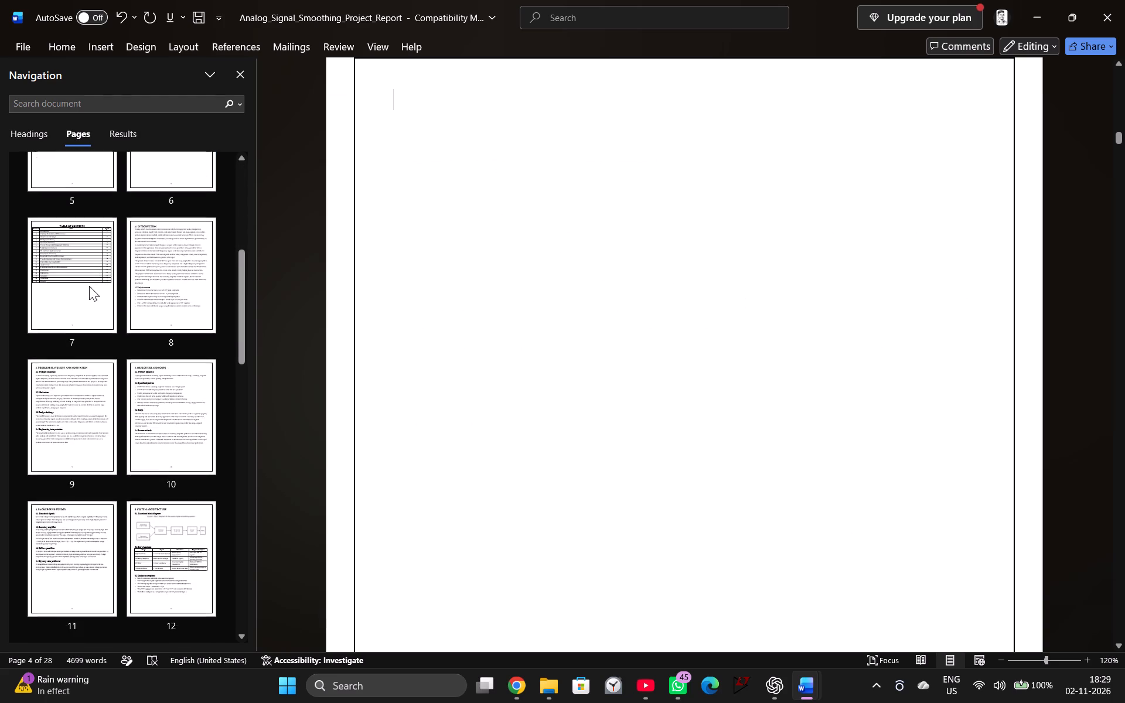
{"action": "scroll", "coordinate": [89, 286], "scroll_direction": "up", "scroll_amount": 5}
{"action": "left_click", "coordinate": [67, 489]}
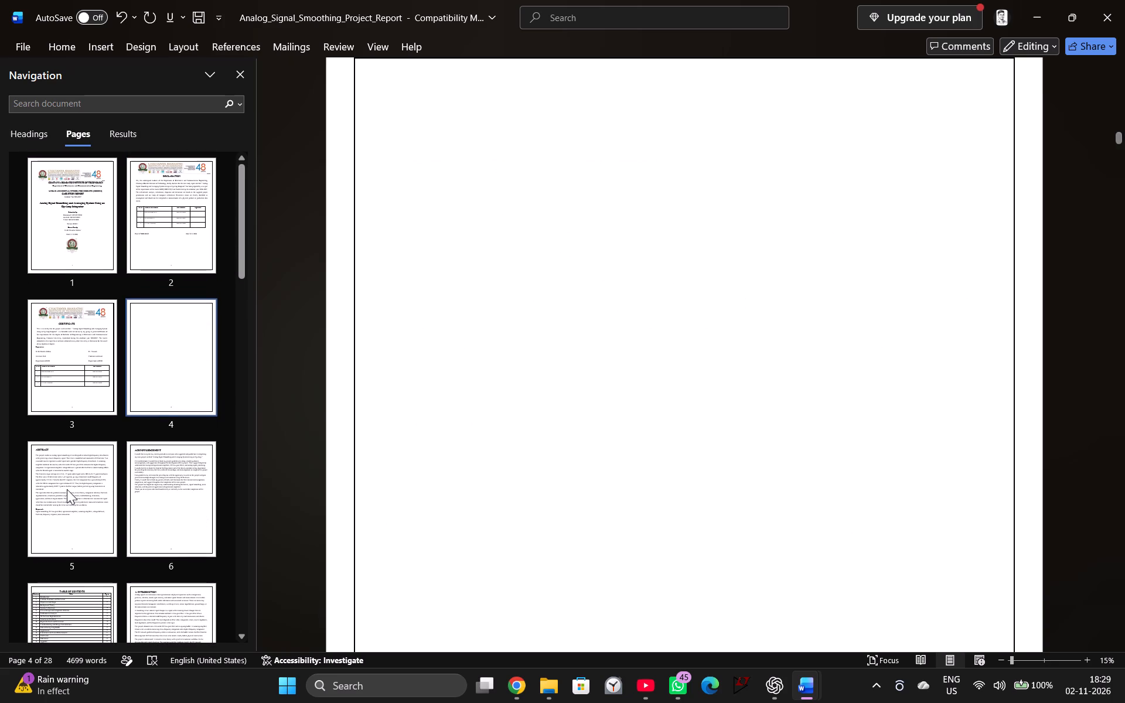
{"action": "left_click", "coordinate": [166, 493]}
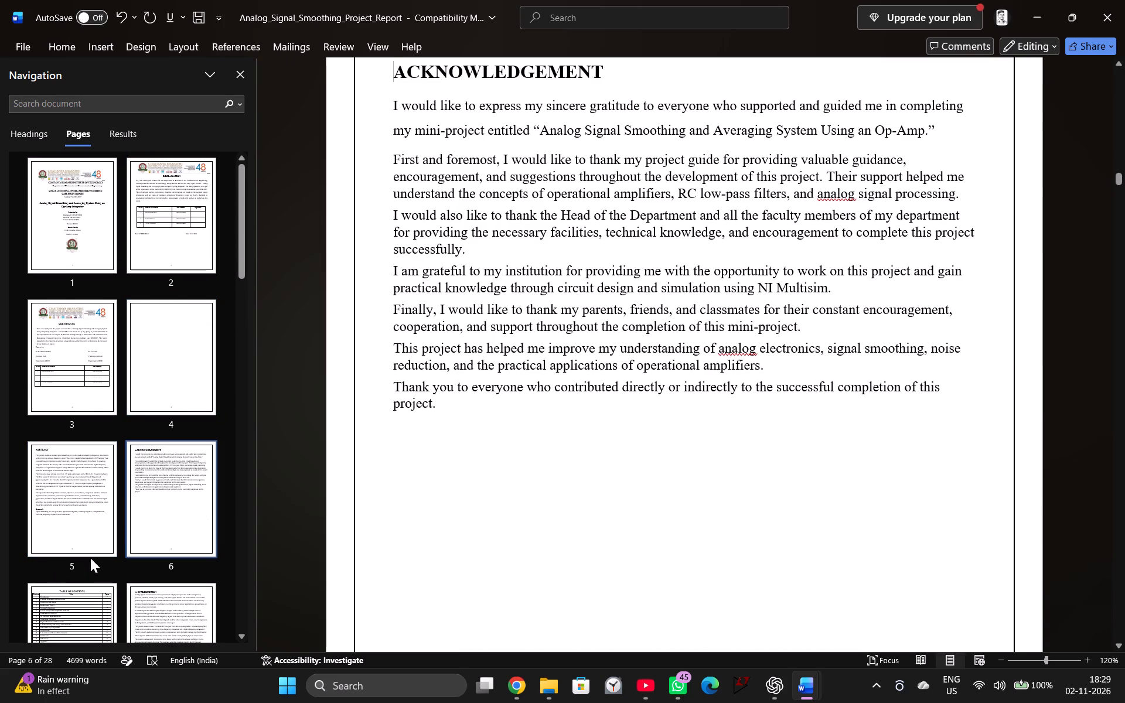
{"action": "left_click", "coordinate": [70, 589]}
{"action": "scroll", "coordinate": [100, 587], "scroll_direction": "down", "scroll_amount": 2}
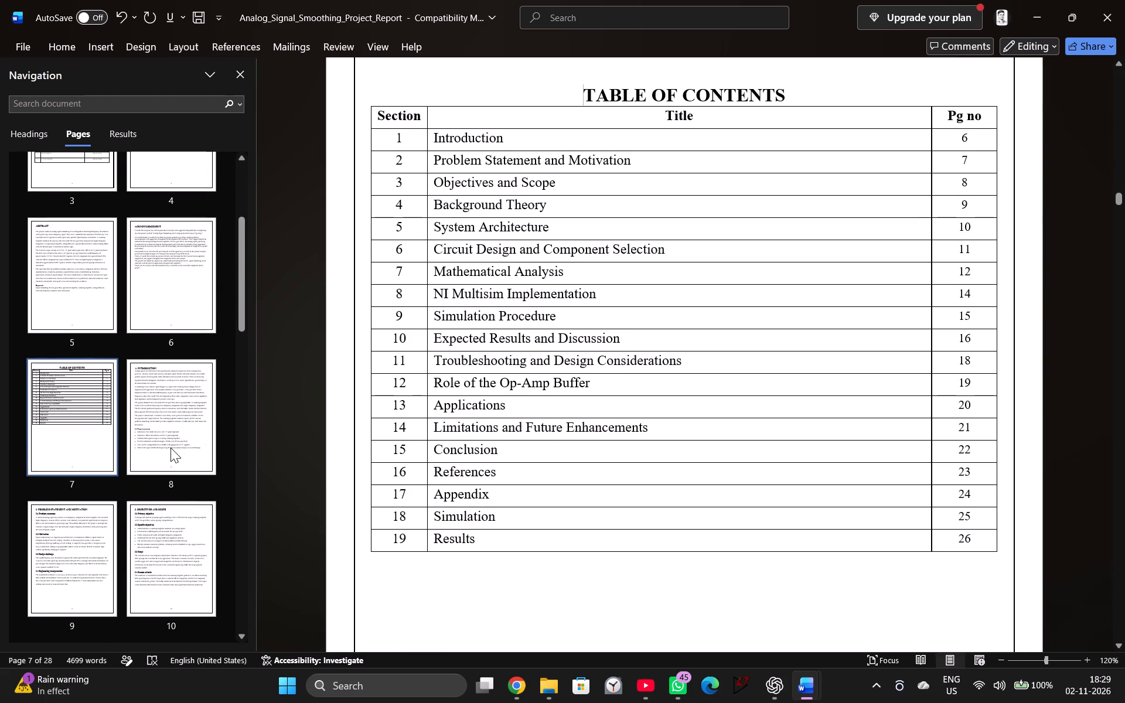
{"action": "left_click", "coordinate": [171, 445]}
{"action": "left_click", "coordinate": [70, 557]}
{"action": "left_click", "coordinate": [136, 566]}
{"action": "scroll", "coordinate": [139, 568], "scroll_direction": "down", "scroll_amount": 4}
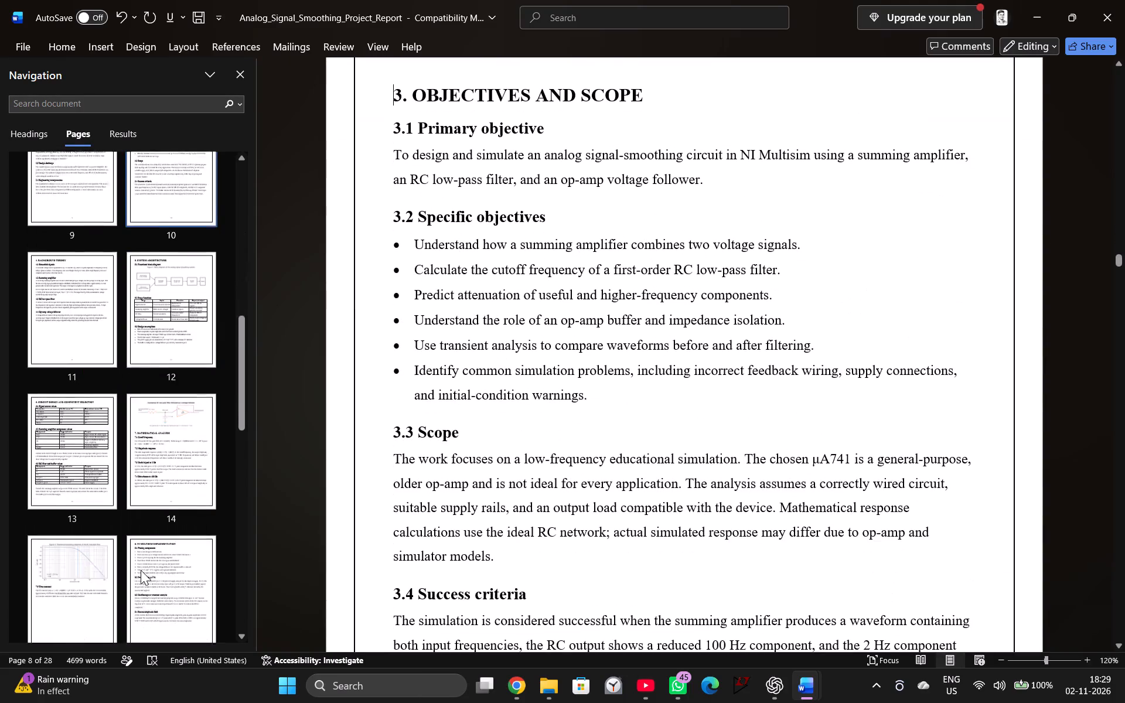
{"action": "scroll", "coordinate": [112, 558], "scroll_direction": "down", "scroll_amount": 12}
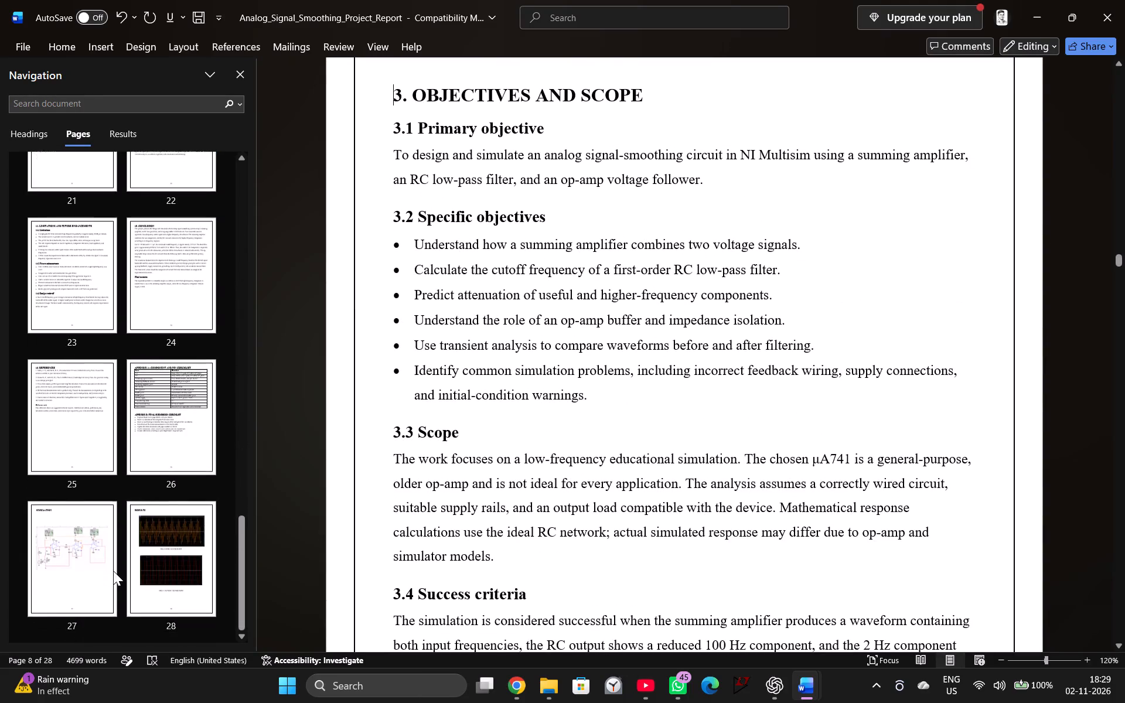
{"action": "scroll", "coordinate": [158, 527], "scroll_direction": "up", "scroll_amount": 20}
{"action": "scroll", "coordinate": [158, 527], "scroll_direction": "up", "scroll_amount": 5}
{"action": "left_click", "coordinate": [84, 220]}
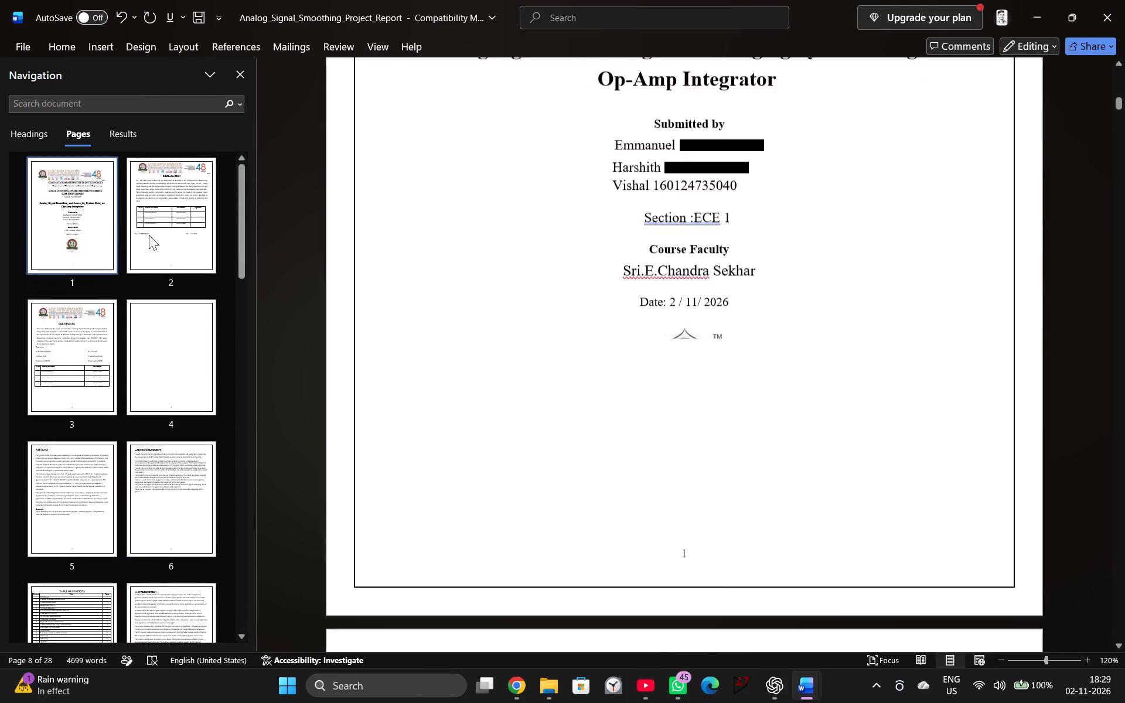
{"action": "left_click", "coordinate": [179, 233]}
{"action": "left_click", "coordinate": [86, 227]}
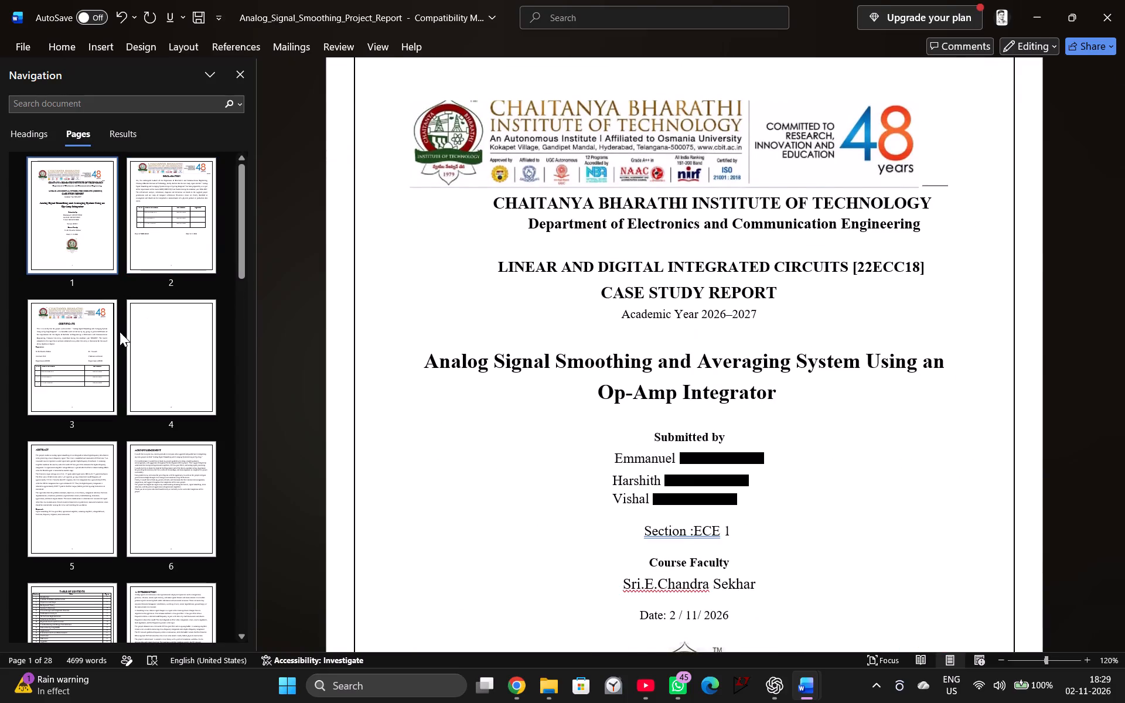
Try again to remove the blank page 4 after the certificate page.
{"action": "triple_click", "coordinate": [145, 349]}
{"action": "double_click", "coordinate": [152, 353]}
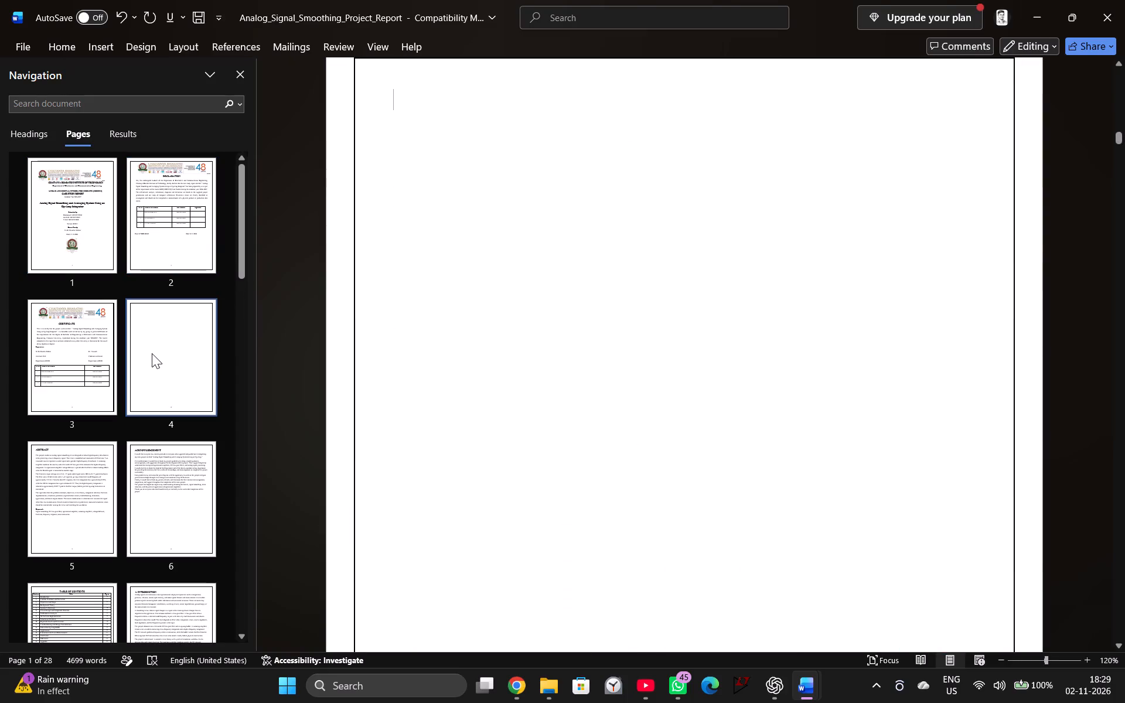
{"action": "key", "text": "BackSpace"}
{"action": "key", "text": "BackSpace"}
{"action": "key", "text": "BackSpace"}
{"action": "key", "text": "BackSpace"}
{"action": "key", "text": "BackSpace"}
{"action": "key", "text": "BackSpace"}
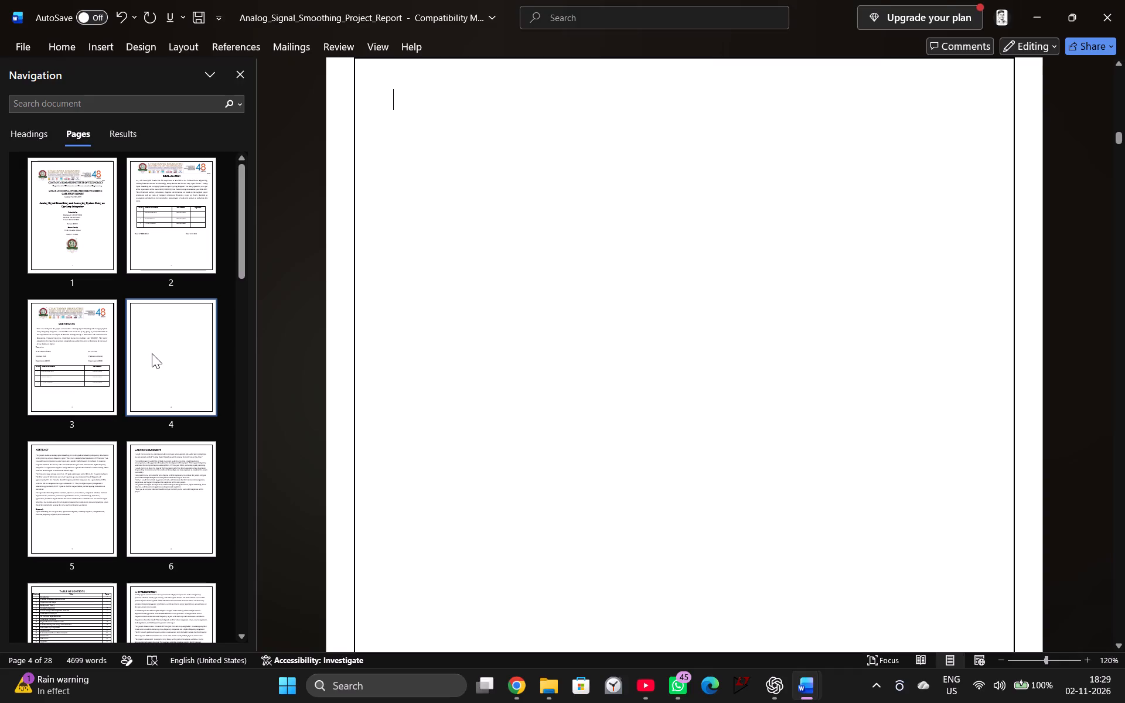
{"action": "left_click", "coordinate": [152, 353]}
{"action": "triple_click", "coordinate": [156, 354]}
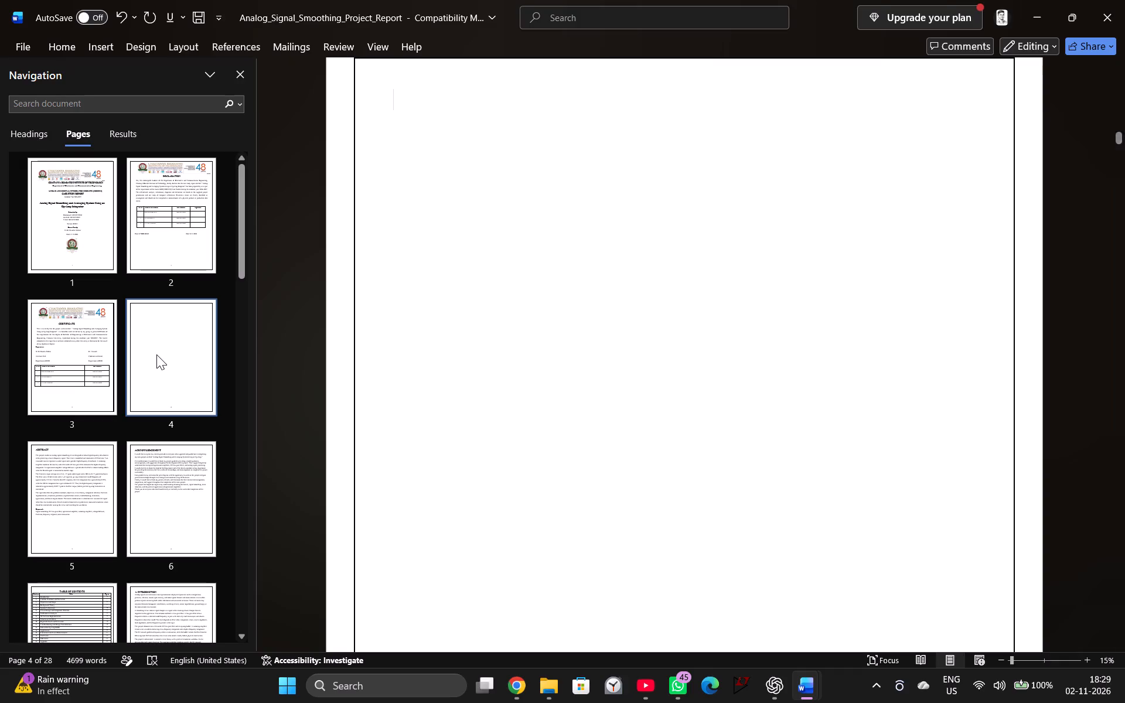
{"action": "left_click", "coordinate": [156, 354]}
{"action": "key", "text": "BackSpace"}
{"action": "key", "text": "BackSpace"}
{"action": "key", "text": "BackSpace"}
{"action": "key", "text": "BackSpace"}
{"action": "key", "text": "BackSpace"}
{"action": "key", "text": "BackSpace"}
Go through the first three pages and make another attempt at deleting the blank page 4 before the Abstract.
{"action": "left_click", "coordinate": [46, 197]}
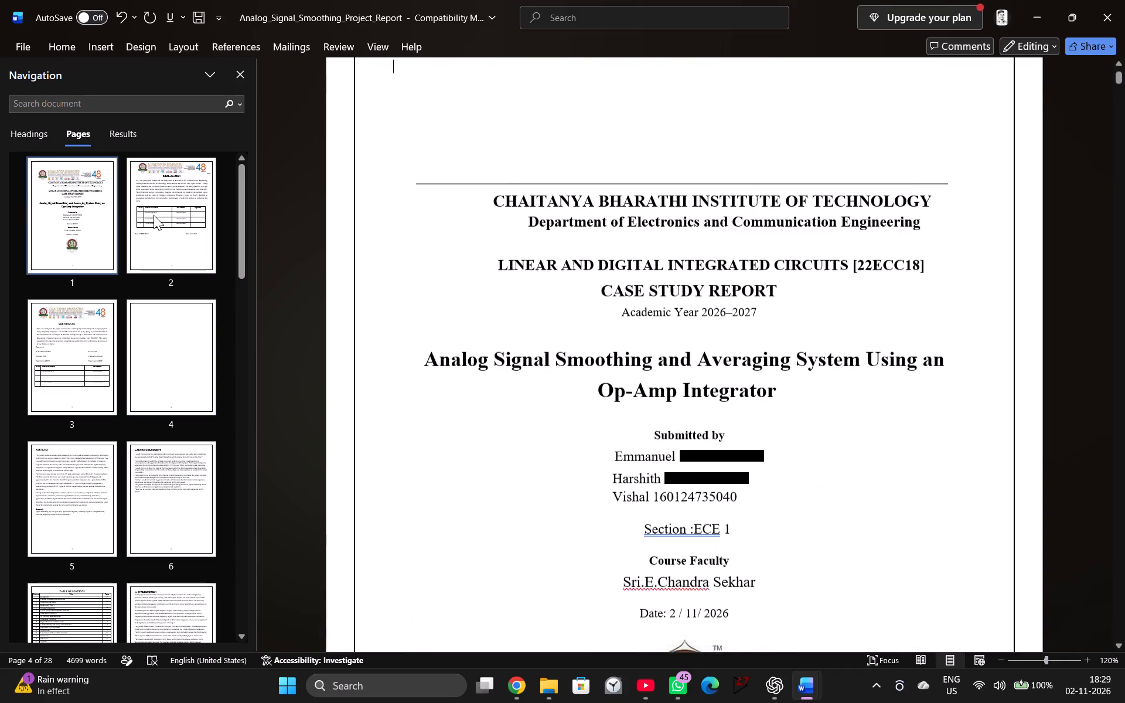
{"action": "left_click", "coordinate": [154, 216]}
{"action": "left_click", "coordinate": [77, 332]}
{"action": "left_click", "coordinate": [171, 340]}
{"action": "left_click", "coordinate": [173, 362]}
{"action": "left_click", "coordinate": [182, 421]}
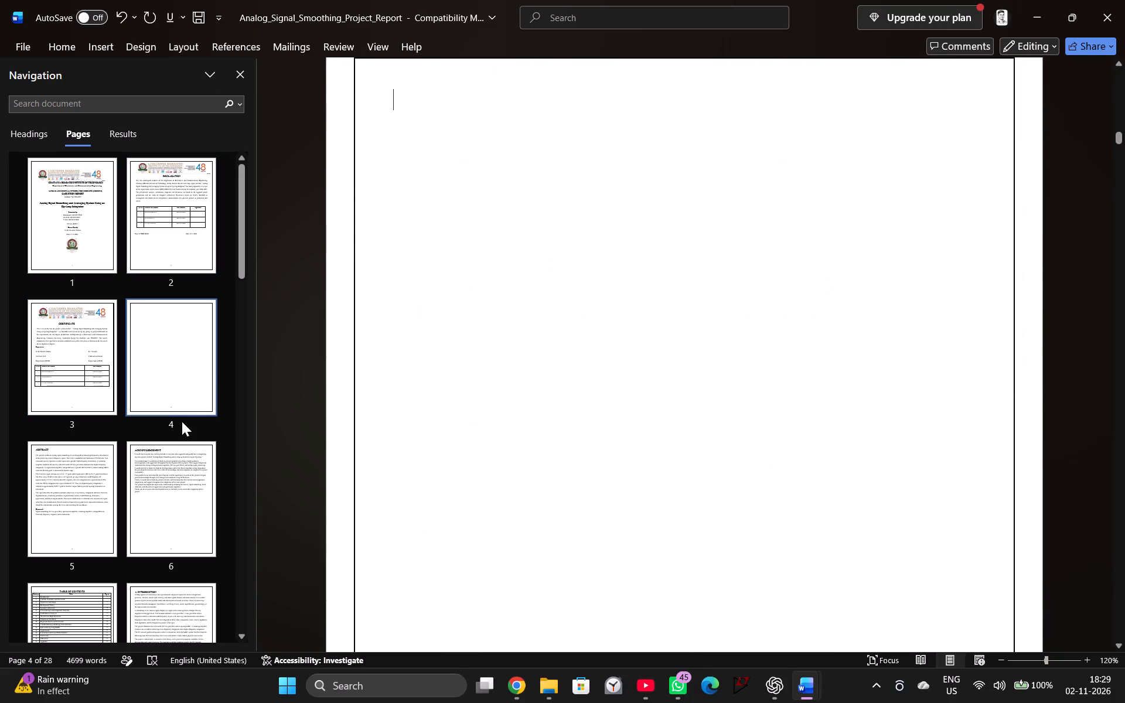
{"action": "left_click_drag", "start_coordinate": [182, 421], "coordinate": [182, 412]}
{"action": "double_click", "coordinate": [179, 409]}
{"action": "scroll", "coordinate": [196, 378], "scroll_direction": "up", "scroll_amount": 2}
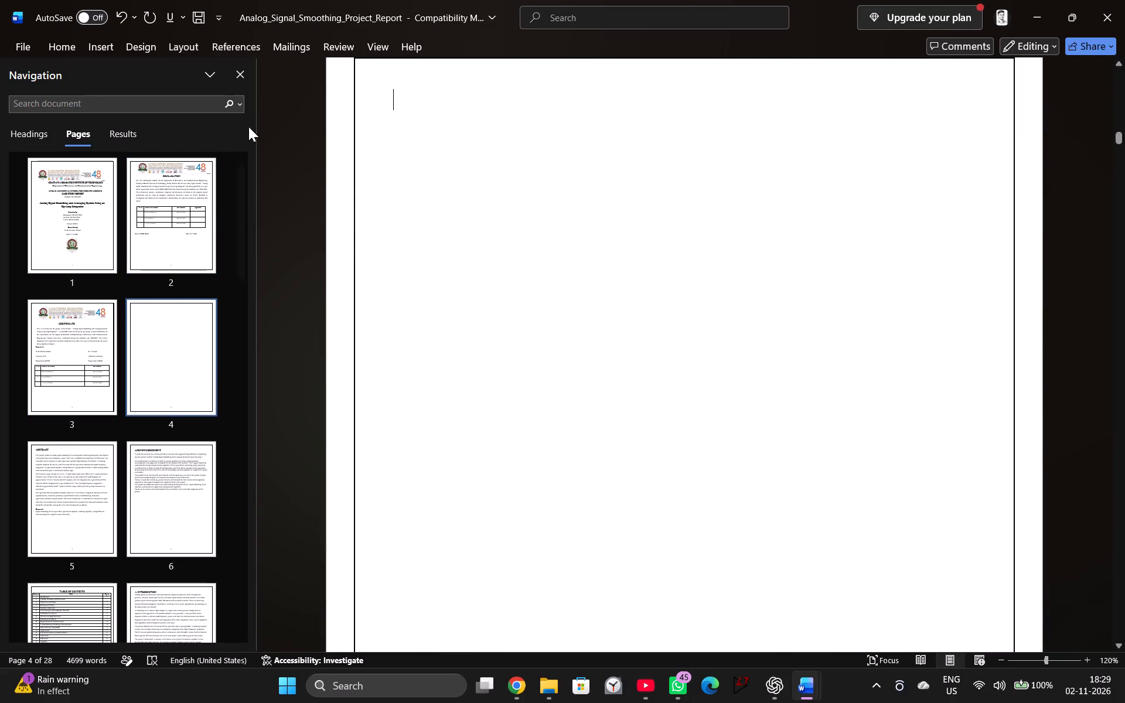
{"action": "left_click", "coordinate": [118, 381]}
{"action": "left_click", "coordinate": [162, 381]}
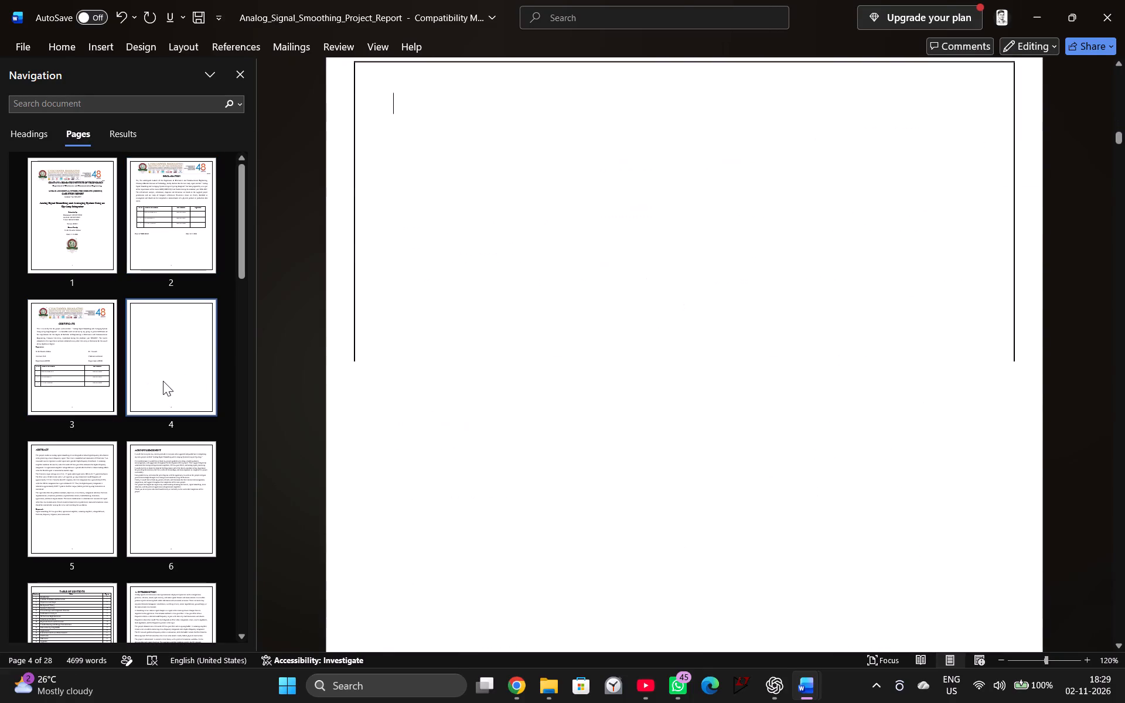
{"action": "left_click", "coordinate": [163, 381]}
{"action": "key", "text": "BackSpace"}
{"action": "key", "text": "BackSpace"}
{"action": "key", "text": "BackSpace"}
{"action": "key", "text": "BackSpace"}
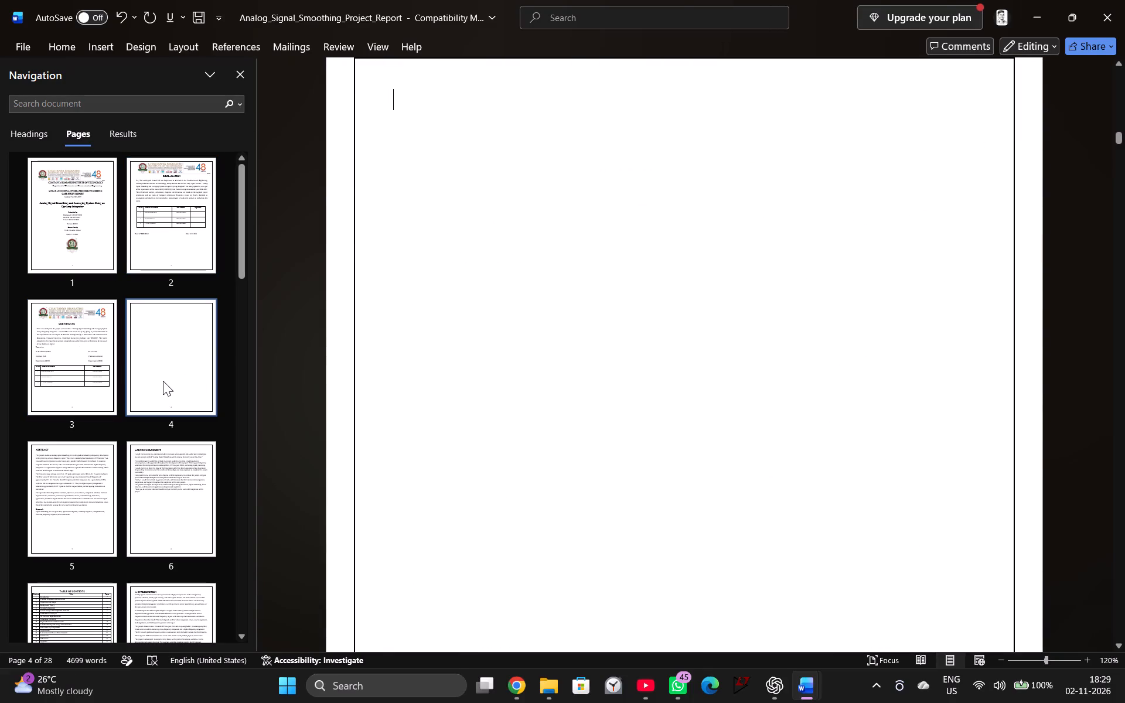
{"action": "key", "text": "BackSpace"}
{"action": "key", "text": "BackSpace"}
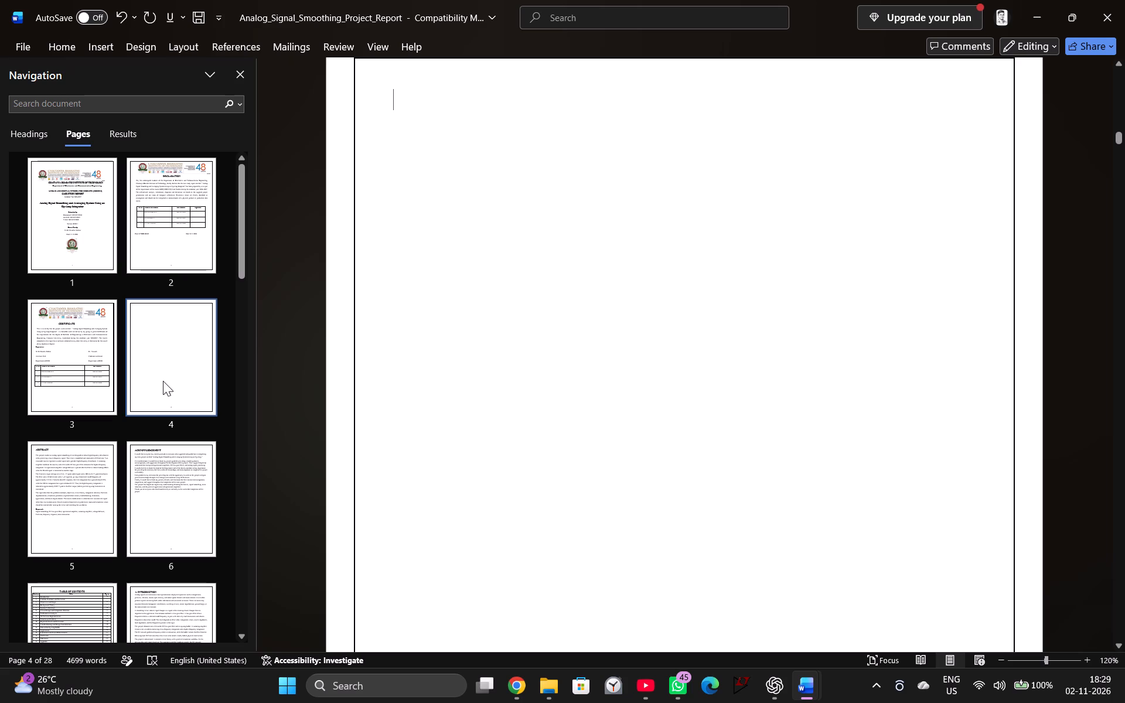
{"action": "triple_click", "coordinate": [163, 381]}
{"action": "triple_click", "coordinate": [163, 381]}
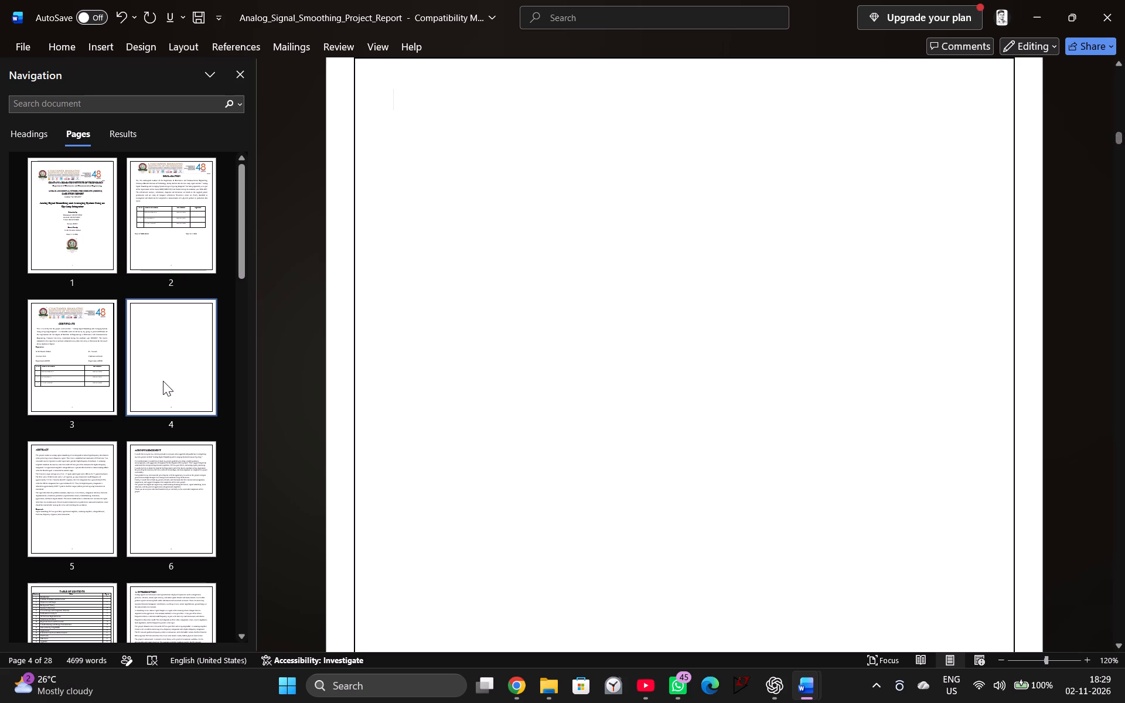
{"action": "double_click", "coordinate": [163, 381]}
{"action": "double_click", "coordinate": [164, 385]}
Check the cover, declaration and certificate pages and the blank page 4 up to where the Abstract begins.
{"action": "left_click", "coordinate": [57, 227]}
{"action": "left_click", "coordinate": [193, 236]}
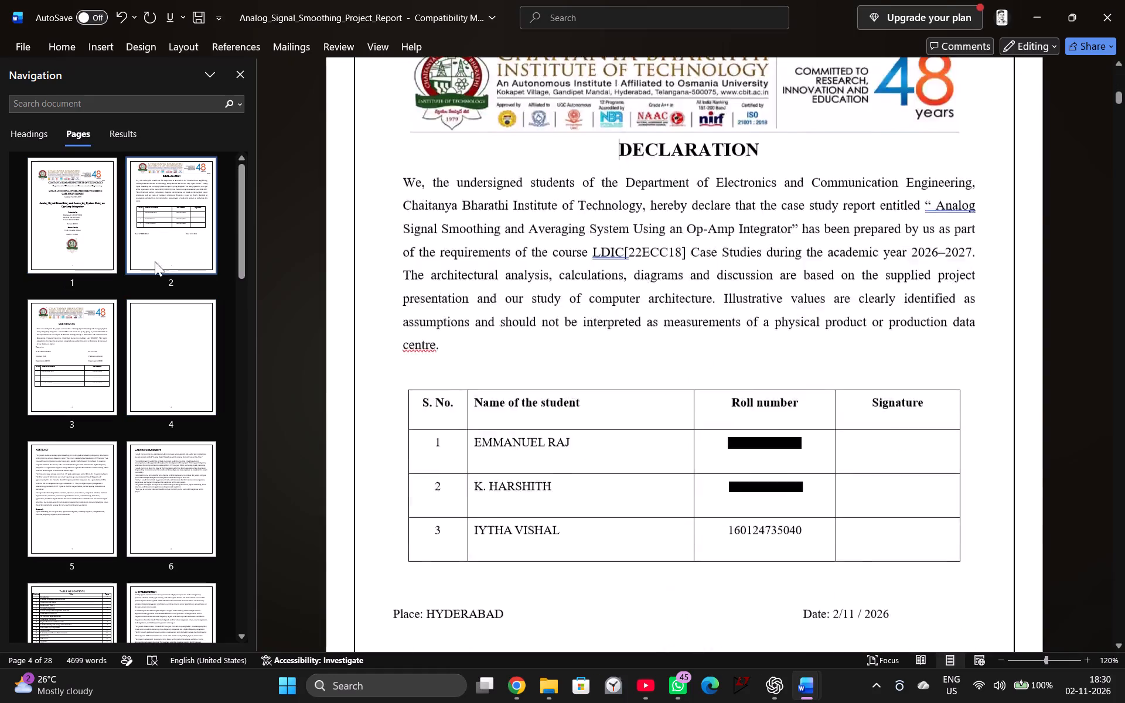
{"action": "left_click", "coordinate": [88, 346]}
{"action": "left_click", "coordinate": [137, 380]}
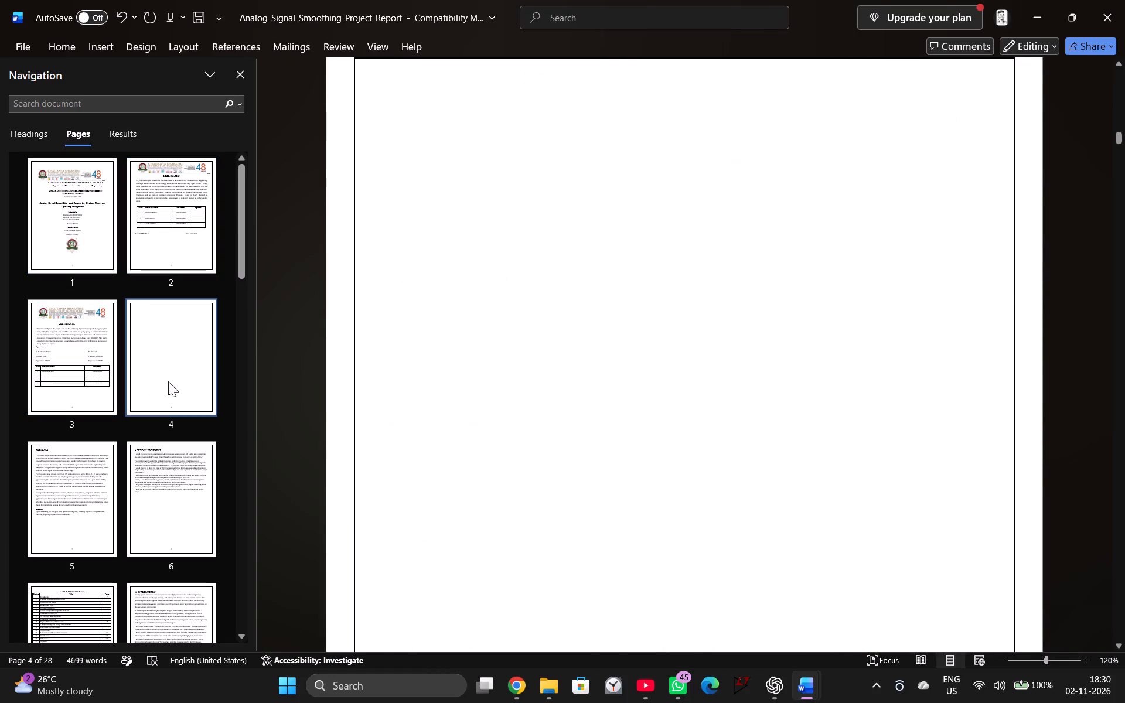
{"action": "scroll", "coordinate": [597, 363], "scroll_direction": "up", "scroll_amount": 9}
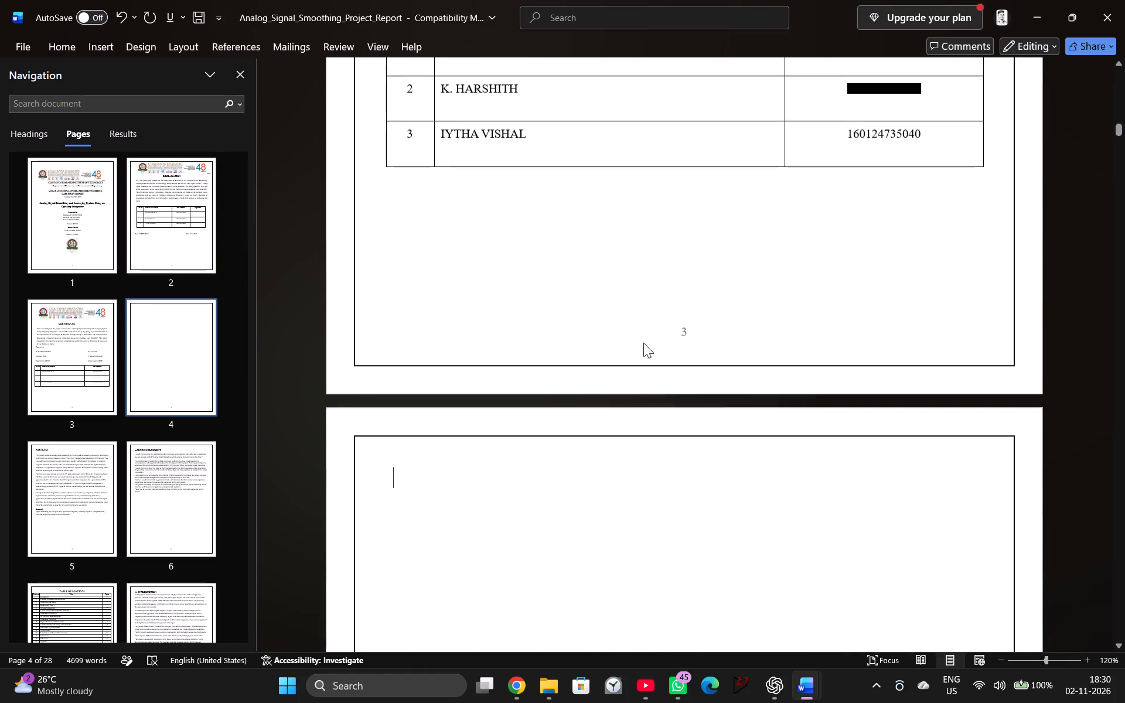
{"action": "left_click", "coordinate": [705, 330]}
{"action": "left_click", "coordinate": [679, 335]}
{"action": "scroll", "coordinate": [613, 442], "scroll_direction": "down", "scroll_amount": 8}
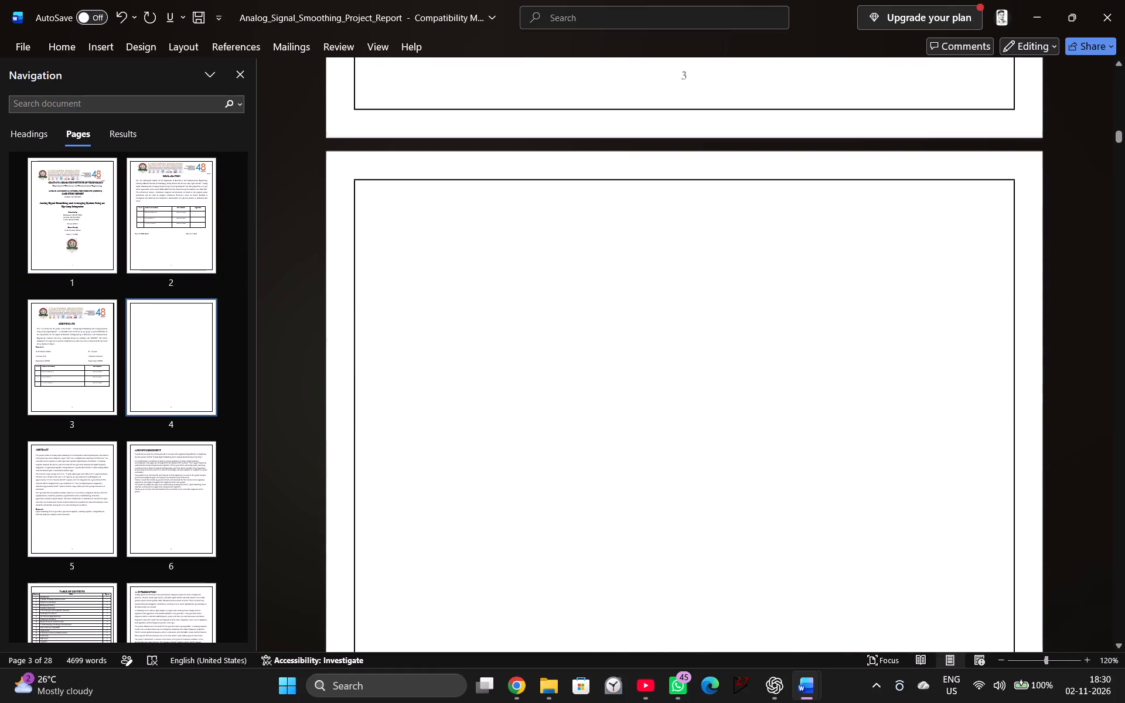
{"action": "scroll", "coordinate": [653, 540], "scroll_direction": "down", "scroll_amount": 14}
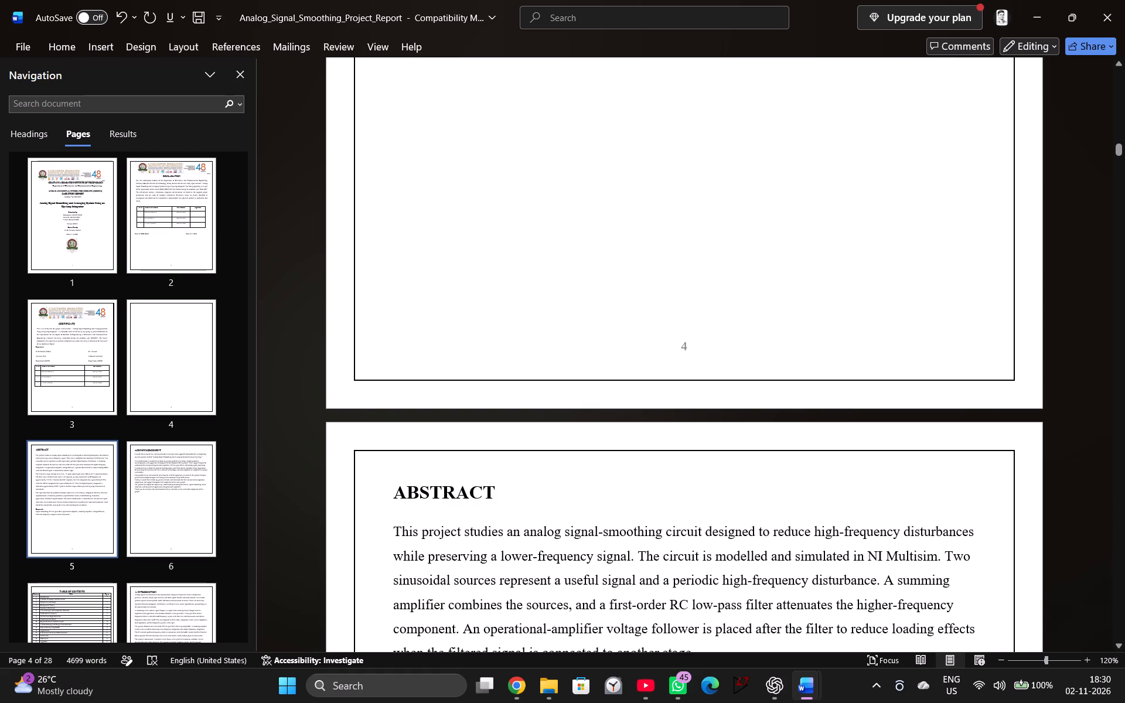
{"action": "left_click", "coordinate": [736, 408]}
{"action": "left_click", "coordinate": [728, 399]}
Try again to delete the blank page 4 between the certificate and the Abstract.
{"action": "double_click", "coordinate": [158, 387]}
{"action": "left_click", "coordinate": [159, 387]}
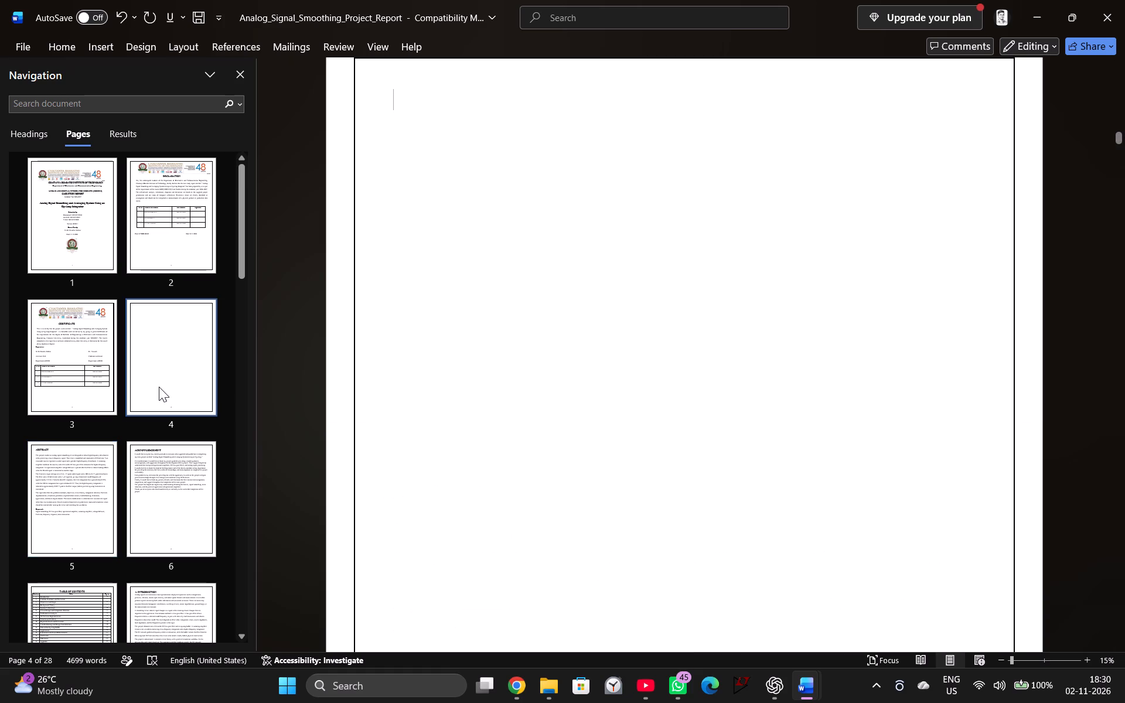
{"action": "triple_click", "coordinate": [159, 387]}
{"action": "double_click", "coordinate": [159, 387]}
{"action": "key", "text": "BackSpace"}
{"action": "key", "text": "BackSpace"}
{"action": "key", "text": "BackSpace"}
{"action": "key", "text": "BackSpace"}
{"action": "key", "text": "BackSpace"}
Look through the pages from the certificate's student table past the Abstract and table of contents to the Introduction, and back.
{"action": "left_click", "coordinate": [173, 404]}
{"action": "scroll", "coordinate": [774, 299], "scroll_direction": "up", "scroll_amount": 12}
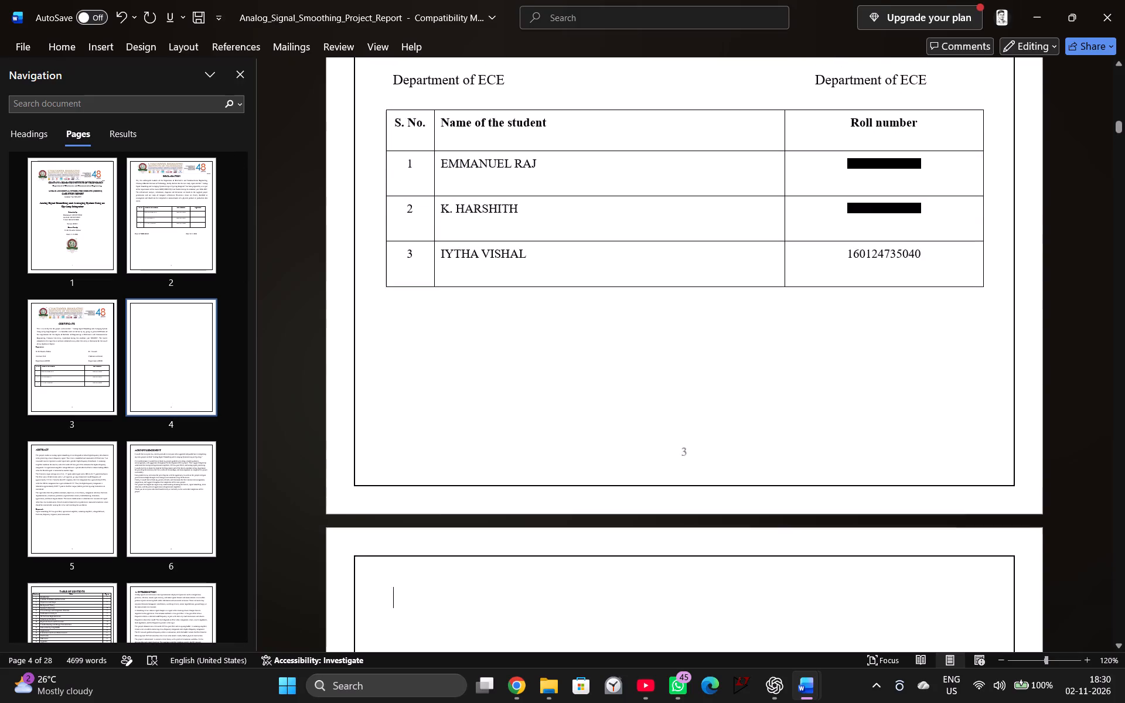
{"action": "scroll", "coordinate": [773, 342], "scroll_direction": "down", "scroll_amount": 16}
{"action": "scroll", "coordinate": [781, 366], "scroll_direction": "down", "scroll_amount": 14}
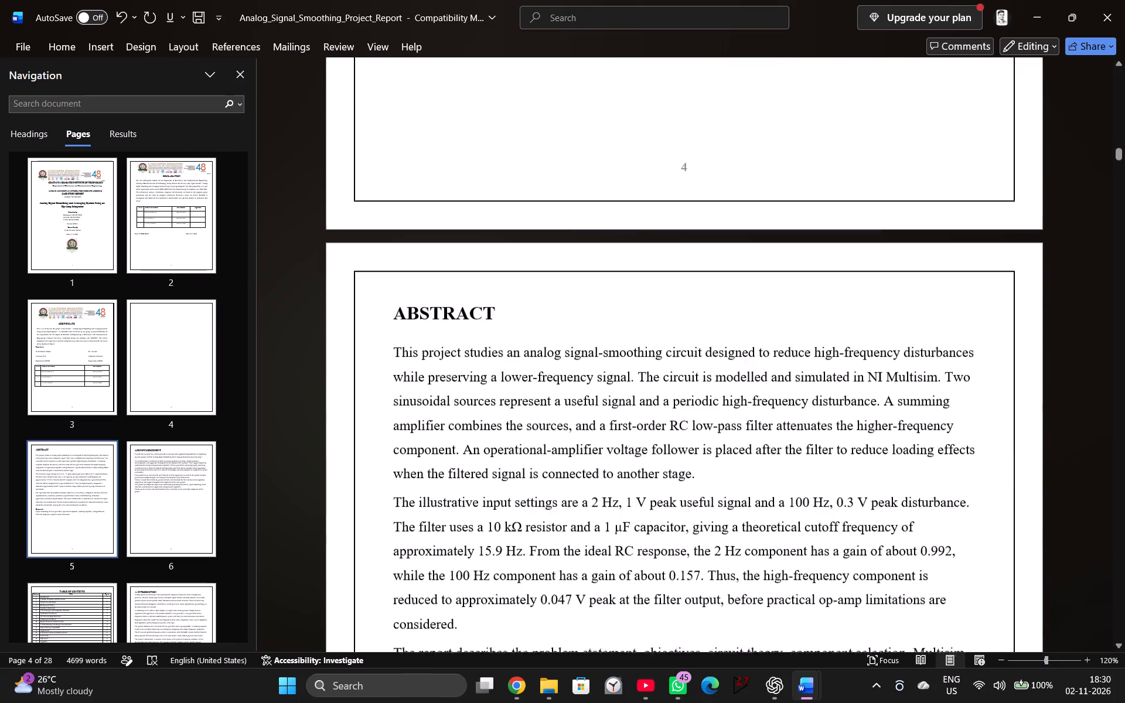
{"action": "scroll", "coordinate": [782, 370], "scroll_direction": "down", "scroll_amount": 16}
{"action": "scroll", "coordinate": [782, 370], "scroll_direction": "up", "scroll_amount": 11}
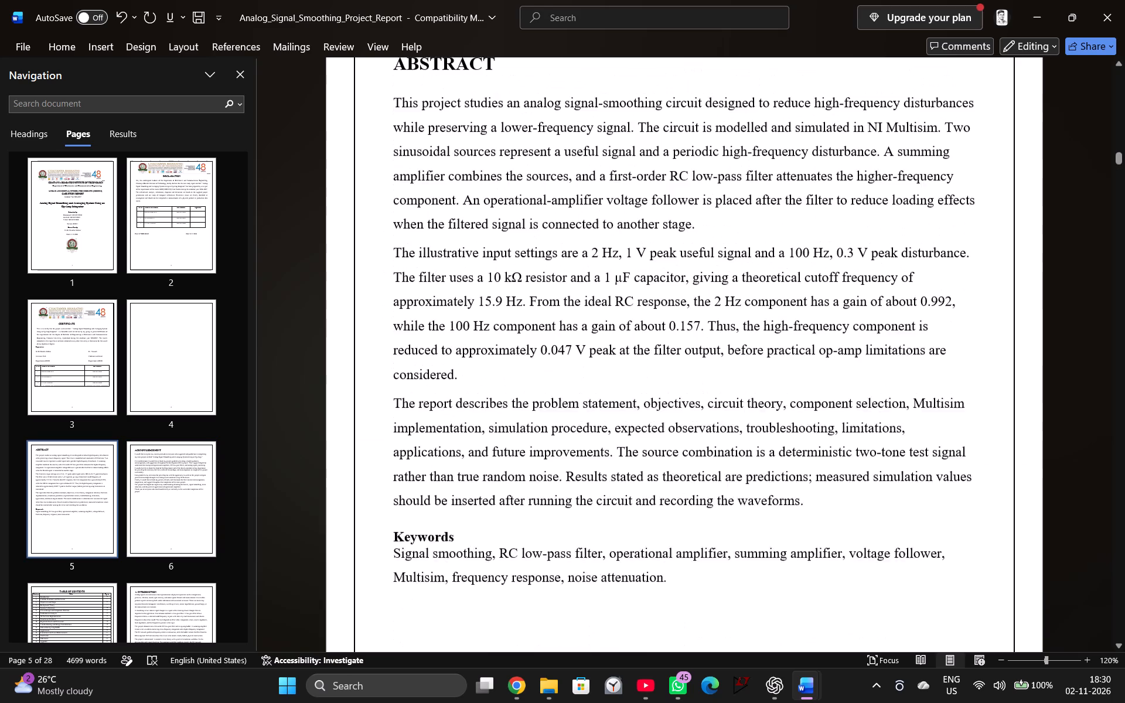
{"action": "scroll", "coordinate": [782, 370], "scroll_direction": "up", "scroll_amount": 11}
{"action": "scroll", "coordinate": [782, 370], "scroll_direction": "down", "scroll_amount": 20}
{"action": "scroll", "coordinate": [782, 370], "scroll_direction": "down", "scroll_amount": 8}
{"action": "scroll", "coordinate": [796, 391], "scroll_direction": "down", "scroll_amount": 20}
{"action": "scroll", "coordinate": [796, 391], "scroll_direction": "down", "scroll_amount": 18}
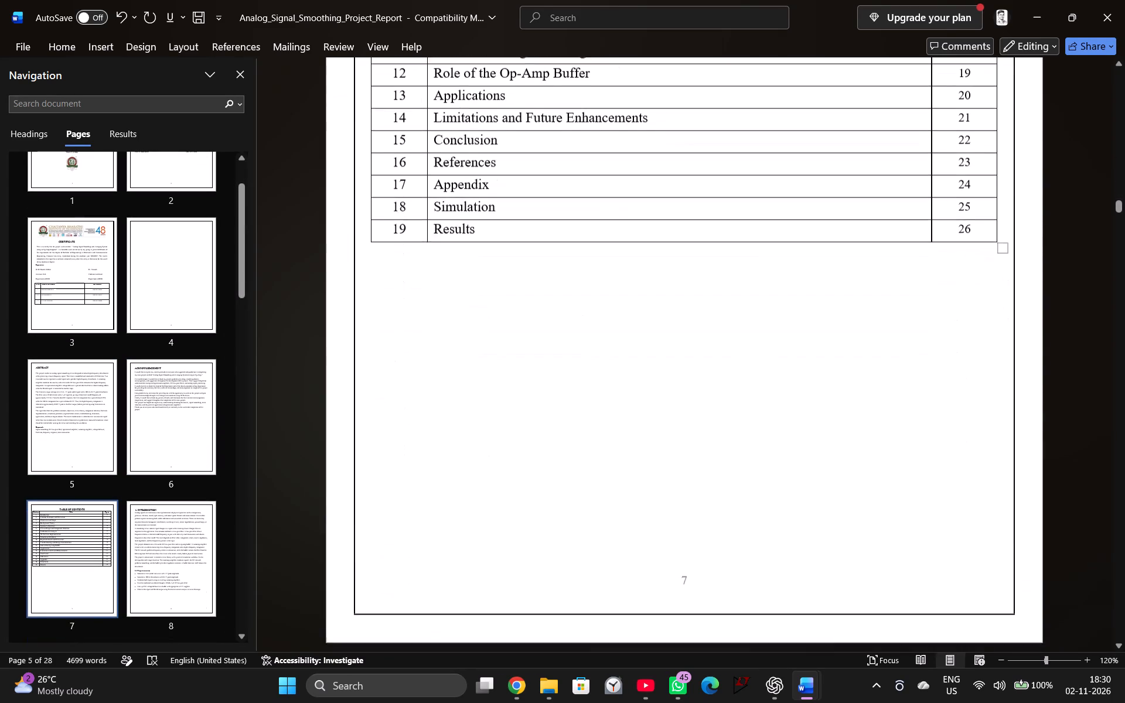
{"action": "scroll", "coordinate": [802, 412], "scroll_direction": "down", "scroll_amount": 18}
{"action": "scroll", "coordinate": [804, 416], "scroll_direction": "up", "scroll_amount": 9}
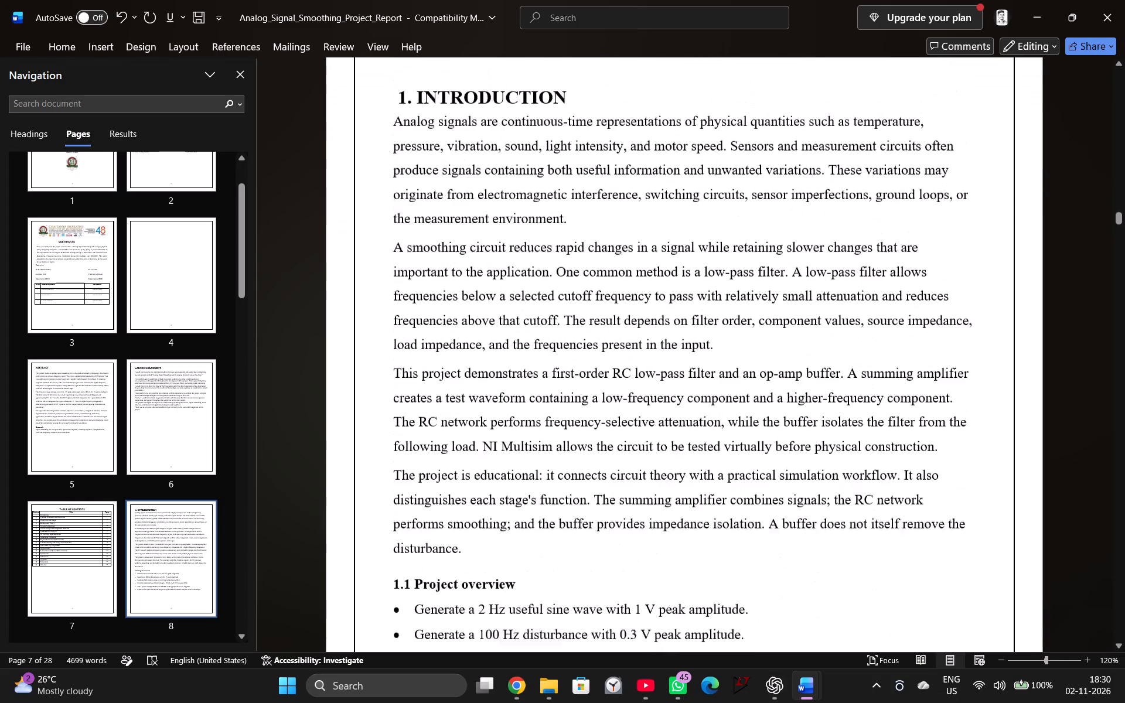
{"action": "scroll", "coordinate": [804, 416], "scroll_direction": "up", "scroll_amount": 19}
{"action": "scroll", "coordinate": [851, 402], "scroll_direction": "up", "scroll_amount": 2}
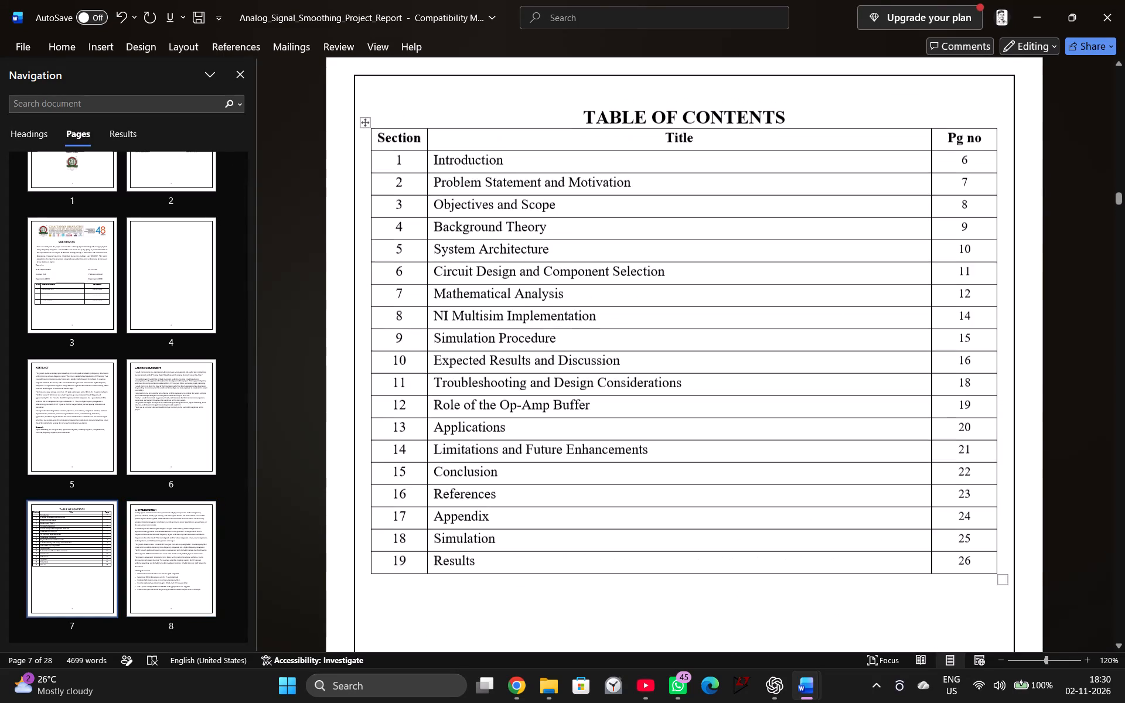
{"action": "scroll", "coordinate": [885, 312], "scroll_direction": "up", "scroll_amount": 13}
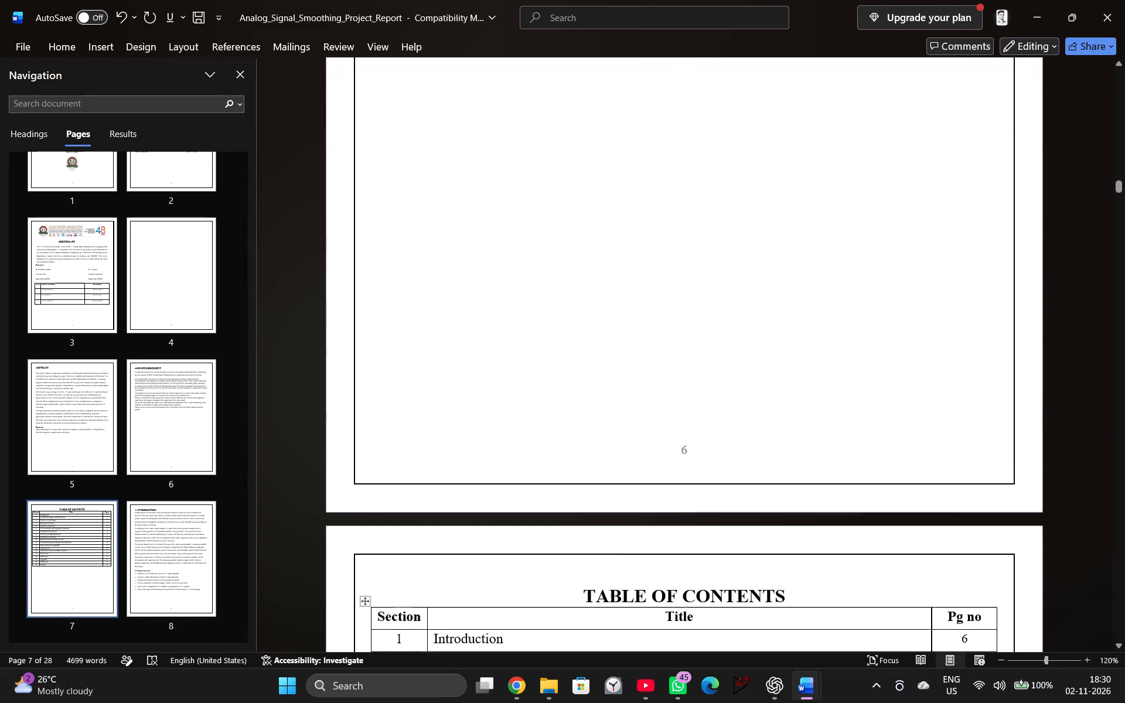
{"action": "left_click", "coordinate": [1005, 590]}
{"action": "scroll", "coordinate": [468, 457], "scroll_direction": "up", "scroll_amount": 3}
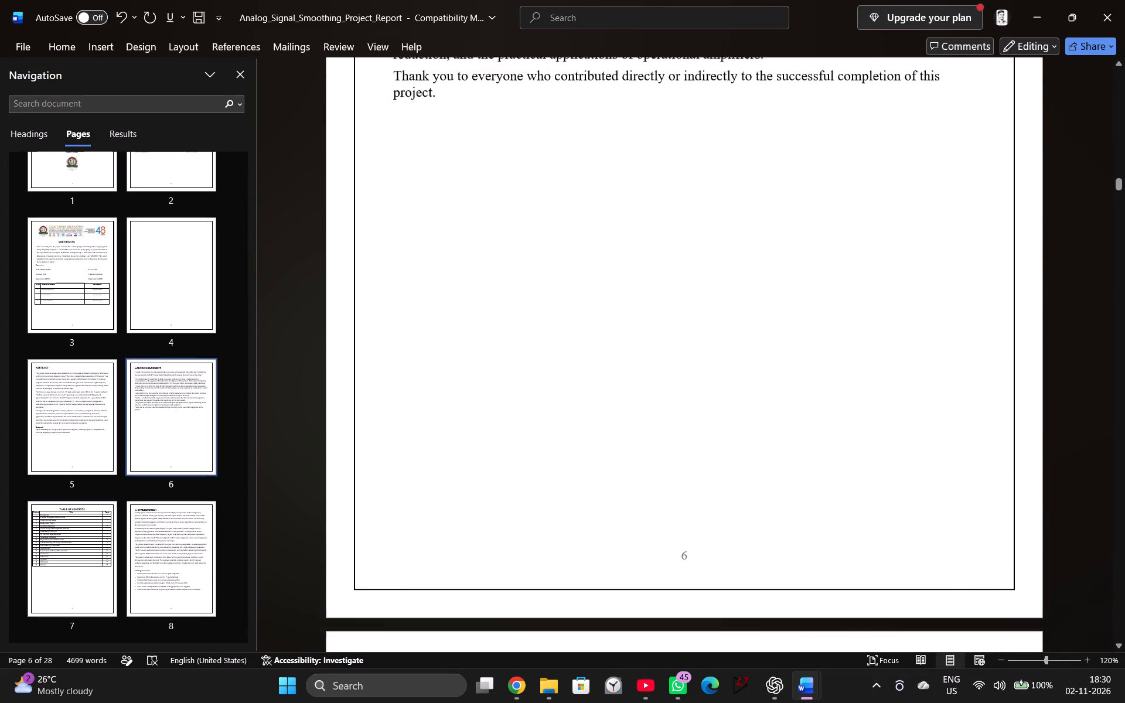
{"action": "scroll", "coordinate": [468, 457], "scroll_direction": "up", "scroll_amount": 4}
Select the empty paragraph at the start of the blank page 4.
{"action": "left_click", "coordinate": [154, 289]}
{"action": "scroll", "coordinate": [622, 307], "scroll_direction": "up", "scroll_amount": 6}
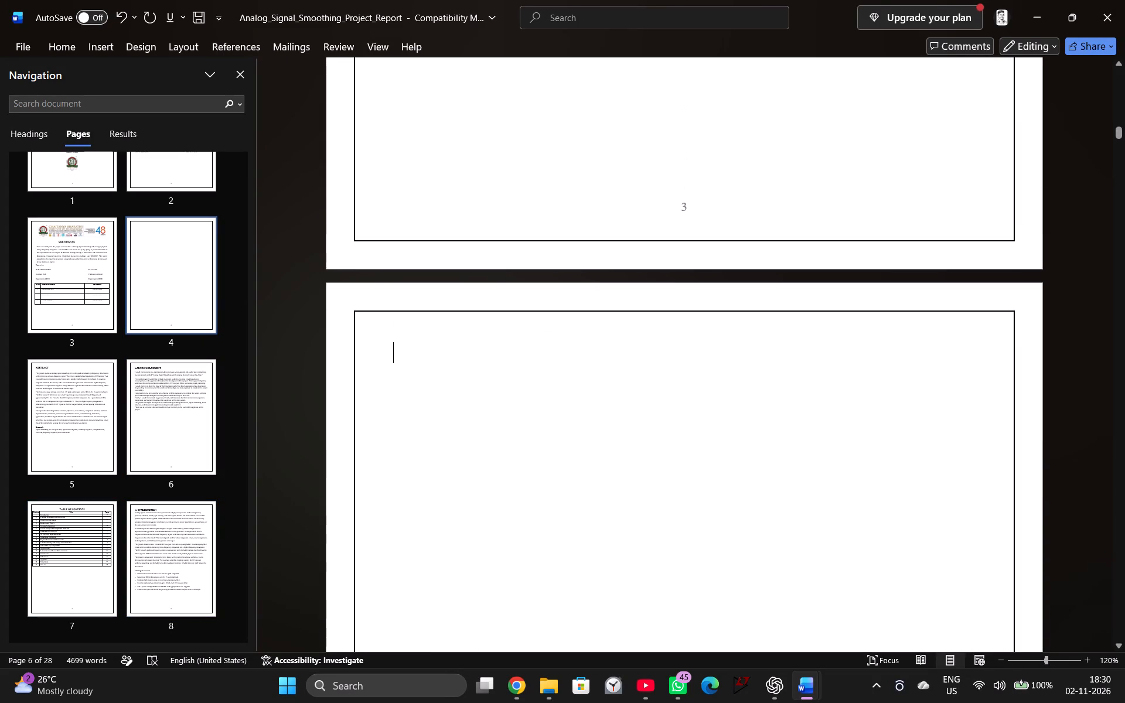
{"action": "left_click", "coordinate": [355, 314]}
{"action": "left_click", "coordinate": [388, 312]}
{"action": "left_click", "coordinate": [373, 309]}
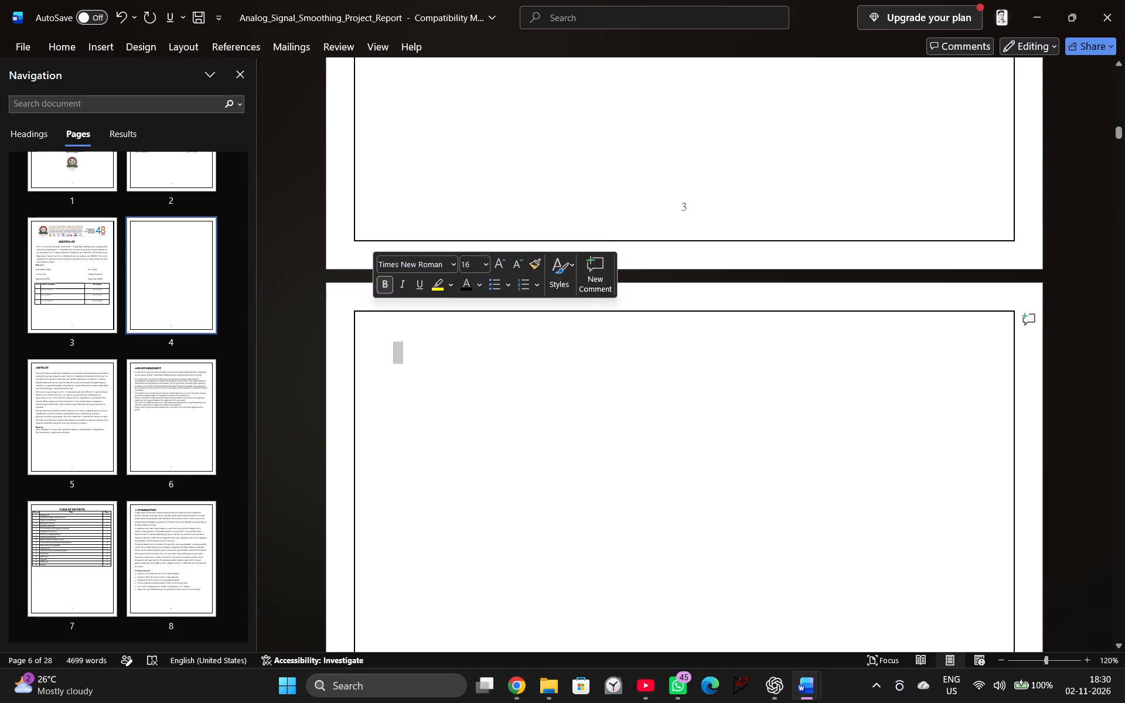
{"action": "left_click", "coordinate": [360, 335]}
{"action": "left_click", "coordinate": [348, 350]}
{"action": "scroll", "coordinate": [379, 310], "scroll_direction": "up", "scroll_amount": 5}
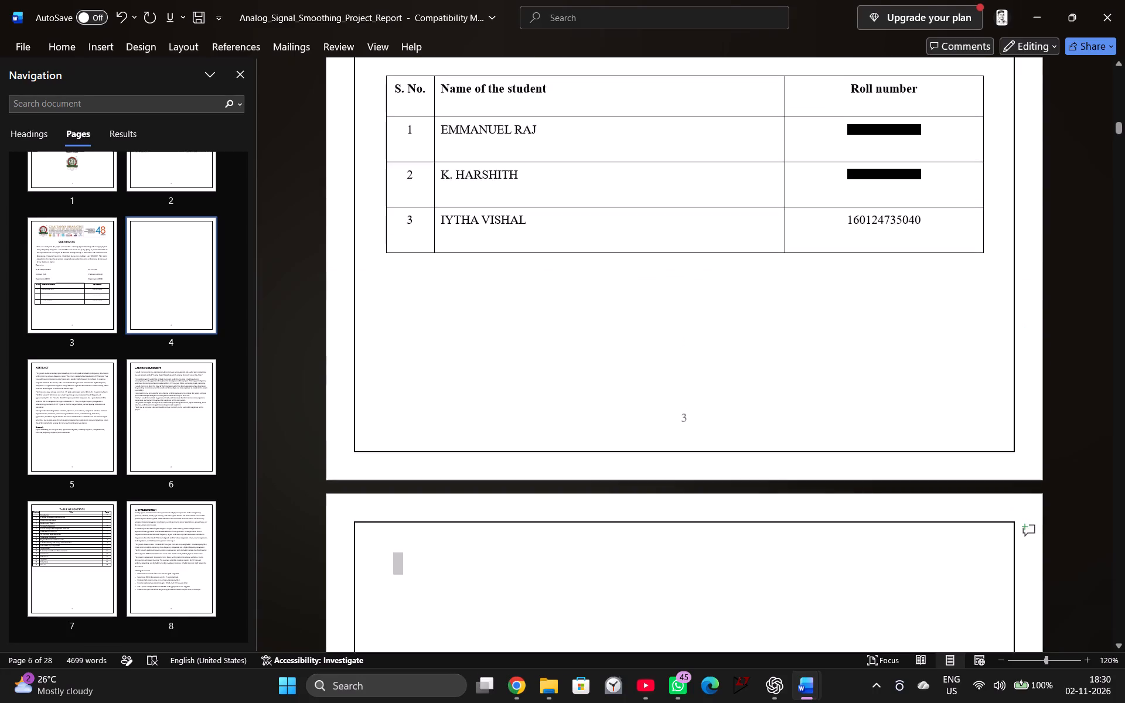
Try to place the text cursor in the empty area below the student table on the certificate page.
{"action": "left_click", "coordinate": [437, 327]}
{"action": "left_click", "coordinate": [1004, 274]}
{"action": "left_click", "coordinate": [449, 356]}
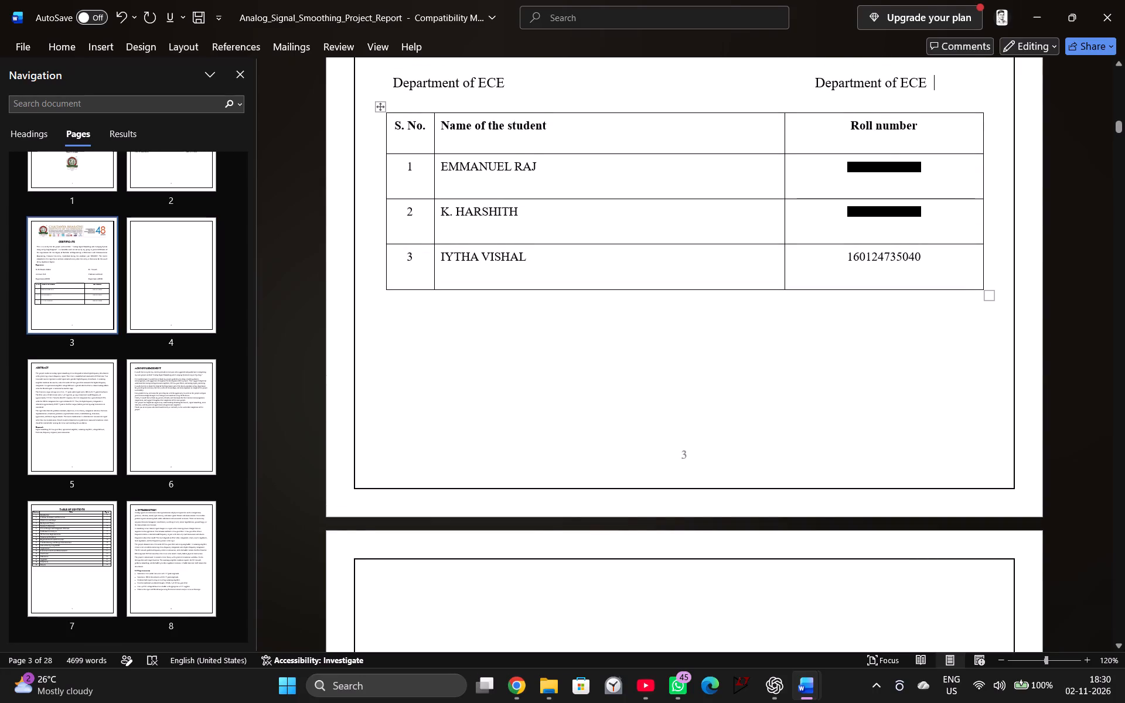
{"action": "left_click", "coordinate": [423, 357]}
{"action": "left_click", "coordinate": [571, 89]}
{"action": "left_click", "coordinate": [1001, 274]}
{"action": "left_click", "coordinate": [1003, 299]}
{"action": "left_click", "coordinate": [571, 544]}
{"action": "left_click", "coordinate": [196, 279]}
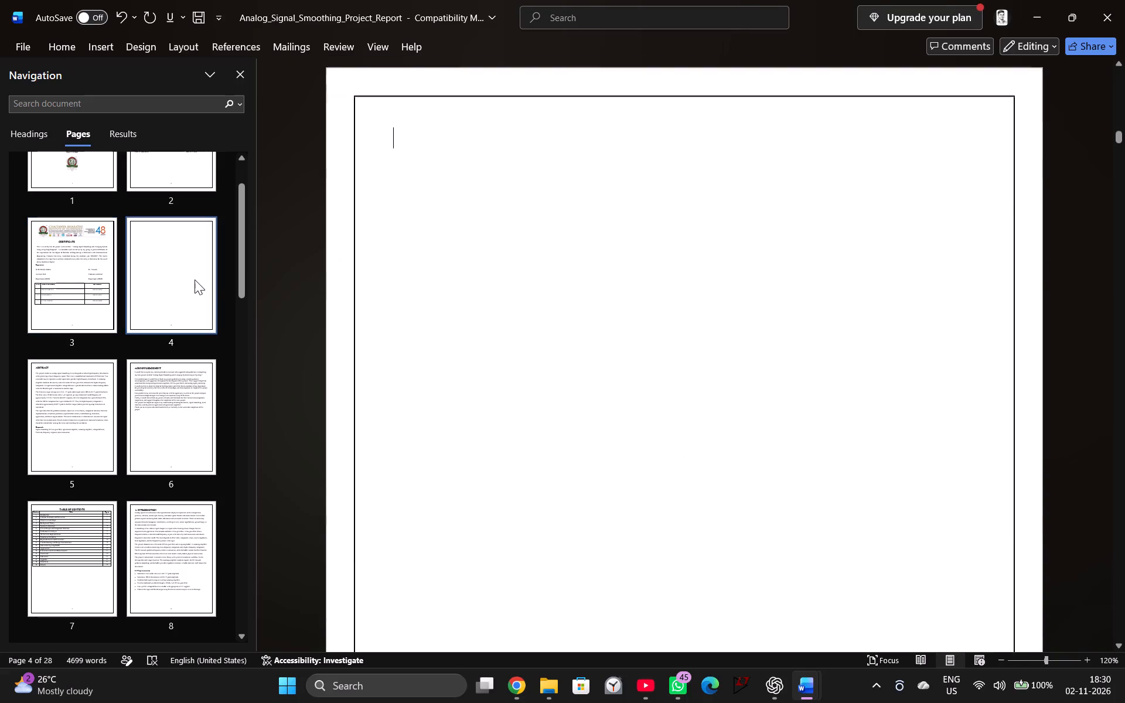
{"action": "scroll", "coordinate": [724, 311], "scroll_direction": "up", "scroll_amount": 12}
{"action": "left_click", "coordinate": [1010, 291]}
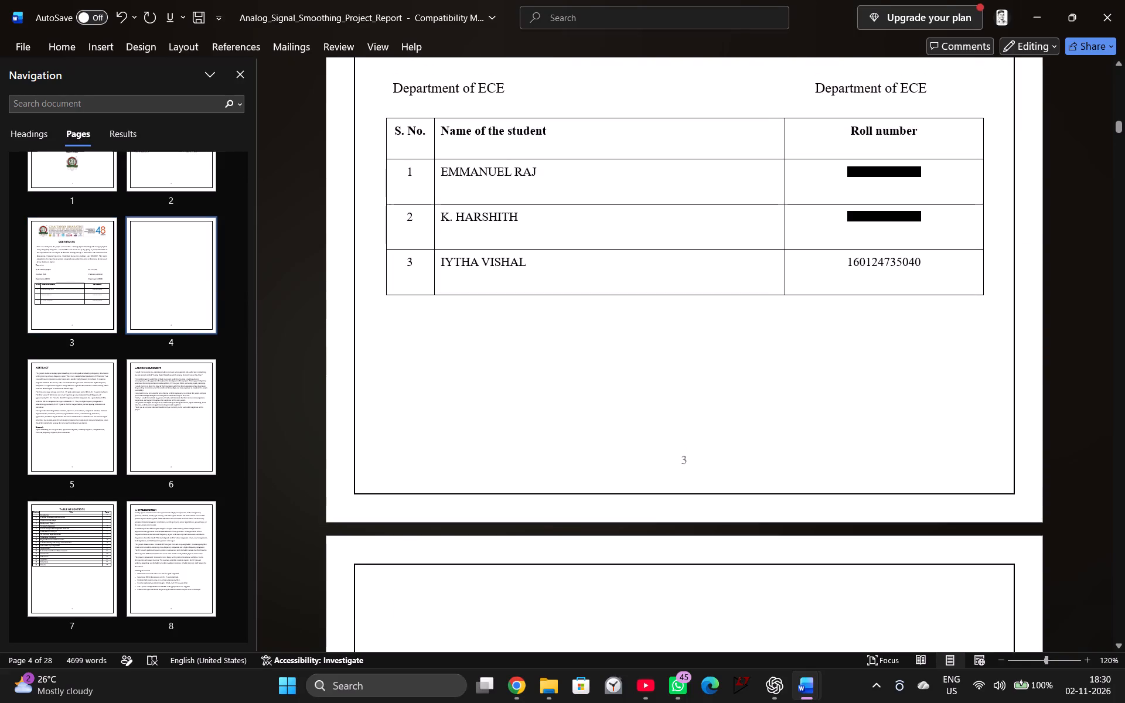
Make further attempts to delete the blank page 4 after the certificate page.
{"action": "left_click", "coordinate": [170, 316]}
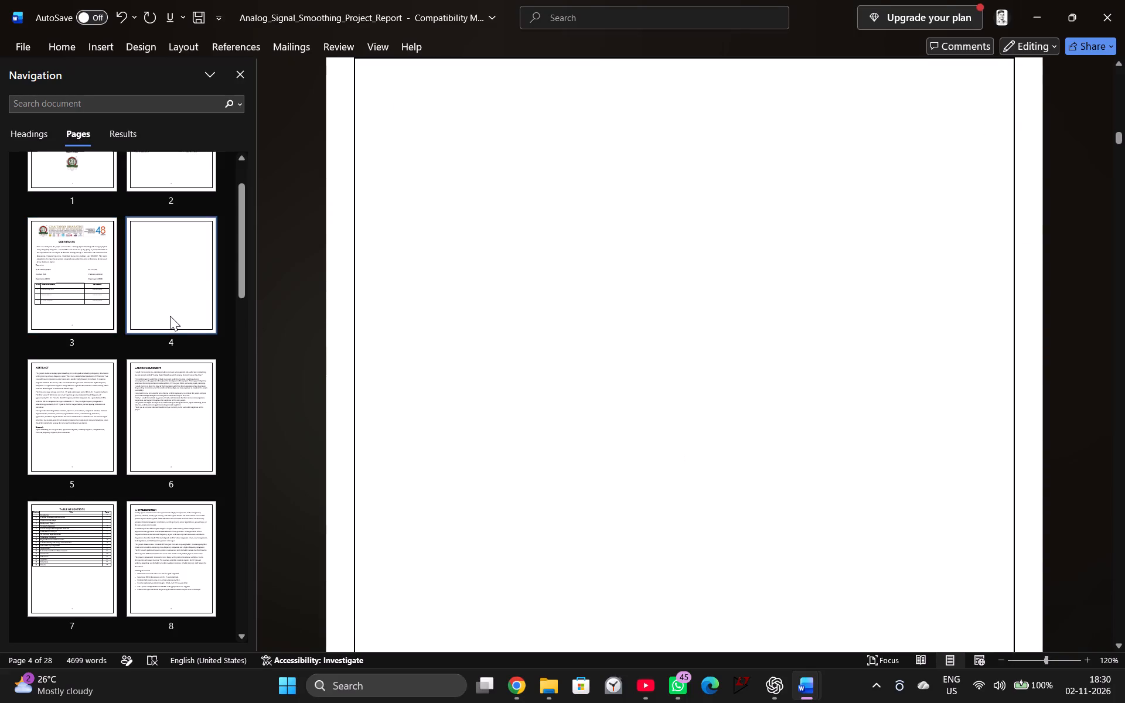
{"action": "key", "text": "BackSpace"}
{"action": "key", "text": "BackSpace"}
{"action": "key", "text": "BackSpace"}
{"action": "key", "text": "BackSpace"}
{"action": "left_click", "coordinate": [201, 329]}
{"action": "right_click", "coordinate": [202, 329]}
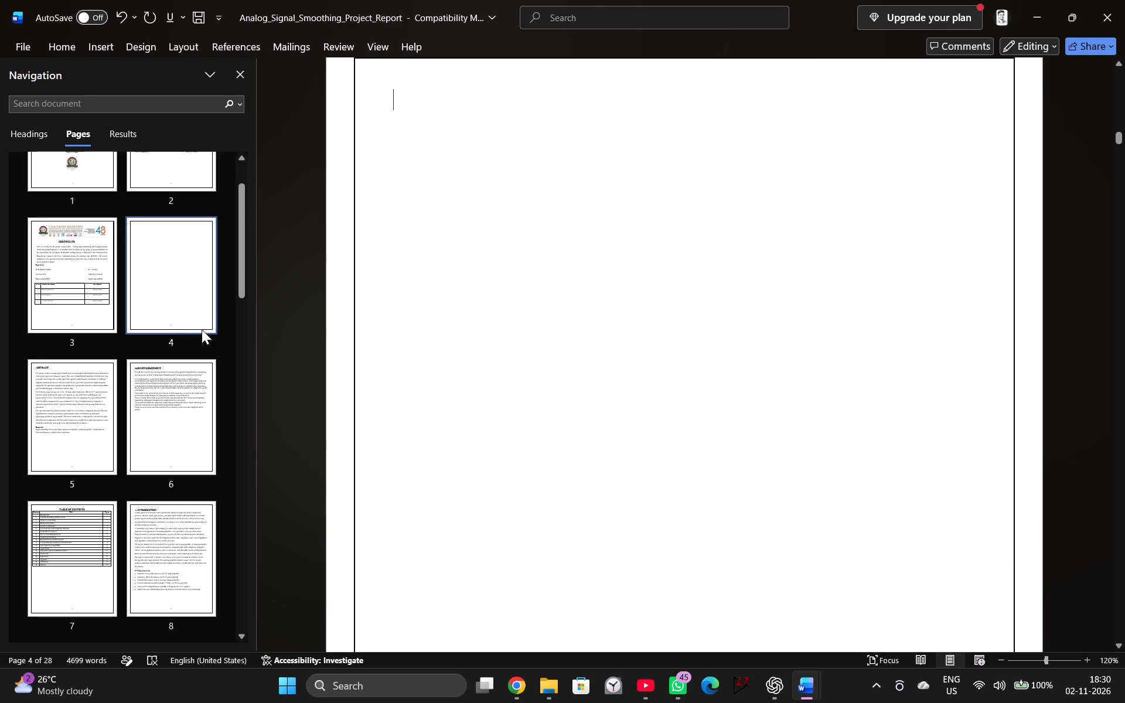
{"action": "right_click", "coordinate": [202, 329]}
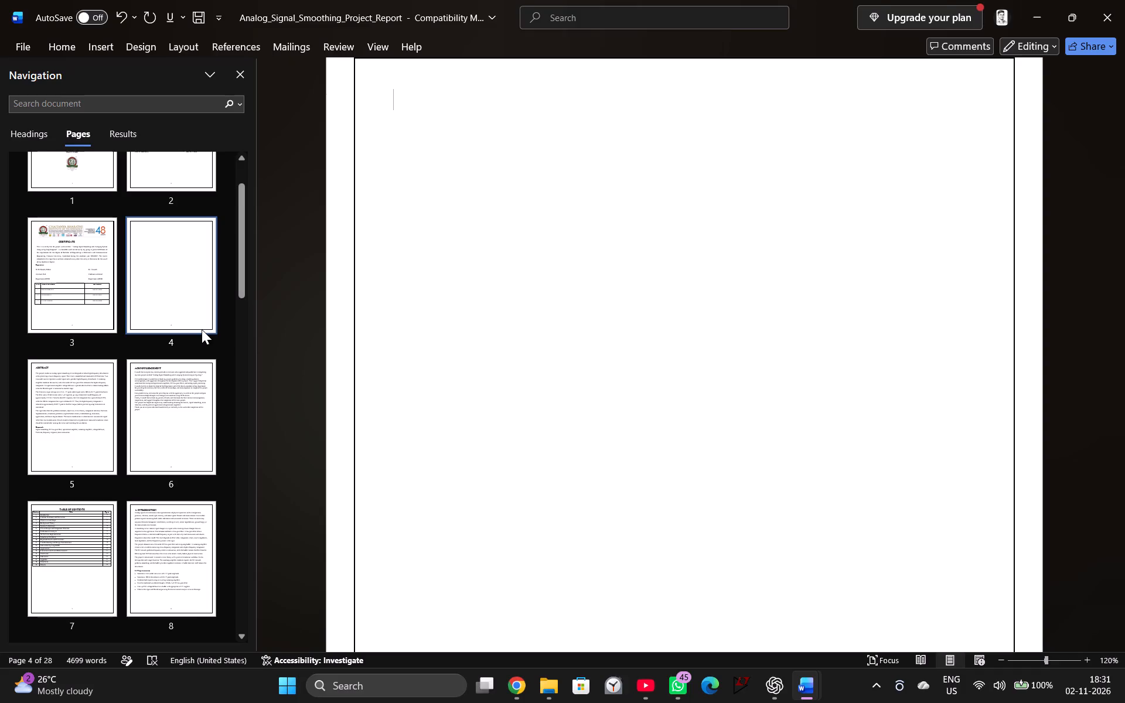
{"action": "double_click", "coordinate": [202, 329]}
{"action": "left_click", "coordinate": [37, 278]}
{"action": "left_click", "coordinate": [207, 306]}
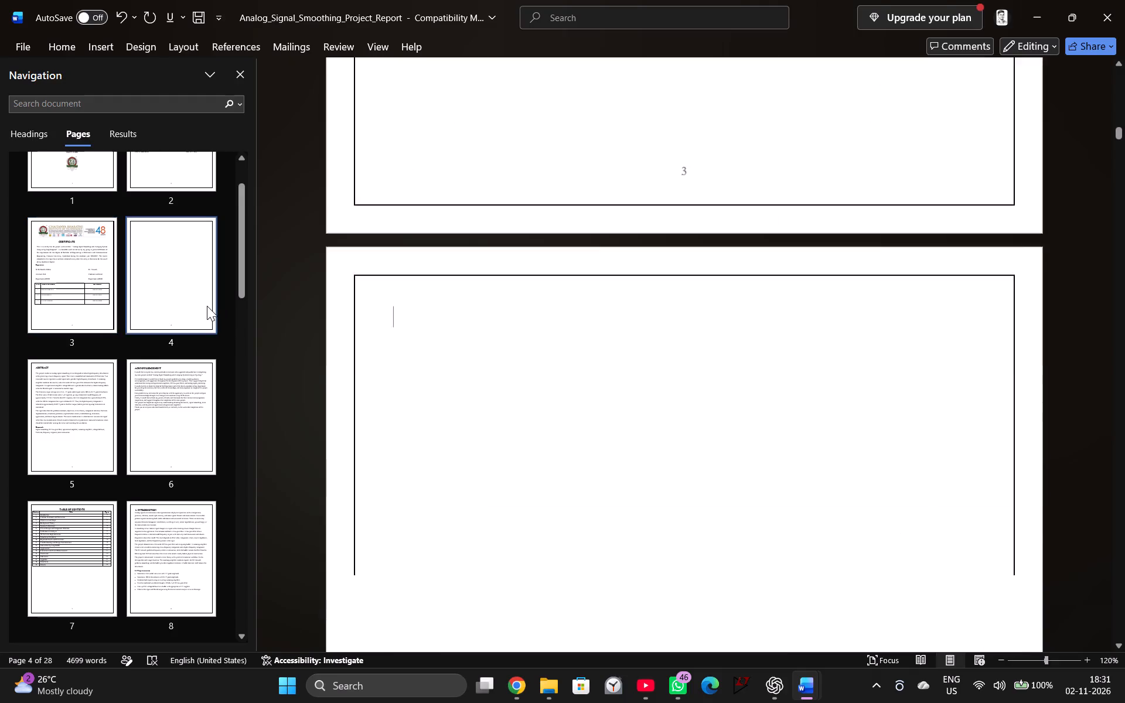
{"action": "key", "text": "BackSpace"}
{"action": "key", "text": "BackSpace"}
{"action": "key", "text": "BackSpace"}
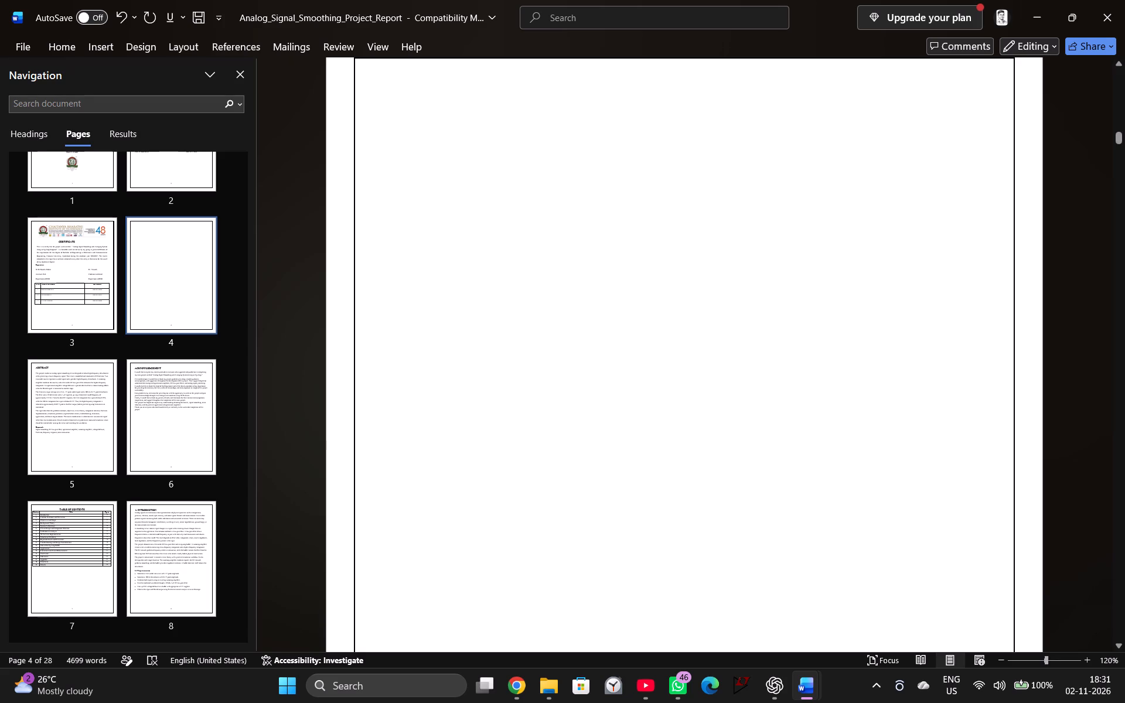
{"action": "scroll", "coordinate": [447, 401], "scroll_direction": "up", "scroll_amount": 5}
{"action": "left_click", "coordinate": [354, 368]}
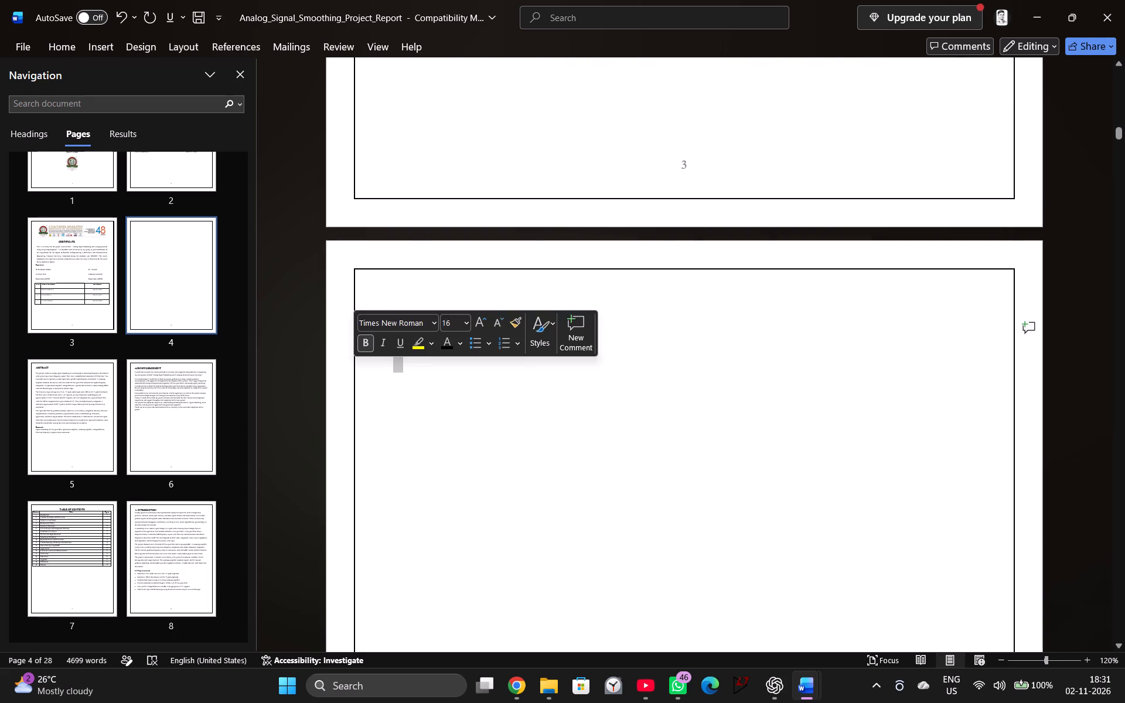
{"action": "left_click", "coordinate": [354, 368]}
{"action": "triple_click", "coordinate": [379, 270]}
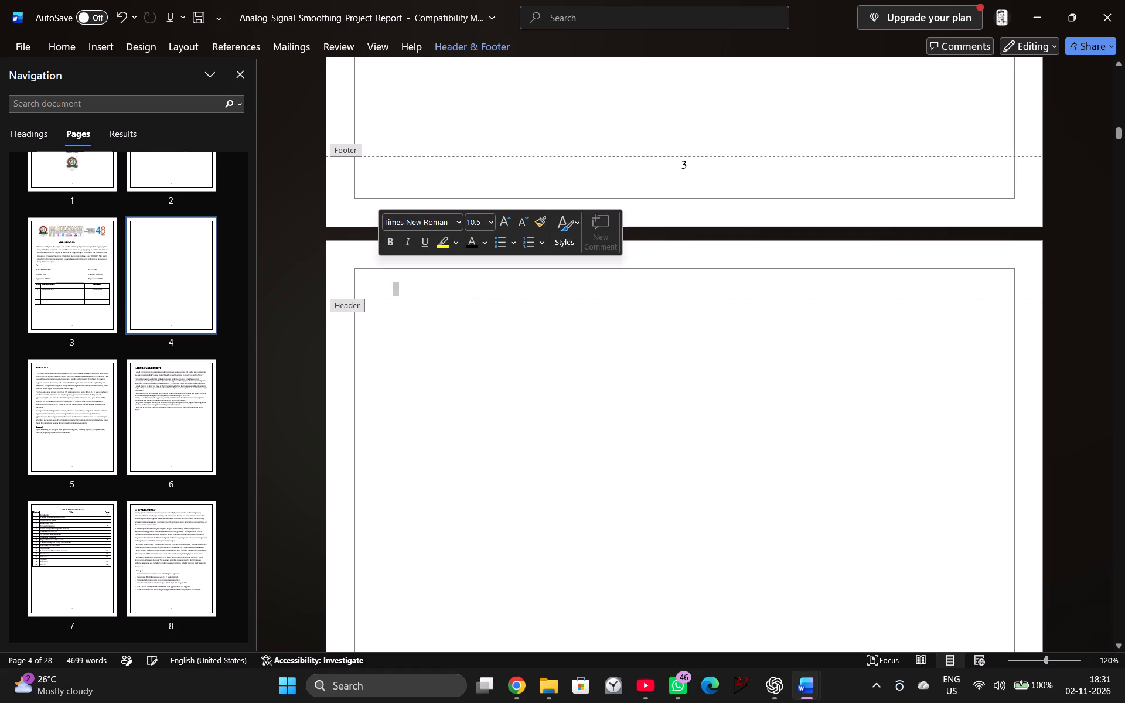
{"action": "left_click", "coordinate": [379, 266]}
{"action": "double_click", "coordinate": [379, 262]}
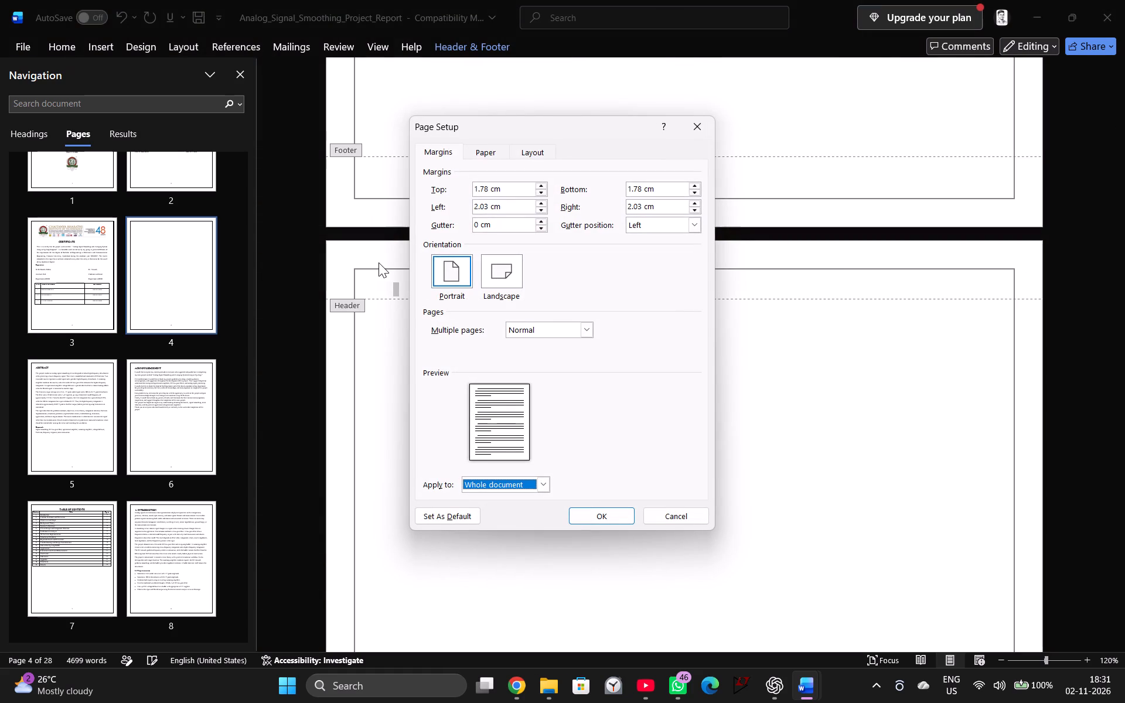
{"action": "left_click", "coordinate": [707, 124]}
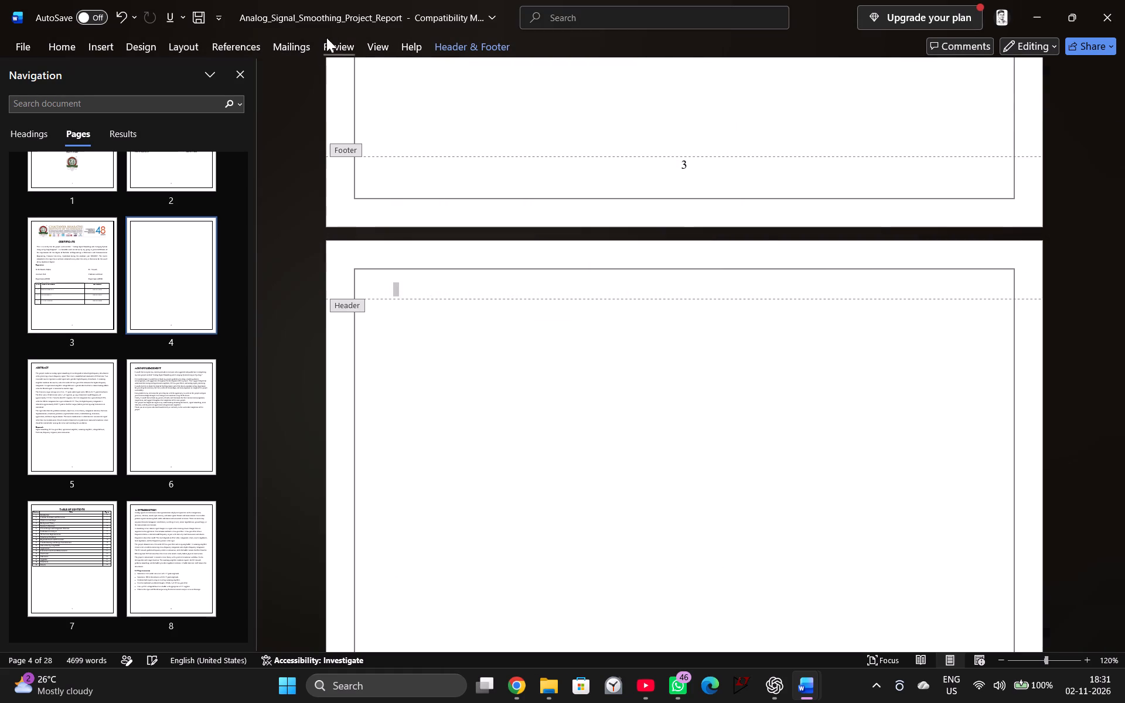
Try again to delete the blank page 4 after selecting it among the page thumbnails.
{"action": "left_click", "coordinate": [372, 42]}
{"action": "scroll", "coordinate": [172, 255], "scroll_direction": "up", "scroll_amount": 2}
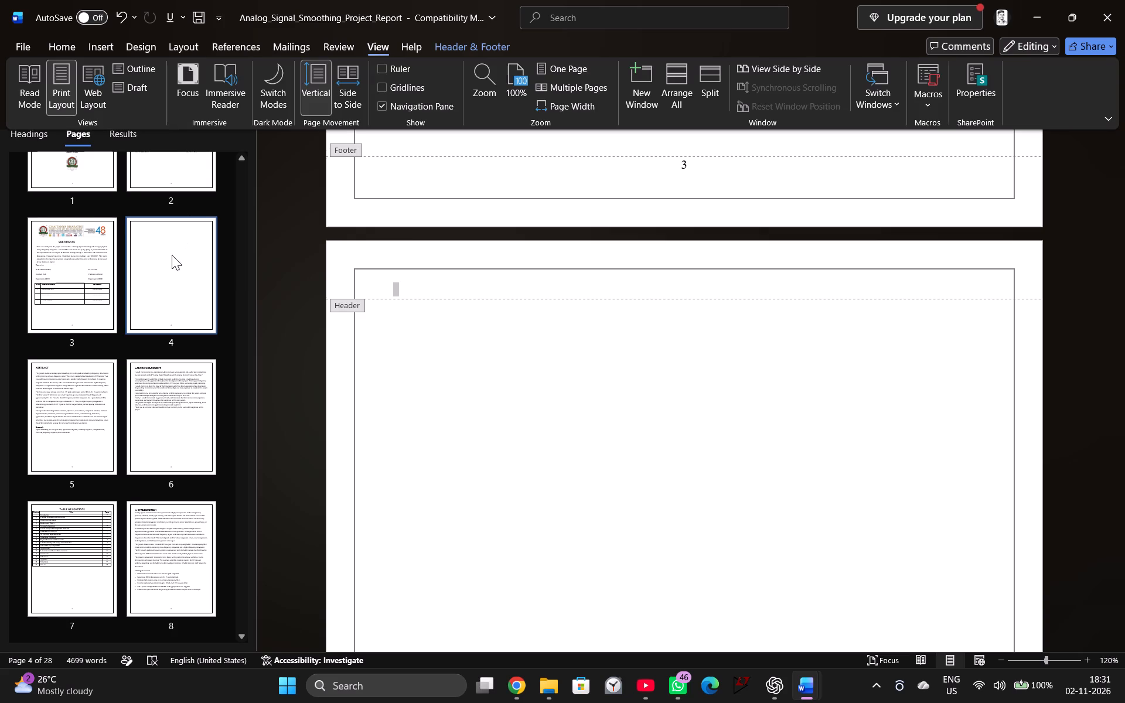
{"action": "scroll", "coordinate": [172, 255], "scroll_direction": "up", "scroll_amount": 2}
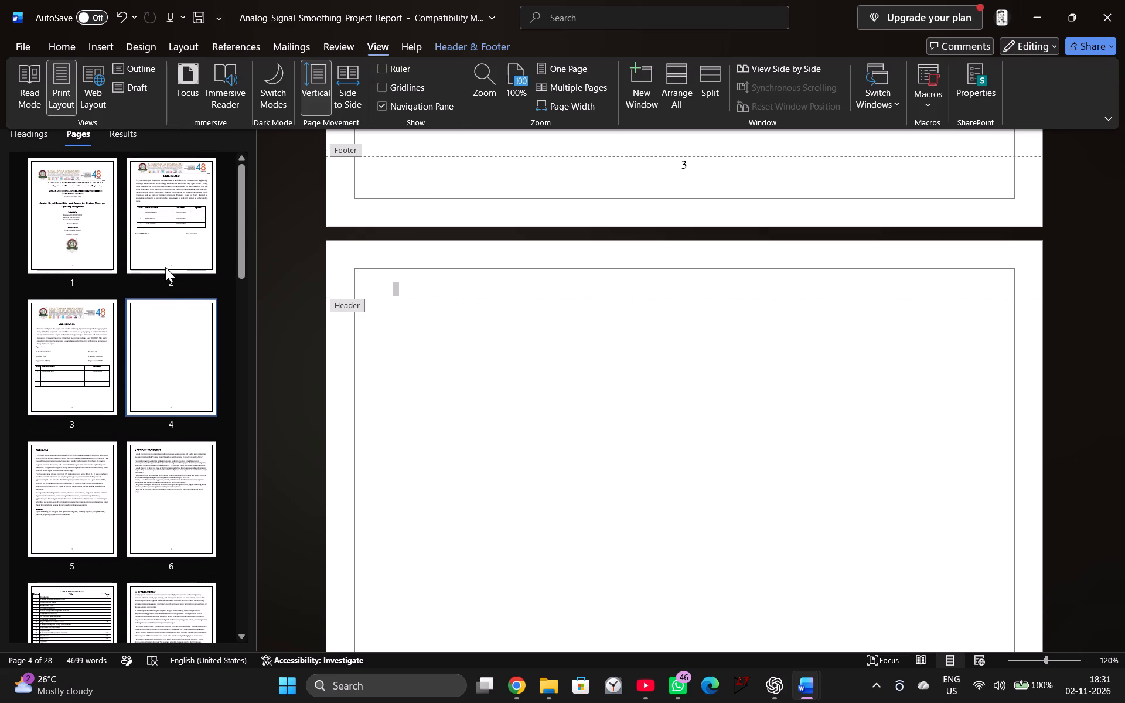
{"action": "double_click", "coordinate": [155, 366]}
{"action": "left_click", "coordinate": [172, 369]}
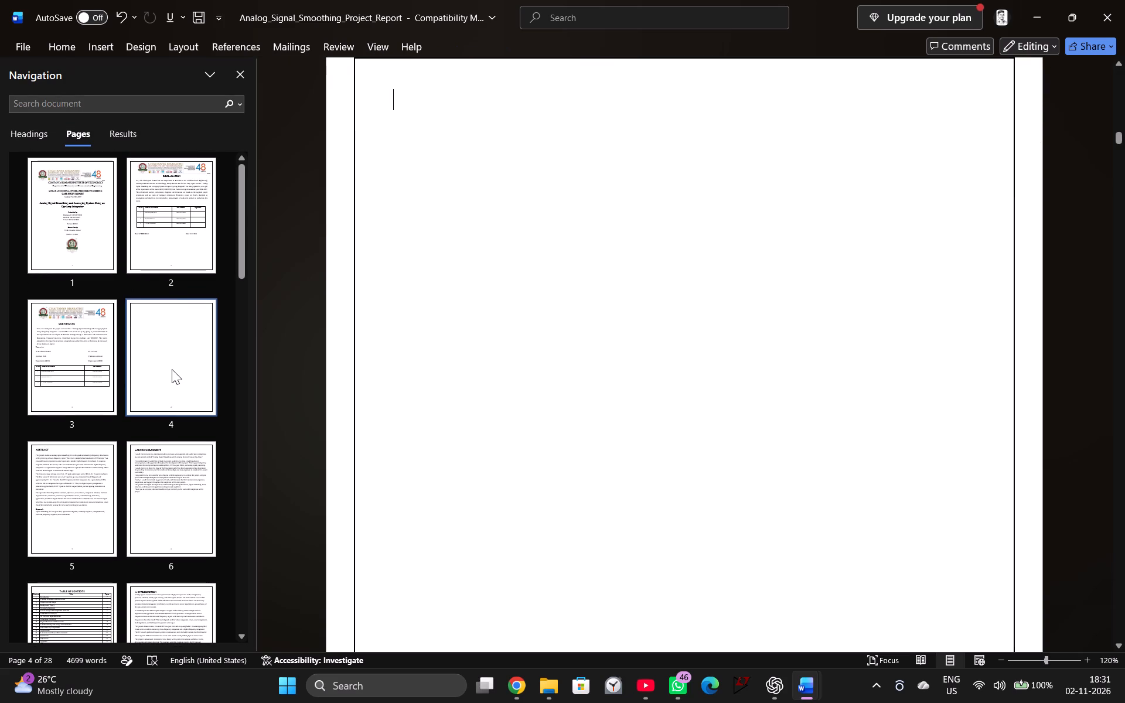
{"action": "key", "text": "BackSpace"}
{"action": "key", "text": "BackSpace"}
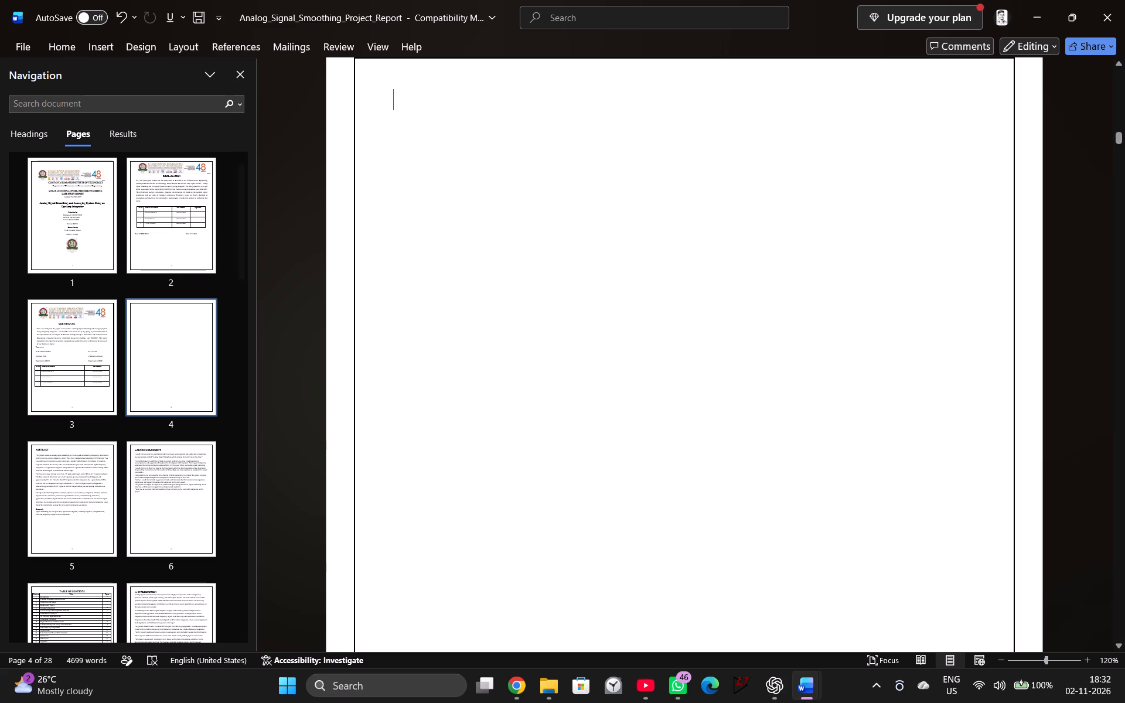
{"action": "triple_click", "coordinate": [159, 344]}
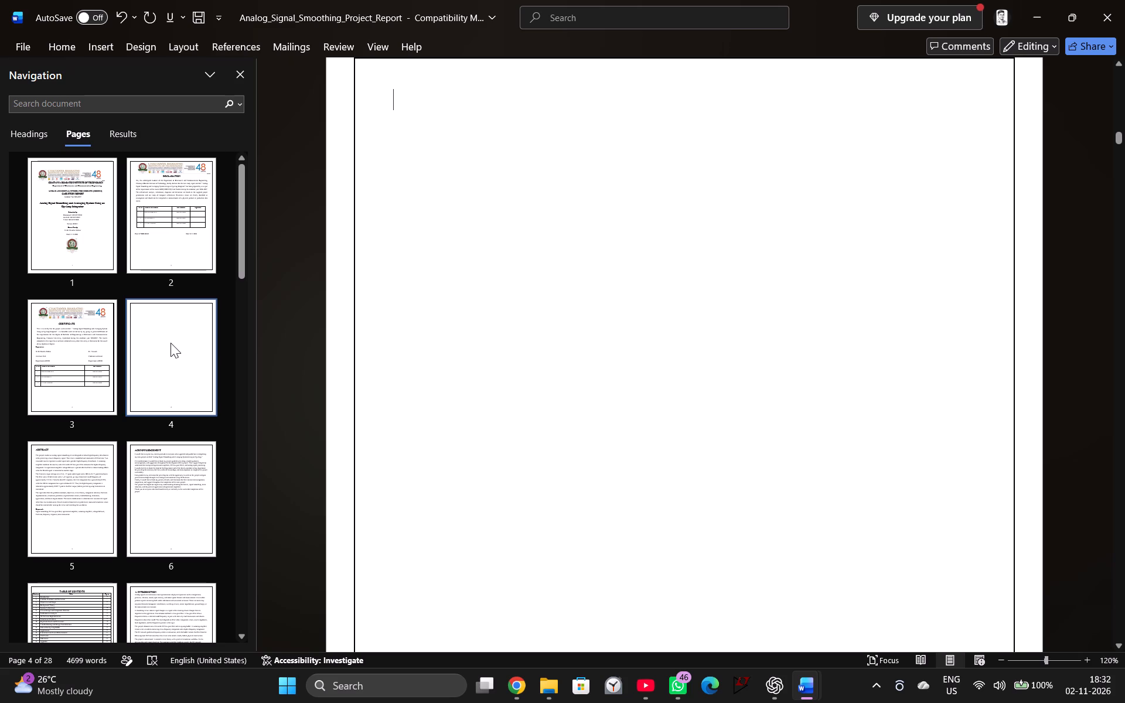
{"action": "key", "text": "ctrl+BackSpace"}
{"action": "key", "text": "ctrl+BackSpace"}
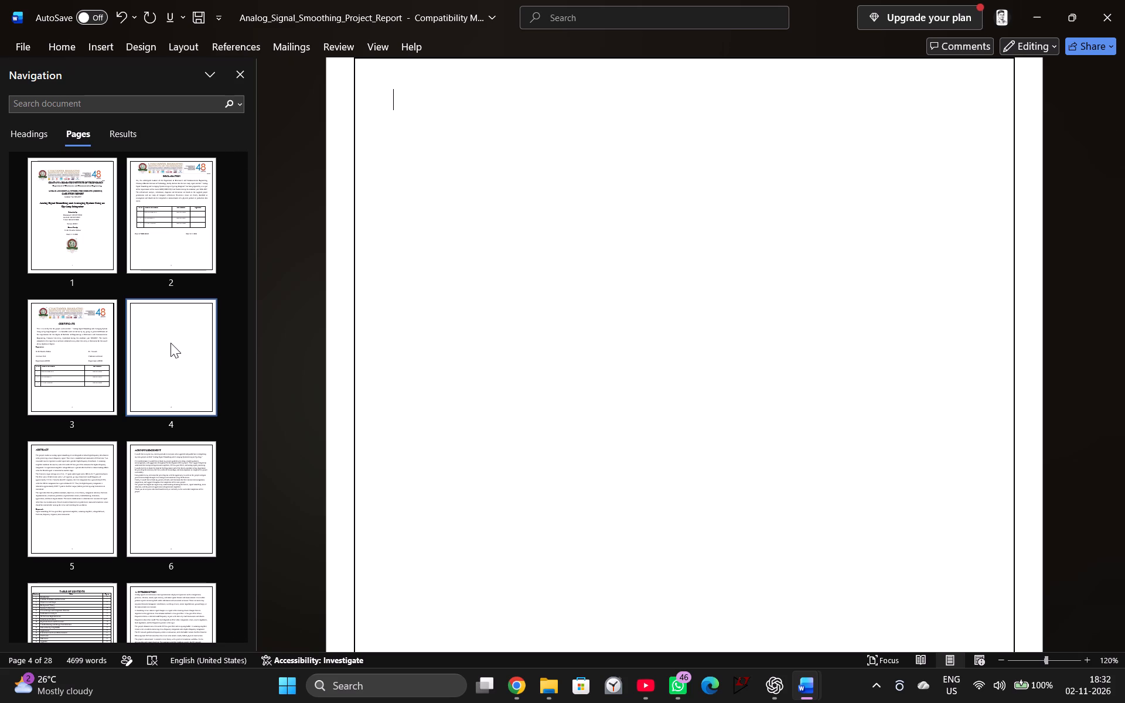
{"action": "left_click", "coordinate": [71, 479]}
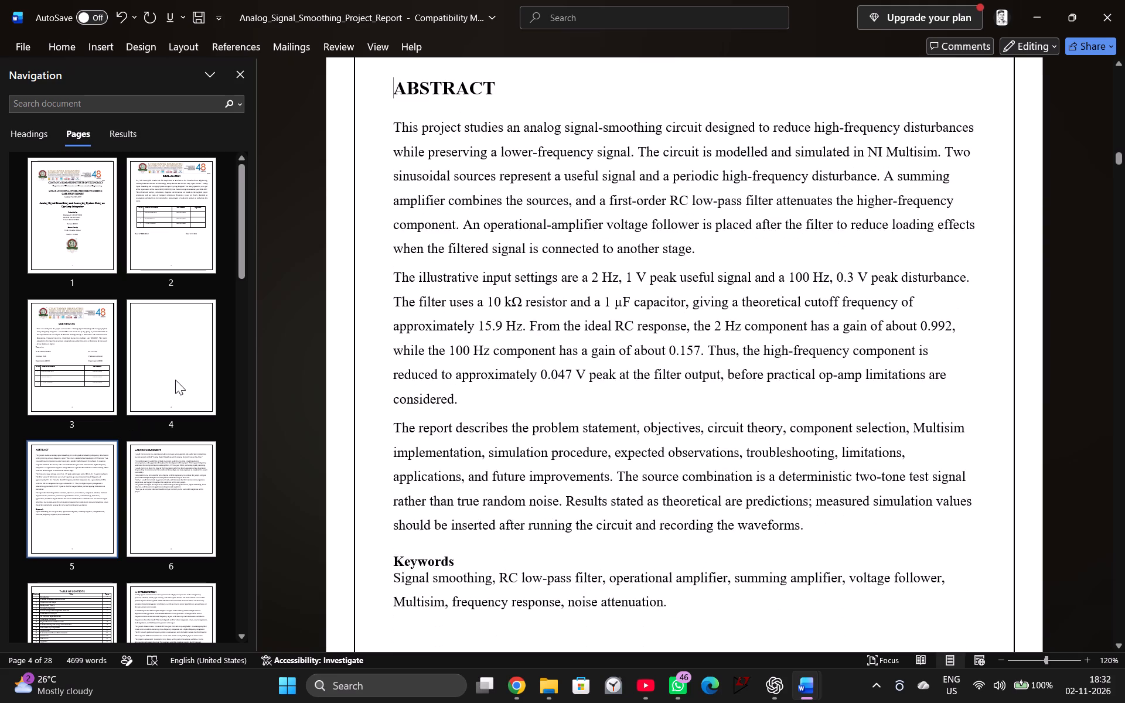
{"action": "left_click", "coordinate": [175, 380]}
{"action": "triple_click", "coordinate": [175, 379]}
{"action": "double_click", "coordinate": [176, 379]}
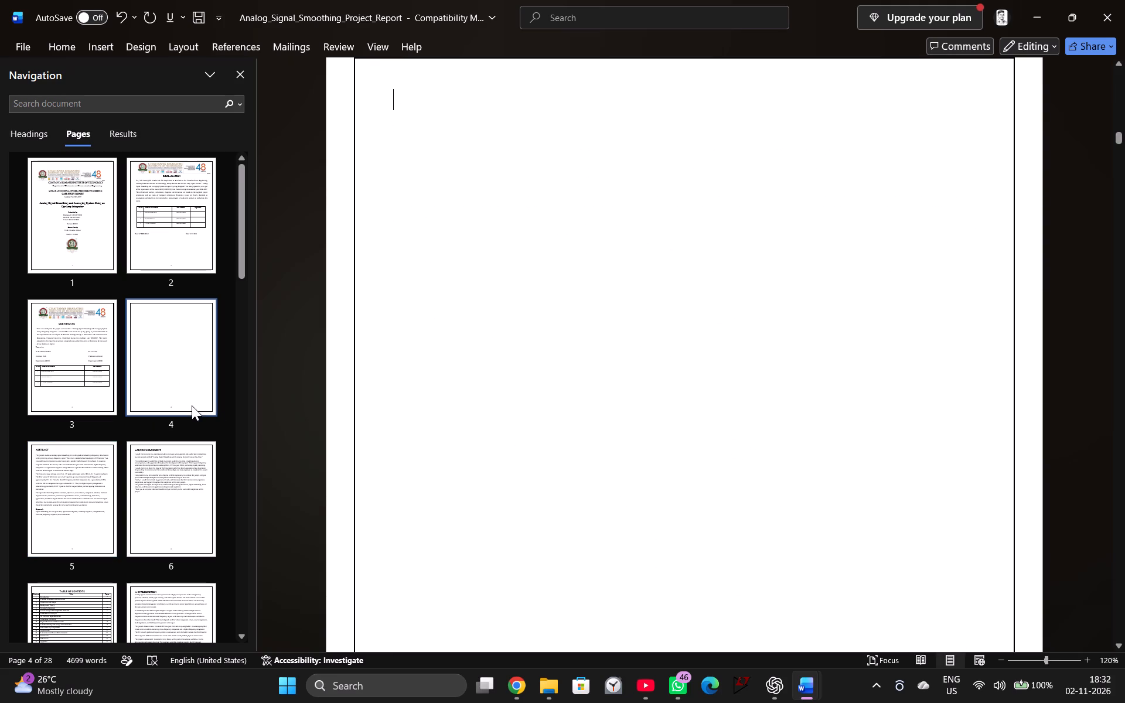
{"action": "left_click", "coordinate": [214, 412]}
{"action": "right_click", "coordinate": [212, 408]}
Place the text cursor on the blank page 4 and delete the page between the certificate and the Abstract.
{"action": "scroll", "coordinate": [480, 290], "scroll_direction": "up", "scroll_amount": 4}
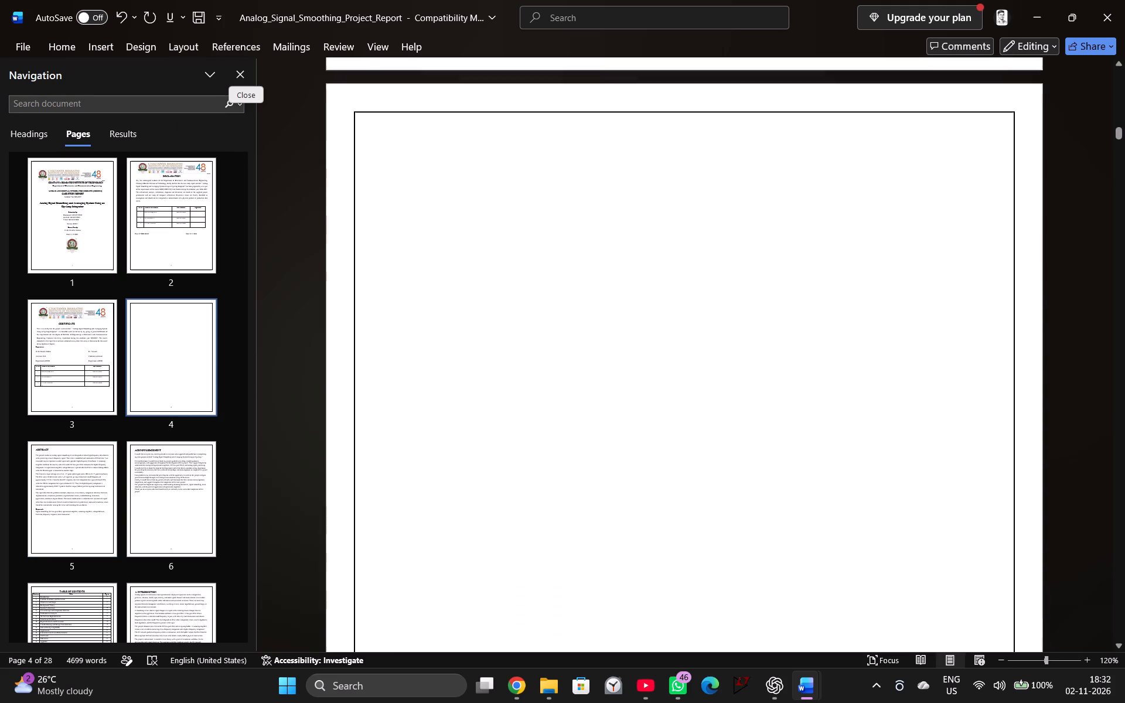
{"action": "scroll", "coordinate": [481, 290], "scroll_direction": "up", "scroll_amount": 4}
{"action": "scroll", "coordinate": [481, 290], "scroll_direction": "down", "scroll_amount": 11}
{"action": "scroll", "coordinate": [512, 315], "scroll_direction": "down", "scroll_amount": 9, "text": "ctrl"}
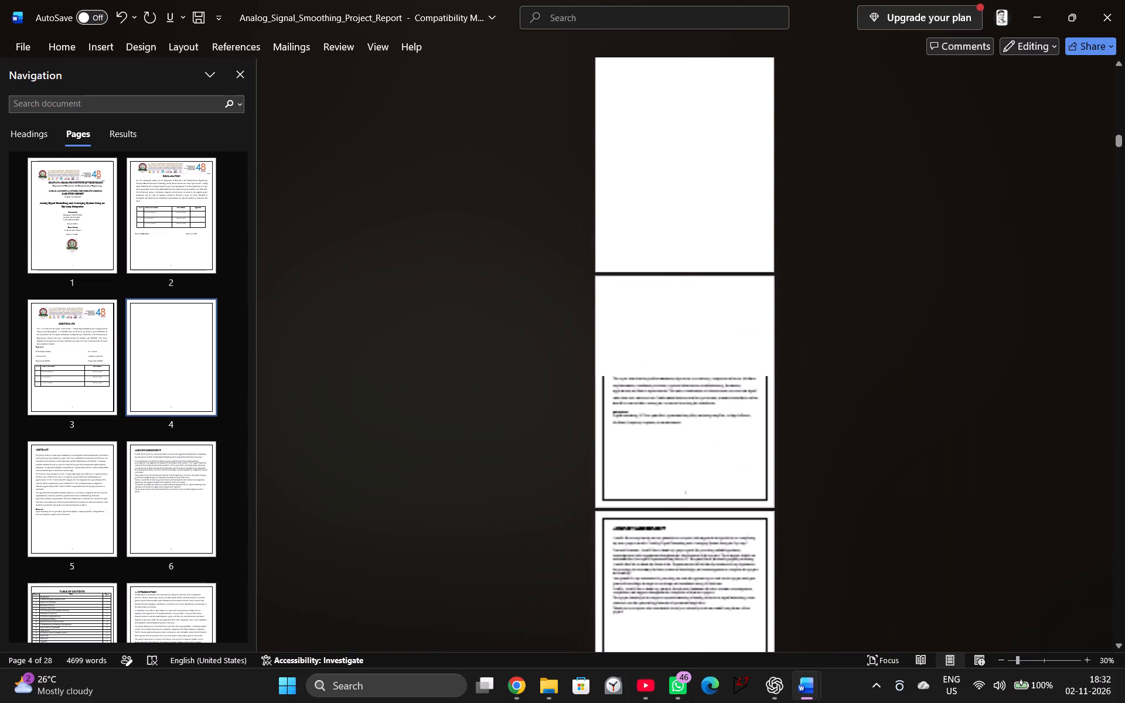
{"action": "scroll", "coordinate": [512, 315], "scroll_direction": "down", "scroll_amount": 1, "text": "ctrl"}
{"action": "left_click", "coordinate": [998, 207]}
{"action": "left_click", "coordinate": [1022, 236]}
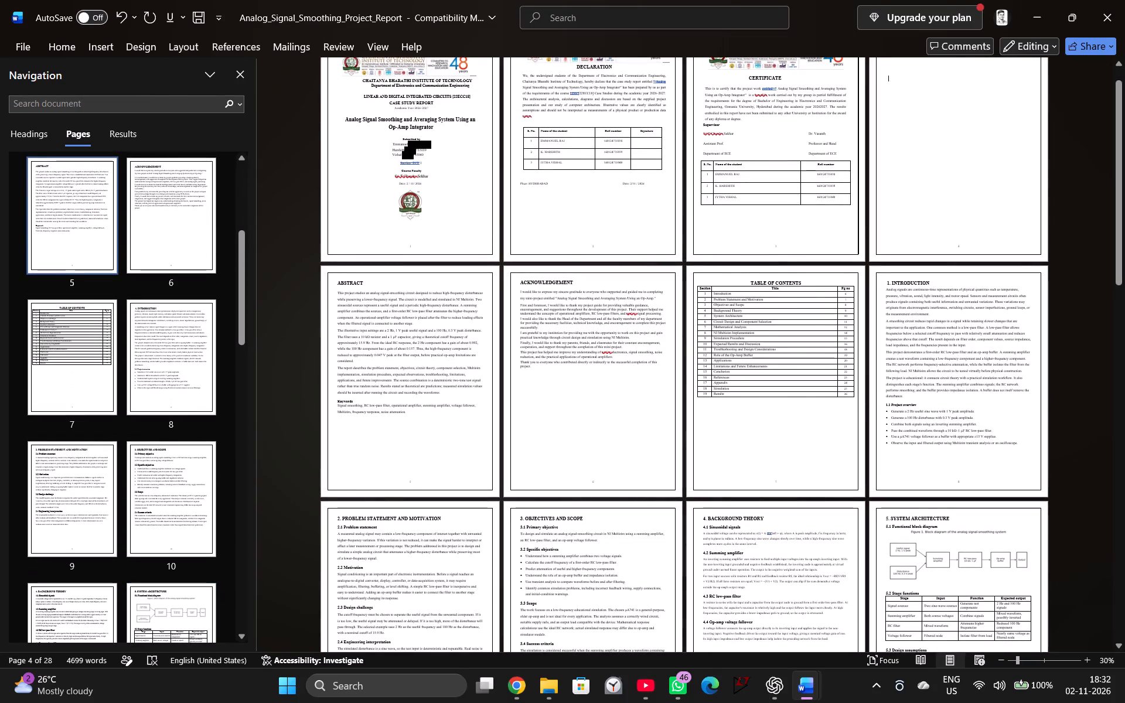
{"action": "key", "text": "ctrl+BackSpace"}
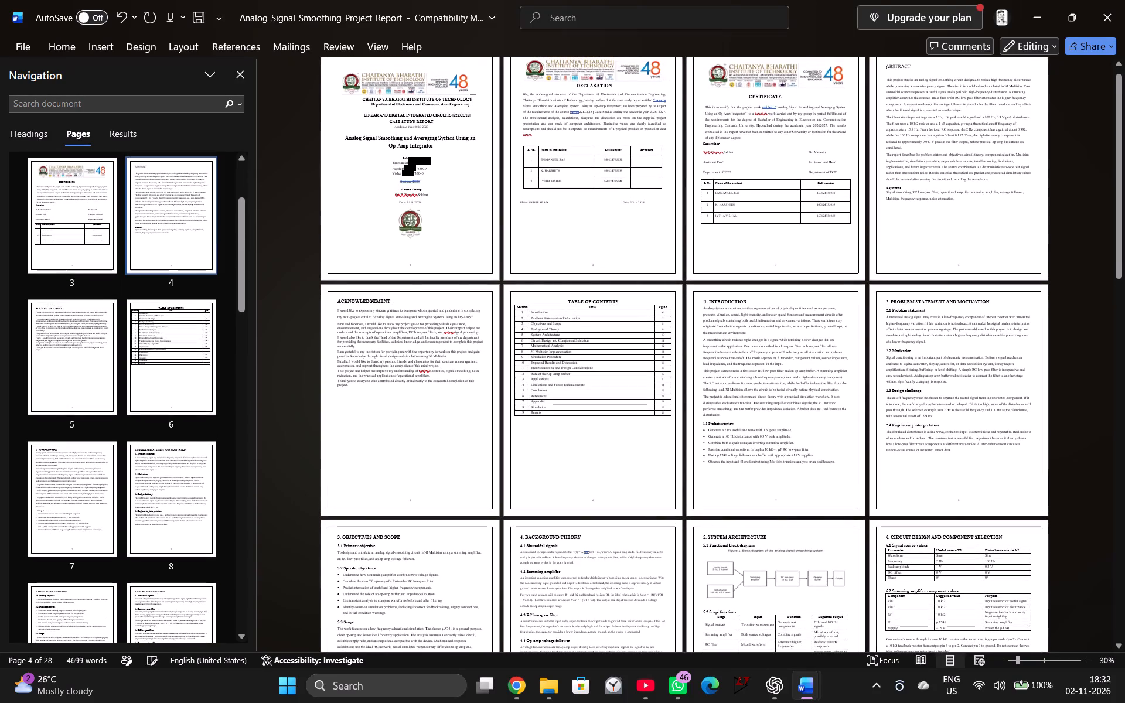
{"action": "left_click", "coordinate": [755, 175]}
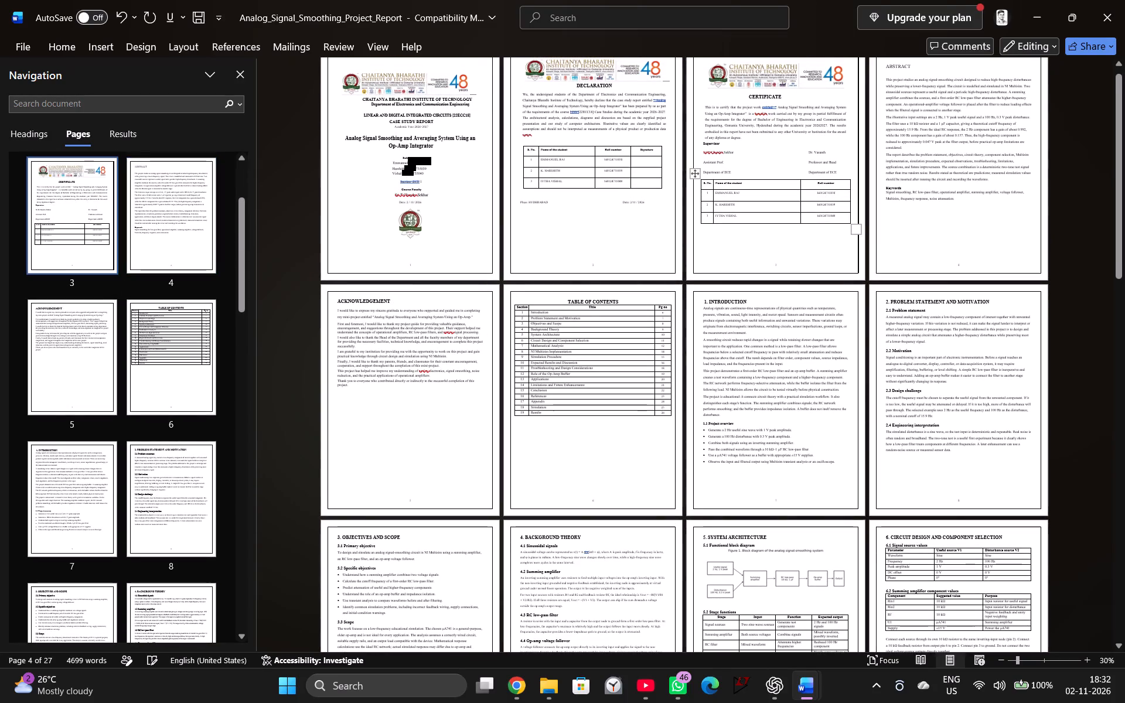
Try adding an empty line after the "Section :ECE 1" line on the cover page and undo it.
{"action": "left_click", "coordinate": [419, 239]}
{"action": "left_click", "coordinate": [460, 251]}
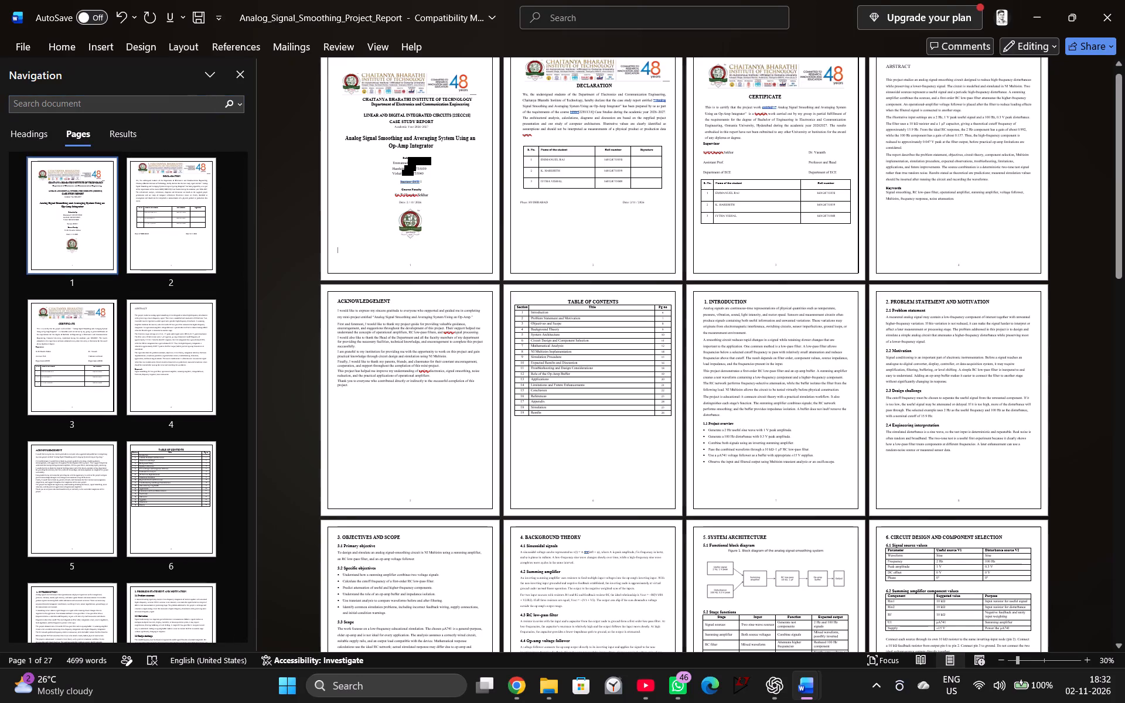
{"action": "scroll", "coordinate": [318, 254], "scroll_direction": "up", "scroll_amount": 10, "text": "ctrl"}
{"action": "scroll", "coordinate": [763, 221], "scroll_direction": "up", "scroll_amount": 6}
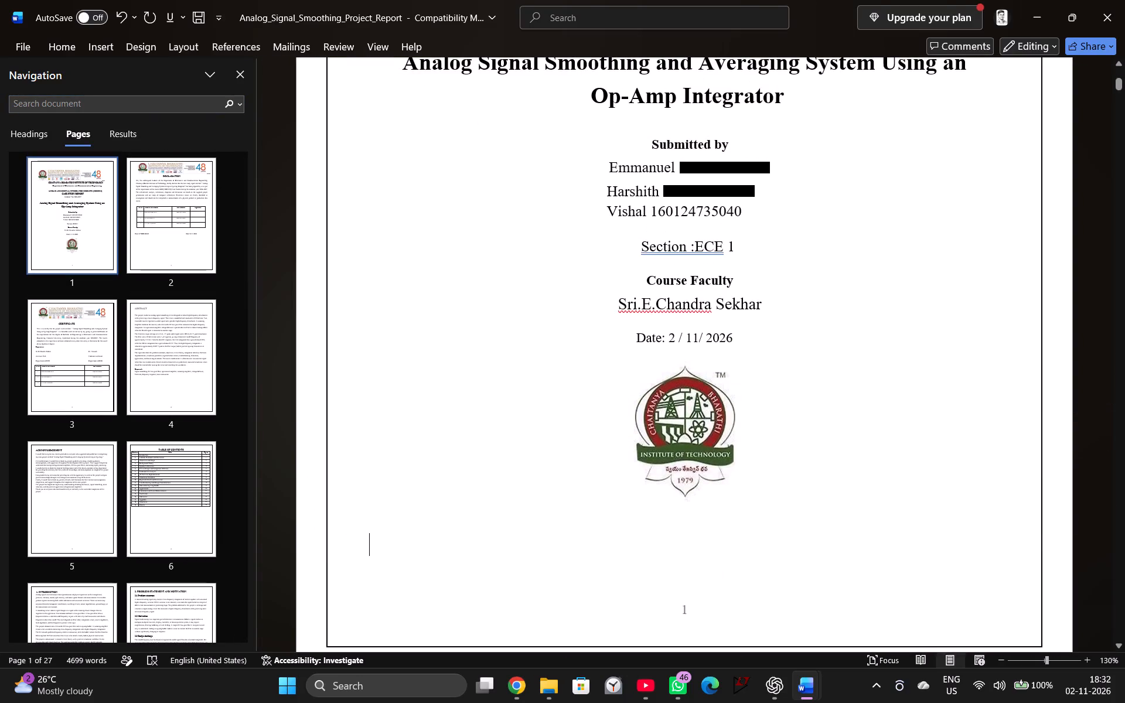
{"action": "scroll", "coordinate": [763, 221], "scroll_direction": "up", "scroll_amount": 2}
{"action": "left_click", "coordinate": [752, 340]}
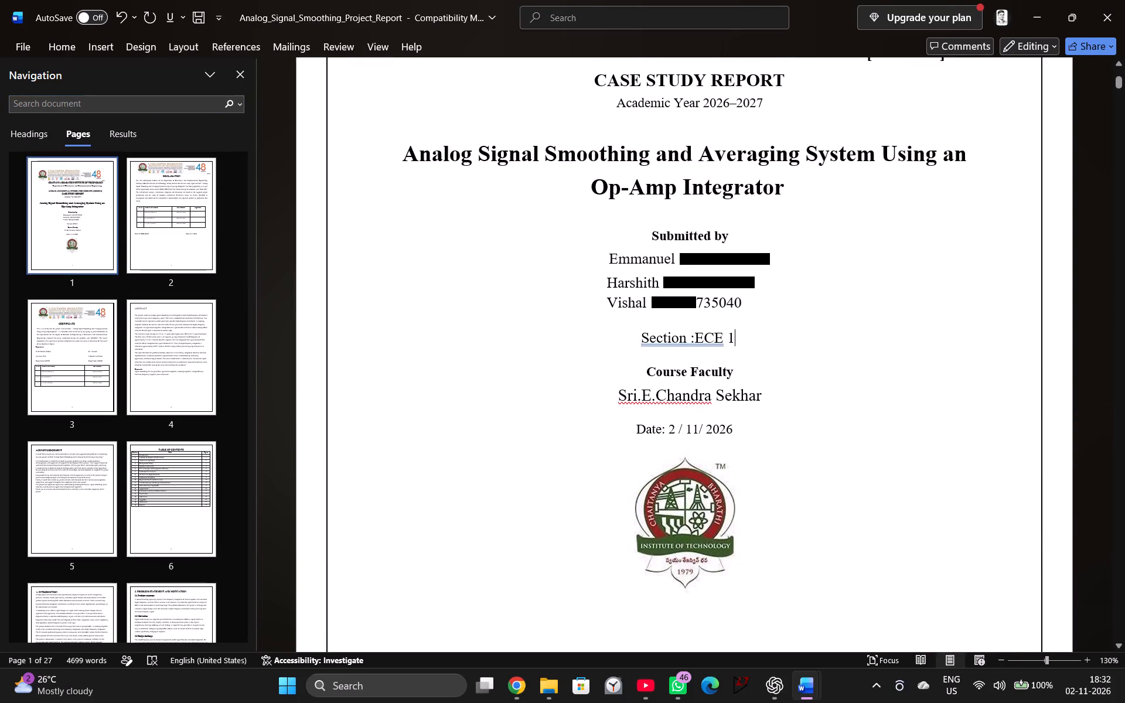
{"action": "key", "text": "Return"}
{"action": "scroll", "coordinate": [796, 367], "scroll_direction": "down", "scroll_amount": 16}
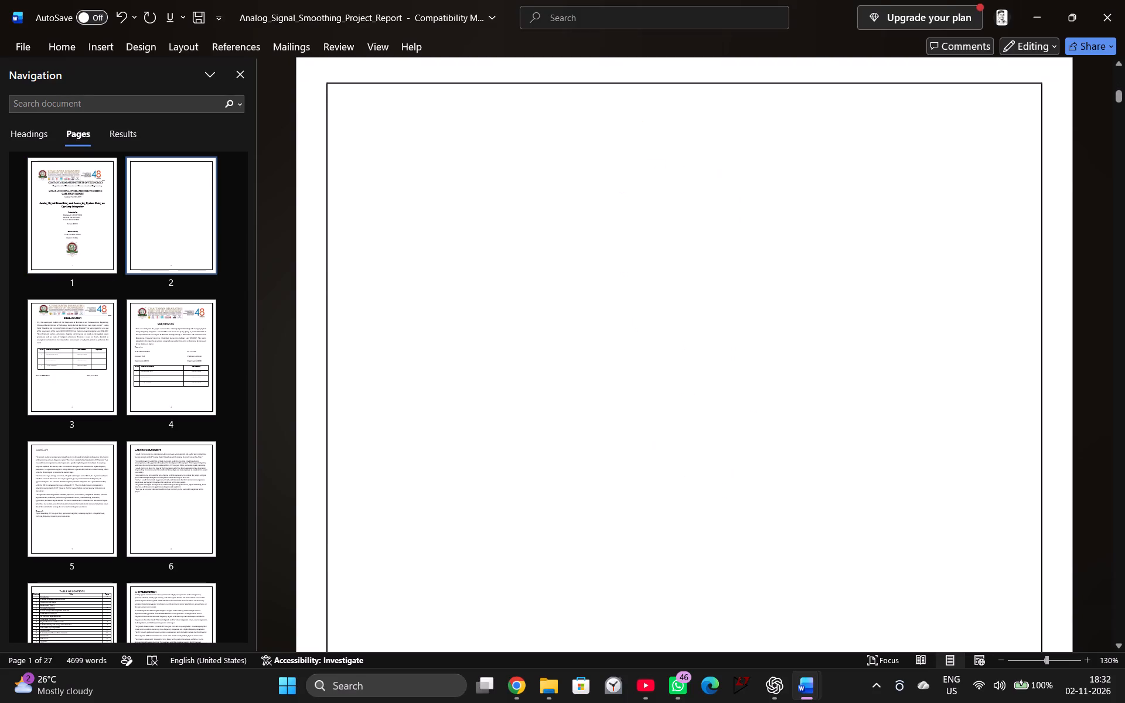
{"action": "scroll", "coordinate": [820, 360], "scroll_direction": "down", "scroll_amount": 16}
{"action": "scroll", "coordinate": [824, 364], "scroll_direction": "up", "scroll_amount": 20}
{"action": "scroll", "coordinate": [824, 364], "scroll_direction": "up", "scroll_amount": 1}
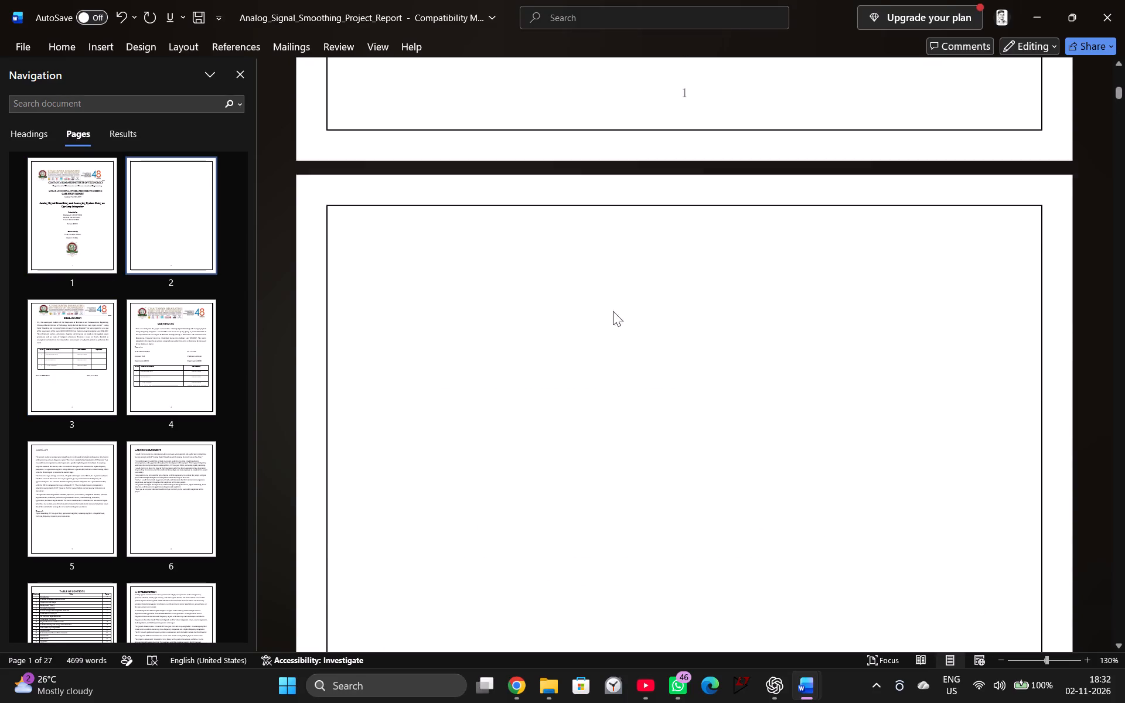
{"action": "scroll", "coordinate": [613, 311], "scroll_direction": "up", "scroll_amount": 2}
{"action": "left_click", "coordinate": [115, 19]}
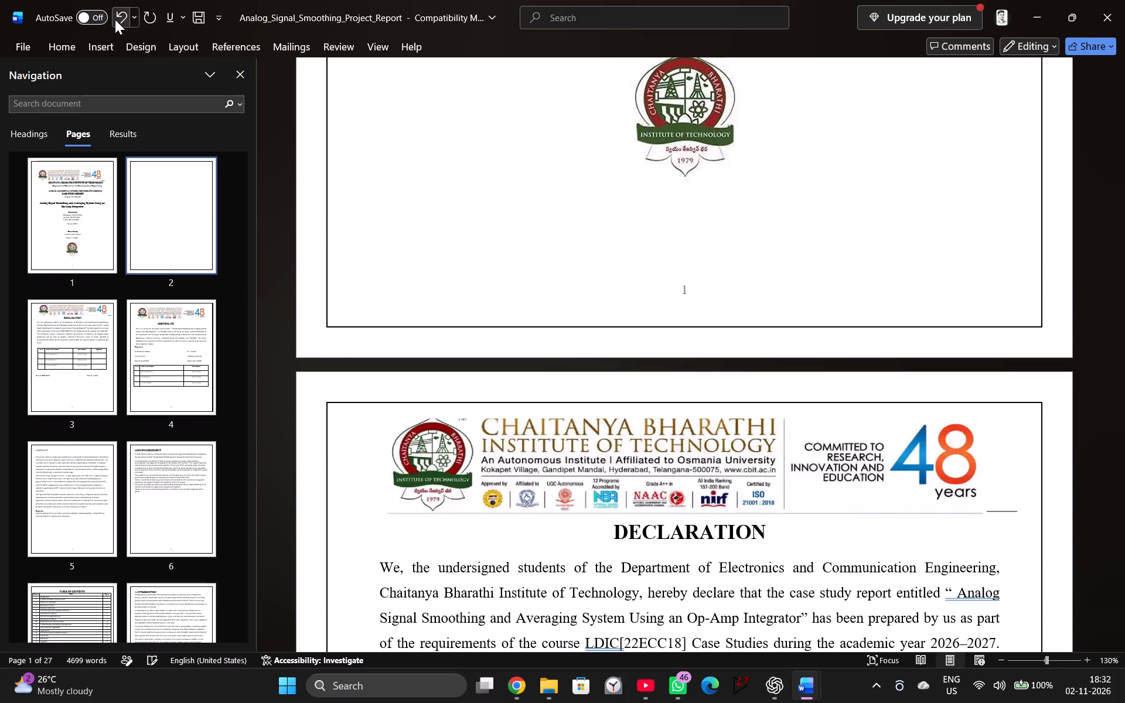
Make the ABSTRACT heading on page 4 bold.
{"action": "scroll", "coordinate": [585, 269], "scroll_direction": "down", "scroll_amount": 6}
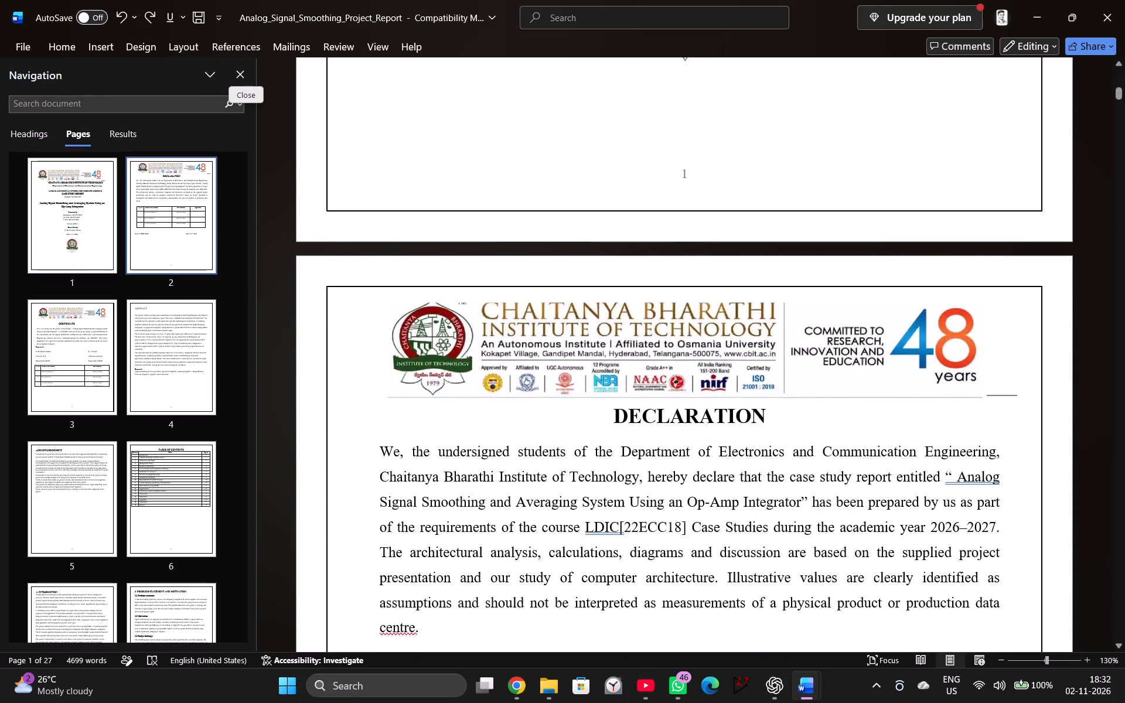
{"action": "scroll", "coordinate": [688, 267], "scroll_direction": "down", "scroll_amount": 19}
{"action": "scroll", "coordinate": [696, 289], "scroll_direction": "down", "scroll_amount": 19}
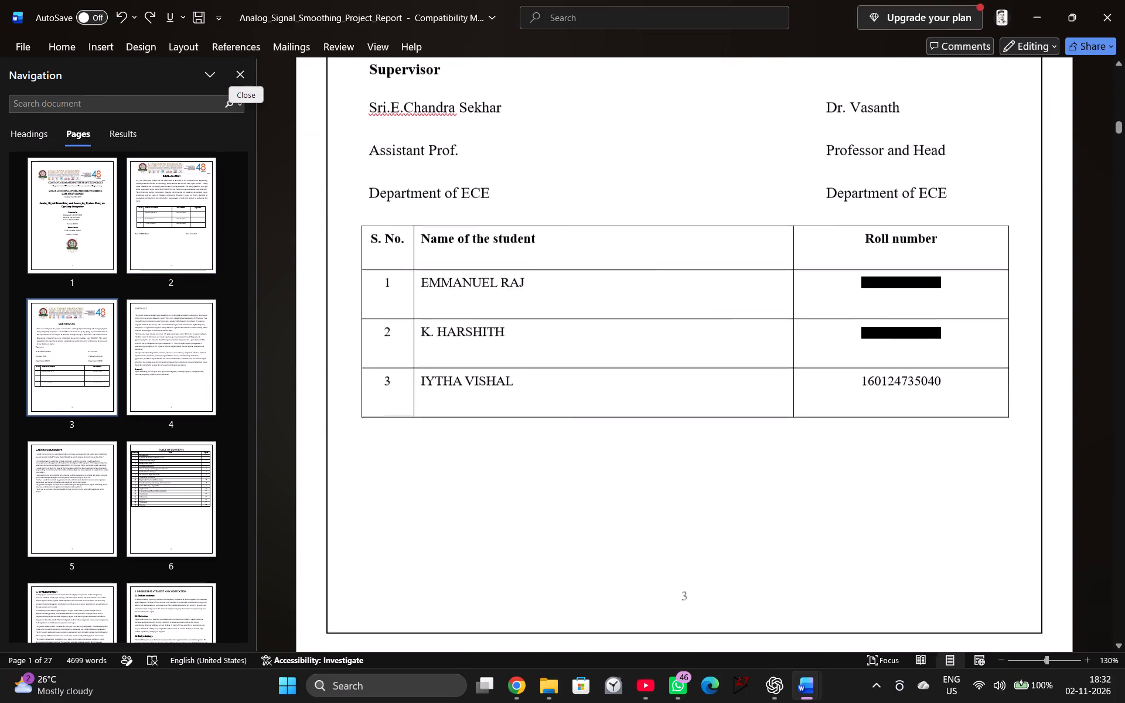
{"action": "scroll", "coordinate": [703, 303], "scroll_direction": "down", "scroll_amount": 14}
{"action": "scroll", "coordinate": [705, 305], "scroll_direction": "up", "scroll_amount": 4}
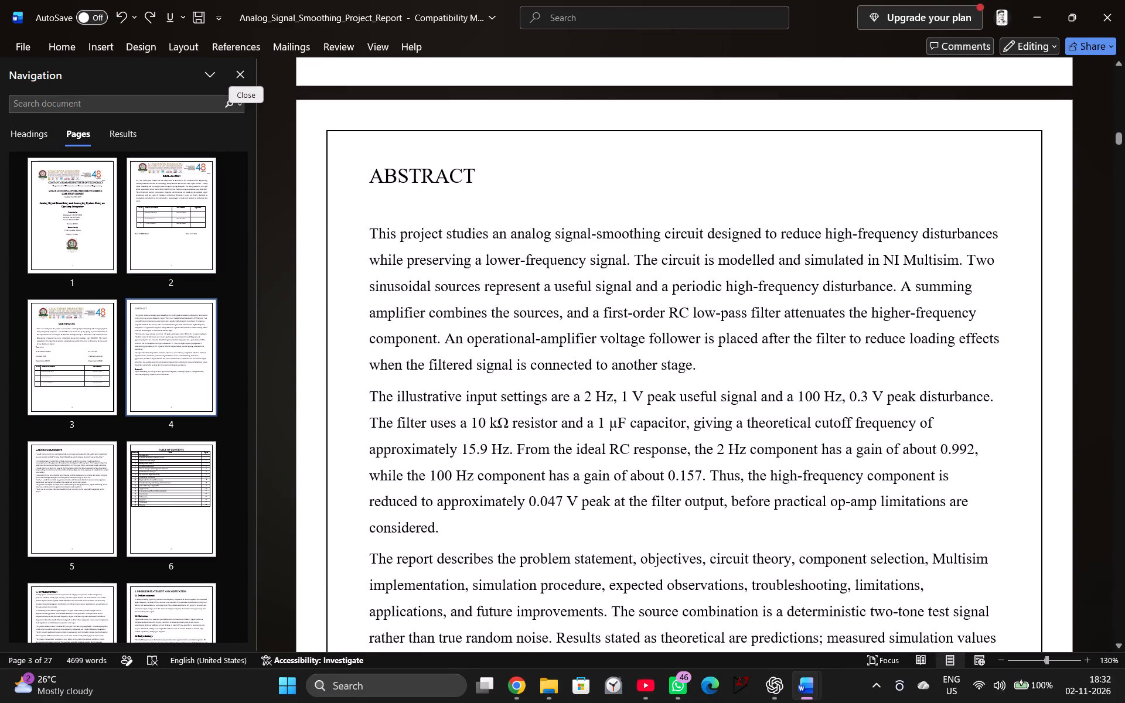
{"action": "left_click_drag", "start_coordinate": [506, 170], "coordinate": [373, 172]}
{"action": "left_click", "coordinate": [379, 146]}
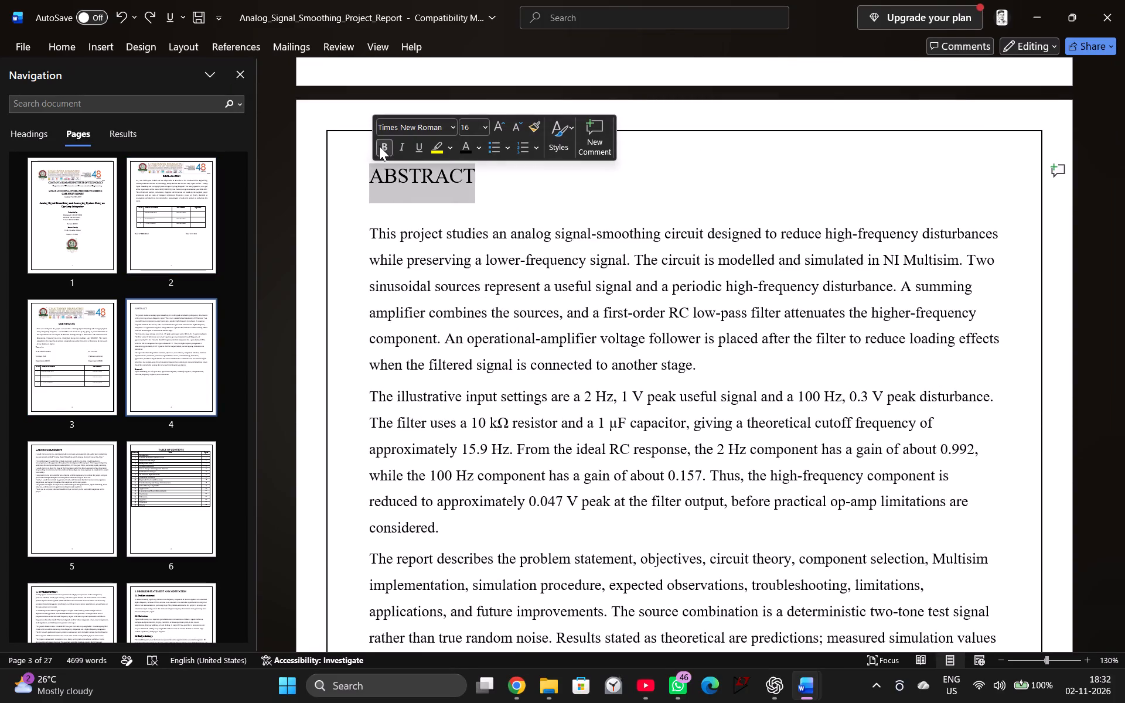
{"action": "left_click", "coordinate": [600, 187]}
Compare the table of contents with the page where the Introduction starts, looking through the Acknowledgement on the way.
{"action": "scroll", "coordinate": [608, 244], "scroll_direction": "down", "scroll_amount": 19}
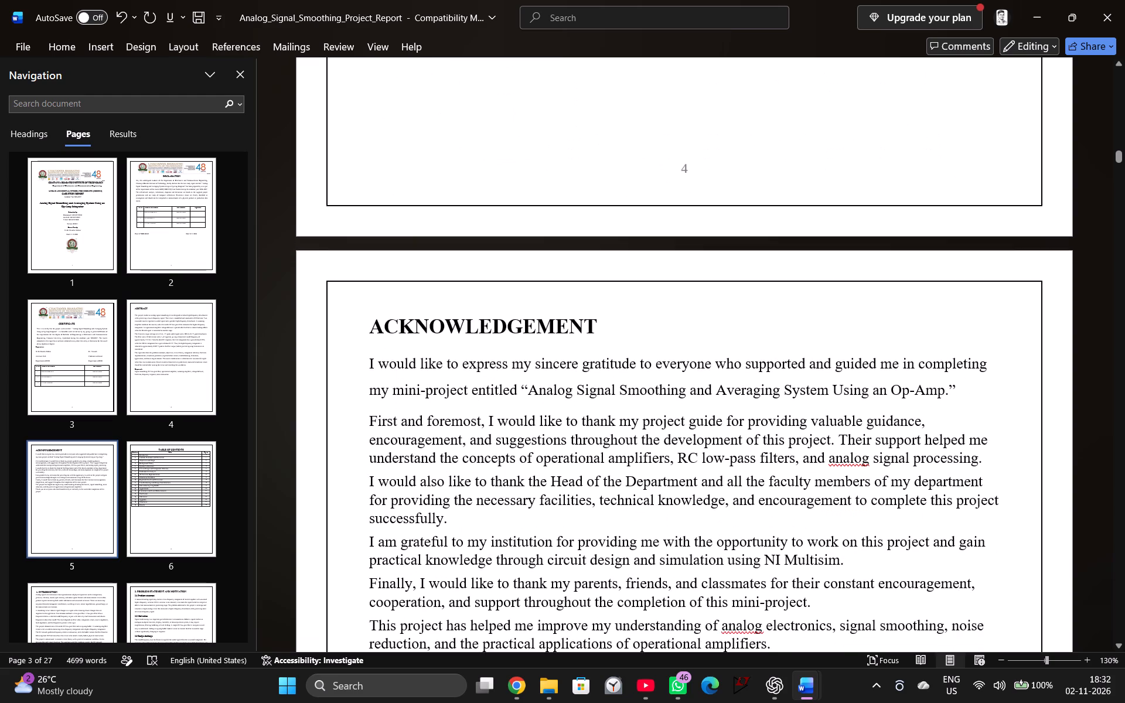
{"action": "scroll", "coordinate": [607, 276], "scroll_direction": "down", "scroll_amount": 11}
{"action": "scroll", "coordinate": [606, 292], "scroll_direction": "down", "scroll_amount": 10}
{"action": "scroll", "coordinate": [606, 296], "scroll_direction": "down", "scroll_amount": 13}
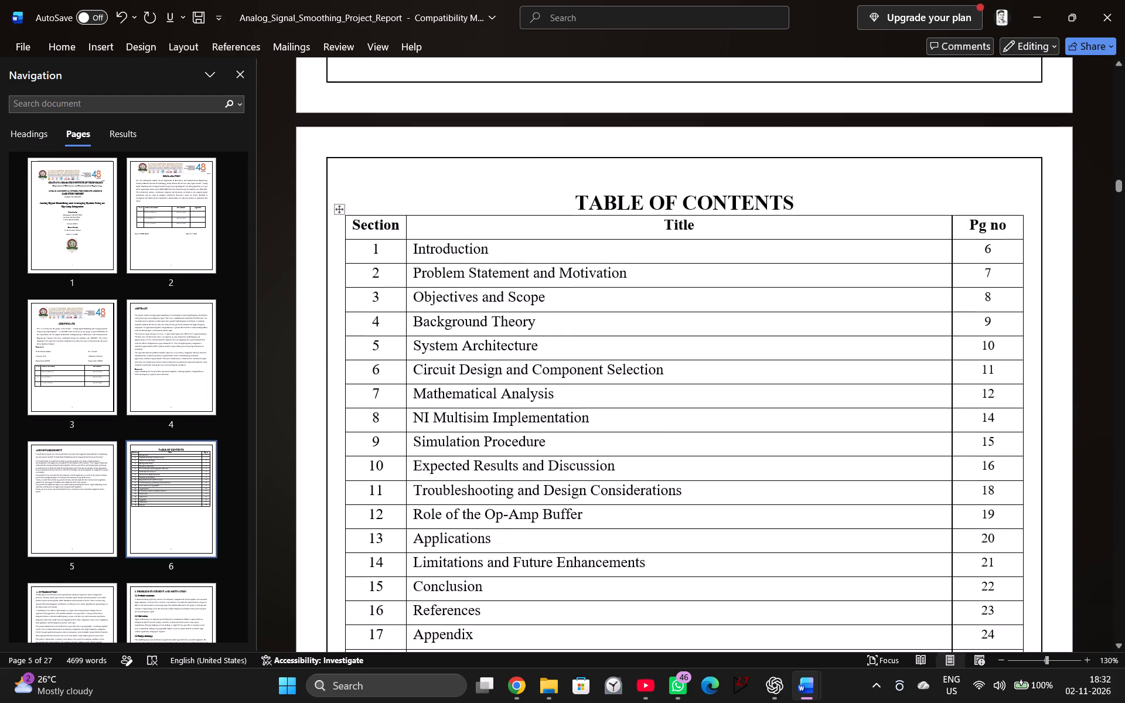
{"action": "scroll", "coordinate": [612, 303], "scroll_direction": "down", "scroll_amount": 15}
{"action": "scroll", "coordinate": [623, 328], "scroll_direction": "down", "scroll_amount": 10}
{"action": "scroll", "coordinate": [623, 330], "scroll_direction": "up", "scroll_amount": 3}
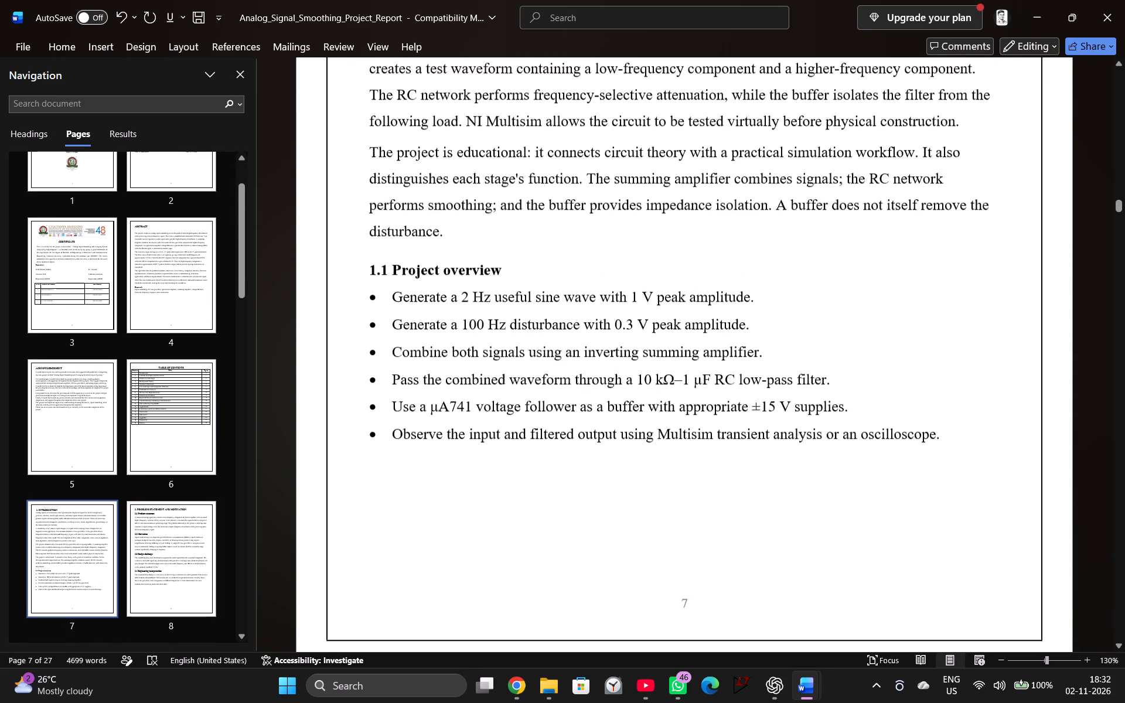
{"action": "scroll", "coordinate": [623, 330], "scroll_direction": "up", "scroll_amount": 20}
{"action": "scroll", "coordinate": [623, 330], "scroll_direction": "up", "scroll_amount": 11}
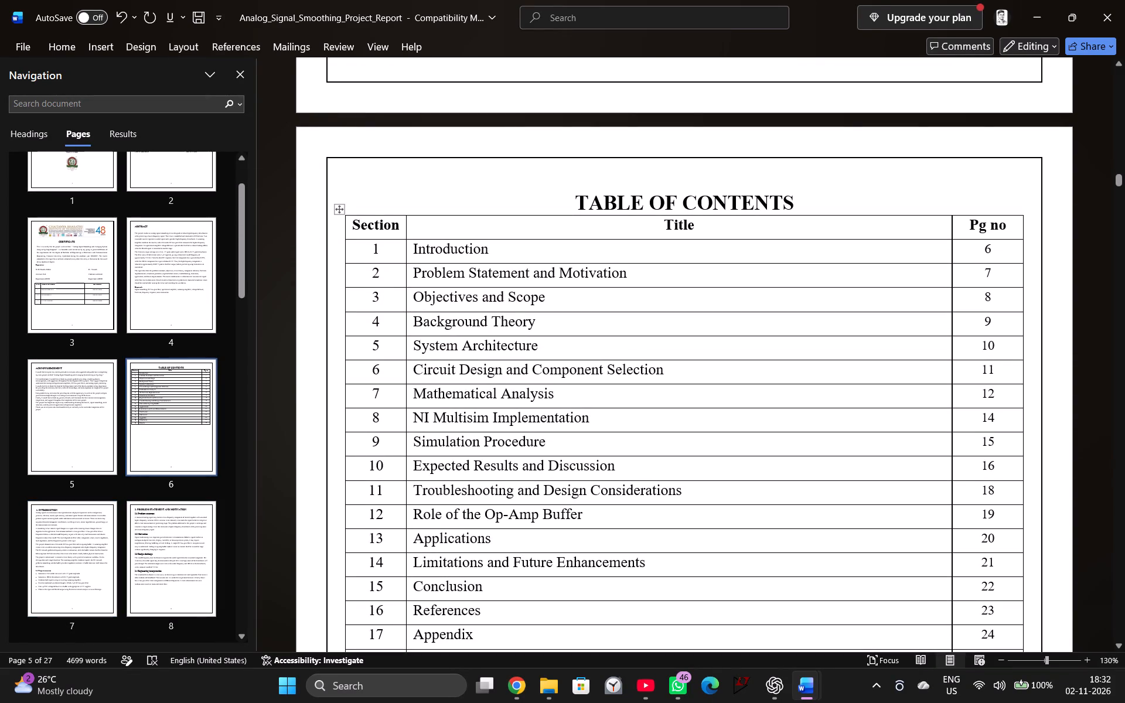
Check on which page each section starts, from the Introduction through to the Results, against the table of contents.
{"action": "left_click", "coordinate": [998, 244]}
{"action": "scroll", "coordinate": [607, 381], "scroll_direction": "down", "scroll_amount": 11}
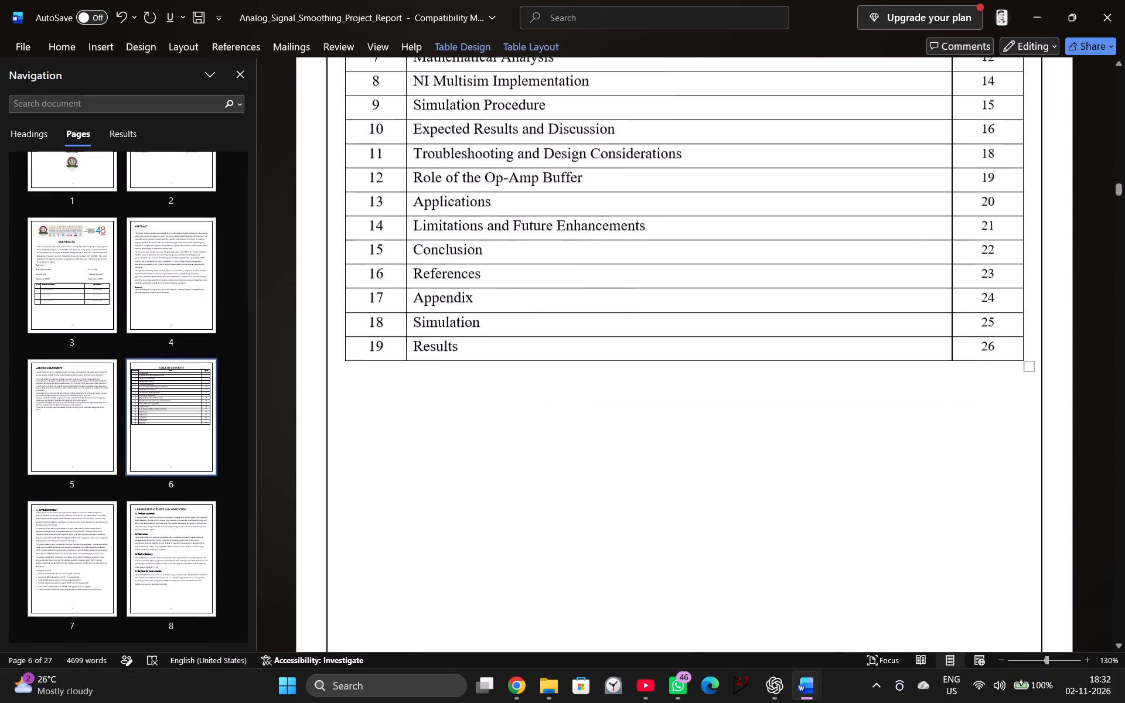
{"action": "scroll", "coordinate": [644, 387], "scroll_direction": "down", "scroll_amount": 20}
{"action": "scroll", "coordinate": [644, 387], "scroll_direction": "down", "scroll_amount": 20}
{"action": "scroll", "coordinate": [644, 387], "scroll_direction": "down", "scroll_amount": 15}
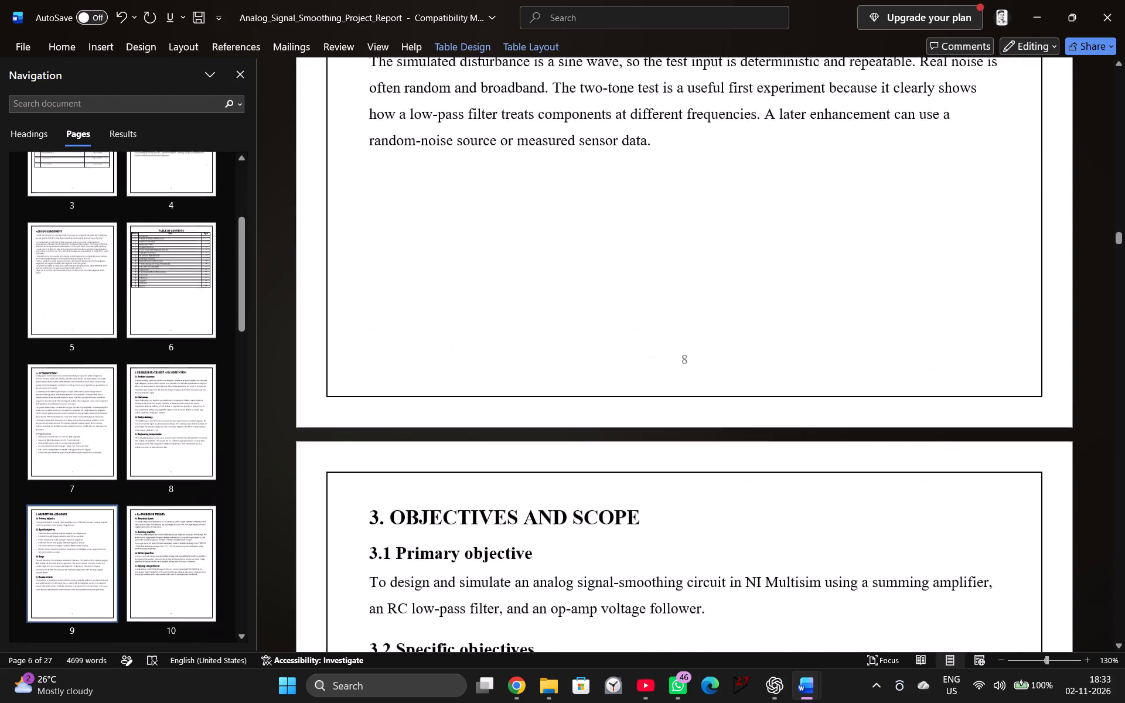
{"action": "scroll", "coordinate": [681, 408], "scroll_direction": "down", "scroll_amount": 13}
{"action": "scroll", "coordinate": [682, 407], "scroll_direction": "down", "scroll_amount": 20}
{"action": "scroll", "coordinate": [682, 407], "scroll_direction": "down", "scroll_amount": 15}
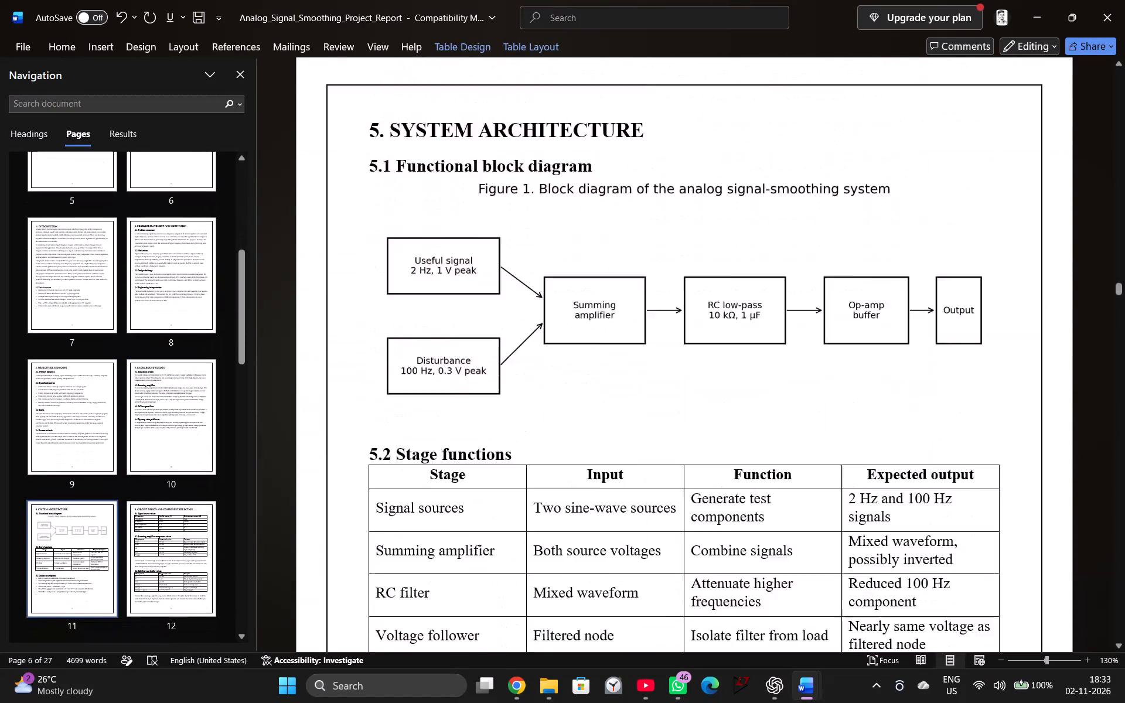
{"action": "scroll", "coordinate": [687, 408], "scroll_direction": "down", "scroll_amount": 20}
{"action": "scroll", "coordinate": [687, 408], "scroll_direction": "down", "scroll_amount": 18}
{"action": "scroll", "coordinate": [696, 408], "scroll_direction": "up", "scroll_amount": 1}
{"action": "scroll", "coordinate": [696, 408], "scroll_direction": "down", "scroll_amount": 20}
{"action": "scroll", "coordinate": [696, 408], "scroll_direction": "down", "scroll_amount": 1}
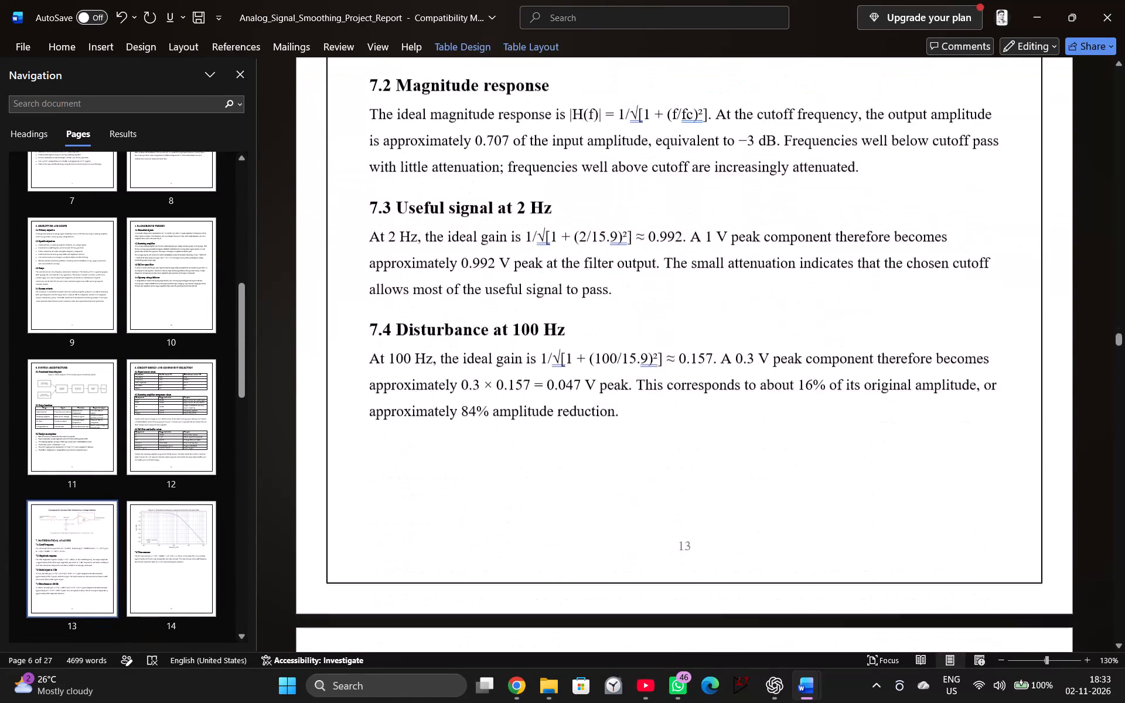
{"action": "scroll", "coordinate": [697, 409], "scroll_direction": "down", "scroll_amount": 5}
{"action": "scroll", "coordinate": [700, 407], "scroll_direction": "up", "scroll_amount": 1}
{"action": "scroll", "coordinate": [700, 407], "scroll_direction": "down", "scroll_amount": 20}
{"action": "scroll", "coordinate": [700, 407], "scroll_direction": "down", "scroll_amount": 13}
{"action": "scroll", "coordinate": [709, 405], "scroll_direction": "up", "scroll_amount": 1}
{"action": "scroll", "coordinate": [709, 405], "scroll_direction": "down", "scroll_amount": 7}
{"action": "scroll", "coordinate": [714, 402], "scroll_direction": "up", "scroll_amount": 1}
{"action": "scroll", "coordinate": [714, 402], "scroll_direction": "down", "scroll_amount": 2}
{"action": "scroll", "coordinate": [715, 400], "scroll_direction": "up", "scroll_amount": 6}
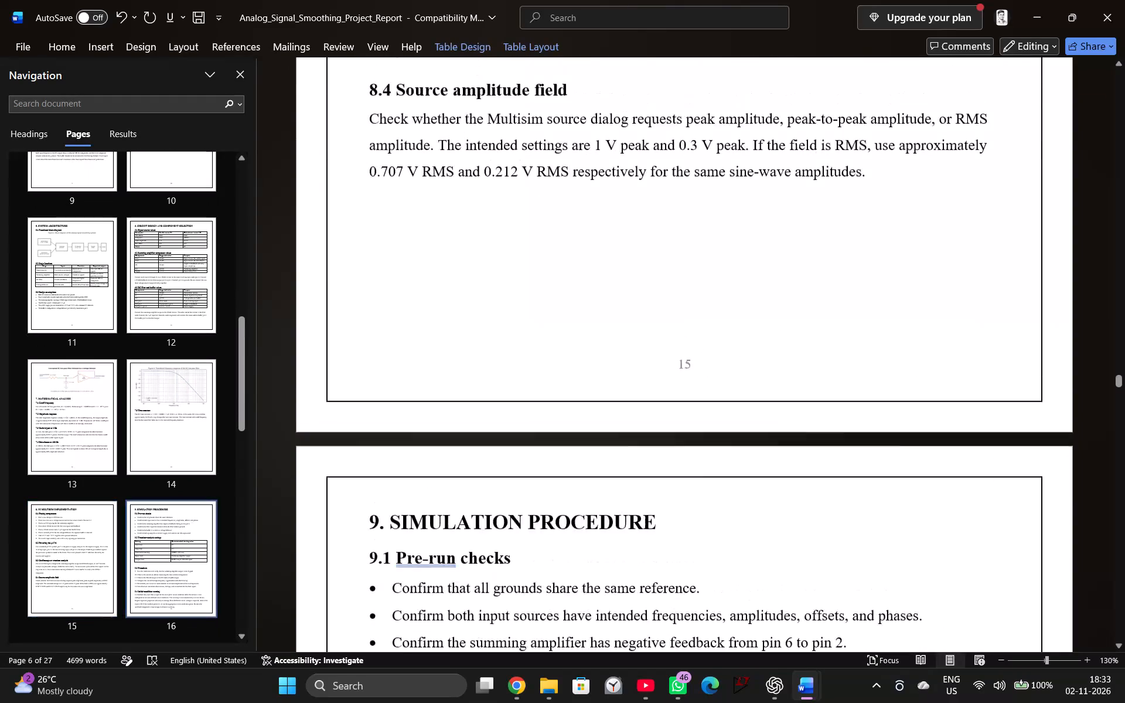
{"action": "scroll", "coordinate": [715, 400], "scroll_direction": "up", "scroll_amount": 3}
{"action": "scroll", "coordinate": [715, 400], "scroll_direction": "down", "scroll_amount": 20}
{"action": "scroll", "coordinate": [715, 400], "scroll_direction": "down", "scroll_amount": 20}
{"action": "scroll", "coordinate": [715, 400], "scroll_direction": "down", "scroll_amount": 16}
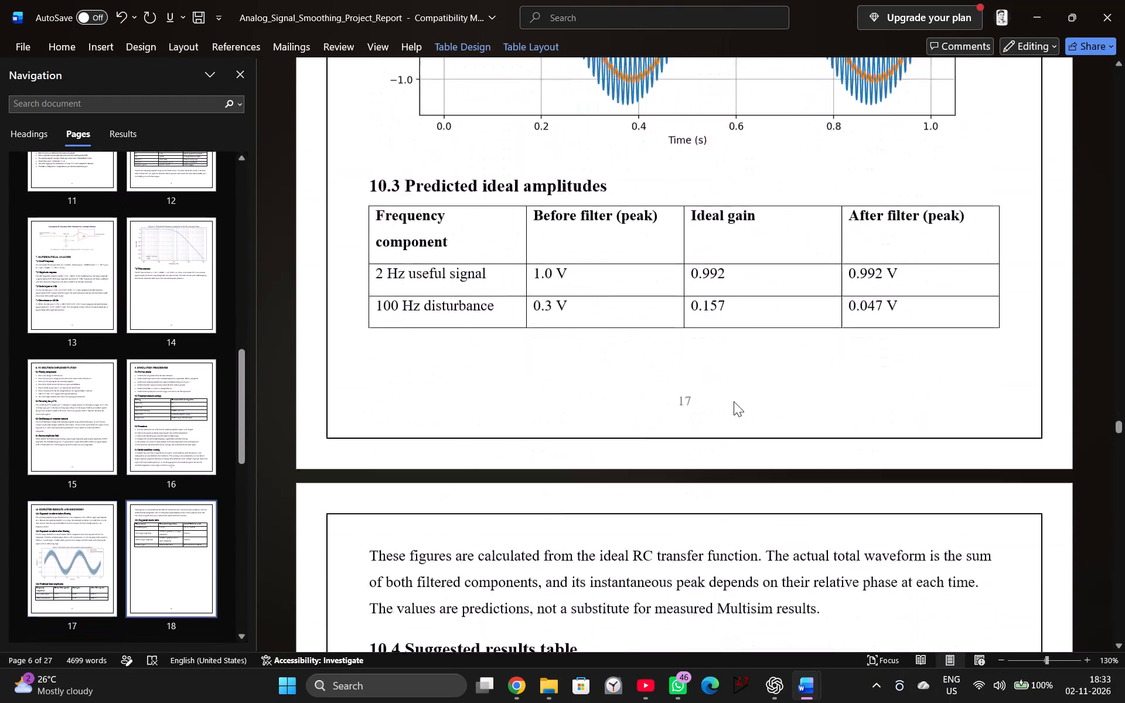
{"action": "scroll", "coordinate": [734, 401], "scroll_direction": "down", "scroll_amount": 16}
{"action": "scroll", "coordinate": [740, 398], "scroll_direction": "up", "scroll_amount": 1}
{"action": "scroll", "coordinate": [742, 402], "scroll_direction": "down", "scroll_amount": 20}
{"action": "scroll", "coordinate": [742, 402], "scroll_direction": "down", "scroll_amount": 17}
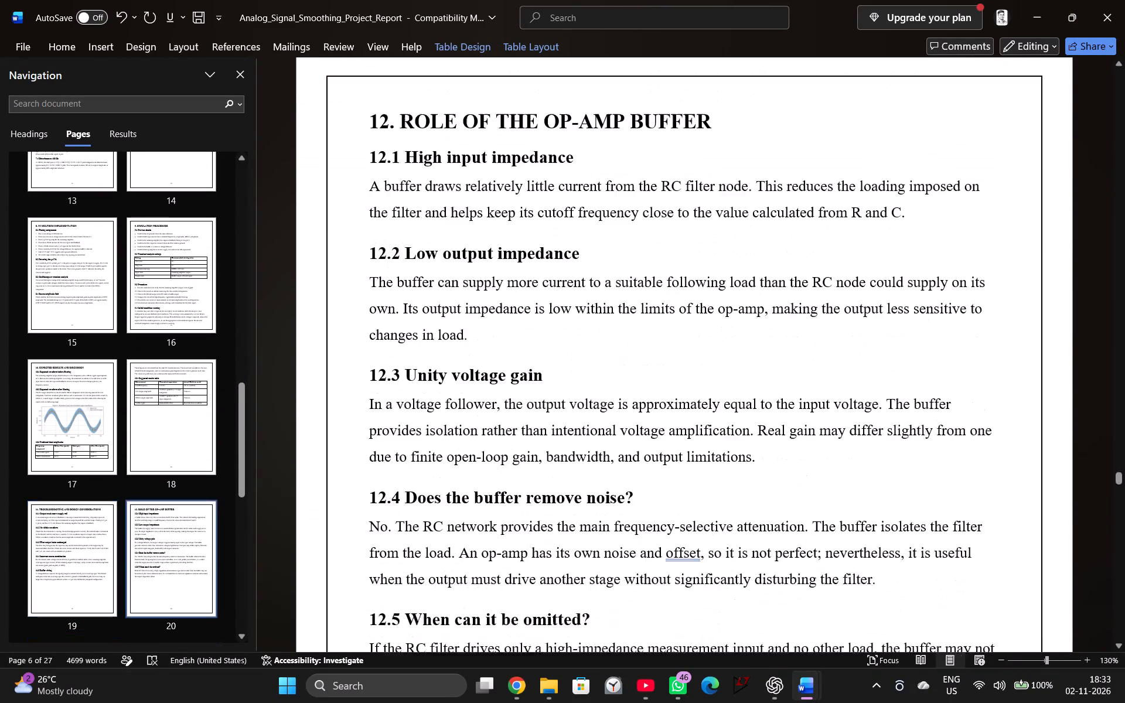
{"action": "scroll", "coordinate": [749, 404], "scroll_direction": "down", "scroll_amount": 15}
{"action": "scroll", "coordinate": [754, 402], "scroll_direction": "down", "scroll_amount": 20}
{"action": "scroll", "coordinate": [754, 402], "scroll_direction": "down", "scroll_amount": 11}
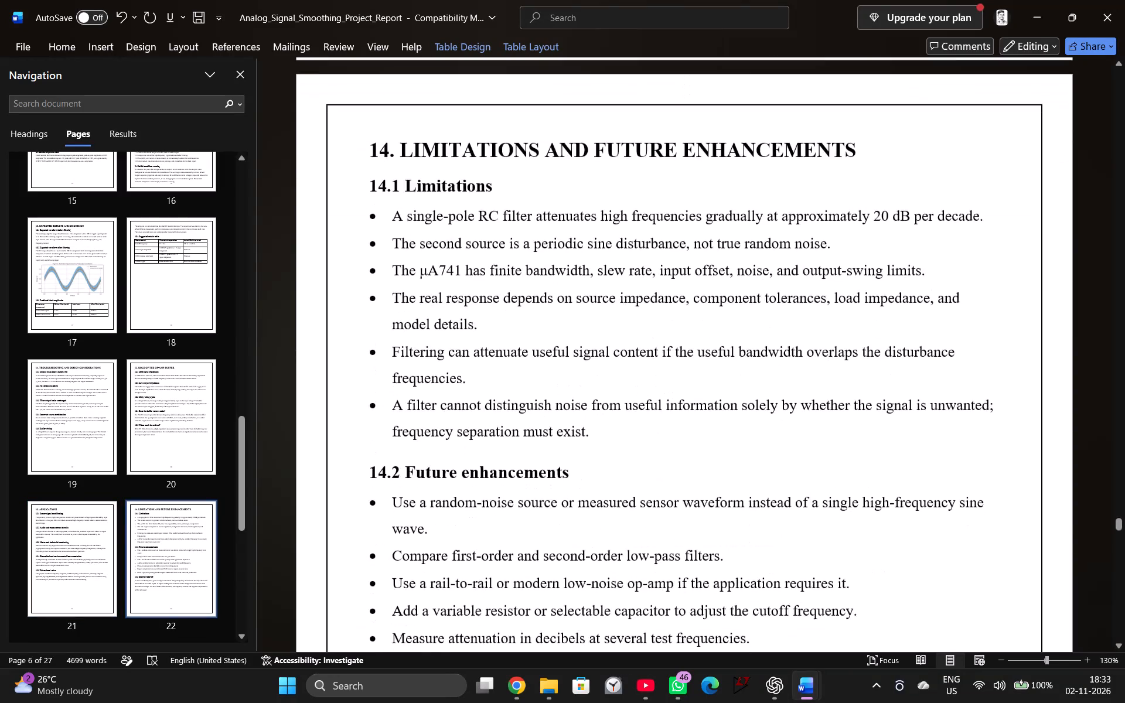
{"action": "scroll", "coordinate": [769, 407], "scroll_direction": "down", "scroll_amount": 20}
{"action": "scroll", "coordinate": [769, 407], "scroll_direction": "down", "scroll_amount": 20}
{"action": "scroll", "coordinate": [769, 407], "scroll_direction": "down", "scroll_amount": 8}
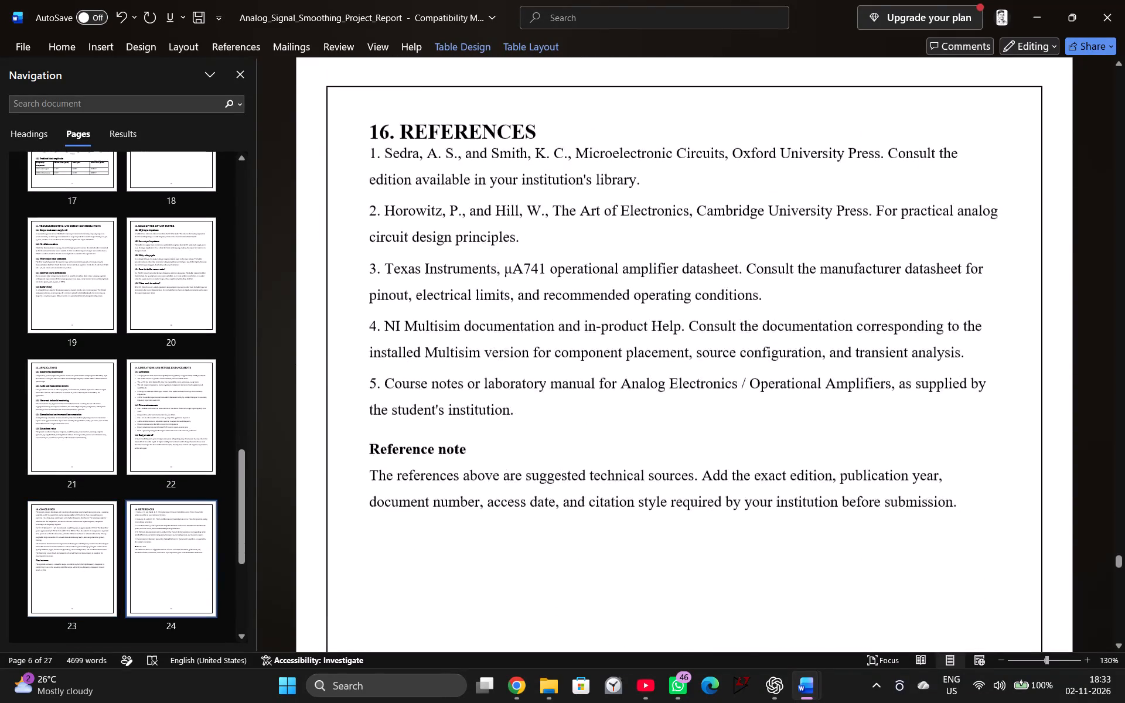
{"action": "scroll", "coordinate": [794, 401], "scroll_direction": "down", "scroll_amount": 19}
{"action": "scroll", "coordinate": [800, 403], "scroll_direction": "down", "scroll_amount": 20}
{"action": "scroll", "coordinate": [800, 403], "scroll_direction": "down", "scroll_amount": 12}
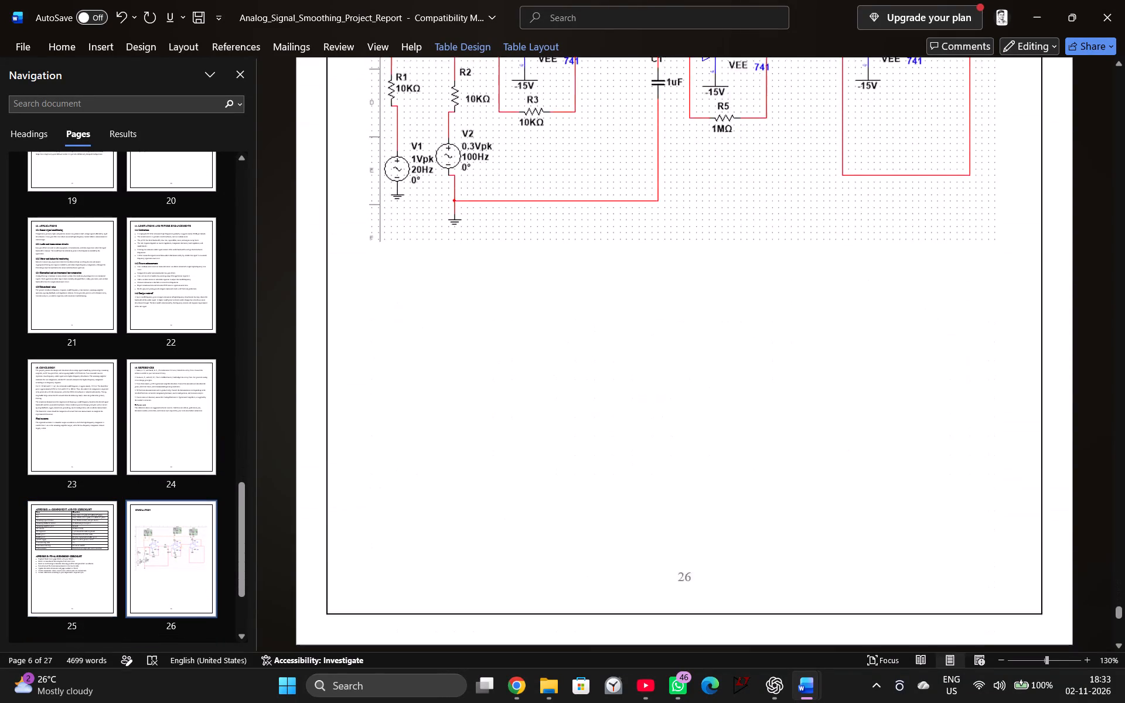
{"action": "scroll", "coordinate": [806, 400], "scroll_direction": "down", "scroll_amount": 13}
{"action": "scroll", "coordinate": [814, 395], "scroll_direction": "up", "scroll_amount": 10}
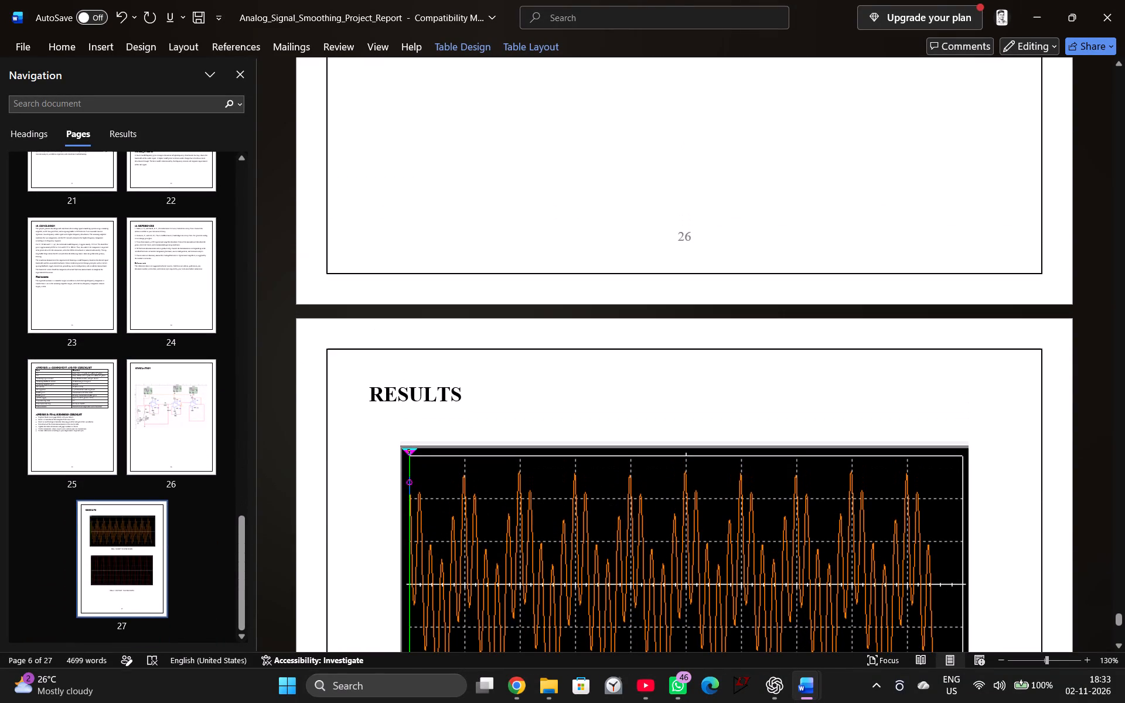
Return to the table of contents and set the page number of the Introduction row to 7.
{"action": "left_click_drag", "start_coordinate": [1121, 615], "coordinate": [1124, 269]}
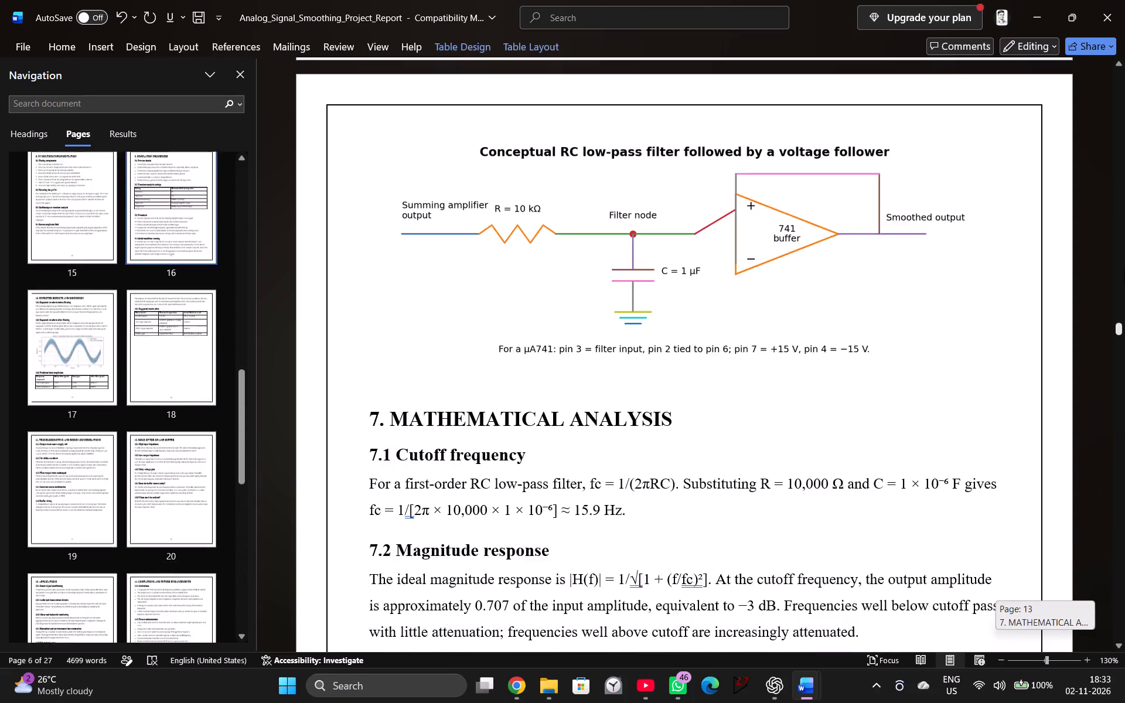
{"action": "left_click_drag", "start_coordinate": [1124, 269], "coordinate": [1124, 62]}
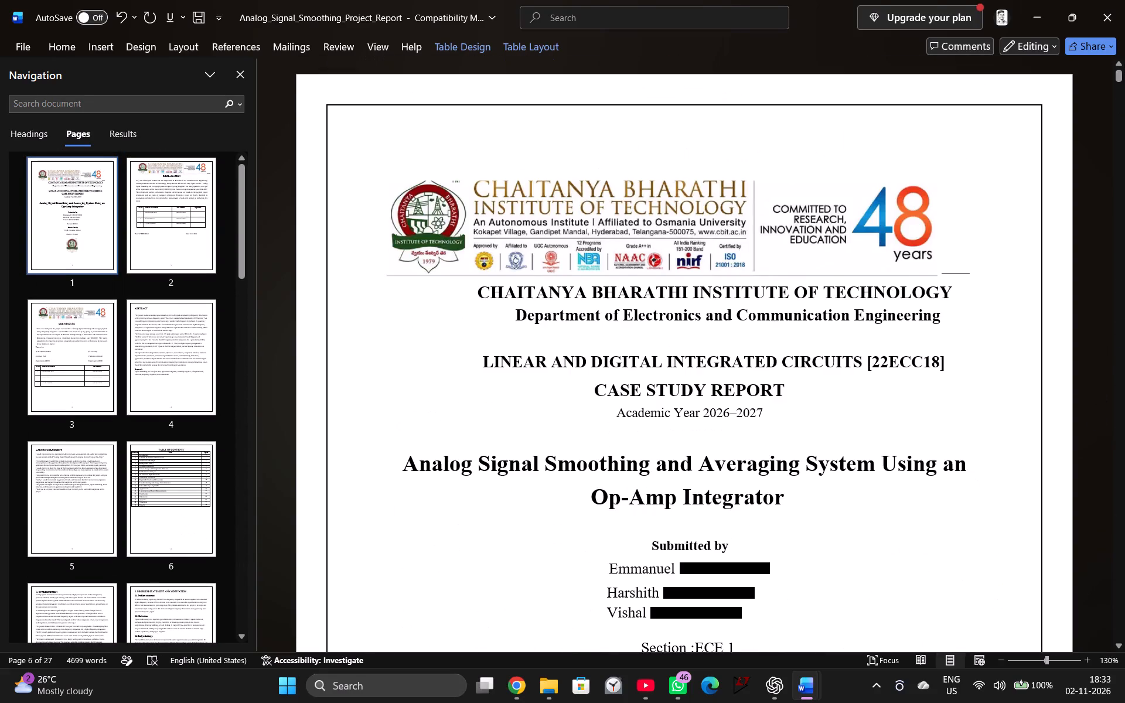
{"action": "scroll", "coordinate": [834, 357], "scroll_direction": "down", "scroll_amount": 9}
{"action": "scroll", "coordinate": [834, 368], "scroll_direction": "down", "scroll_amount": 18}
{"action": "scroll", "coordinate": [708, 379], "scroll_direction": "down", "scroll_amount": 6}
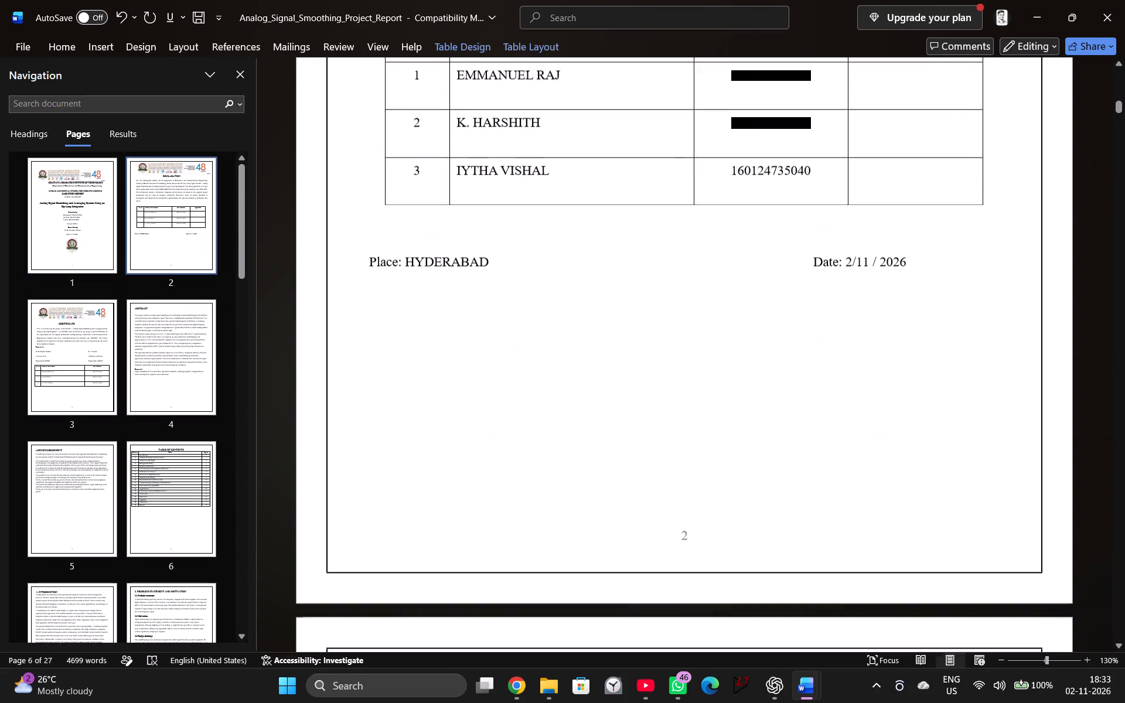
{"action": "scroll", "coordinate": [786, 371], "scroll_direction": "down", "scroll_amount": 12}
{"action": "scroll", "coordinate": [794, 380], "scroll_direction": "down", "scroll_amount": 16}
{"action": "scroll", "coordinate": [805, 407], "scroll_direction": "down", "scroll_amount": 17}
{"action": "scroll", "coordinate": [833, 408], "scroll_direction": "down", "scroll_amount": 8}
{"action": "scroll", "coordinate": [901, 399], "scroll_direction": "down", "scroll_amount": 18}
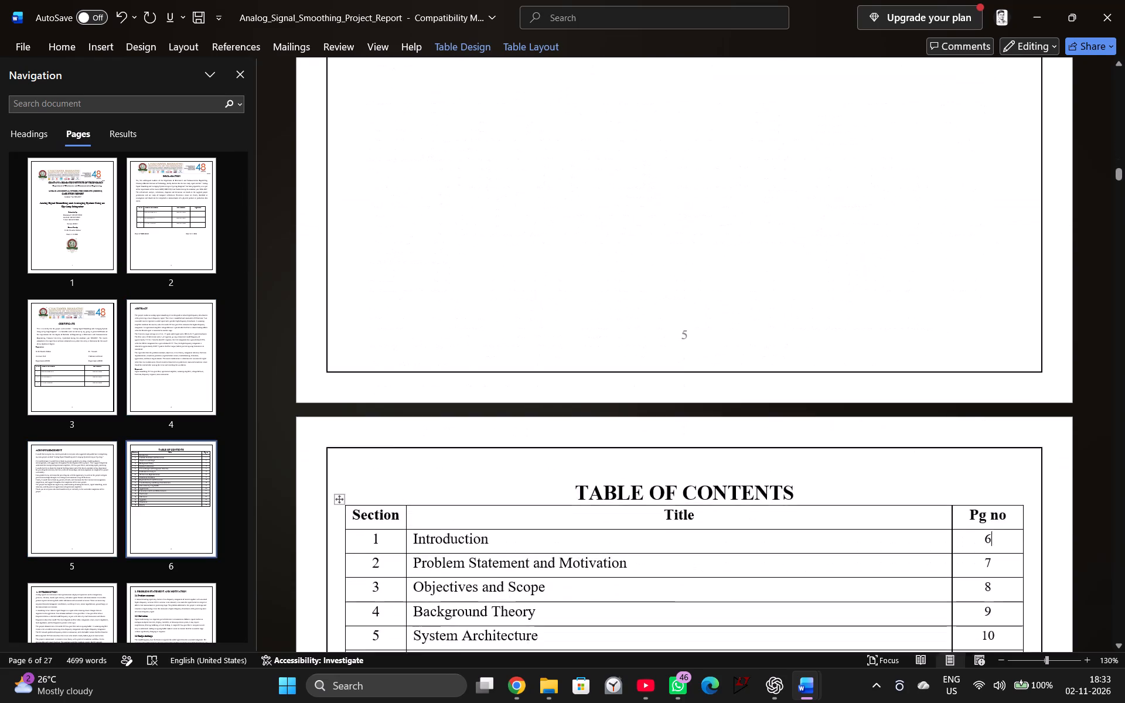
{"action": "scroll", "coordinate": [907, 411], "scroll_direction": "down", "scroll_amount": 5}
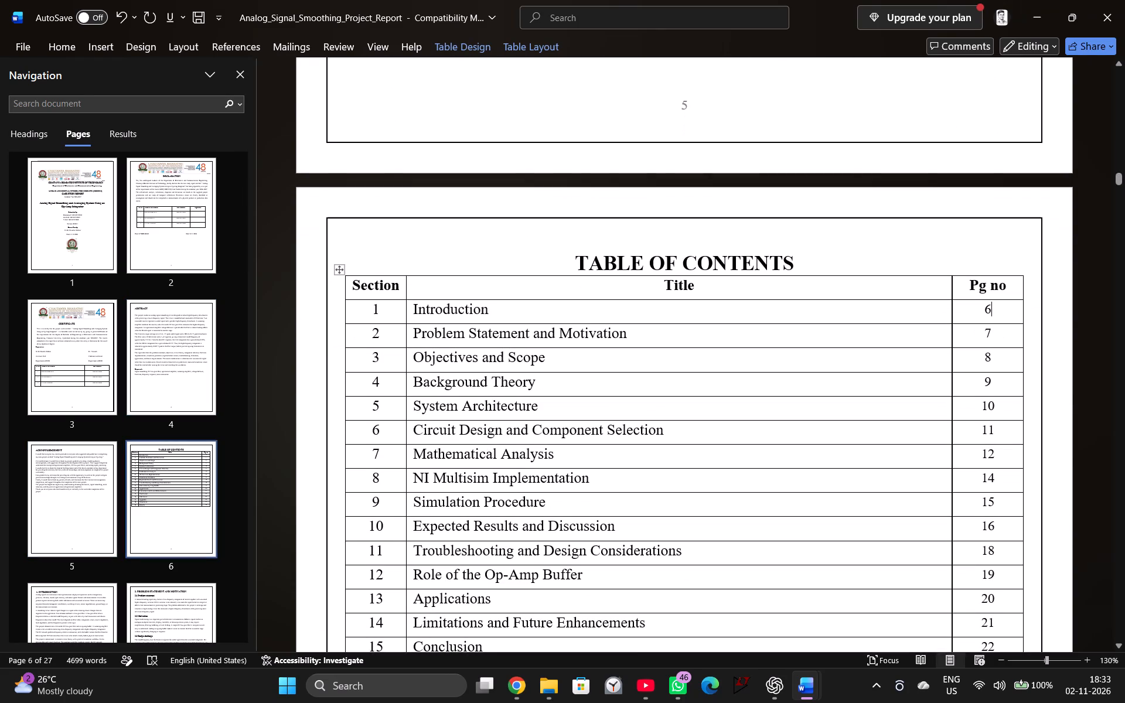
{"action": "key", "text": "BackSpace"}
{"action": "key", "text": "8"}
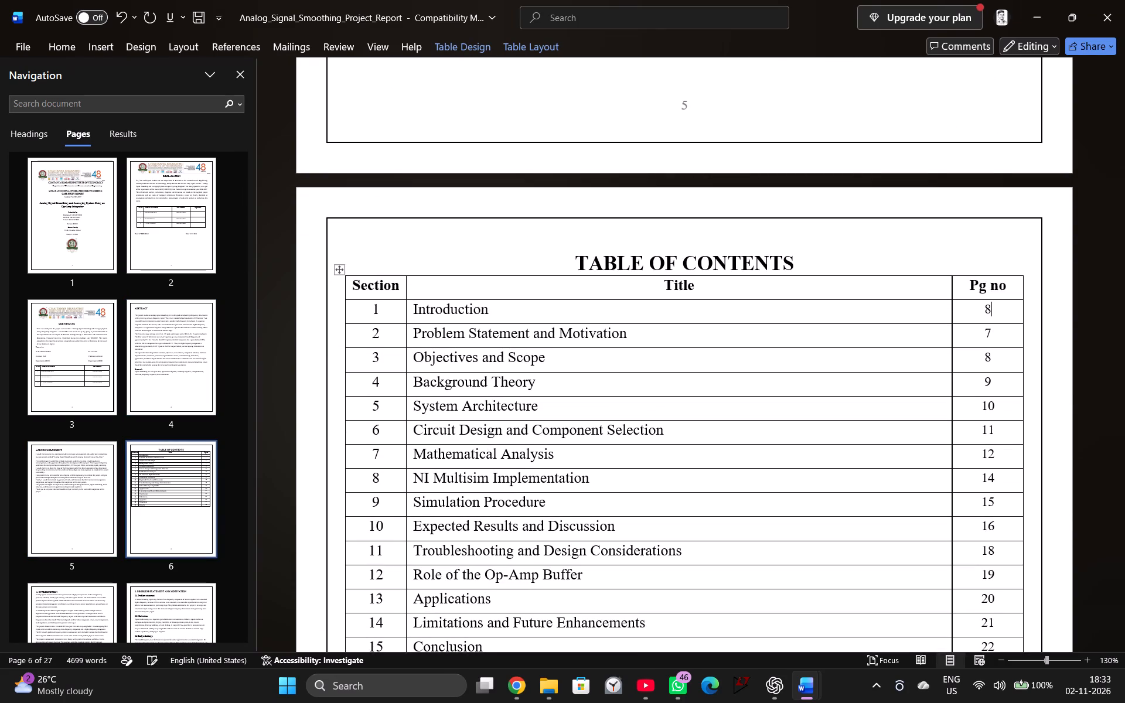
{"action": "key", "text": "Down"}
{"action": "key", "text": "Up"}
{"action": "key", "text": "BackSpace"}
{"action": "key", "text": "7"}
Set the contents page numbers of Problem Statement and Motivation to 8 and Objectives and Scope to 9.
{"action": "key", "text": "Down"}
{"action": "key", "text": "BackSpace"}
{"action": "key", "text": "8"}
{"action": "key", "text": "Down"}
{"action": "key", "text": "BackSpace"}
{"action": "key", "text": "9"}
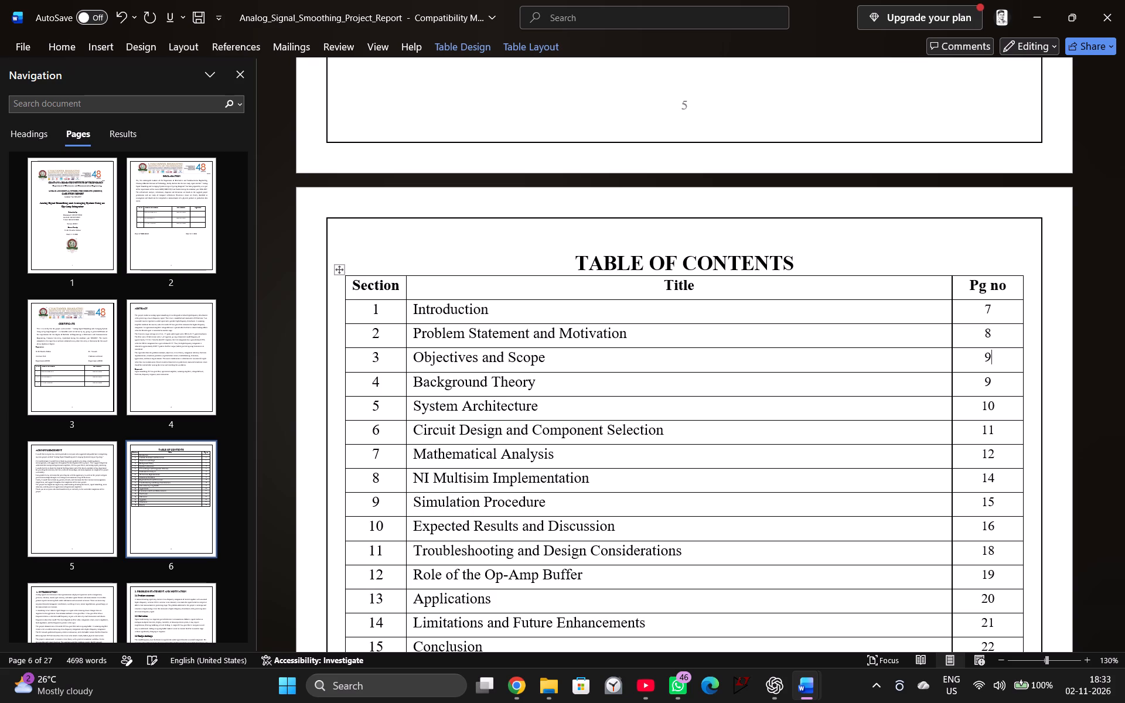
{"action": "key", "text": "Up"}
{"action": "key", "text": "Down"}
Set the contents page numbers of Background Theory to 10 and System Architecture to 11.
{"action": "key", "text": "Down"}
{"action": "key", "text": "BackSpace"}
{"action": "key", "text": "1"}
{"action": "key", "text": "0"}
{"action": "key", "text": "Down"}
{"action": "key", "text": "BackSpace"}
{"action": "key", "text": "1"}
Set the contents page numbers of Circuit Design and Component Selection to 12 and Mathematical Analysis to 13.
{"action": "key", "text": "Down"}
{"action": "key", "text": "BackSpace"}
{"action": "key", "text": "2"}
{"action": "key", "text": "Down"}
{"action": "key", "text": "Up"}
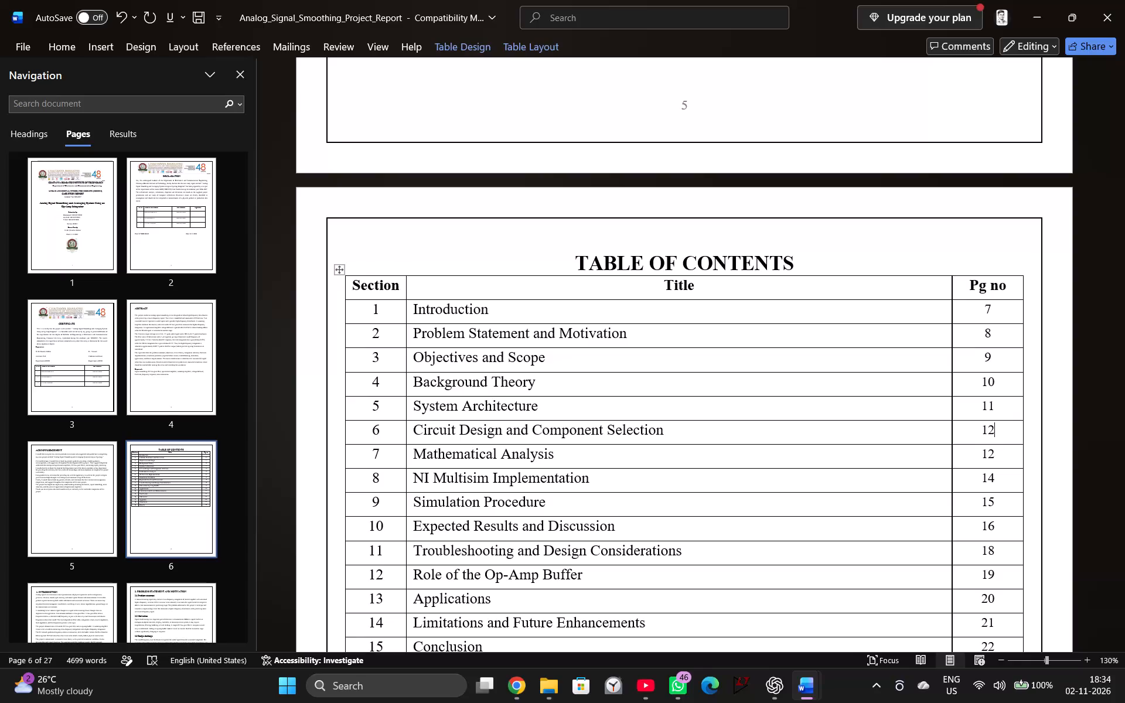
{"action": "key", "text": "Down"}
{"action": "key", "text": "BackSpace"}
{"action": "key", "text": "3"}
Set the contents page numbers of NI Multisim Implementation to 15 and Simulation Procedure to 16.
{"action": "key", "text": "Down"}
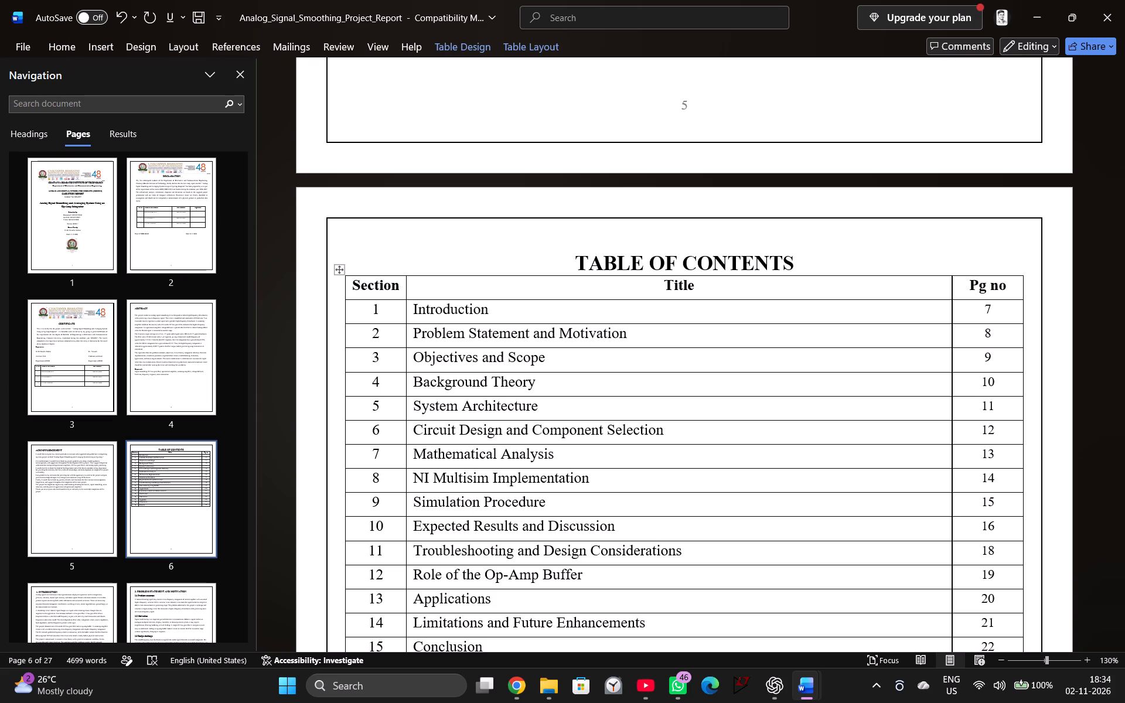
{"action": "key", "text": "BackSpace"}
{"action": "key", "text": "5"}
{"action": "key", "text": "Down"}
{"action": "key", "text": "BackSpace"}
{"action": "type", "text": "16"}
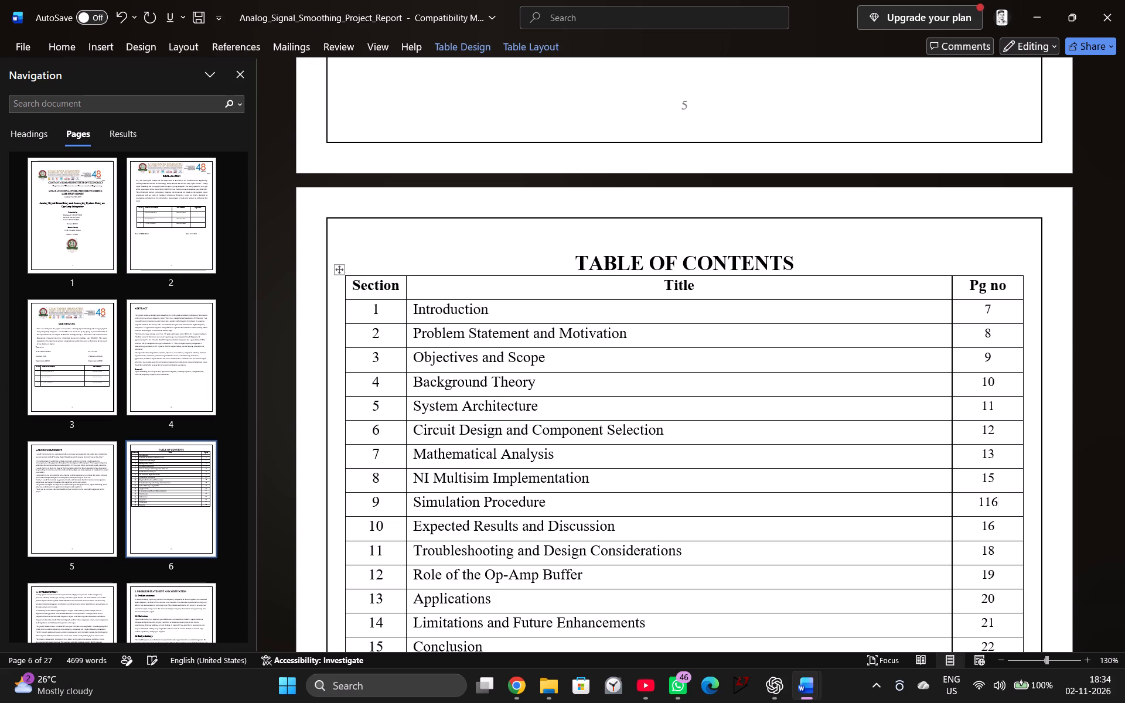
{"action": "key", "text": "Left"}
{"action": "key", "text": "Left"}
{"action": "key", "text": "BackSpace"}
Set the contents page numbers of Expected Results and Discussion to 17 and Troubleshooting and Design Considerations to 19.
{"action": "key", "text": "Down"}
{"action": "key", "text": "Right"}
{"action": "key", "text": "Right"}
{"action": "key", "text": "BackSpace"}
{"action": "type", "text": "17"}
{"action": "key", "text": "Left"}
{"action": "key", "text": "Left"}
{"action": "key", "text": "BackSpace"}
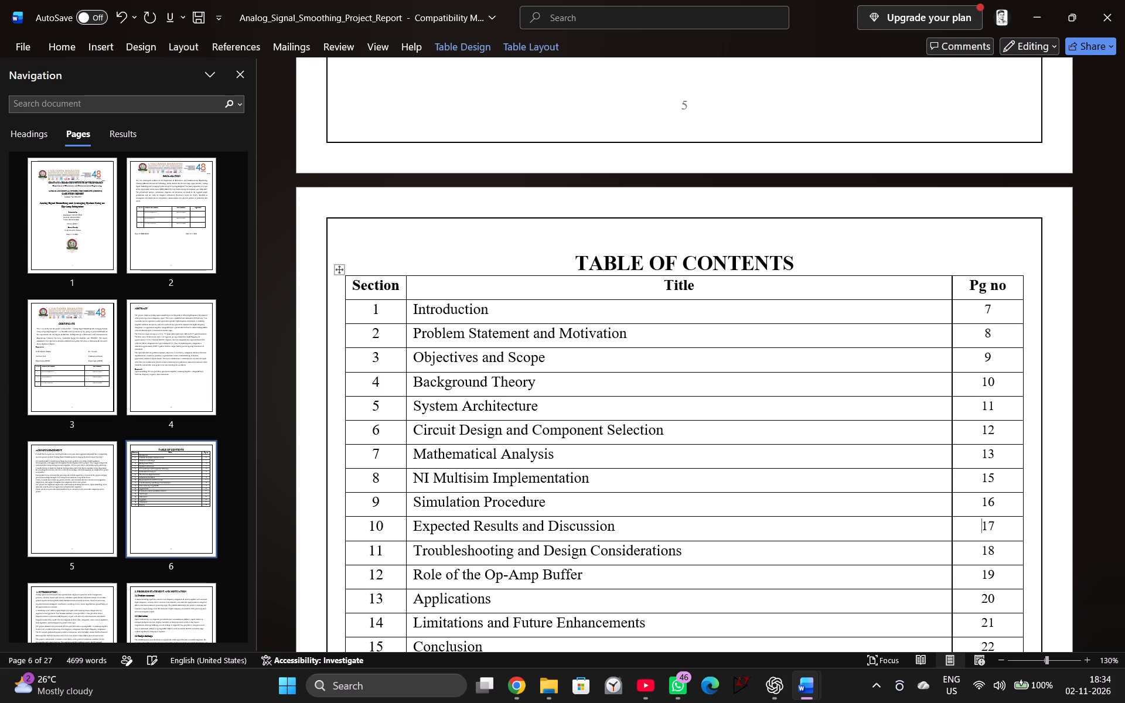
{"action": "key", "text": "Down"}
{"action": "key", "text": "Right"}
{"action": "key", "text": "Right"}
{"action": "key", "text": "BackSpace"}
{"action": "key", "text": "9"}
Set the contents page numbers of Role of the Op-Amp Buffer to 20 and Applications to 21.
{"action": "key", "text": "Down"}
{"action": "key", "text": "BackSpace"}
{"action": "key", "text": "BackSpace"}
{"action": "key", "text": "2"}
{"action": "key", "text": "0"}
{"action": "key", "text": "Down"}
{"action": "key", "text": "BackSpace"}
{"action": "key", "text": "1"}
Set the contents page numbers of Limitations and Future Enhancements to 22 and Conclusion to 23.
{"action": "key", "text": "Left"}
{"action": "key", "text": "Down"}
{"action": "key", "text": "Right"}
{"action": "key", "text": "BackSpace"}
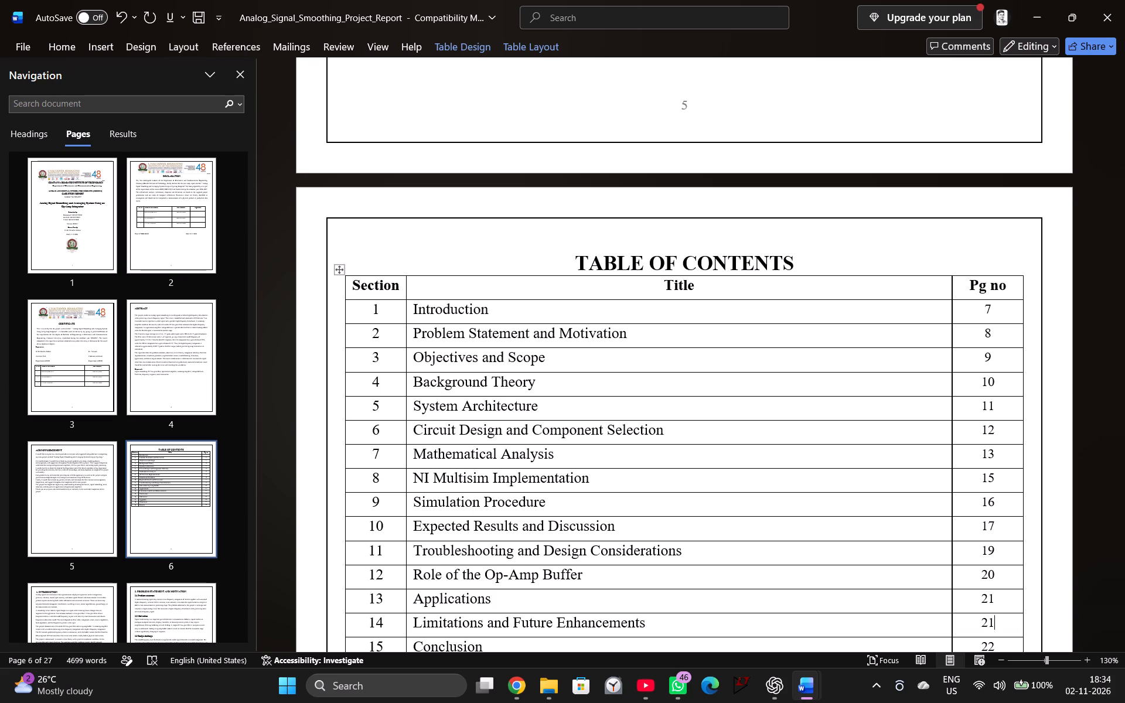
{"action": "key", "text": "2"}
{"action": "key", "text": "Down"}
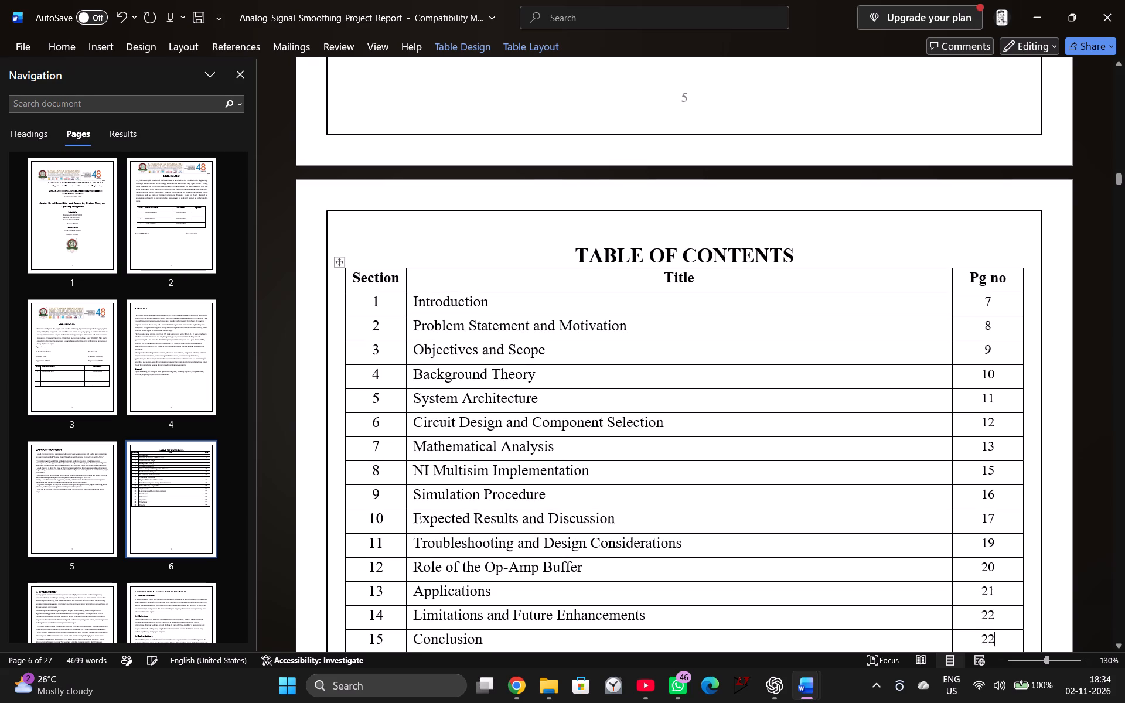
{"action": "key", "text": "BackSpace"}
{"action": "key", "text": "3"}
Set the contents page numbers of References to 24 and Appendix to 25.
{"action": "scroll", "coordinate": [1004, 309], "scroll_direction": "down", "scroll_amount": 3}
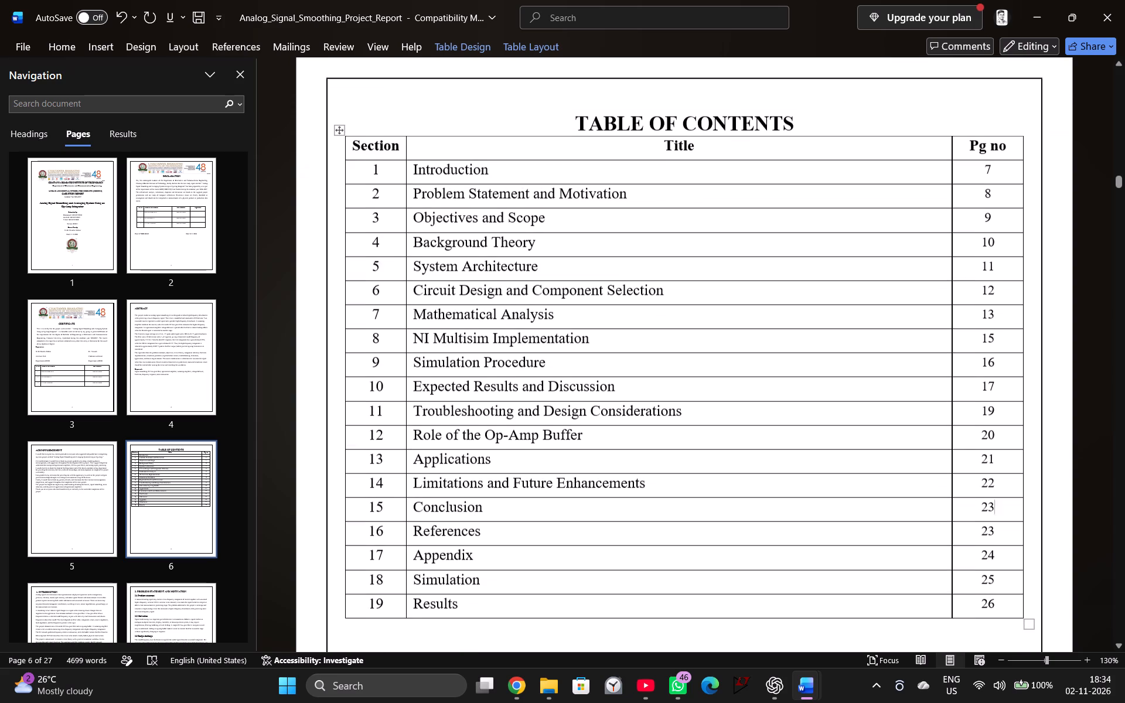
{"action": "key", "text": "Down"}
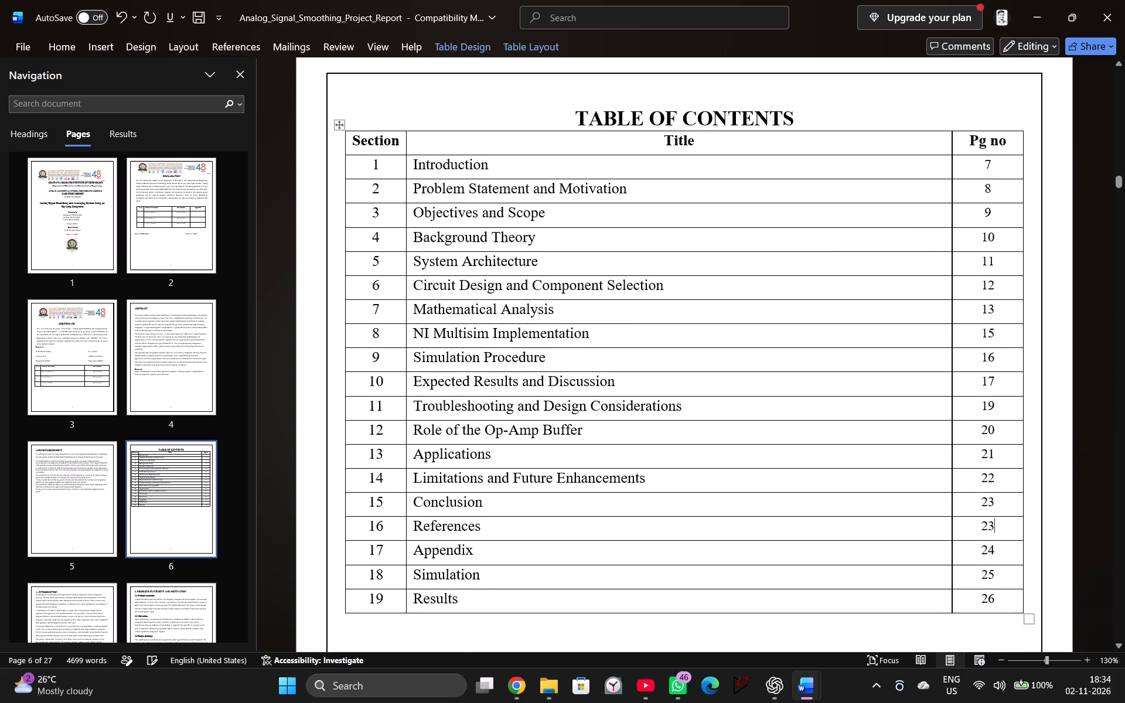
{"action": "key", "text": "BackSpace"}
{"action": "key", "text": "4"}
{"action": "key", "text": "Down"}
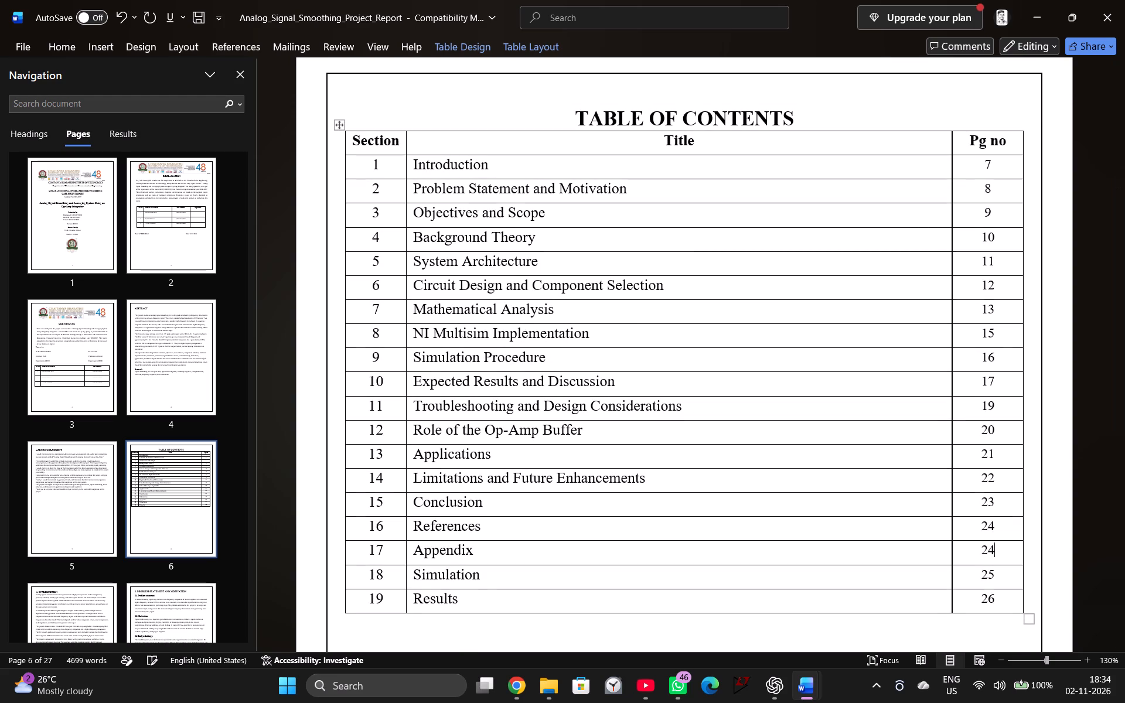
{"action": "key", "text": "BackSpace"}
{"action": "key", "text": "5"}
Set the contents page numbers of Simulation to 26 and Results to 27.
{"action": "key", "text": "Down"}
{"action": "key", "text": "BackSpace"}
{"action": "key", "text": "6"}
{"action": "key", "text": "Down"}
{"action": "key", "text": "BackSpace"}
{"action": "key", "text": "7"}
Leave the contents table and save the report document.
{"action": "left_click", "coordinate": [871, 634]}
{"action": "scroll", "coordinate": [861, 620], "scroll_direction": "down", "scroll_amount": 20}
{"action": "scroll", "coordinate": [861, 620], "scroll_direction": "down", "scroll_amount": 4}
{"action": "scroll", "coordinate": [841, 541], "scroll_direction": "up", "scroll_amount": 17}
{"action": "scroll", "coordinate": [672, 447], "scroll_direction": "up", "scroll_amount": 3}
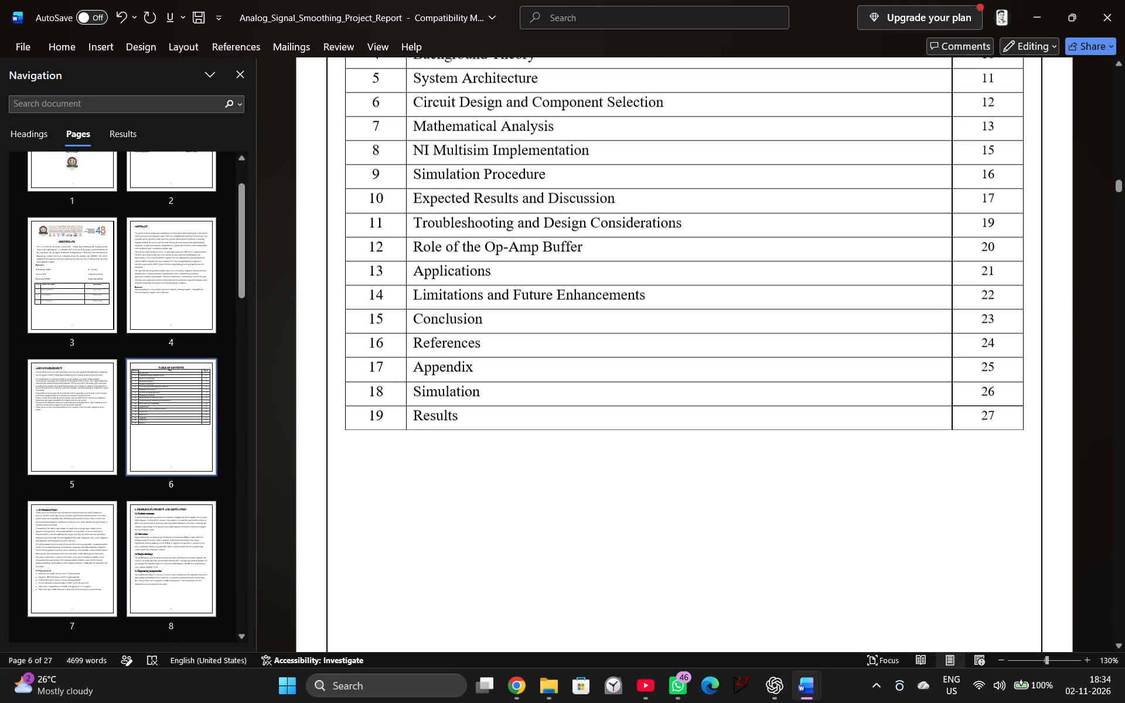
{"action": "key", "text": "ctrl+s"}
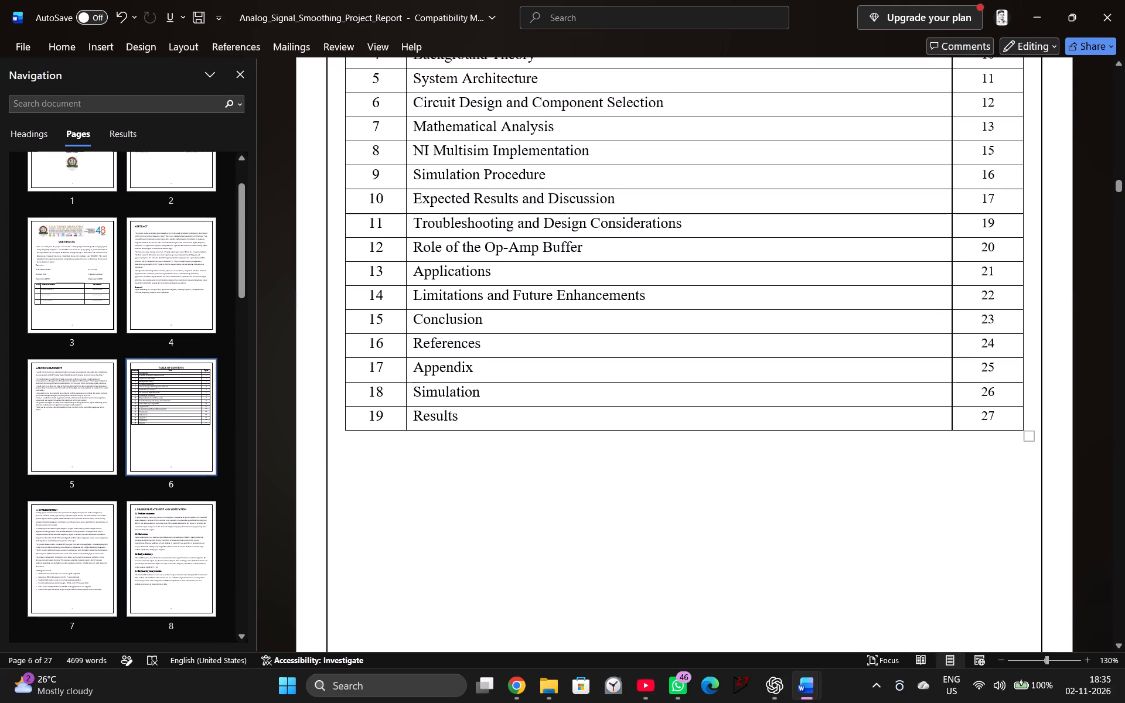
Save a PDF copy of the report named "ldic final" in the ldic case folder within Downloads.
{"action": "left_click", "coordinate": [24, 46]}
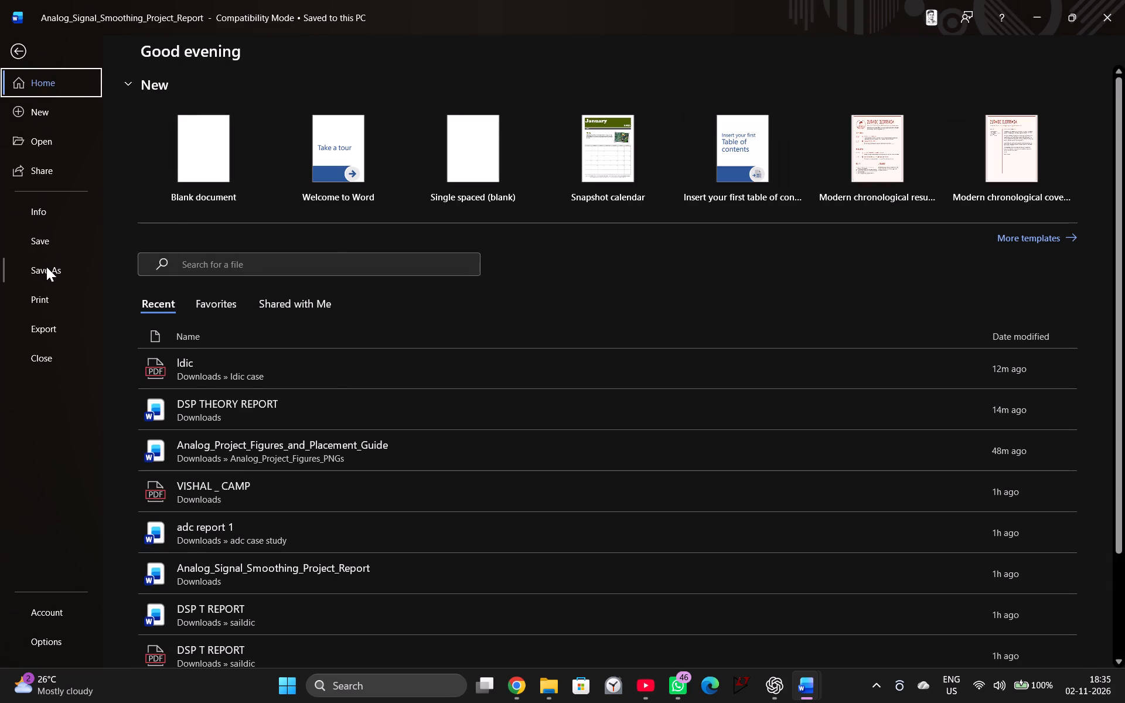
{"action": "left_click", "coordinate": [46, 267]}
{"action": "left_click", "coordinate": [196, 391]}
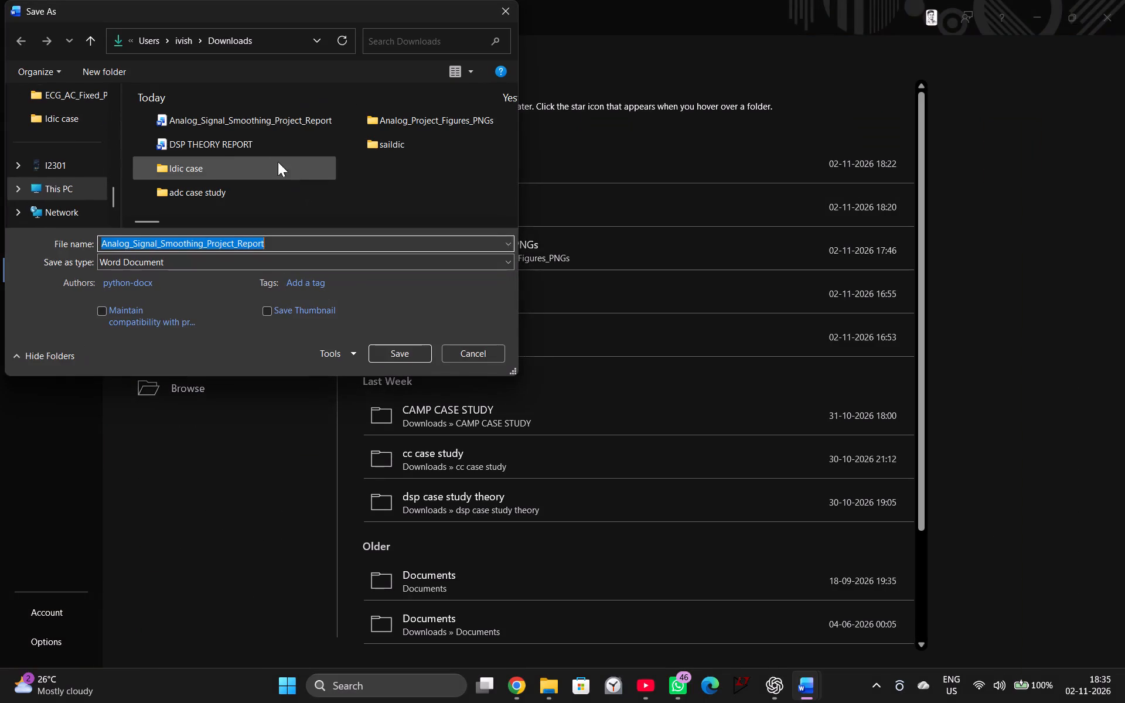
{"action": "left_click", "coordinate": [231, 166]}
{"action": "double_click", "coordinate": [231, 166]}
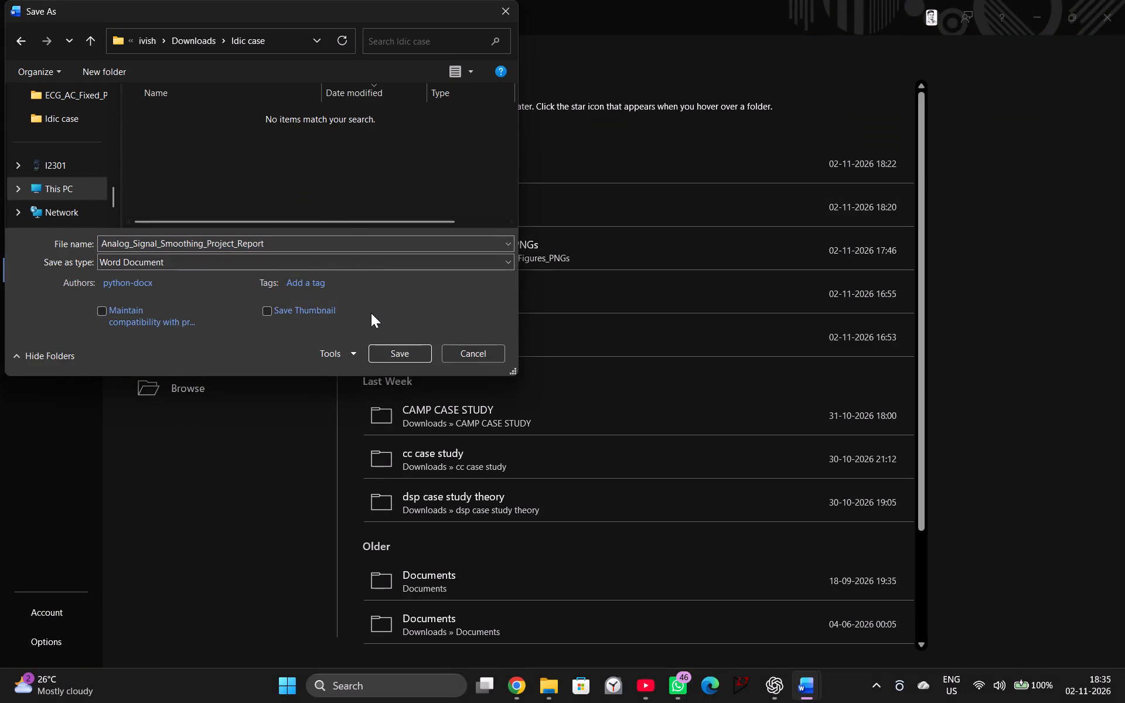
{"action": "left_click", "coordinate": [435, 262]}
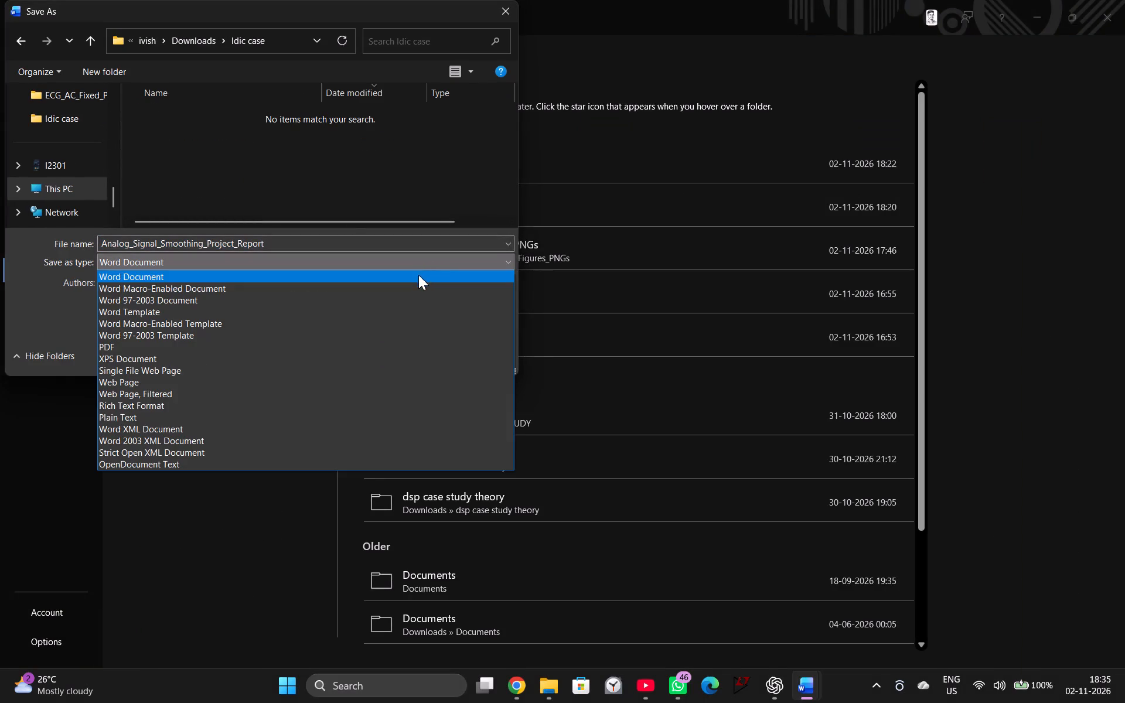
{"action": "left_click", "coordinate": [396, 346]}
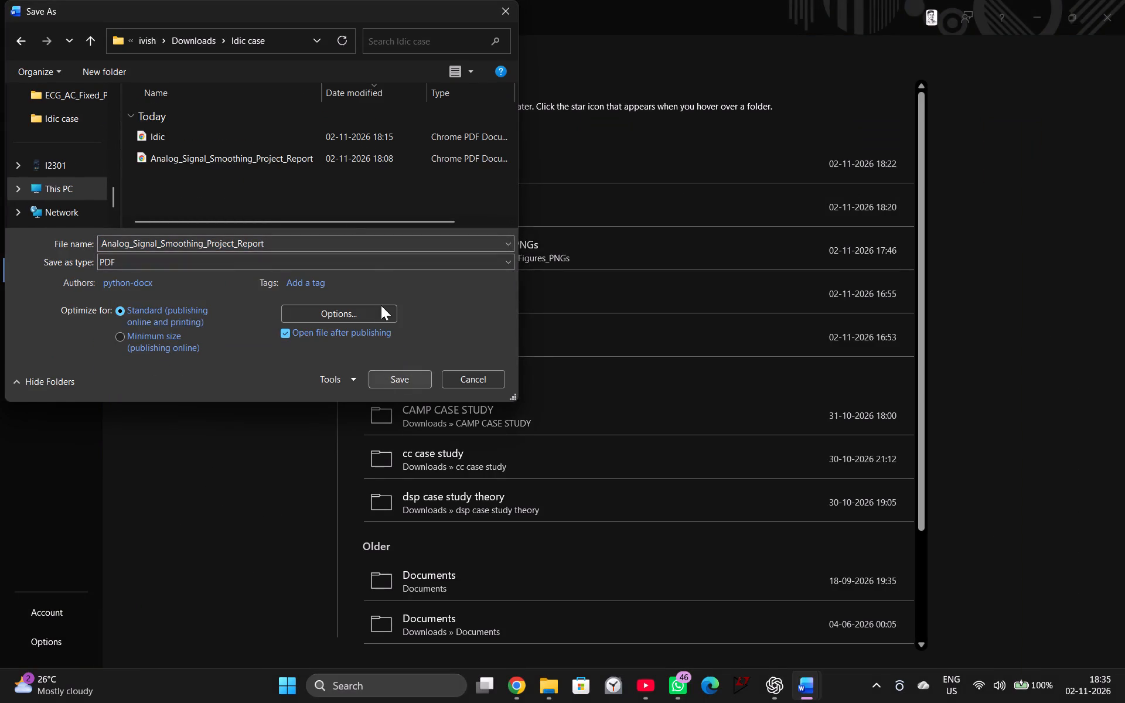
{"action": "left_click", "coordinate": [357, 240]}
{"action": "key", "text": "BackSpace"}
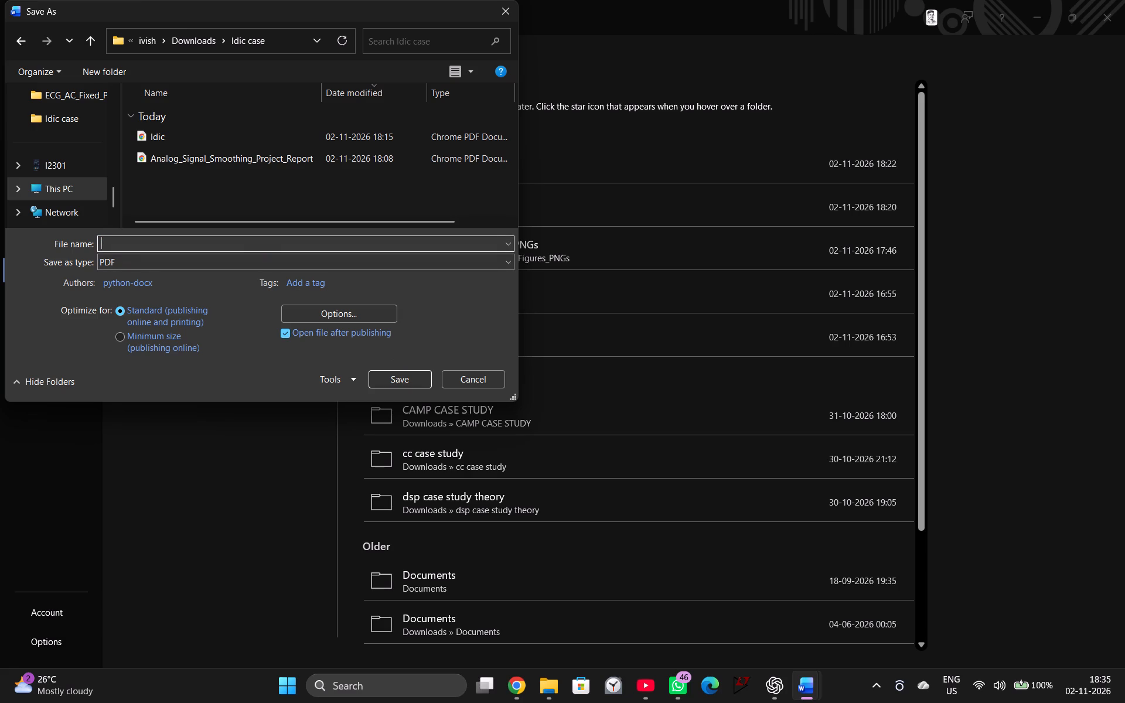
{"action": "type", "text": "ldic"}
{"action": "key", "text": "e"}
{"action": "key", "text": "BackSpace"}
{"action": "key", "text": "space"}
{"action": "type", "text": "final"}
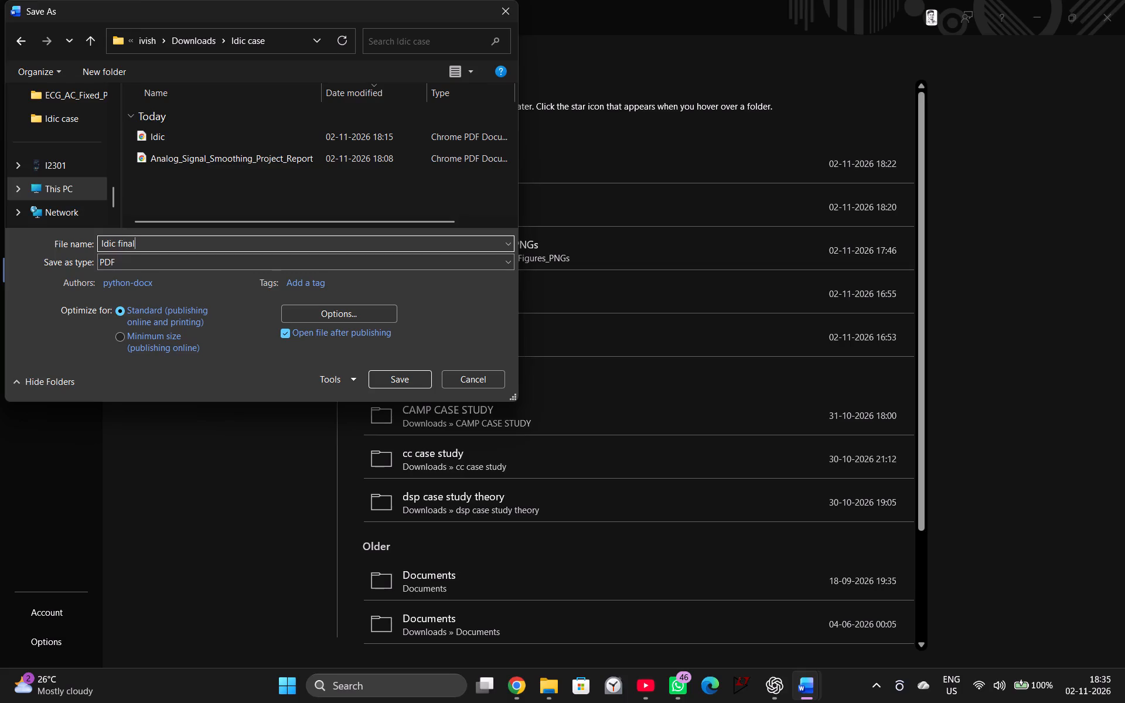
{"action": "left_click", "coordinate": [407, 383]}
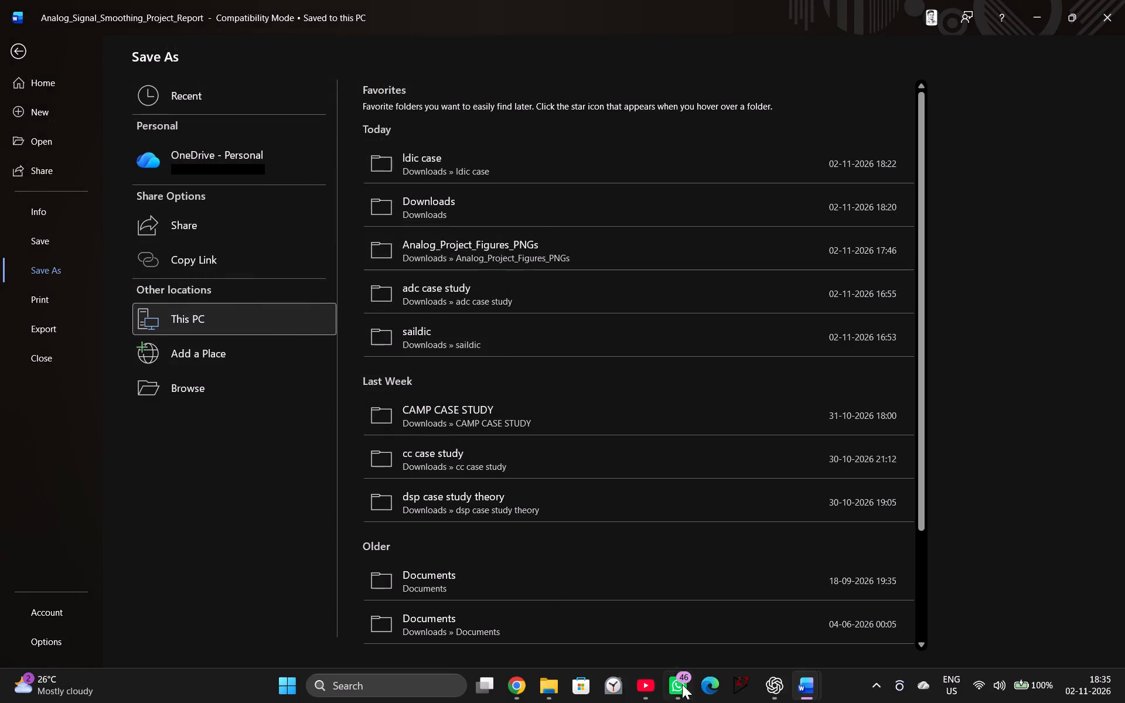
{"action": "left_click", "coordinate": [834, 590]}
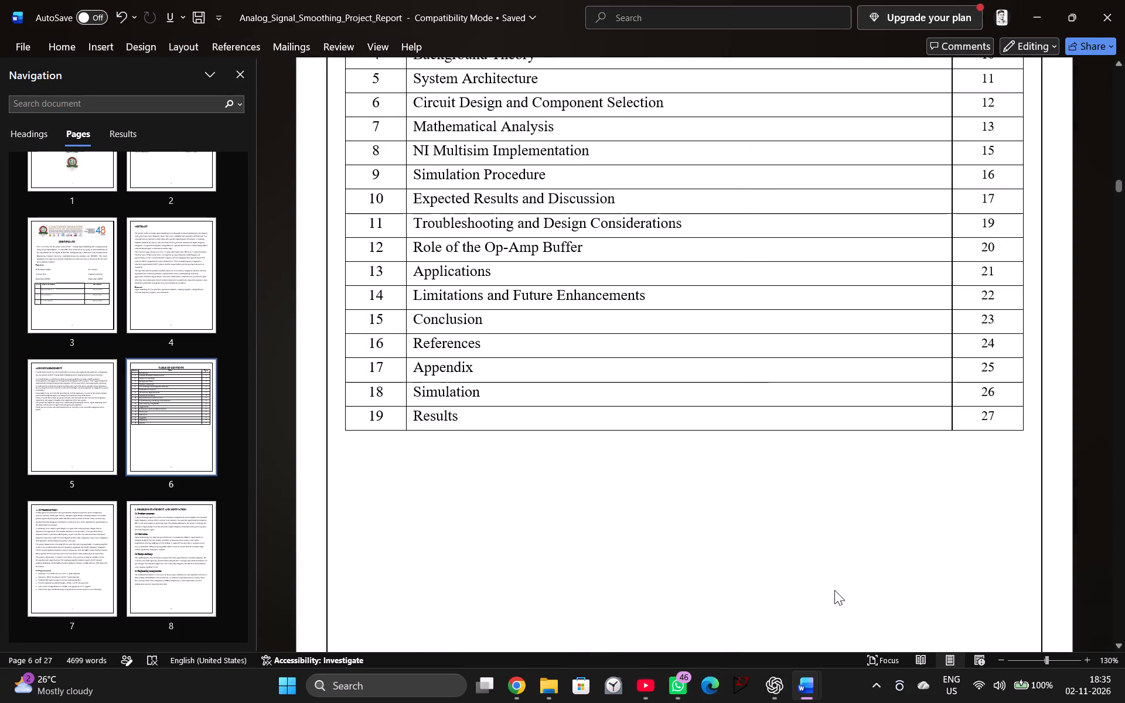
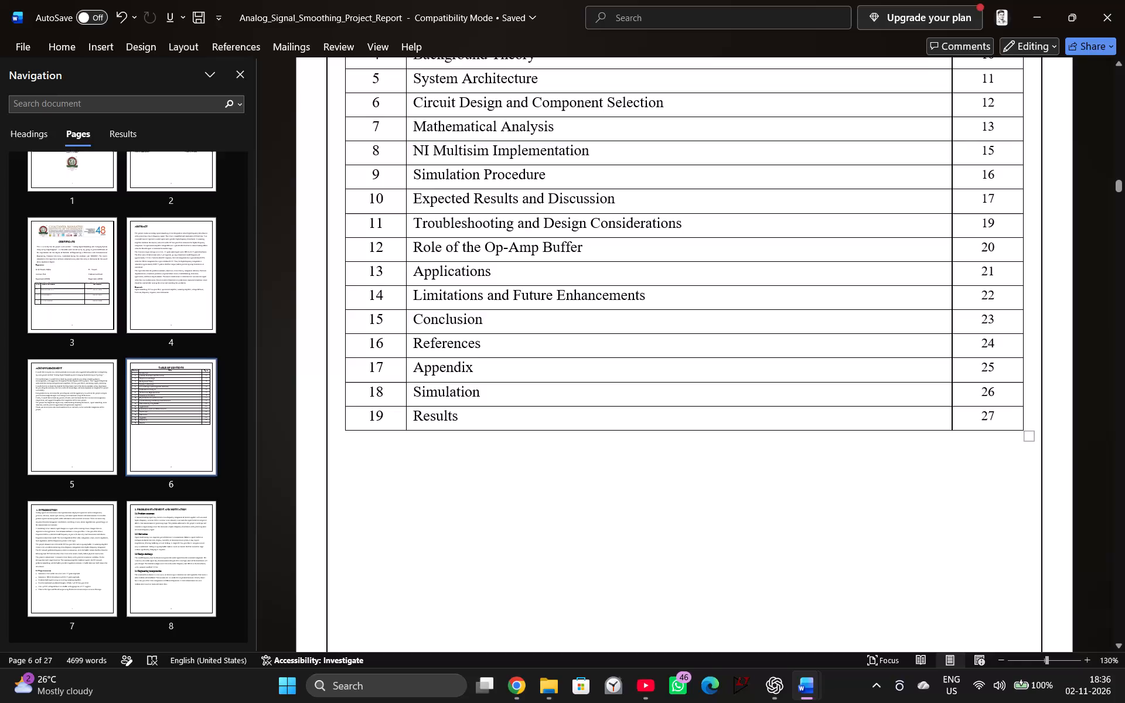
Close all open Word windows, including the Analog_Signal_Smoothing_Project_Report and the DSP theory report, and the File Explorer window.
{"action": "left_click", "coordinate": [1086, 22]}
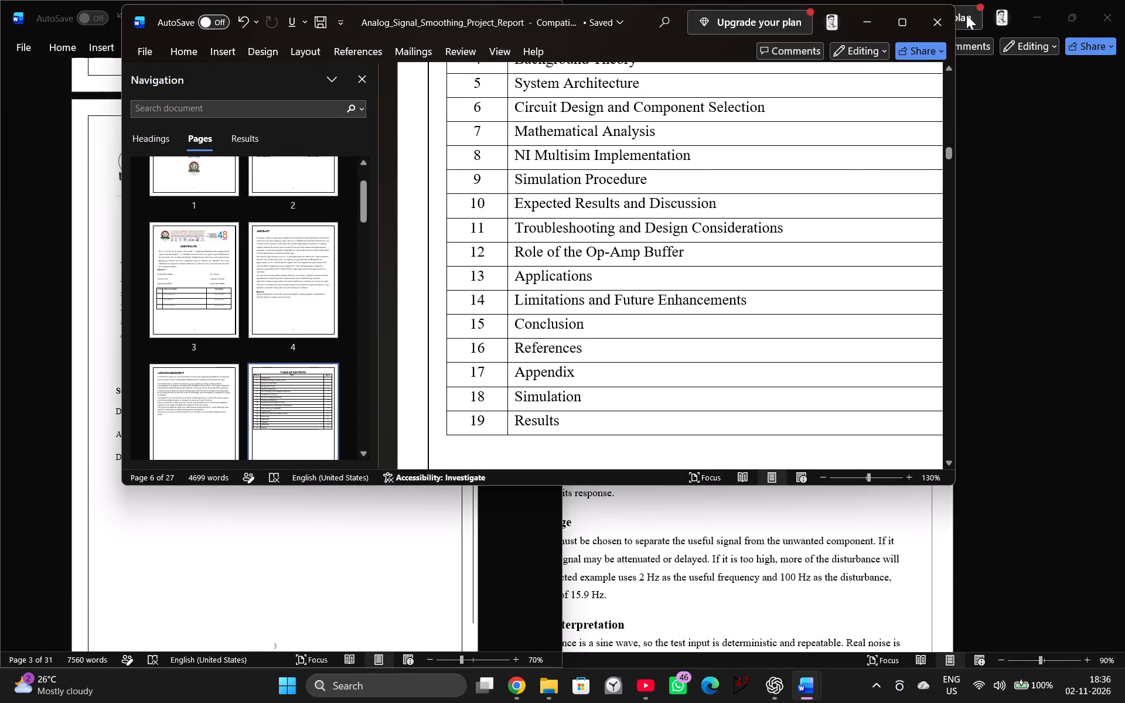
{"action": "left_click", "coordinate": [947, 15]}
{"action": "left_click", "coordinate": [1102, 0]}
{"action": "left_click", "coordinate": [1080, 11]}
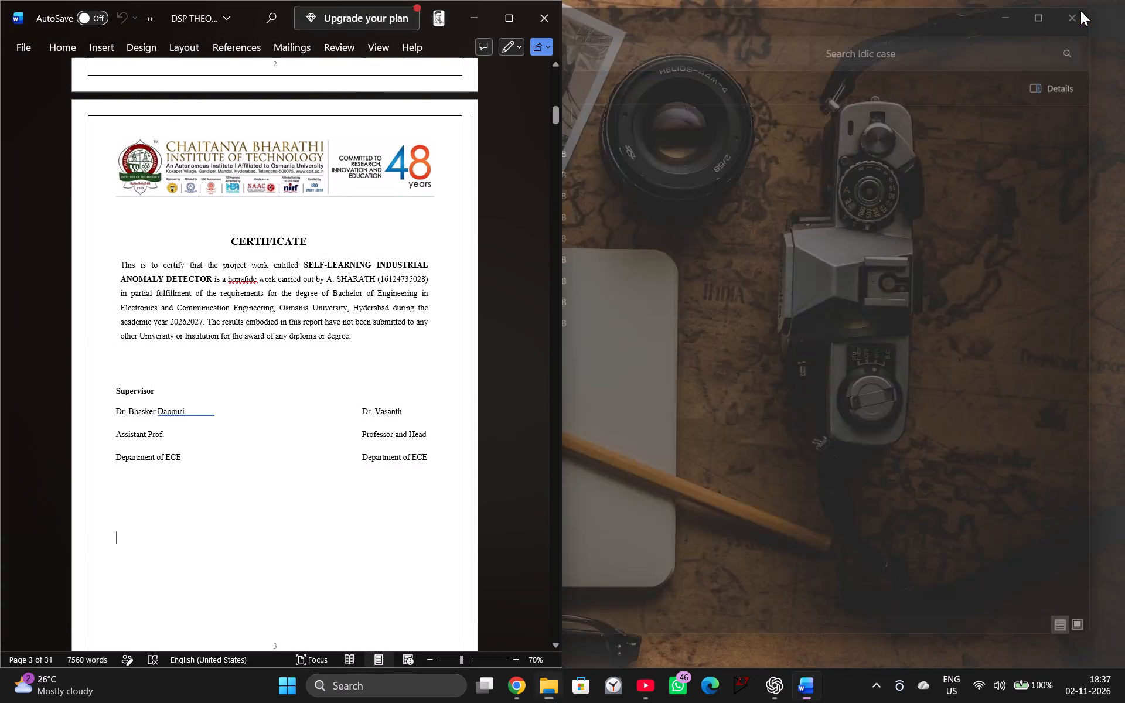
{"action": "left_click", "coordinate": [548, 29]}
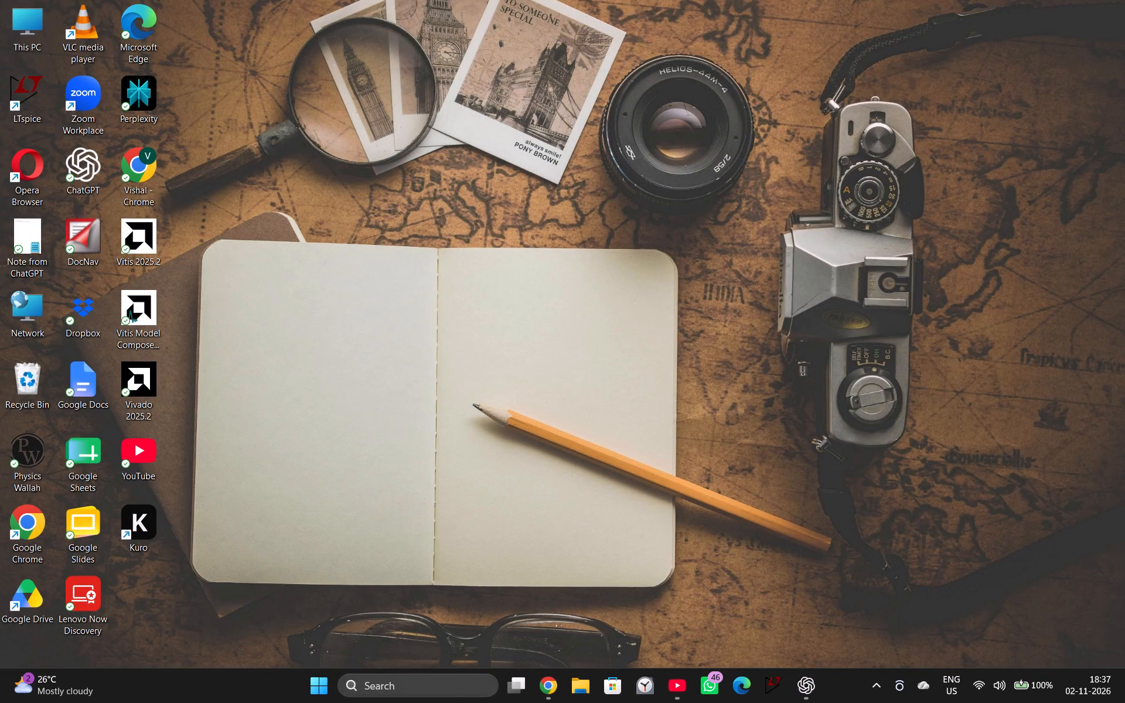
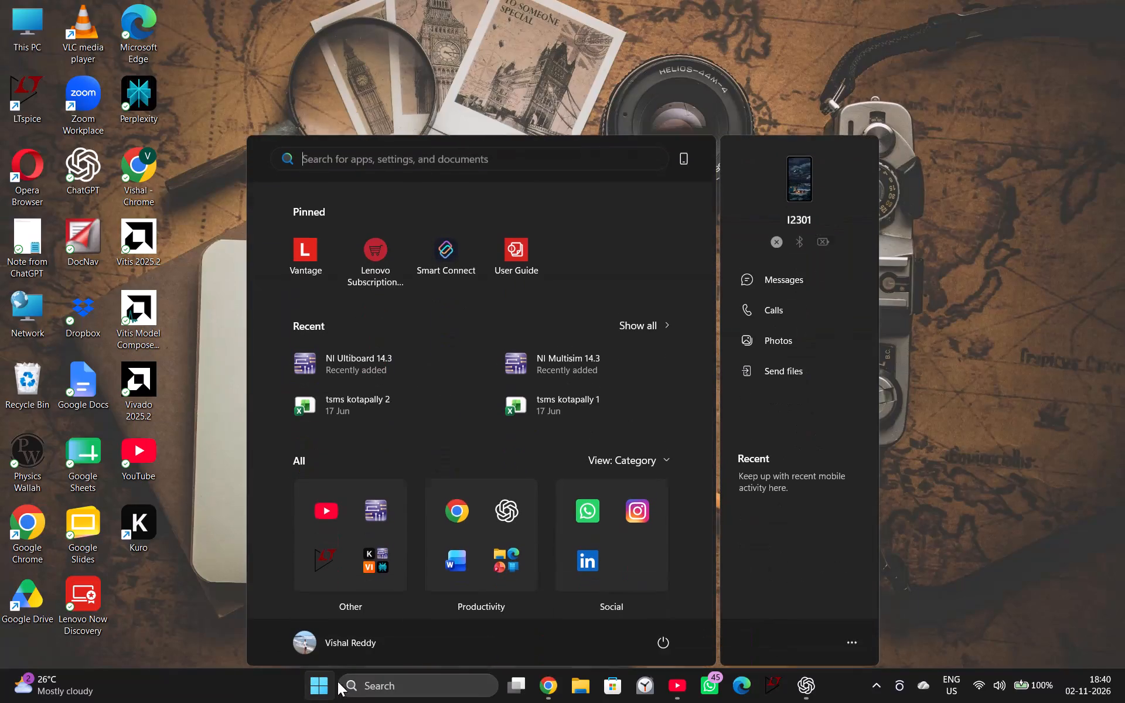
Shut down the computer.
{"action": "left_click", "coordinate": [651, 639]}
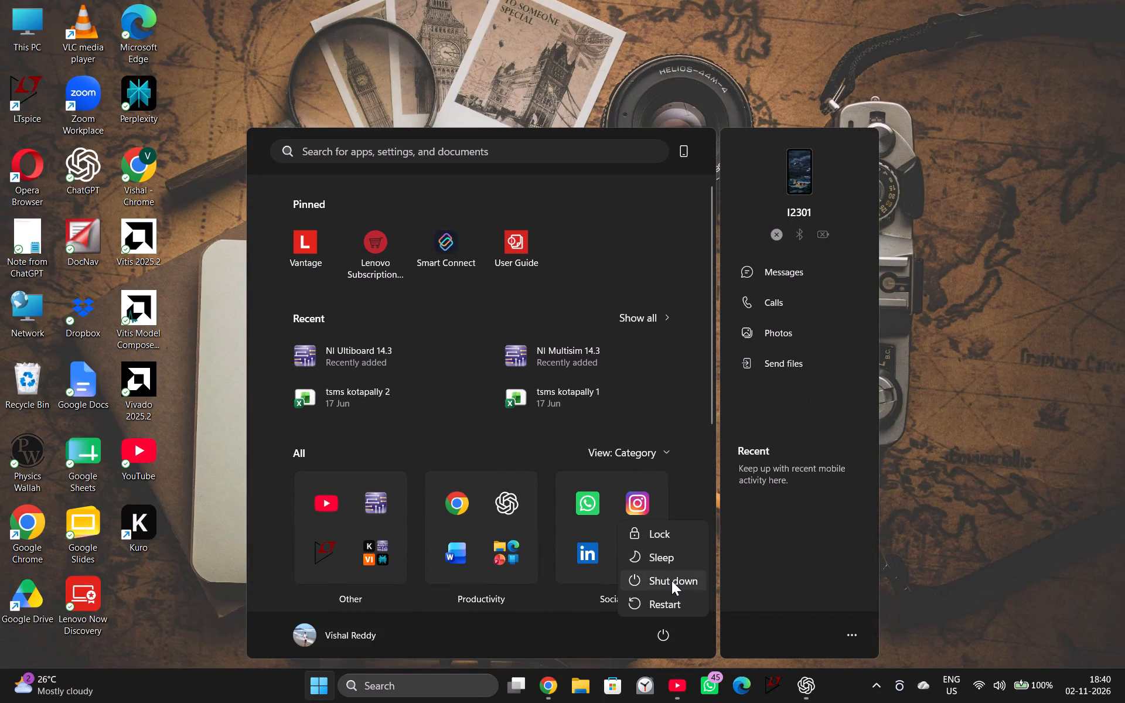
{"action": "left_click", "coordinate": [671, 581]}
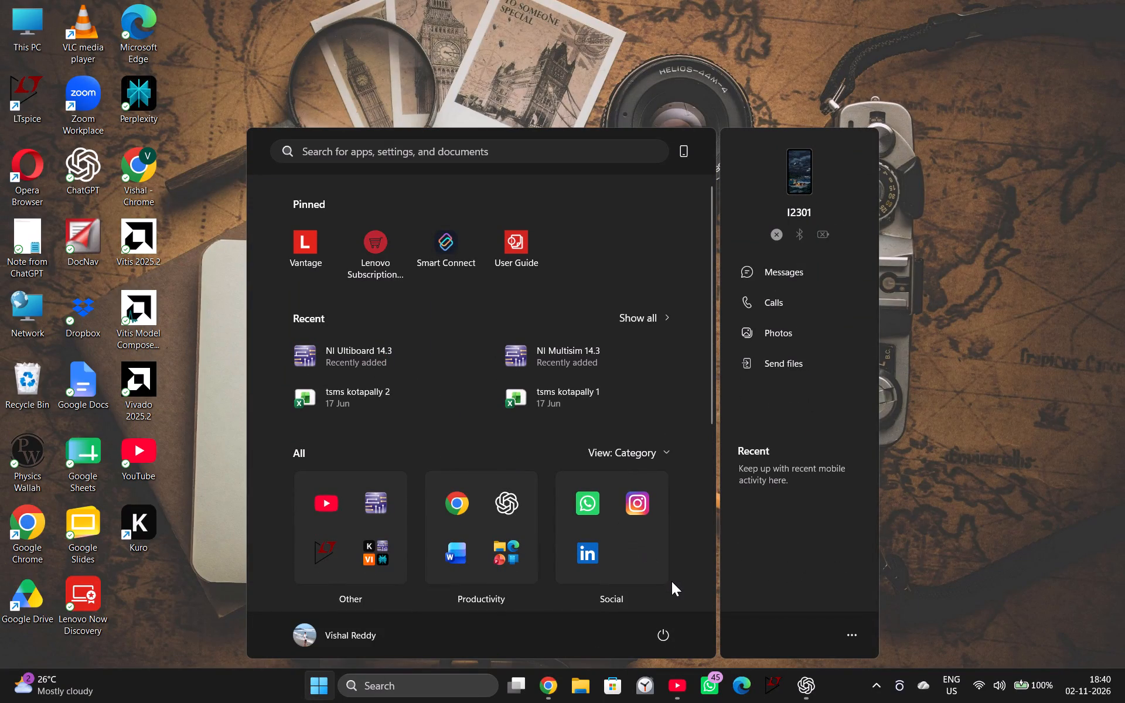